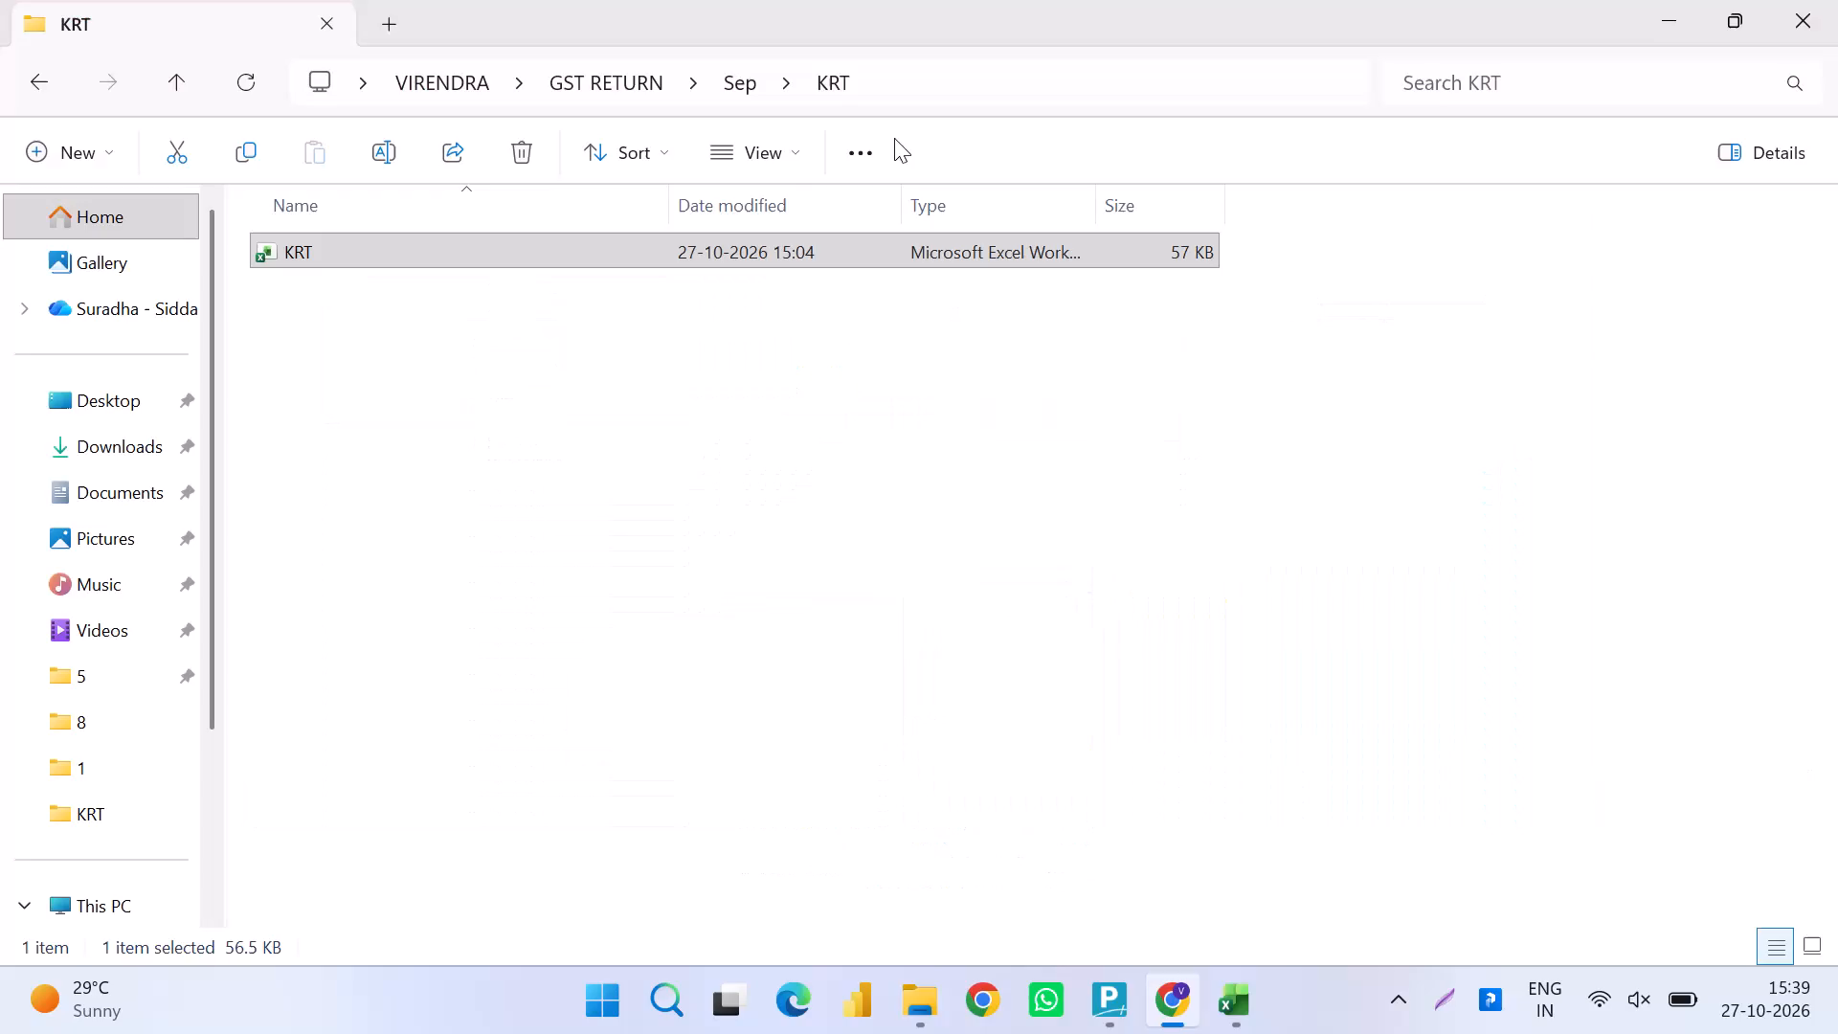
# Open the KRT Excel workbook from the Sep GST return folder.
pyautogui.press('Return')
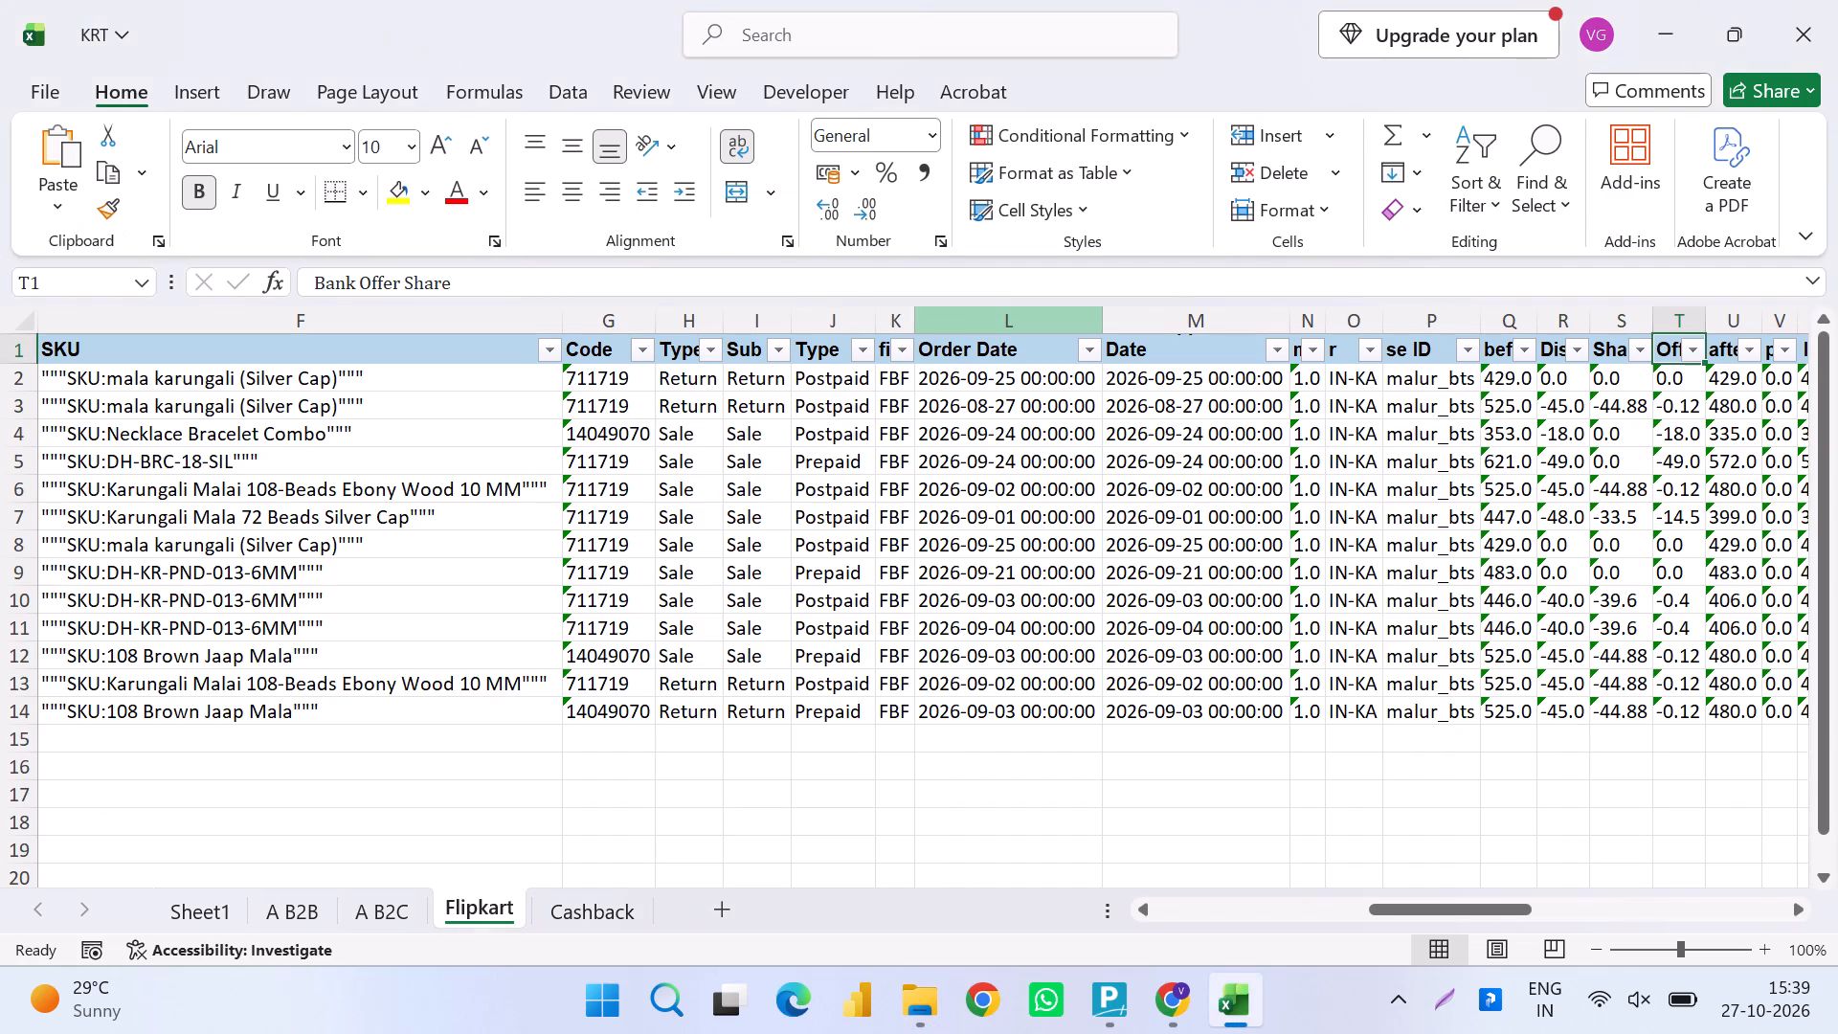
# Remove the filters from the header row of the Flipkart sheet.
pyautogui.hotkey('ctrl', 'shift', 'l')
# Select the entire Flipkart data table, from the Seller GSTIN header in A1 through column BH, row 14.
pyautogui.press('Left')
pyautogui.press('Left')
pyautogui.press('Left')
pyautogui.press('Left')
pyautogui.press('Left')
pyautogui.press('Left')
pyautogui.press('Left')
pyautogui.press('Left')
pyautogui.press('Left')
pyautogui.press('Left')
pyautogui.press('Left')
pyautogui.press('Left')
pyautogui.press('Left')
pyautogui.press('Left')
pyautogui.press('Left')
pyautogui.press('Left')
pyautogui.press('Left')
pyautogui.press('Left')
pyautogui.press('Left')
pyautogui.press('Left')
pyautogui.press('Left')
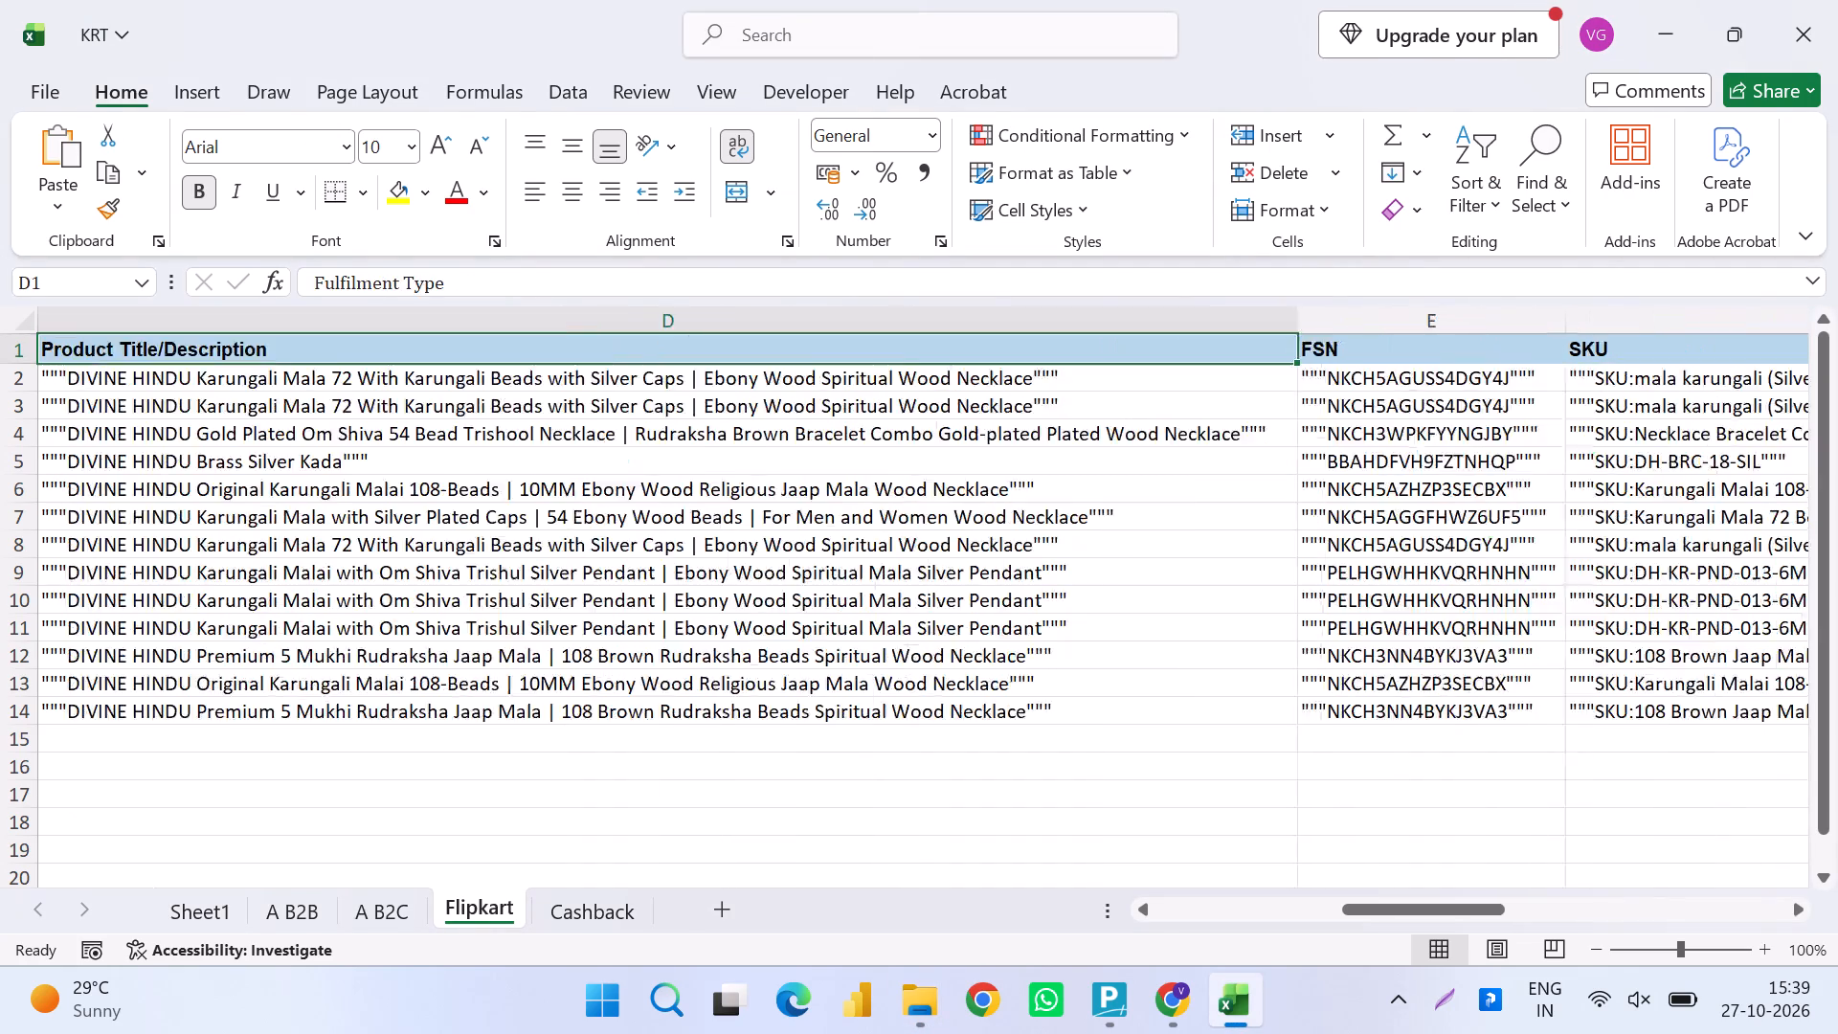
pyautogui.hotkey('ctrl', 'shift', 'Right')
pyautogui.hotkey('ctrl', 'shift', 'Down')
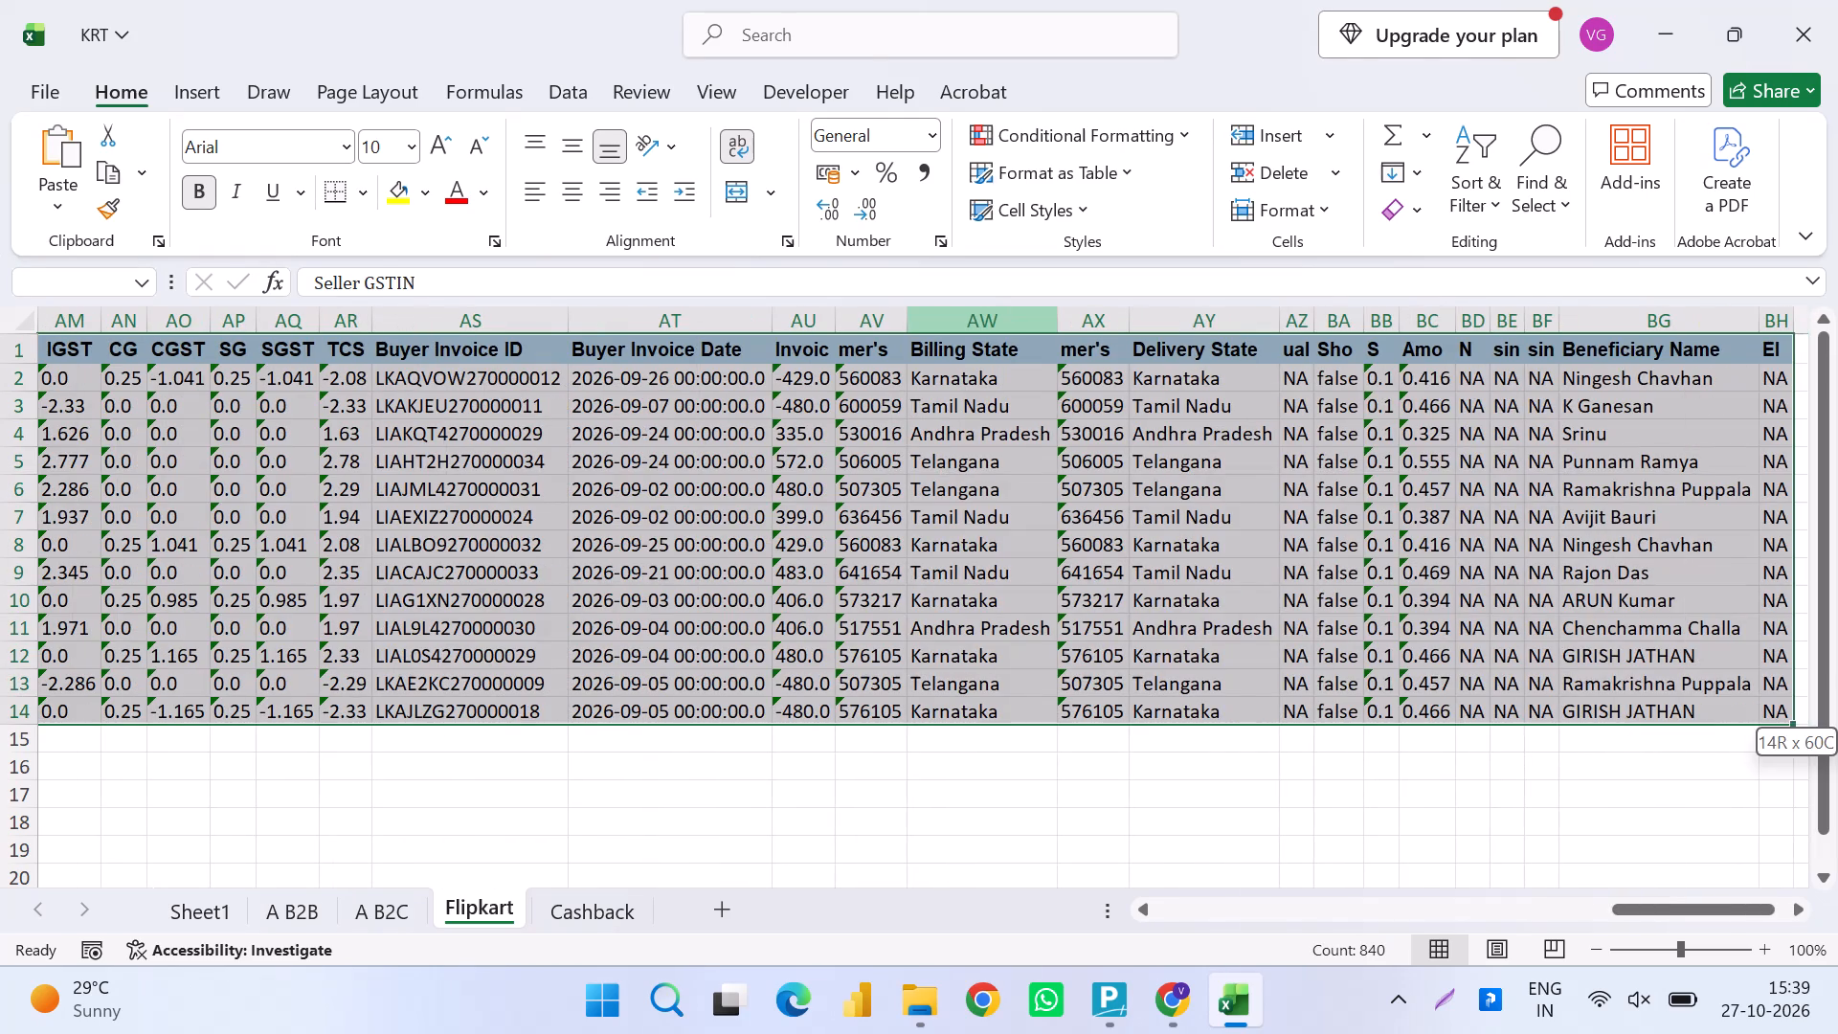
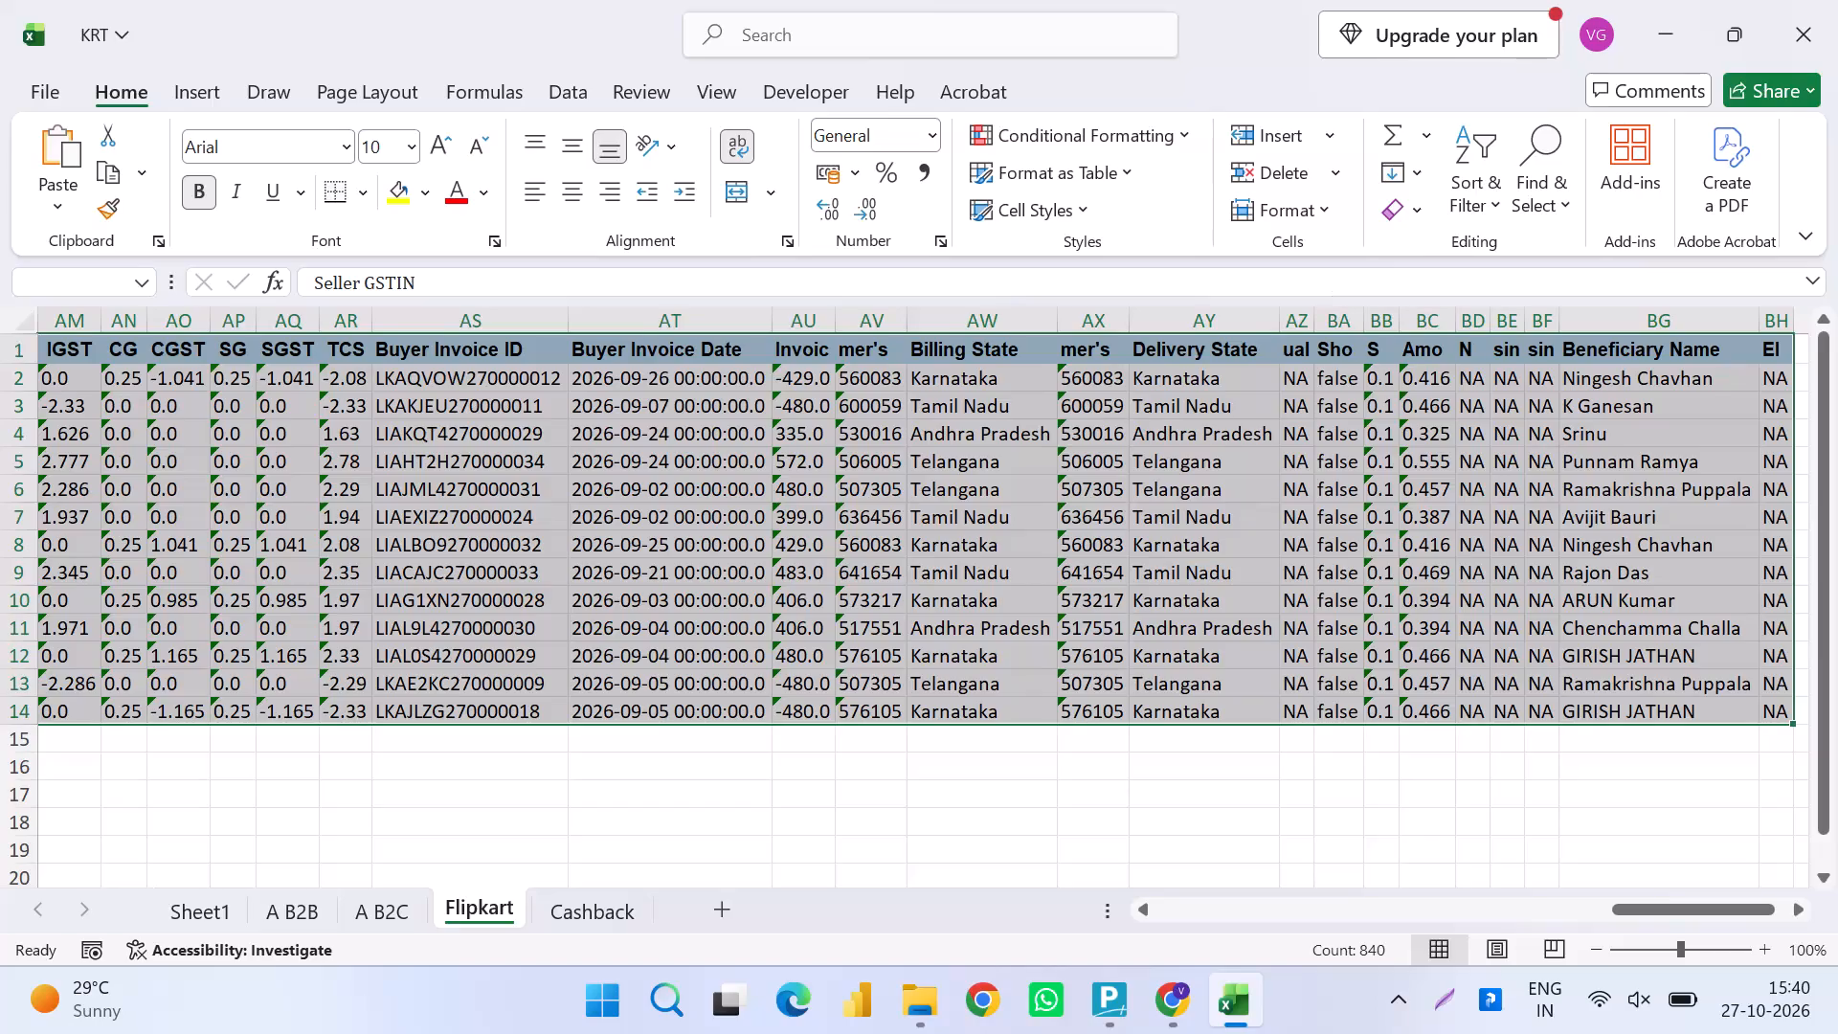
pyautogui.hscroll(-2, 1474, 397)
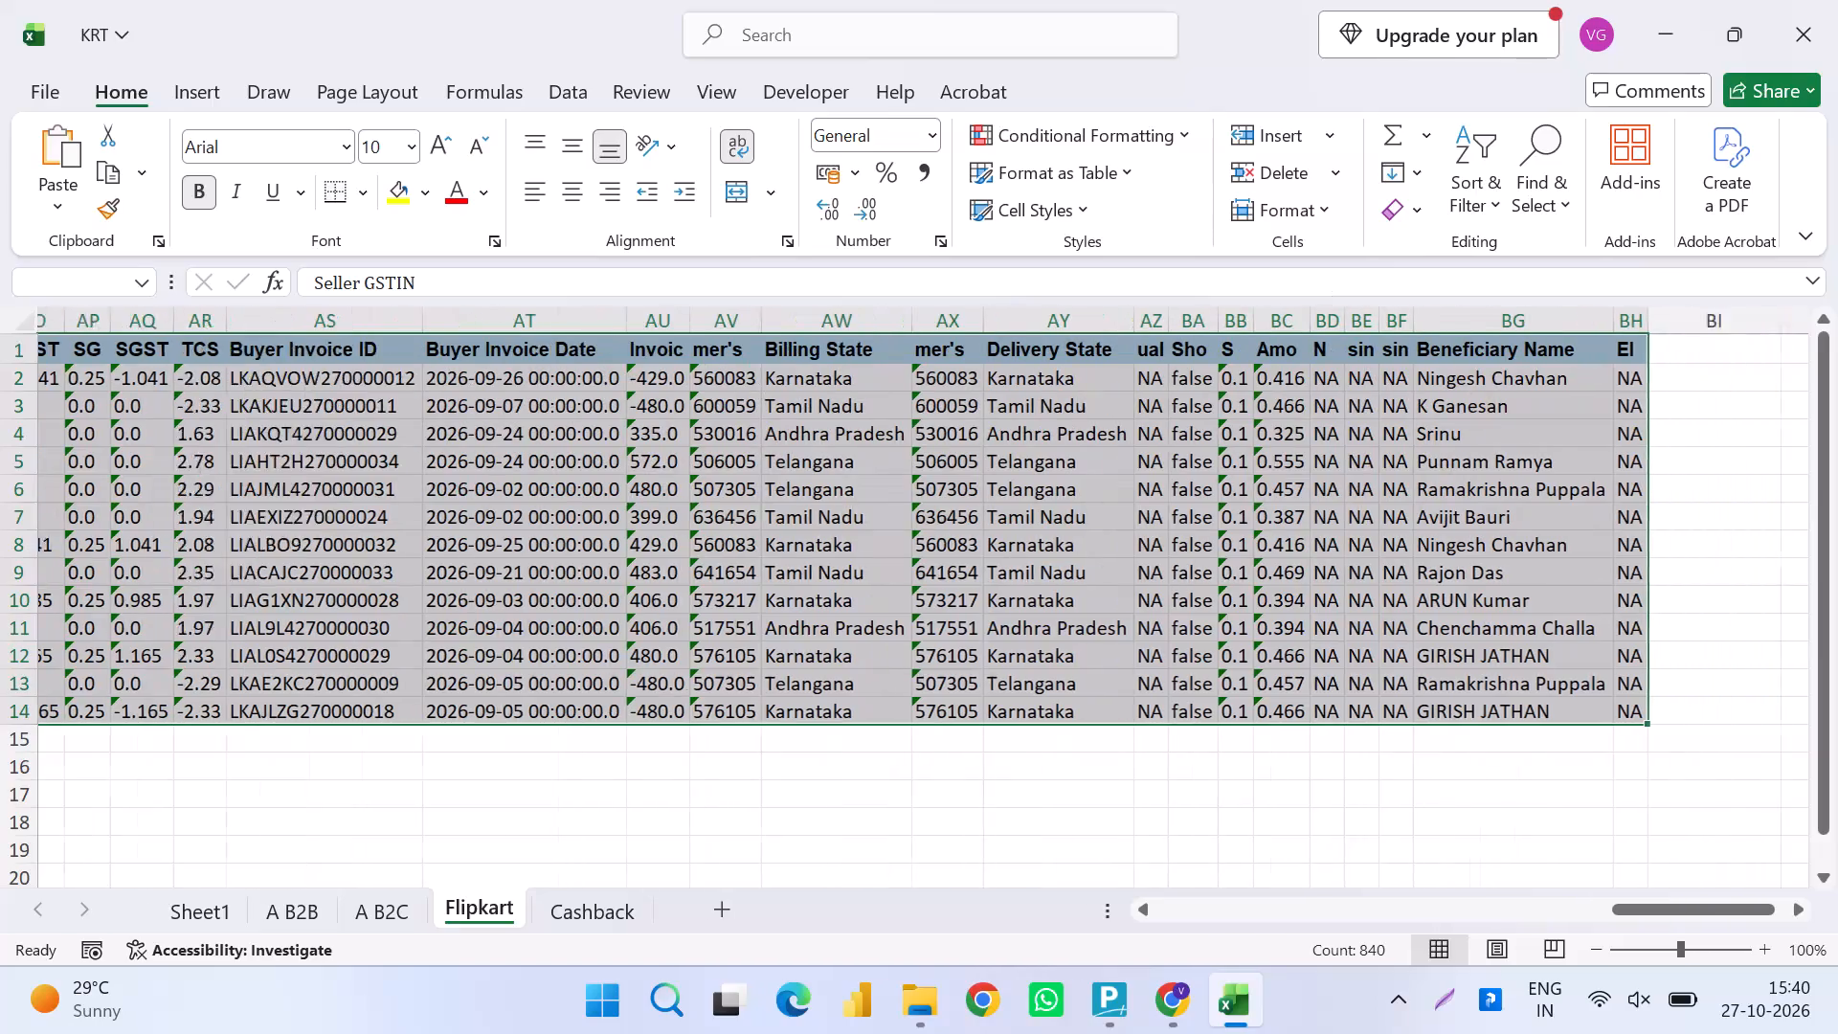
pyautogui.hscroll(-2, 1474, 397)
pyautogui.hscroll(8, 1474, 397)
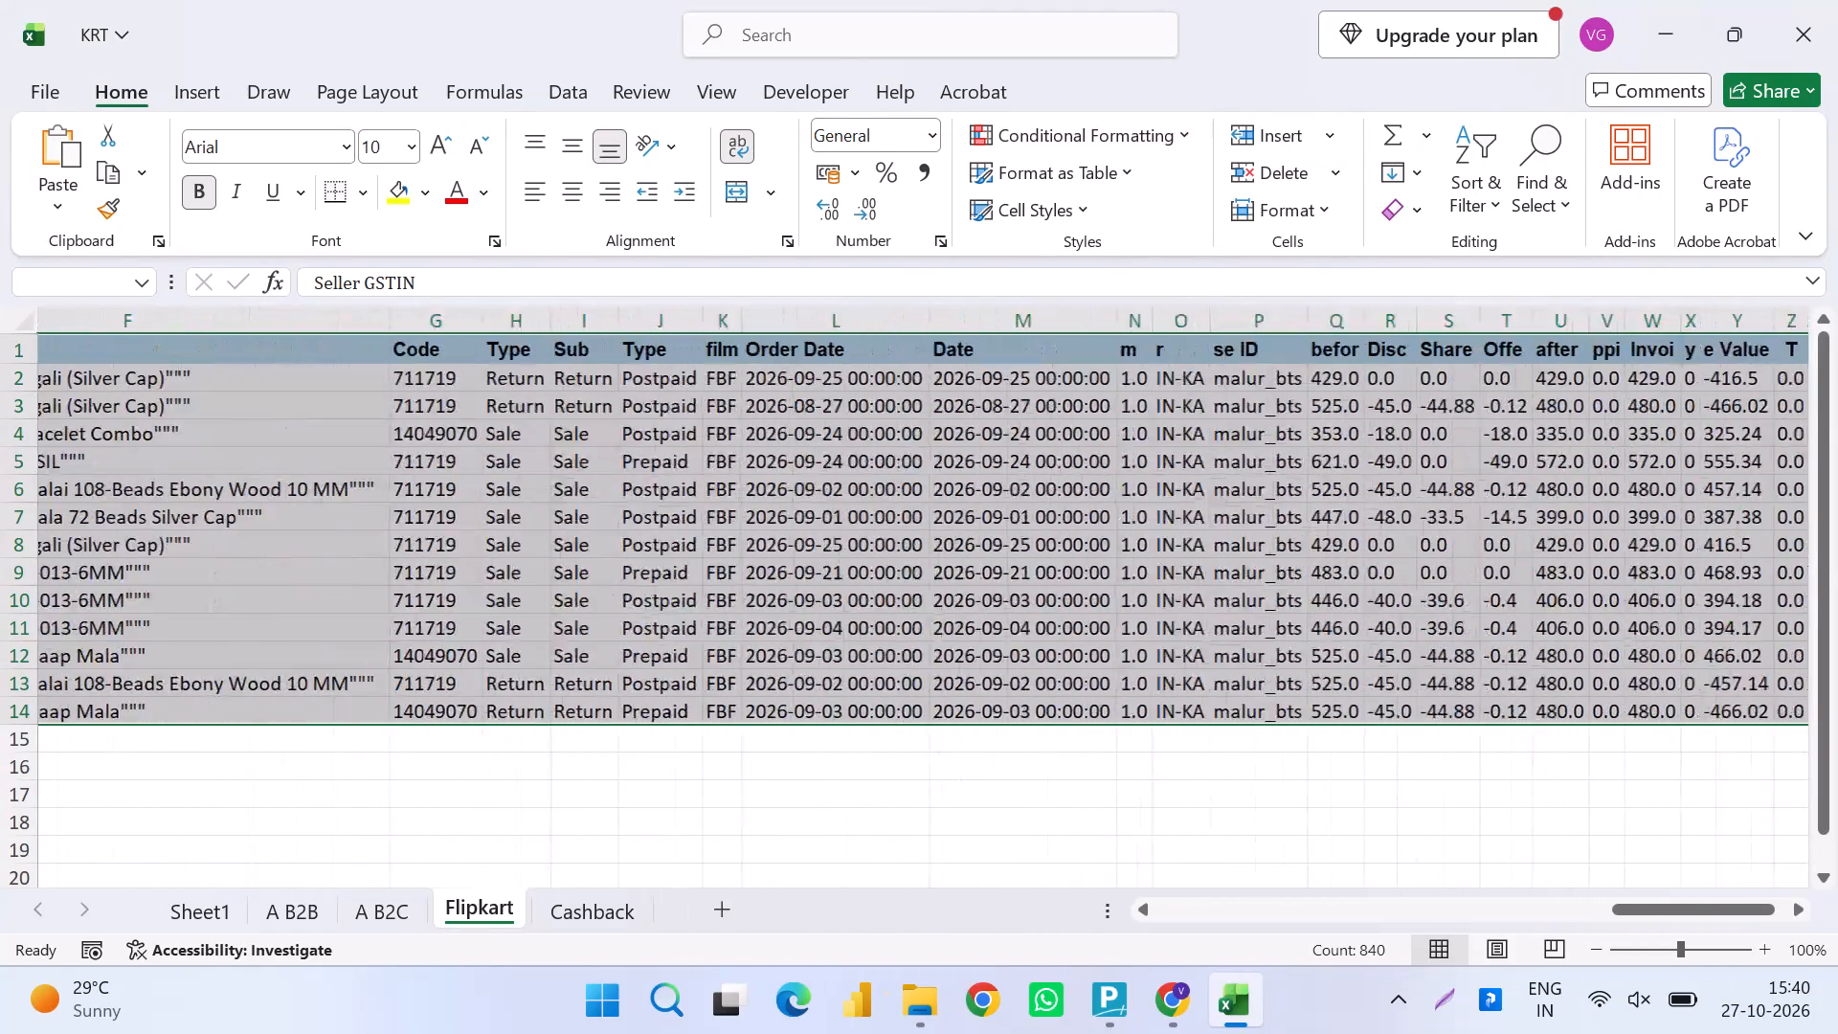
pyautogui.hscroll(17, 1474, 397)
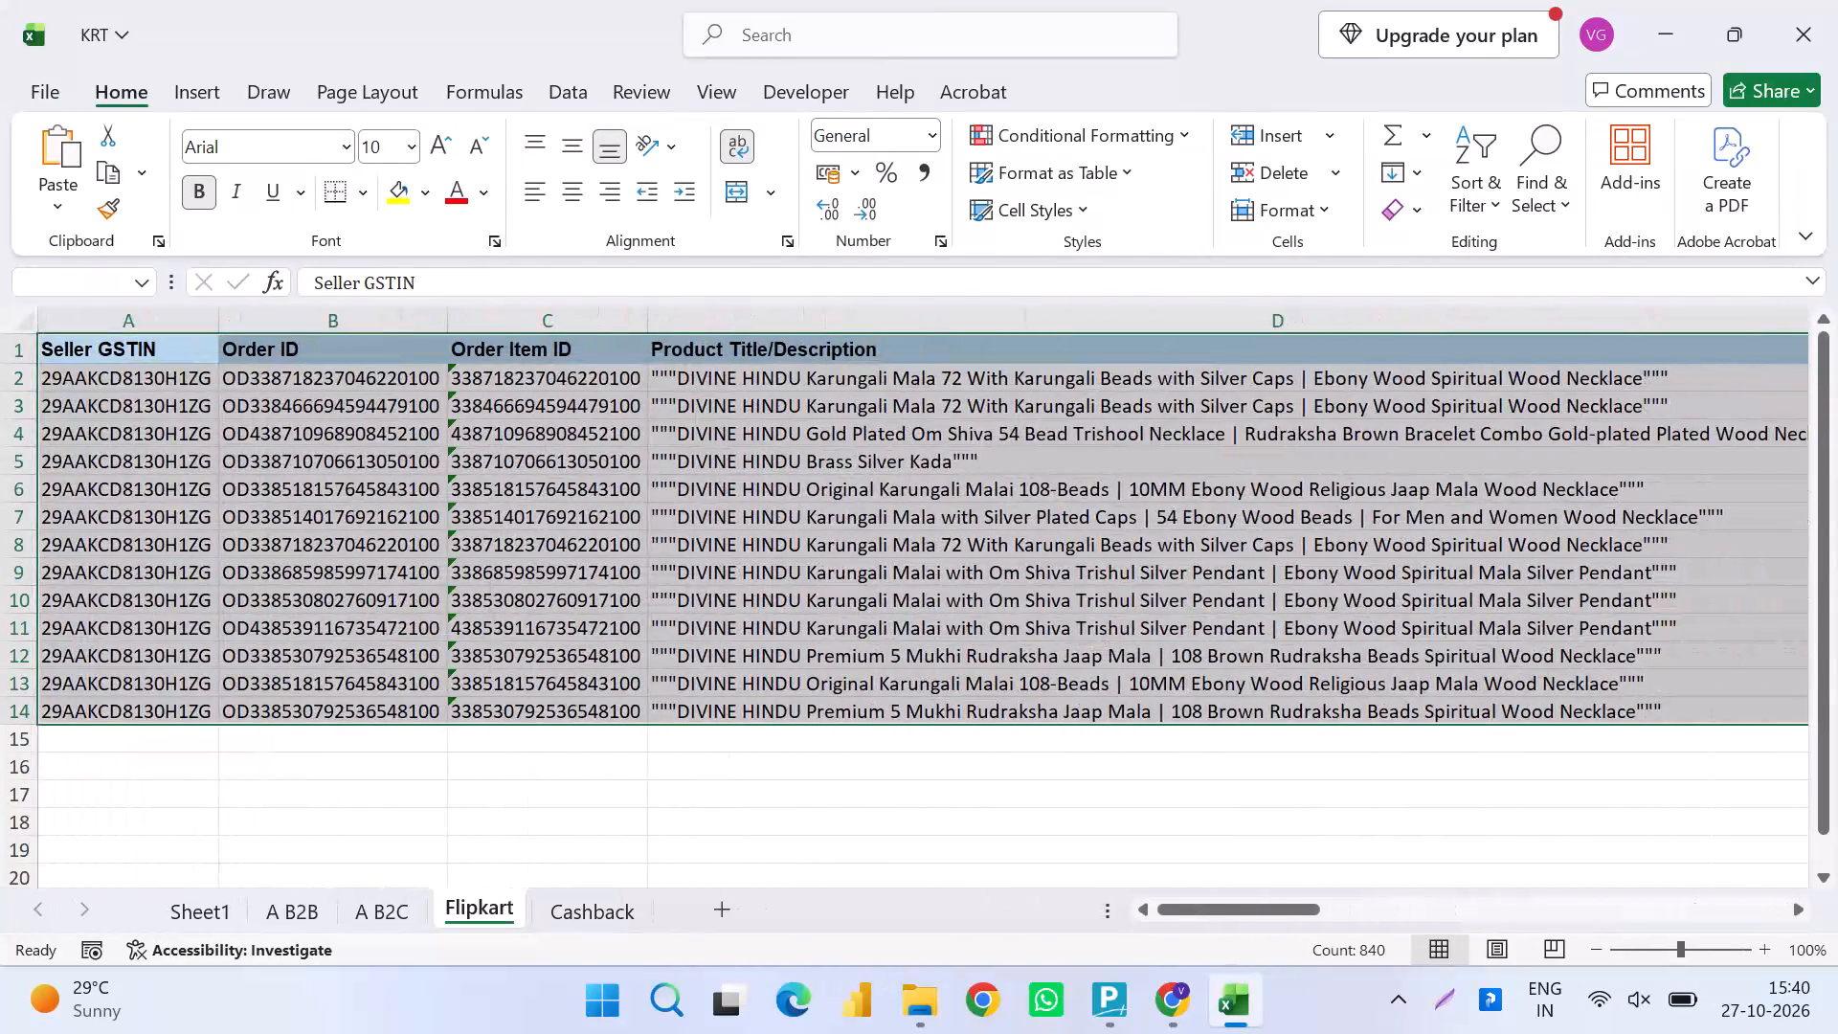
# Select all cells of the Cashback sheet and apply Wrap Text to them.
pyautogui.click(615, 912)
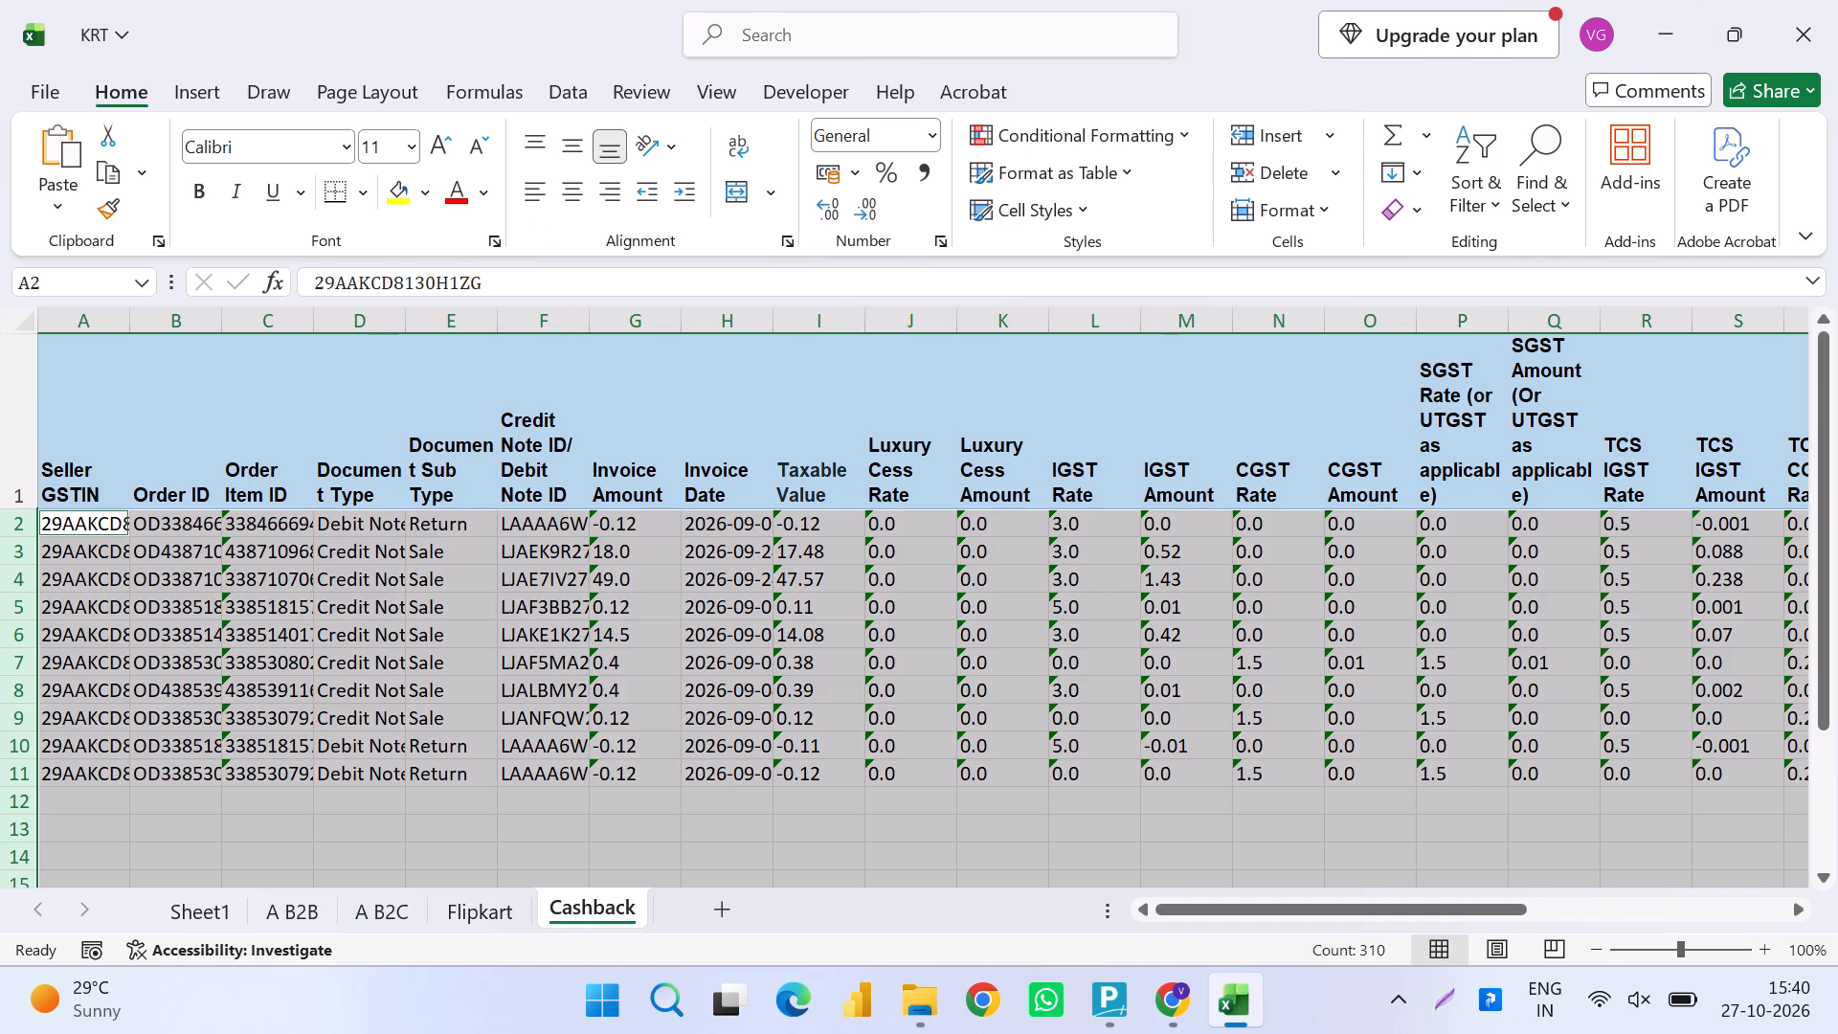
pyautogui.hotkey('ctrl', 'a')
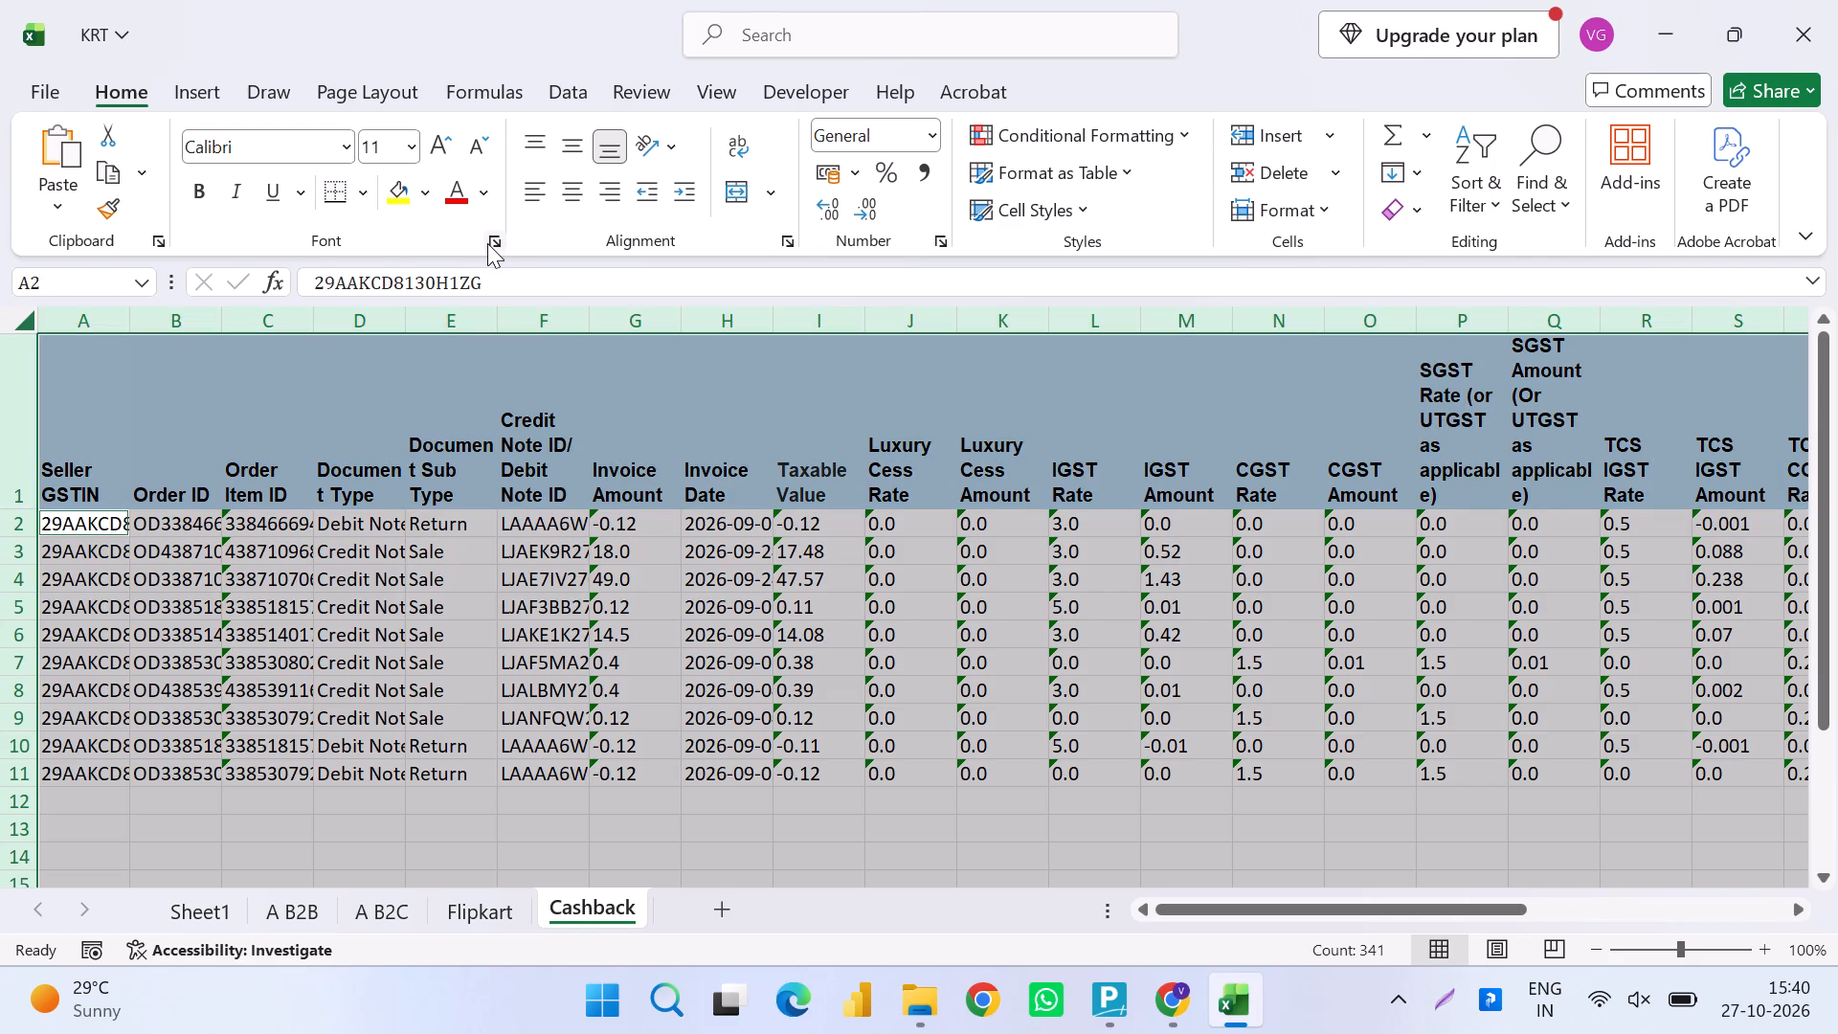
pyautogui.hotkey('alt', 'h')
pyautogui.press('w')
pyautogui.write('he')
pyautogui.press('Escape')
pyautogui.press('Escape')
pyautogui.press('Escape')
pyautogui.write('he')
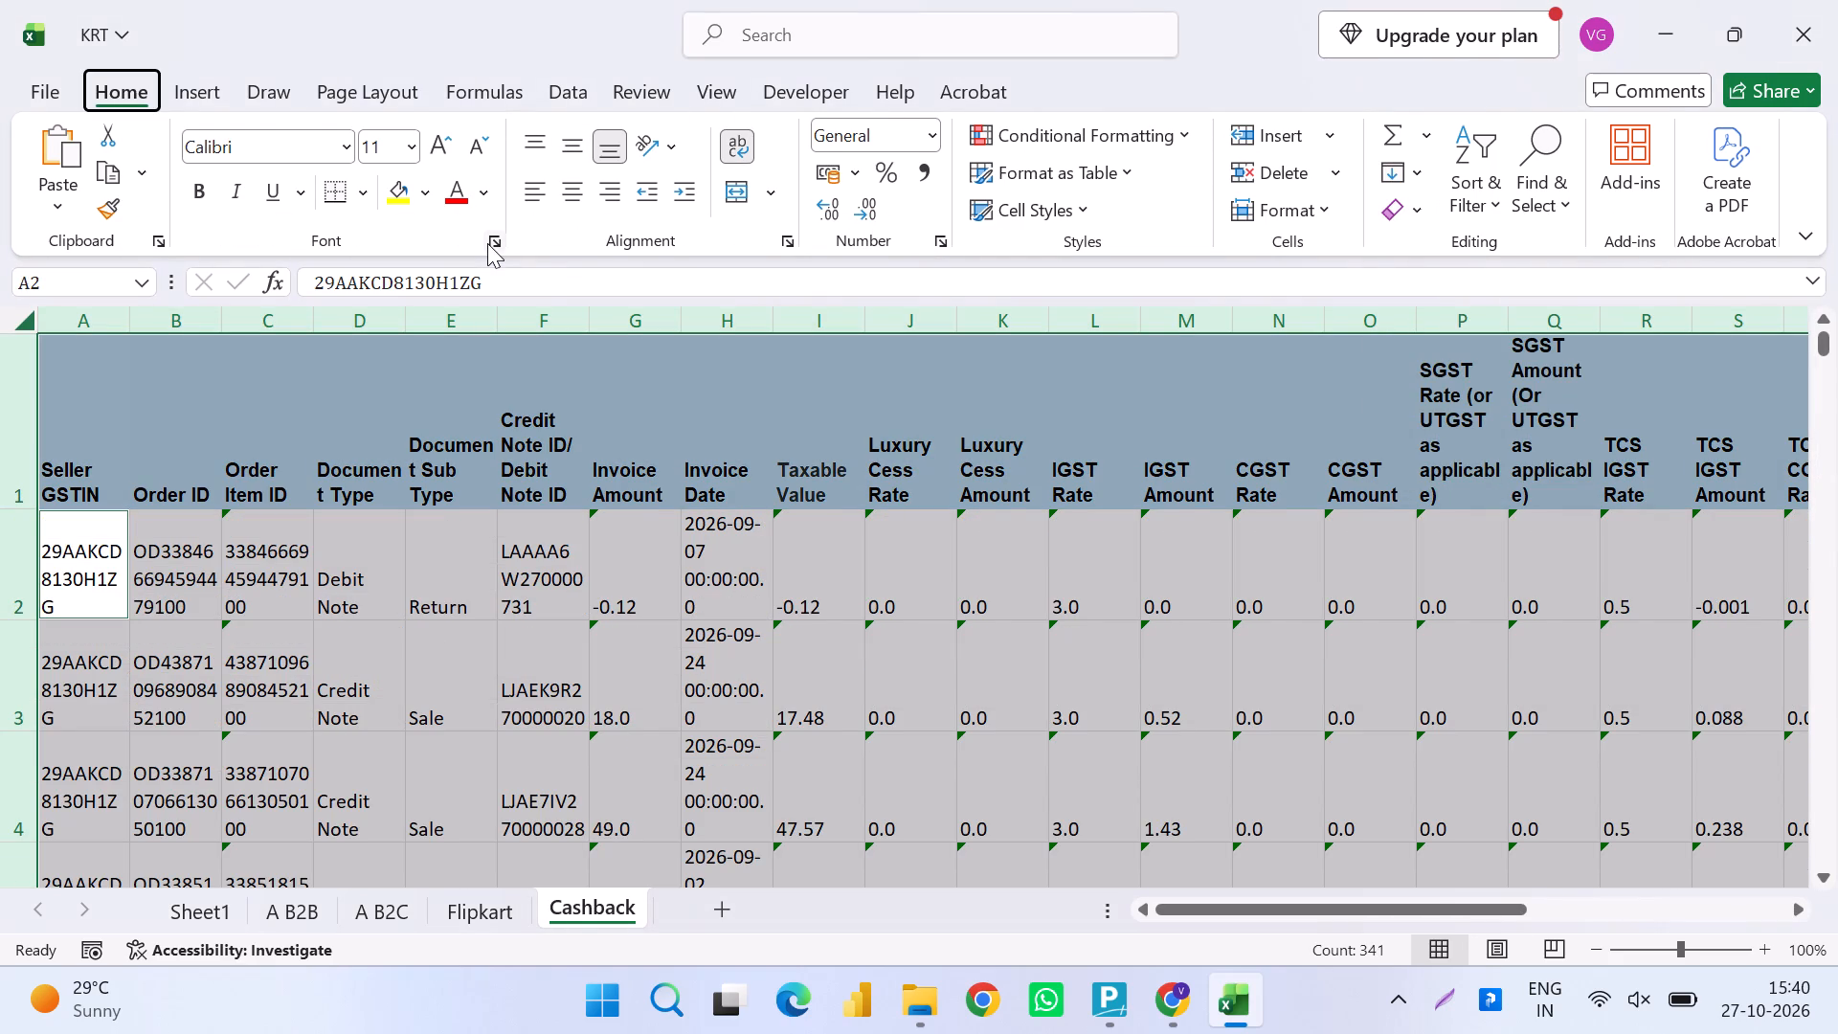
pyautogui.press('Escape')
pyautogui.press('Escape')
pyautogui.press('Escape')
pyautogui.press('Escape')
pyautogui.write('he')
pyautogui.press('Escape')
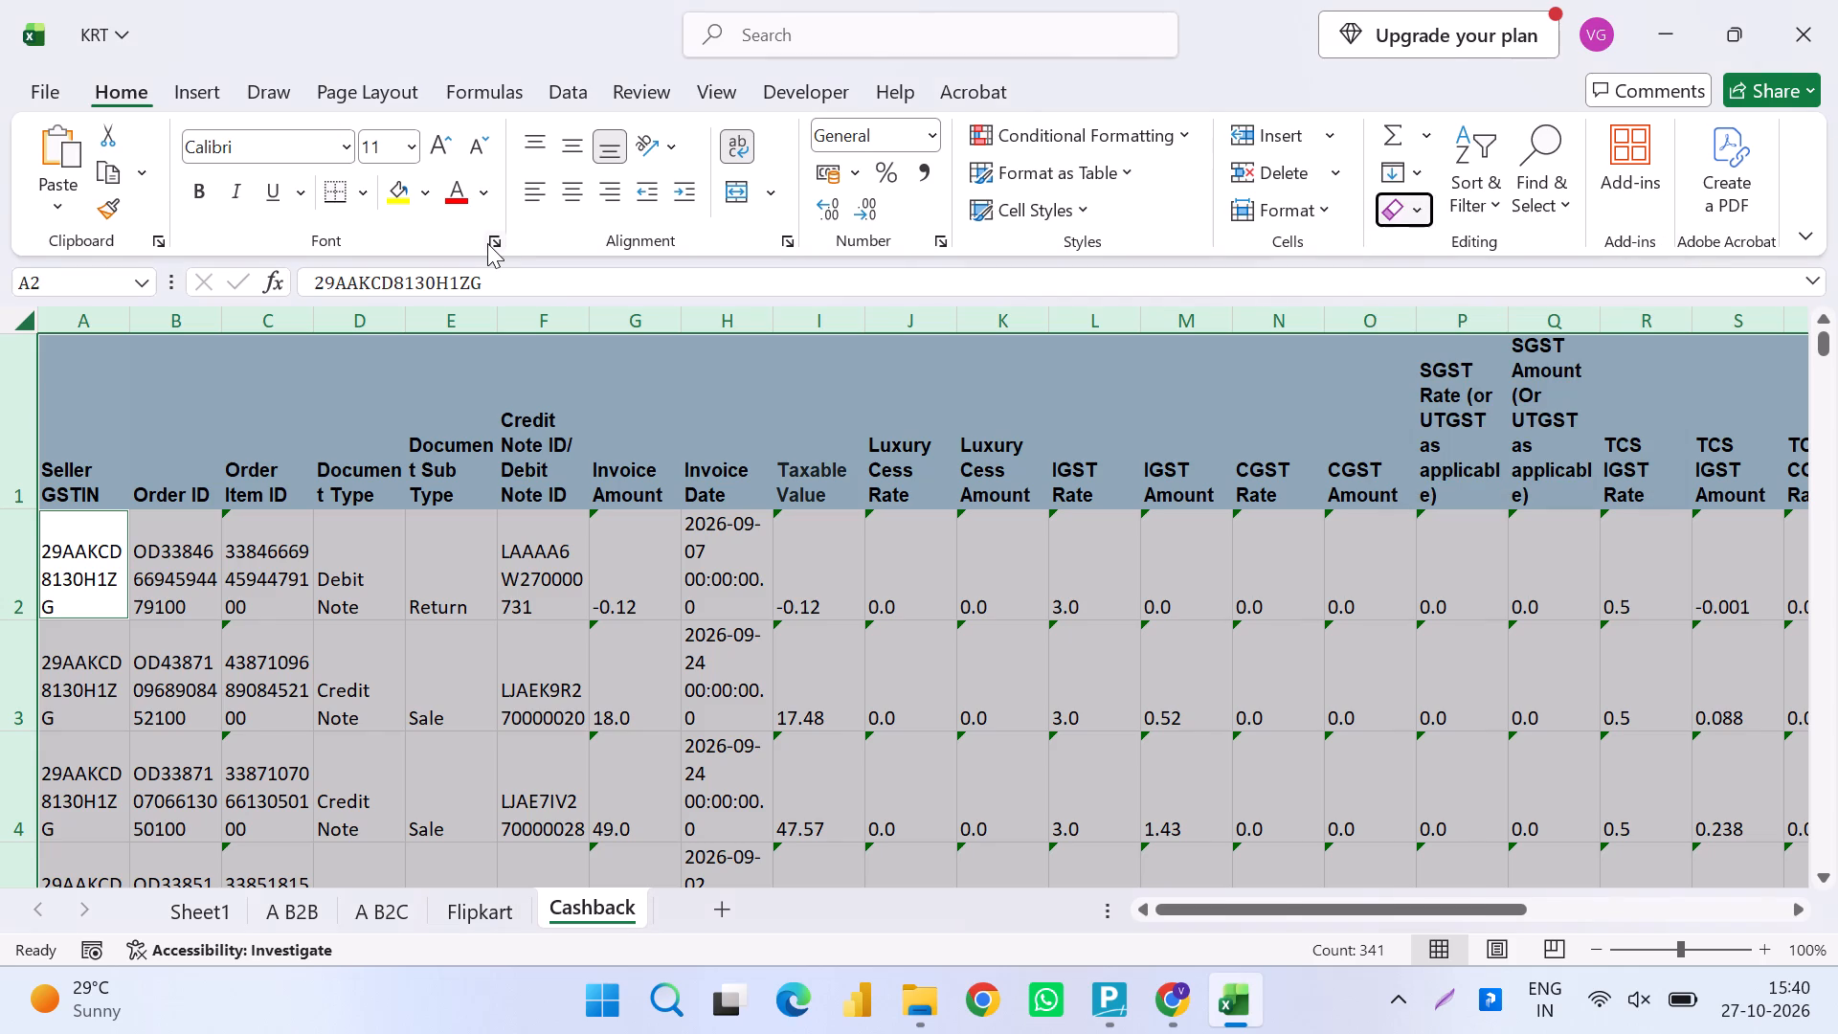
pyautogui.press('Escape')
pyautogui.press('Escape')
# Turn off Wrap Text for all selected cells of the Cashback sheet, including the header row.
pyautogui.write('hw')
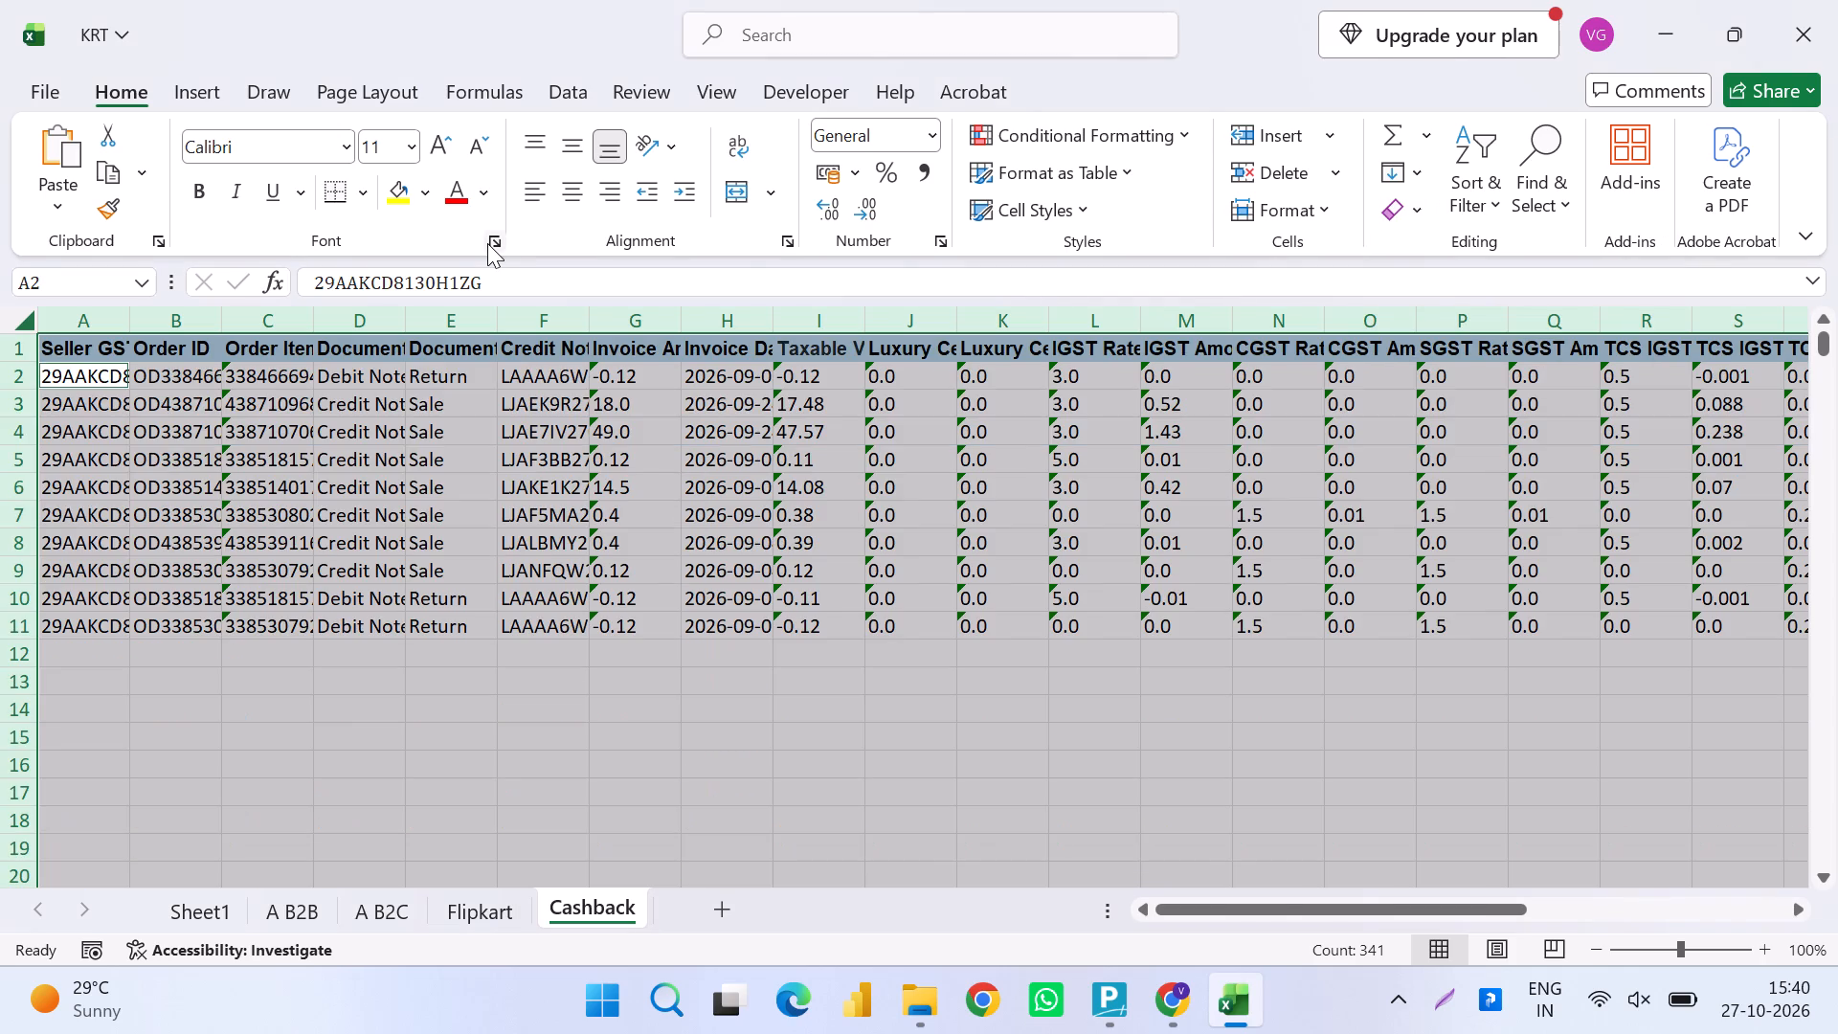
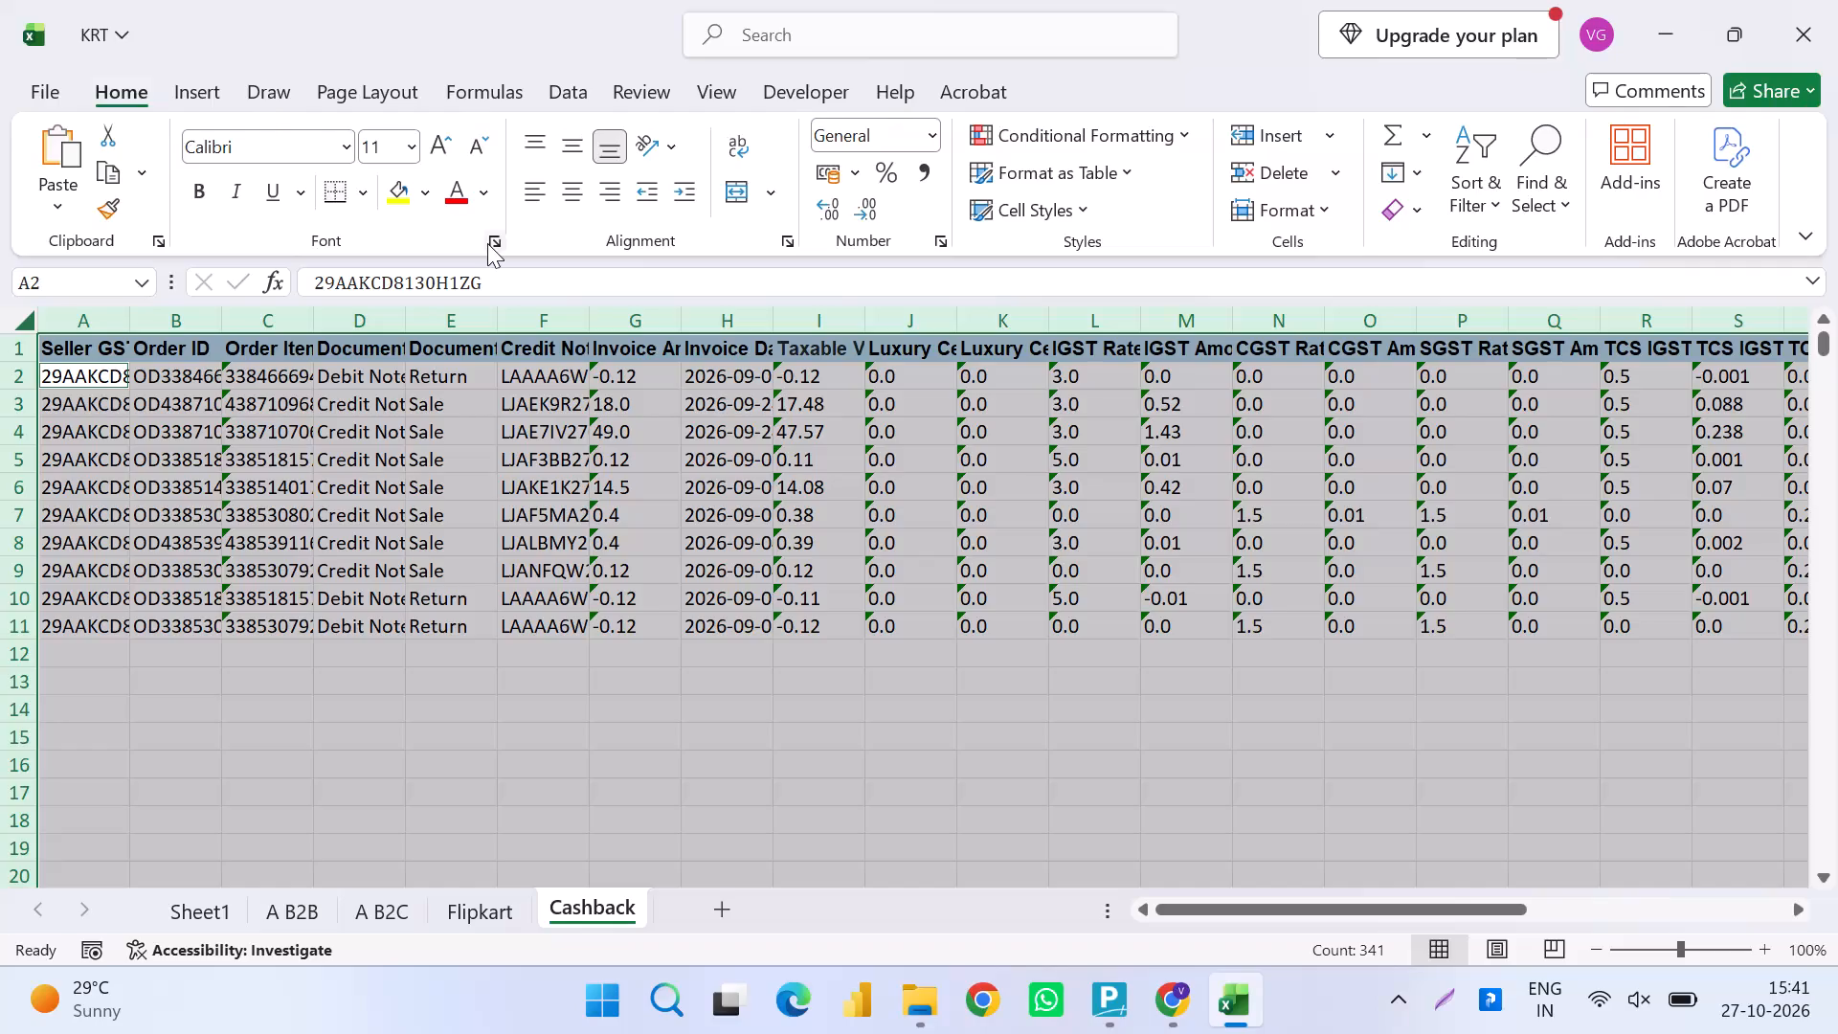
# AutoFit the widths of all columns on the Cashback sheet to their contents.
pyautogui.press('Escape')
pyautogui.write('hoi')
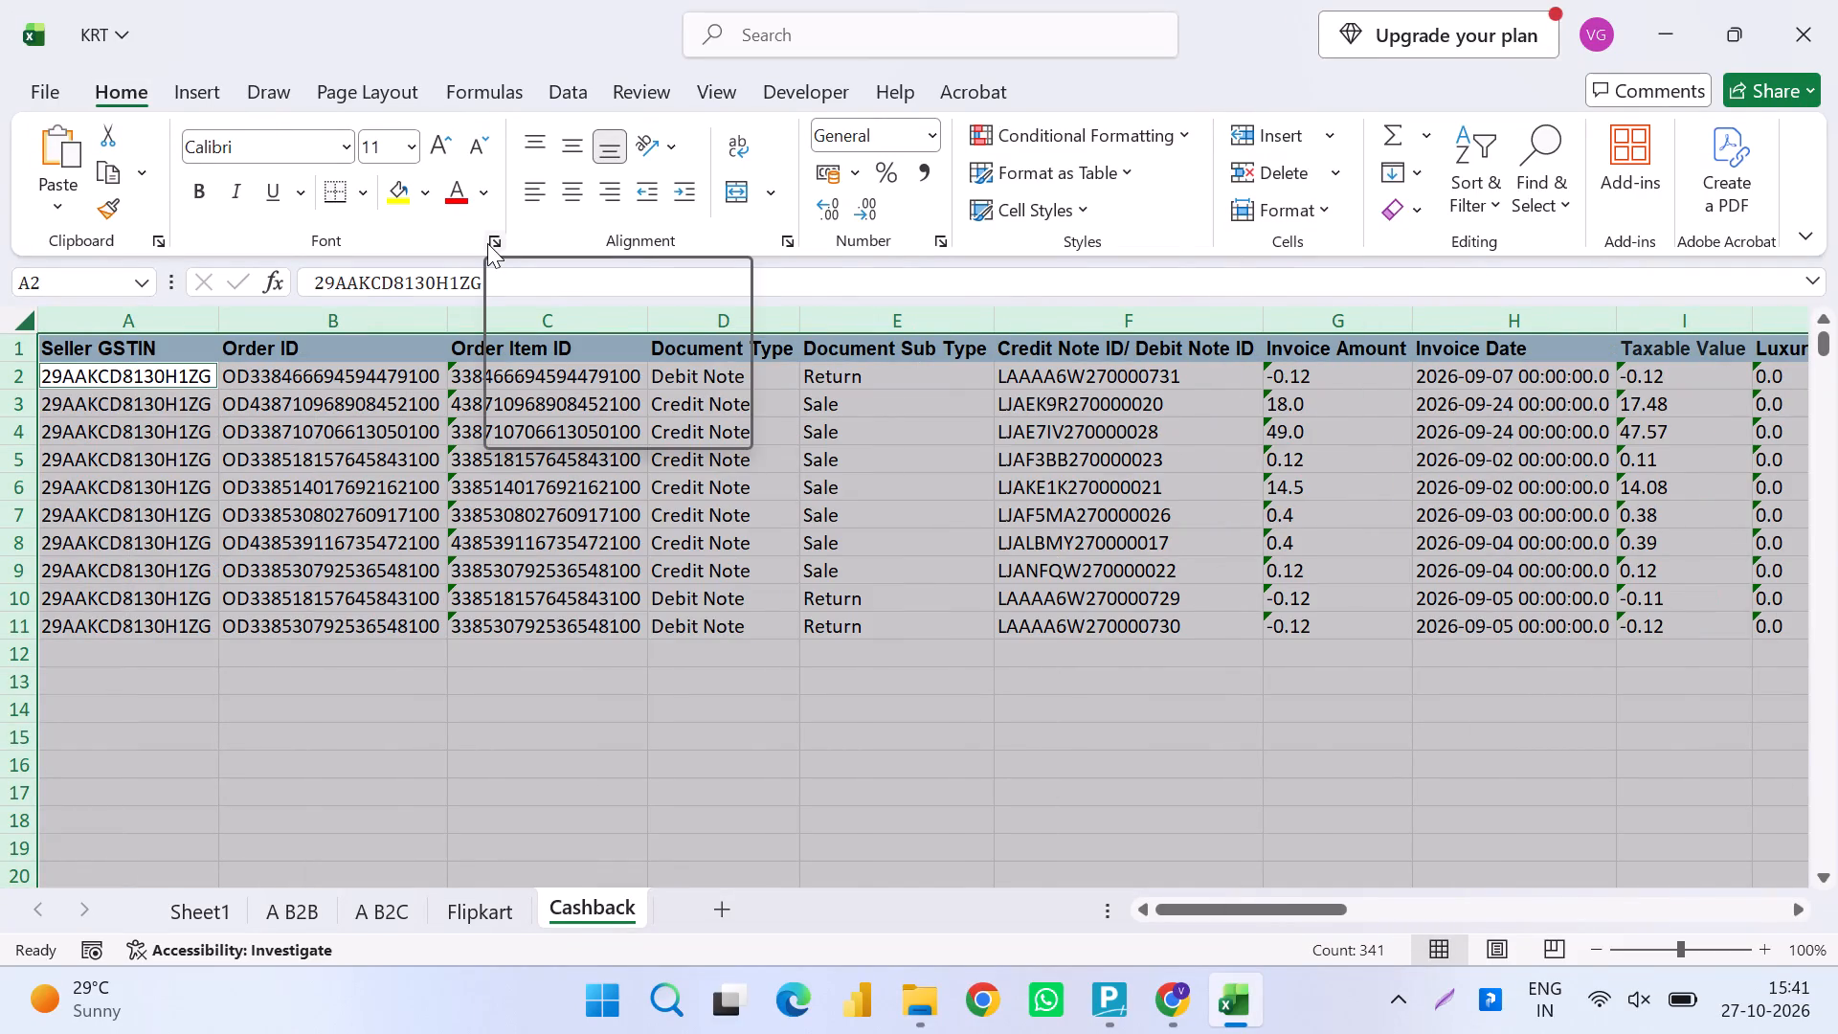
# Look through the Cashback sheet's columns along row 2, from Order ID past the TCS rate and amount columns, and return to Seller GSTIN.
pyautogui.press('Left')
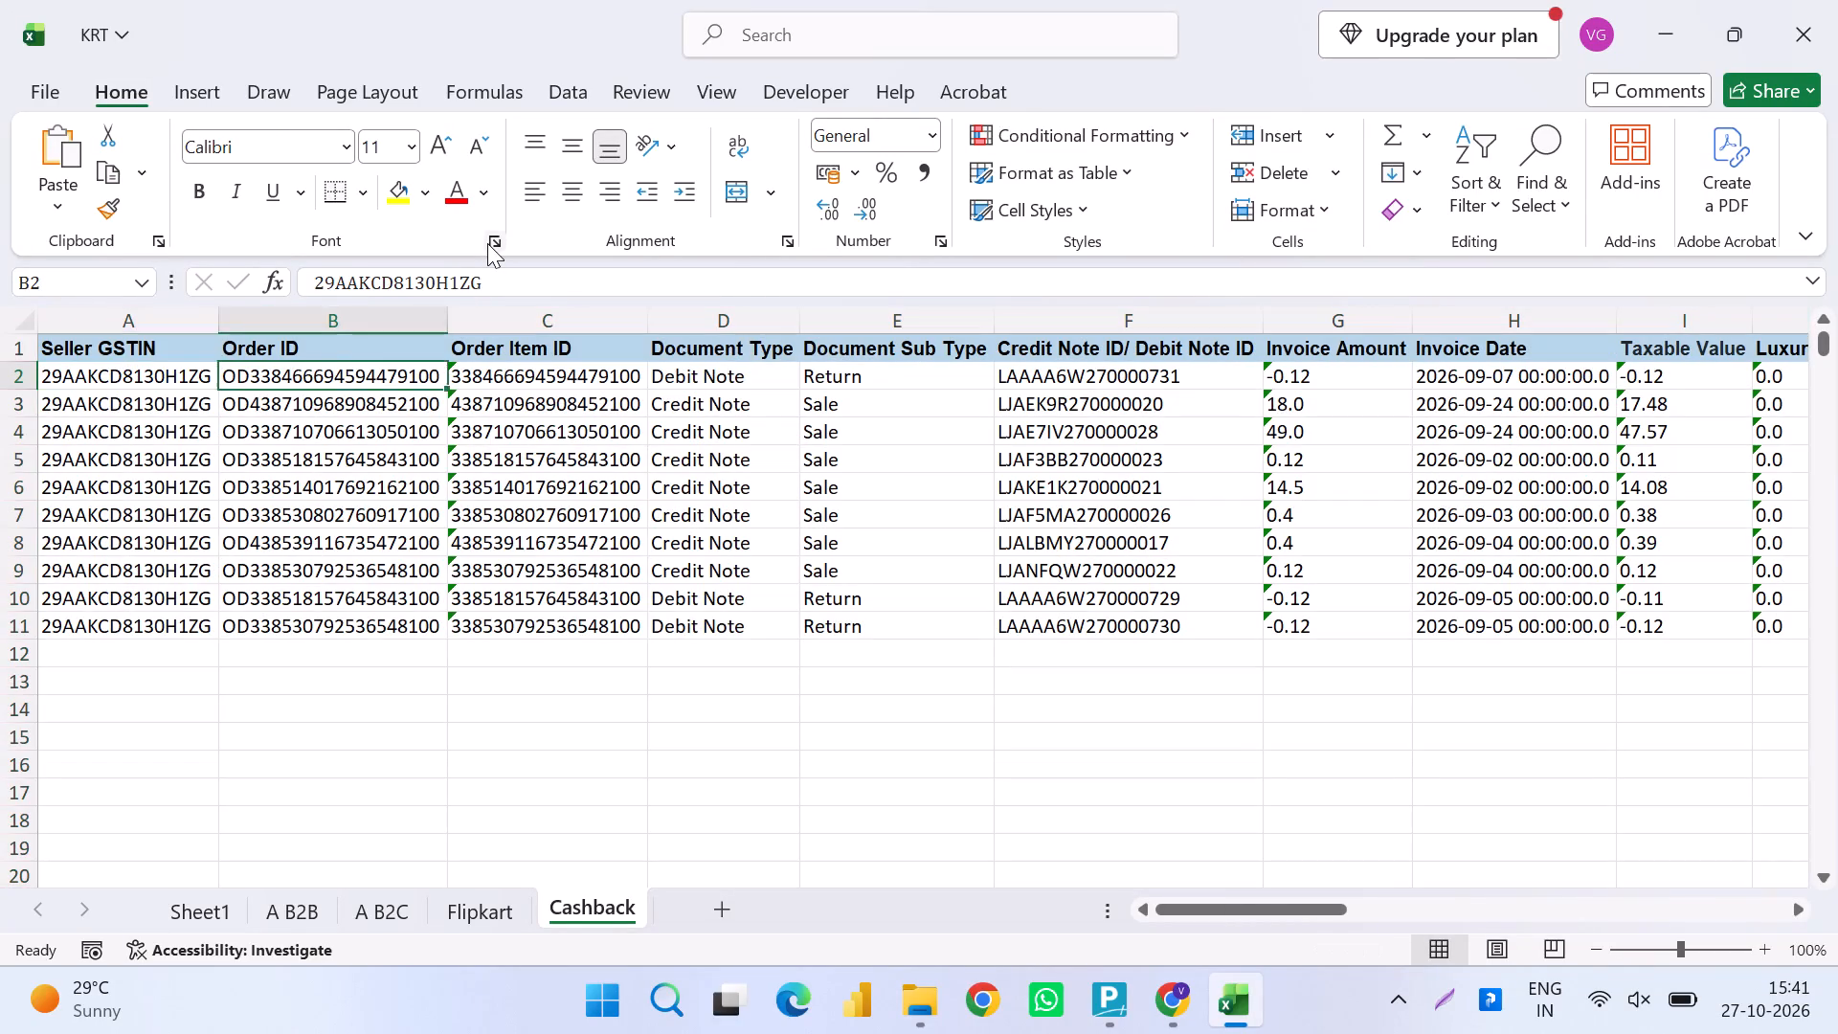
pyautogui.press('Right')
pyautogui.press('Right')
pyautogui.press('Right')
pyautogui.press('Right')
pyautogui.press('Right')
pyautogui.press('Right')
pyautogui.press('Right')
pyautogui.press('Right')
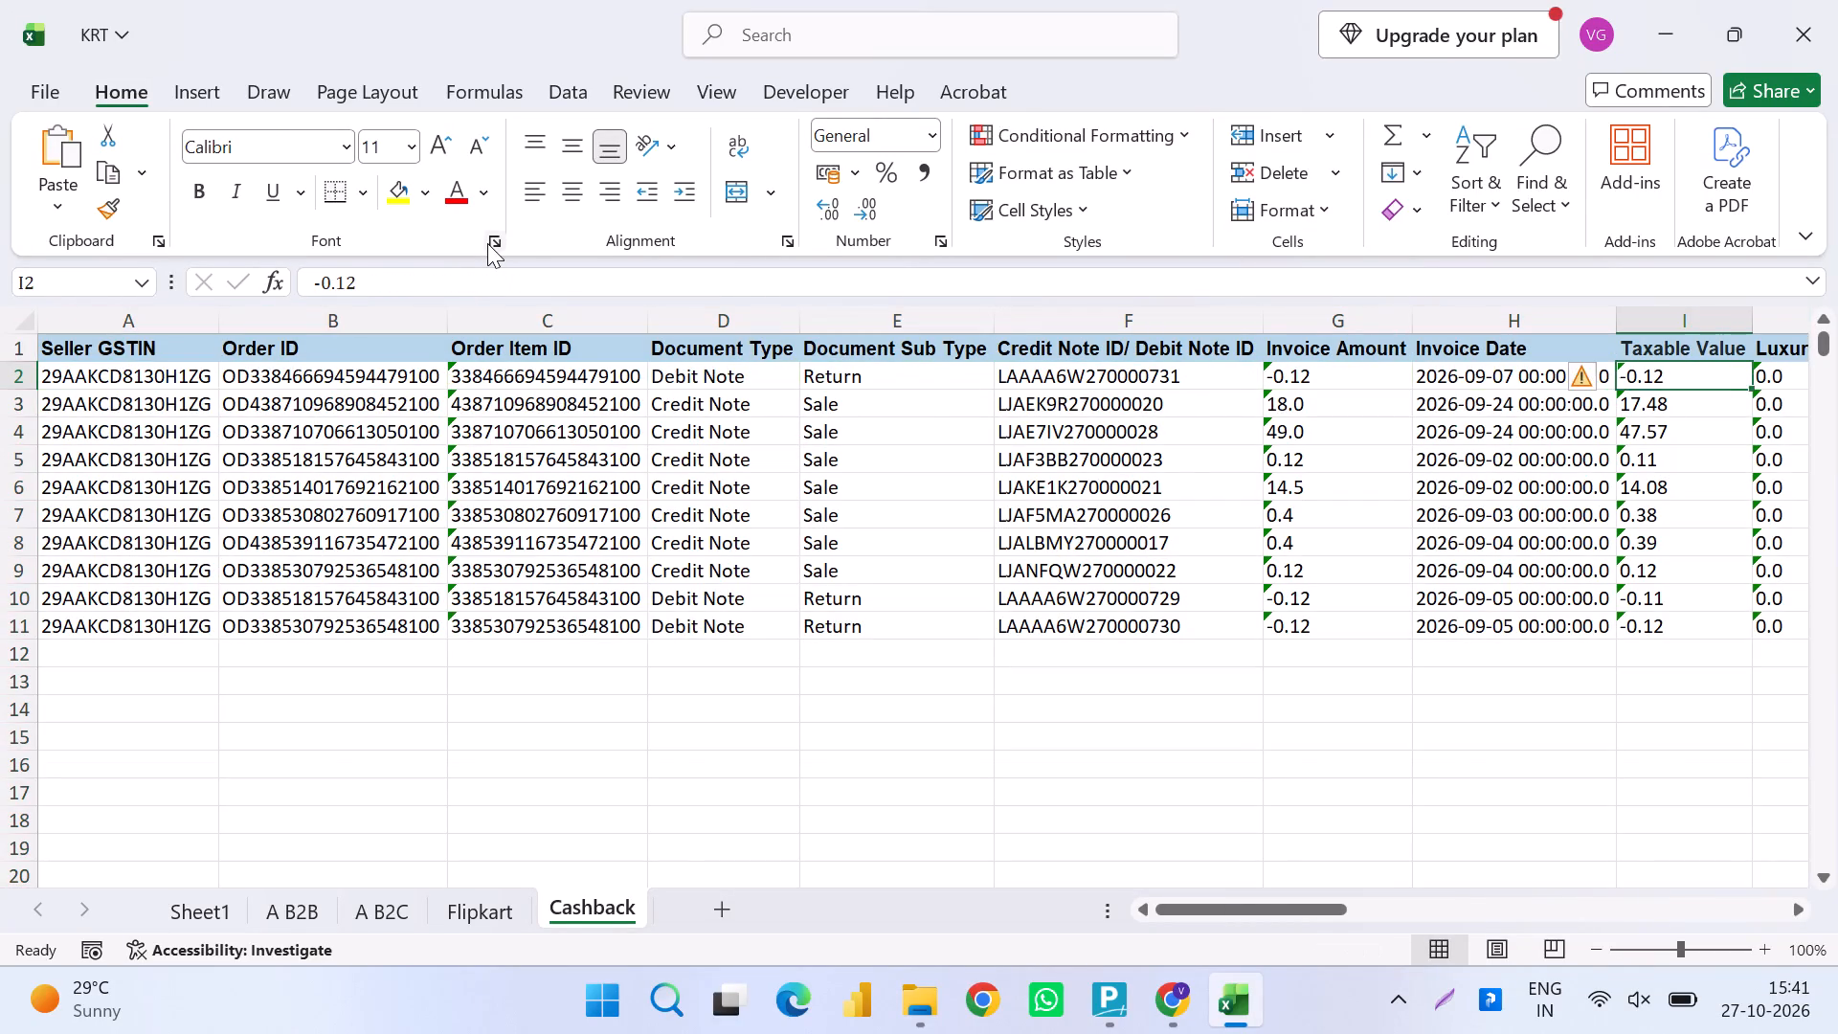
pyautogui.press('Right')
pyautogui.press('Right')
pyautogui.press('Right')
pyautogui.press('Right')
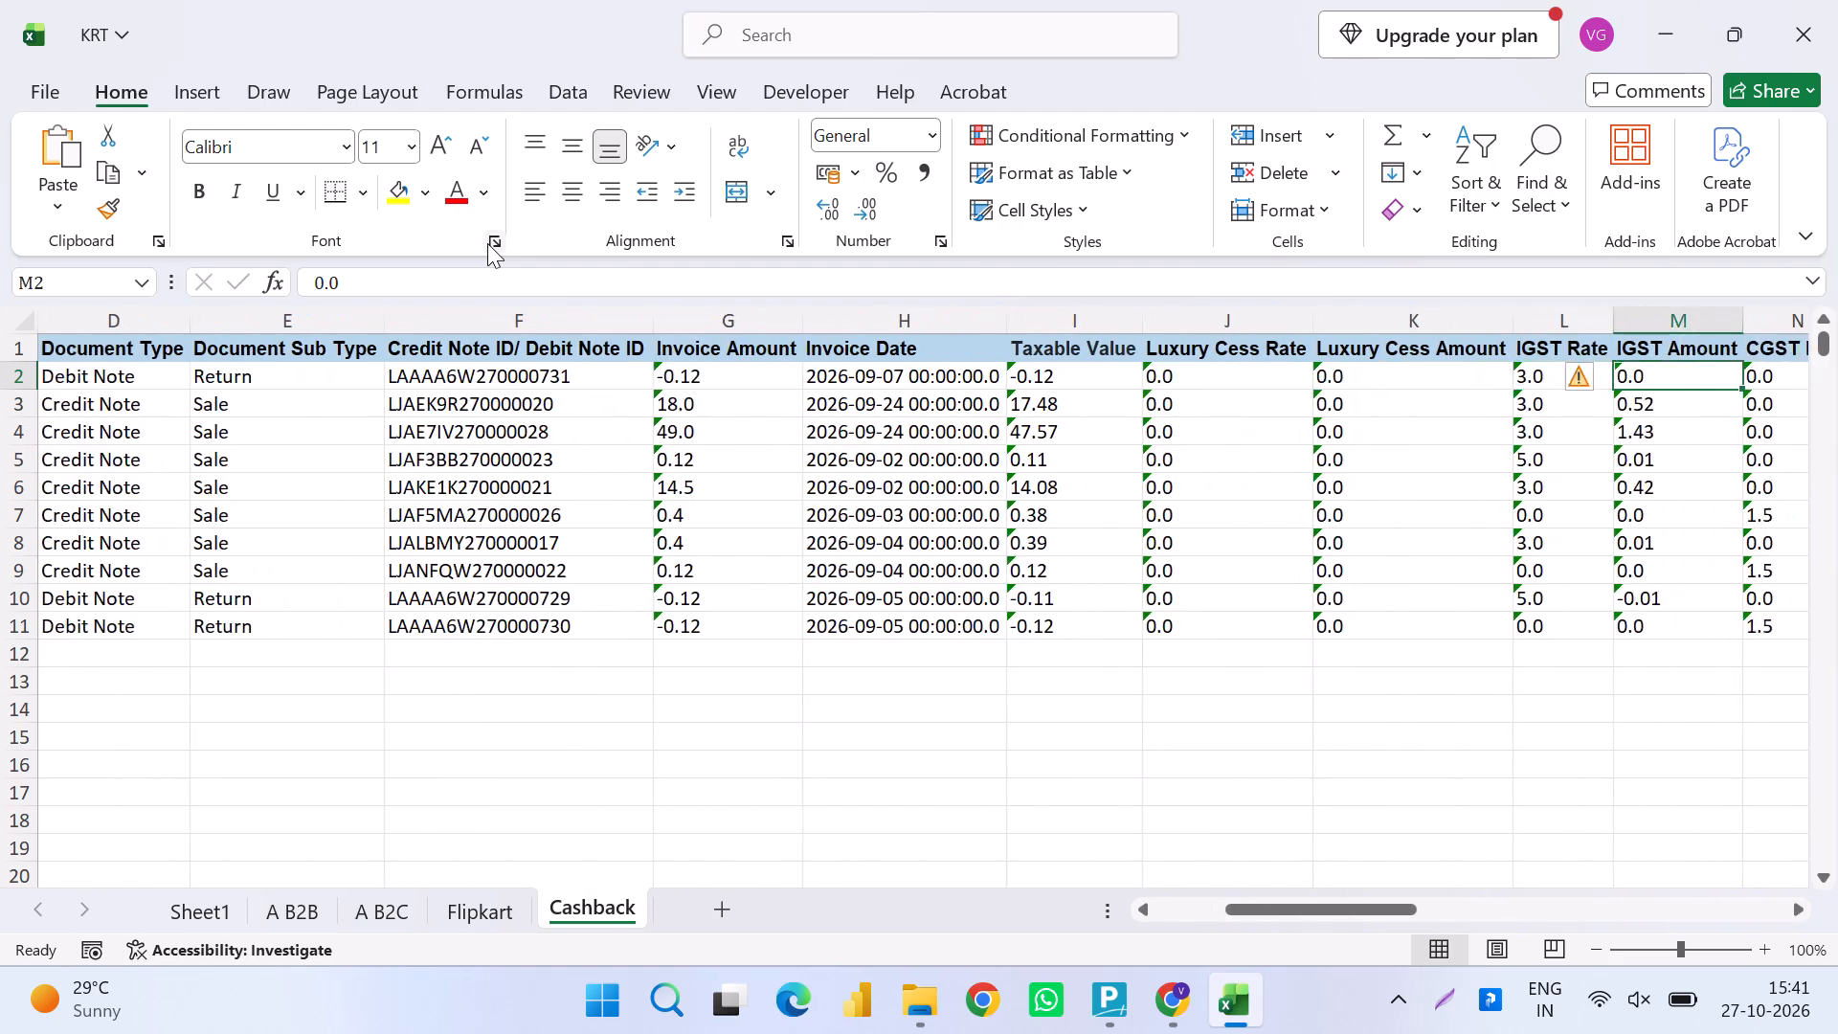
pyautogui.press('Right')
pyautogui.press('Right')
pyautogui.press('Right')
pyautogui.press('Right')
pyautogui.press('Right')
pyautogui.press('Right')
pyautogui.press('Right')
pyautogui.press('Right')
pyautogui.press('Right')
pyautogui.press('Right')
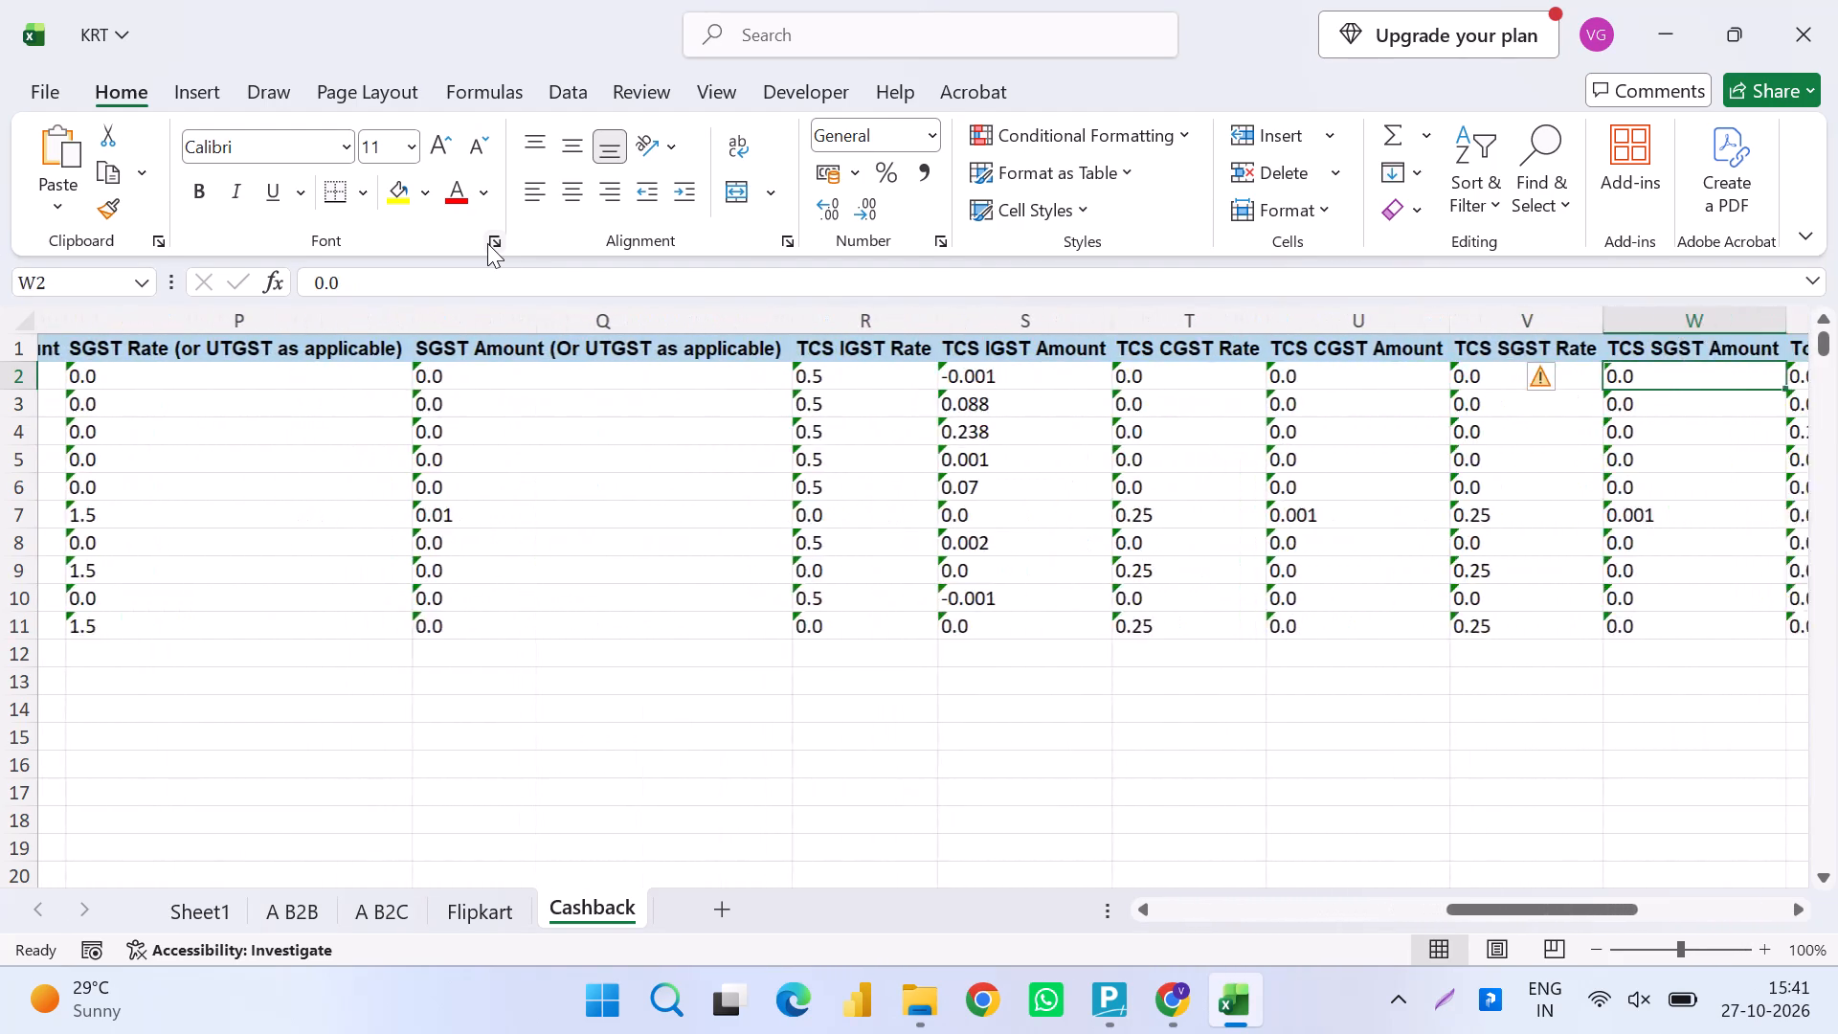
pyautogui.press('Right')
pyautogui.press('Right')
pyautogui.press('Right')
pyautogui.press('Right')
pyautogui.press('Right')
pyautogui.press('Right')
pyautogui.press('Right')
pyautogui.press('Right')
pyautogui.hotkey('ctrl', 'Left')
pyautogui.hotkey('ctrl', 'Left')
pyautogui.hotkey('ctrl', 'Left')
pyautogui.hotkey('ctrl', 'Left')
pyautogui.hotkey('ctrl', 'Left')
pyautogui.hotkey('ctrl', 'Left')
pyautogui.hotkey('ctrl', 'Left')
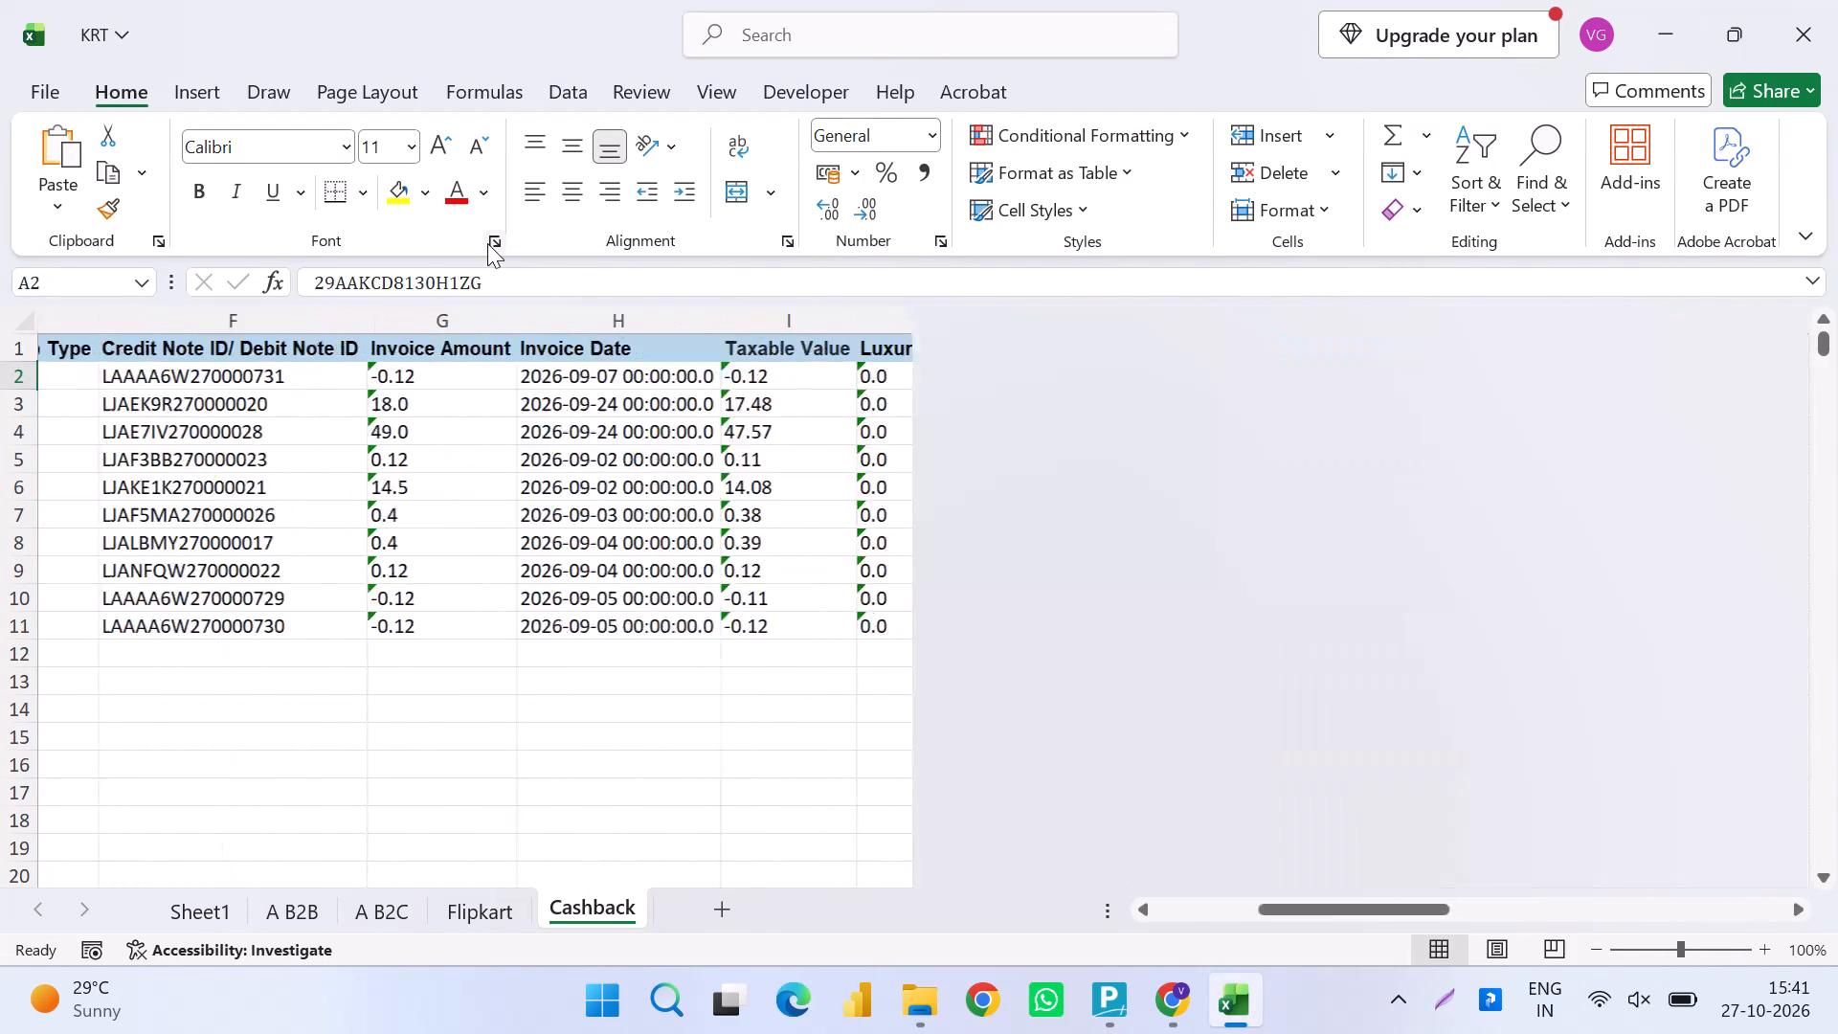
# Search the Cashback sheet for "hsn".
pyautogui.hotkey('ctrl', 'f')
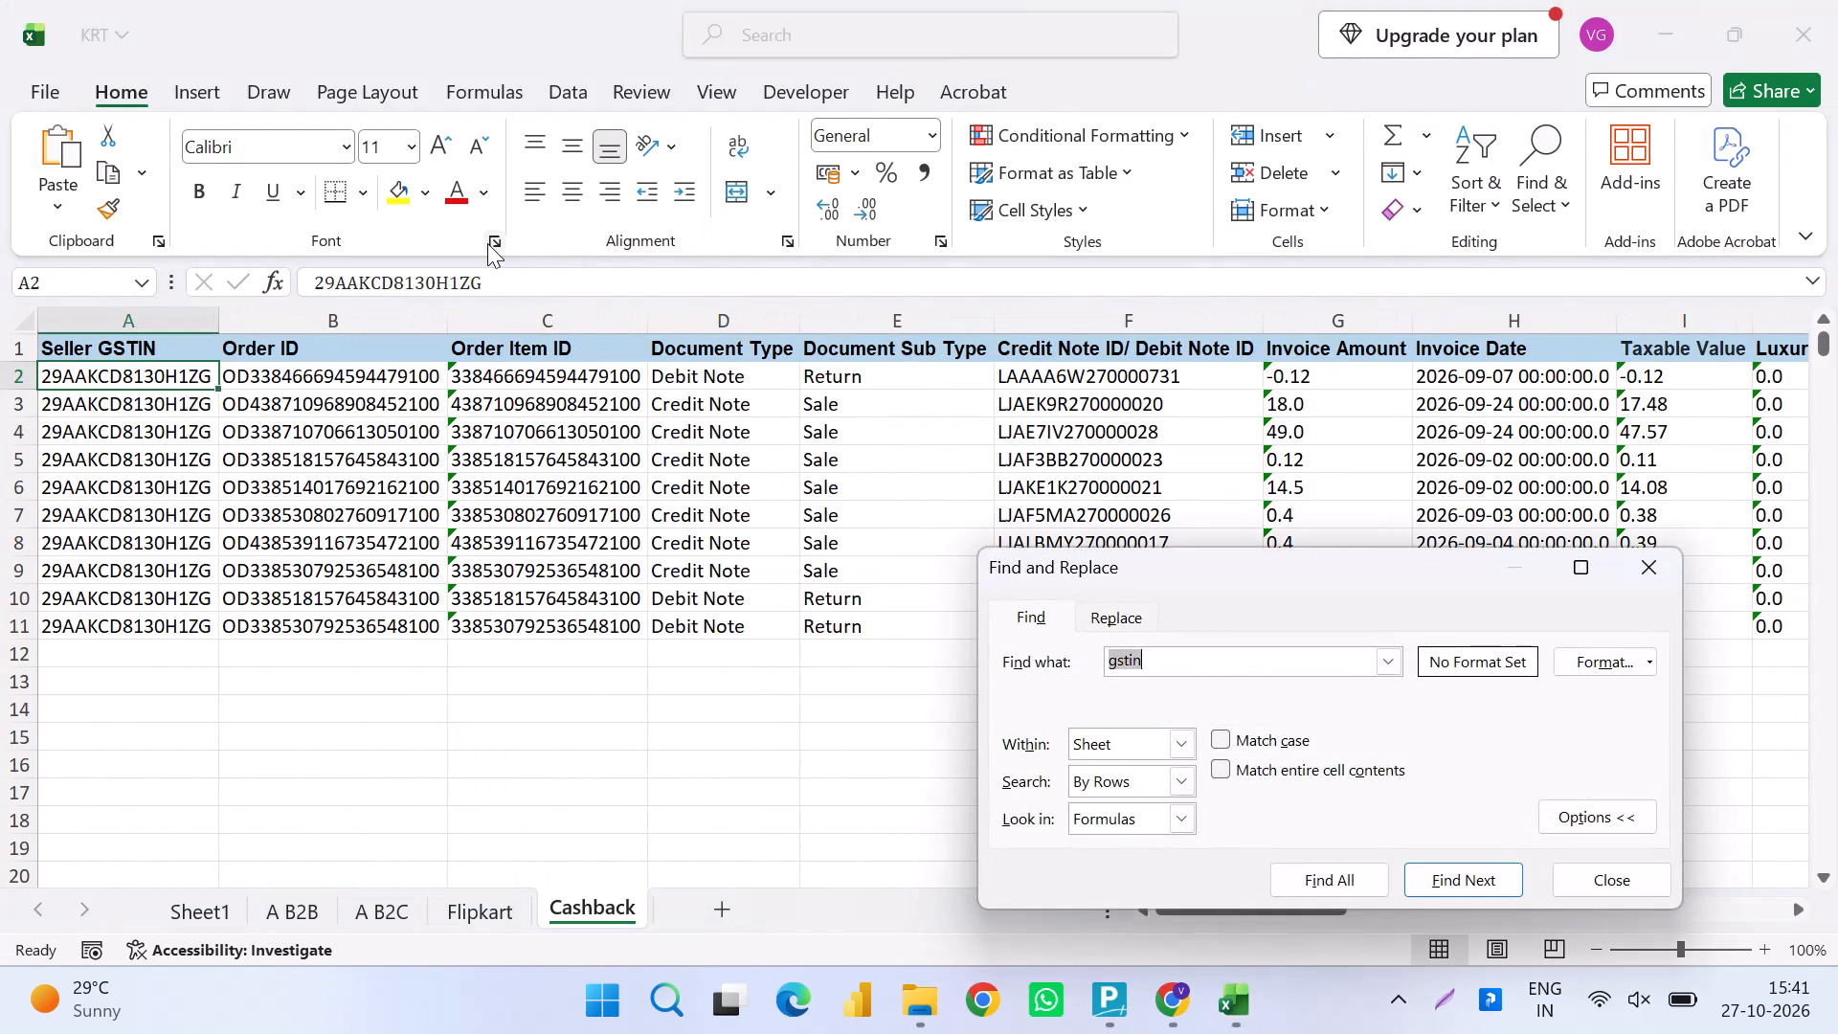
pyautogui.write('hsn')
pyautogui.press('Return')
pyautogui.press('Escape')
pyautogui.press('Escape')
pyautogui.press('Escape')
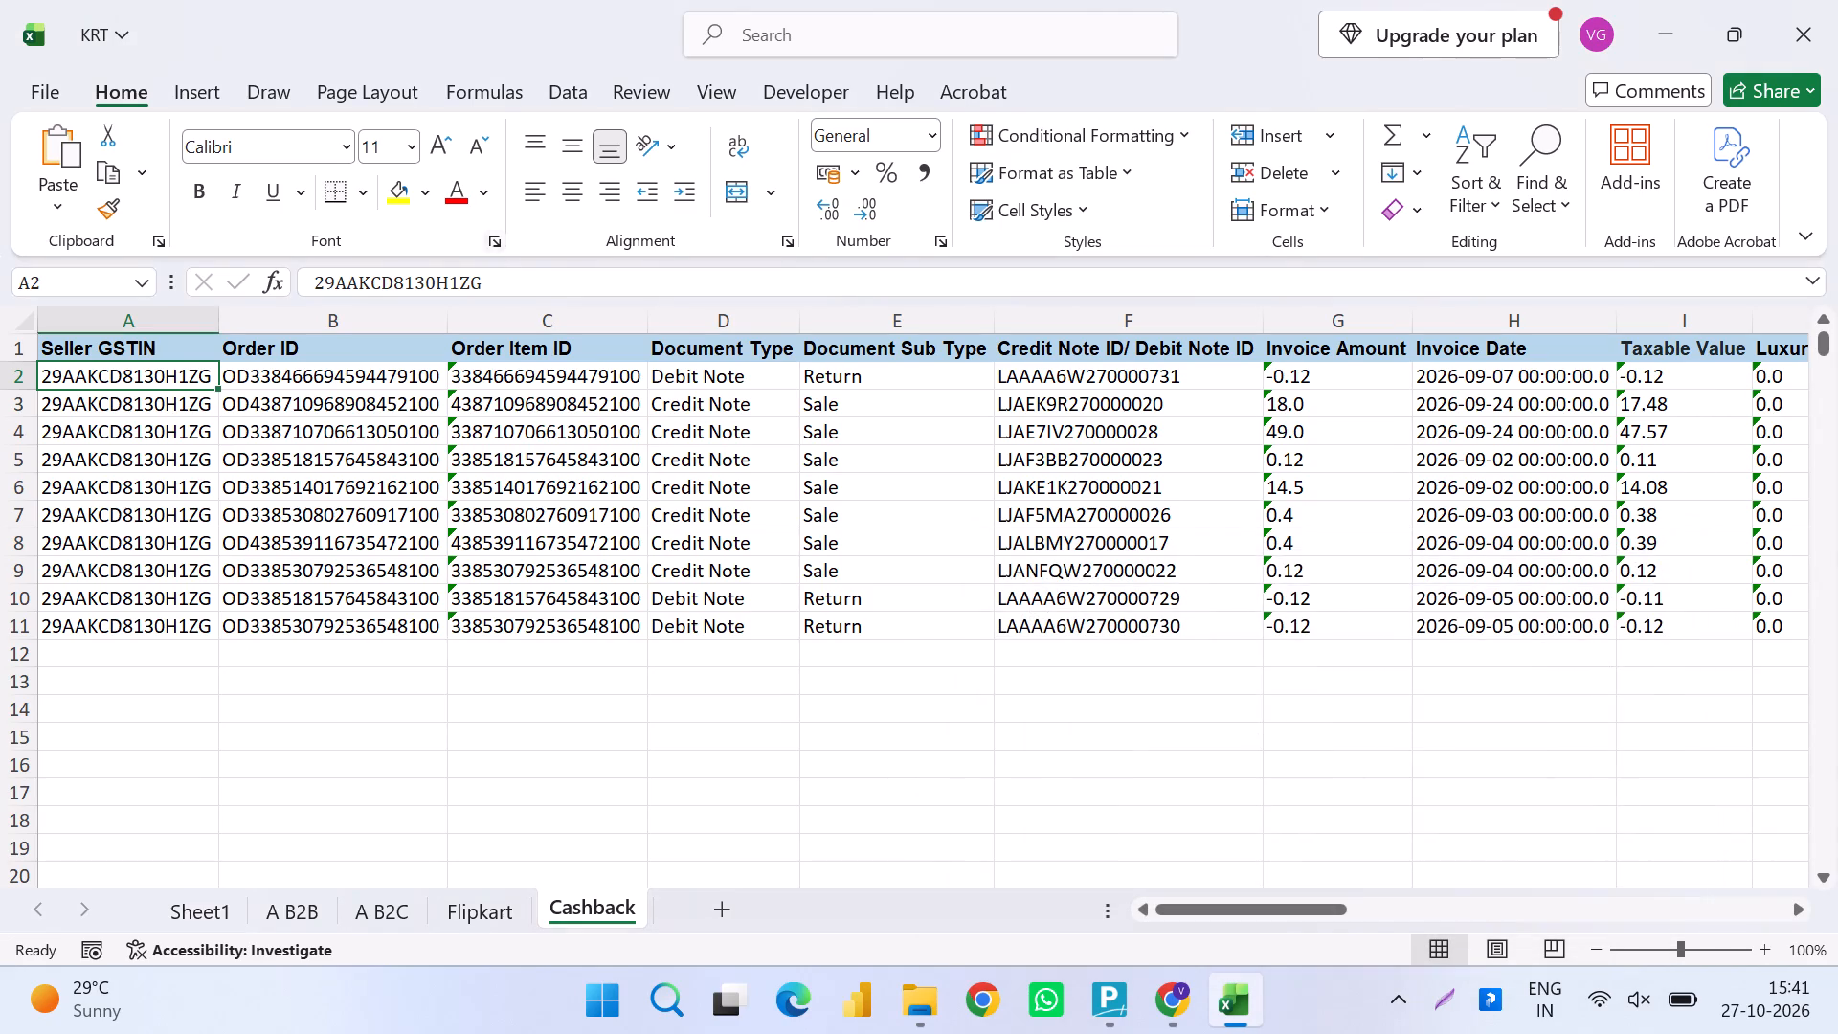
# Switch to the Flipkart sheet and search it for "hsn".
pyautogui.click(504, 910)
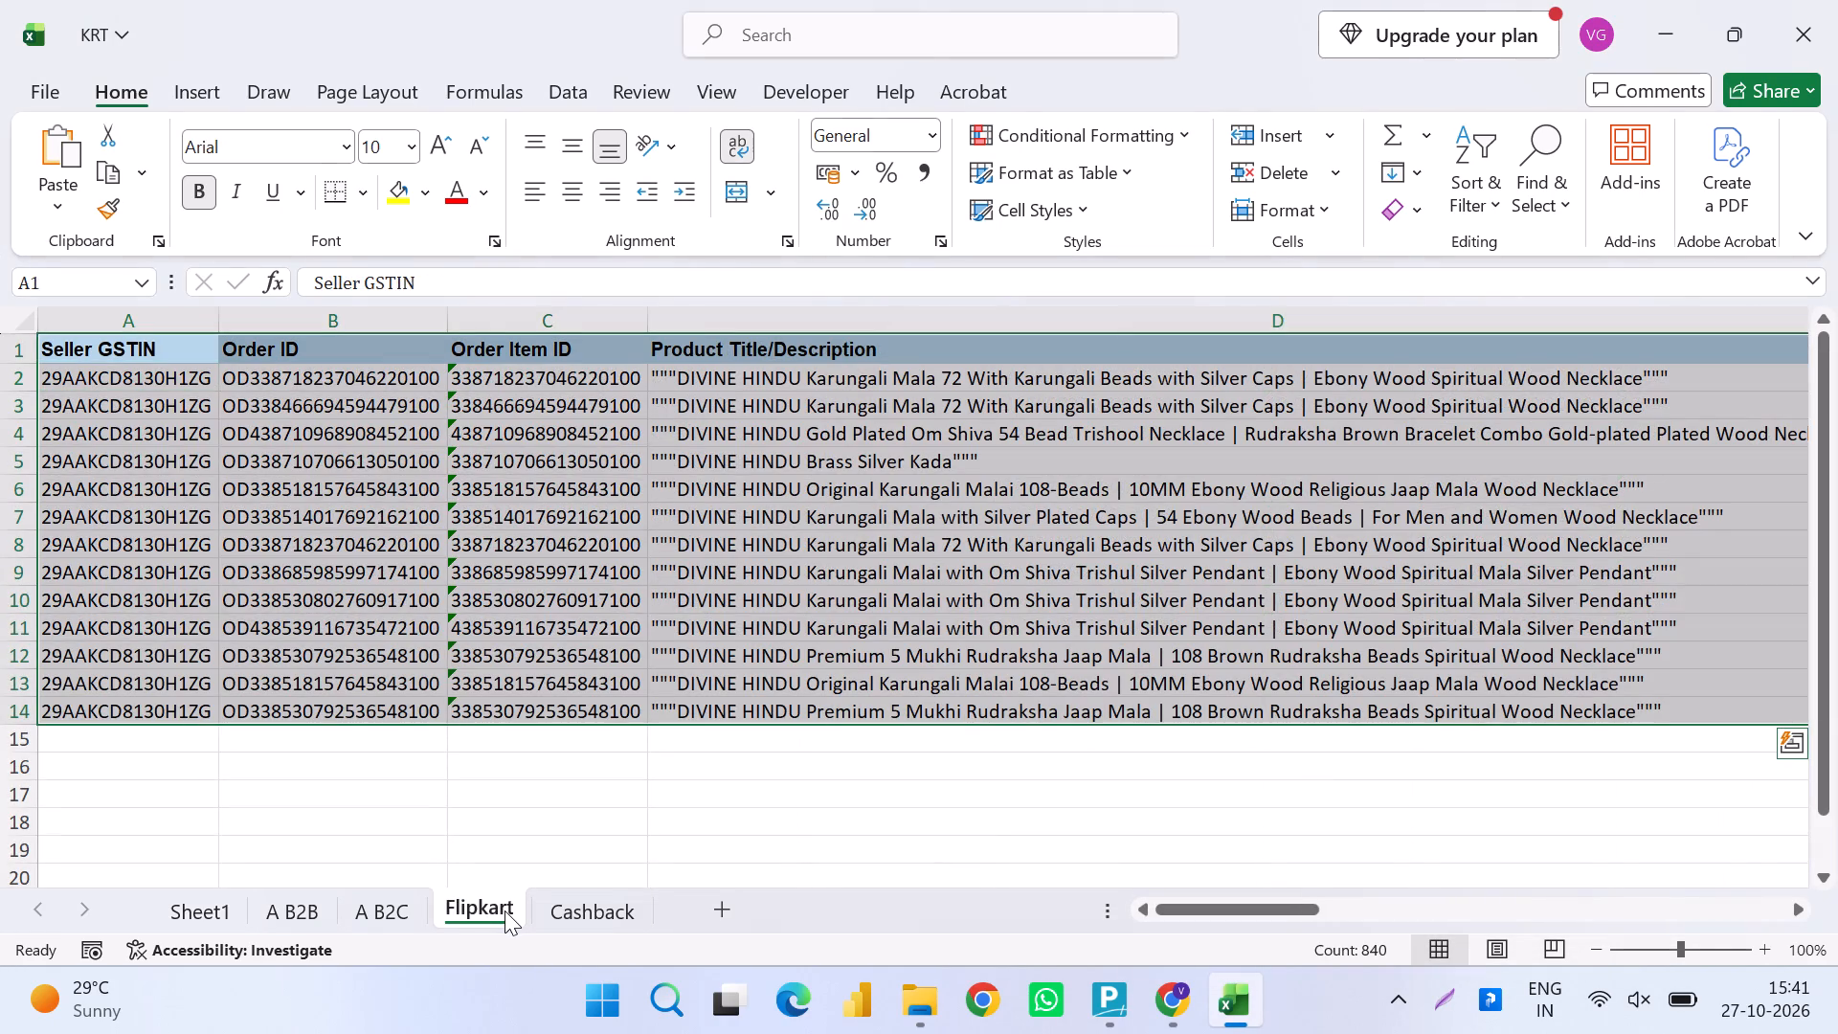
pyautogui.hotkey('ctrl', 'f')
pyautogui.press('Return')
pyautogui.press('Escape')
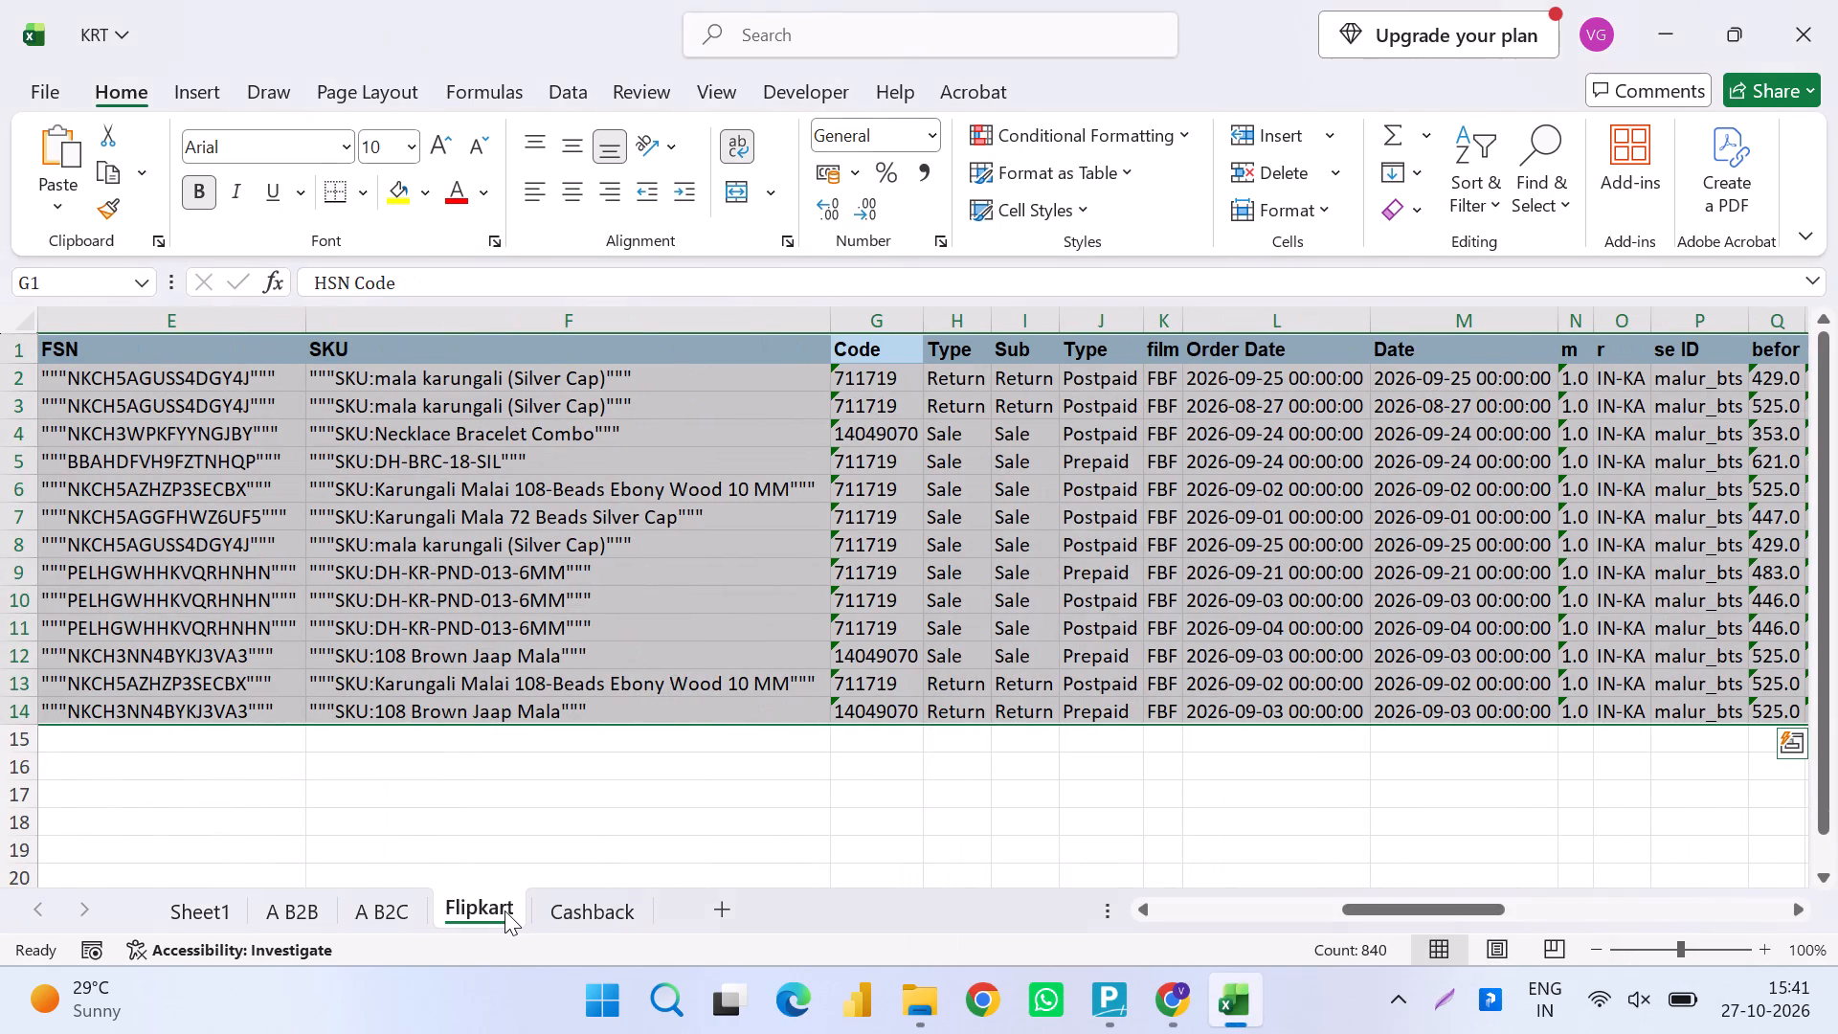
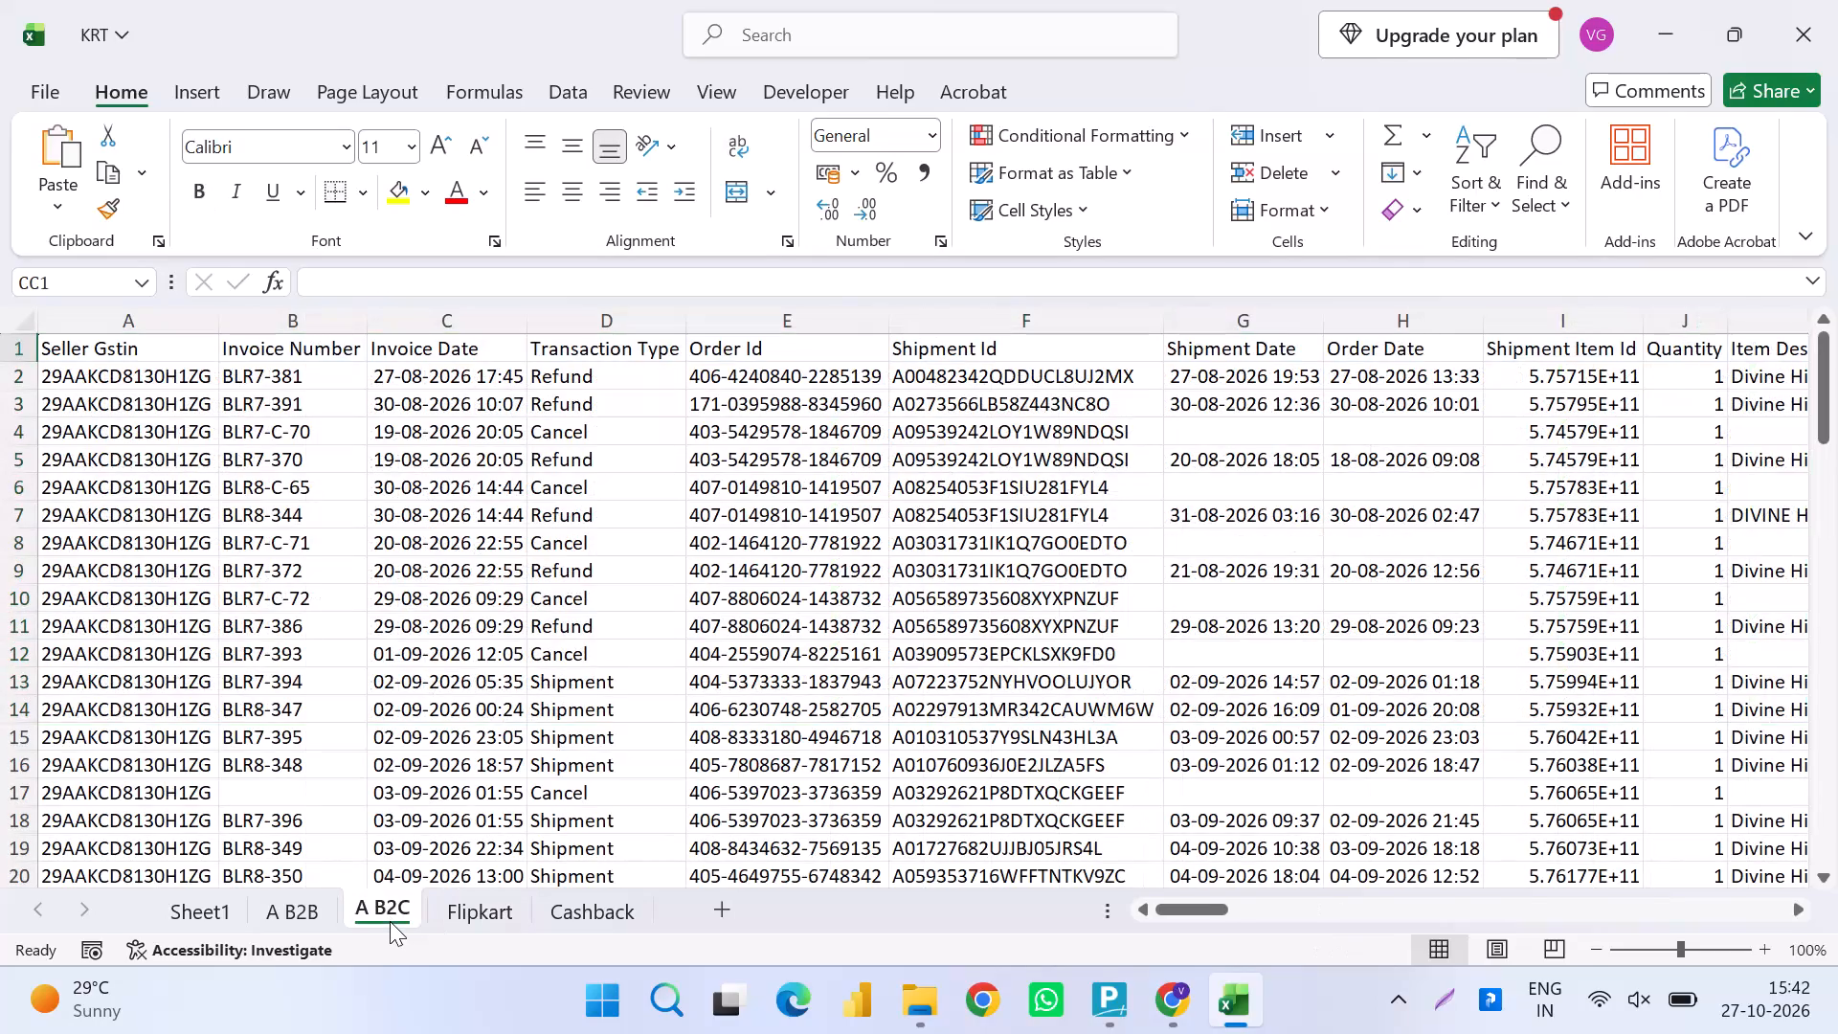
# Open the state-code 29 GSTR1-SEPTEMBER-2026 workbook from the GSTR-1_Monthly_September_2026 archive in the Sep folder.
pyautogui.hotkey('alt', 'Tab')
pyautogui.press('BackSpace')
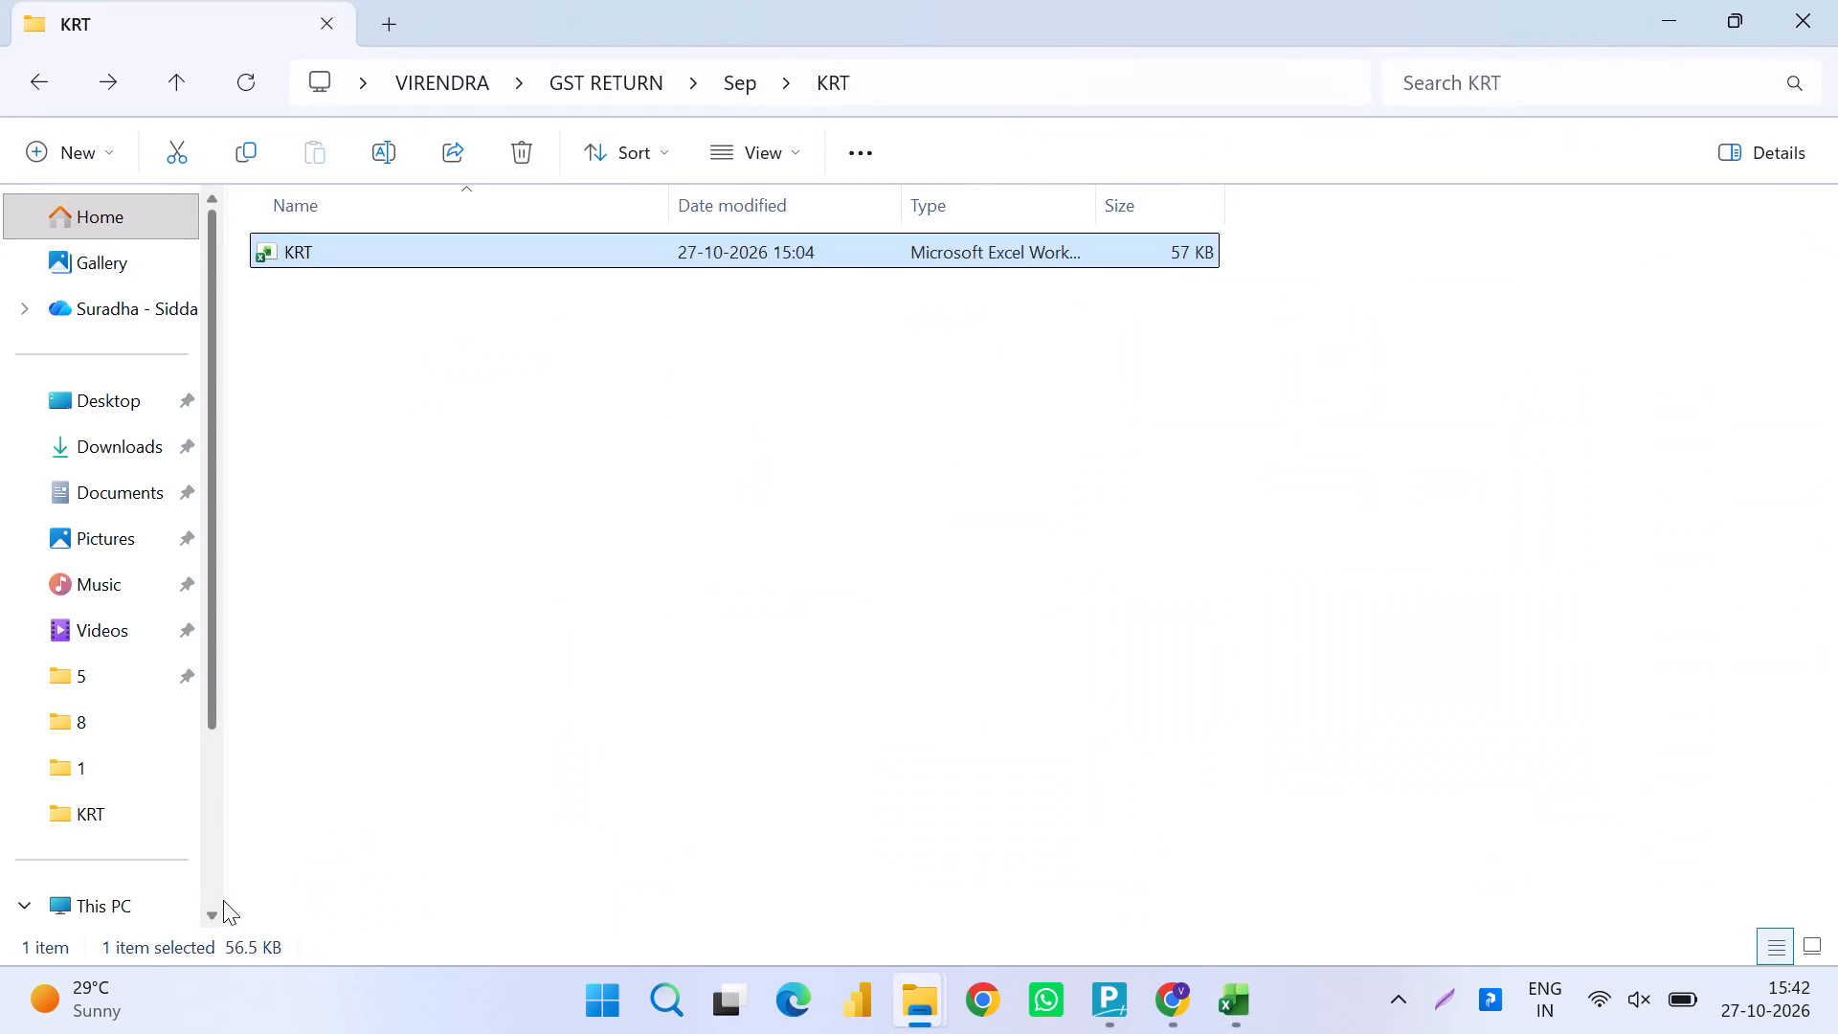
pyautogui.press('Down')
pyautogui.press('Down')
pyautogui.press('Down')
pyautogui.press('Down')
pyautogui.press('Return')
pyautogui.press('Down')
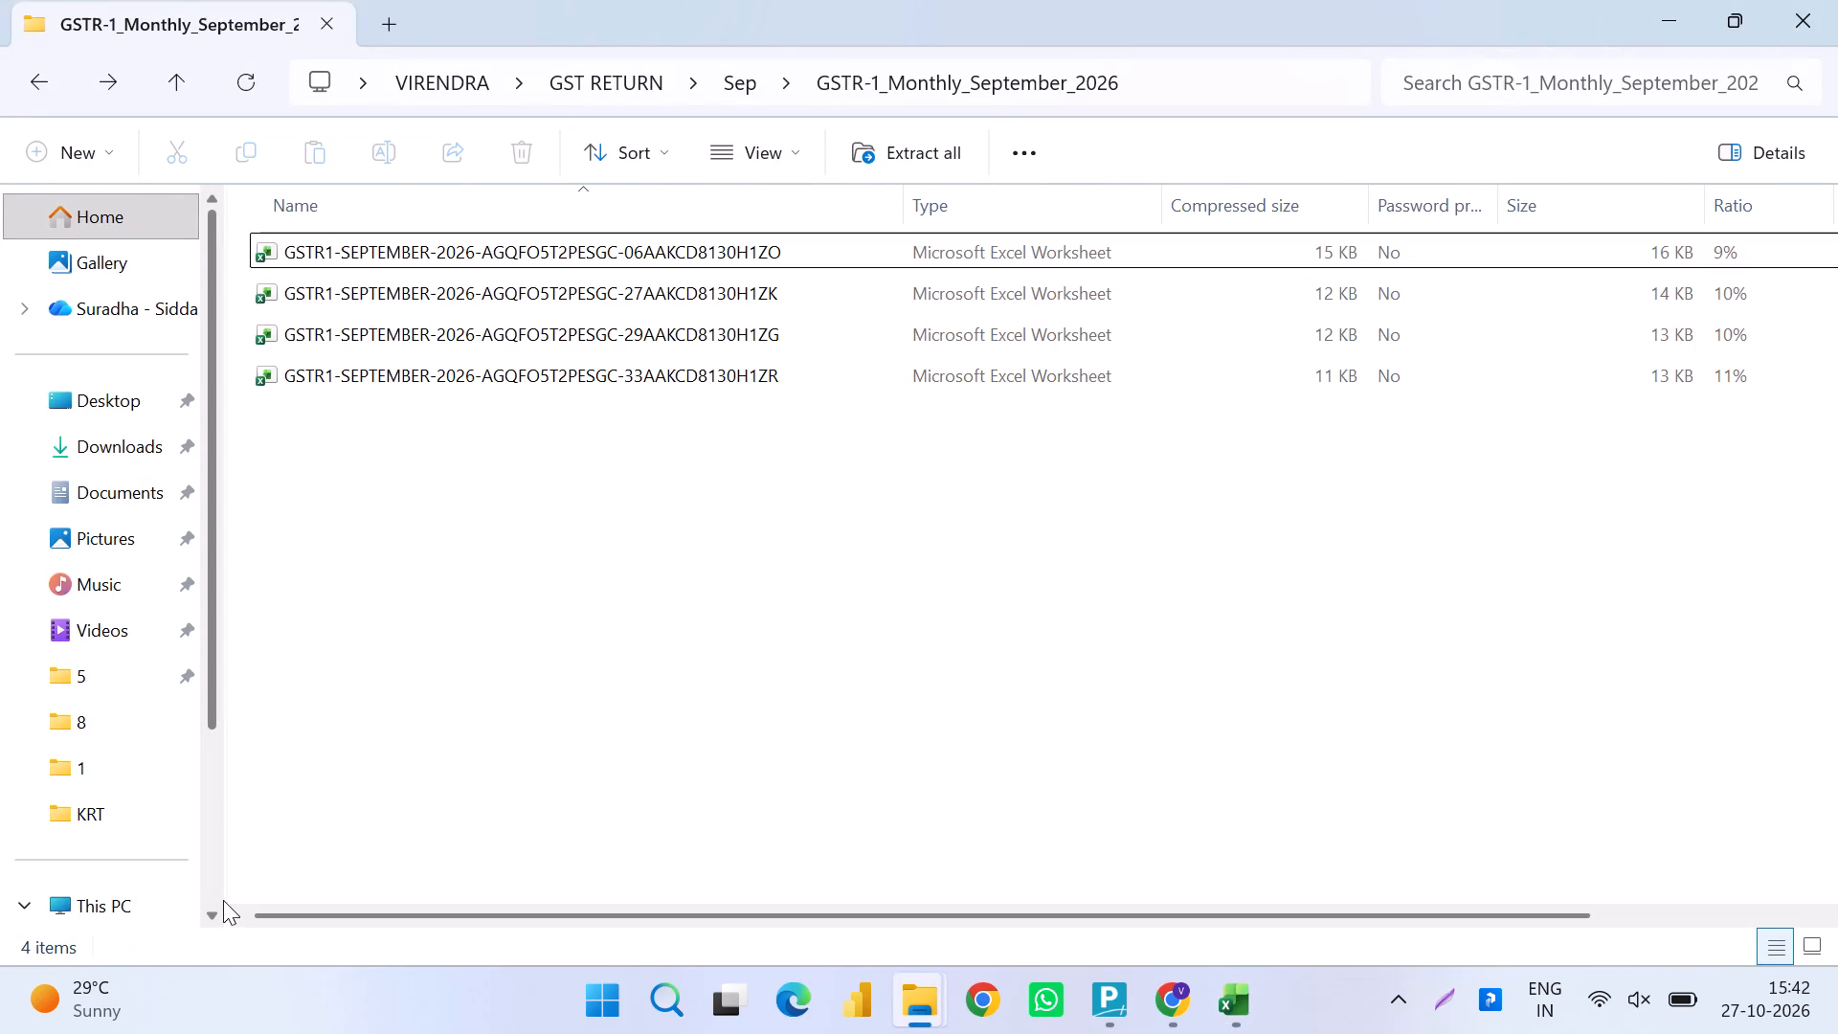
pyautogui.press('Down')
pyautogui.press('Down')
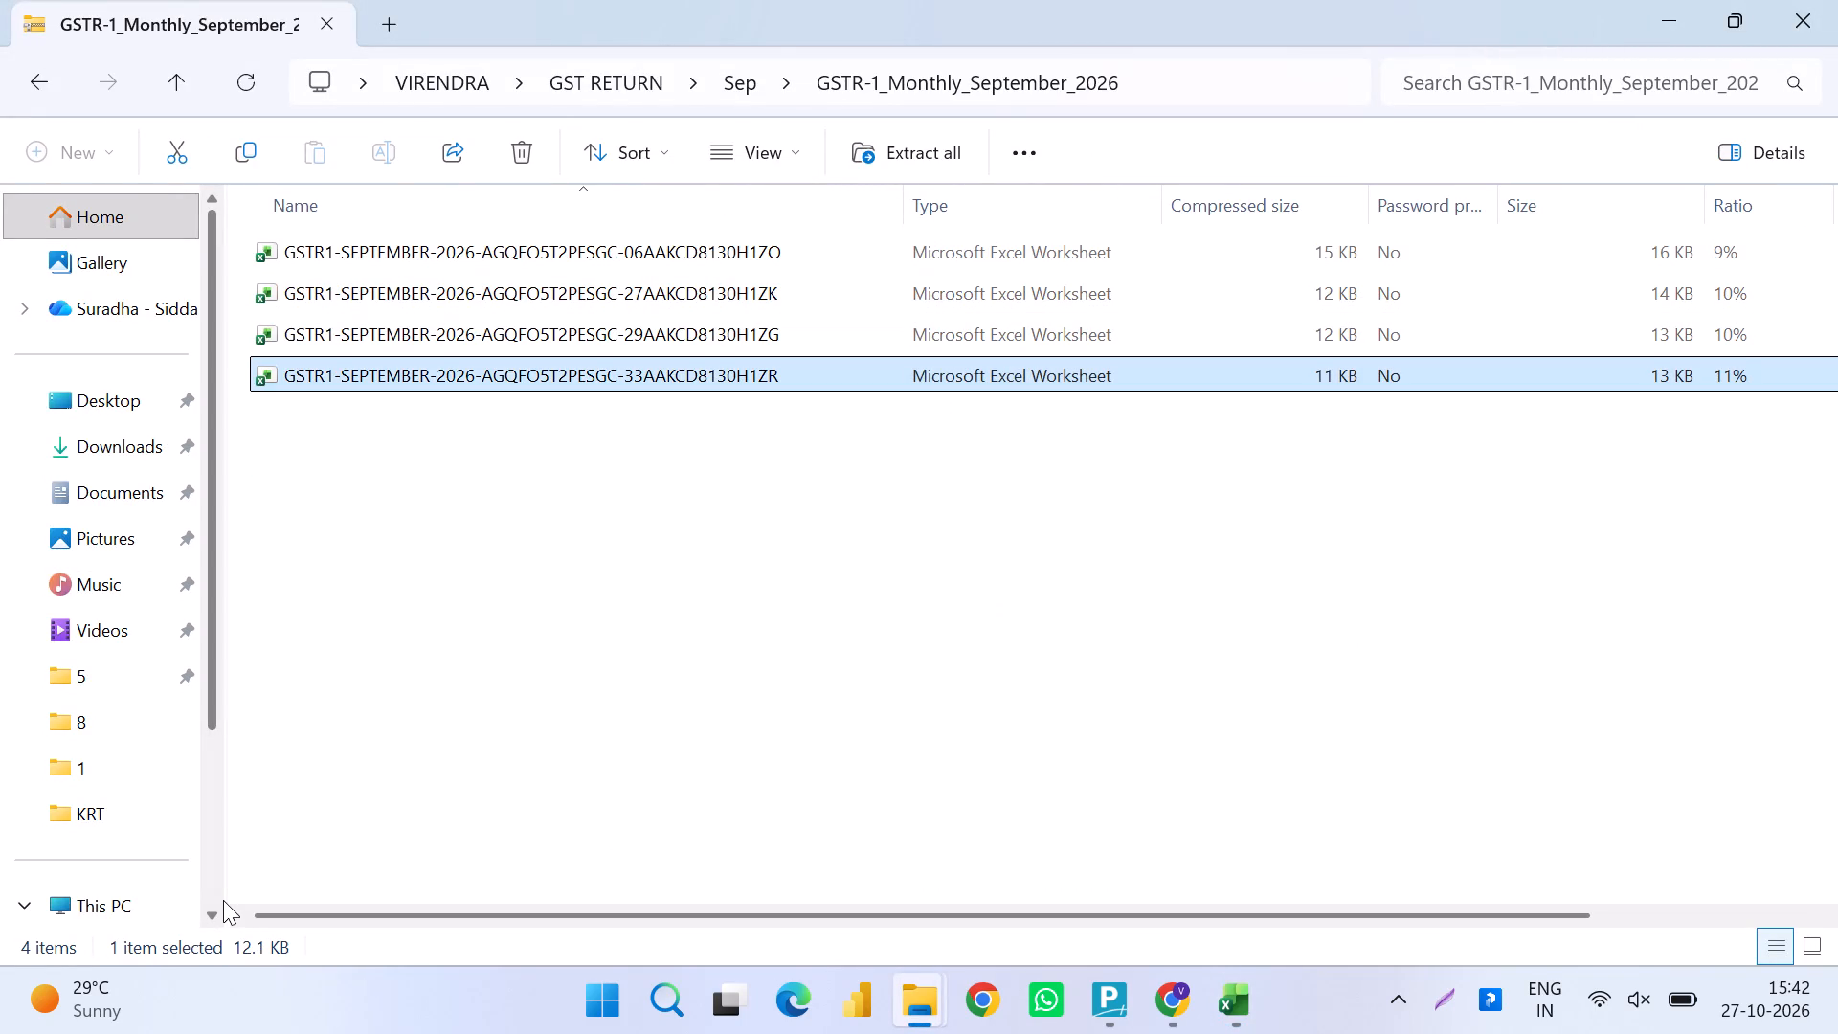
pyautogui.press('Up')
pyautogui.press('Return')
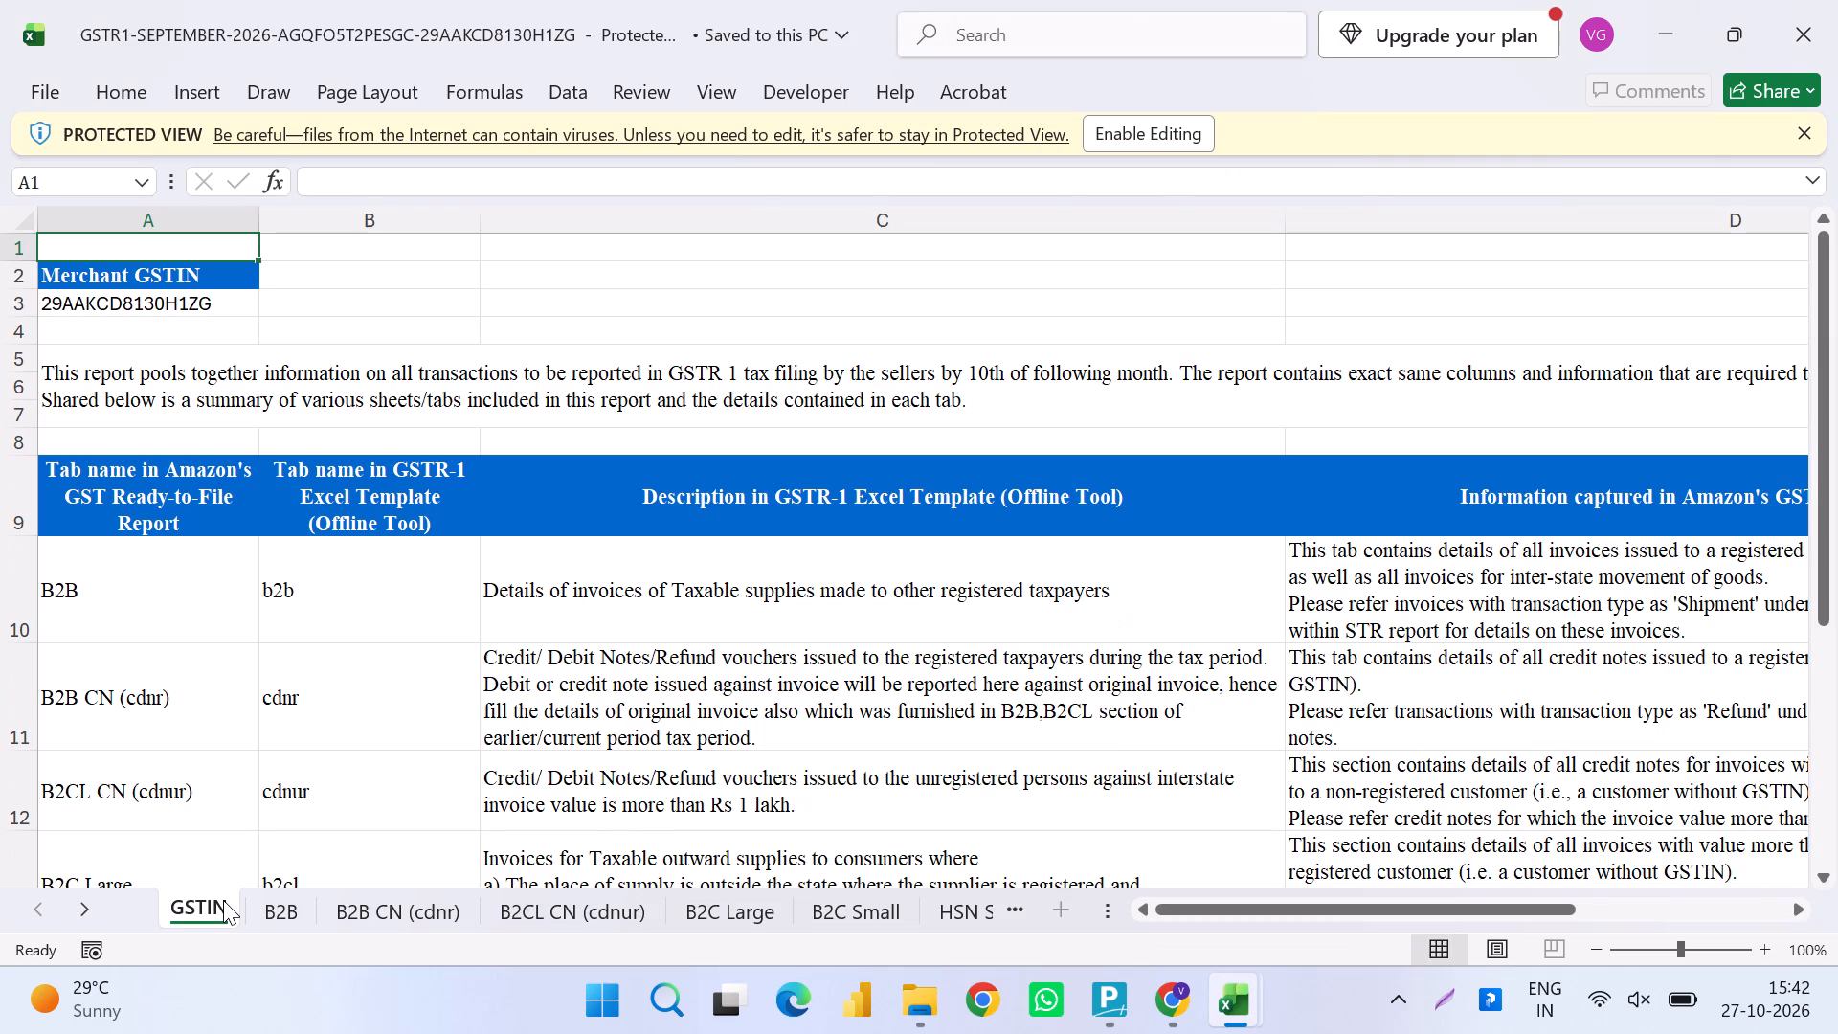
# Take the opened GSTR-1 report out of Protected View so it can be edited.
pyautogui.press('F2')
pyautogui.press('Left')
pyautogui.press('Return')
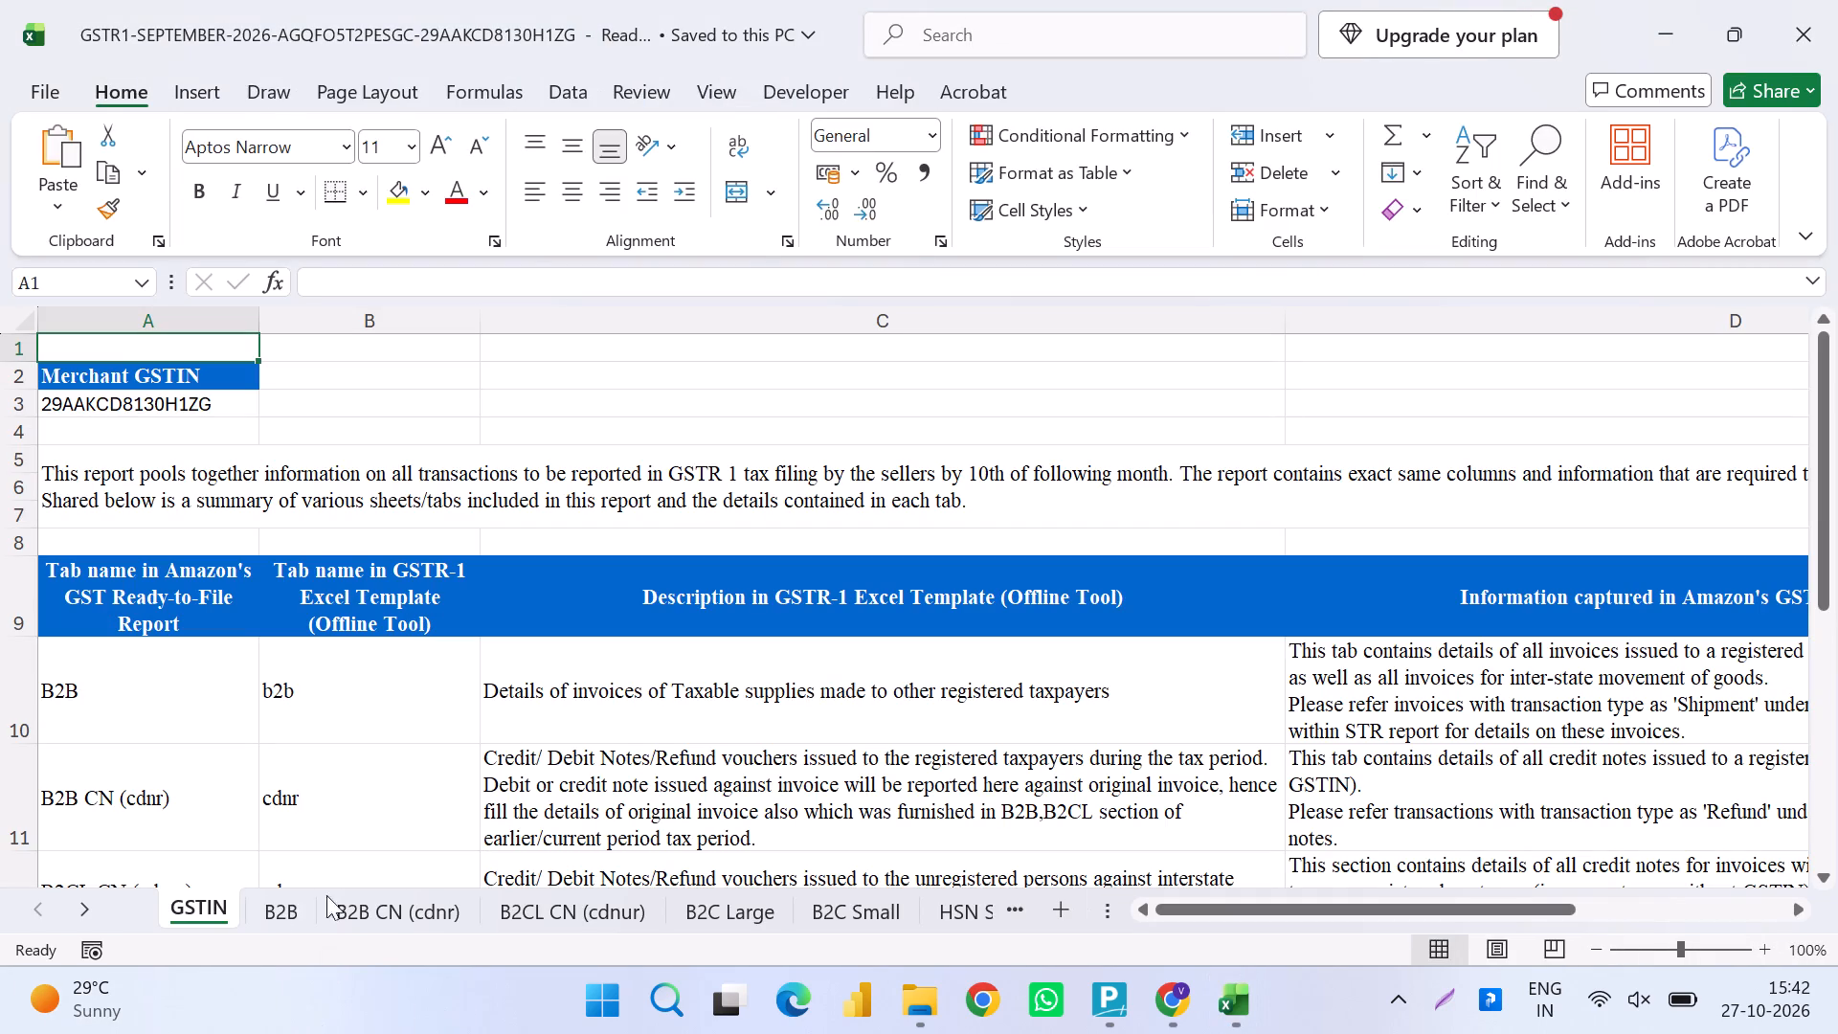
# View the B2C Large and B2C Small sheets of the GSTR-1 report.
pyautogui.click(717, 896)
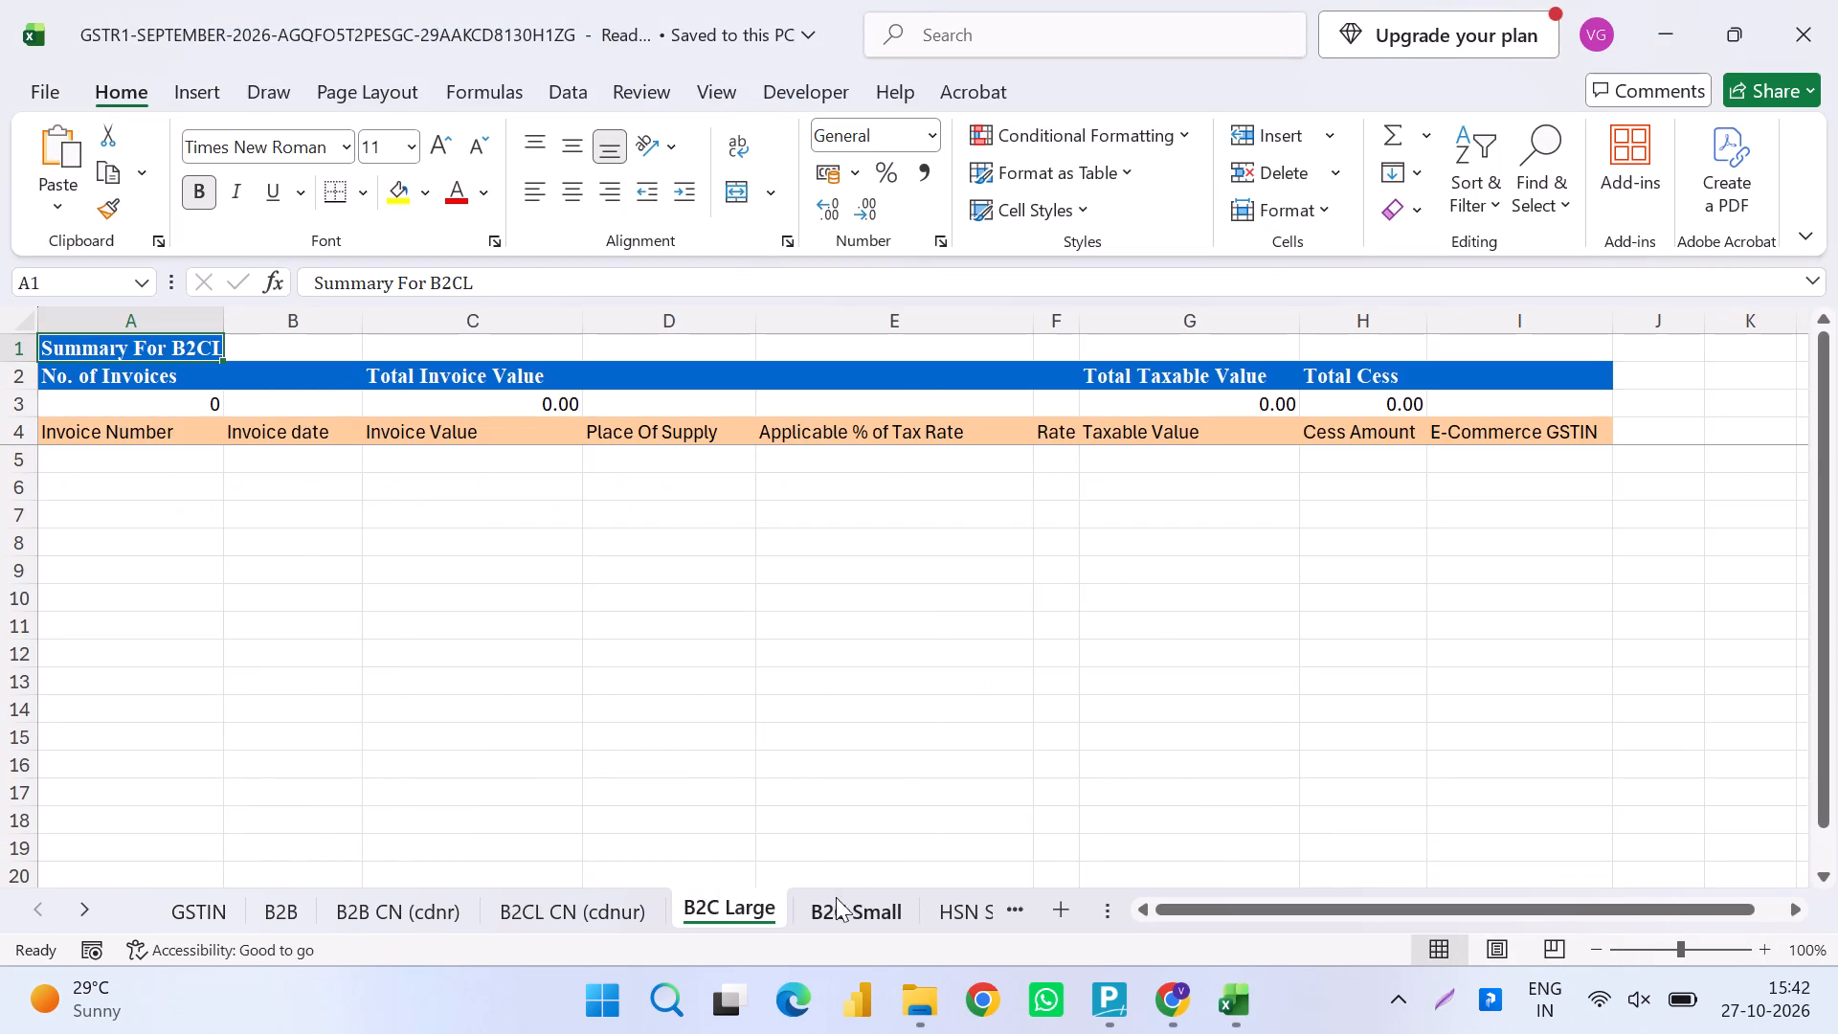
pyautogui.click(849, 898)
pyautogui.click(756, 604)
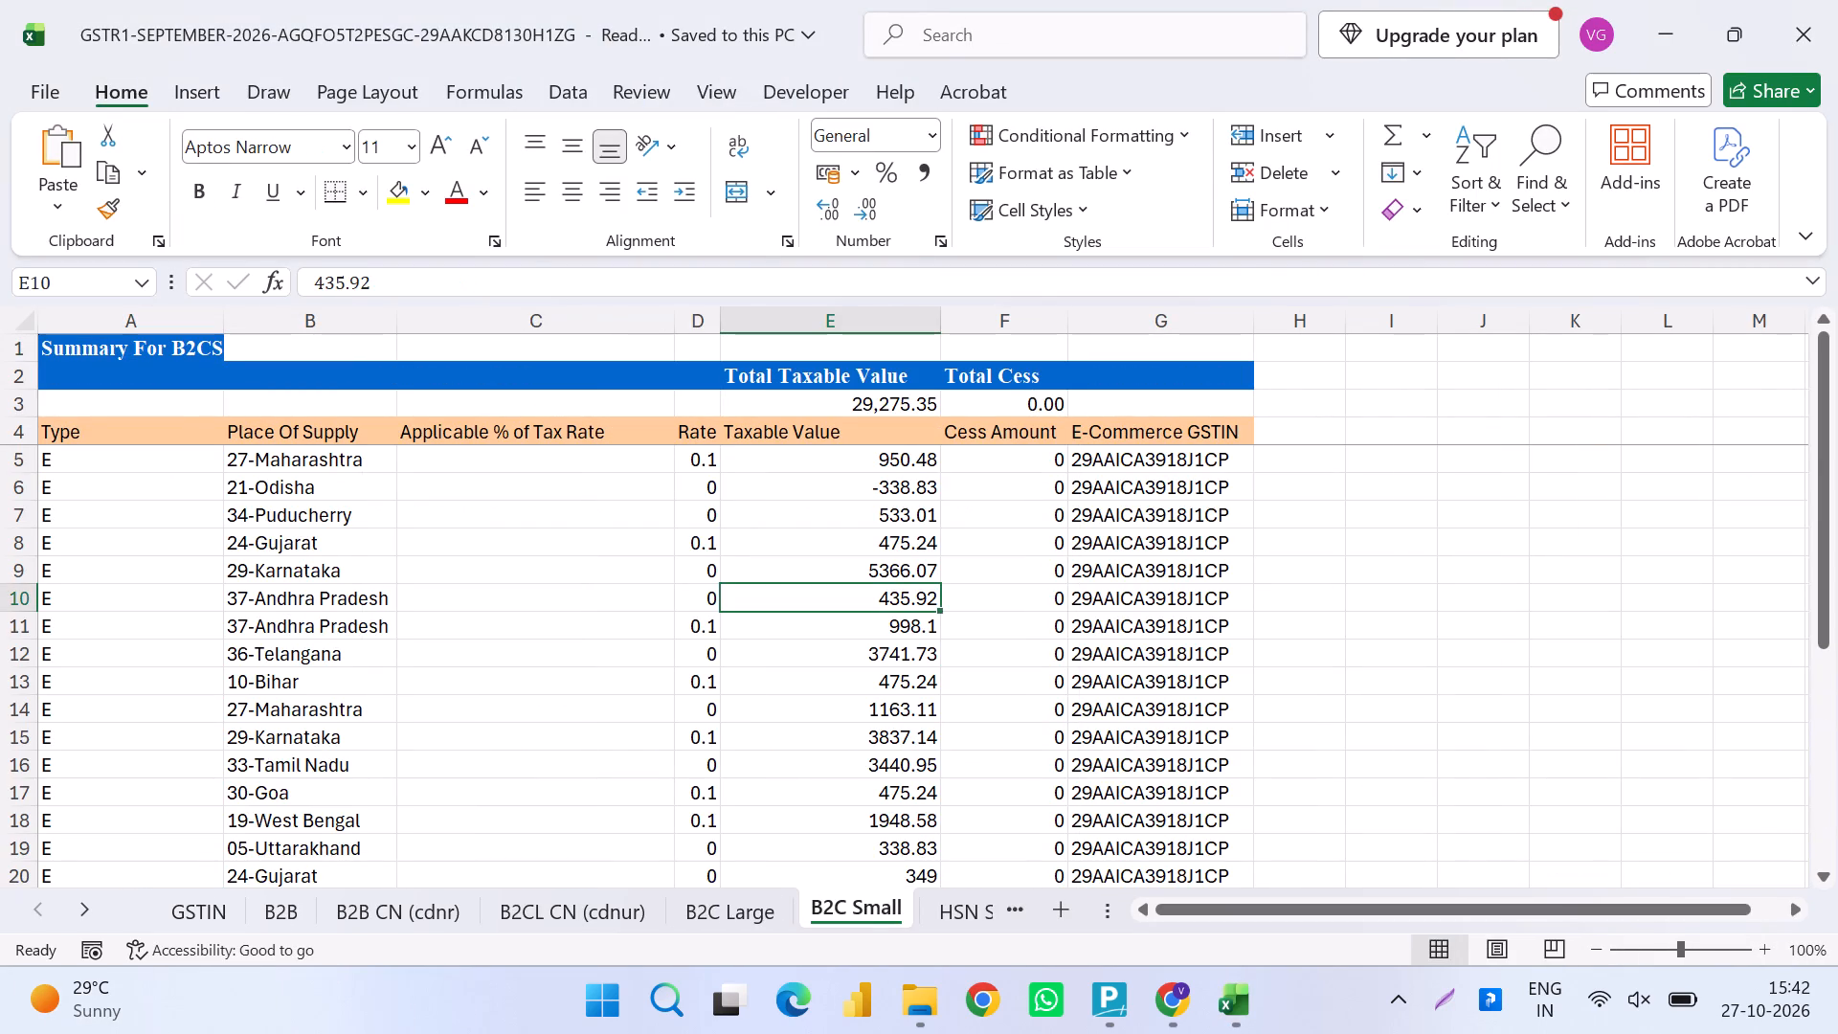
# Return to the KRT workbook's A B2C sheet and examine its row 1 headers from column CC back to Gift Wrap Promo Discount Basis.
pyautogui.hotkey('alt', 'Tab')
pyautogui.press('Right')
pyautogui.press('Left')
pyautogui.press('Left')
pyautogui.press('Left')
pyautogui.press('Left')
pyautogui.press('Left')
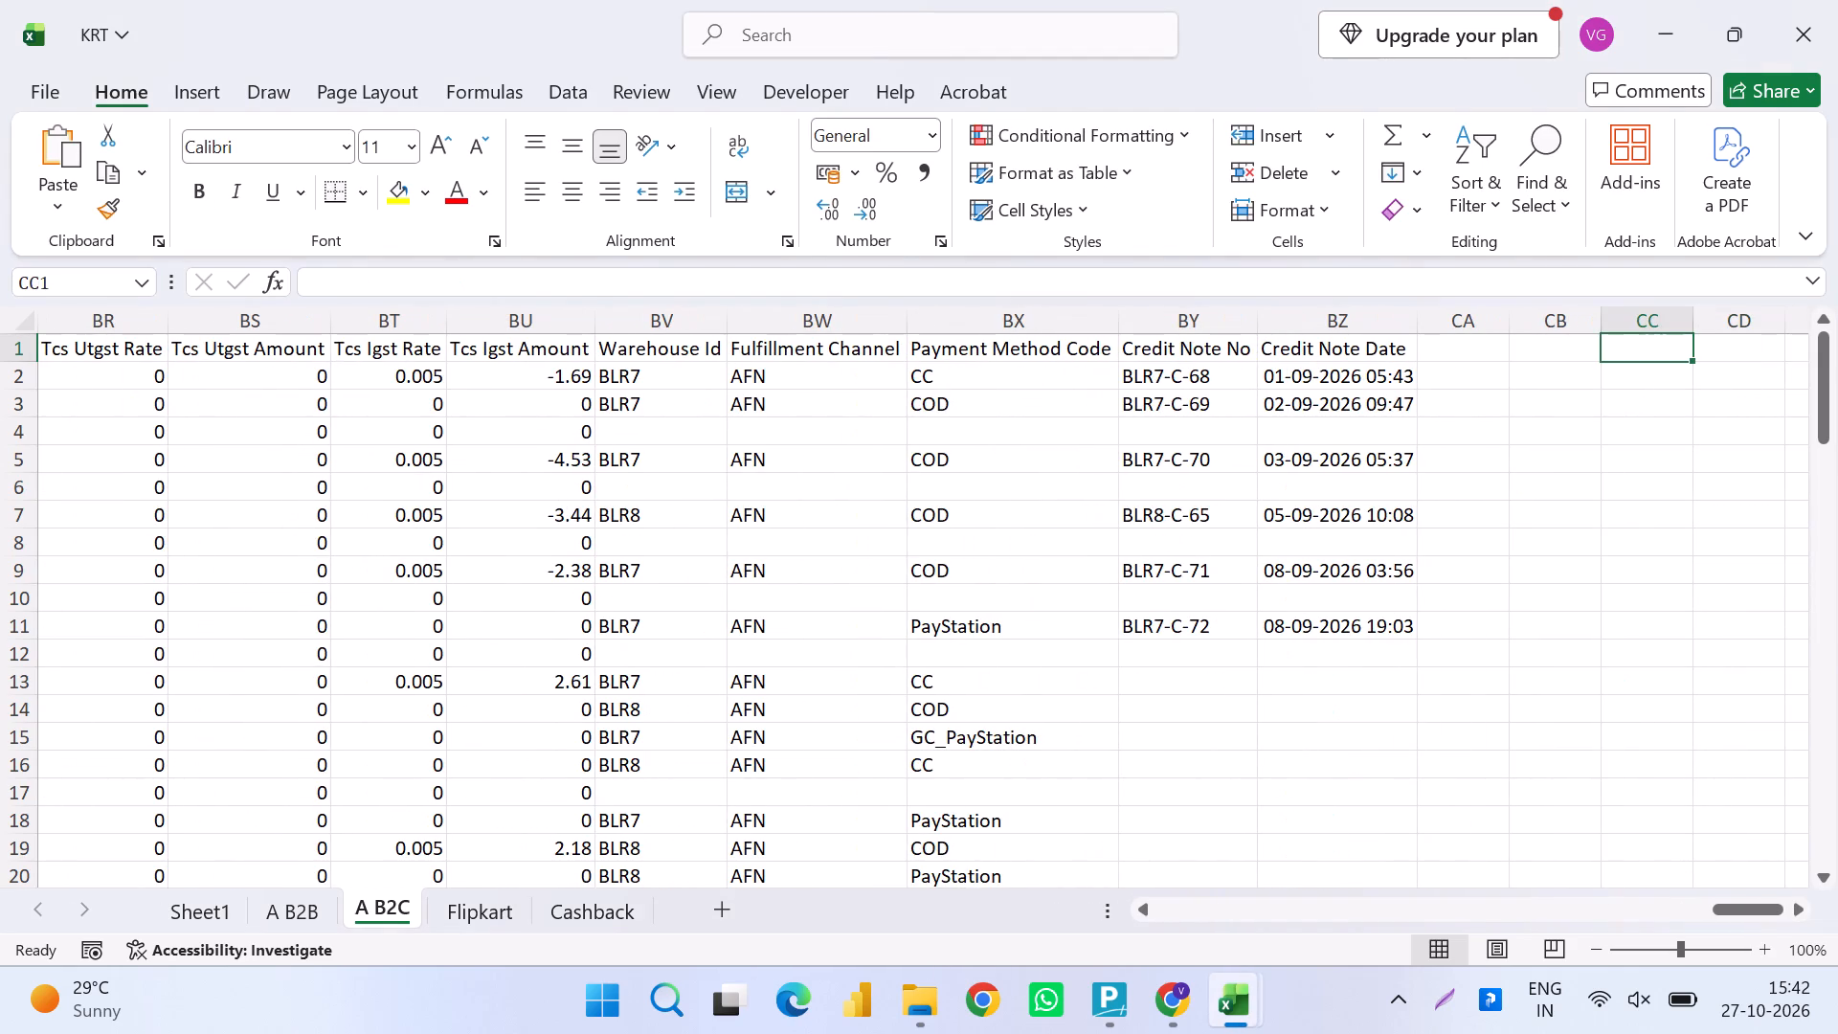
pyautogui.press('Up')
pyautogui.press('Left')
pyautogui.press('Left')
pyautogui.press('Left')
pyautogui.press('Left')
pyautogui.press('Left')
pyautogui.press('Left')
pyautogui.press('Left')
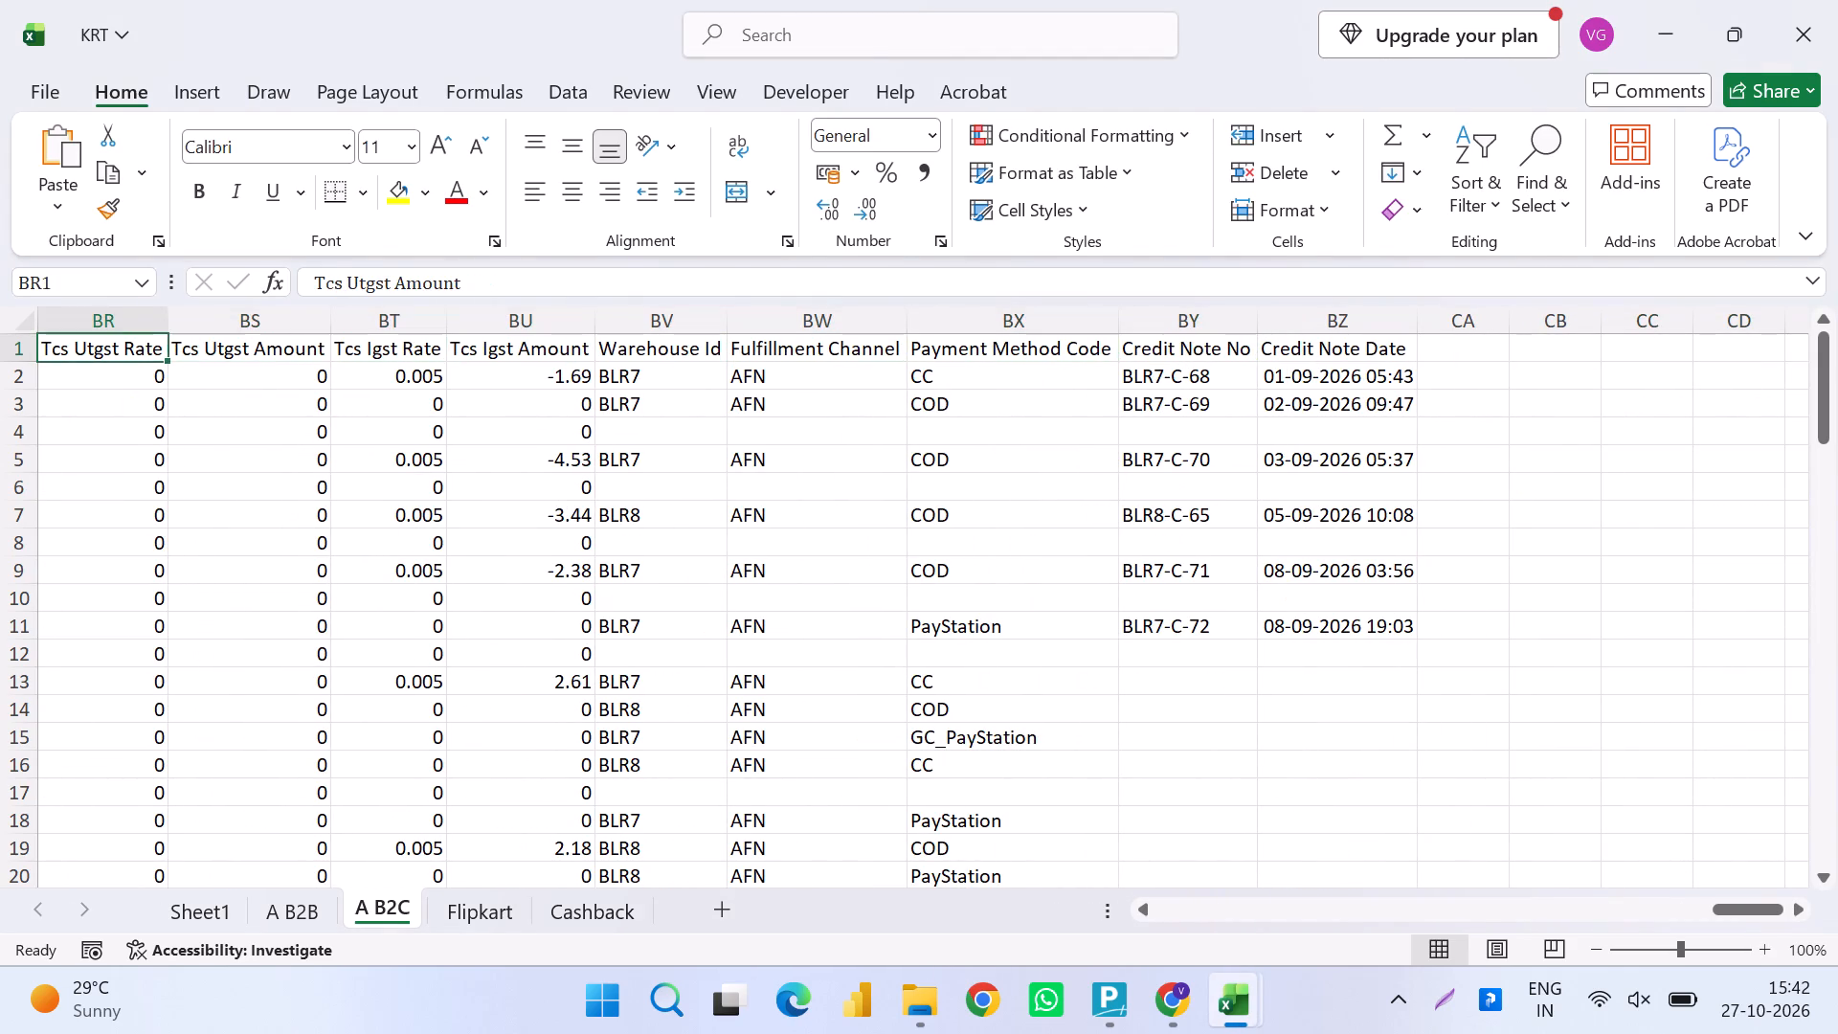
pyautogui.press('Left')
pyautogui.press('Left')
pyautogui.press('Left')
pyautogui.press('Left')
pyautogui.press('Left')
pyautogui.press('Left')
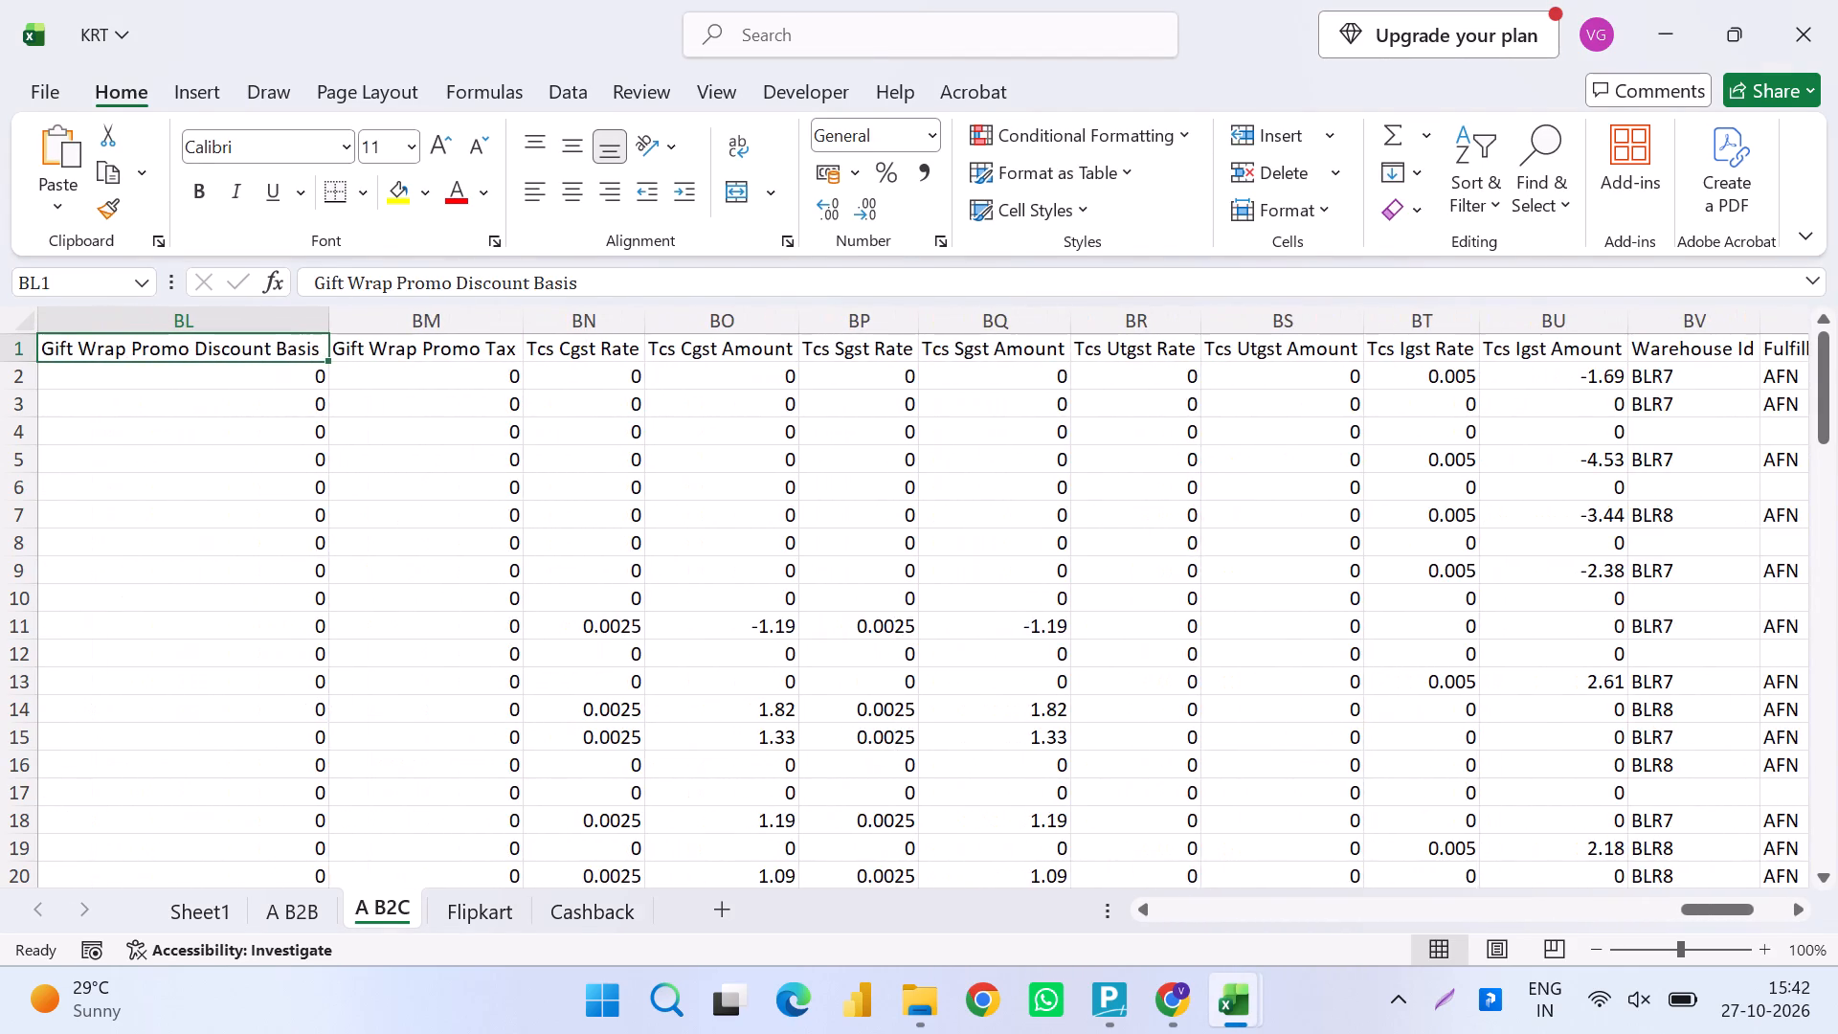
# Go back to the GSTR-1 report and view its HSN Summary sheet.
pyautogui.hotkey('alt', 'Tab')
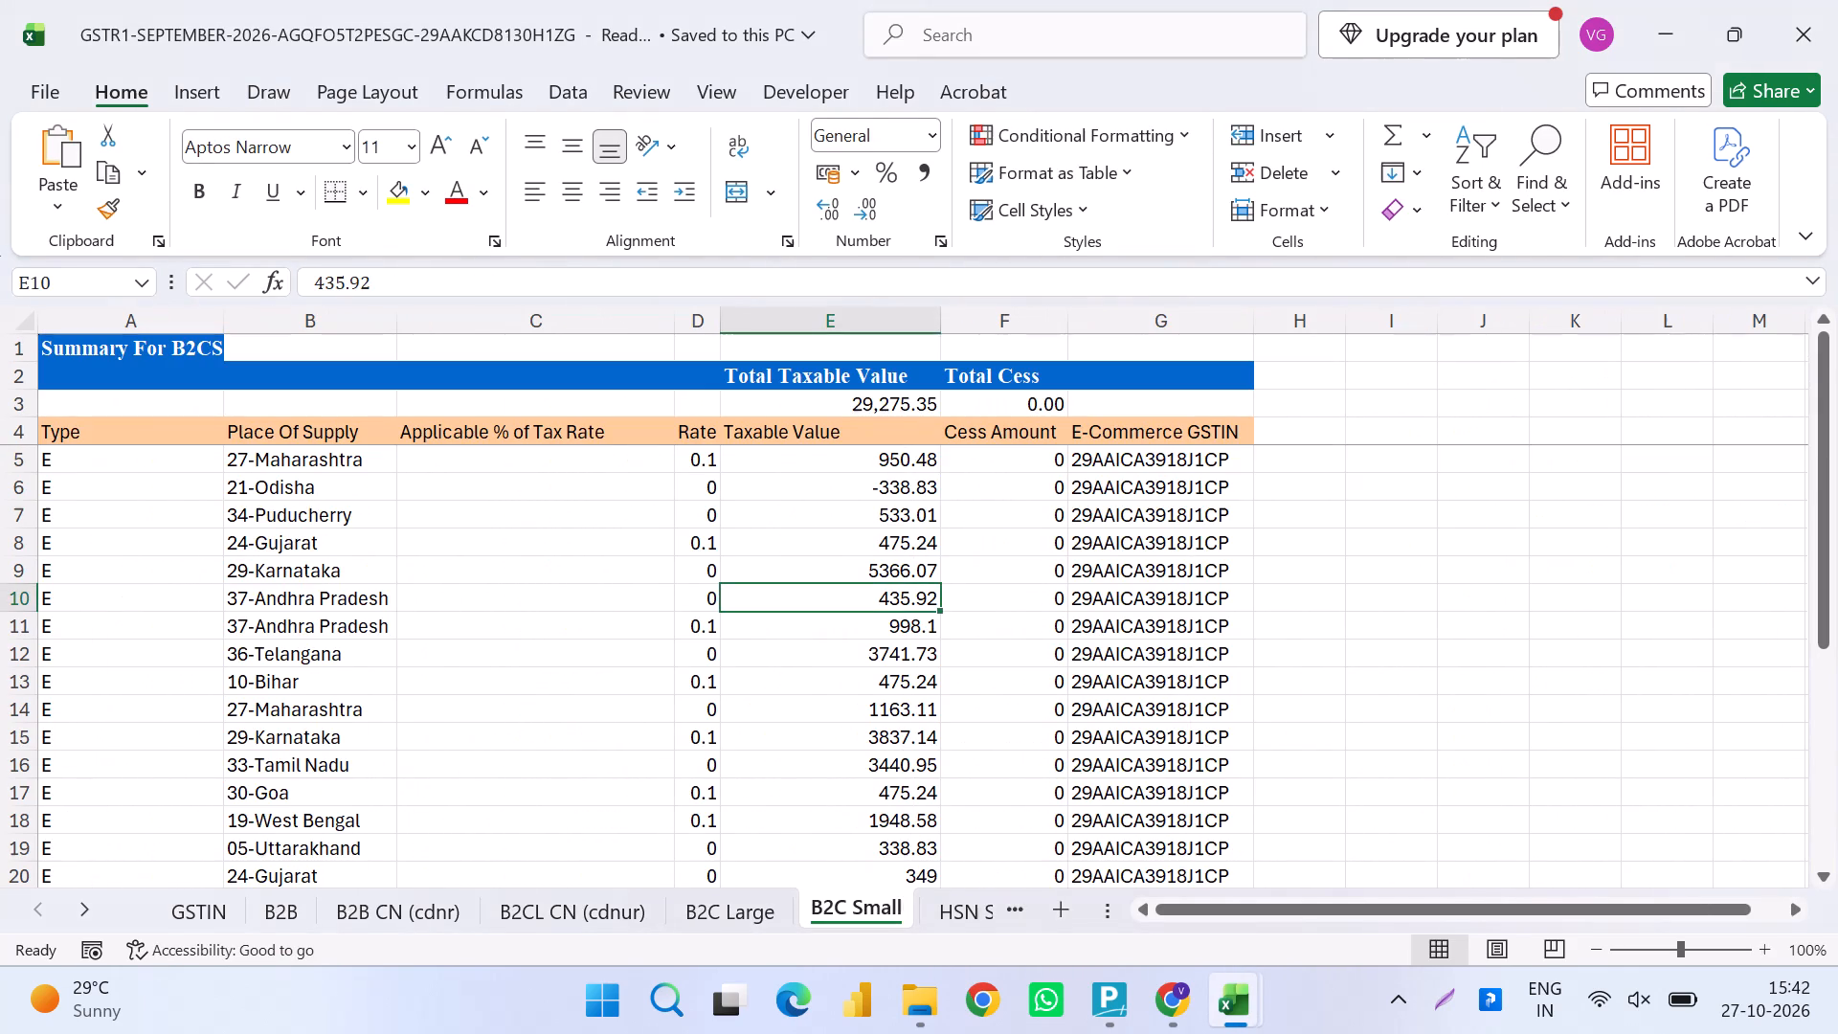
pyautogui.click(947, 899)
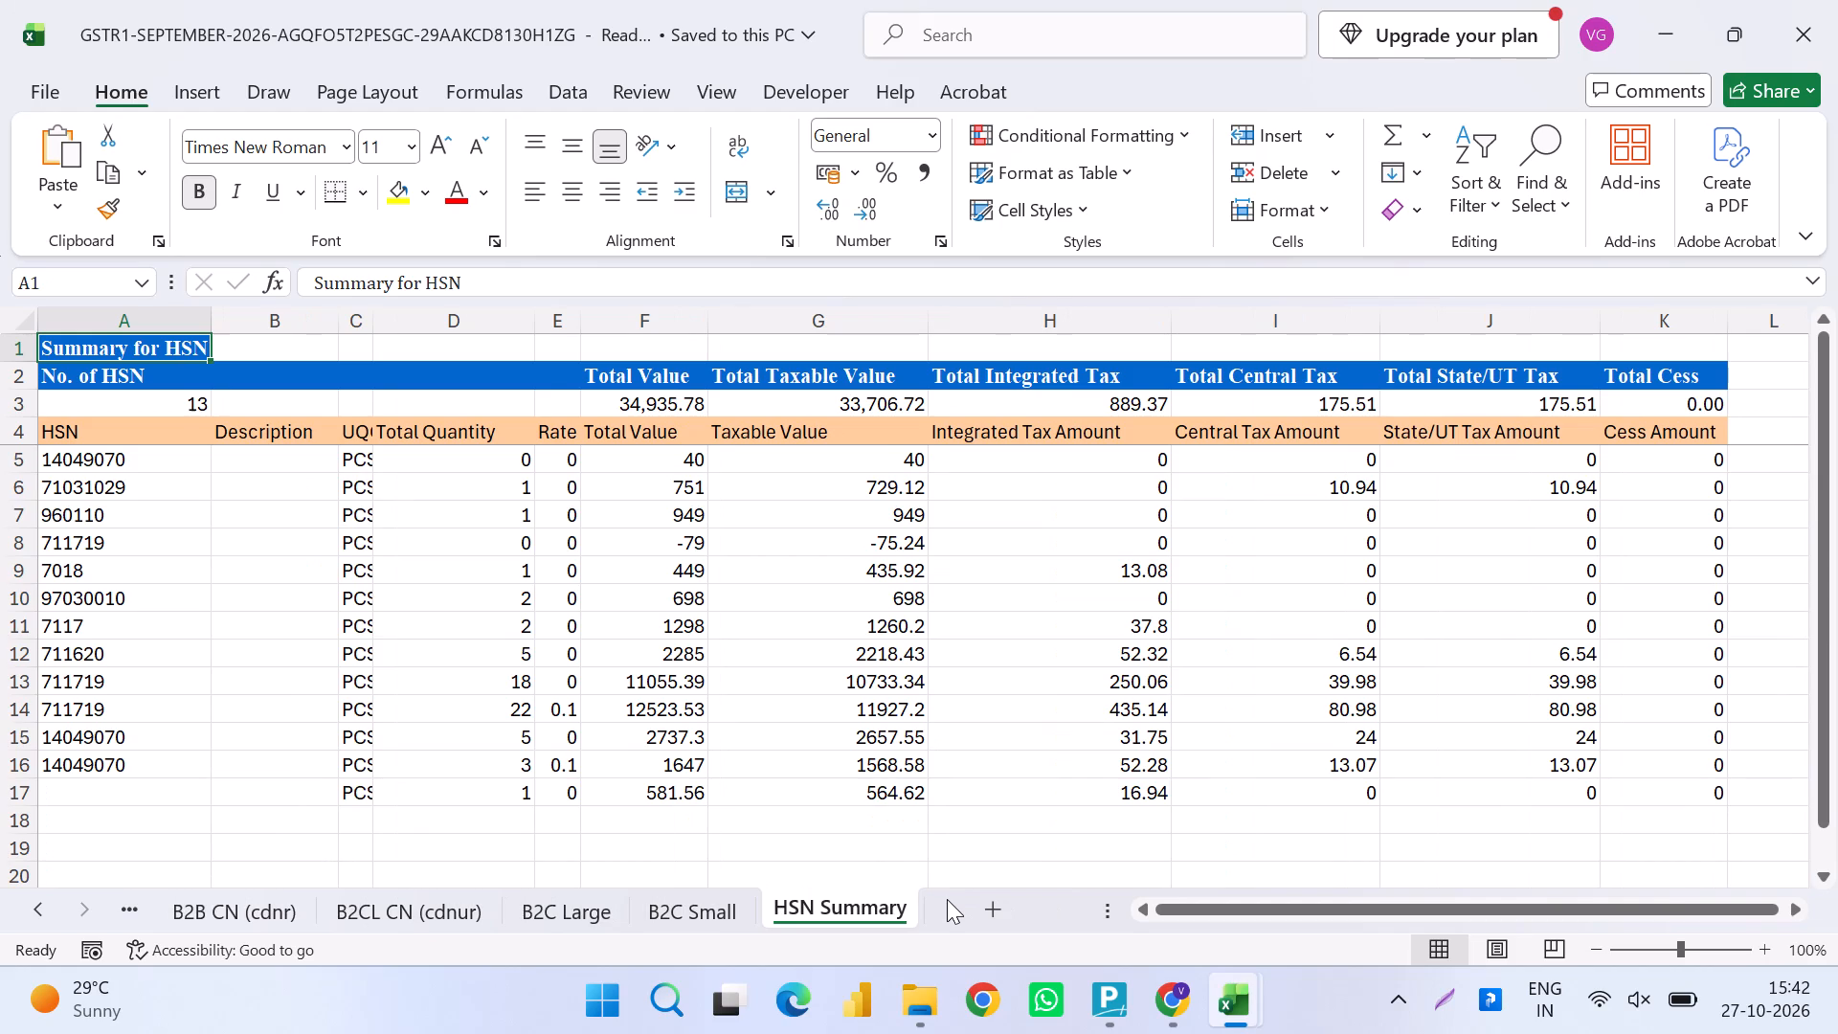
pyautogui.press('Down')
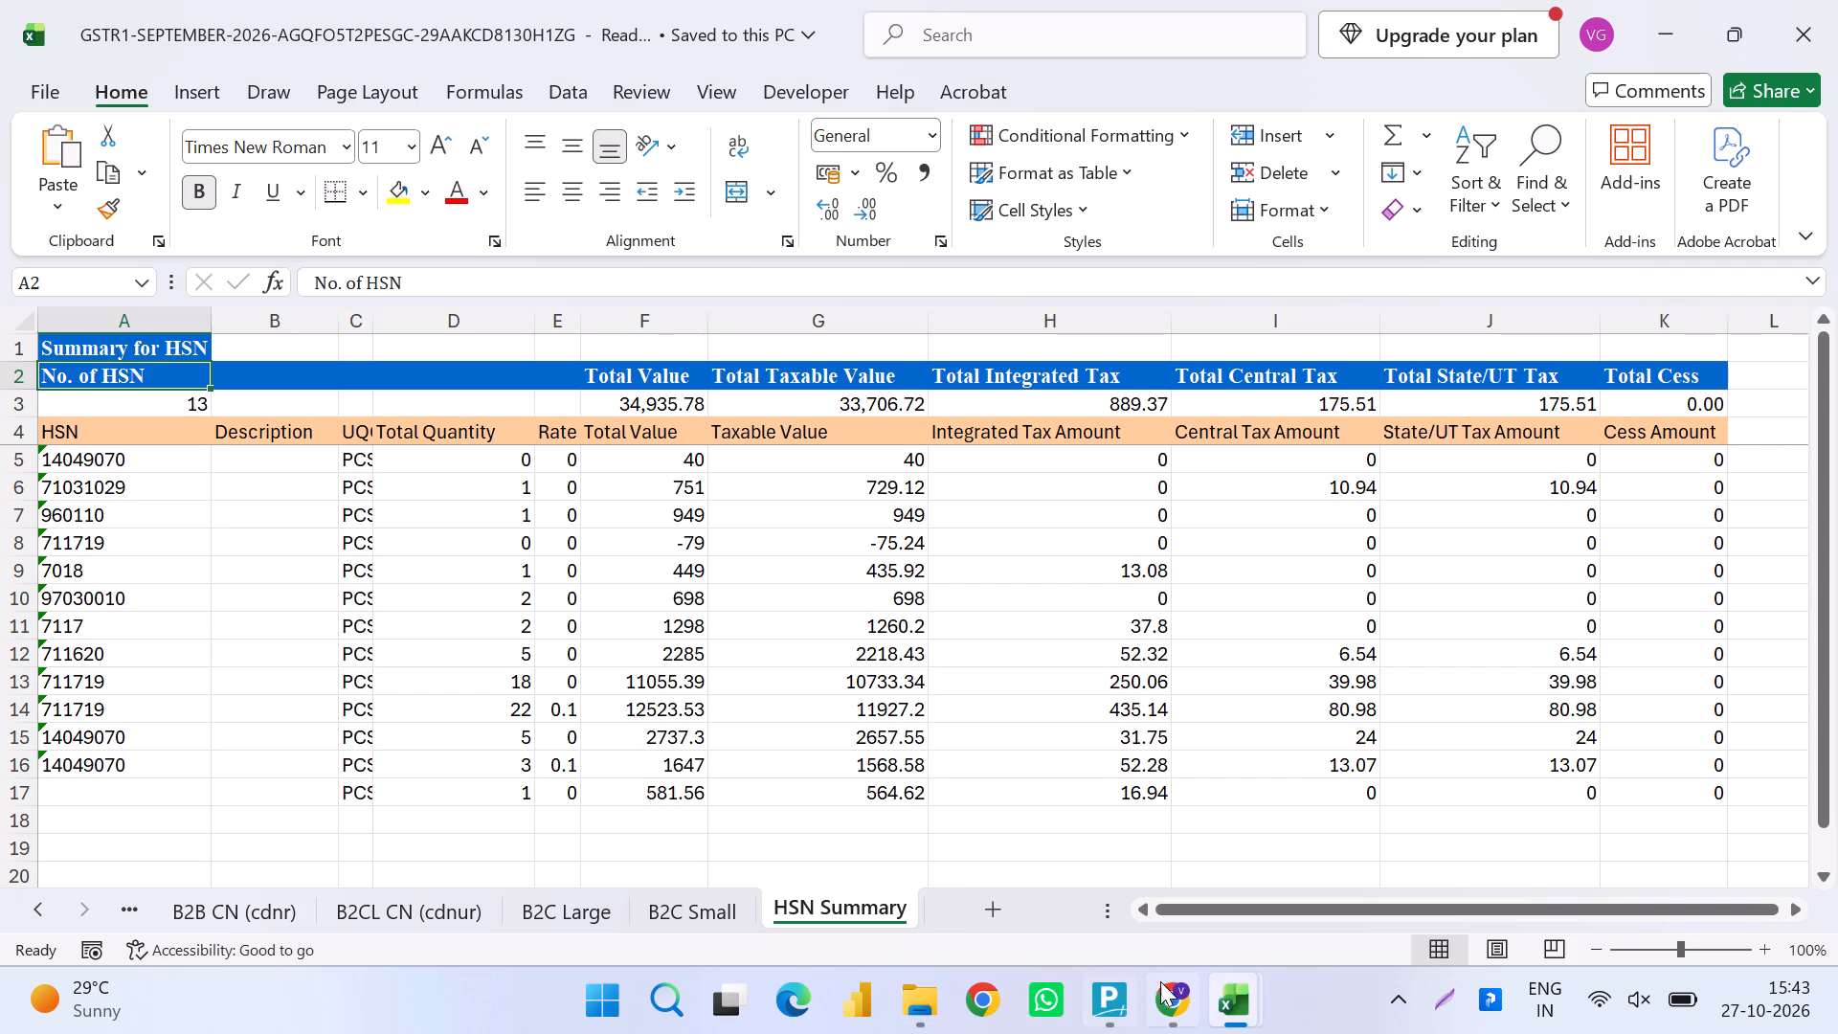
# Switch to TallyPrime.
pyautogui.click(1124, 1008)
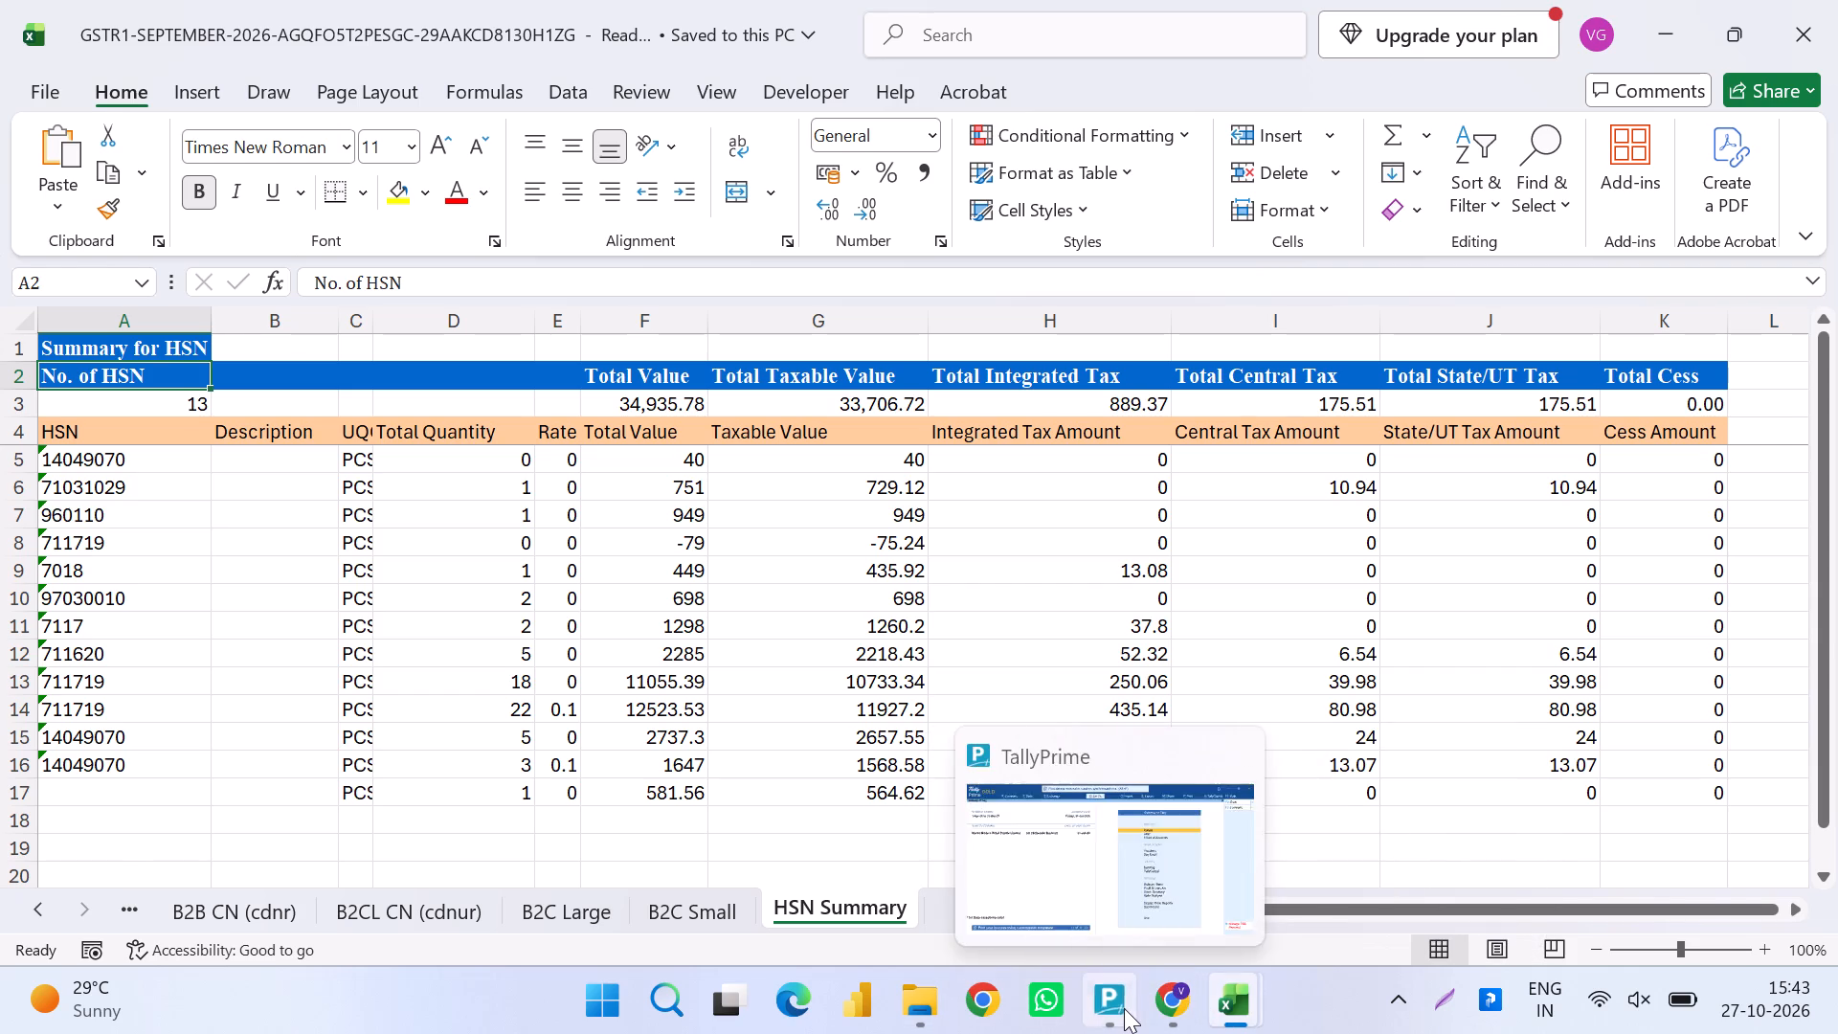
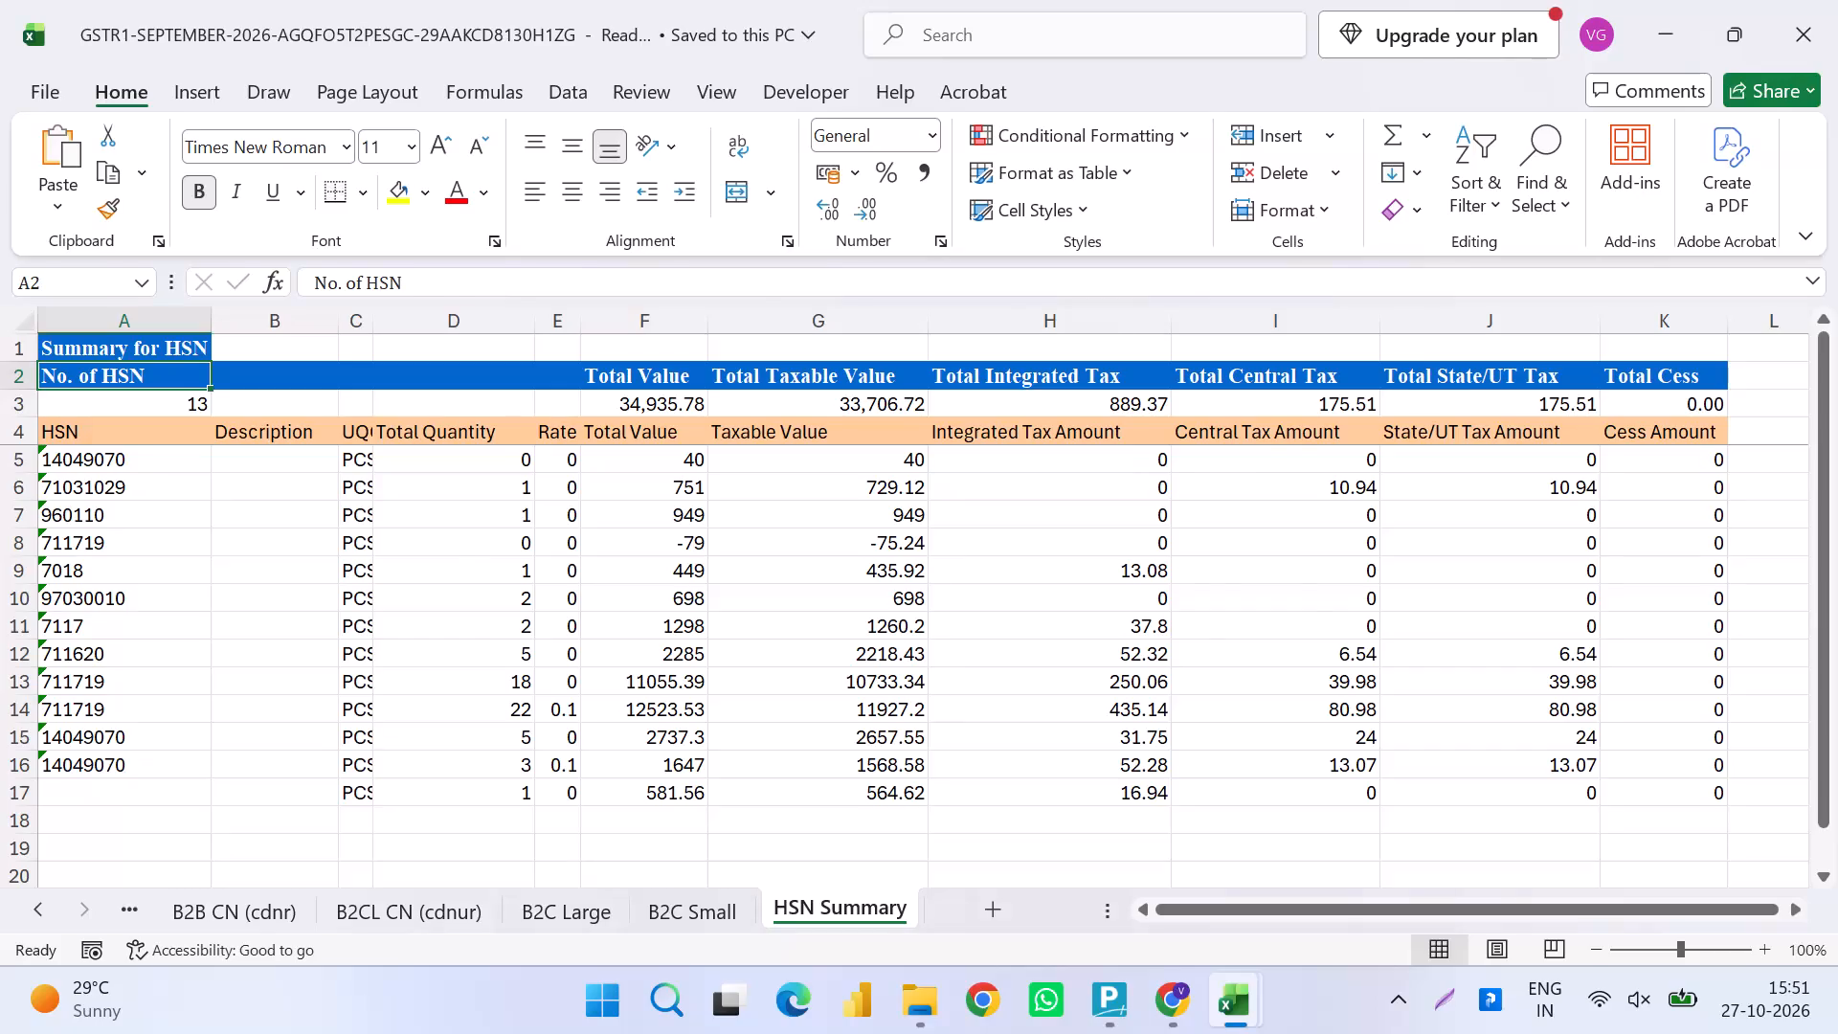
# Close the September GSTR-1 report workbook, return to the KRT workbook and save it.
pyautogui.hotkey('alt', 'Tab')
pyautogui.hotkey('alt', 'Left')
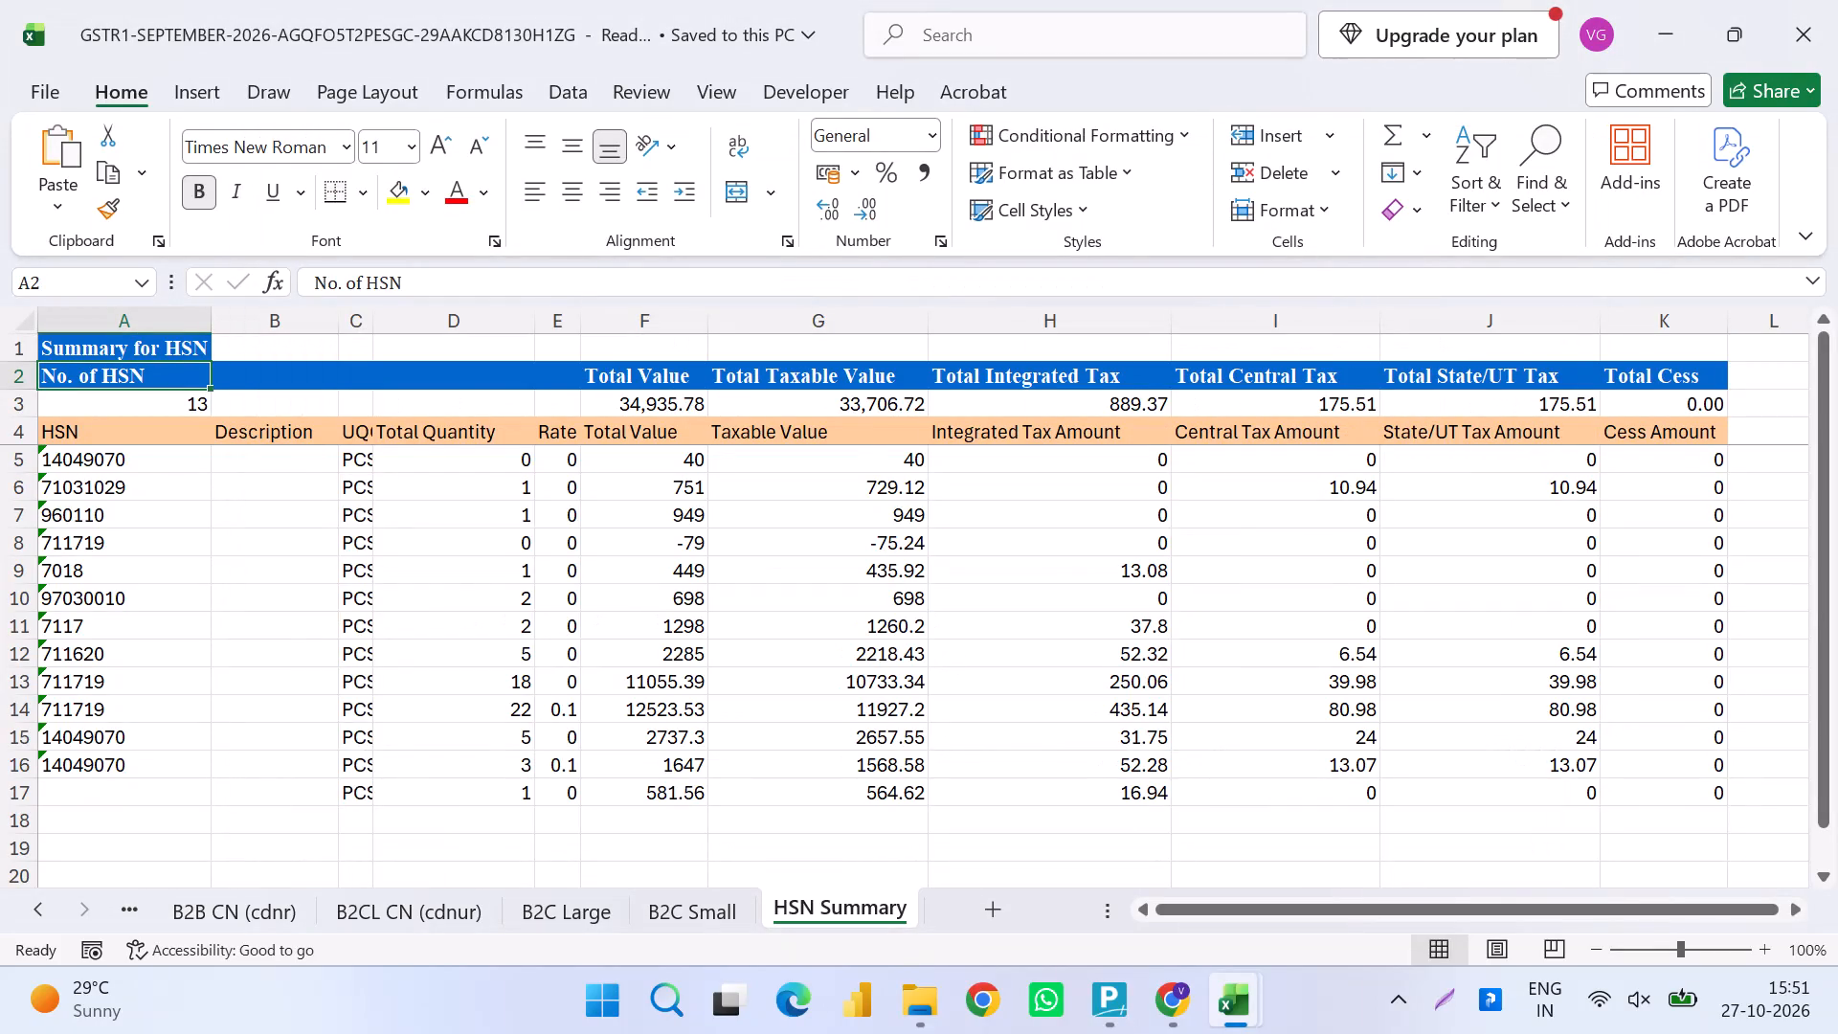
pyautogui.hotkey('alt', 'Tab')
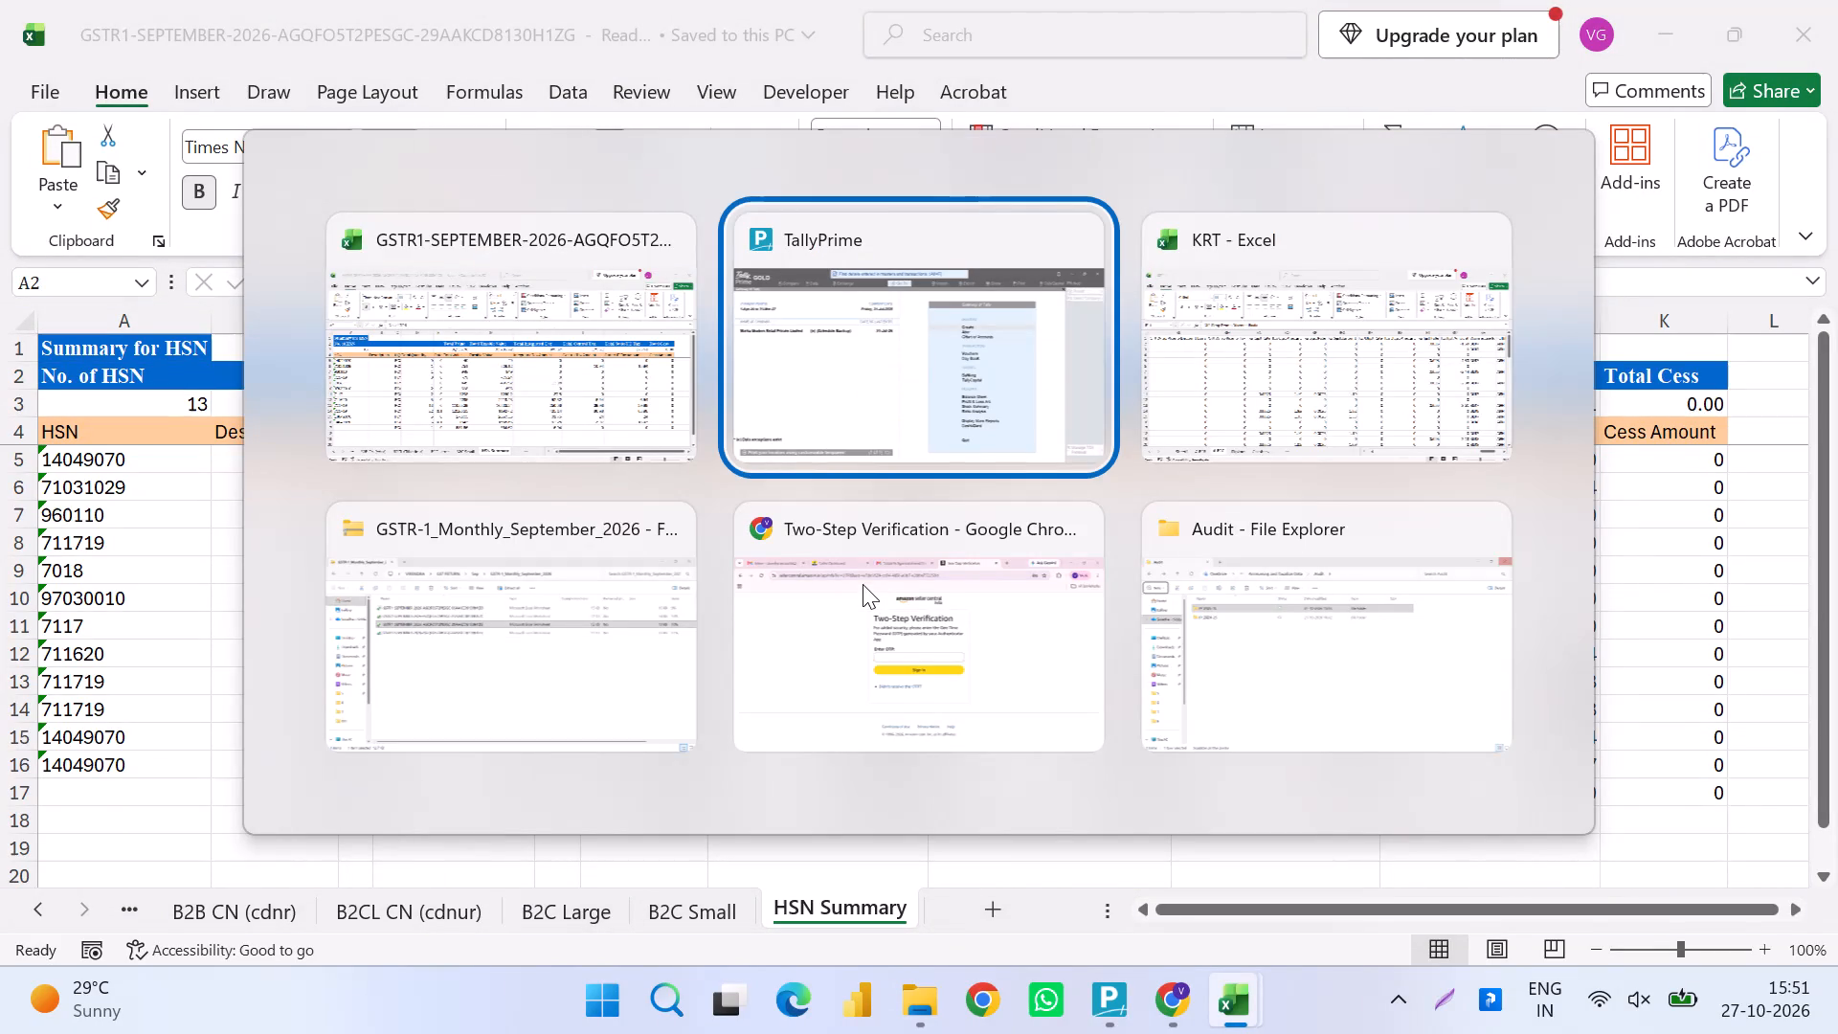
pyautogui.hotkey('alt', 'Left')
pyautogui.hotkey('alt', 'F4')
pyautogui.hotkey('alt', 'Tab')
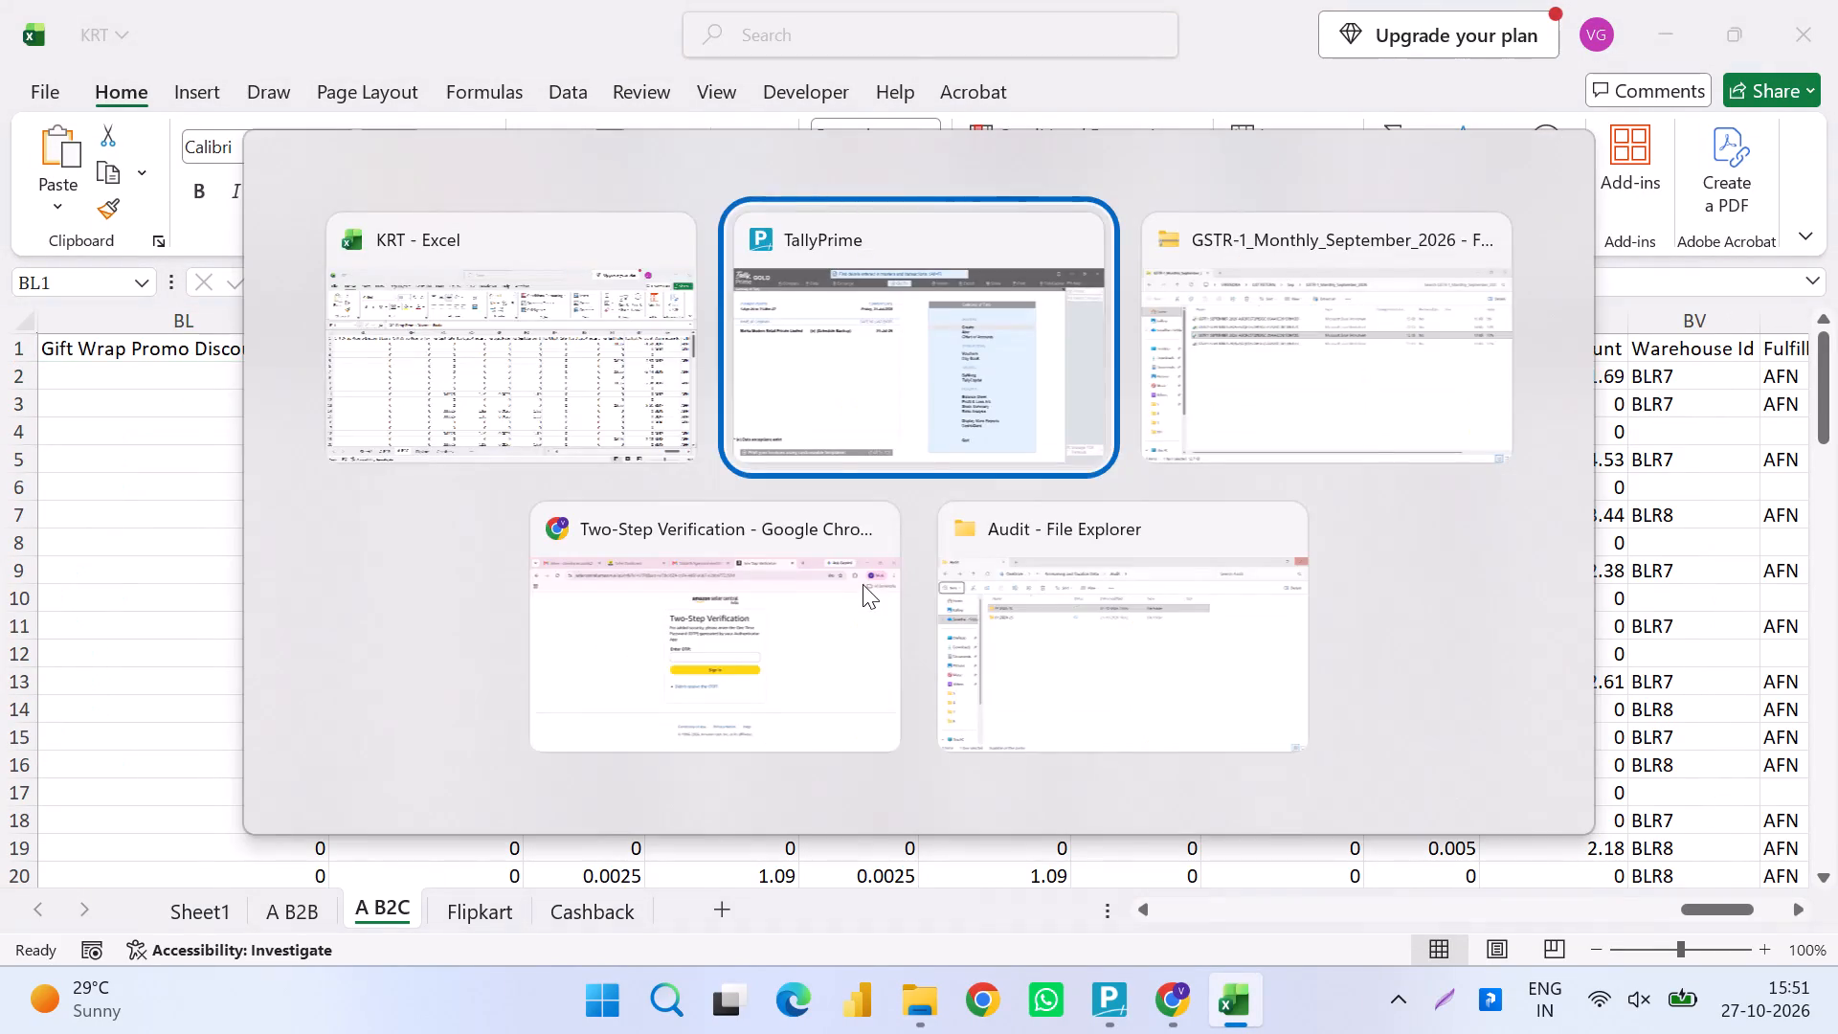
pyautogui.hotkey('alt', 'Left')
pyautogui.hotkey('ctrl', 's')
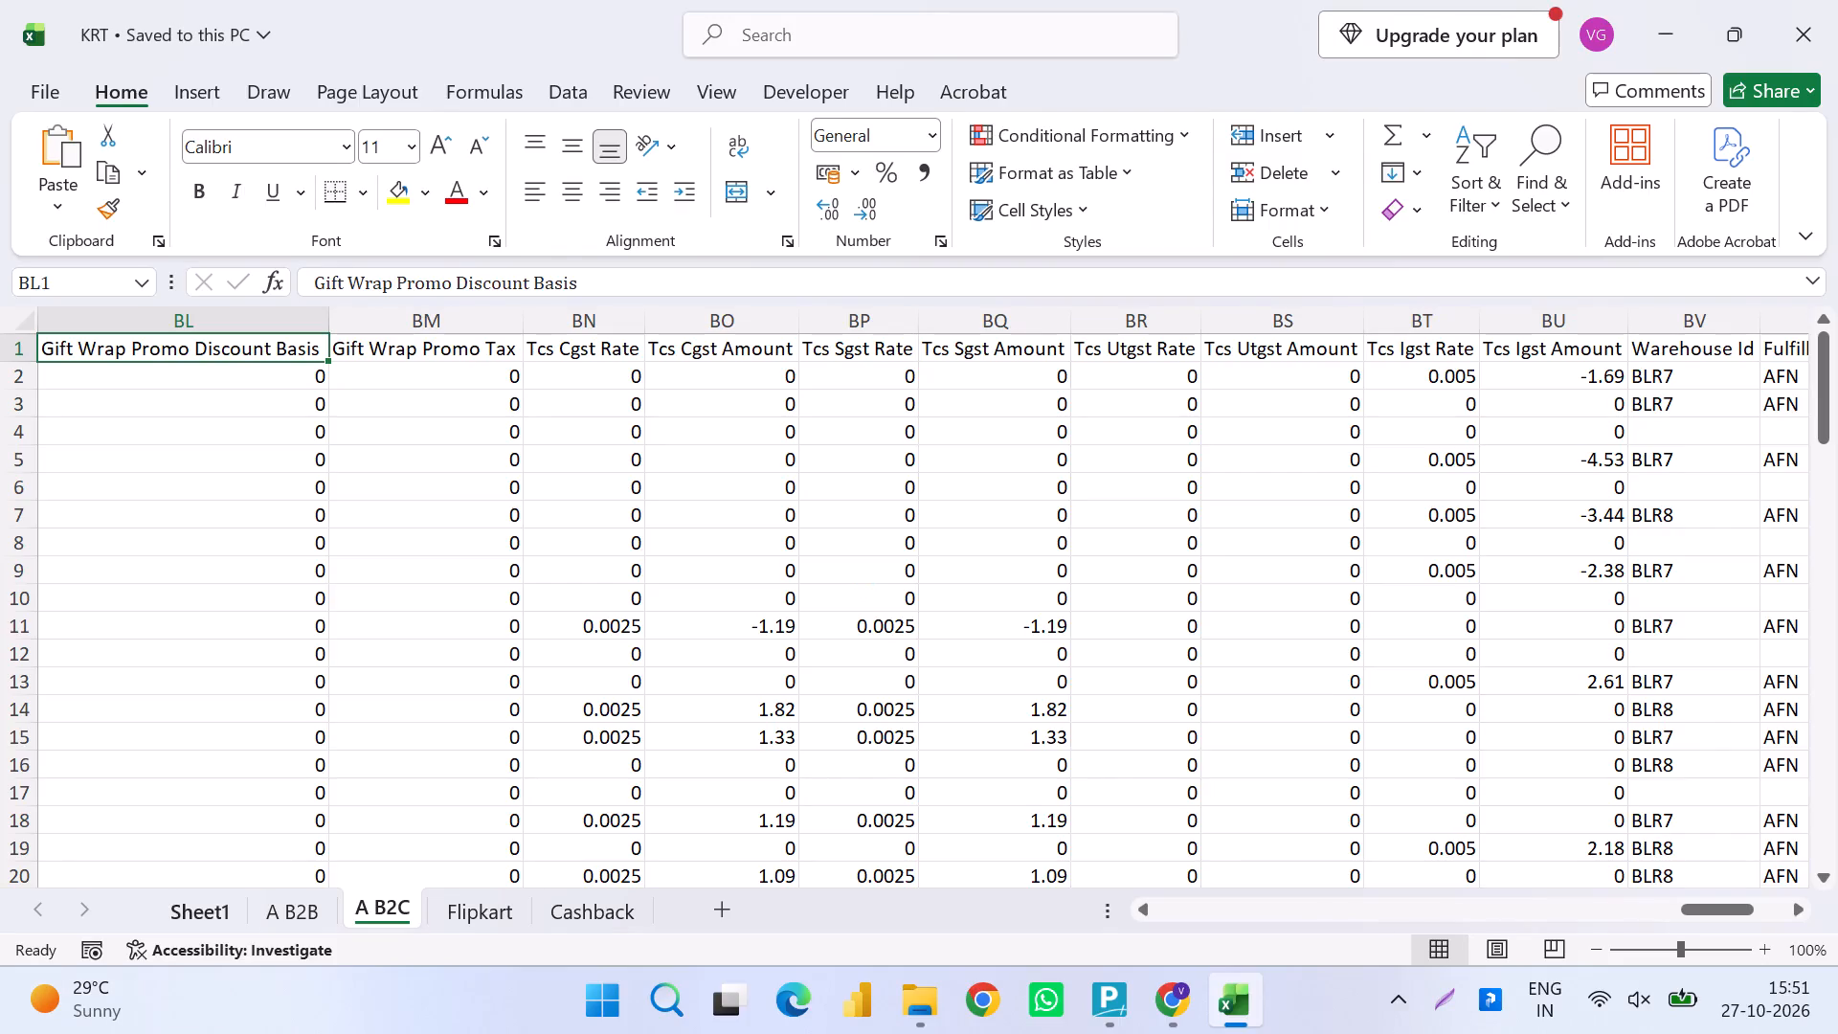
# Create a PivotTable from all the data in columns A:BZ of the A B2C sheet, placed on the same sheet at cell CB2.
pyautogui.click(617, 707)
pyautogui.hotkey('ctrl', 'Up')
pyautogui.hotkey('ctrl', 'Left')
pyautogui.hotkey('ctrl', 'Up')
pyautogui.hotkey('ctrl', 'Left')
pyautogui.hotkey('ctrl', 'Up')
pyautogui.hotkey('ctrl', 'Left')
pyautogui.hotkey('ctrl', 'Up')
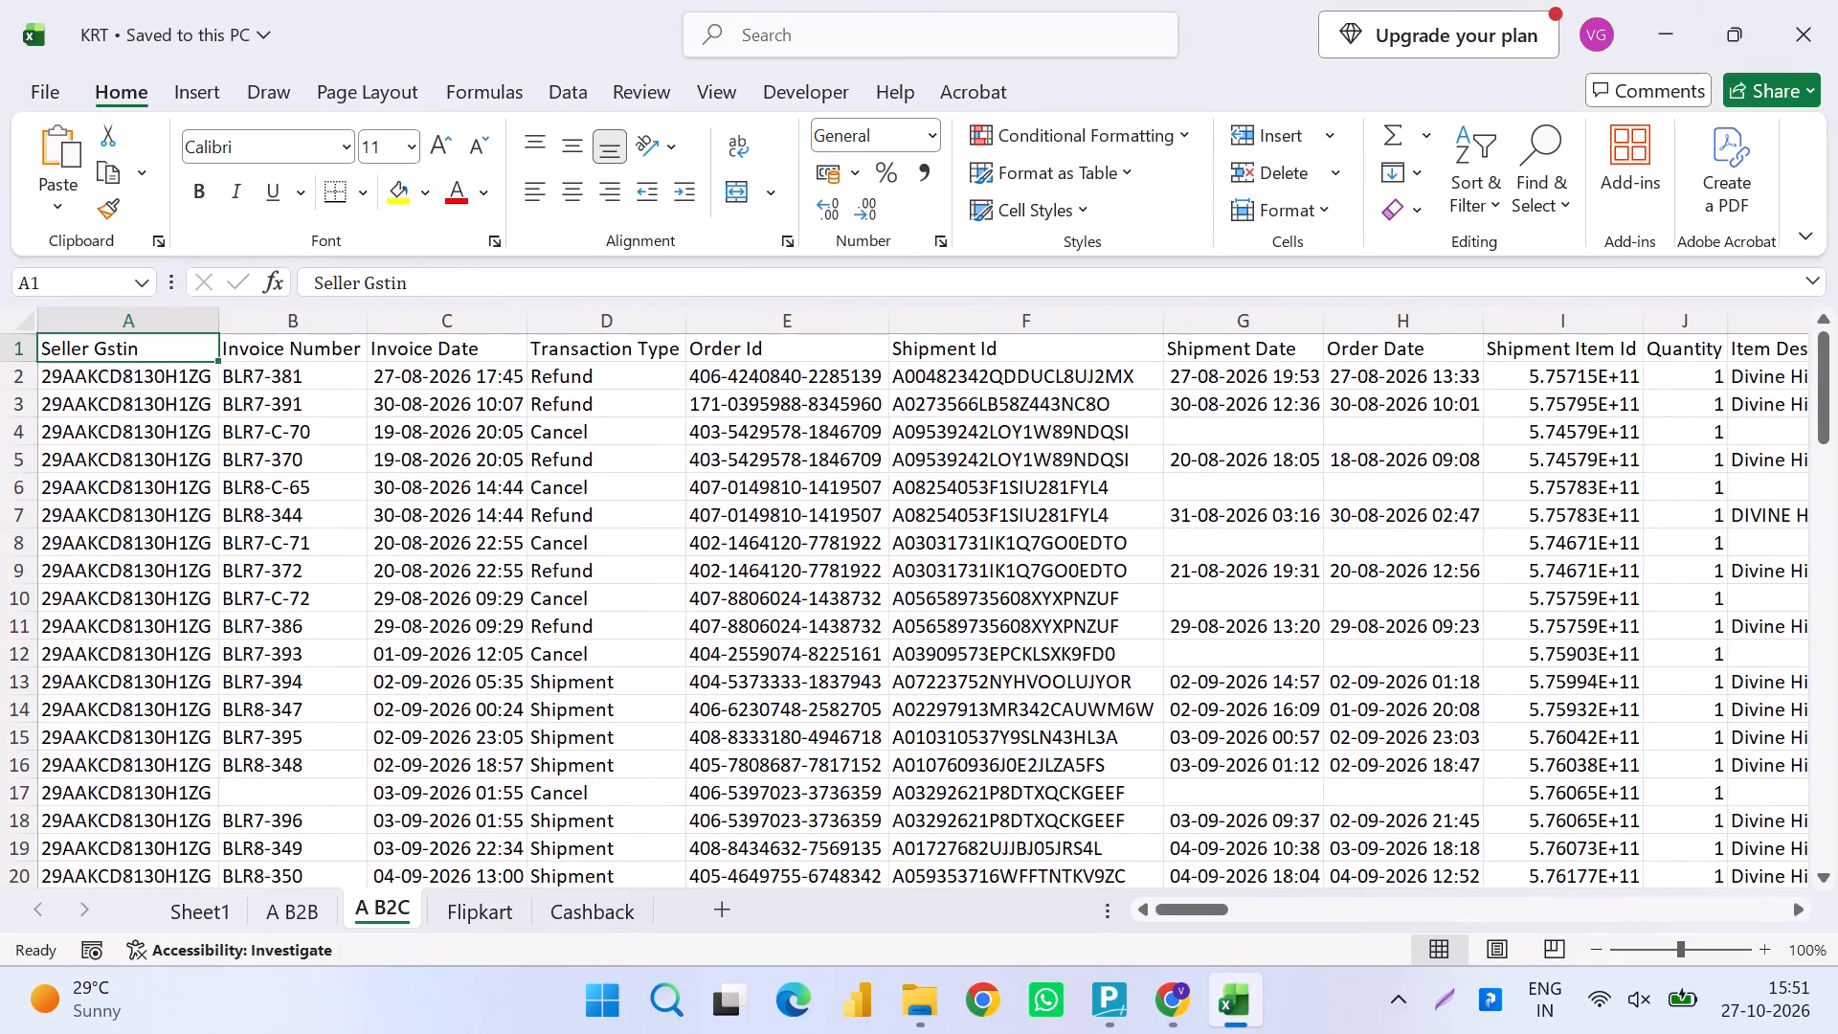
pyautogui.hotkey('ctrl', 'shift', 'Right')
pyautogui.hotkey('ctrl', 'shift', 'Down')
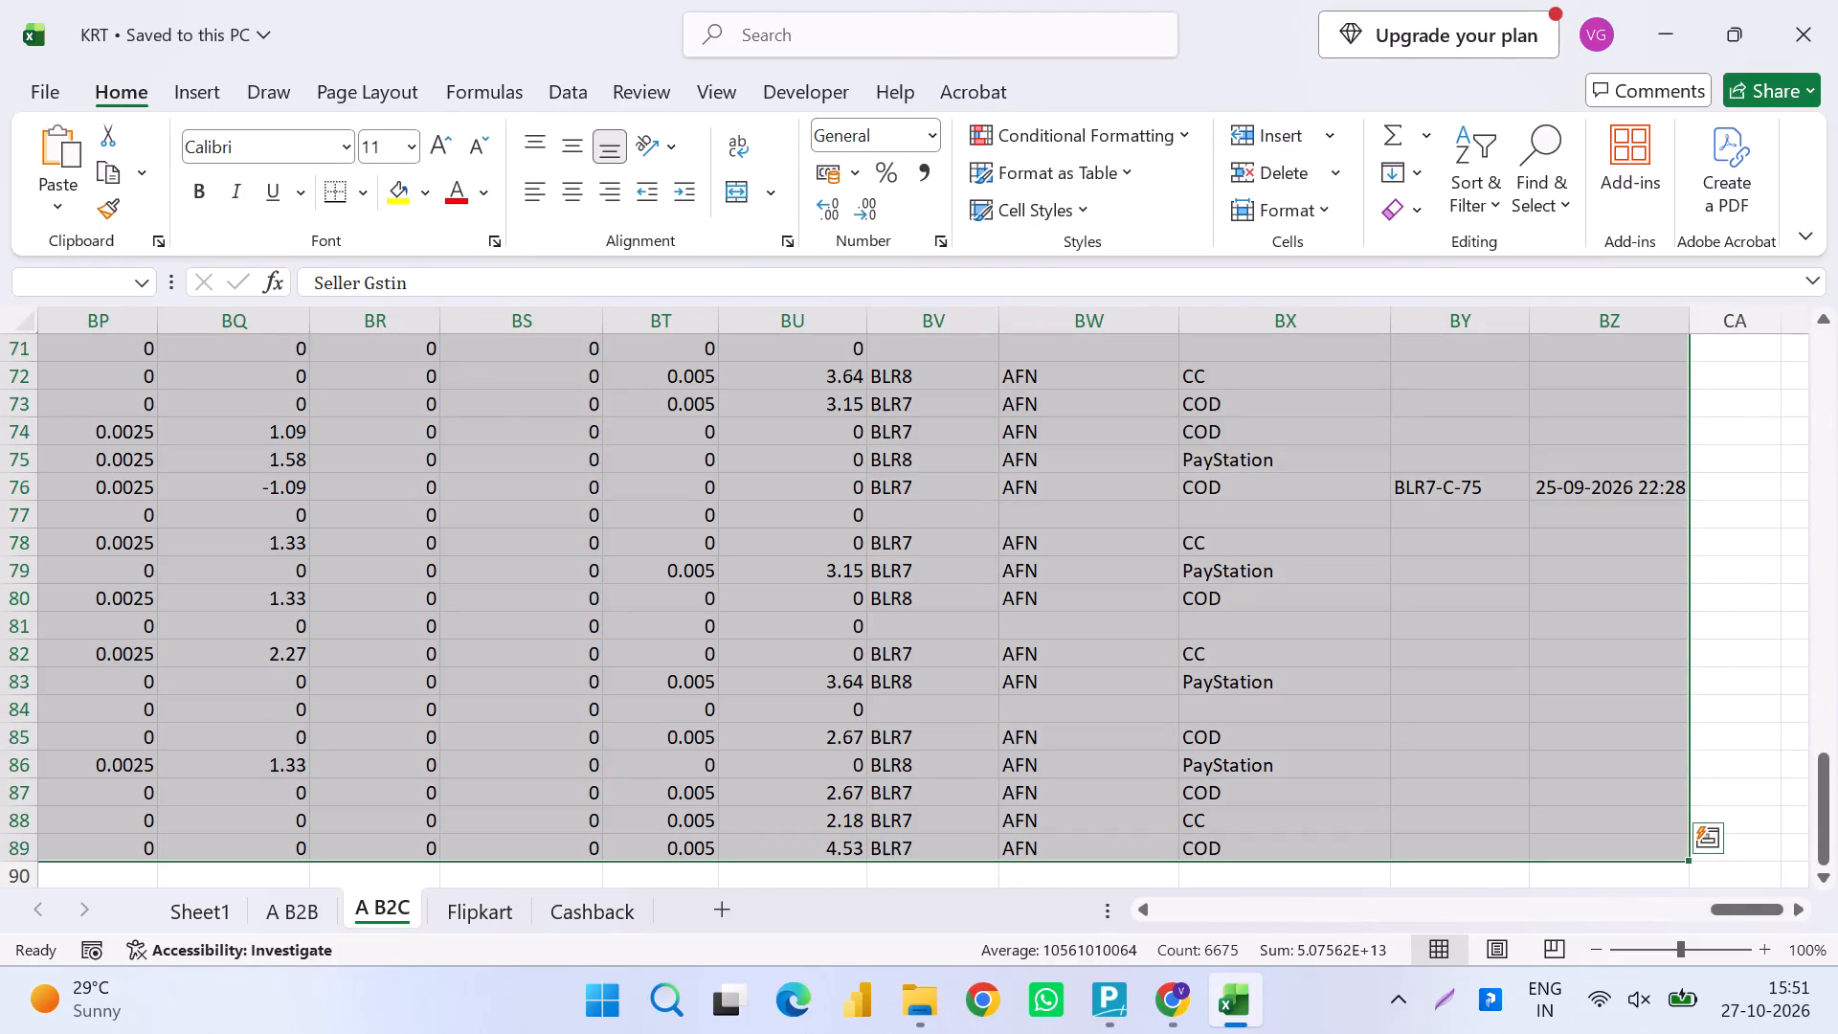
pyautogui.click(300, 908)
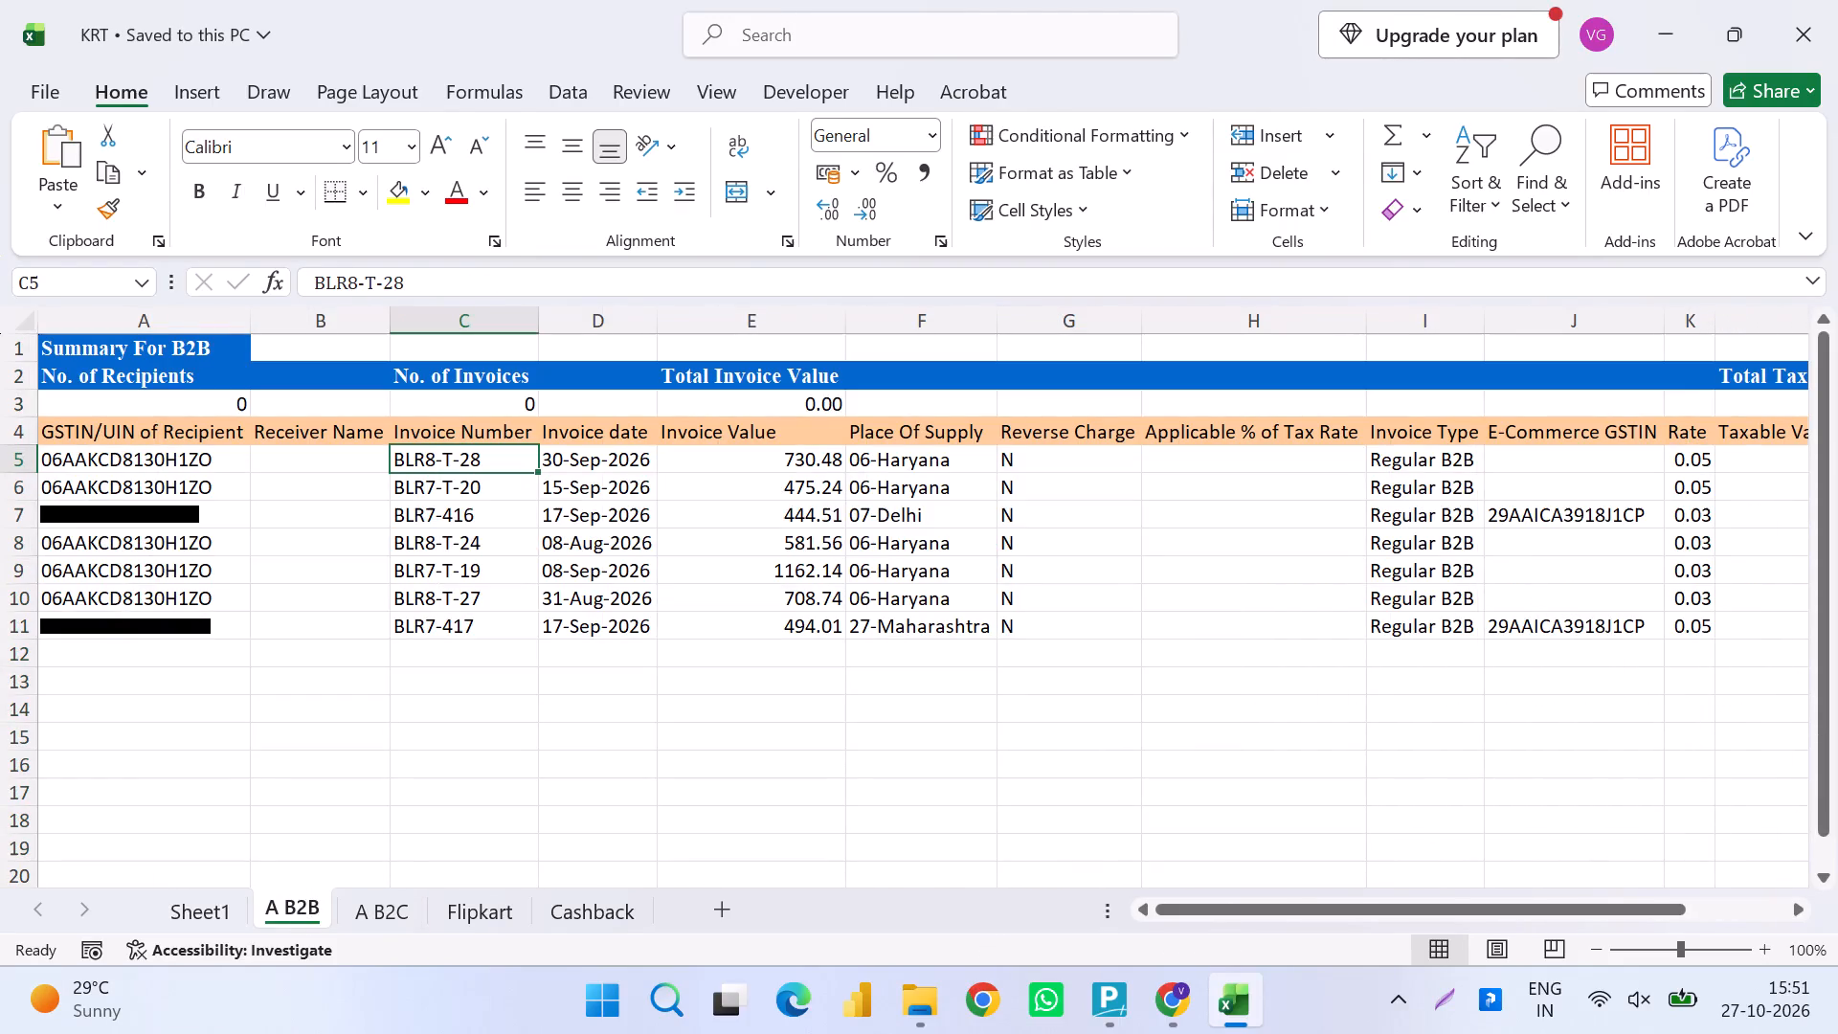
pyautogui.click(392, 915)
pyautogui.hotkey('ctrl', 'a')
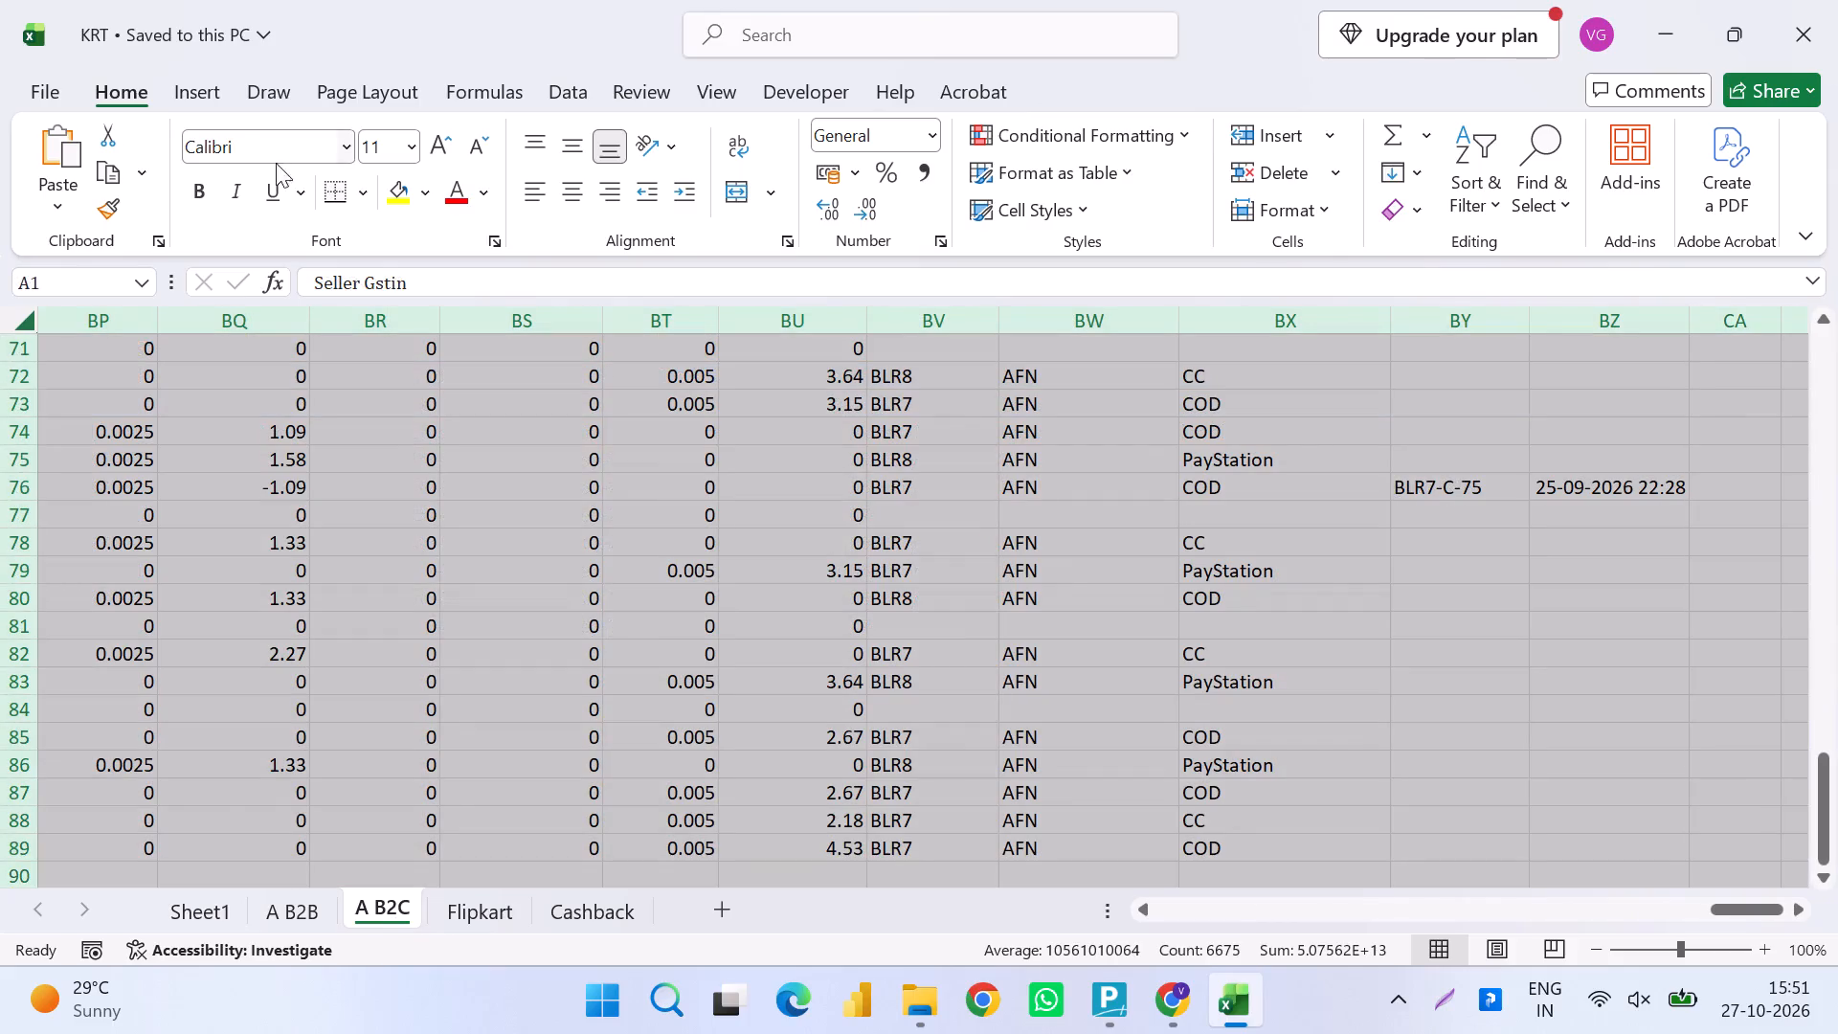
pyautogui.click(216, 81)
pyautogui.click(61, 184)
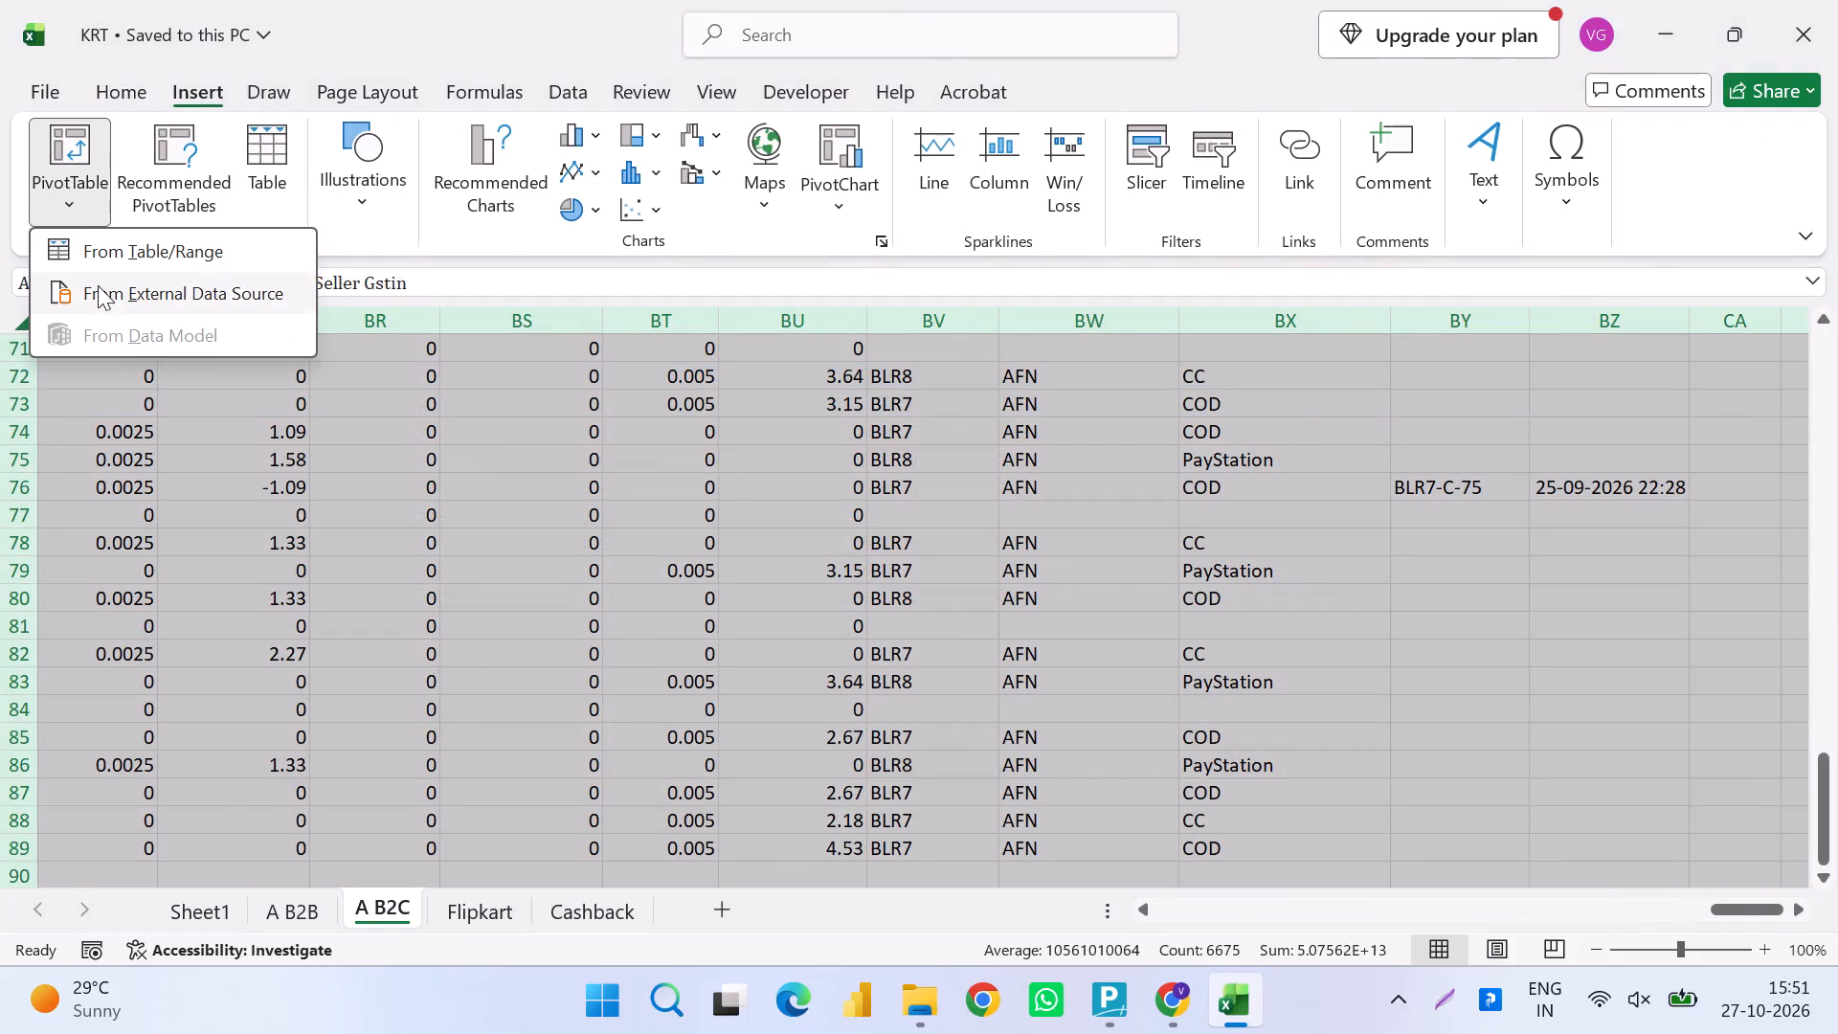
pyautogui.click(123, 260)
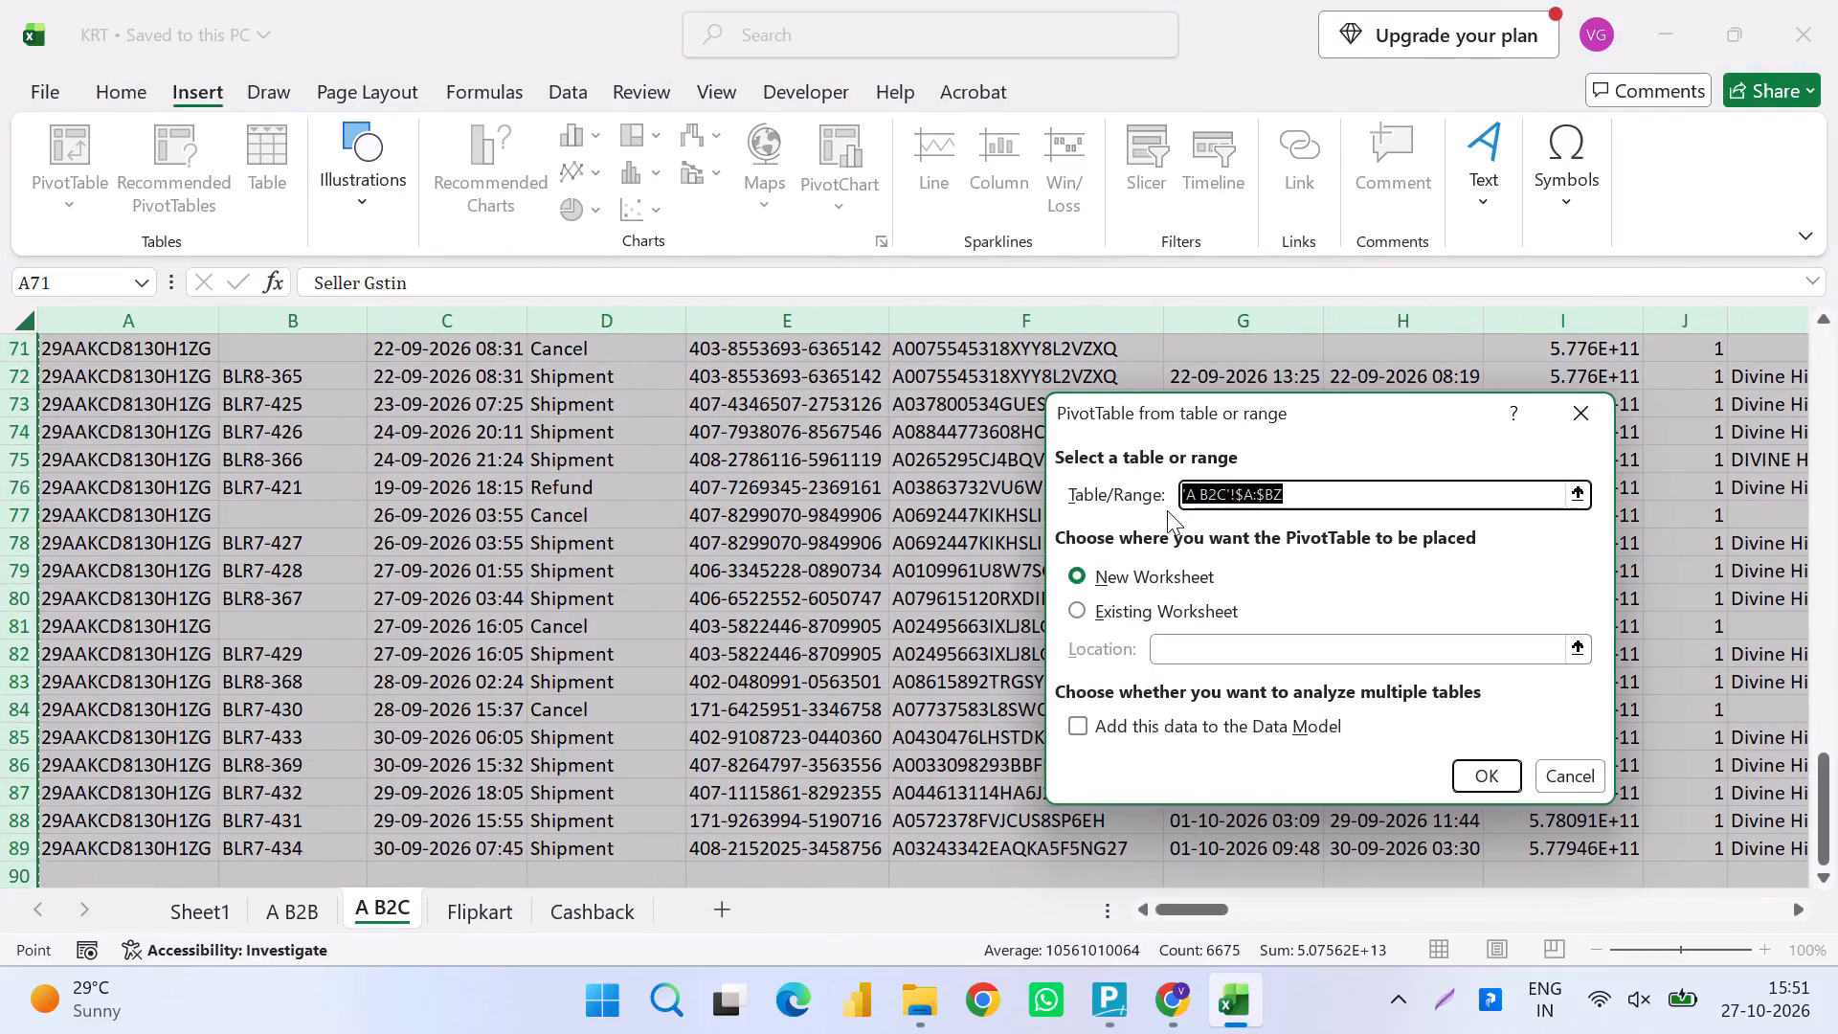
pyautogui.scroll(10, 875, 532)
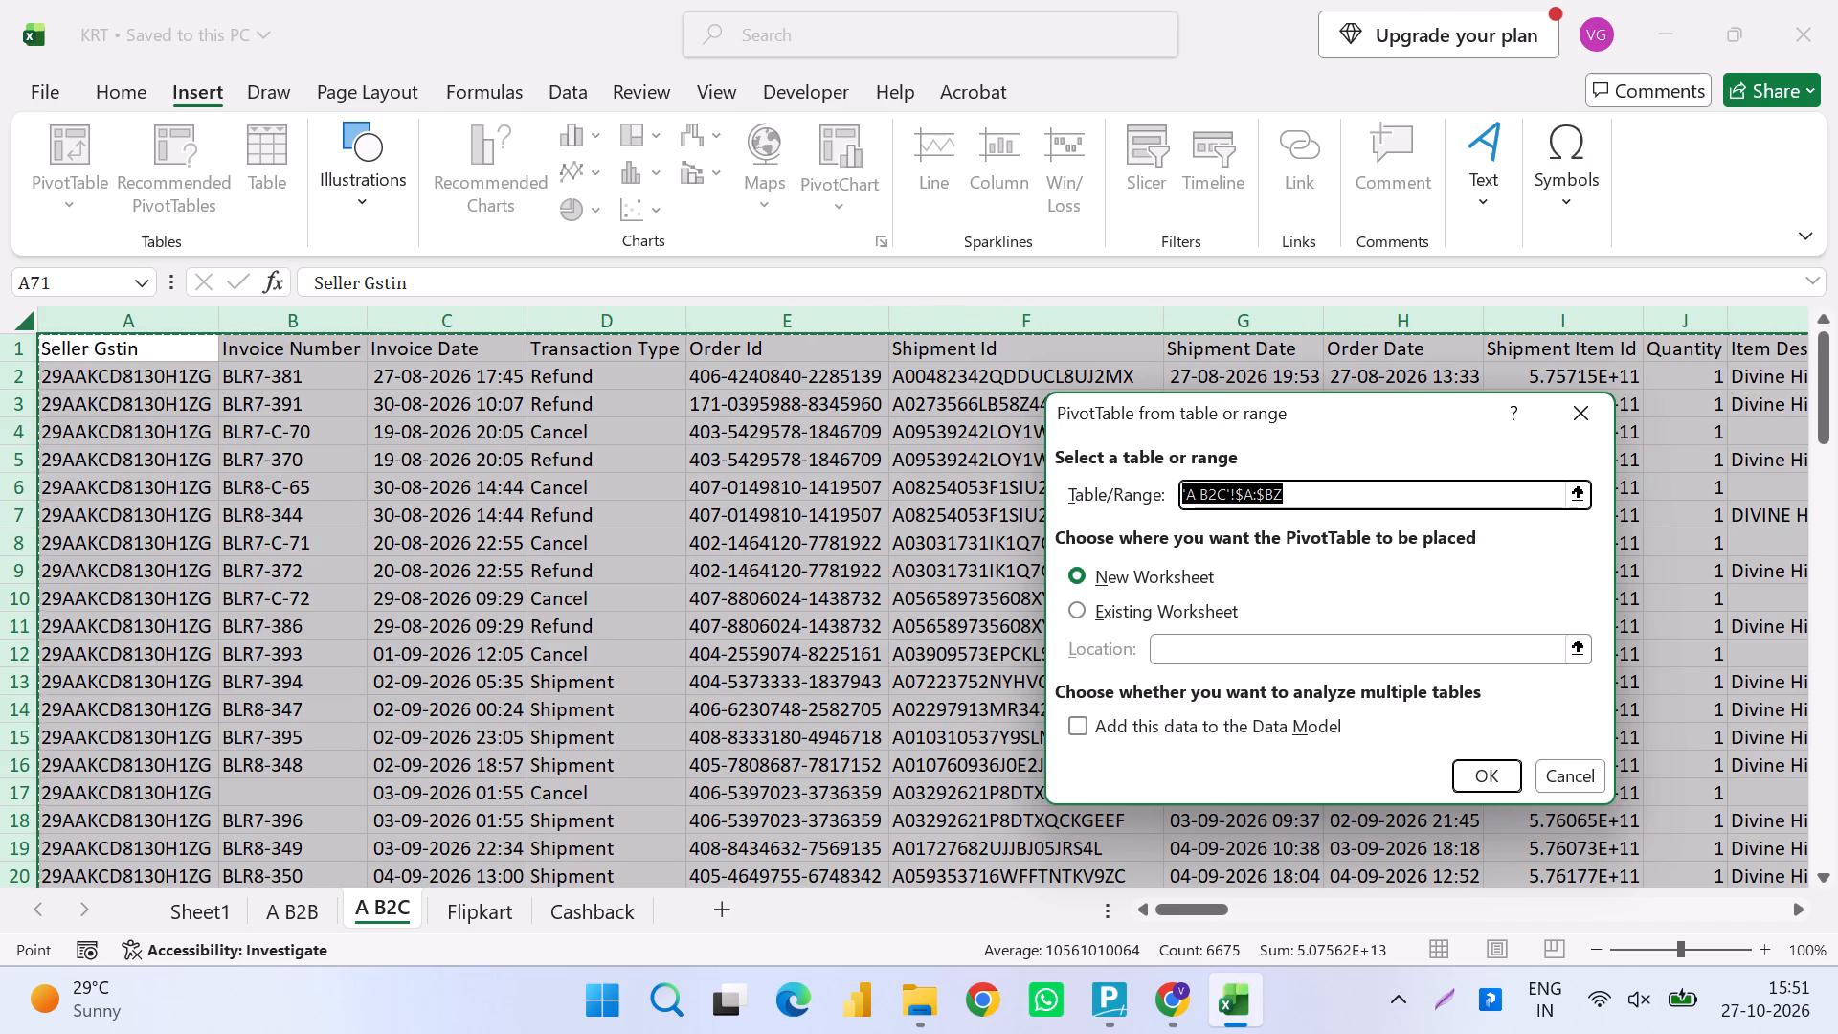
pyautogui.hscroll(-15, 757, 528)
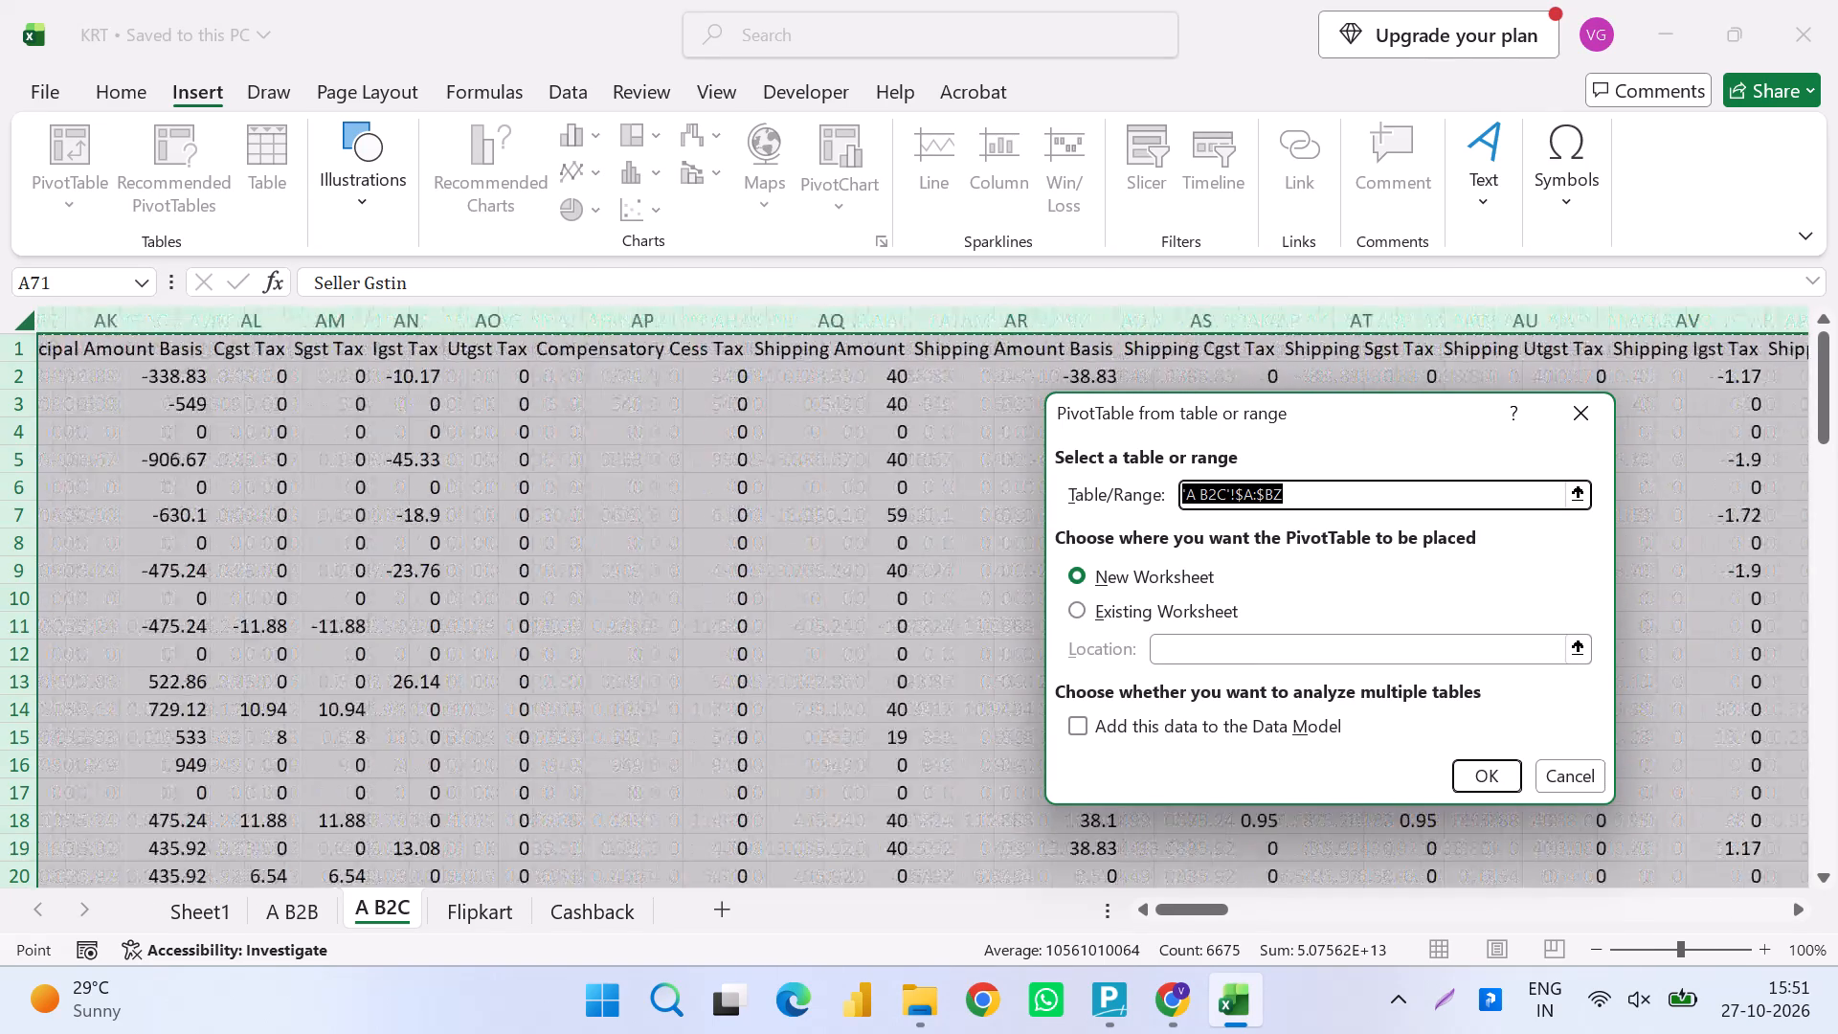
pyautogui.hscroll(-6, 757, 528)
pyautogui.hscroll(2, 757, 528)
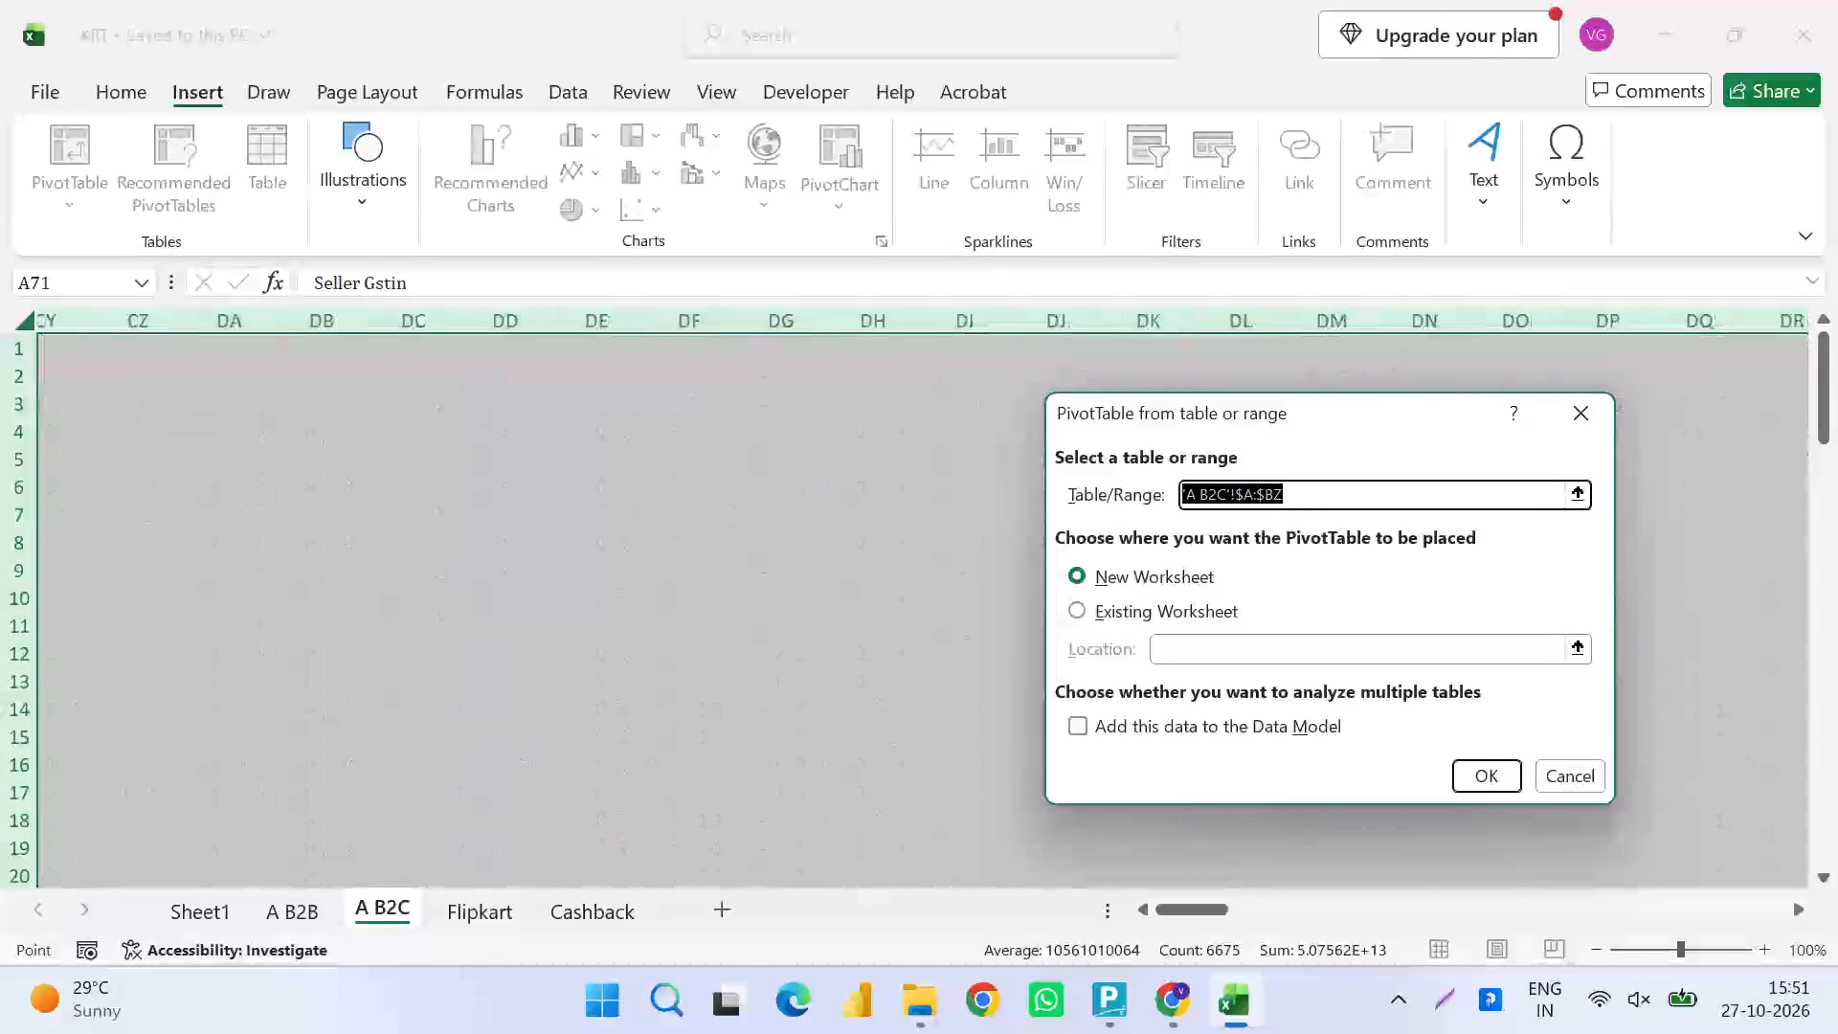
pyautogui.hscroll(5, 757, 528)
pyautogui.hscroll(-5, 757, 528)
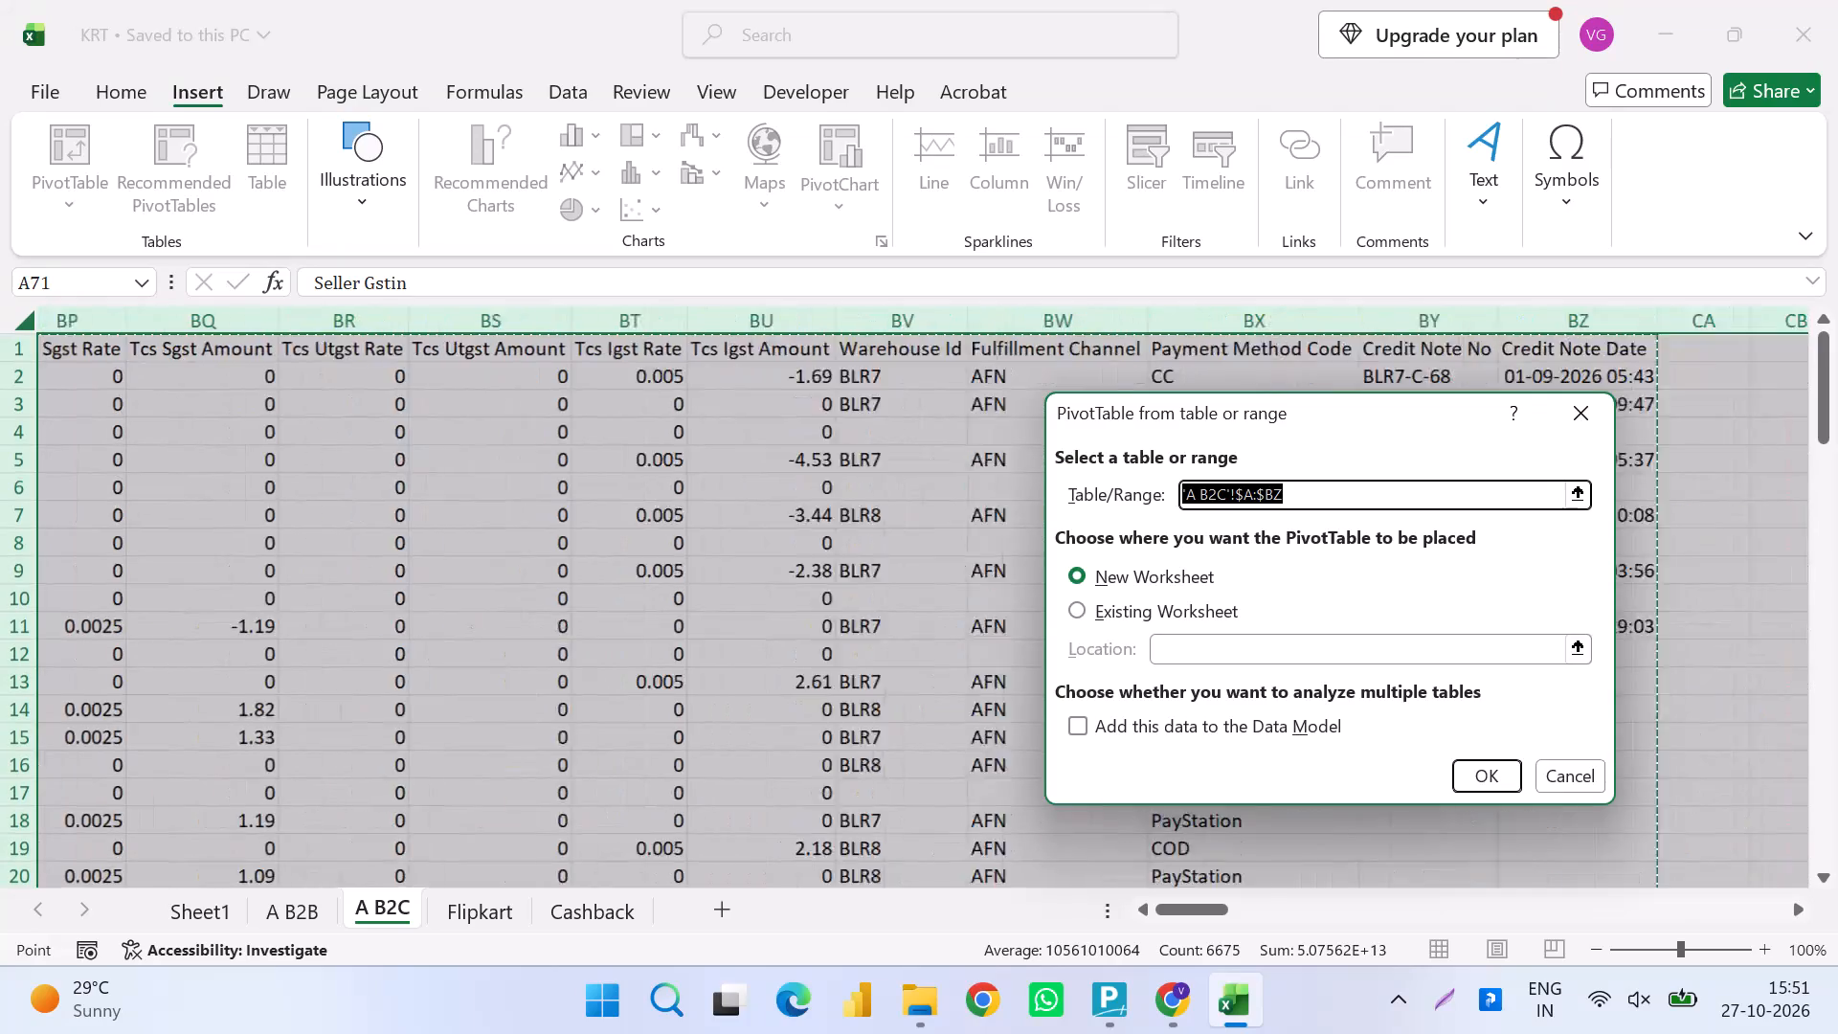
pyautogui.hscroll(-3, 757, 528)
pyautogui.click(1180, 615)
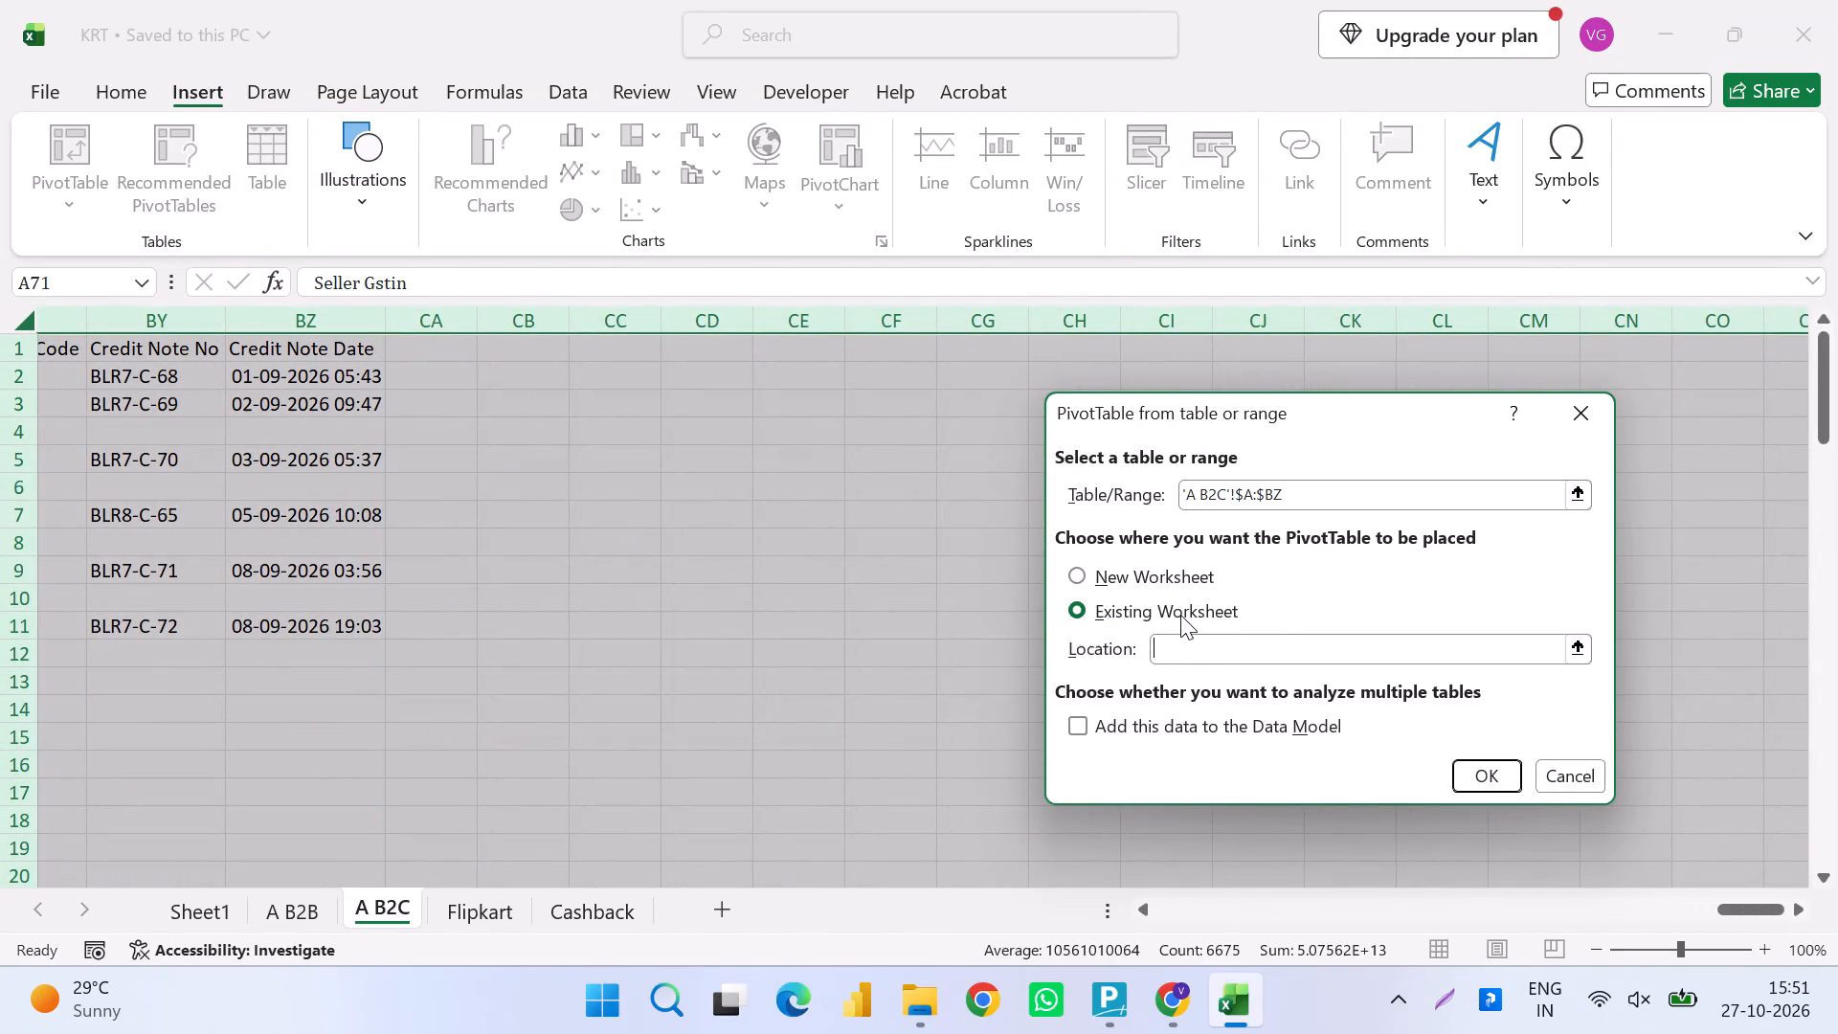
pyautogui.scroll(2, 523, 376)
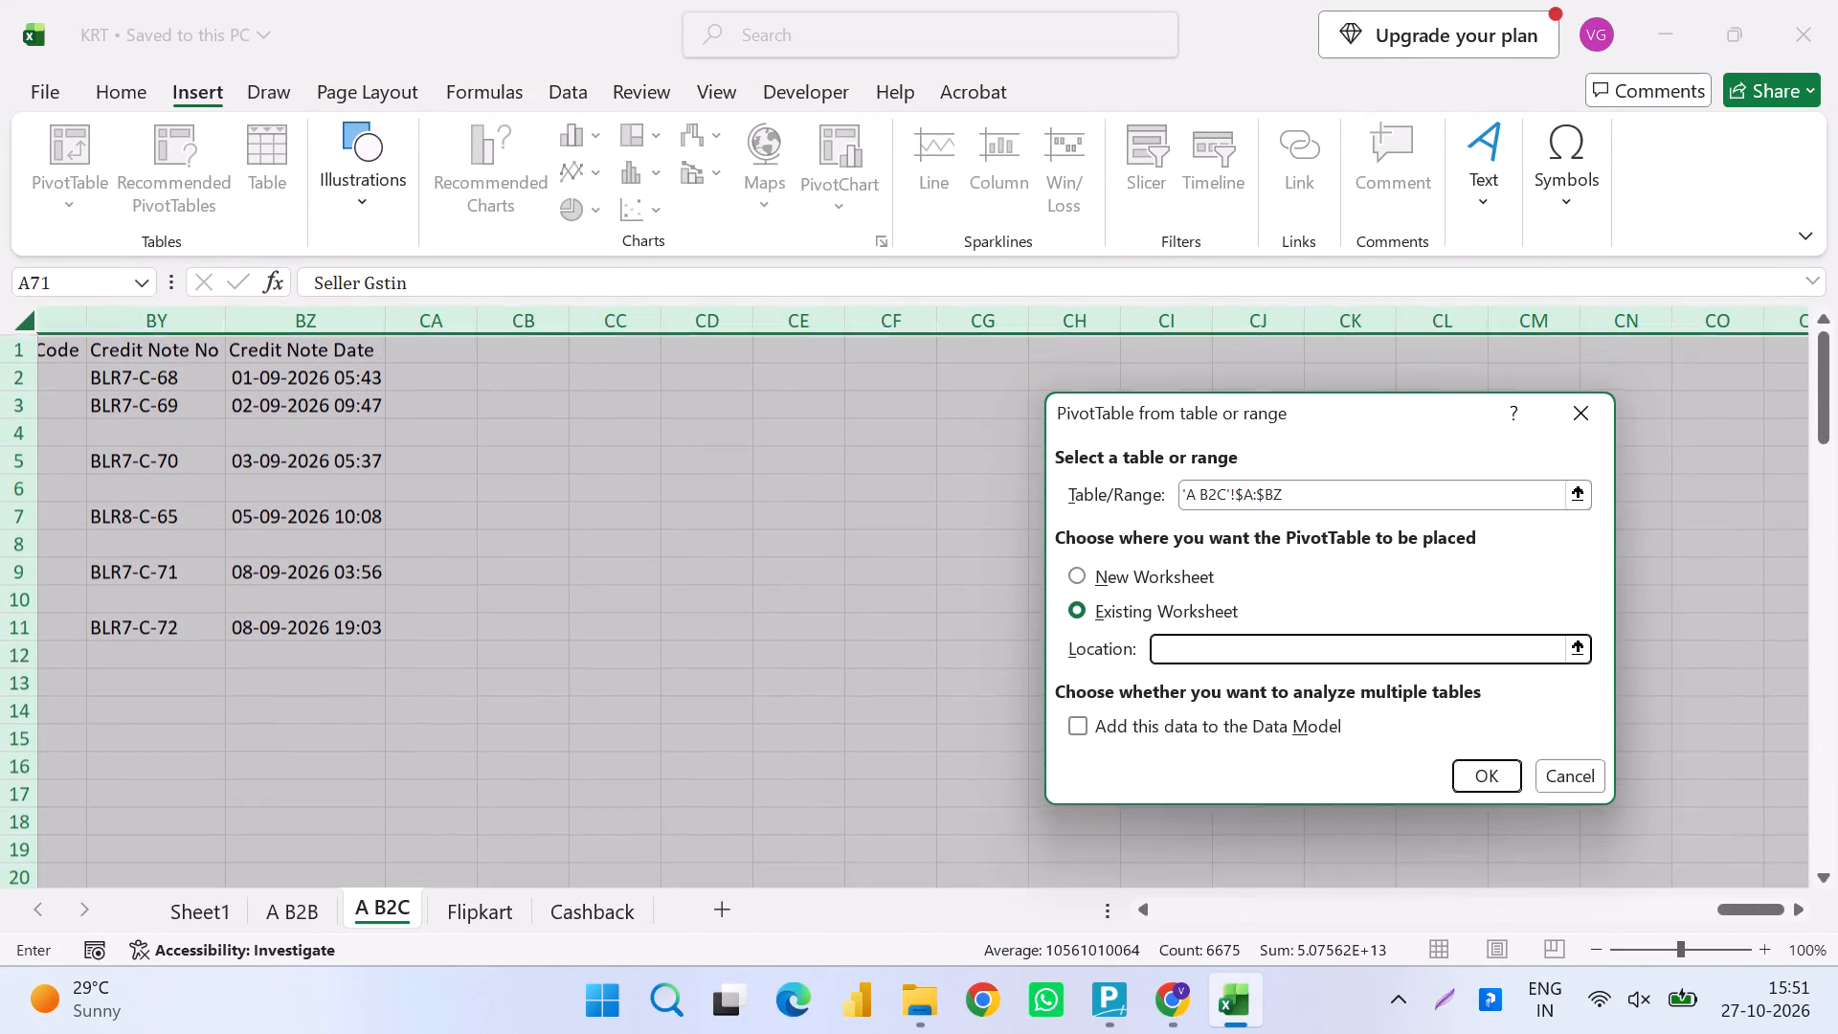
pyautogui.click(508, 385)
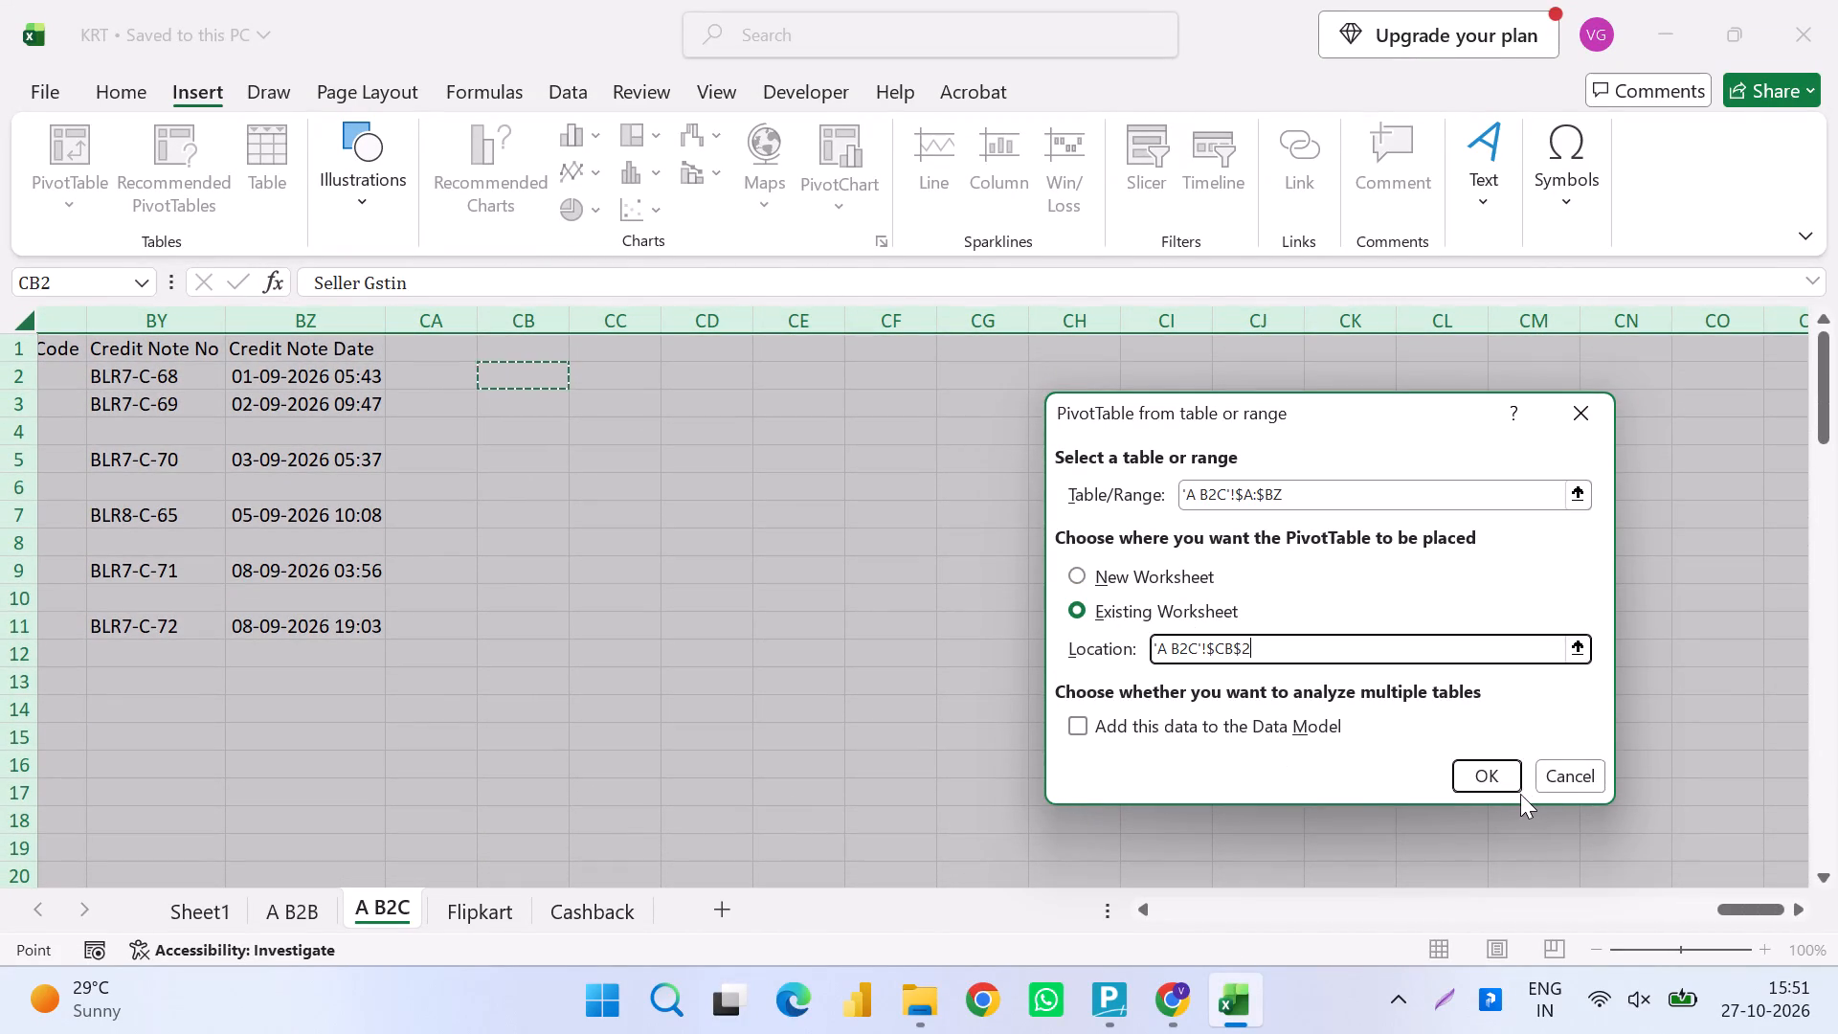
pyautogui.click(1510, 794)
pyautogui.click(1490, 776)
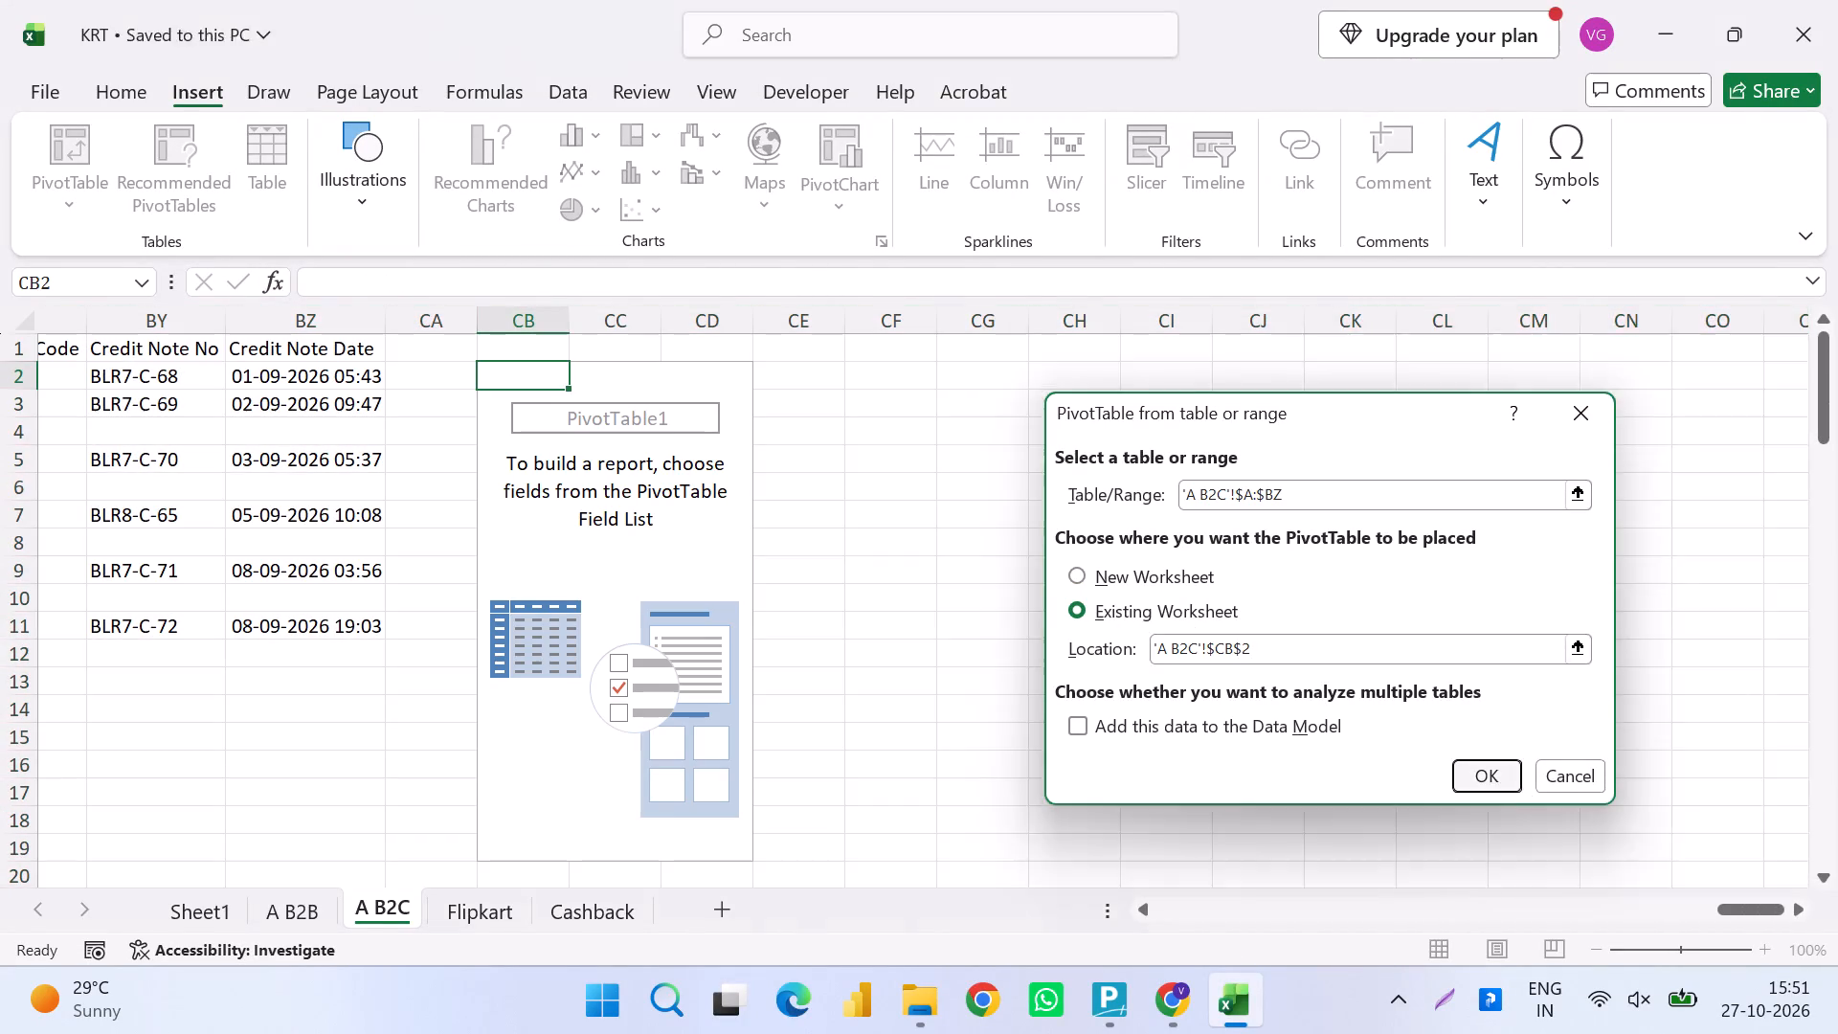
# Add the Ship To State field to the PivotTable's rows.
pyautogui.hscroll(6, 810, 619)
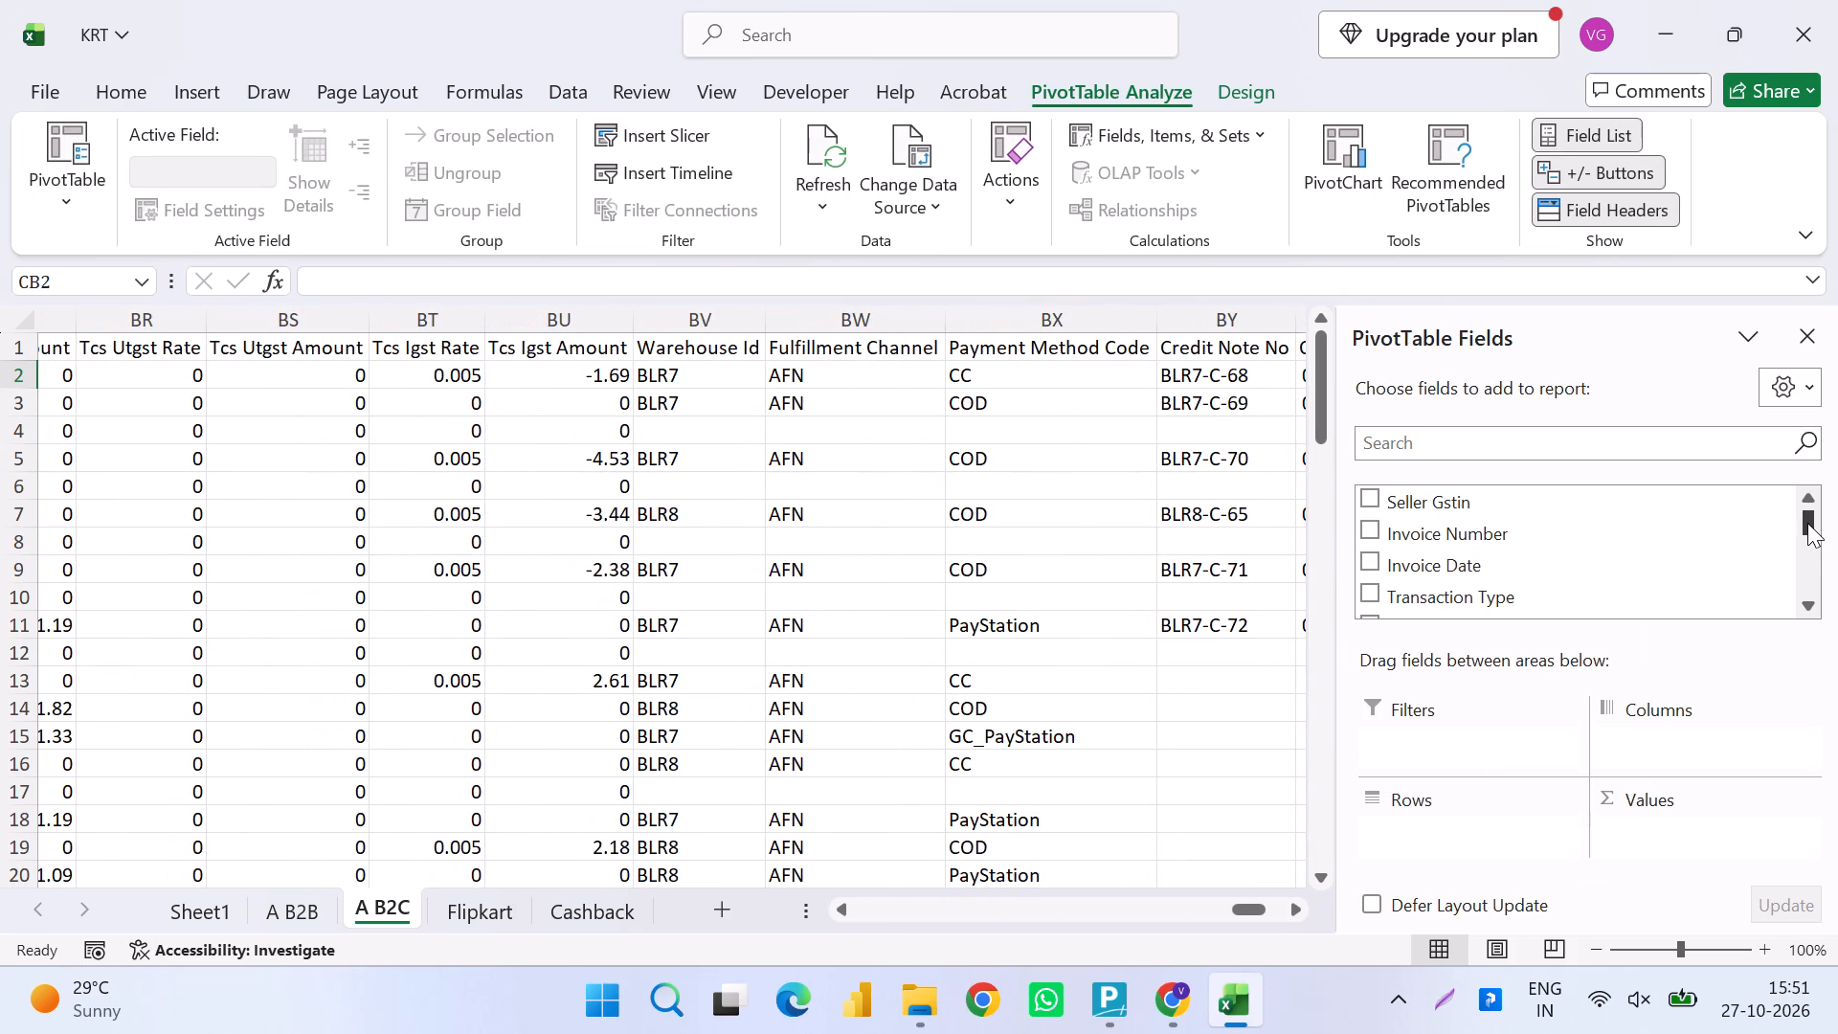
pyautogui.moveTo(1807, 523); pyautogui.dragTo(1809, 532)
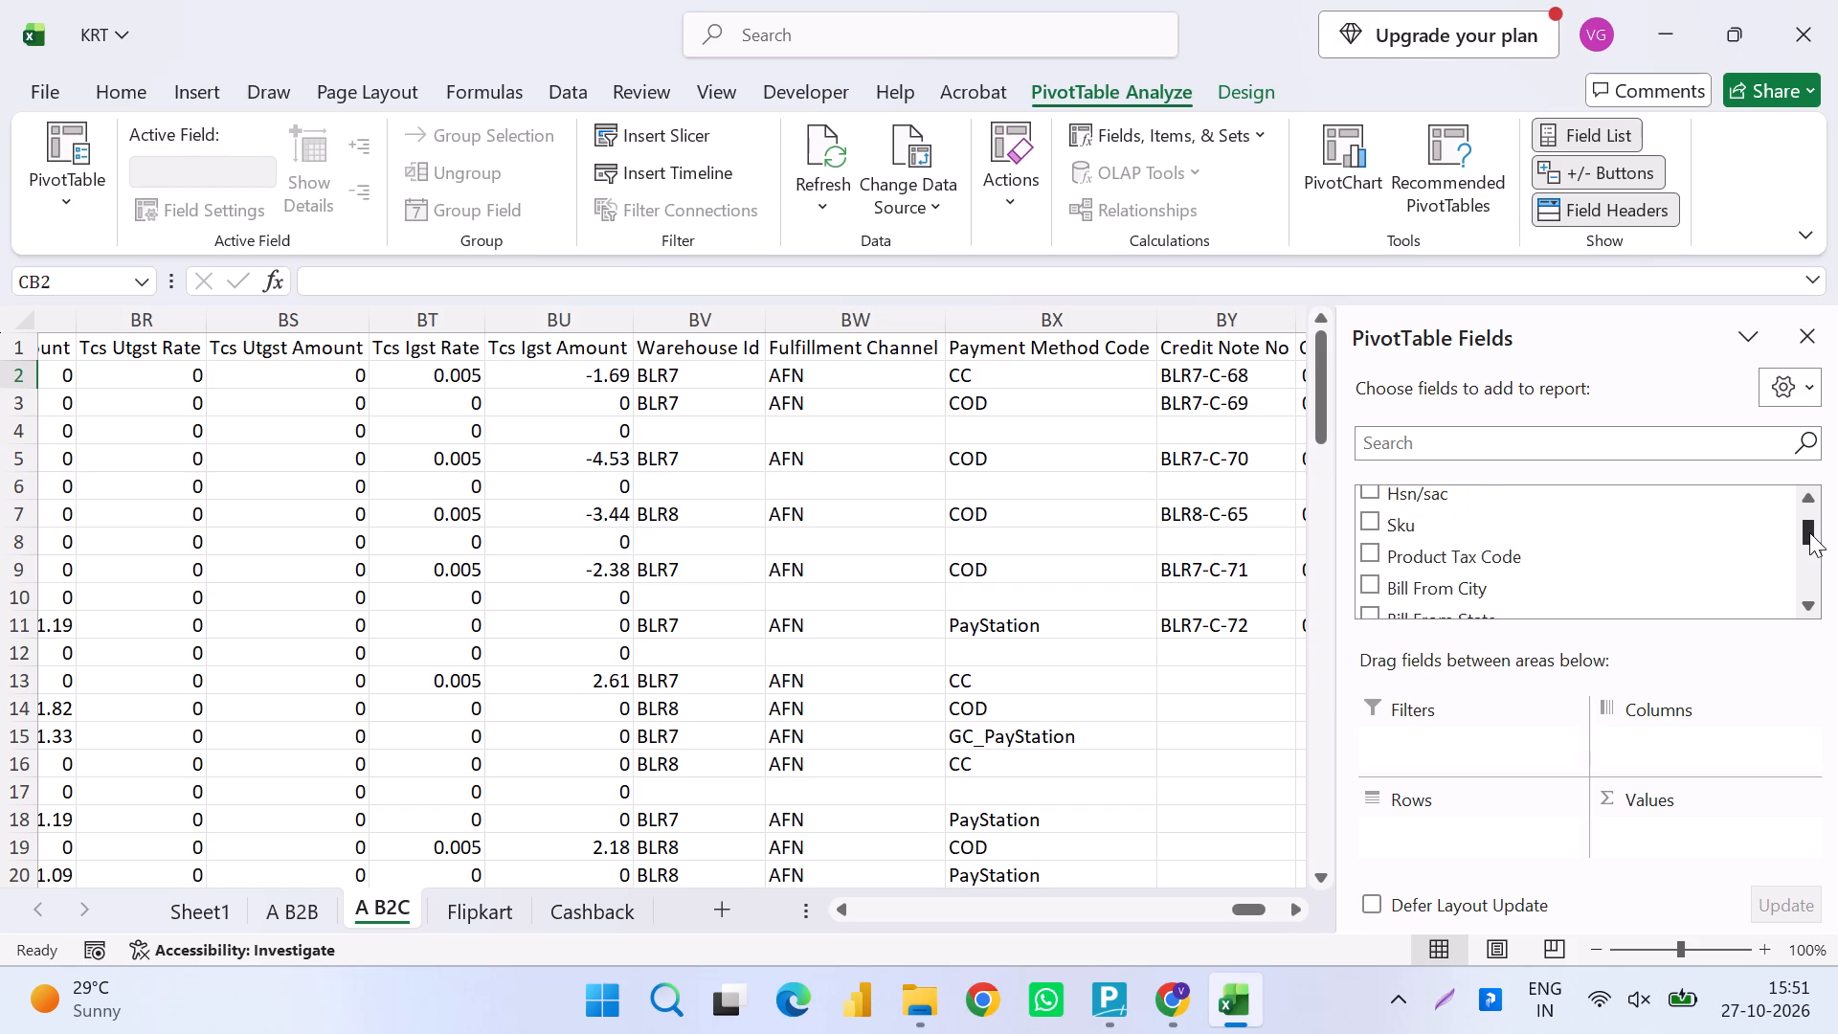
pyautogui.moveTo(1809, 532); pyautogui.dragTo(1809, 533)
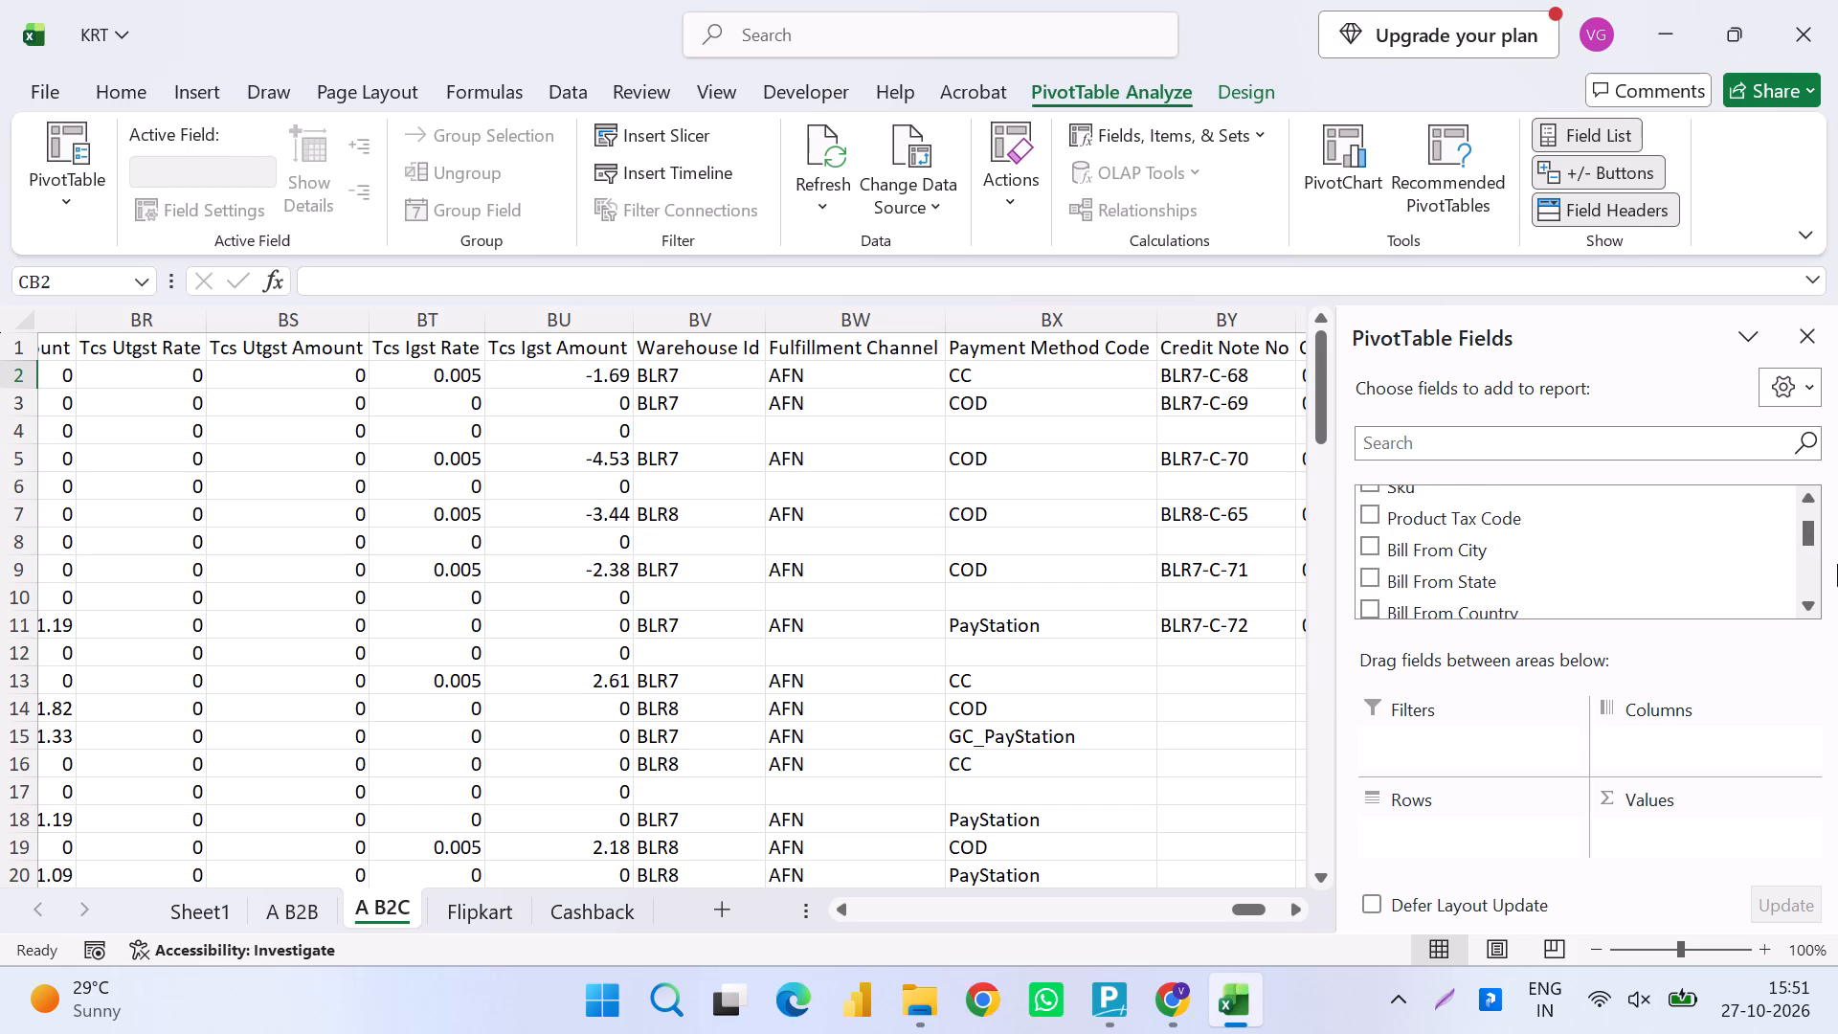
pyautogui.click(1806, 559)
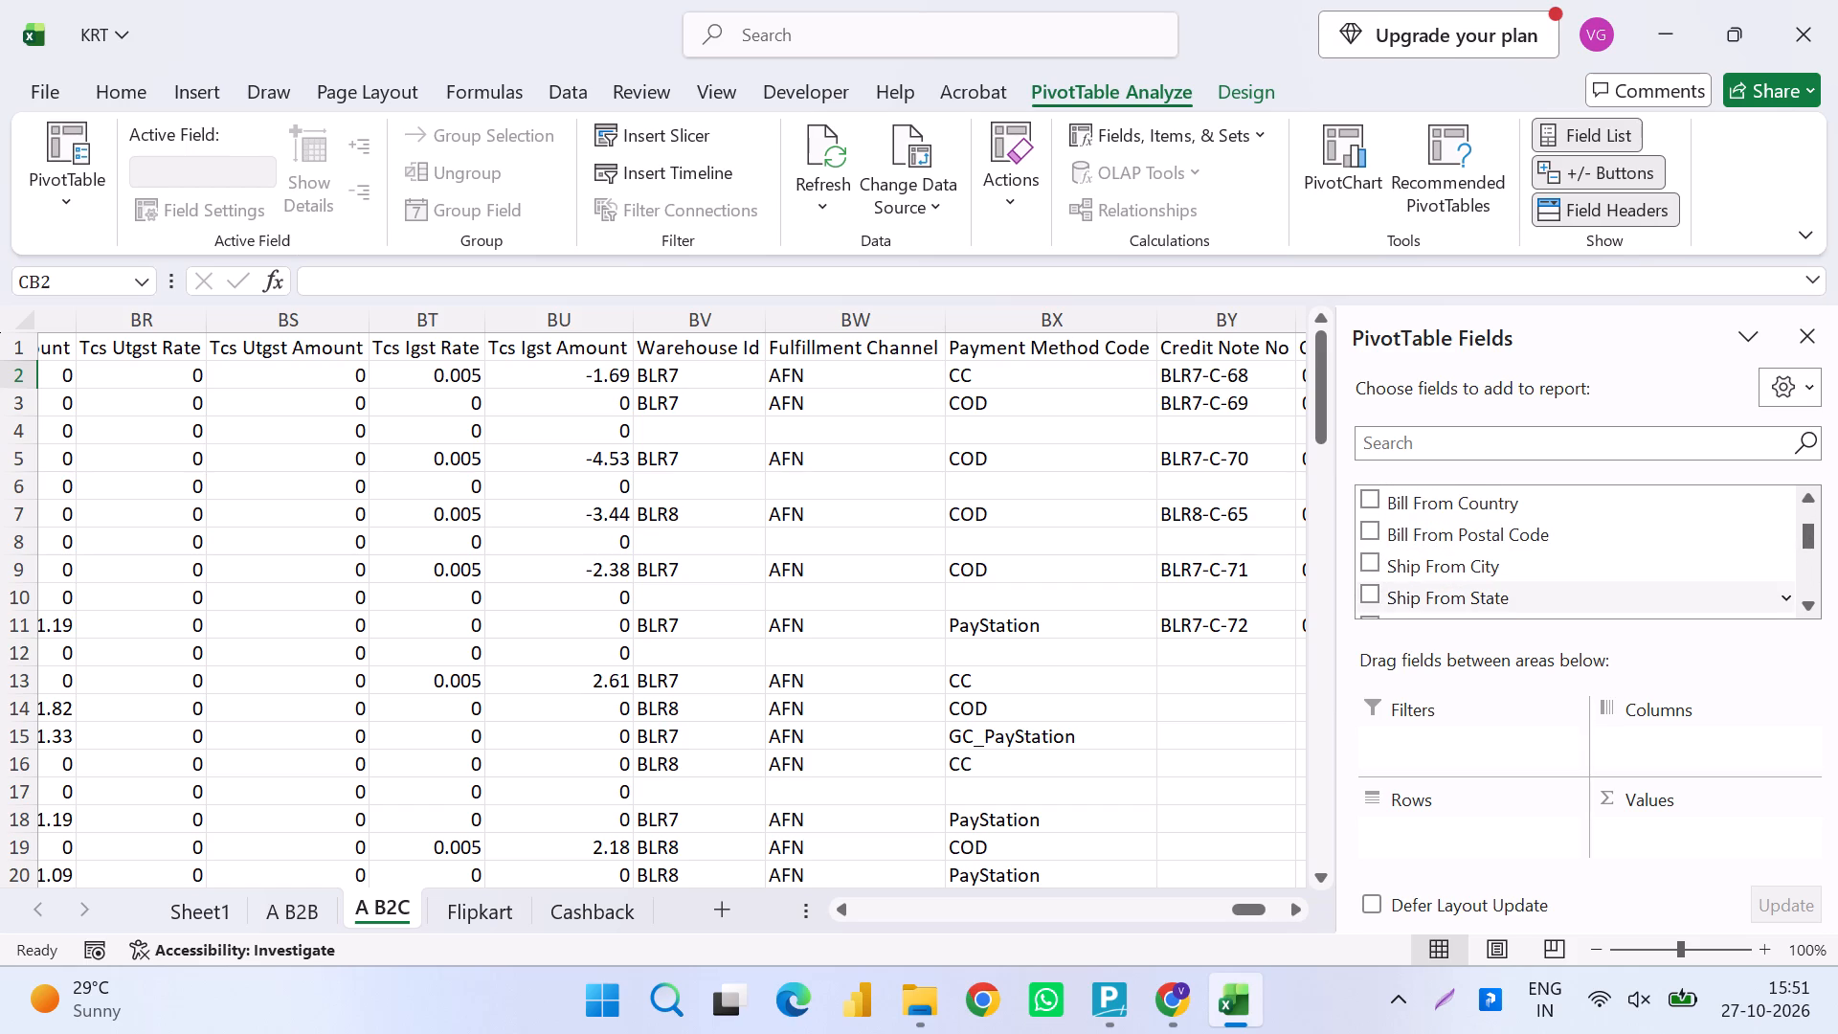
pyautogui.click(1811, 561)
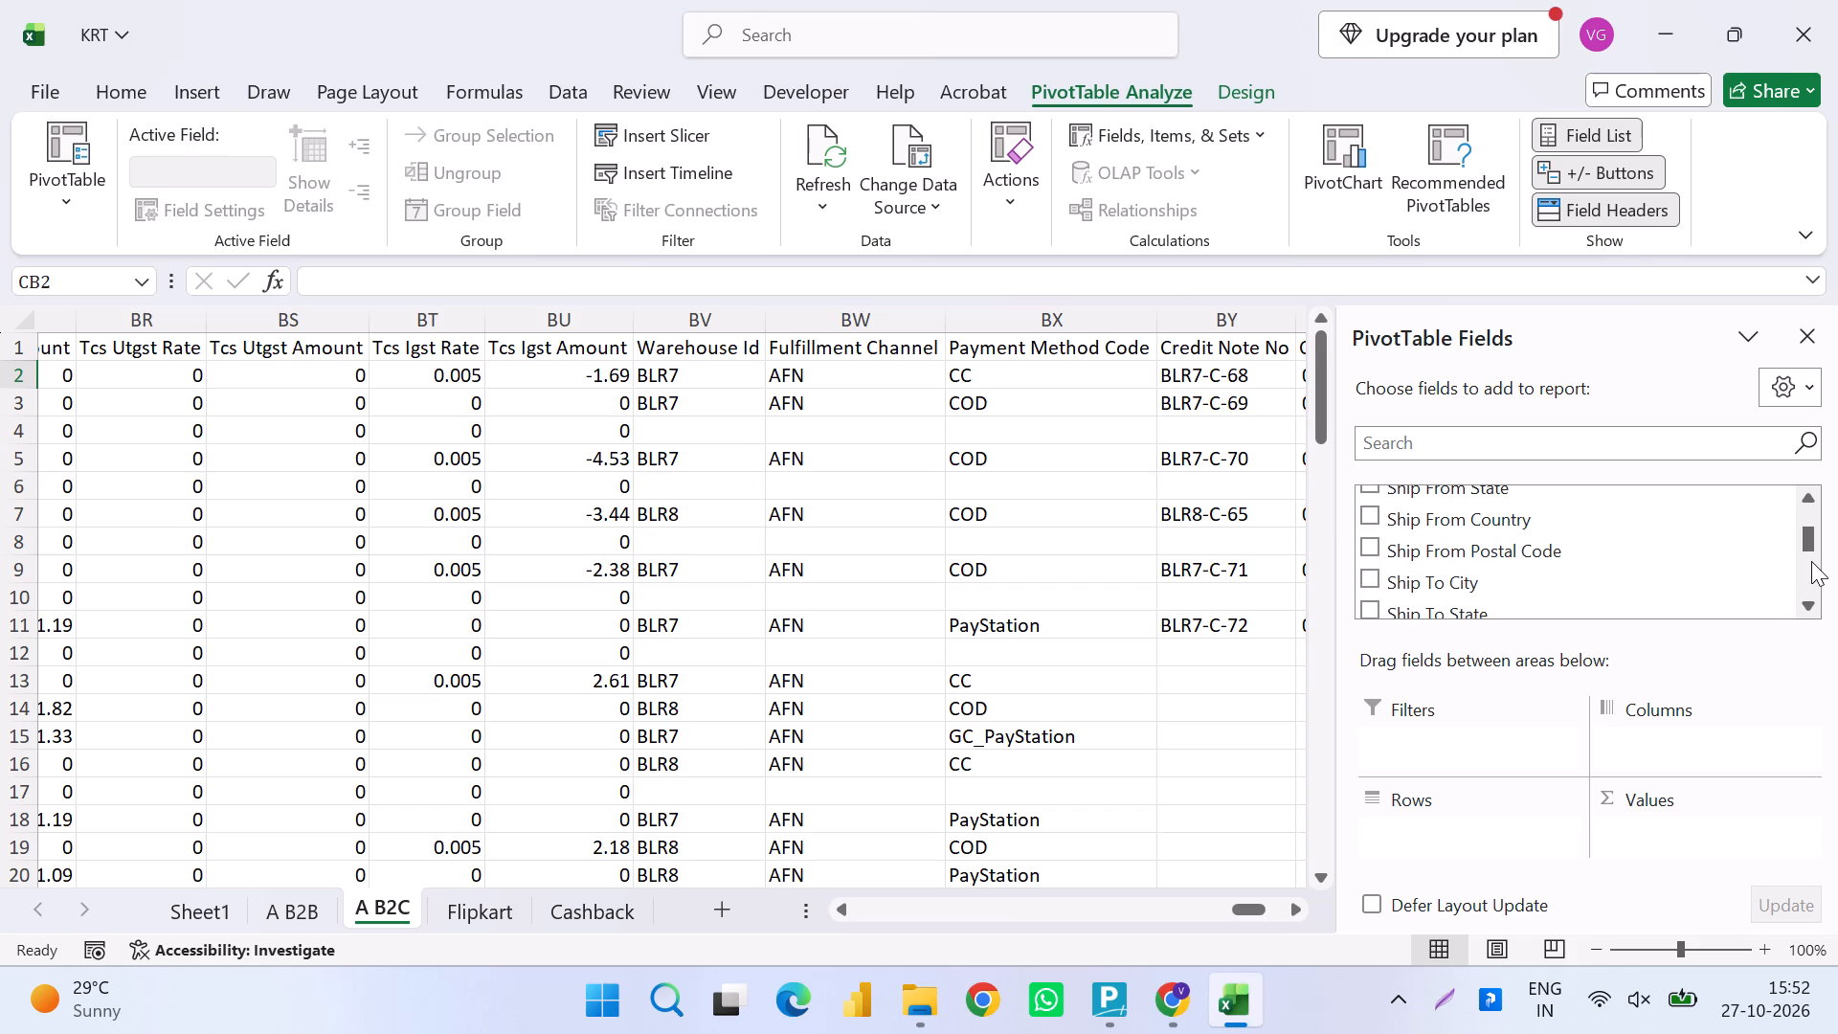
pyautogui.click(1372, 610)
# Examine the A B2C sheet's columns from the TCS and warehouse fields back through the tax and invoice amounts to Seller Gstin.
pyautogui.hscroll(-4, 1115, 559)
pyautogui.hscroll(4, 1115, 559)
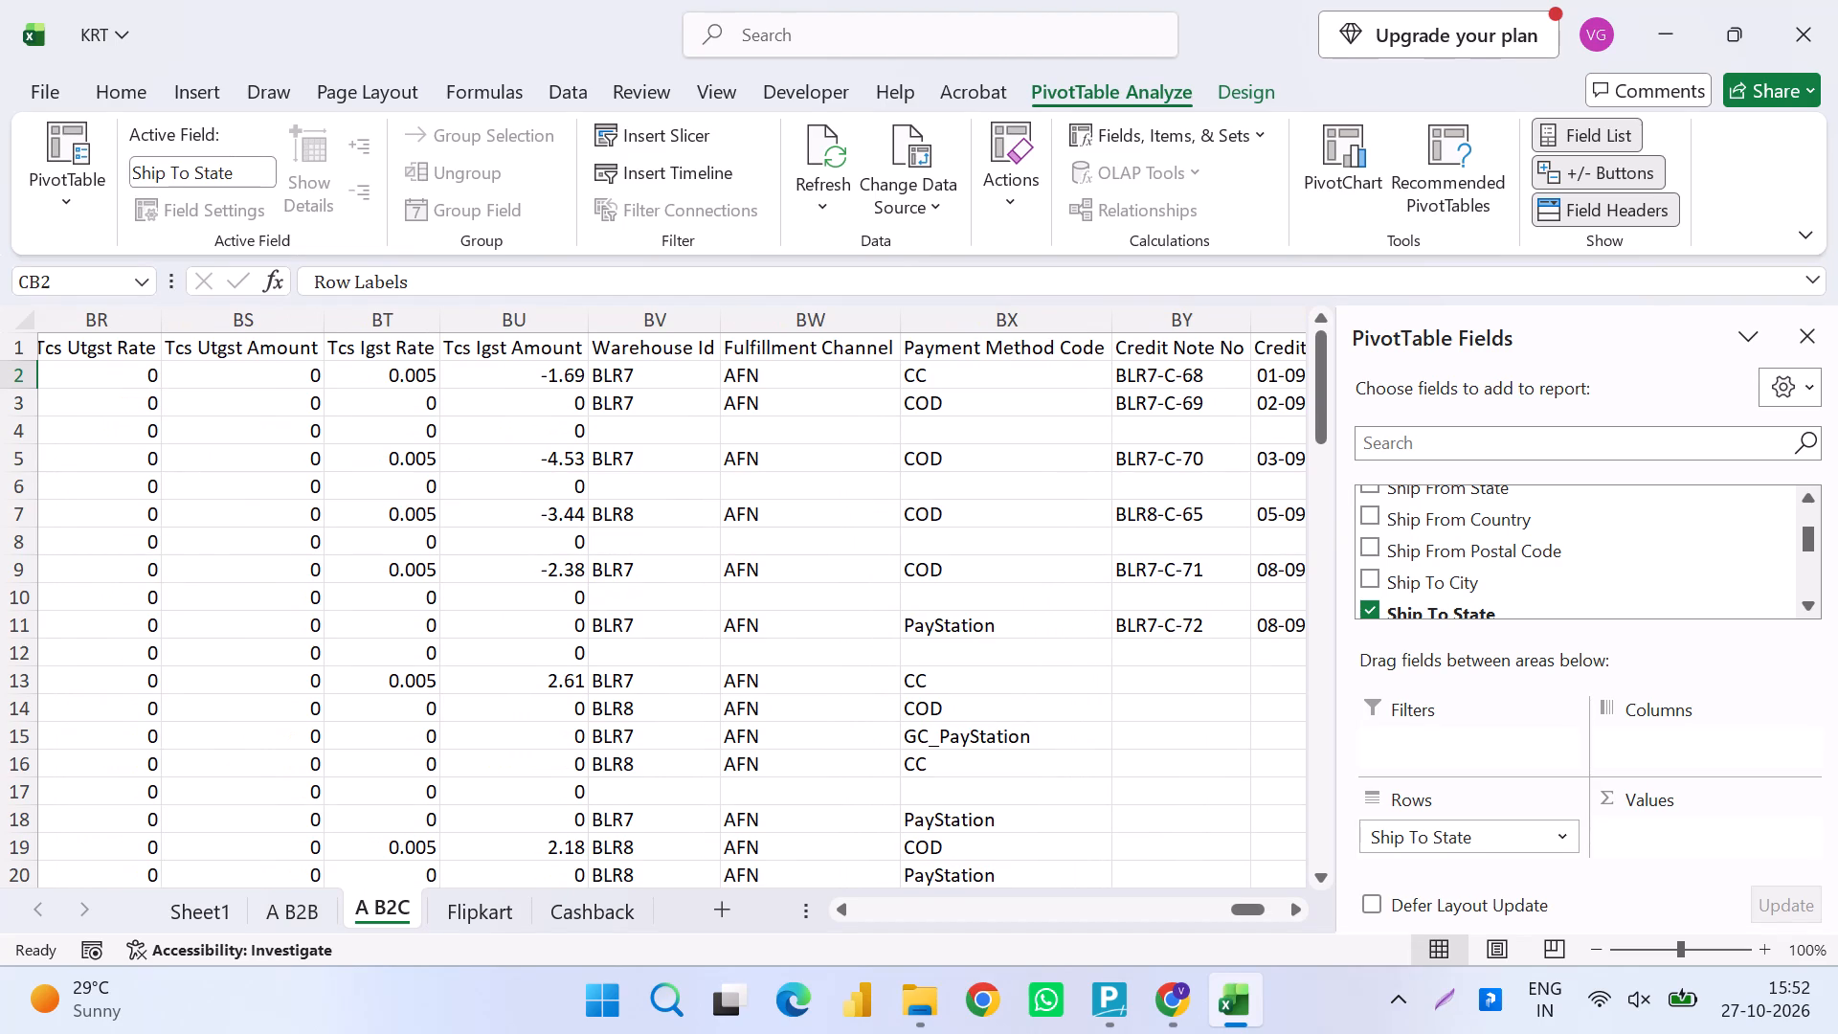
pyautogui.hscroll(1, 1115, 559)
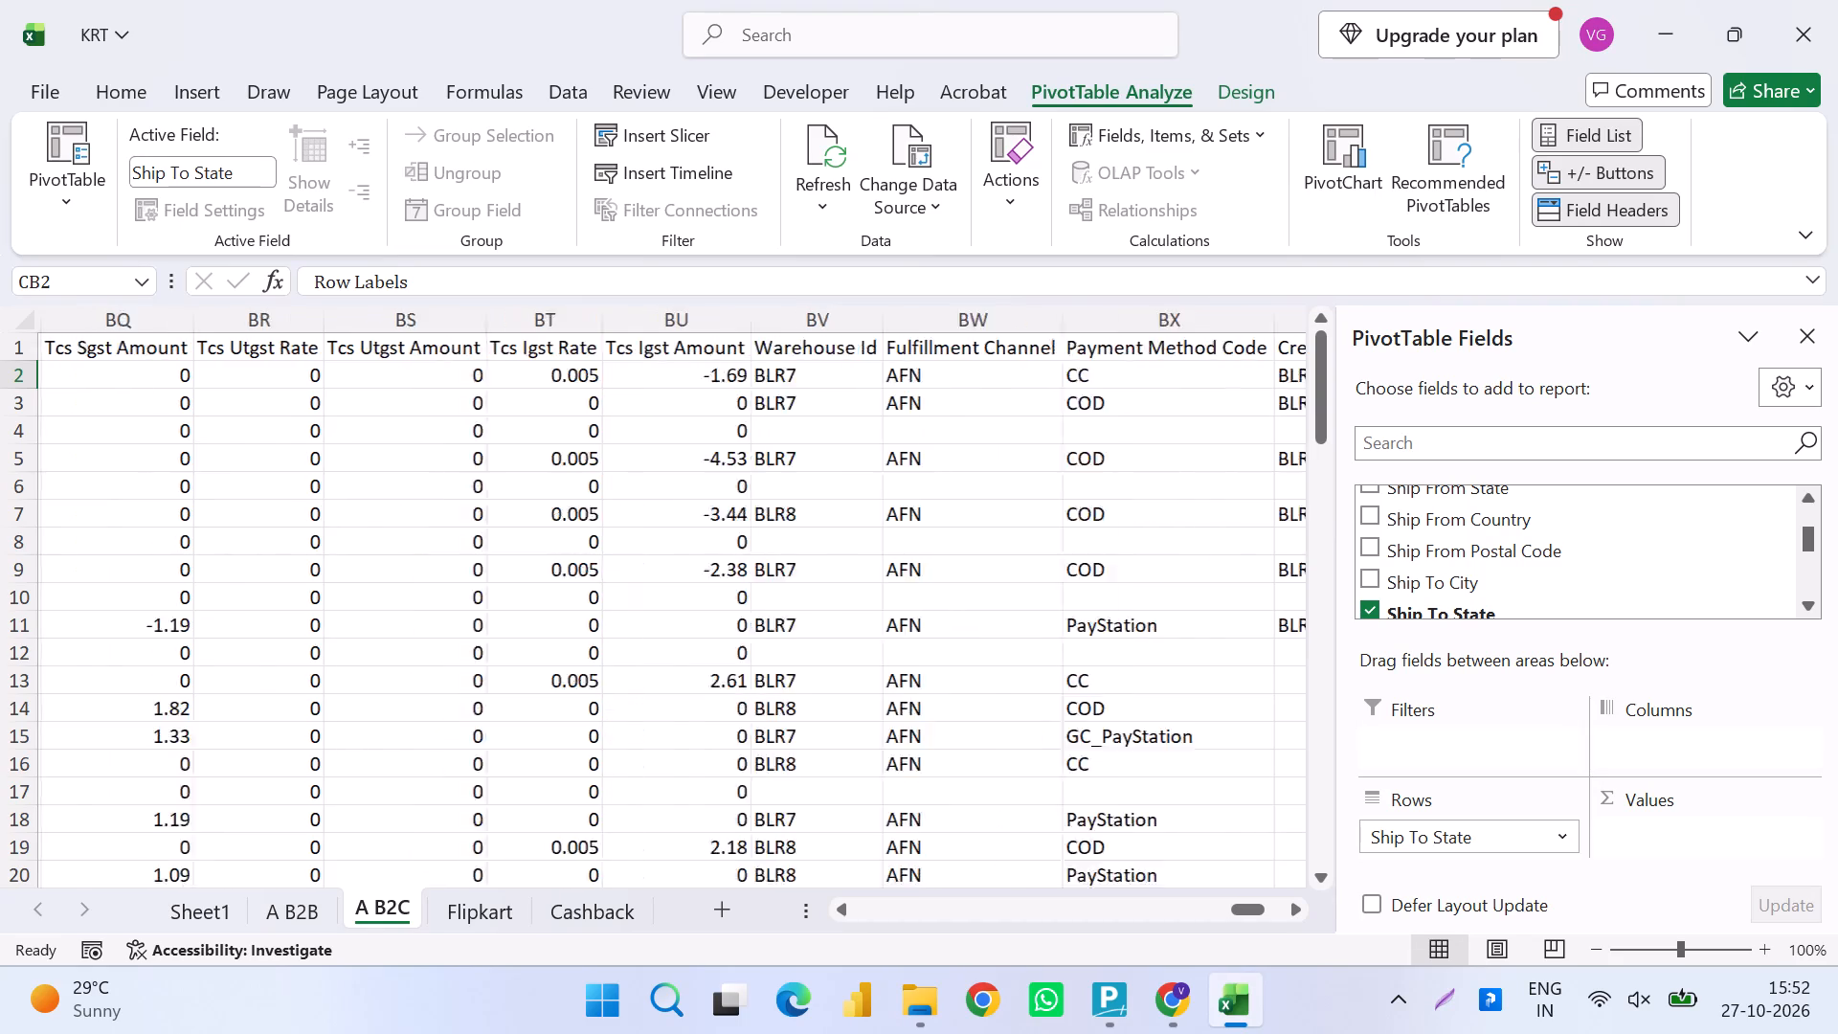
pyautogui.hscroll(8, 1115, 559)
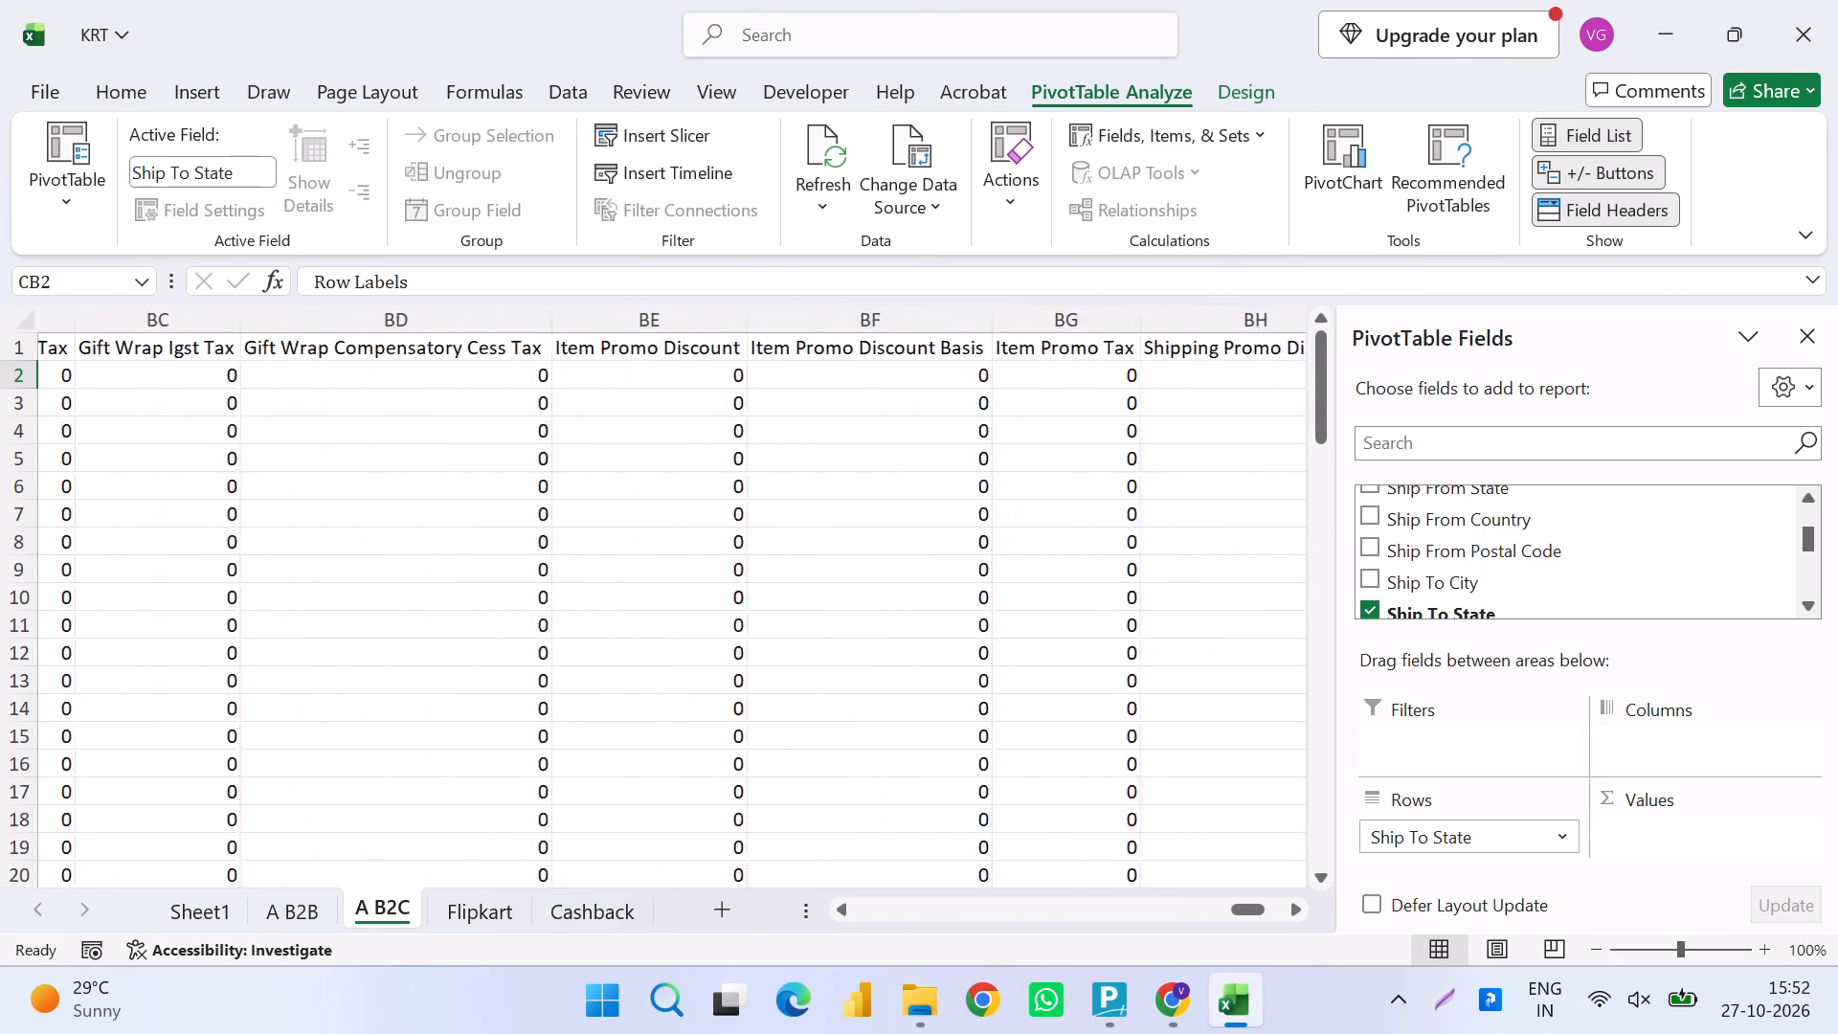
pyautogui.hscroll(6, 1115, 559)
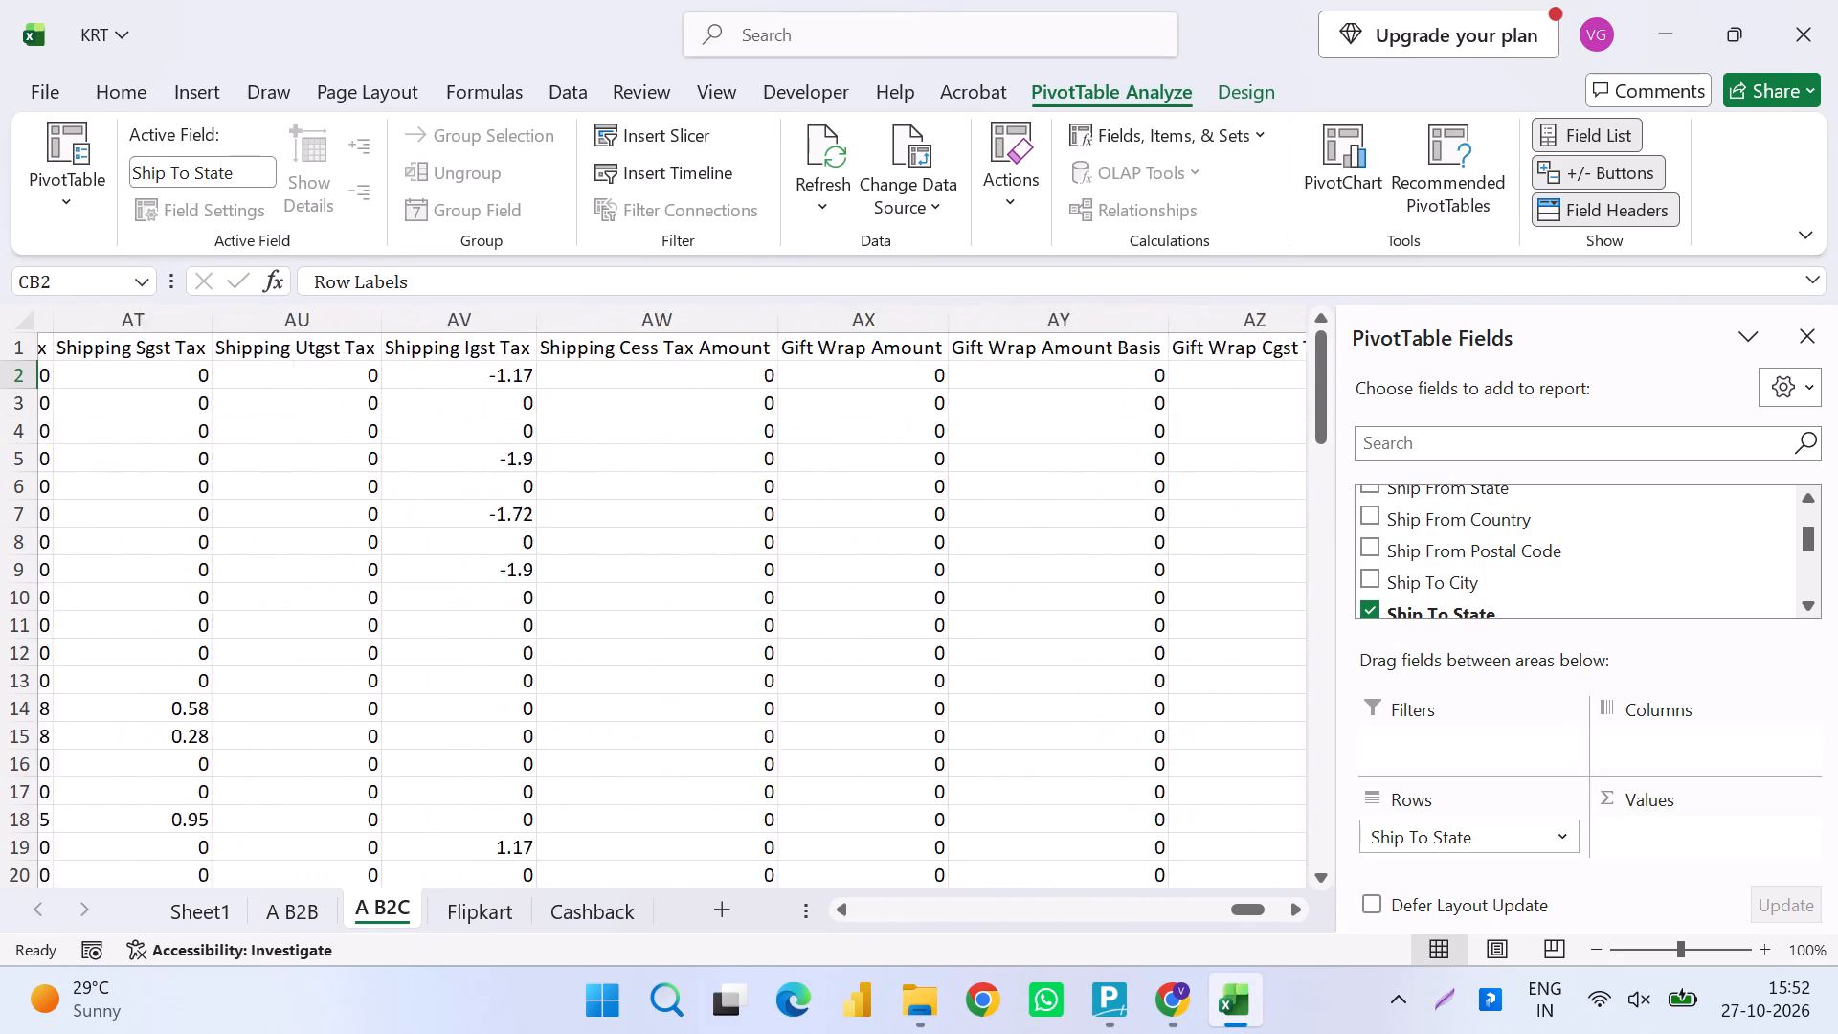
pyautogui.hscroll(2, 1115, 559)
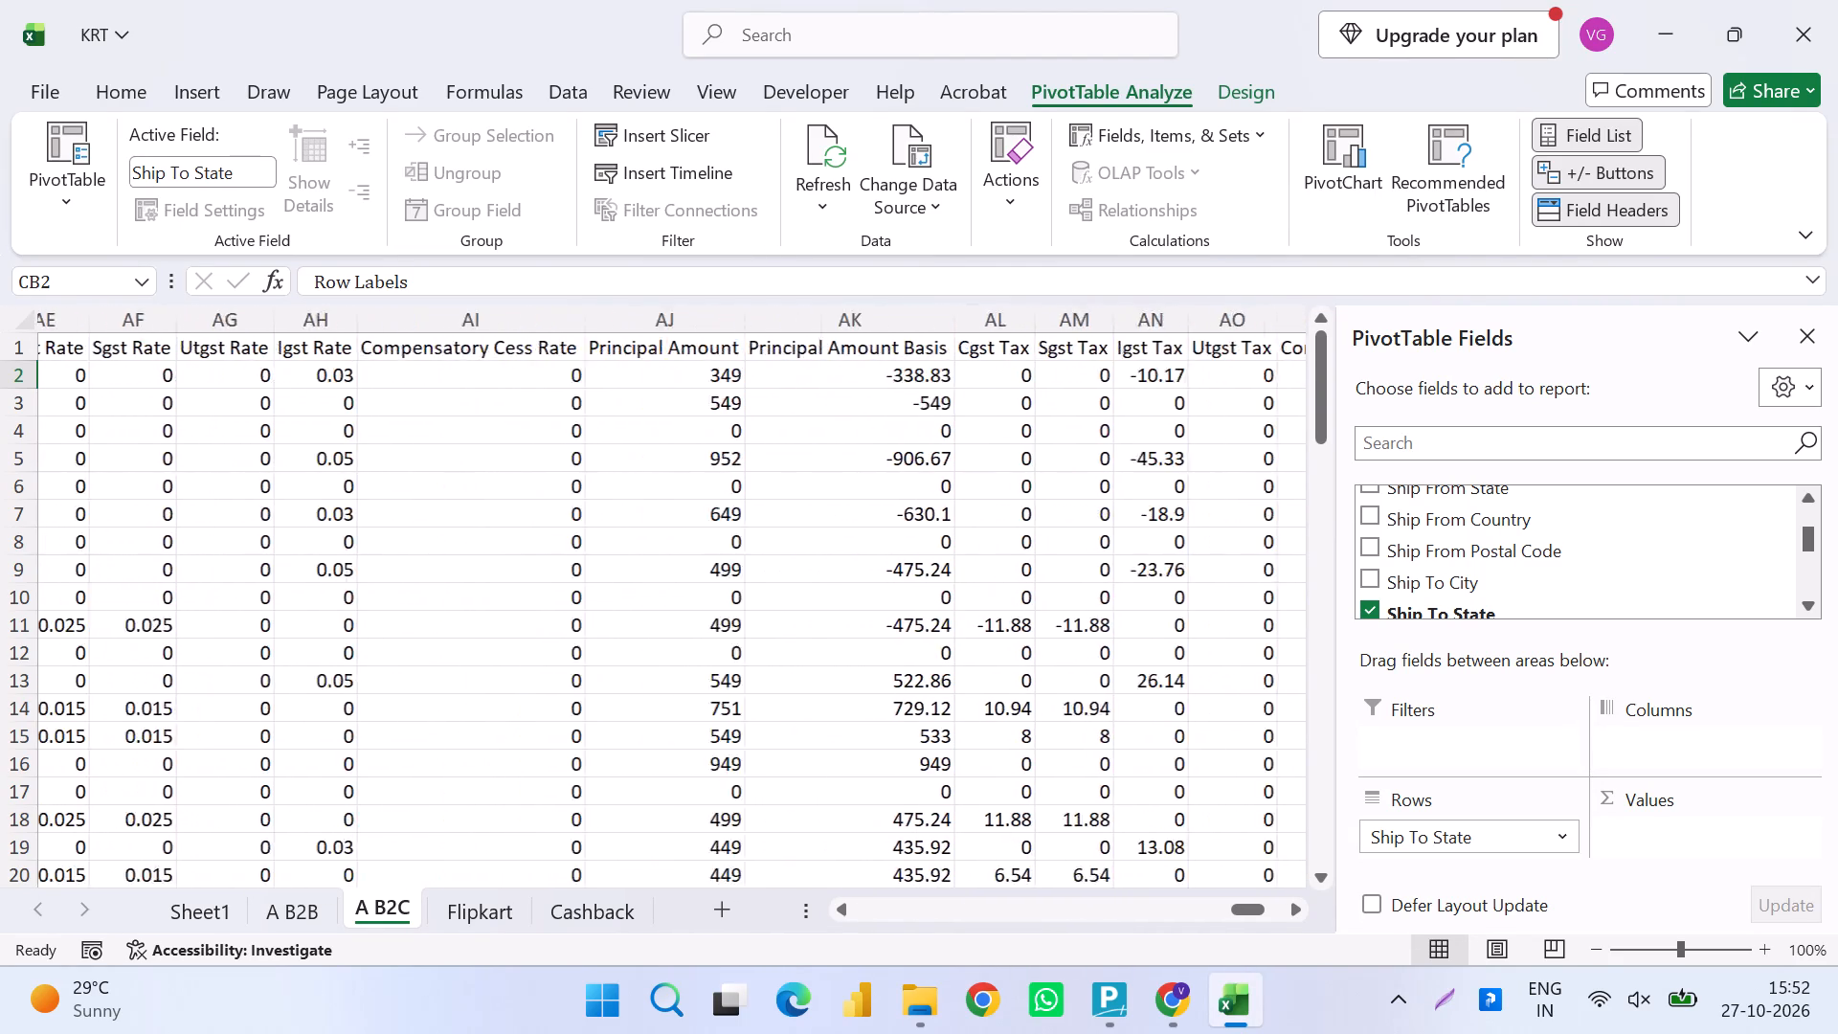
pyautogui.hscroll(2, 1115, 559)
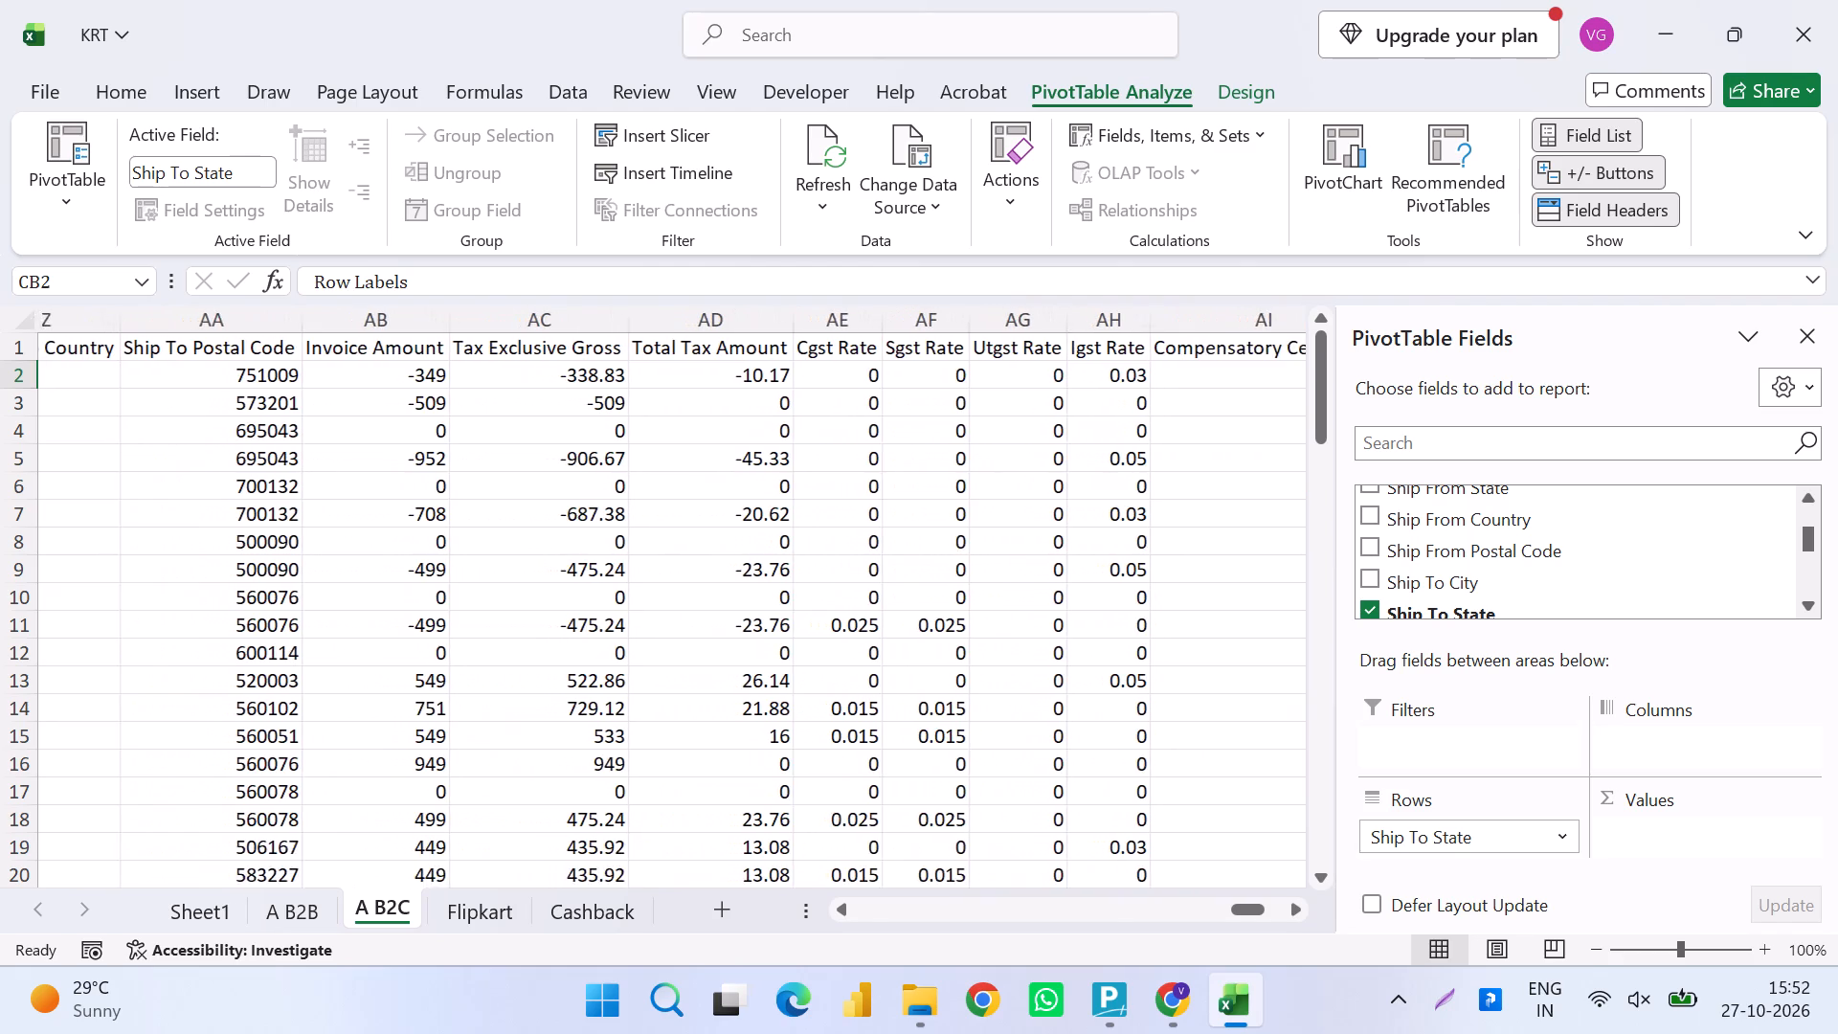
pyautogui.hscroll(2, 1115, 559)
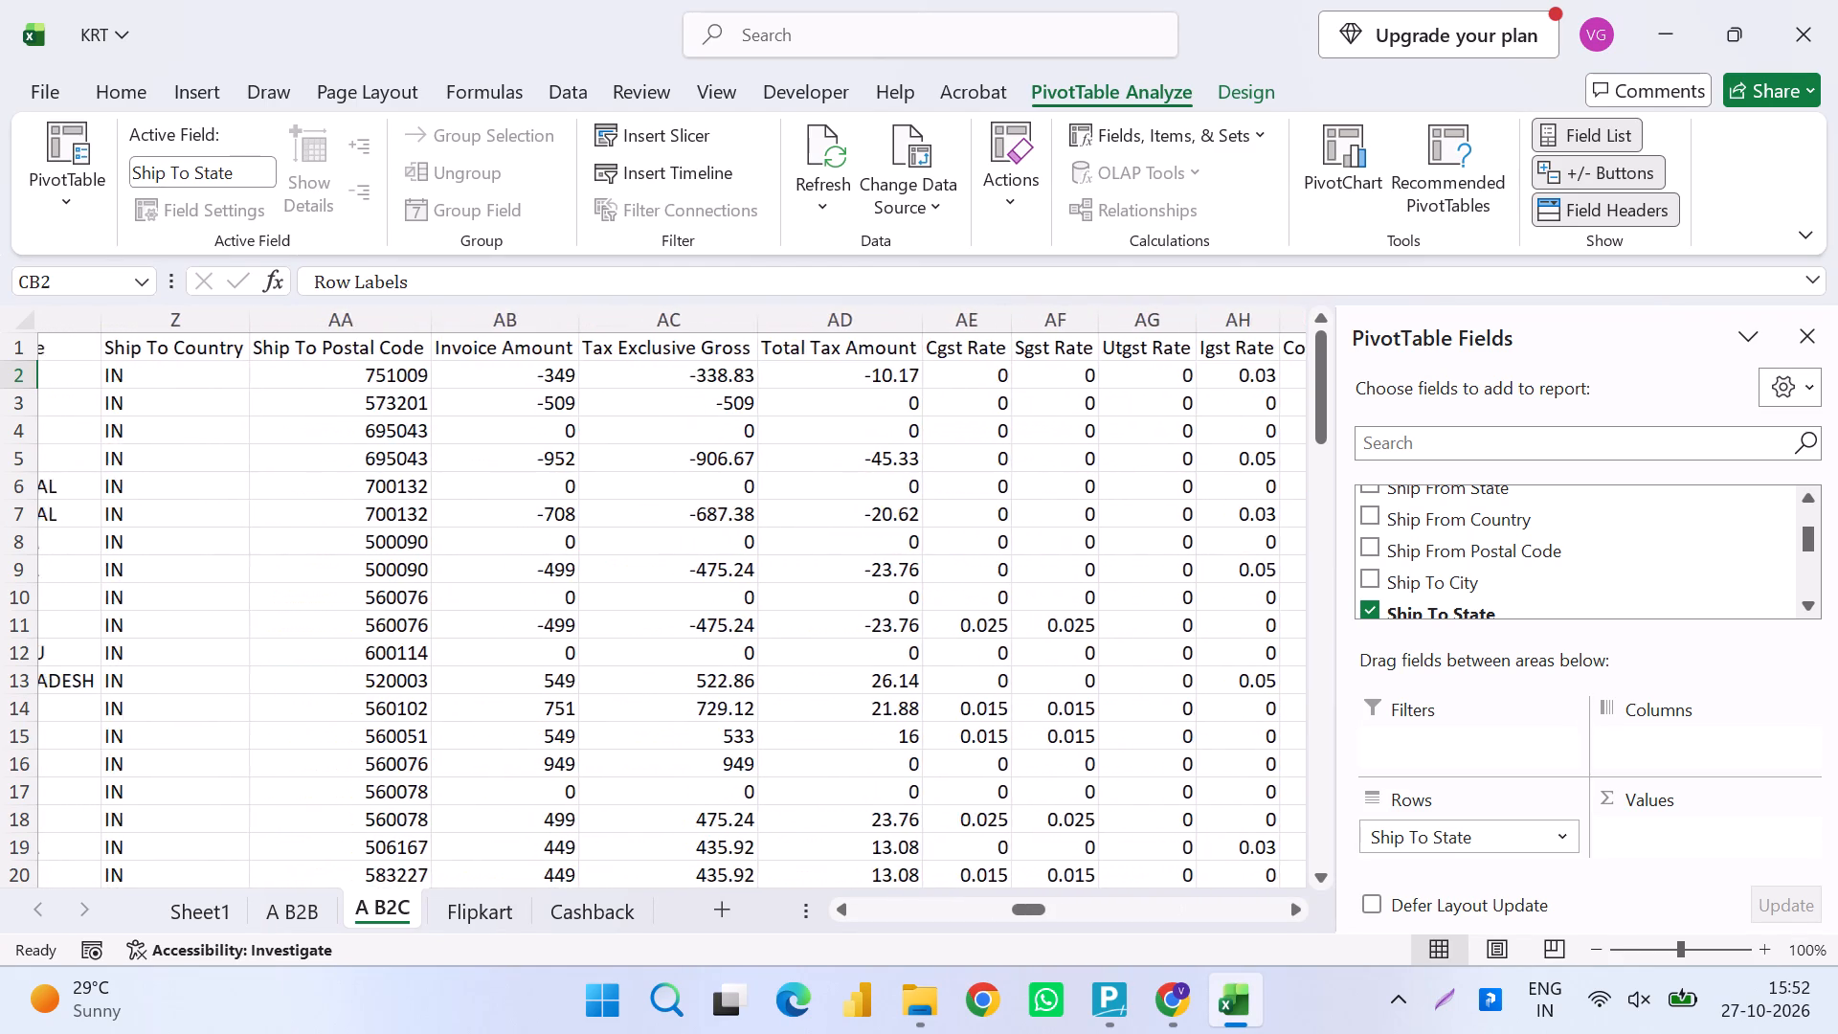
pyautogui.hscroll(8, 1115, 559)
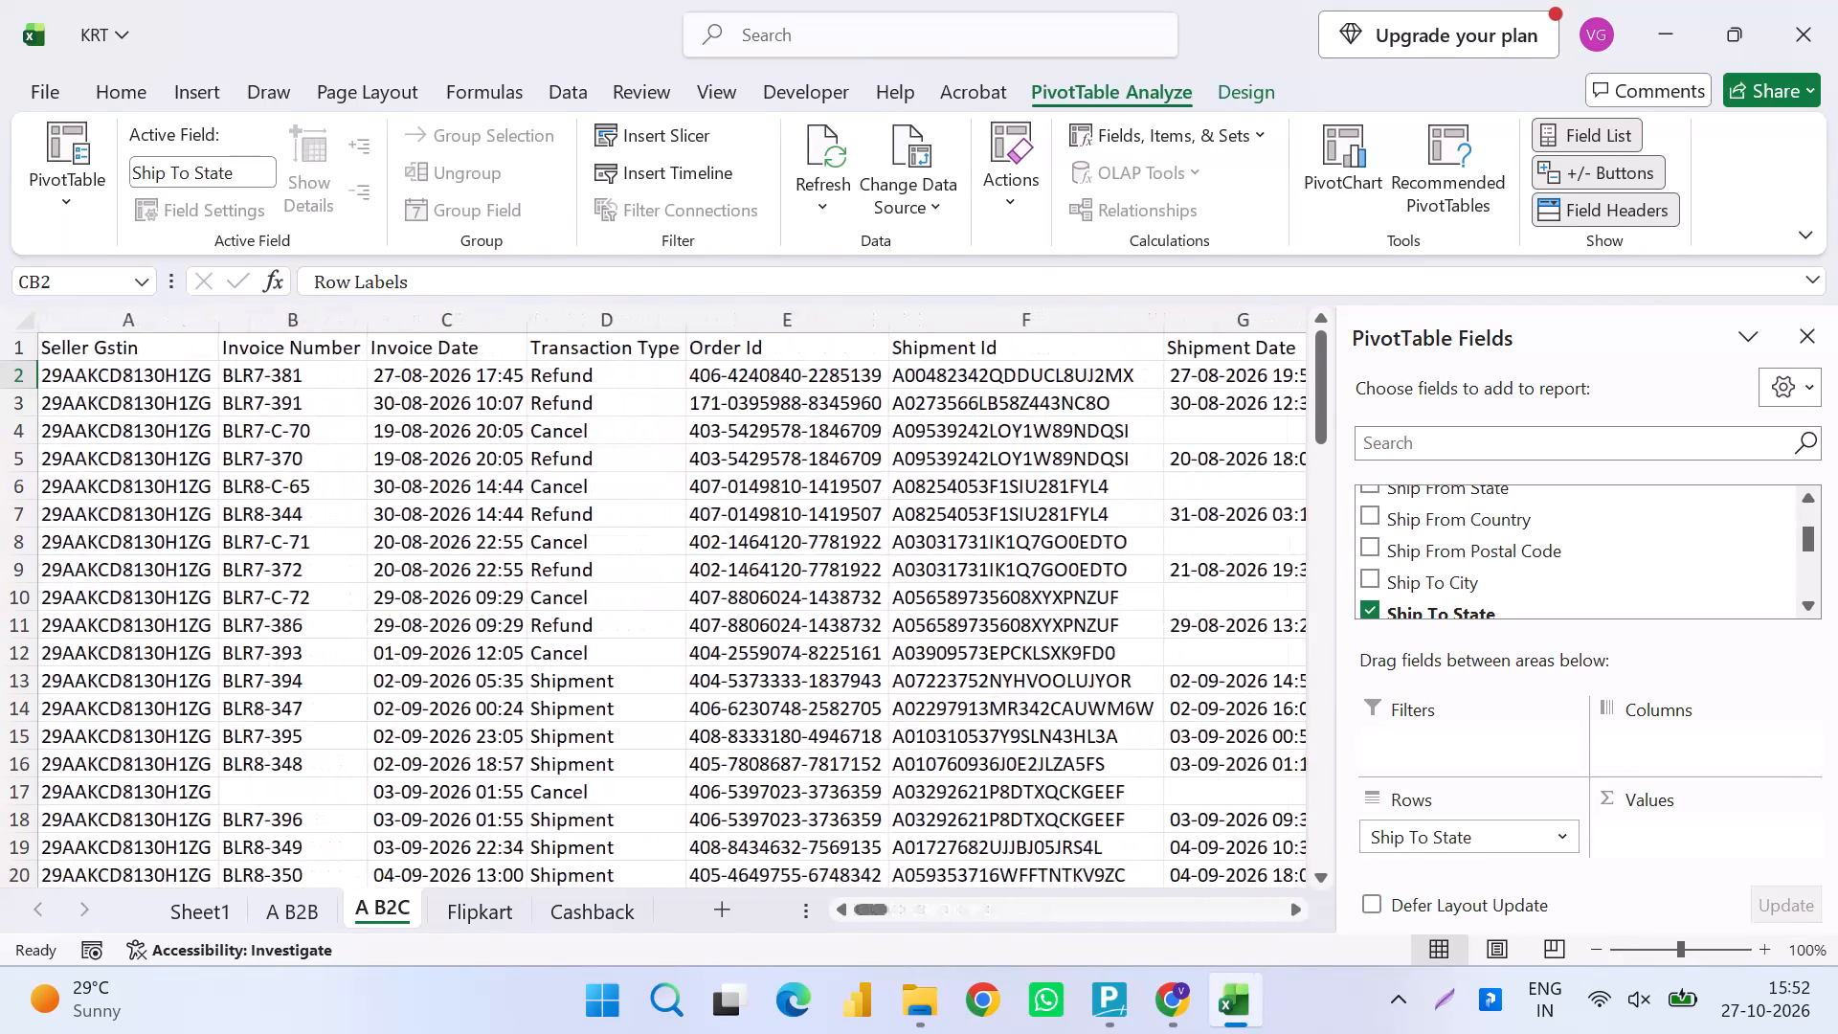
# Add header filters to the A B2C data range, from Seller Gstin through Credit Note Date.
pyautogui.click(585, 350)
pyautogui.hotkey('ctrl', 'Left')
pyautogui.hotkey('ctrl', 'shift', 'Right')
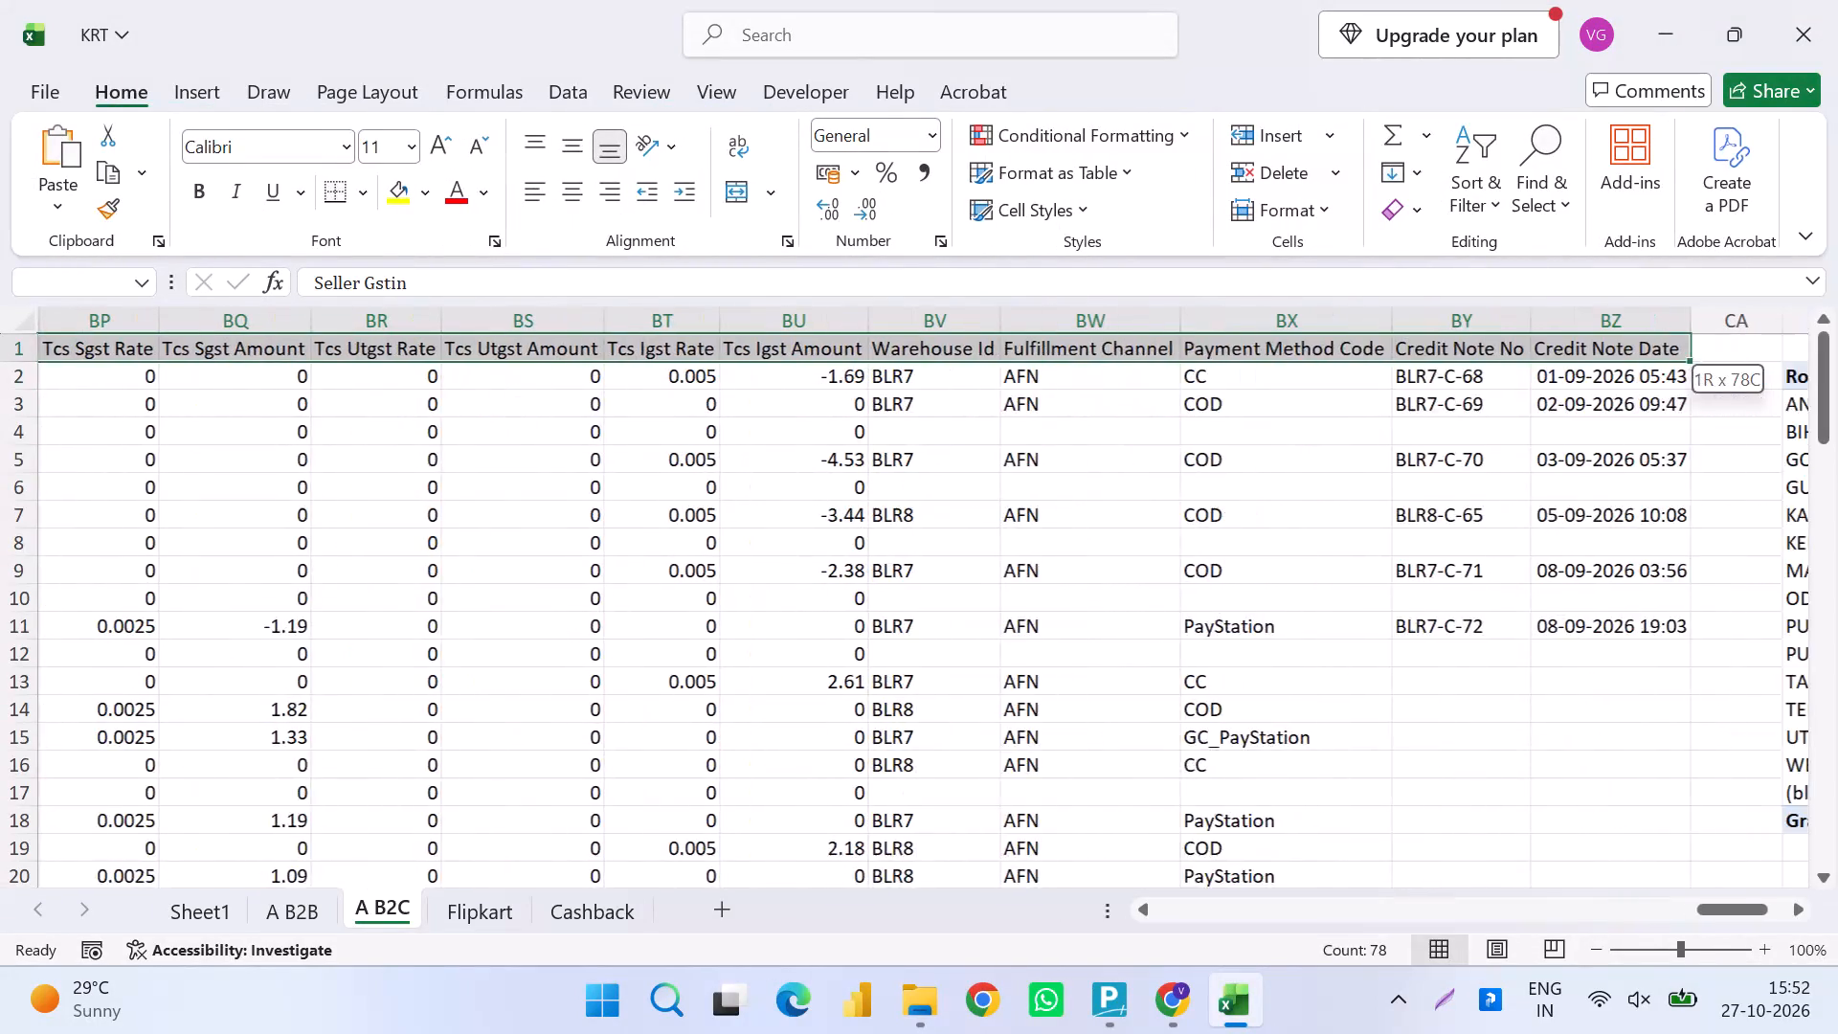
pyautogui.hotkey('ctrl', 'shift', 'Down')
pyautogui.hotkey('ctrl', 'shift', 'l')
pyautogui.press('Up')
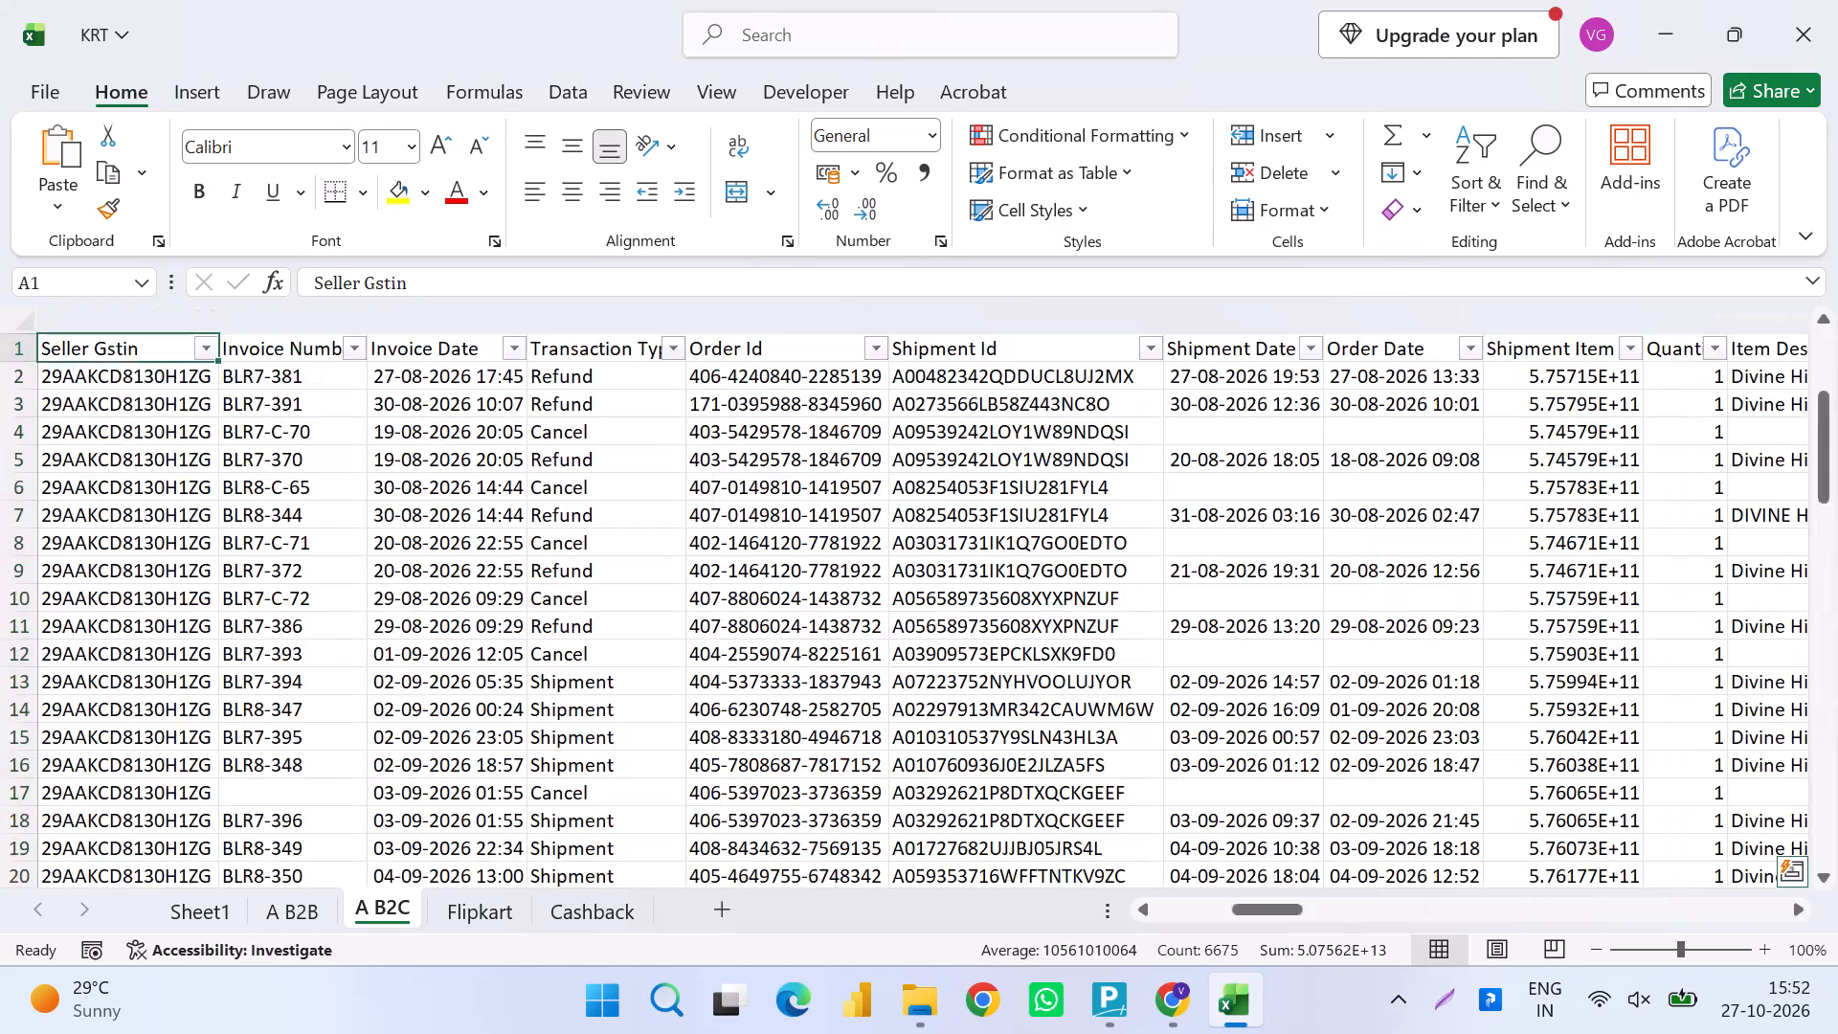
# Review the options in the Transaction Type column's filter without applying one.
pyautogui.press('Right')
pyautogui.press('Right')
pyautogui.press('Right')
pyautogui.hotkey('alt', 'Down')
pyautogui.hotkey('alt', 'Down')
pyautogui.hotkey('alt', 'Down')
pyautogui.hotkey('alt', 'Down')
pyautogui.hotkey('alt', 'Down')
pyautogui.hotkey('alt', 'Down')
pyautogui.press('Down')
pyautogui.press('Down')
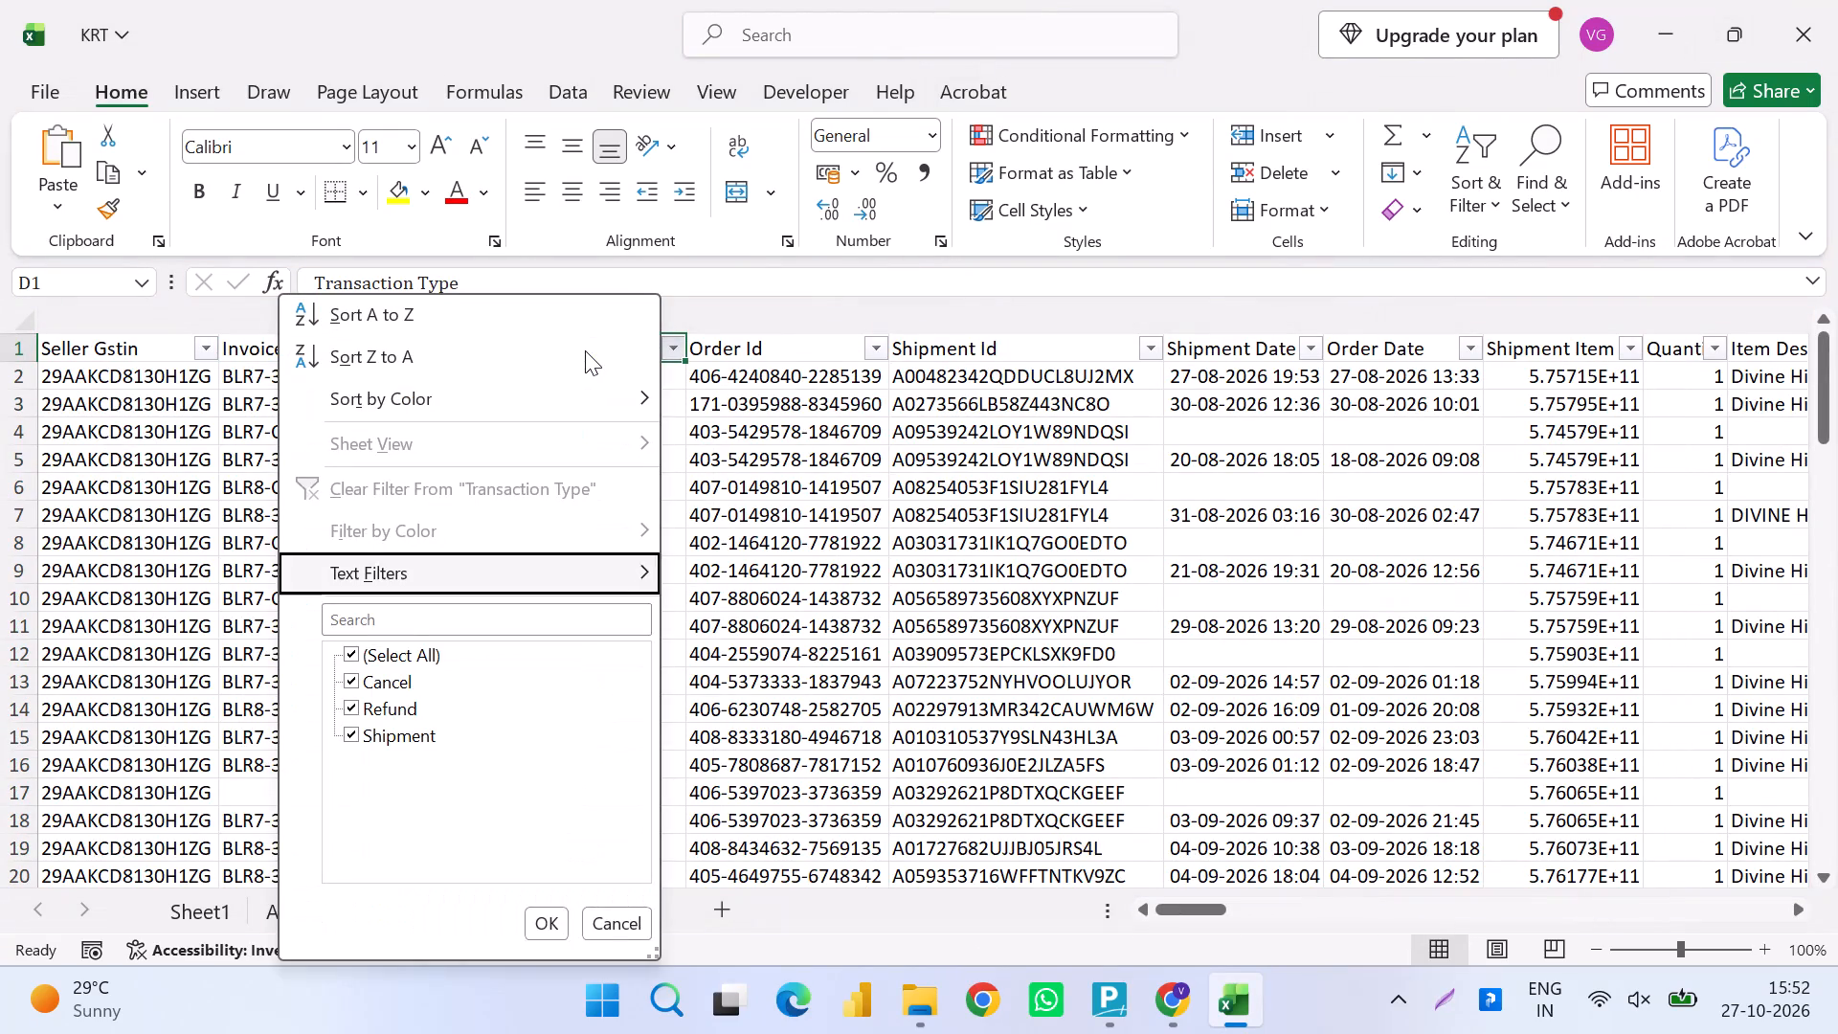
pyautogui.press('Down')
pyautogui.press('Down')
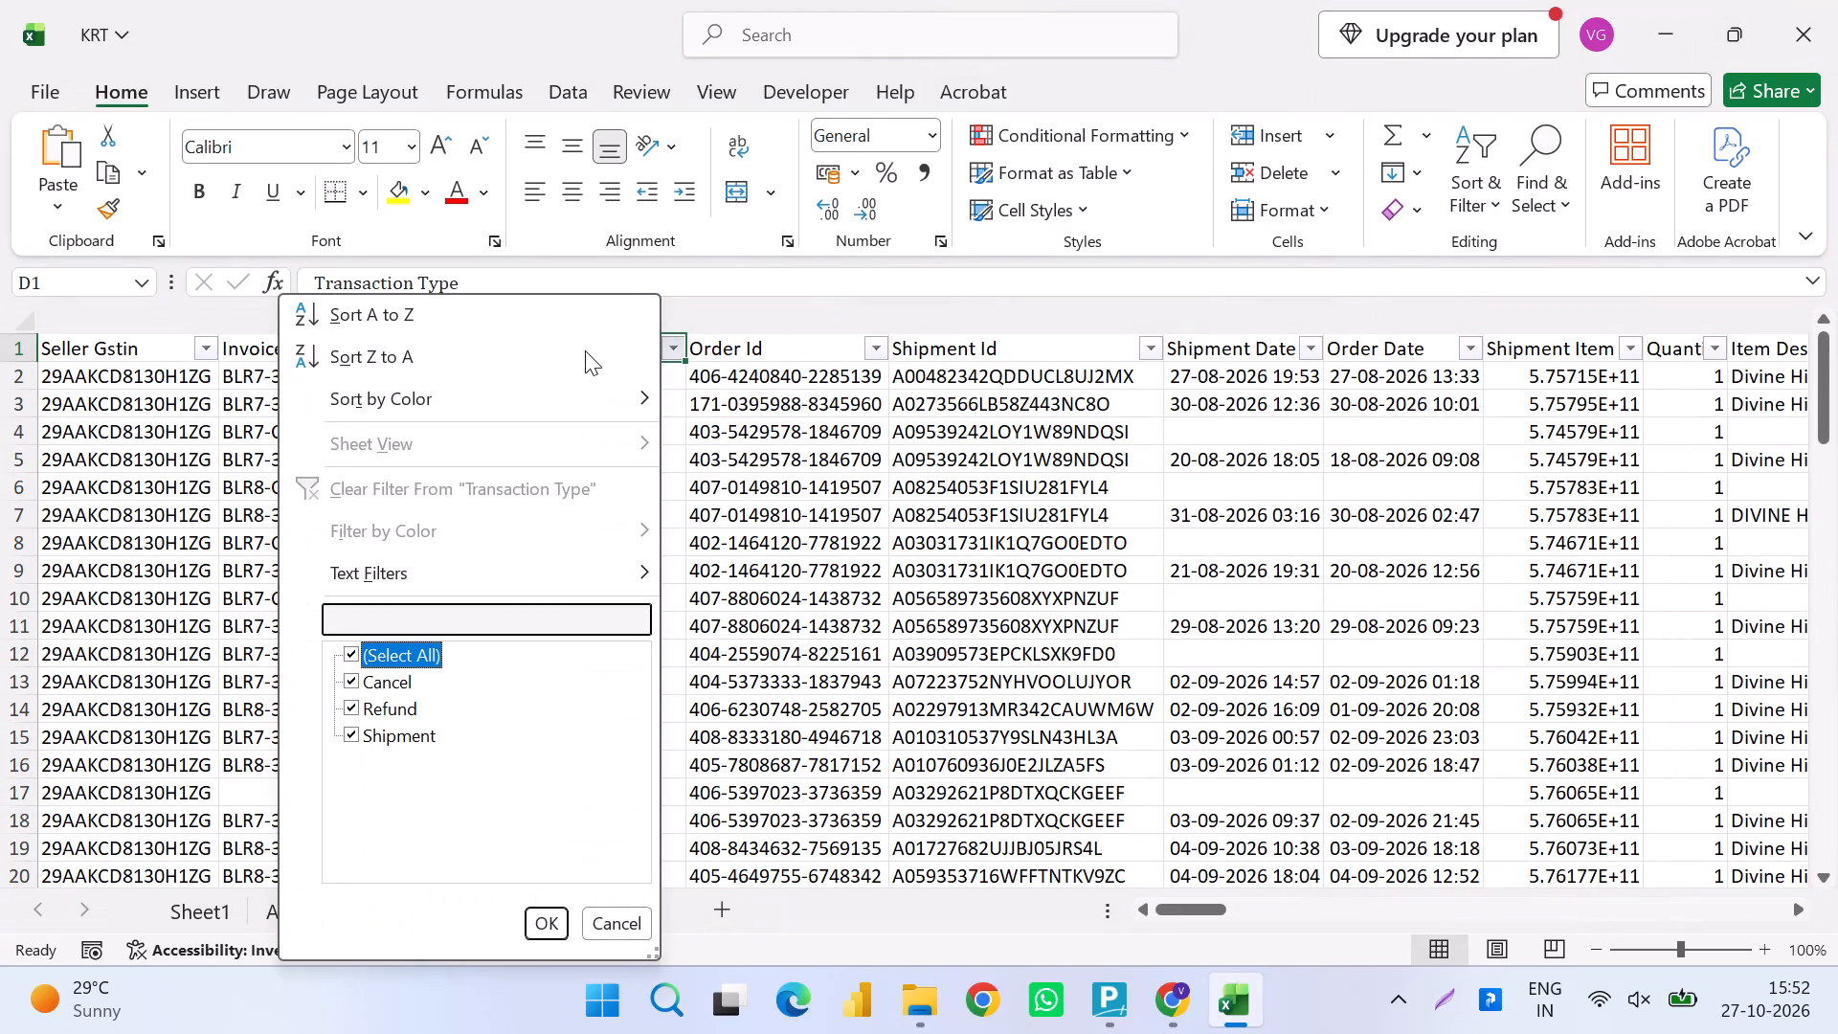
pyautogui.press('Escape')
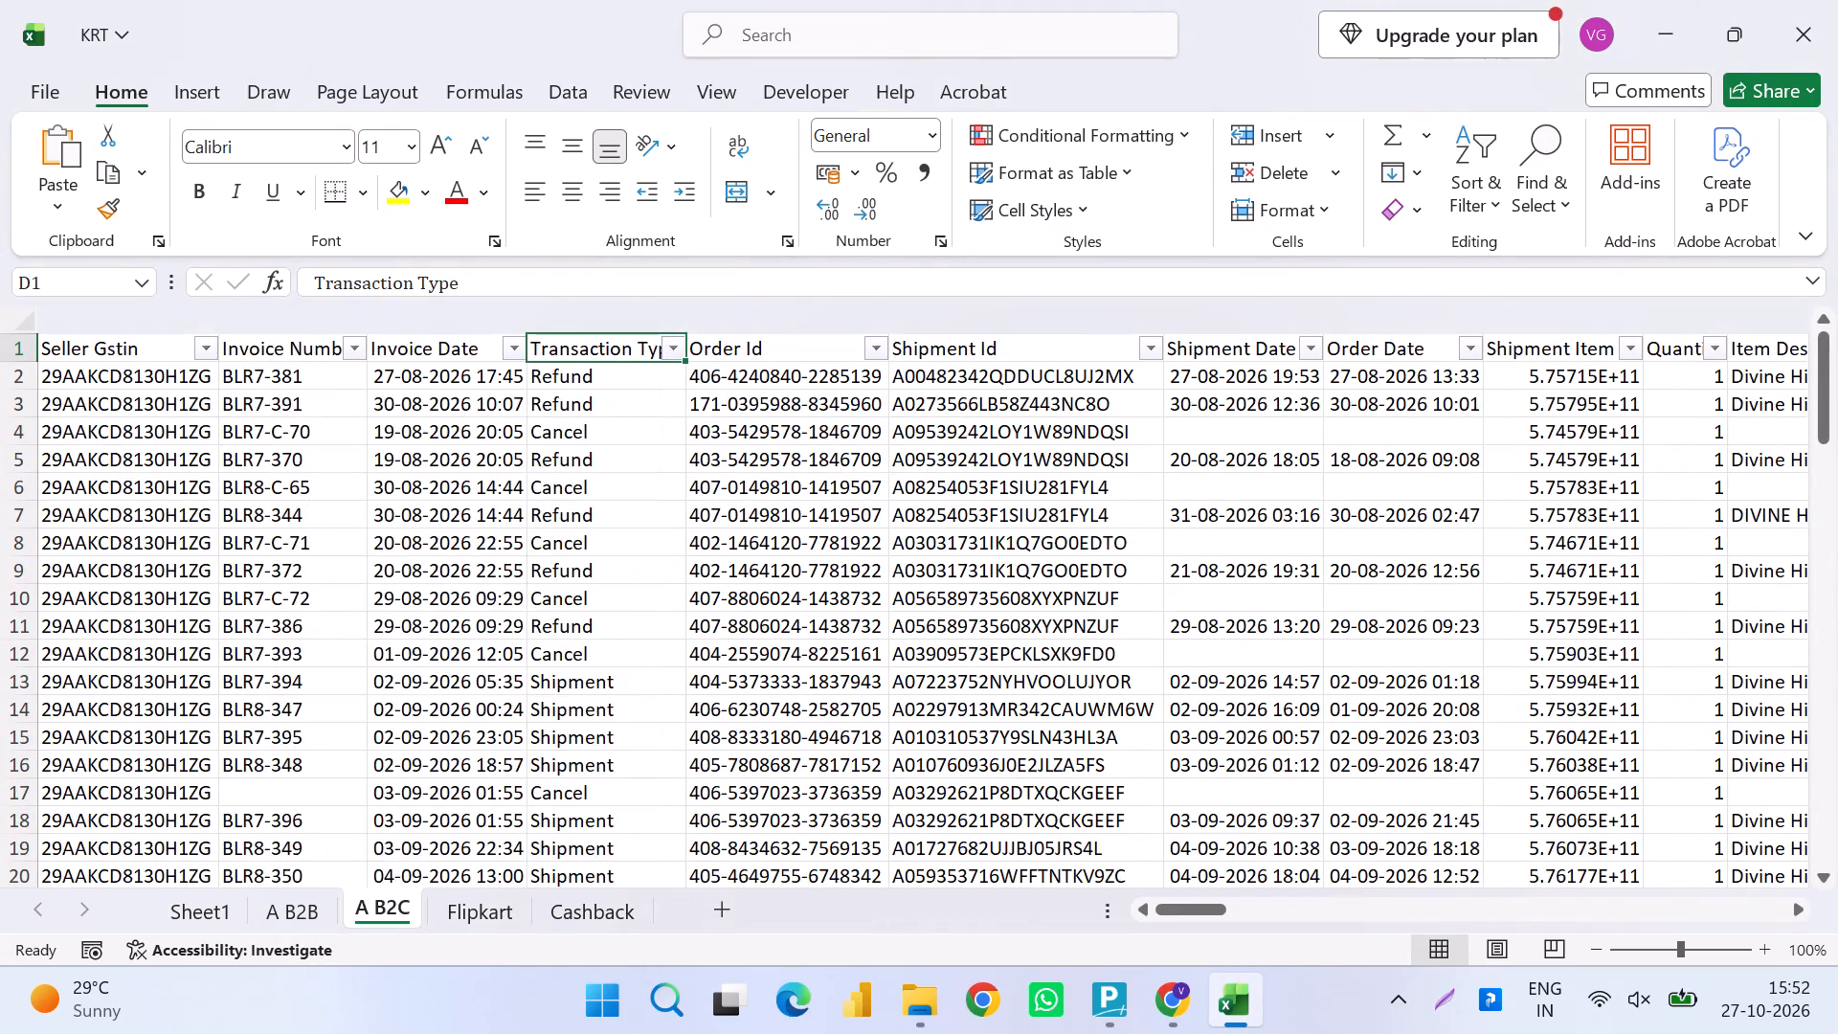
# Examine the A B2C headers from Credit Note Date back through the TCS, promo, gift wrap, shipping and tax fields to Sgst Rate.
pyautogui.hotkey('ctrl', 'Right')
pyautogui.press('Left')
pyautogui.press('Left')
pyautogui.press('Left')
pyautogui.press('Left')
pyautogui.press('Left')
pyautogui.press('Left')
pyautogui.press('Left')
pyautogui.press('Left')
pyautogui.press('Left')
pyautogui.press('Left')
pyautogui.press('Left')
pyautogui.press('Left')
pyautogui.press('Left')
pyautogui.press('Left')
pyautogui.press('Left')
pyautogui.press('Left')
pyautogui.press('Left')
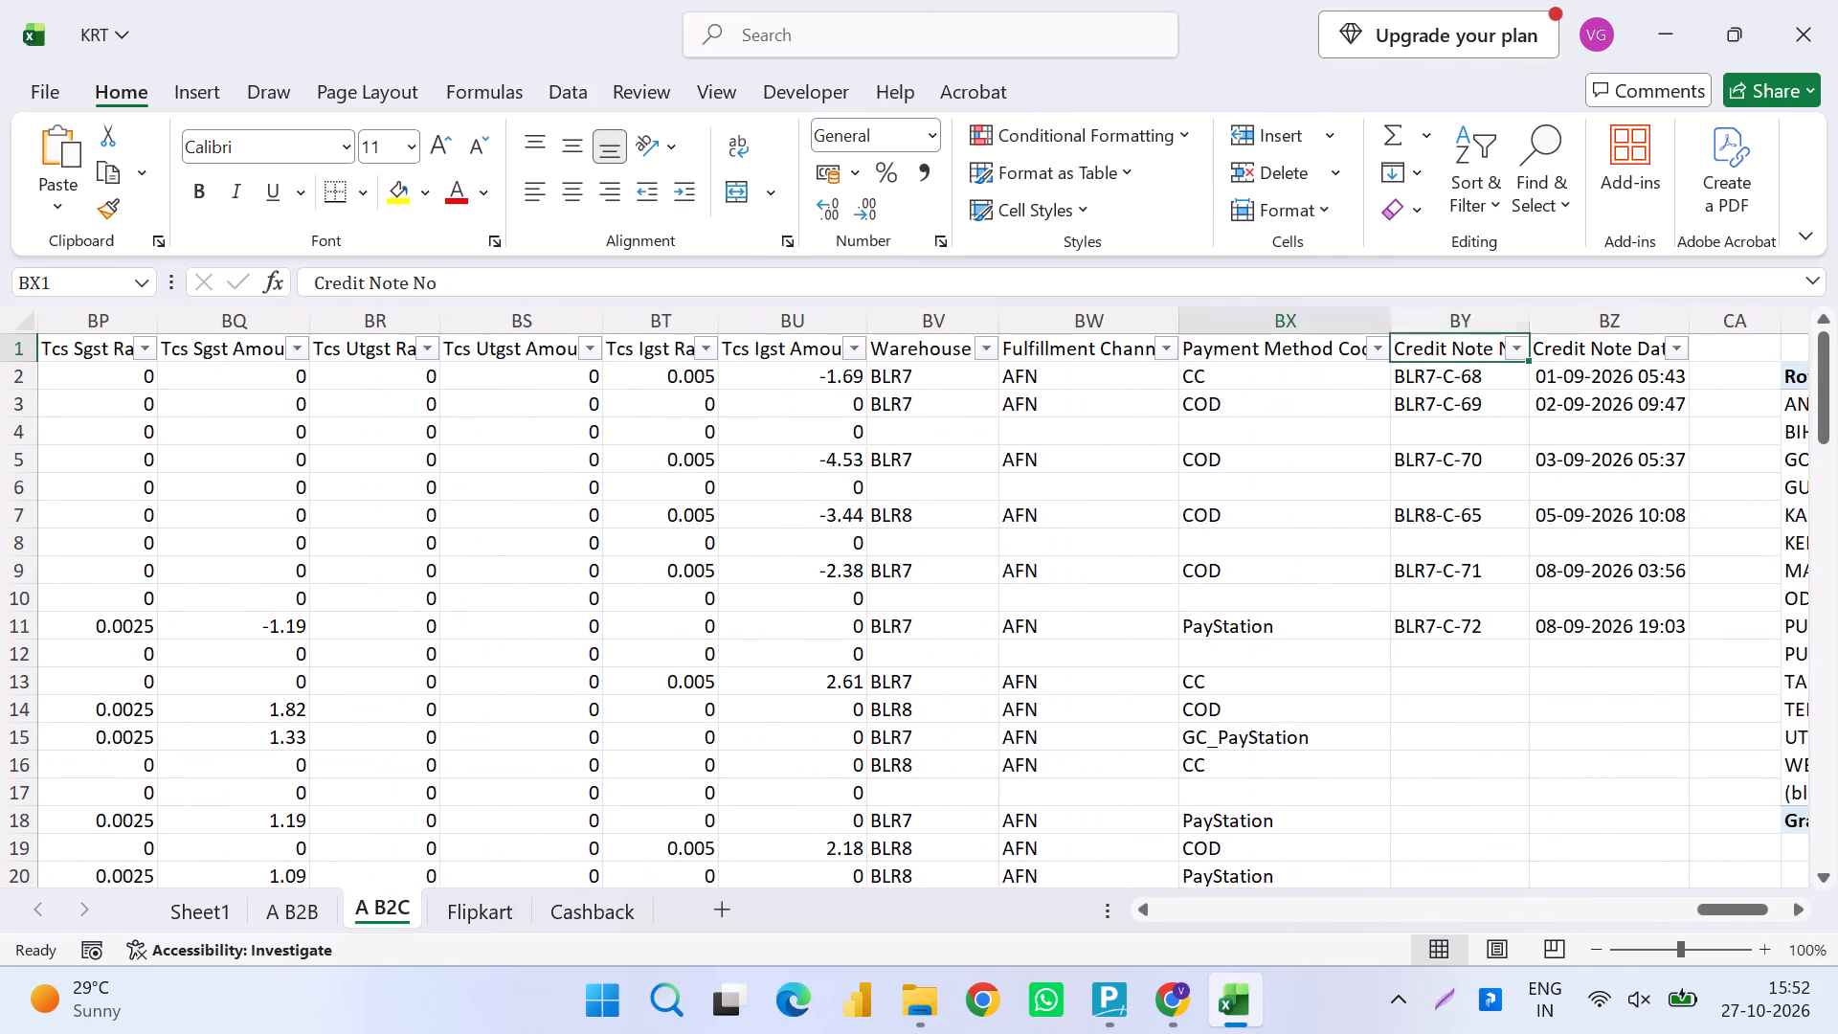
pyautogui.press('Left')
pyautogui.press('Left')
pyautogui.press('Left')
pyautogui.press('Left')
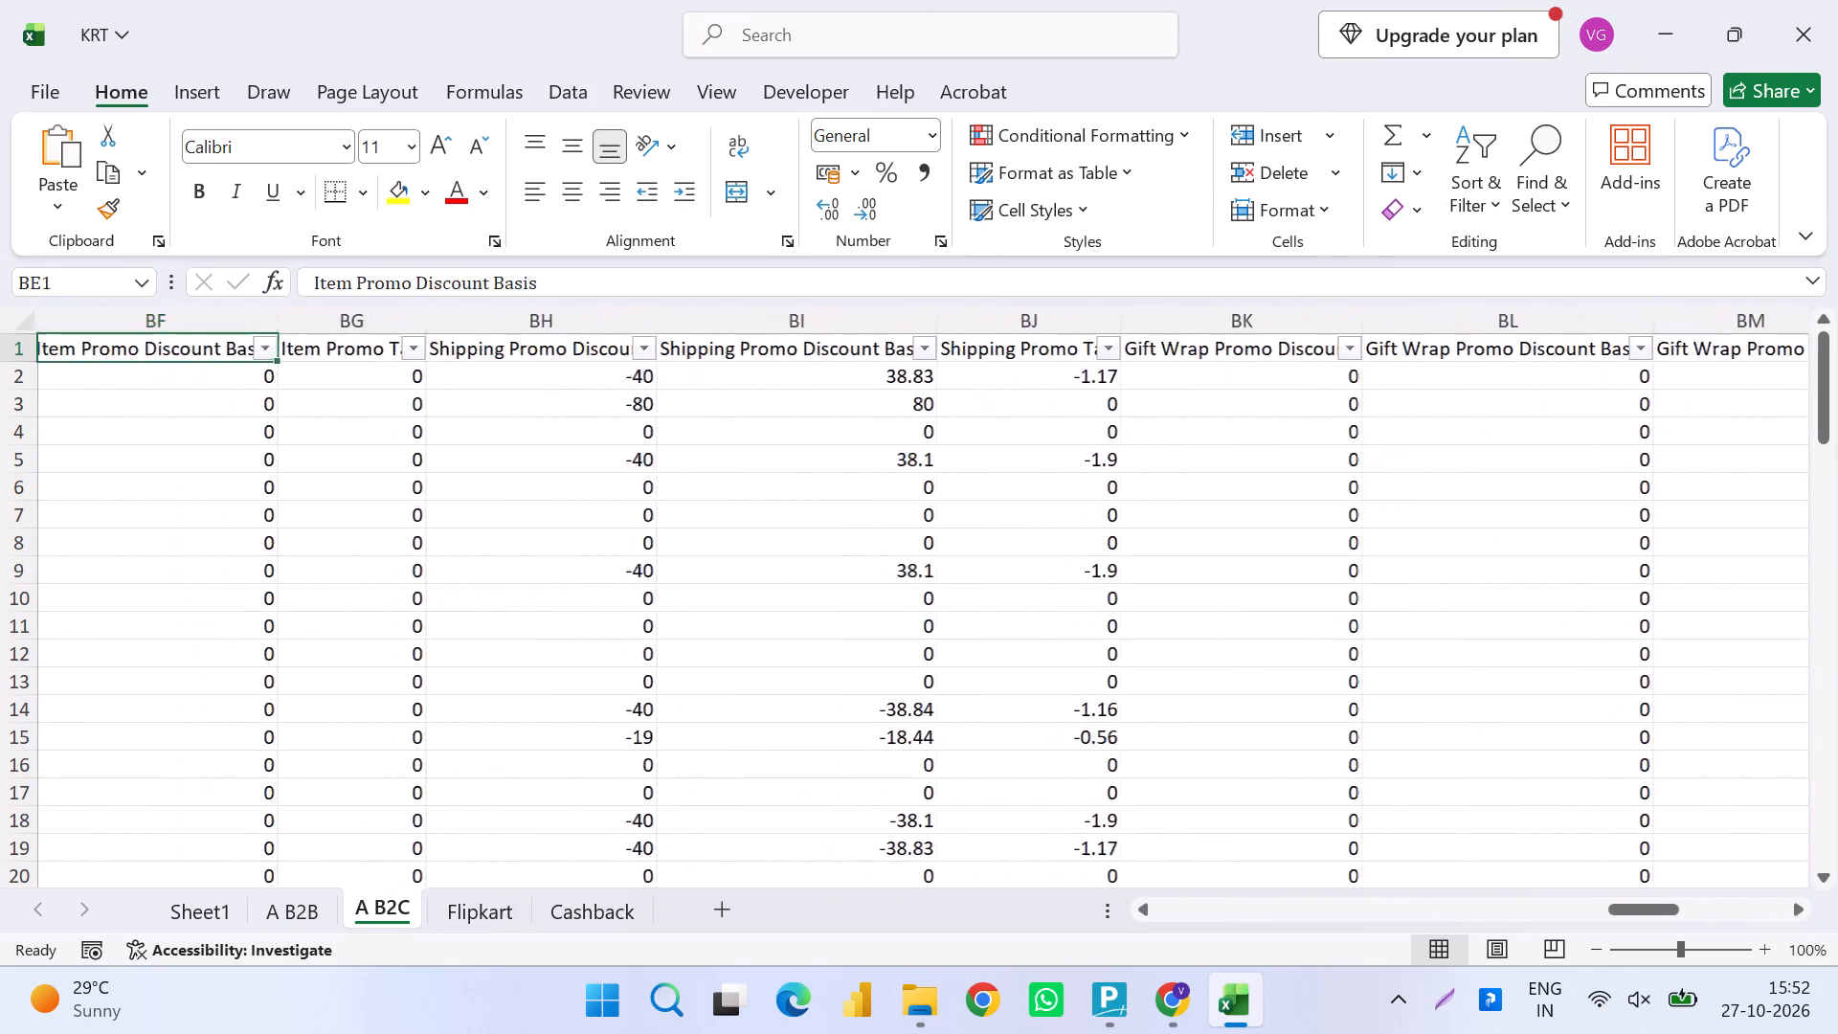
pyautogui.press('Left')
pyautogui.press('Left')
pyautogui.press('Left')
pyautogui.press('Left')
pyautogui.press('Left')
pyautogui.press('Left')
pyautogui.press('Left')
pyautogui.press('Left')
pyautogui.press('Left')
pyautogui.press('Left')
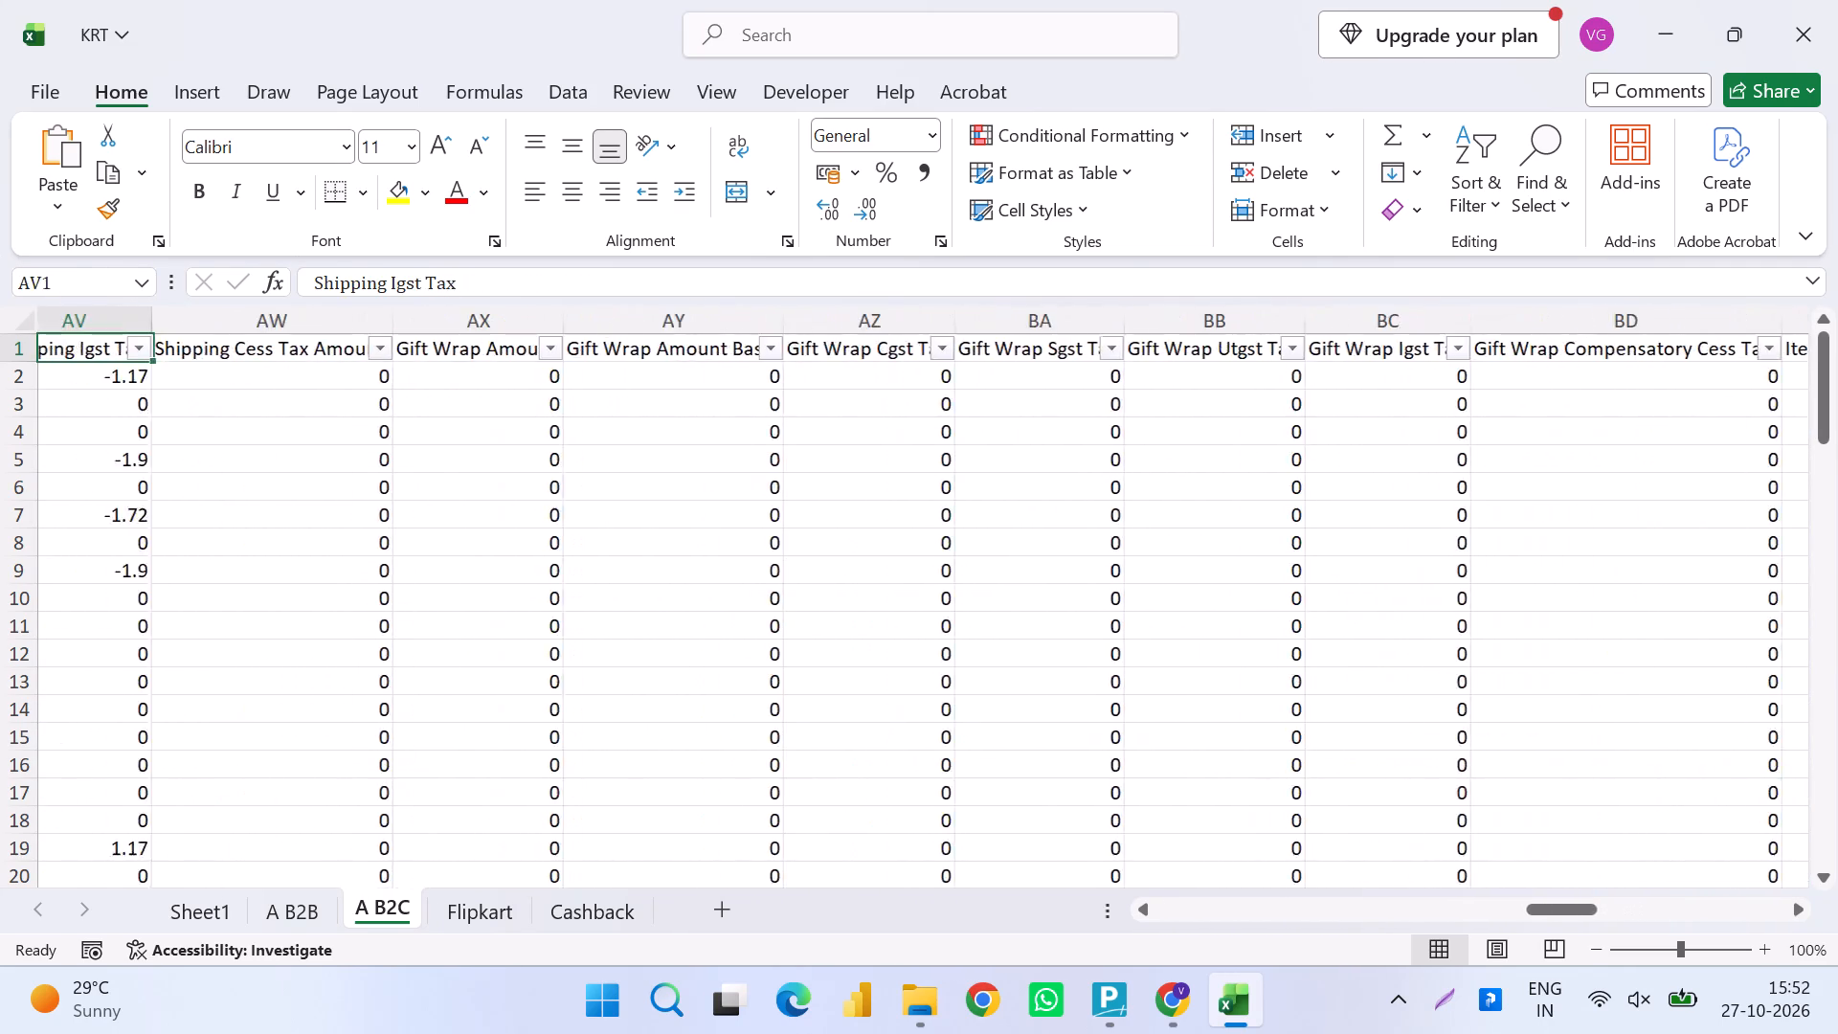
pyautogui.press('Left')
pyautogui.press('Left')
pyautogui.press('Left')
pyautogui.press('Left')
pyautogui.press('Left')
pyautogui.press('Left')
pyautogui.press('Left')
pyautogui.press('Left')
pyautogui.press('Left')
pyautogui.press('Left')
pyautogui.press('Left')
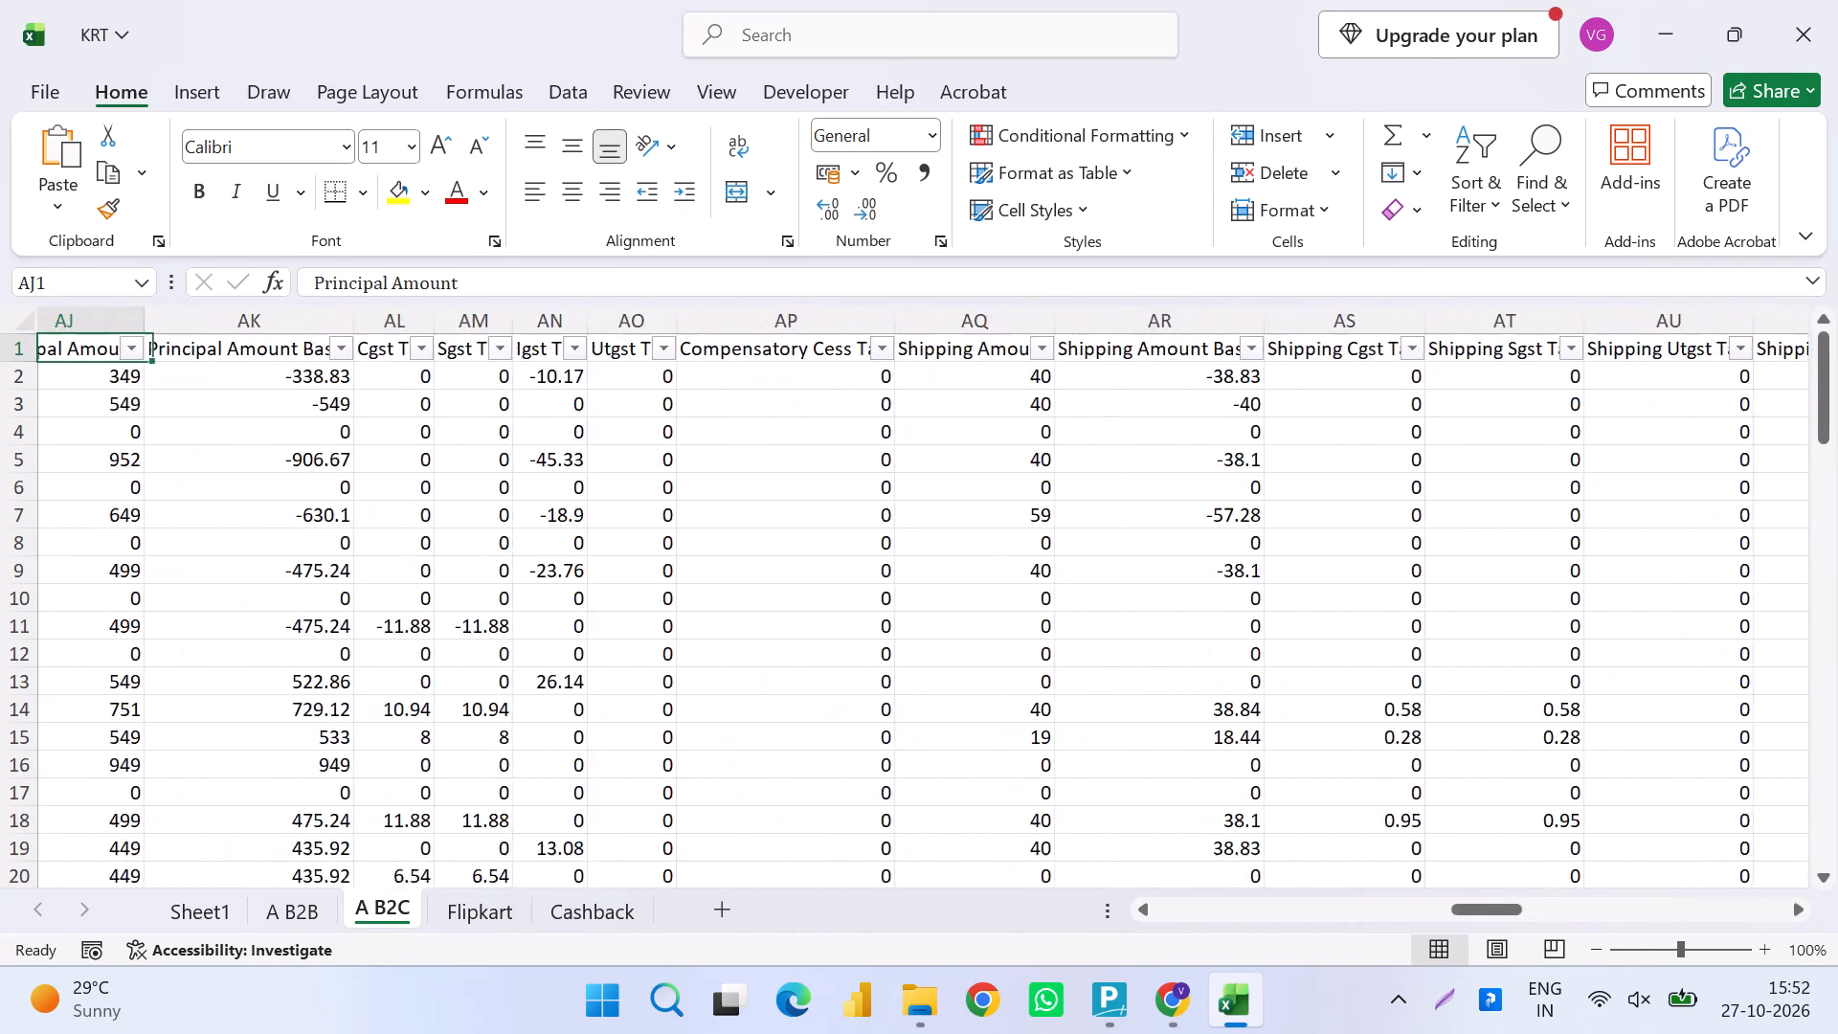
pyautogui.press('Left')
pyautogui.press('Left')
pyautogui.press('Left')
pyautogui.press('Left')
# Check the column totals of Principal Amount and Principal Amount Basis over all data rows.
pyautogui.press('Right')
pyautogui.press('Right')
pyautogui.press('Right')
pyautogui.press('Right')
pyautogui.press('Down')
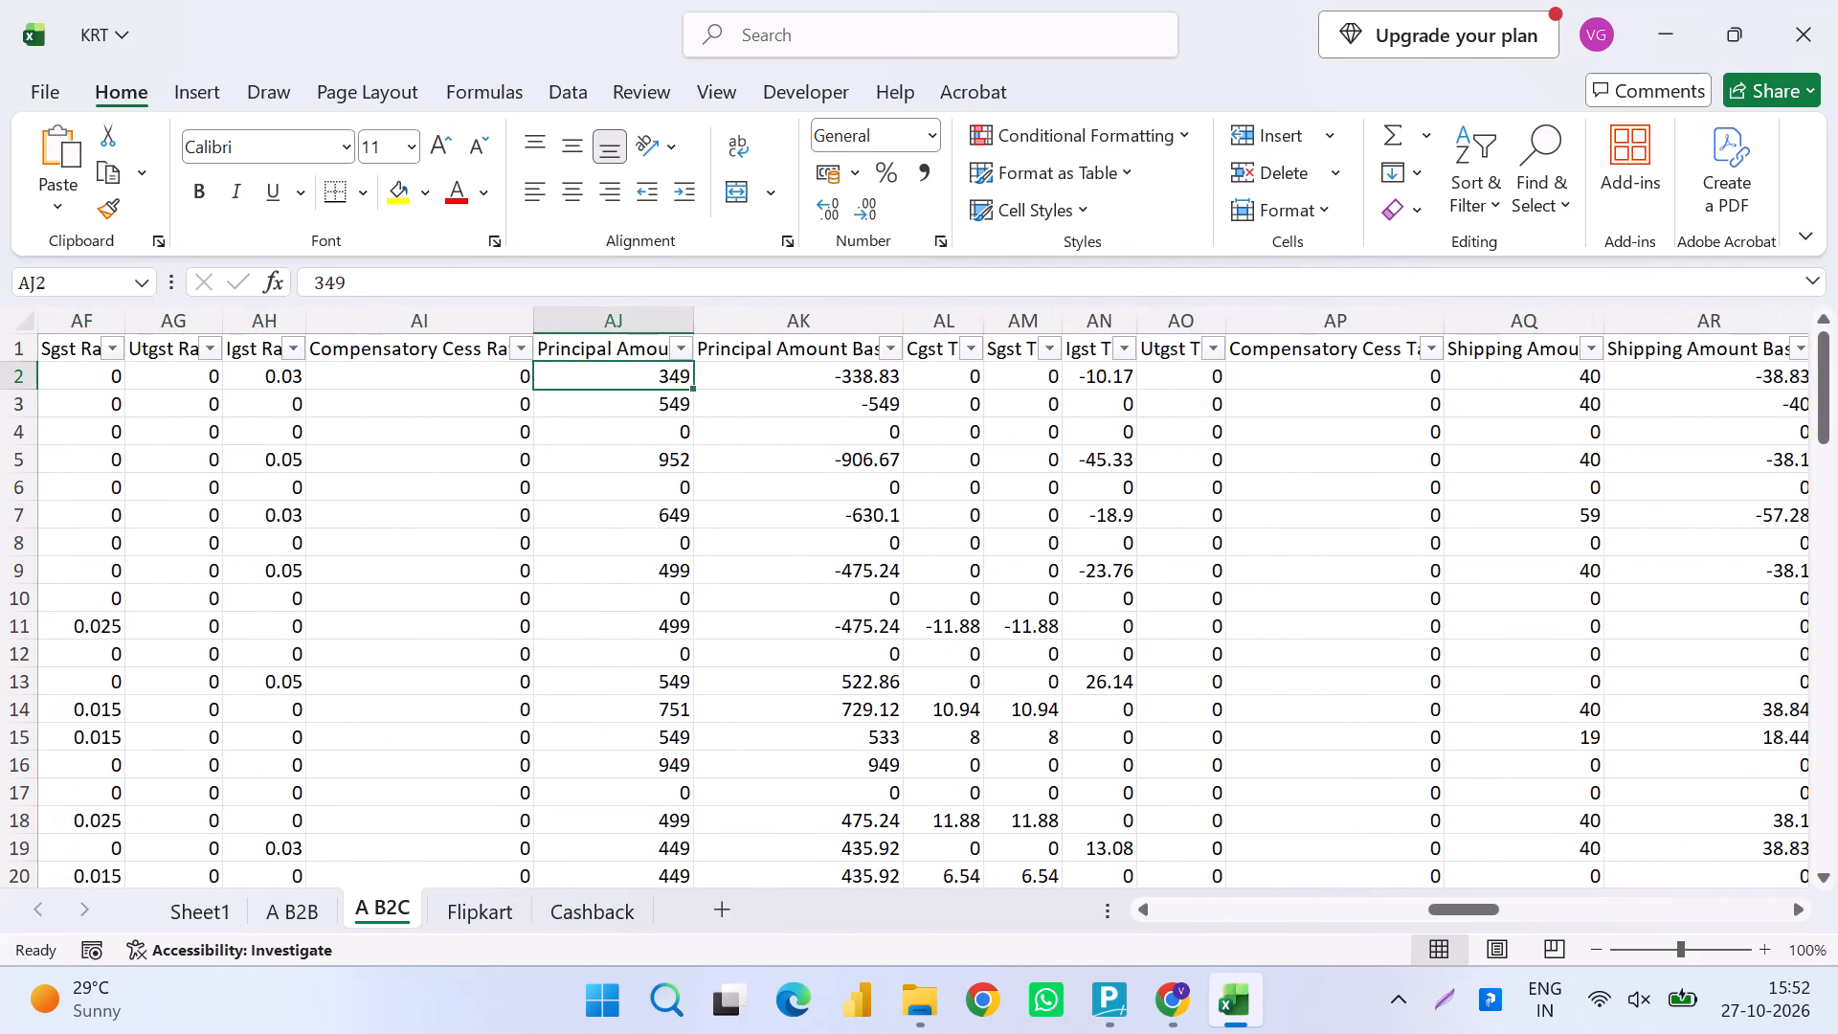
pyautogui.hotkey('ctrl', 'shift', 'Down')
pyautogui.press('Up')
pyautogui.press('Right')
pyautogui.press('Down')
pyautogui.hotkey('ctrl', 'shift', 'Down')
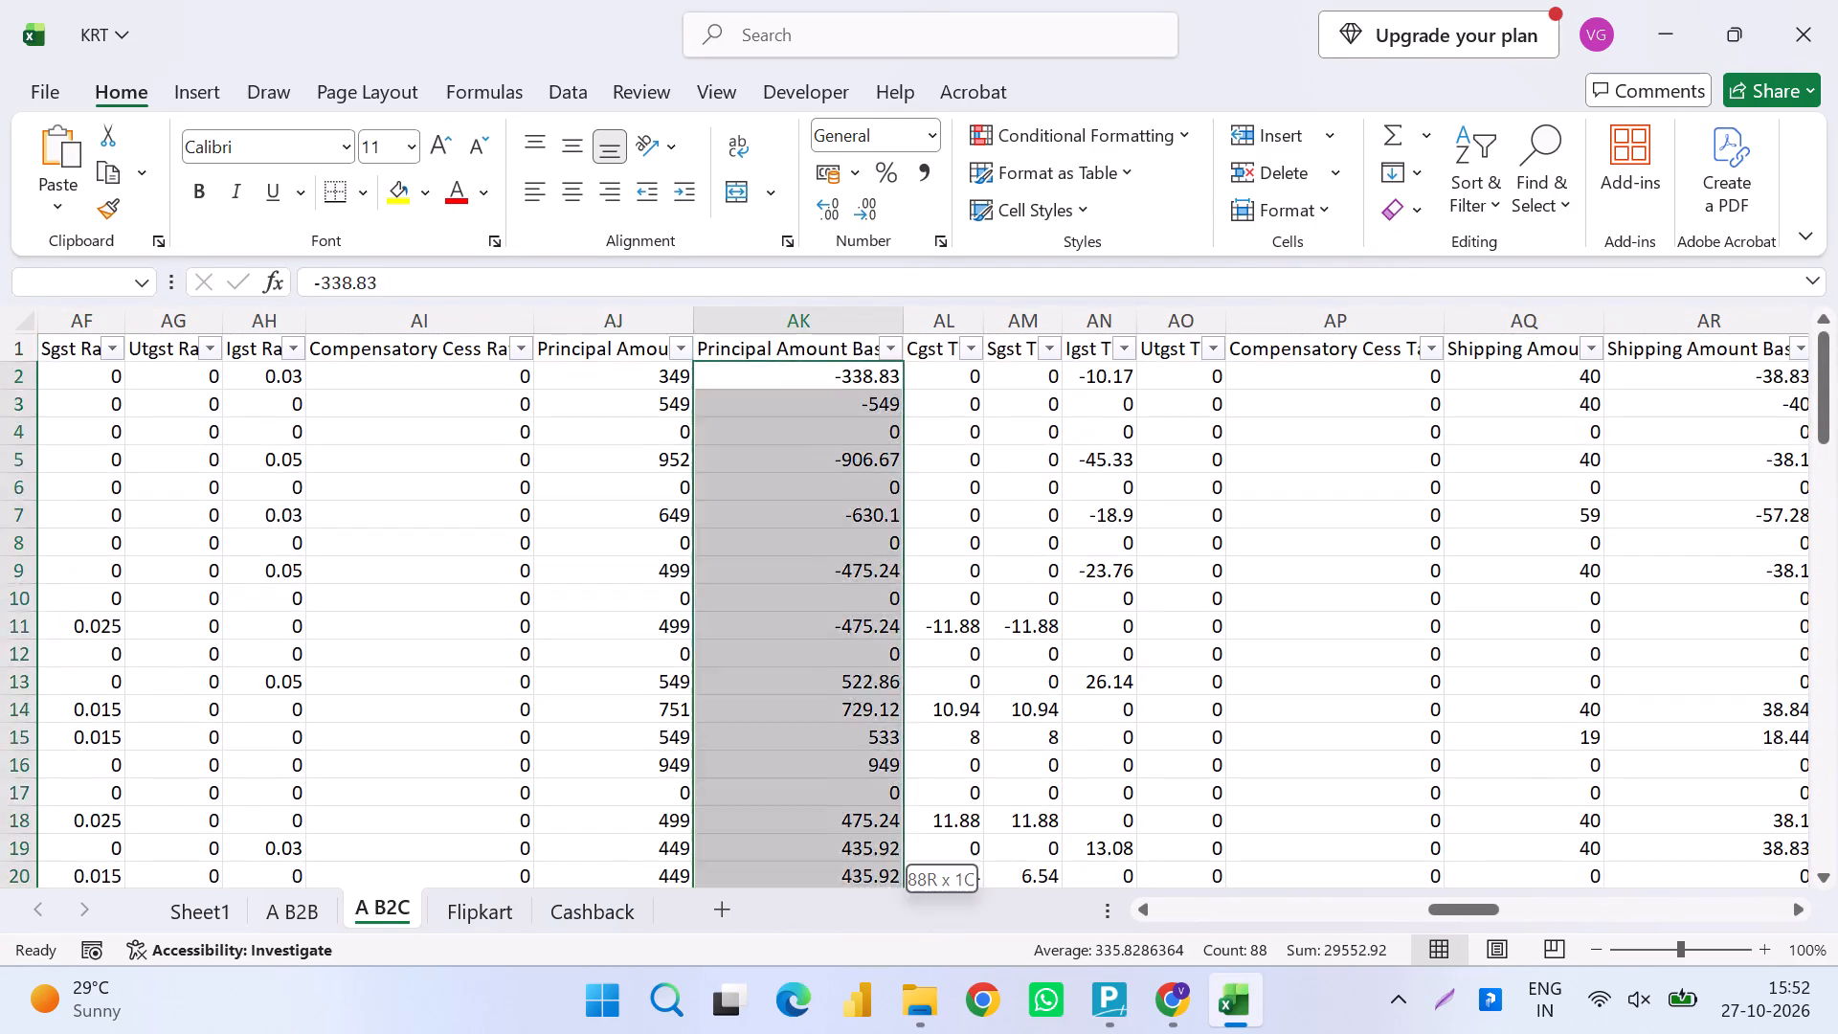
pyautogui.hotkey('ctrl', 'Up')
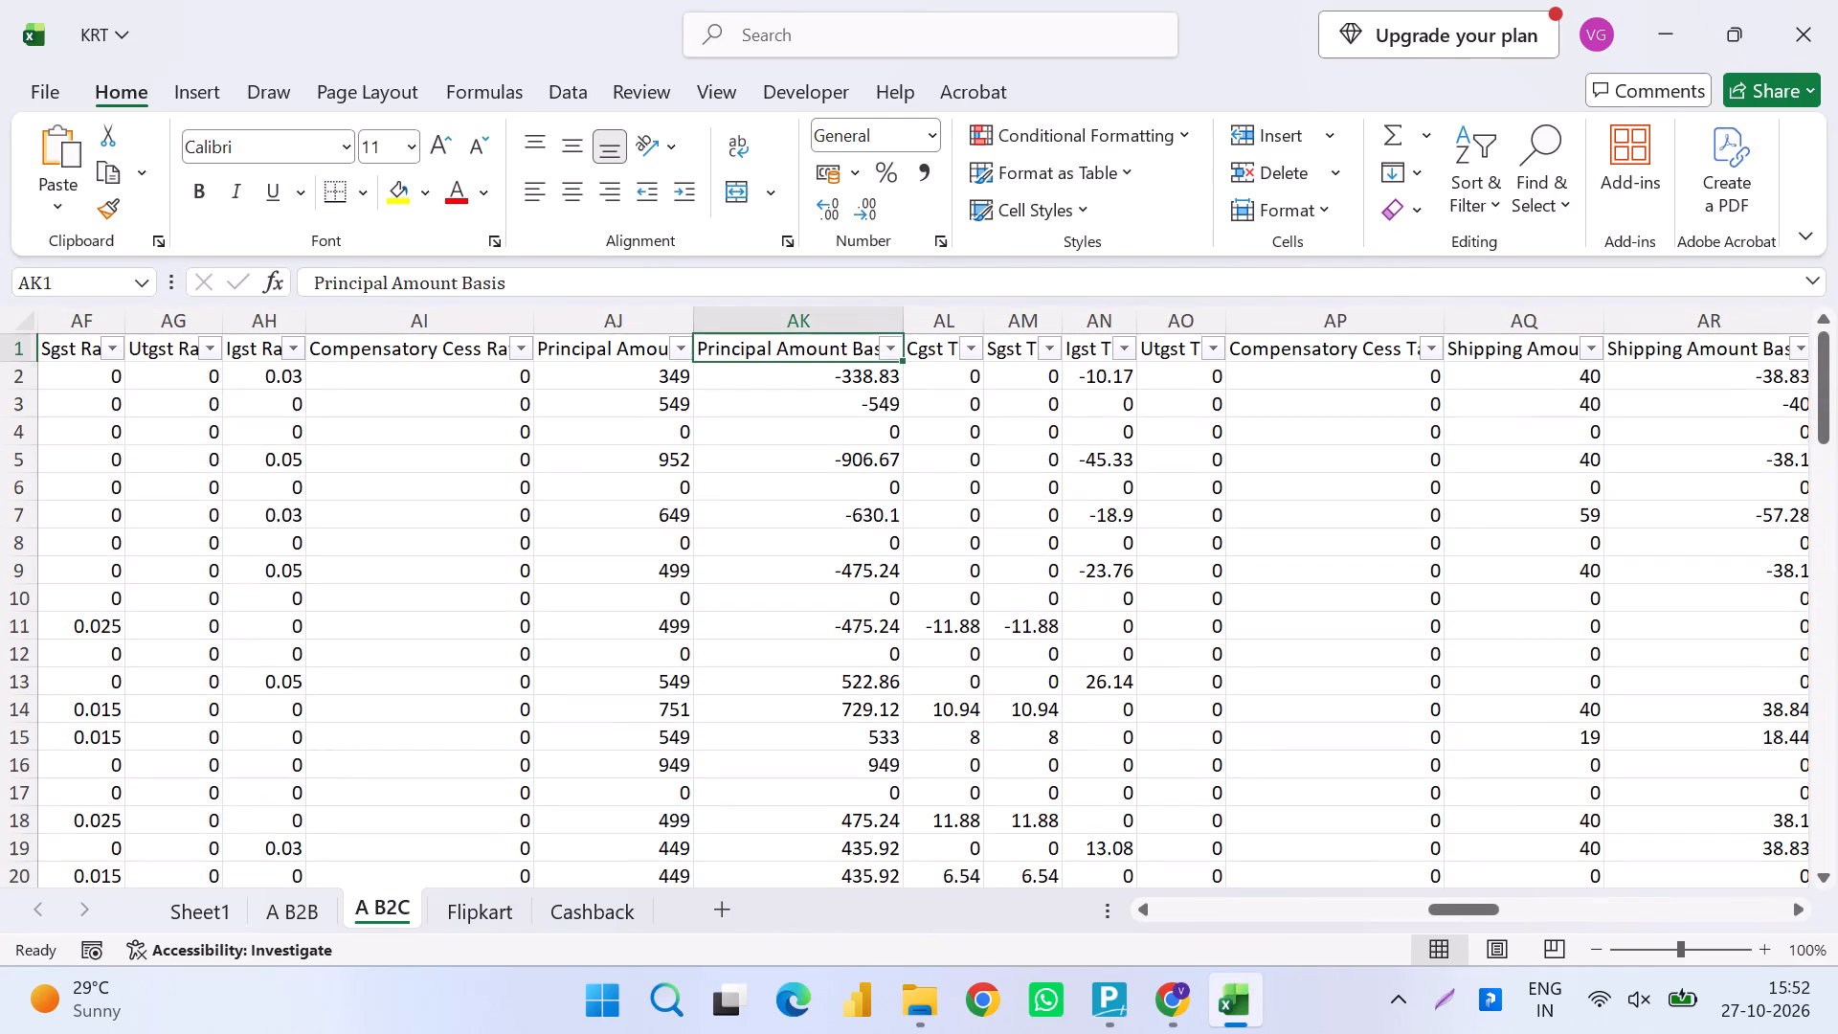
pyautogui.press('Down')
pyautogui.hotkey('ctrl', 'shift', 'Down')
pyautogui.press('Up')
pyautogui.press('Down')
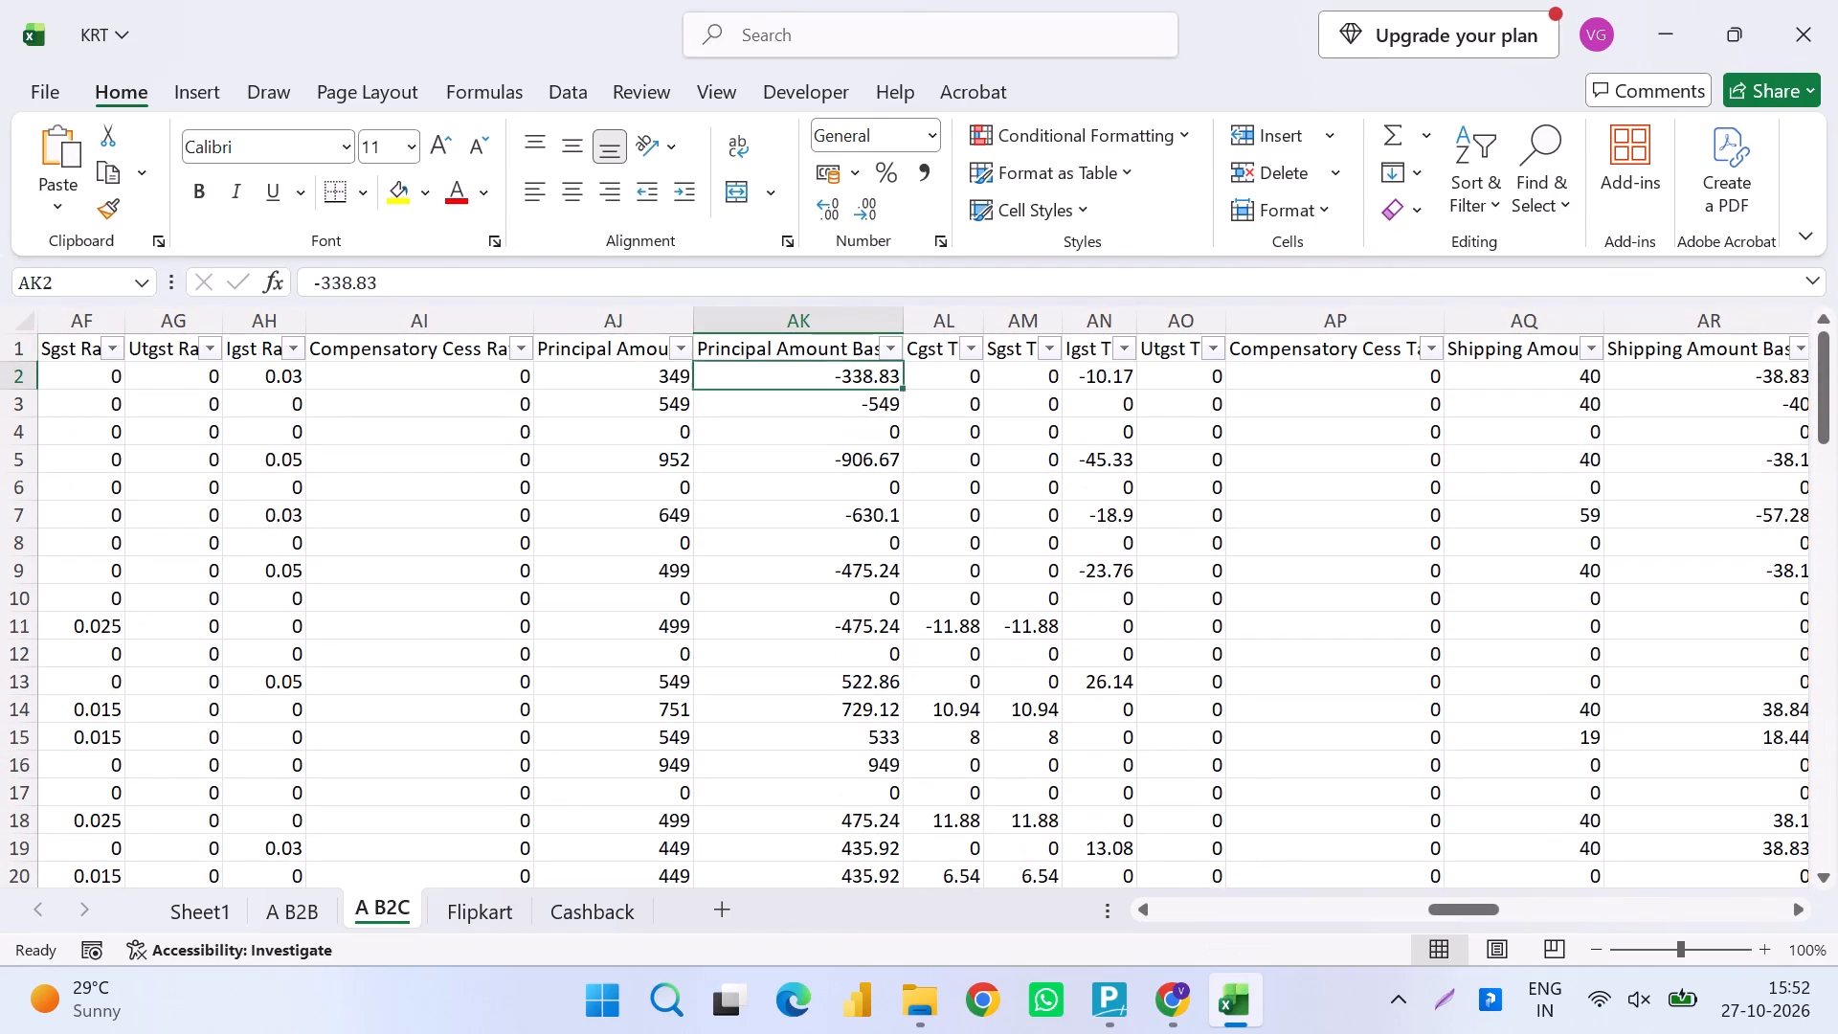
# Check the column total of Tax Exclusive Gross over all data rows.
pyautogui.press('Left')
pyautogui.press('Left')
pyautogui.press('Right')
pyautogui.press('Right')
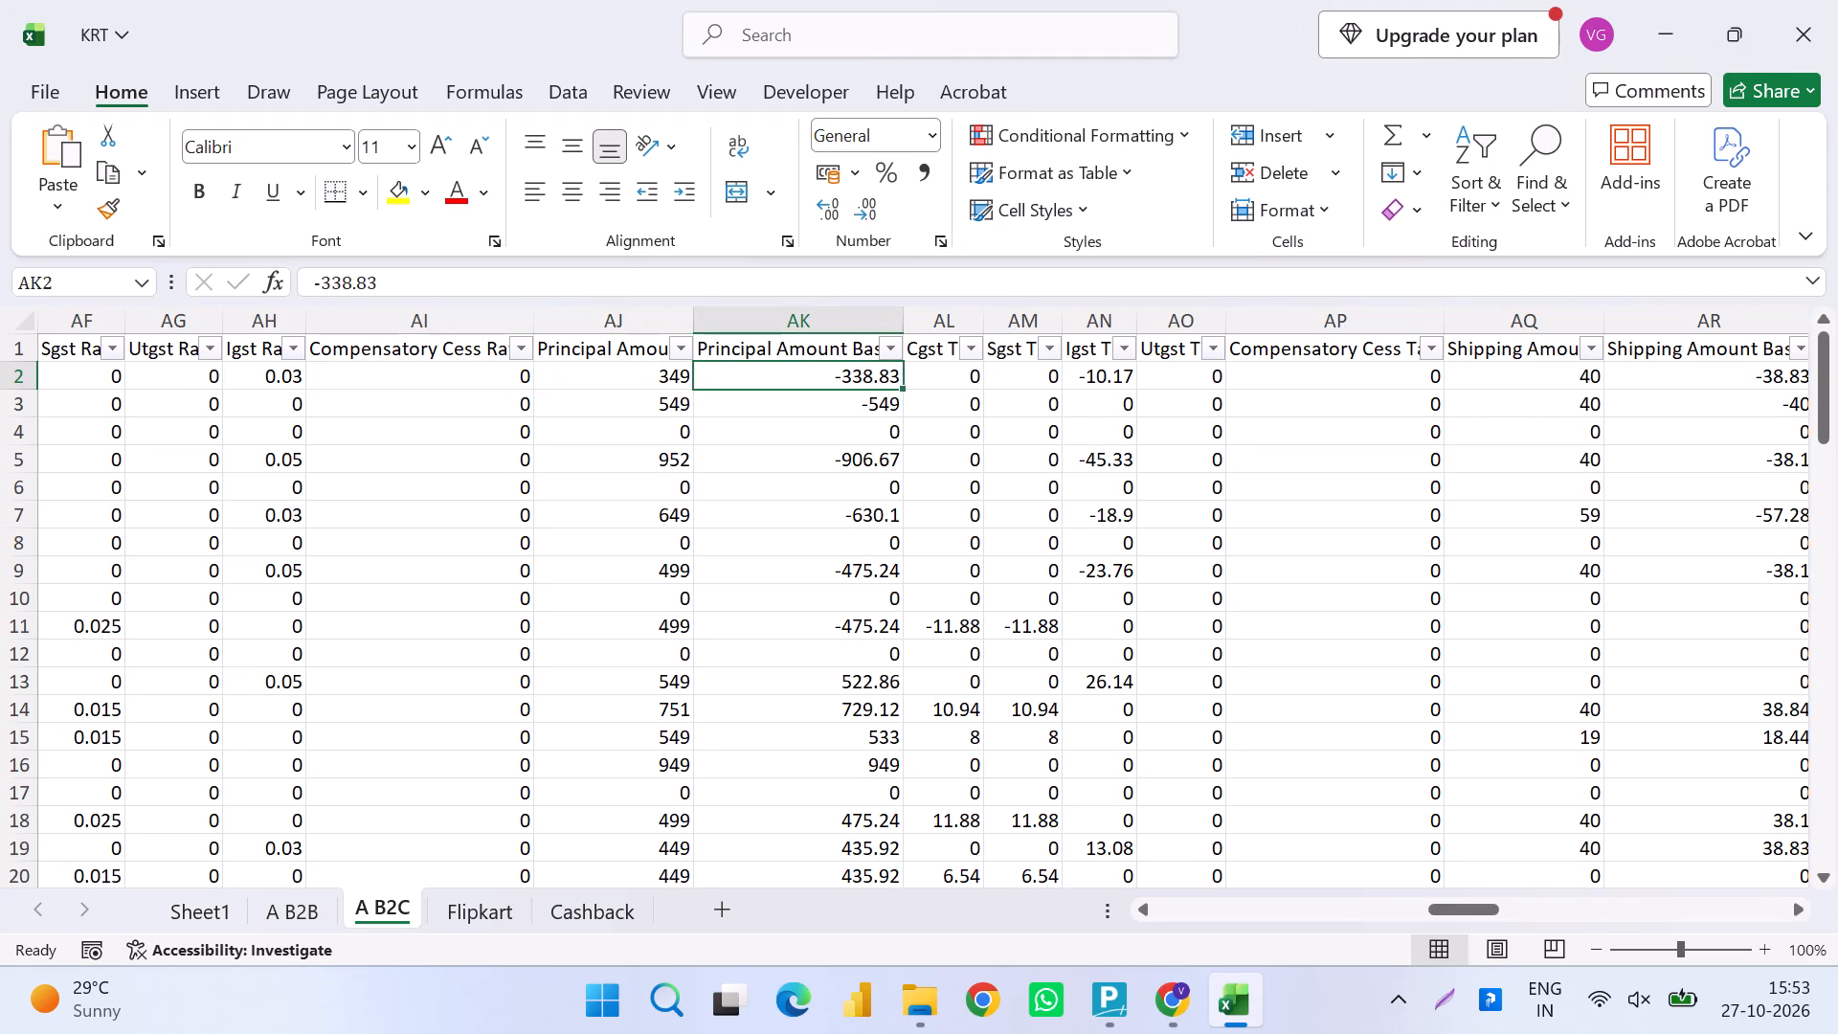
pyautogui.press('Left')
pyautogui.press('Left')
pyautogui.press('Left')
pyautogui.press('Left')
pyautogui.press('Left')
pyautogui.press('Left')
pyautogui.press('Left')
pyautogui.press('Left')
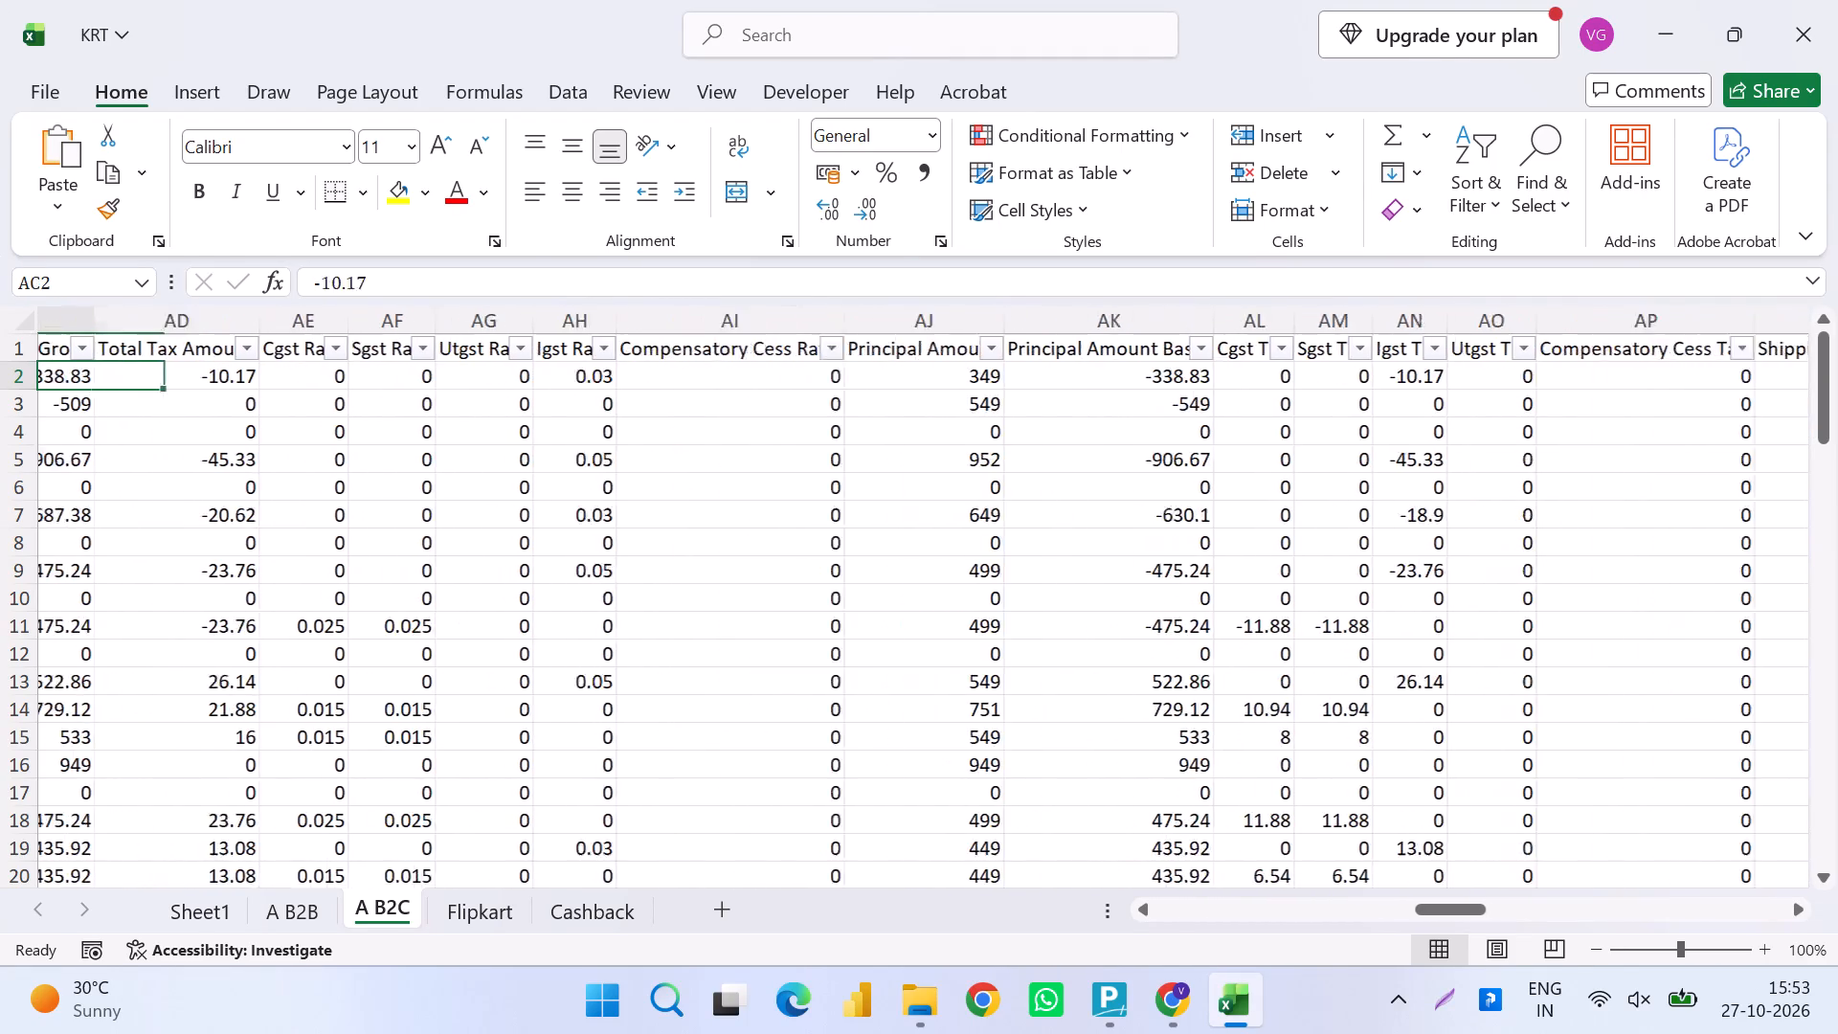
pyautogui.press('Left')
pyautogui.press('Left')
pyautogui.press('Left')
pyautogui.press('Left')
pyautogui.press('Left')
pyautogui.press('Left')
pyautogui.press('Left')
pyautogui.press('Right')
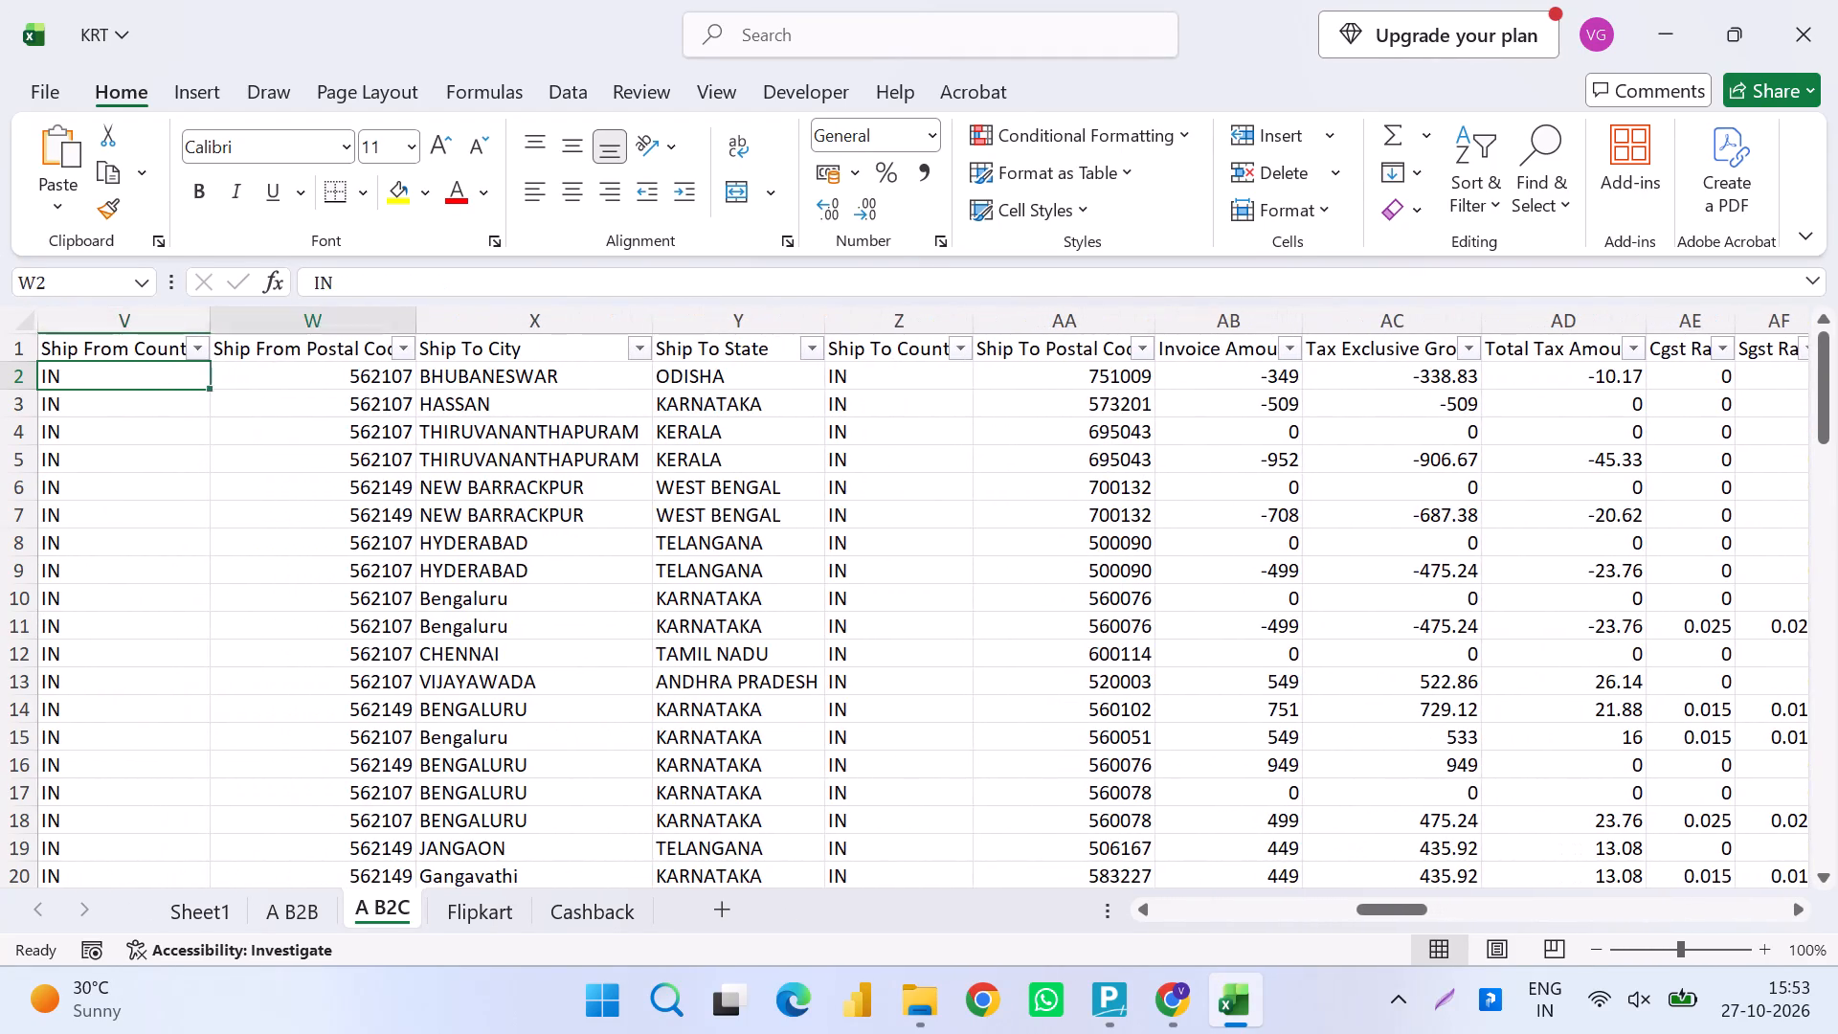
pyautogui.press('Right')
pyautogui.press('Right')
pyautogui.press('Right')
pyautogui.press('Right')
pyautogui.press('Right')
pyautogui.press('Right')
pyautogui.hotkey('ctrl', 'shift', 'Down')
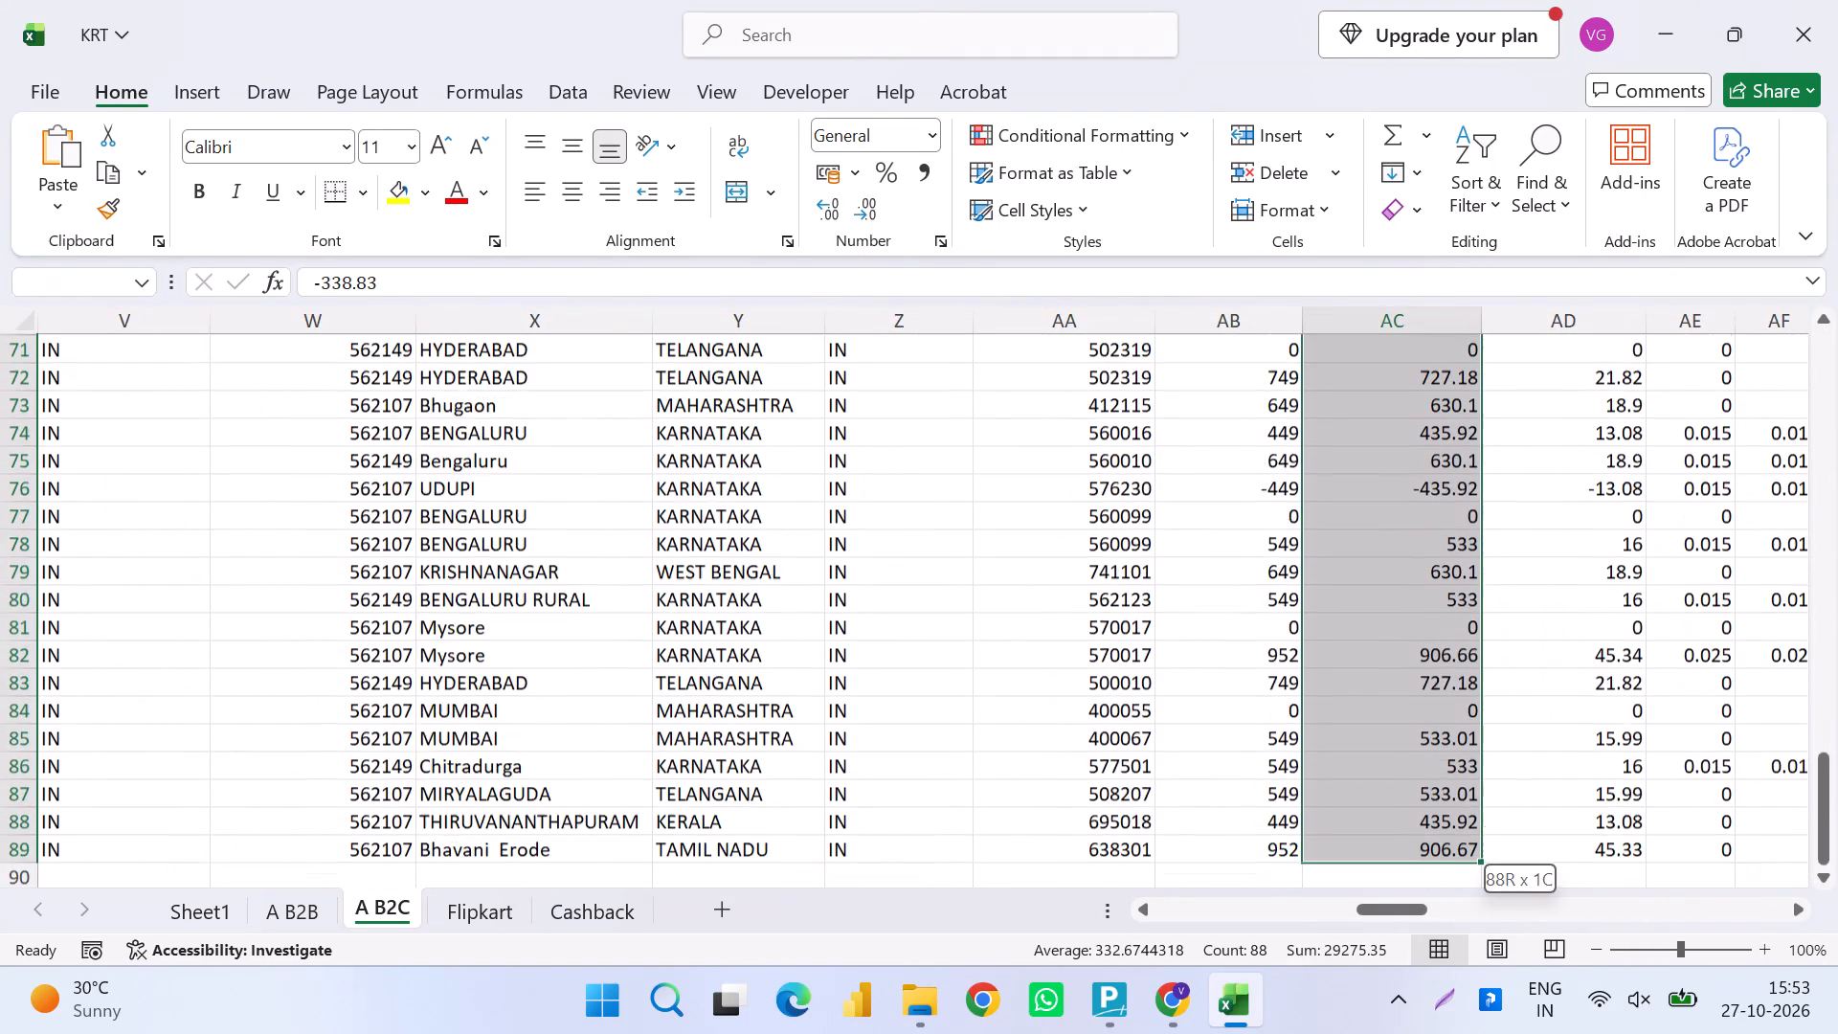
# Save the KRT workbook.
pyautogui.hotkey('ctrl', 's')
# Select the PivotTable at cell CB2 to bring up its field list.
pyautogui.press('Up')
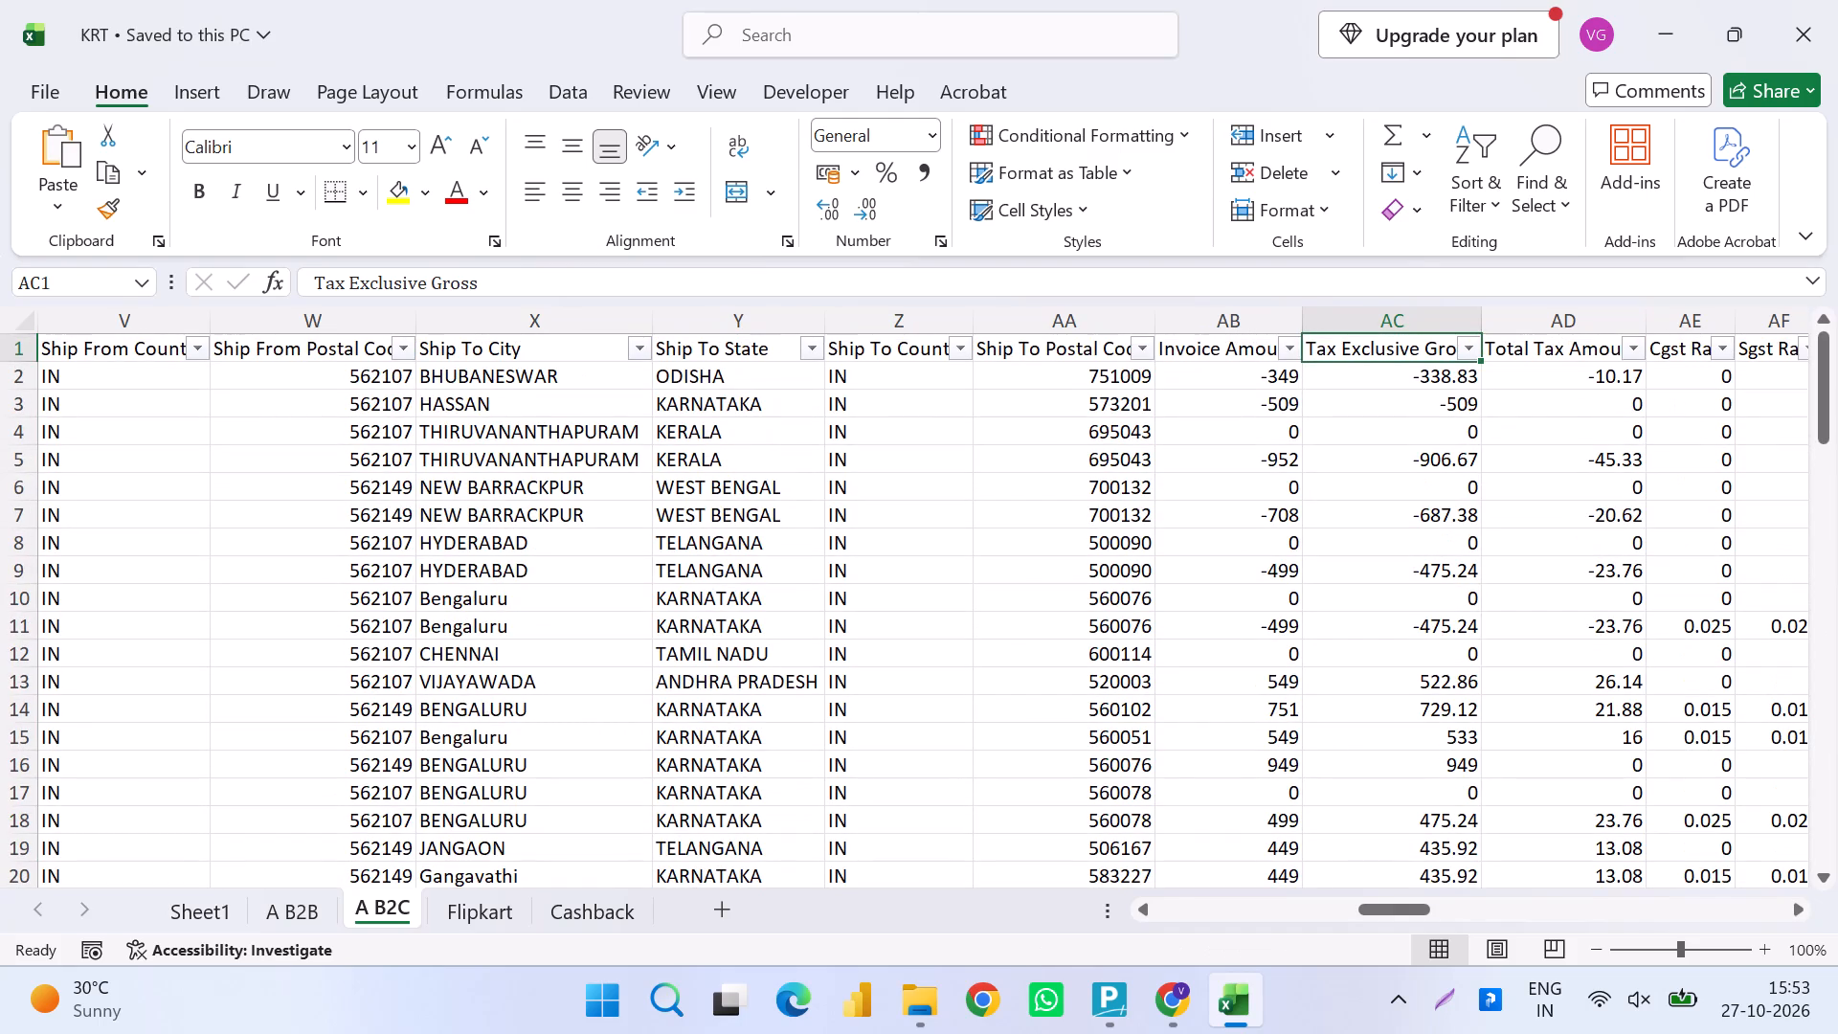
pyautogui.hotkey('ctrl', 'Right')
pyautogui.press('Right')
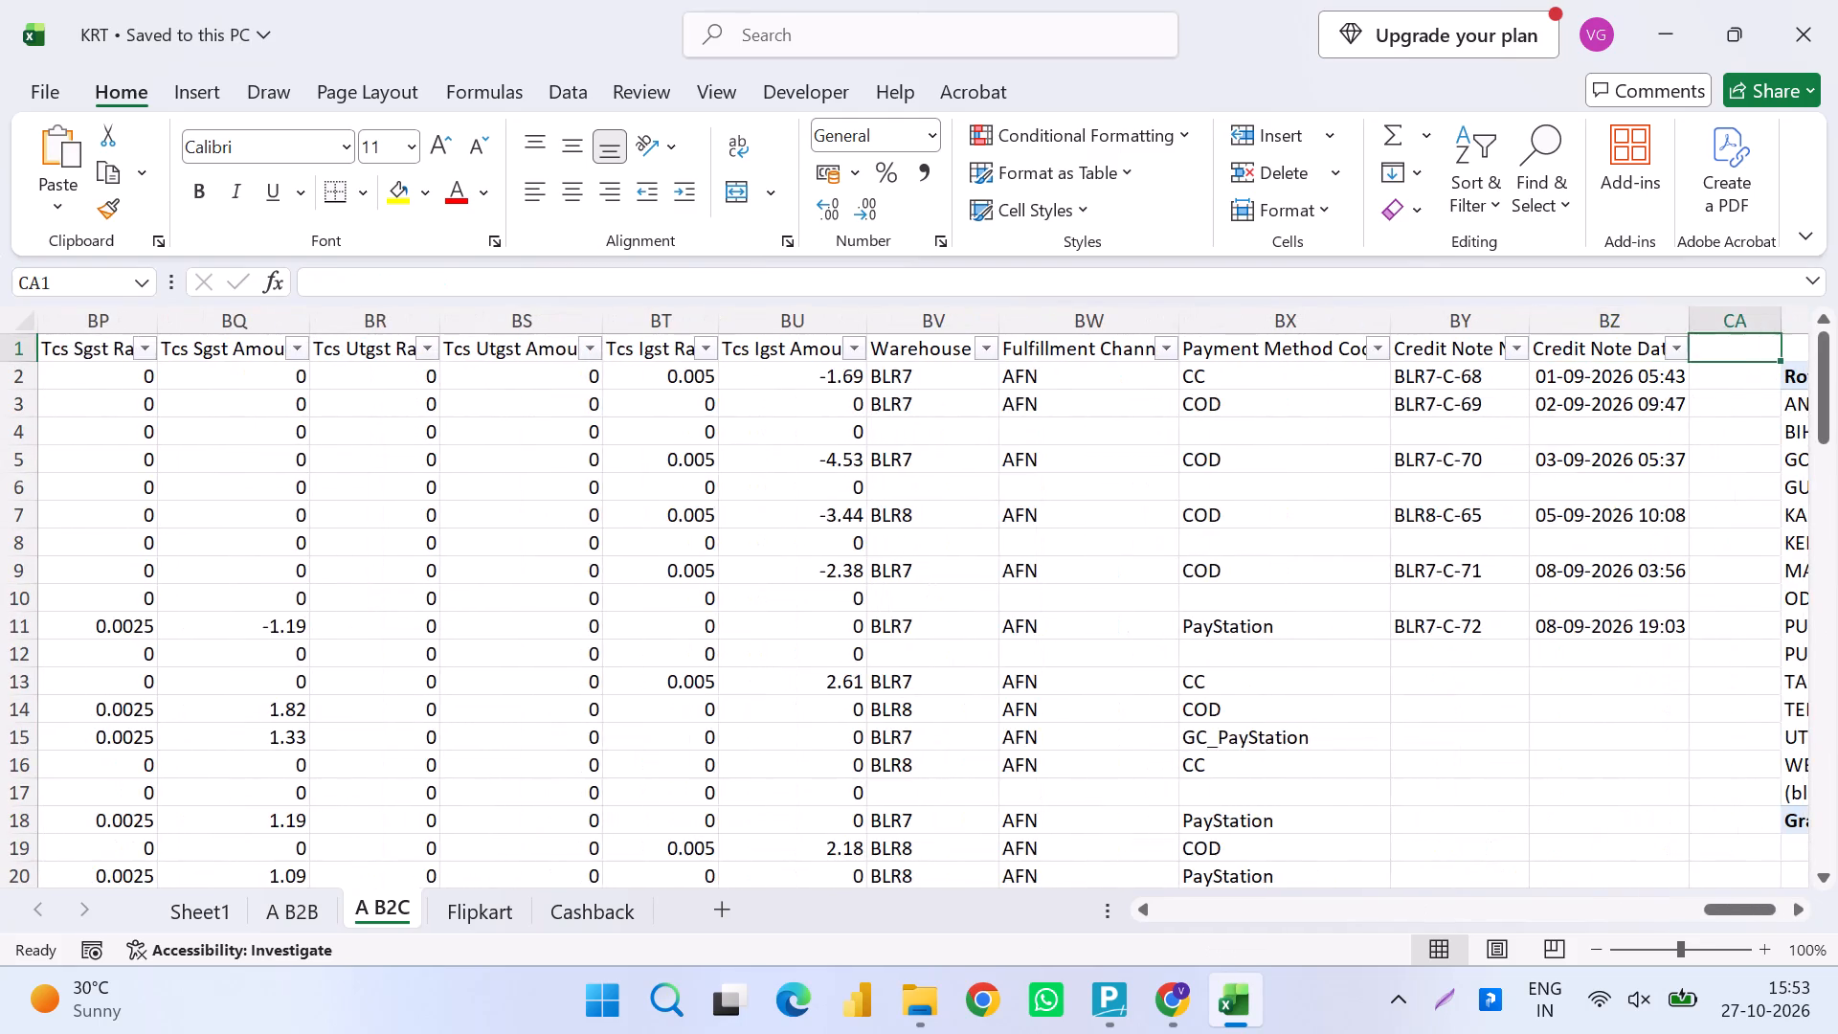
pyautogui.press('Right')
pyautogui.press('Right')
pyautogui.press('Down')
pyautogui.press('Left')
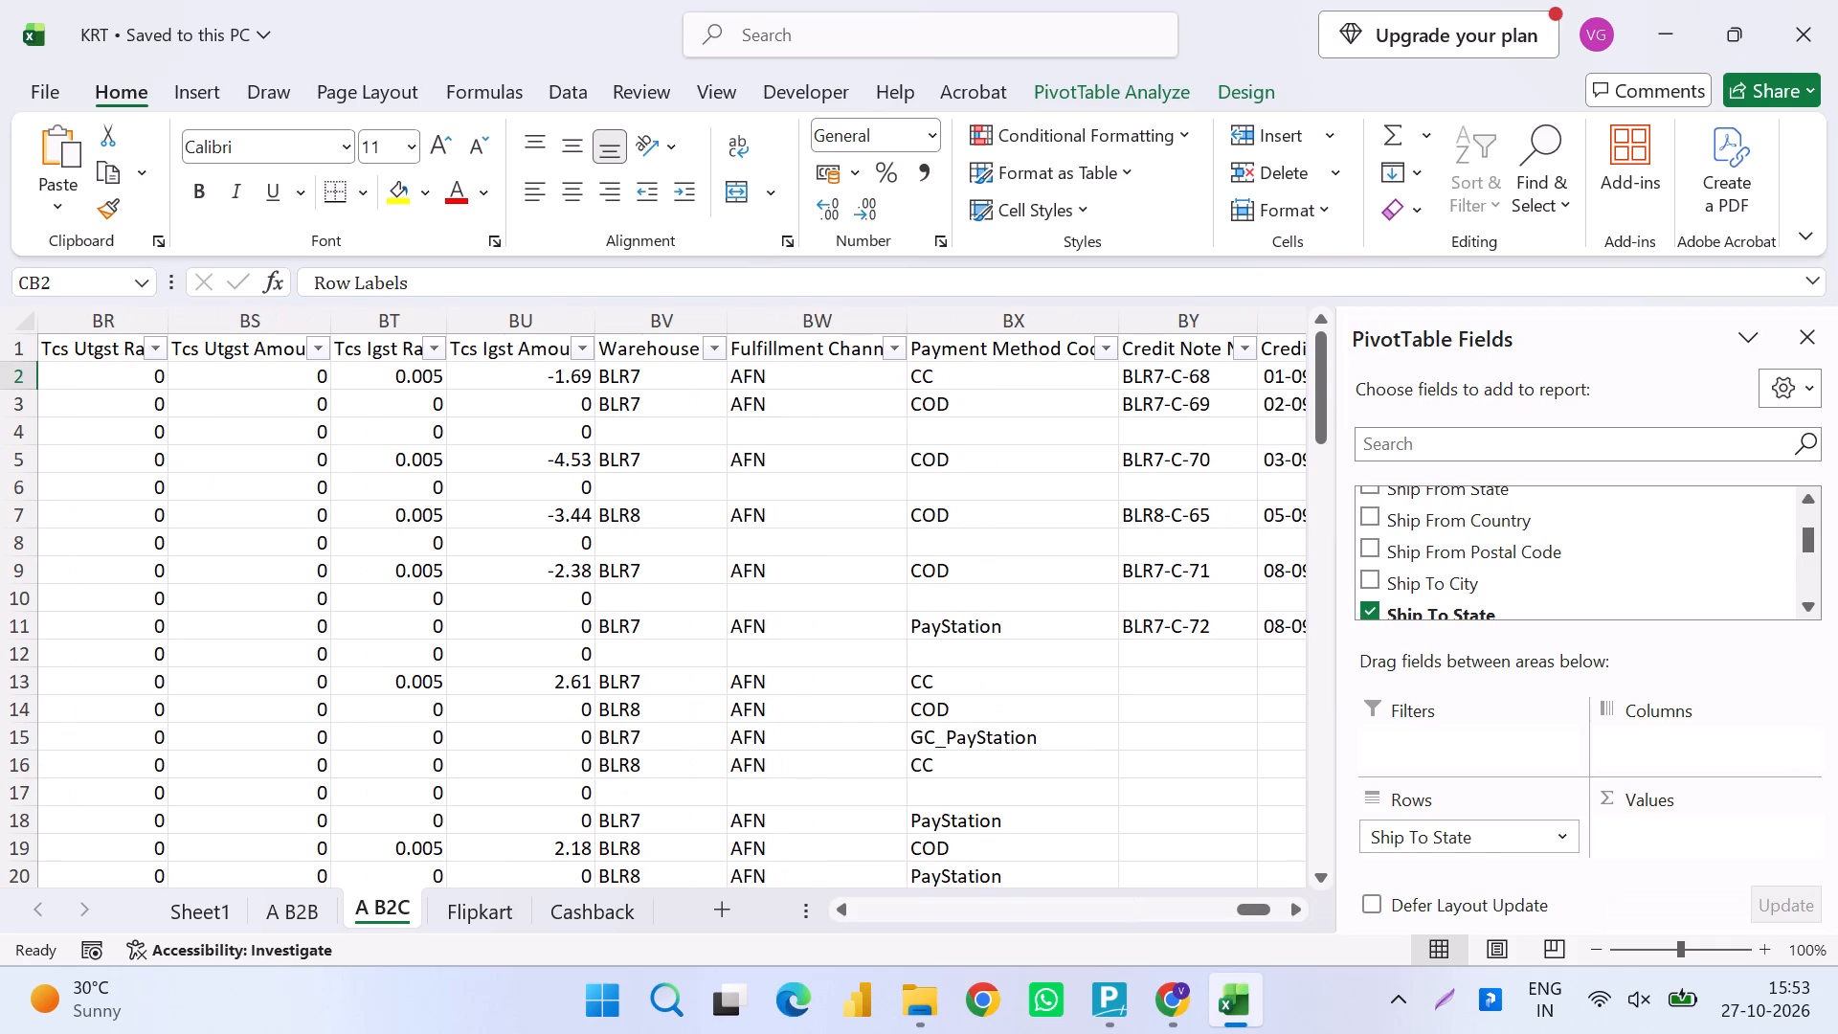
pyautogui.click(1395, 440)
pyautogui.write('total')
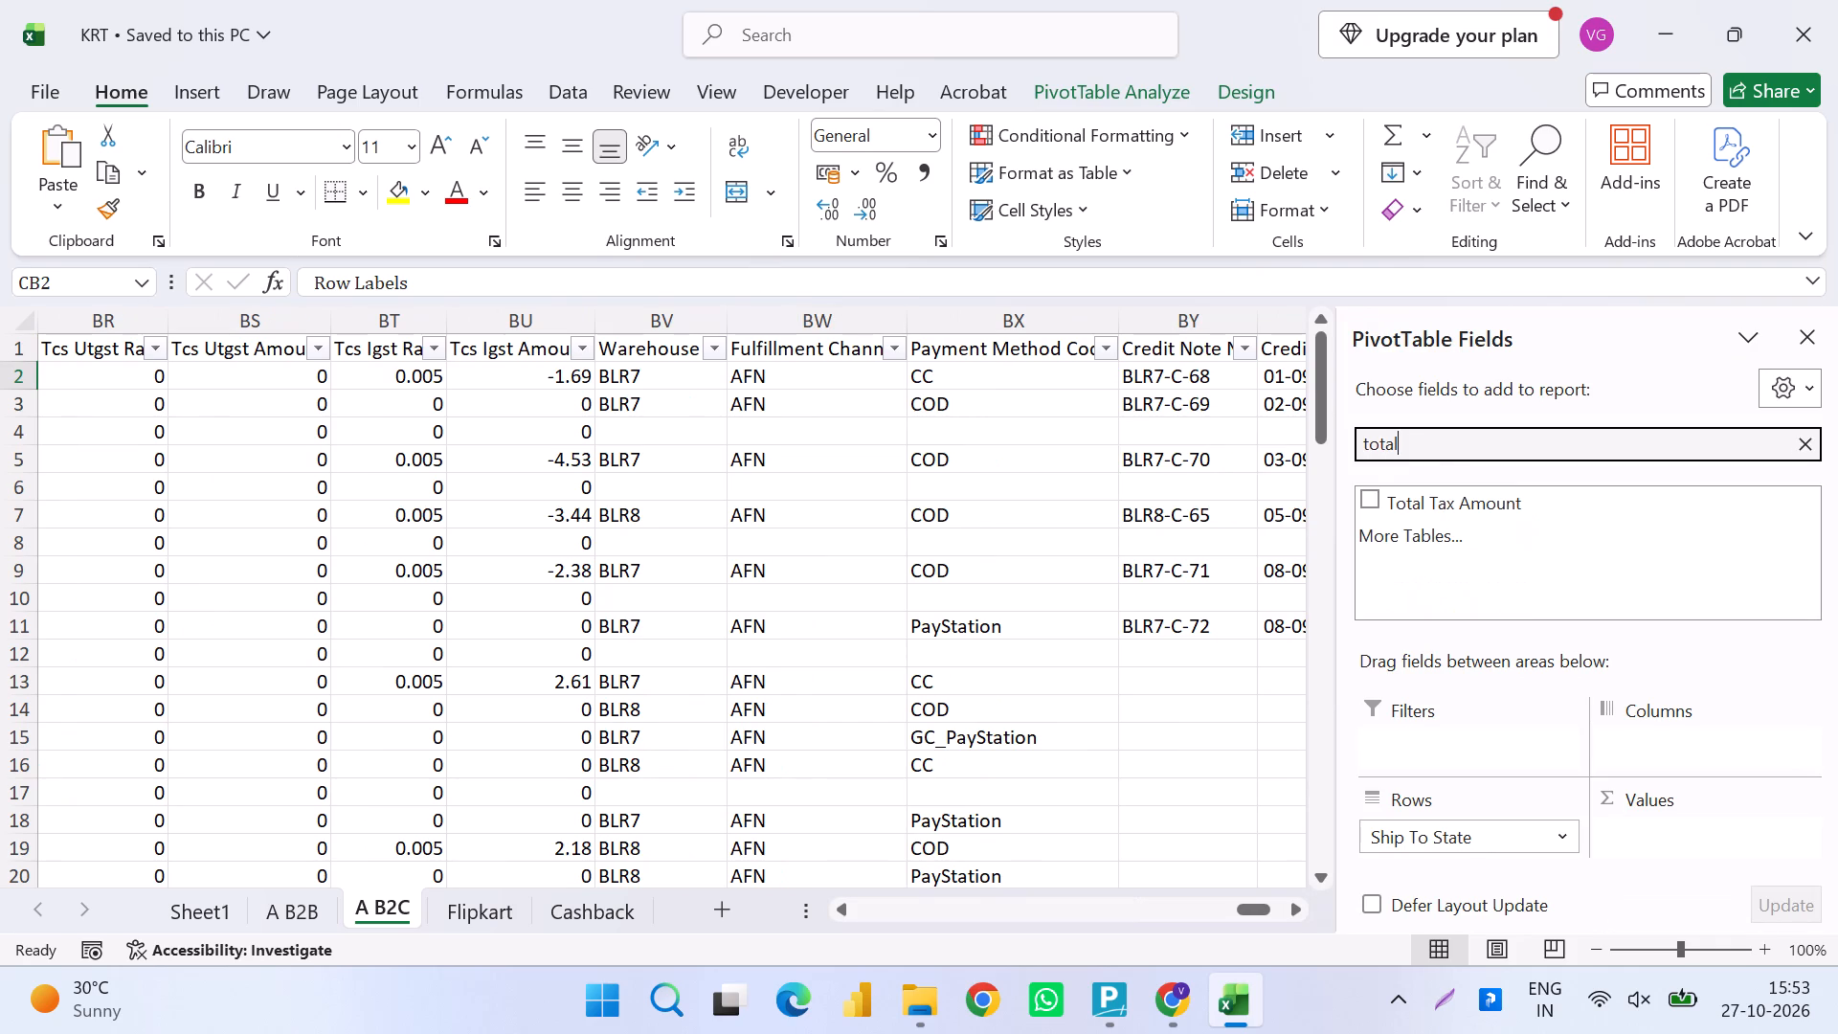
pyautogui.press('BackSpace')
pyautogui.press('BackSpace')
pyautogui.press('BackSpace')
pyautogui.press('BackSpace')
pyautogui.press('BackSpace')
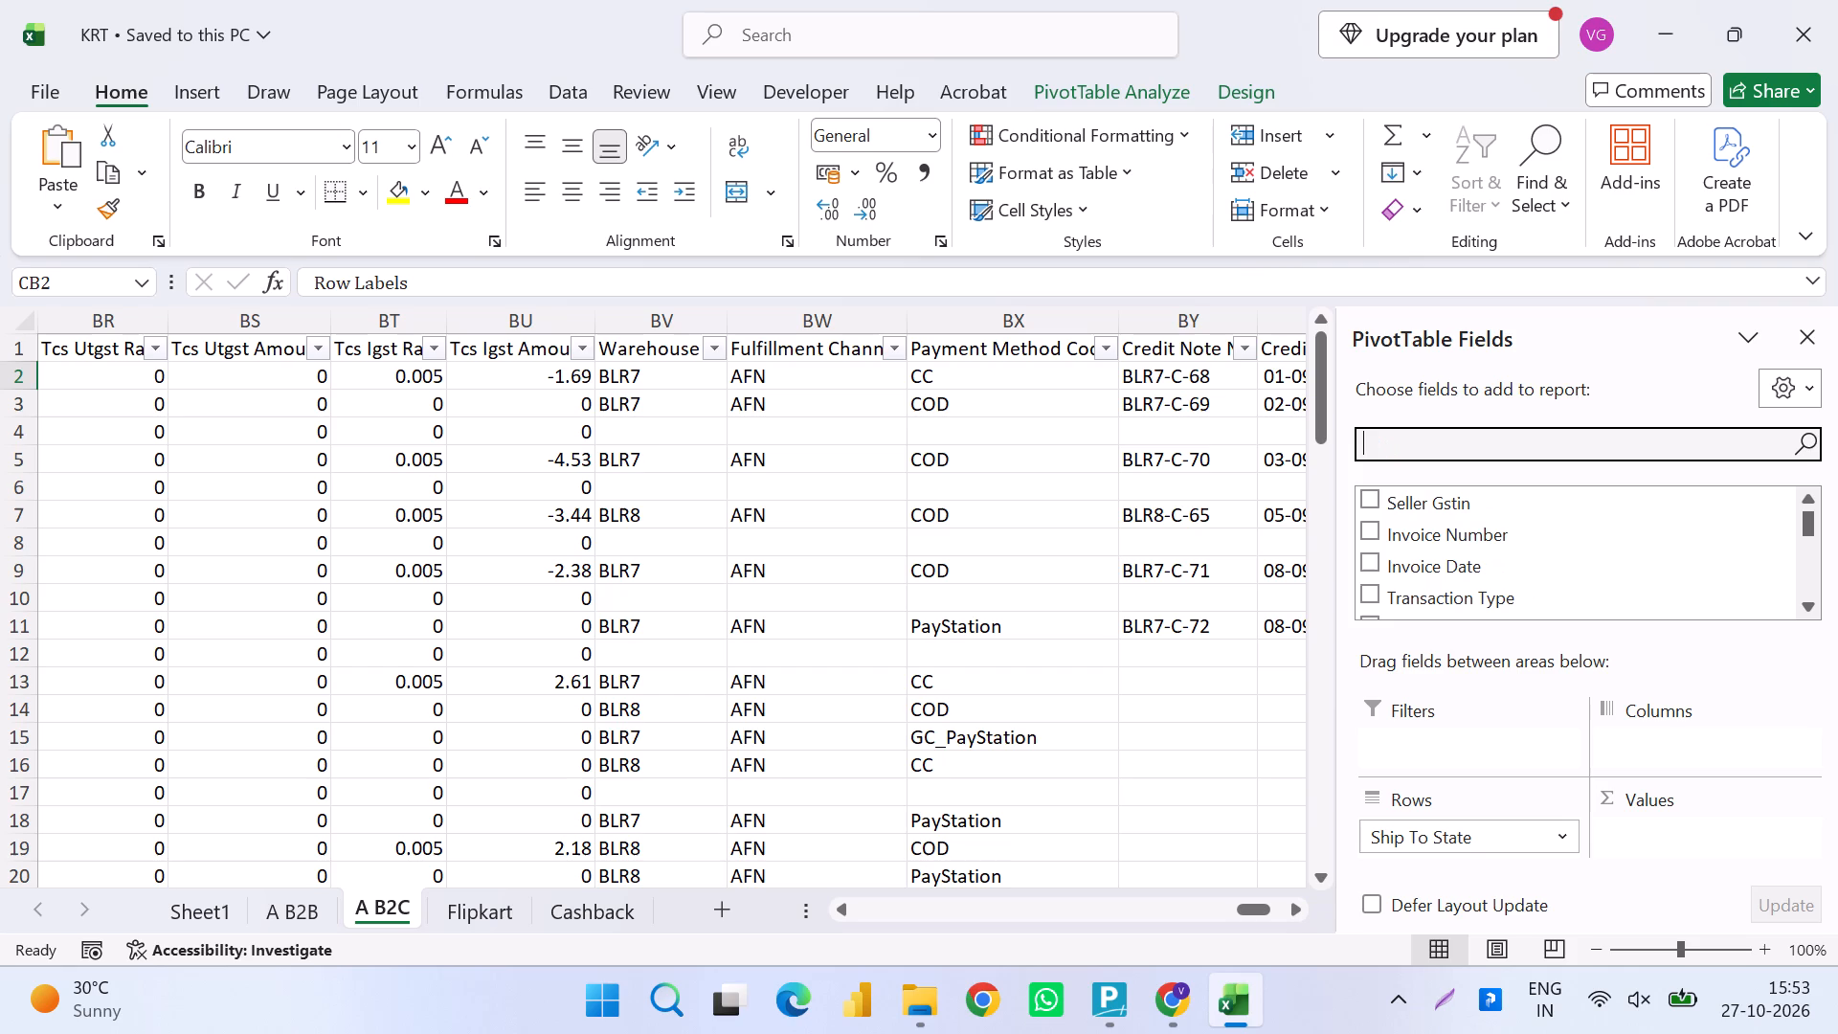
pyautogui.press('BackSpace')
# Add the Tax Exclusive Gross field to the PivotTable's values as a sum.
pyautogui.hscroll(-4, 1095, 440)
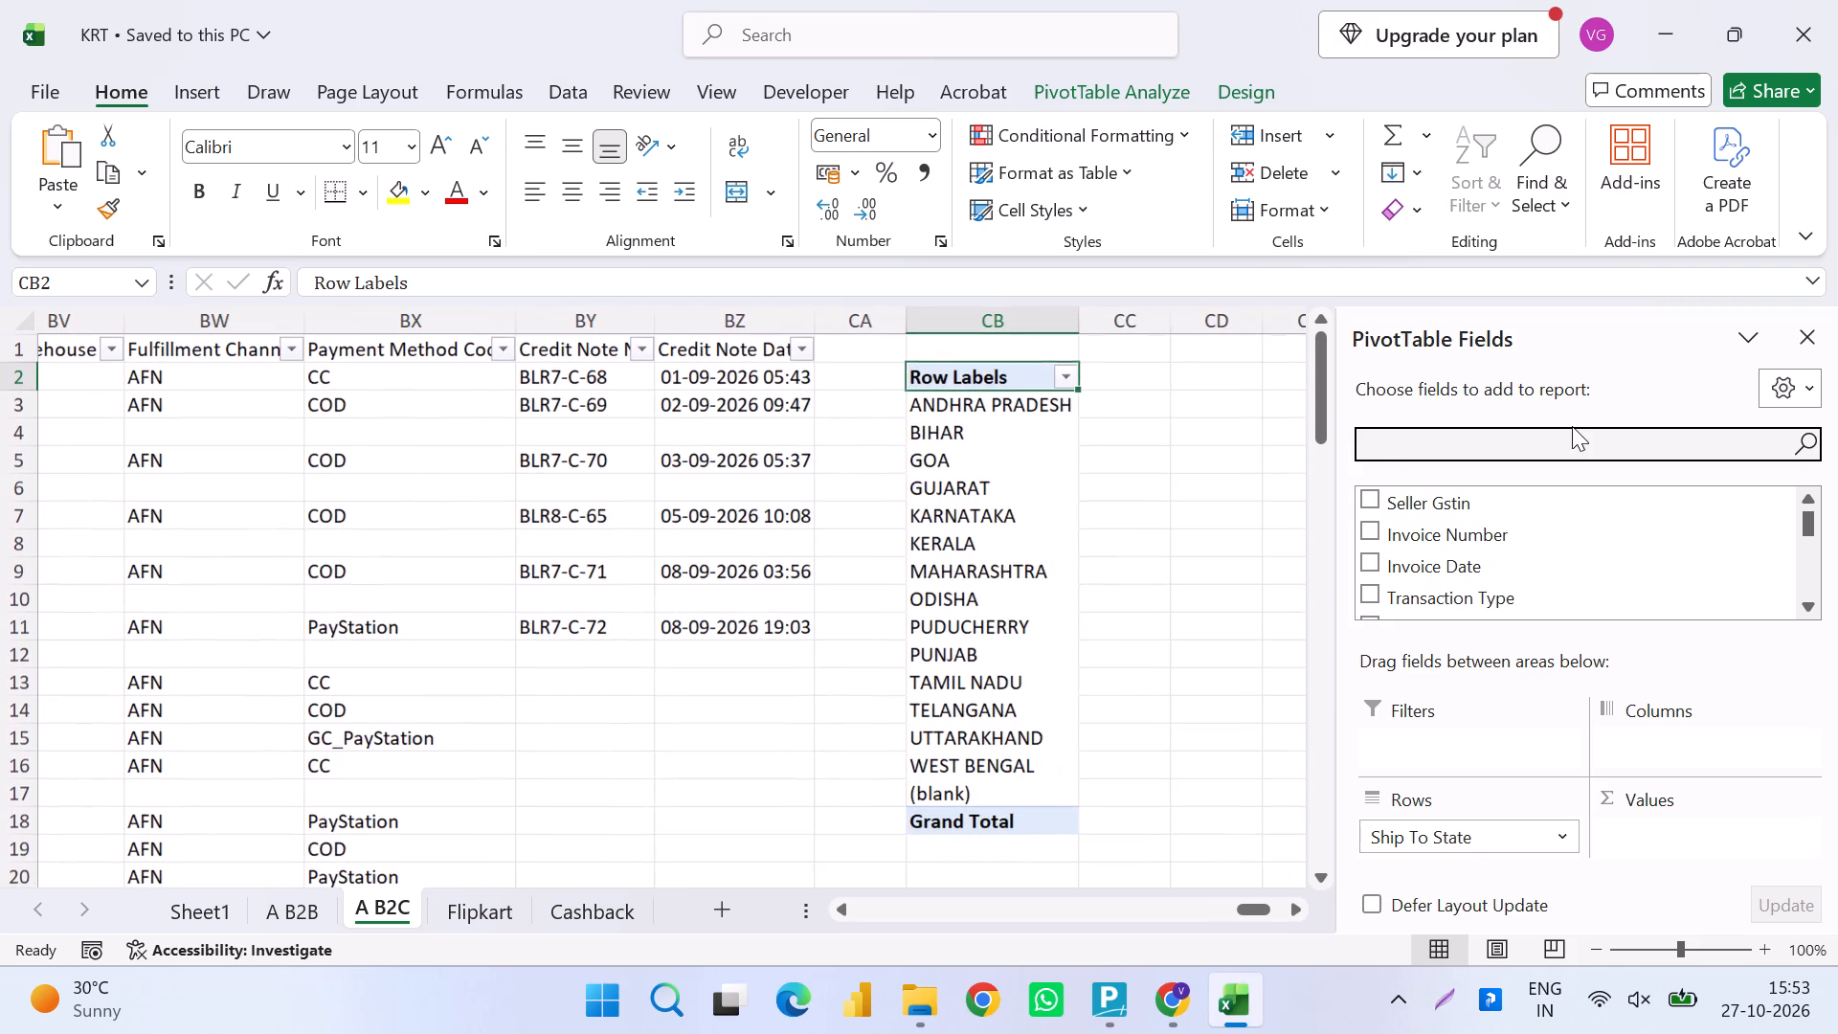
pyautogui.click(1796, 557)
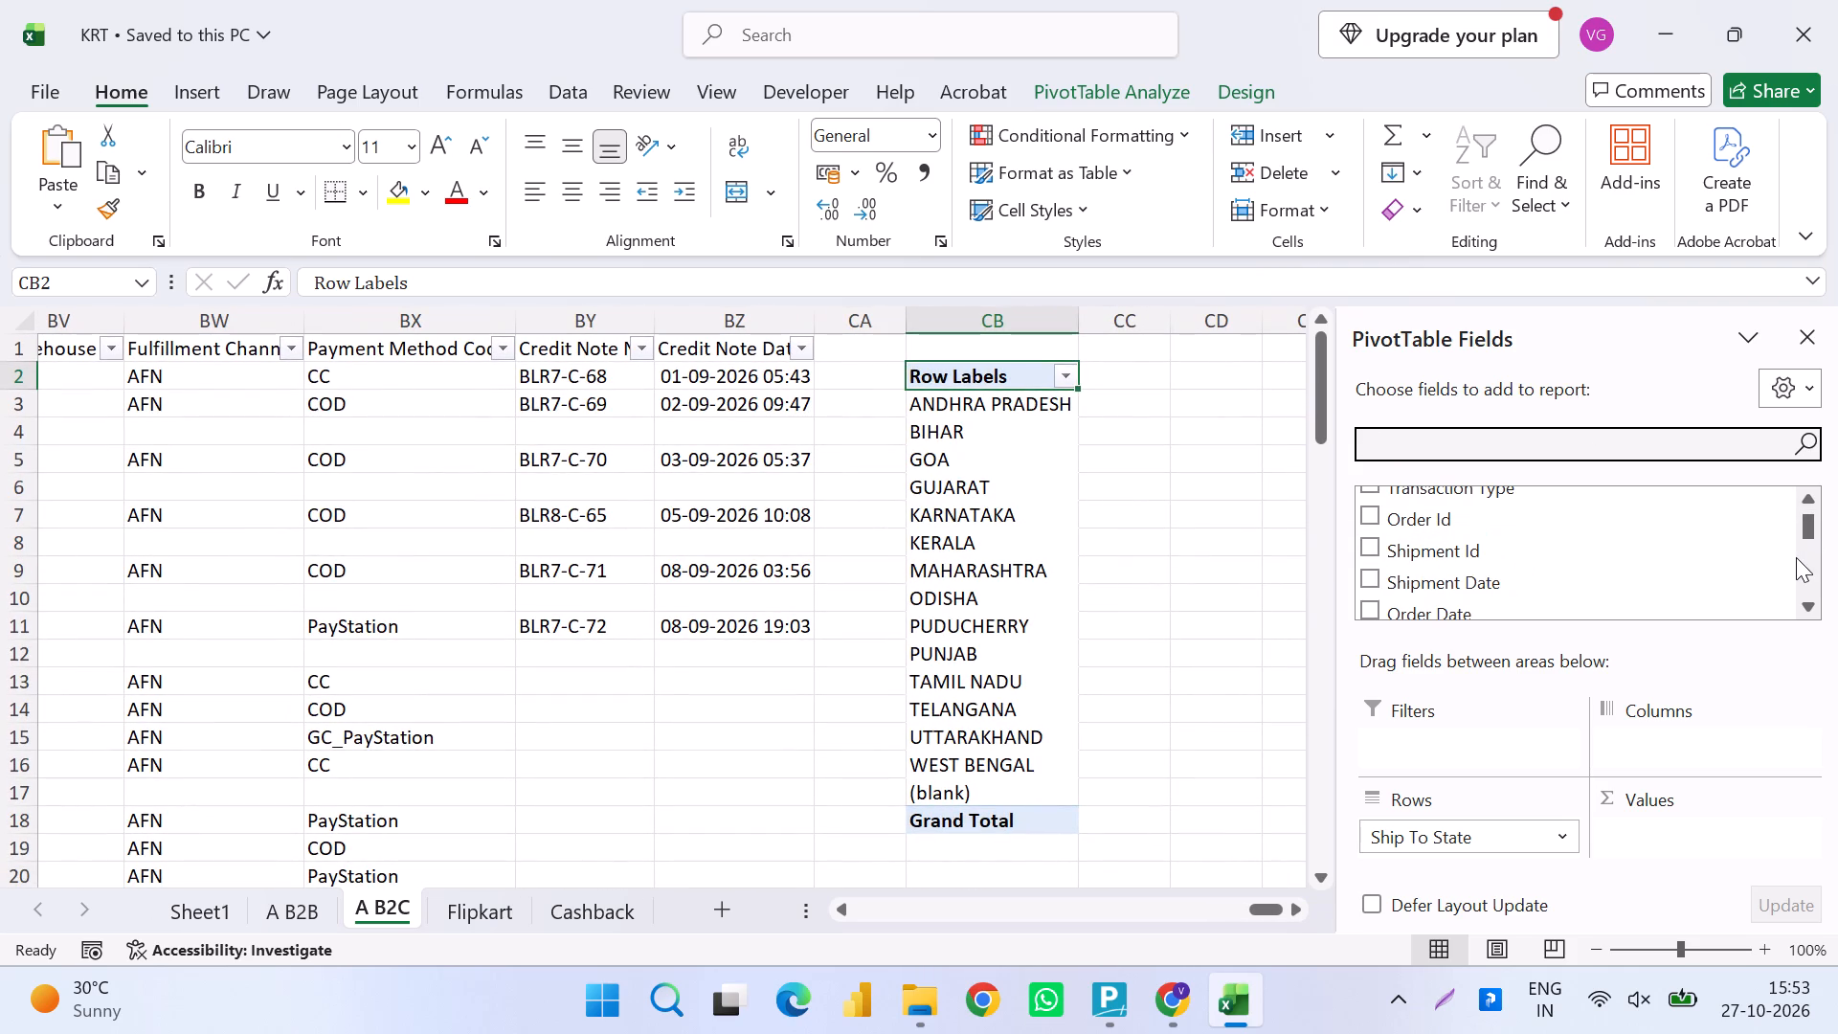
pyautogui.click(1796, 557)
pyautogui.click(1797, 559)
pyautogui.click(1797, 560)
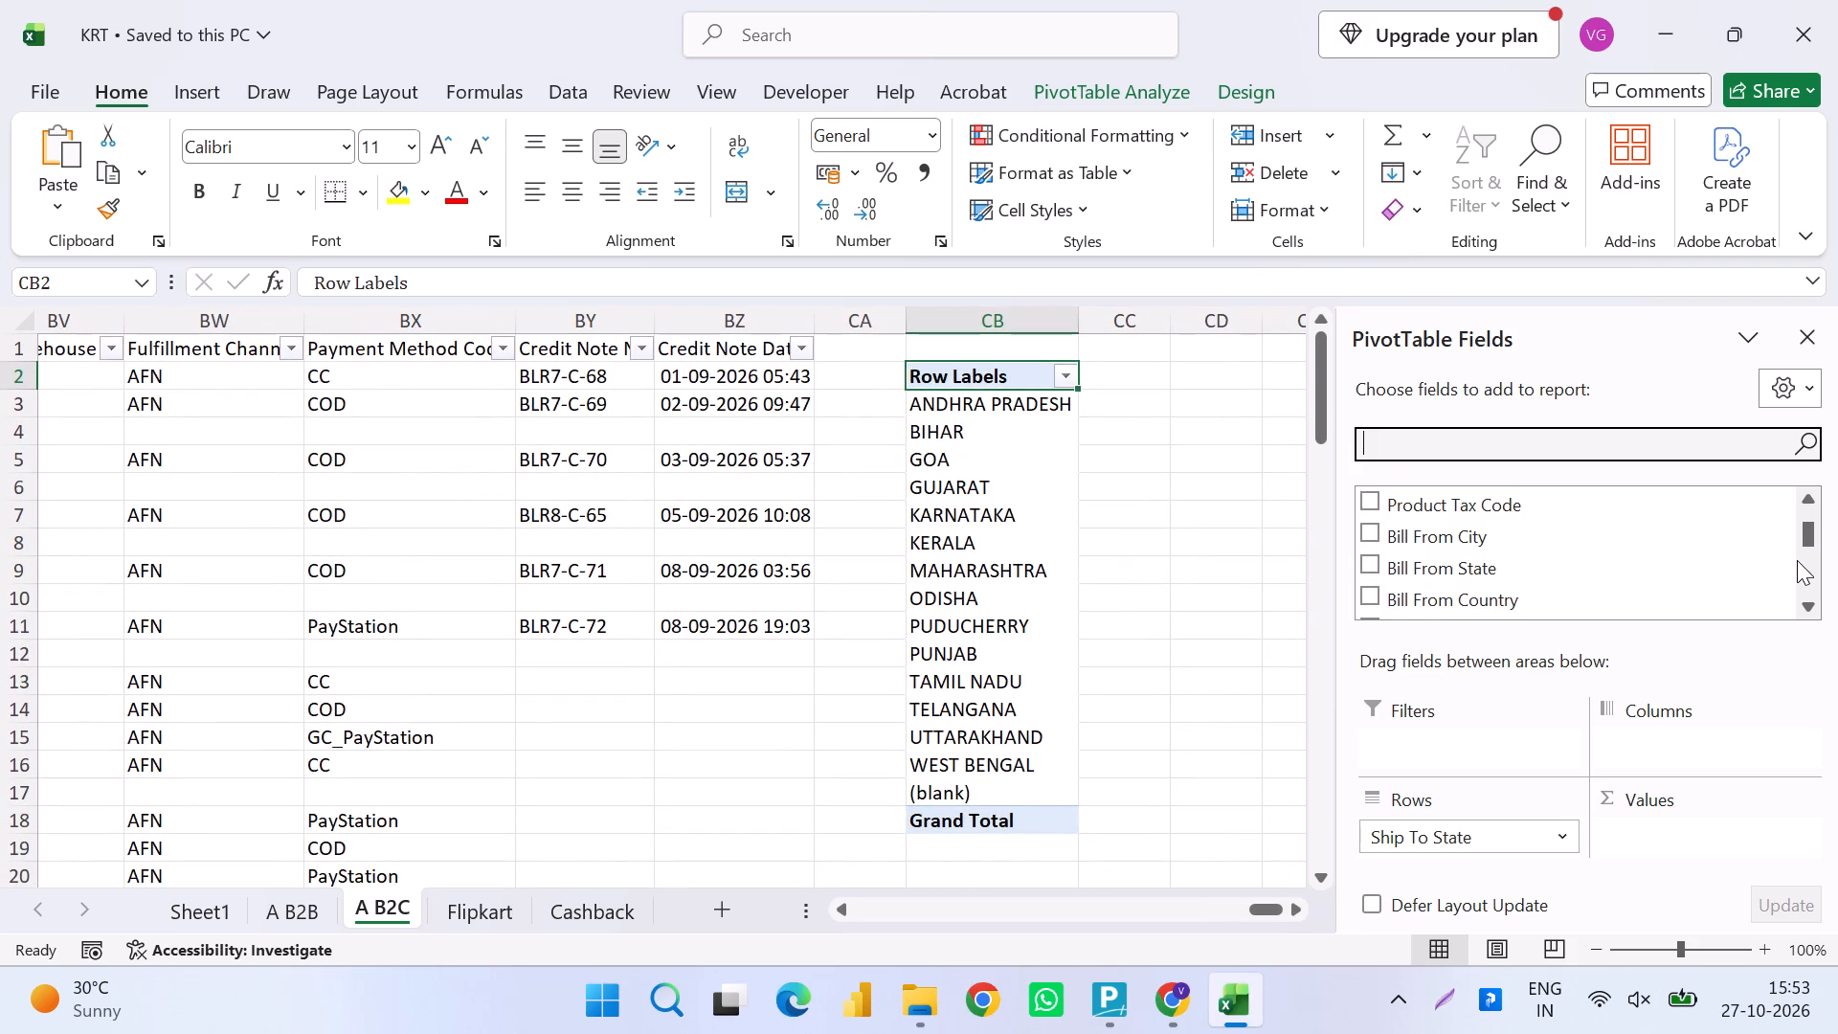
pyautogui.click(1802, 563)
pyautogui.click(1802, 565)
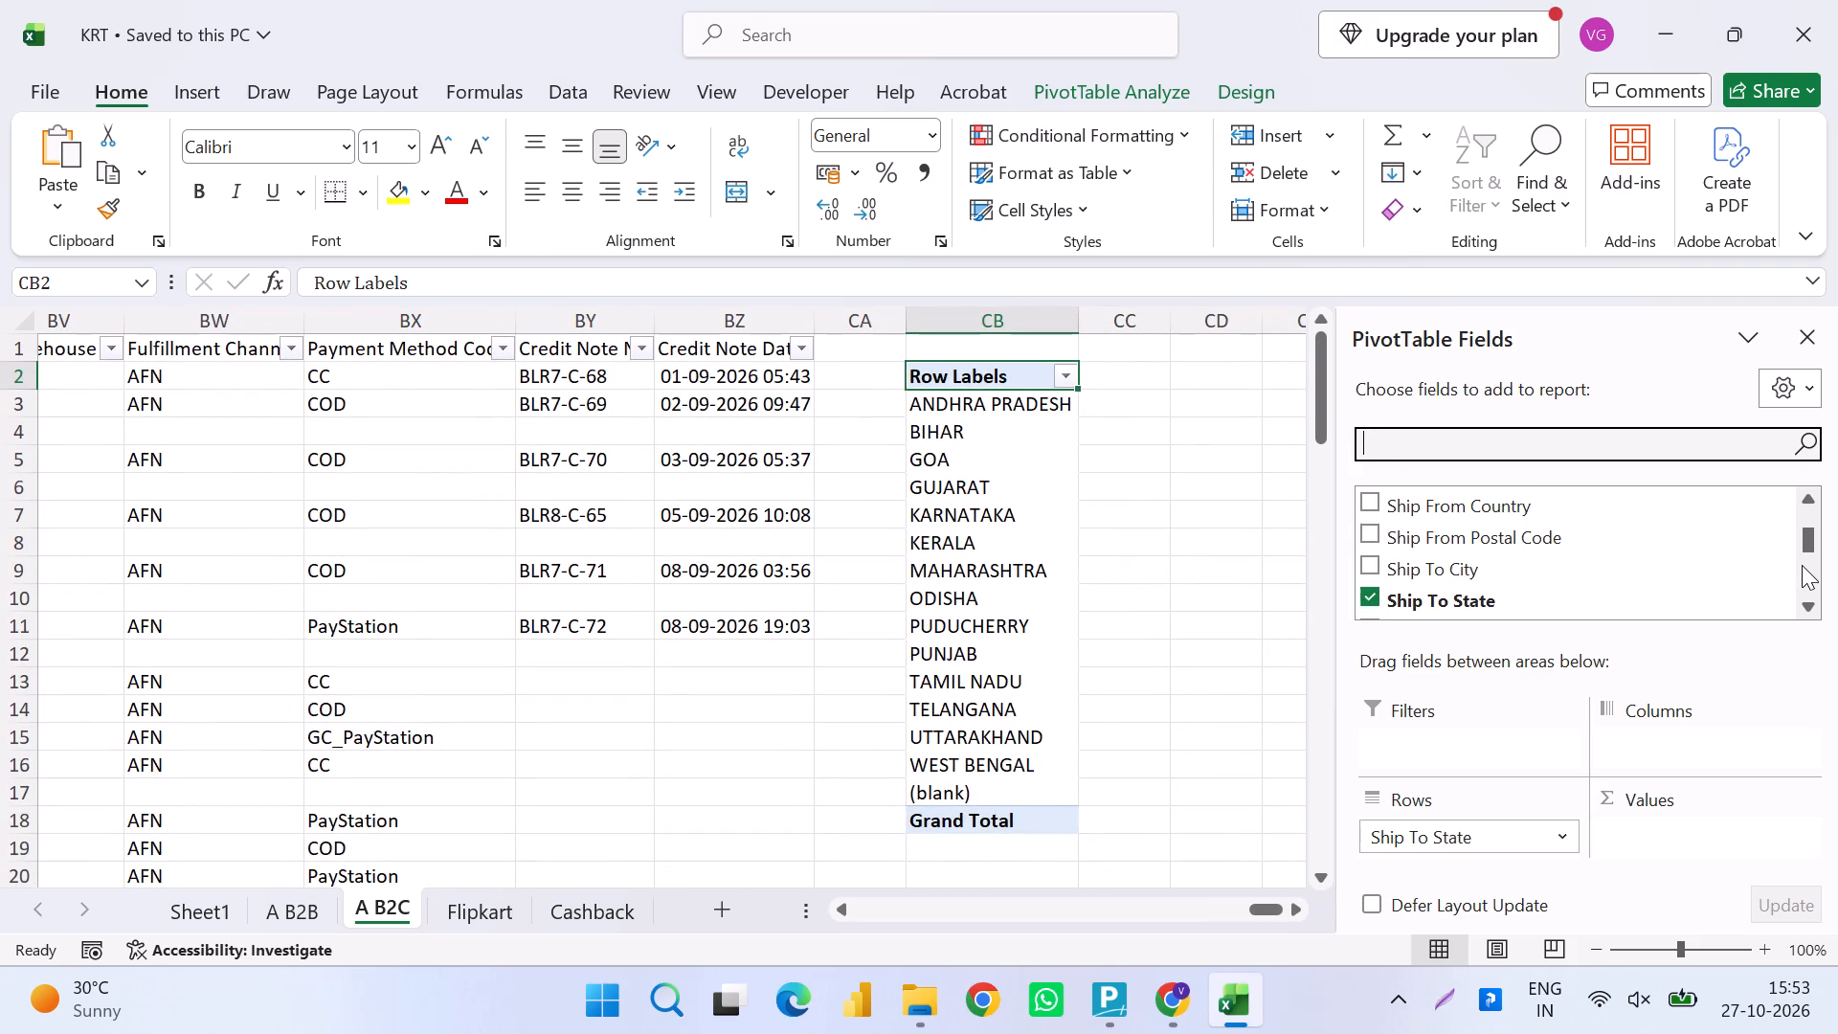
pyautogui.click(1802, 565)
pyautogui.click(1804, 572)
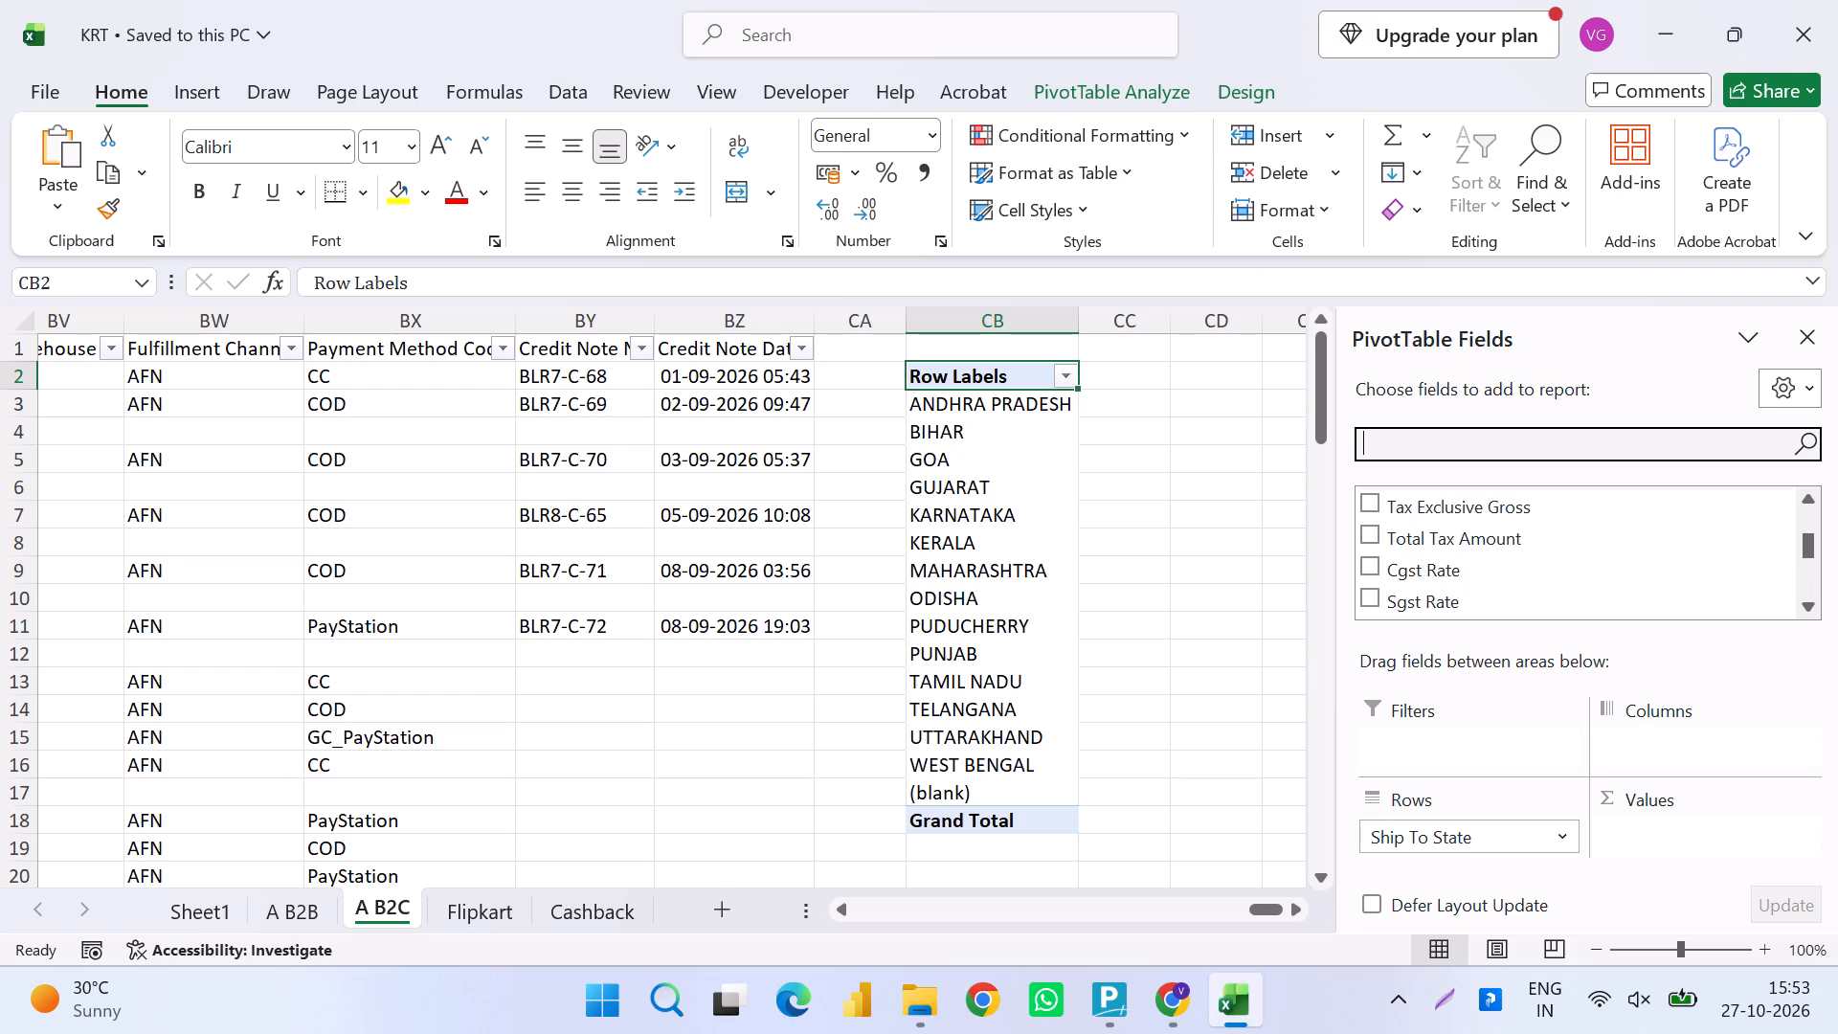
pyautogui.click(1379, 500)
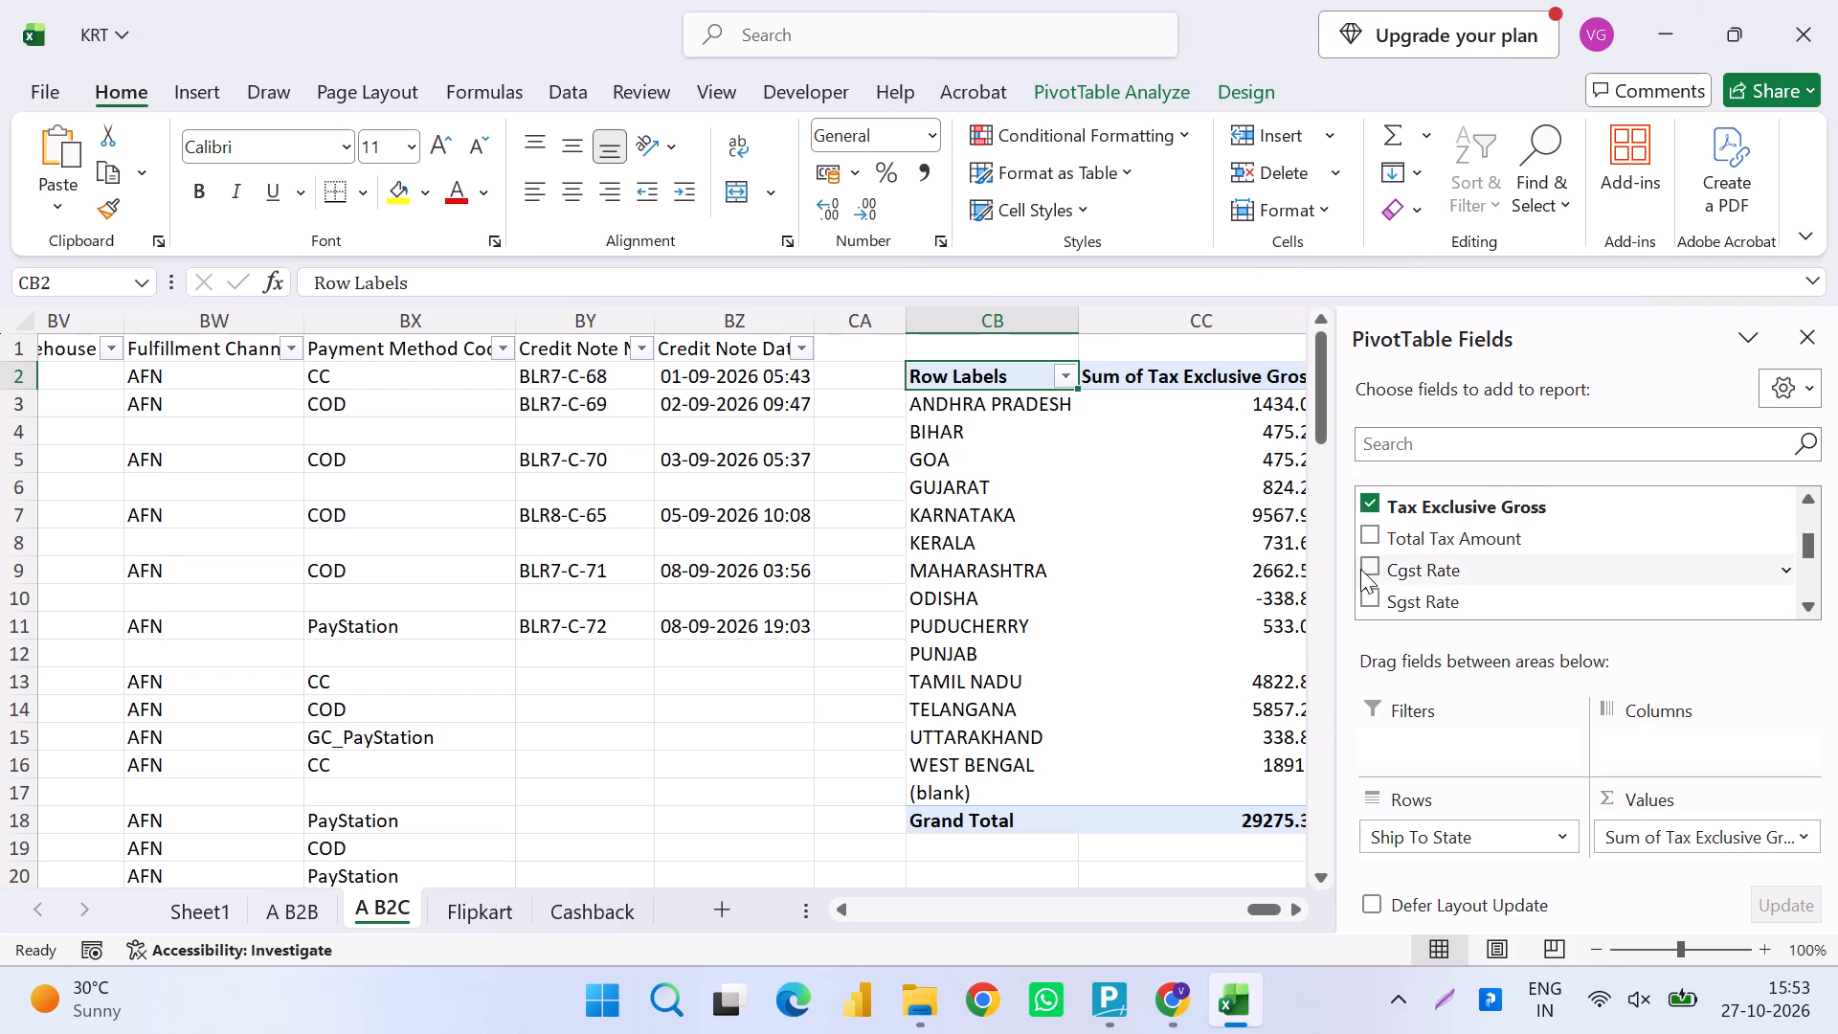
# Add the Igst Tax, Cgst Tax and Sgst Tax fields to the PivotTable's values, in that order.
pyautogui.click(1807, 591)
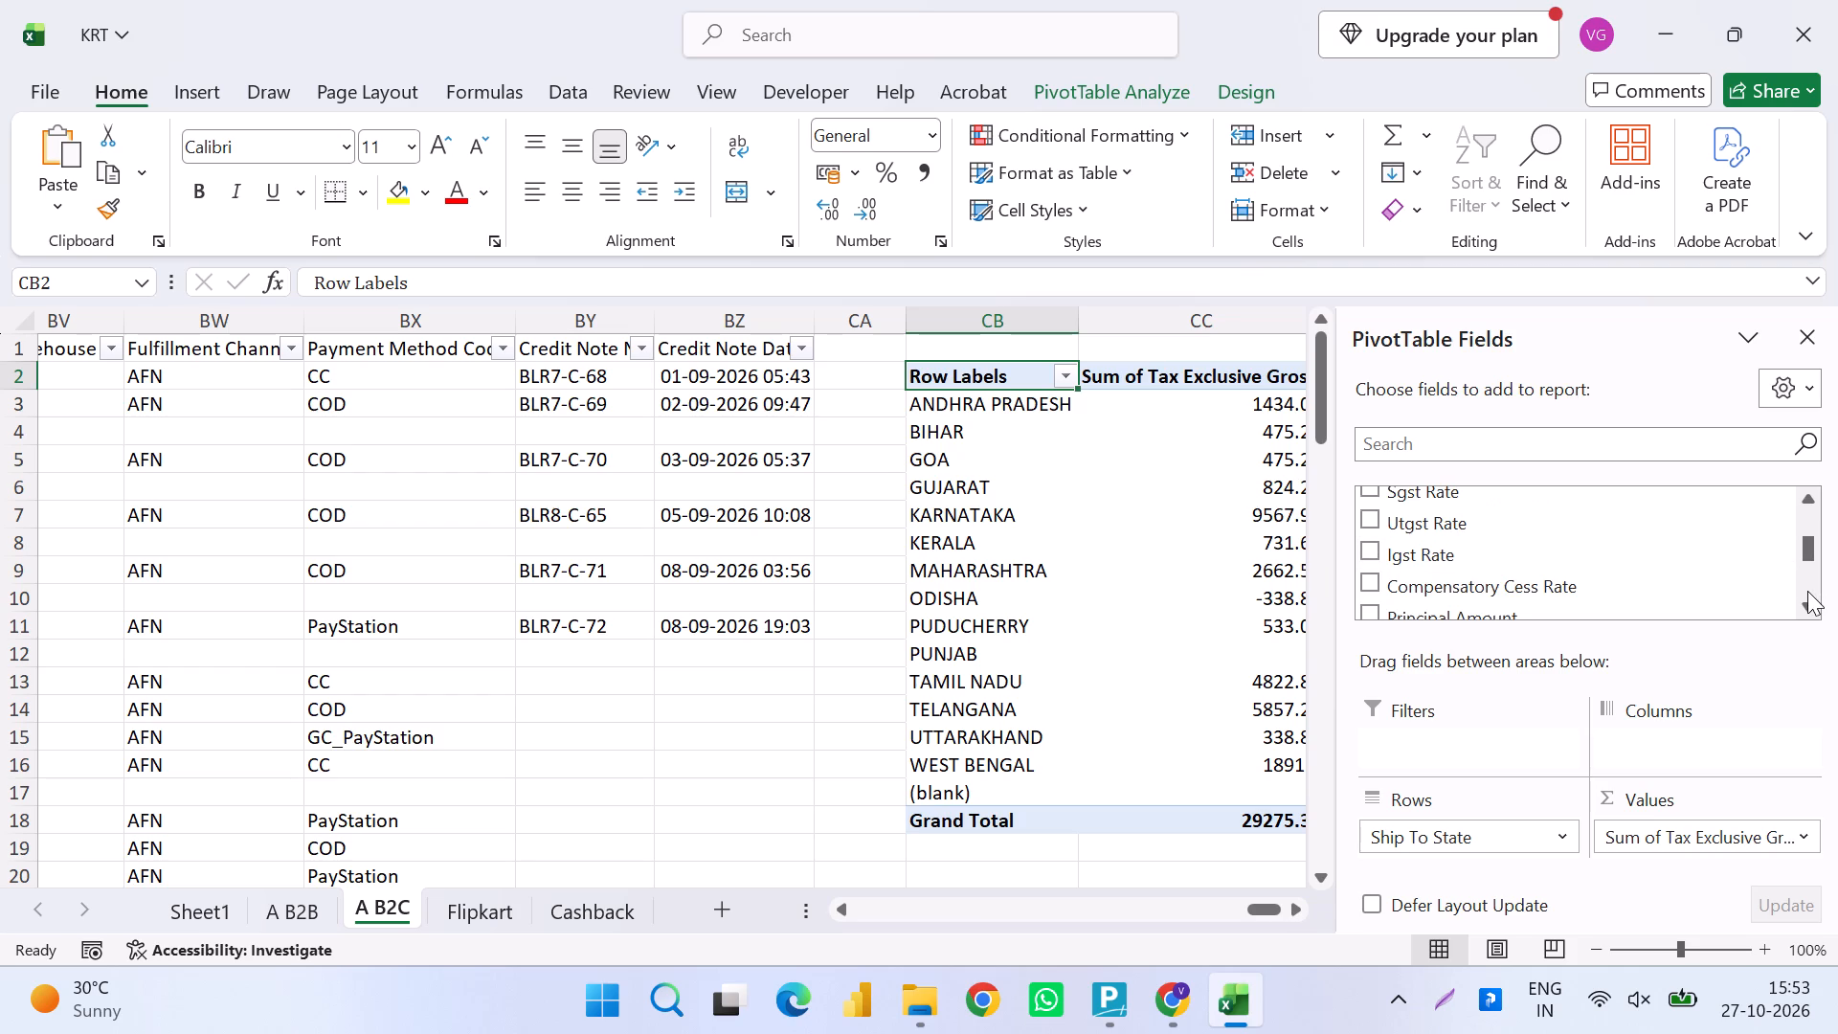
pyautogui.click(1807, 591)
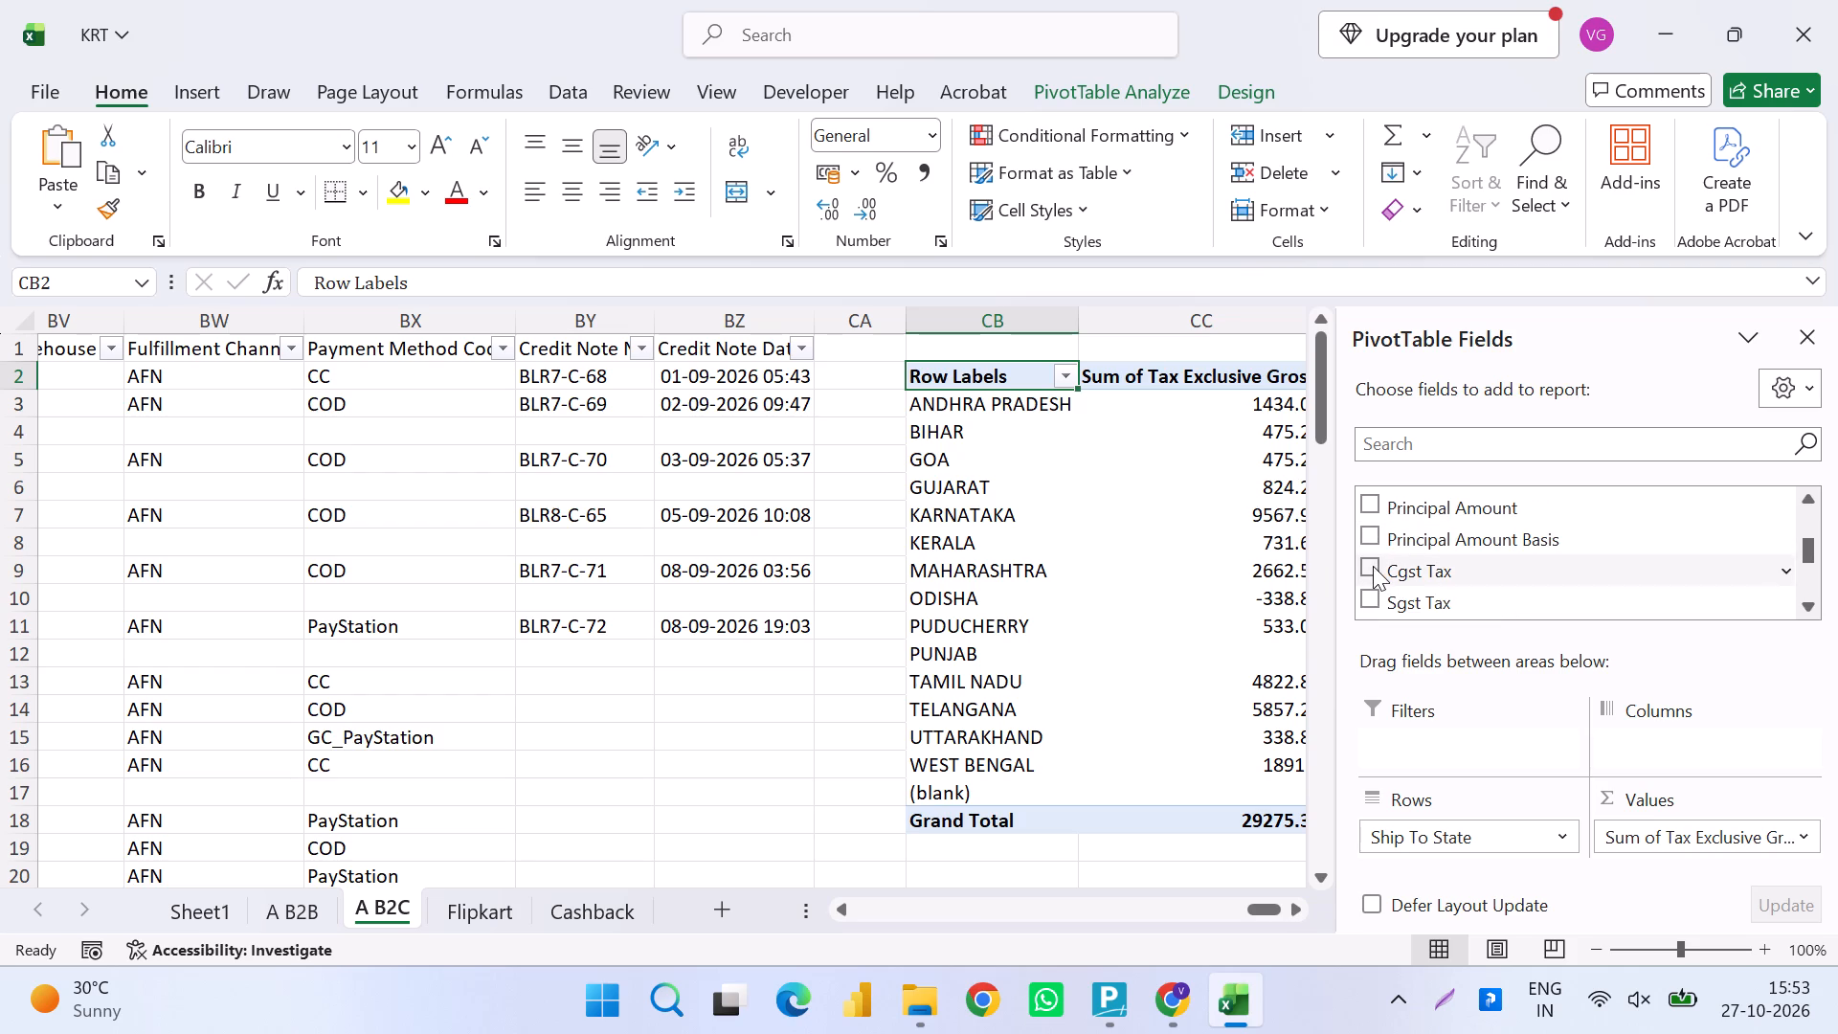
pyautogui.click(1807, 582)
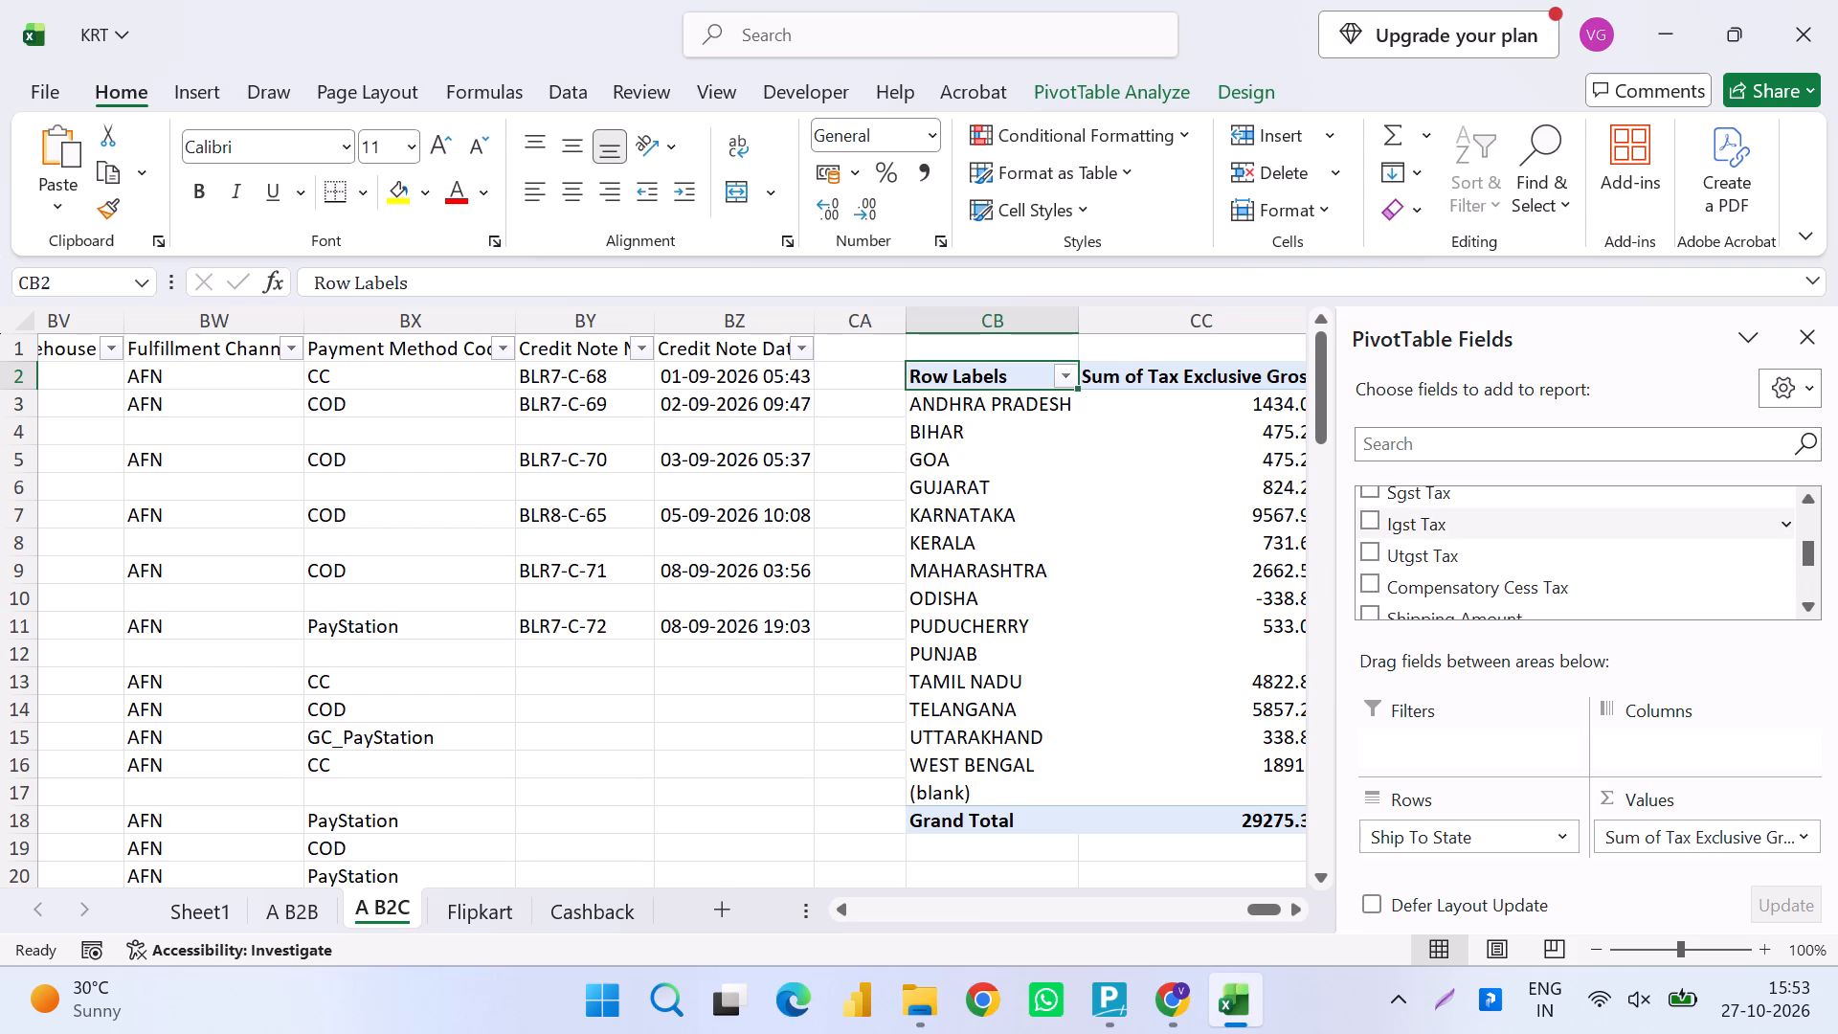
pyautogui.click(1371, 526)
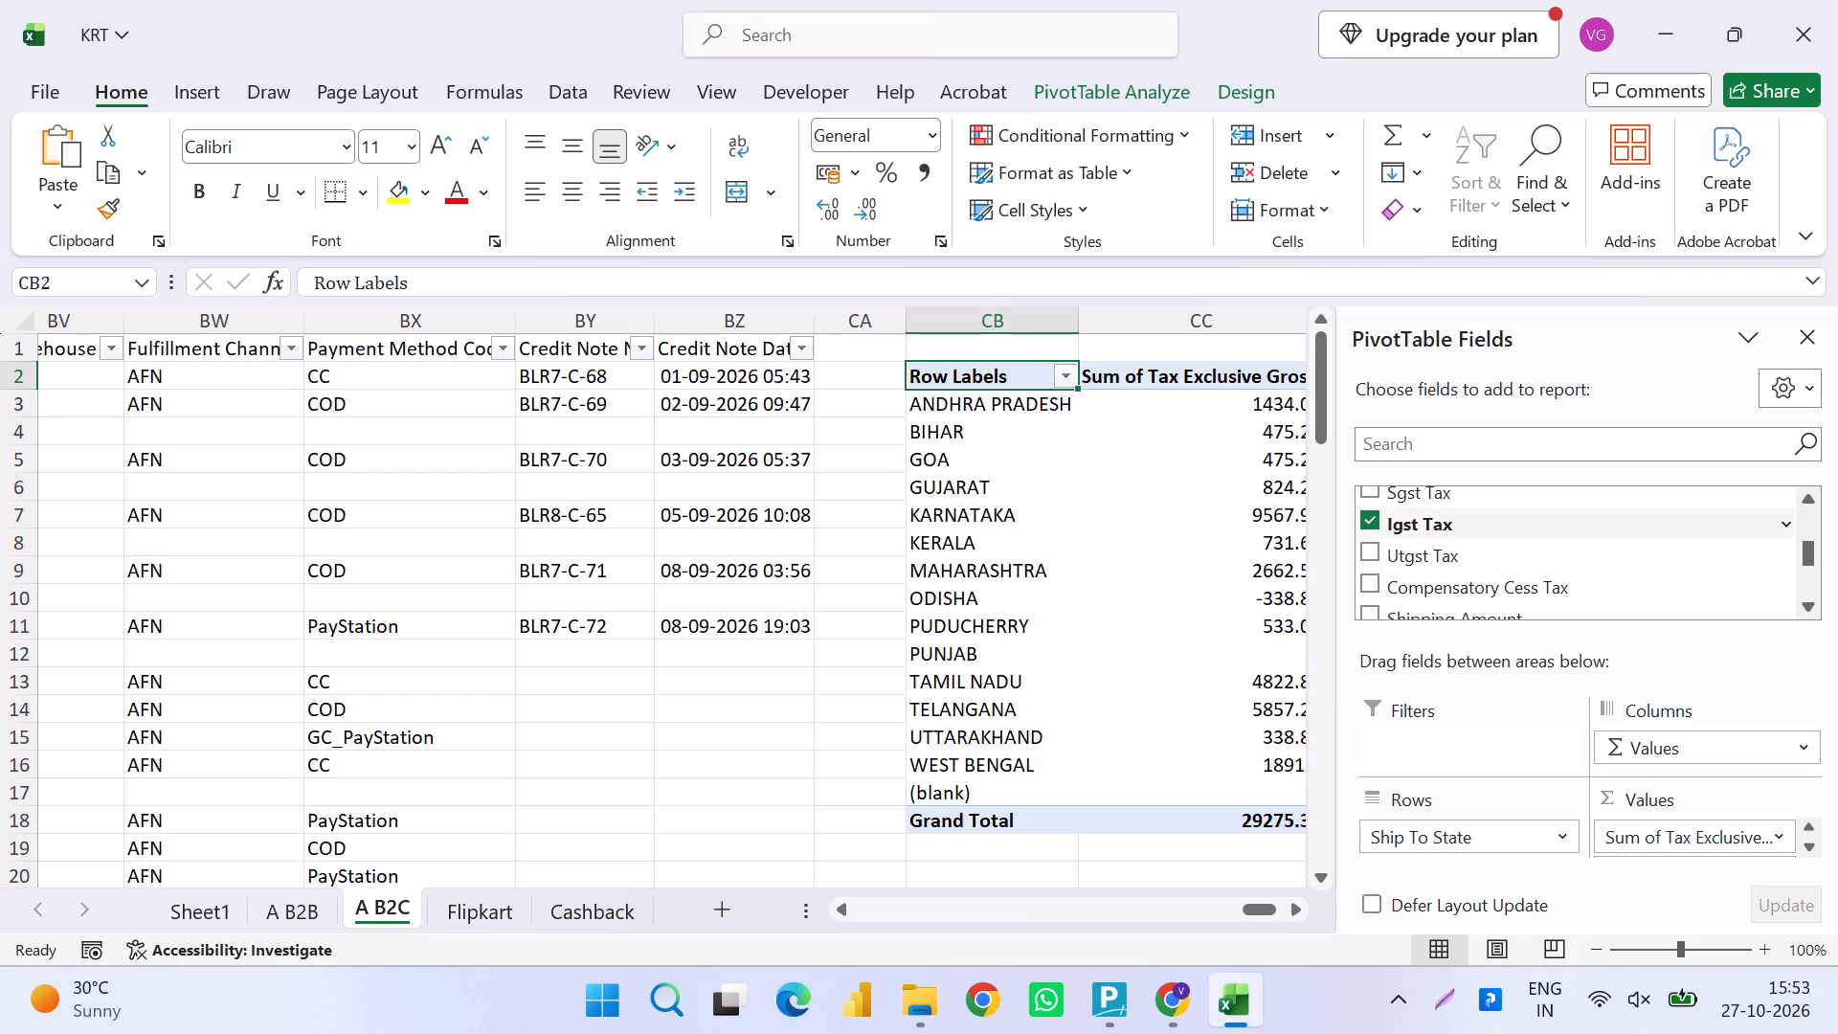
pyautogui.click(1802, 522)
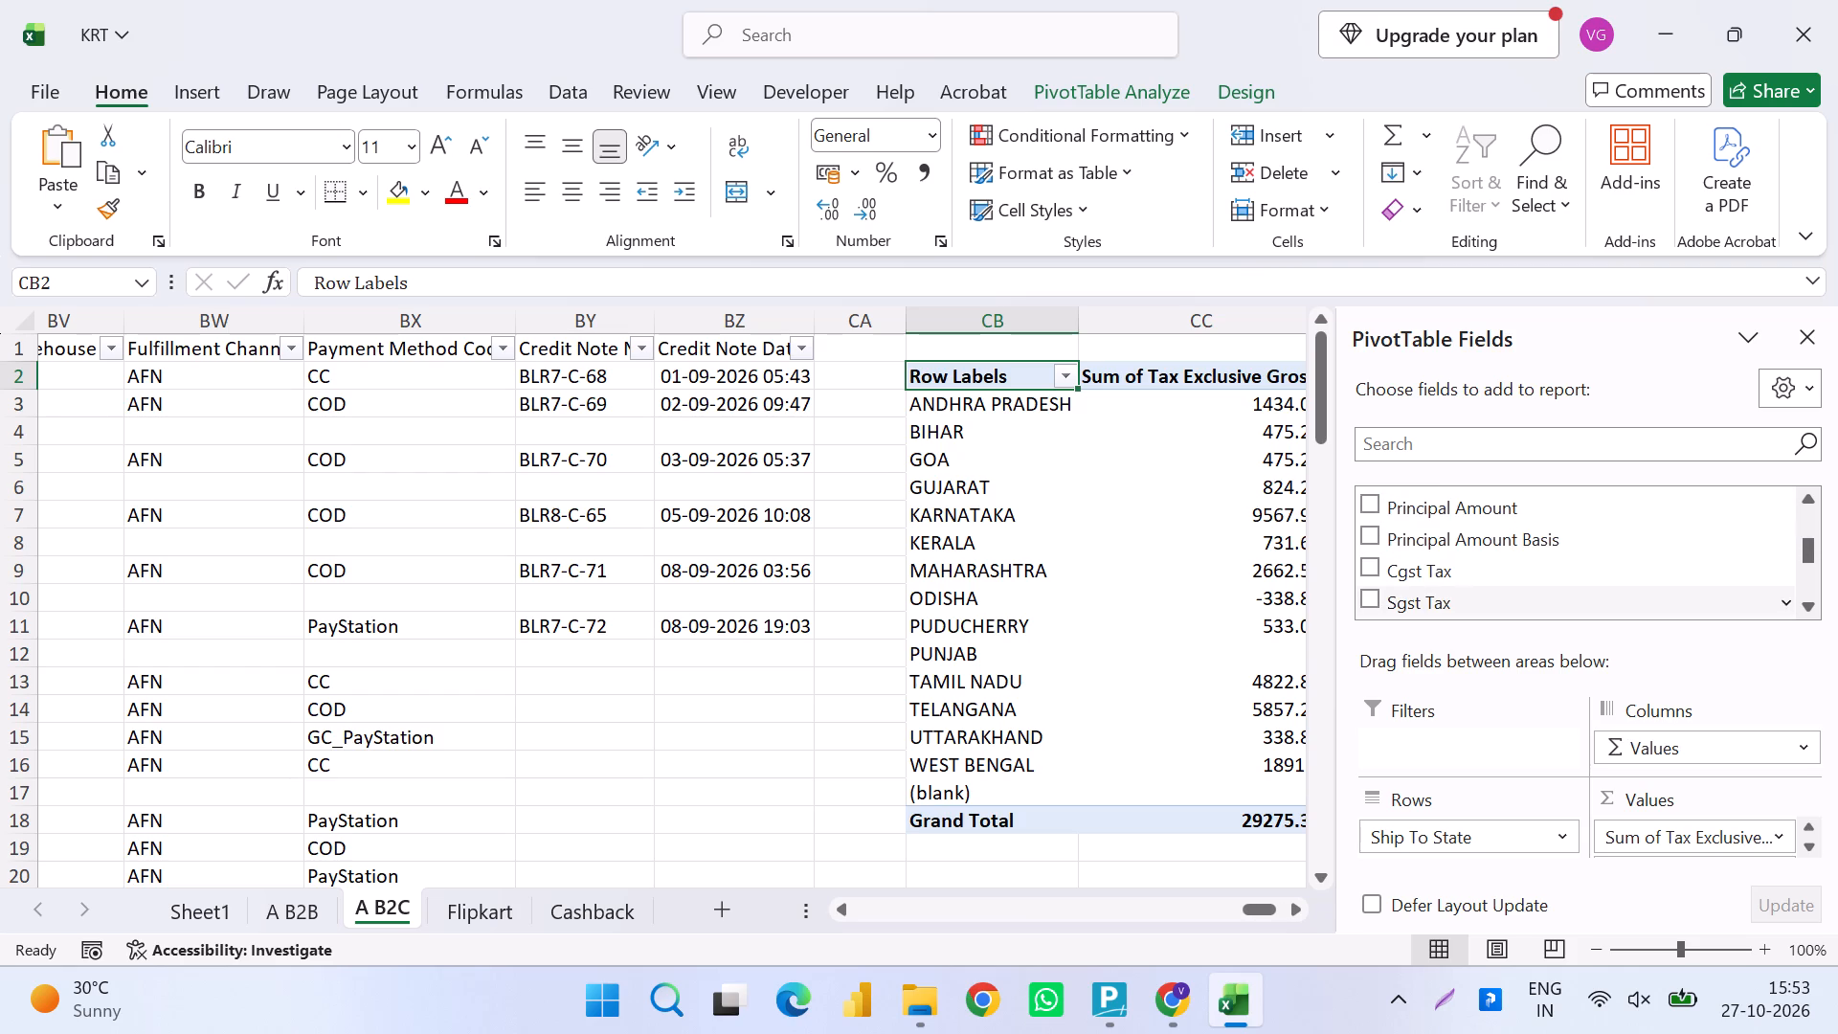
pyautogui.click(1375, 562)
pyautogui.click(1363, 592)
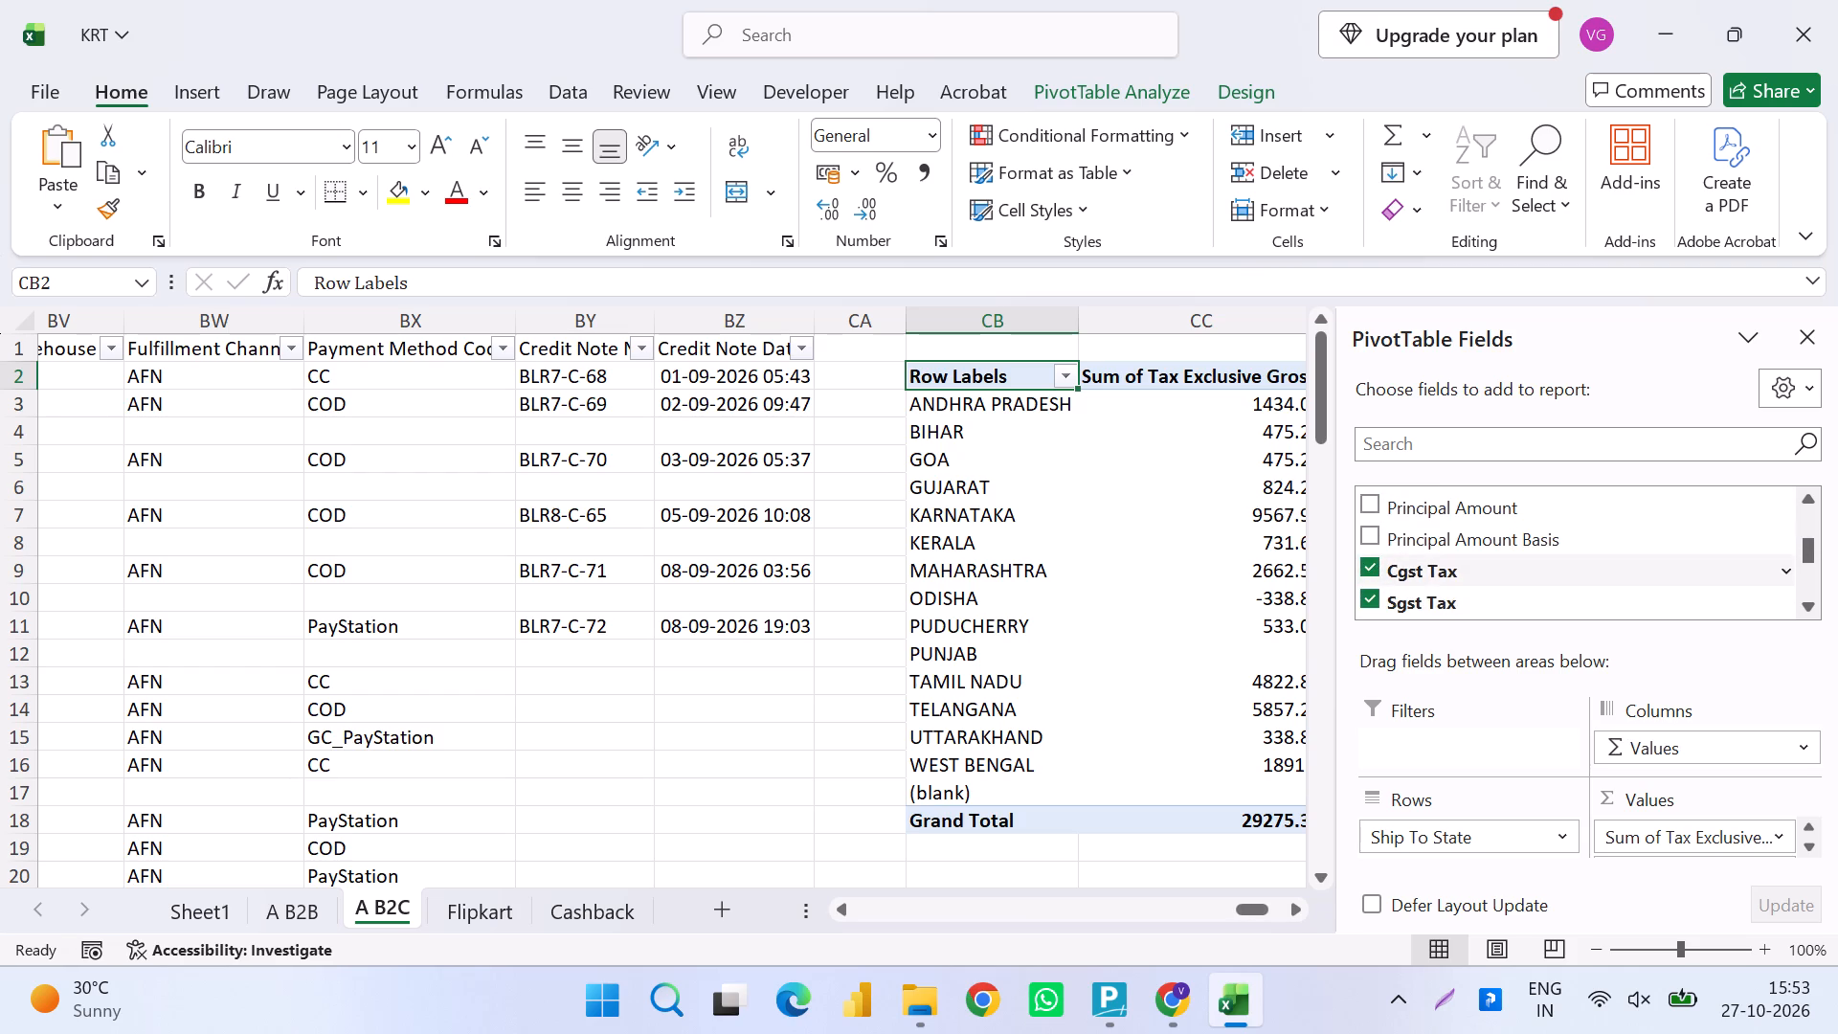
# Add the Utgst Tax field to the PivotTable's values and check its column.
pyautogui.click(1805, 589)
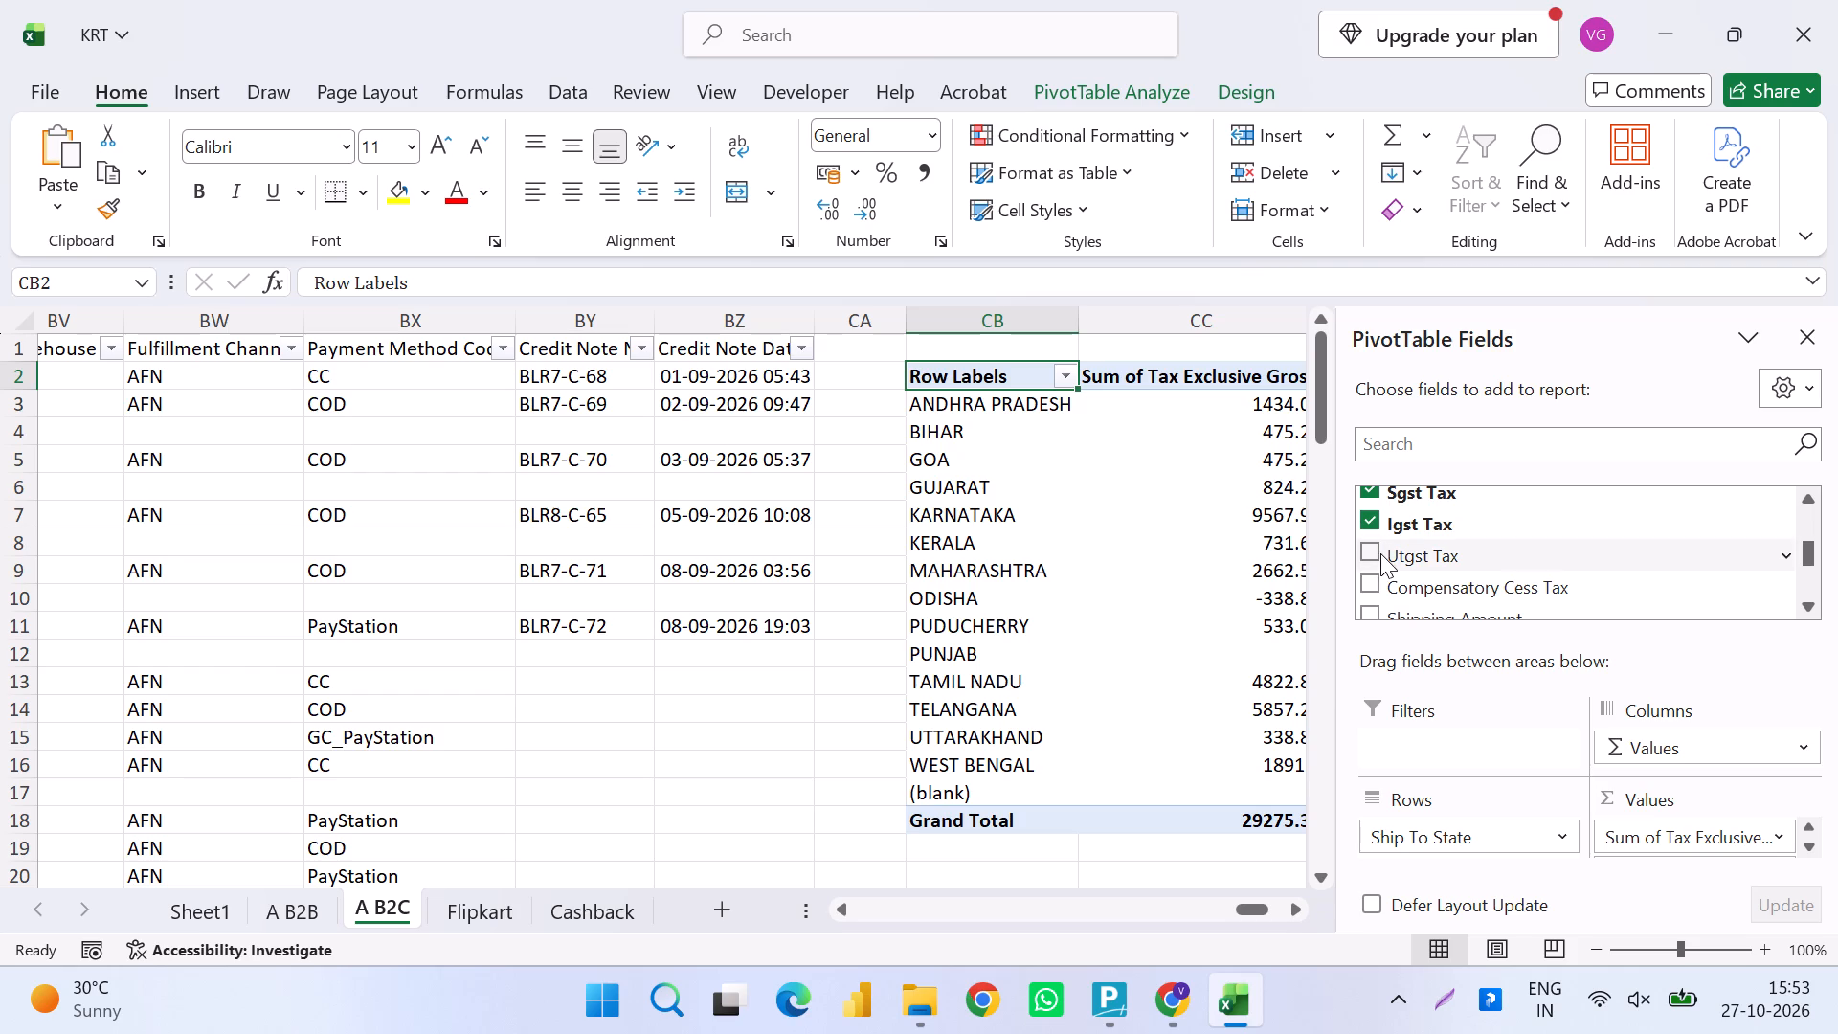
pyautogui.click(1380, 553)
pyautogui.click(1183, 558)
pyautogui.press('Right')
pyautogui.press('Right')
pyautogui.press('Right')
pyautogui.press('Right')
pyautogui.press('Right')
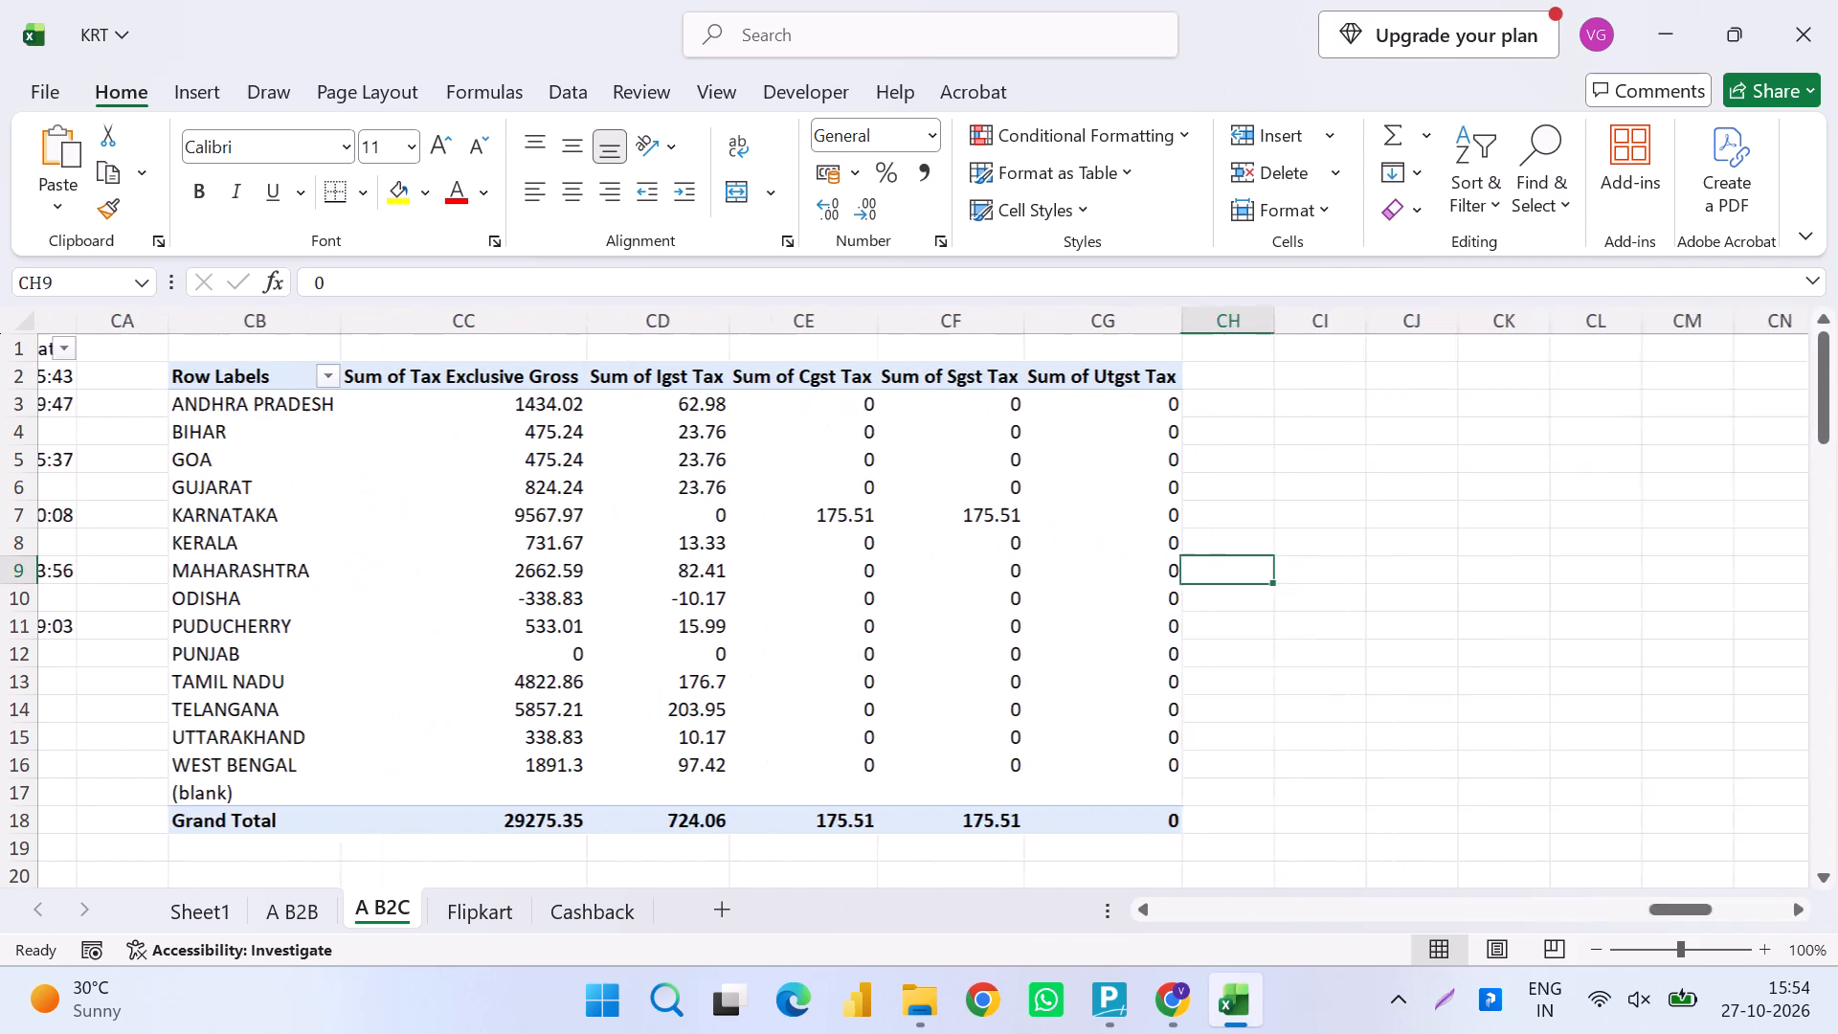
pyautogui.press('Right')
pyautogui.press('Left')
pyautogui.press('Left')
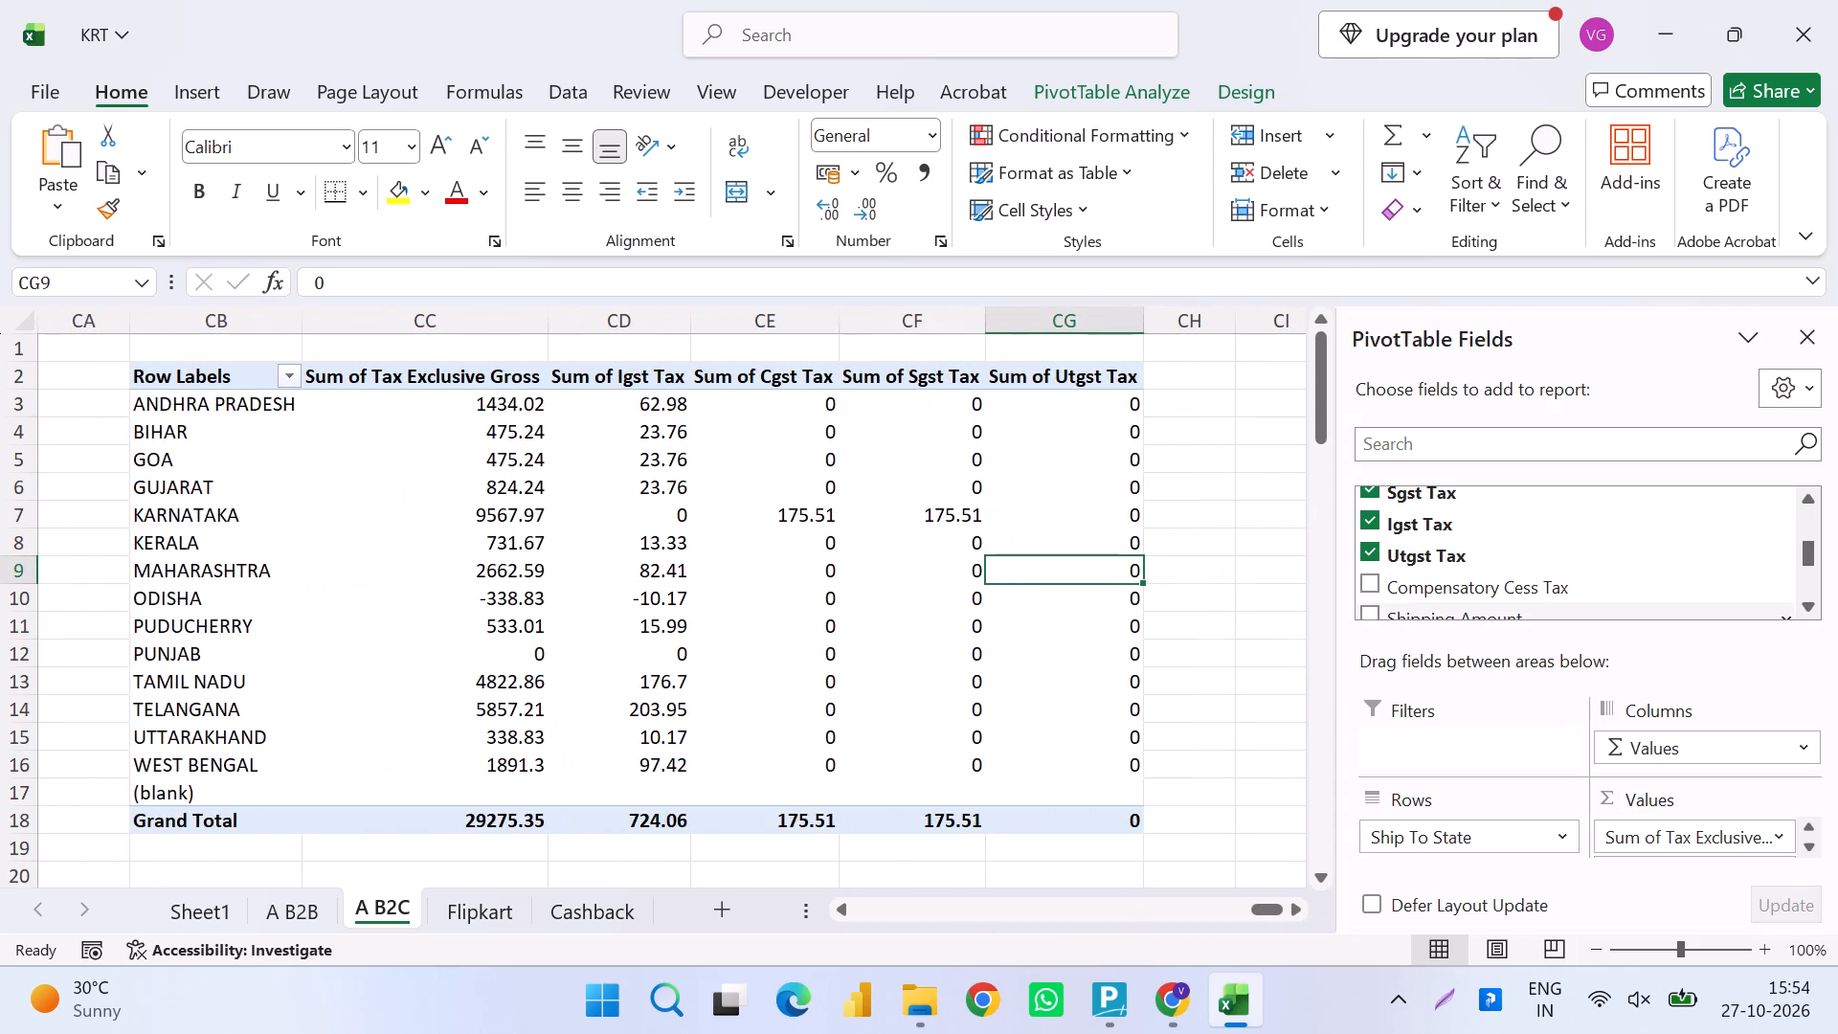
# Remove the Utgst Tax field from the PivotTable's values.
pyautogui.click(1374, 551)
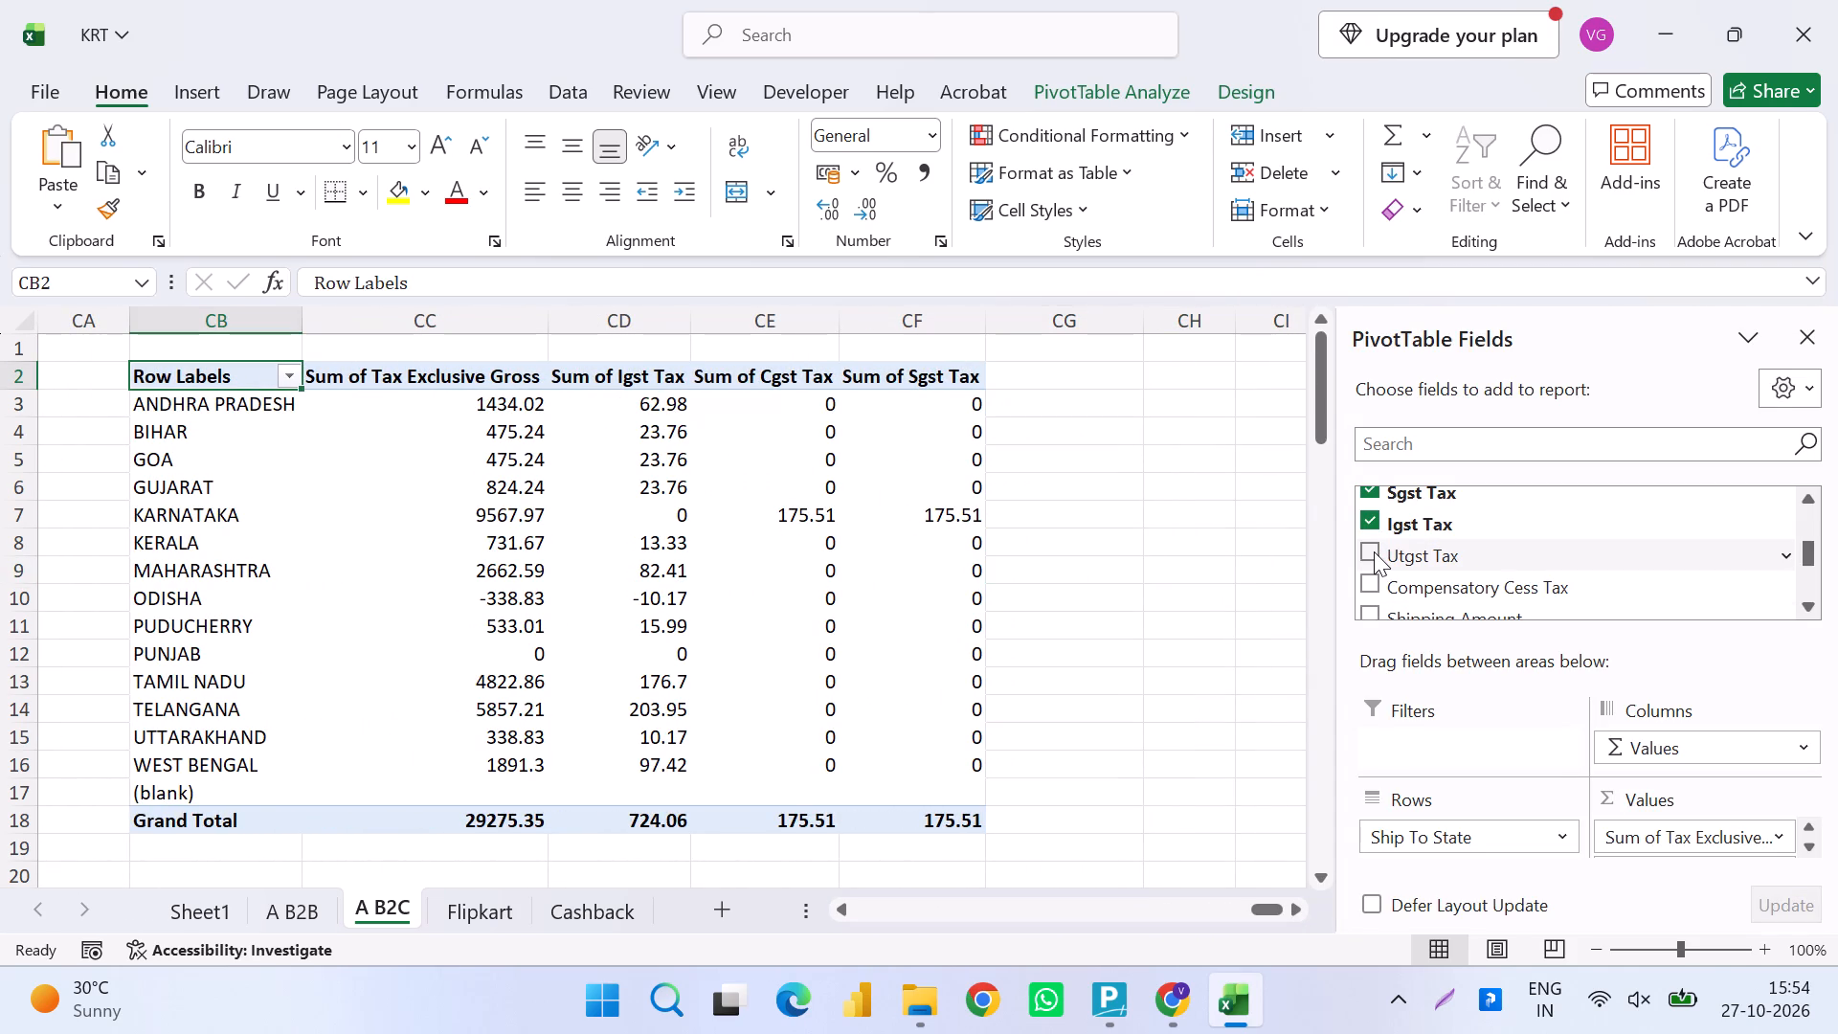
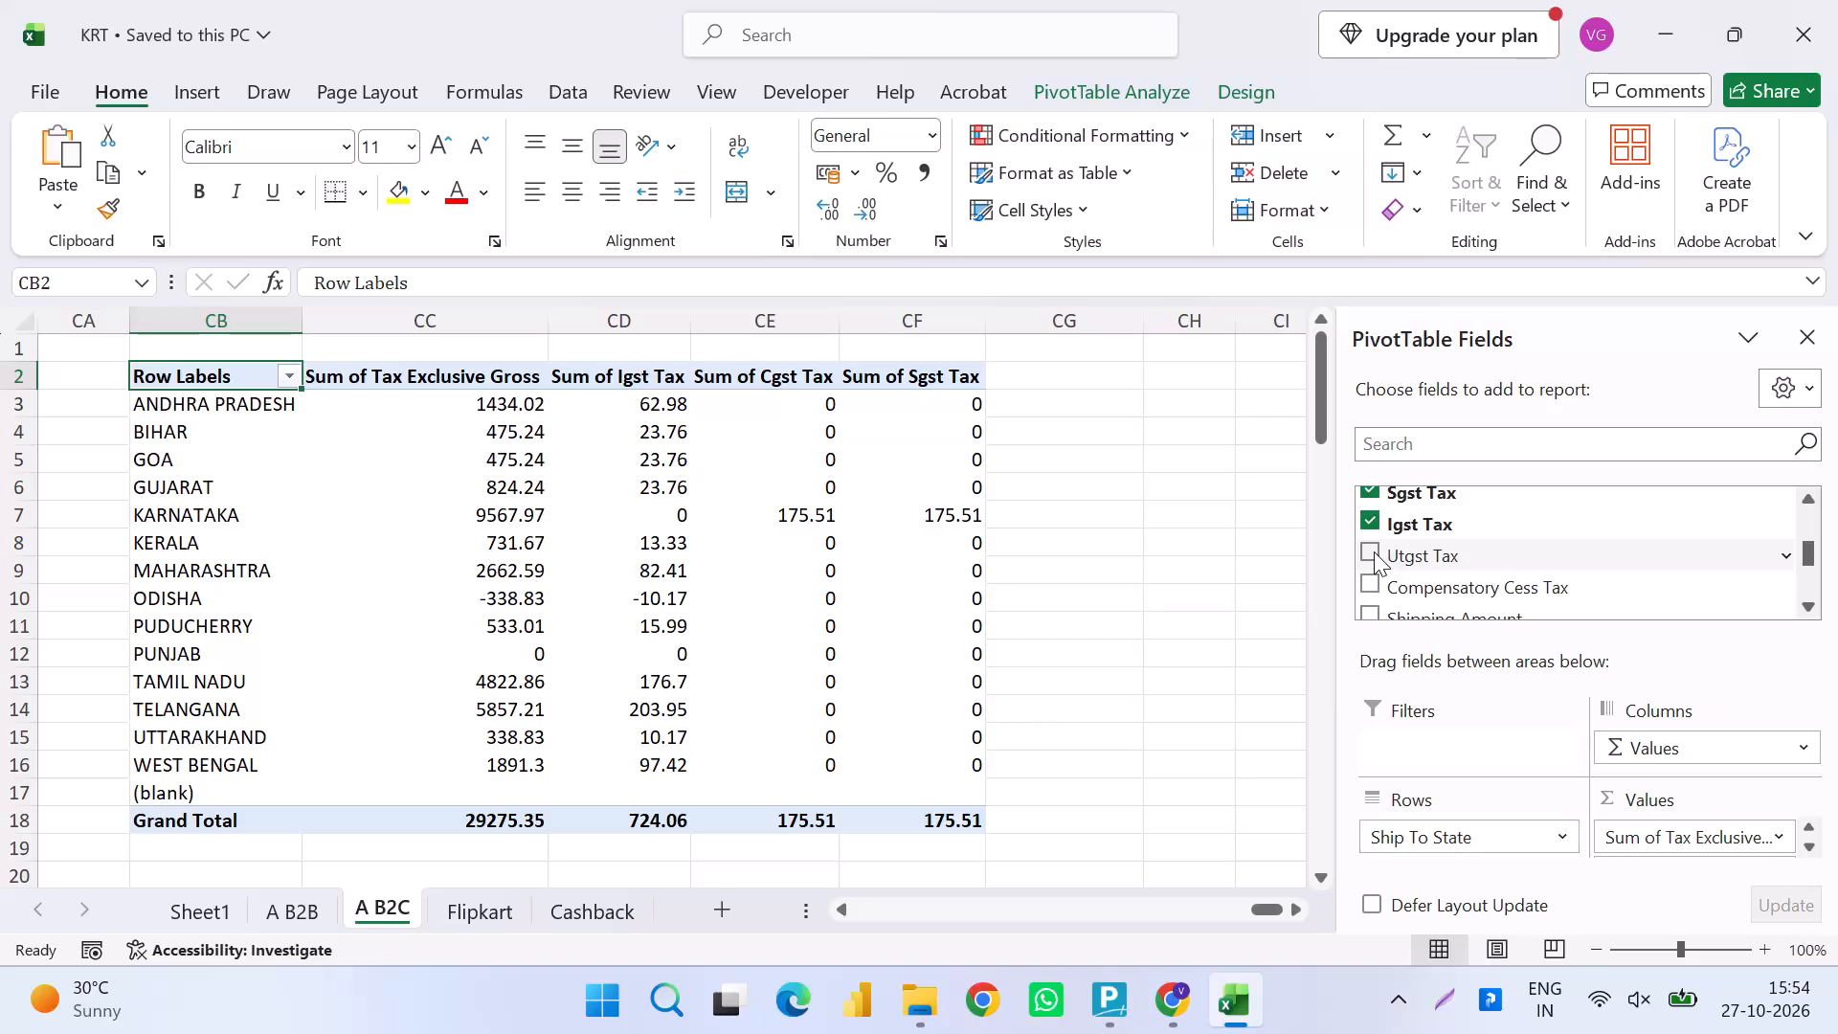
# Leave the finished B2C PivotTable and open the Flipkart sheet.
pyautogui.press('Left')
pyautogui.press('Left')
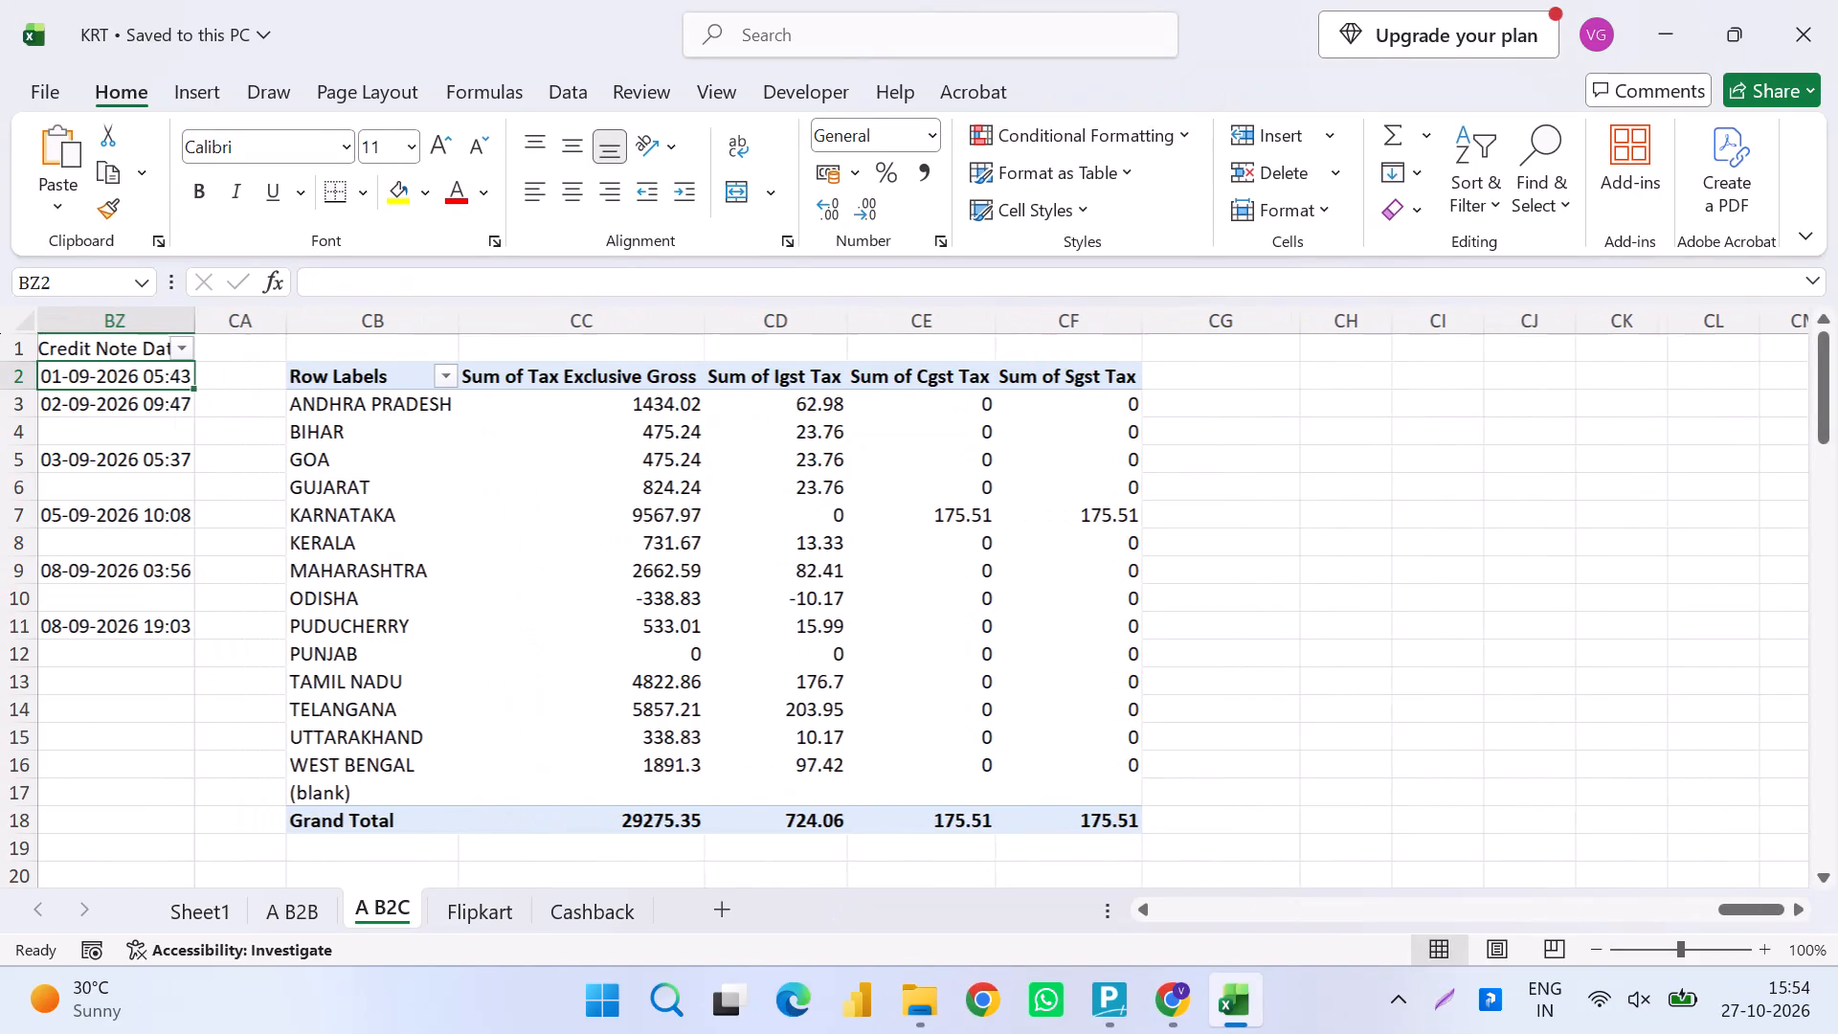
pyautogui.click(535, 967)
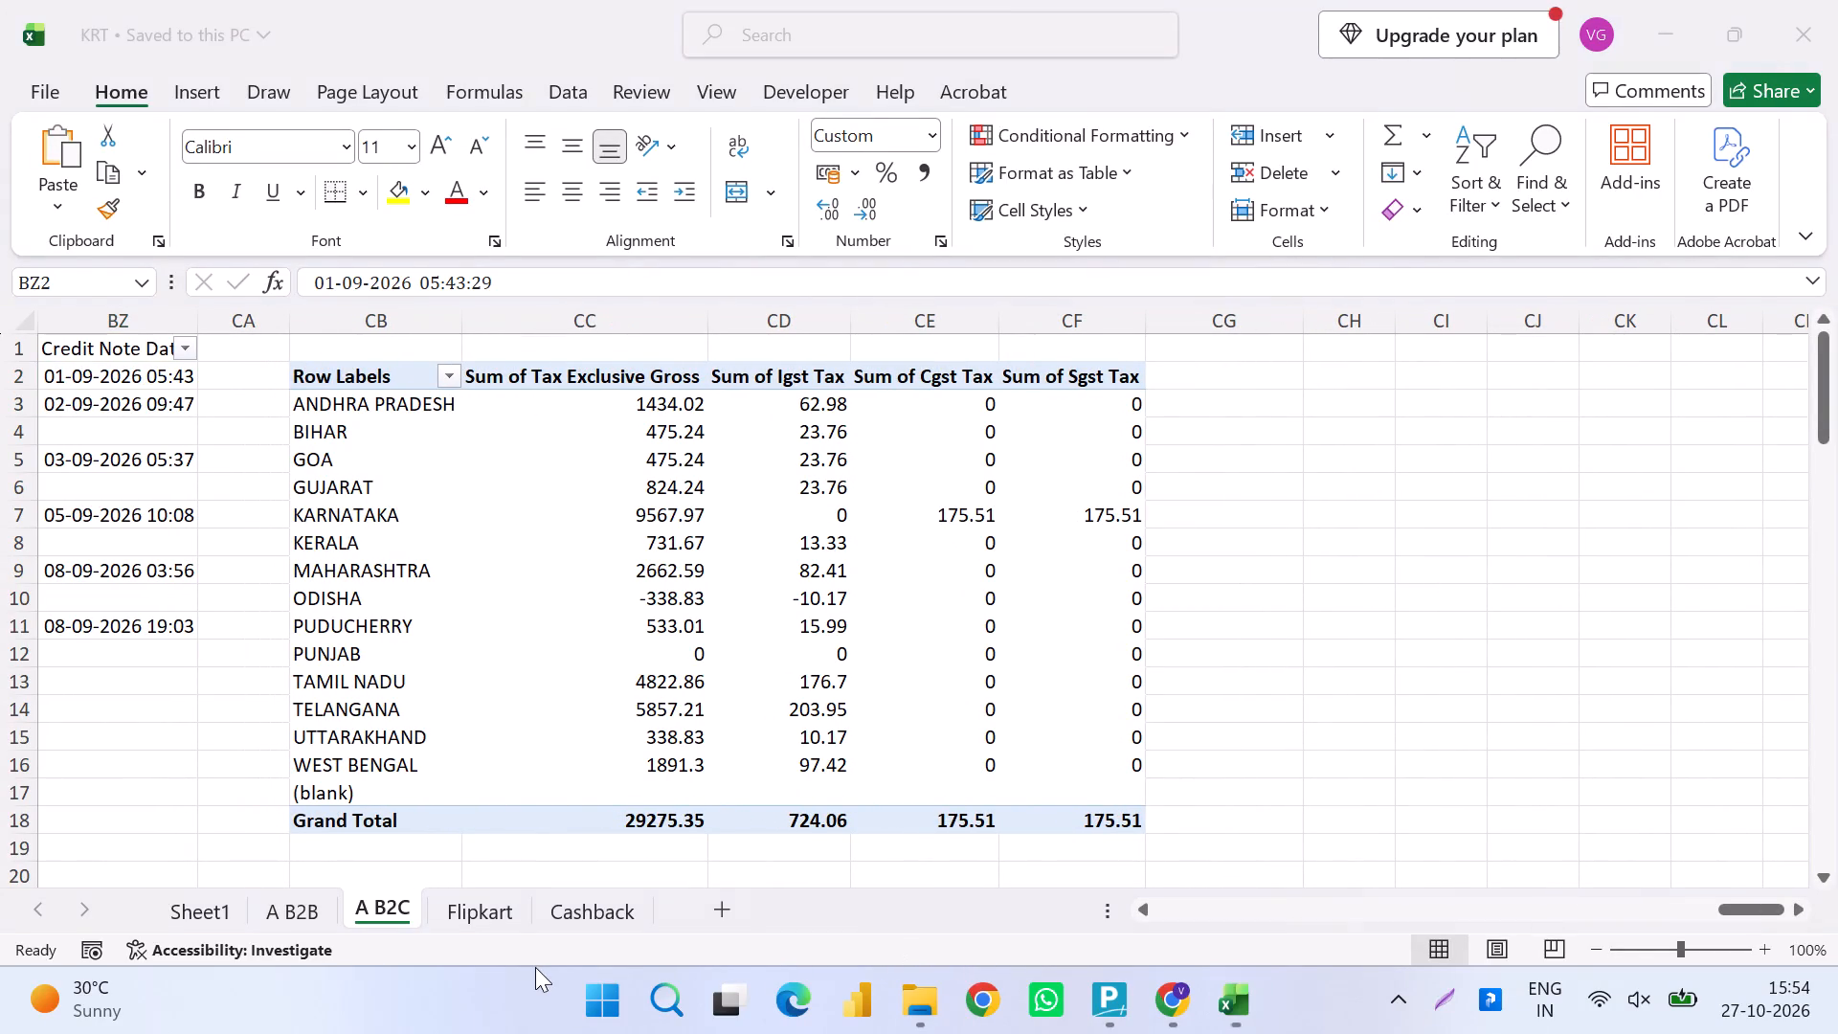
pyautogui.click(503, 908)
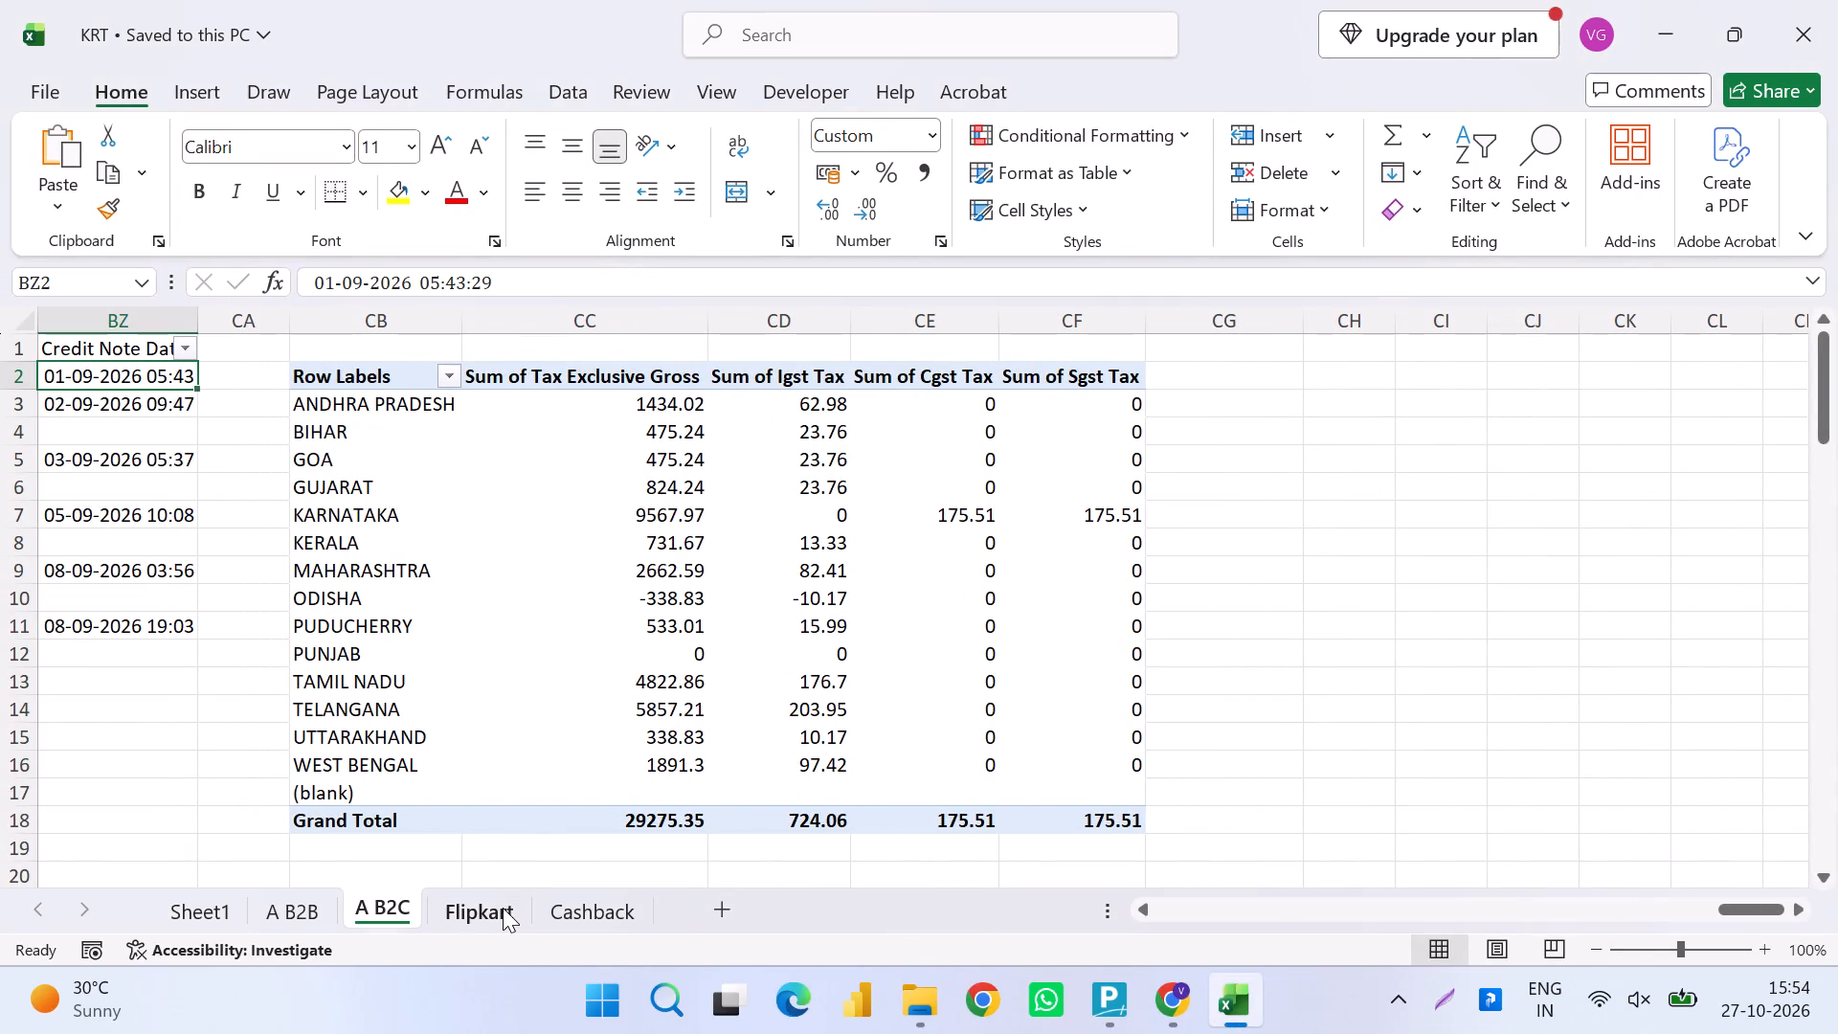
pyautogui.click(503, 908)
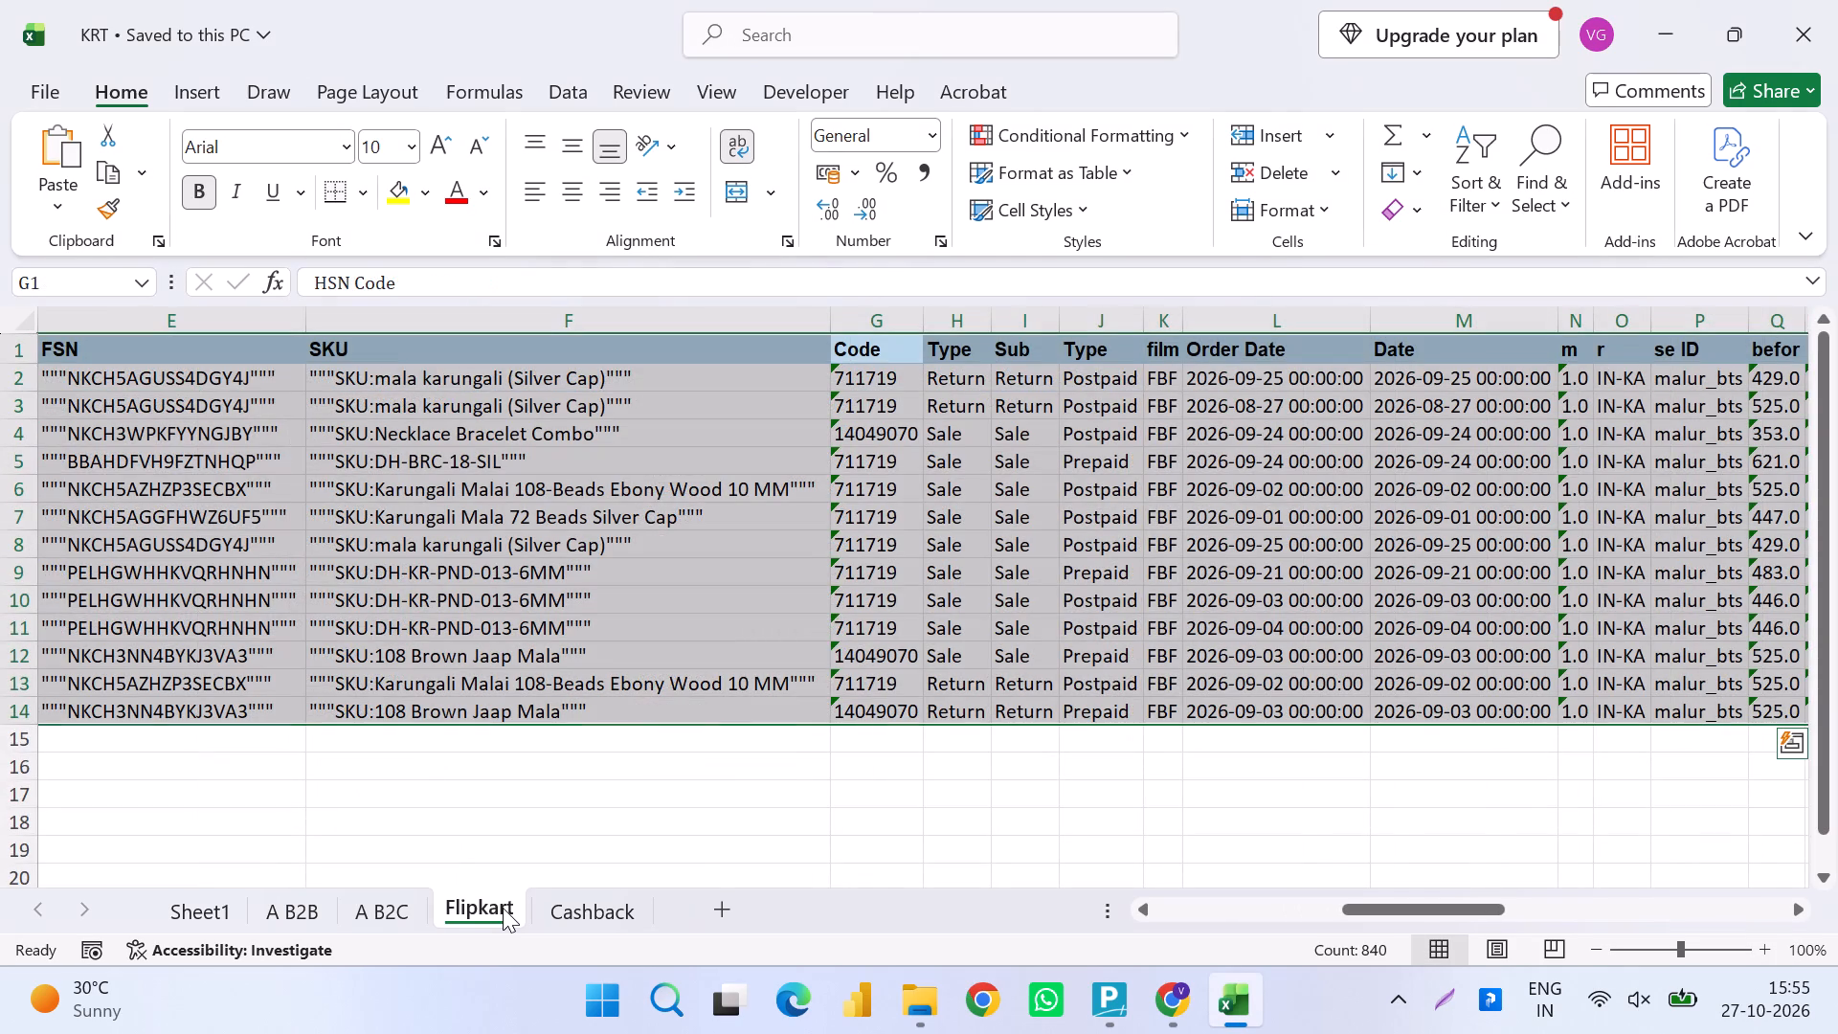
# Insert a PivotTable from the Flipkart data range A1:BH14, placed on the existing Flipkart sheet at cell BJ1.
pyautogui.hotkey('ctrl', 'Left')
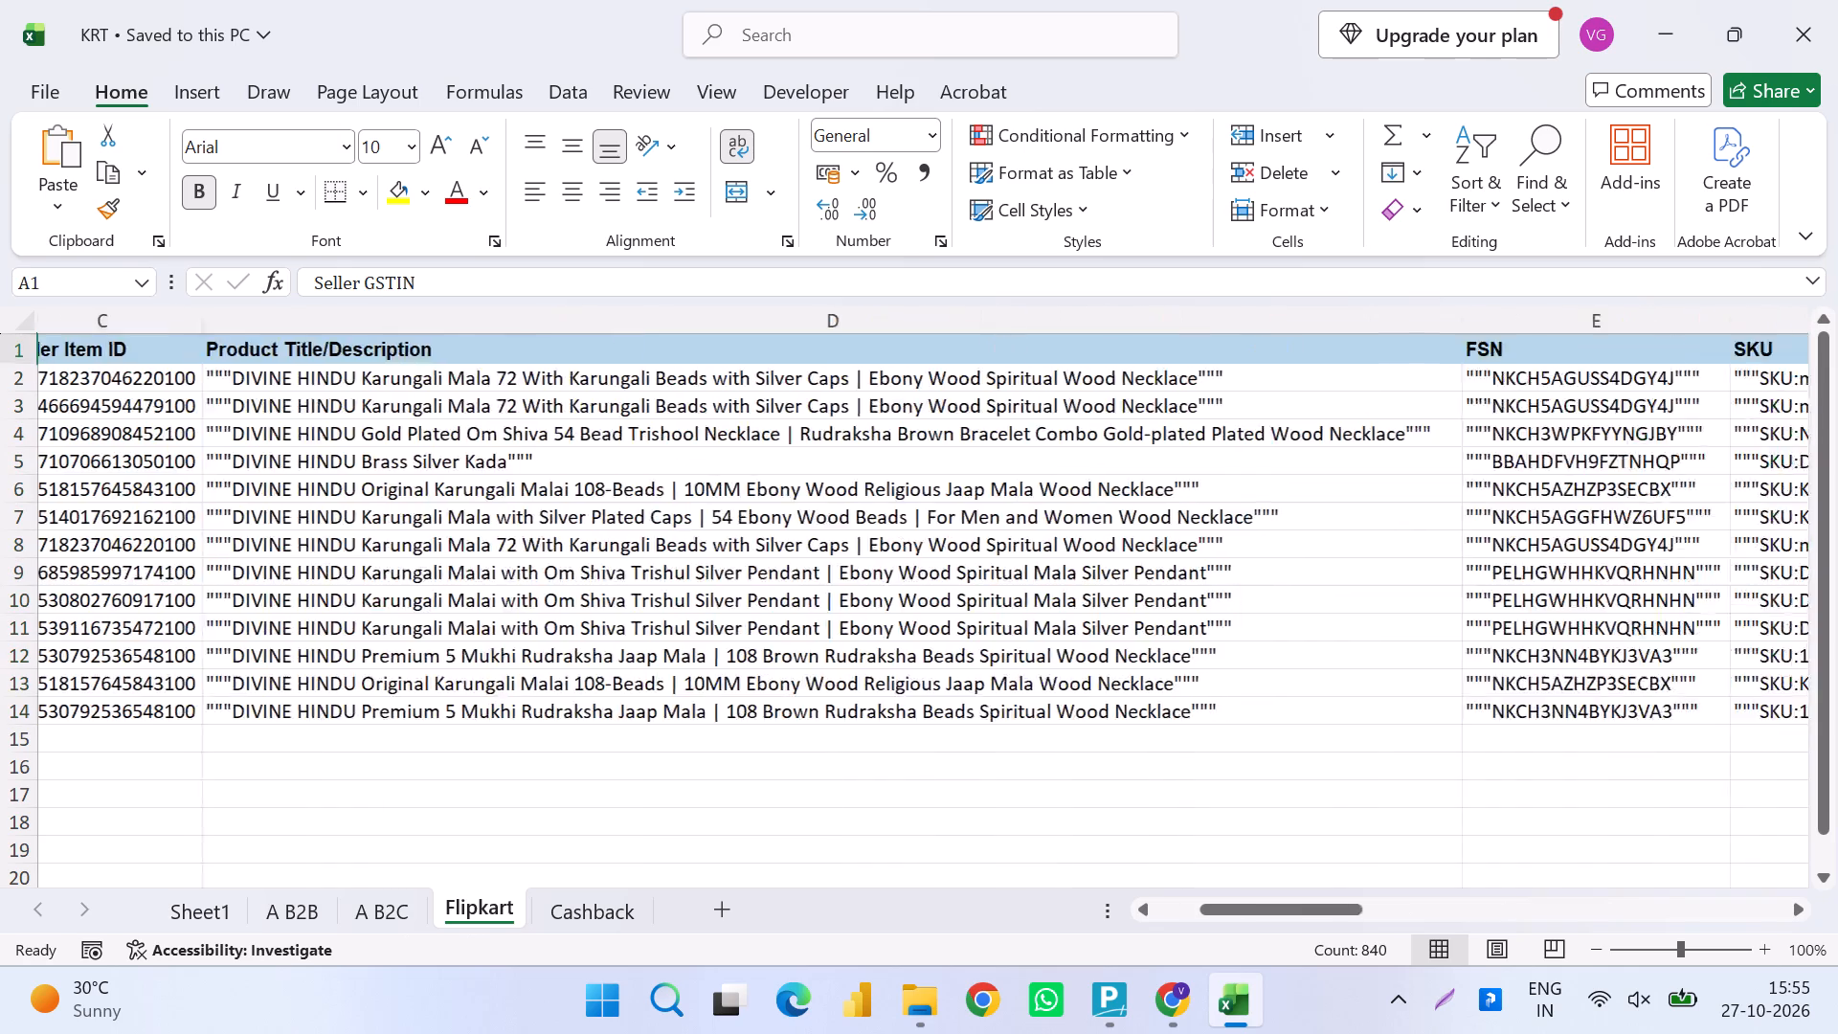
pyautogui.hotkey('ctrl', 'Left')
pyautogui.hotkey('ctrl', 'Left')
pyautogui.hotkey('ctrl', 'shift', 'Right')
pyautogui.hotkey('ctrl', 'shift', 'Down')
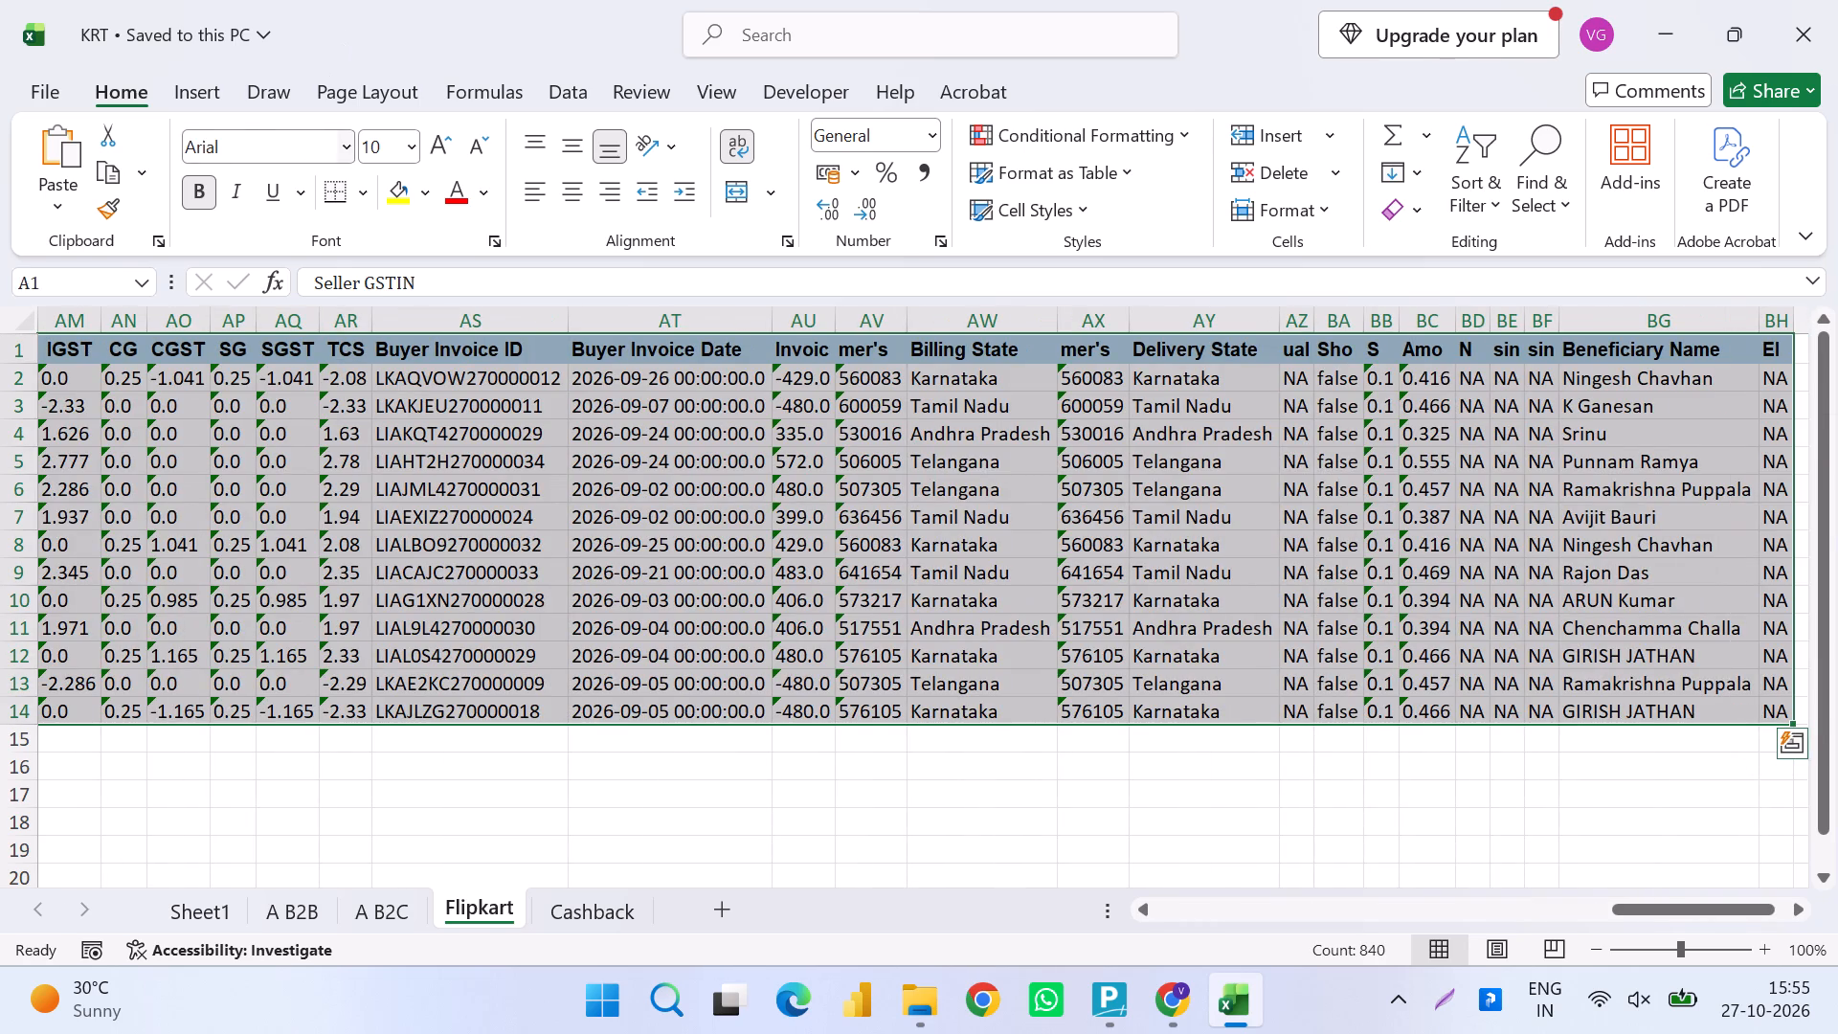
pyautogui.click(193, 91)
pyautogui.click(91, 156)
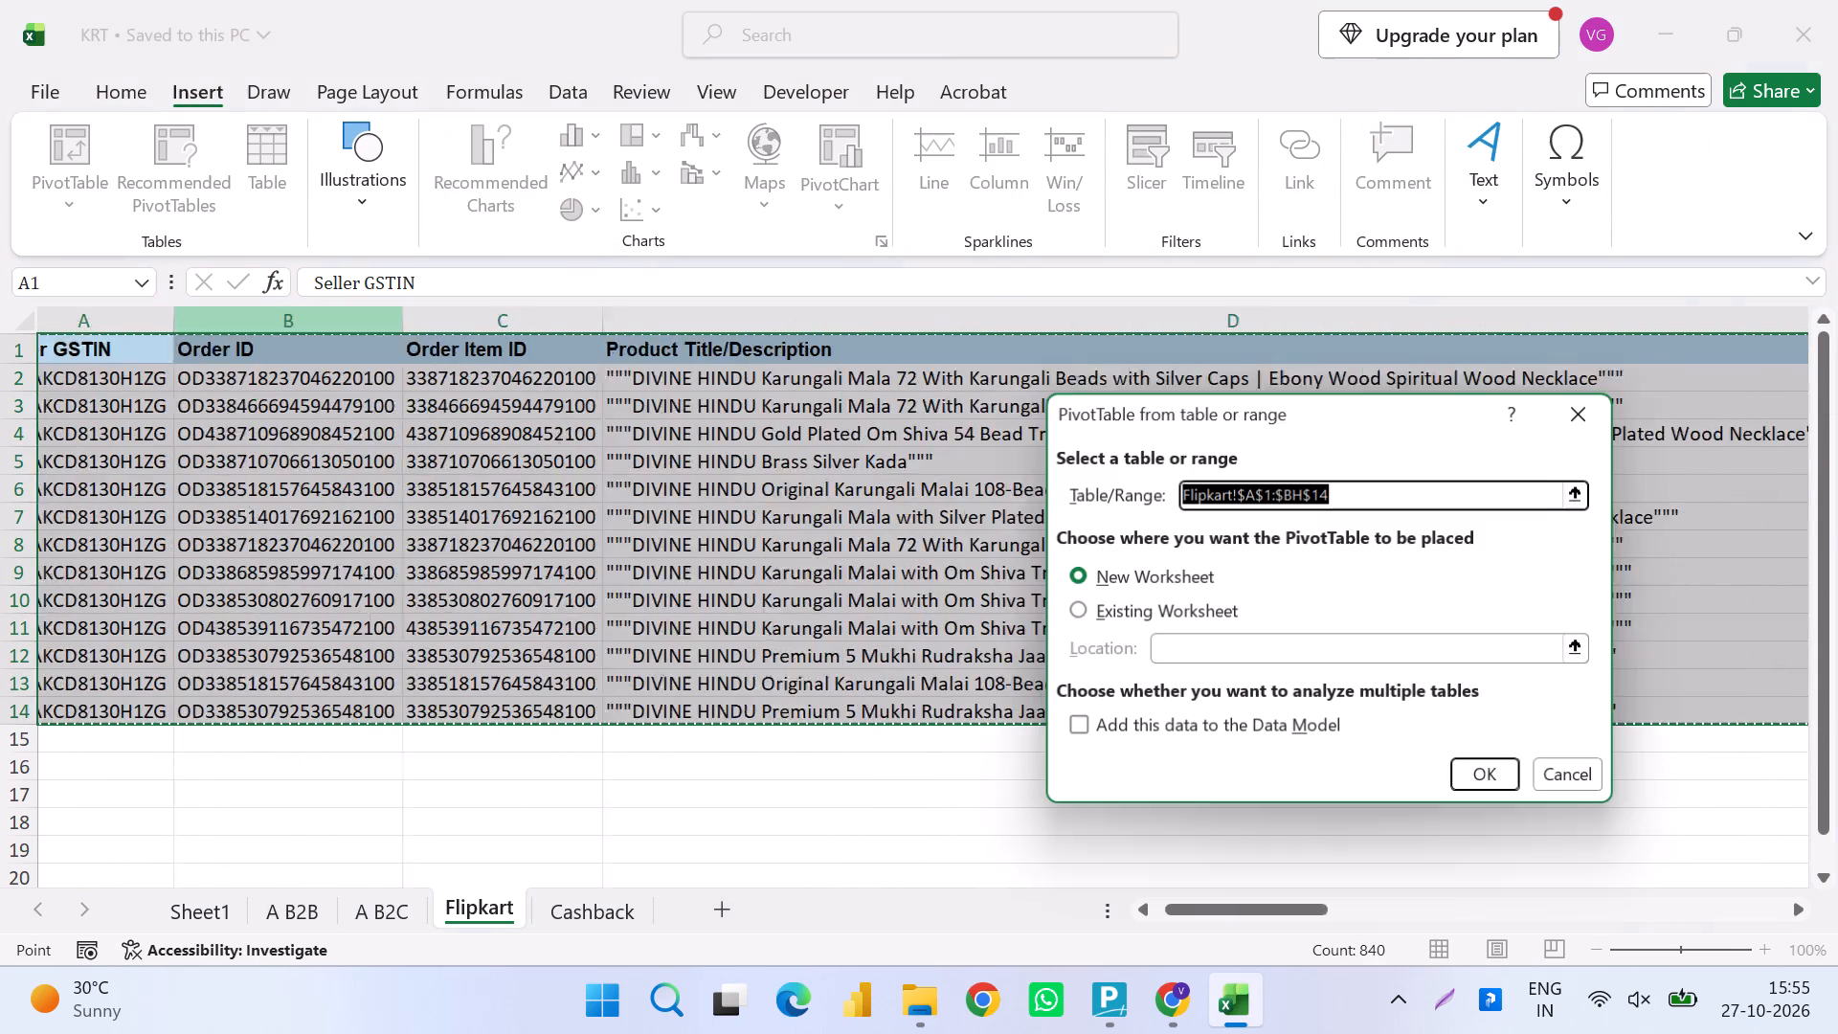
pyautogui.click(1131, 608)
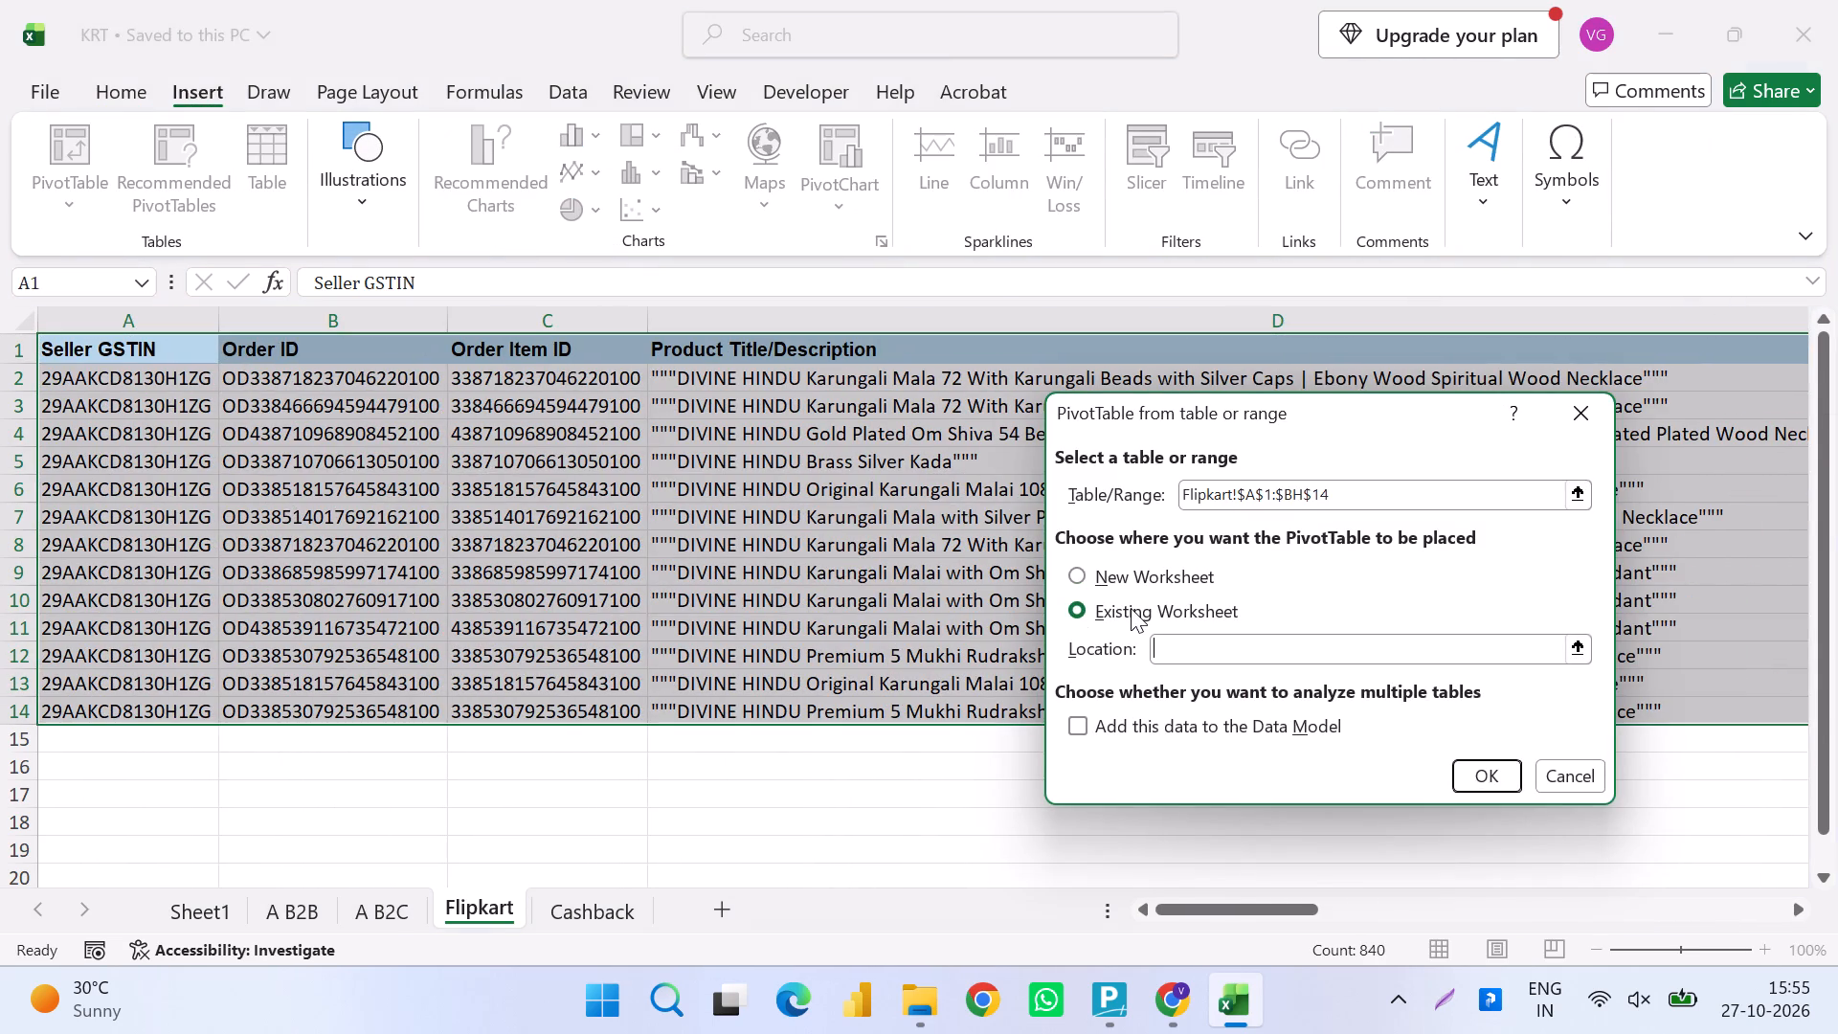
pyautogui.hscroll(-14, 953, 595)
pyautogui.hscroll(2, 953, 595)
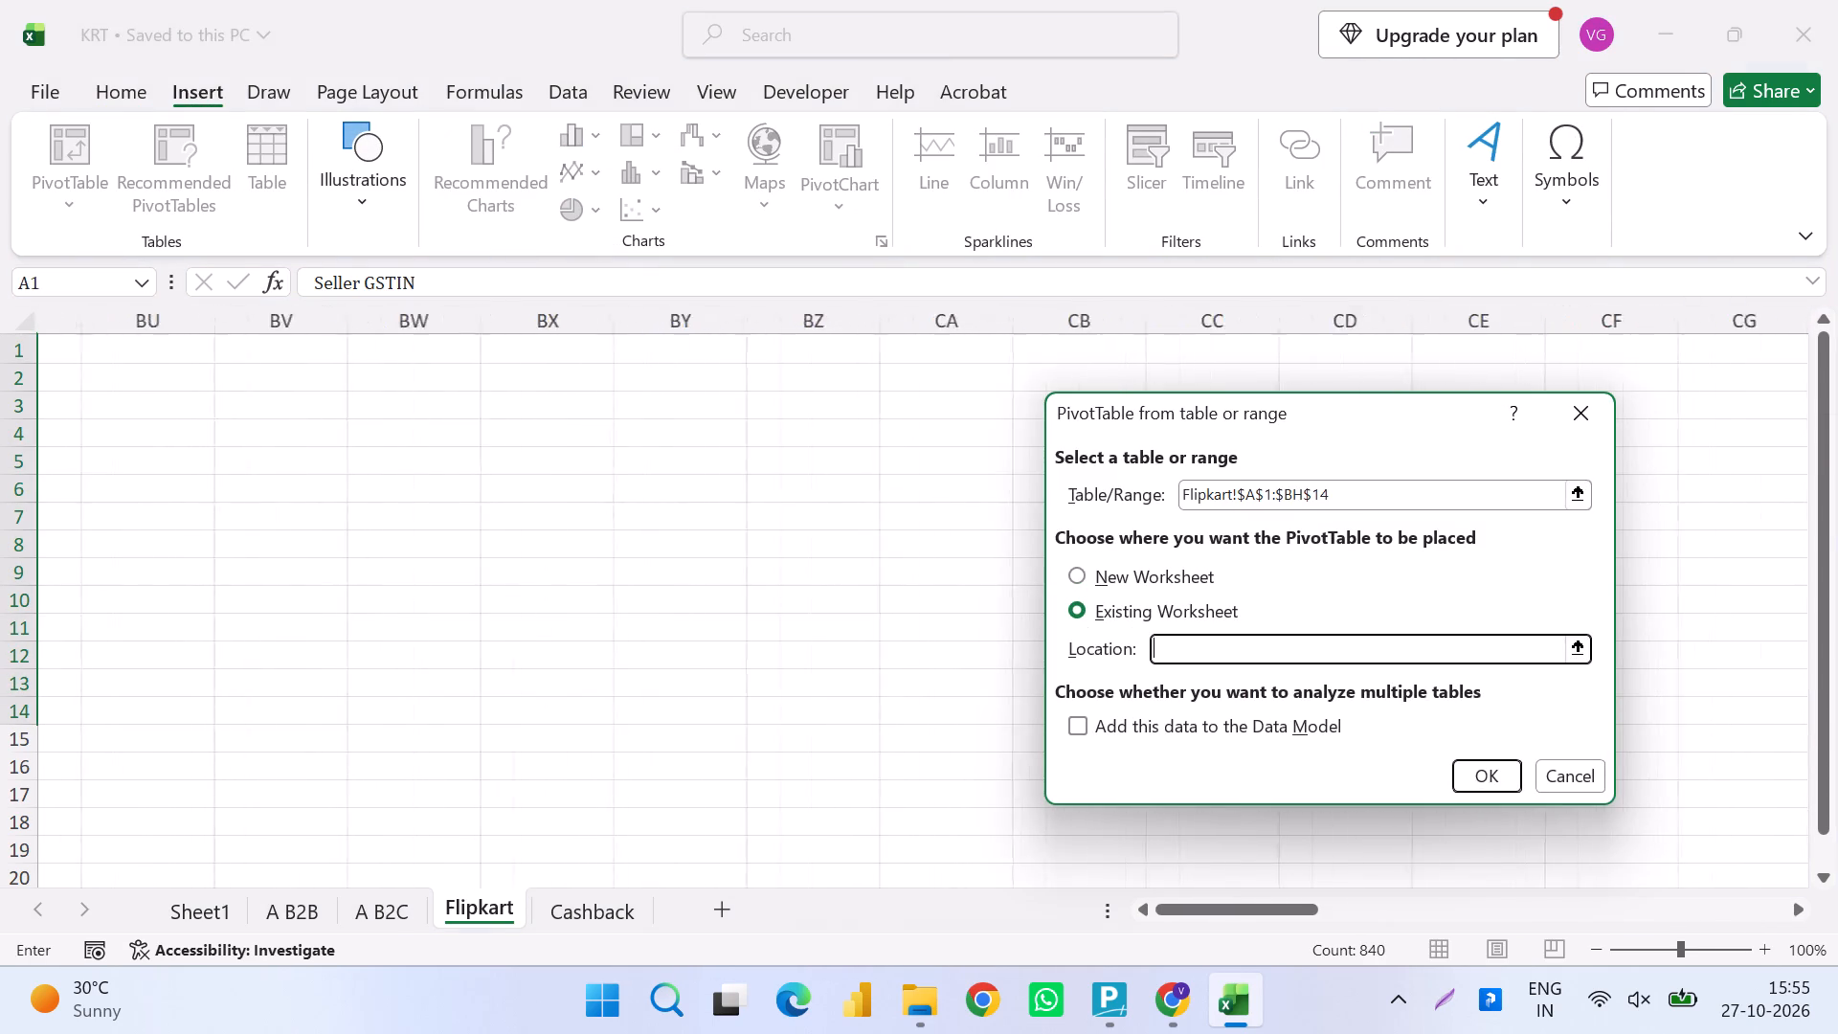
pyautogui.hscroll(6, 953, 595)
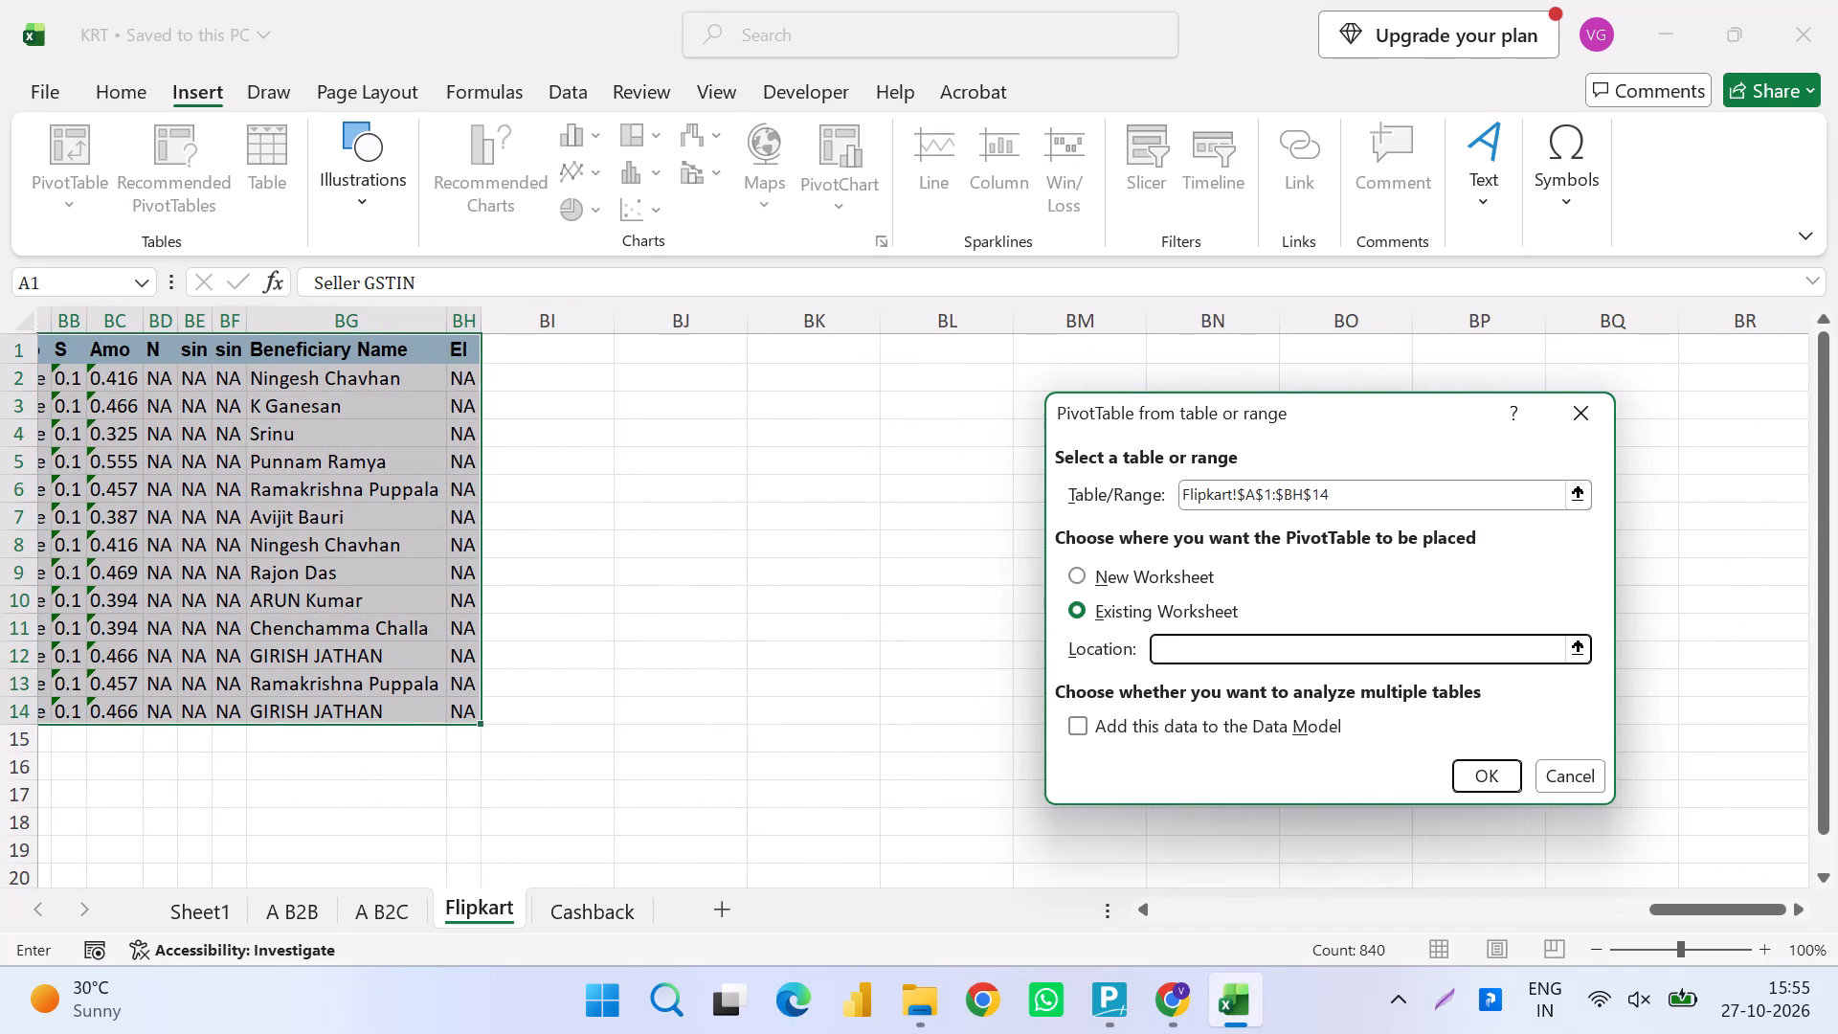
pyautogui.click(698, 371)
pyautogui.press('Up')
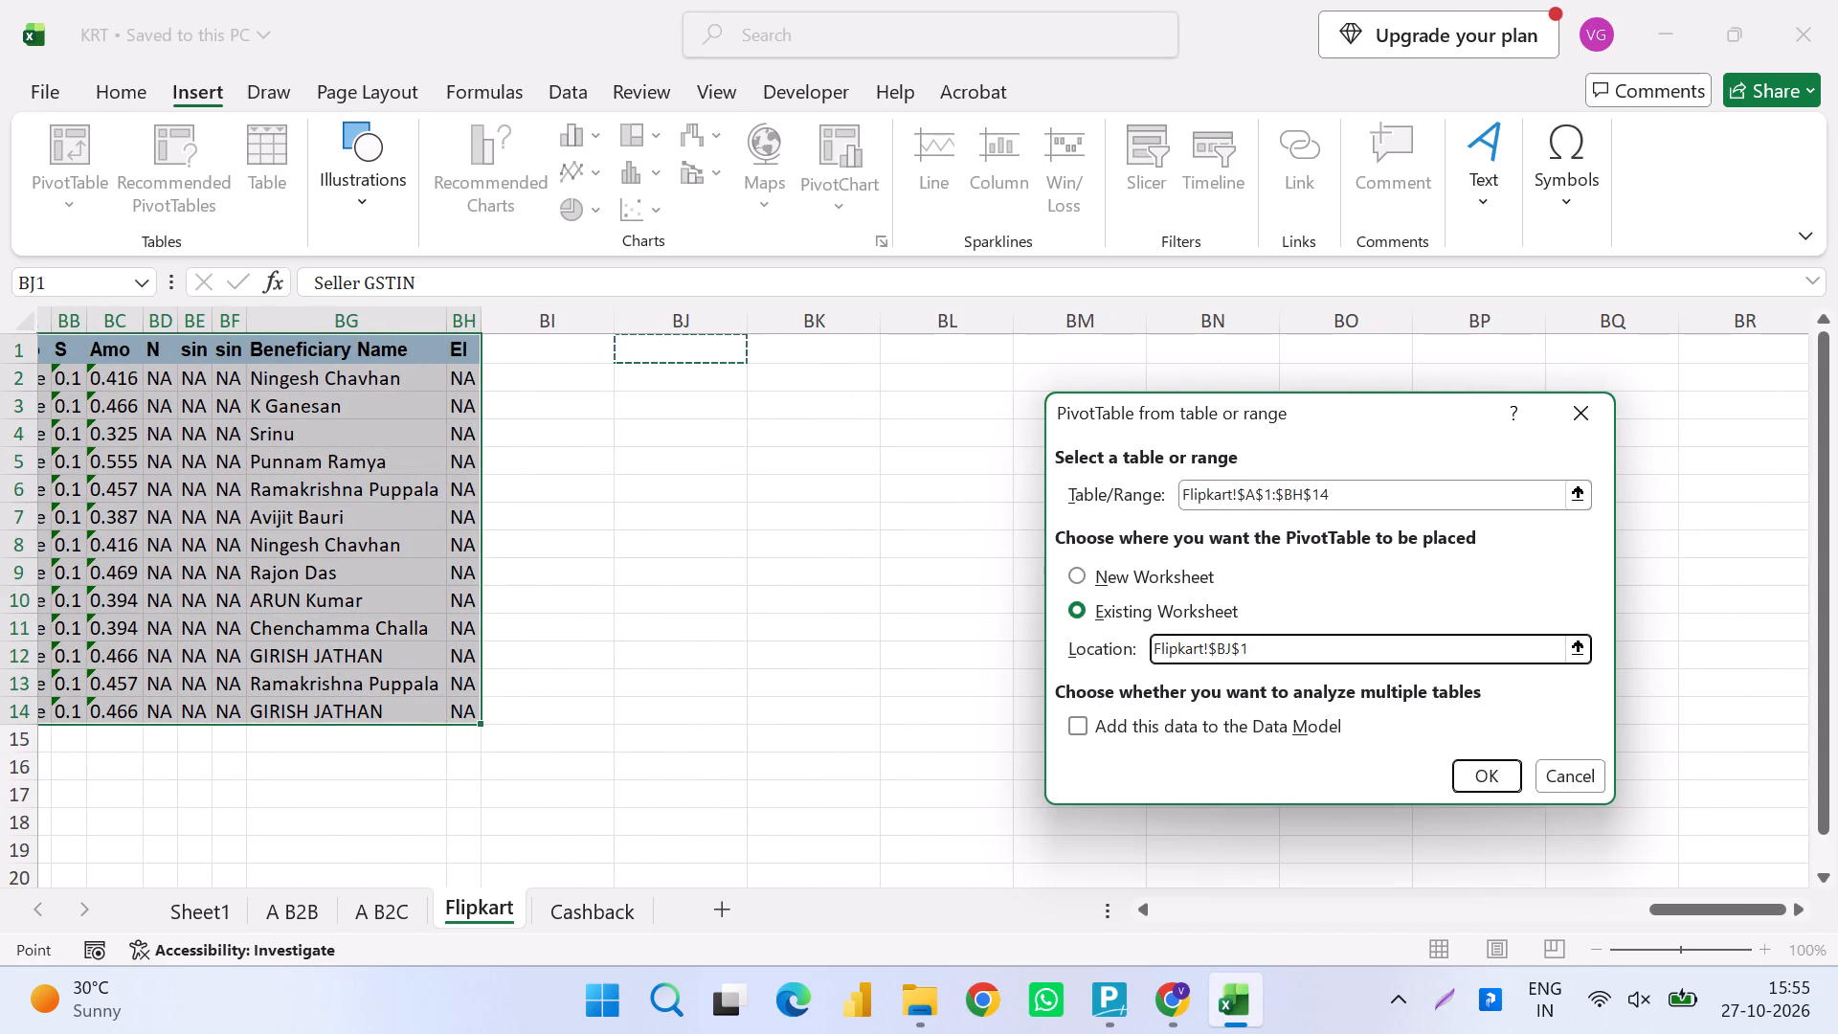
pyautogui.press('Return')
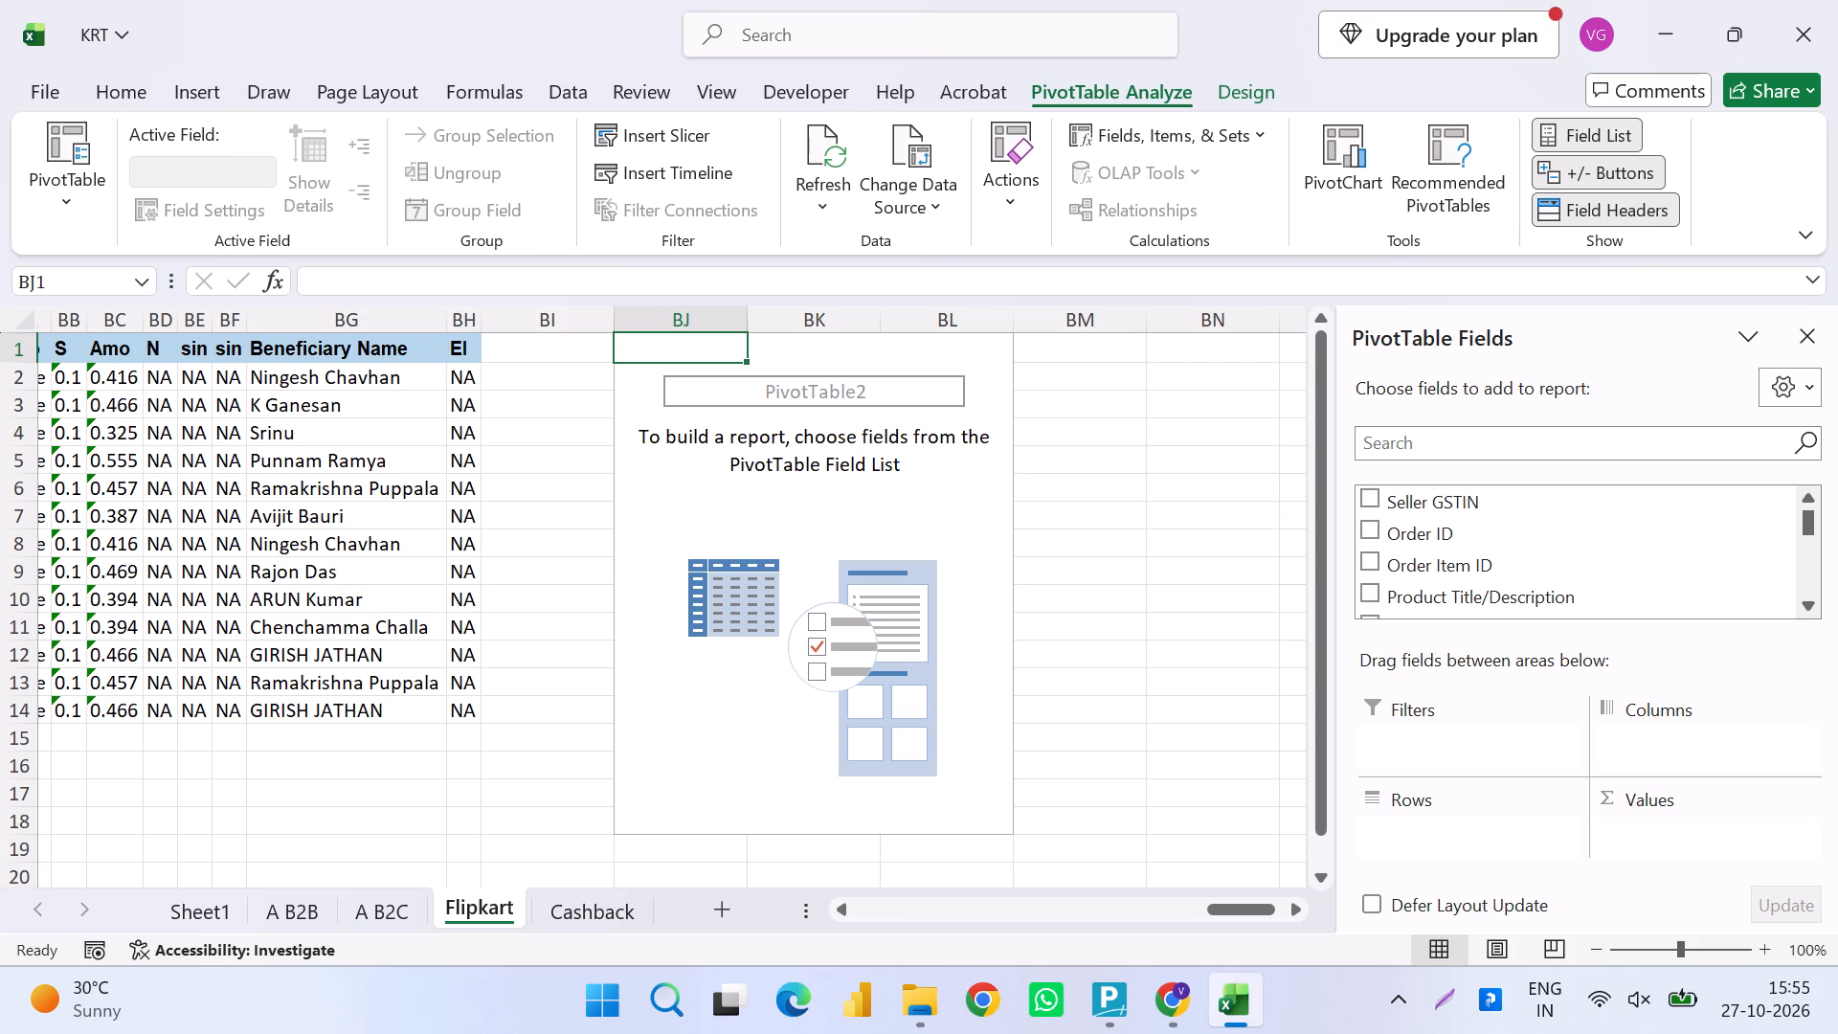
# Look through the Flipkart data's column headers from Seller GSTIN to the discount and seller share columns.
pyautogui.hscroll(5, 233, 300)
pyautogui.hscroll(16, 170, 465)
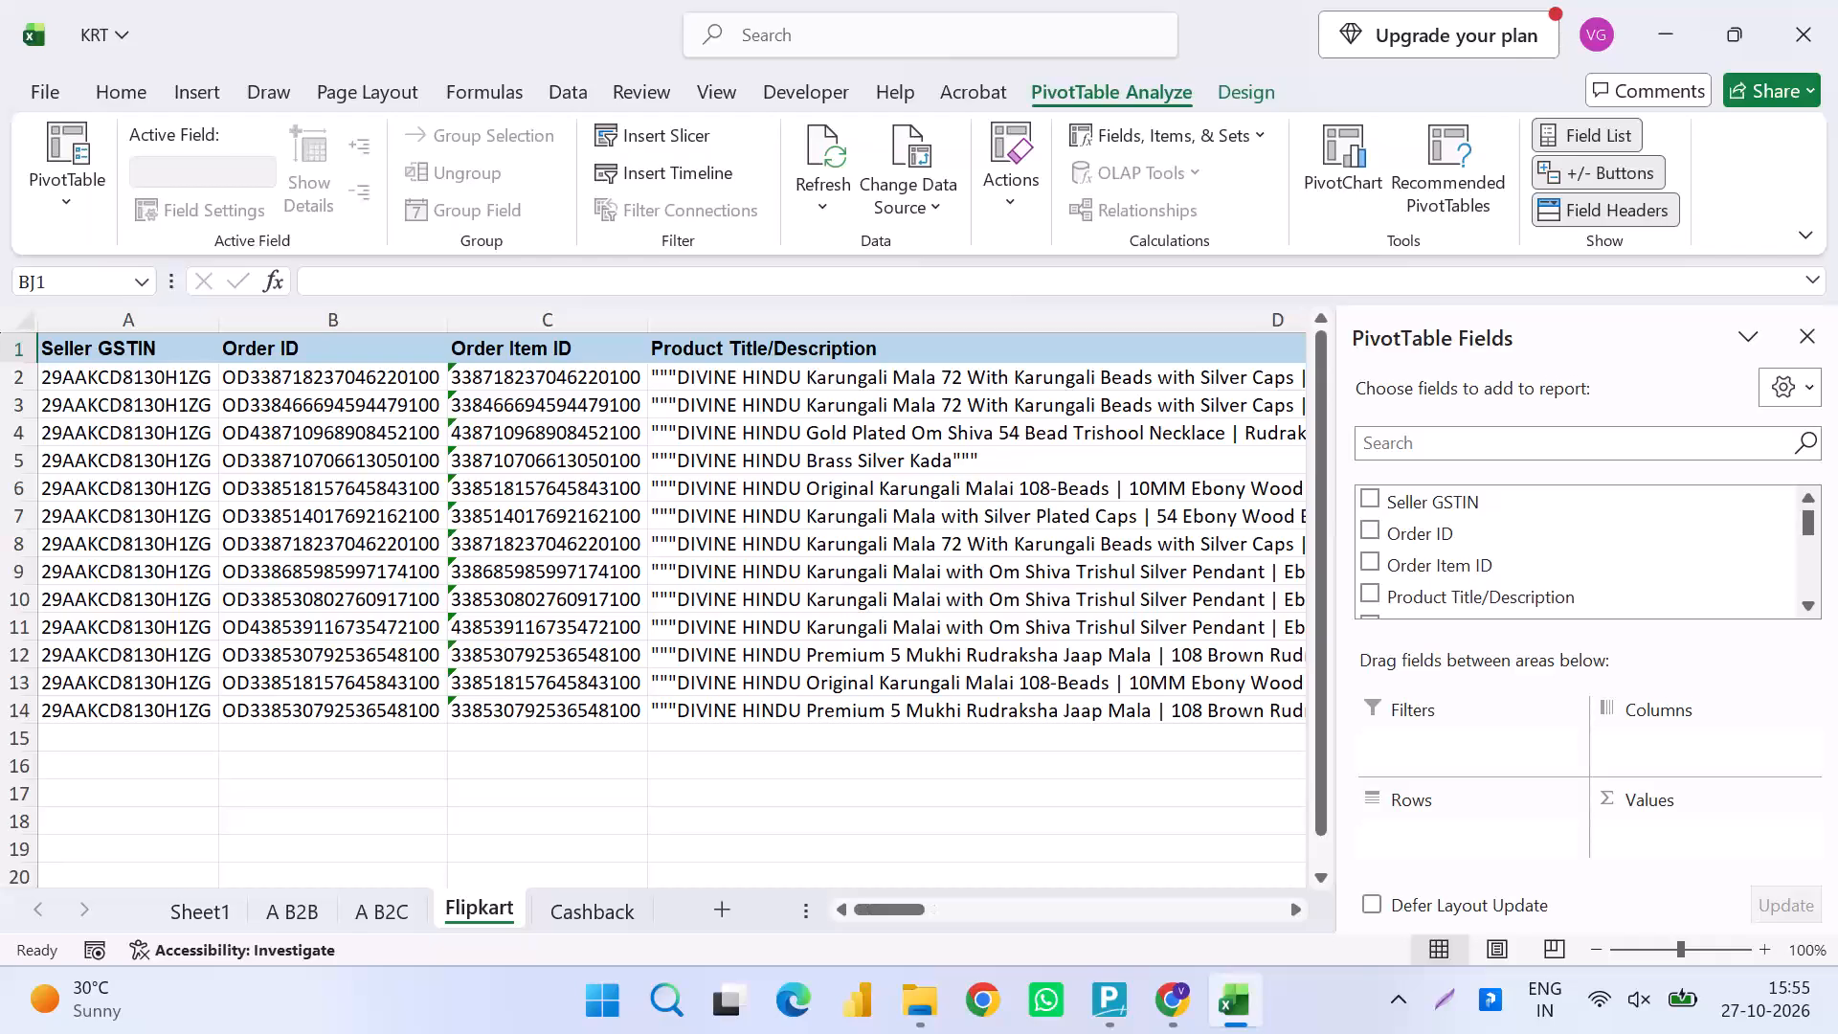
pyautogui.press('Right')
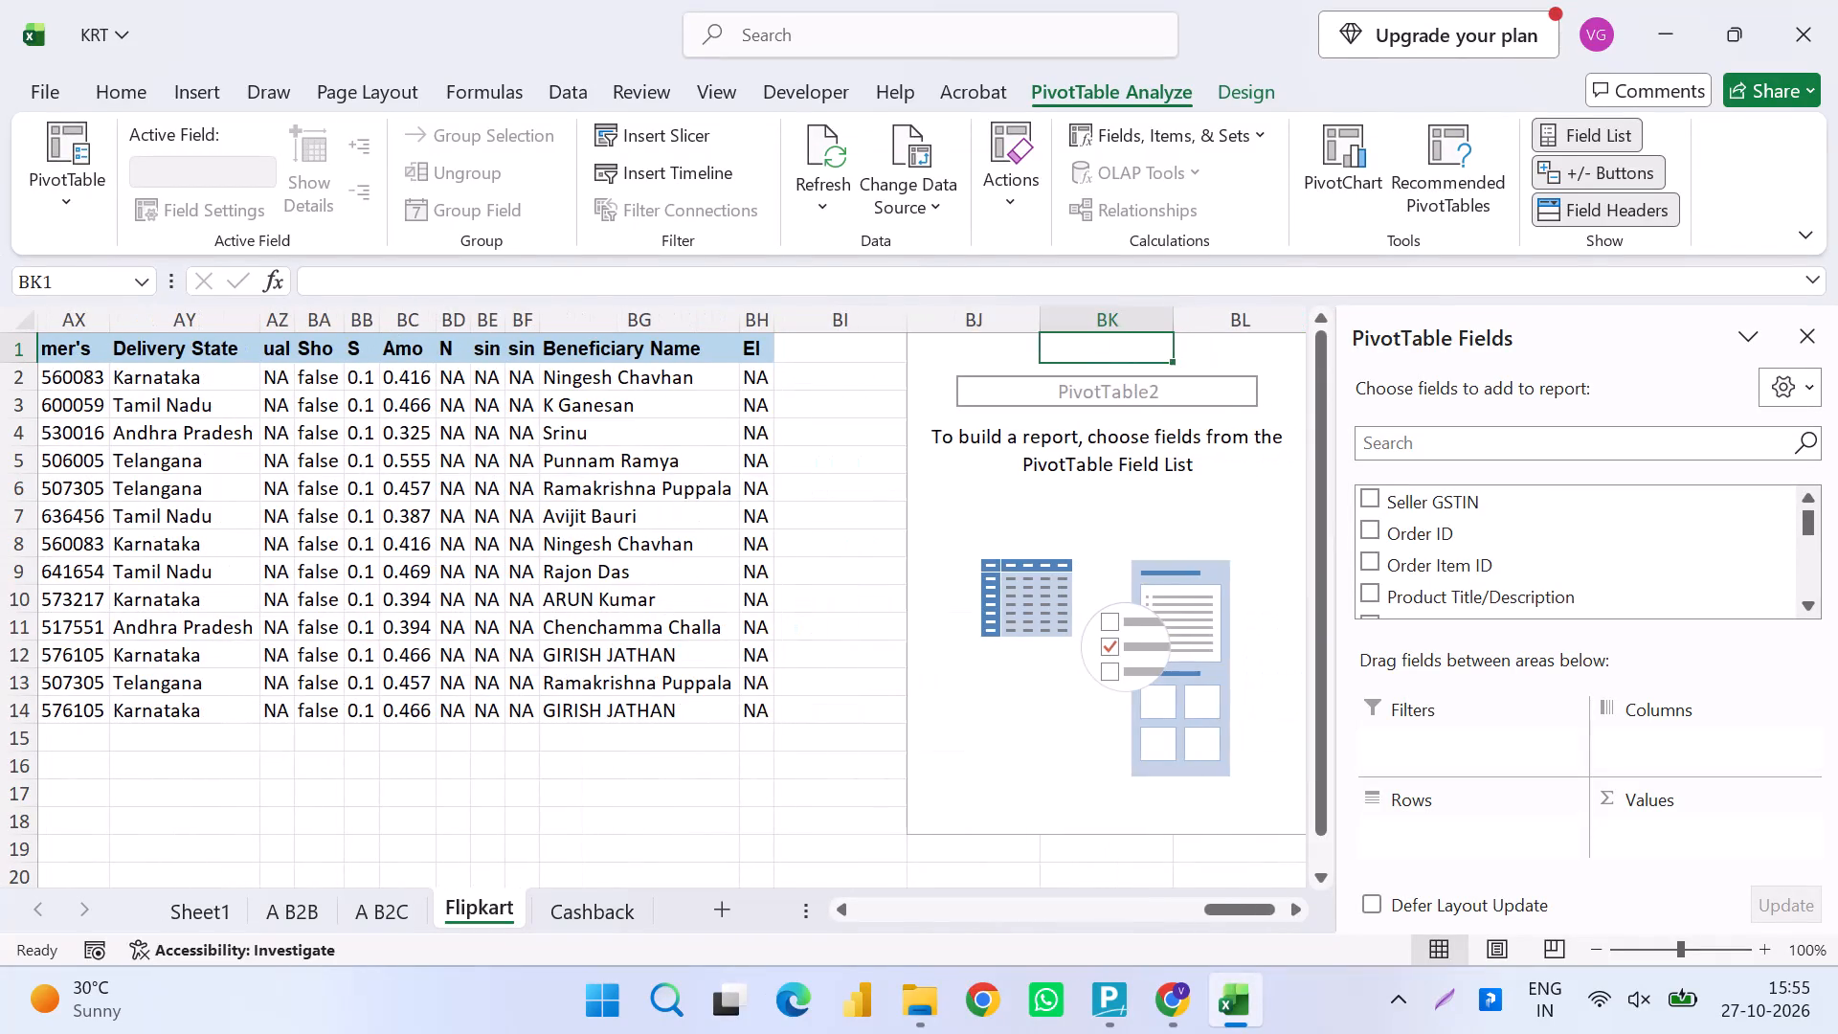
pyautogui.press('Left')
pyautogui.press('Left')
pyautogui.hotkey('ctrl', 'Left')
pyautogui.hotkey('ctrl', 'Left')
pyautogui.hotkey('ctrl', 'Left')
pyautogui.hotkey('ctrl', 'Left')
pyautogui.hotkey('ctrl', 'Left')
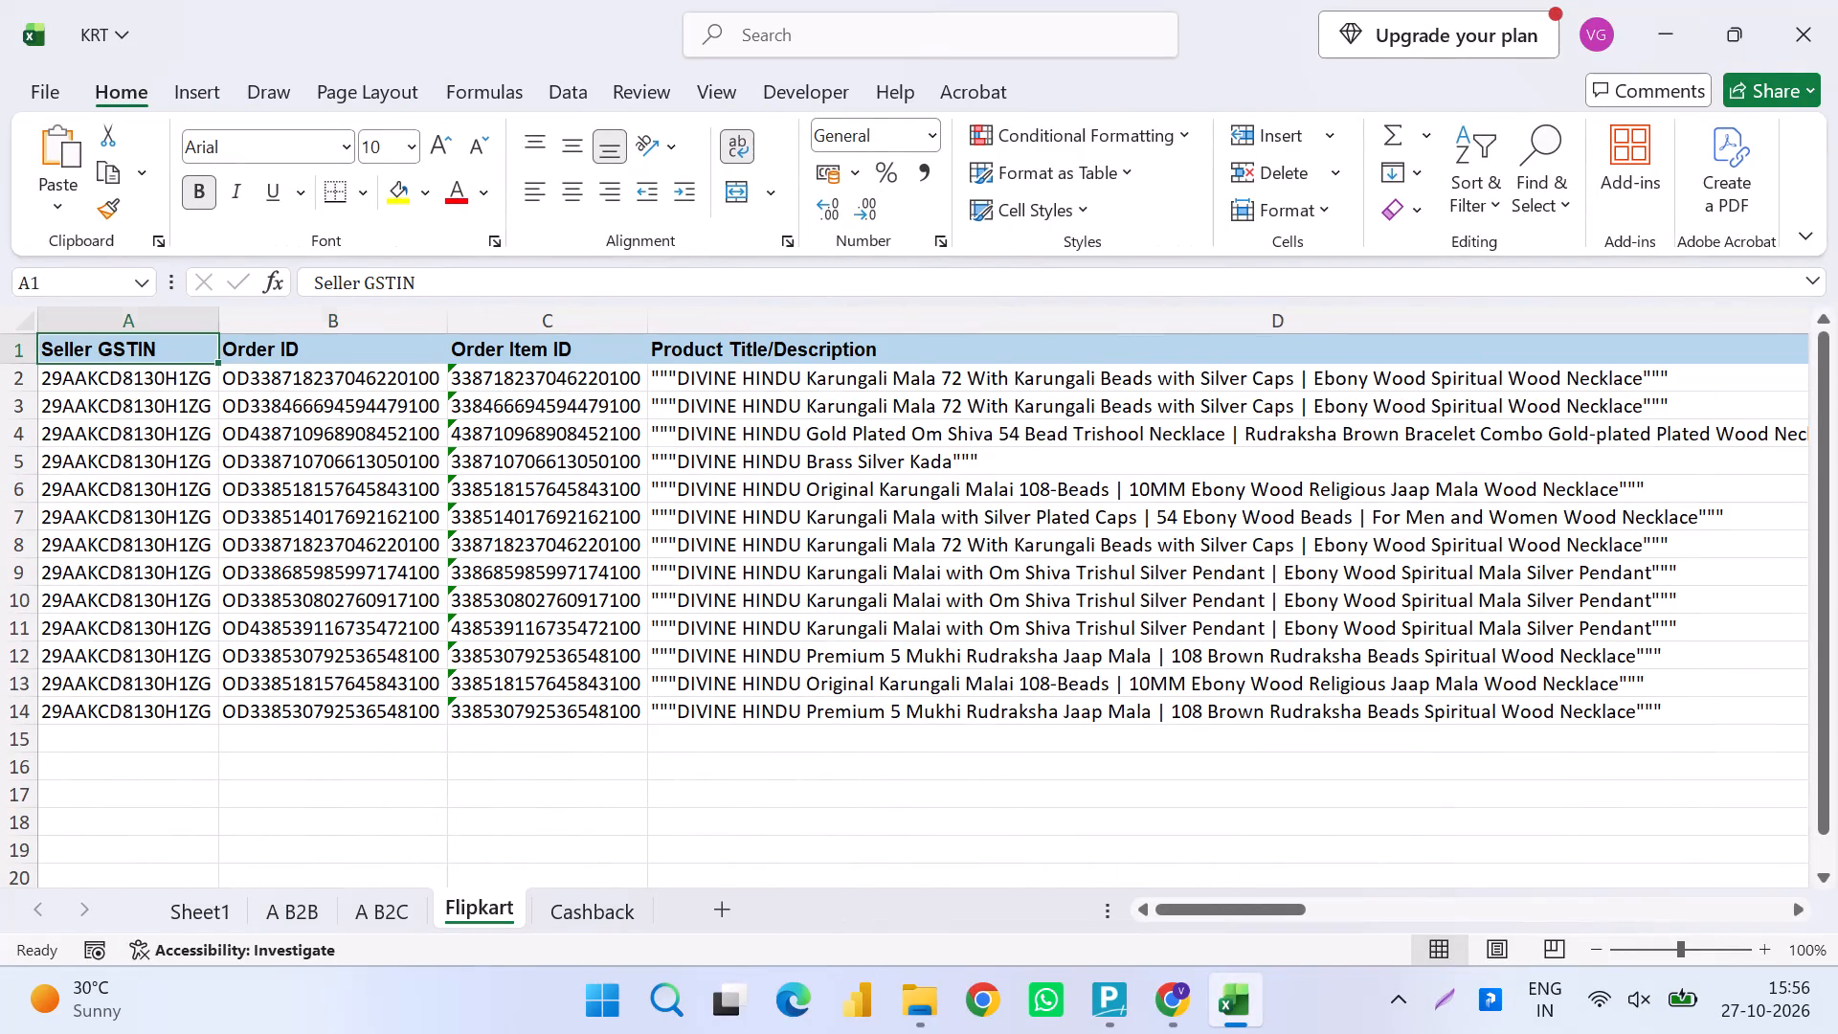
pyautogui.press('Right')
pyautogui.press('Right')
pyautogui.press('Right')
pyautogui.press('Right')
pyautogui.press('Right')
pyautogui.press('Right')
pyautogui.press('Right')
pyautogui.press('Right')
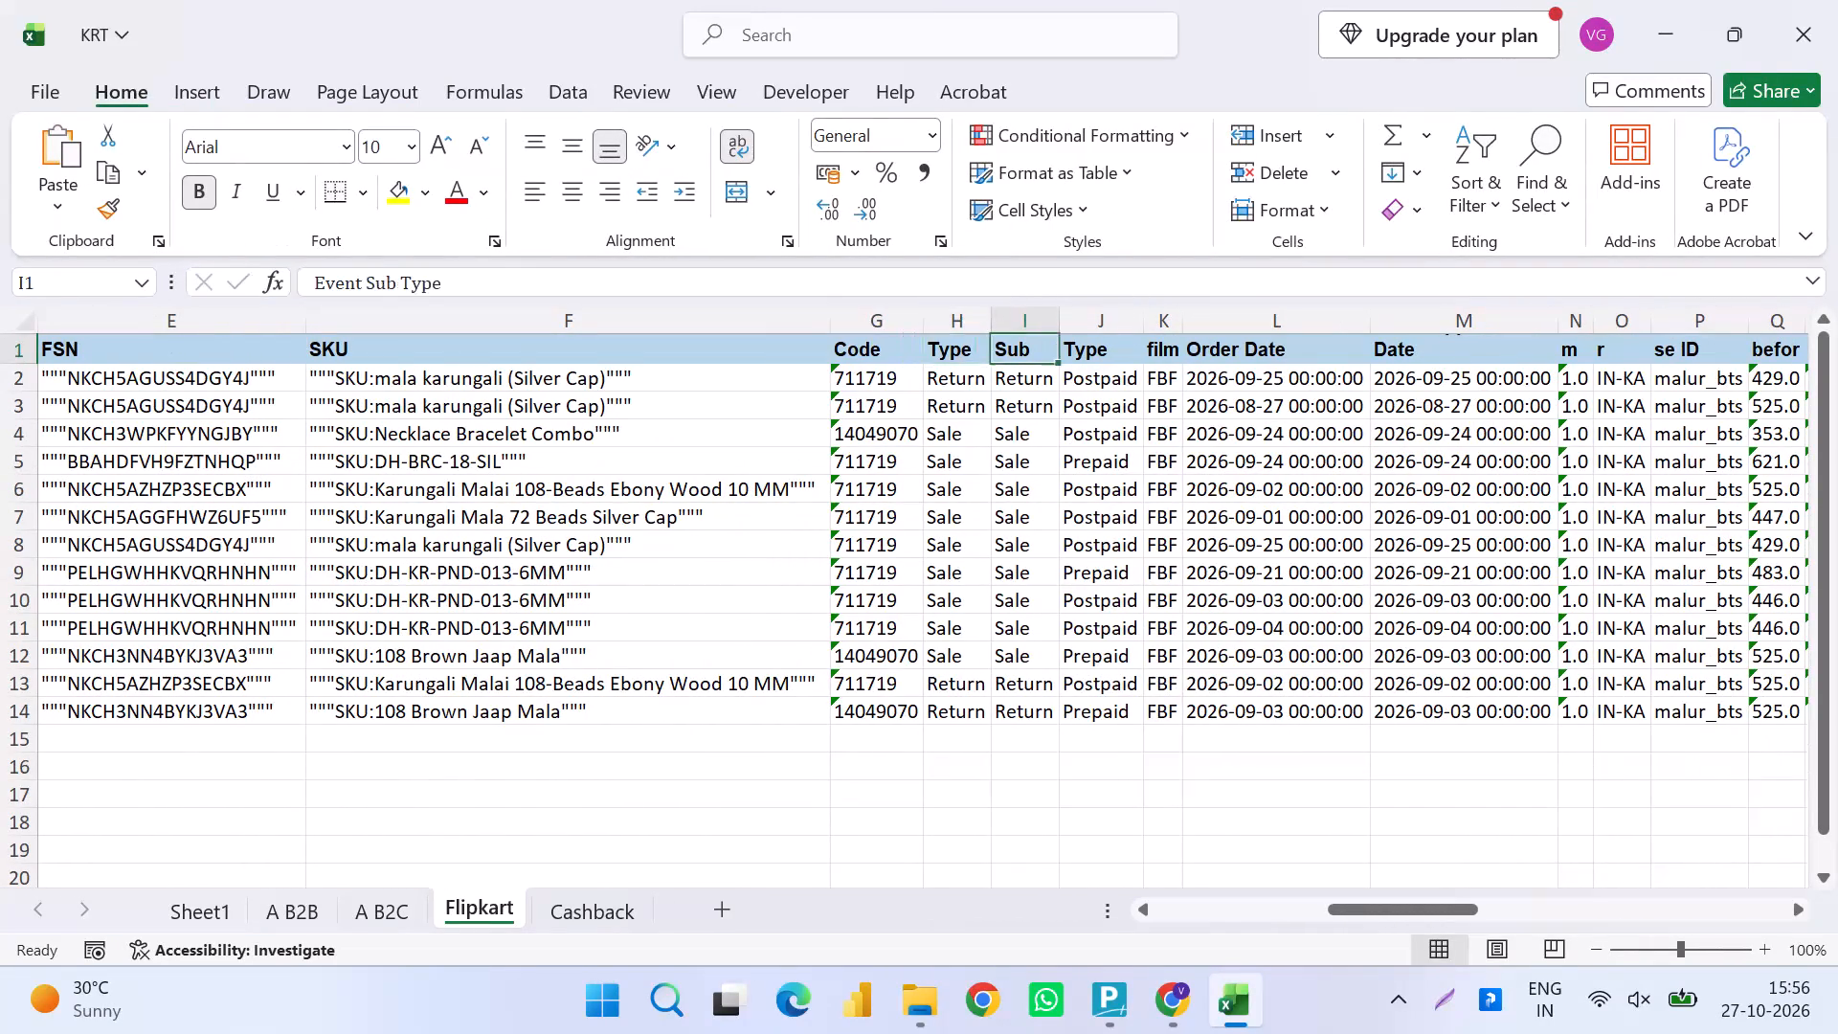
pyautogui.press('Right')
pyautogui.press('Right')
pyautogui.press('Right')
pyautogui.press('Right')
pyautogui.press('Right')
pyautogui.press('Right')
pyautogui.press('Right')
pyautogui.press('Right')
pyautogui.press('Right')
pyautogui.press('Right')
pyautogui.press('Right')
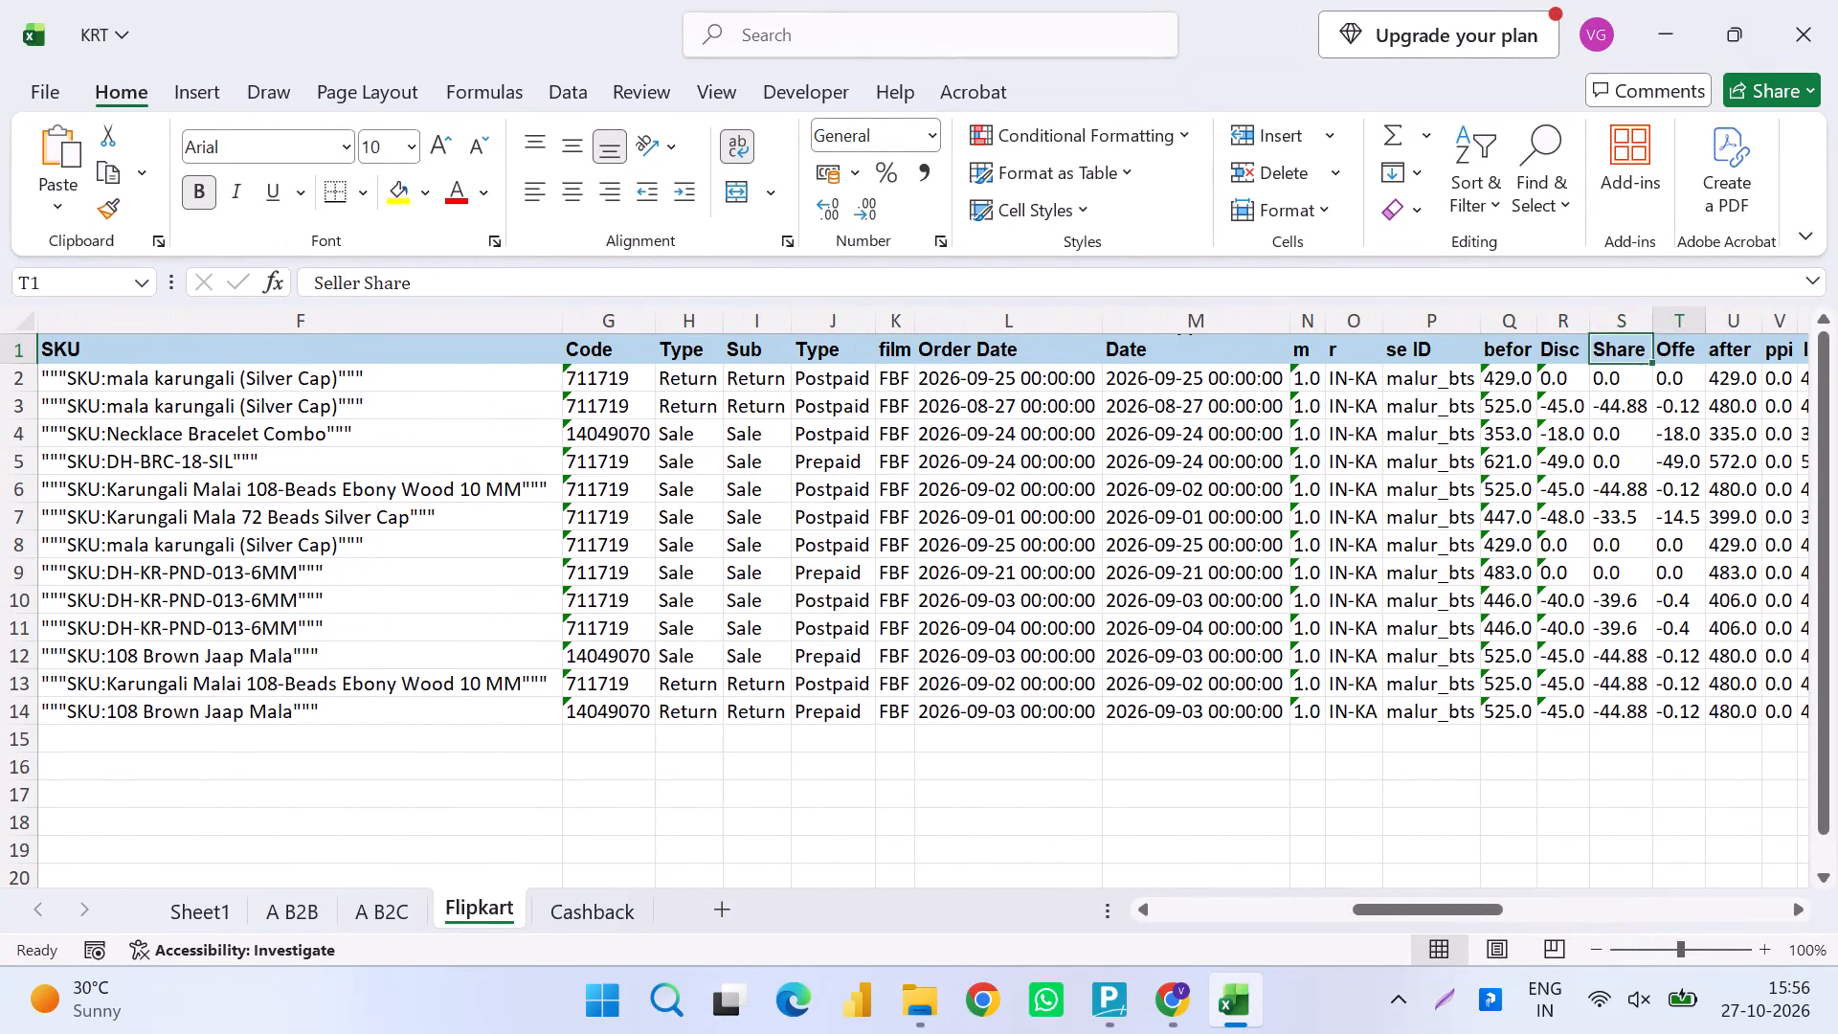
pyautogui.press('Right')
pyautogui.press('Left')
pyautogui.press('Left')
pyautogui.press('Left')
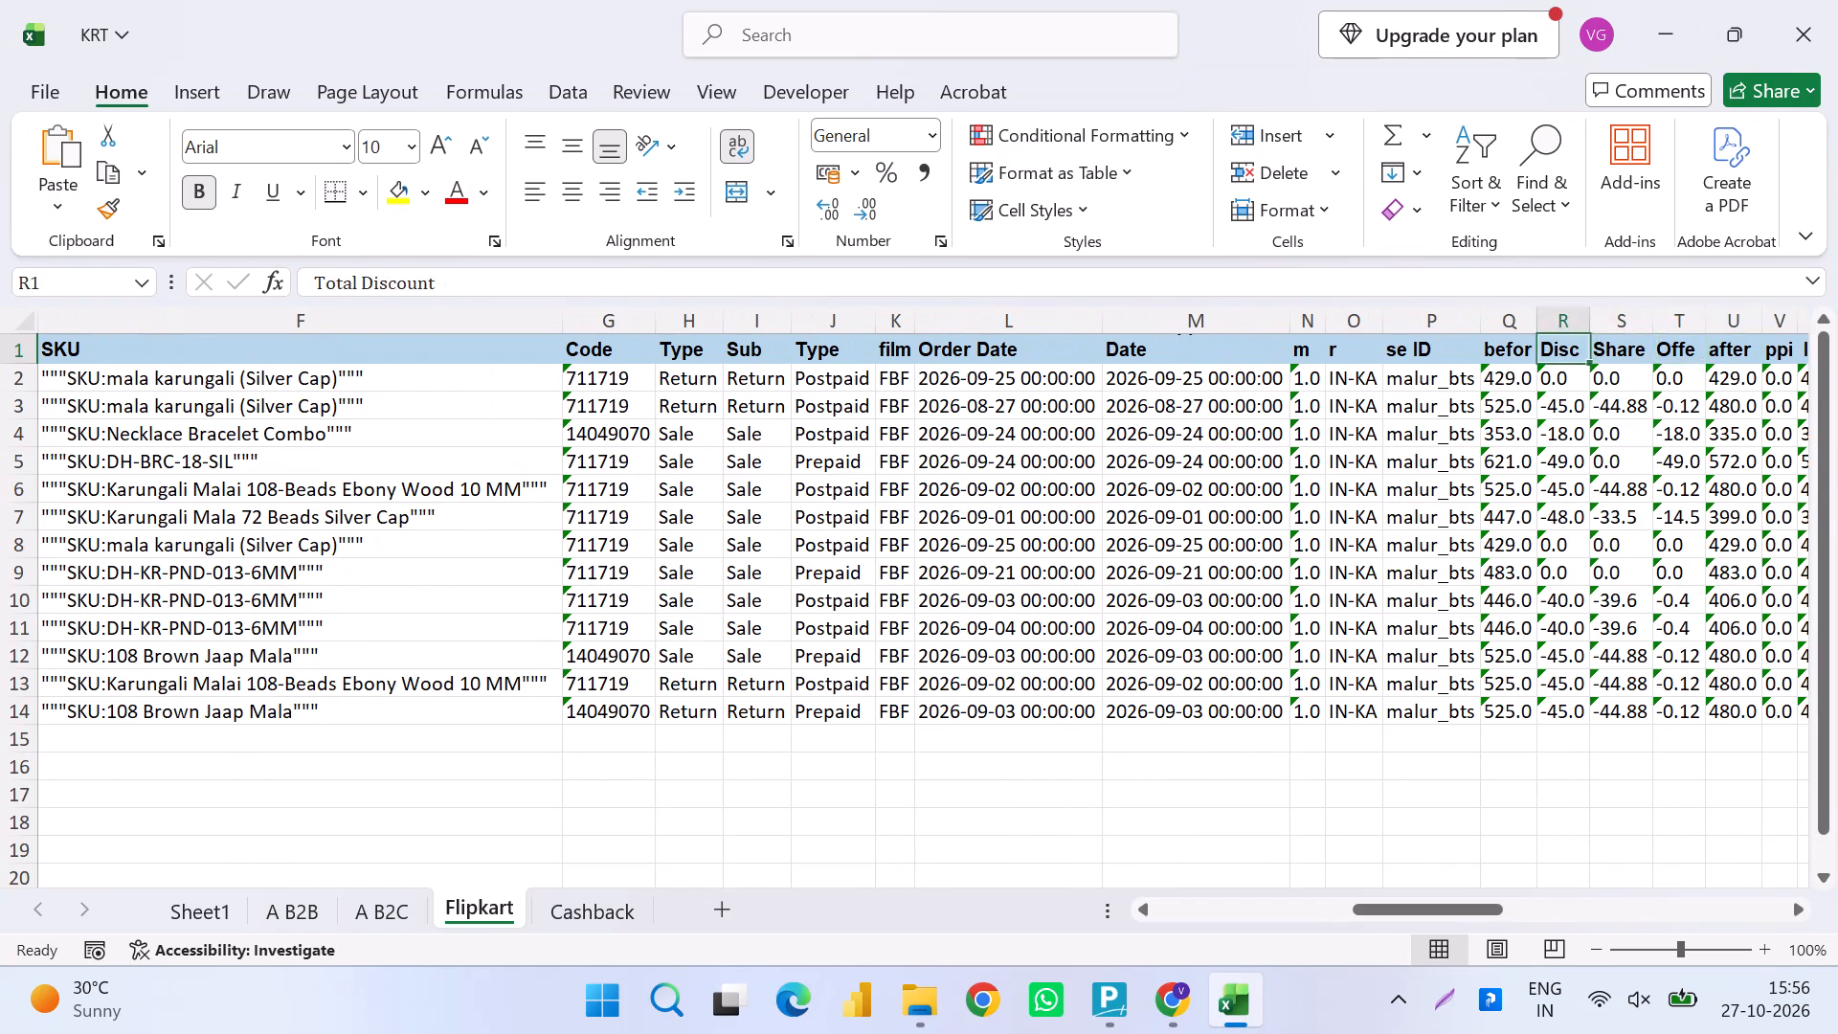
# AutoFit the column widths of the whole Flipkart data range.
pyautogui.hotkey('ctrl', 'a')
pyautogui.write('hoi')
pyautogui.press('Right')
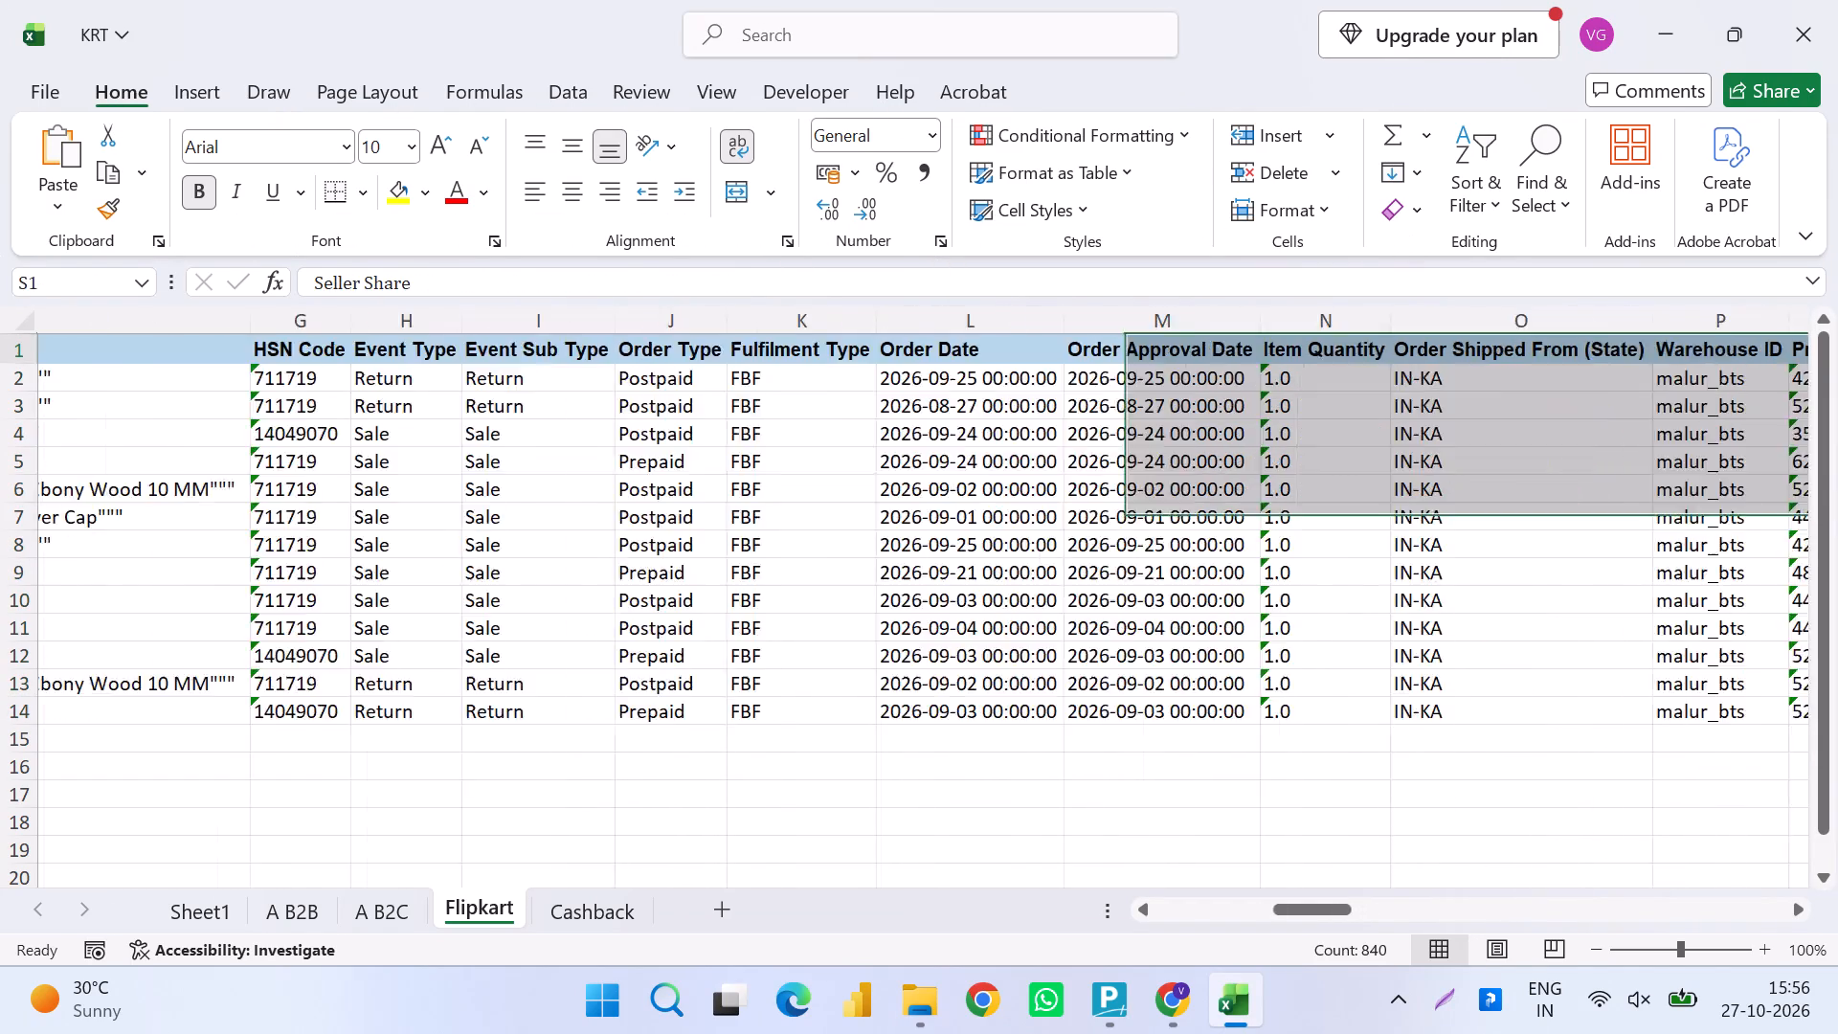
# Examine the Flipkart headers from Seller Share onward to locate the taxable value column.
pyautogui.press('Right')
pyautogui.press('Right')
pyautogui.press('Right')
pyautogui.press('Right')
pyautogui.press('Right')
pyautogui.press('Right')
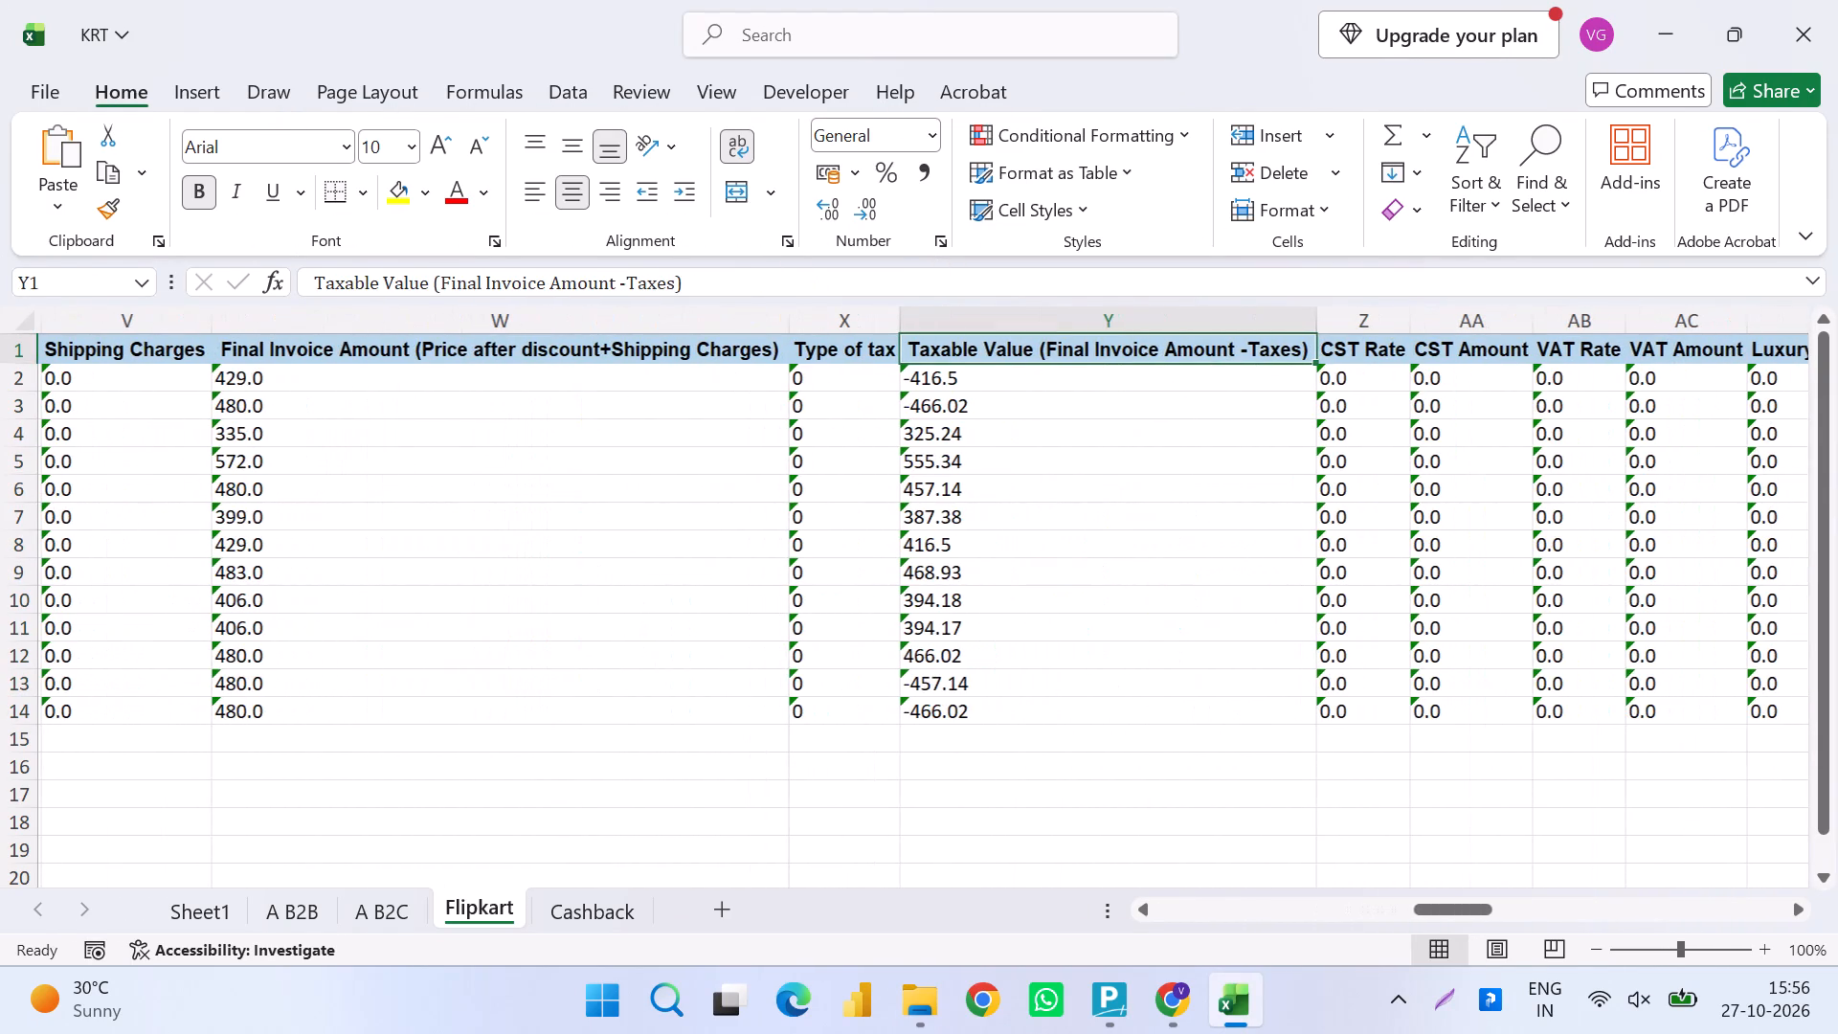
pyautogui.press('Down')
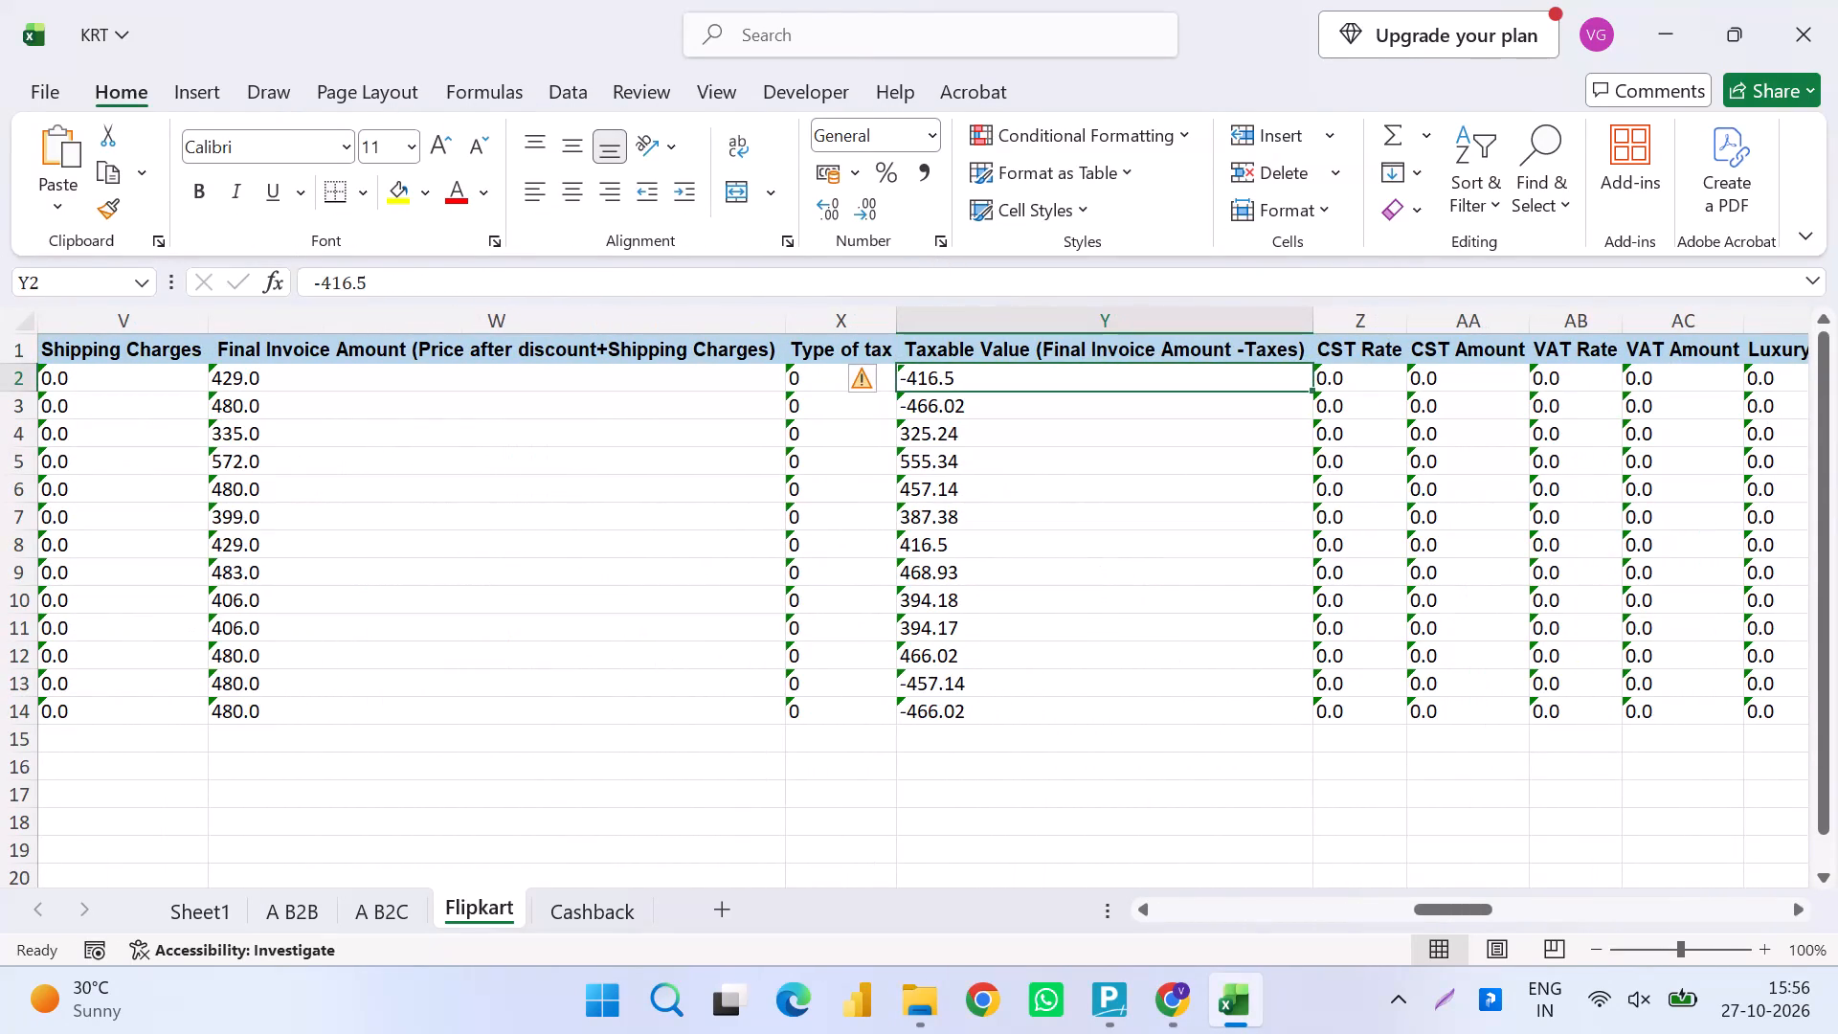
pyautogui.press('Up')
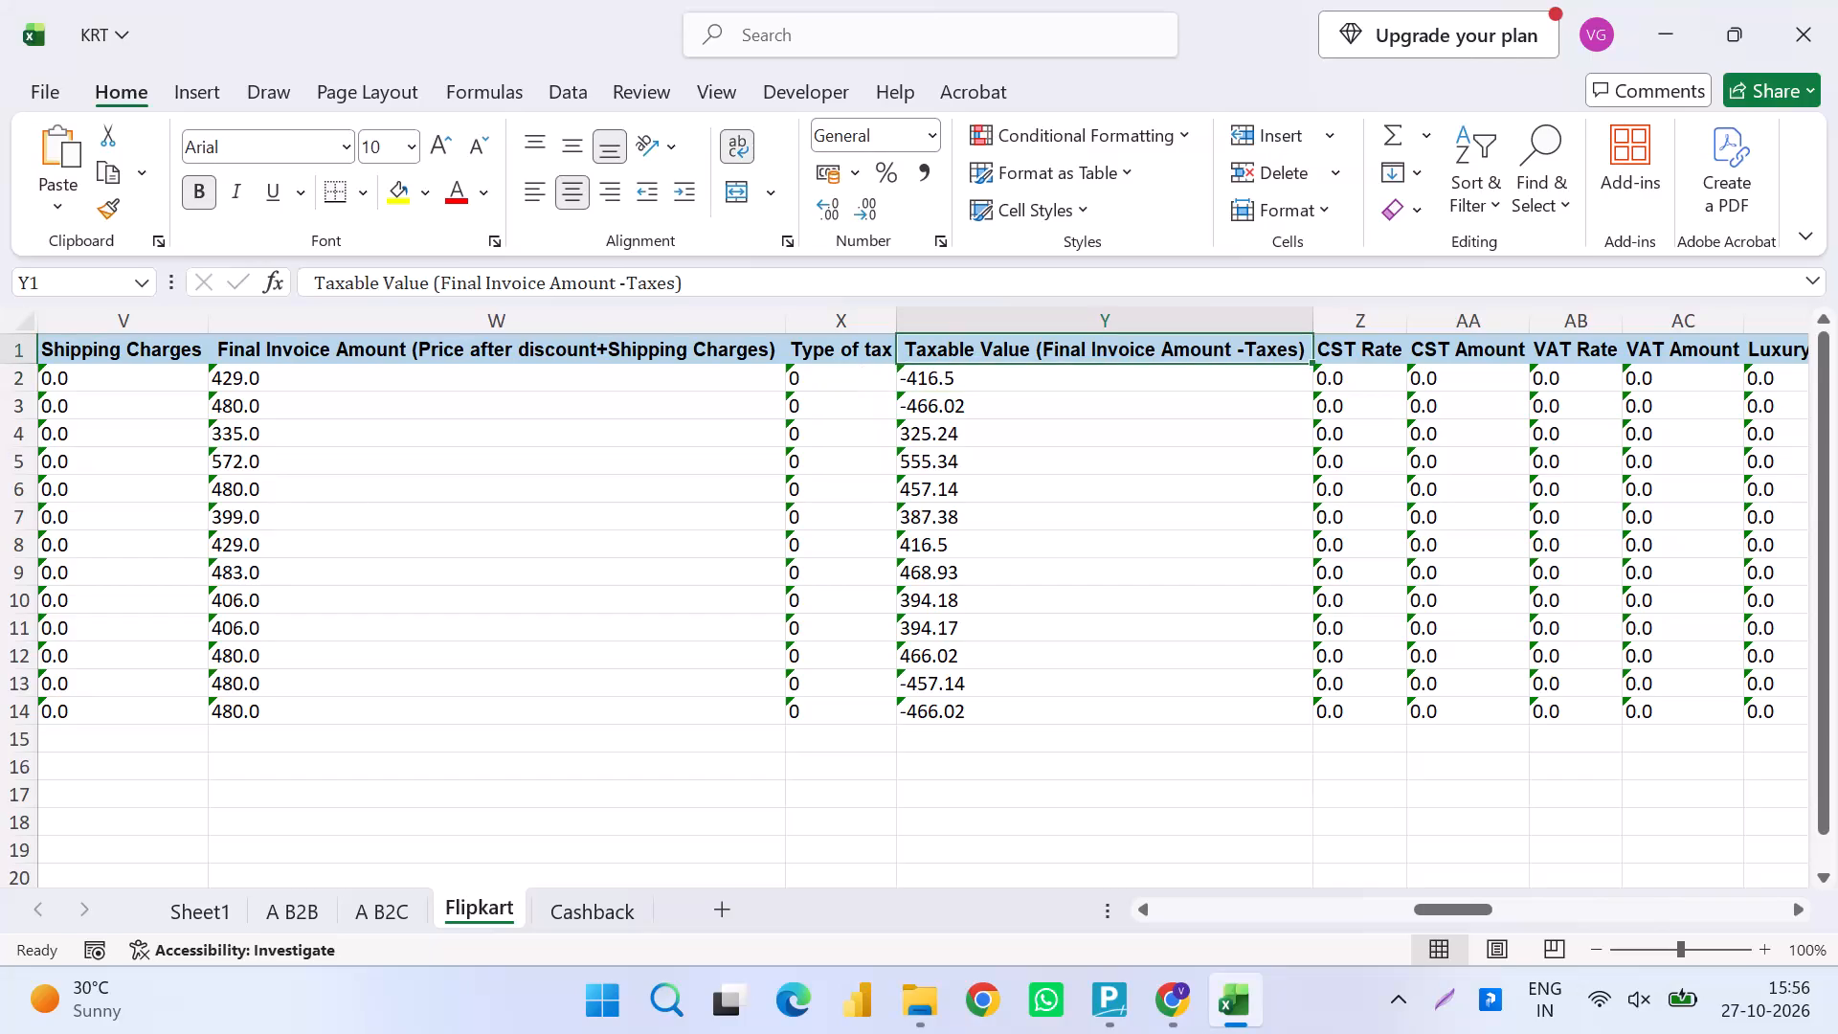
# Search the Flipkart PivotTable's fields for "state" and add Customer's Billing State to its rows.
pyautogui.hotkey('ctrl', 'Right')
pyautogui.press('Right')
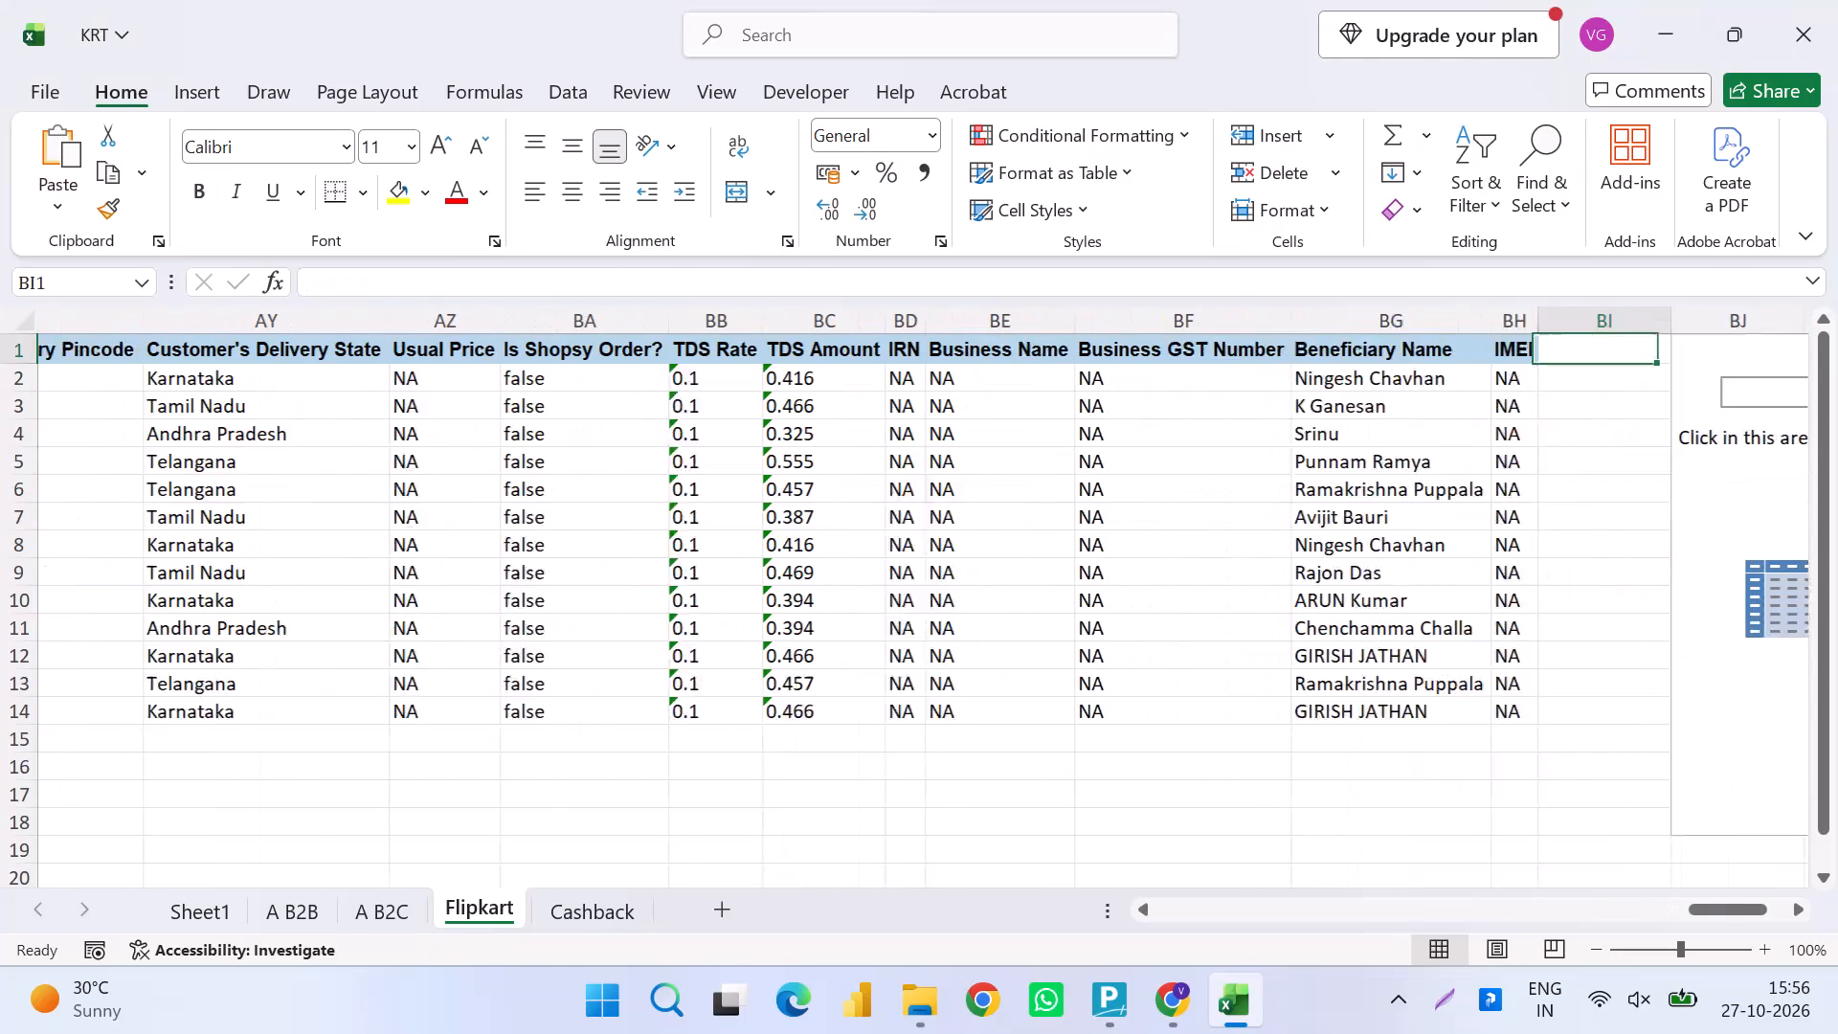
pyautogui.press('Right')
pyautogui.press('Right')
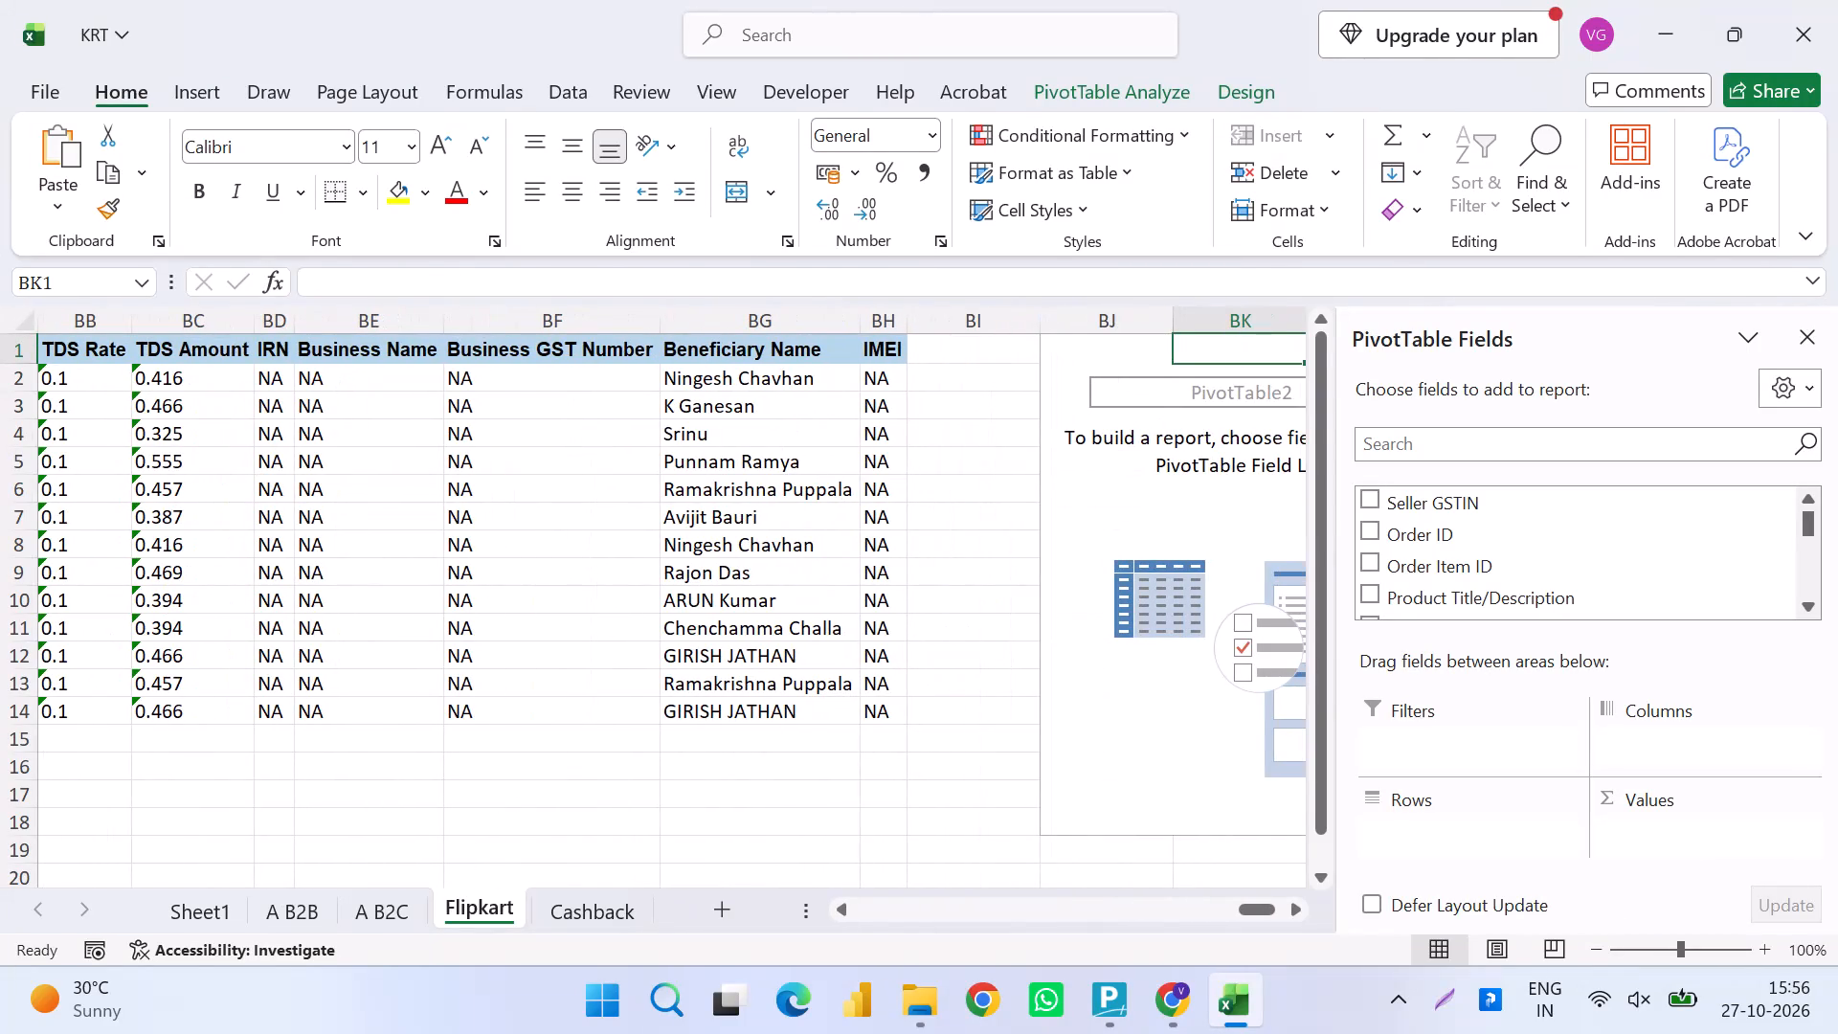
pyautogui.click(1505, 453)
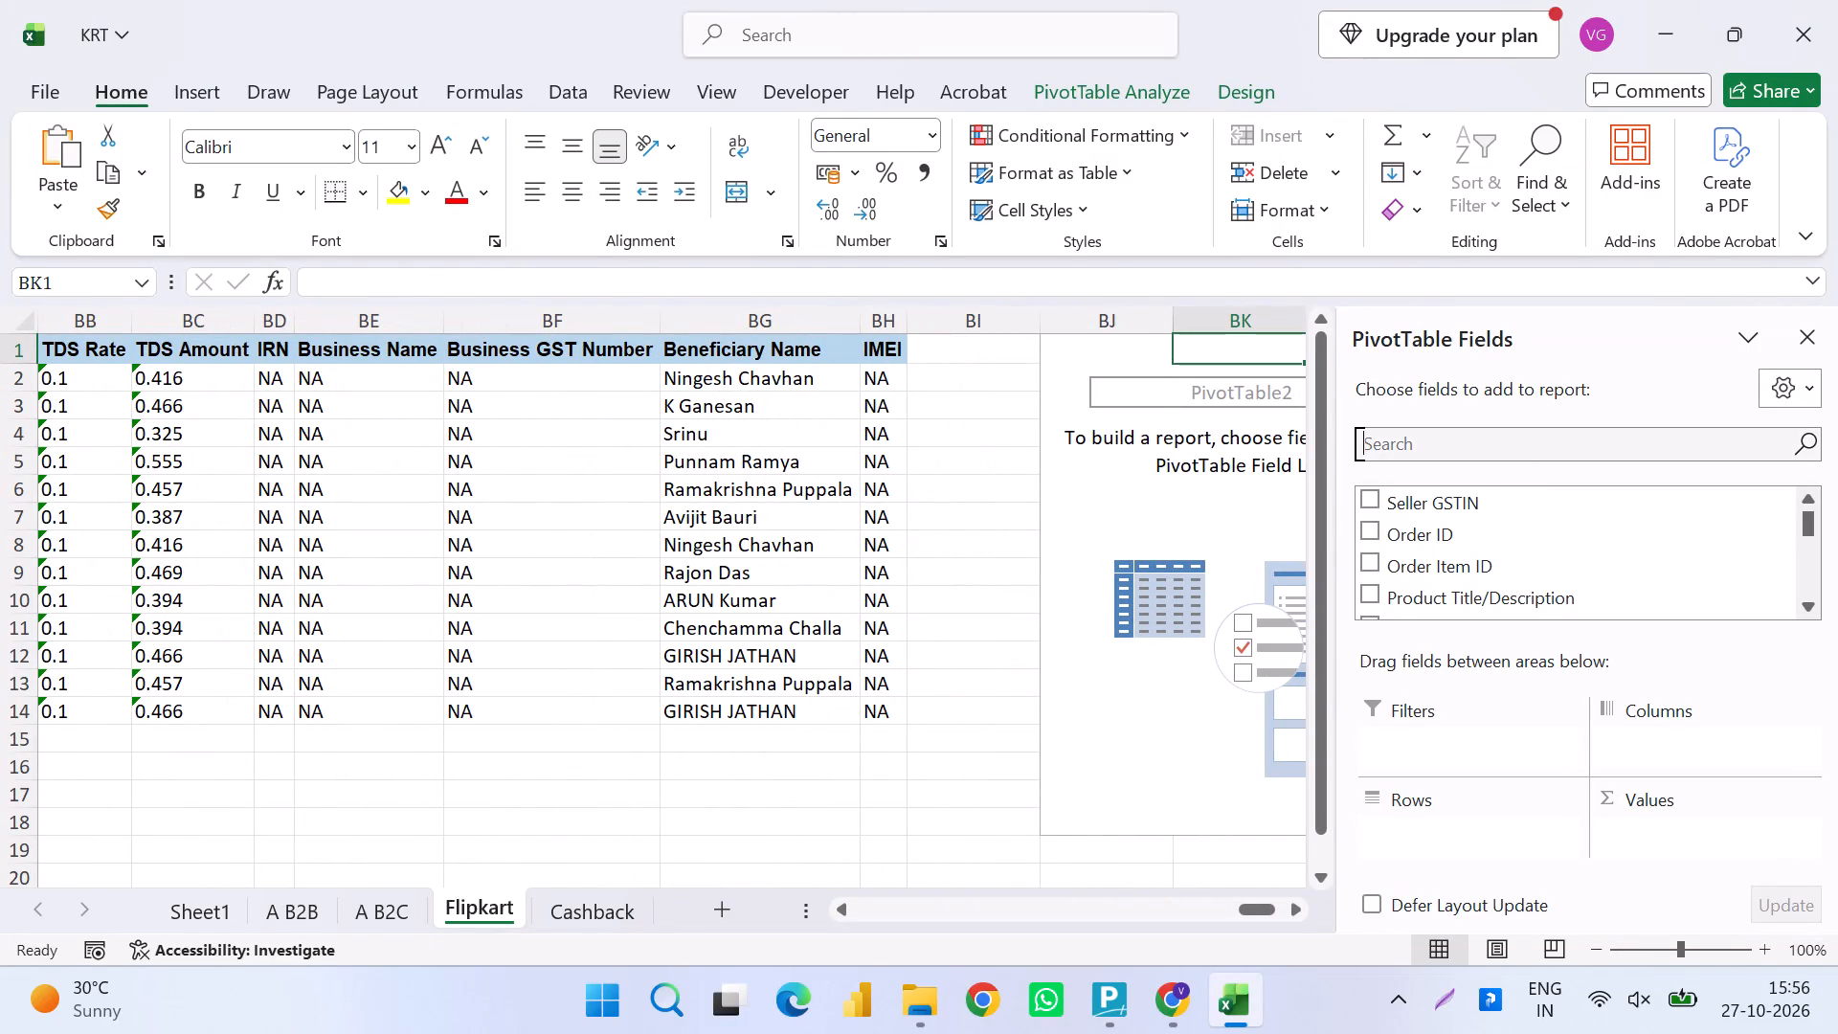
pyautogui.press('t')
pyautogui.press('BackSpace')
pyautogui.write('state')
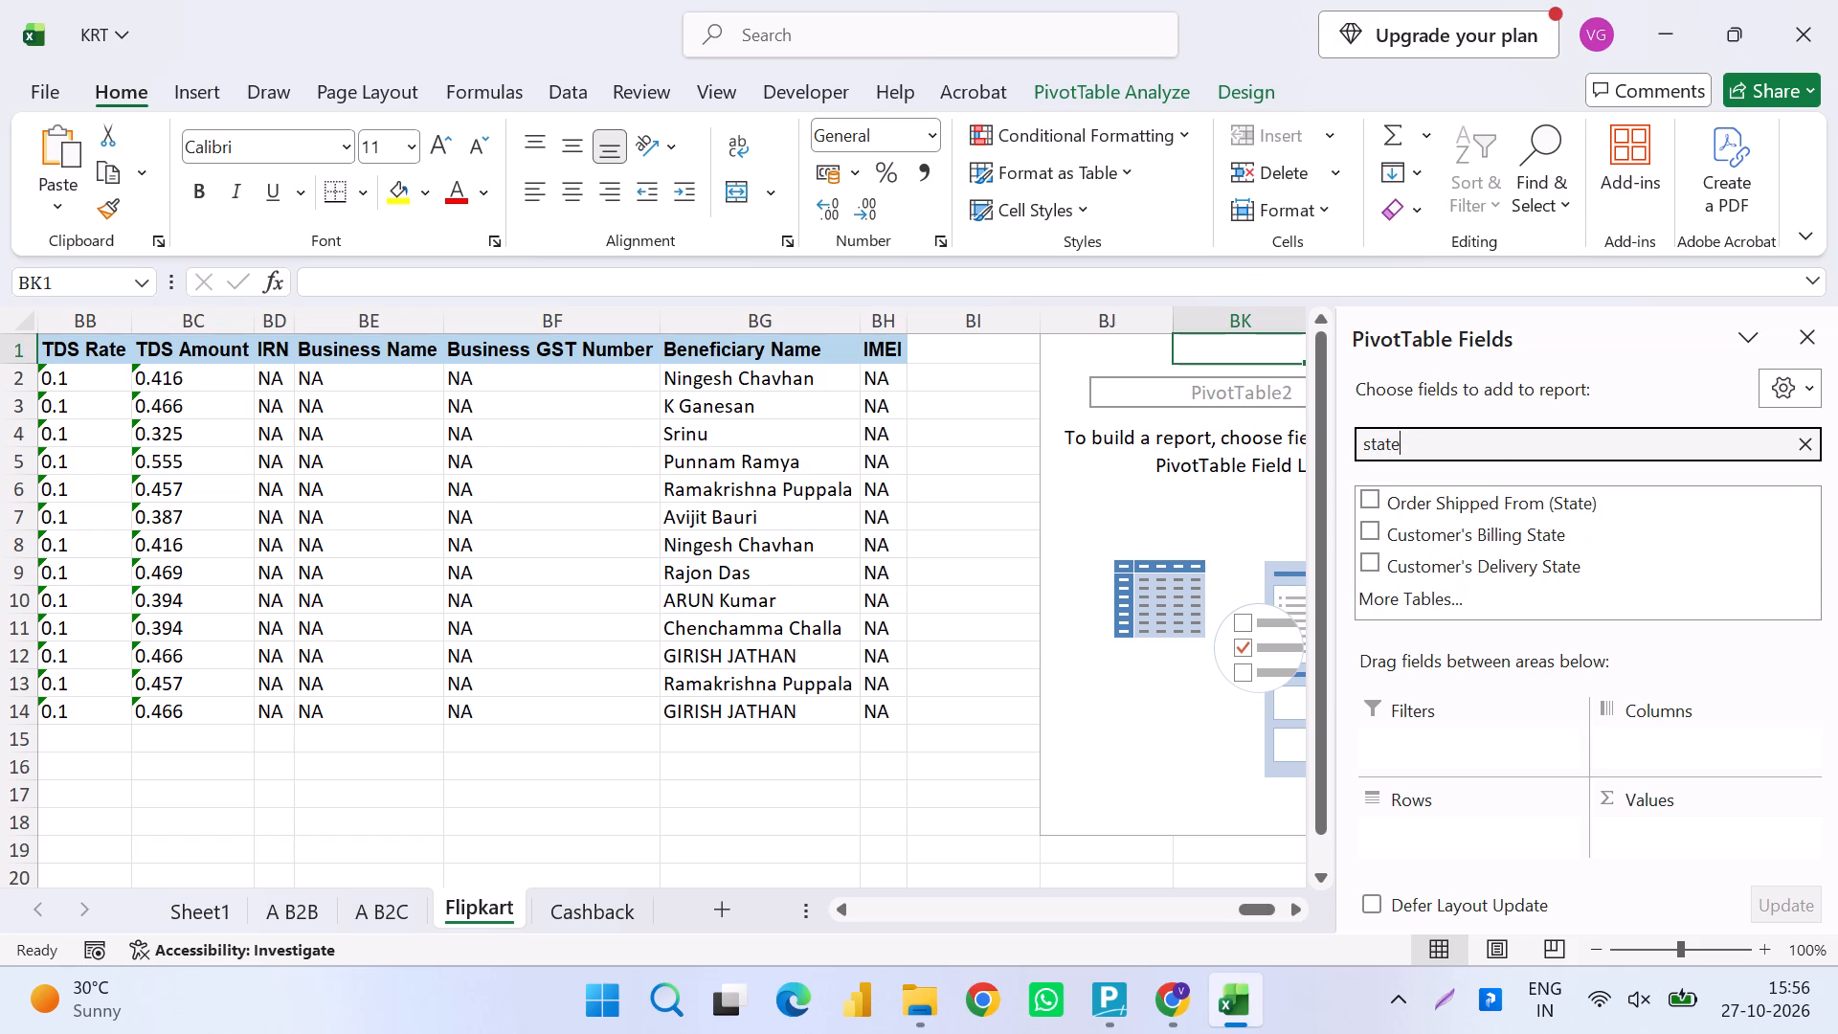
pyautogui.click(1375, 538)
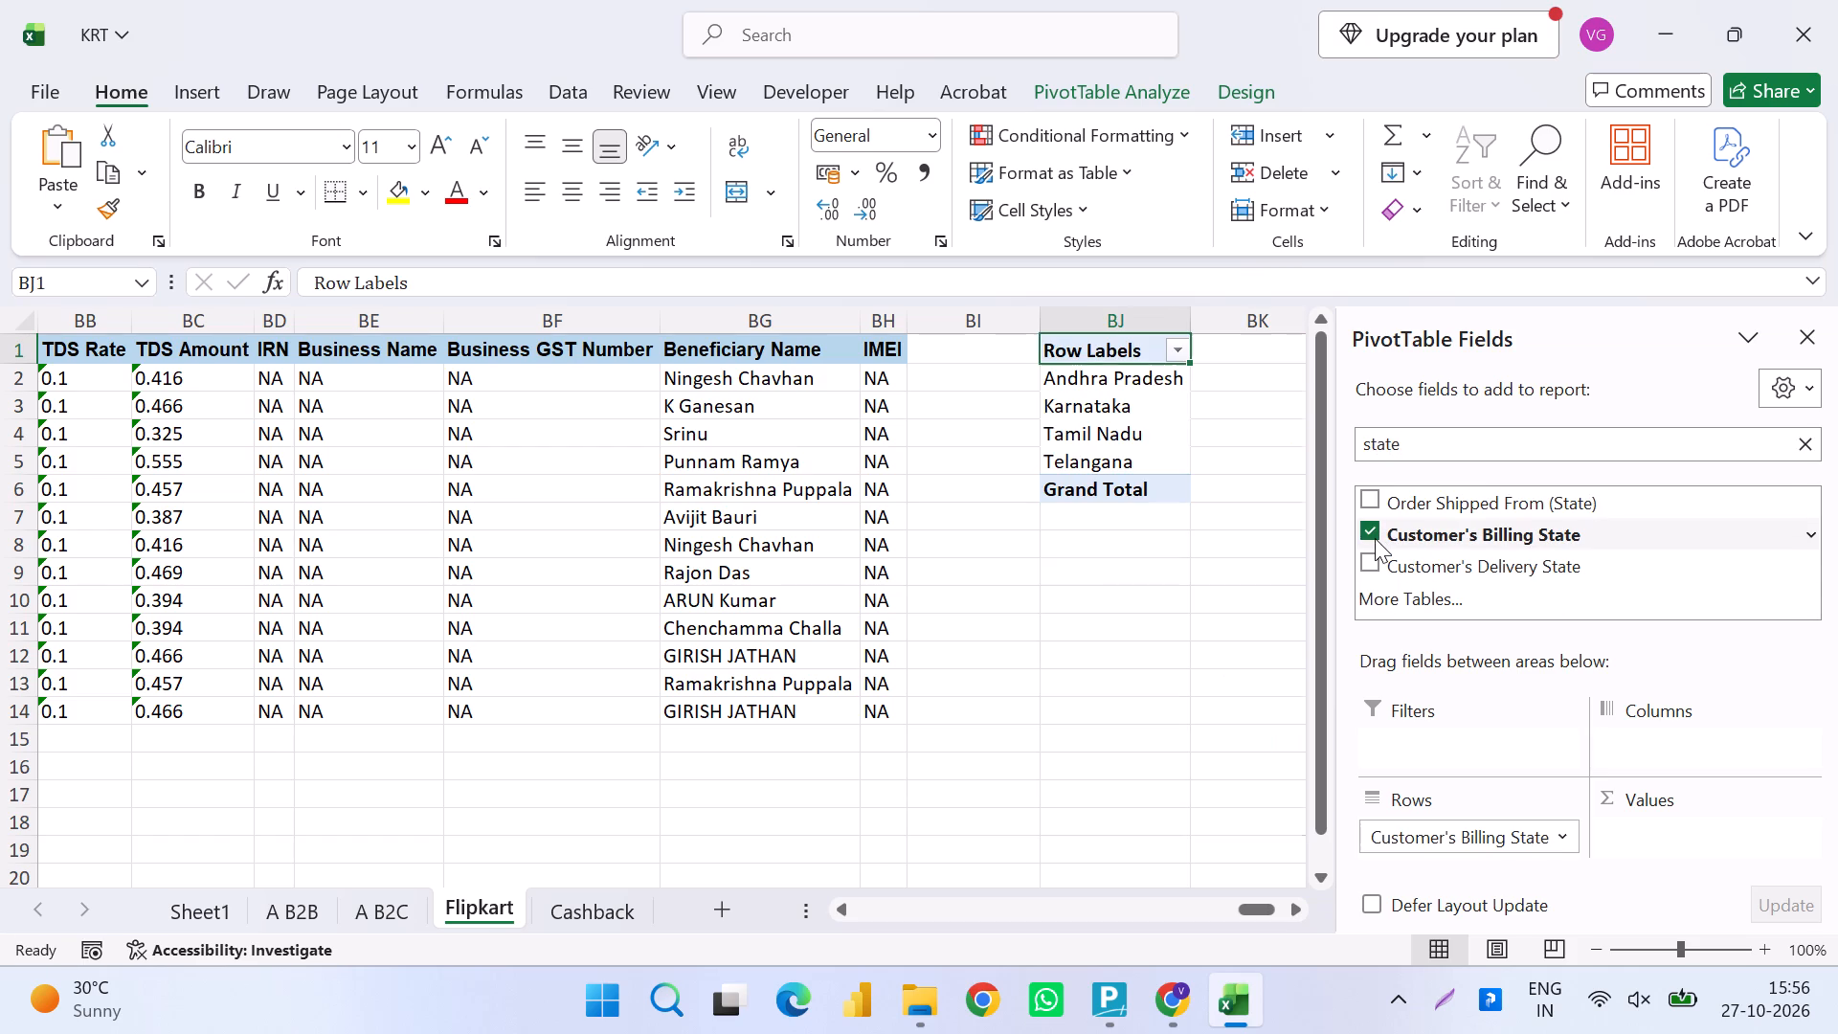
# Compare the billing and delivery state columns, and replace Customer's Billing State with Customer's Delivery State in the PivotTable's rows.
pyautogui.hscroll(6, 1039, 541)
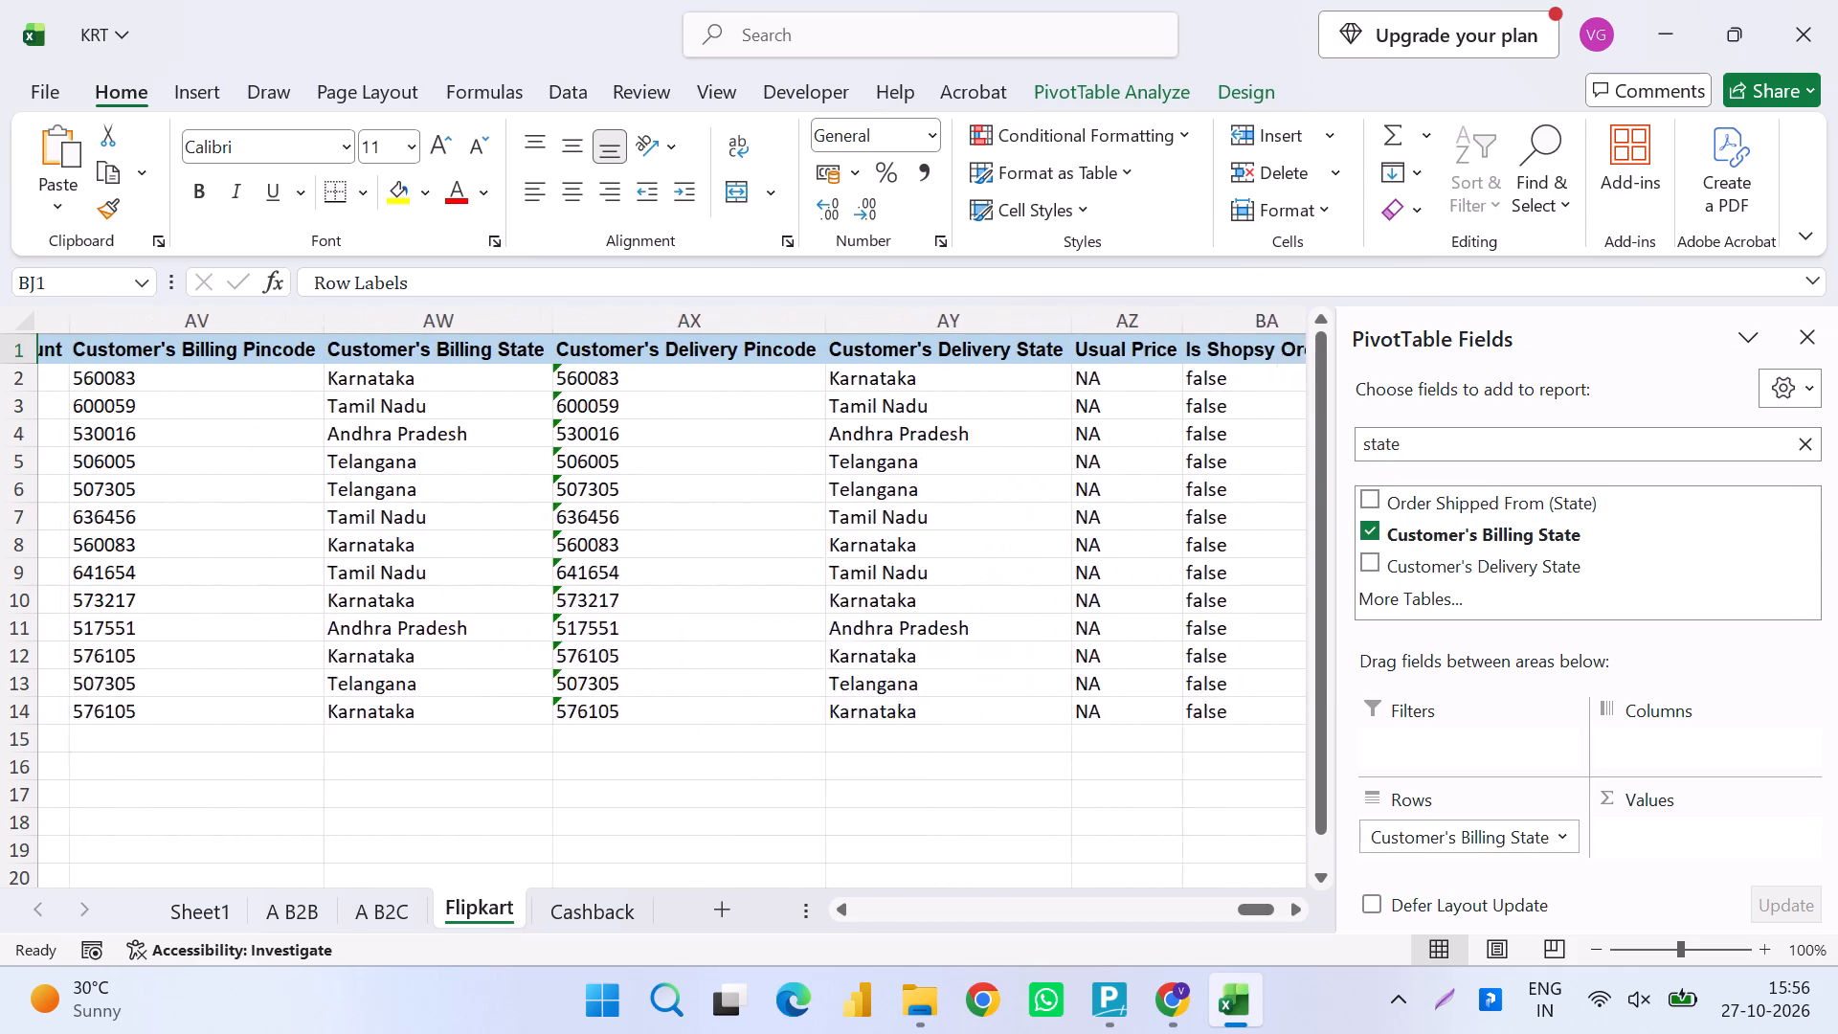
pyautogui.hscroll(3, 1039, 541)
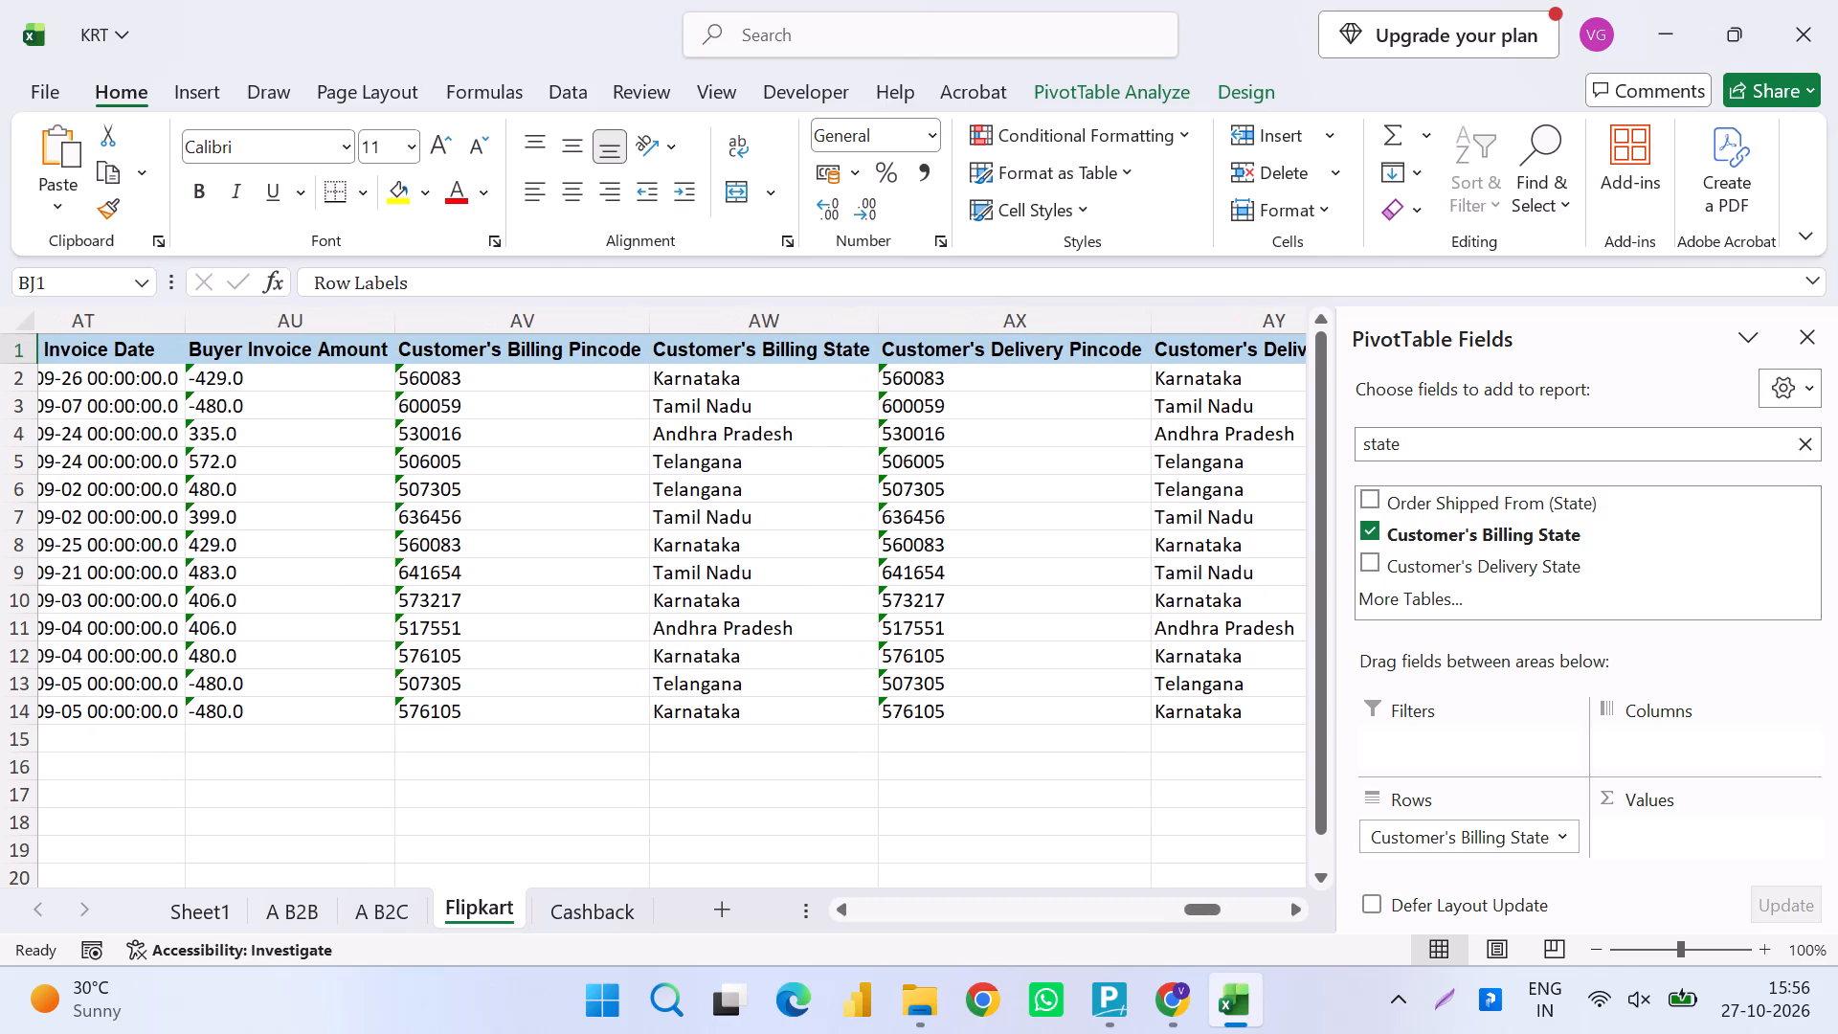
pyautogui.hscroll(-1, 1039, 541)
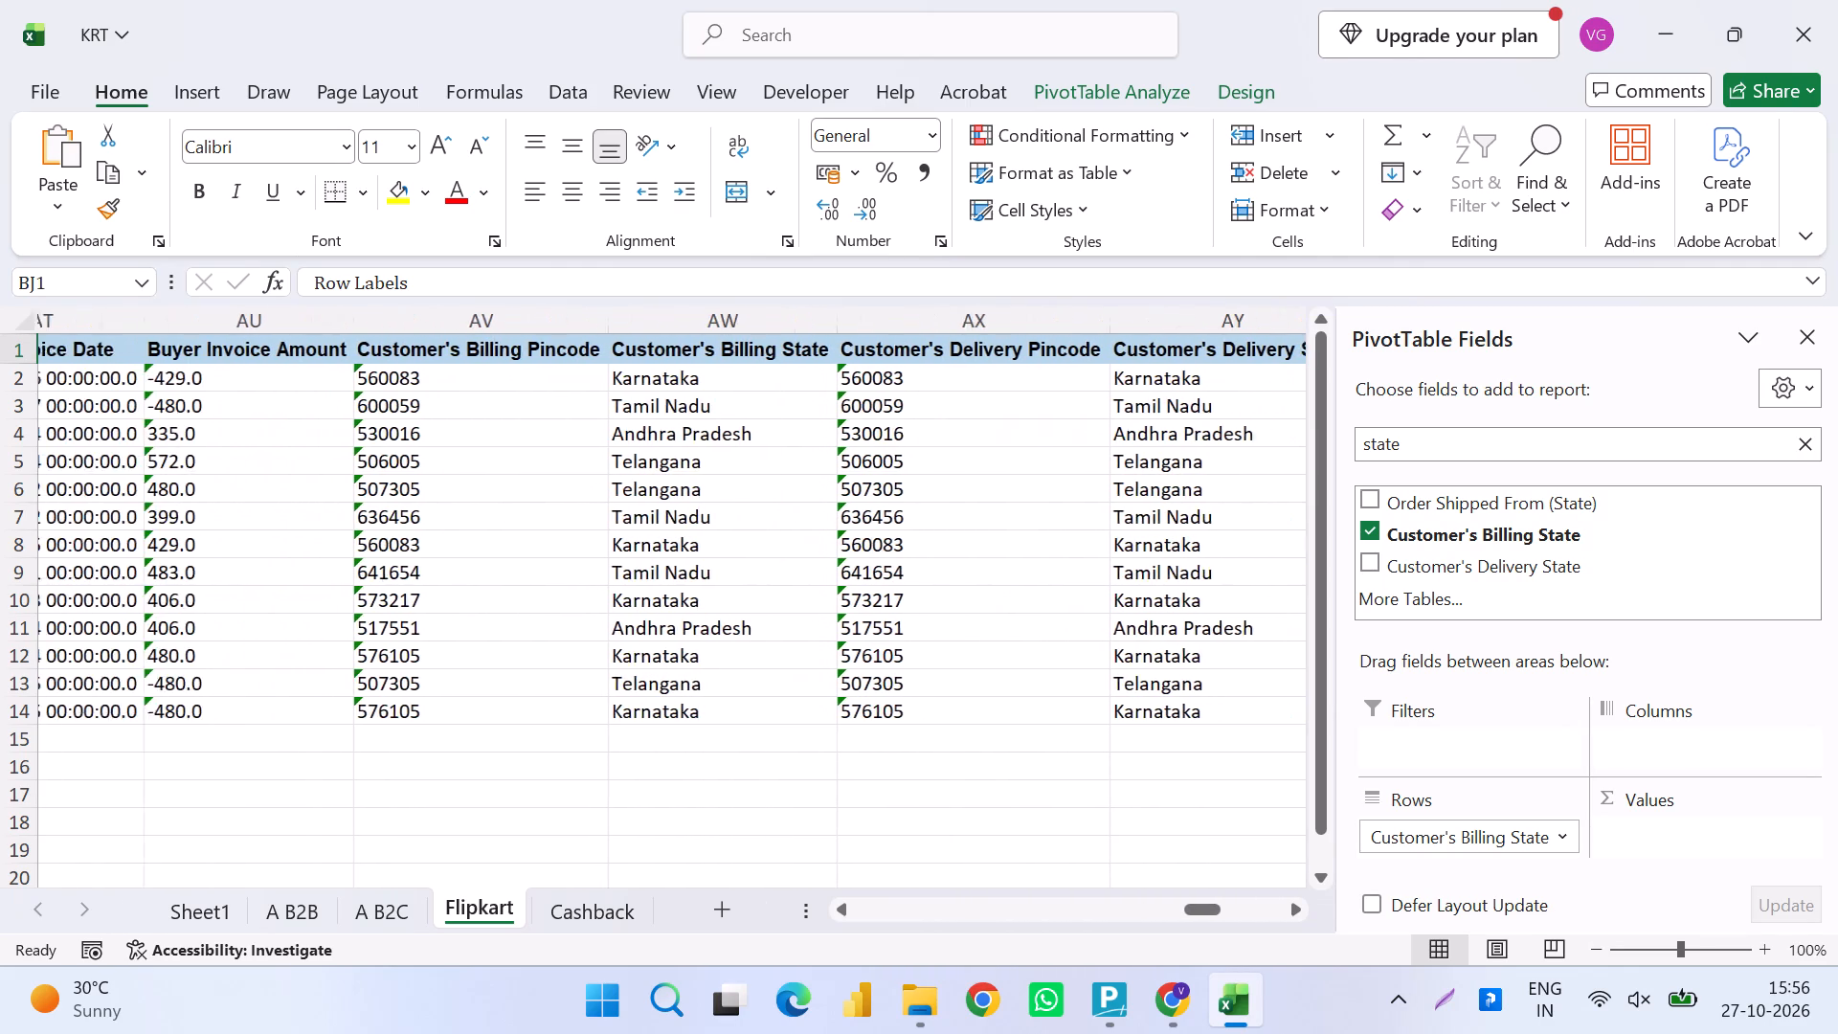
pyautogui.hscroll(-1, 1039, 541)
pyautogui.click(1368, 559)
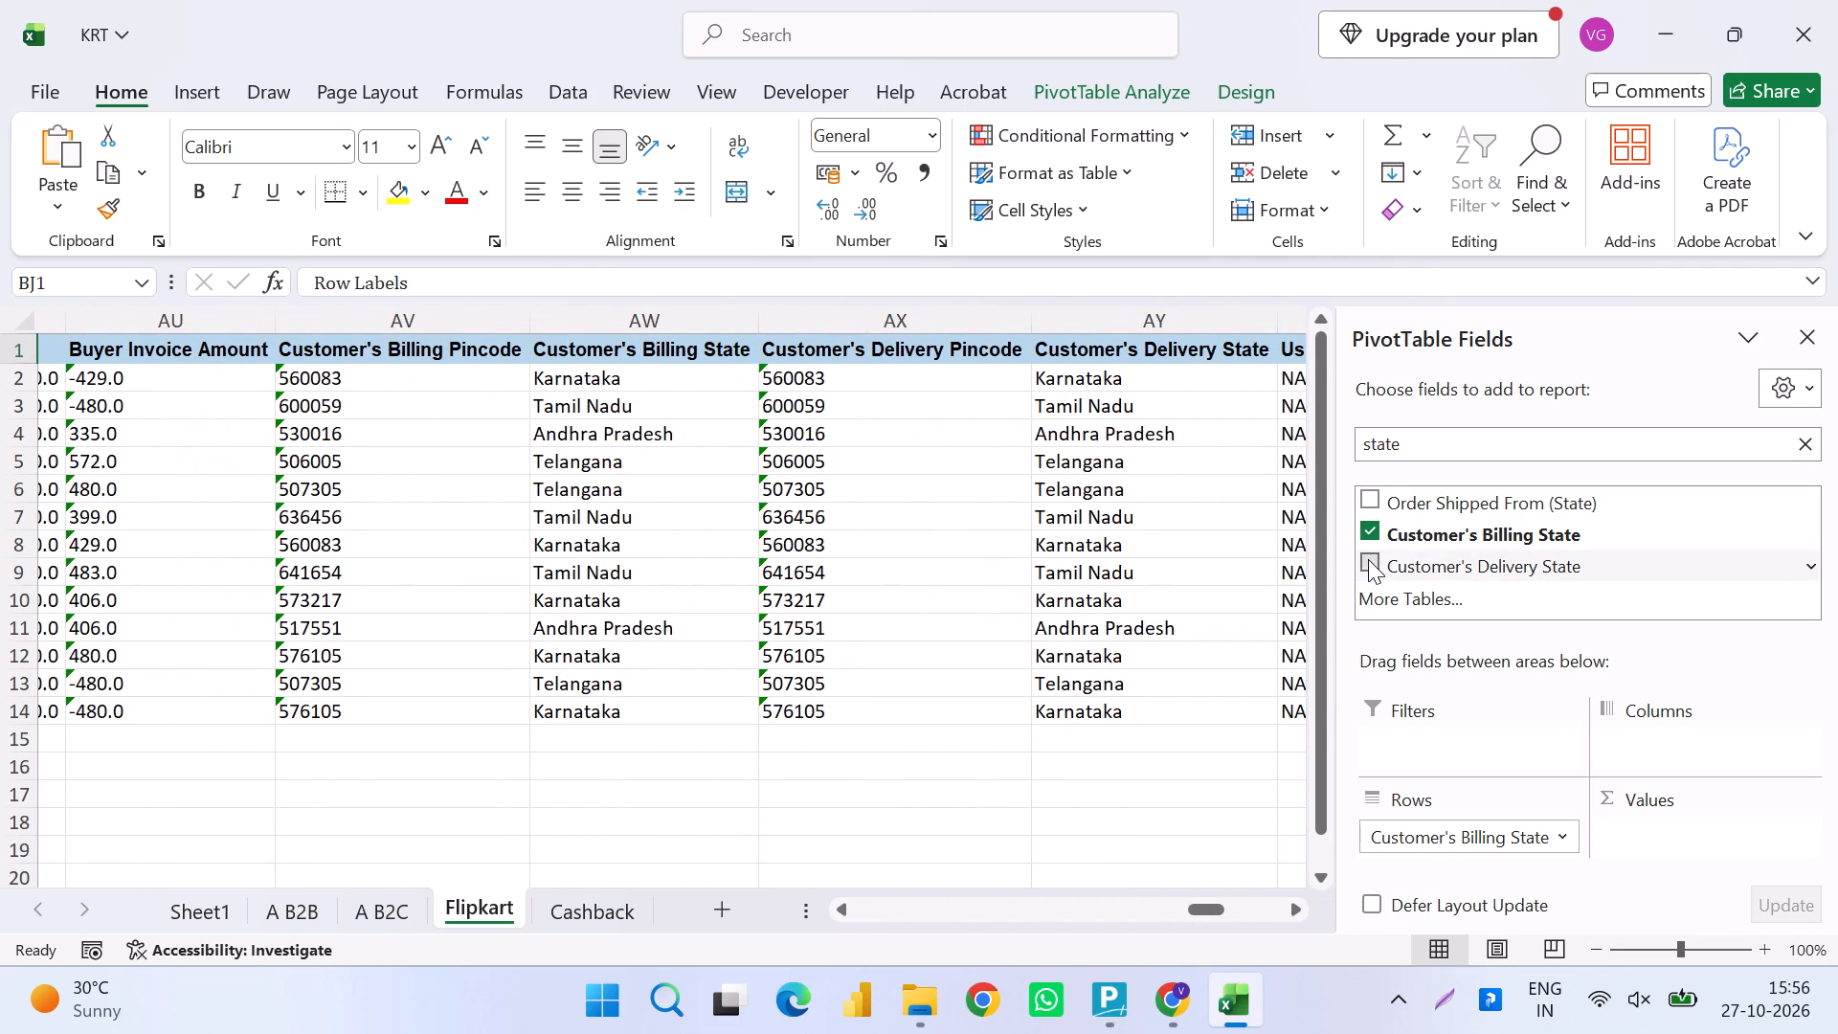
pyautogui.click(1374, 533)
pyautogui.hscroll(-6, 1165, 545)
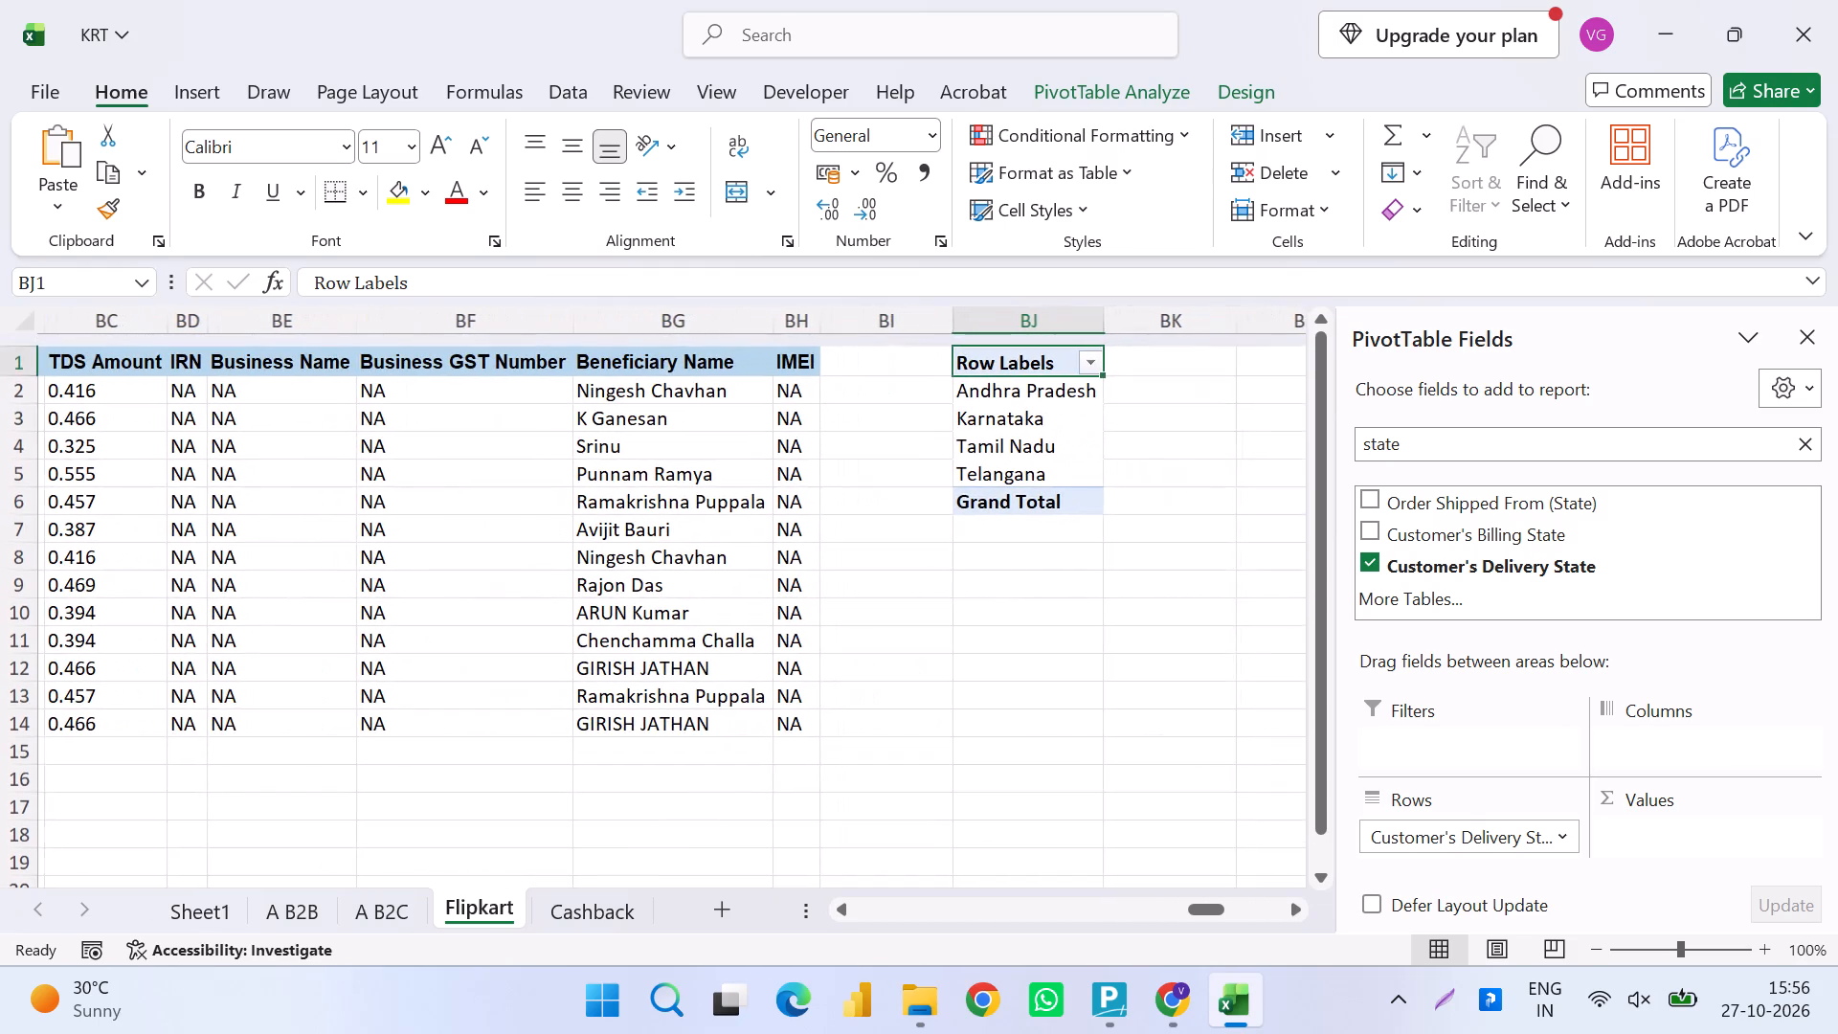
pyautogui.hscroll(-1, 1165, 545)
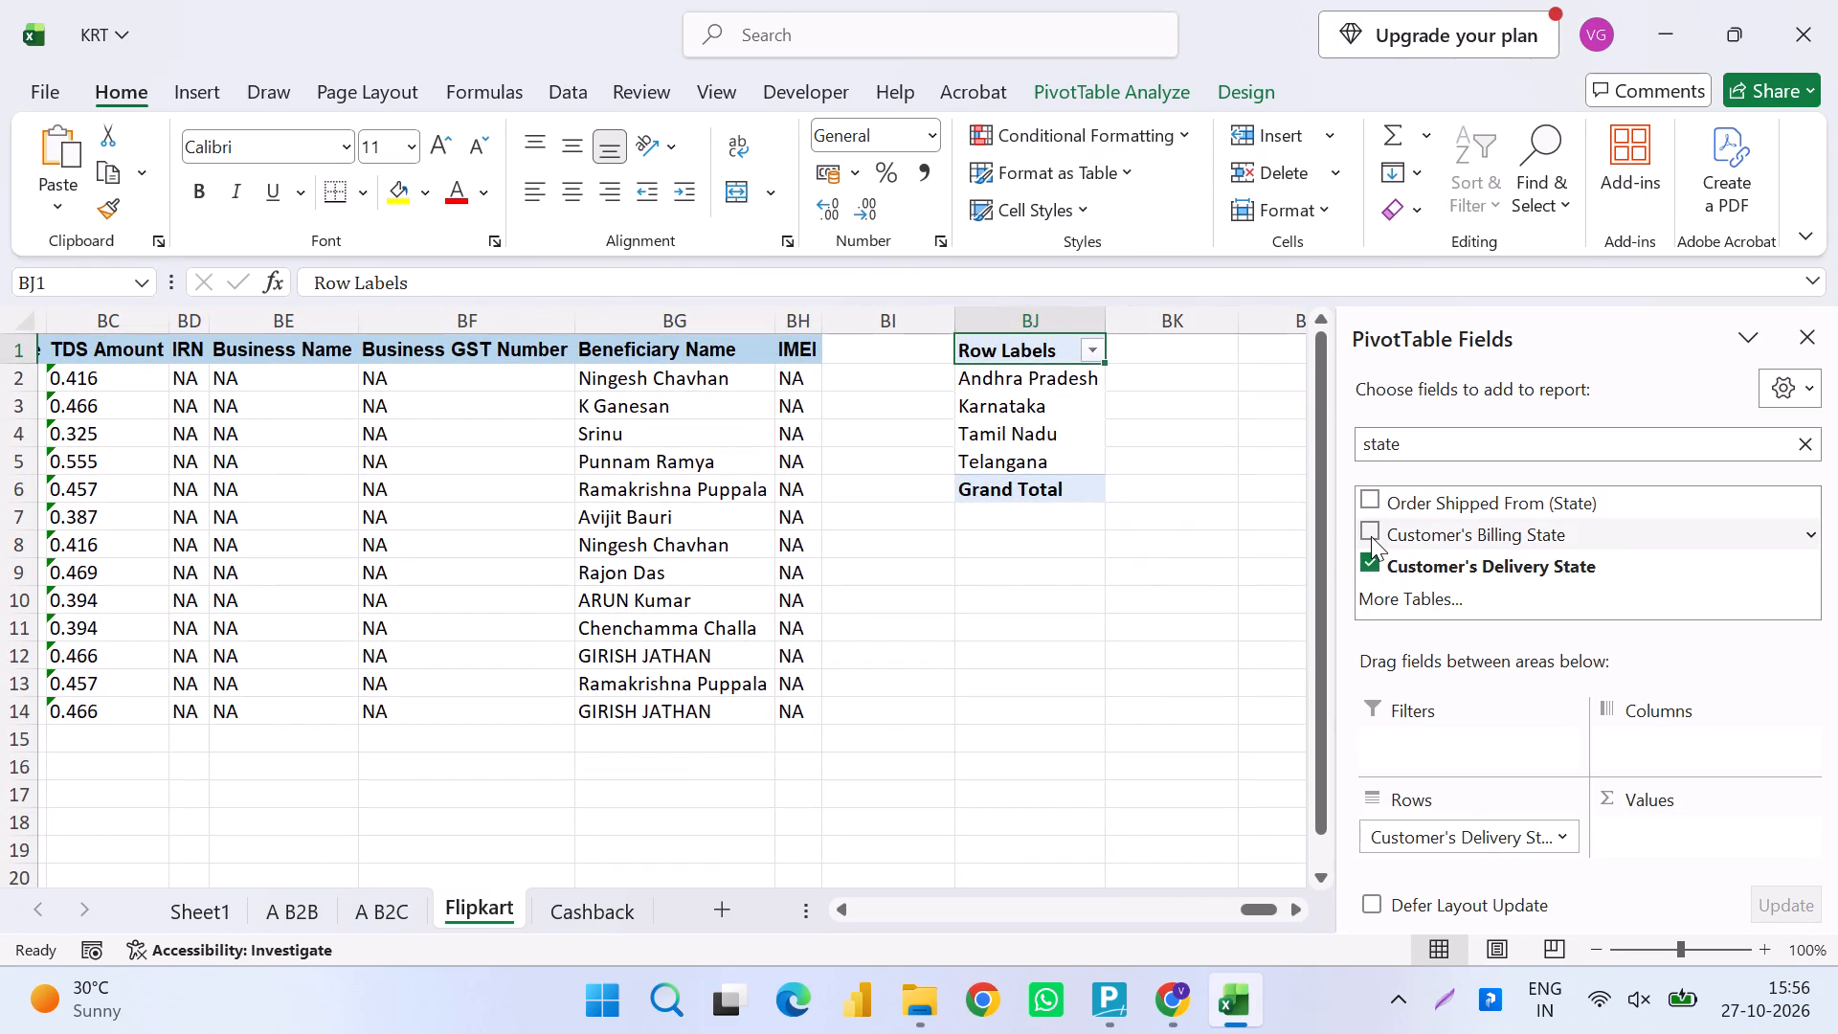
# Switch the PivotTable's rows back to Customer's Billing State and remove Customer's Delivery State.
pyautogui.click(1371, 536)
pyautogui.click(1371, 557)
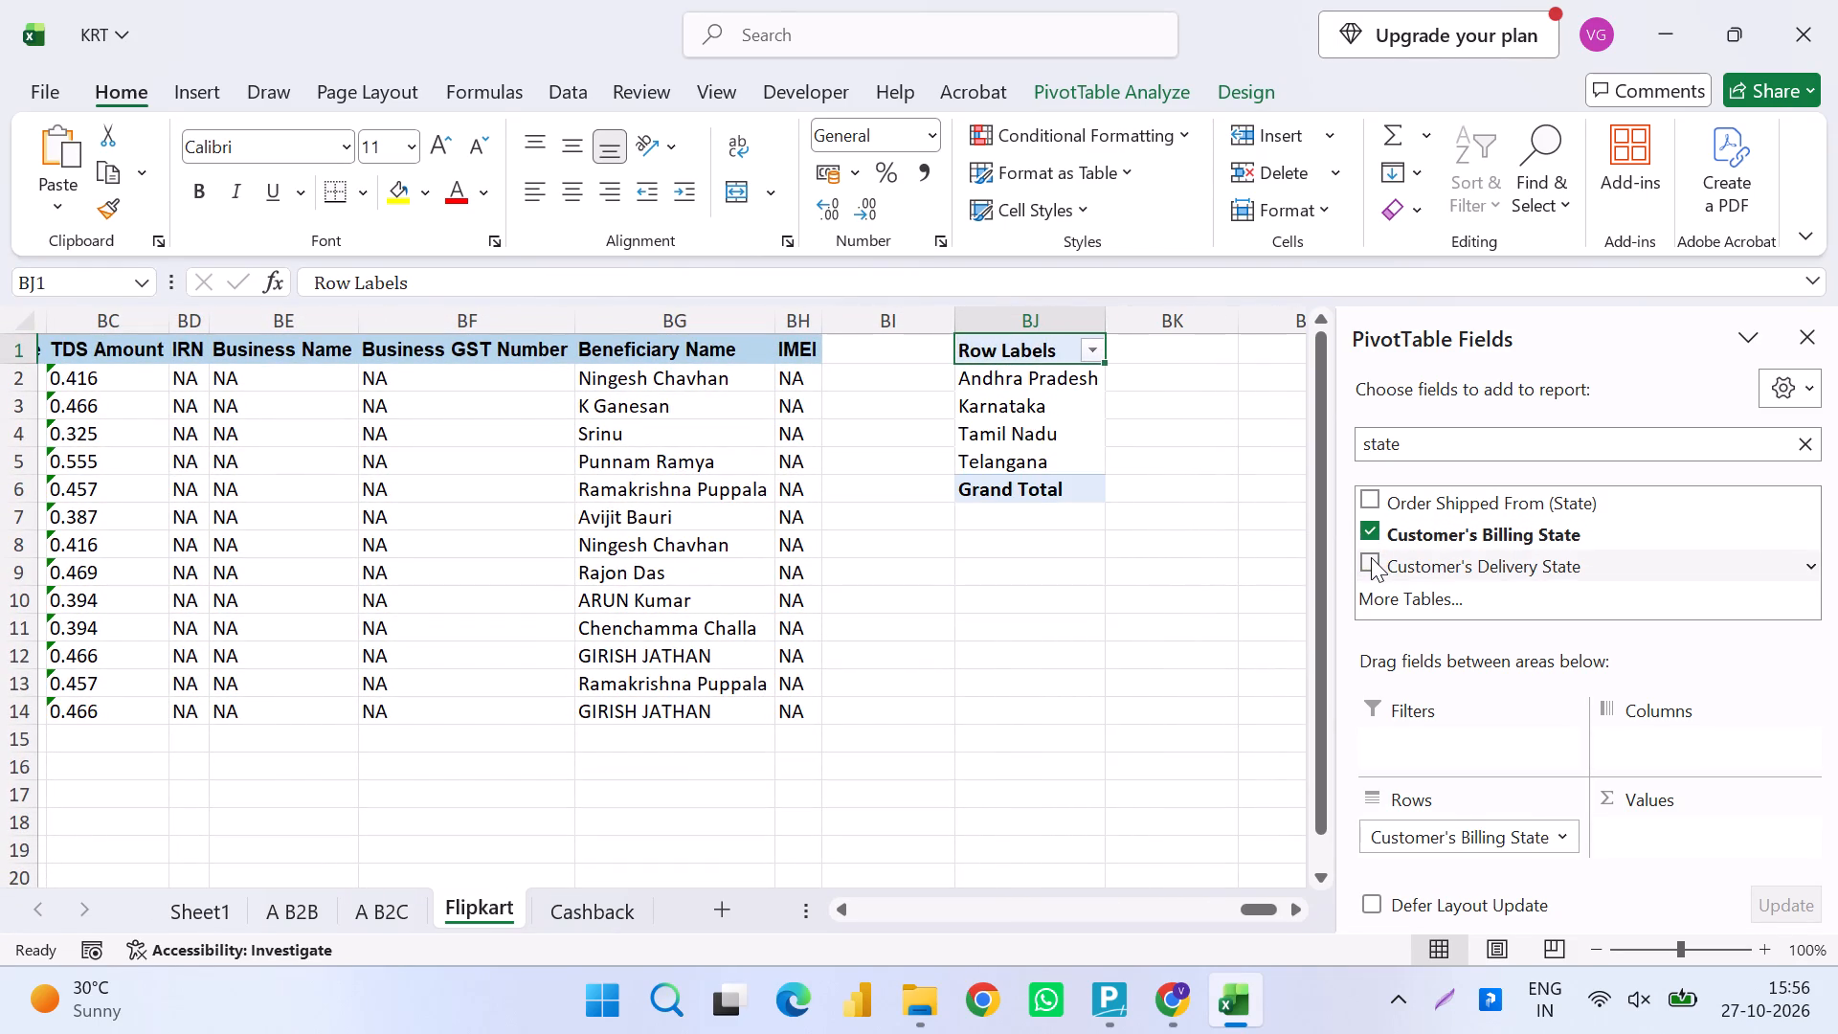
# Replace Customer's Billing State with Customer's Delivery State in the Flipkart PivotTable's rows.
pyautogui.click(1371, 557)
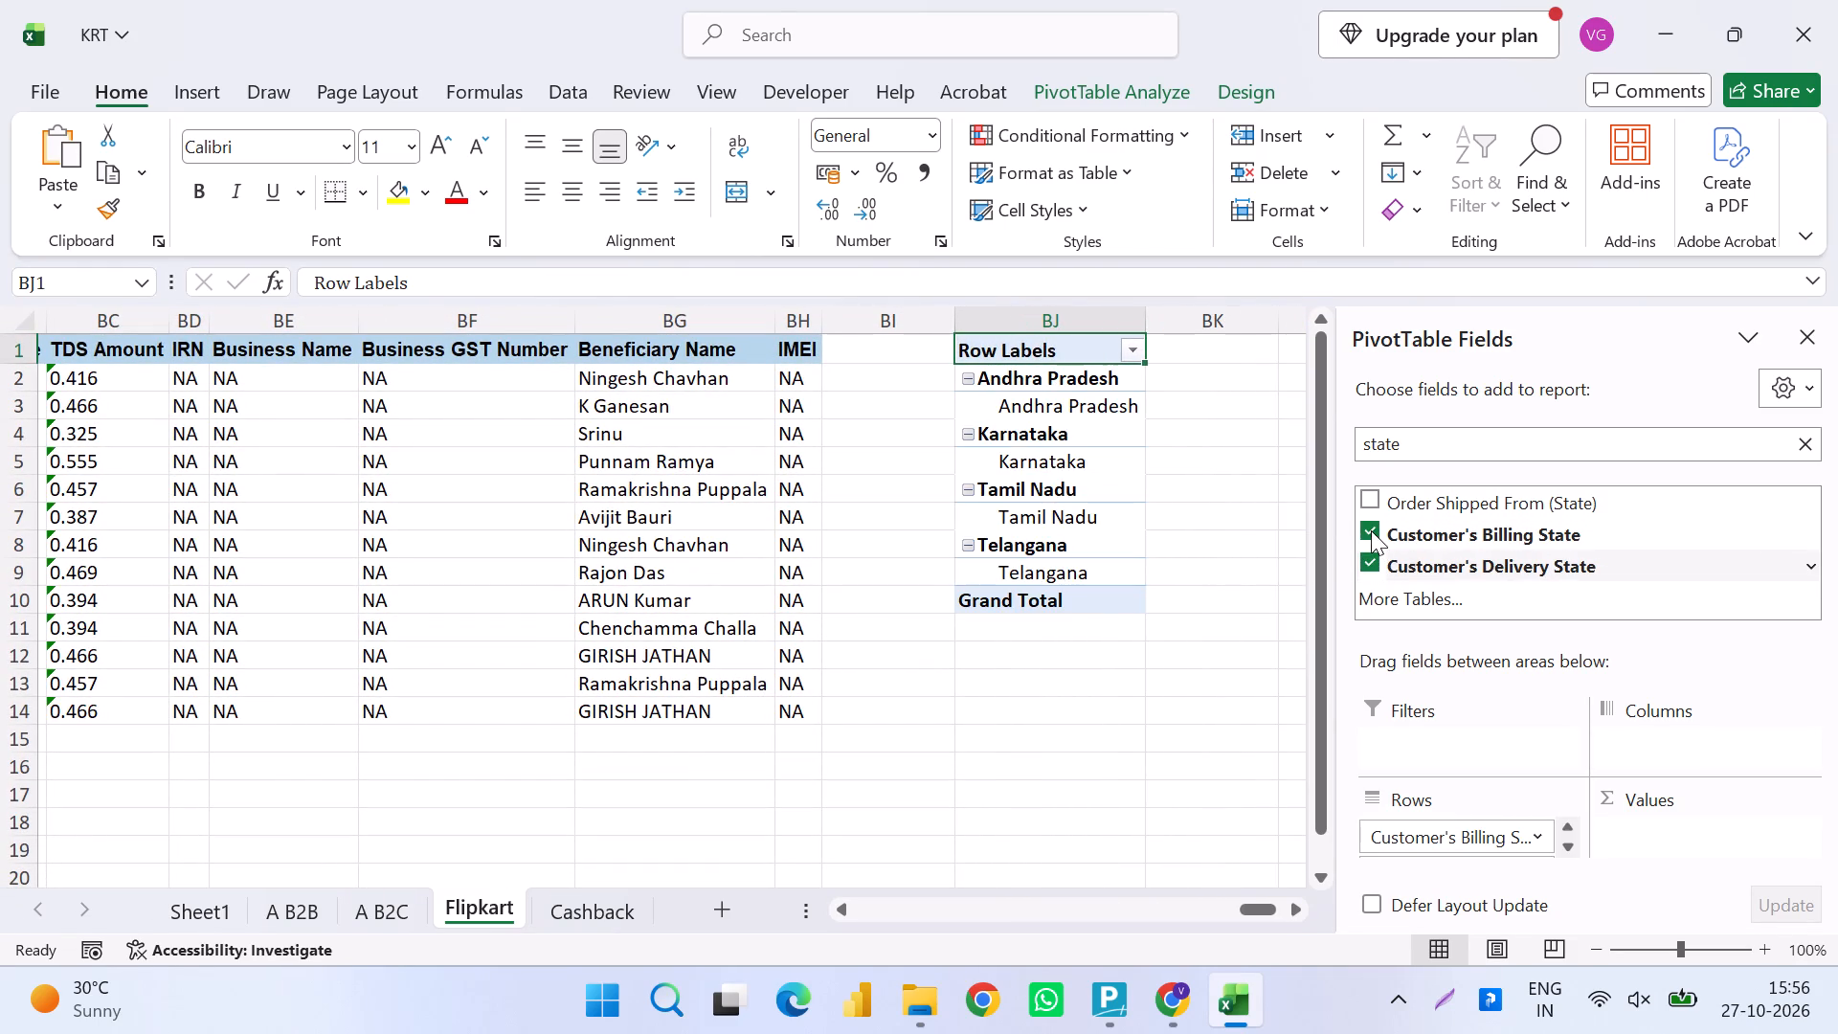
pyautogui.click(1371, 530)
# Examine the Flipkart columns from the customer states back to the GST amounts and Type of tax to locate the taxable value column.
pyautogui.hscroll(9, 970, 615)
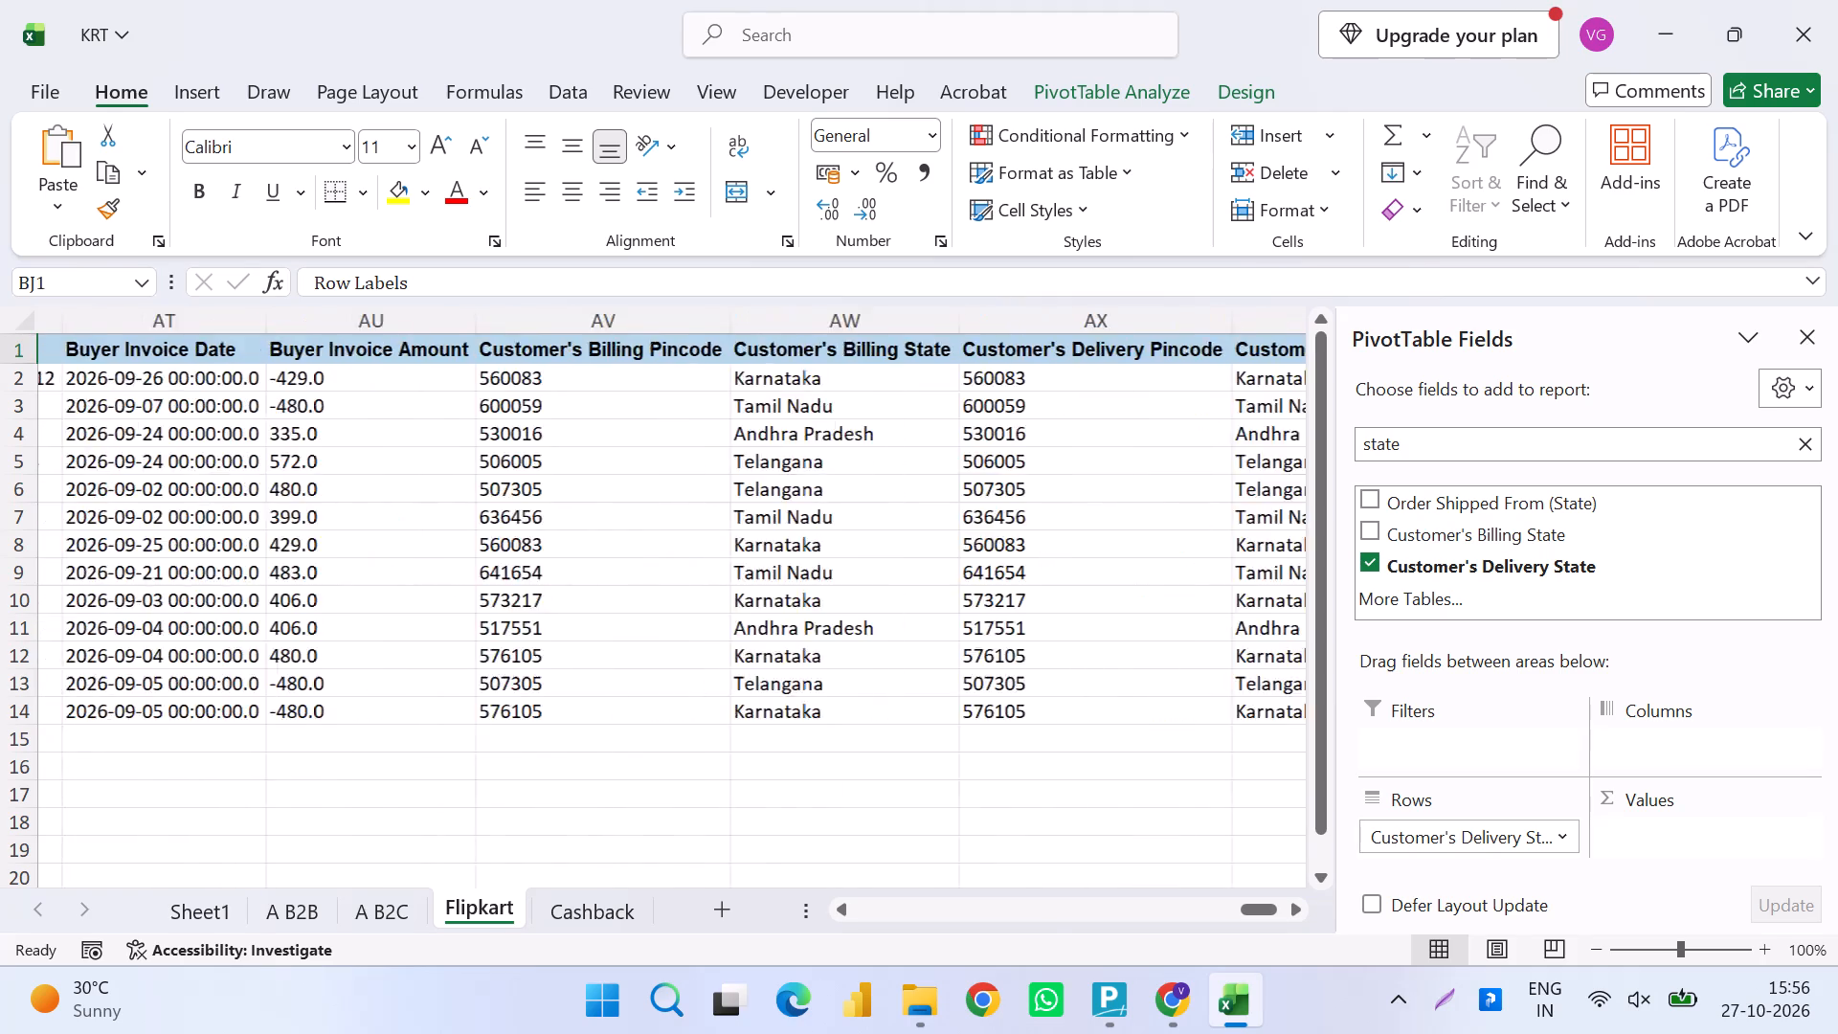
pyautogui.hscroll(3, 970, 615)
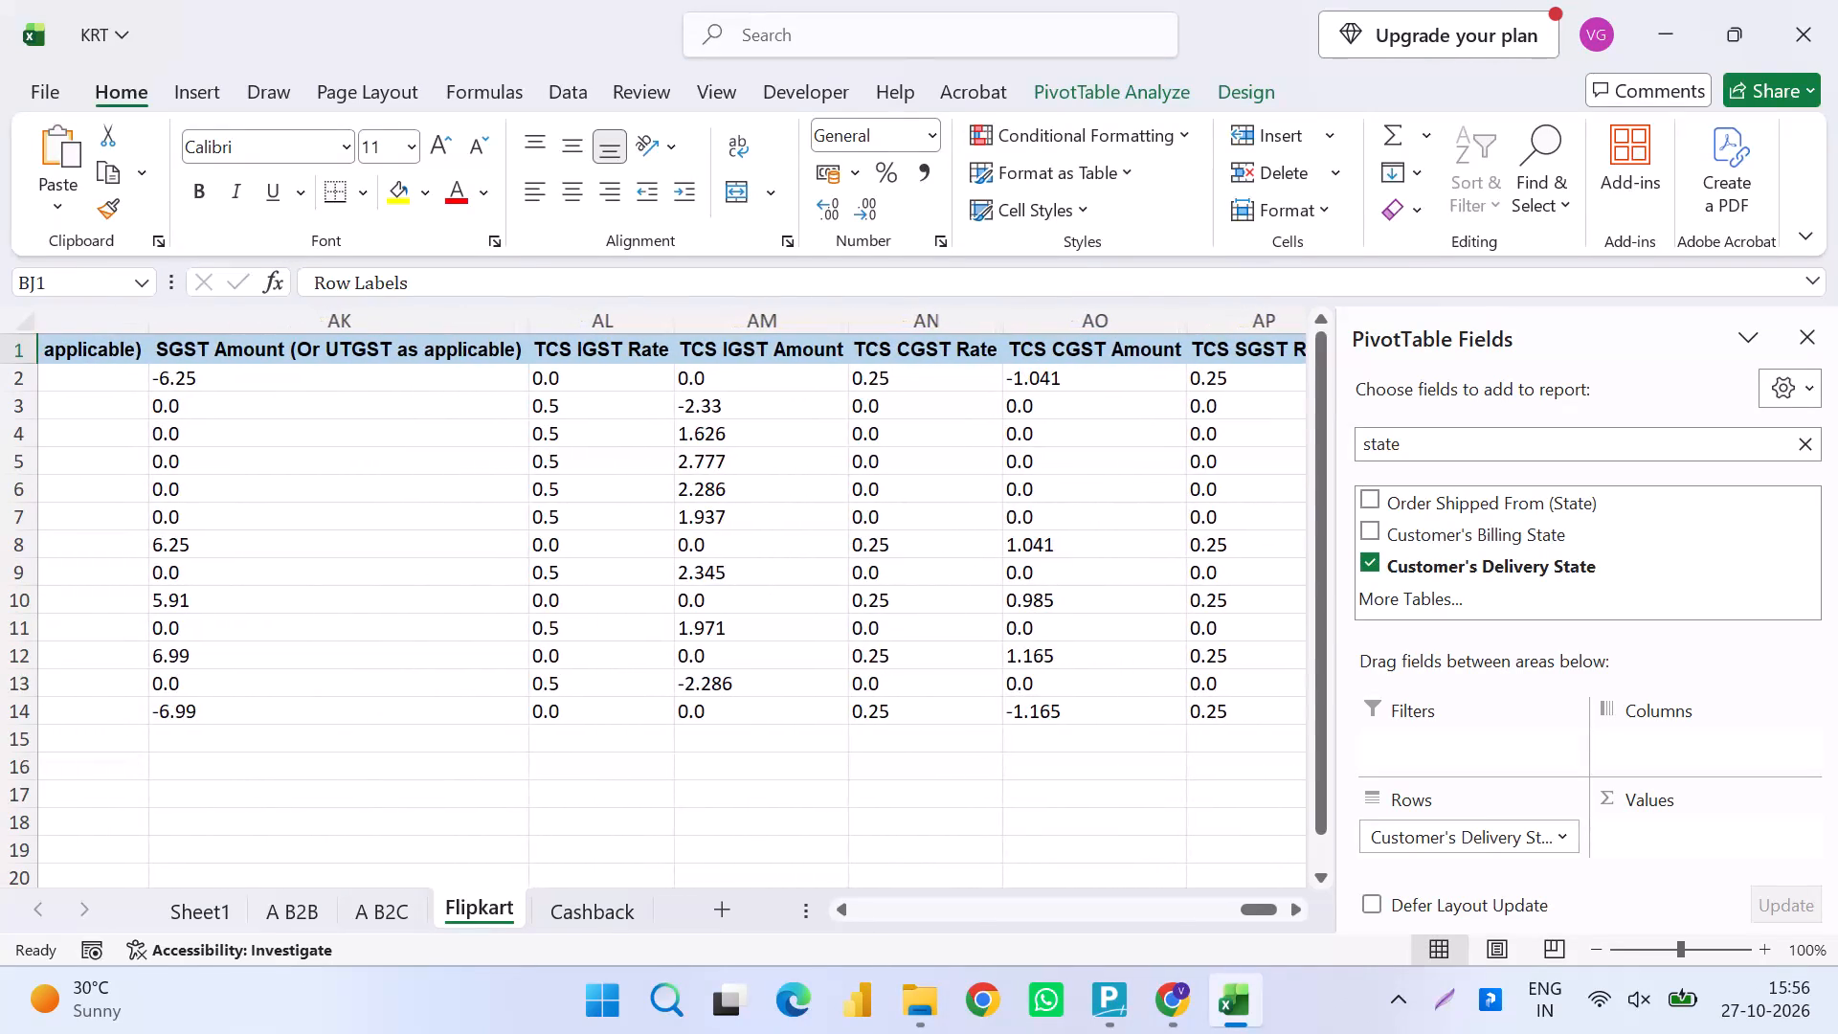
pyautogui.hscroll(3, 970, 615)
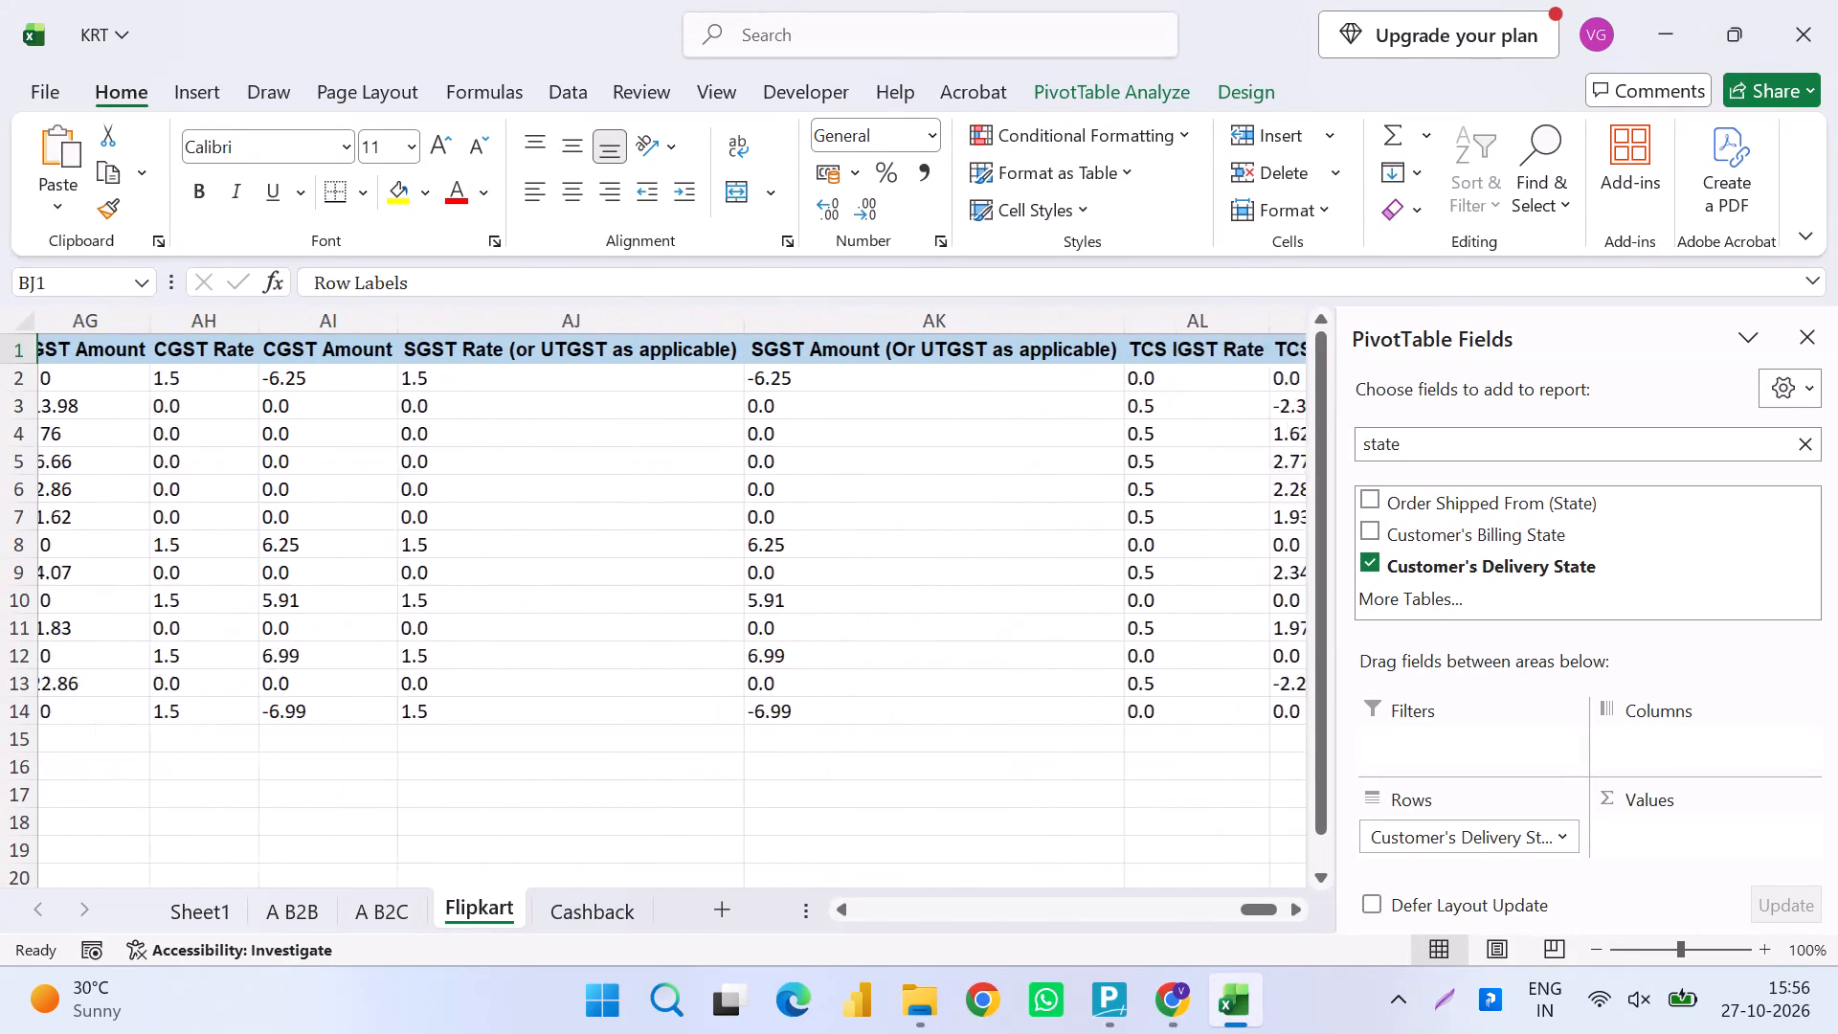
pyautogui.hscroll(1, 970, 615)
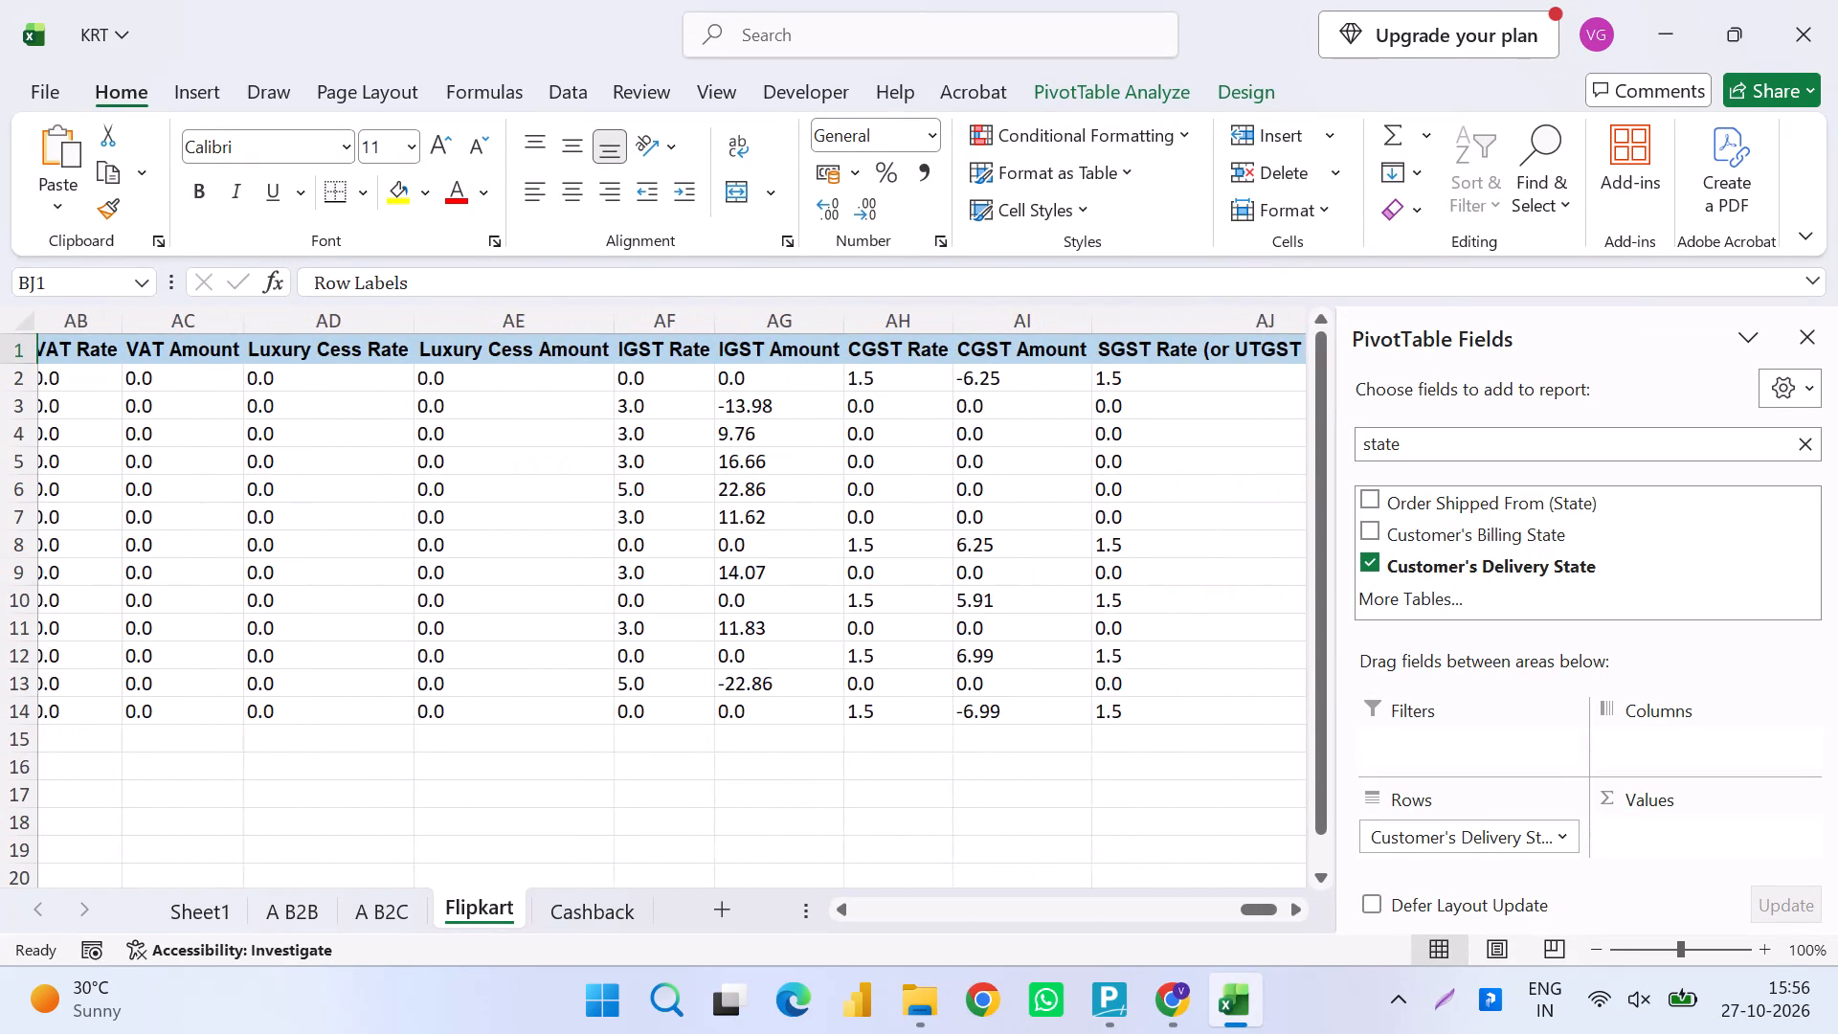
pyautogui.hscroll(3, 970, 615)
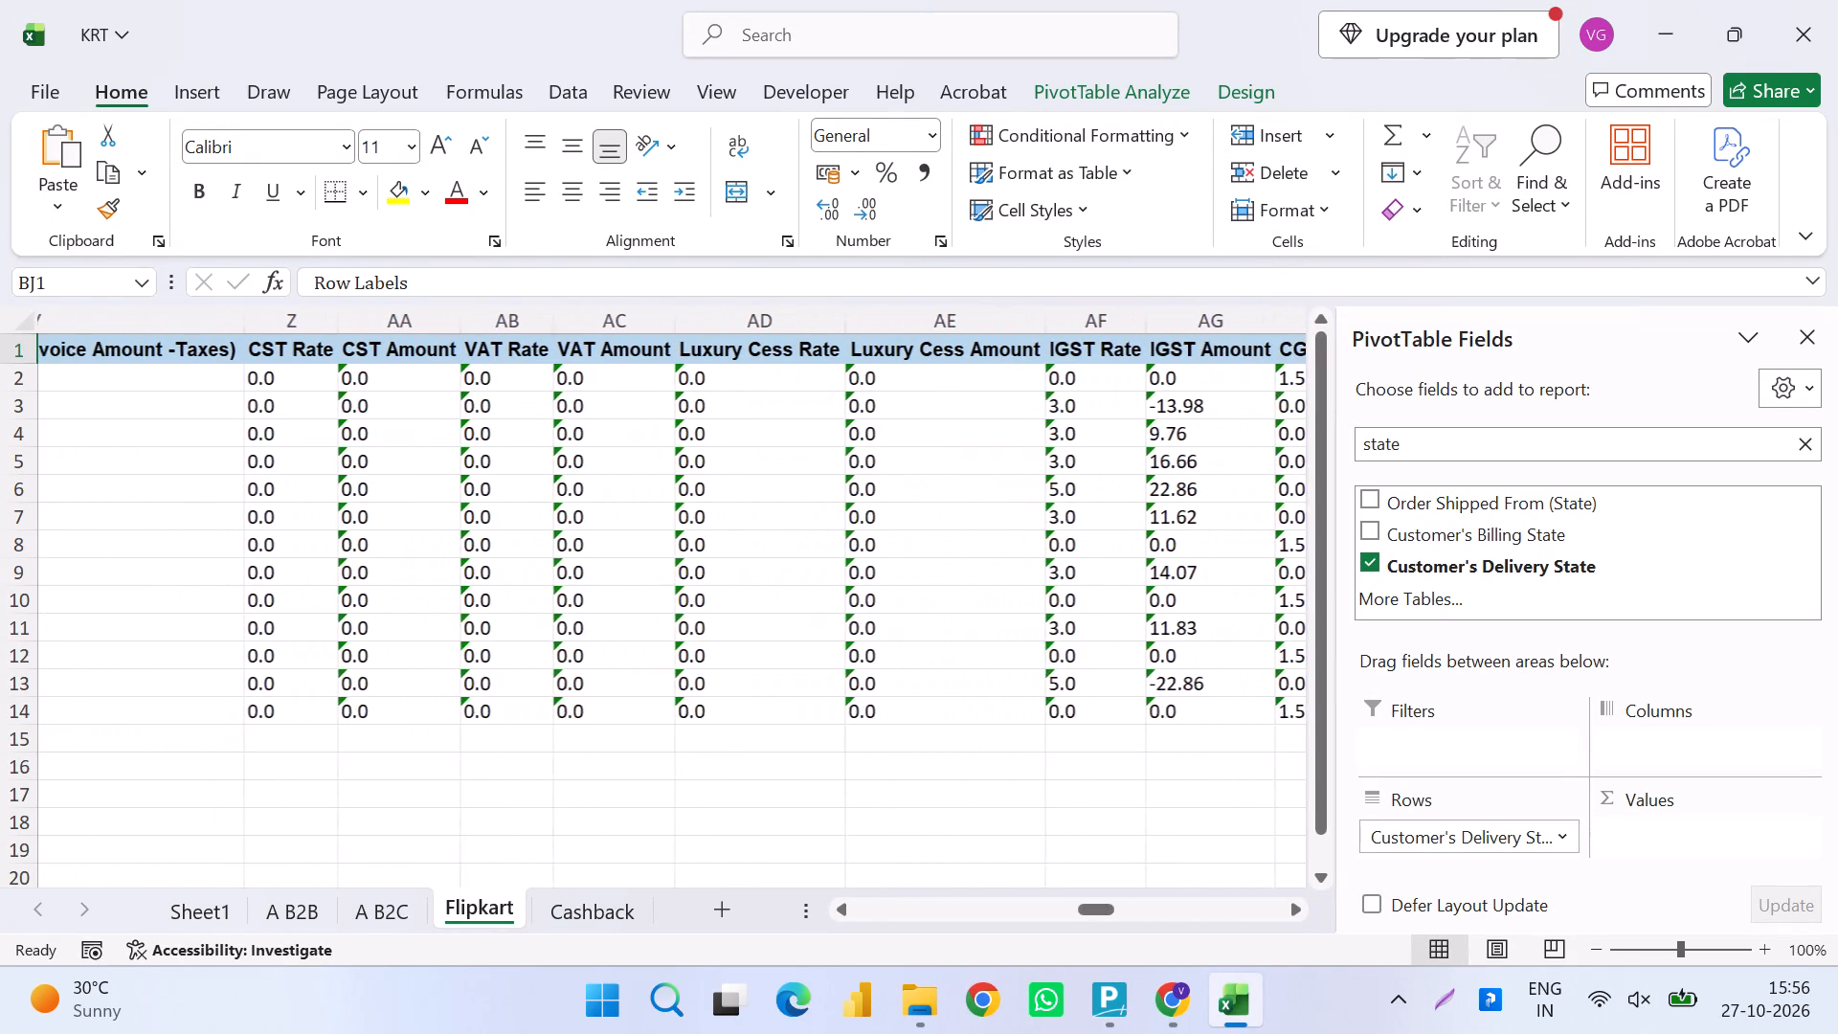
pyautogui.hscroll(3, 970, 615)
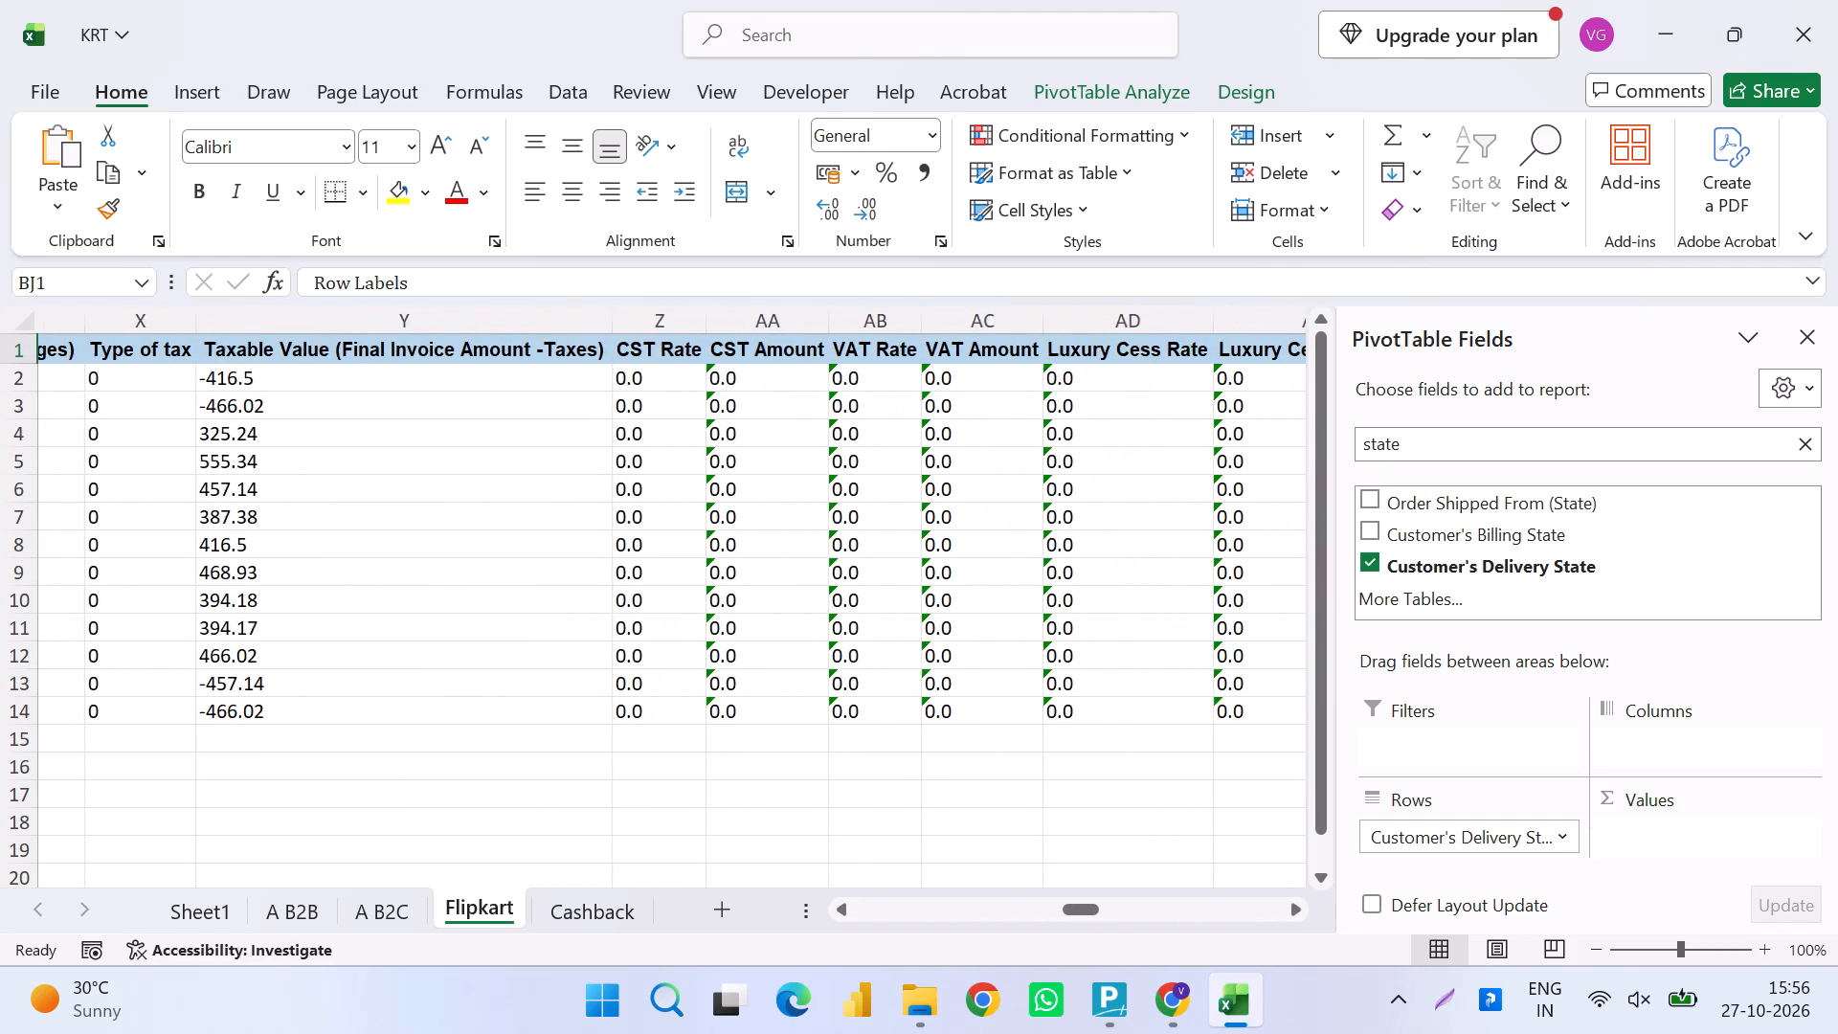
pyautogui.scroll(1, 1512, 561)
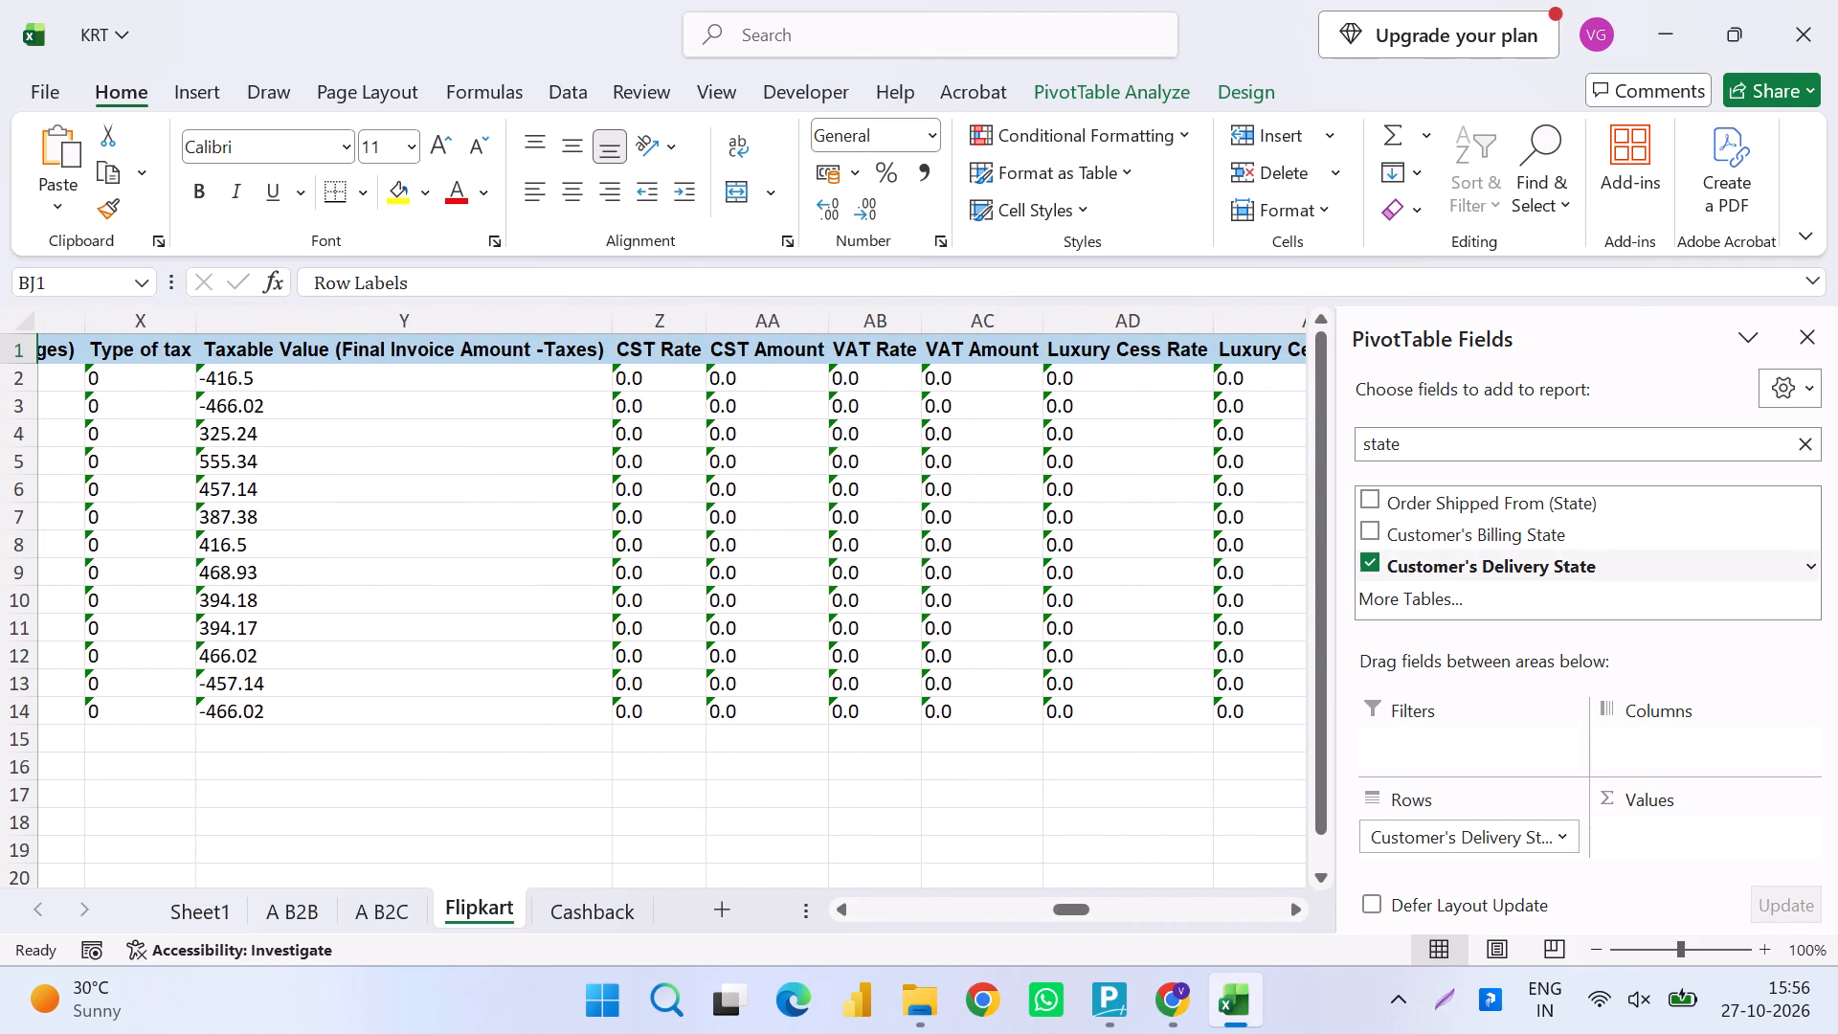
# Search the PivotTable's fields for "taxa" and add Taxable Value (Final Invoice Amount -Taxes) to its values.
pyautogui.click(1468, 448)
pyautogui.press('BackSpace')
pyautogui.press('BackSpace')
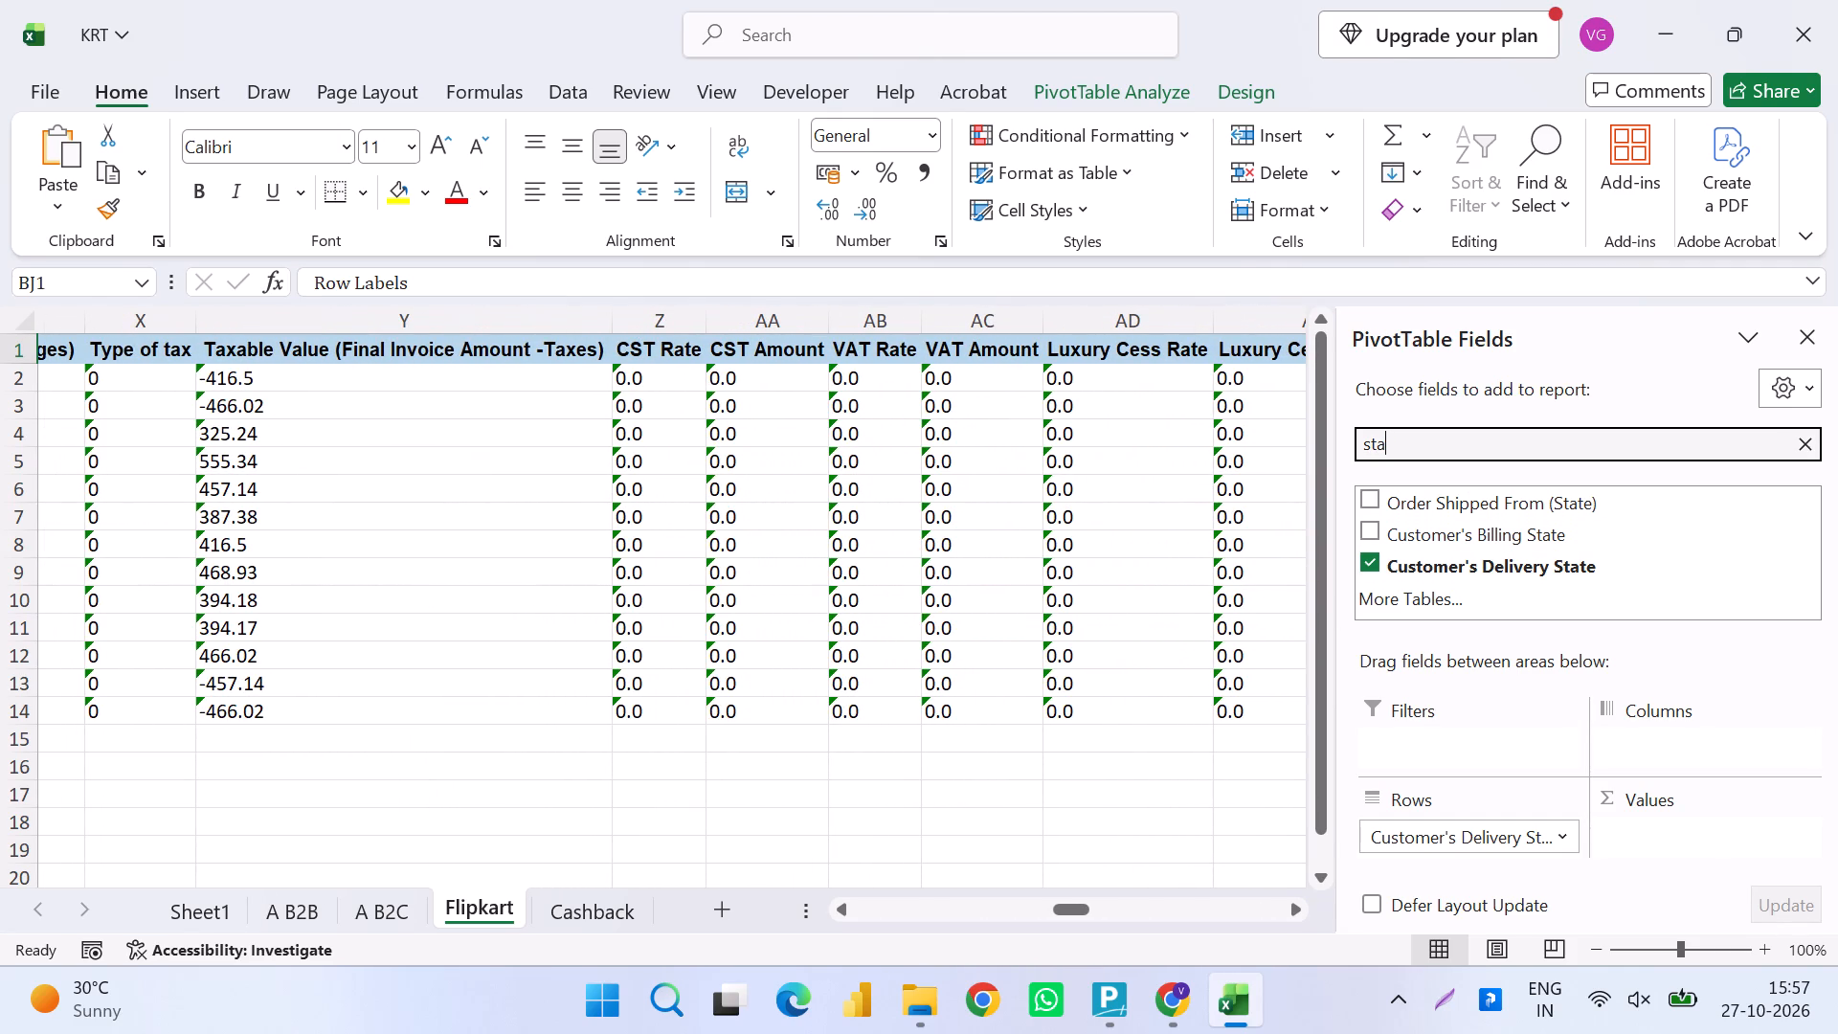
pyautogui.press('BackSpace')
pyautogui.press('BackSpace')
pyautogui.press('BackSpace')
pyautogui.press('BackSpace')
pyautogui.write('taxa')
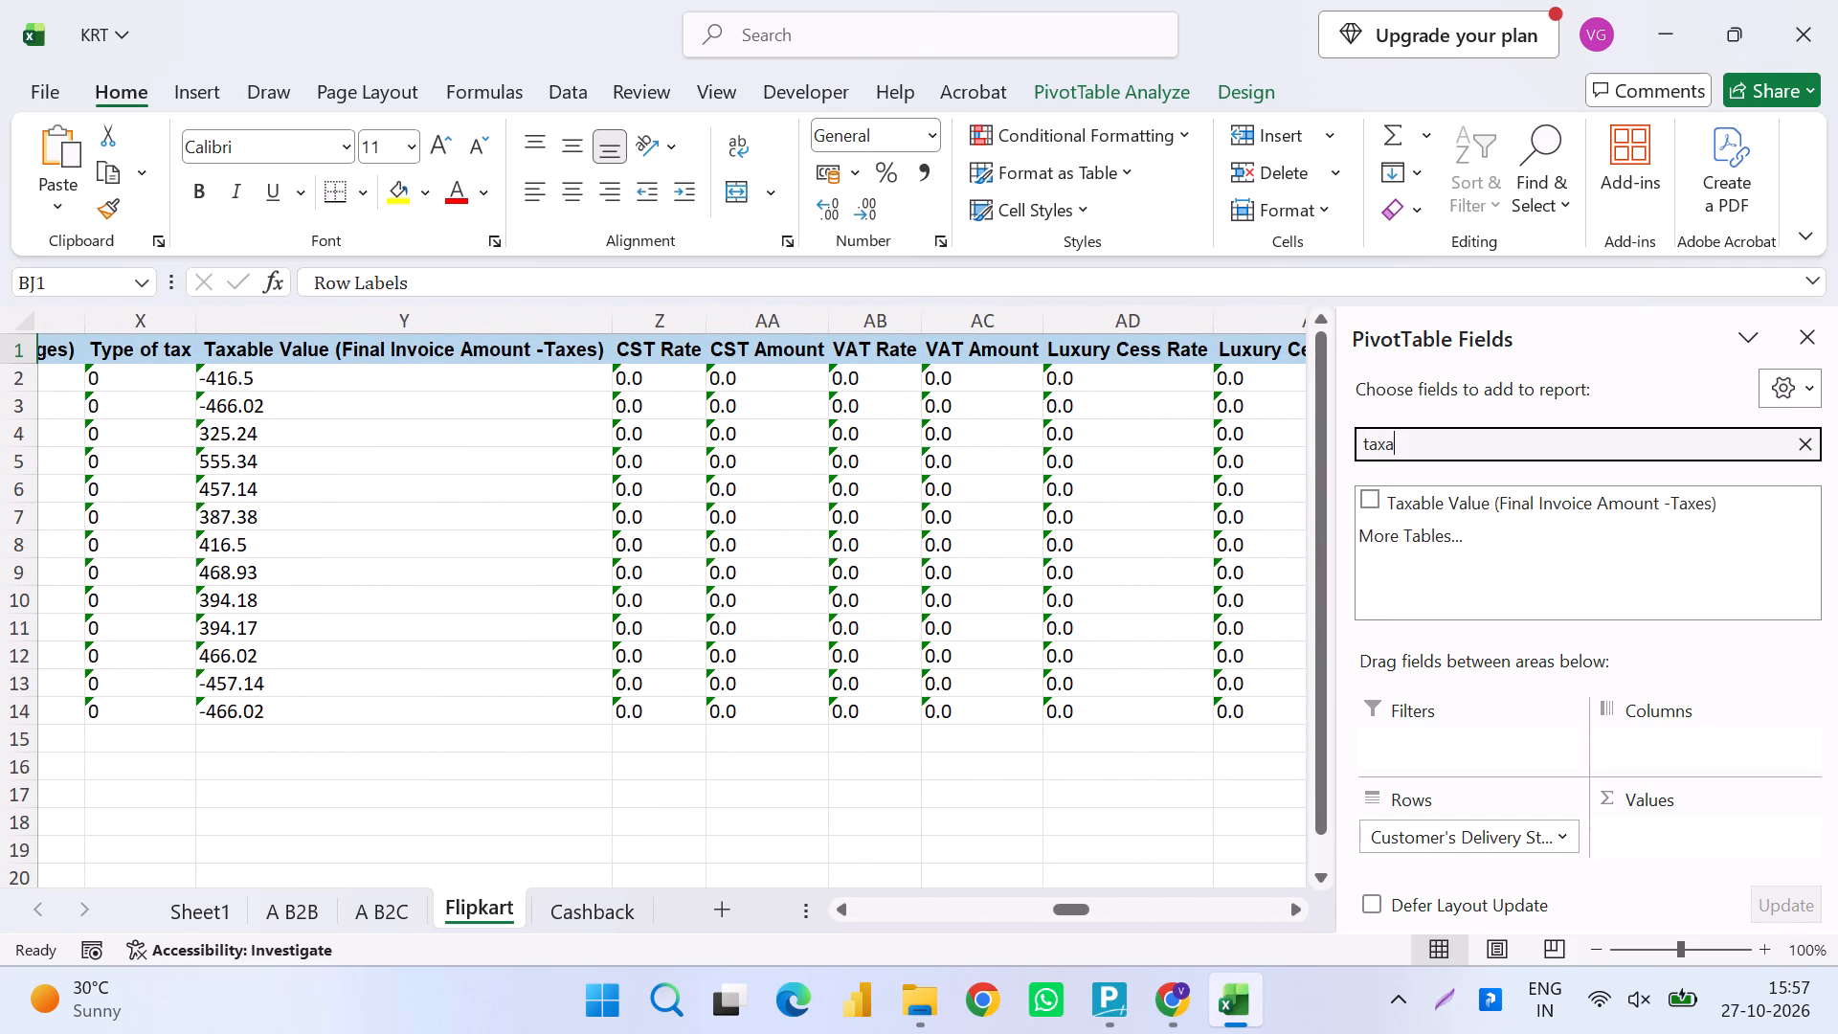
pyautogui.click(1378, 499)
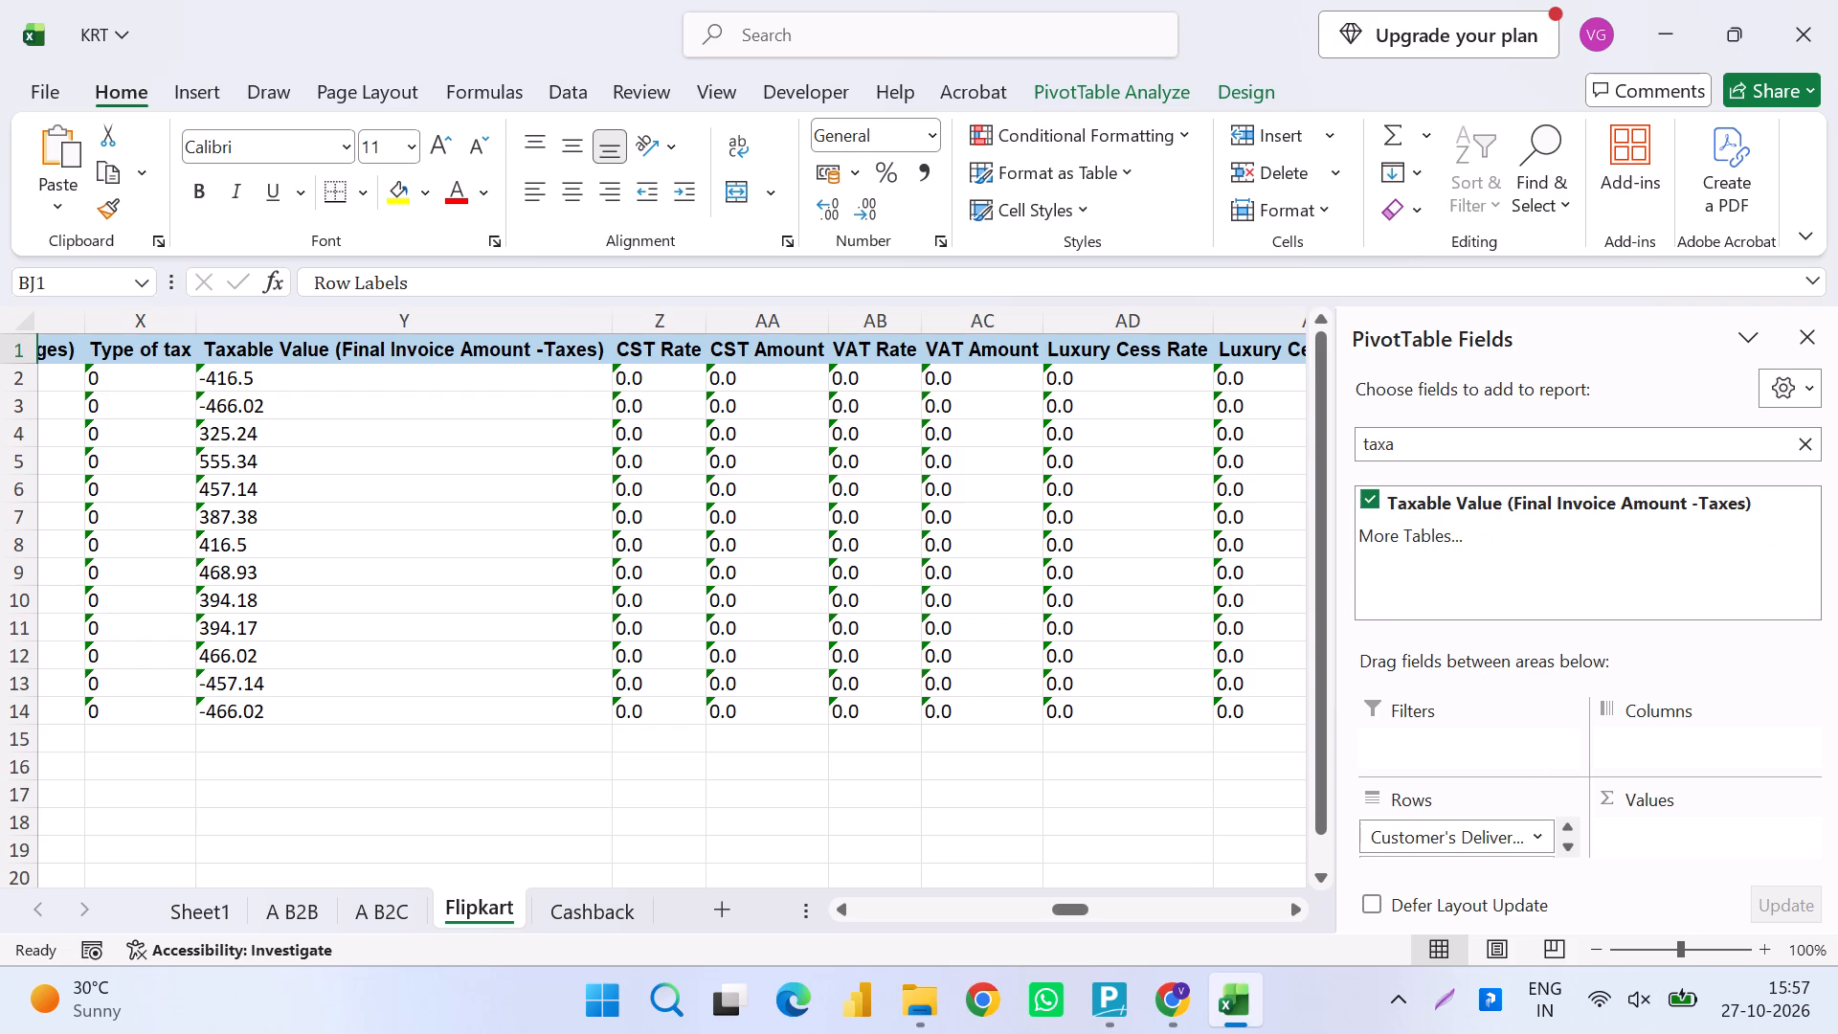
pyautogui.doubleClick(1570, 846)
pyautogui.moveTo(1570, 846); pyautogui.dragTo(1477, 845)
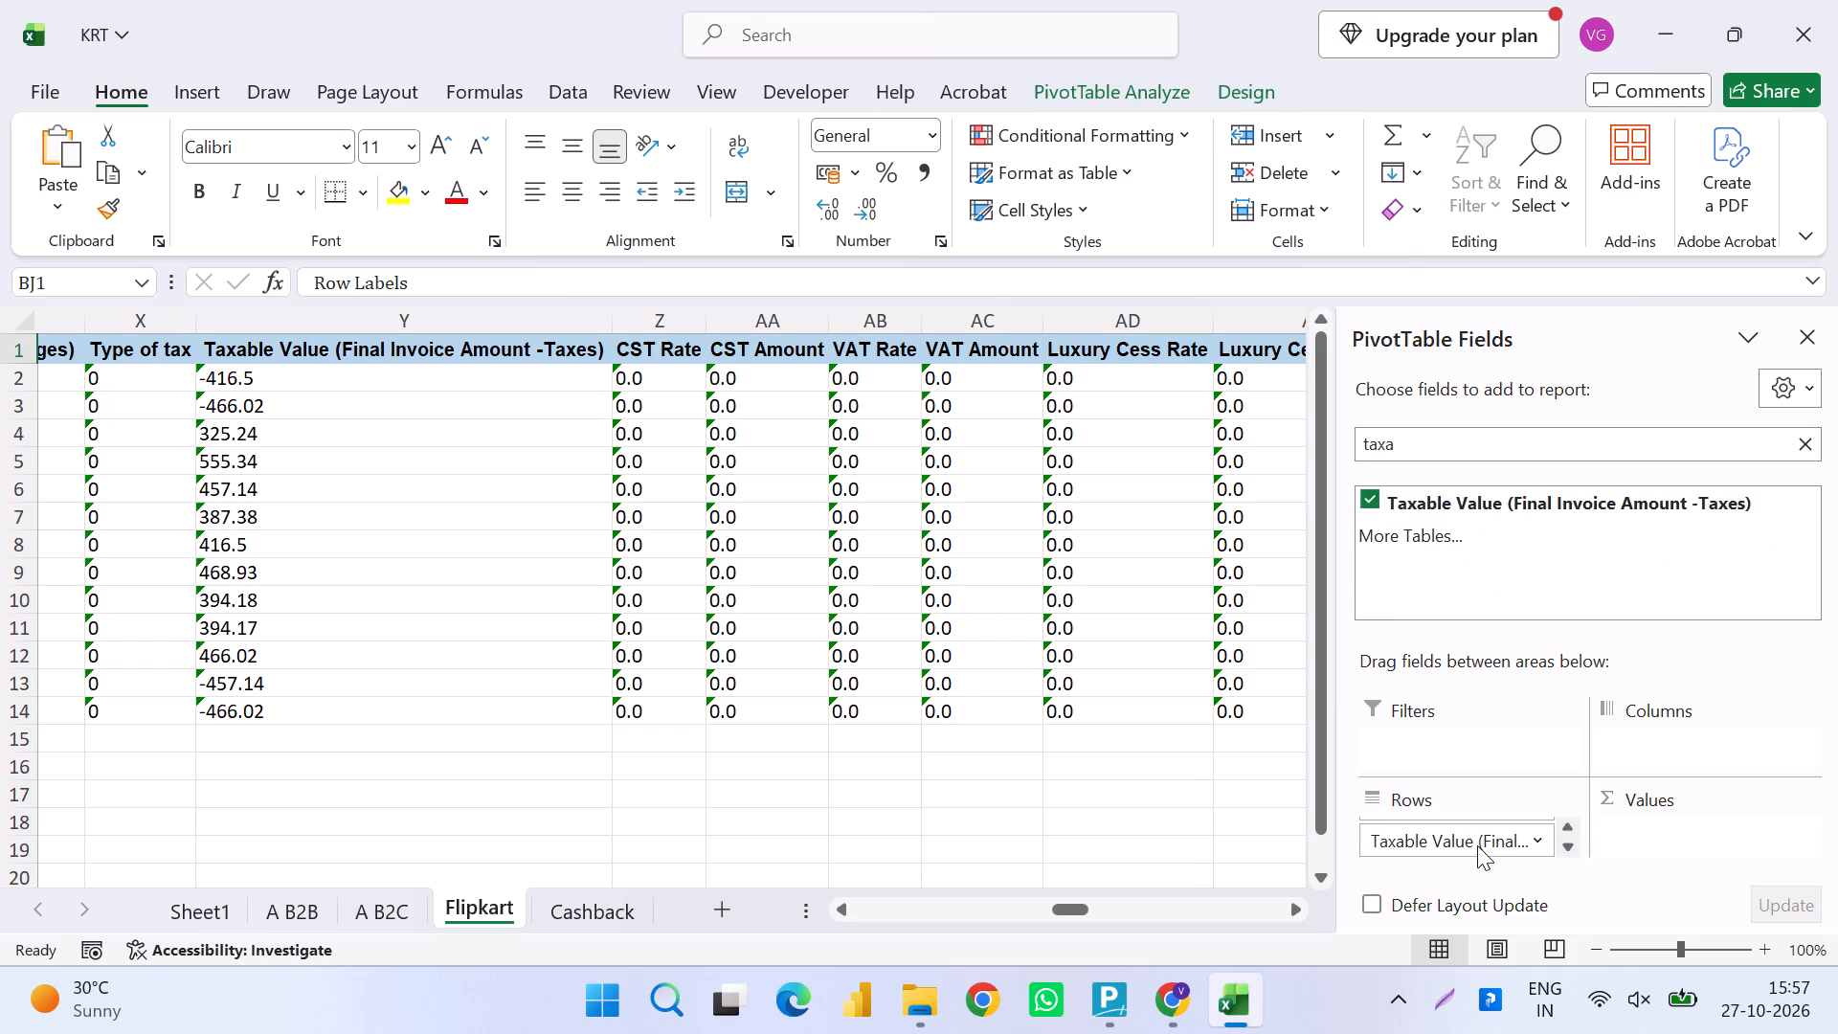
pyautogui.moveTo(1477, 845); pyautogui.dragTo(1650, 824)
pyautogui.moveTo(1433, 836); pyautogui.dragTo(1628, 841)
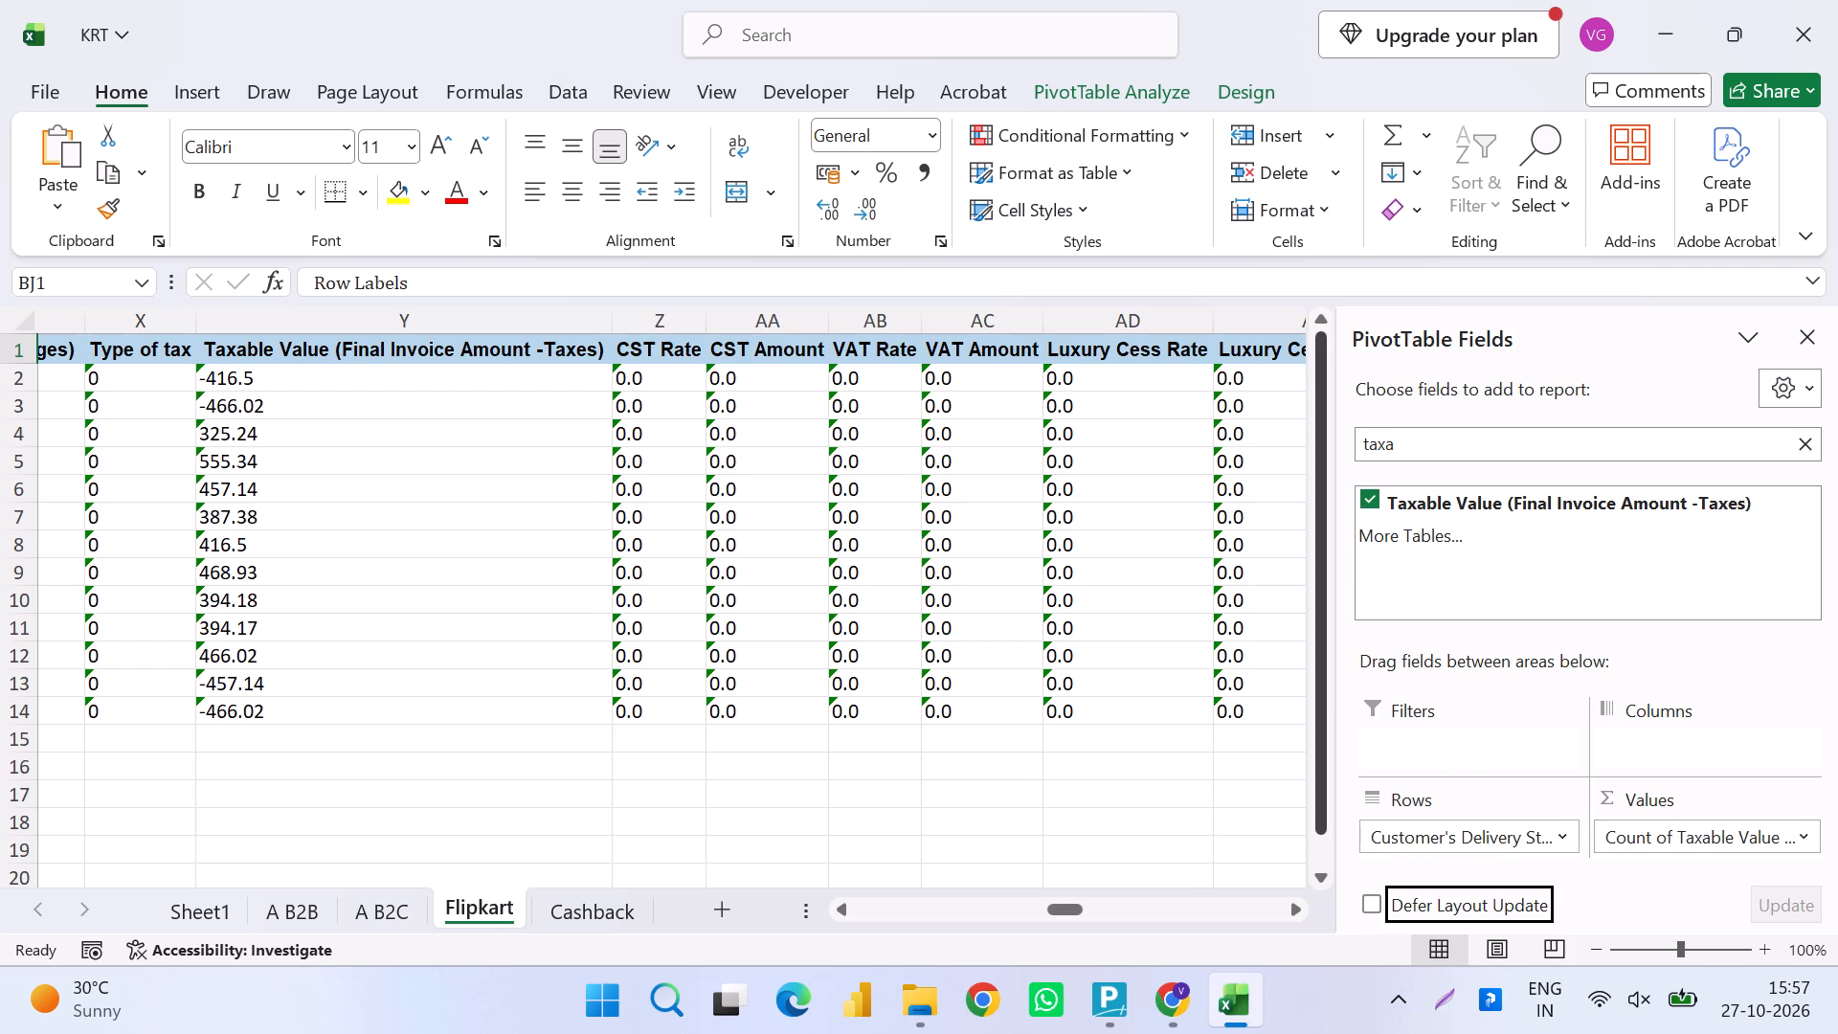
# Summarise the PivotTable's Taxable Value field by Sum.
pyautogui.click(1655, 825)
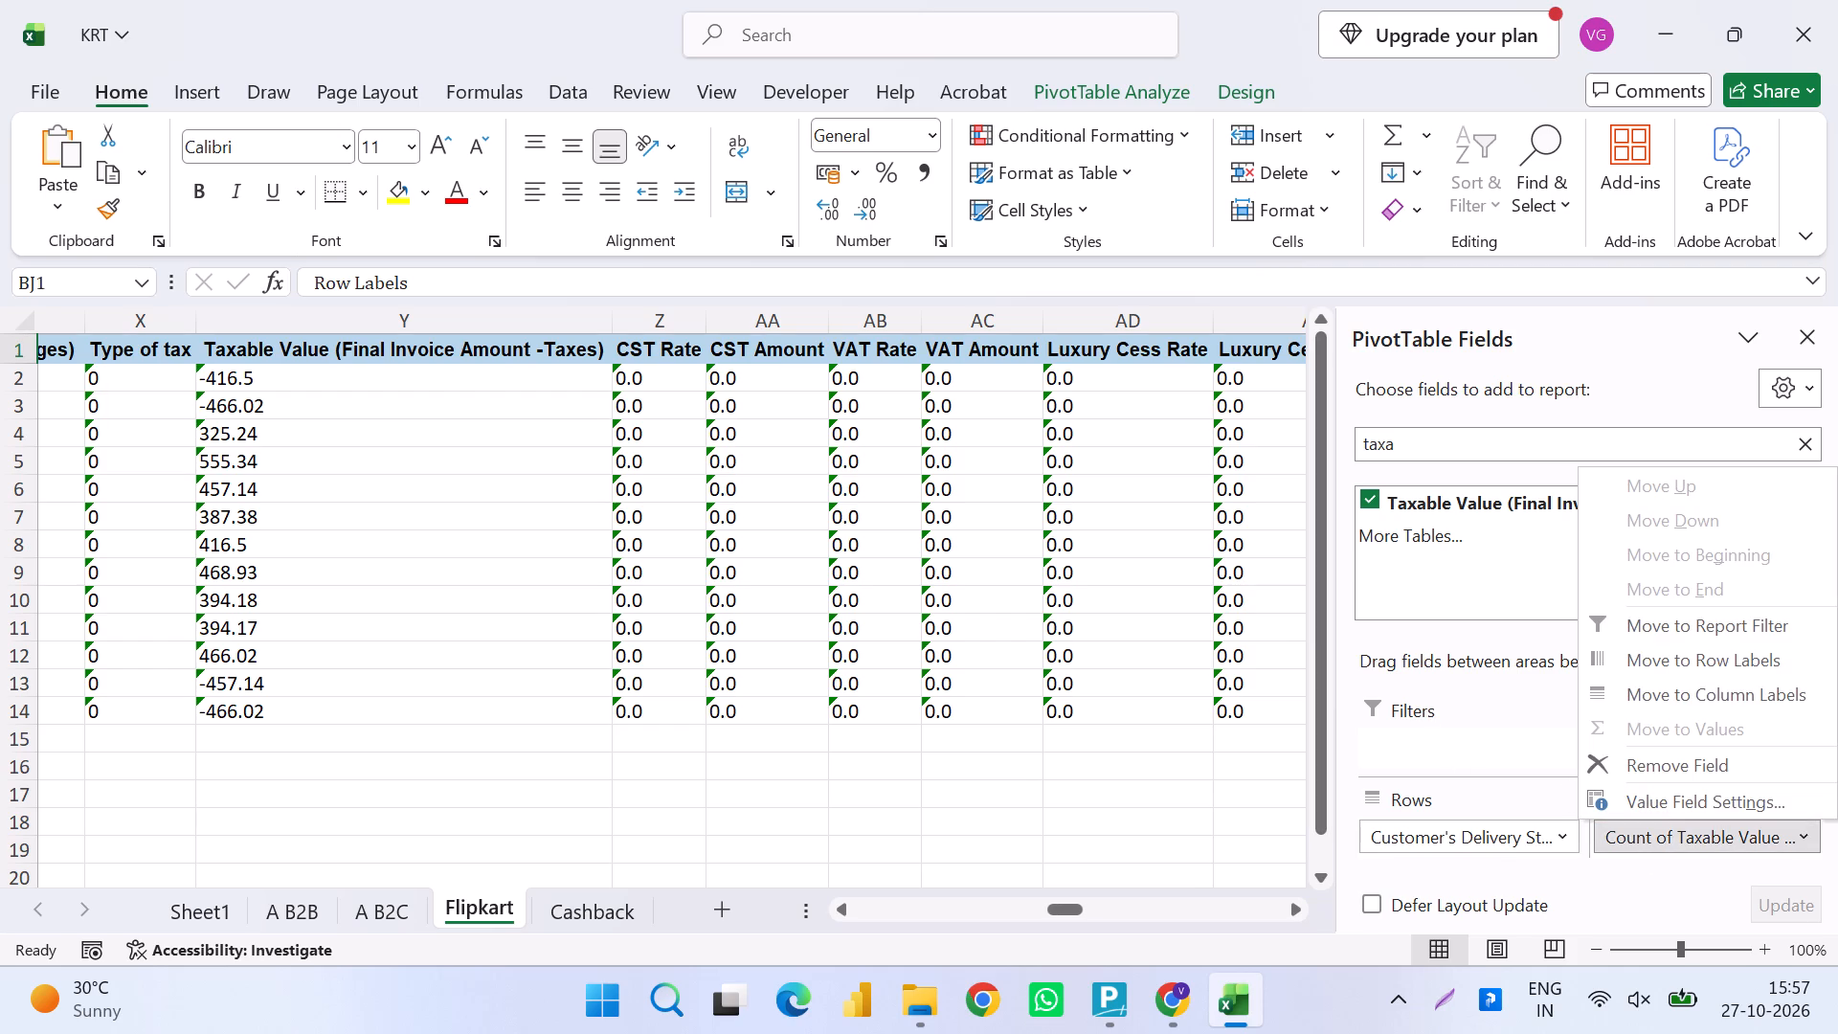
pyautogui.click(1734, 814)
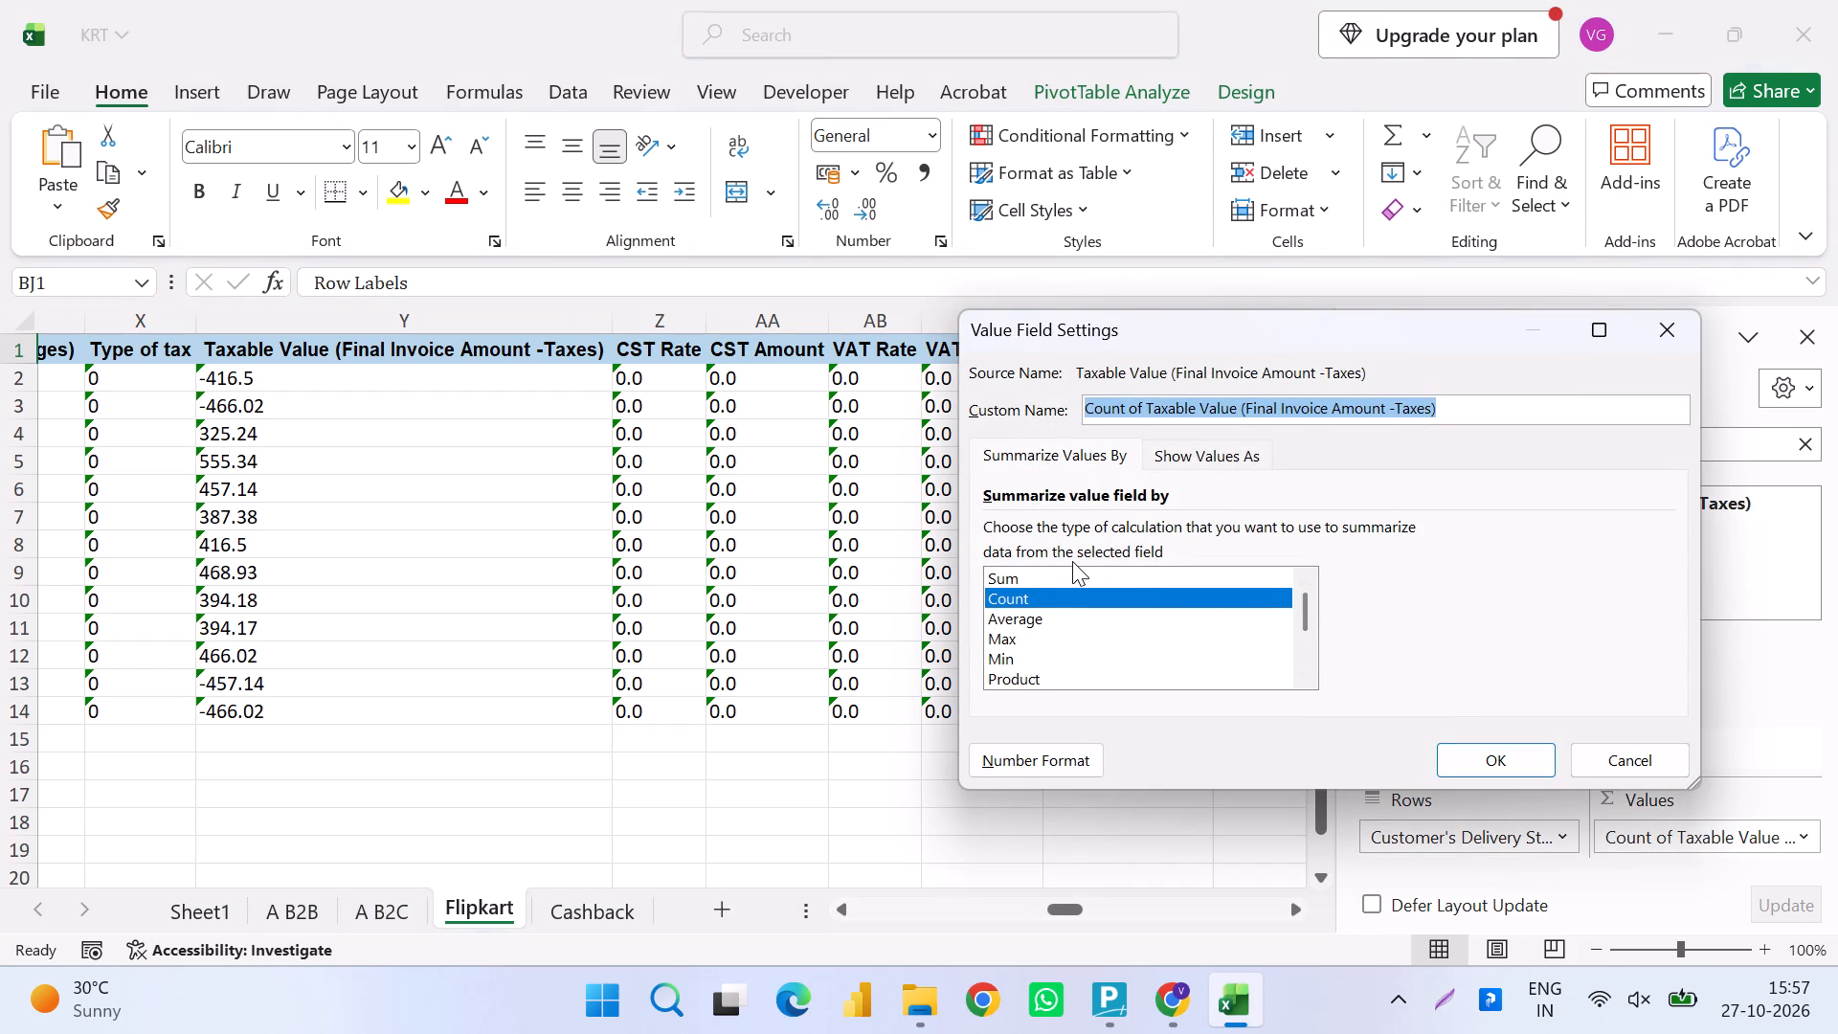
pyautogui.click(1072, 561)
pyautogui.click(1072, 561)
pyautogui.click(1004, 573)
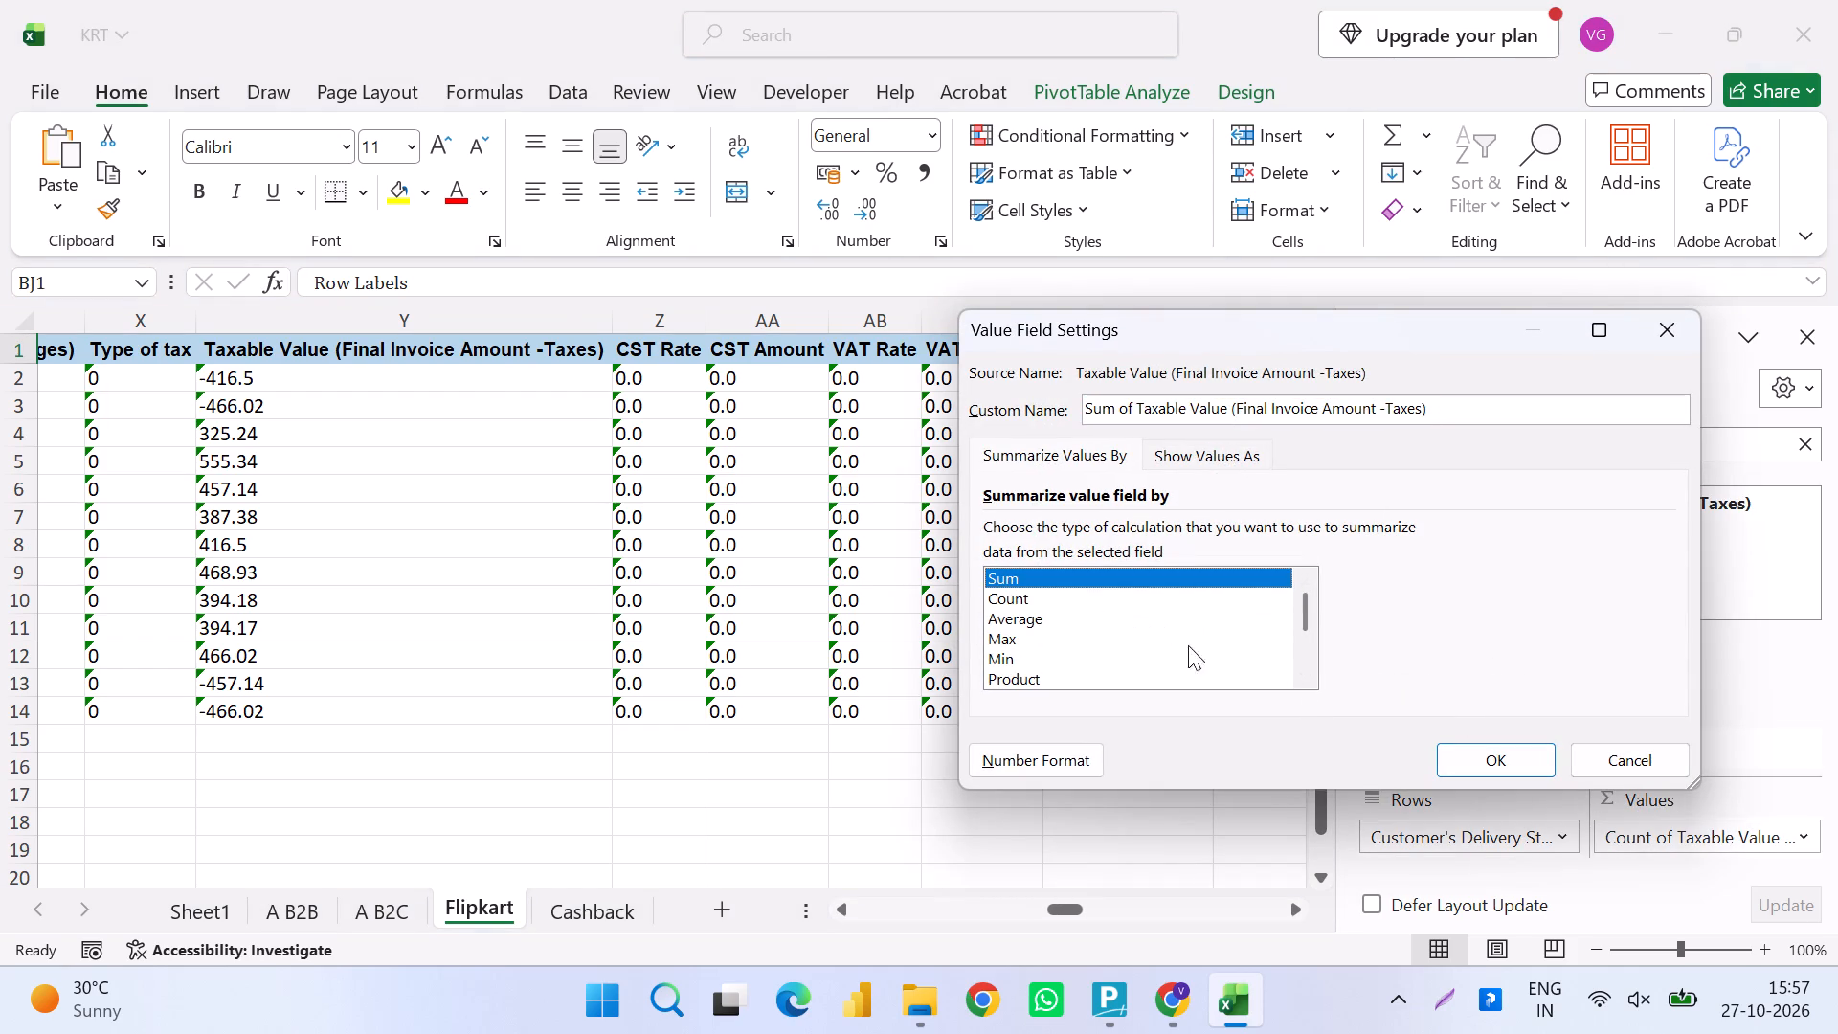
pyautogui.click(1469, 765)
# Examine the Flipkart source data's tax columns to check how their amounts are stored.
pyautogui.hscroll(-6, 951, 620)
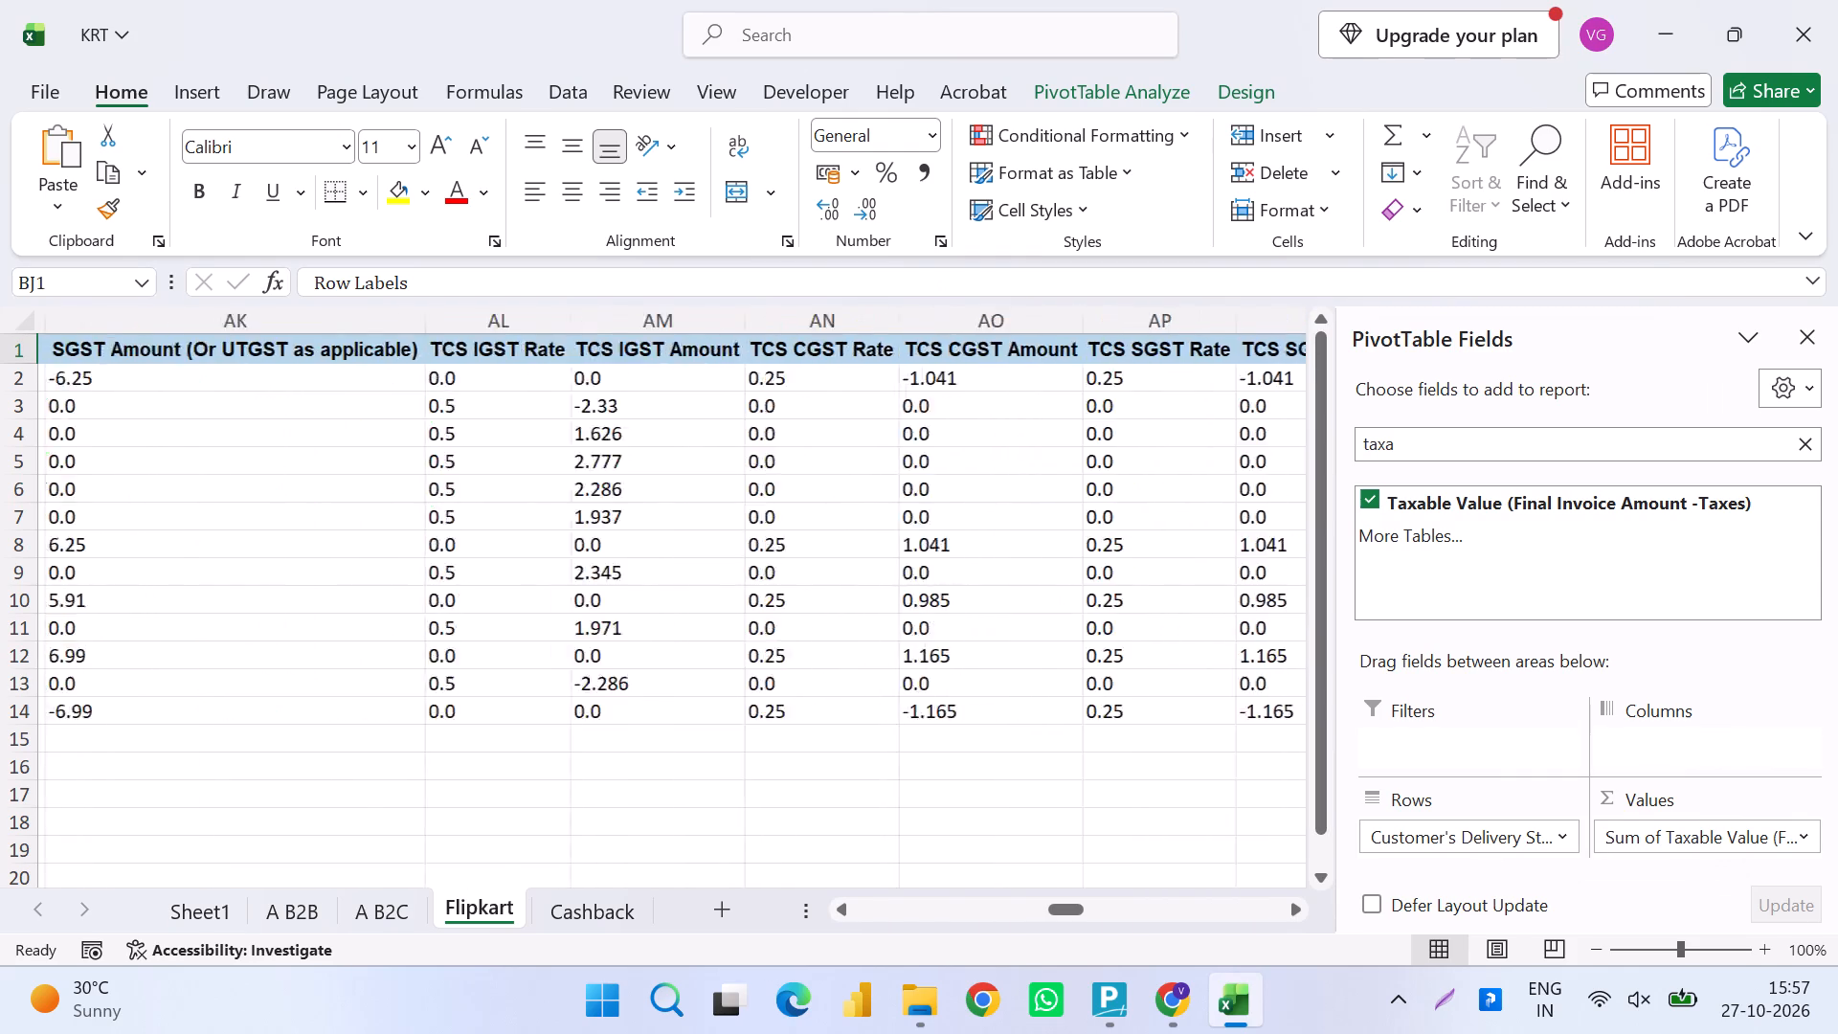
pyautogui.hscroll(-12, 951, 620)
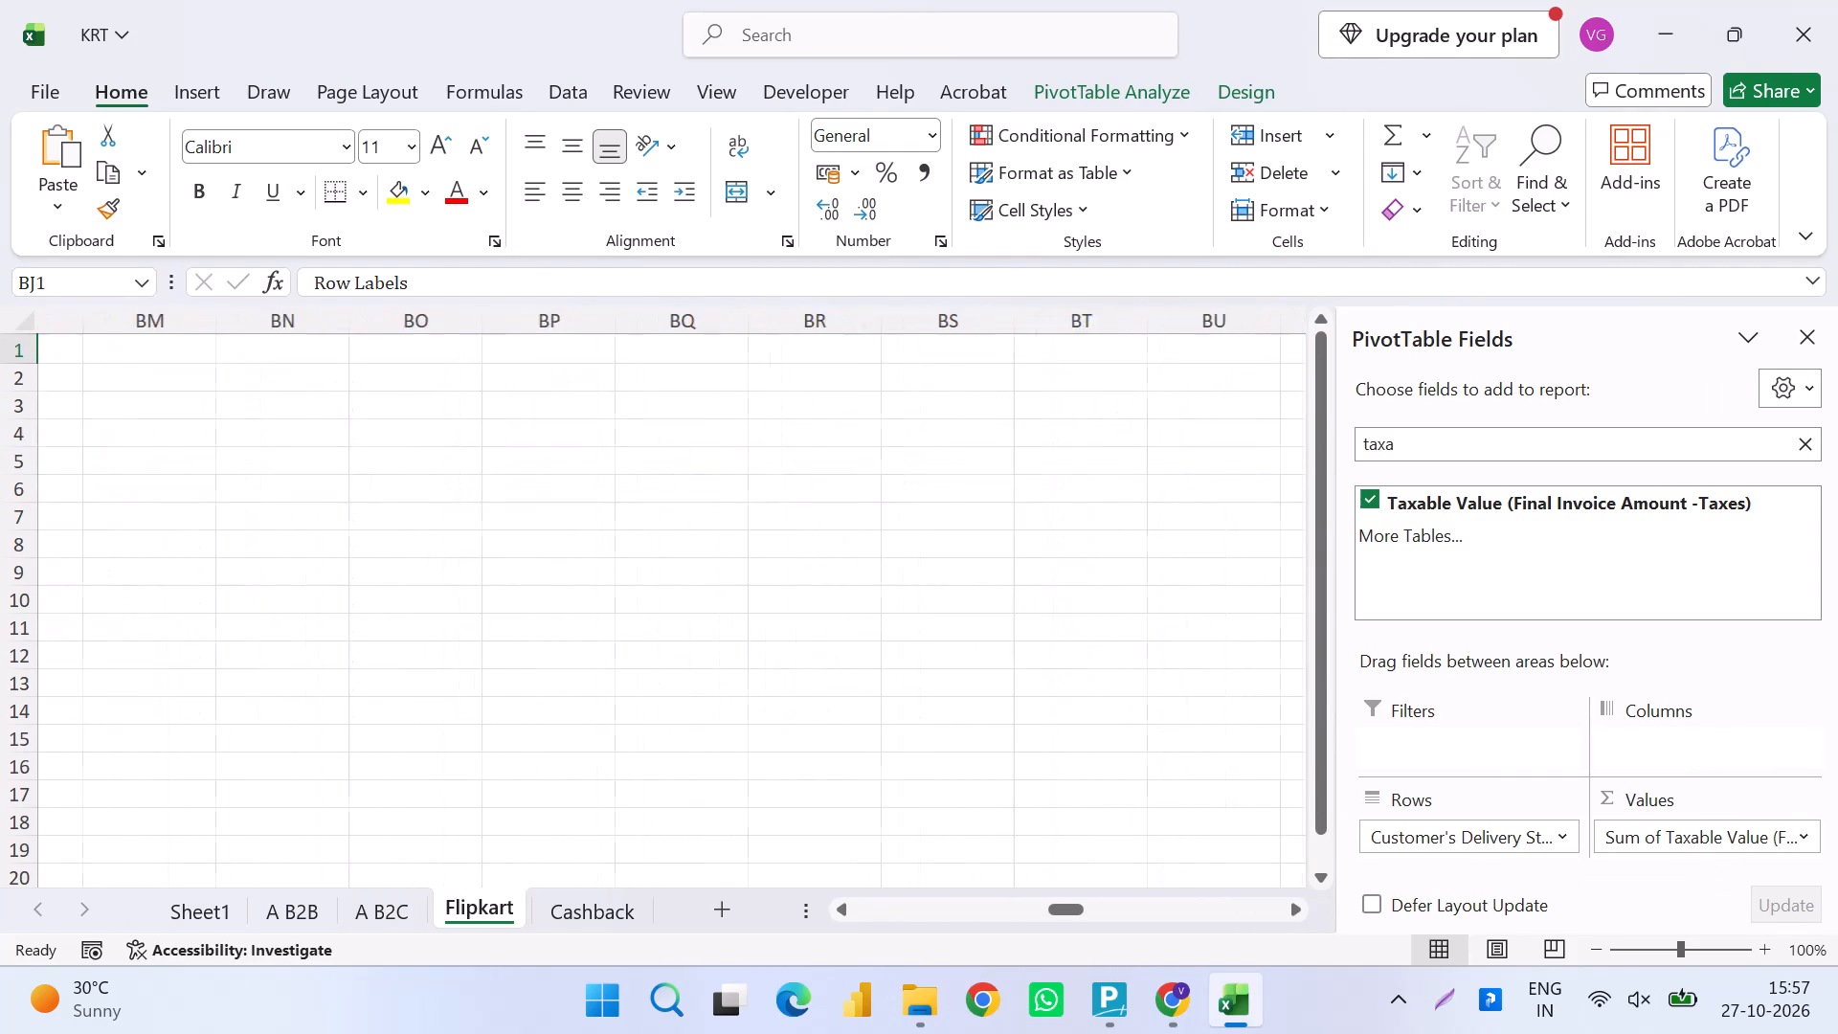
pyautogui.hscroll(11, 951, 620)
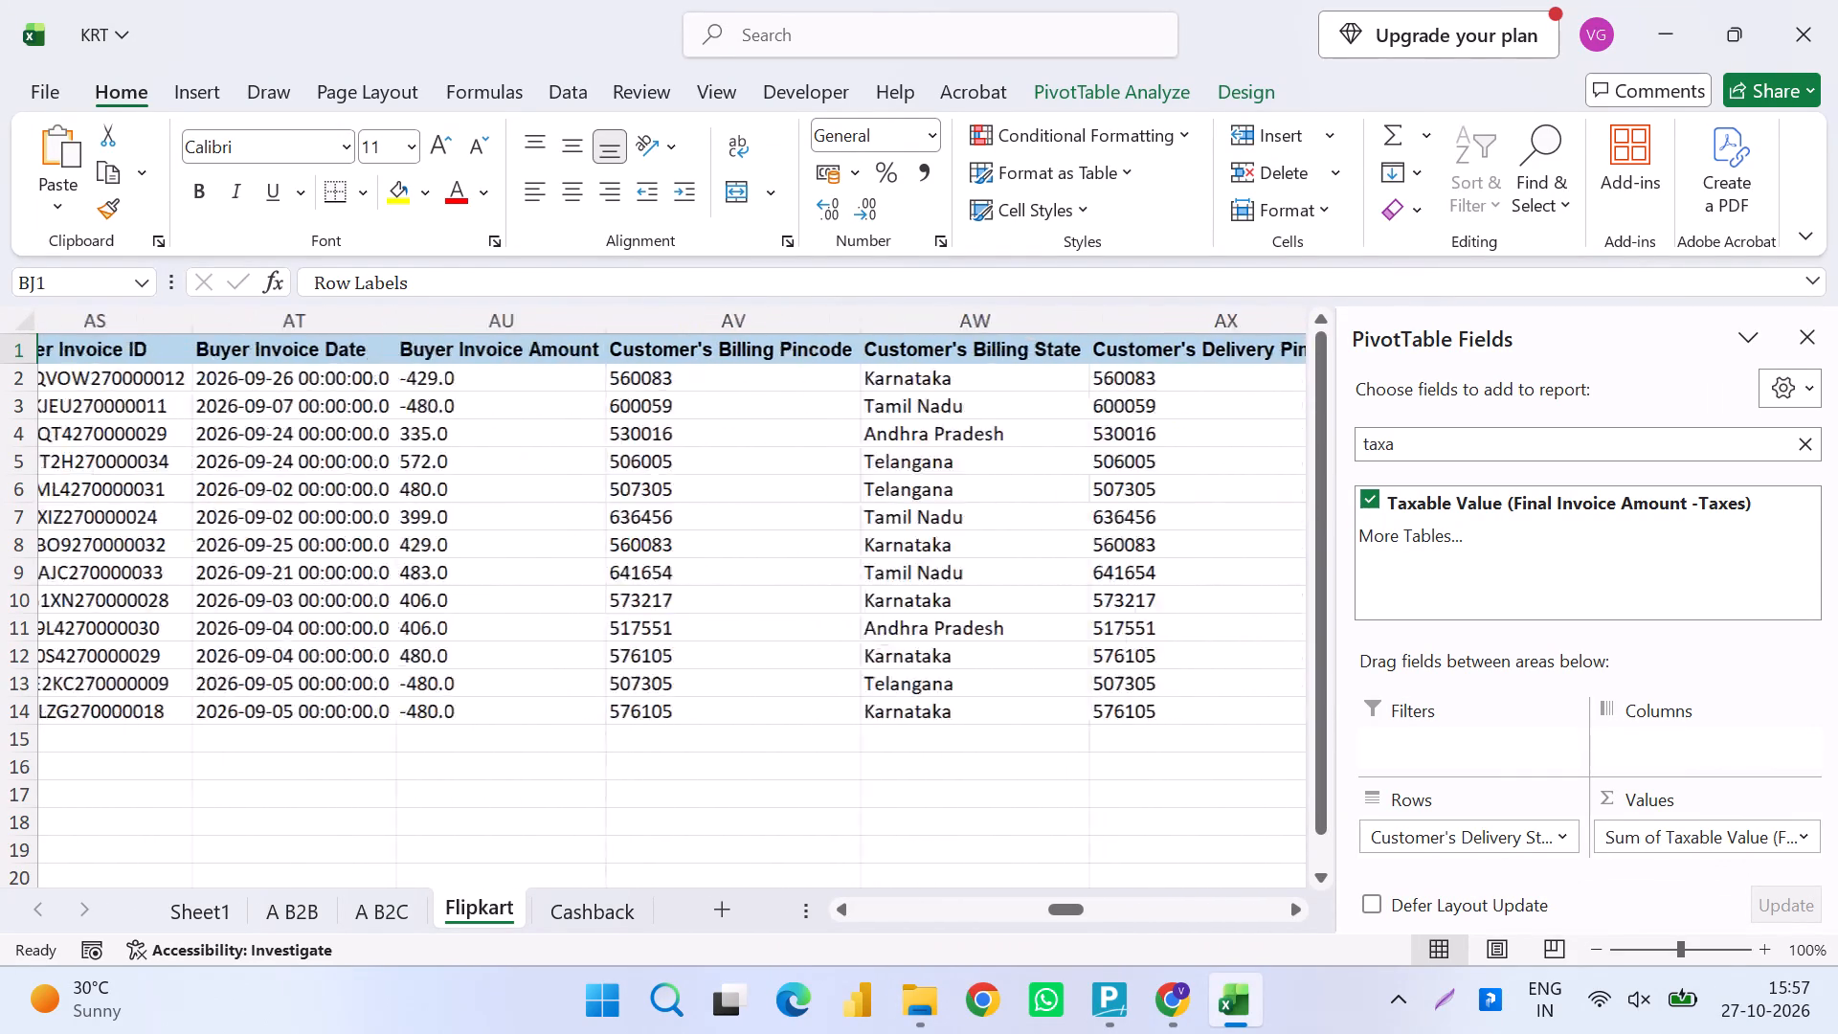
pyautogui.hscroll(7, 951, 620)
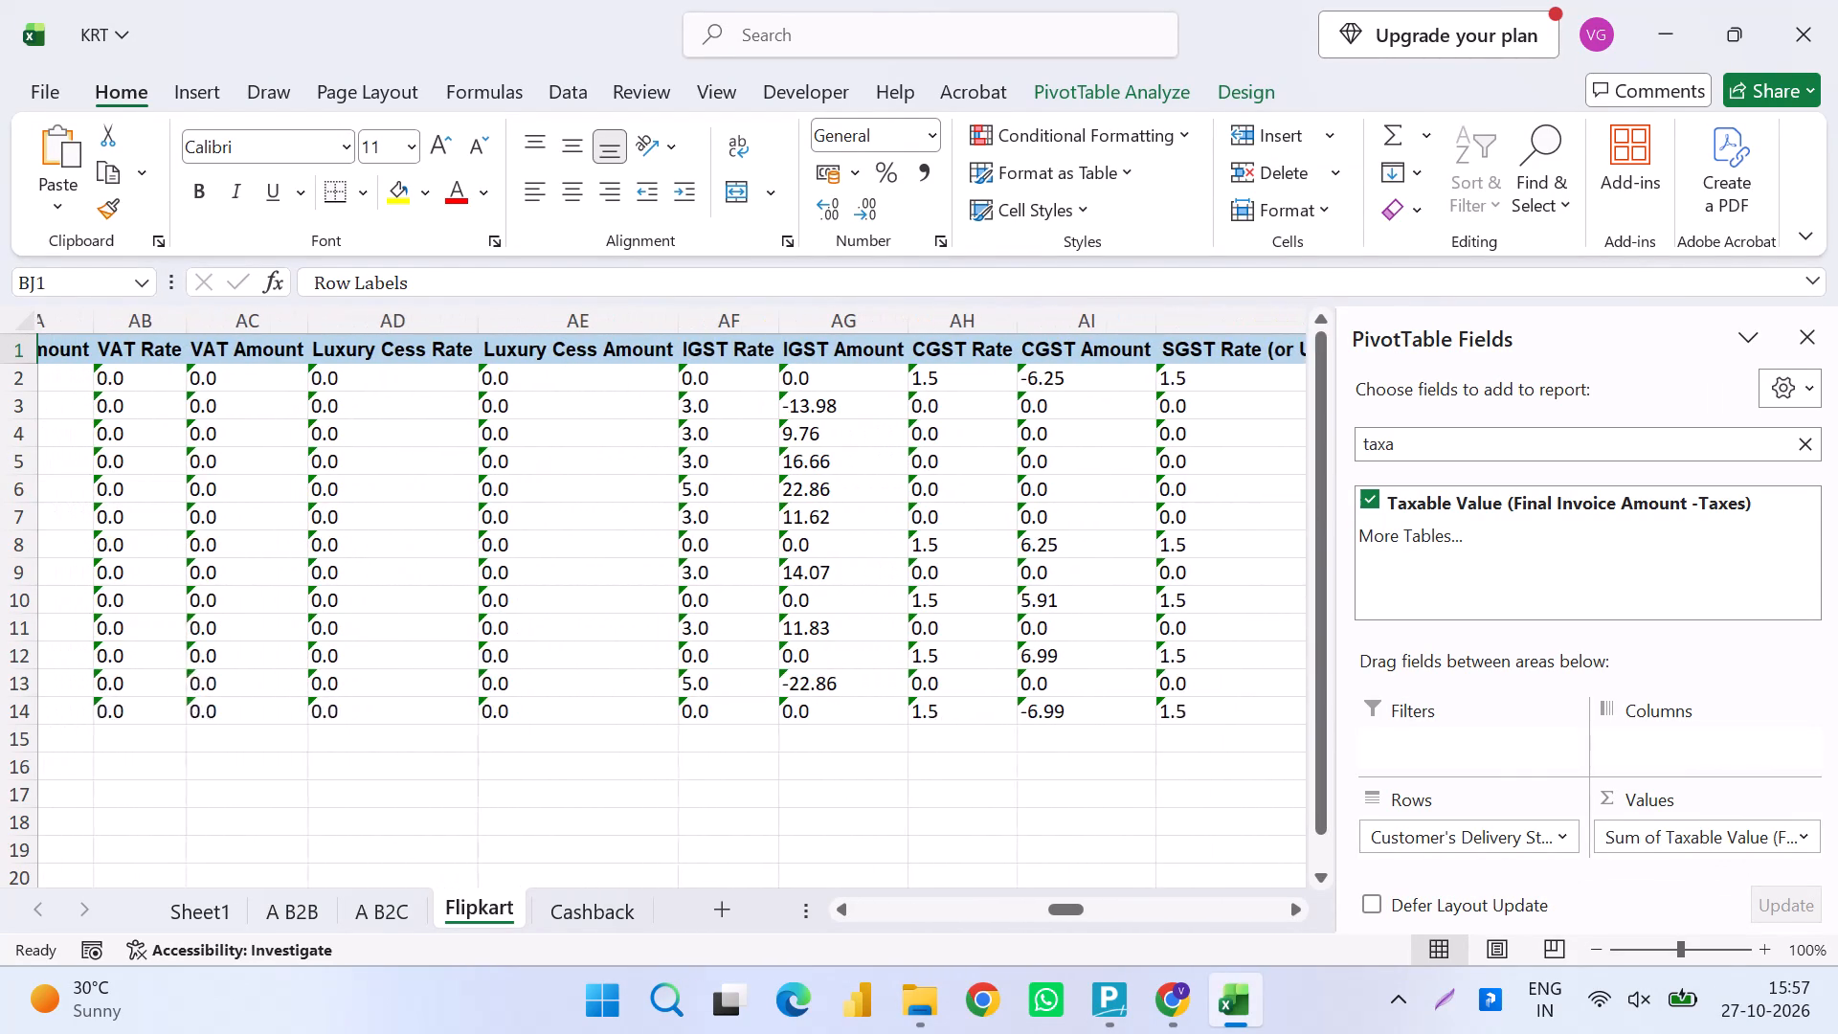
# Convert the text-stored numbers in the Flipkart data from Item Quantity through IMEI, rows 2 to 14, to numbers.
pyautogui.click(493, 511)
pyautogui.click(280, 408)
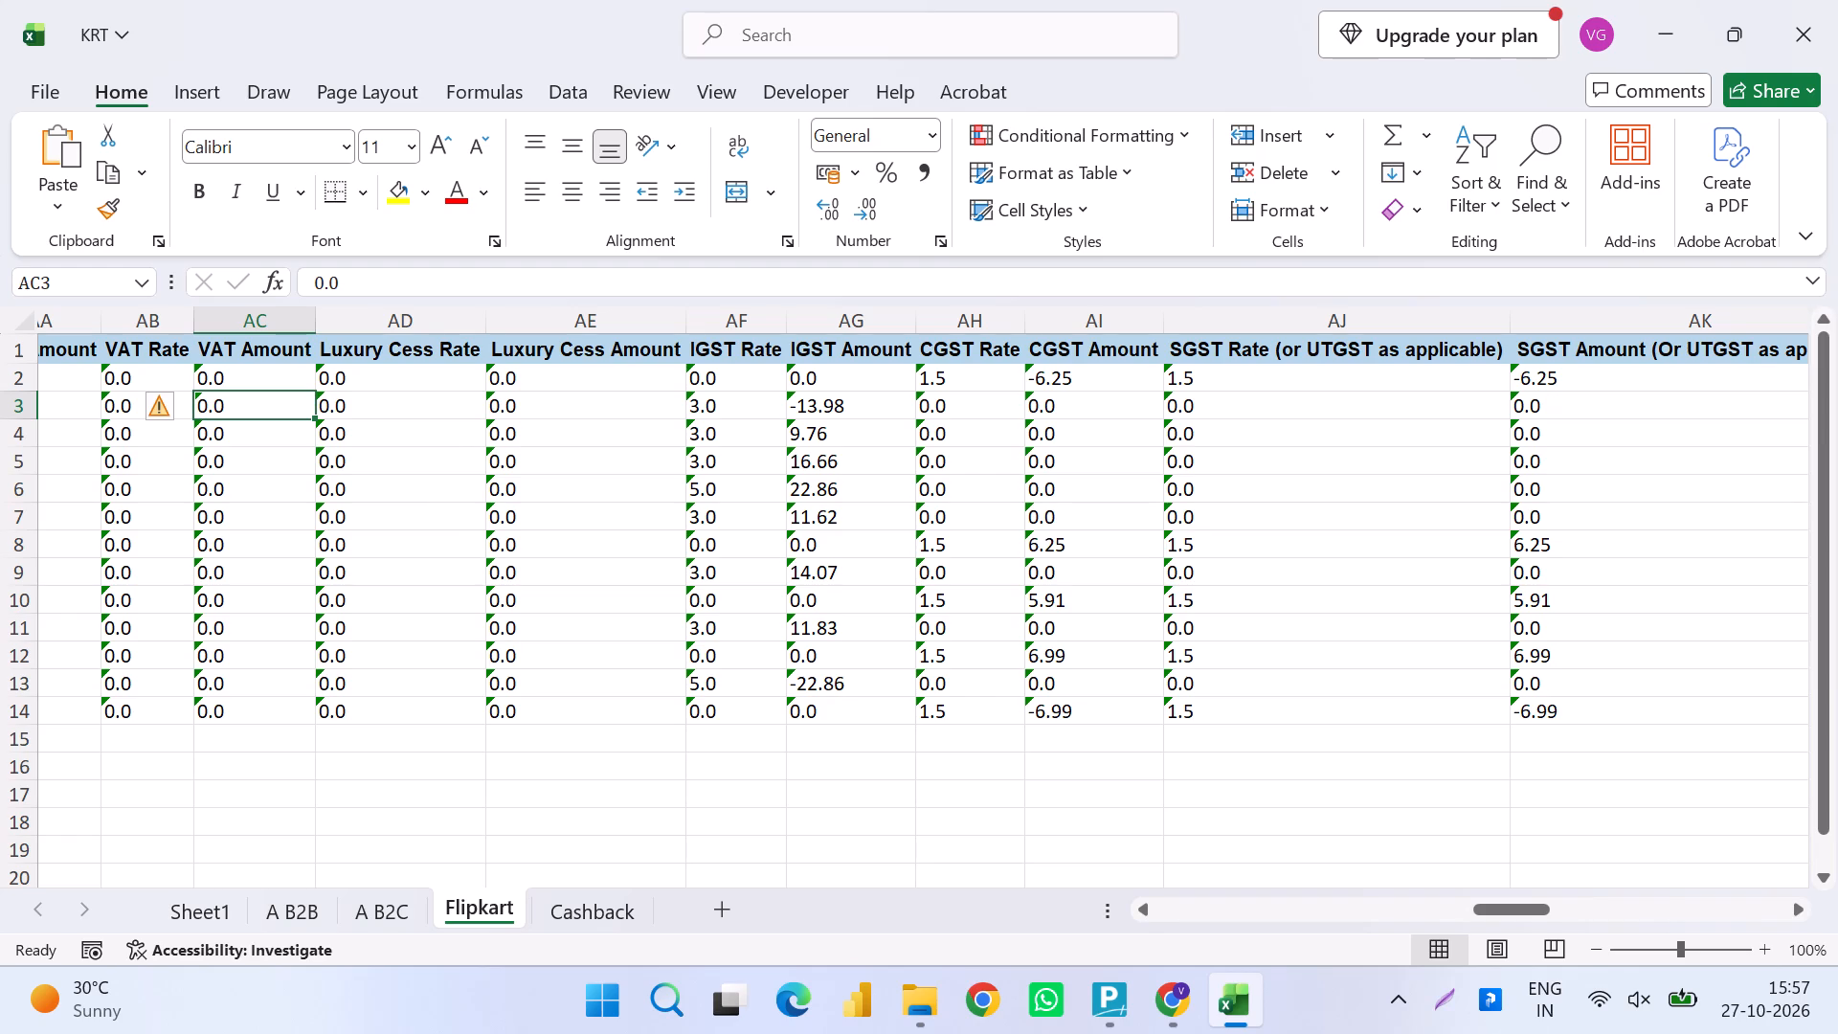
pyautogui.press('Left')
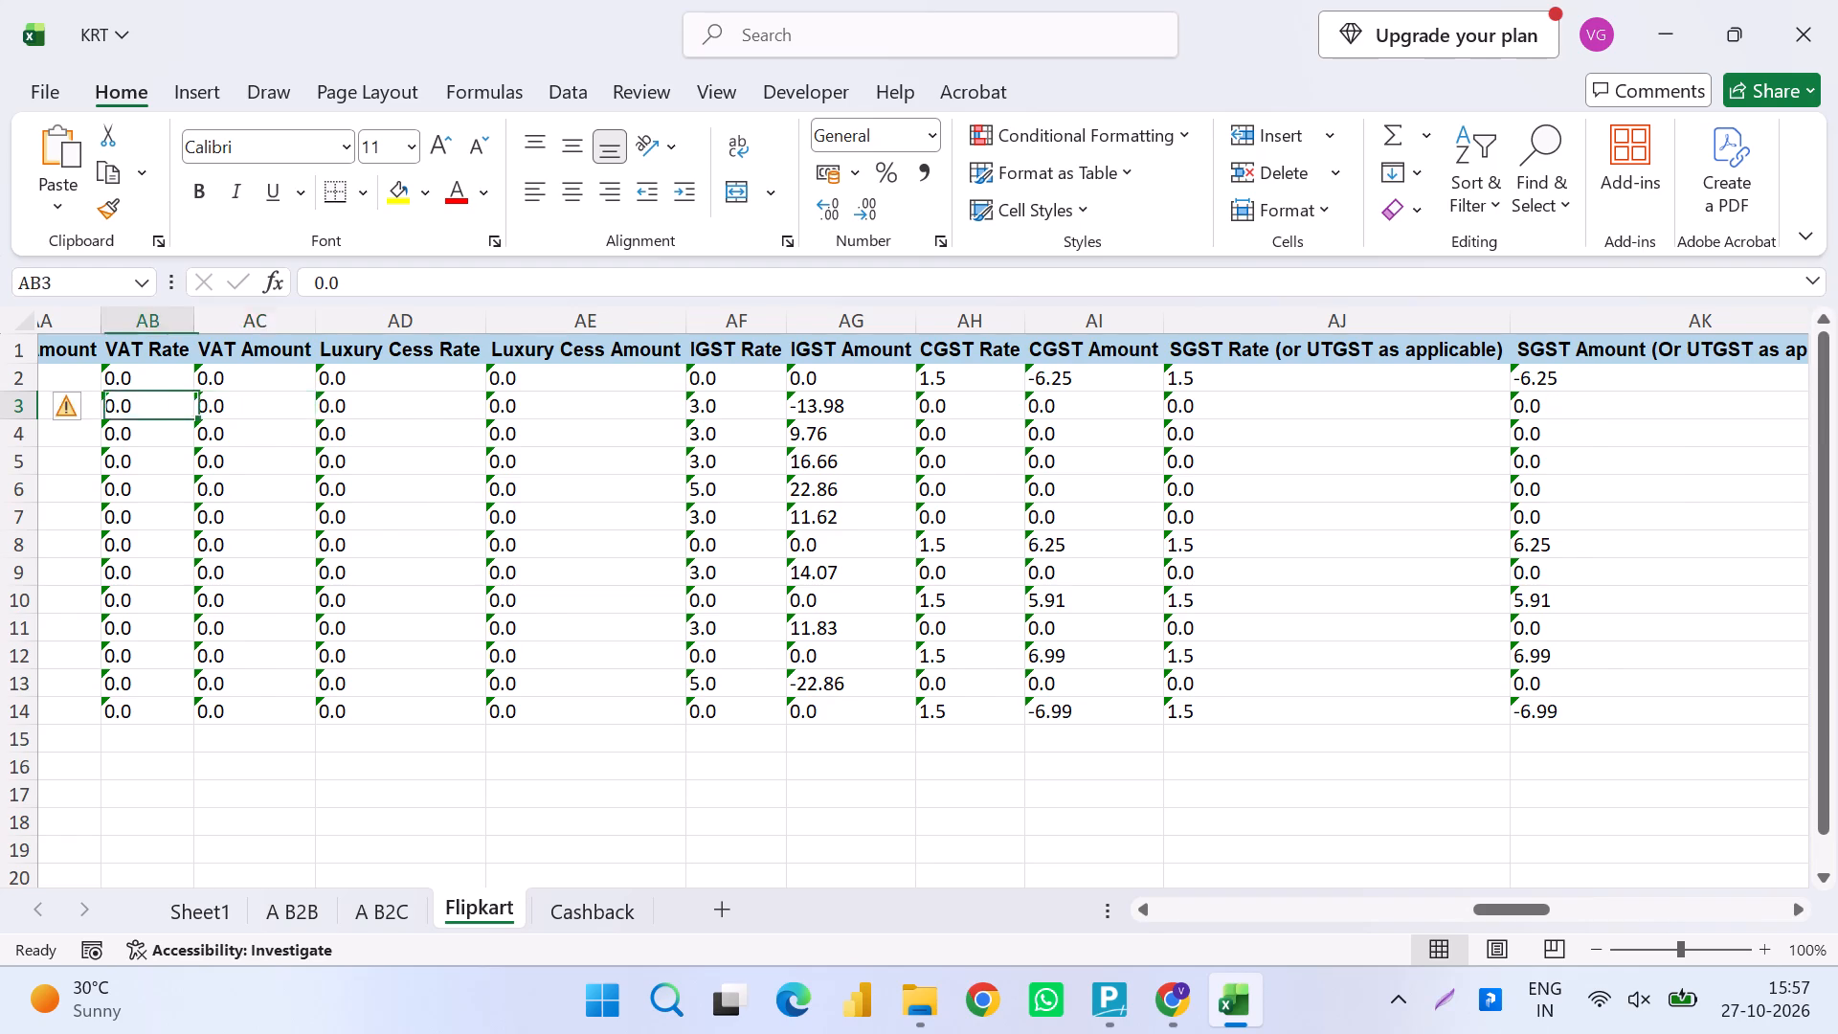
pyautogui.press('Left')
pyautogui.press('Left')
pyautogui.press('Left')
pyautogui.press('Left')
pyautogui.press('Left')
pyautogui.press('Up')
pyautogui.press('Left')
pyautogui.press('Left')
pyautogui.press('Left')
pyautogui.press('Left')
pyautogui.press('Left')
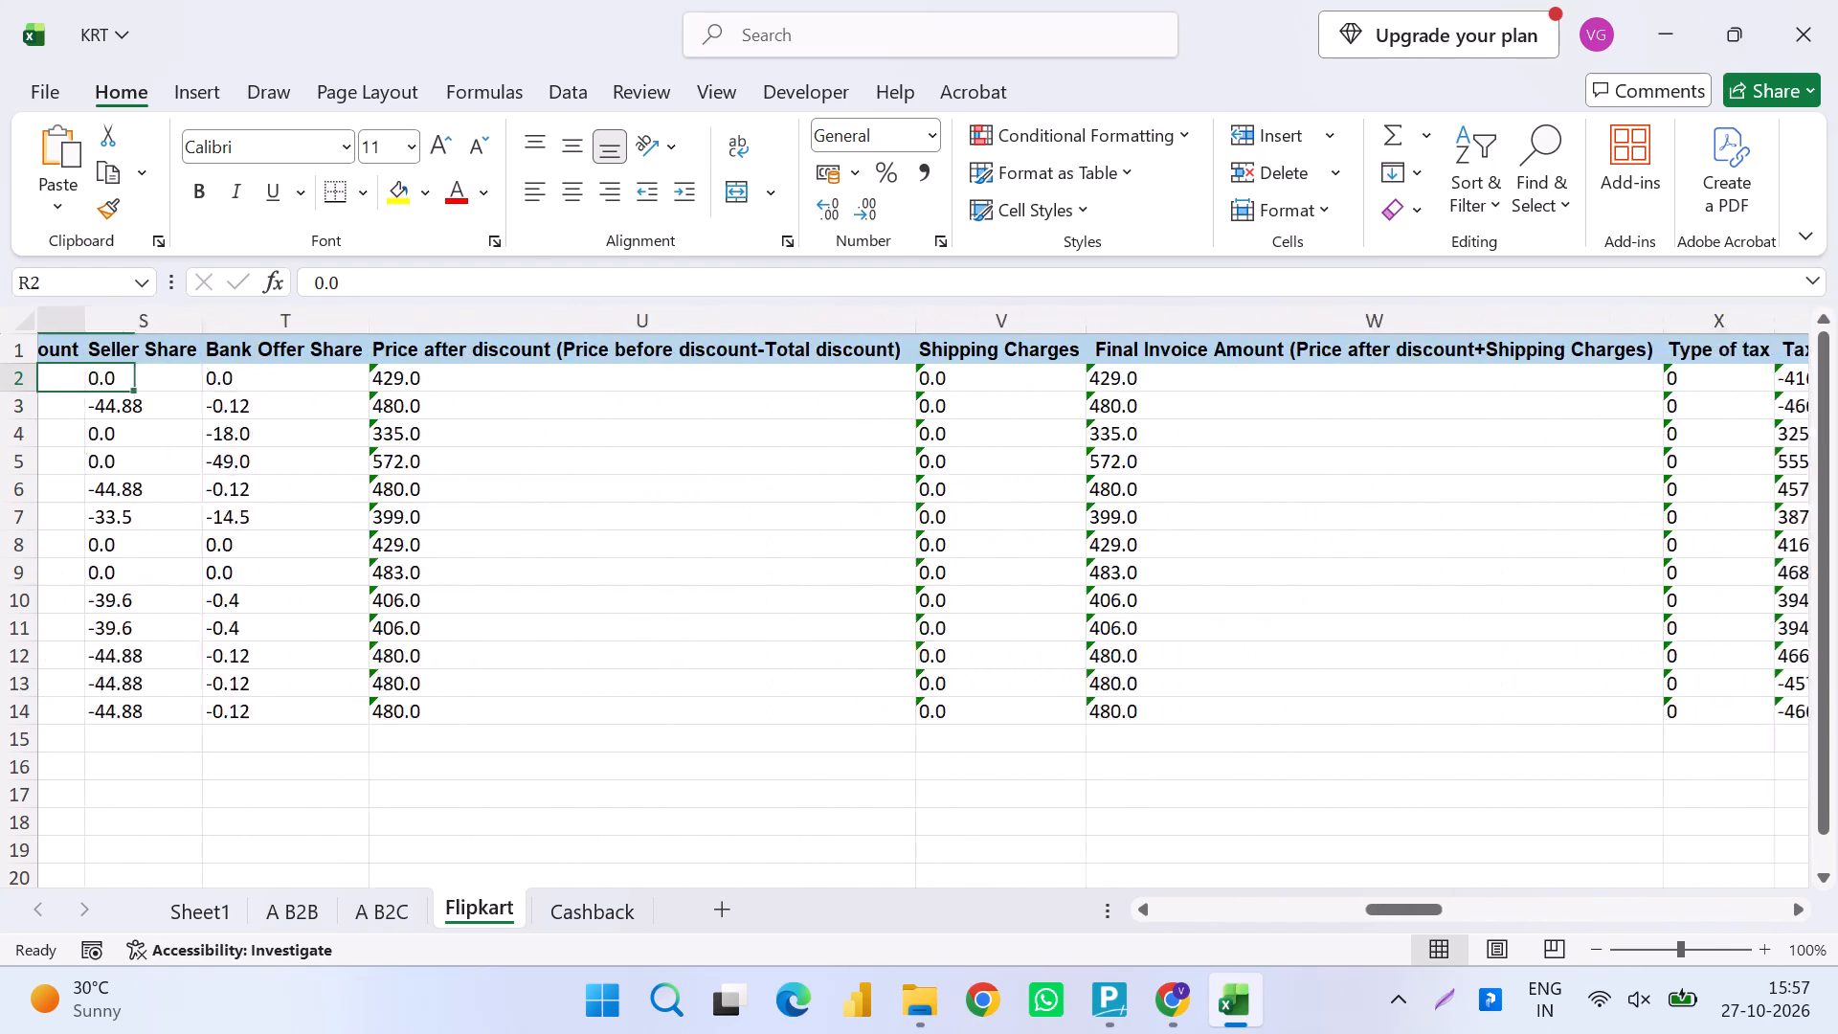
pyautogui.press('Left')
pyautogui.press('Left')
pyautogui.press('Left')
pyautogui.press('Left')
pyautogui.press('Right')
pyautogui.press('Right')
pyautogui.press('Left')
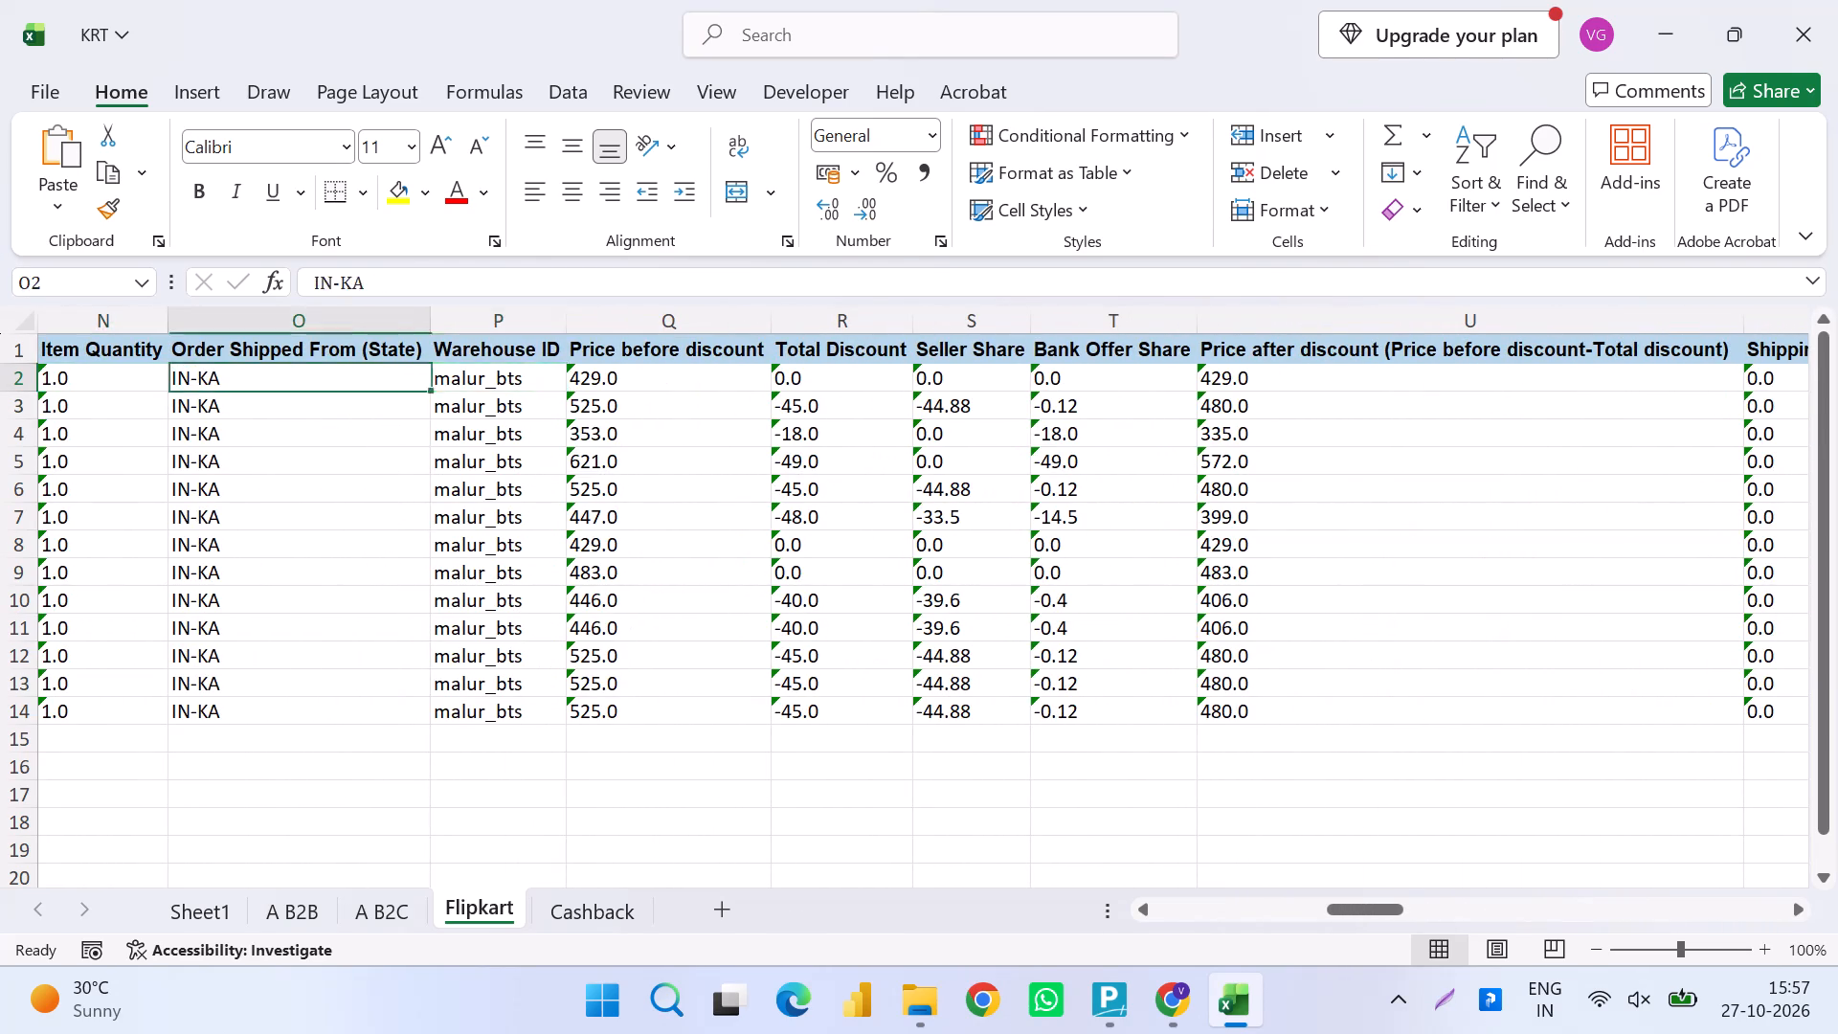
pyautogui.press('Left')
pyautogui.press('Left')
pyautogui.press('Left')
pyautogui.press('Right')
pyautogui.press('Right')
pyautogui.hotkey('ctrl', 'shift', 'Down')
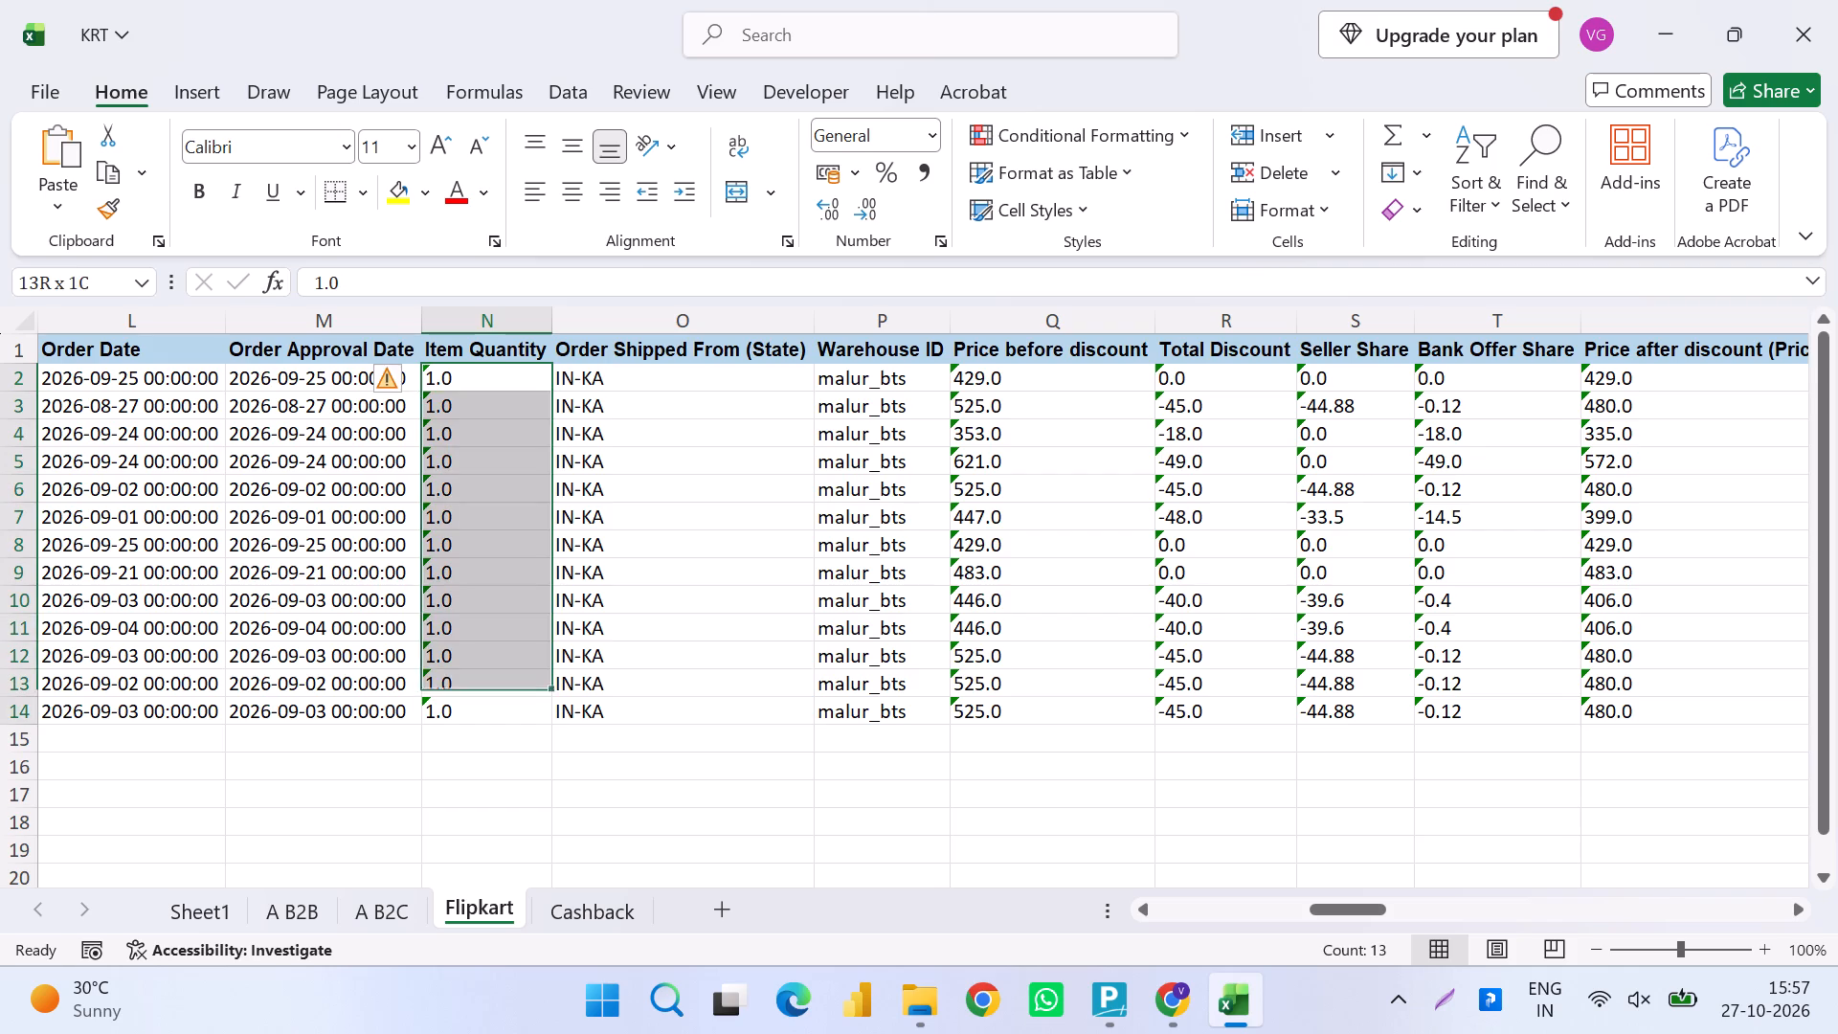
pyautogui.hotkey('ctrl', 'shift', 'Right')
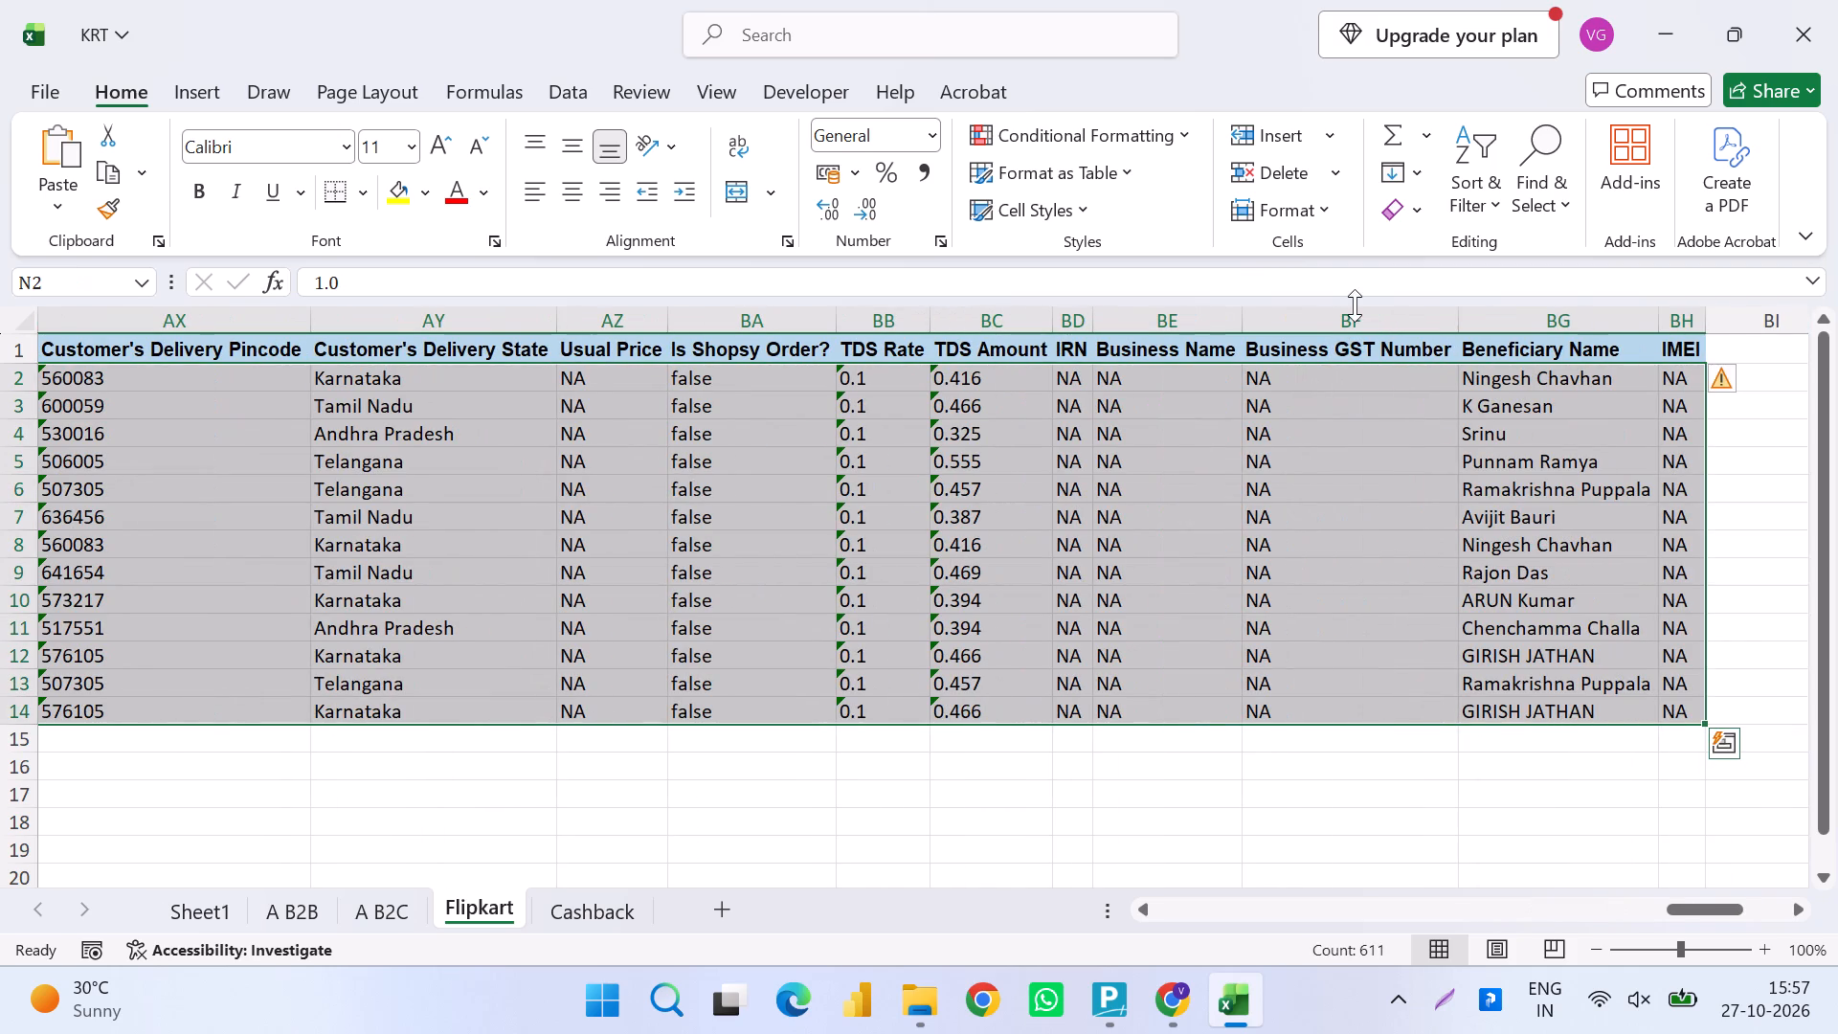
pyautogui.click(1729, 393)
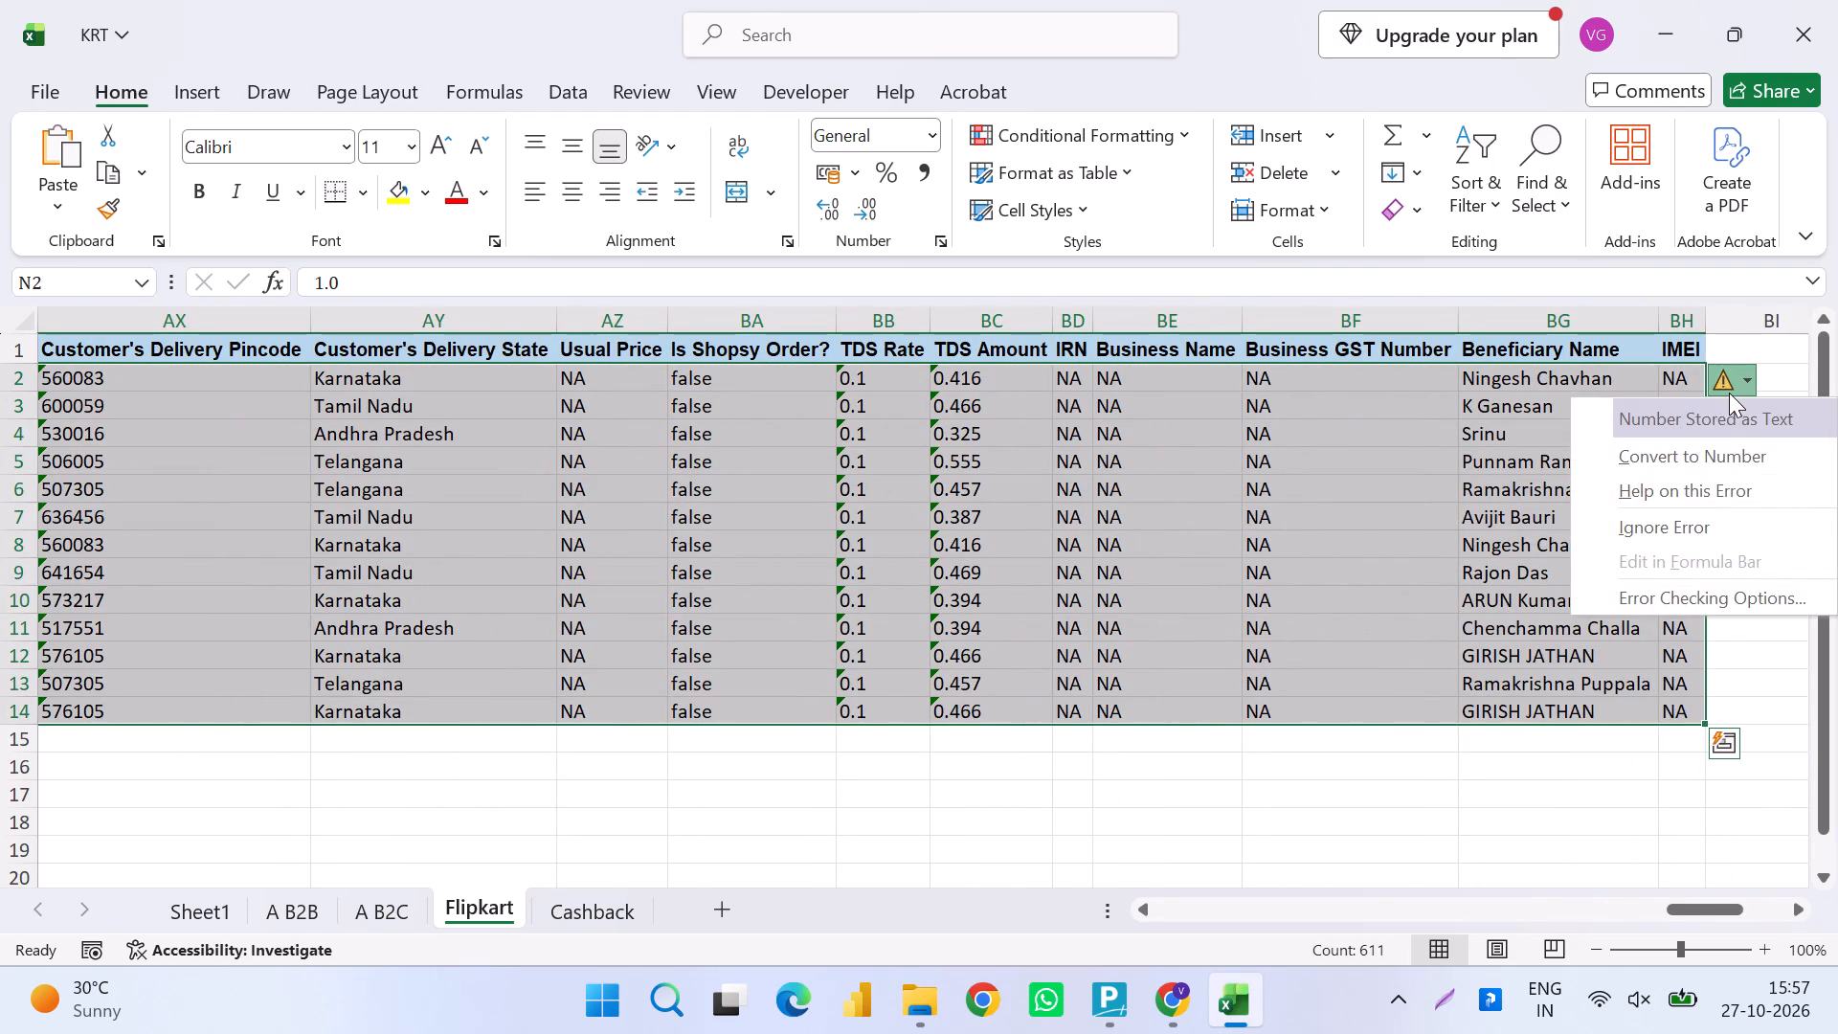
pyautogui.click(1697, 447)
# Refresh the Flipkart PivotTable so it uses the converted source values.
pyautogui.press('Up')
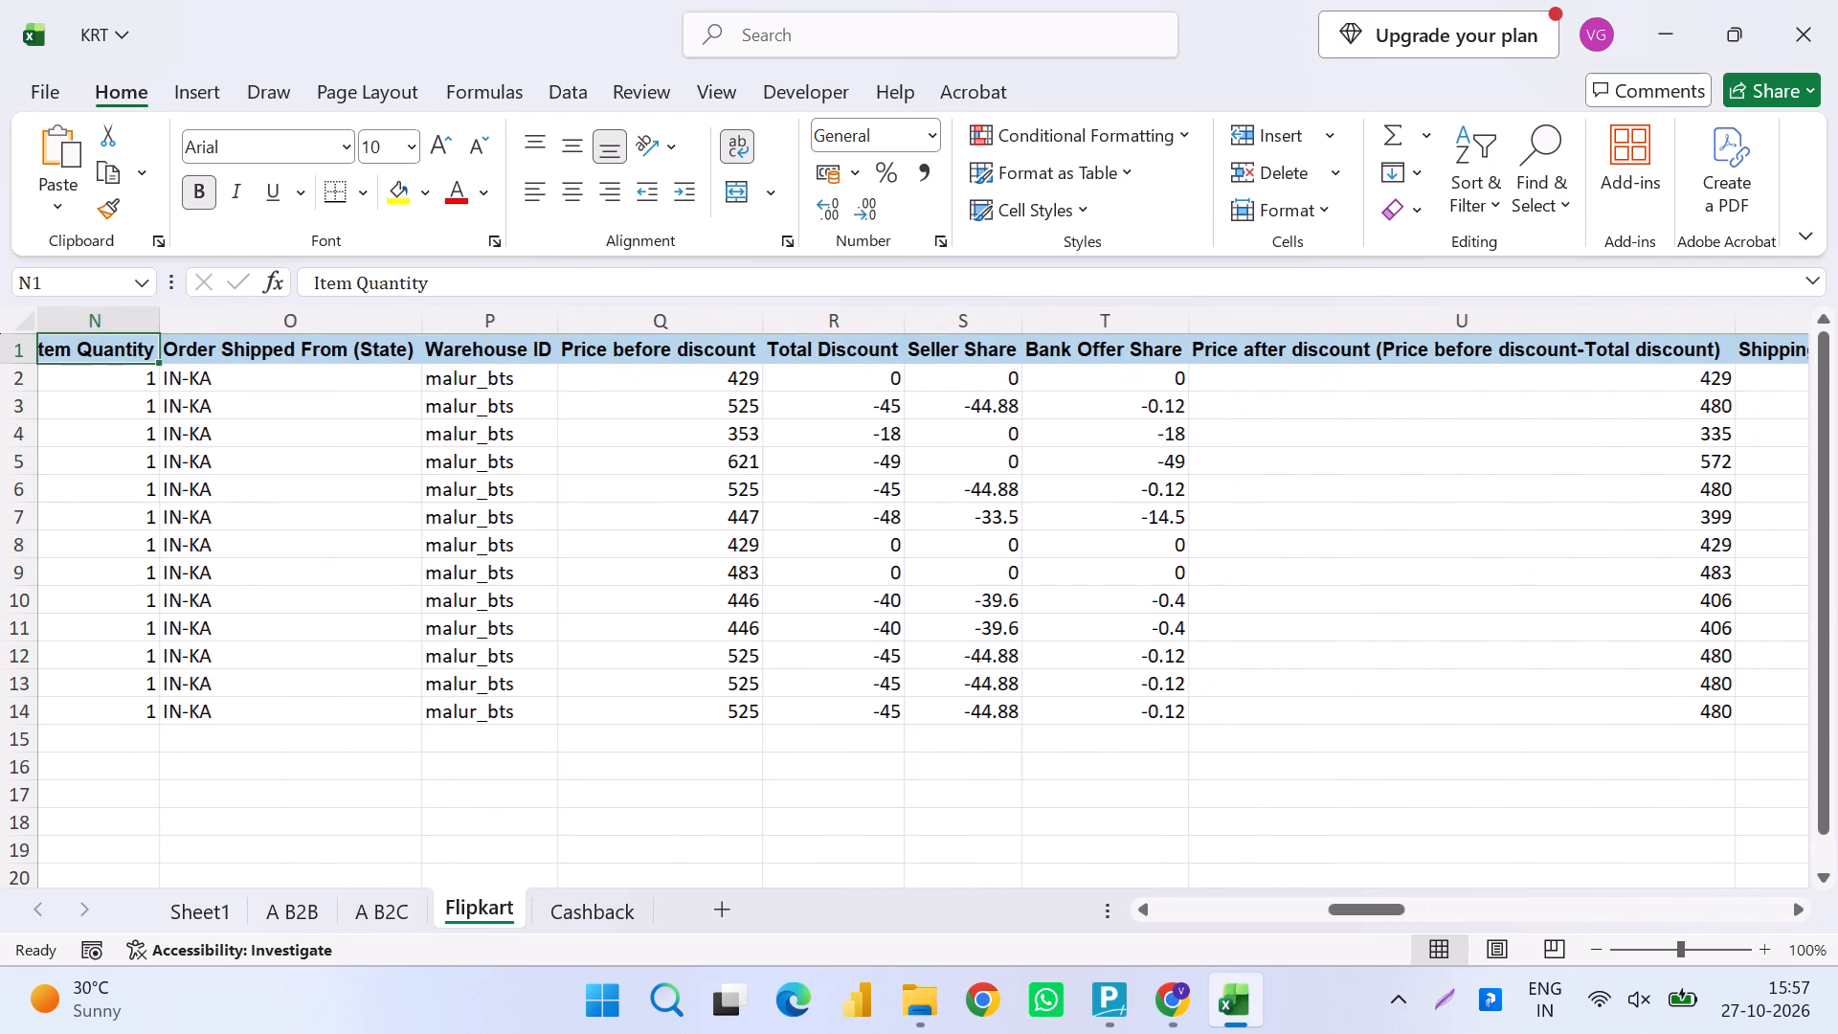
pyautogui.press('Right')
pyautogui.hotkey('ctrl', 'Right')
pyautogui.press('Right')
pyautogui.press('Right')
pyautogui.press('Right')
pyautogui.press('Right')
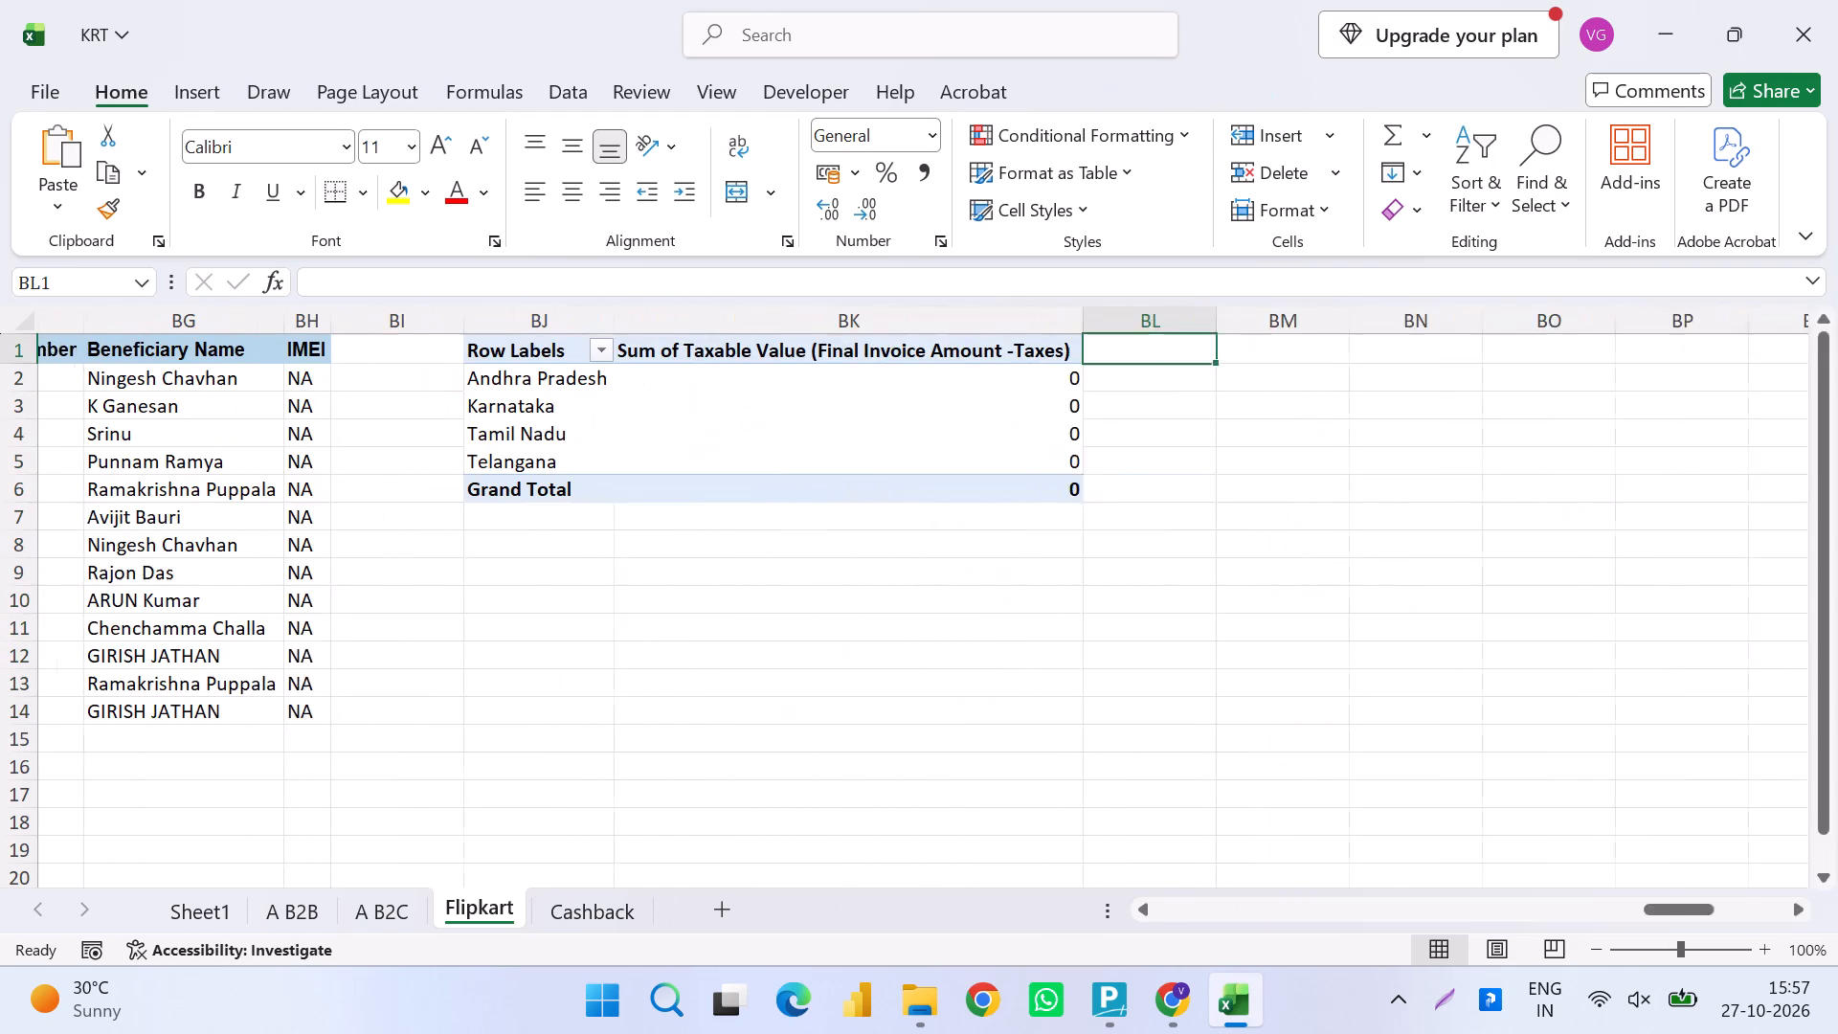
pyautogui.press('Left')
pyautogui.click(996, 392)
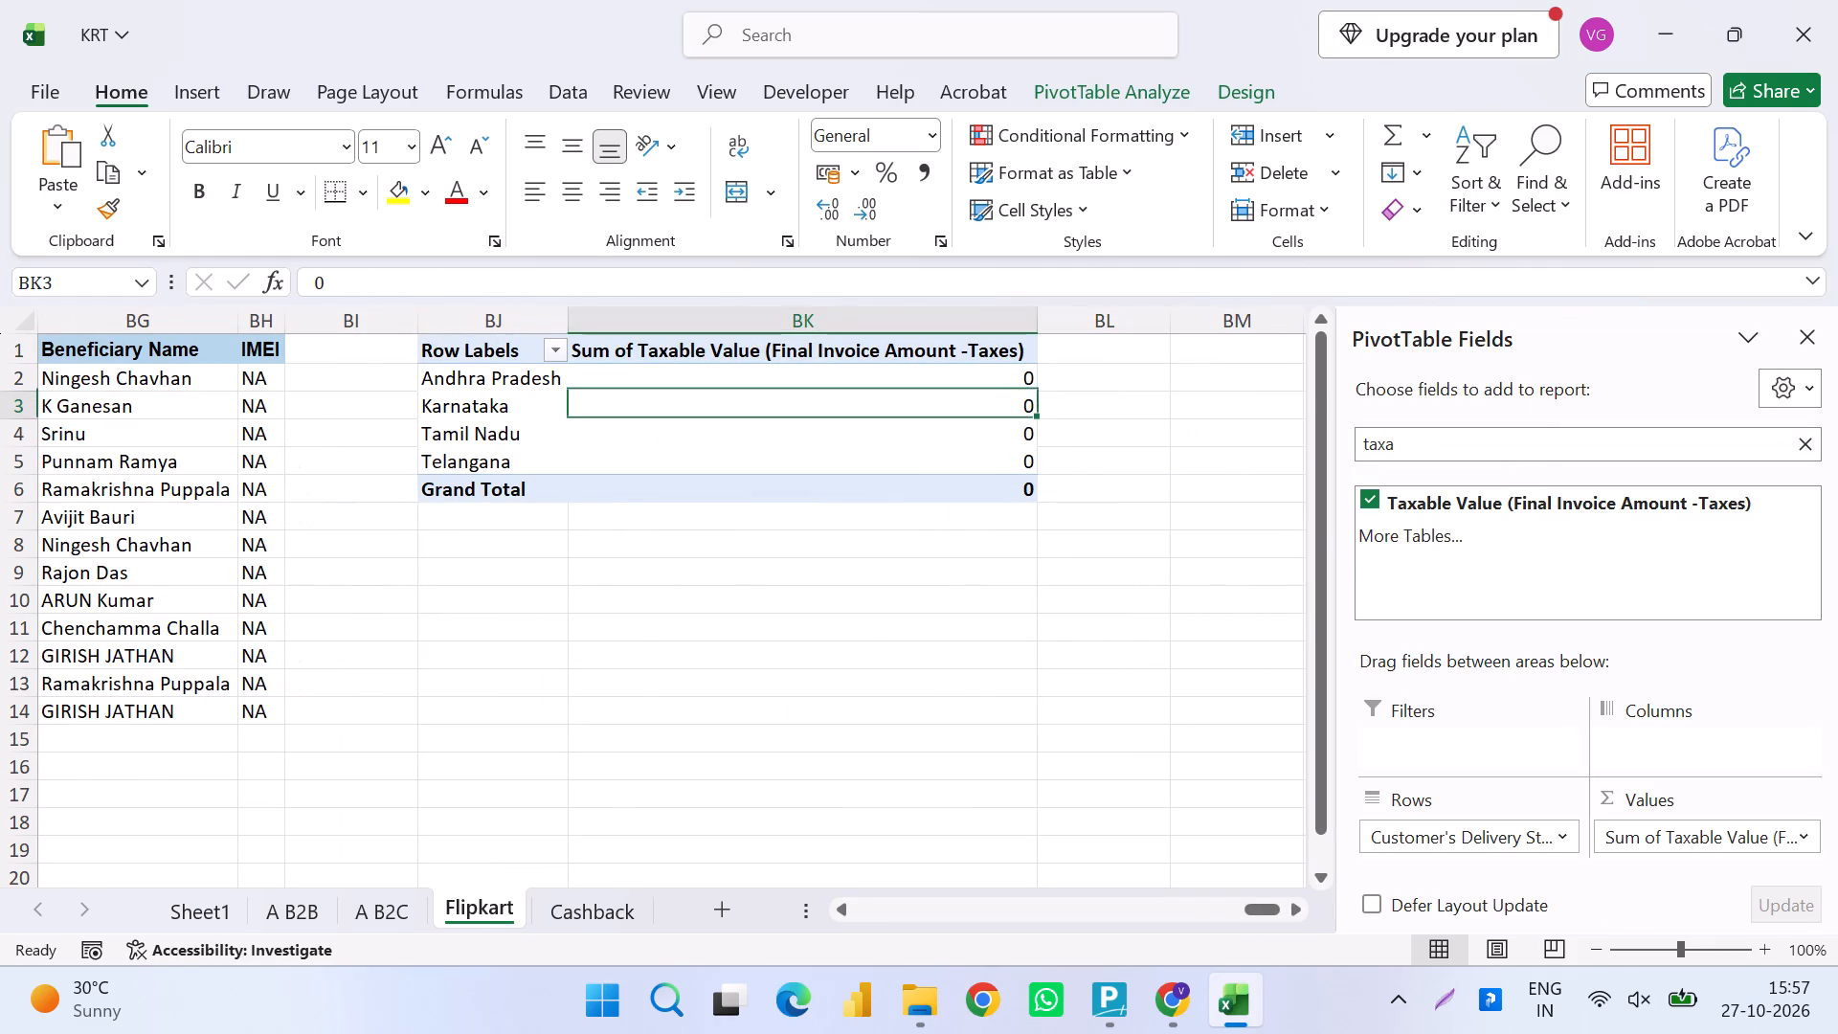
pyautogui.rightClick(996, 392)
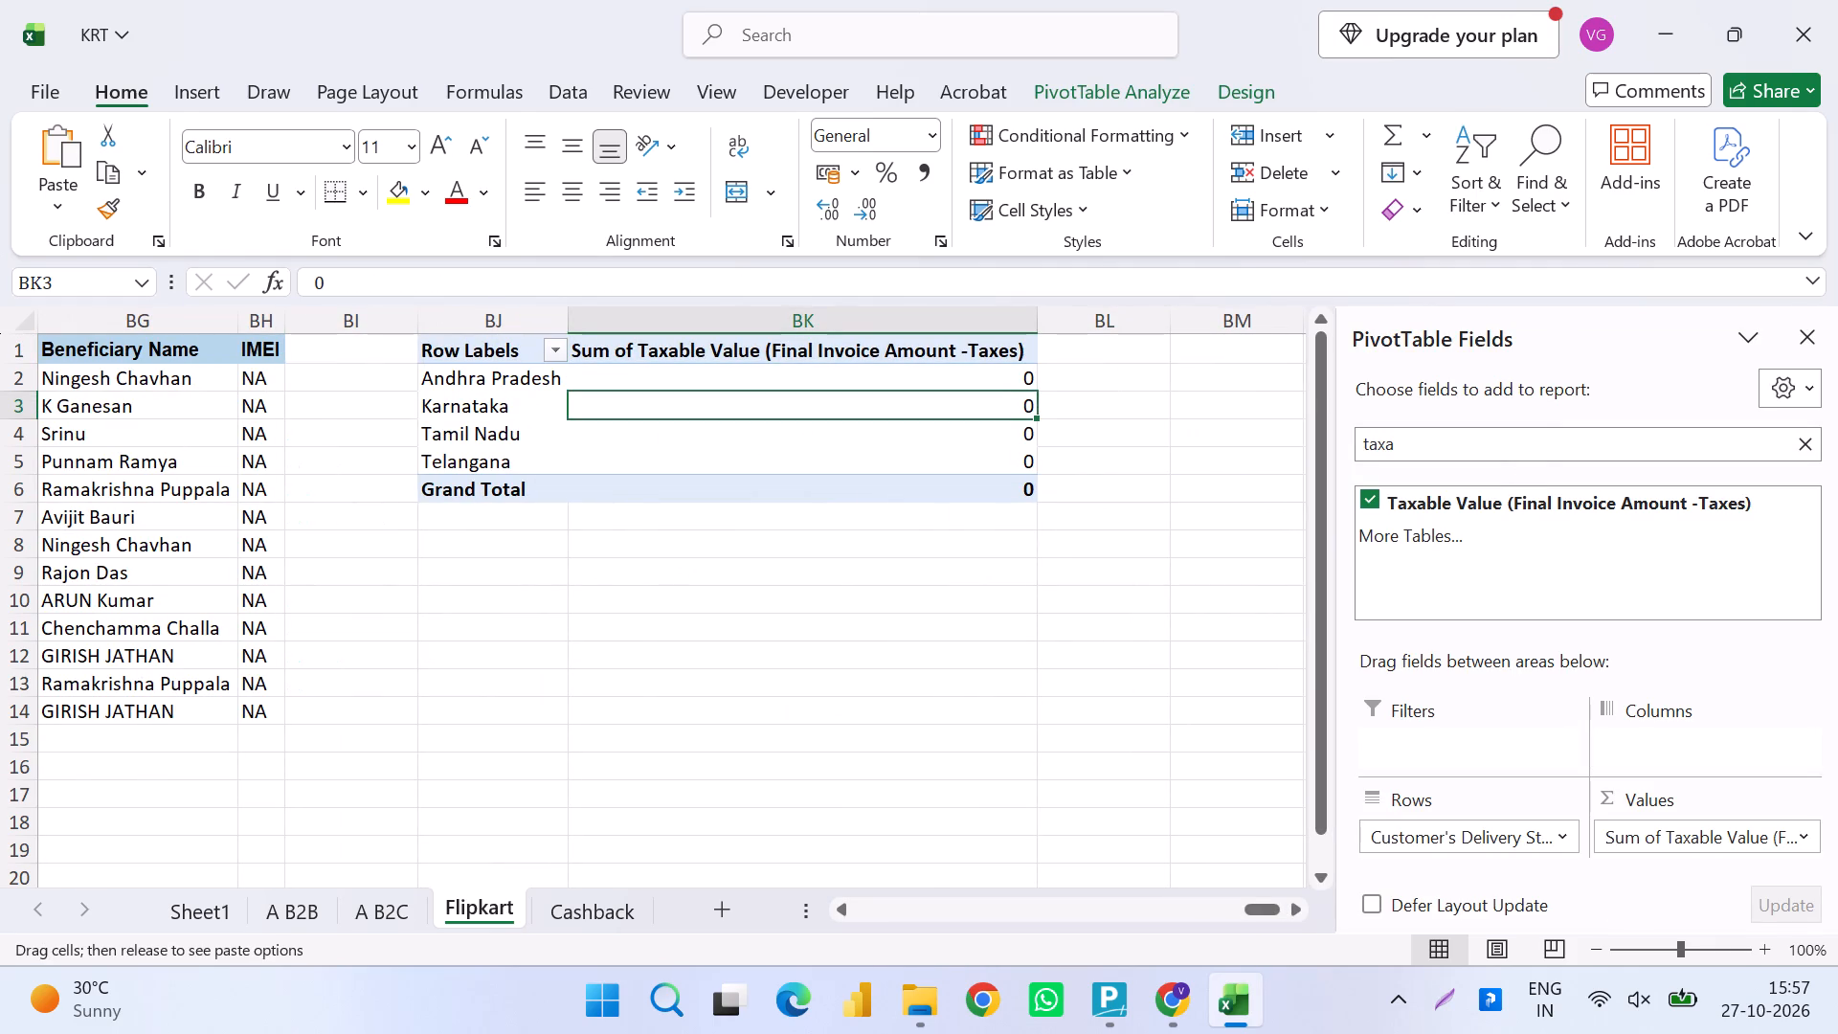
pyautogui.rightClick(888, 353)
pyautogui.click(949, 544)
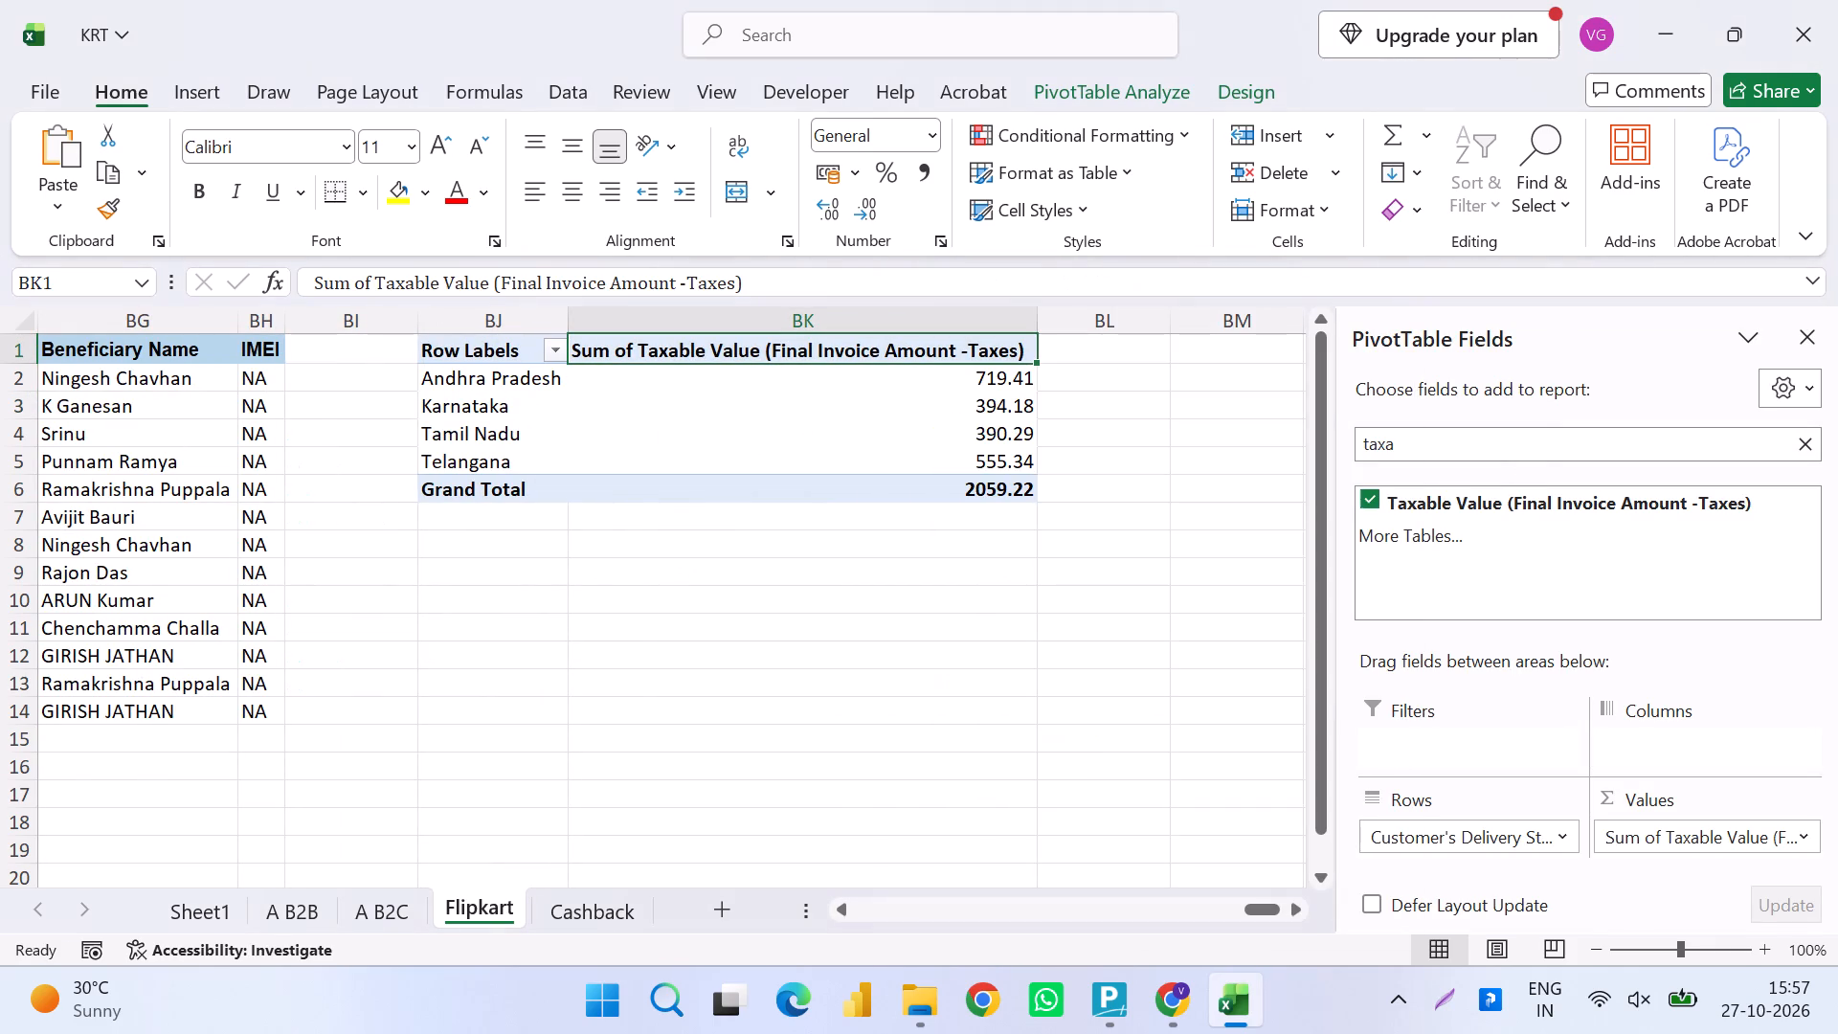
# Add the IGST Amount field to the Flipkart PivotTable's values as a sum.
pyautogui.click(1483, 454)
pyautogui.press('BackSpace')
pyautogui.press('BackSpace')
pyautogui.press('BackSpace')
pyautogui.press('BackSpace')
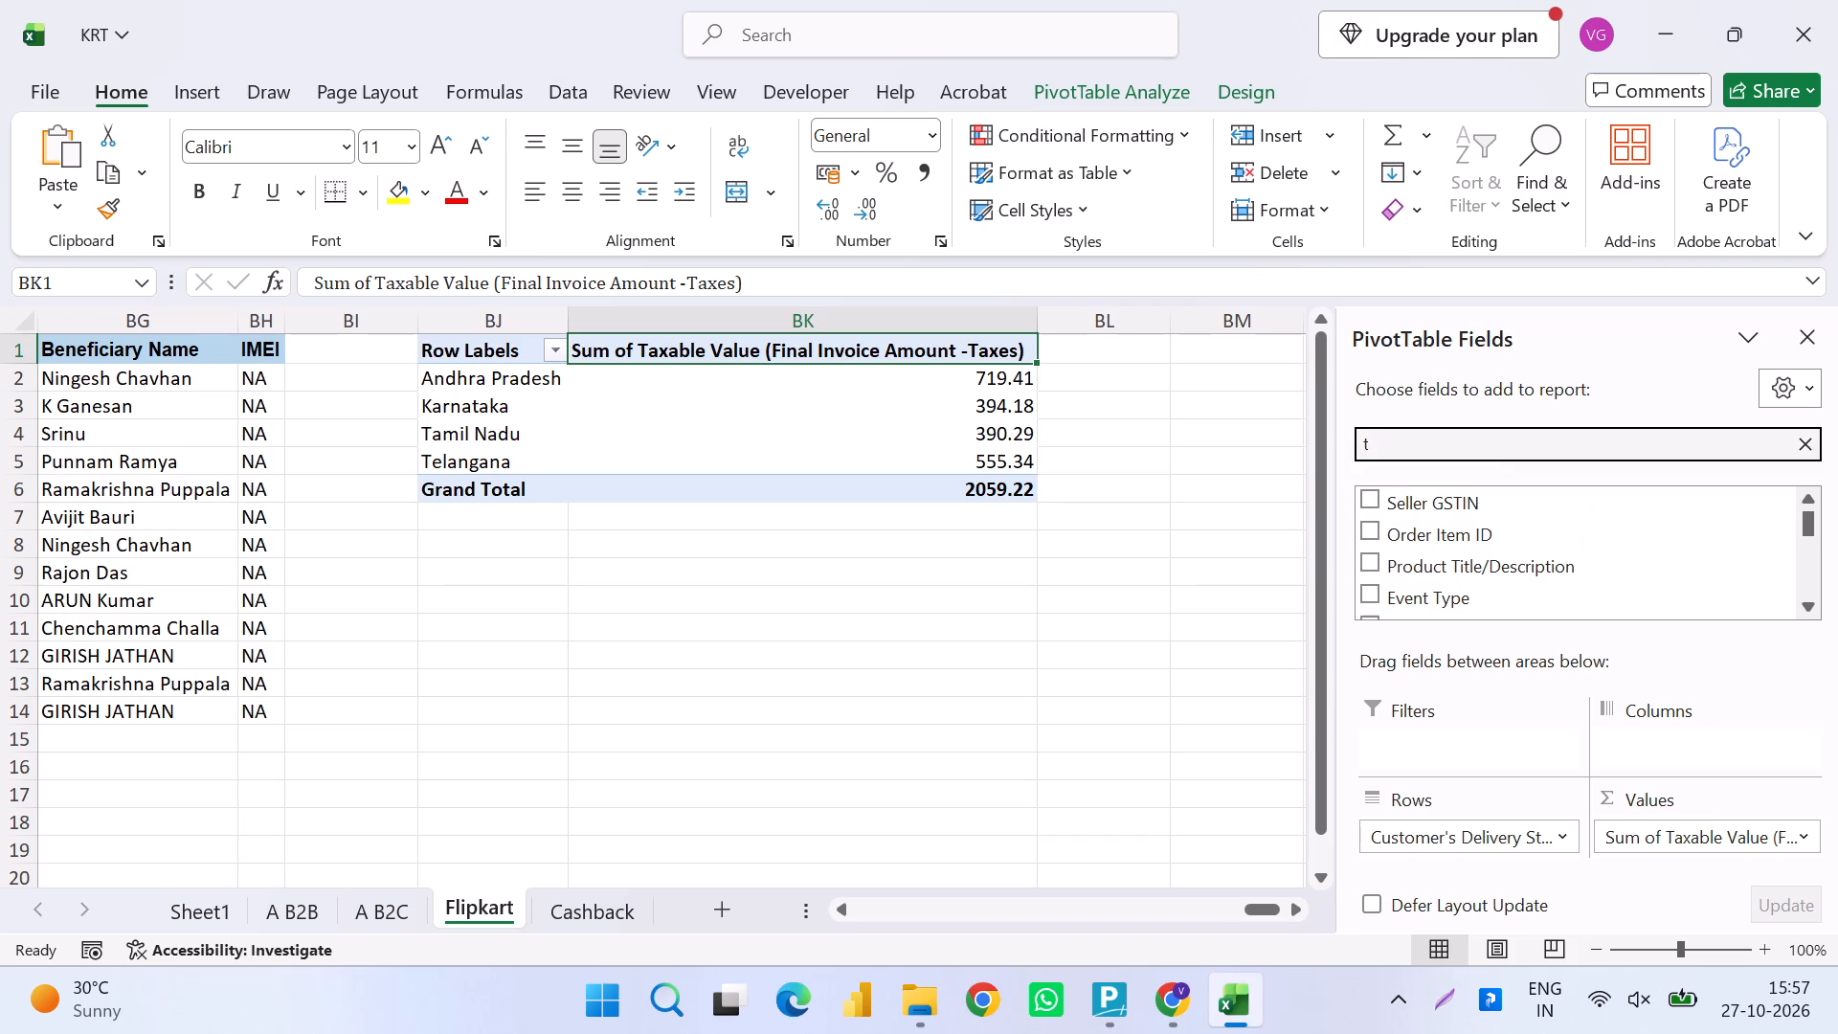
pyautogui.write('igst')
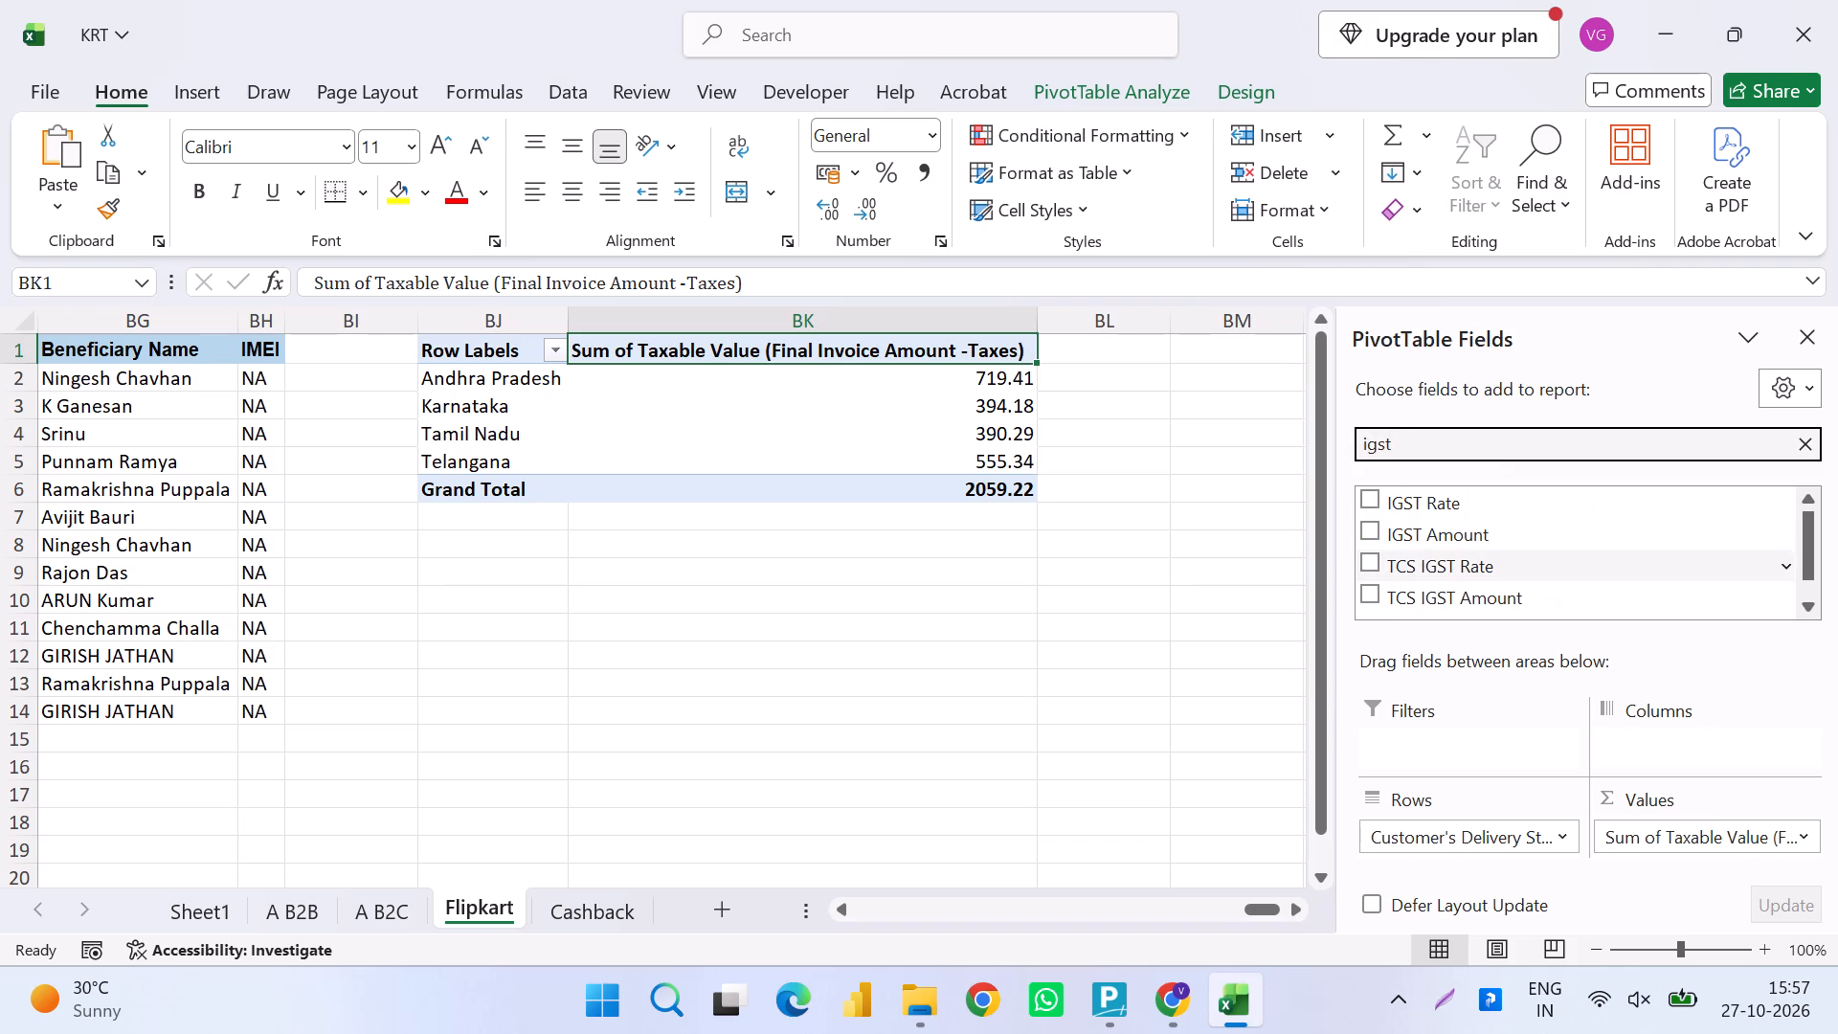
pyautogui.click(1370, 533)
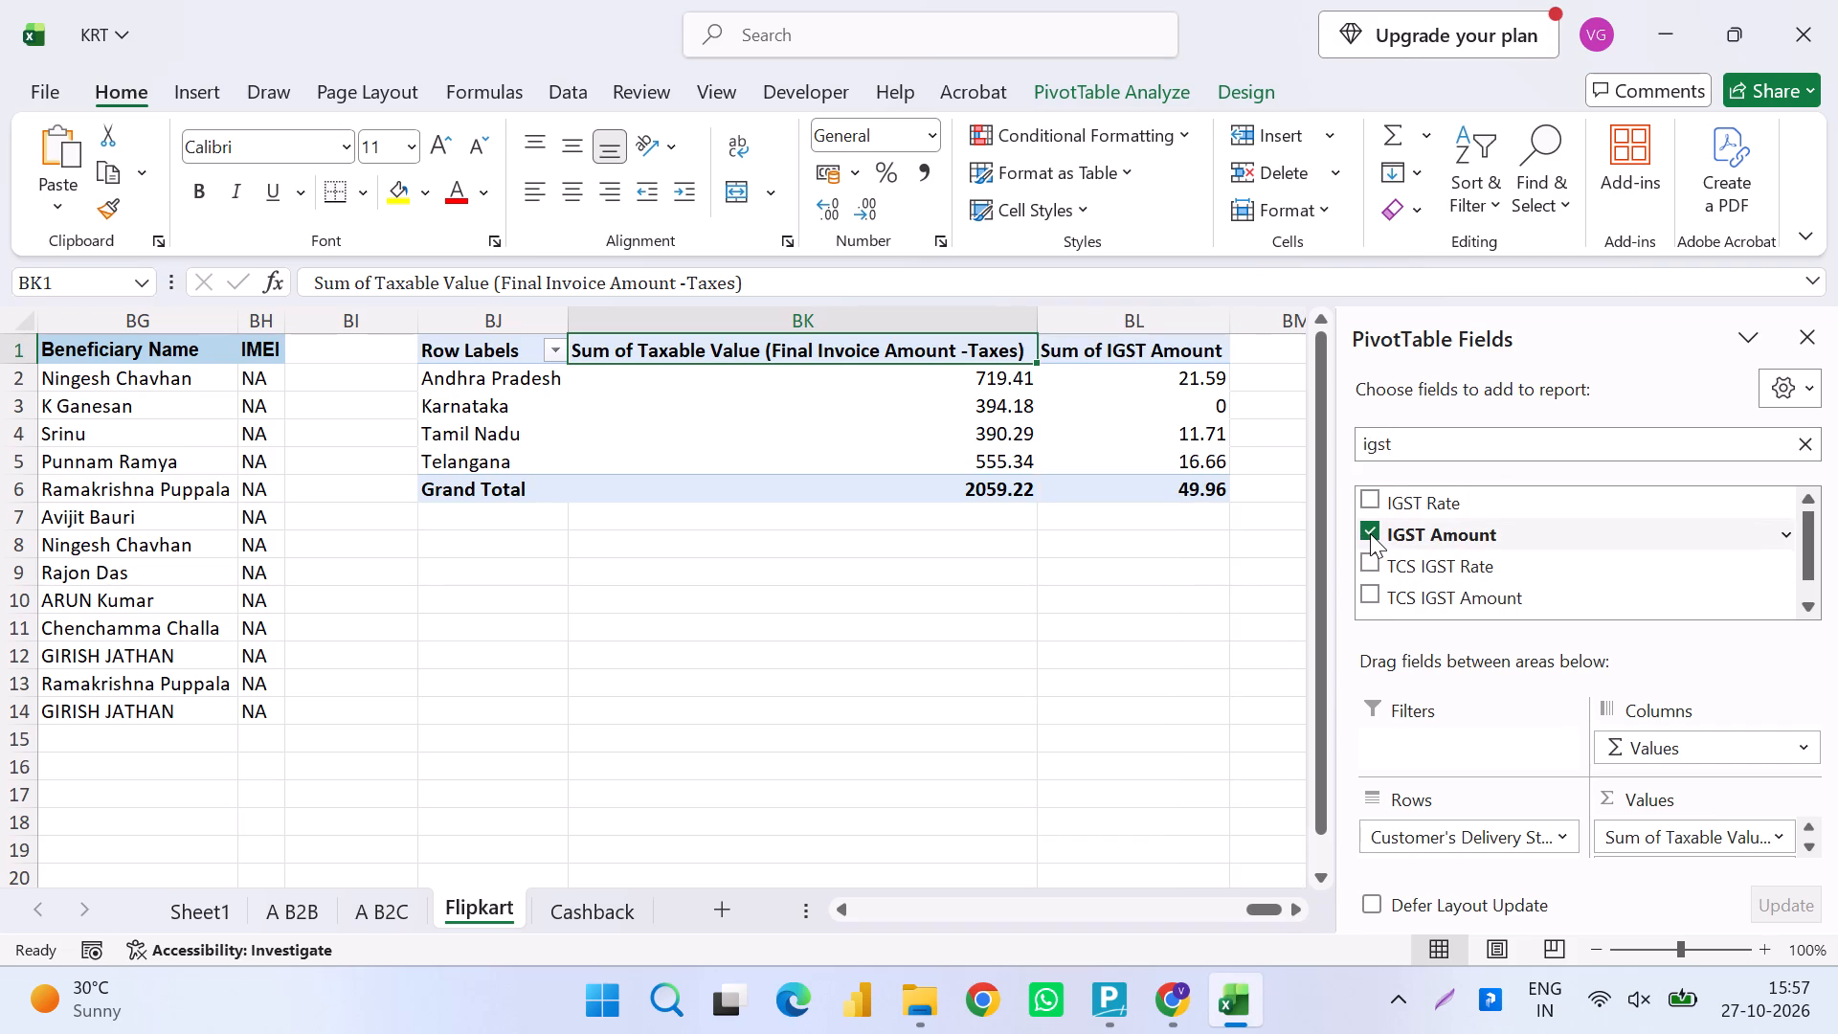
# Add the CGST Amount field to the Flipkart PivotTable's values as a sum.
pyautogui.click(1441, 447)
pyautogui.press('BackSpace')
pyautogui.press('BackSpace')
pyautogui.press('BackSpace')
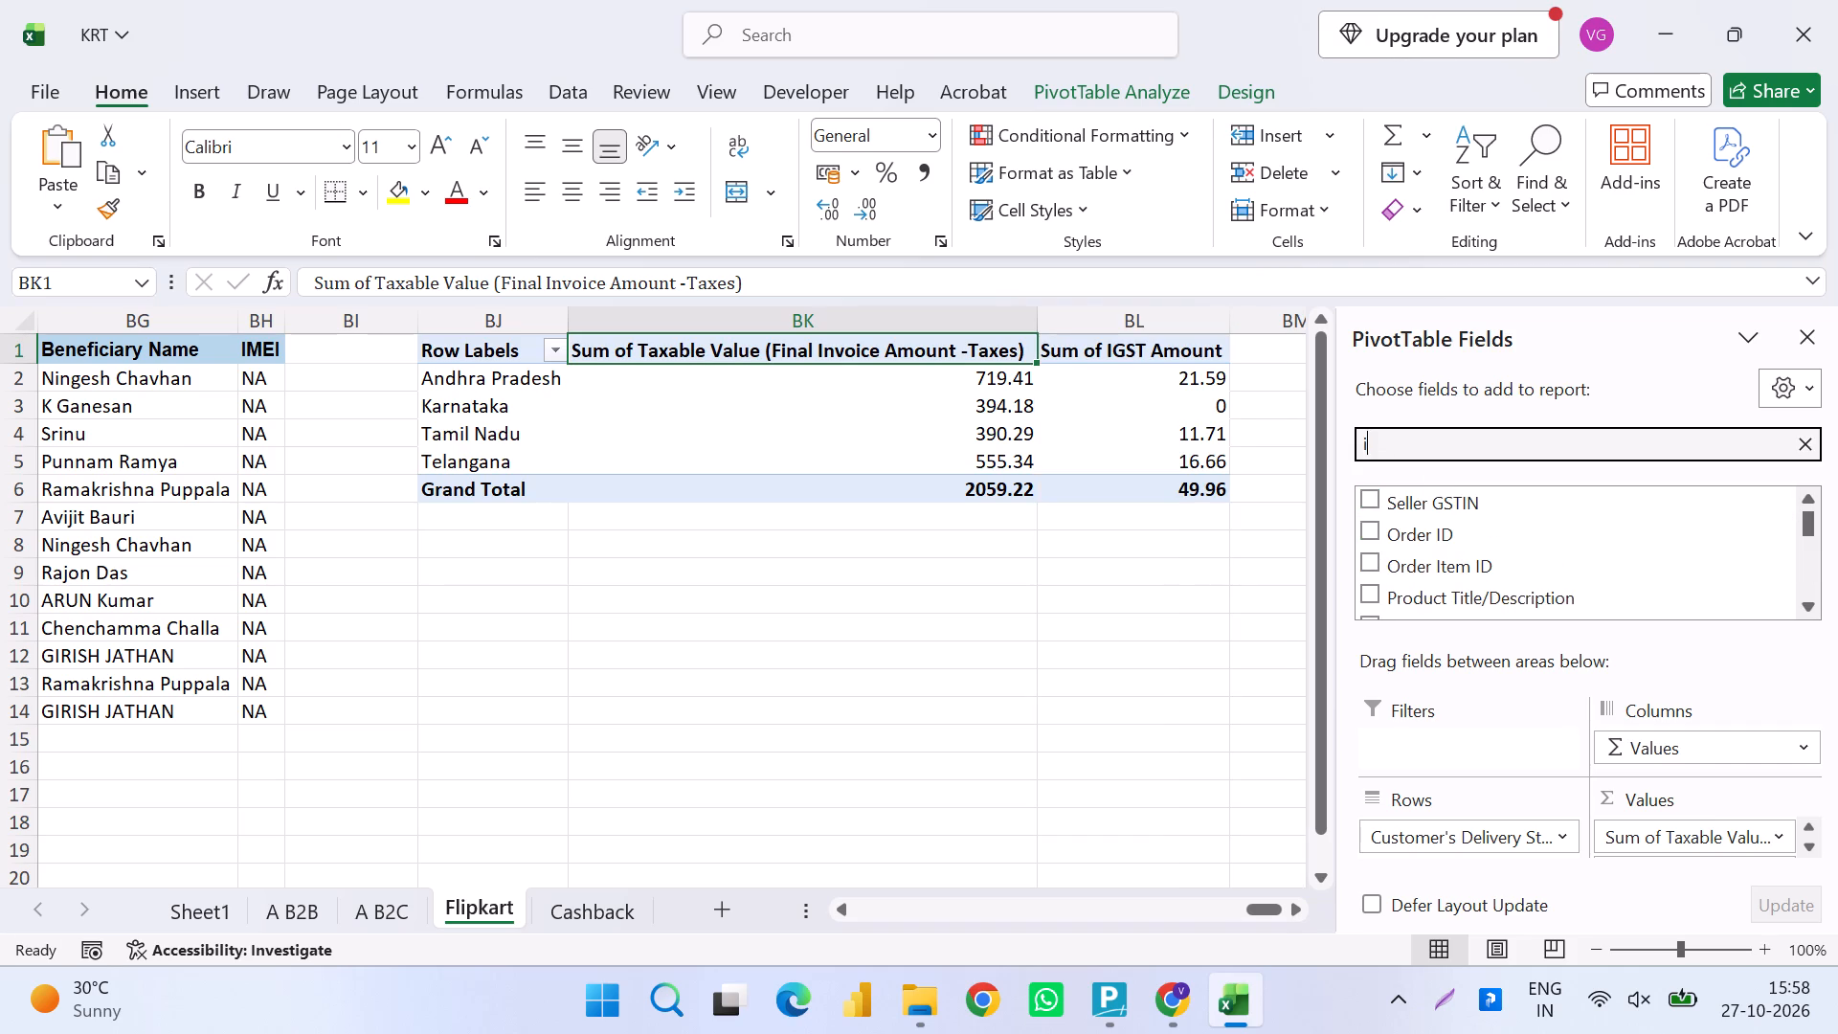
pyautogui.press('BackSpace')
pyautogui.press('BackSpace')
pyautogui.write('cgst')
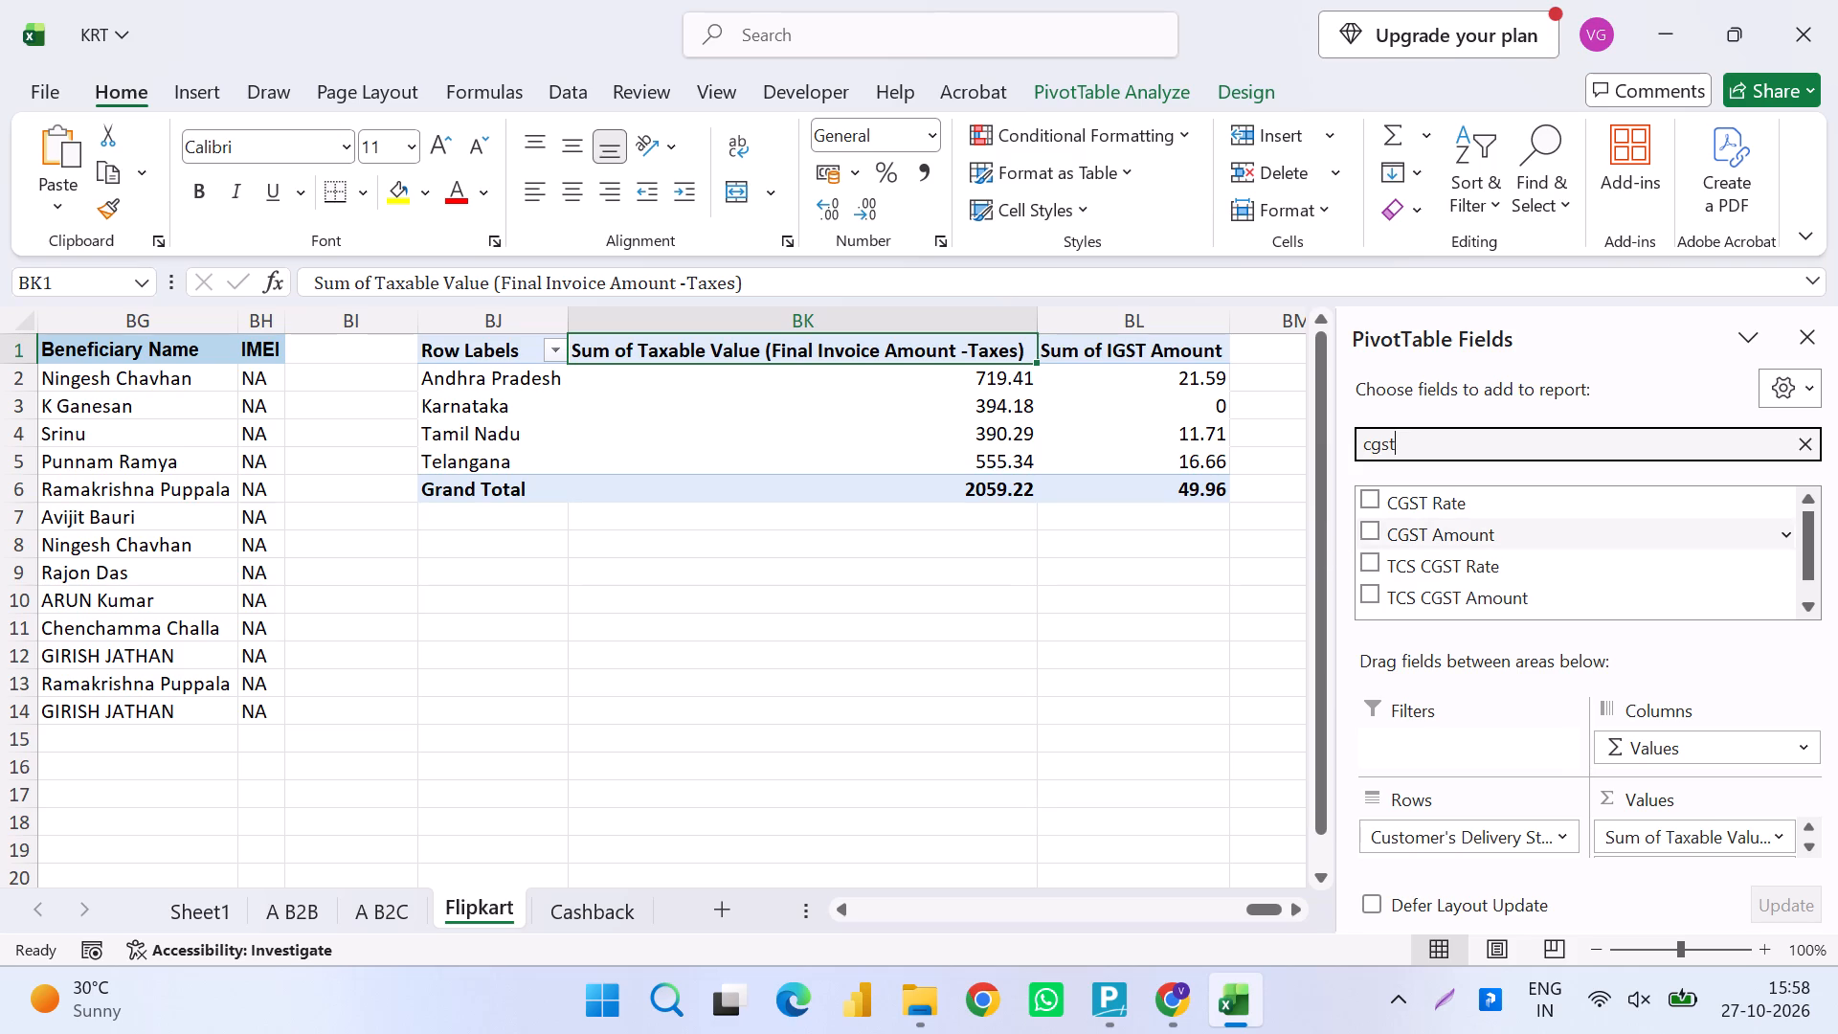
pyautogui.click(1364, 534)
# Add the SGST Amount (Or UTGST as applicable) field to the Flipkart PivotTable's values as a sum.
pyautogui.click(1420, 457)
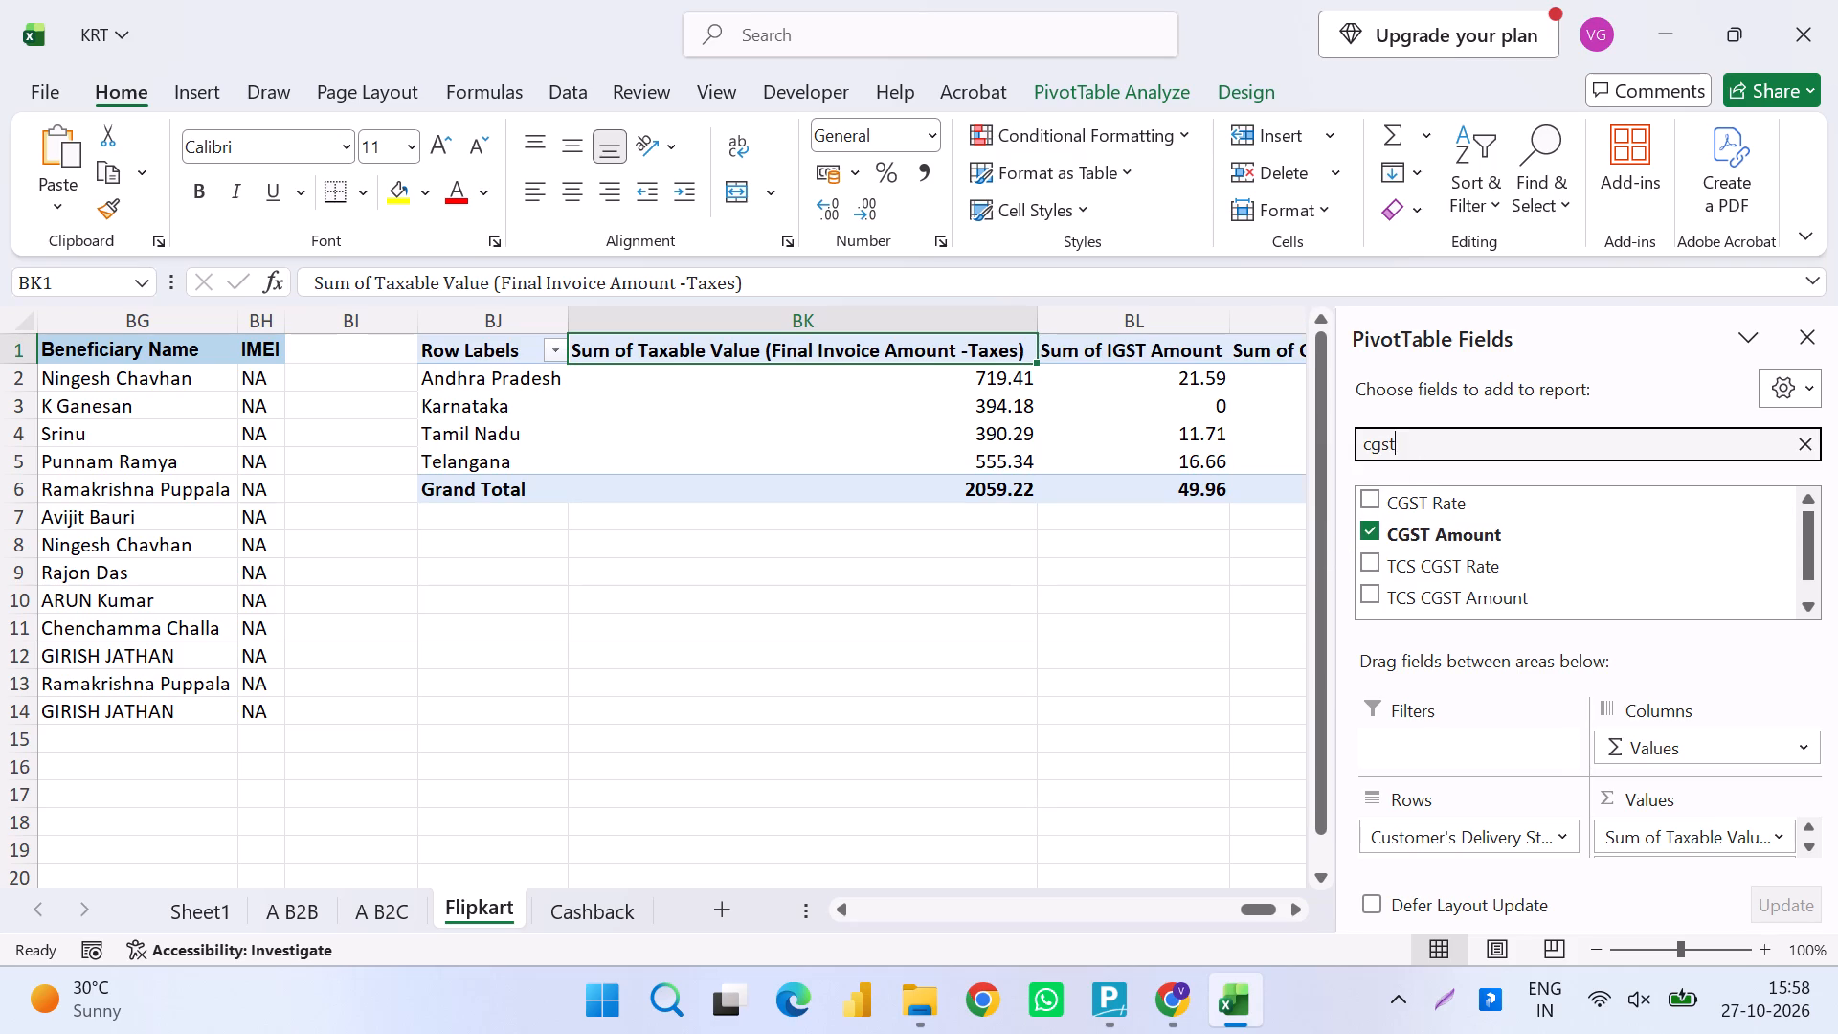
pyautogui.hotkey('ctrl', 'Left')
pyautogui.press('Delete')
pyautogui.press('s')
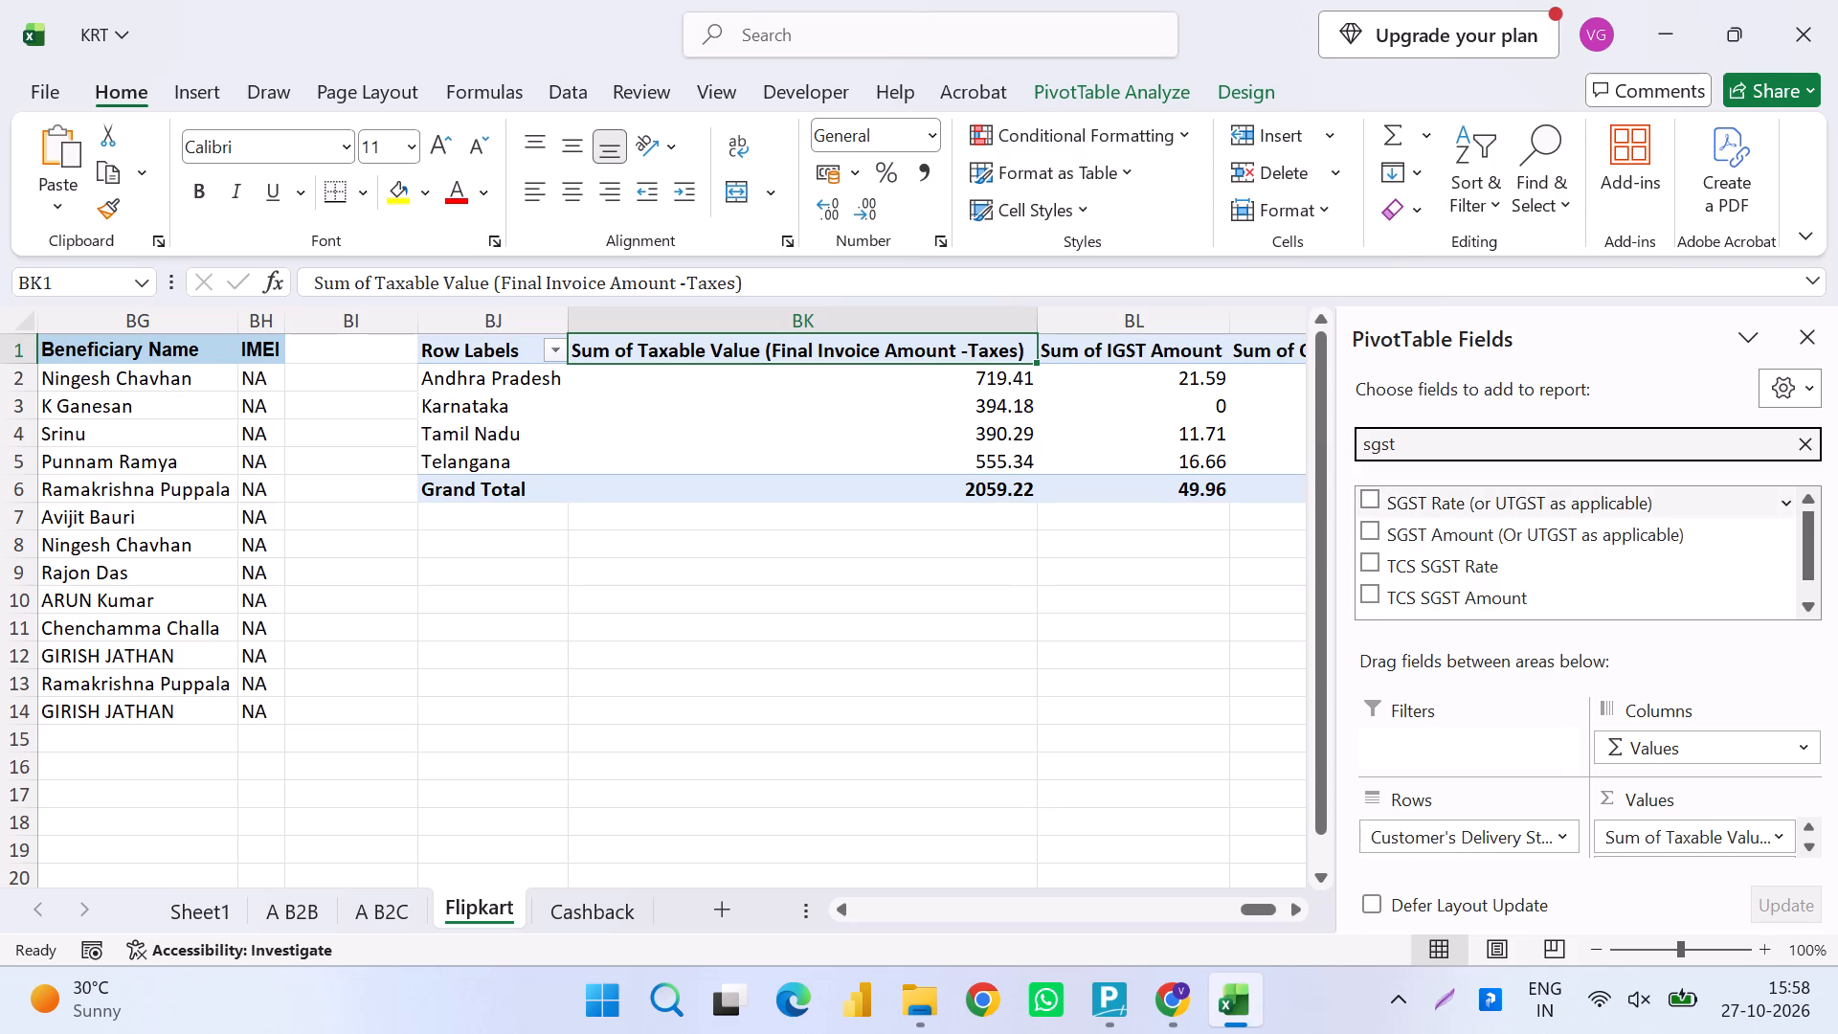
pyautogui.click(1366, 528)
# Look over the Flipkart PivotTable's CGST and SGST columns and save the KRT workbook.
pyautogui.click(1156, 607)
pyautogui.press('Right')
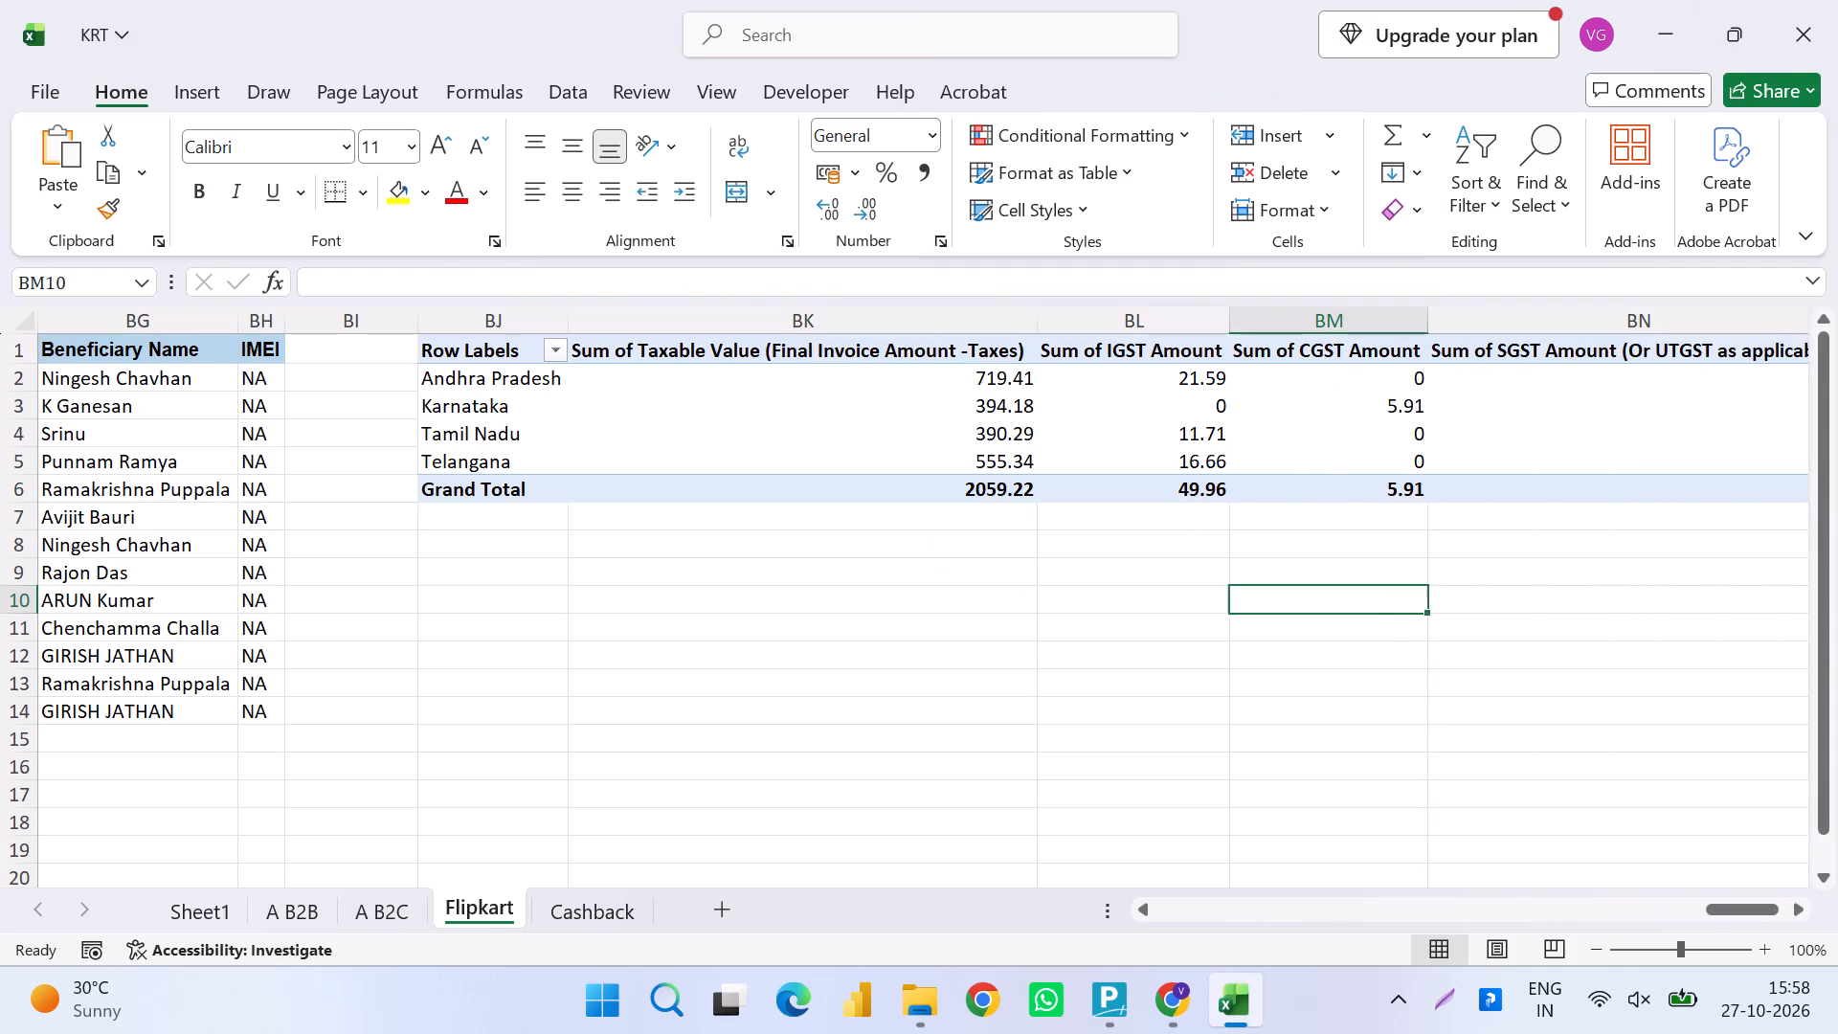
pyautogui.press('Right')
pyautogui.press('Right')
pyautogui.press('Left')
pyautogui.hotkey('ctrl', 's')
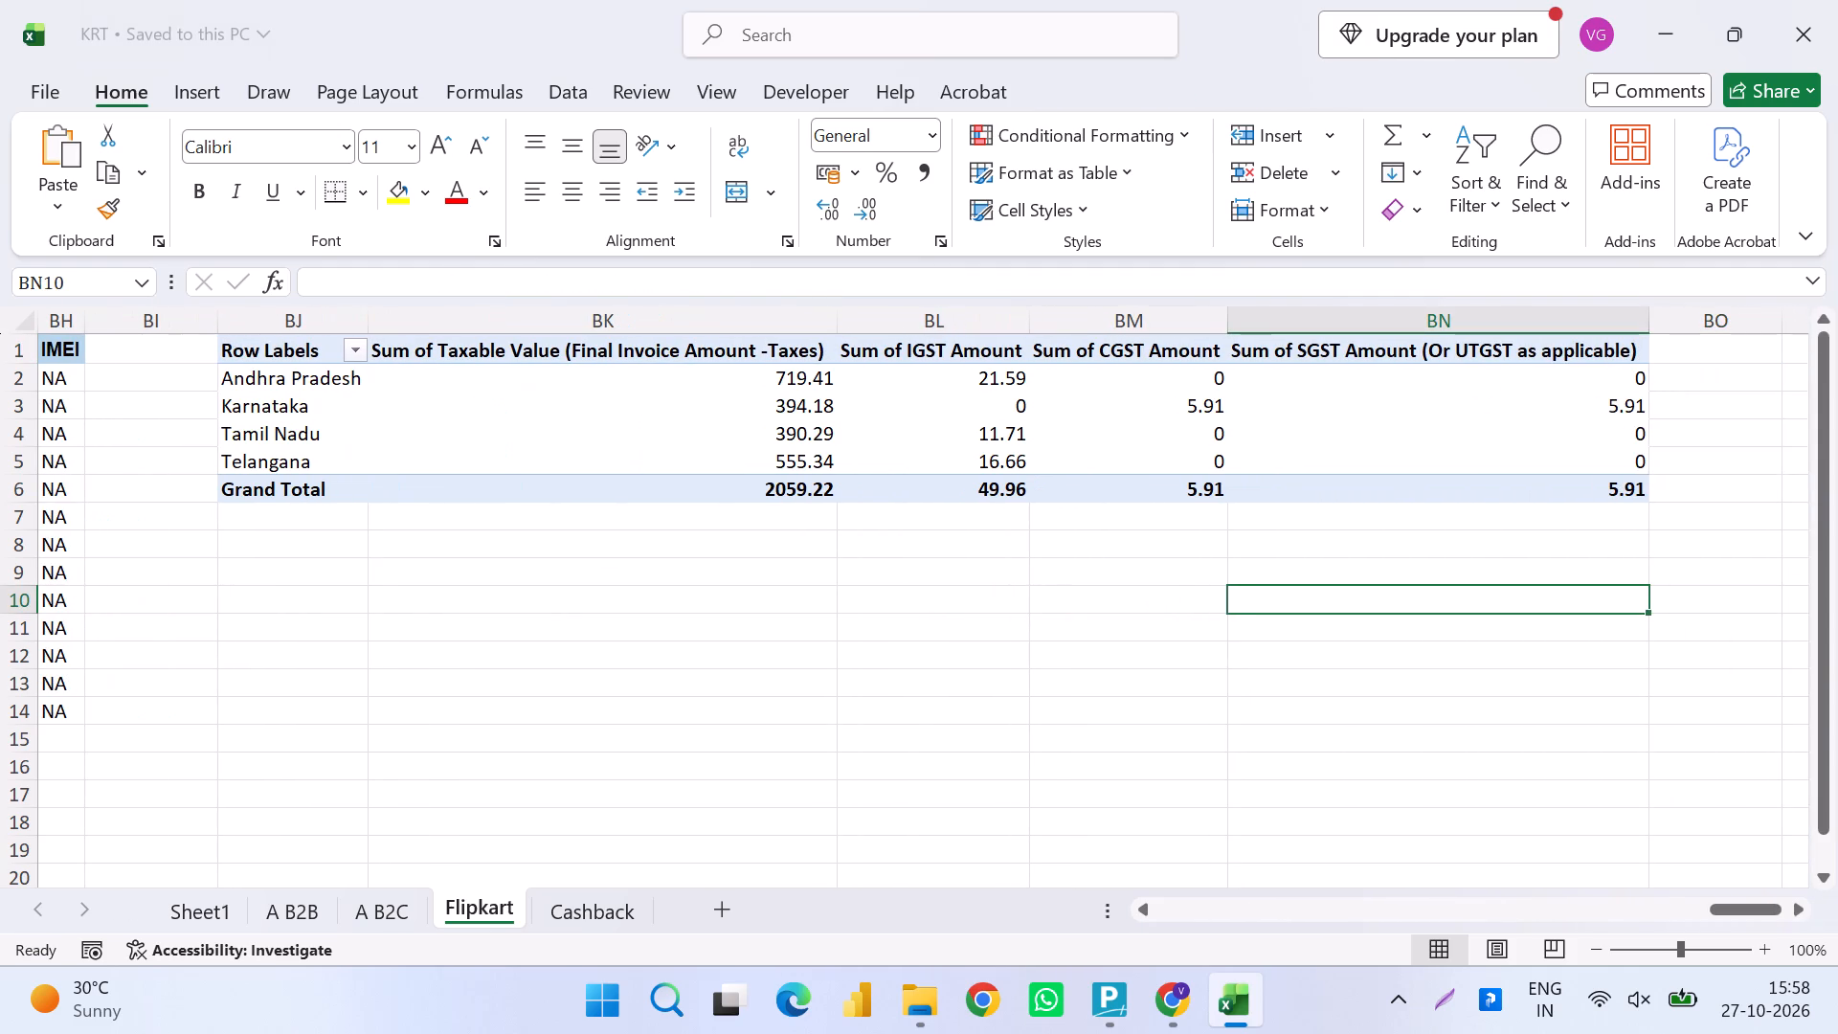
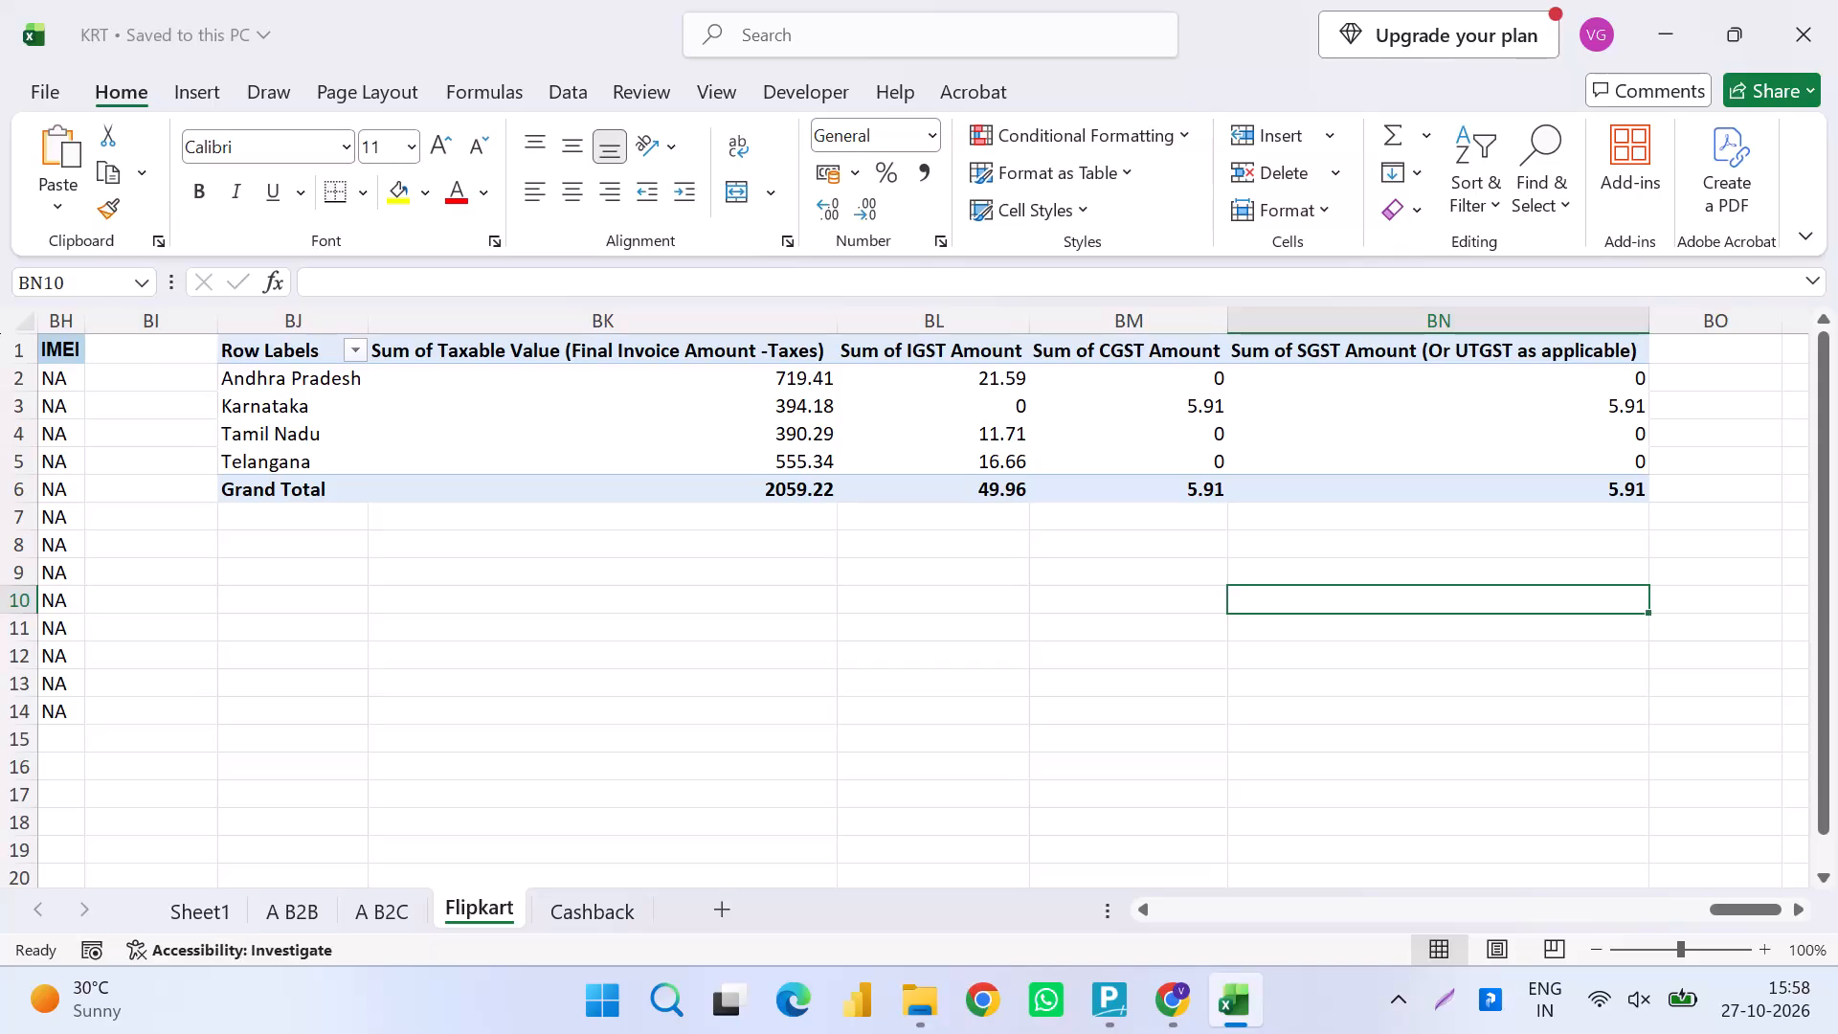
# Check the sum of the Buyer Invoice Amount column in the Flipkart sheet's source data.
pyautogui.press('Left')
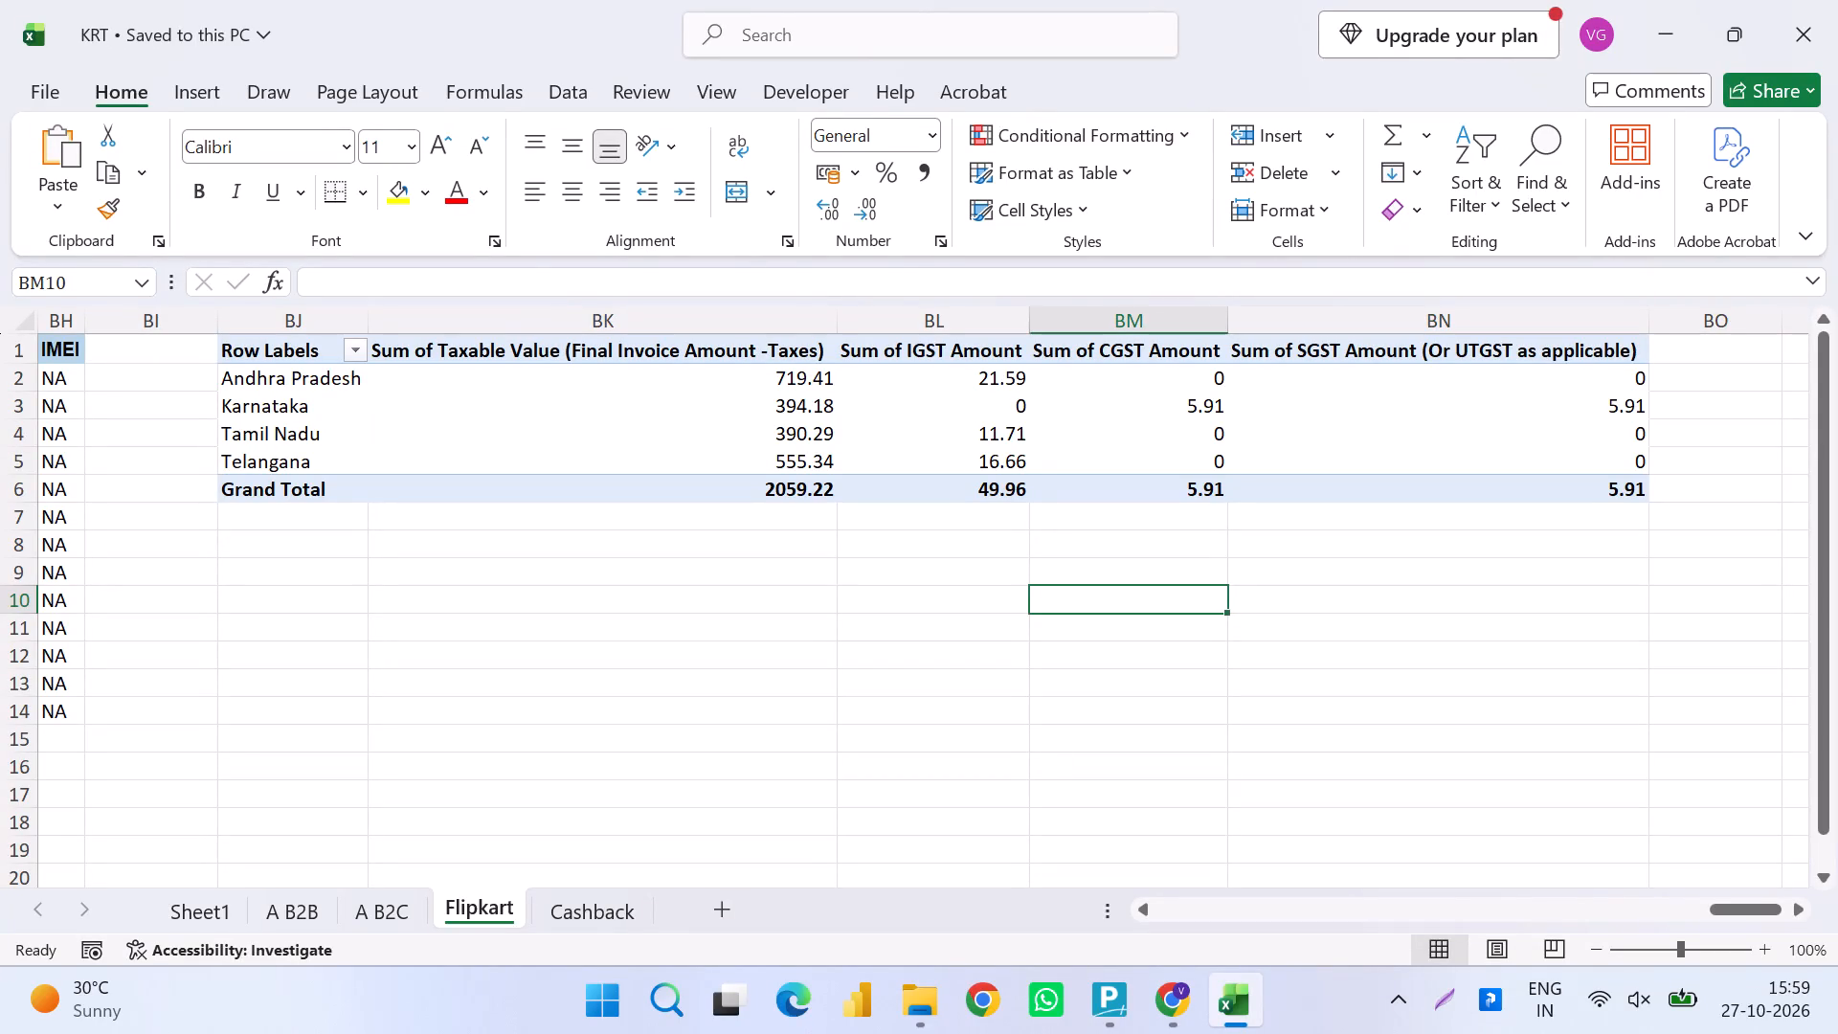
pyautogui.press('Left')
pyautogui.press('Left')
pyautogui.press('Left')
pyautogui.press('Left')
pyautogui.press('Left')
pyautogui.press('Left')
pyautogui.press('Left')
pyautogui.press('Left')
pyautogui.press('Left')
pyautogui.press('Left')
pyautogui.press('Left')
pyautogui.press('Left')
pyautogui.press('Left')
pyautogui.press('Left')
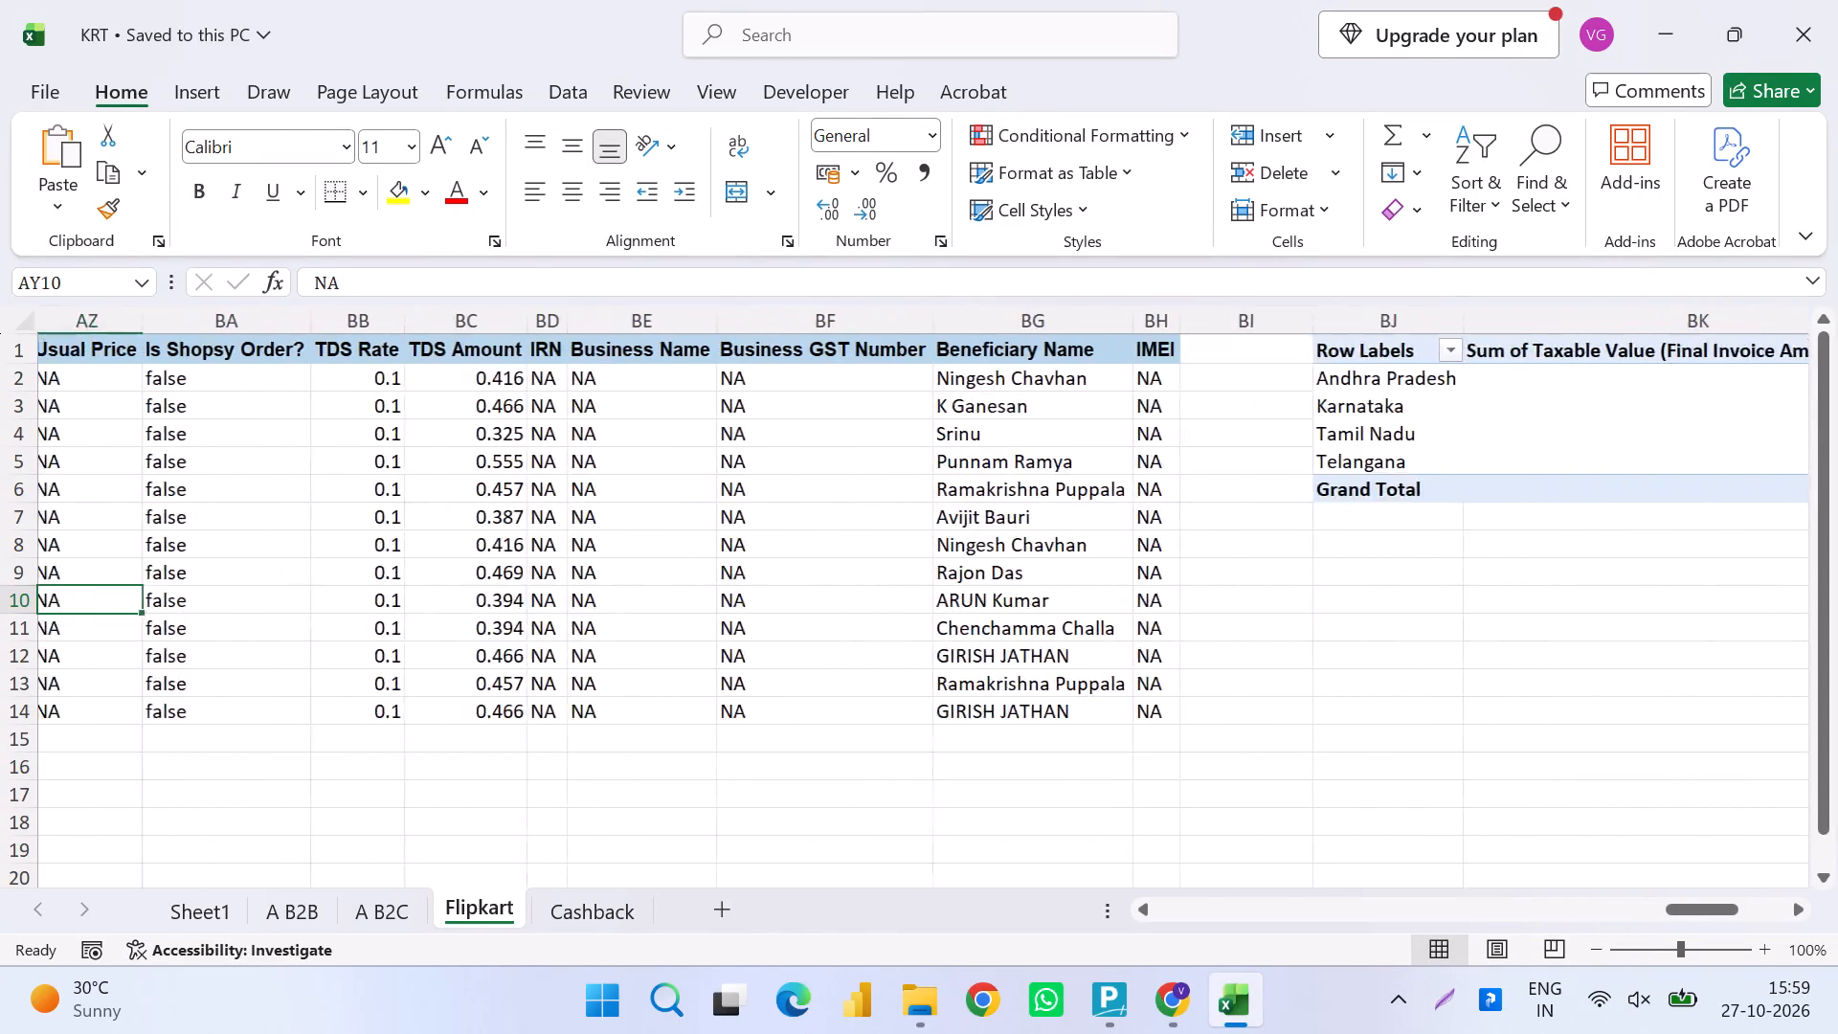
pyautogui.press('Left')
pyautogui.press('Left')
pyautogui.press('Left')
pyautogui.press('Left')
pyautogui.press('Left')
pyautogui.press('Left')
pyautogui.press('Left')
pyautogui.press('Left')
pyautogui.press('Left')
pyautogui.press('Left')
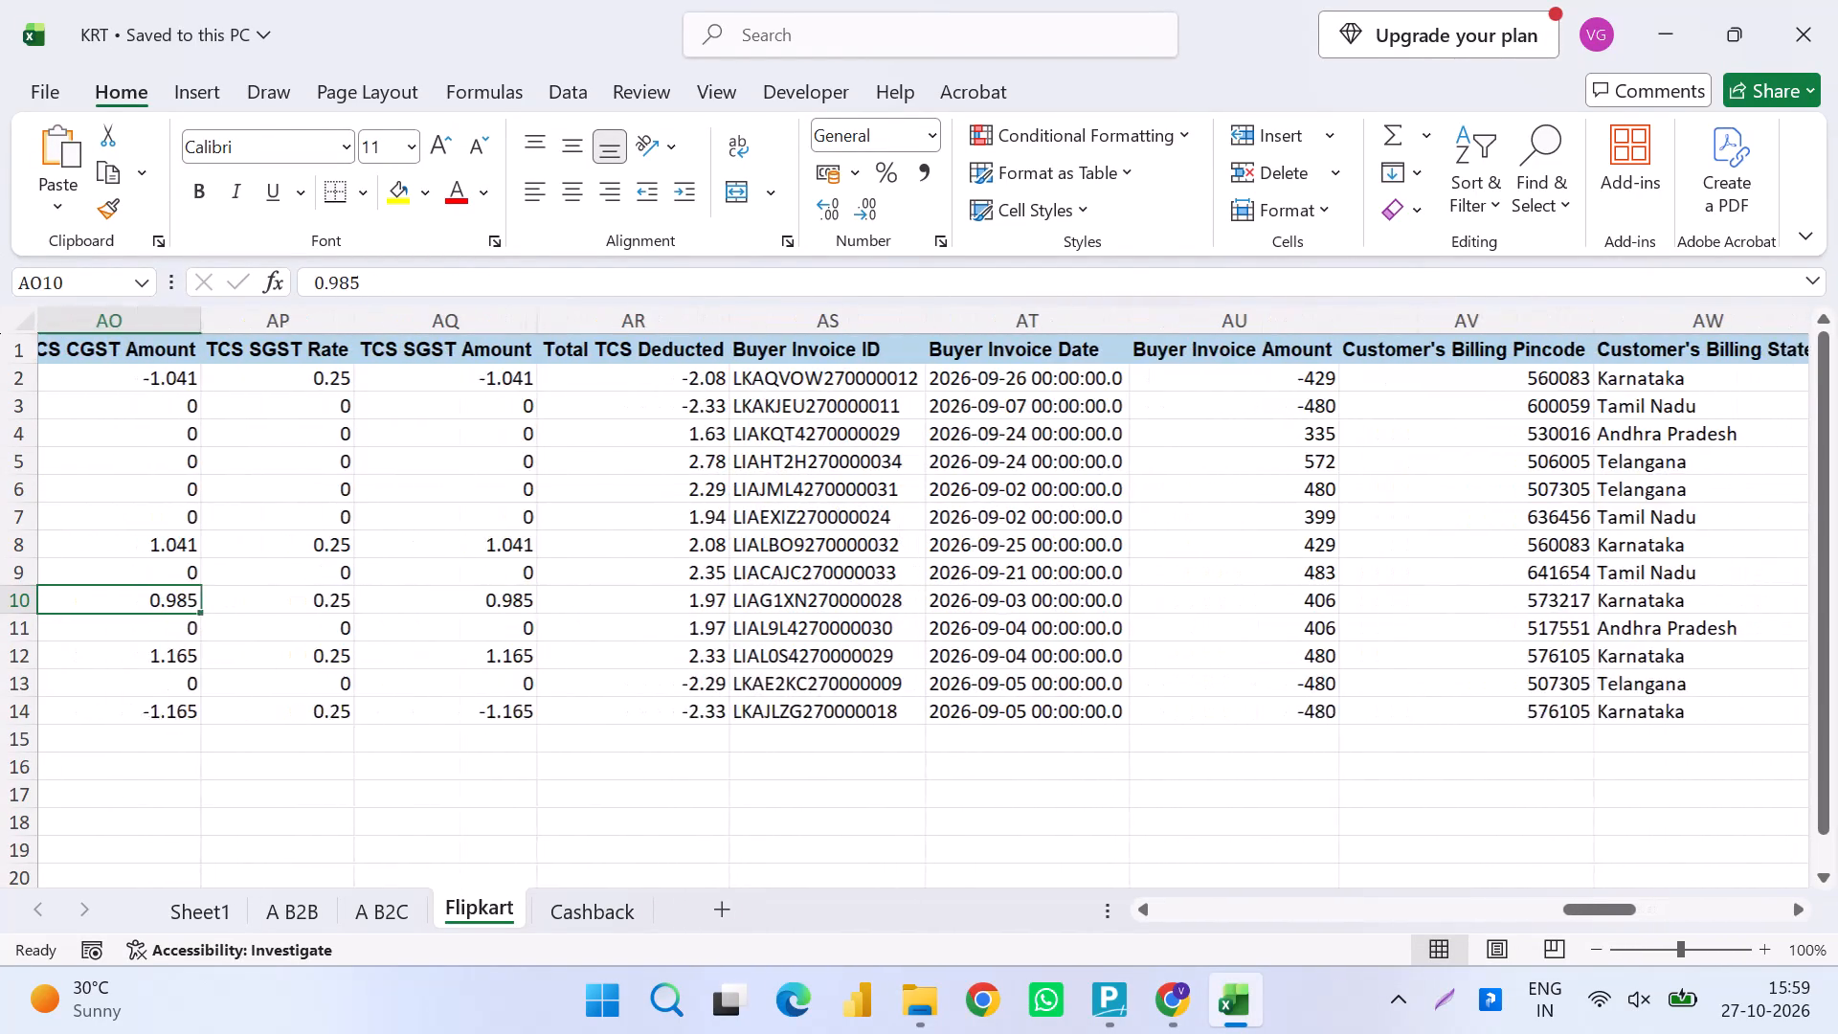
pyautogui.press('Right')
pyautogui.press('Left')
pyautogui.press('Left')
pyautogui.press('Right')
pyautogui.press('Right')
pyautogui.press('Right')
pyautogui.press('Right')
pyautogui.press('Right')
pyautogui.press('Right')
pyautogui.press('Right')
pyautogui.press('Down')
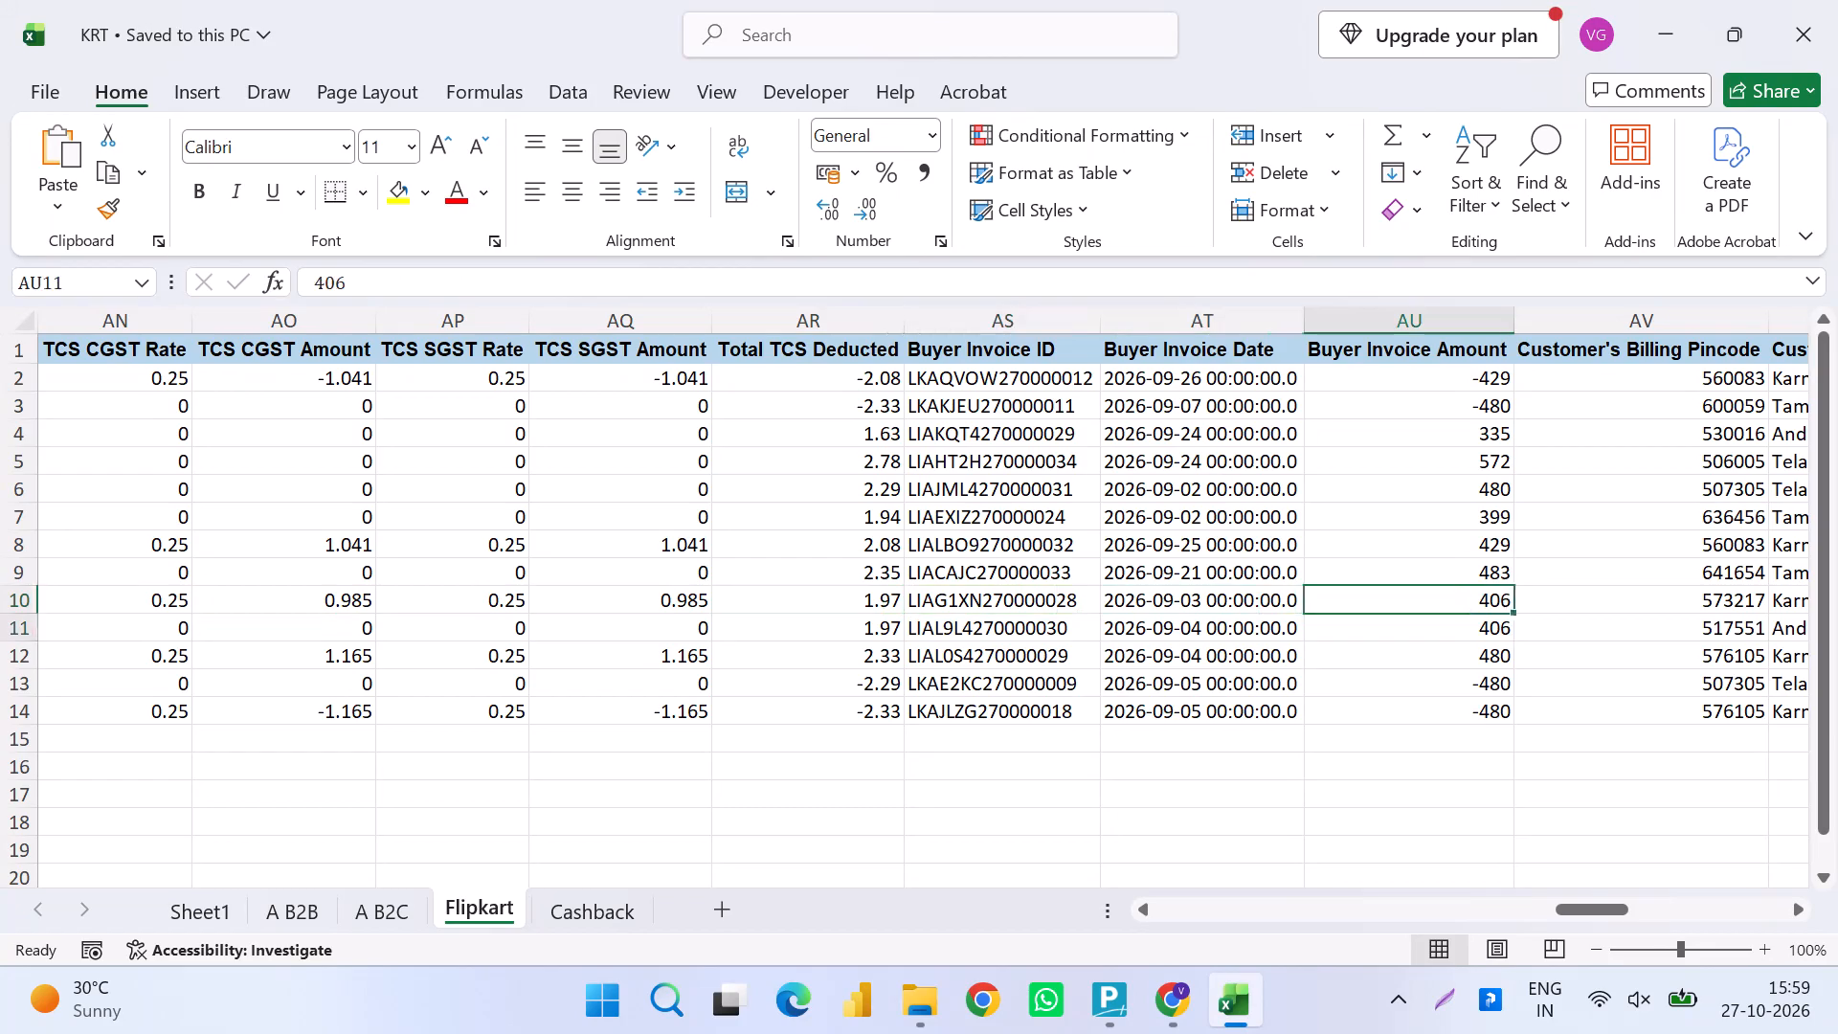
pyautogui.press('Down')
pyautogui.press('Down')
pyautogui.press('Down')
pyautogui.hotkey('ctrl', 'shift', 'Up')
pyautogui.hotkey('shift', 'Down')
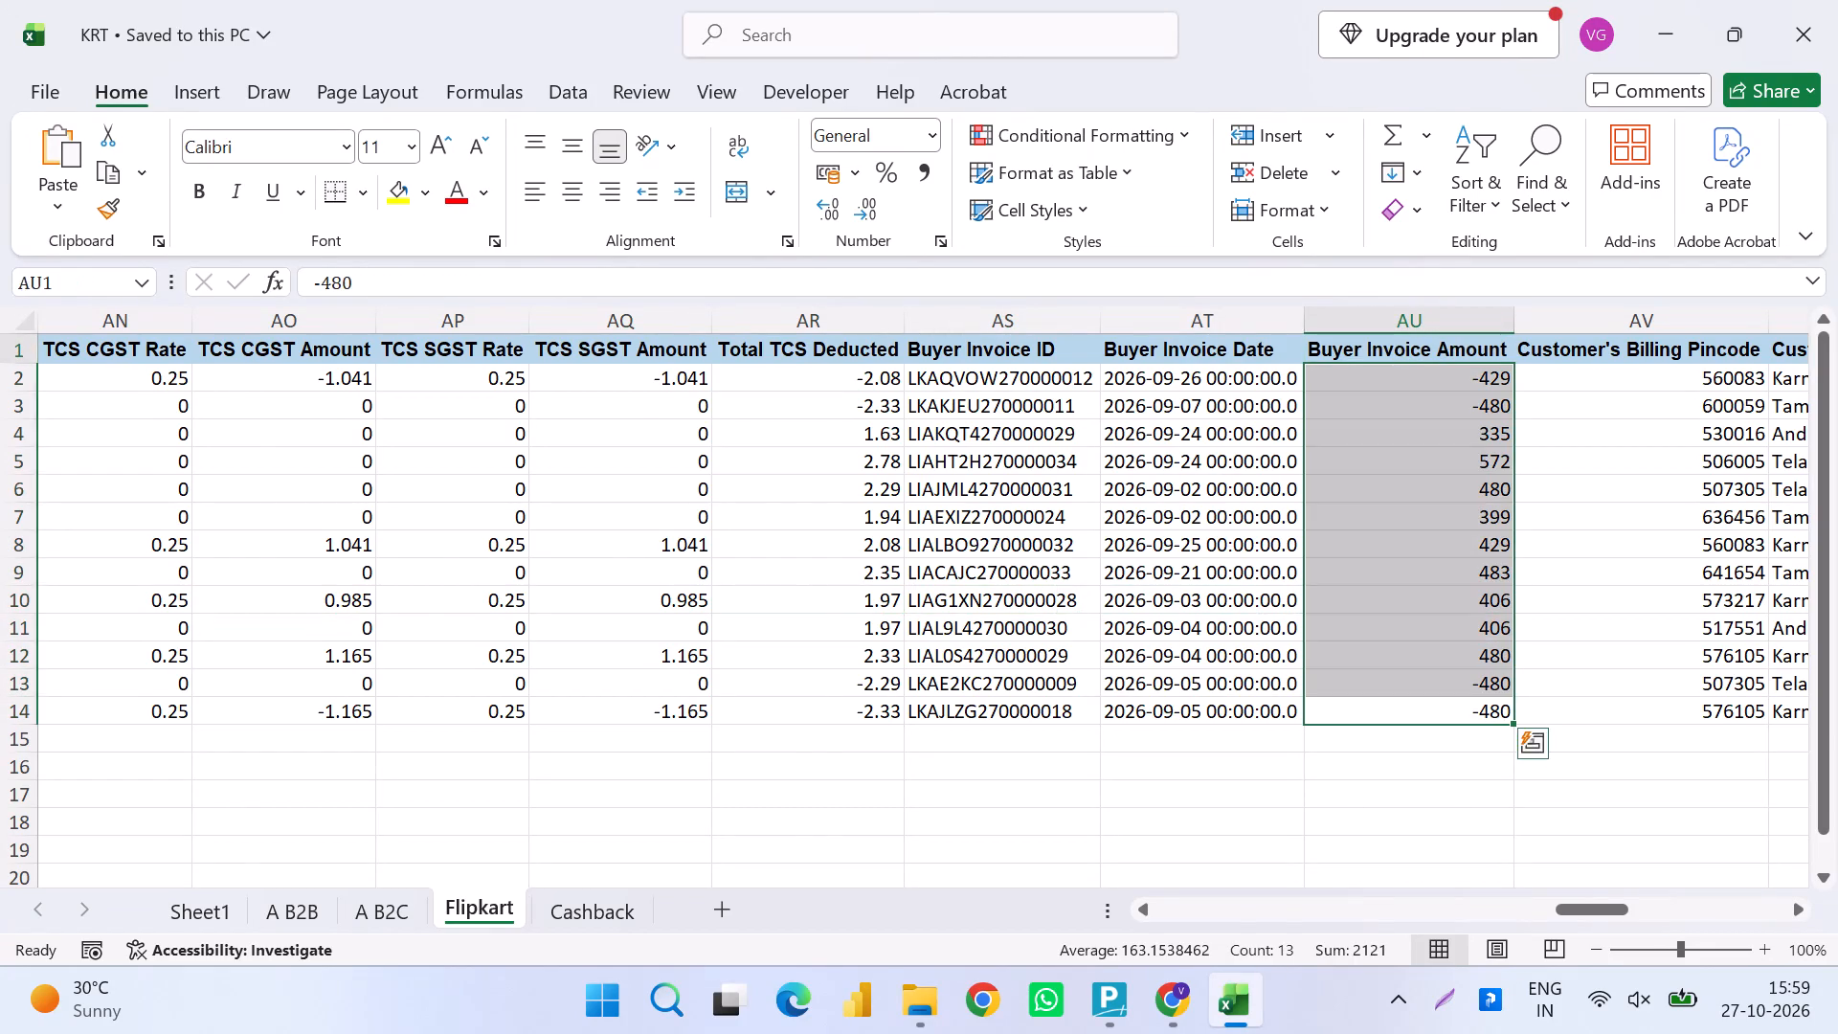
# Check the combined sum of the Flipkart PivotTable's Grand Total row against the invoice amounts and save the workbook.
pyautogui.hotkey('ctrl', 'Up')
pyautogui.hotkey('ctrl', 'Right')
pyautogui.press('Right')
pyautogui.press('Right')
pyautogui.press('Right')
pyautogui.press('Right')
pyautogui.press('Down')
pyautogui.press('Down')
pyautogui.press('Down')
pyautogui.press('Left')
pyautogui.press('Down')
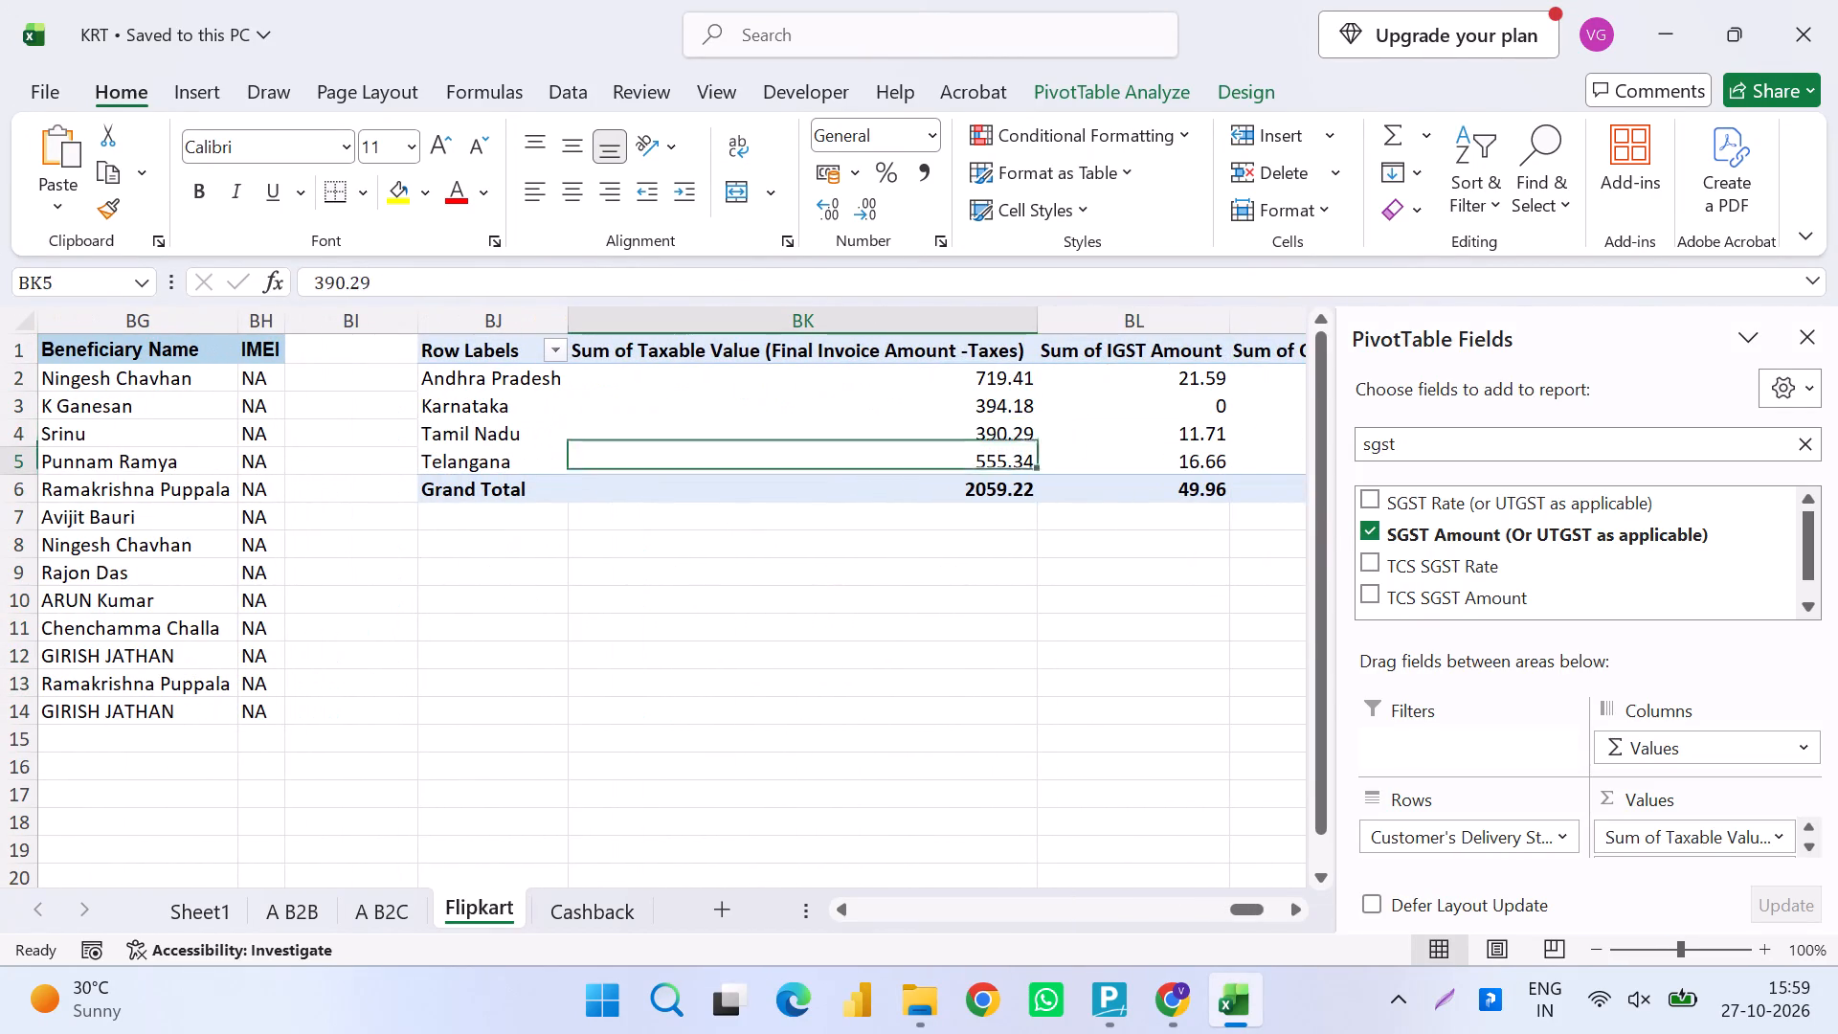
pyautogui.press('Down')
pyautogui.hotkey('shift', 'Right')
pyautogui.hotkey('shift', 'Right')
pyautogui.hotkey('shift', 'Right')
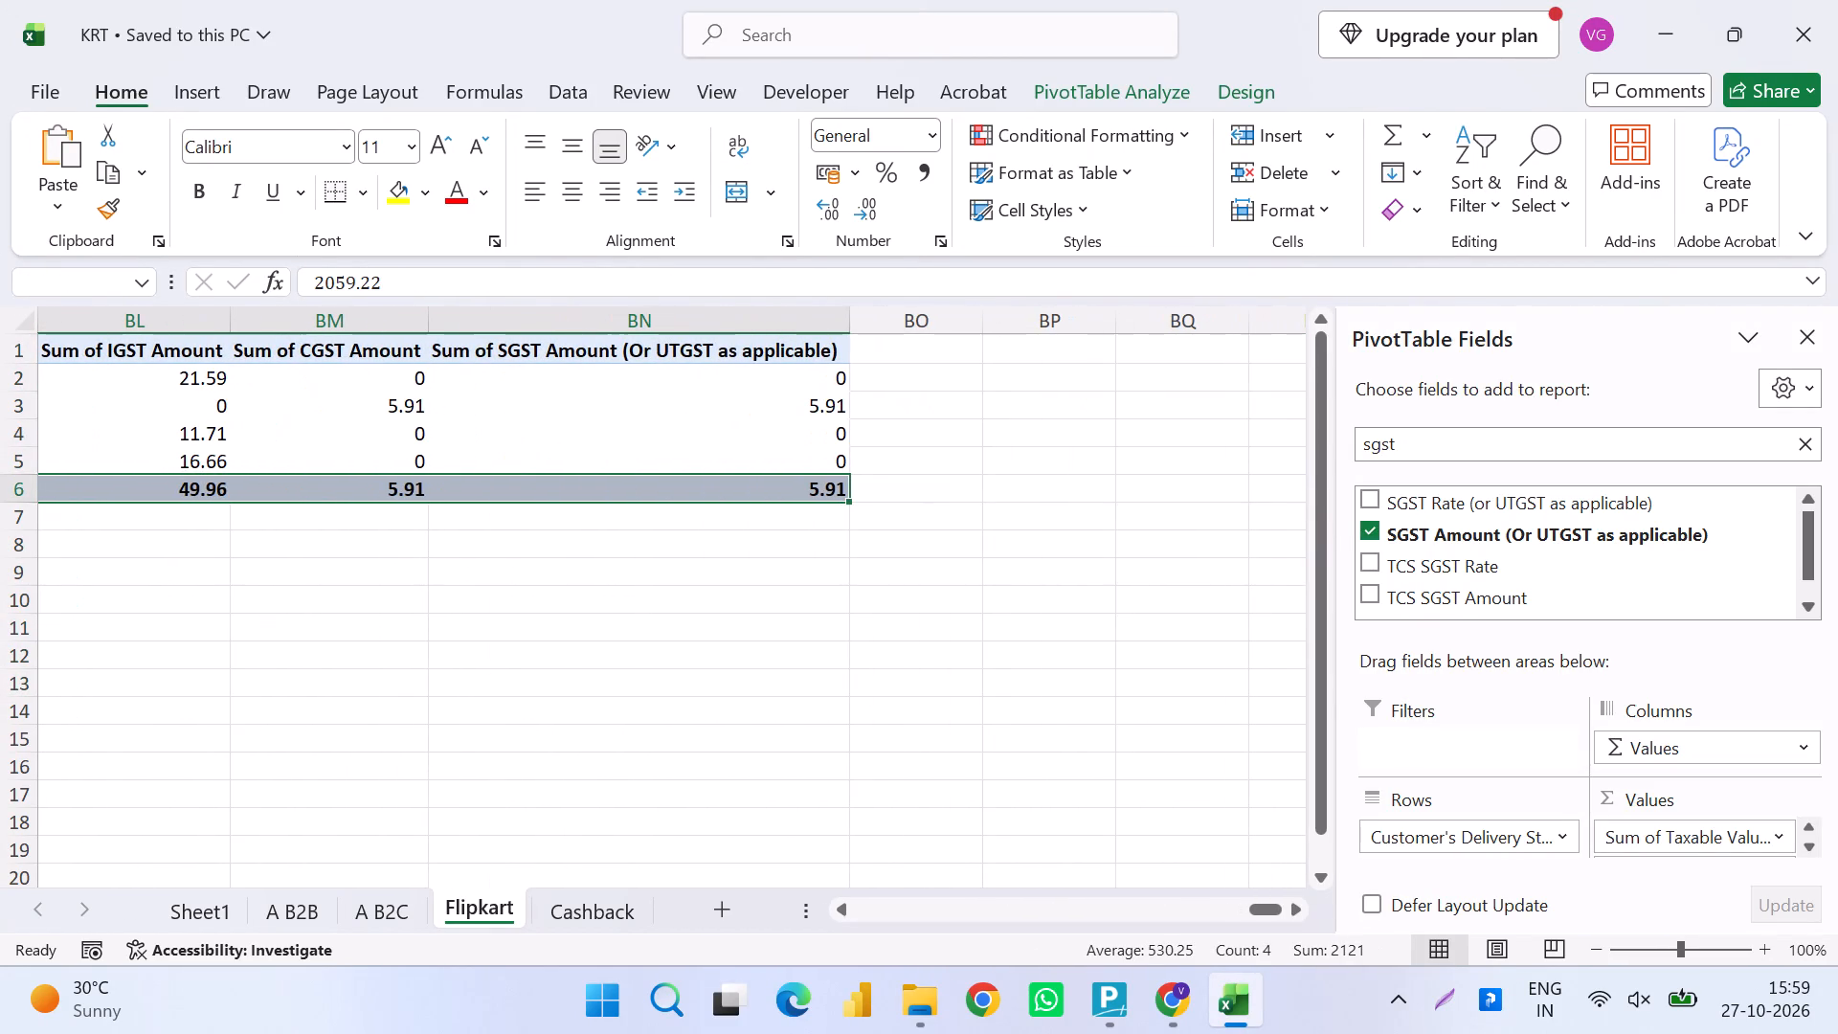
pyautogui.hotkey('ctrl', 's')
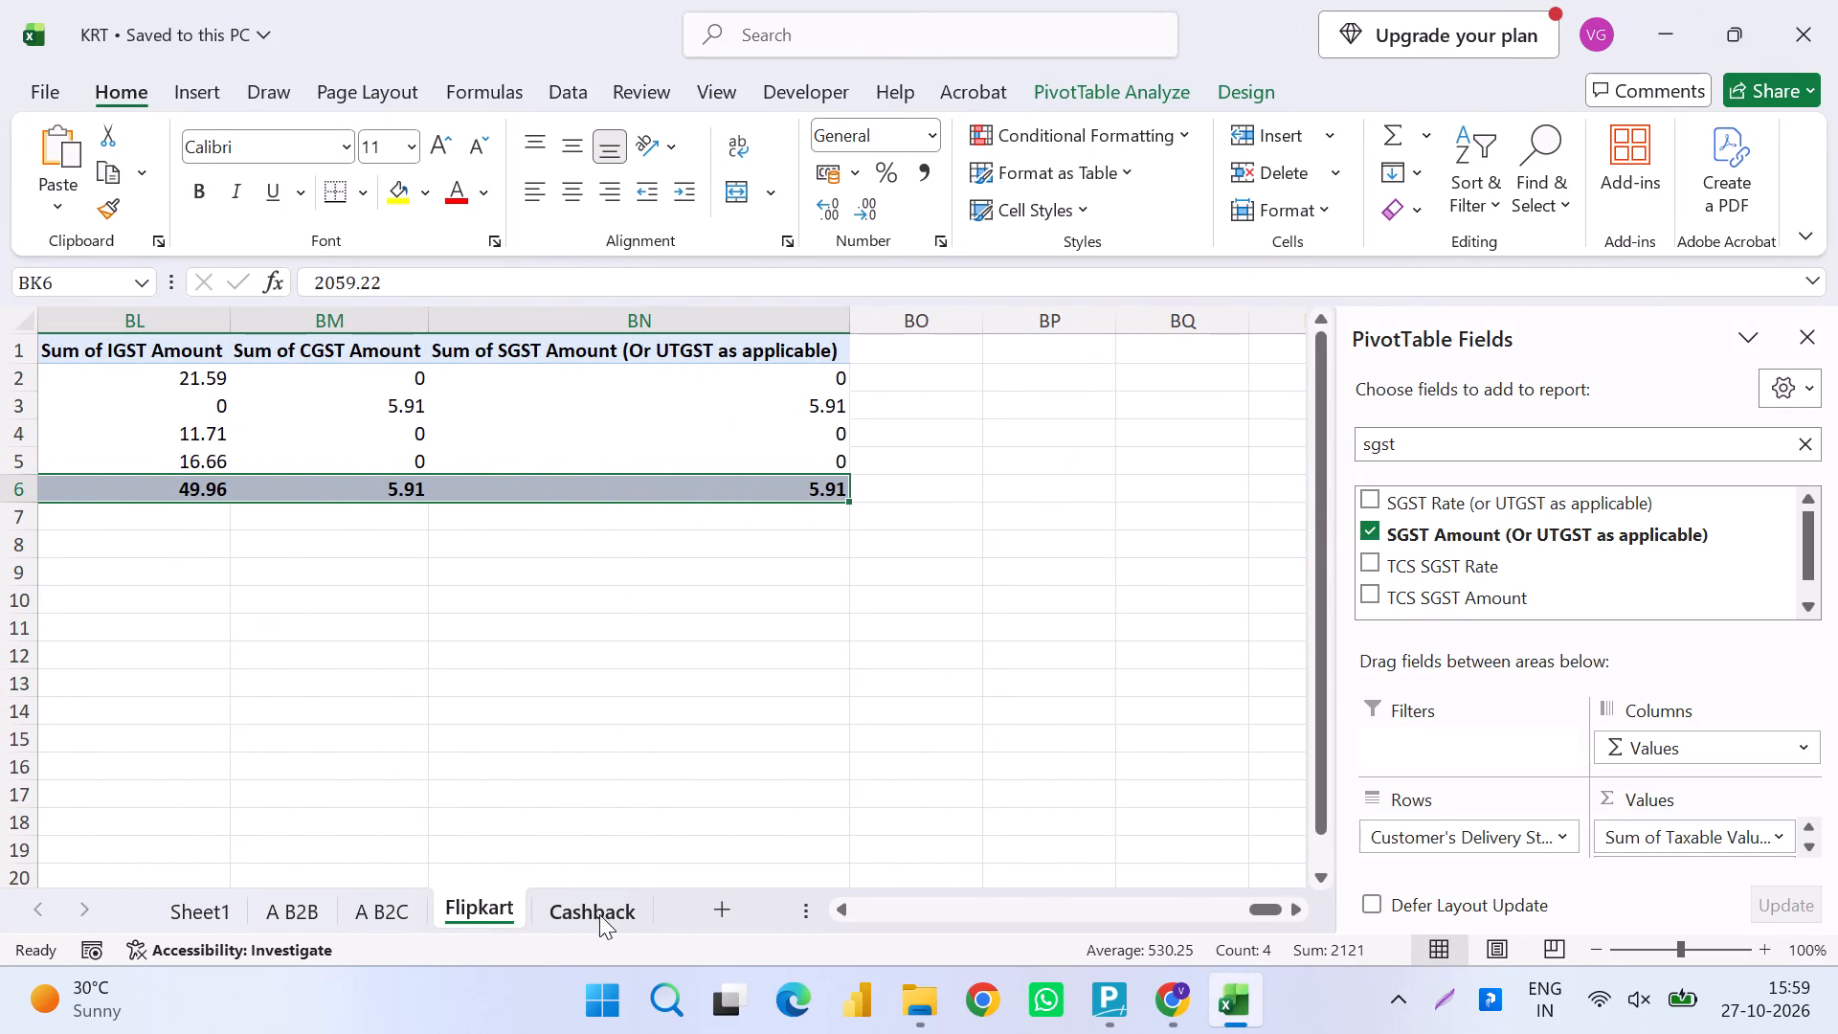
# Convert the numbers stored as text on the Cashback sheet, from Invoice Amount through Business GST Number, to real numbers.
pyautogui.click(582, 914)
pyautogui.press('Up')
pyautogui.hotkey('ctrl', 'shift', 'Right')
pyautogui.hotkey('ctrl', 'shift', 'Down')
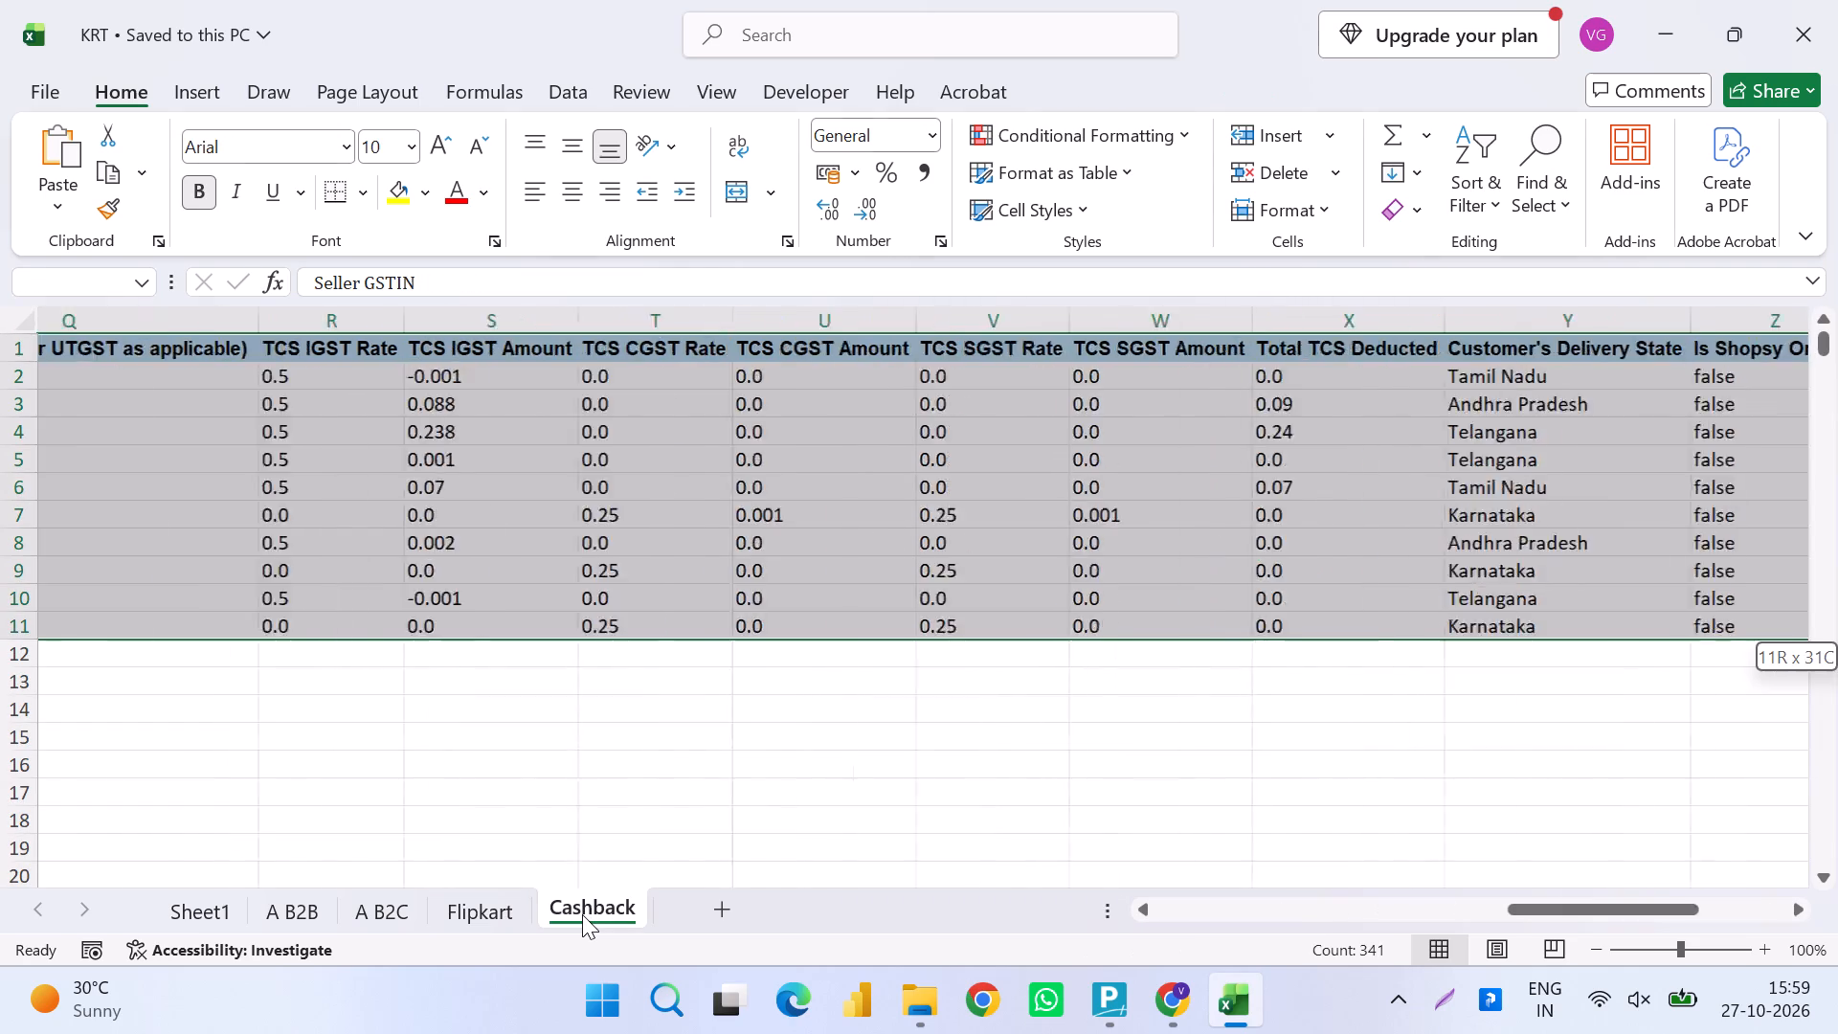
pyautogui.press('Right')
pyautogui.press('Right')
pyautogui.press('Right')
pyautogui.press('Right')
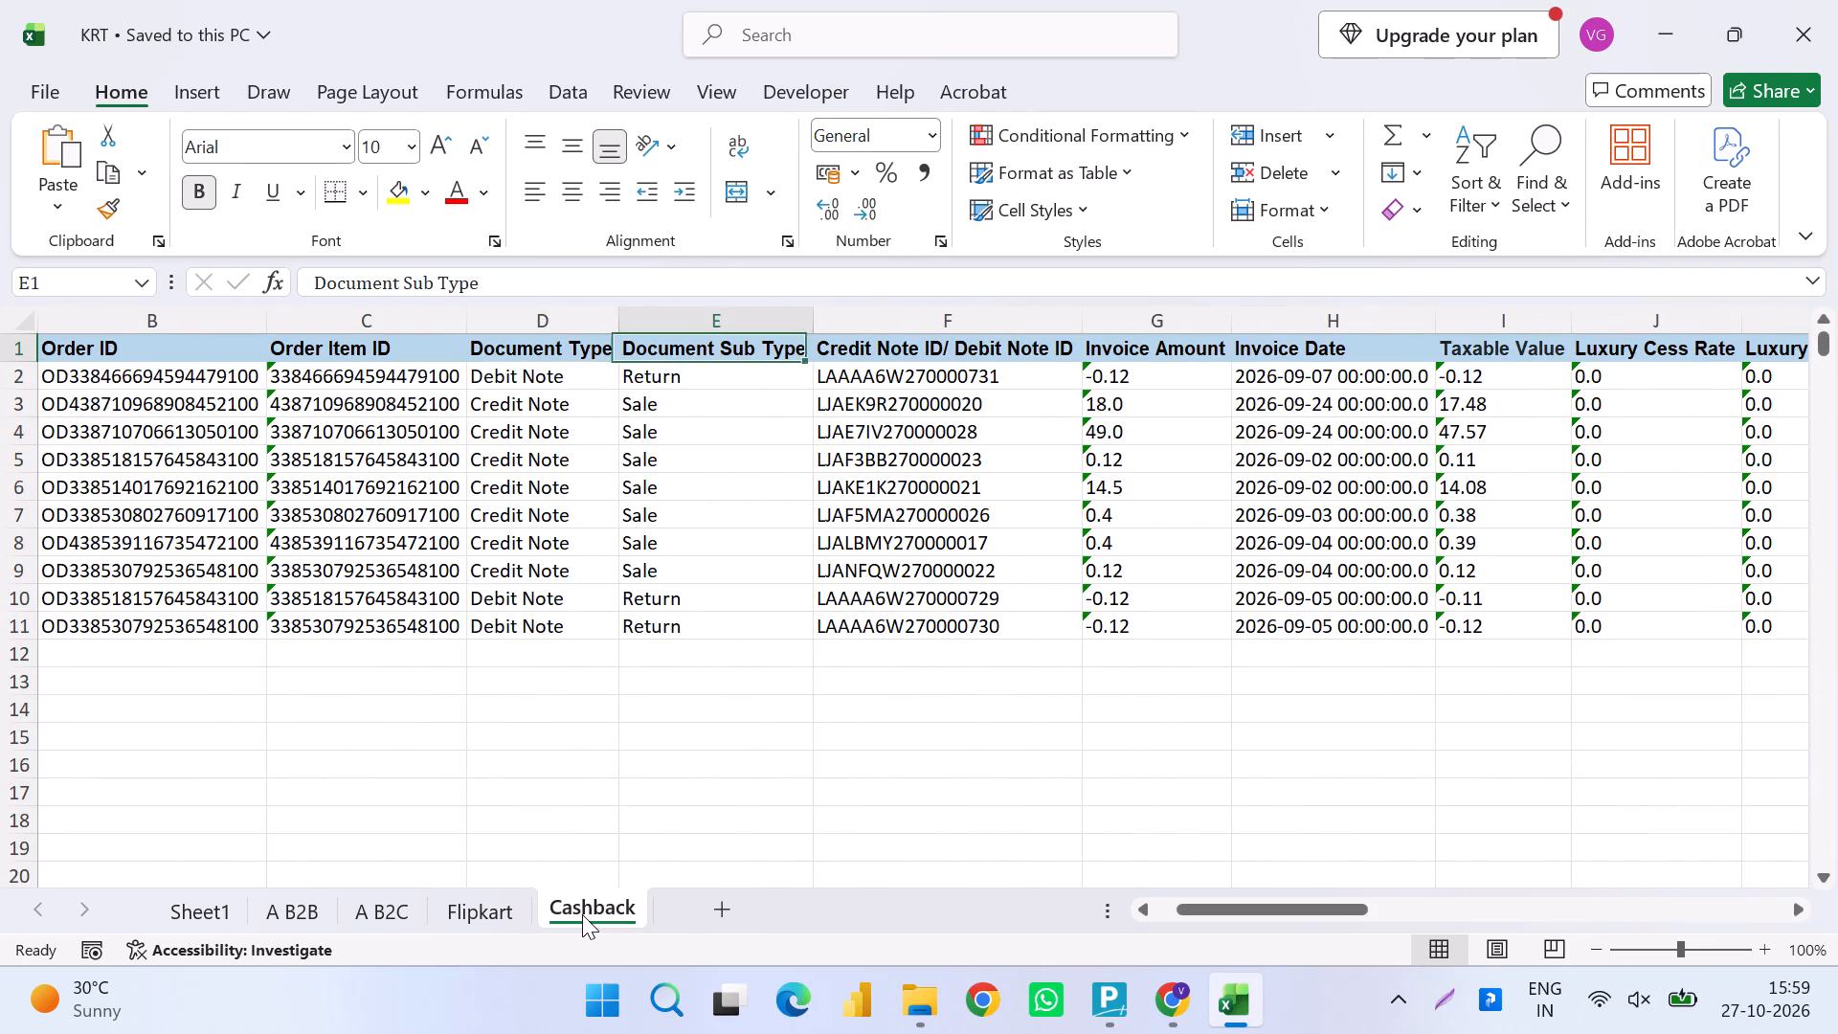
pyautogui.press('Right')
pyautogui.press('Right')
pyautogui.press('Down')
pyautogui.hotkey('ctrl', 'shift', 'Down')
pyautogui.hotkey('ctrl', 'shift', 'Right')
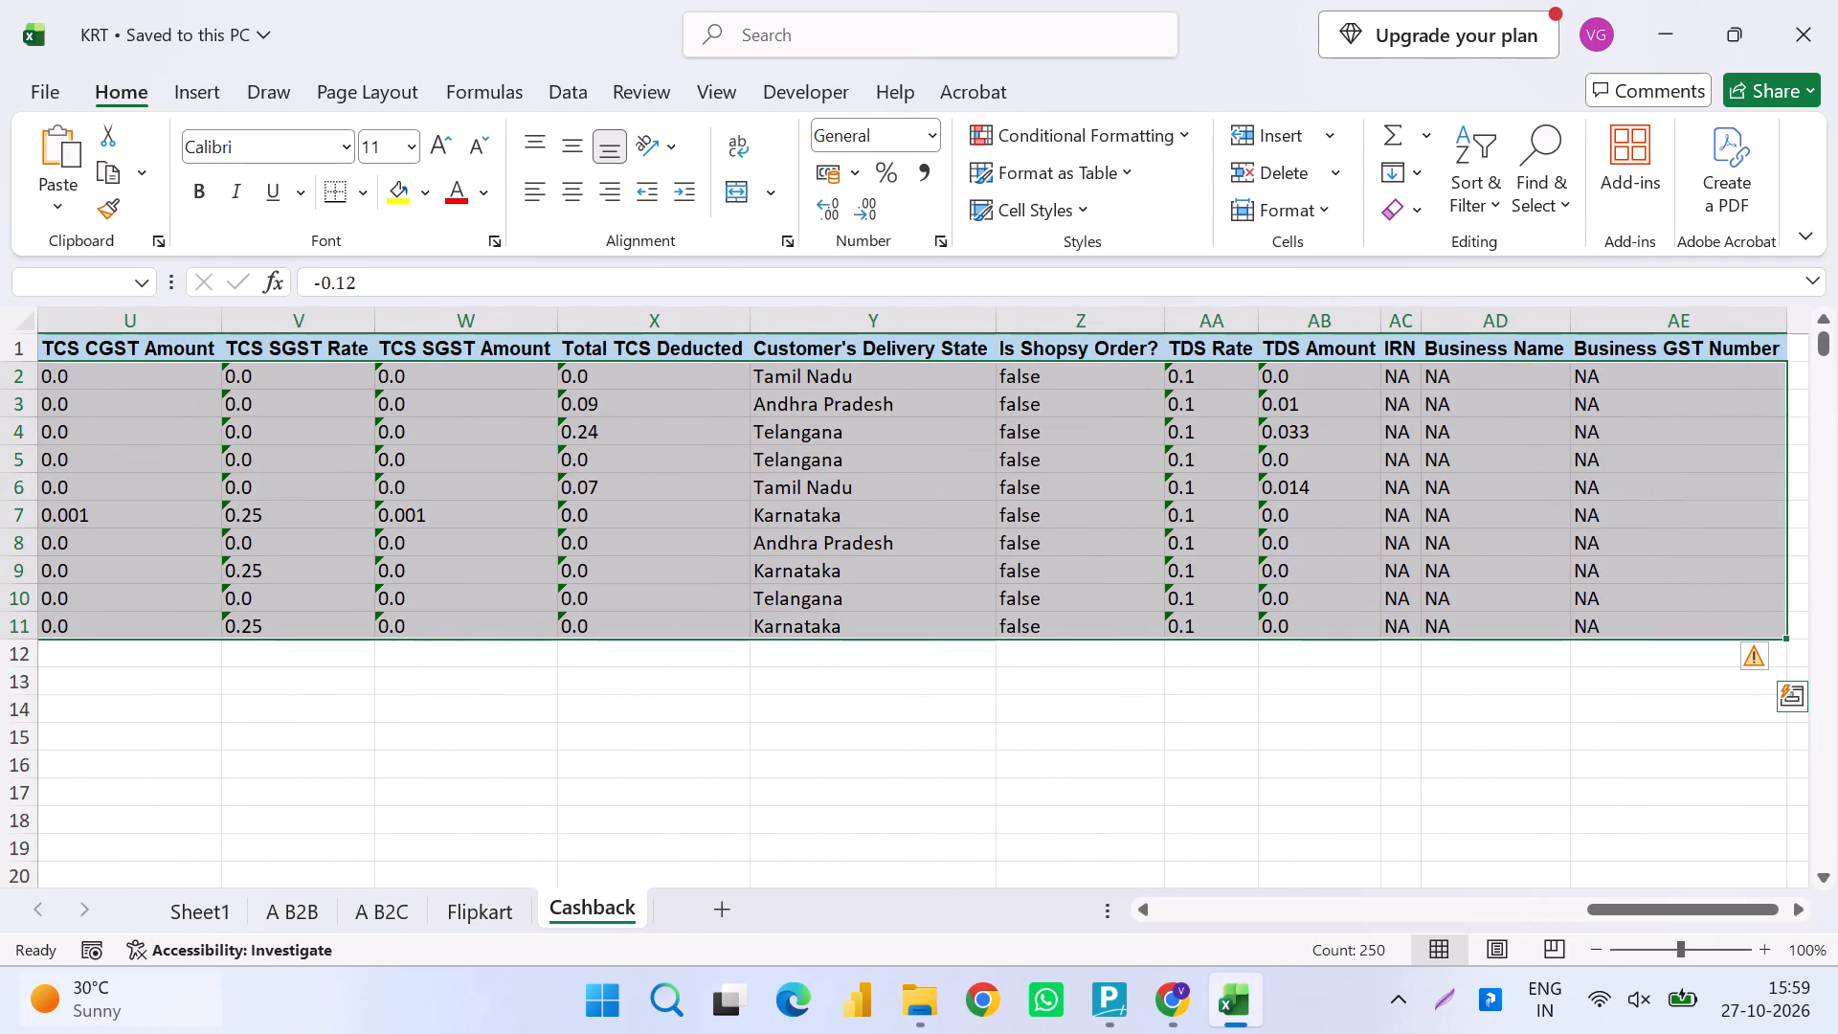
pyautogui.click(1757, 643)
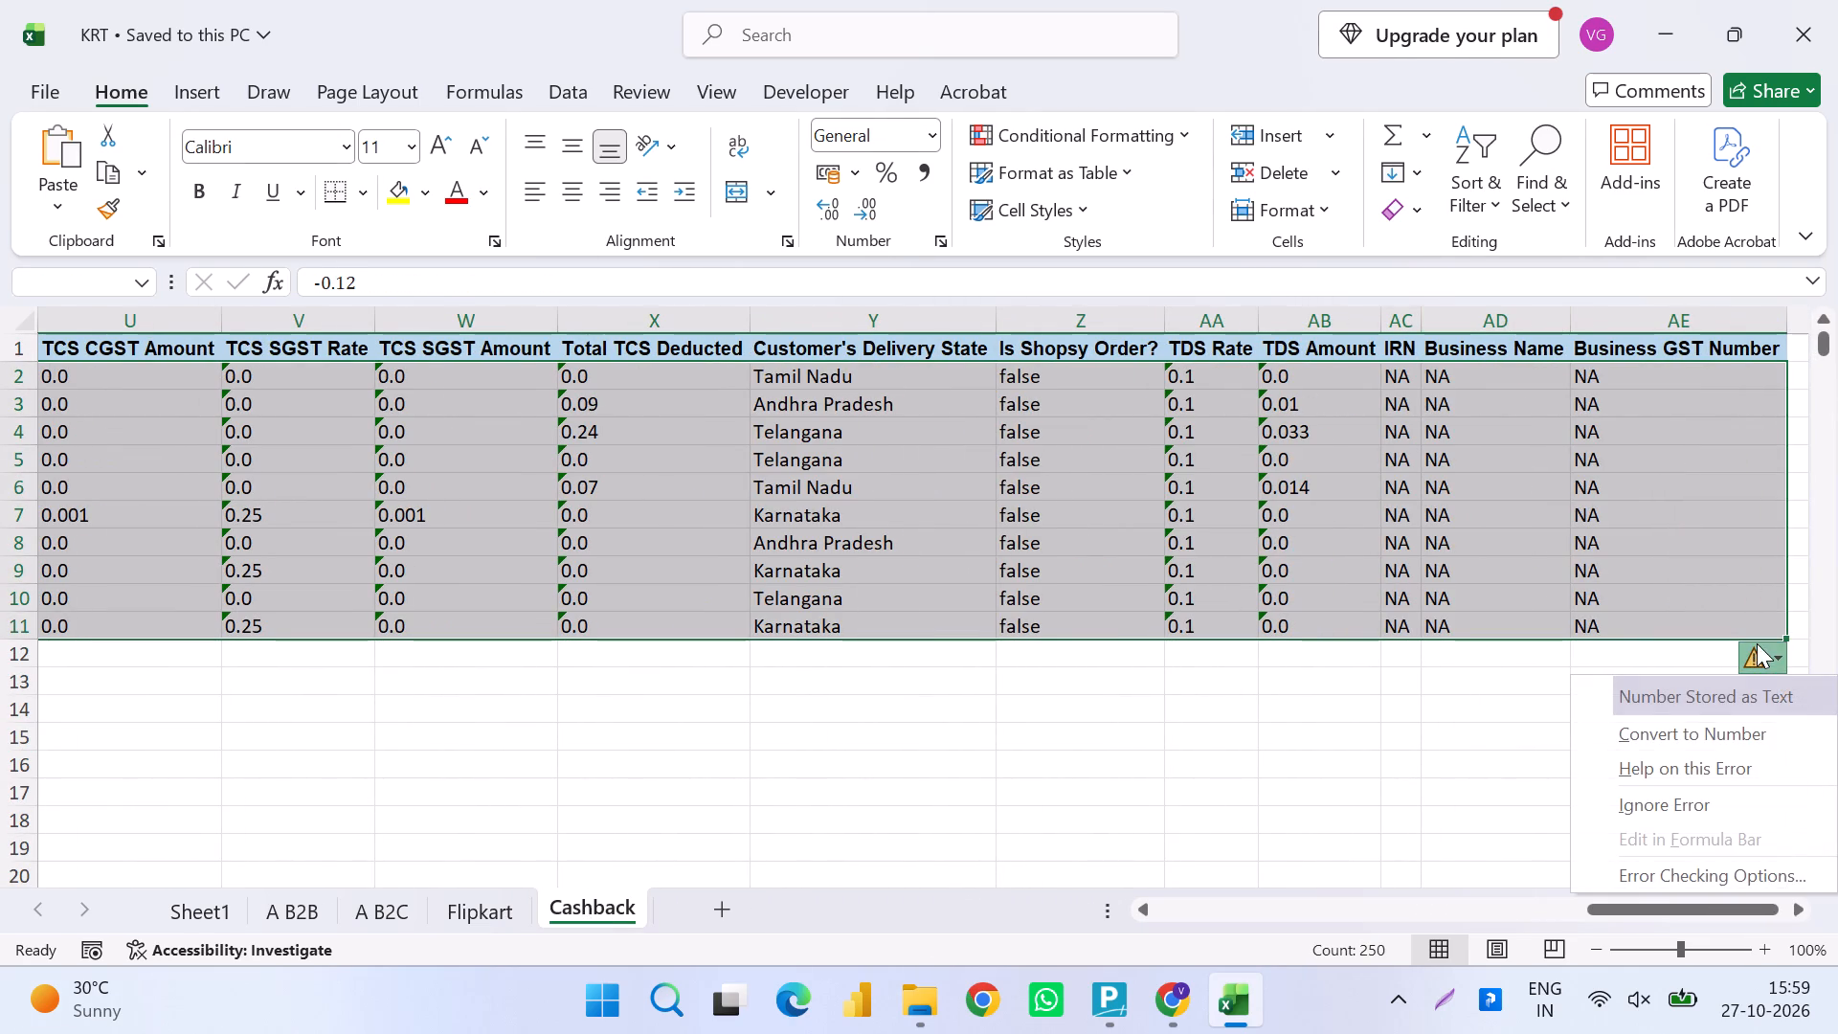
pyautogui.click(1676, 727)
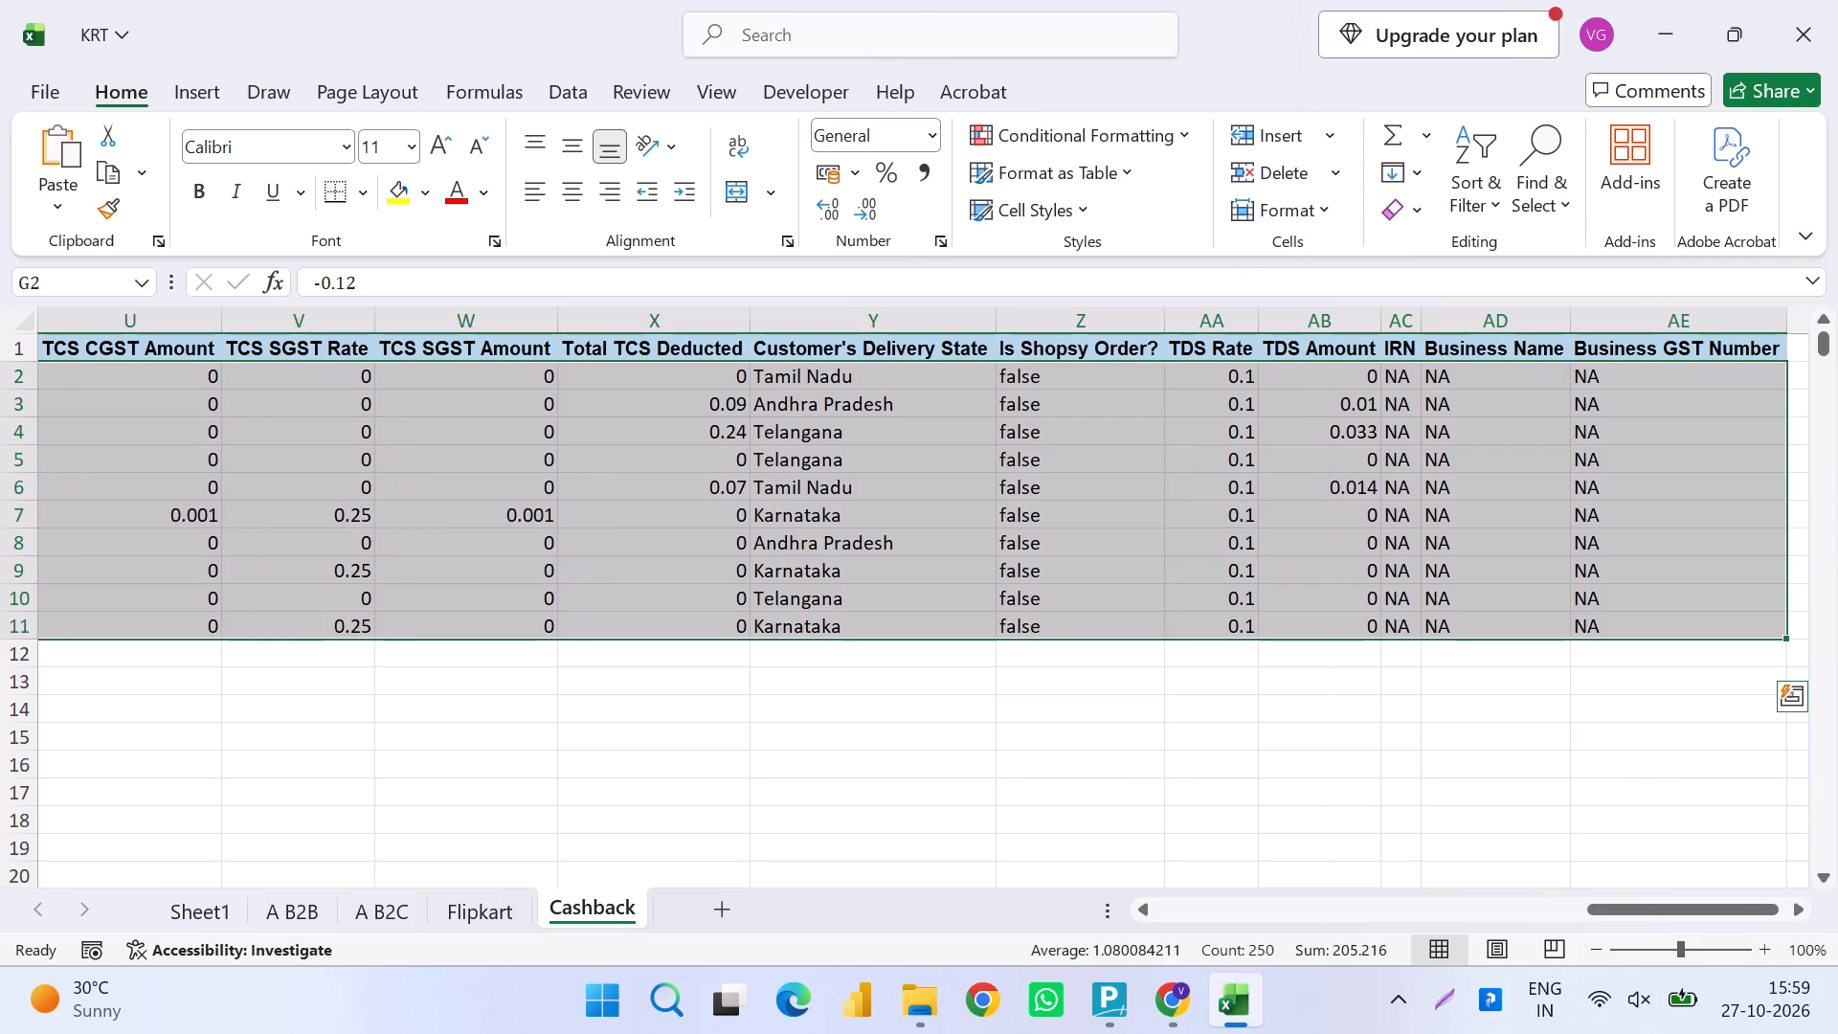
# Check the sum of the Cashback sheet's converted Invoice Amount column and save the KRT workbook.
pyautogui.hotkey('ctrl', 'Up')
pyautogui.press('Down')
pyautogui.press('Right')
pyautogui.press('Left')
pyautogui.press('Left')
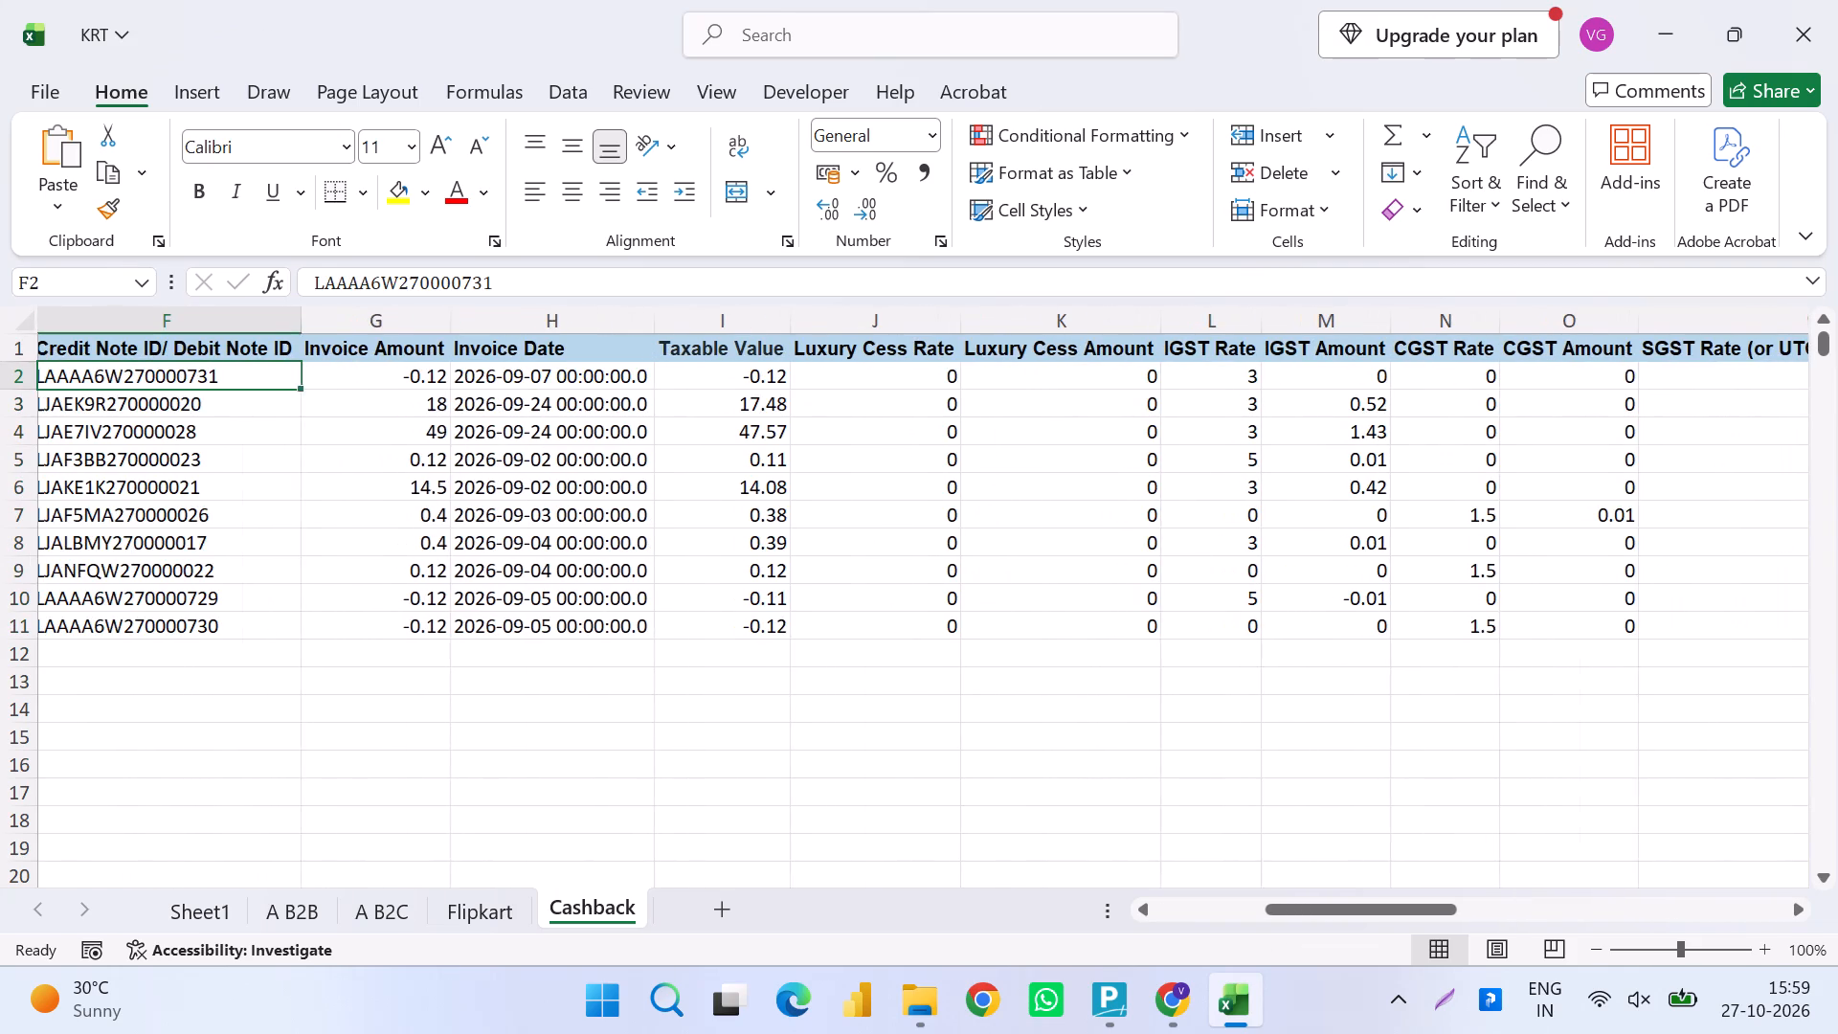
pyautogui.press('Right')
pyautogui.hotkey('ctrl', 'shift', 'Down')
pyautogui.hotkey('ctrl', 's')
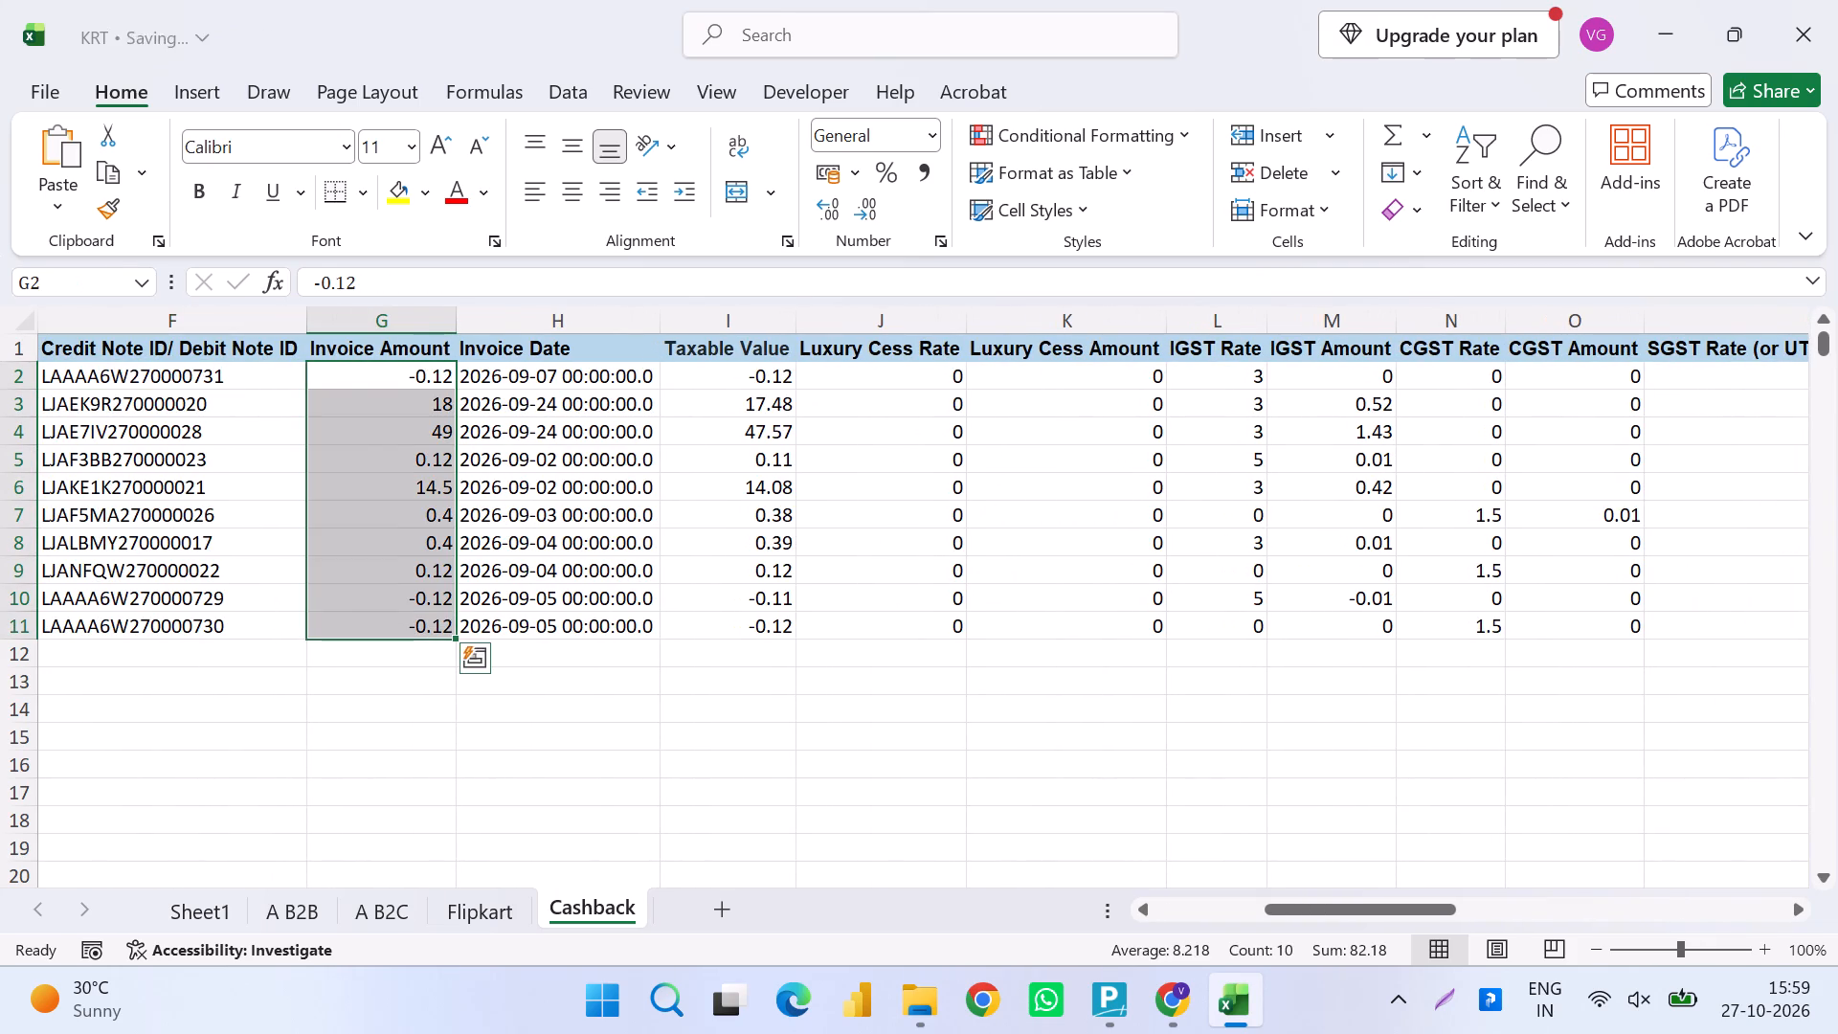
# Insert a PivotTable from the Cashback data range A1:AE11, placed on the existing Cashback sheet at cell AG1.
pyautogui.hotkey('ctrl', 'Left')
pyautogui.hotkey('ctrl', 'Up')
pyautogui.hotkey('ctrl', 'Left')
pyautogui.hotkey('ctrl', 'shift', 'Right')
pyautogui.hotkey('ctrl', 'shift', 'Down')
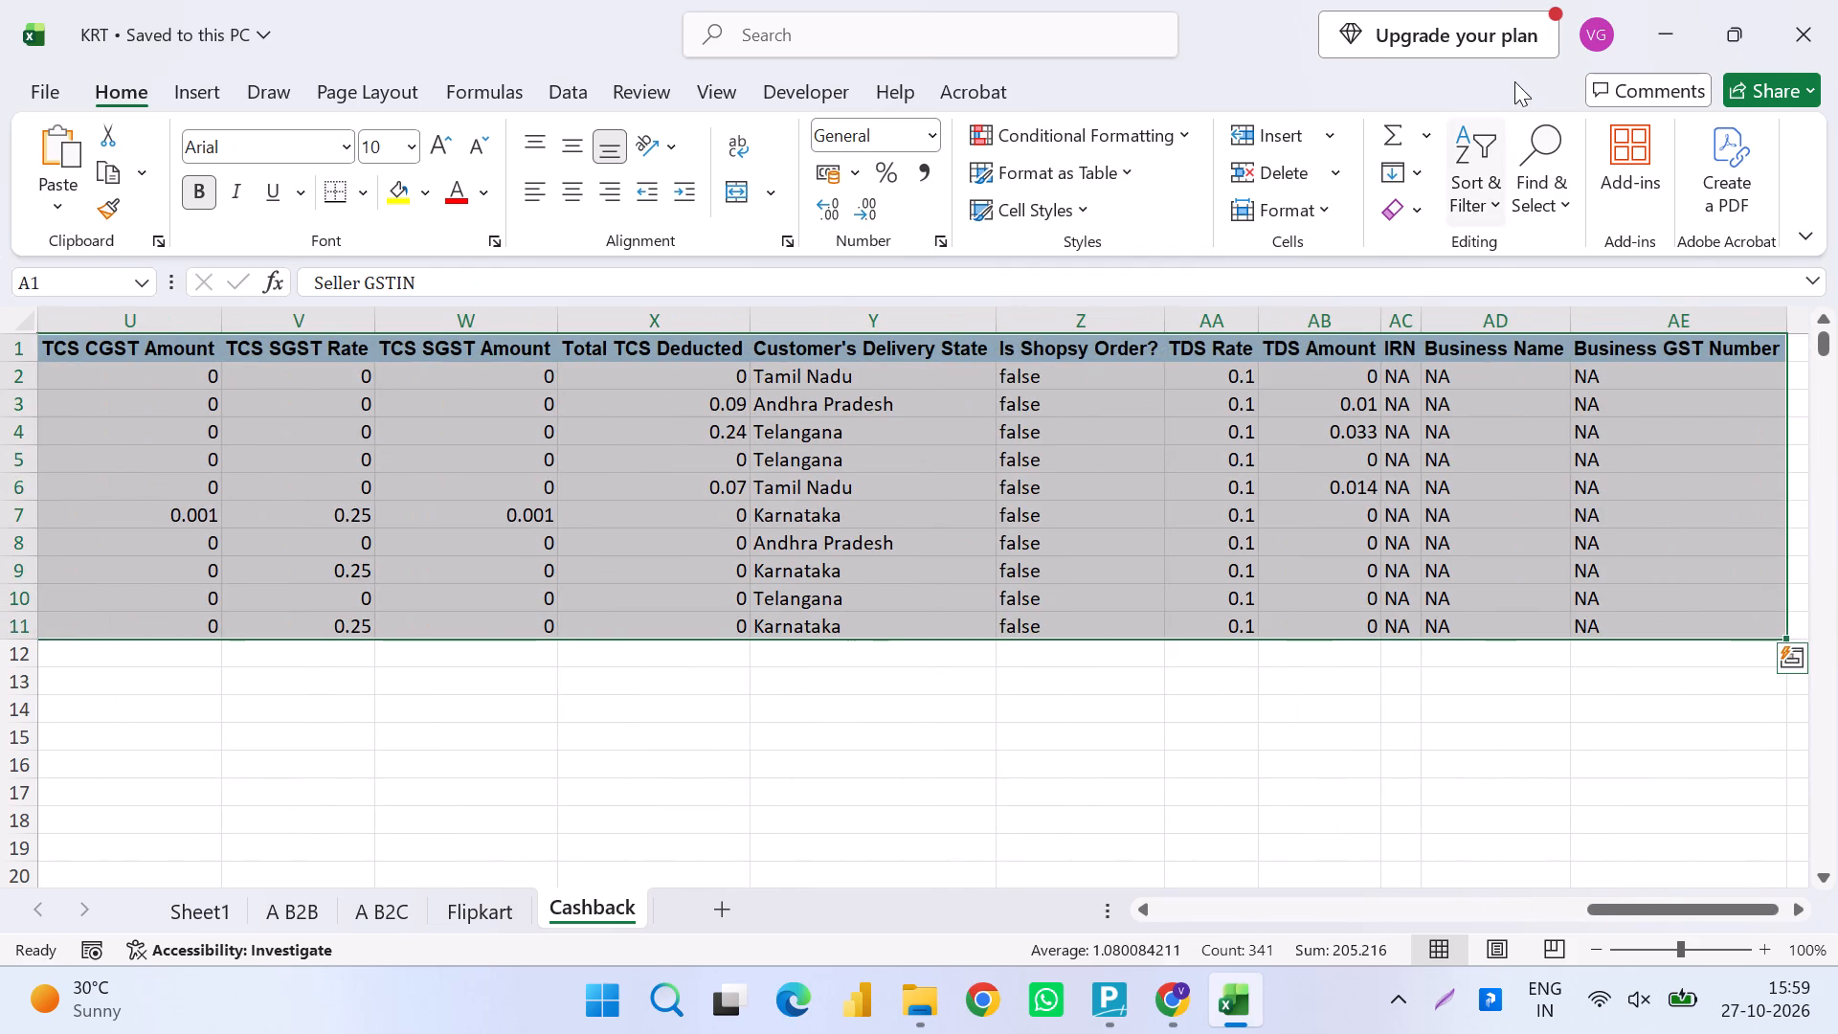
pyautogui.click(76, 180)
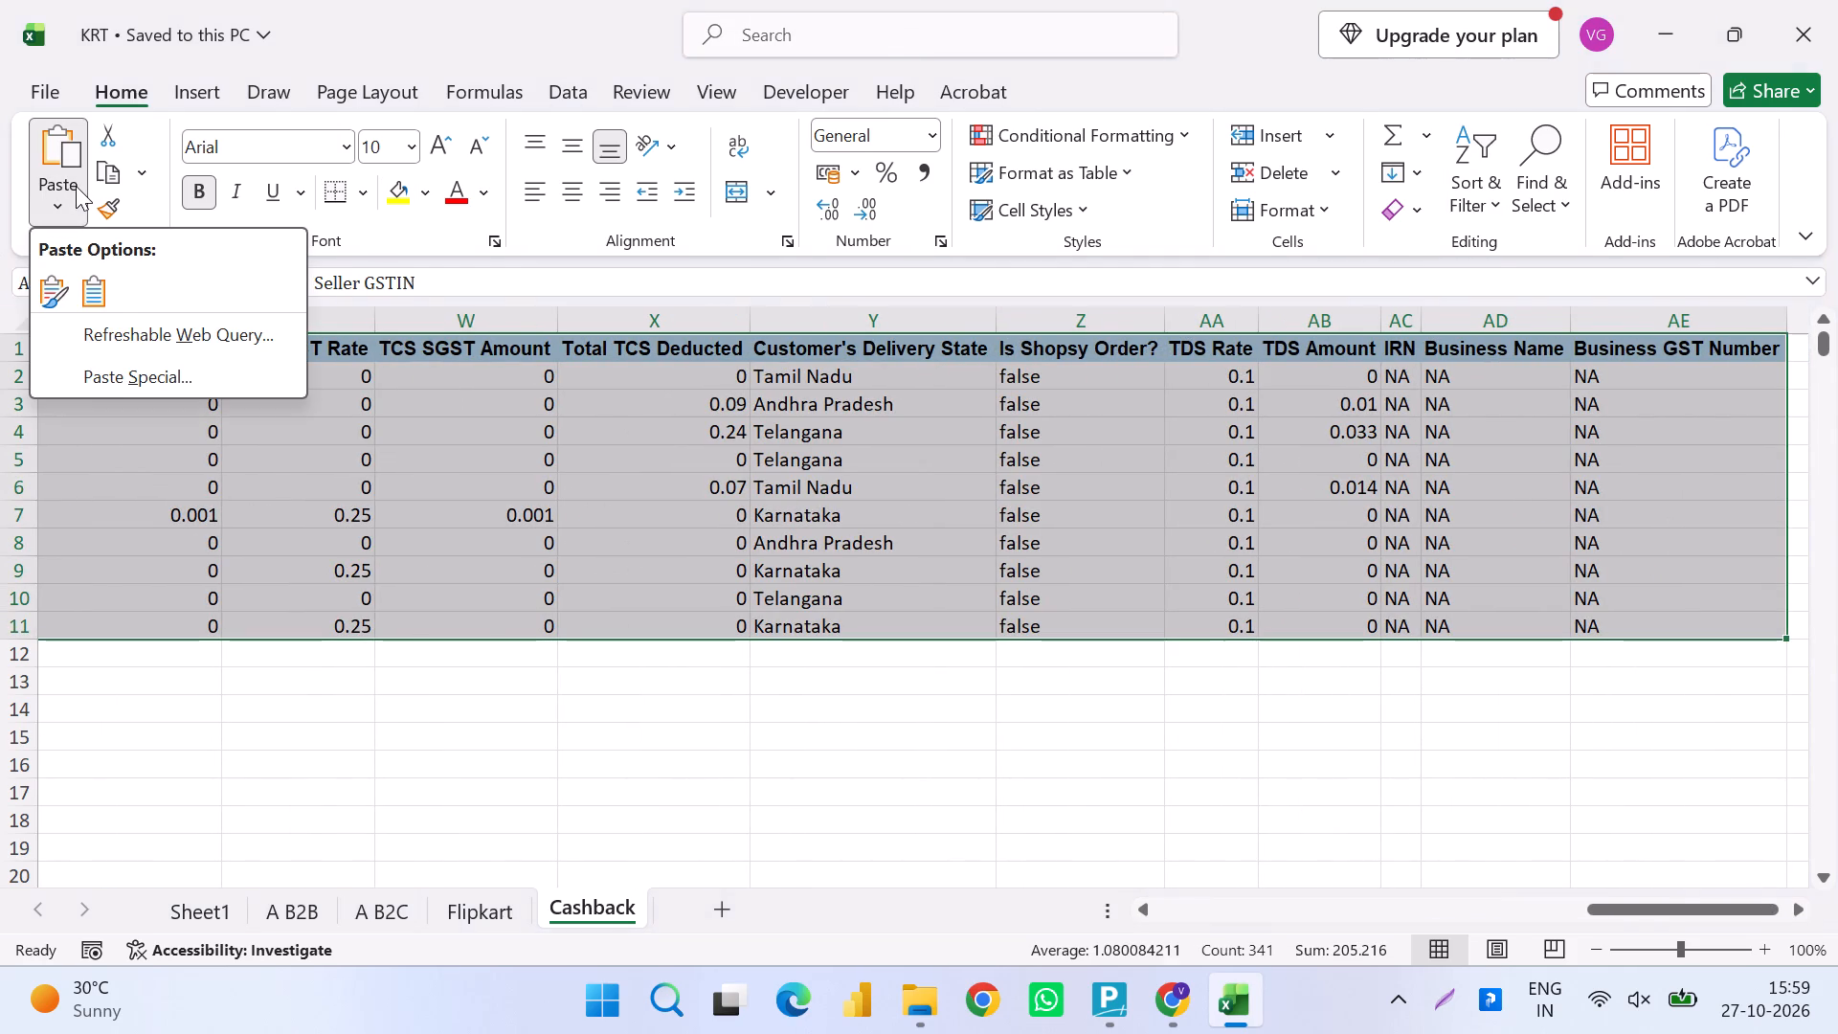
pyautogui.click(194, 91)
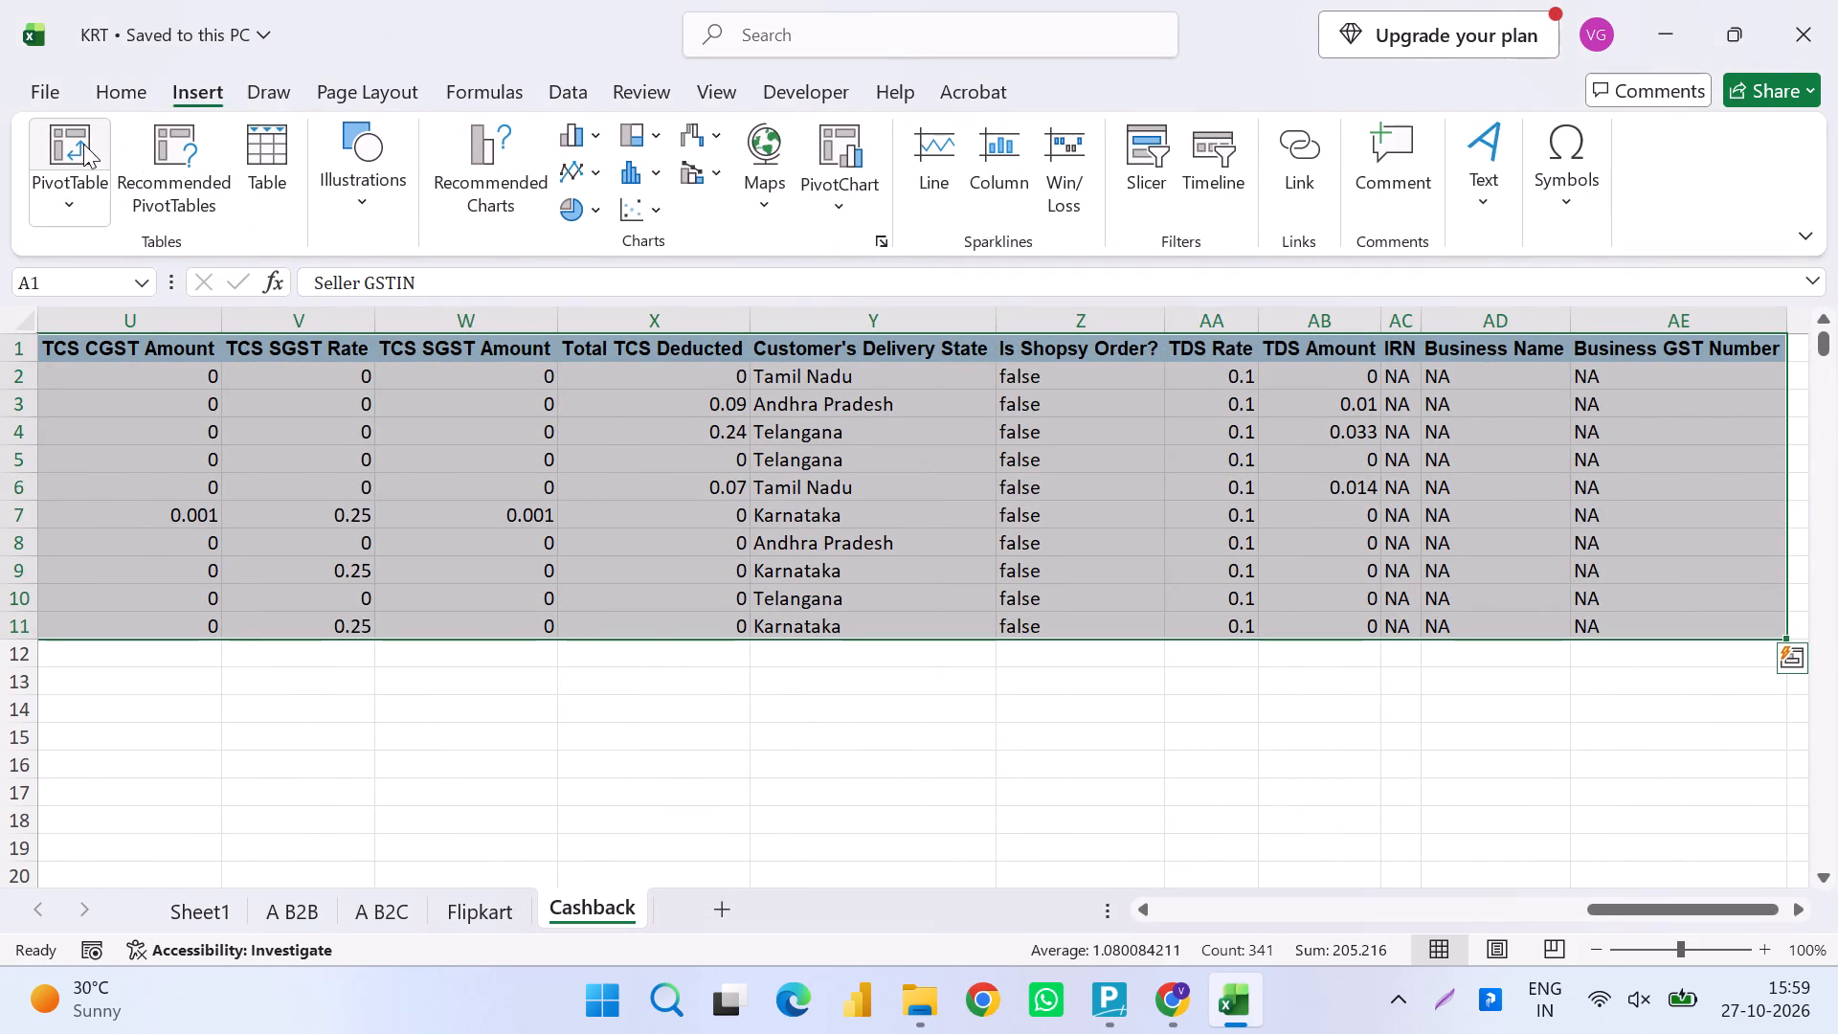
pyautogui.click(80, 146)
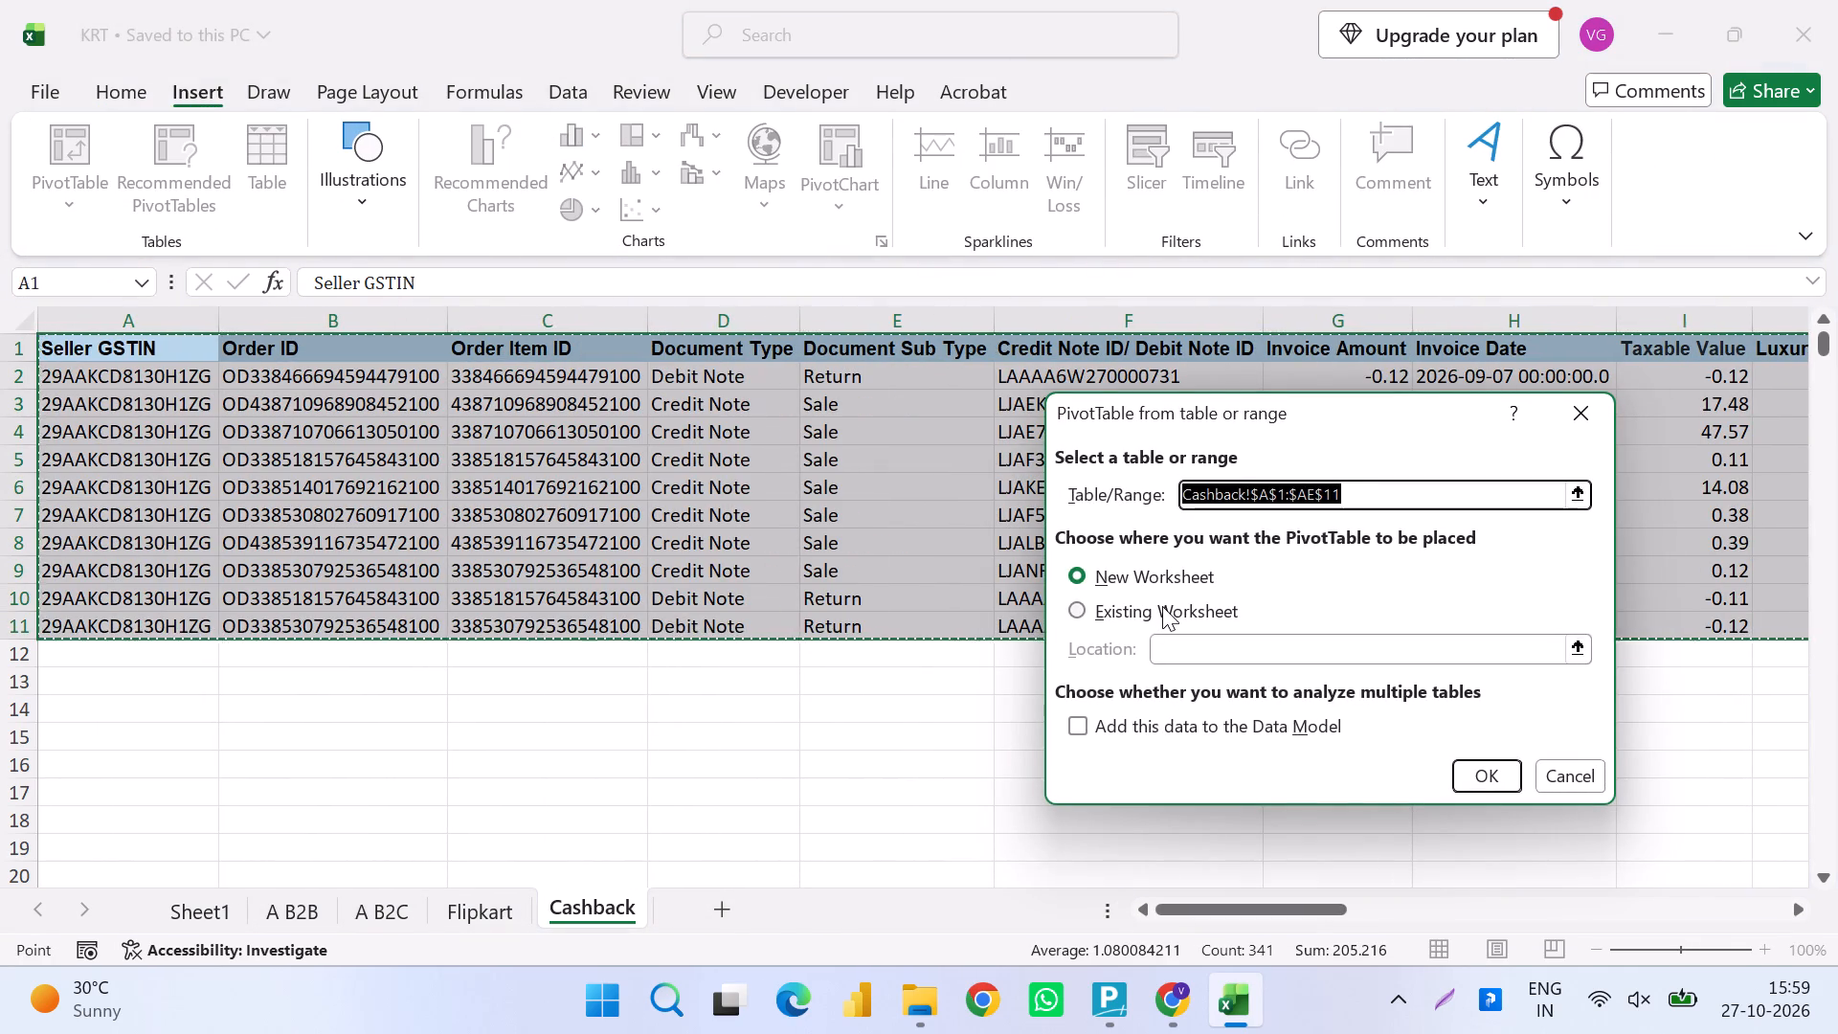
pyautogui.click(1162, 606)
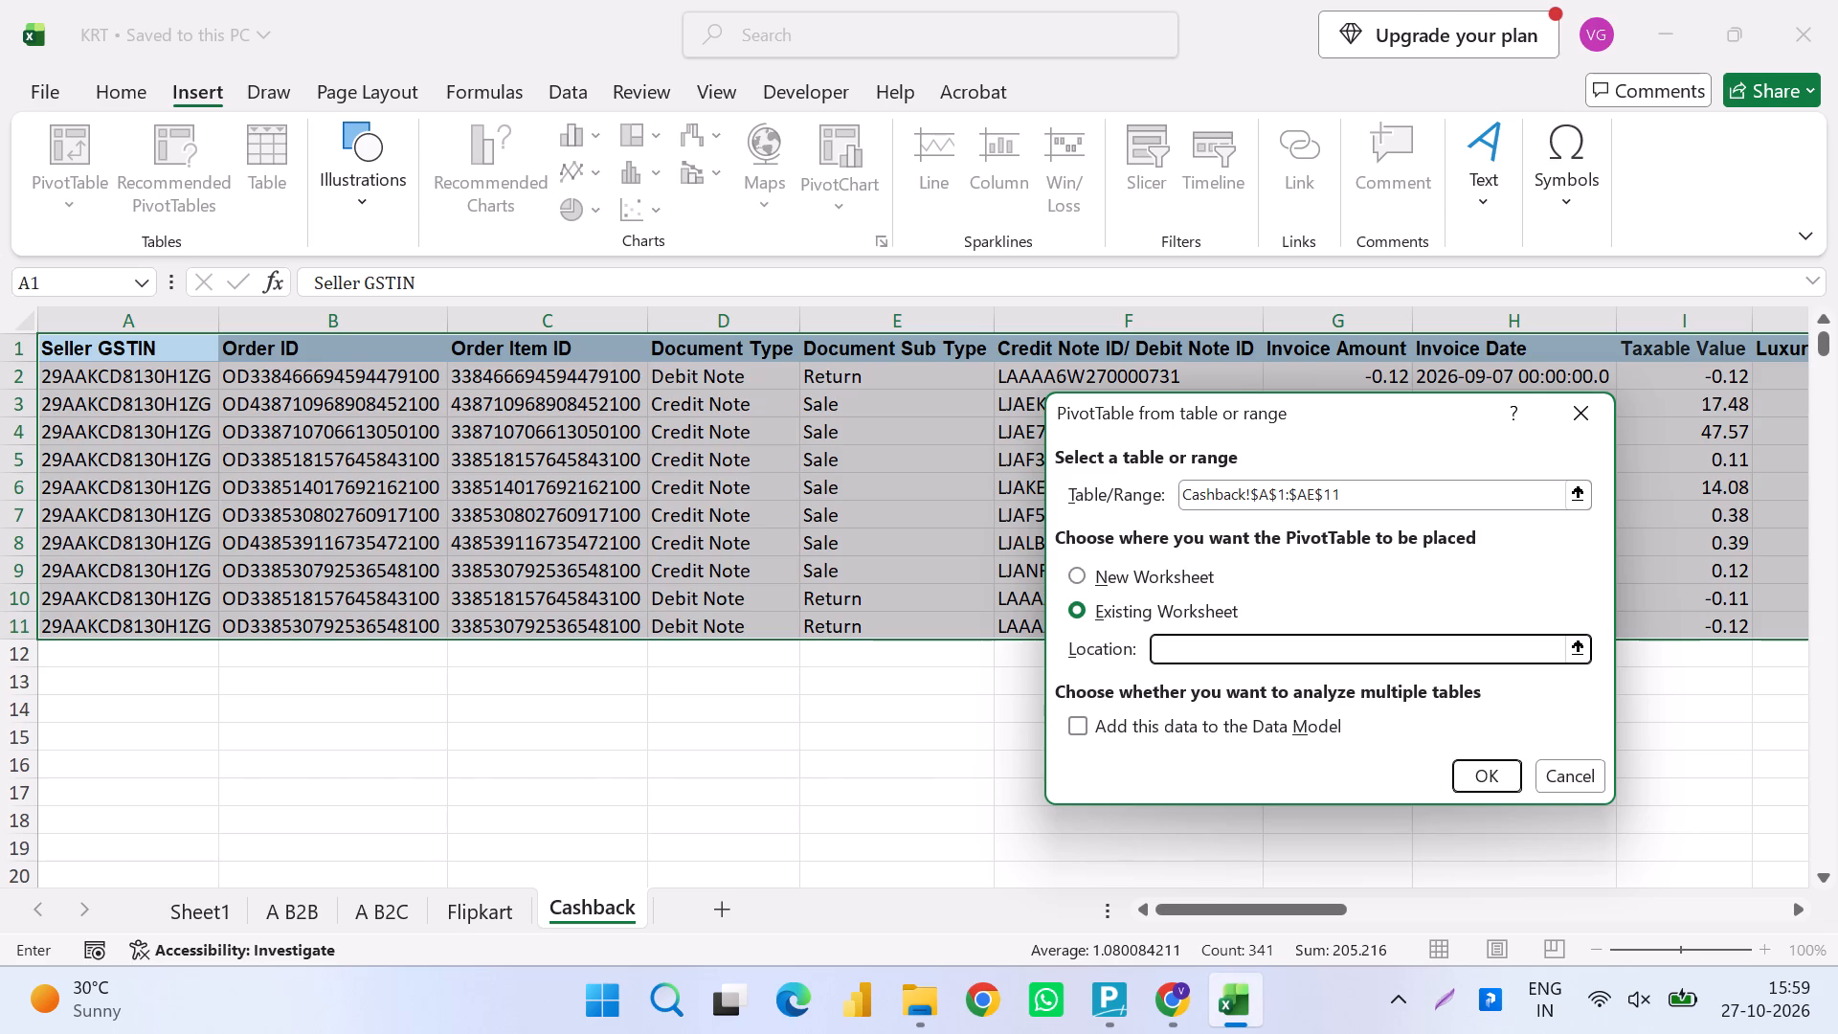
pyautogui.hscroll(-9, 1741, 487)
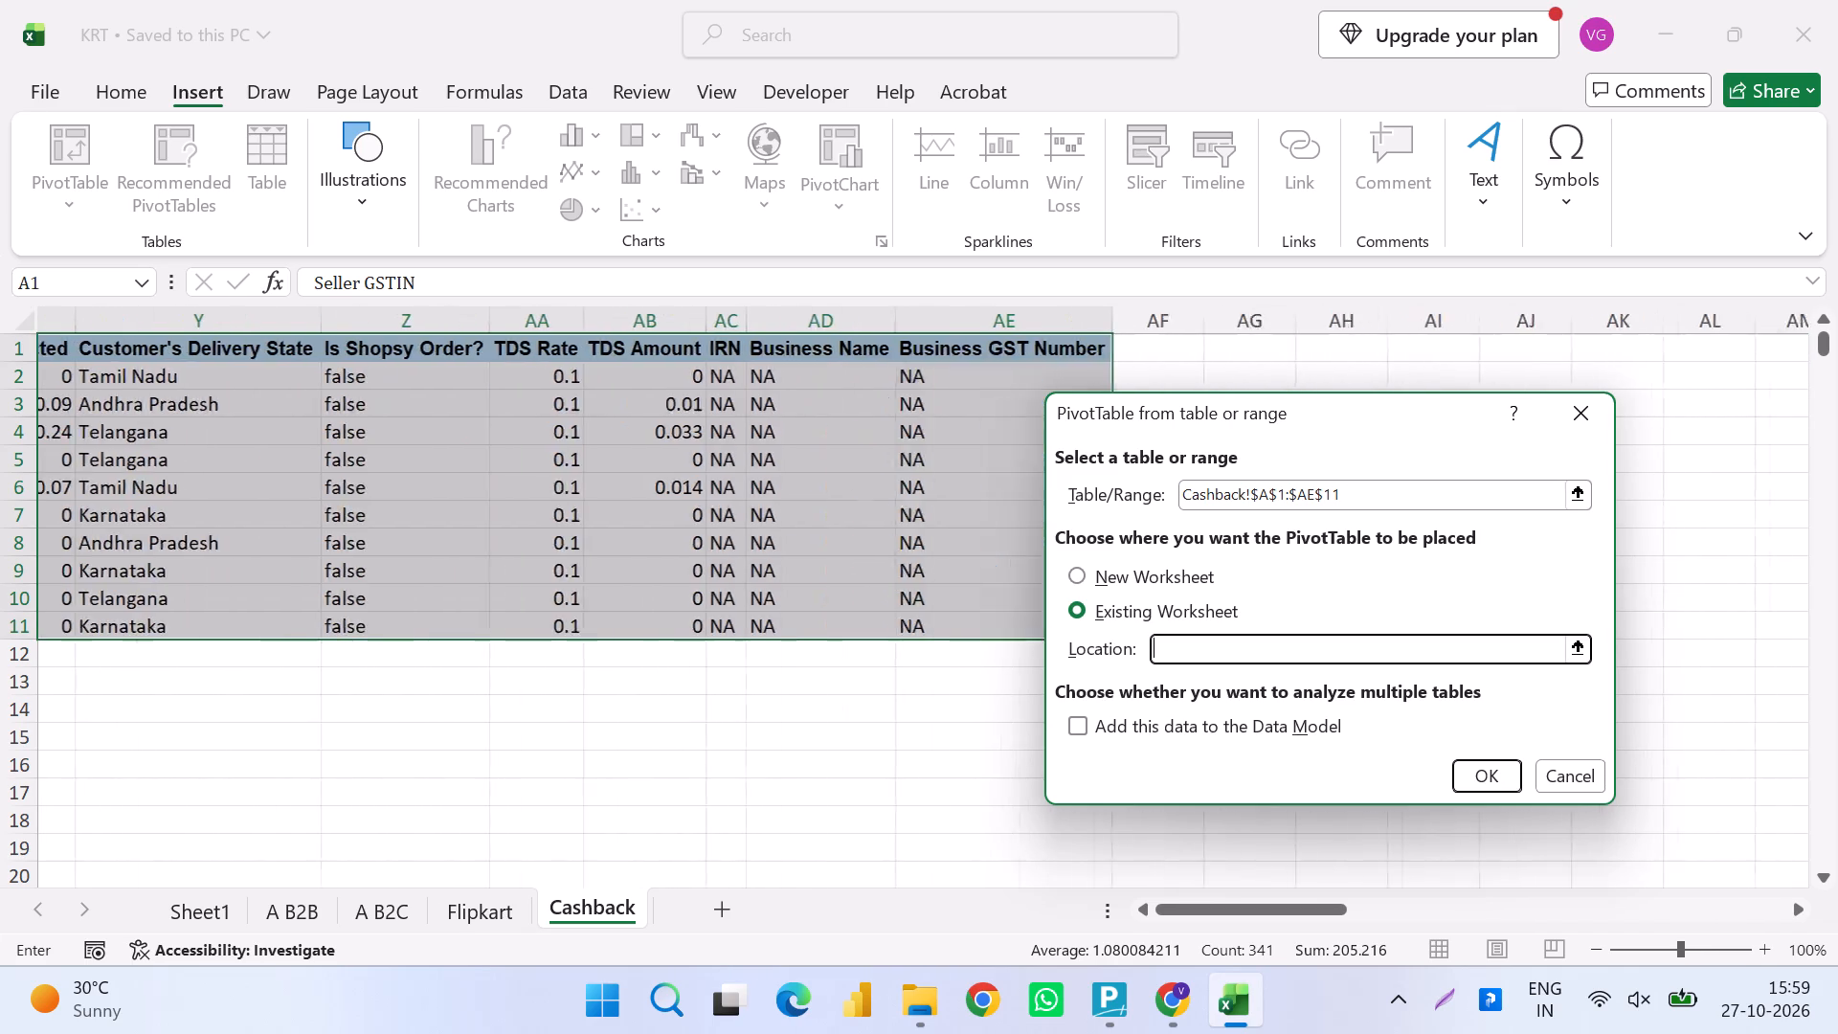
pyautogui.hscroll(-2, 1741, 487)
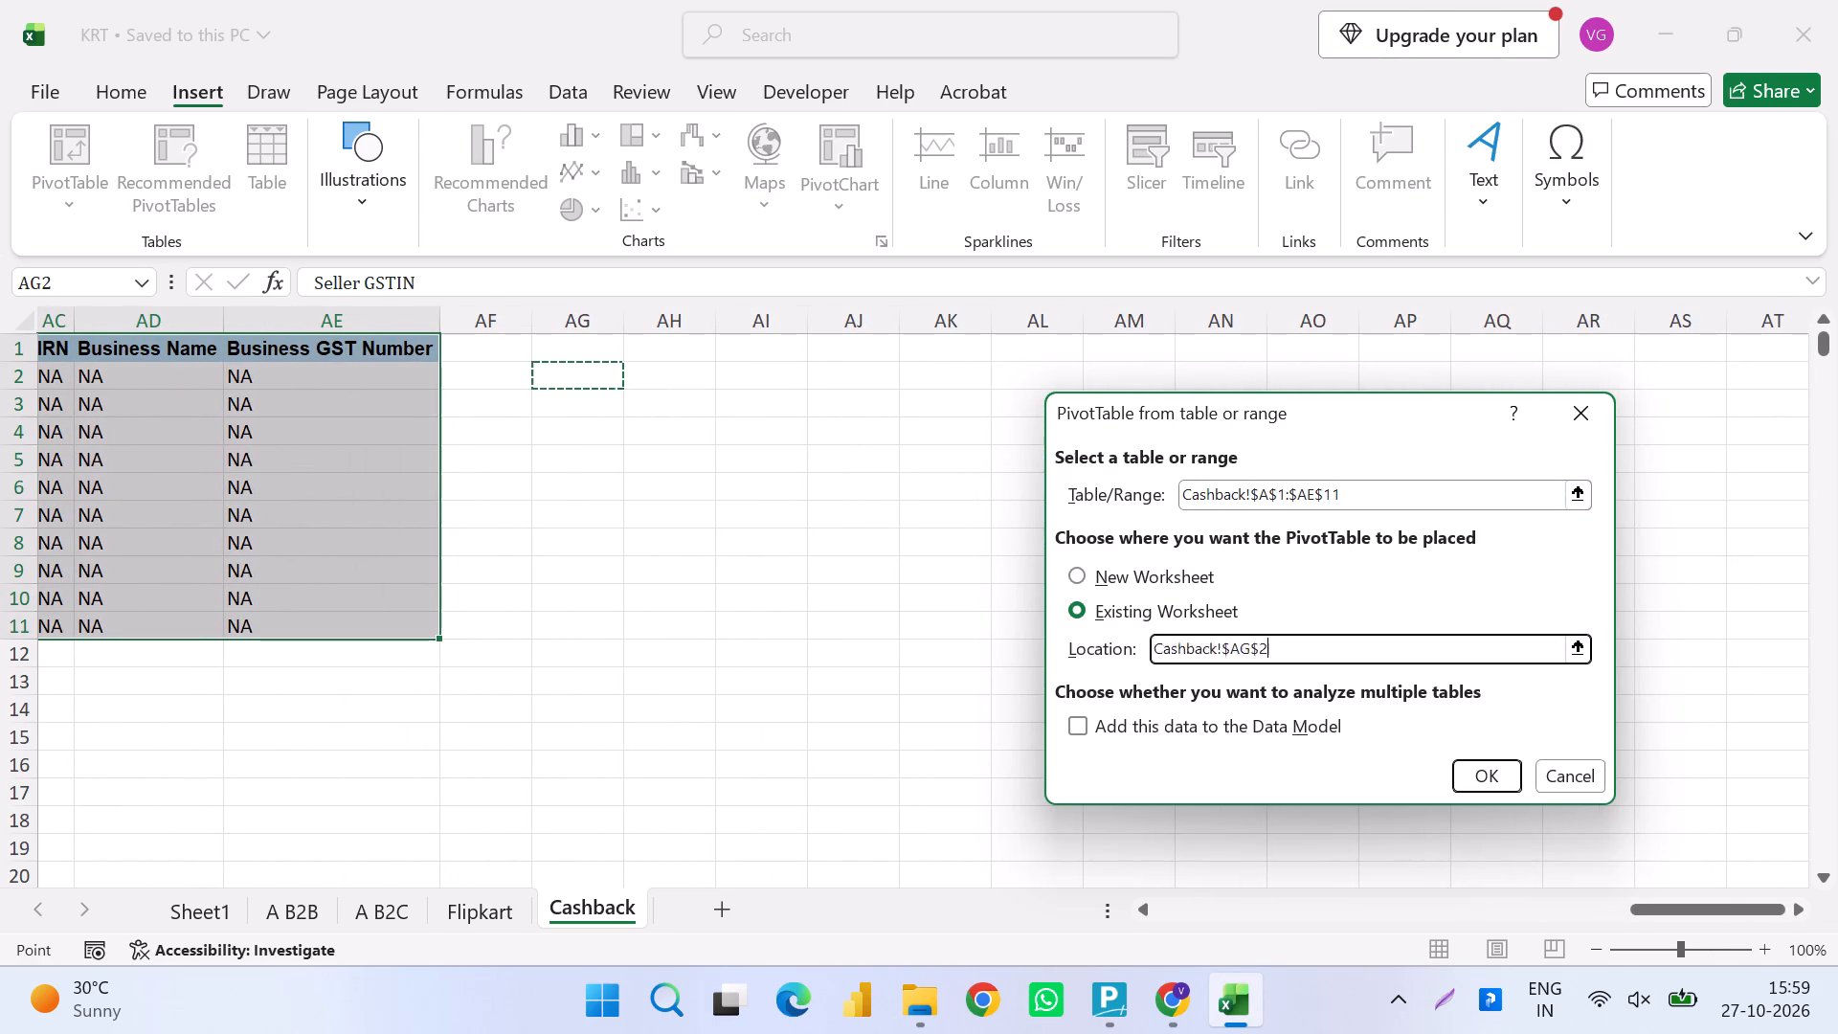
pyautogui.click(577, 367)
pyautogui.click(587, 351)
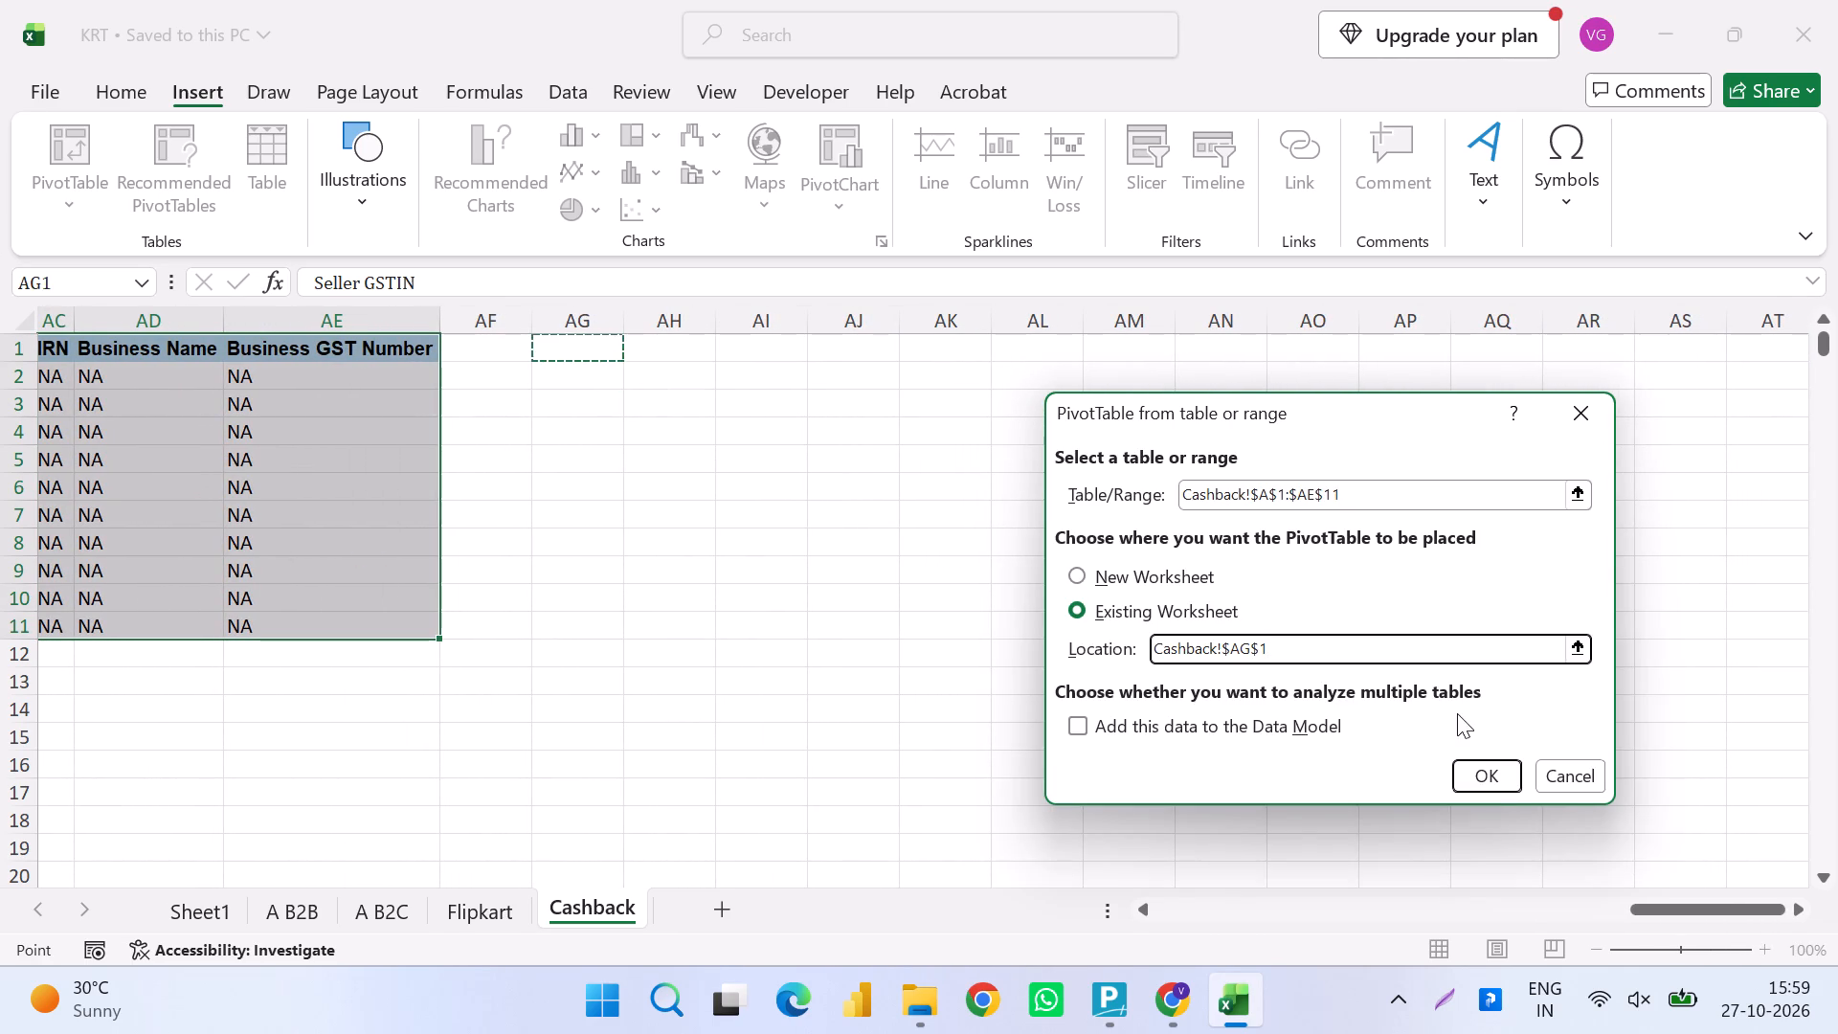
pyautogui.click(1496, 785)
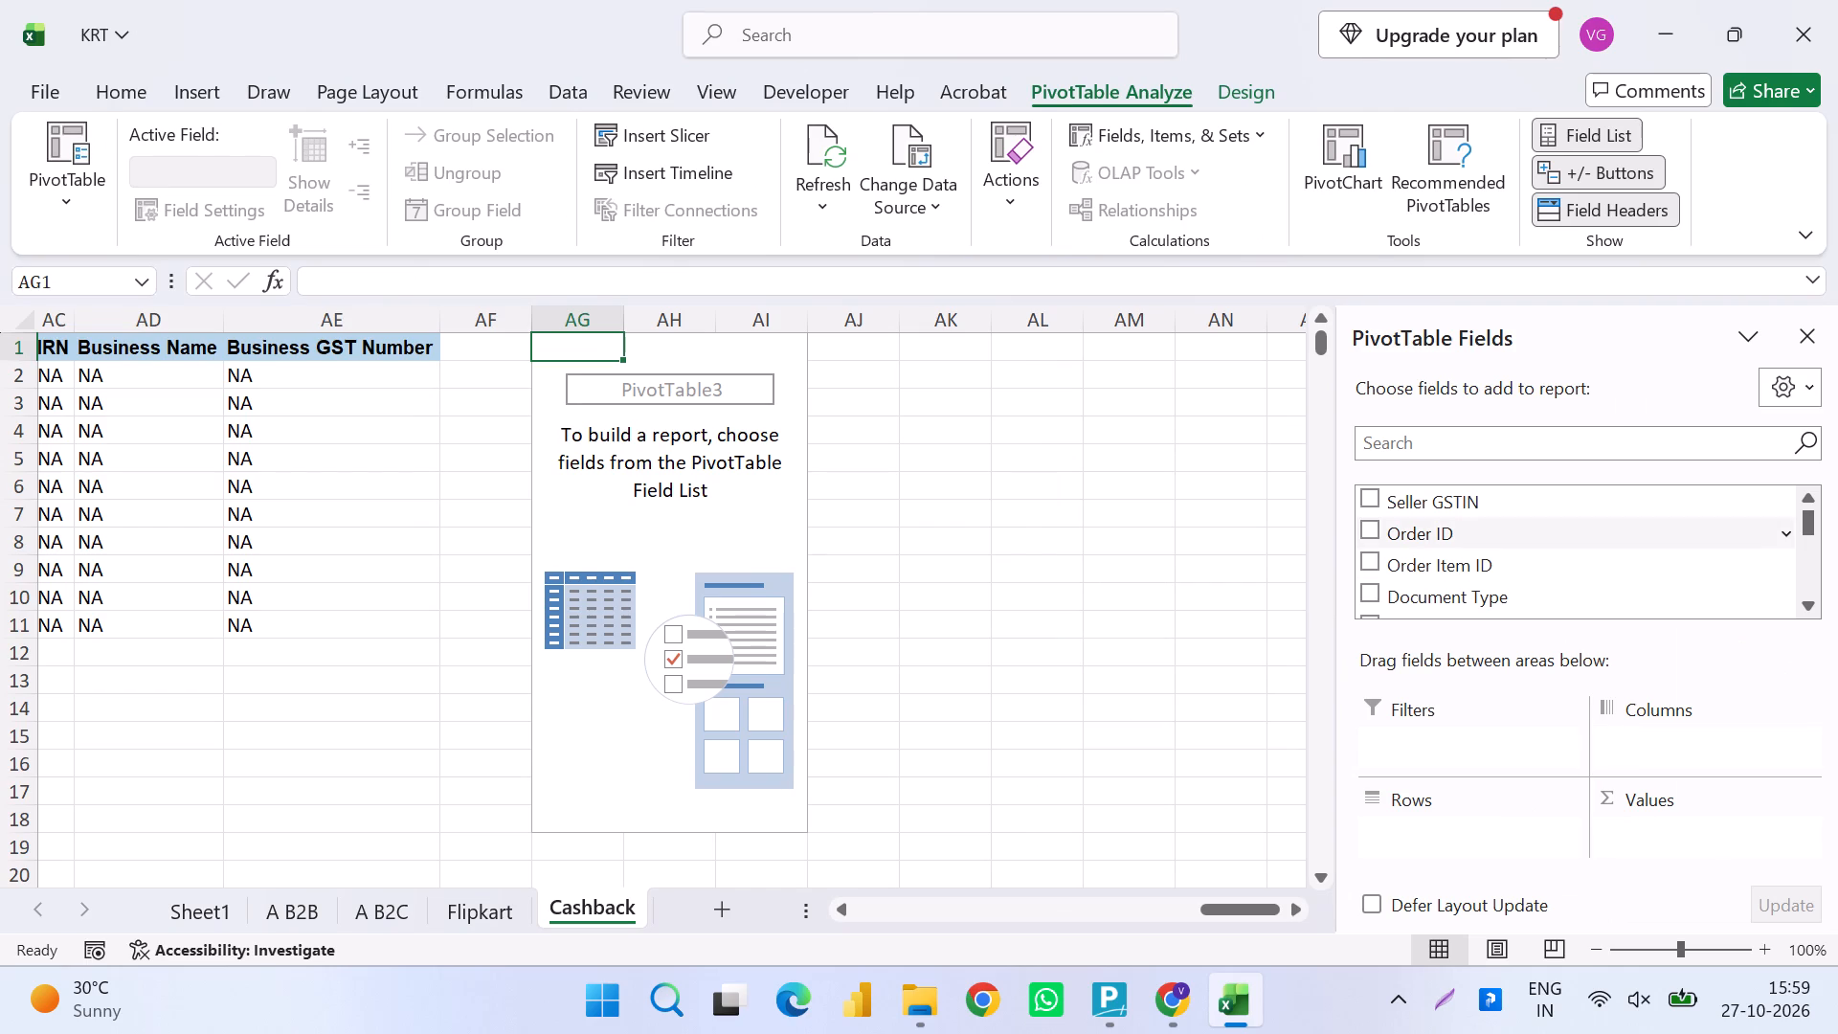
# Find the Customer's Delivery State field by searching for state and add it to the Cashback PivotTable's rows.
pyautogui.click(1815, 568)
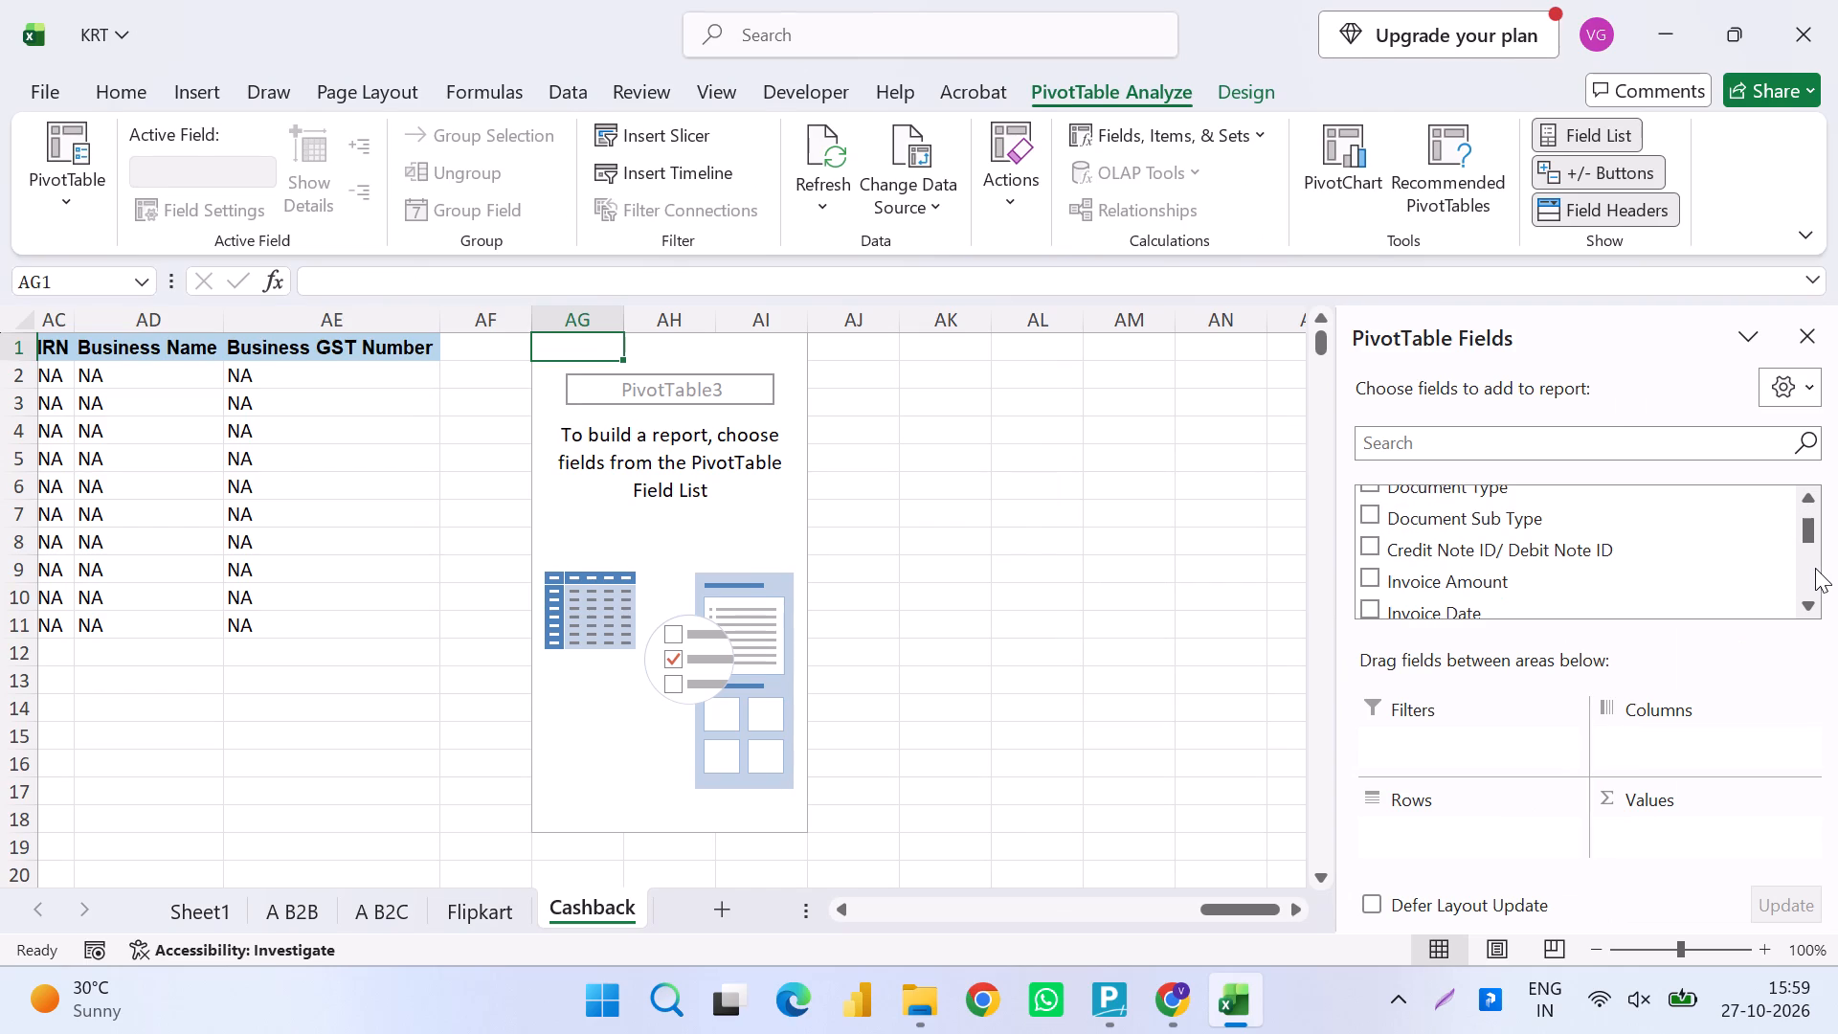
pyautogui.click(1815, 568)
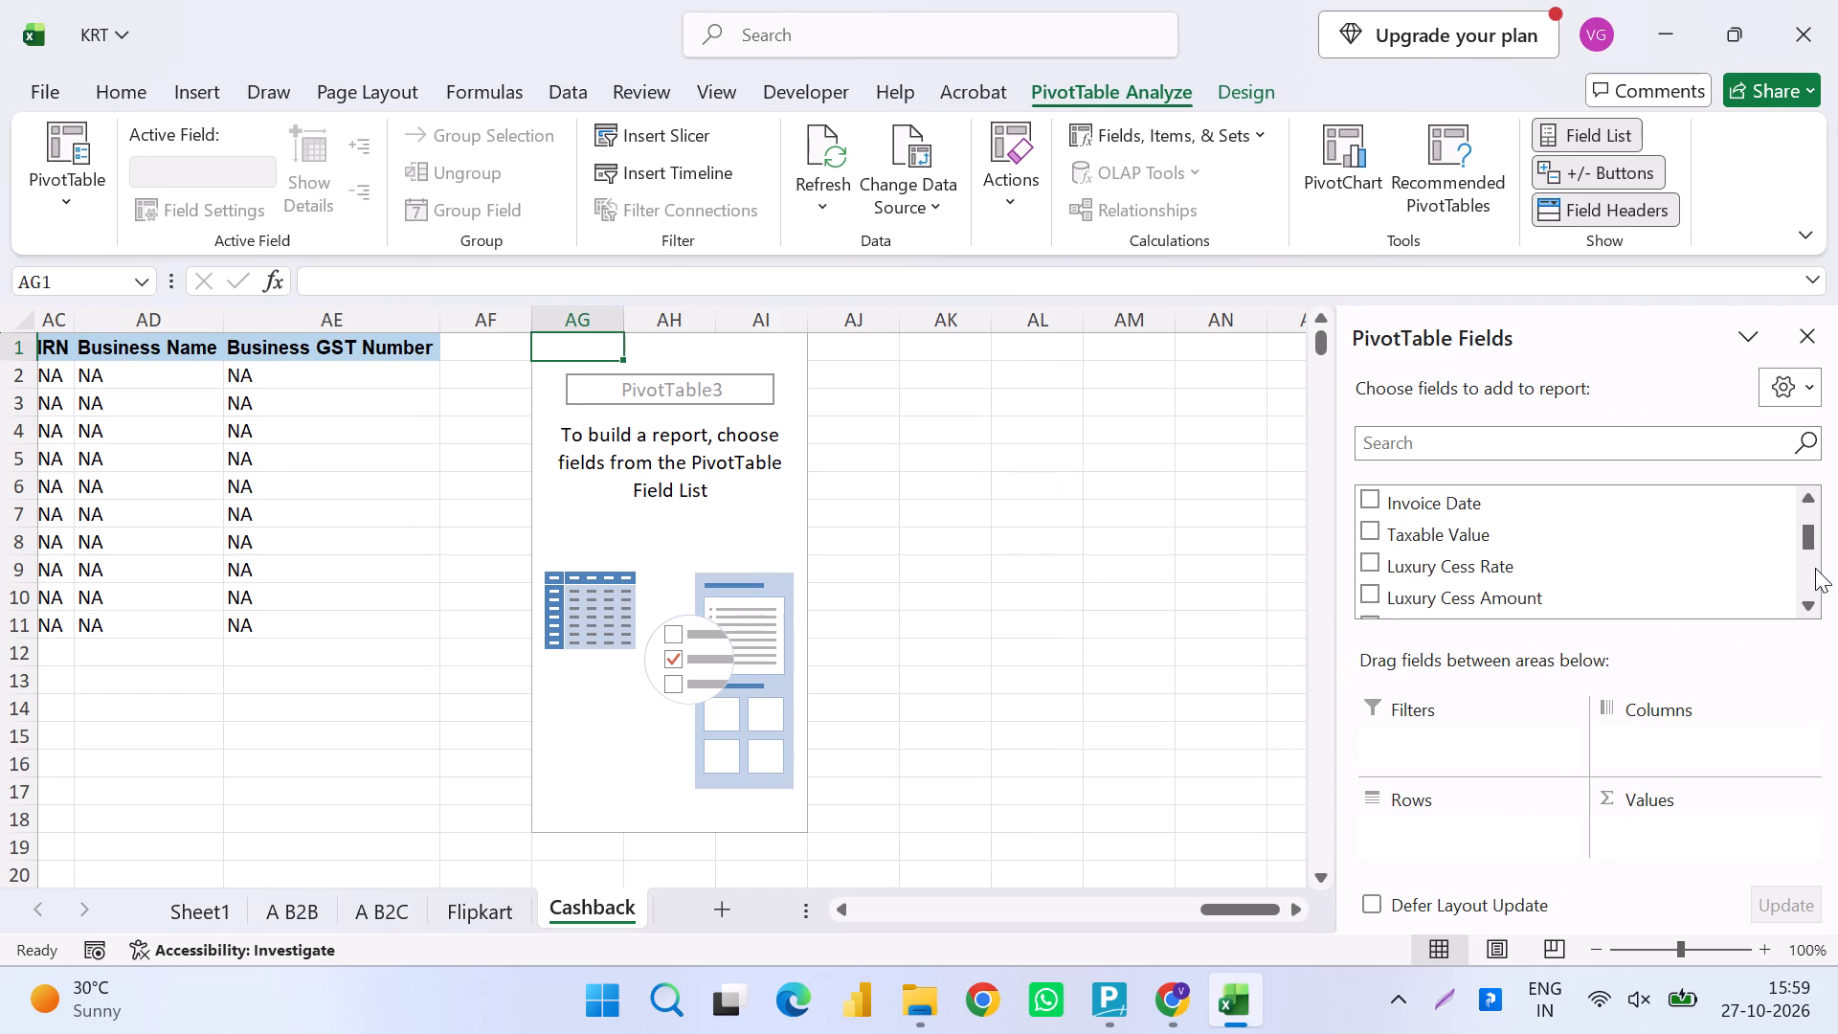
pyautogui.click(1815, 568)
pyautogui.click(1815, 568)
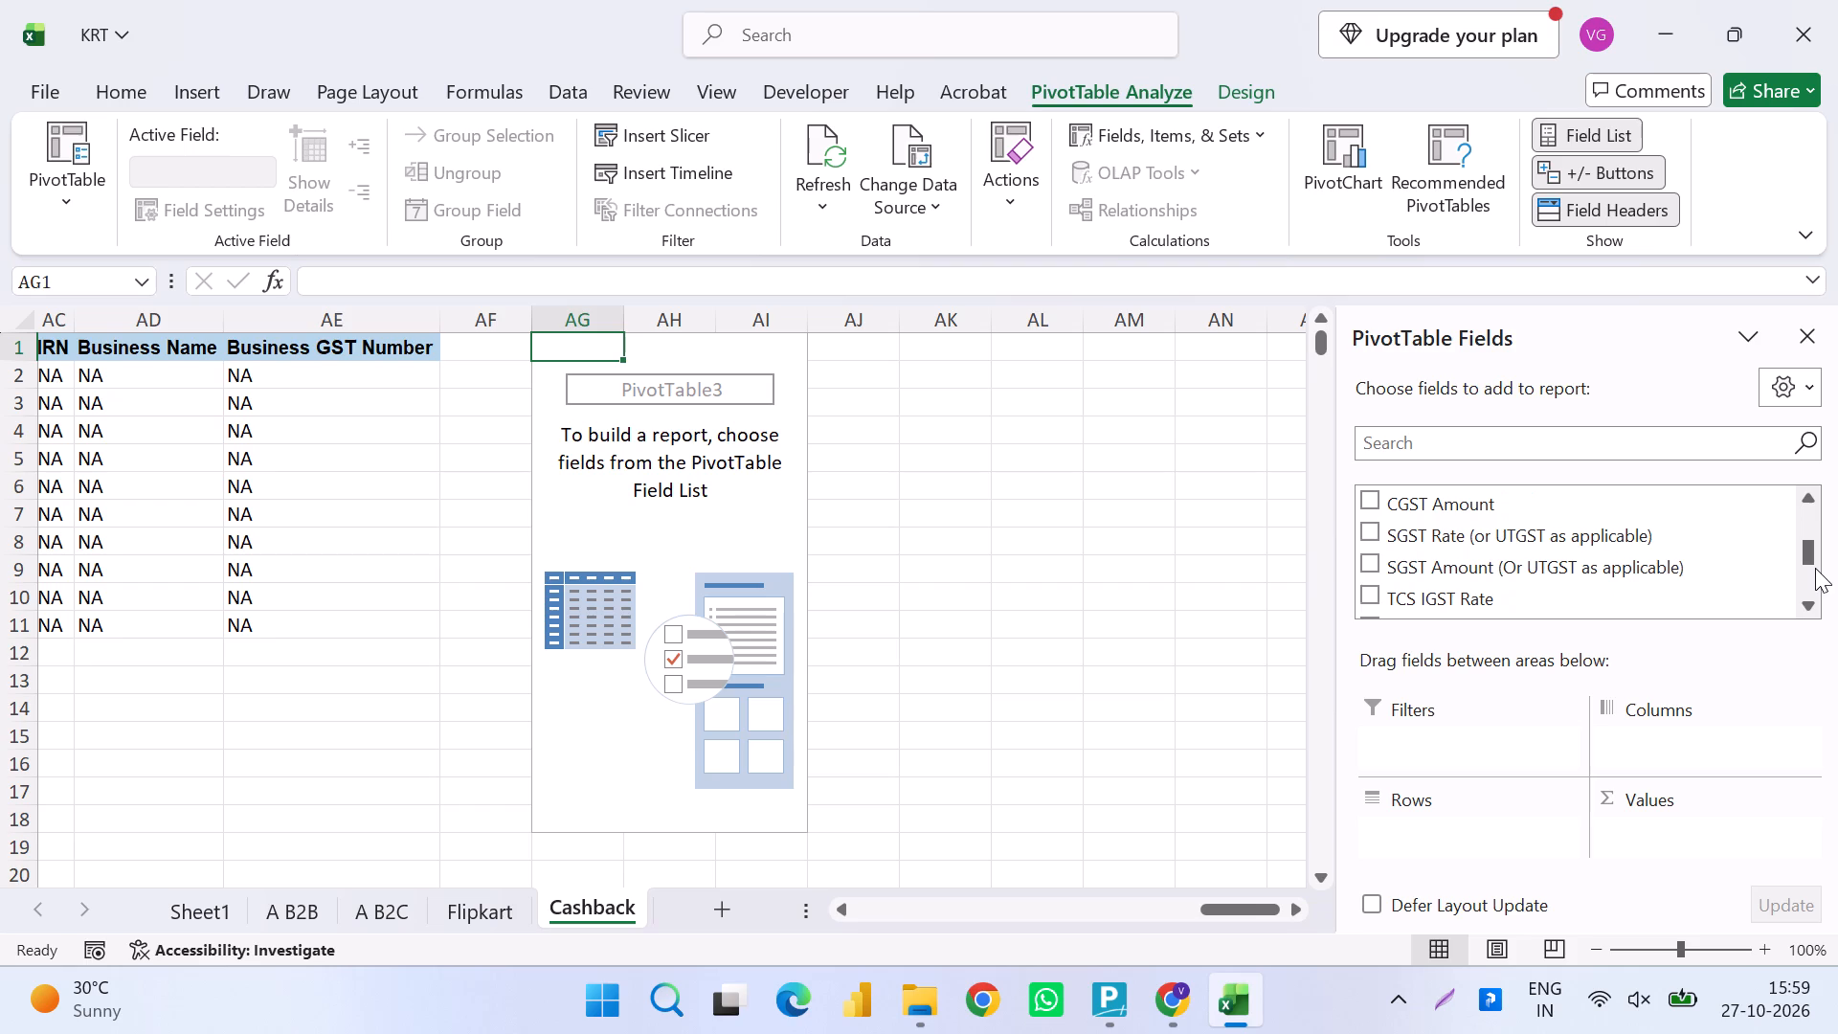
pyautogui.hscroll(20, 204, 782)
pyautogui.hscroll(8, 204, 782)
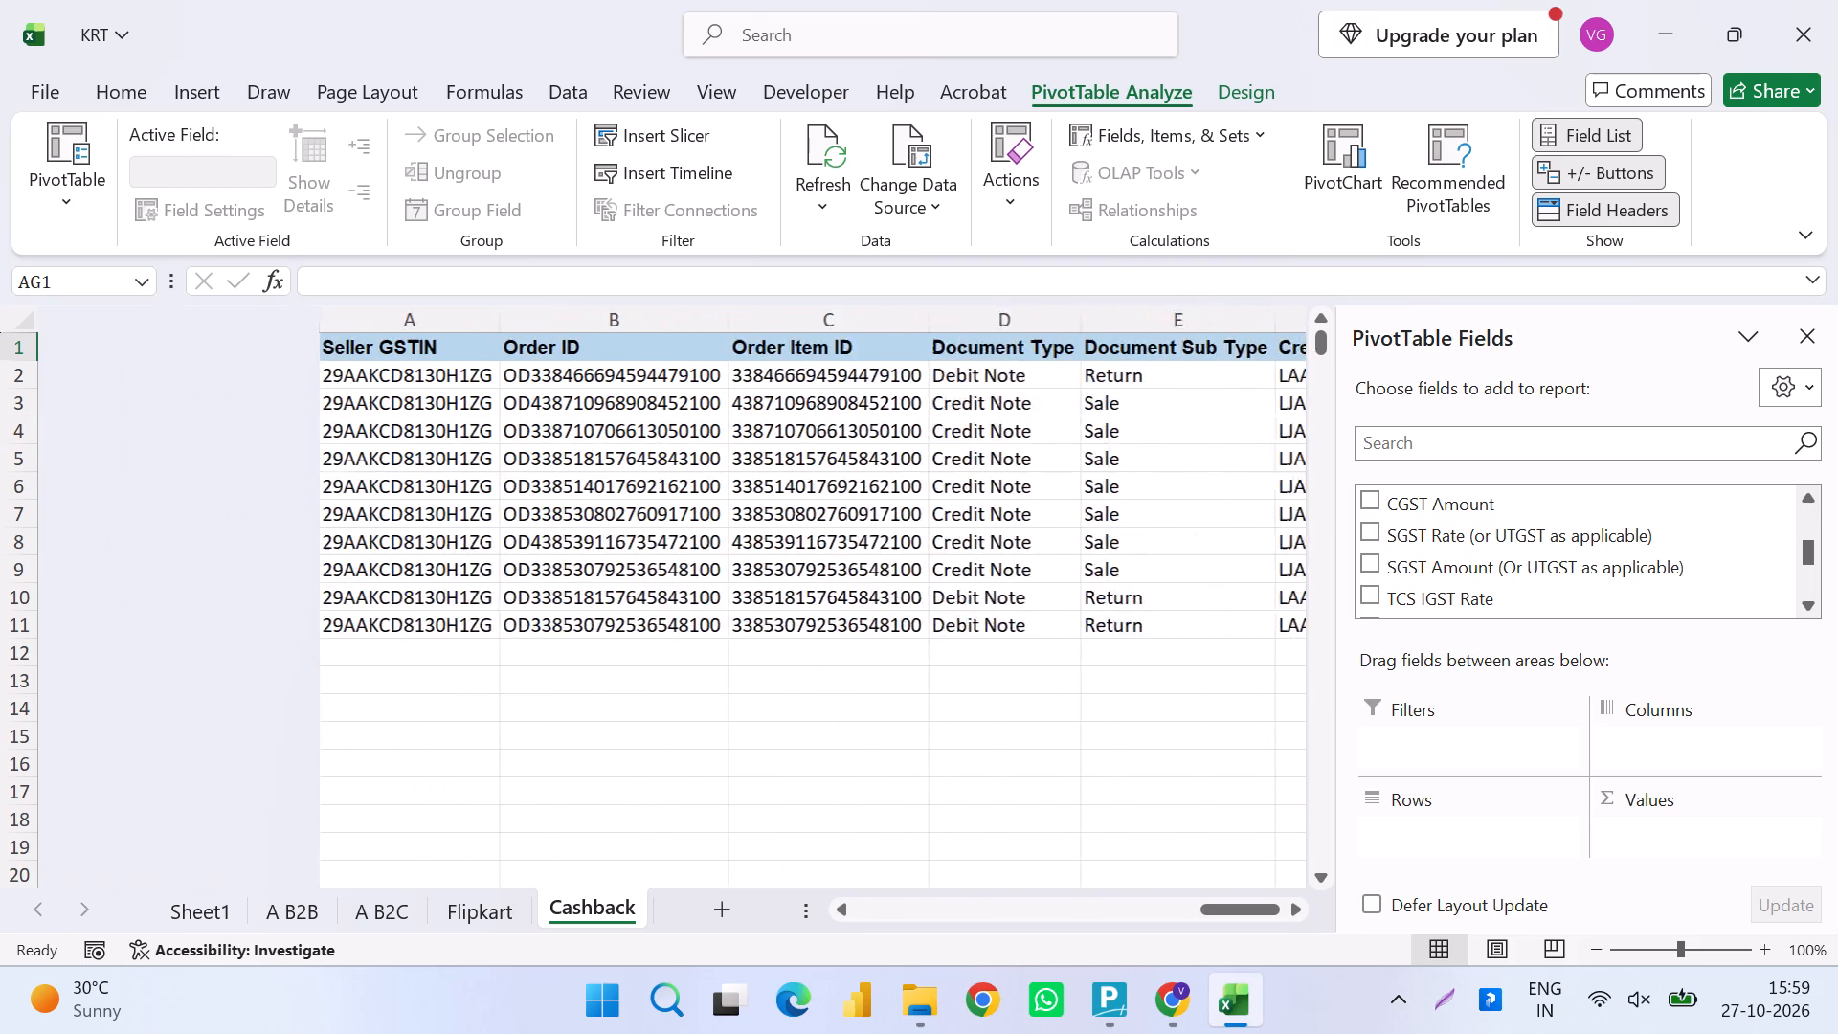
pyautogui.hscroll(-7, 204, 782)
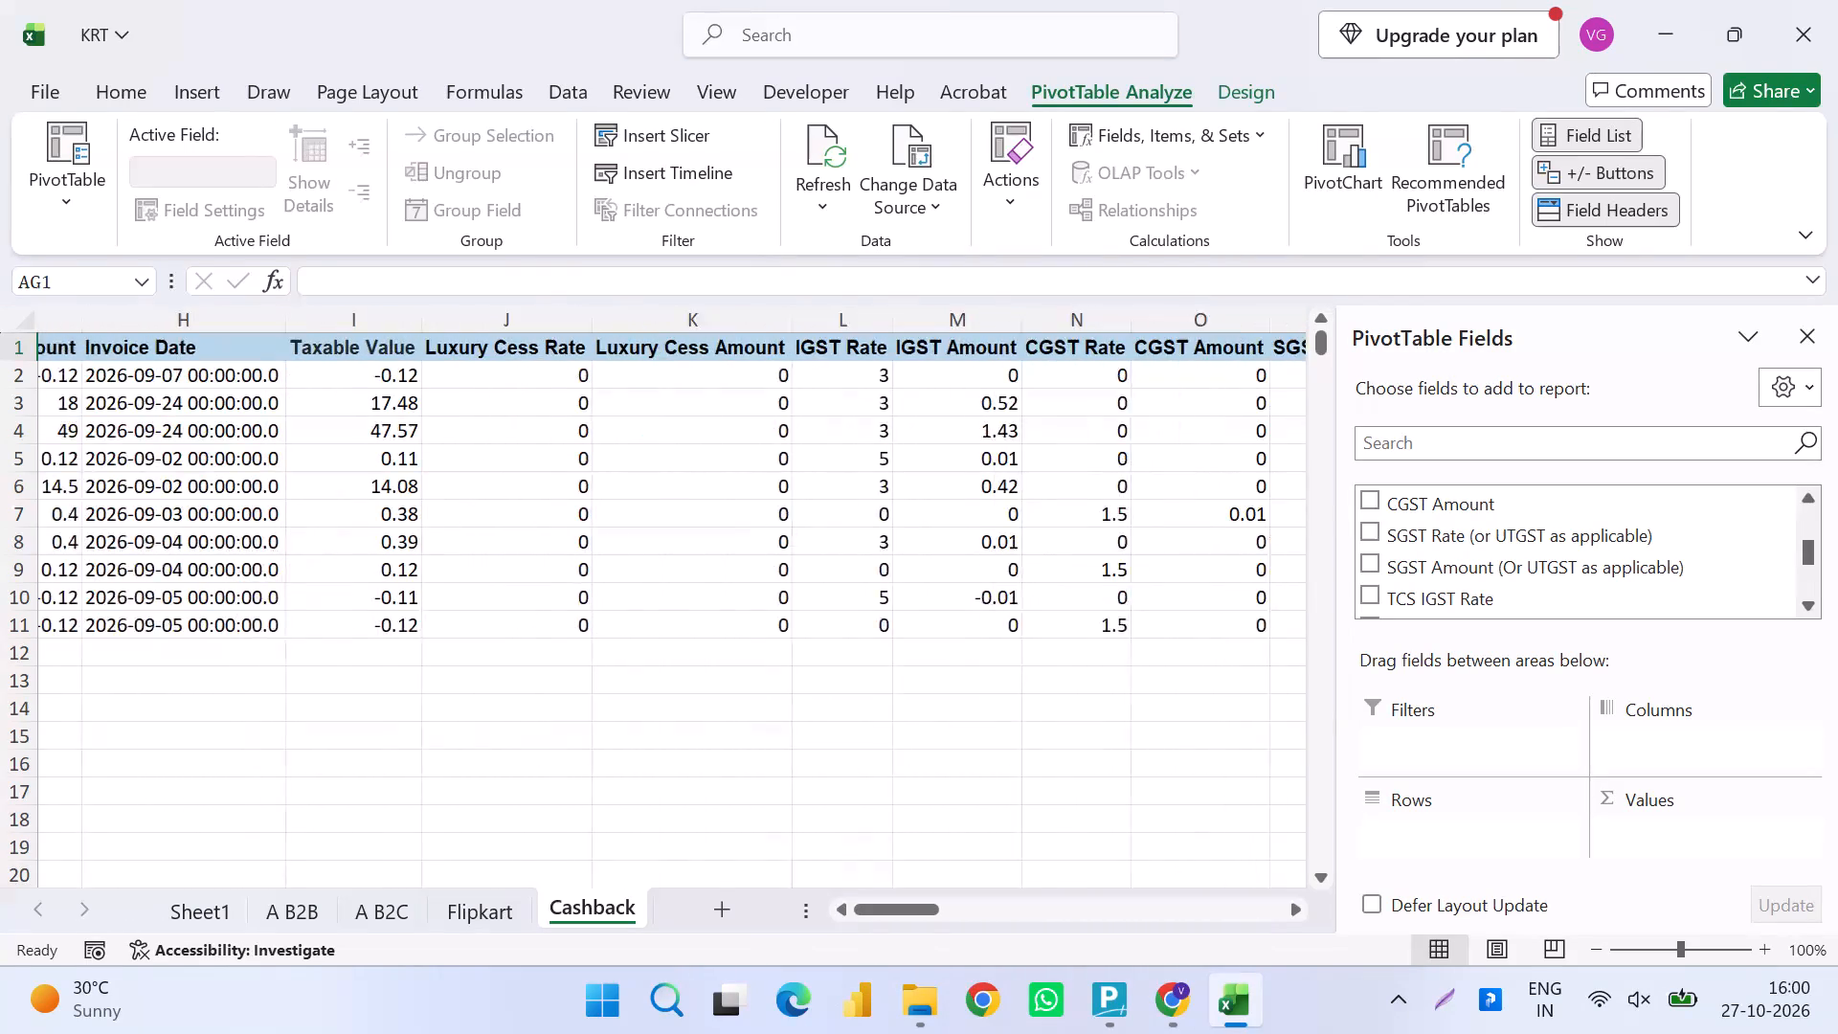
pyautogui.hscroll(-6, 204, 782)
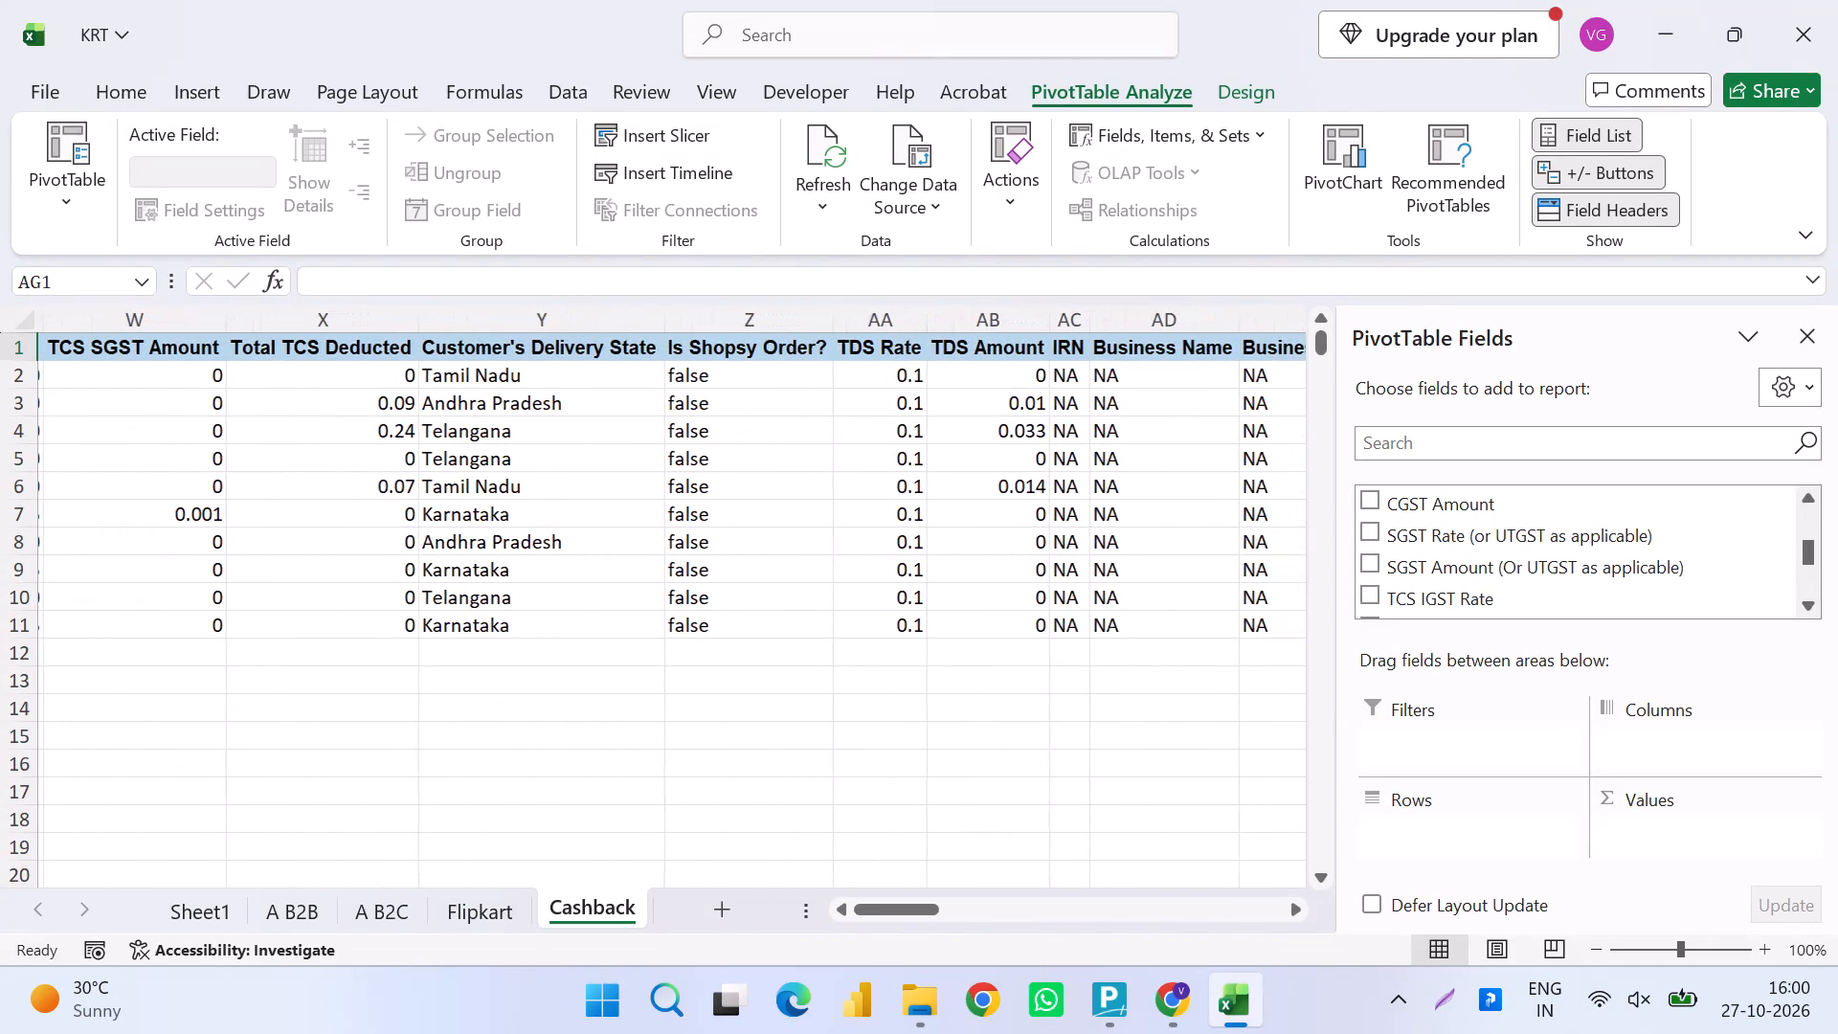
pyautogui.click(1380, 461)
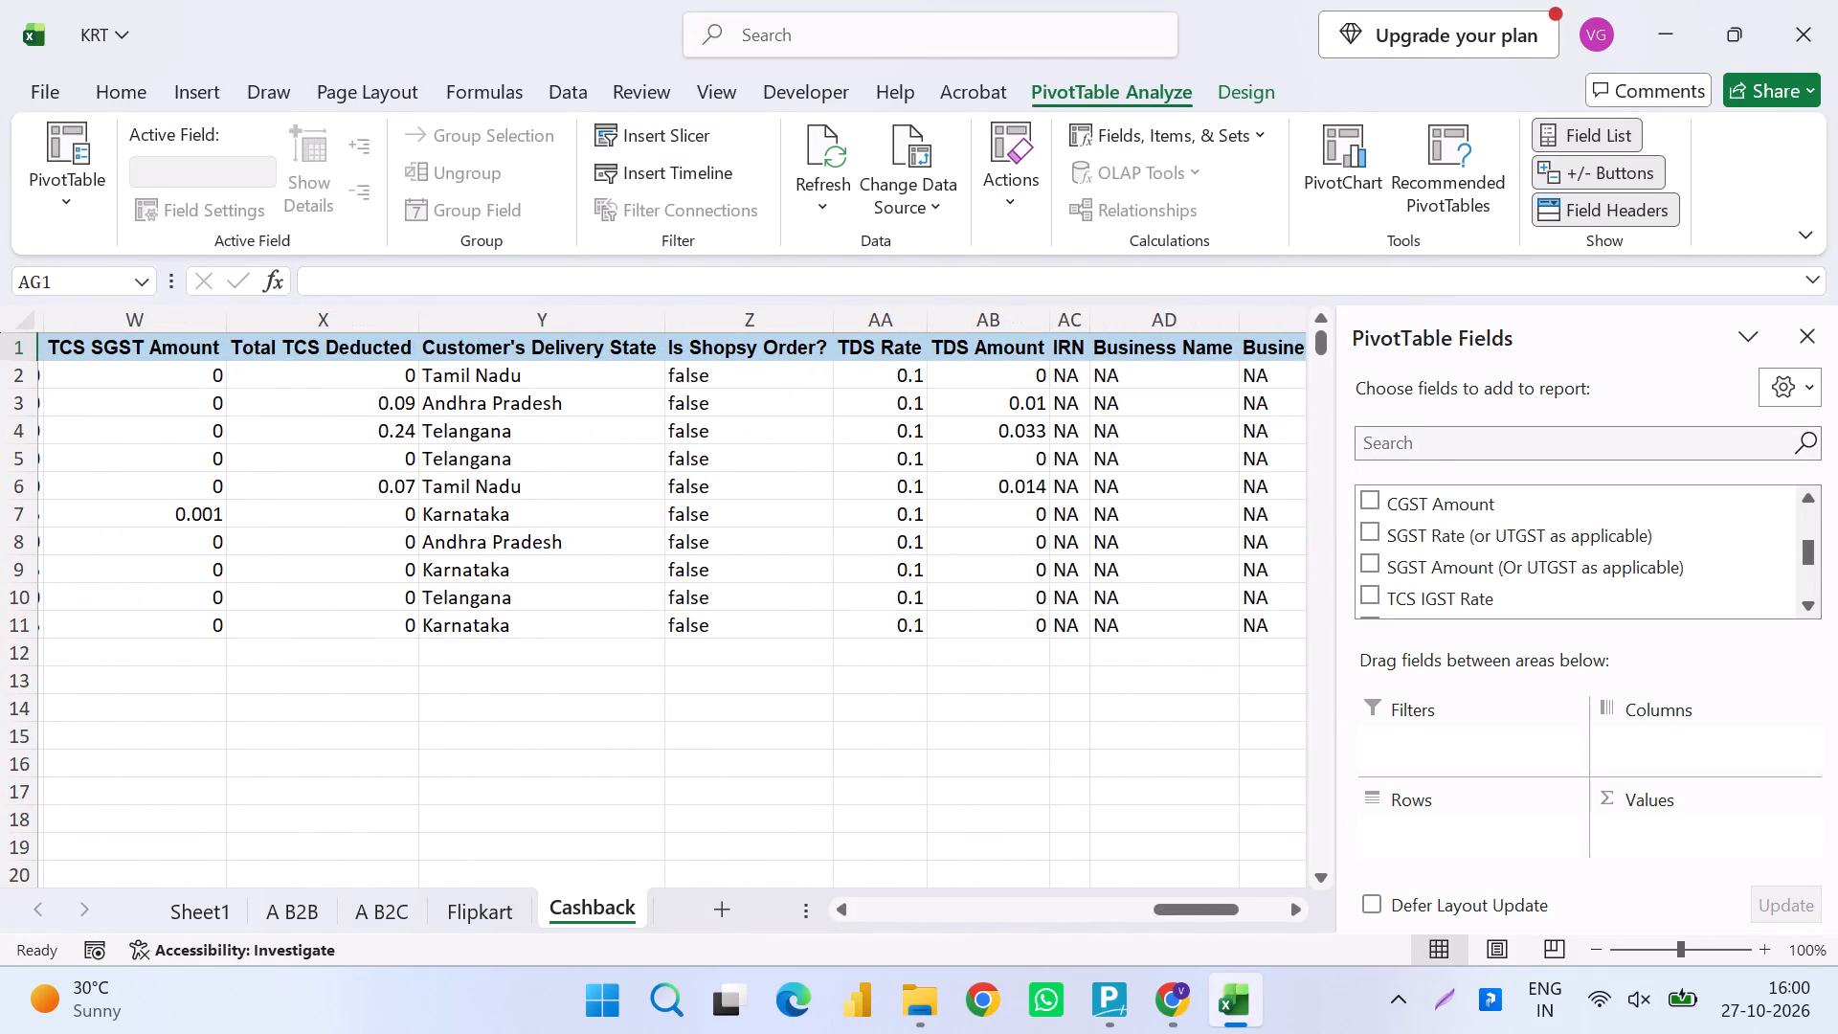
pyautogui.click(1440, 437)
pyautogui.write('state')
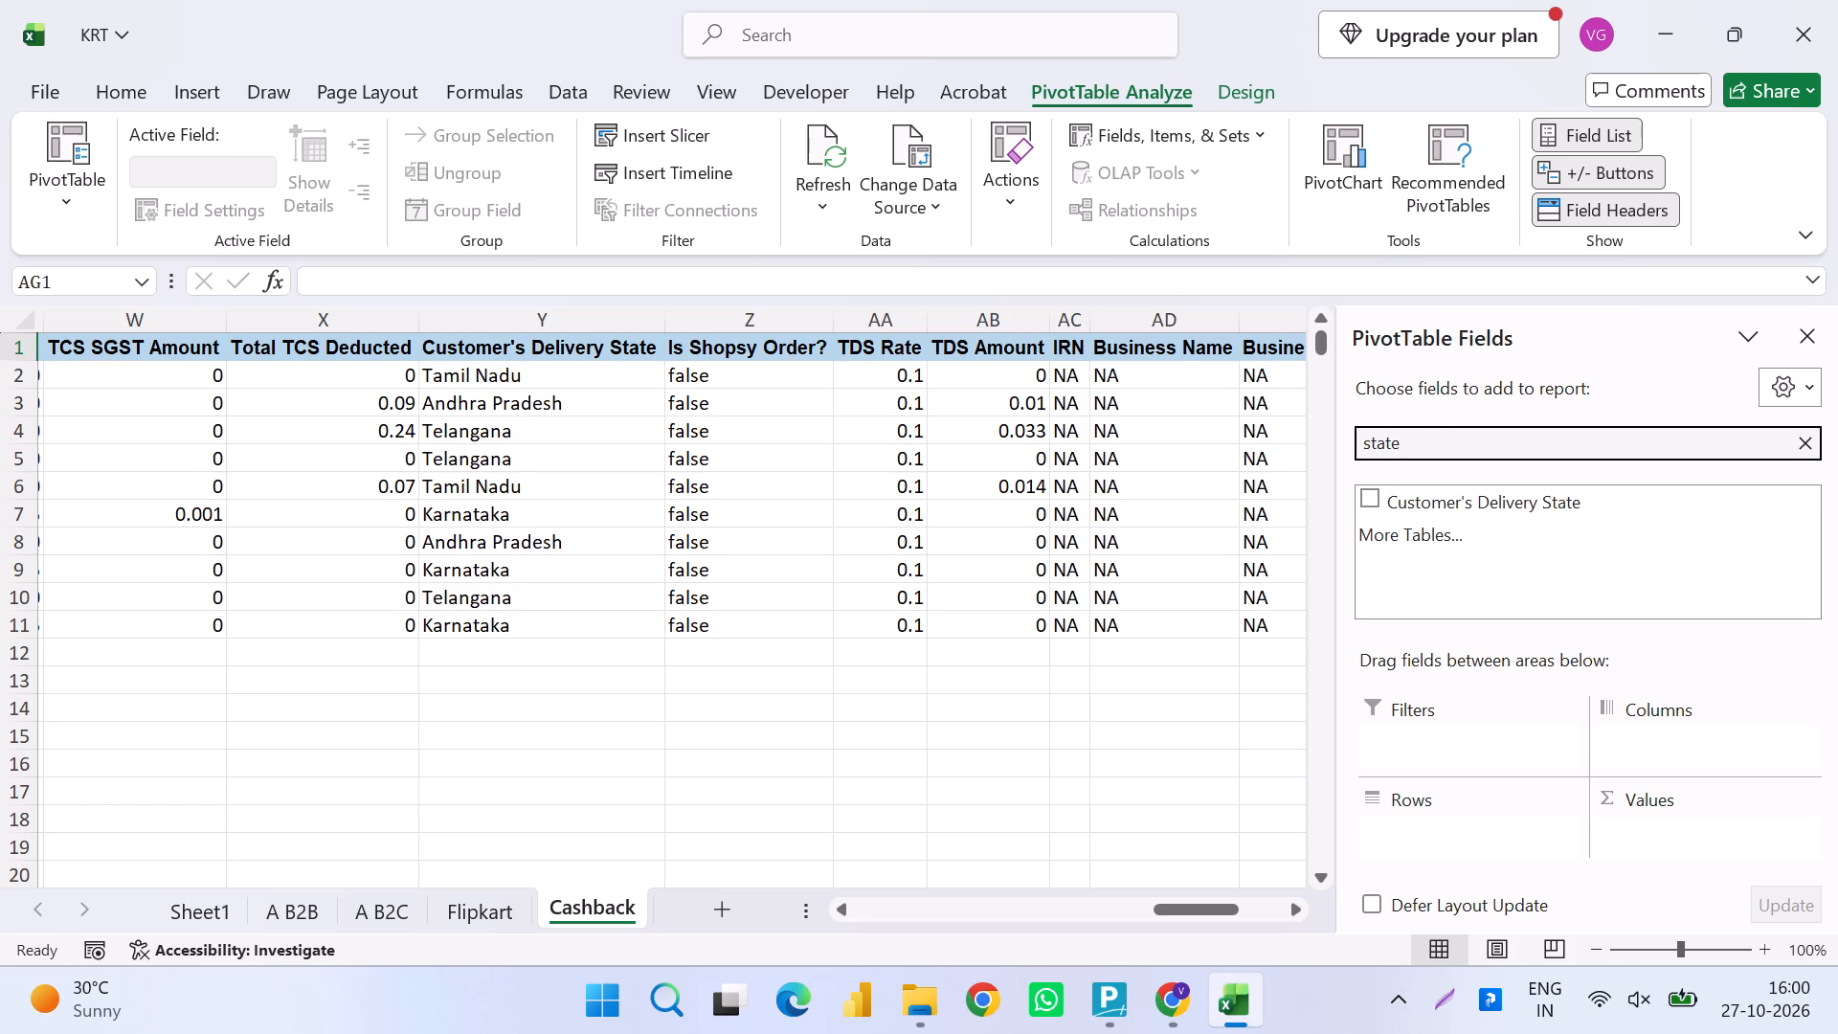
pyautogui.press('Down')
pyautogui.press('Down')
pyautogui.press('space')
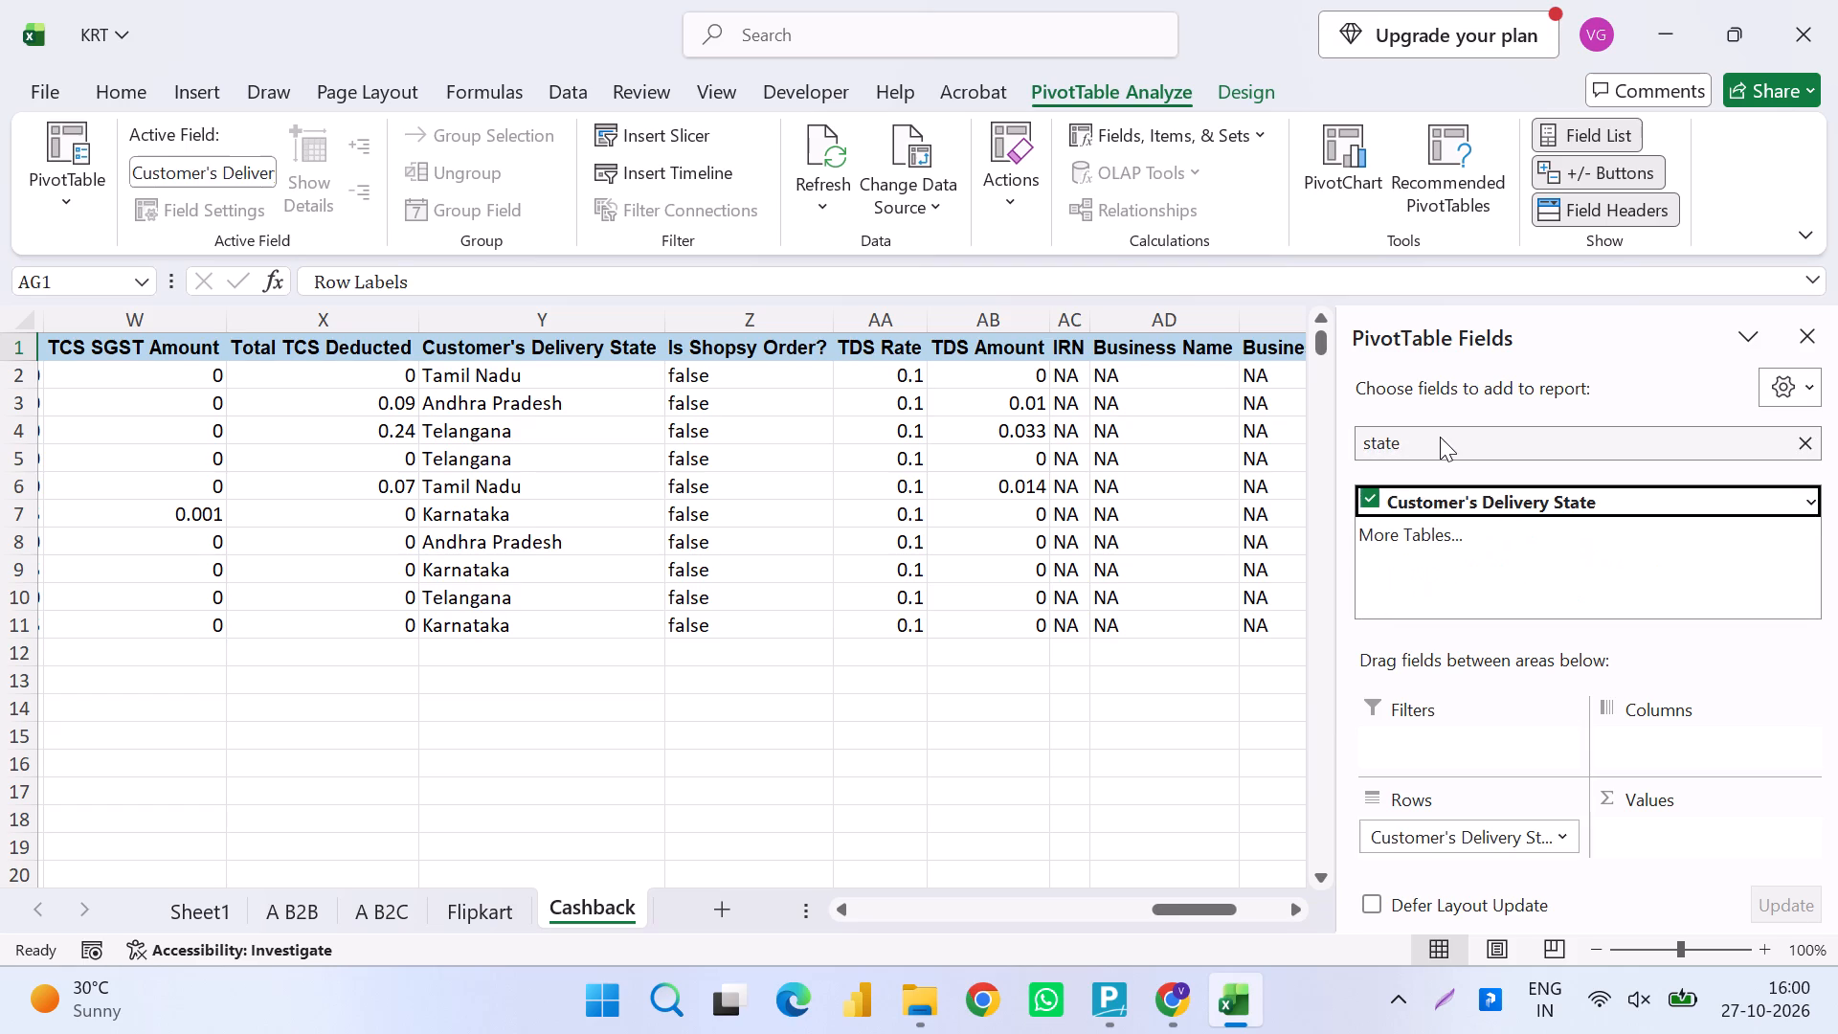
# Replace the field search with taxa and add the Taxable Value field to the Cashback PivotTable's values.
pyautogui.click(1440, 437)
pyautogui.press('BackSpace')
pyautogui.press('BackSpace')
pyautogui.press('BackSpace')
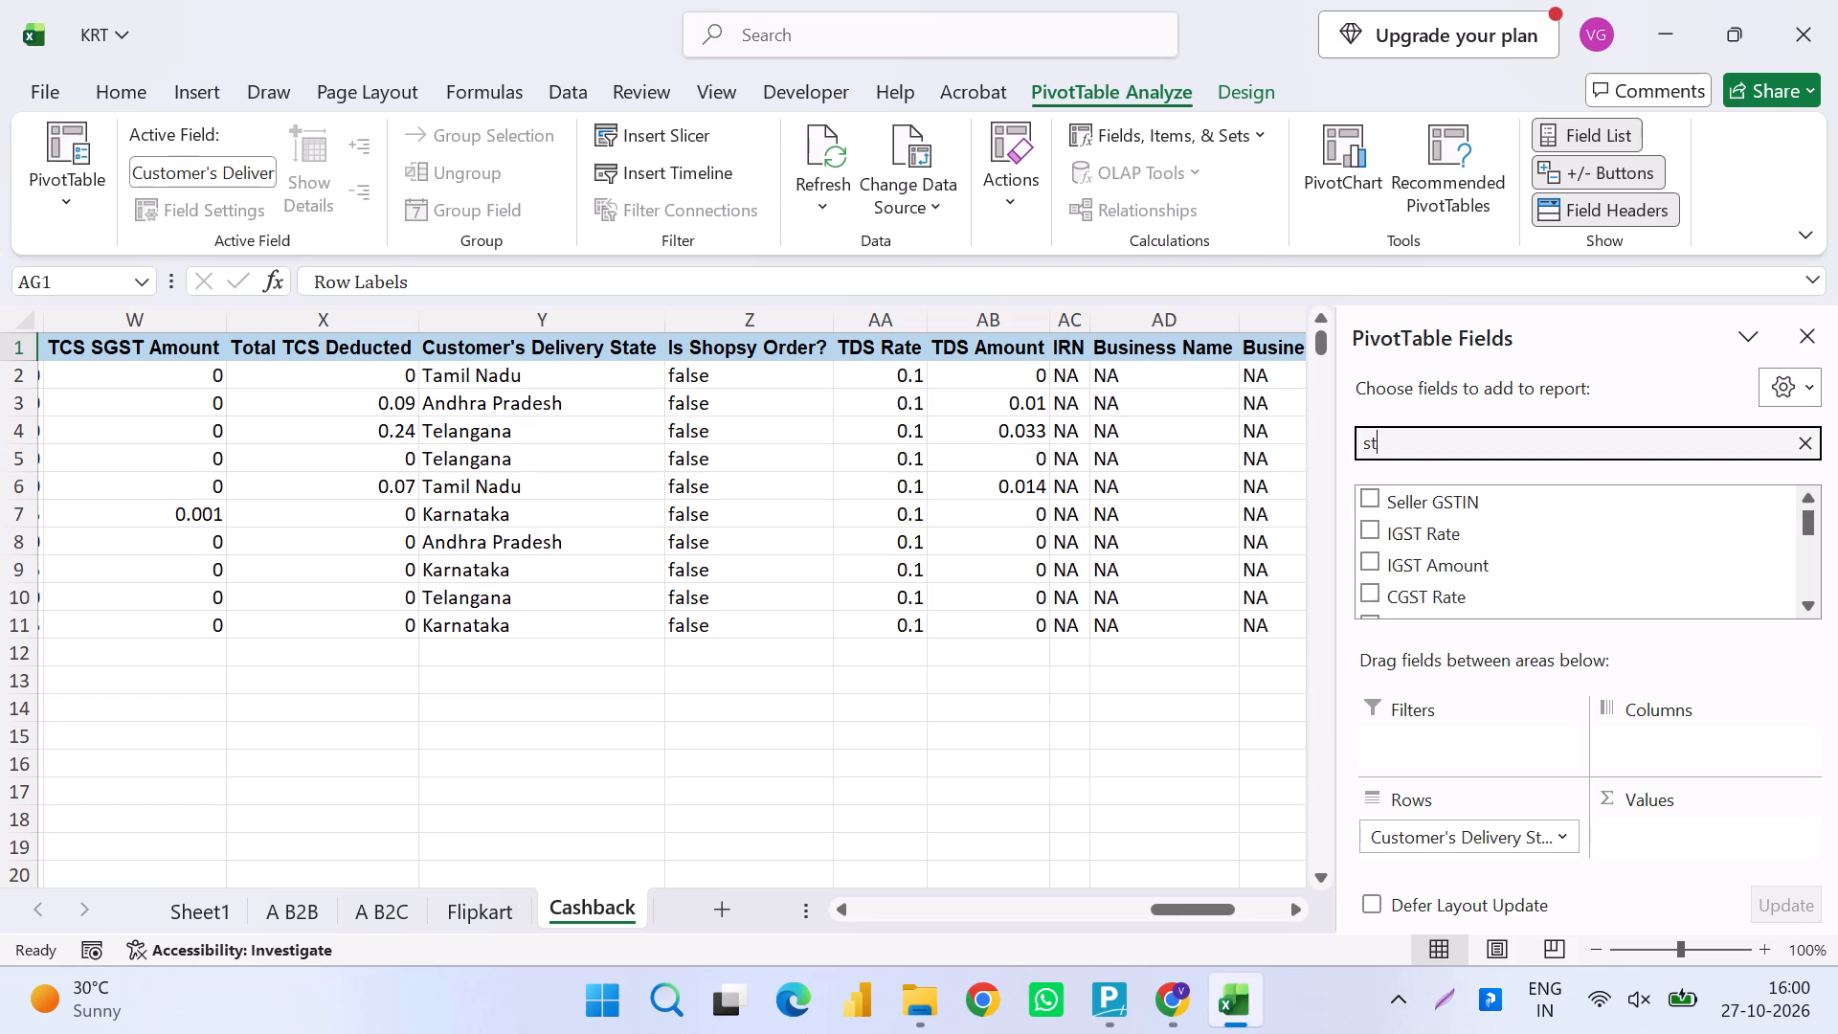
pyautogui.press('BackSpace')
pyautogui.press('BackSpace')
pyautogui.press('BackSpace')
pyautogui.press('BackSpace')
pyautogui.press('BackSpace')
pyautogui.hscroll(3, 1068, 496)
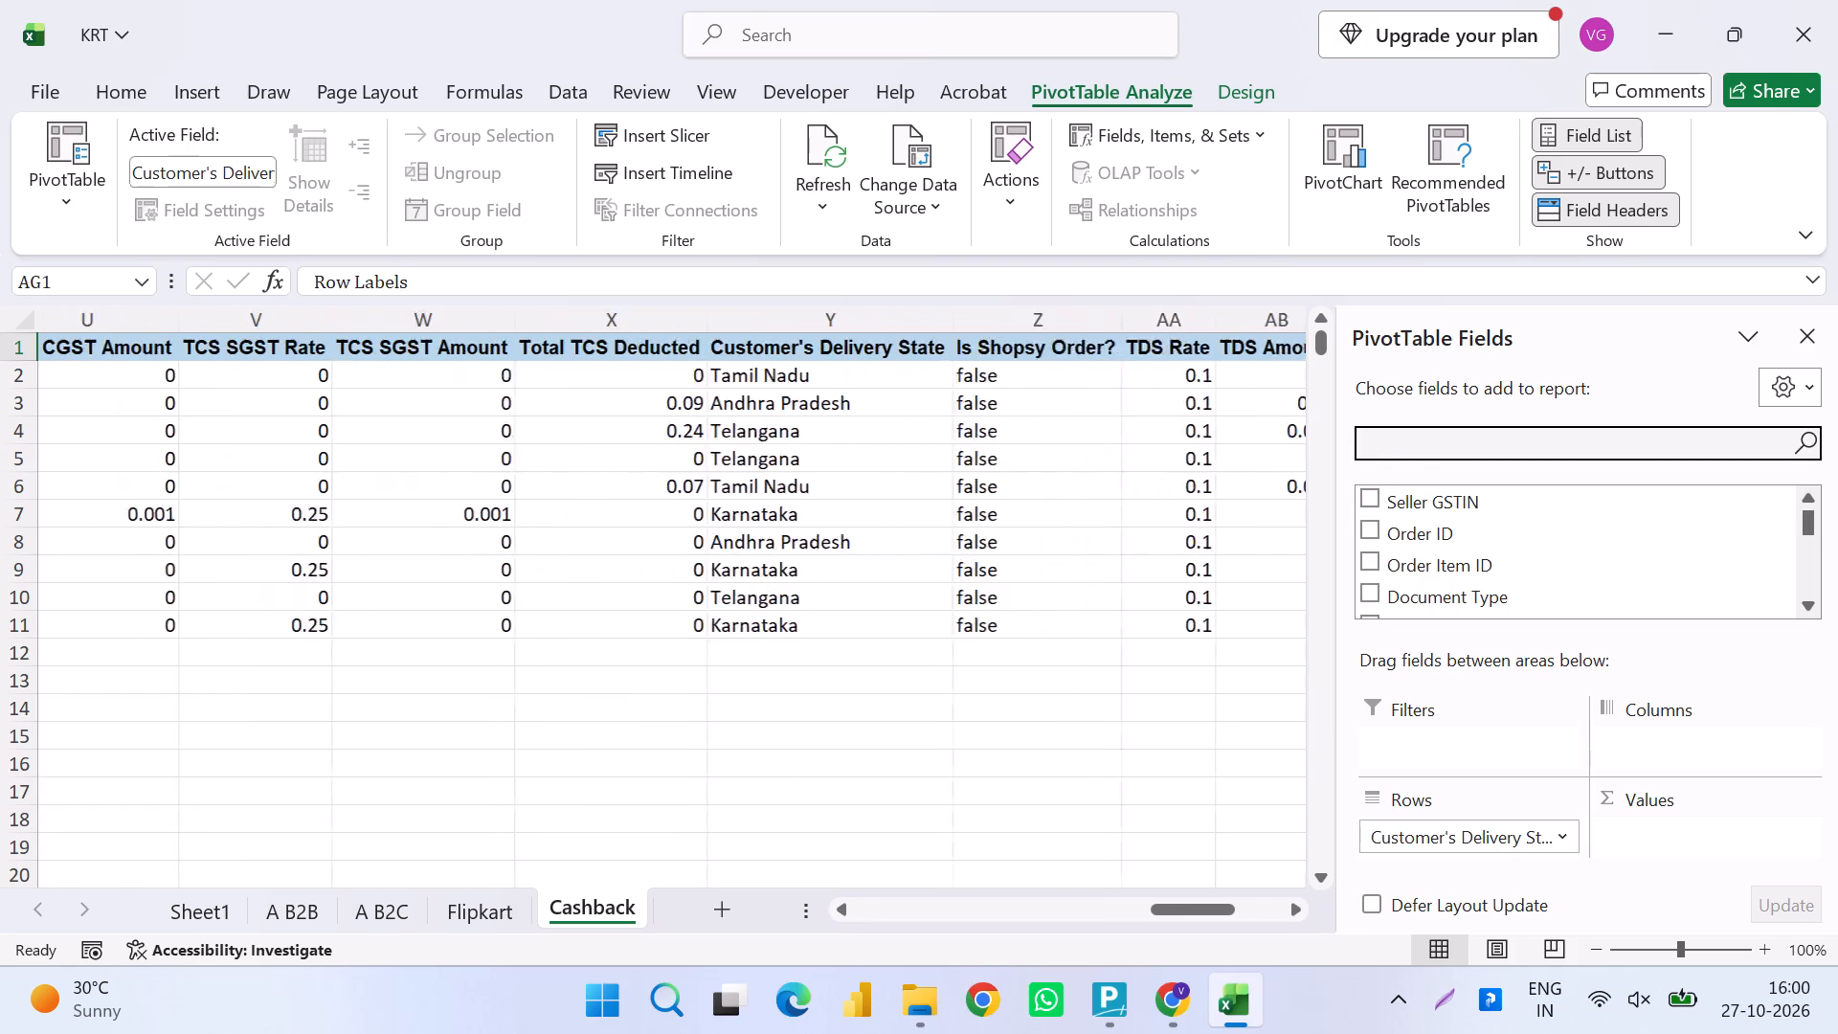
pyautogui.hscroll(8, 1068, 496)
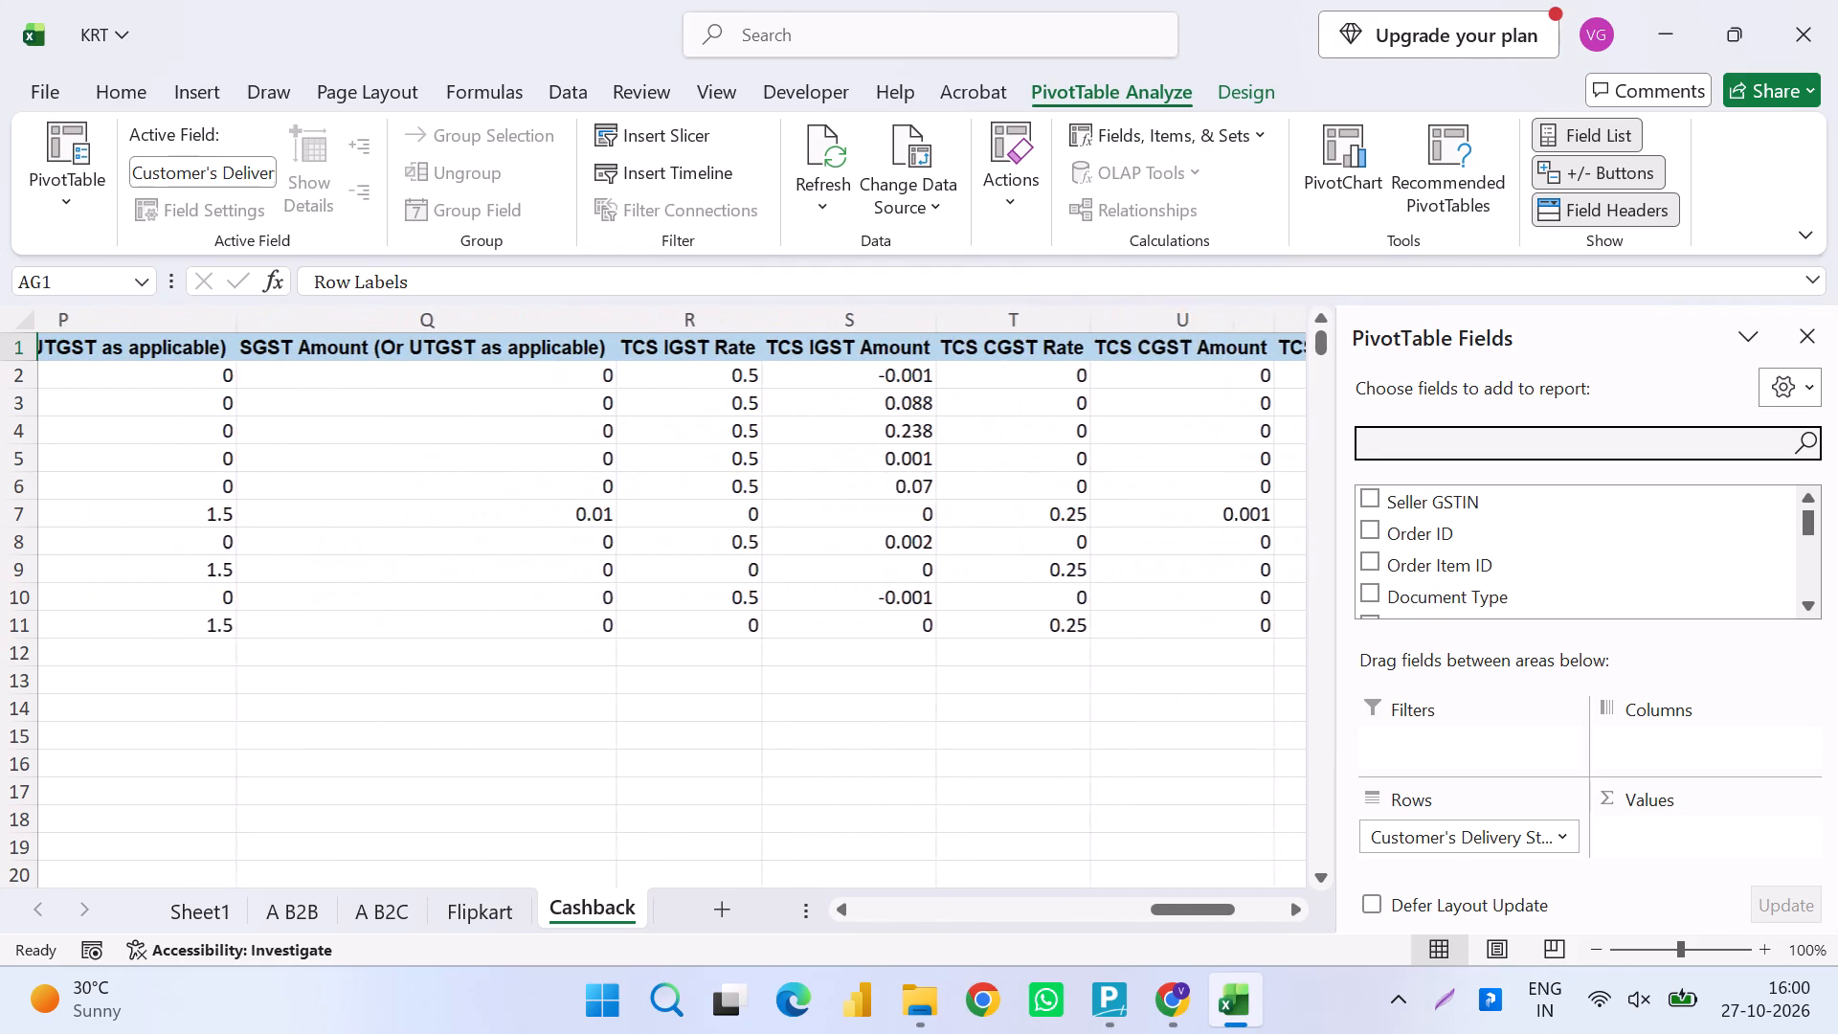
pyautogui.hscroll(6, 1068, 496)
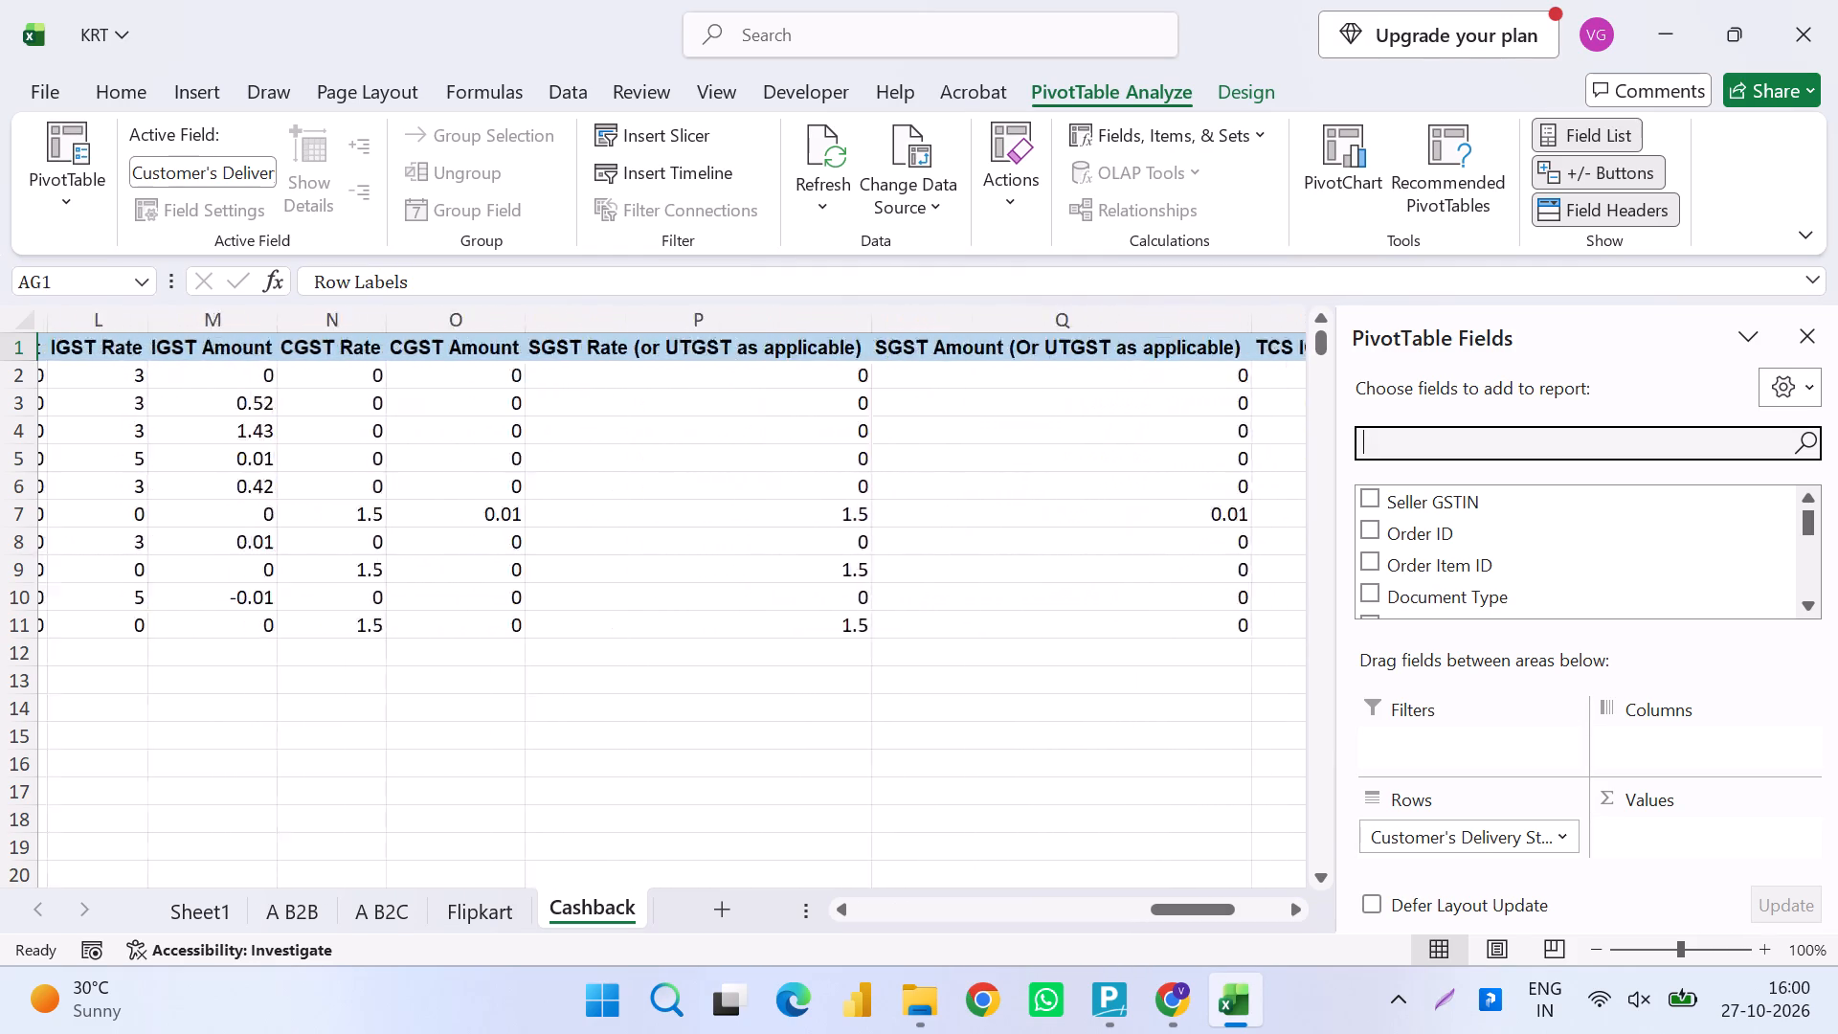
pyautogui.hscroll(4, 1068, 496)
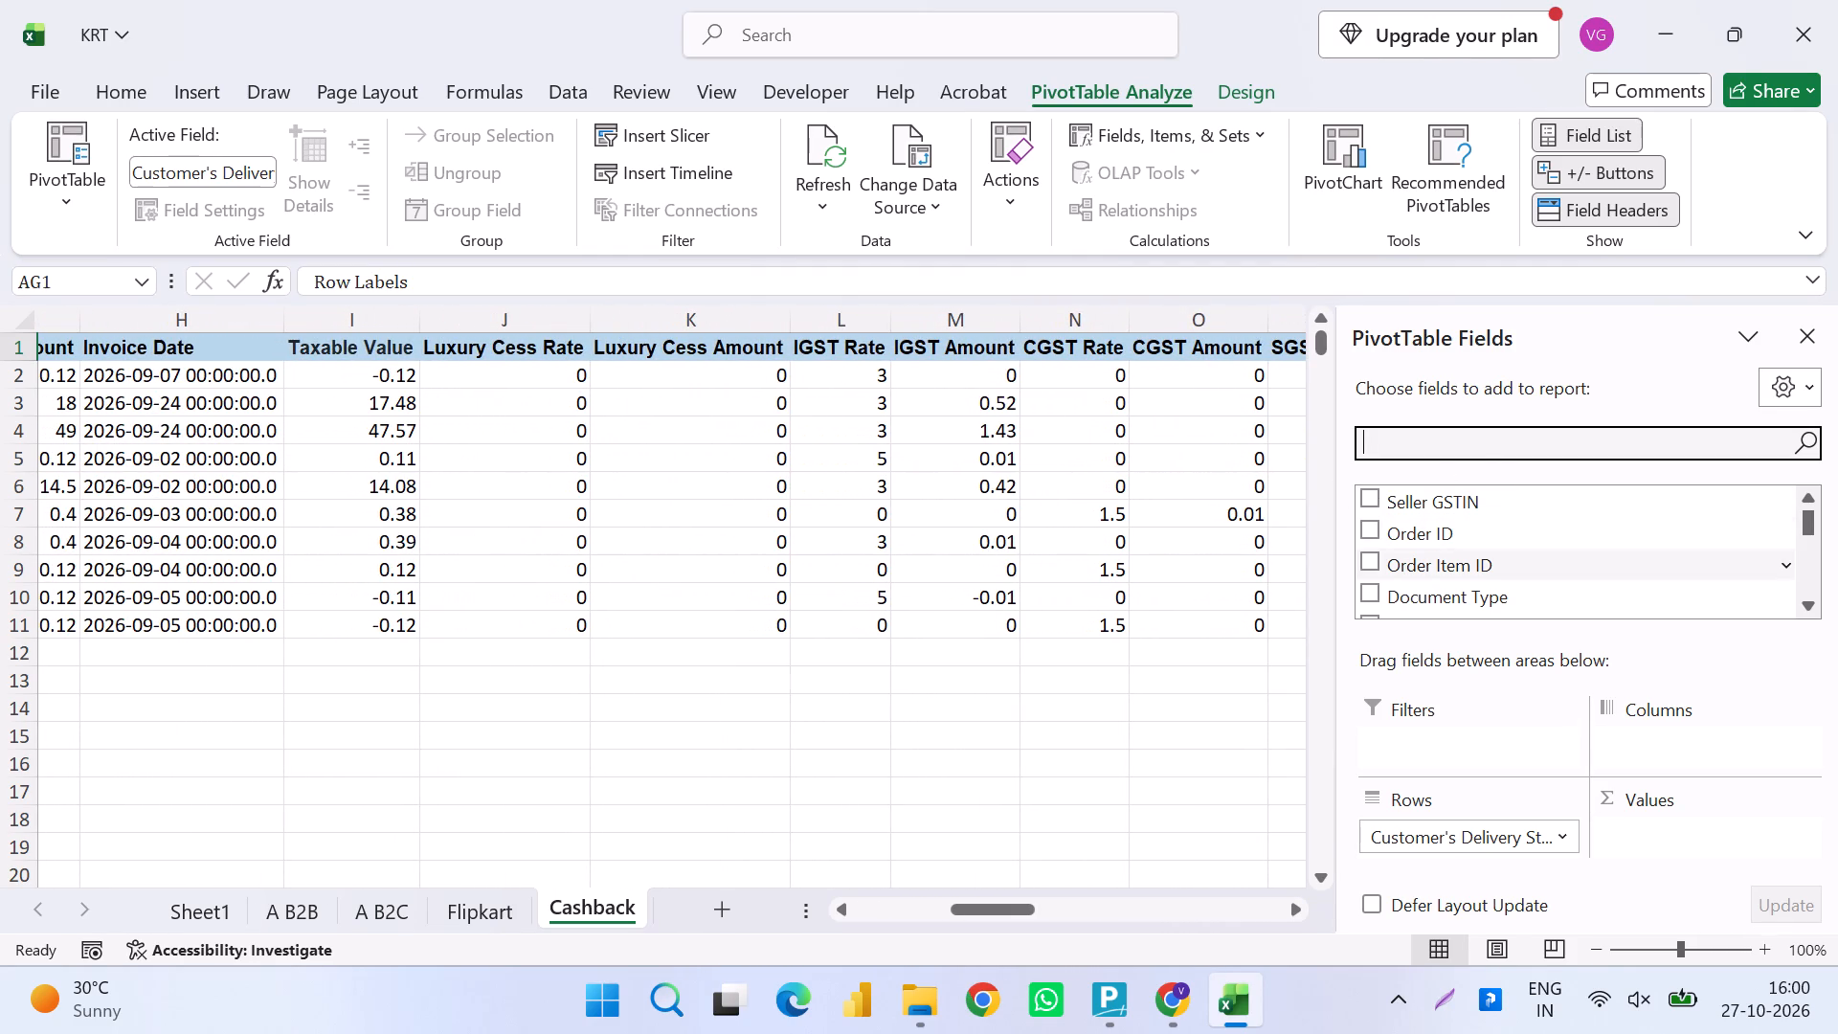
pyautogui.moveTo(1806, 523); pyautogui.dragTo(1815, 551)
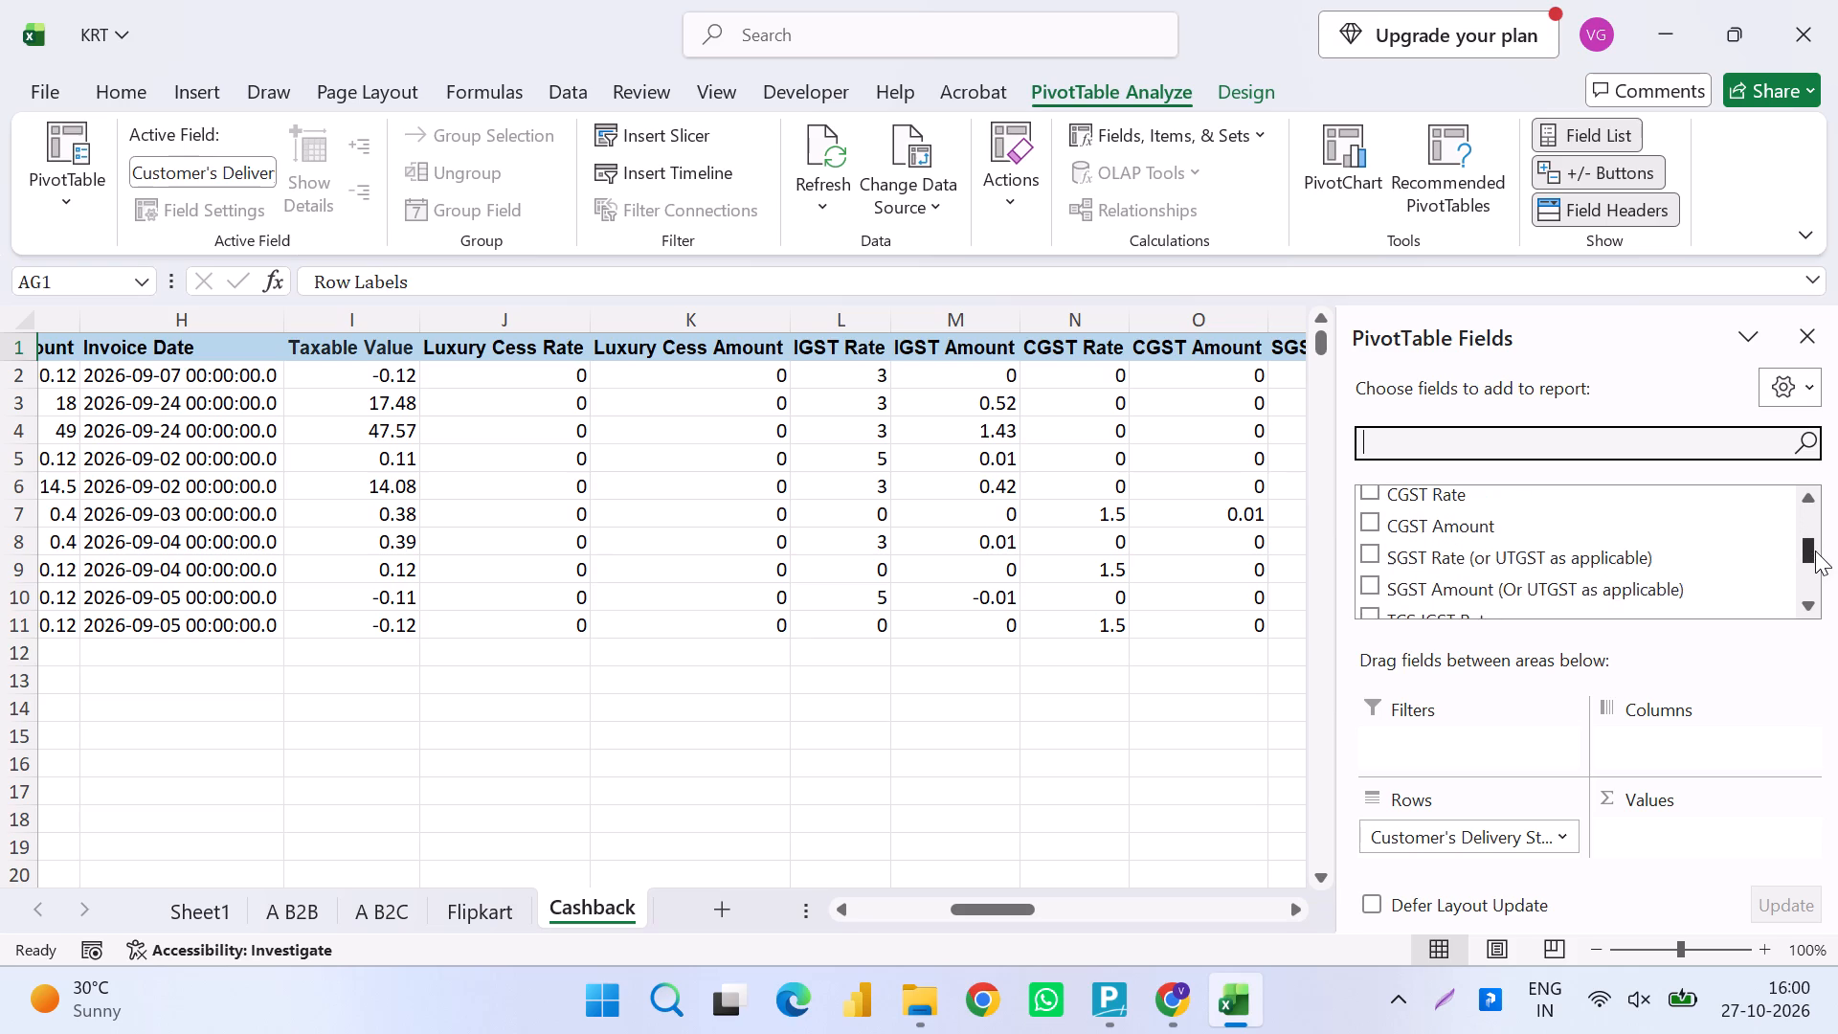
pyautogui.moveTo(1815, 551); pyautogui.dragTo(1818, 543)
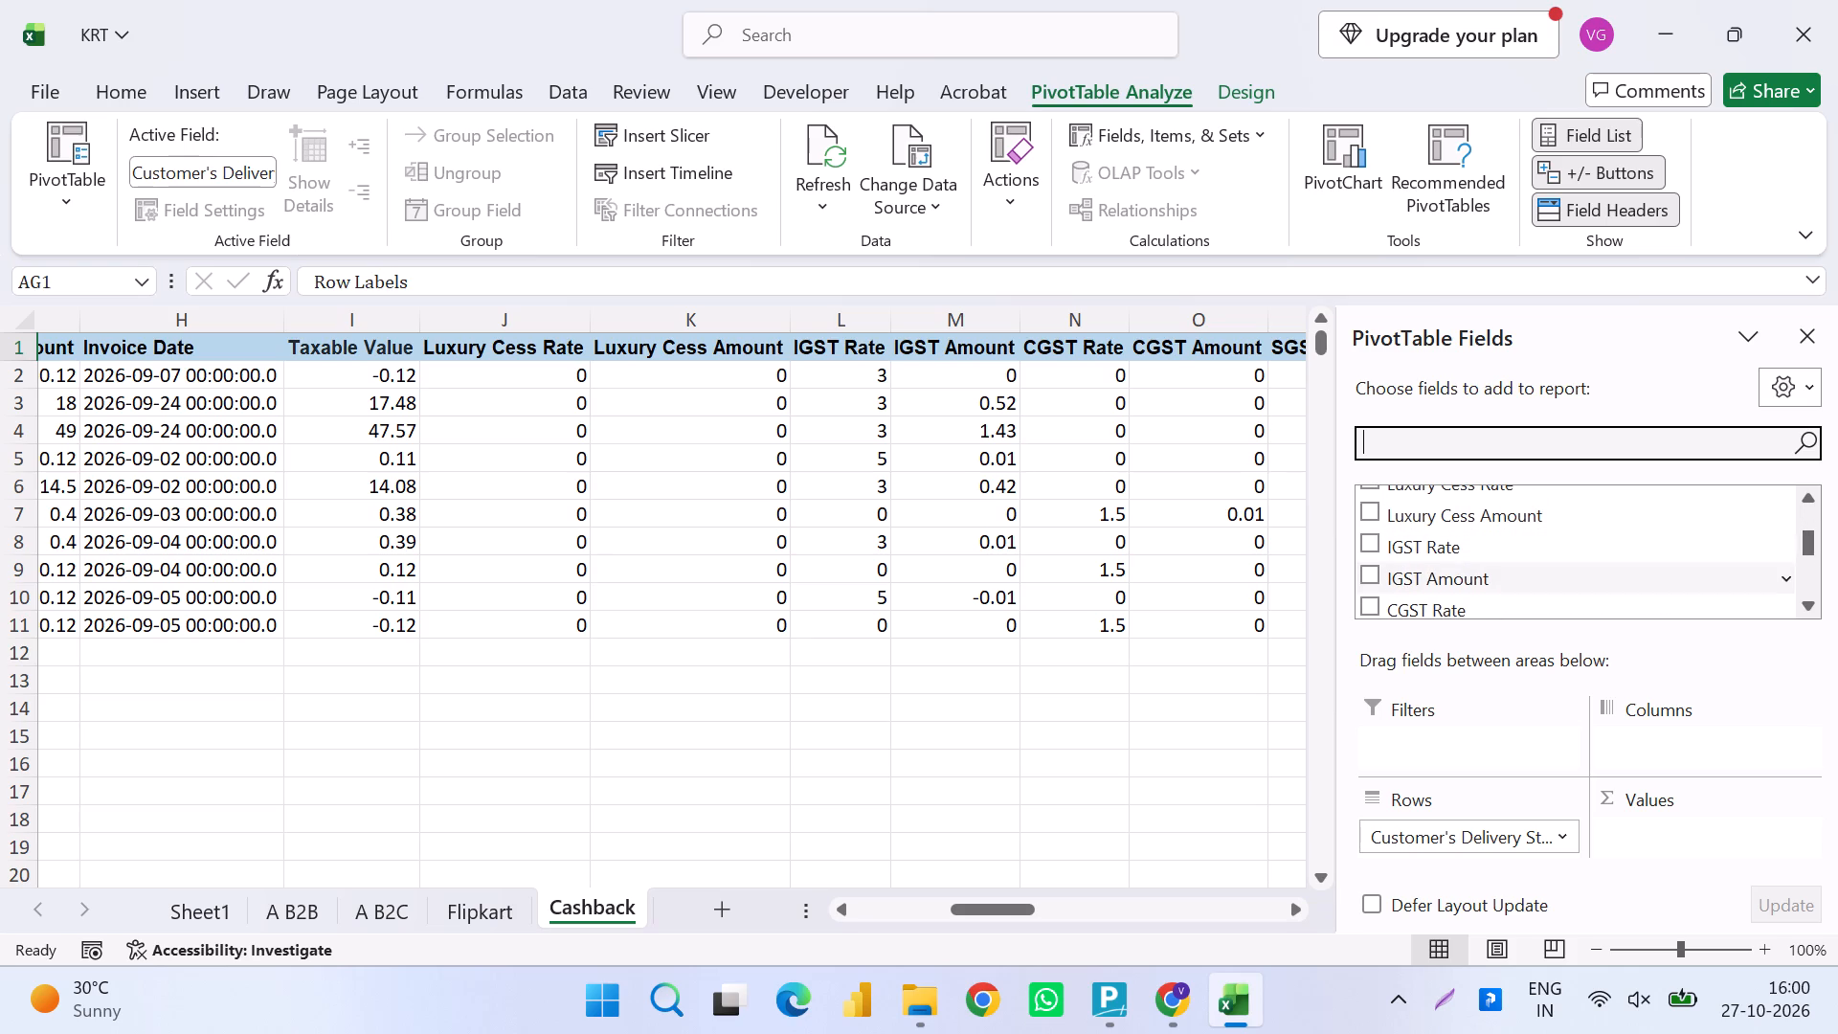
pyautogui.write('taxa')
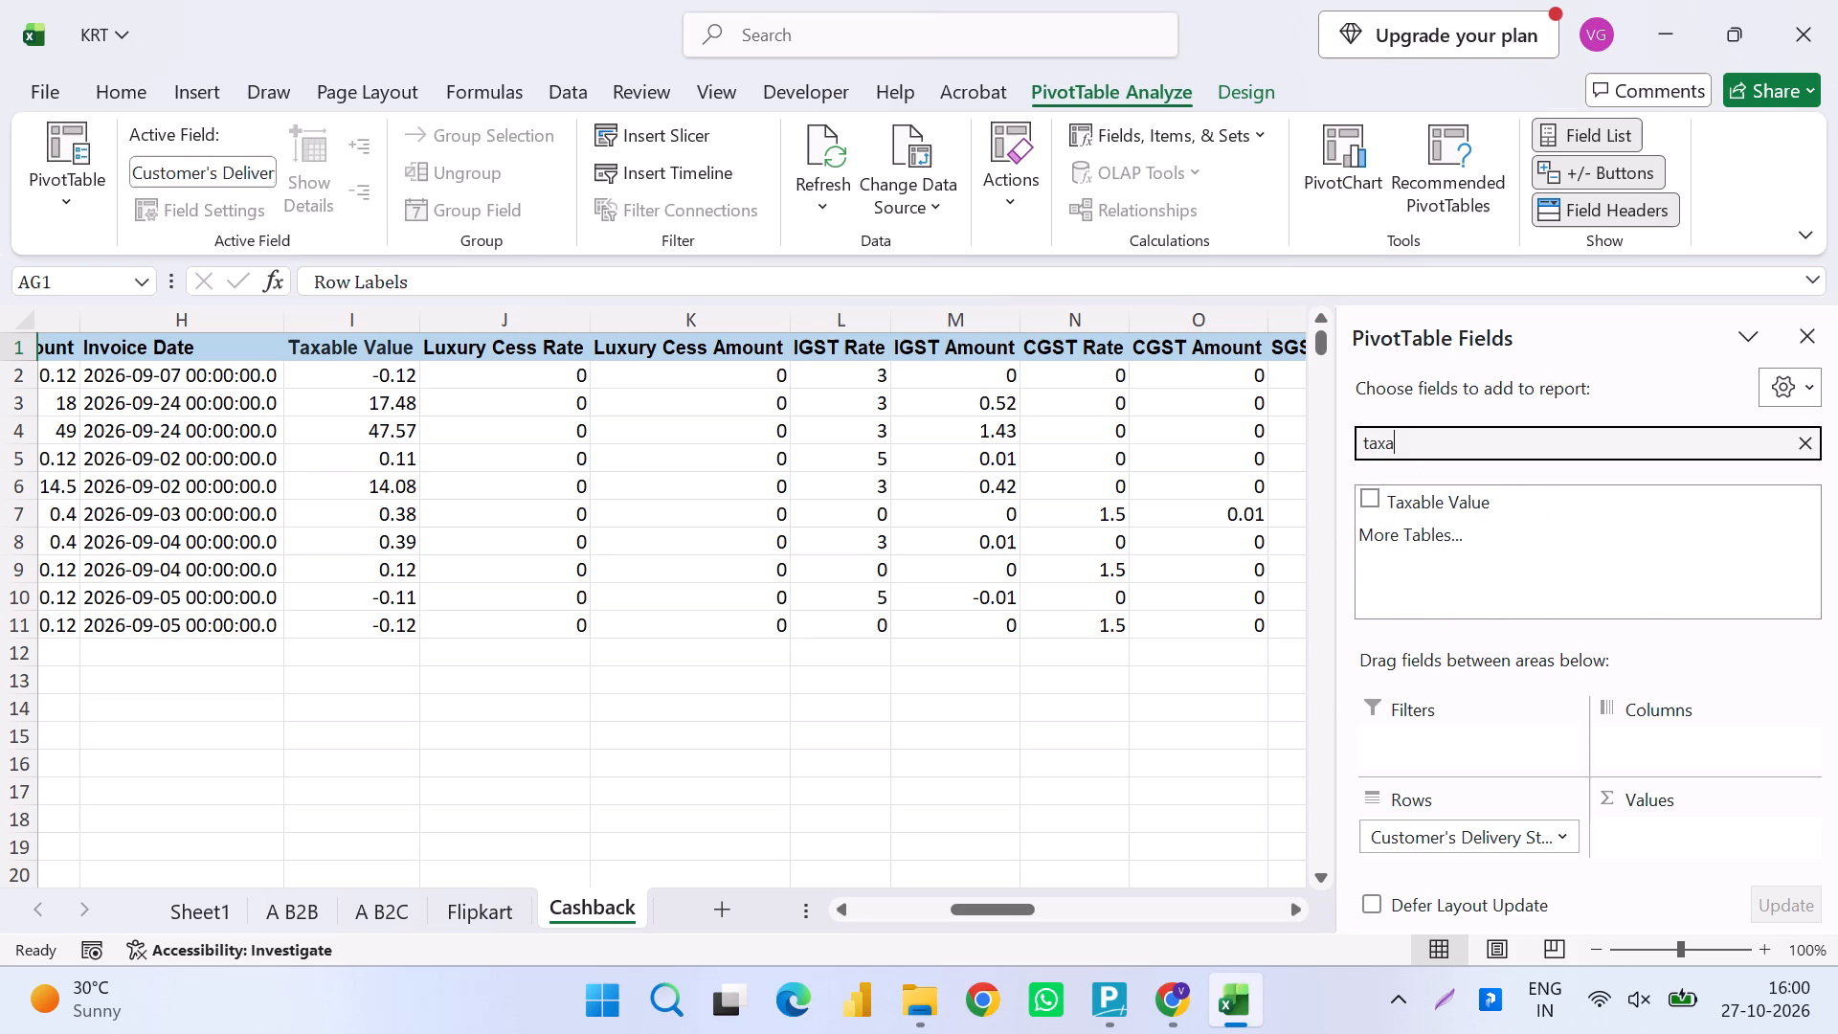
pyautogui.press('Down')
pyautogui.press('Down')
pyautogui.press('space')
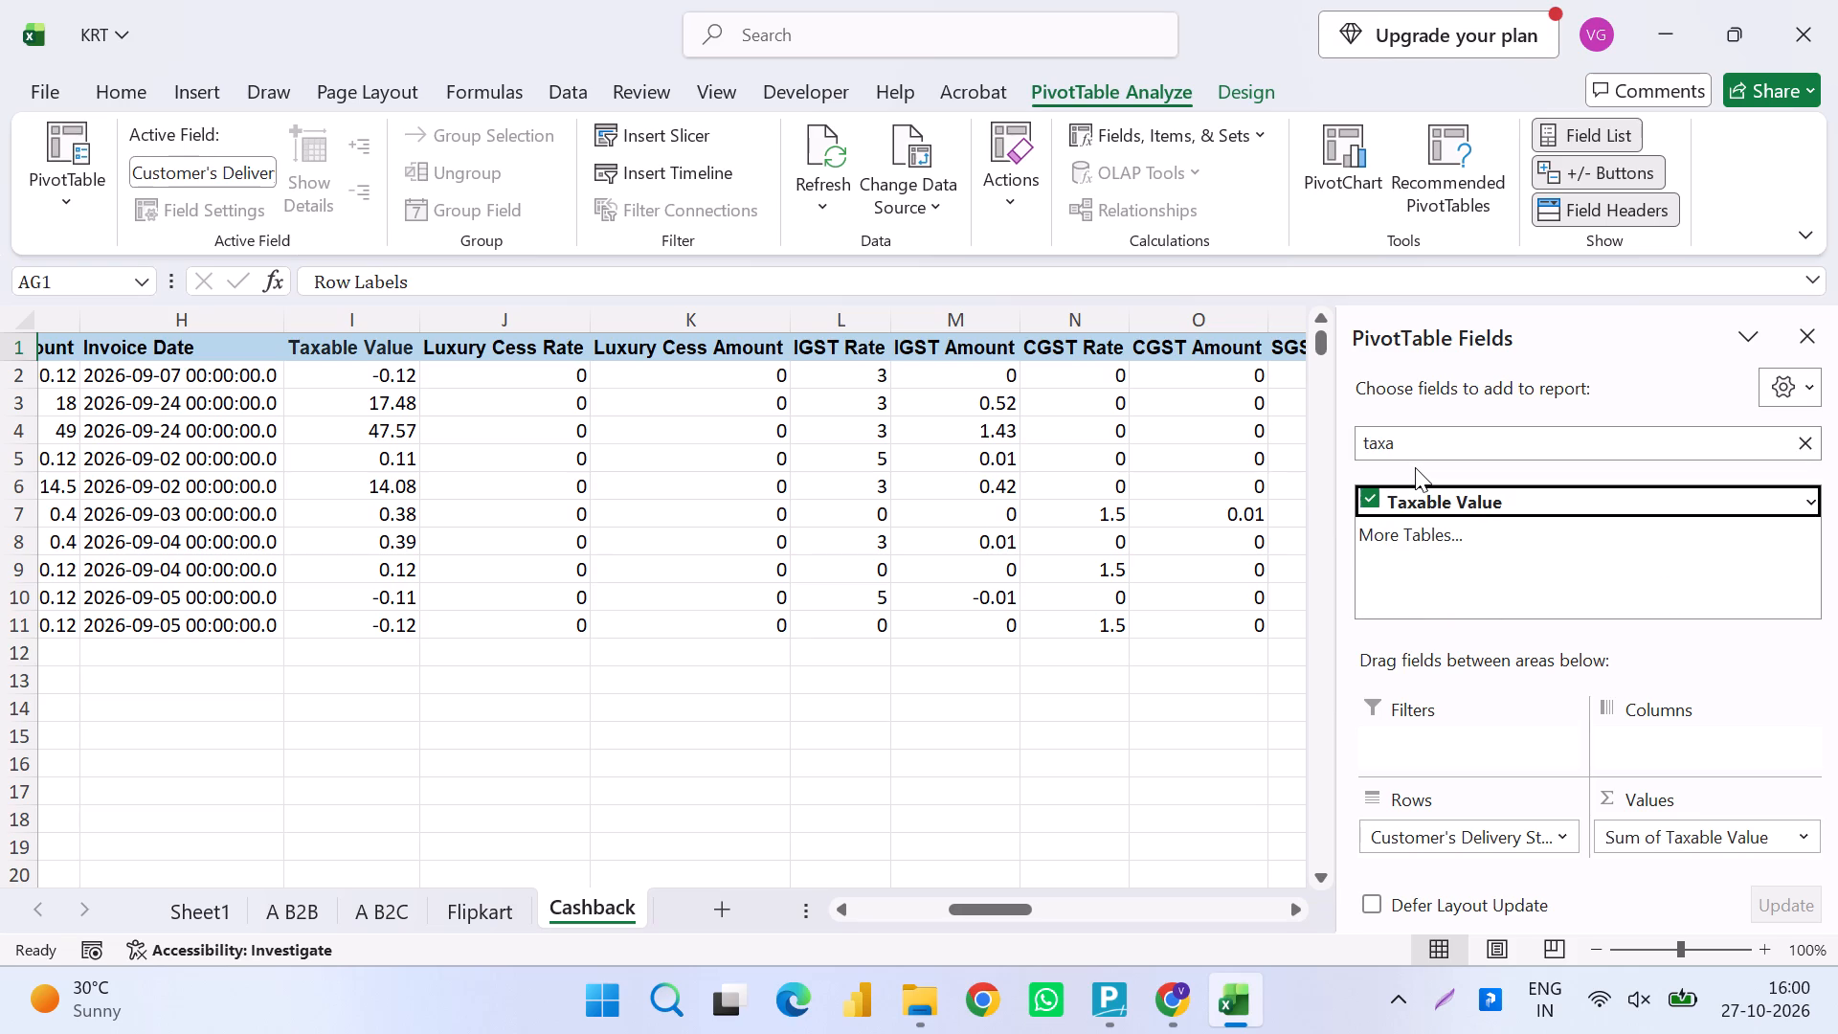
# Search the fields for gst and add IGST Amount, CGST Amount and SGST Amount, in that order, to the Cashback PivotTable's values.
pyautogui.hotkey('shift', 'Tab')
pyautogui.hotkey('shift', 'Tab')
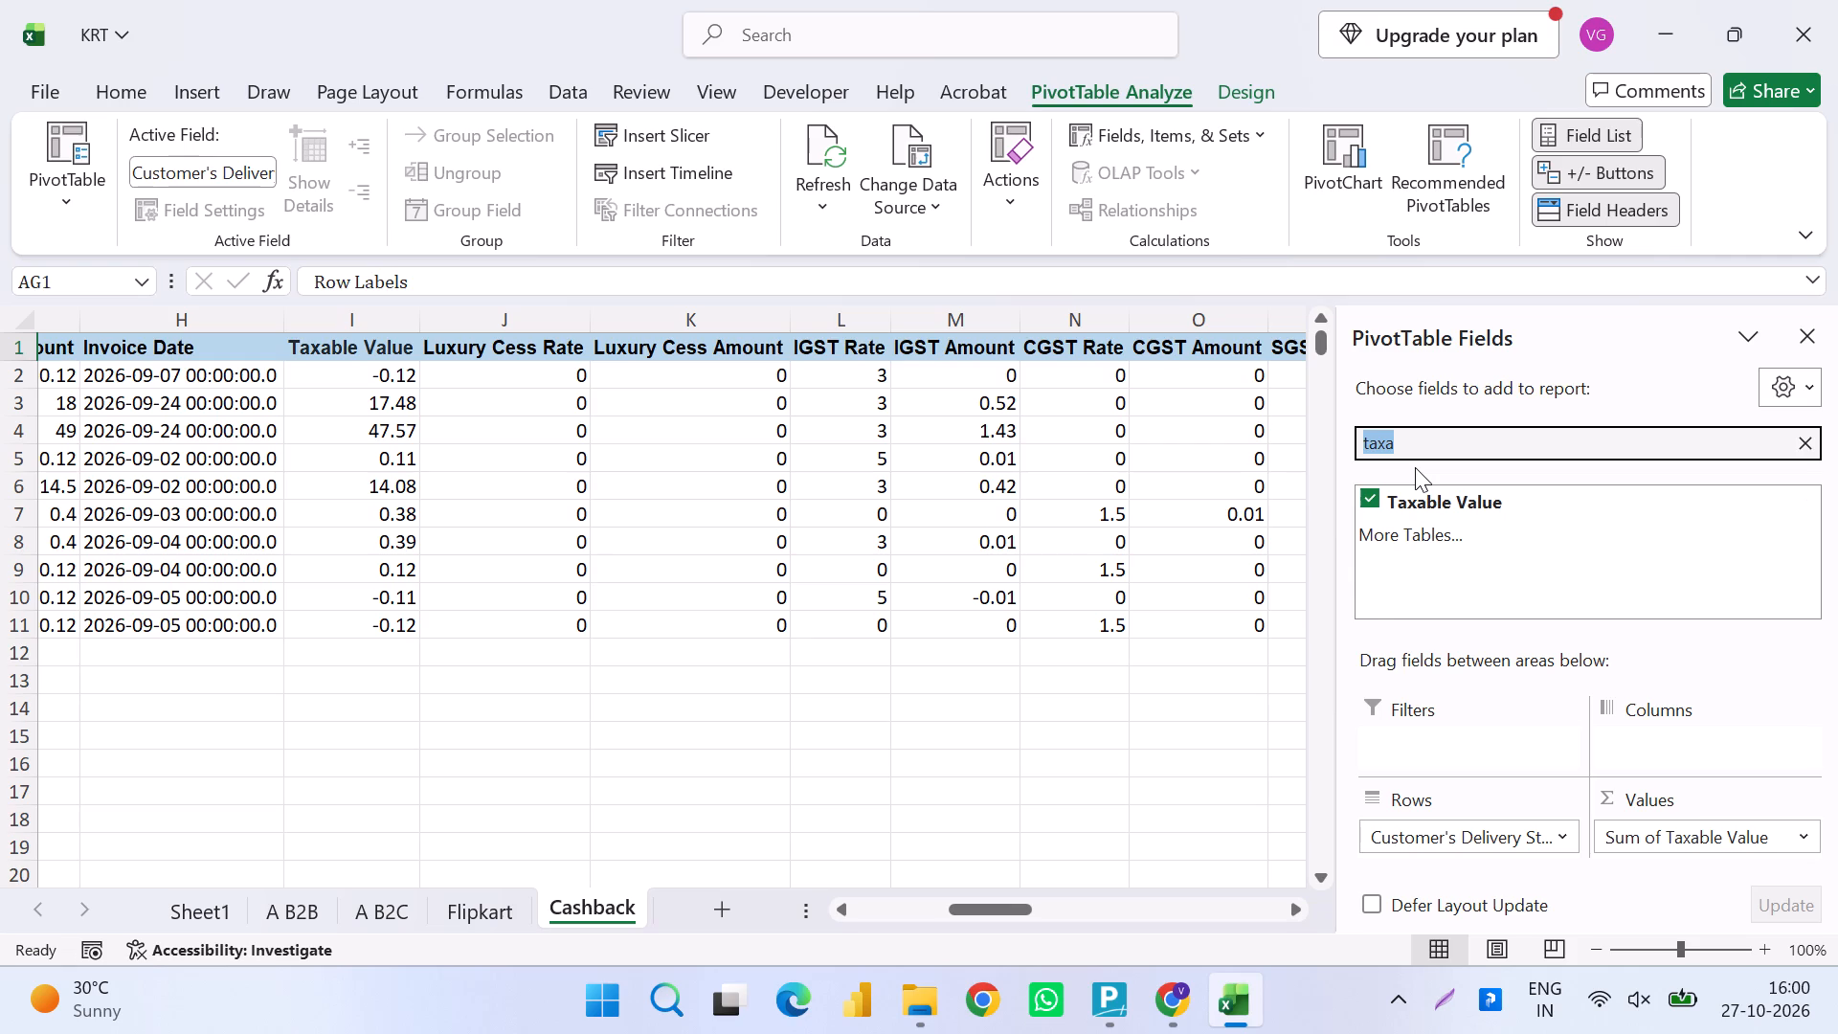
pyautogui.write('gts')
pyautogui.press('BackSpace')
pyautogui.press('BackSpace')
pyautogui.press('BackSpace')
pyautogui.write('gst')
pyautogui.click(1370, 554)
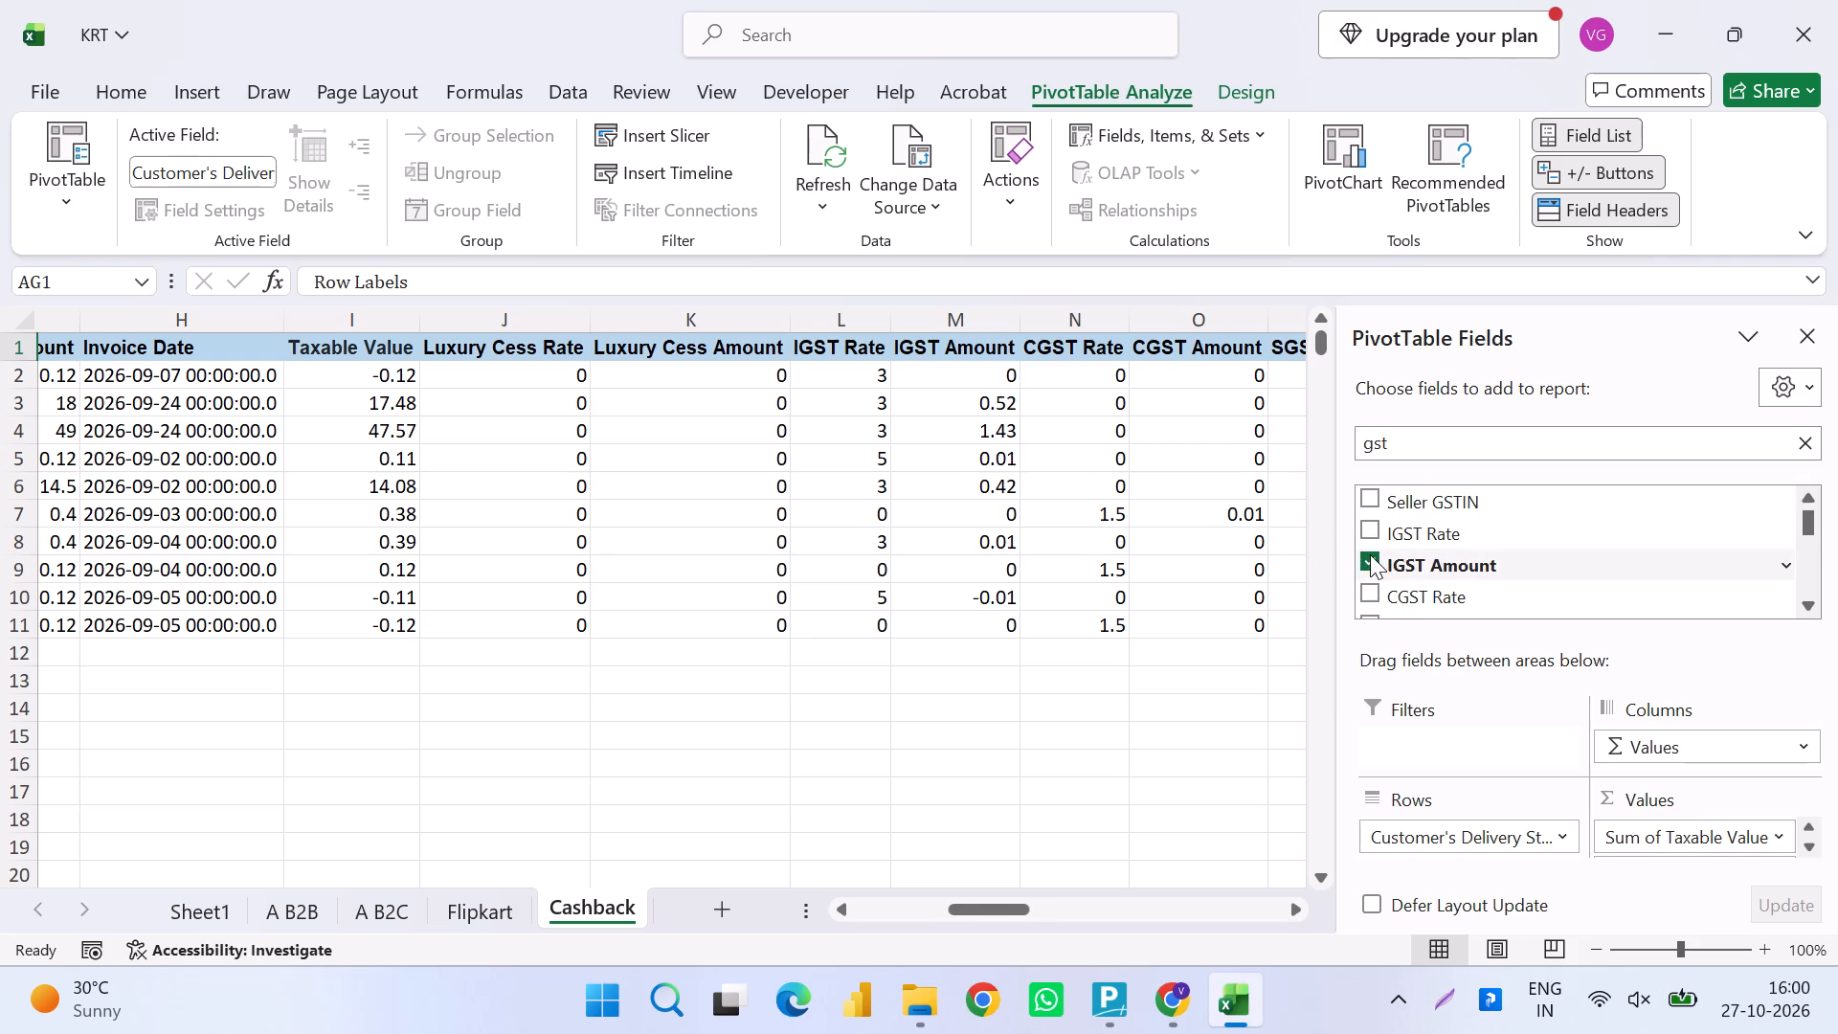
pyautogui.click(1808, 556)
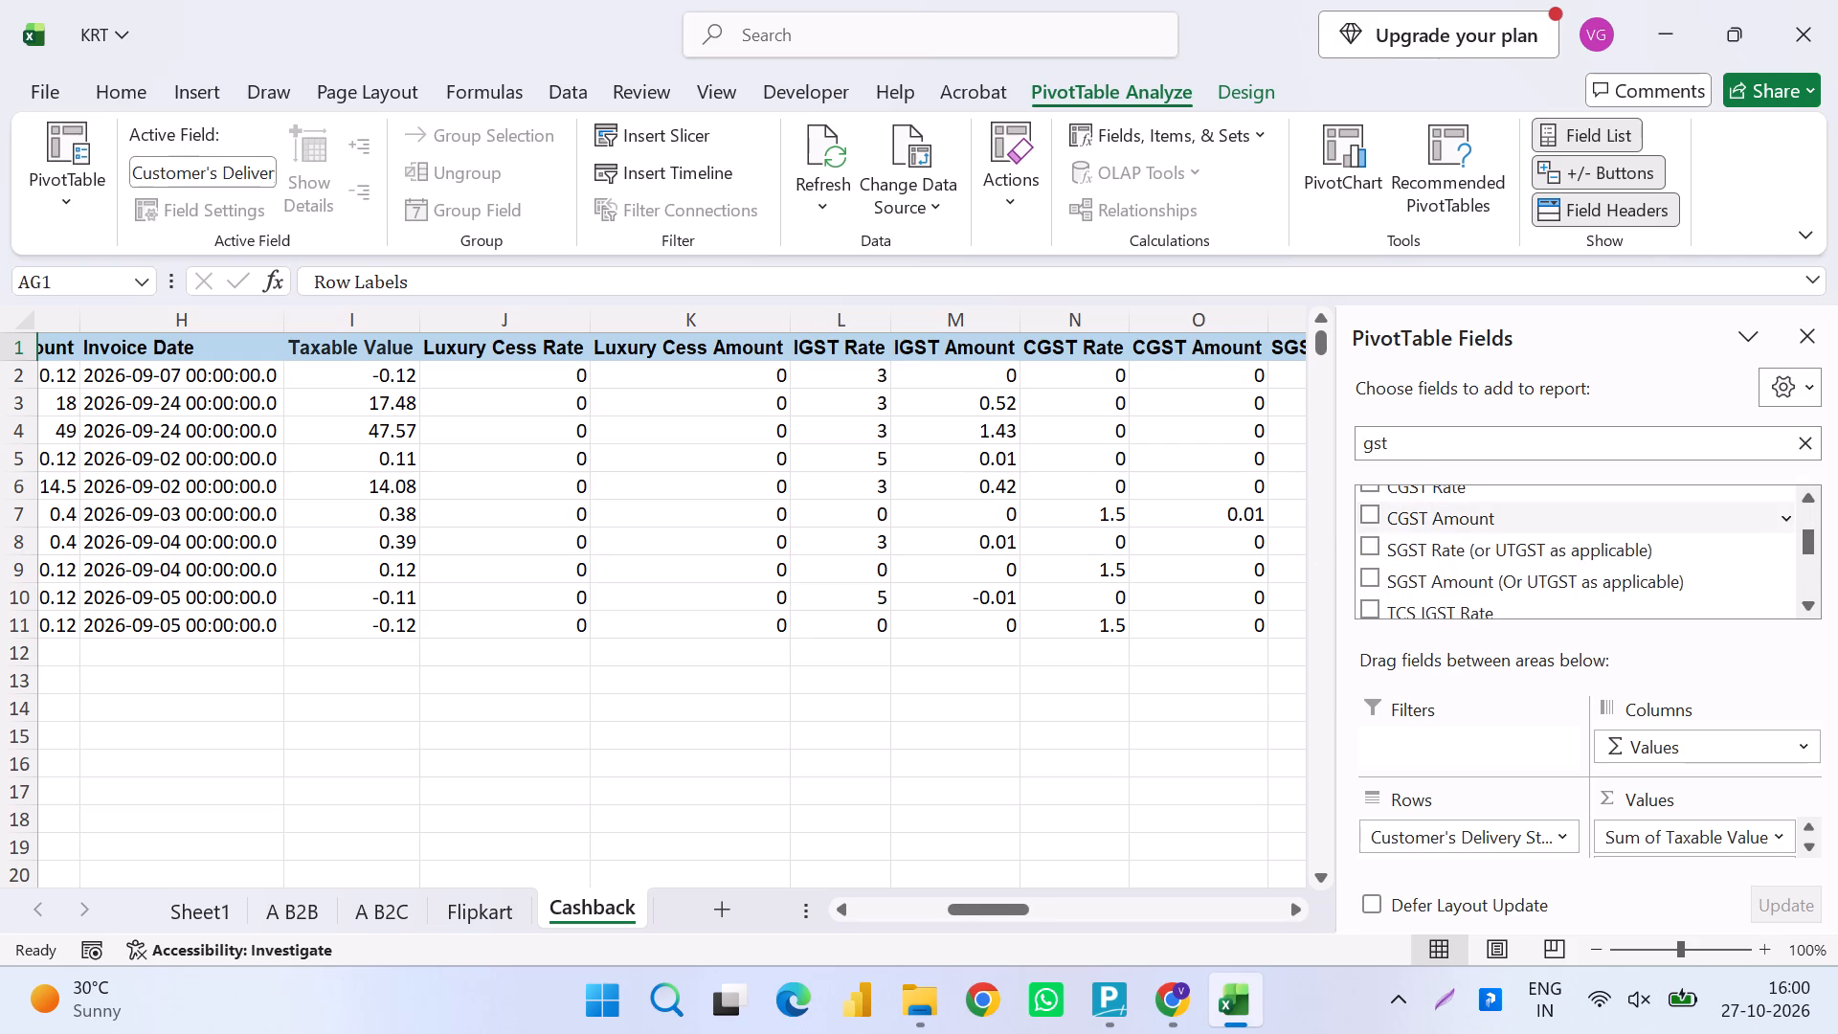
pyautogui.click(1374, 570)
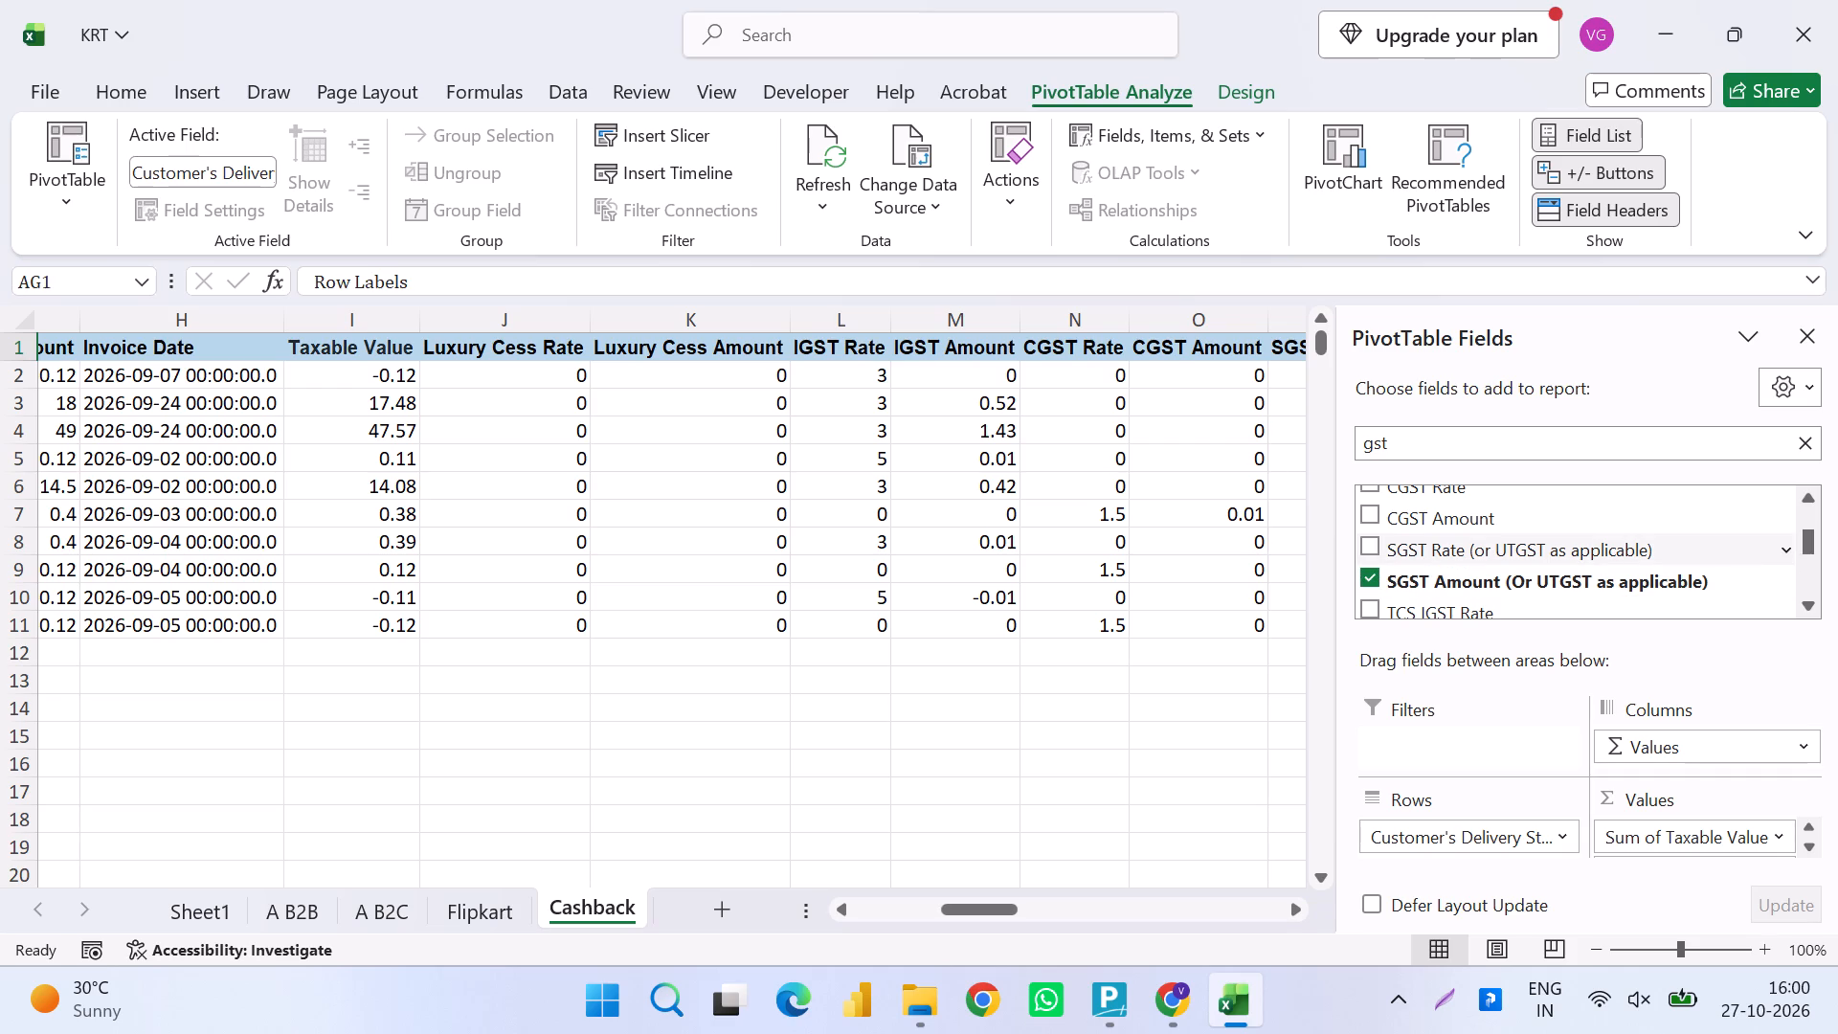
pyautogui.click(1370, 573)
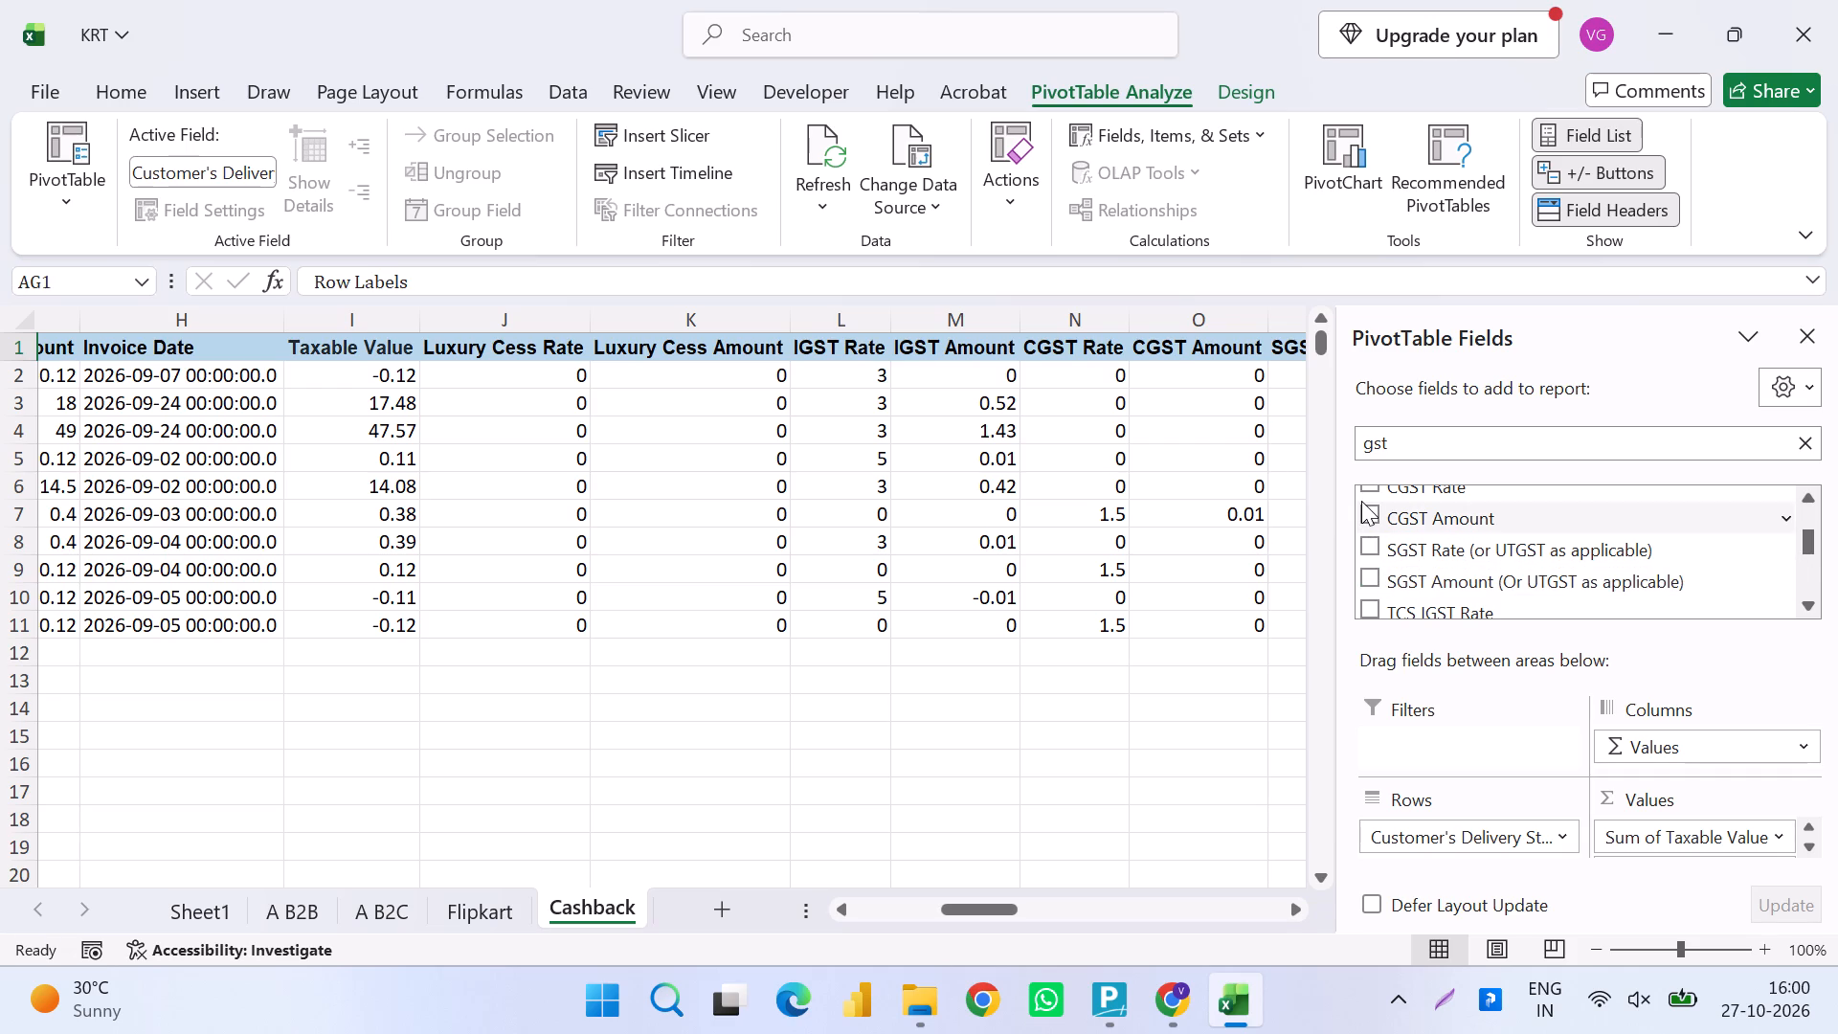
pyautogui.click(1362, 509)
pyautogui.click(1371, 562)
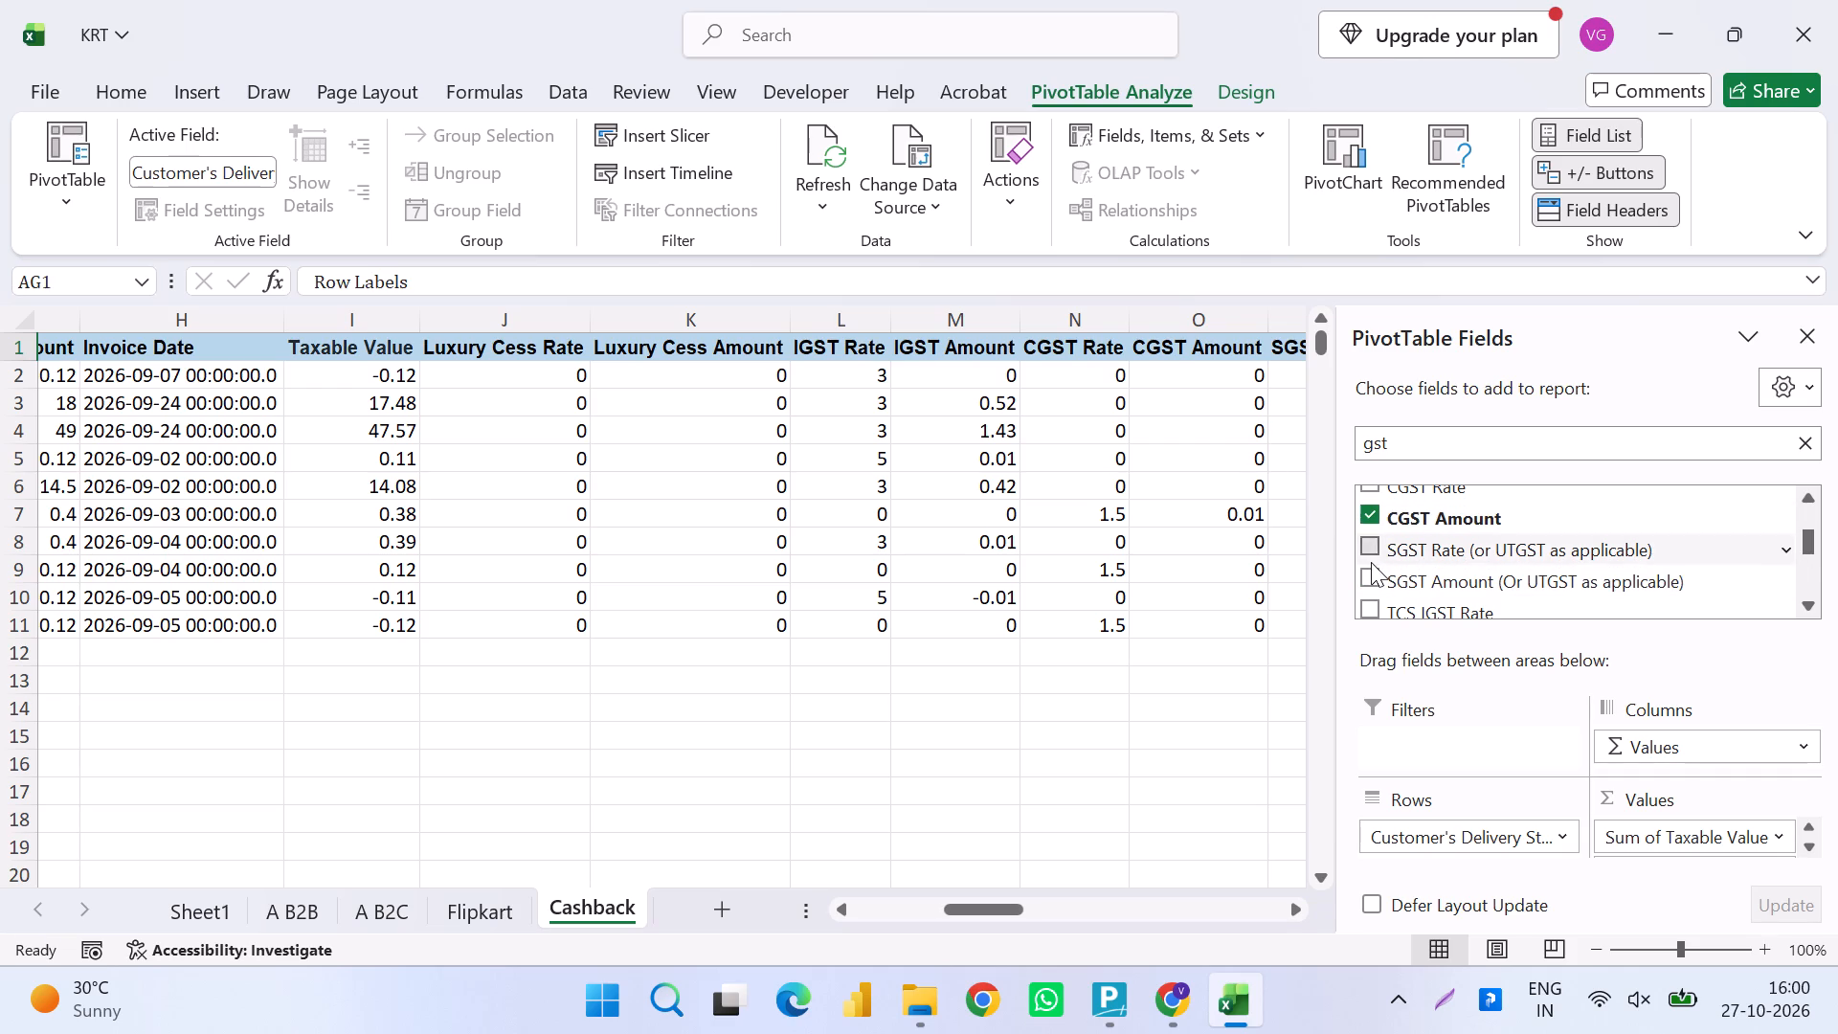
pyautogui.click(1374, 575)
pyautogui.click(1366, 548)
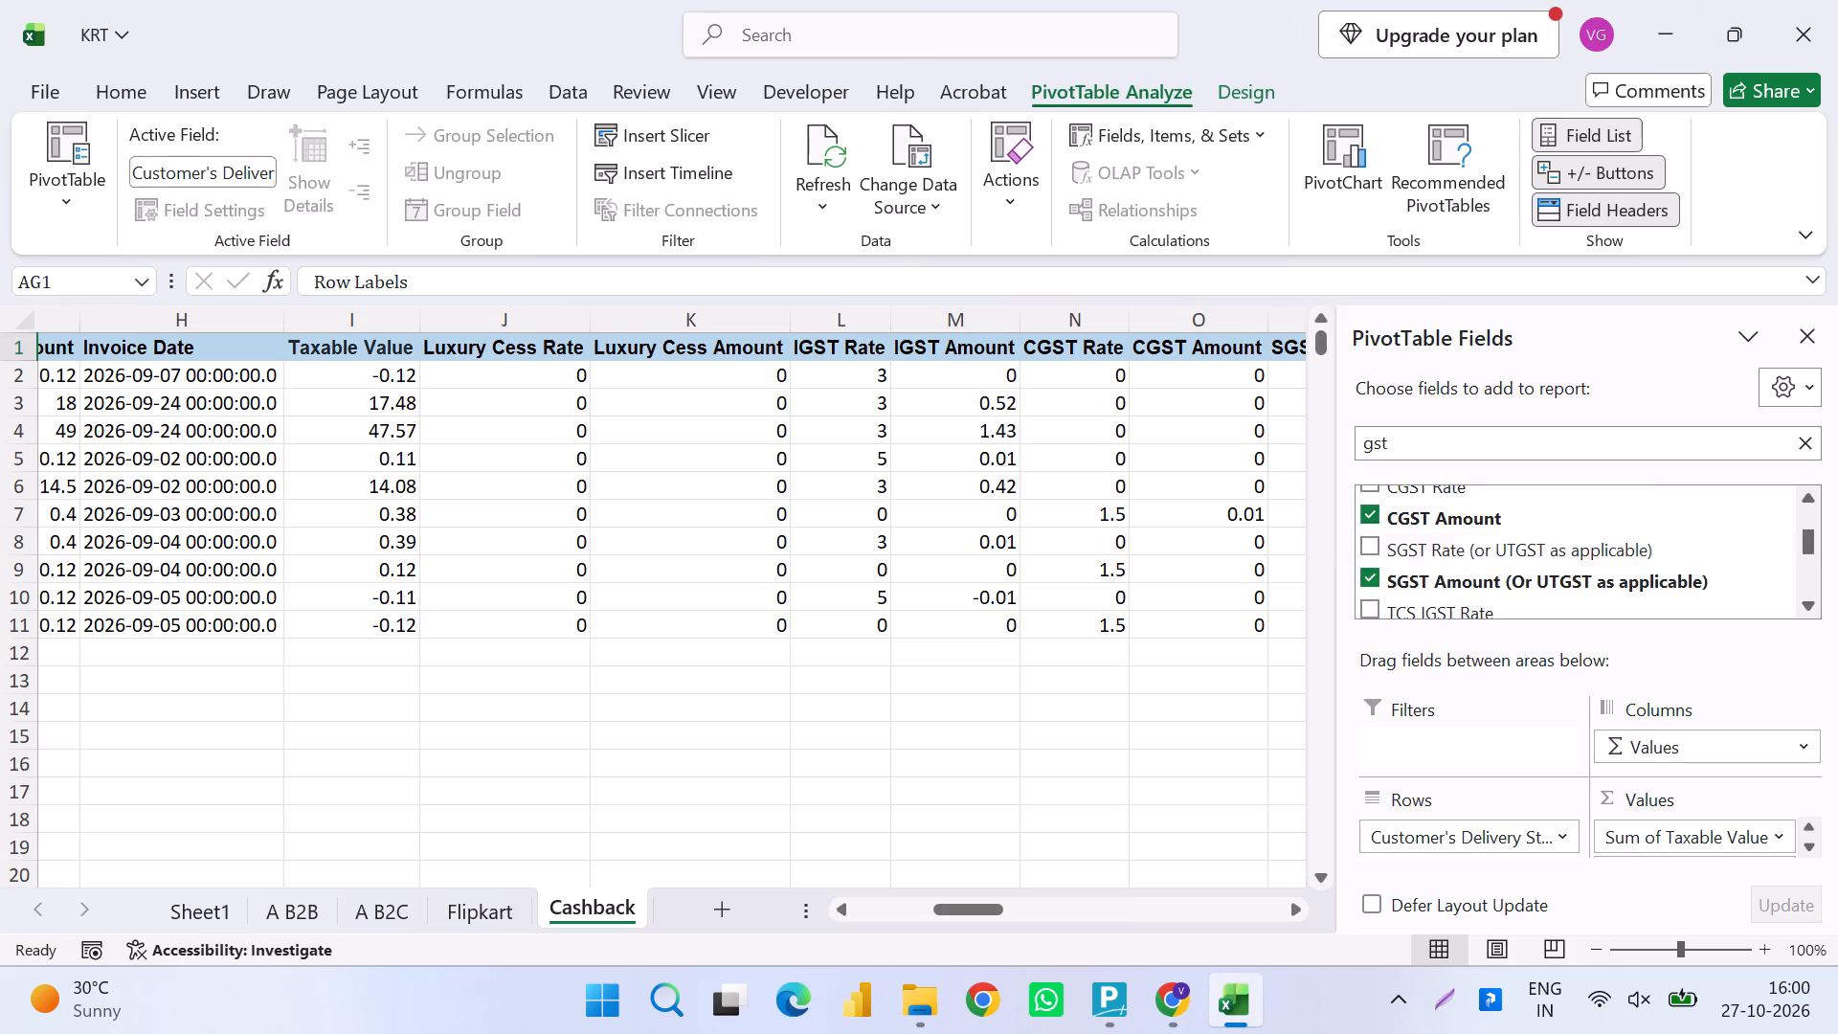
# Save the KRT workbook and review the Cashback PivotTable's taxable value and GST sums by state.
pyautogui.click(1275, 546)
pyautogui.hotkey('ctrl', 'Right')
pyautogui.hotkey('ctrl', 's')
pyautogui.hotkey('ctrl', 's')
pyautogui.press('Right')
pyautogui.press('Right')
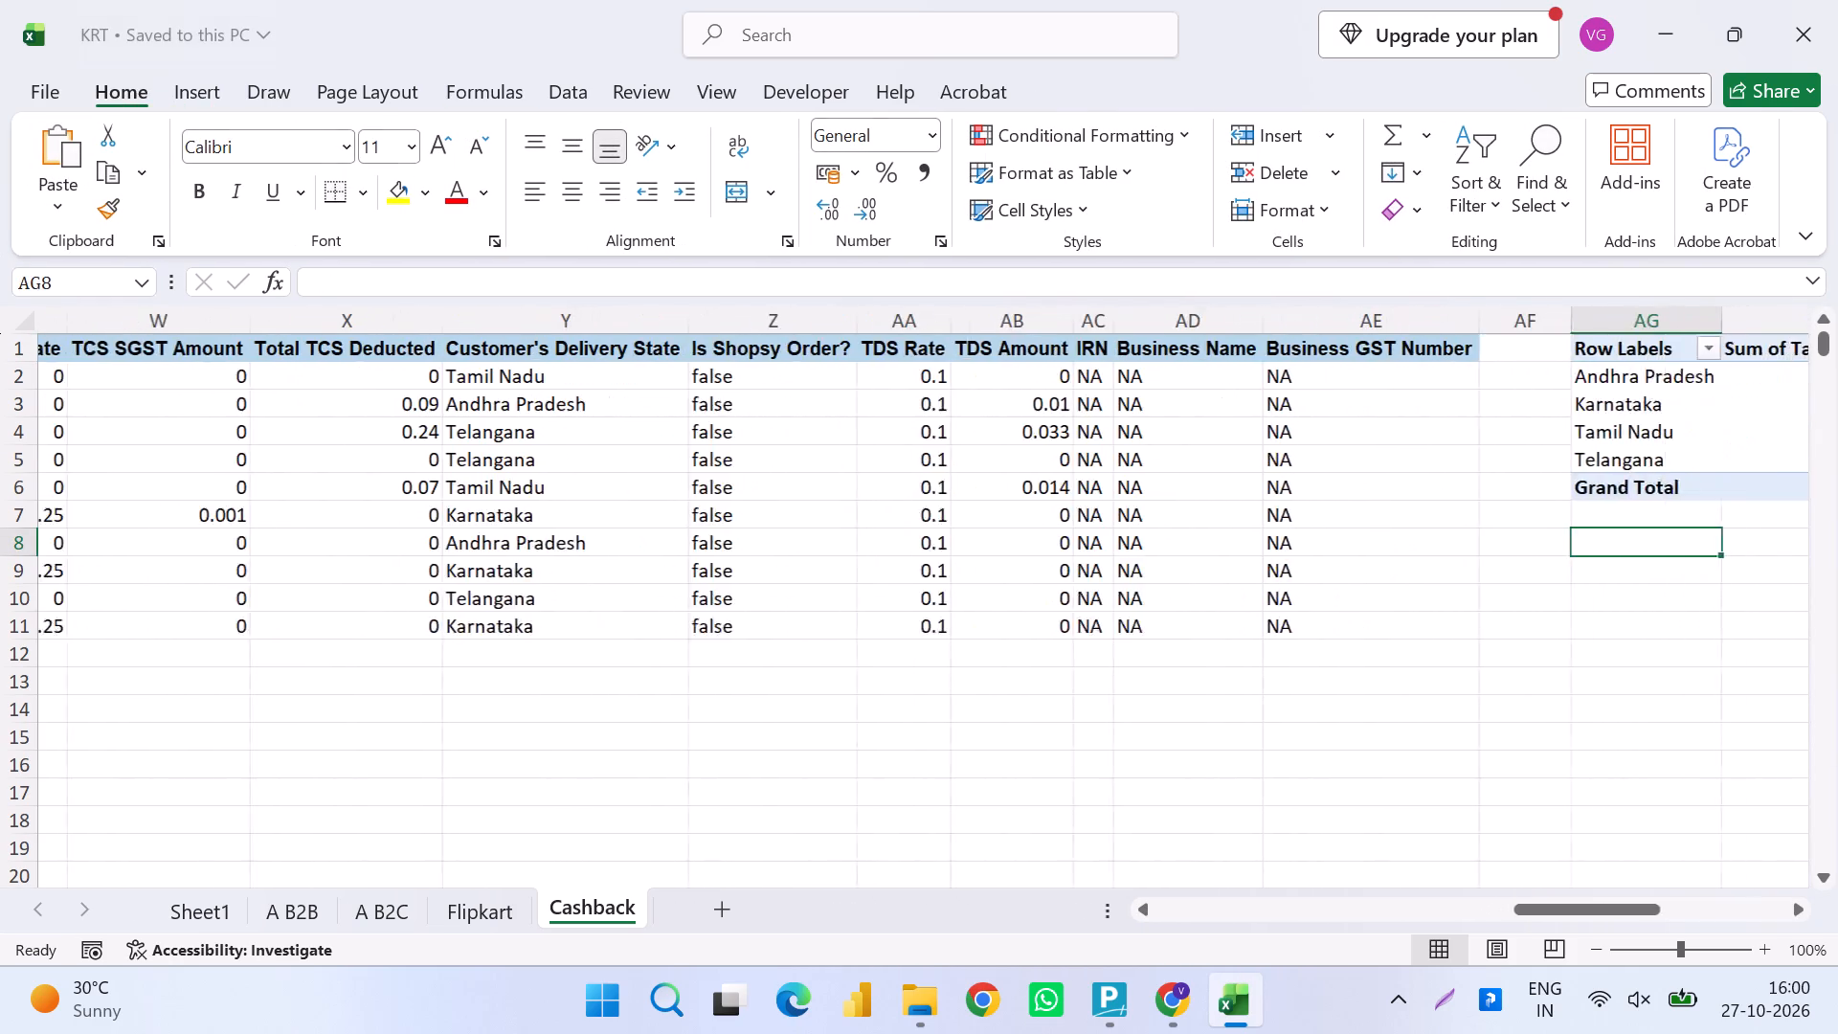
pyautogui.press('Right')
pyautogui.press('Up')
pyautogui.press('Left')
pyautogui.press('Right')
pyautogui.press('Up')
pyautogui.press('Left')
pyautogui.press('Right')
pyautogui.press('Up')
pyautogui.press('Up')
pyautogui.press('Left')
pyautogui.press('Up')
pyautogui.press('Right')
pyautogui.hotkey('ctrl', 's')
pyautogui.hotkey('ctrl', 's')
pyautogui.press('Up')
pyautogui.press('Right')
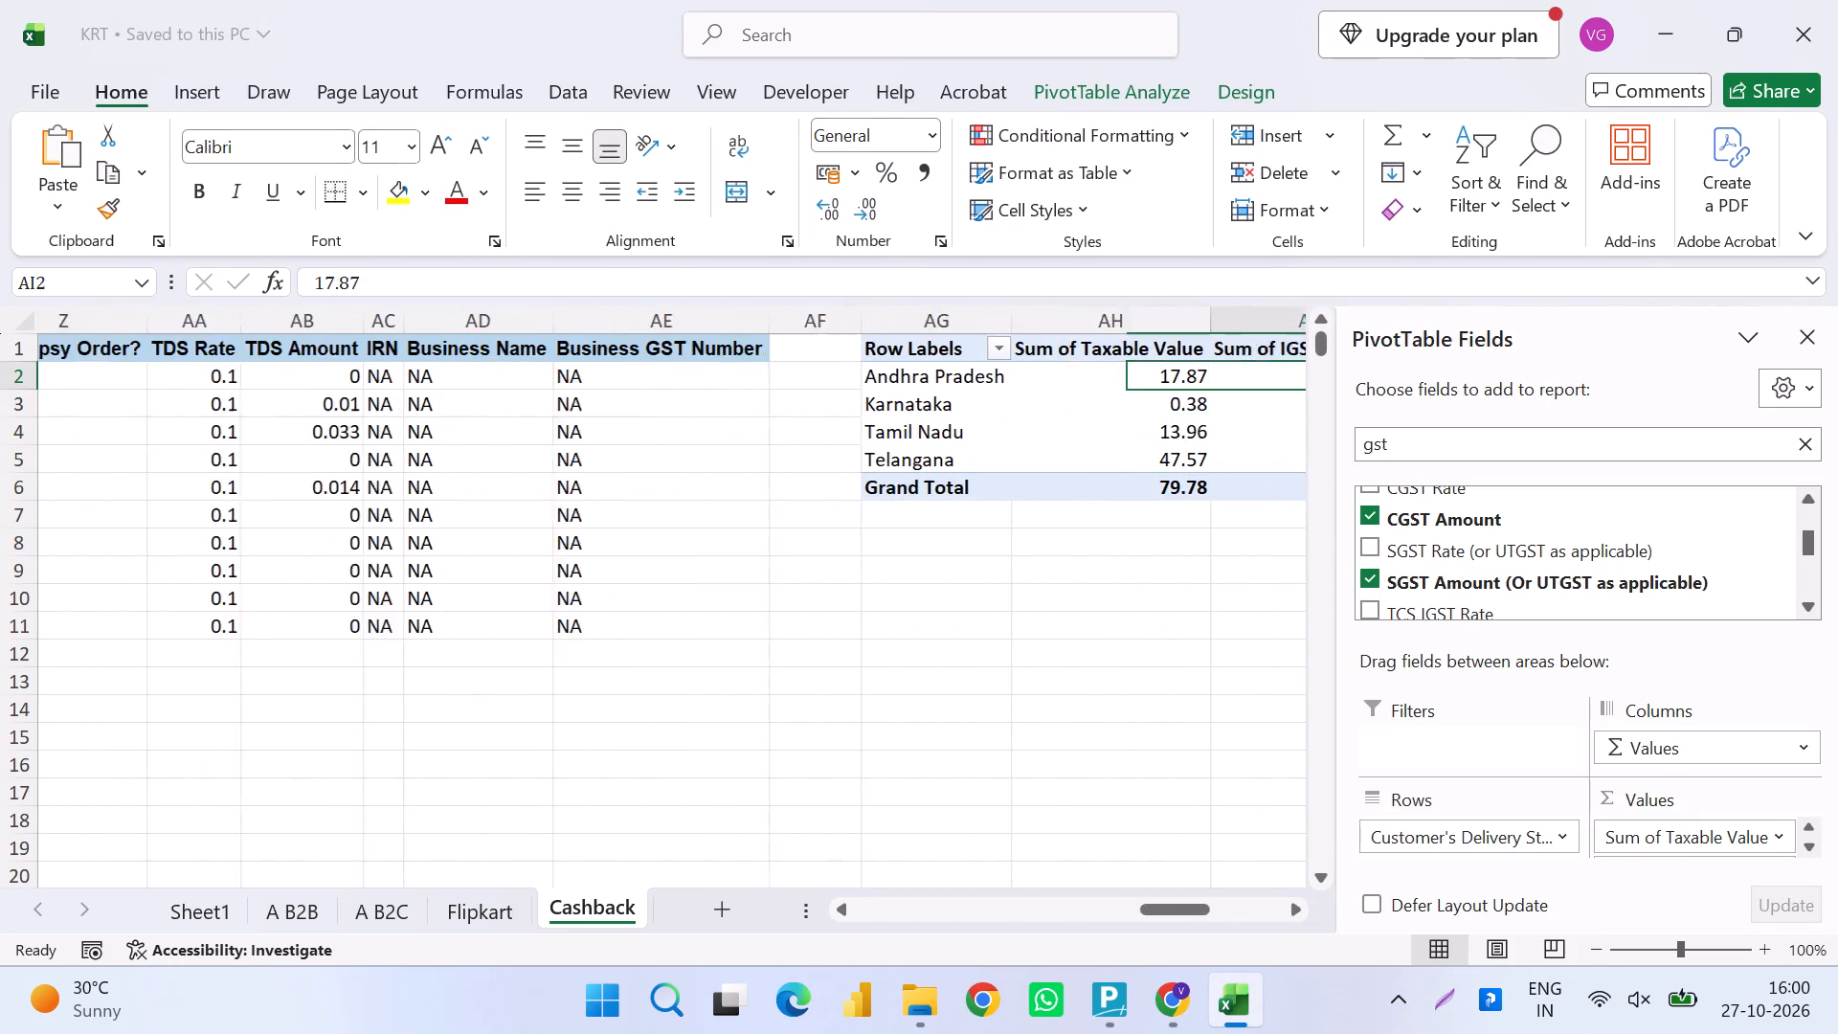
pyautogui.press('Right')
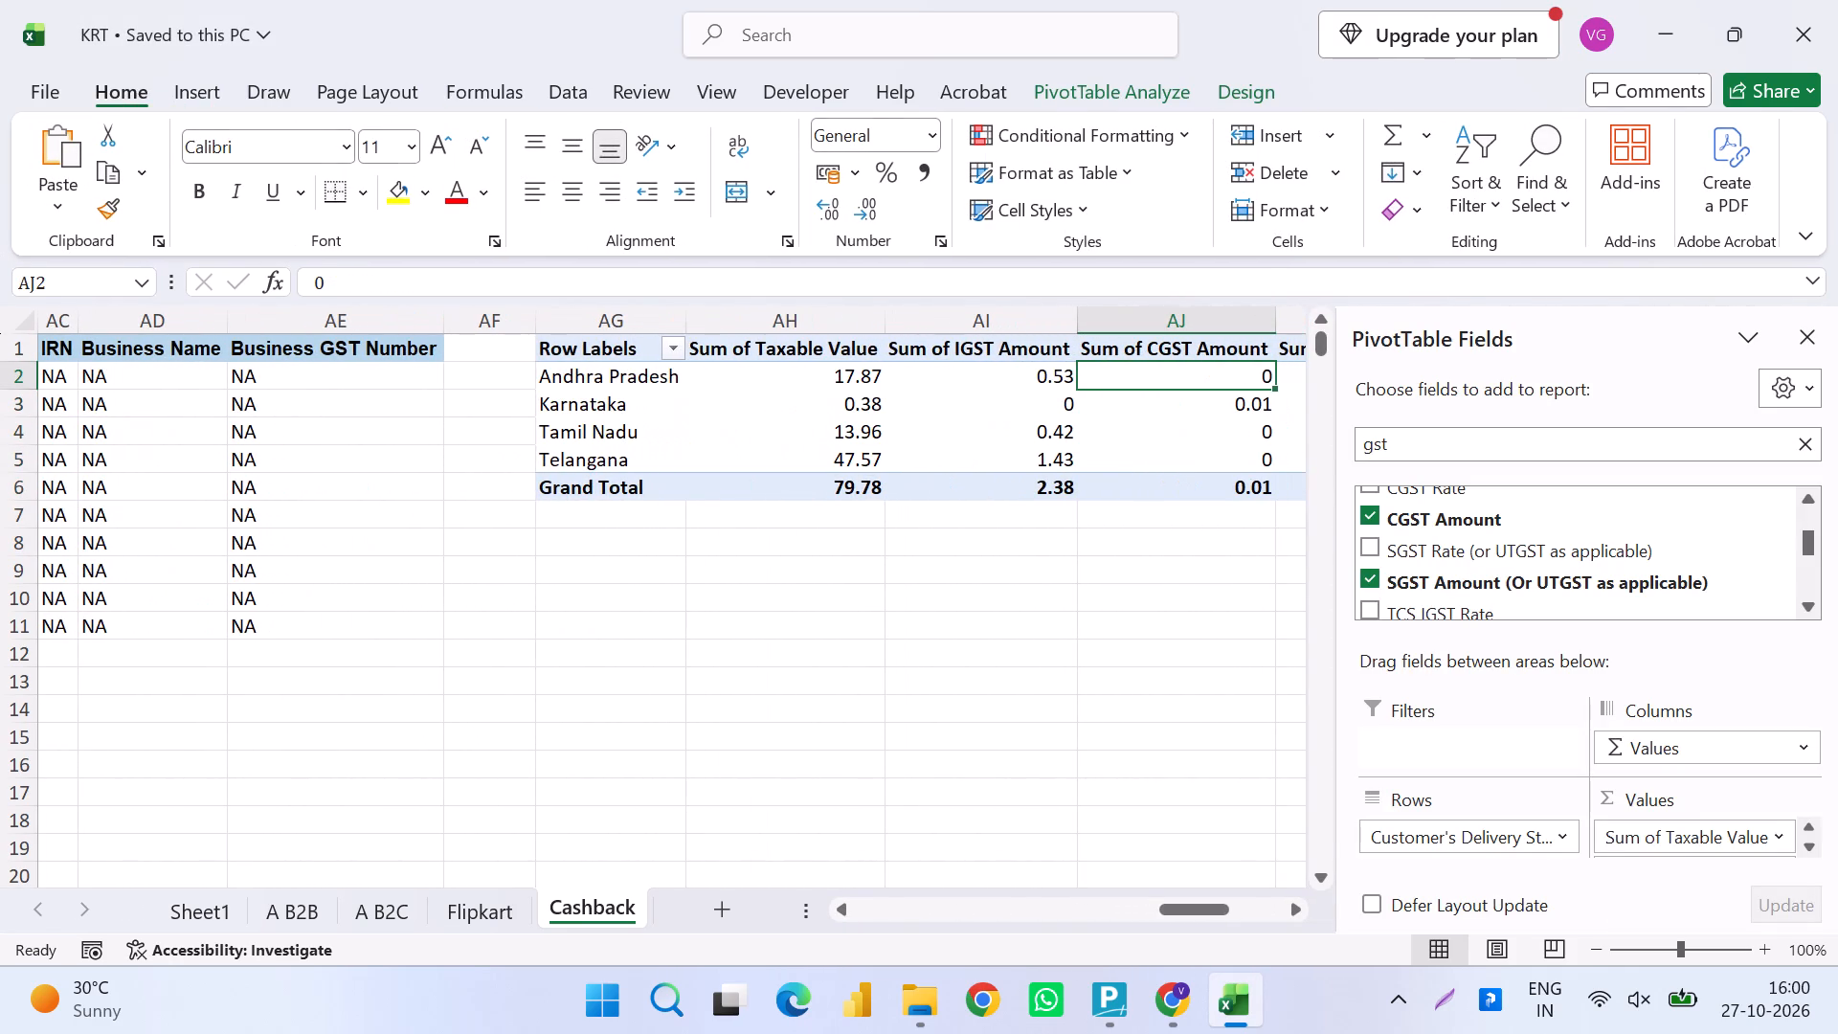
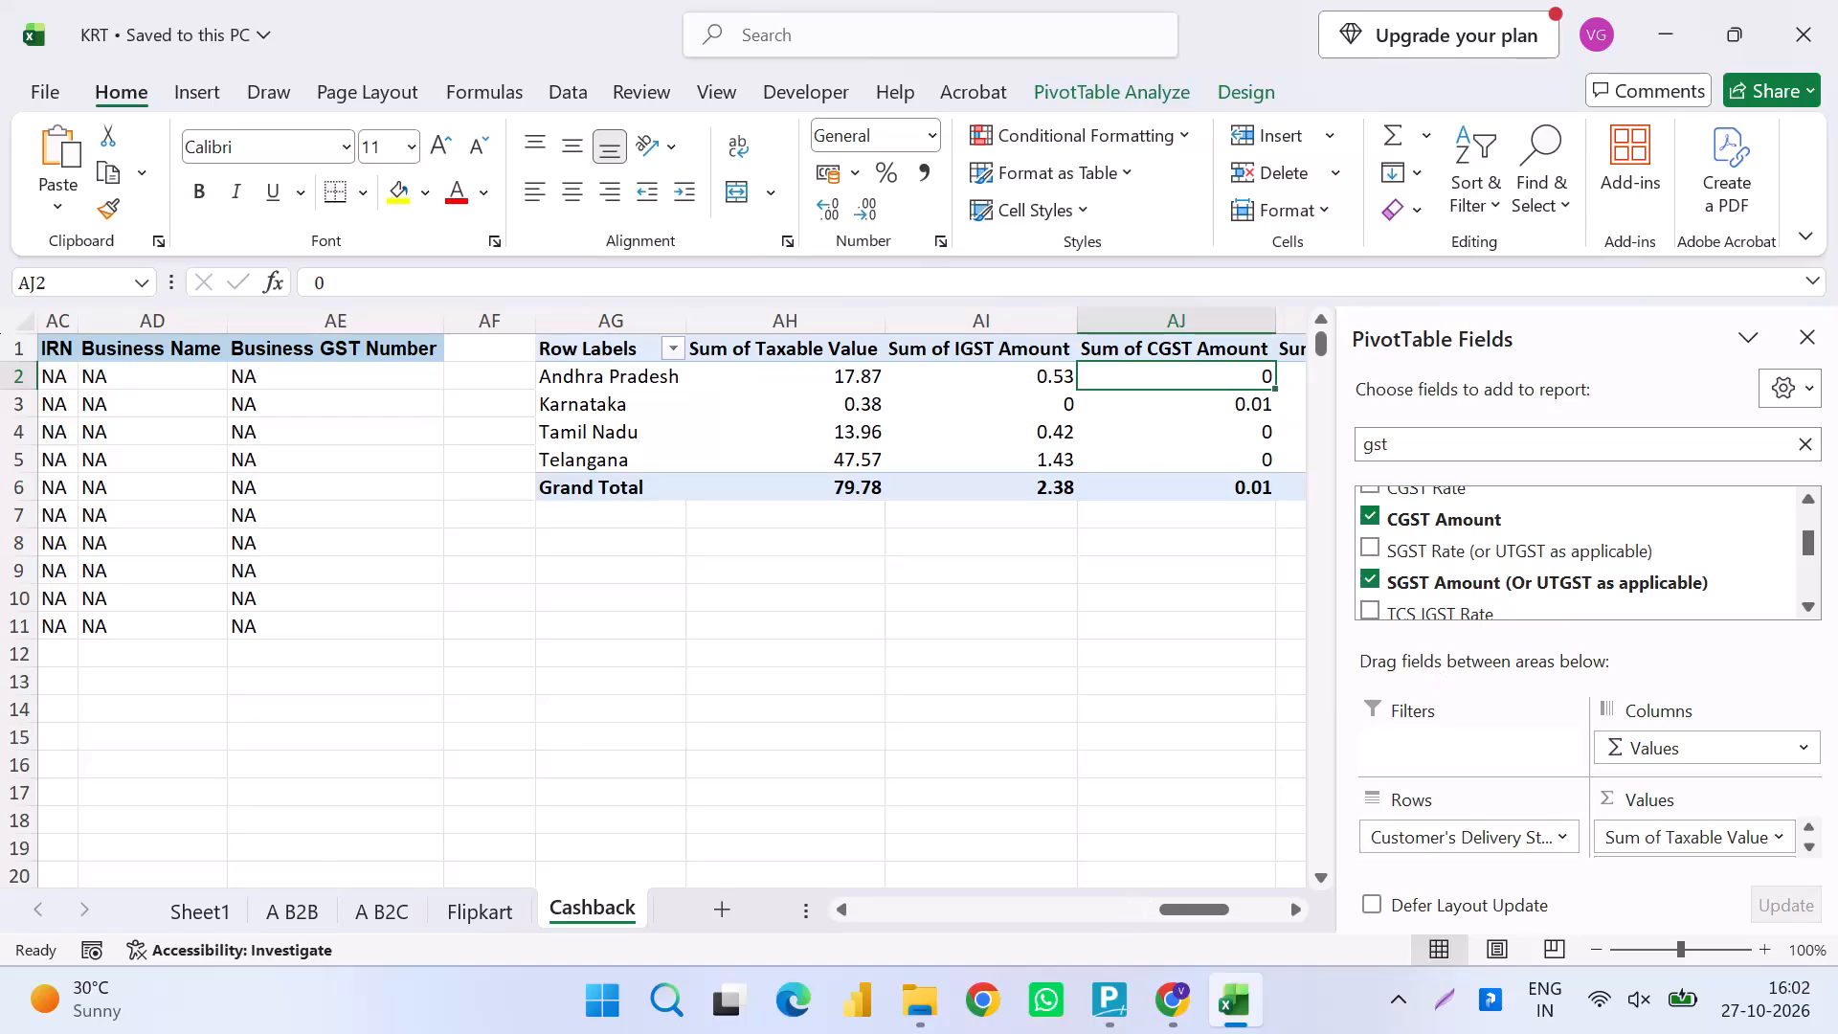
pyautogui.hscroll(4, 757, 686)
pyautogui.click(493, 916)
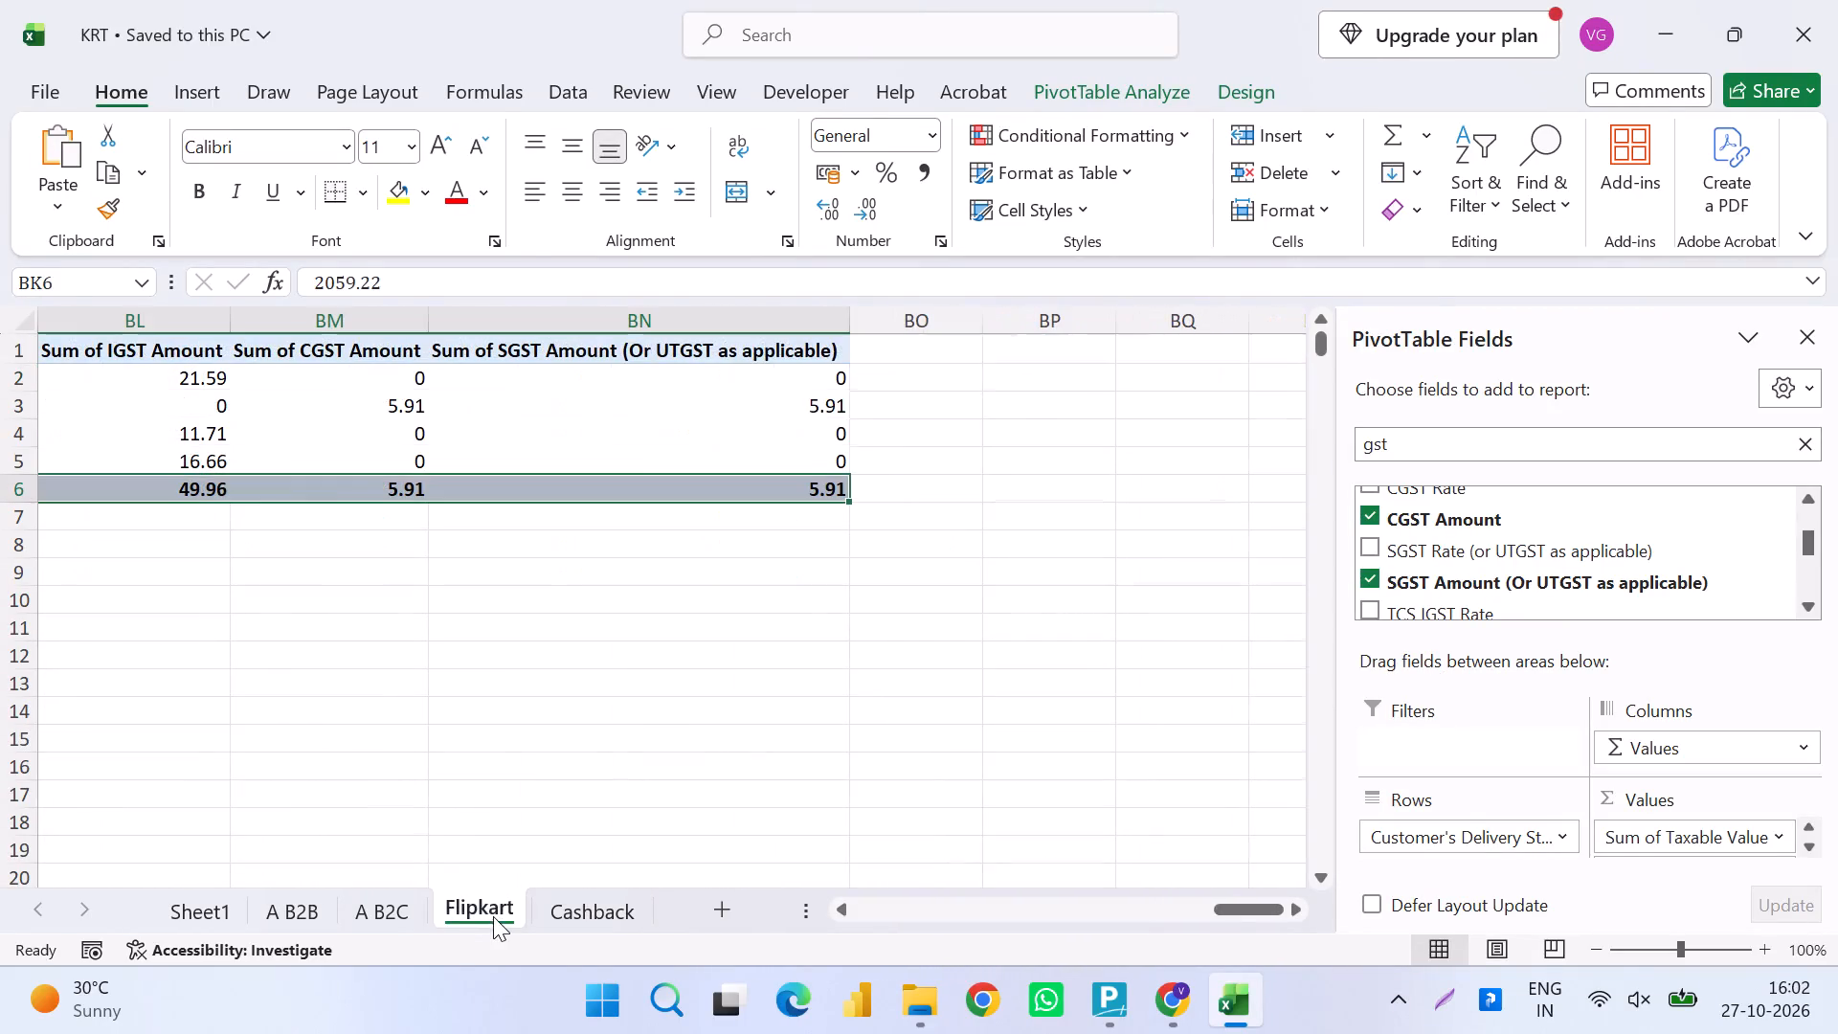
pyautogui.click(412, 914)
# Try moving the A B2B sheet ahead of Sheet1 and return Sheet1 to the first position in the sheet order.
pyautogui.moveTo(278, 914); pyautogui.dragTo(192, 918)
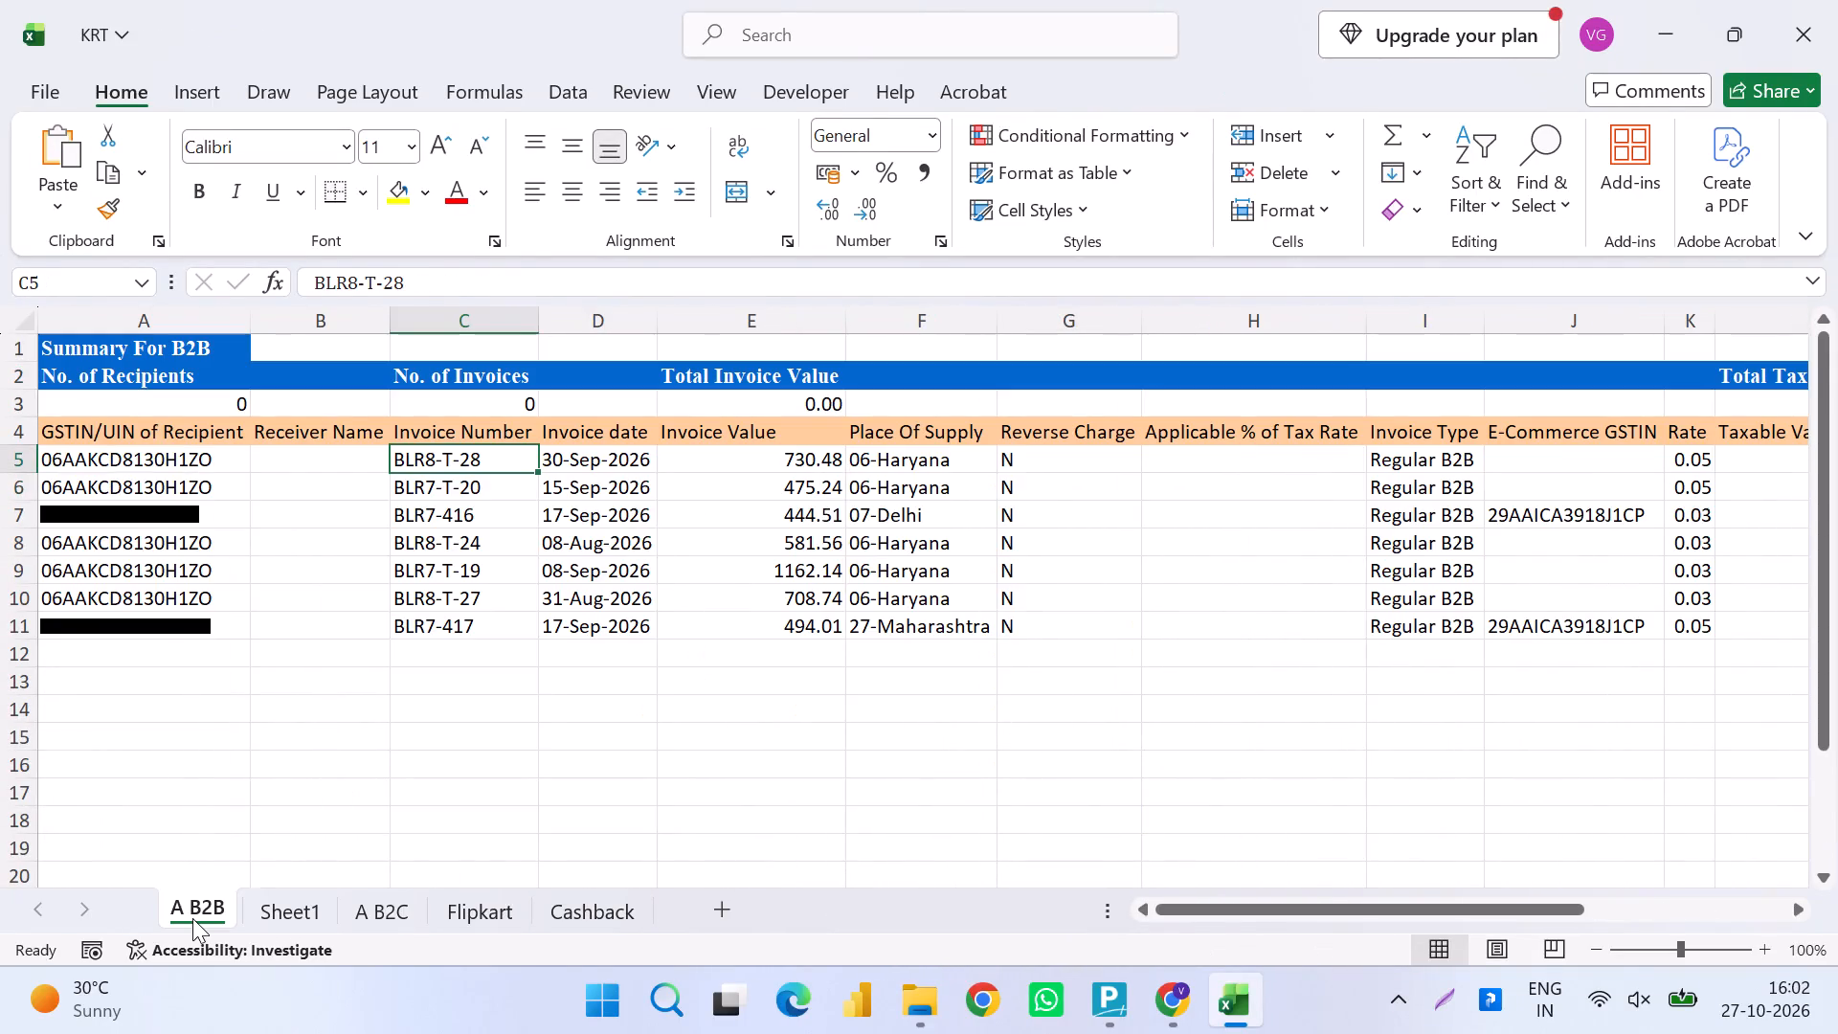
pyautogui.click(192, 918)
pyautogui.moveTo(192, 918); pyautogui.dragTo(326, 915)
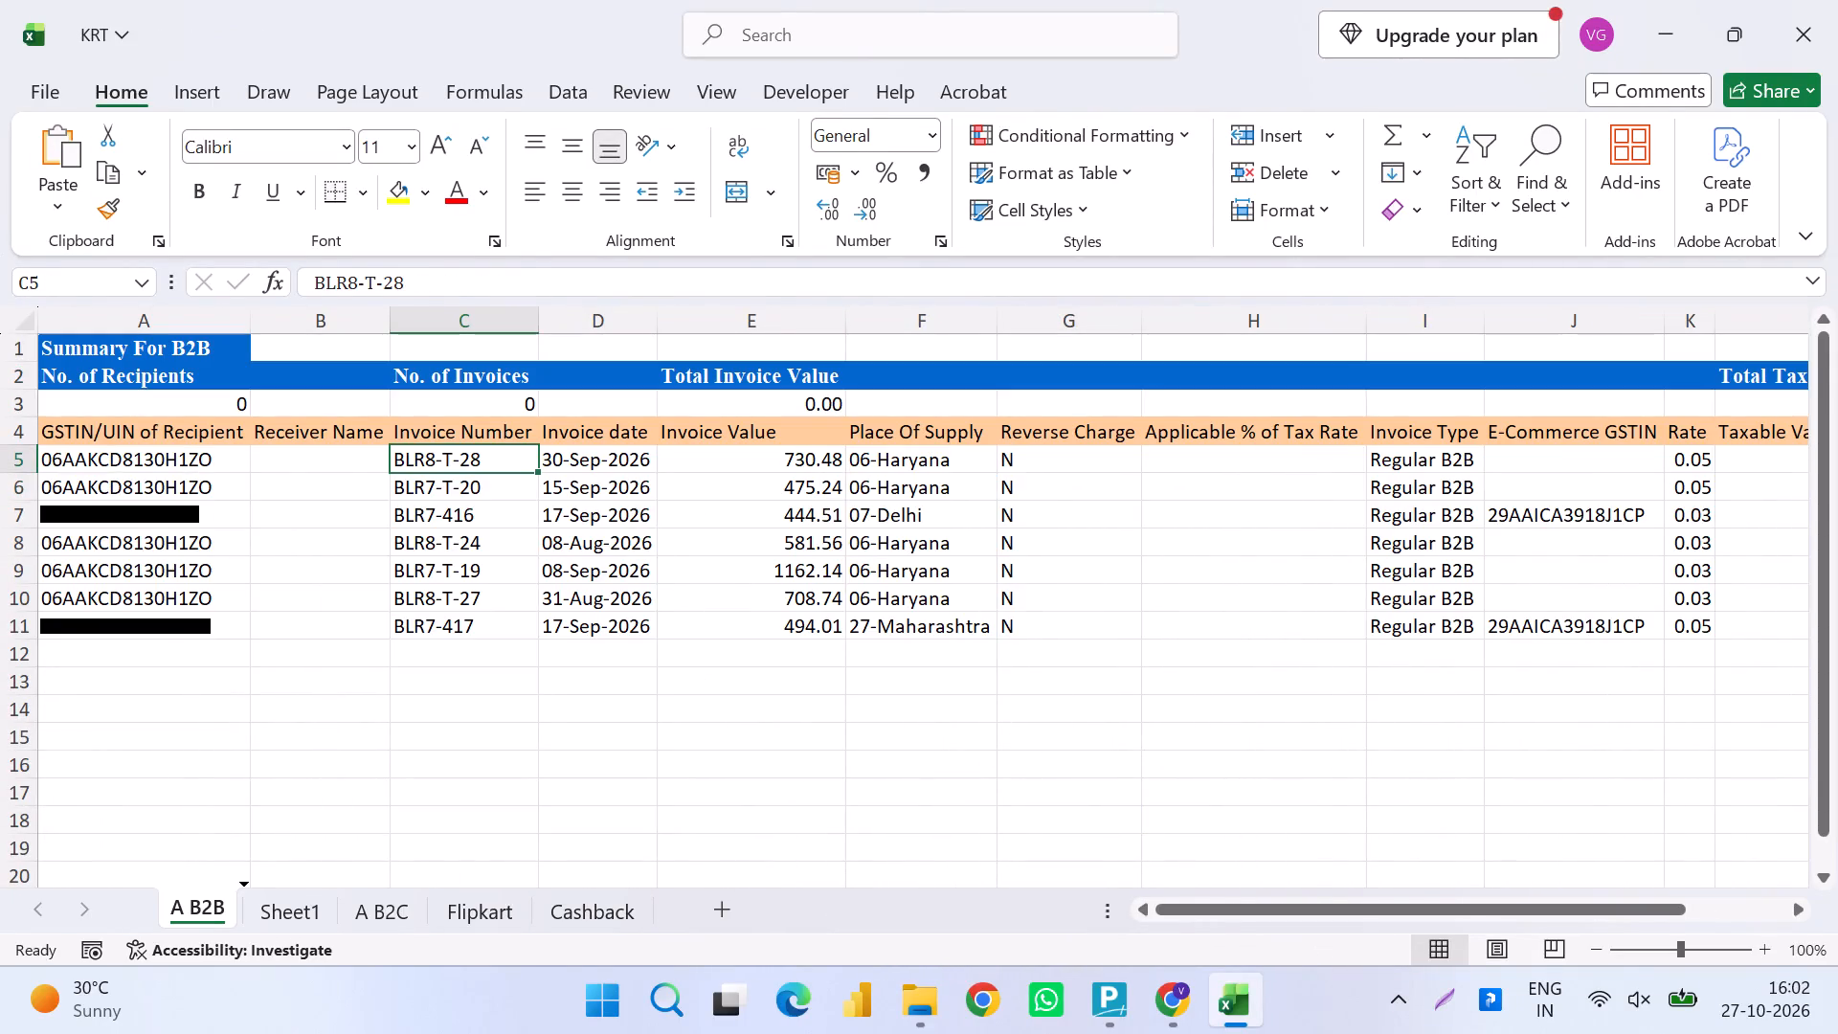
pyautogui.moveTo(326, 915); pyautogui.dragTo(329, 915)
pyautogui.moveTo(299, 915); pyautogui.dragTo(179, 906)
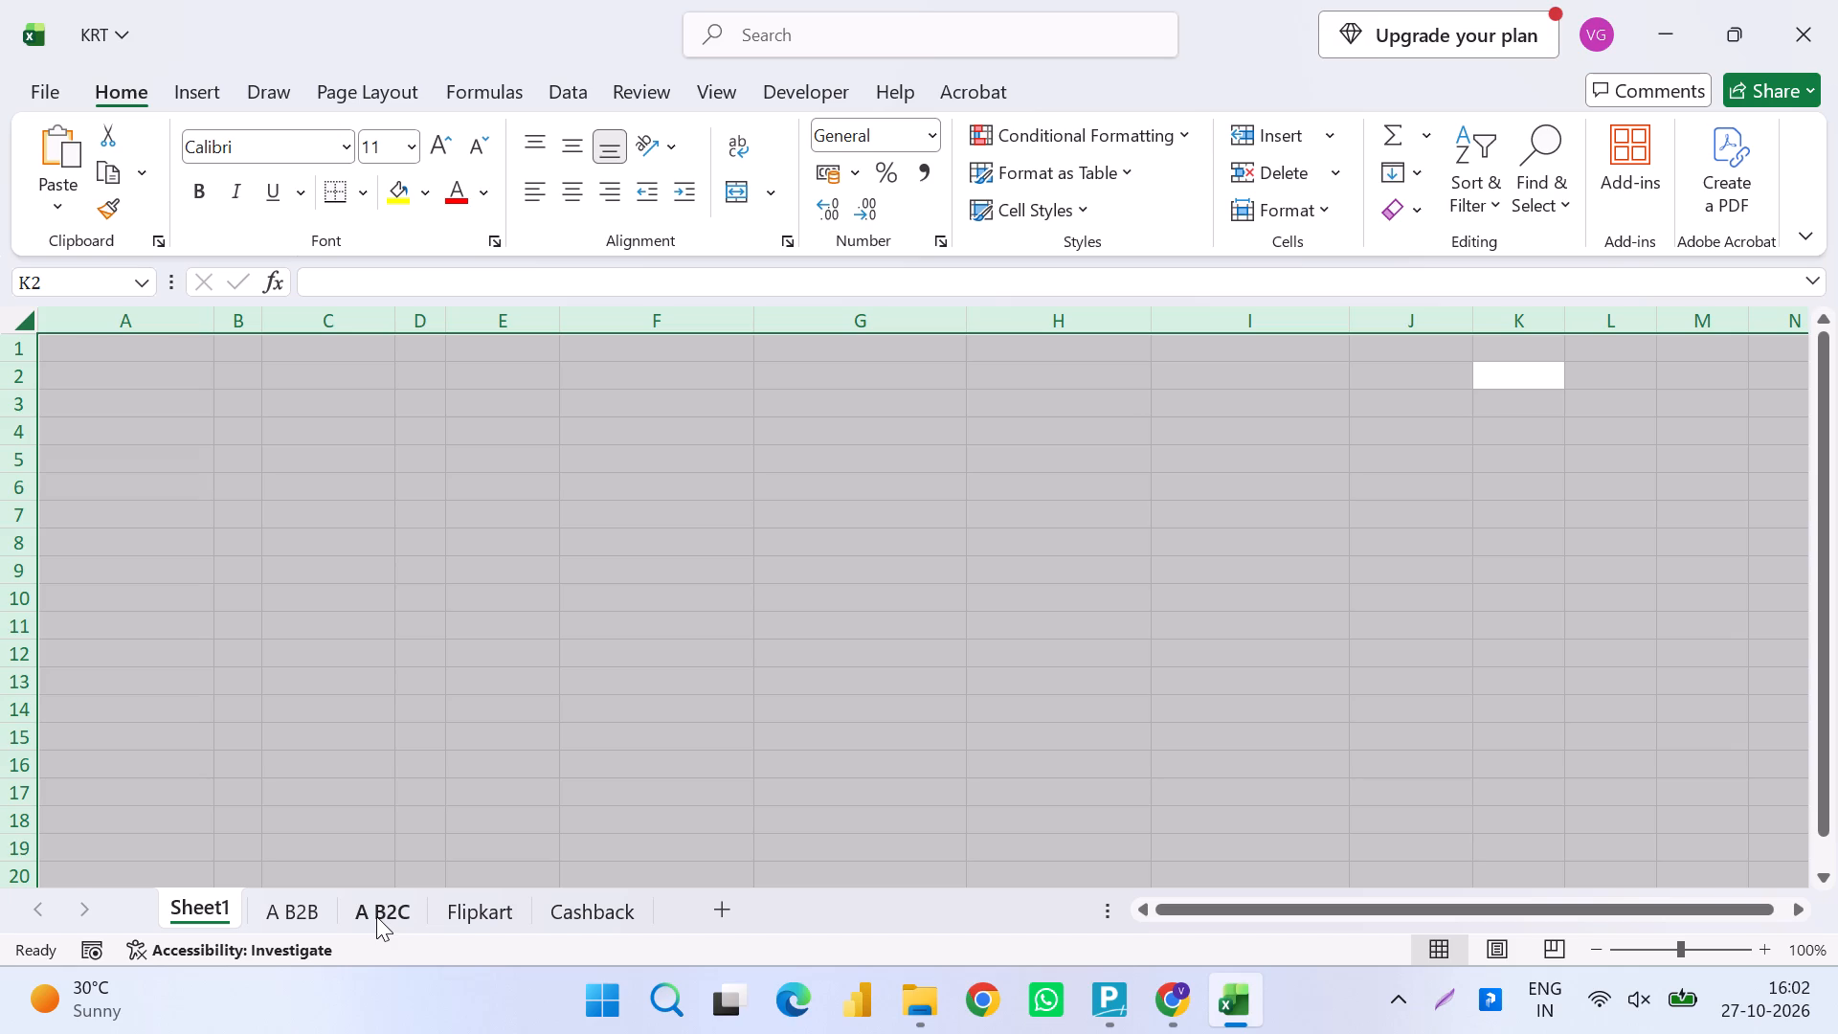
# Replace the whole-sheet selection on Sheet1 with cell C19 and save the KRT workbook.
pyautogui.click(378, 839)
pyautogui.hotkey('ctrl', 's')
pyautogui.hotkey('ctrl', 's')
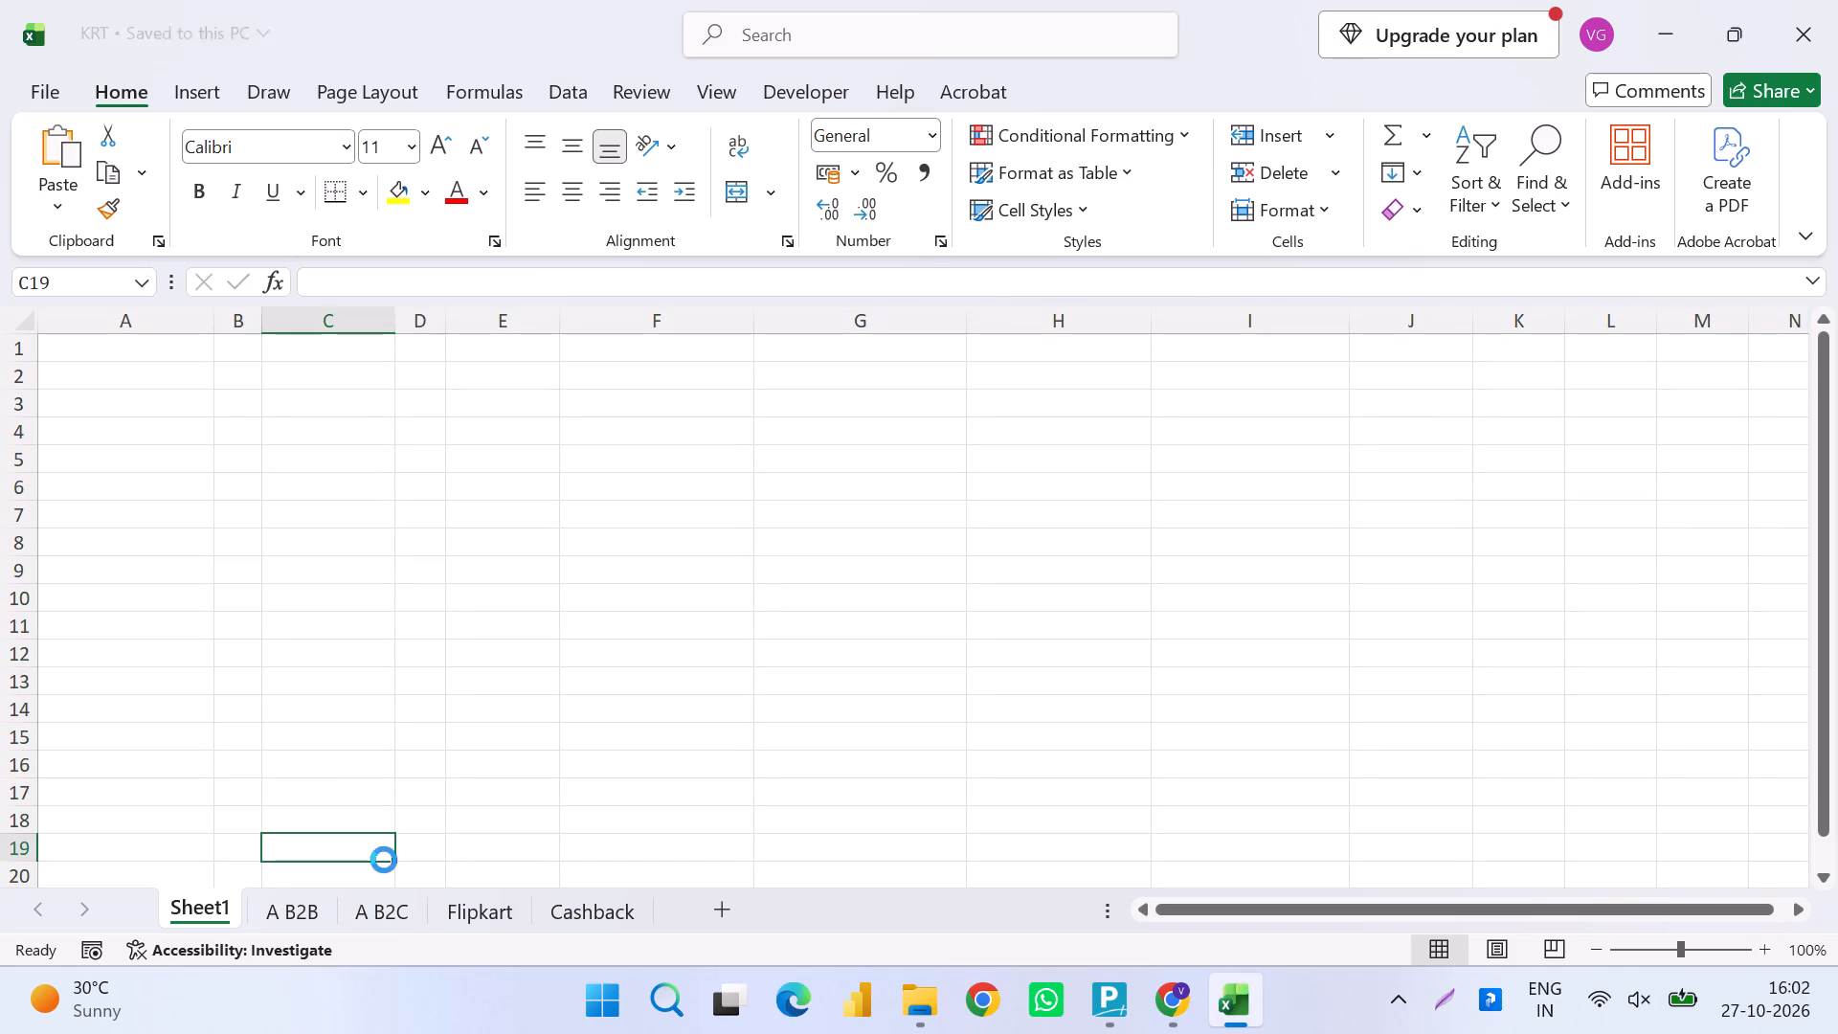
pyautogui.hotkey('ctrl', 's')
pyautogui.hotkey('ctrl', 's')
pyautogui.hotkey('ctrl', 's')
pyautogui.hotkey('ctrl', 's')
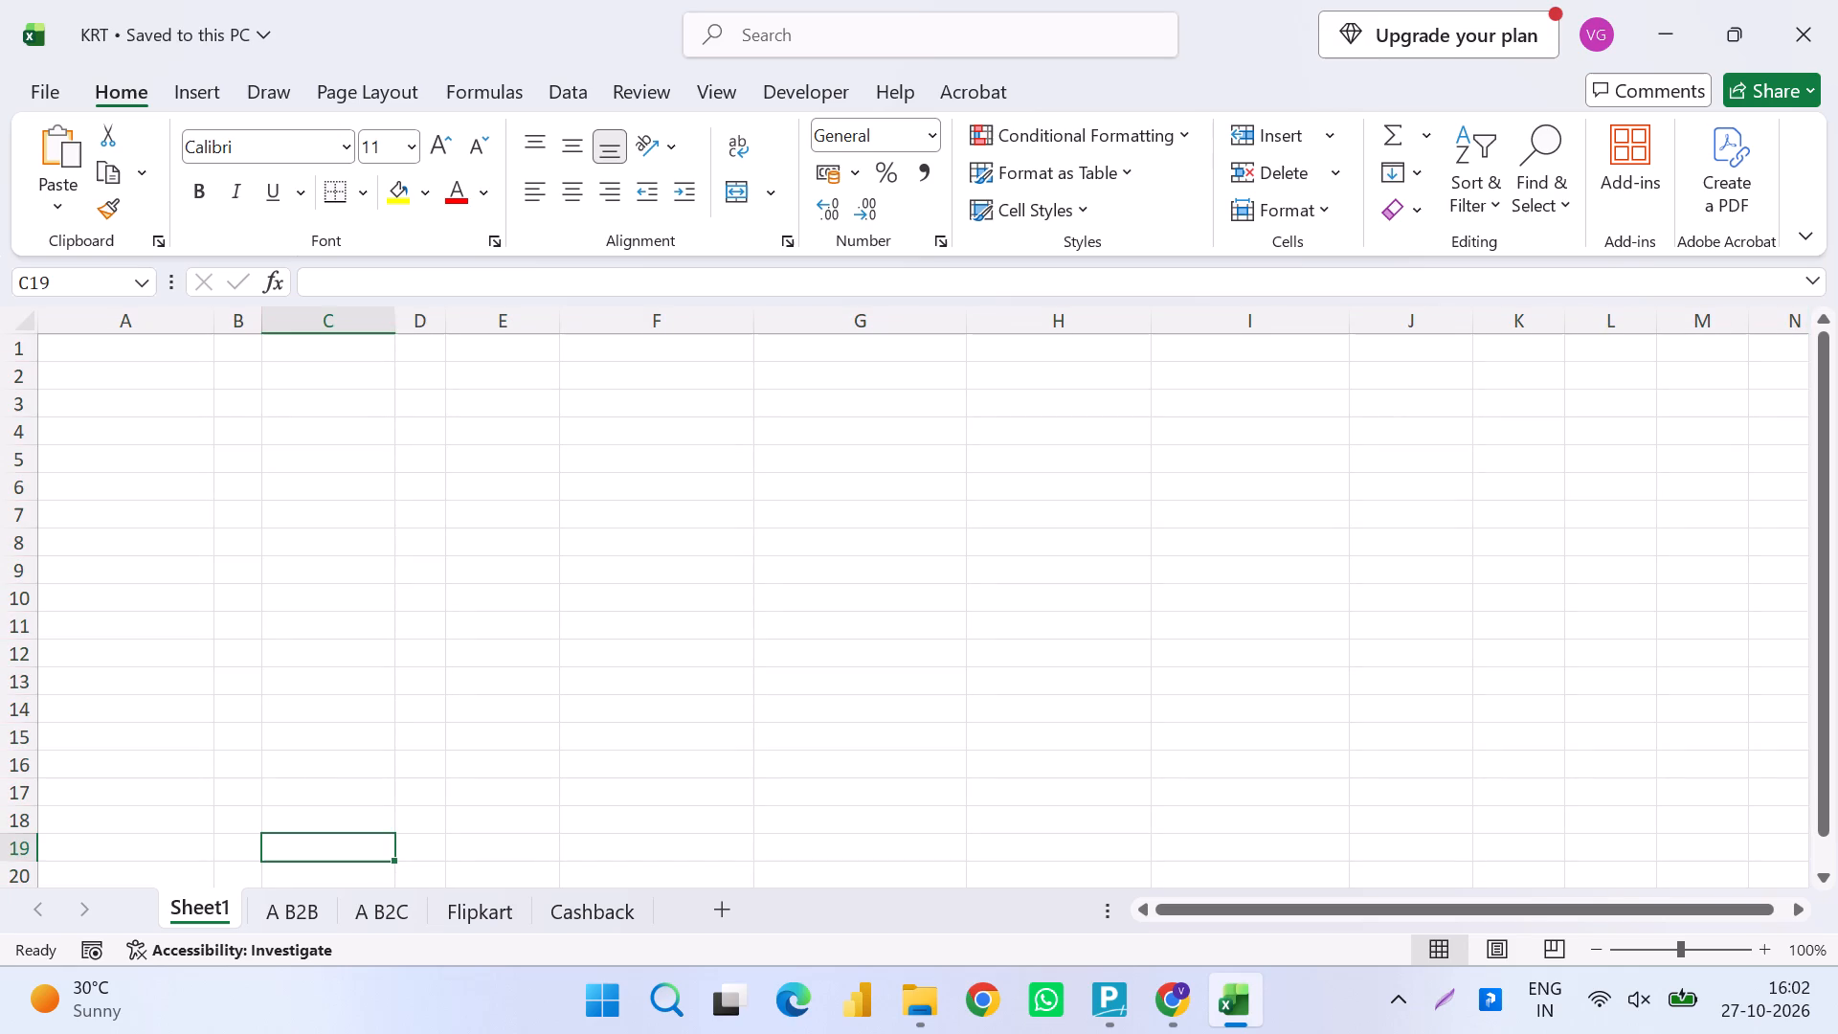
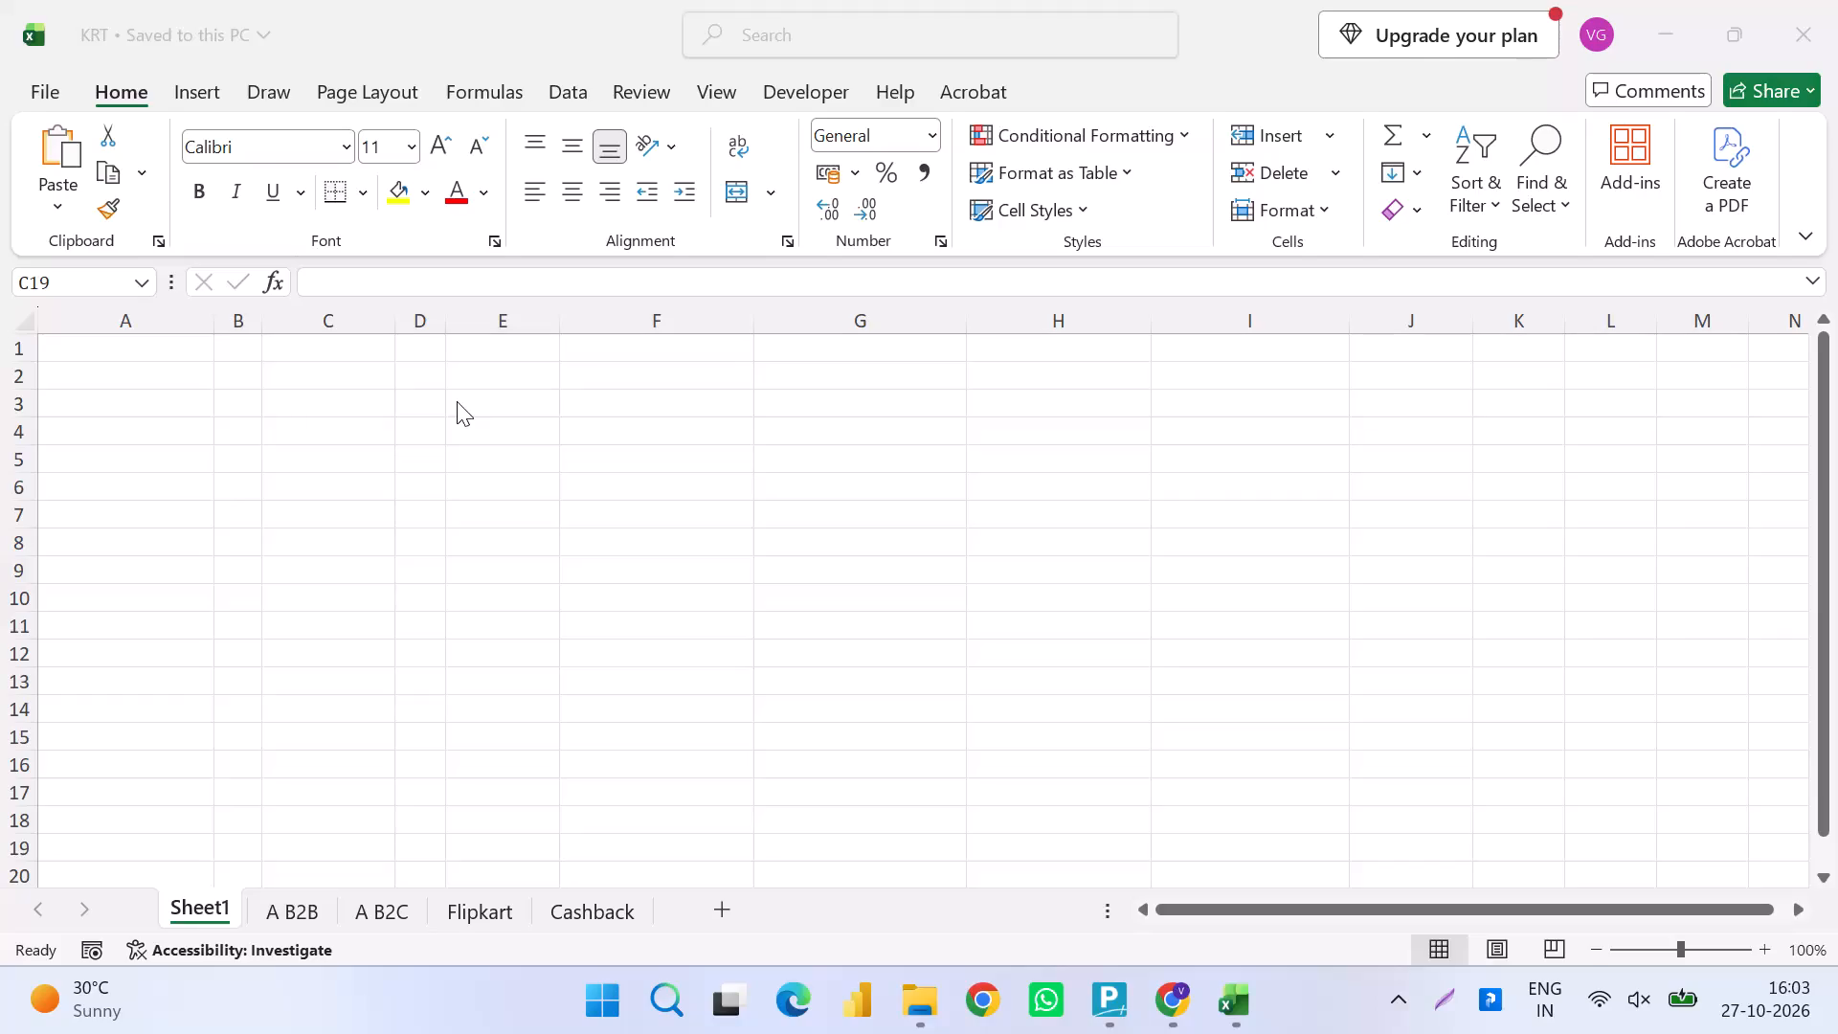
# Copy the entire state-wise PivotTable on the A B2C sheet, from its Row Labels header through the Grand Total row.
pyautogui.click(310, 905)
pyautogui.click(319, 913)
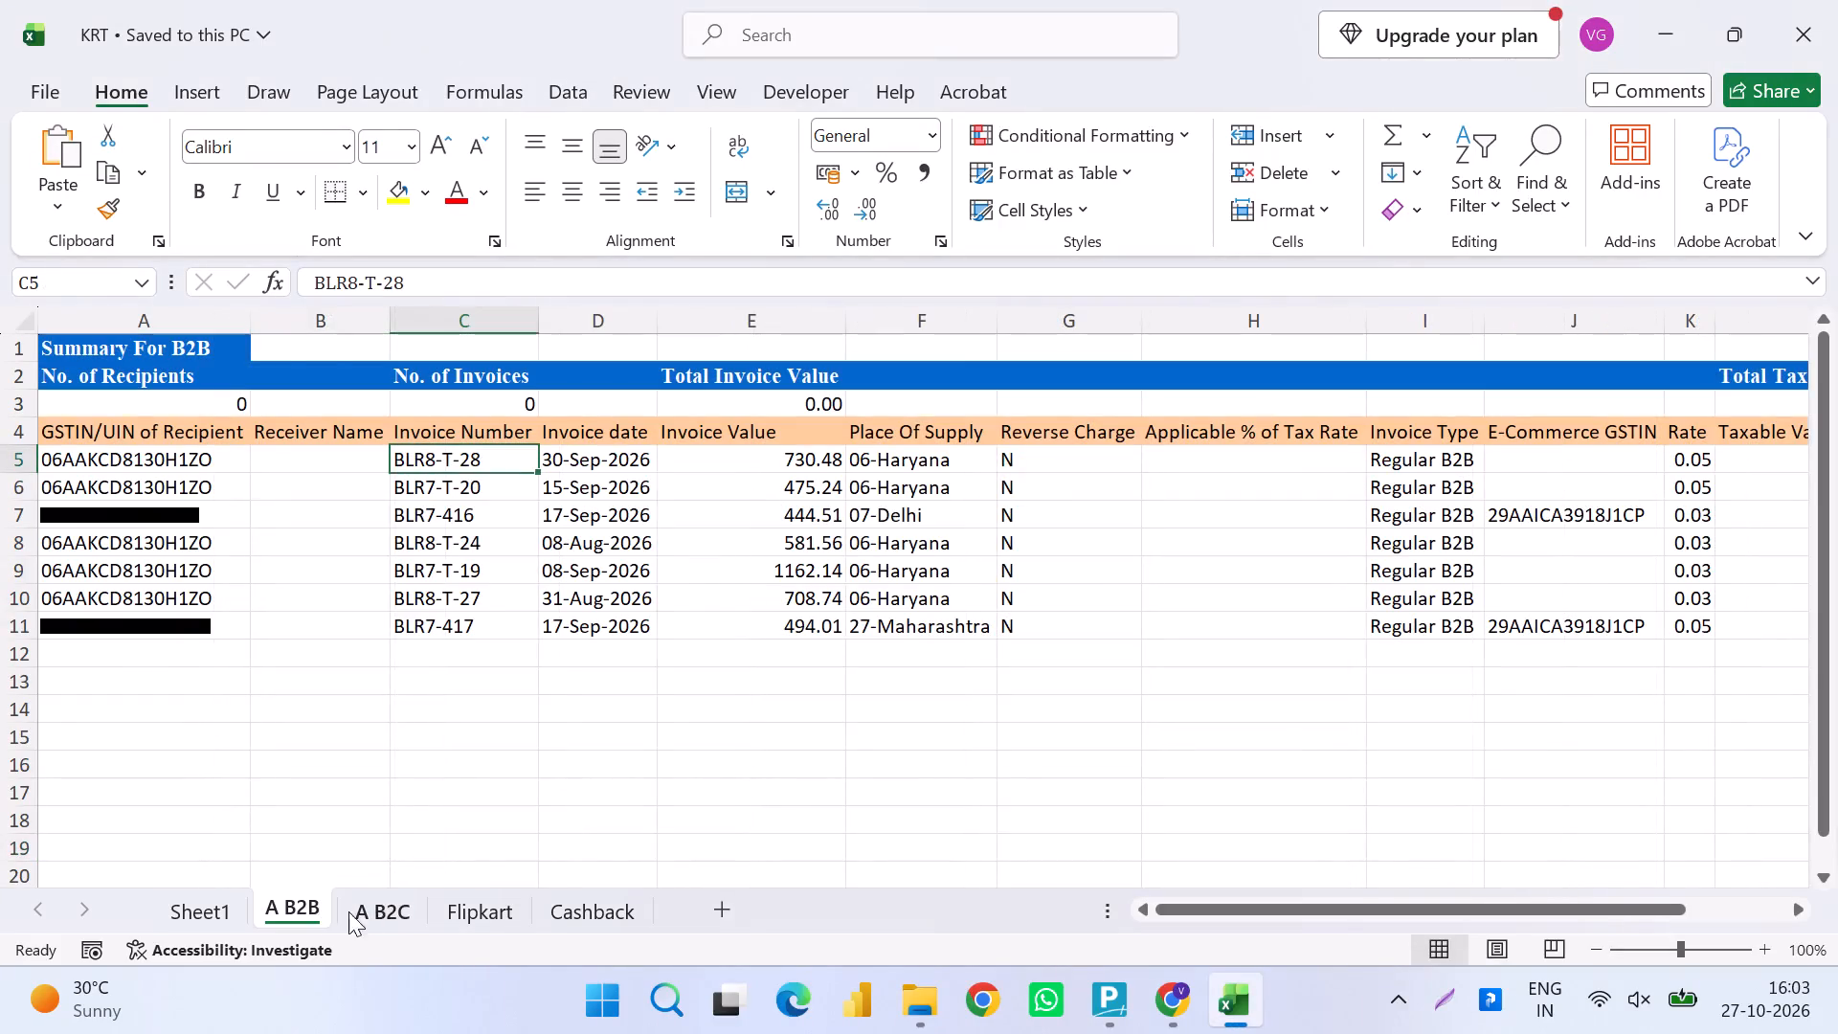
pyautogui.click(372, 910)
pyautogui.press('Right')
pyautogui.press('Right')
pyautogui.press('Right')
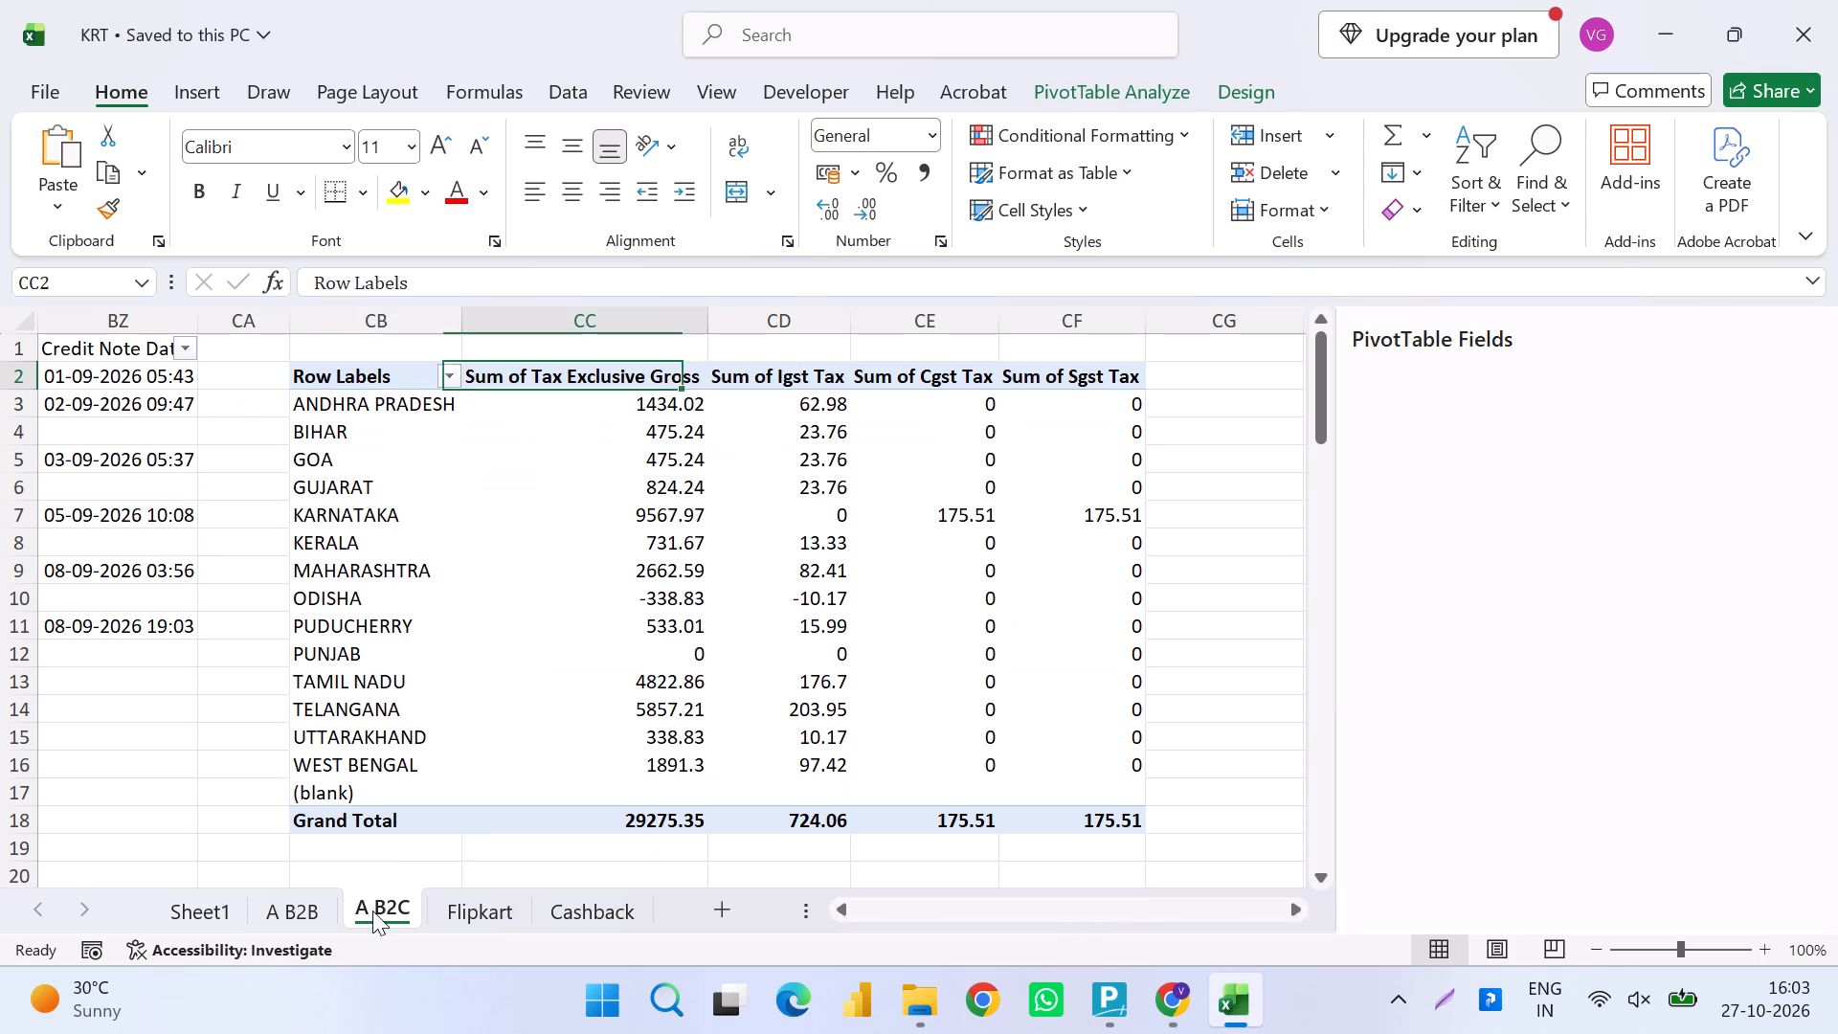
pyautogui.press('Down')
pyautogui.press('Left')
pyautogui.press('Up')
pyautogui.hotkey('ctrl', 'shift', 'Right')
pyautogui.hotkey('ctrl', 'shift', 'Down')
pyautogui.hotkey('ctrl', 'c')
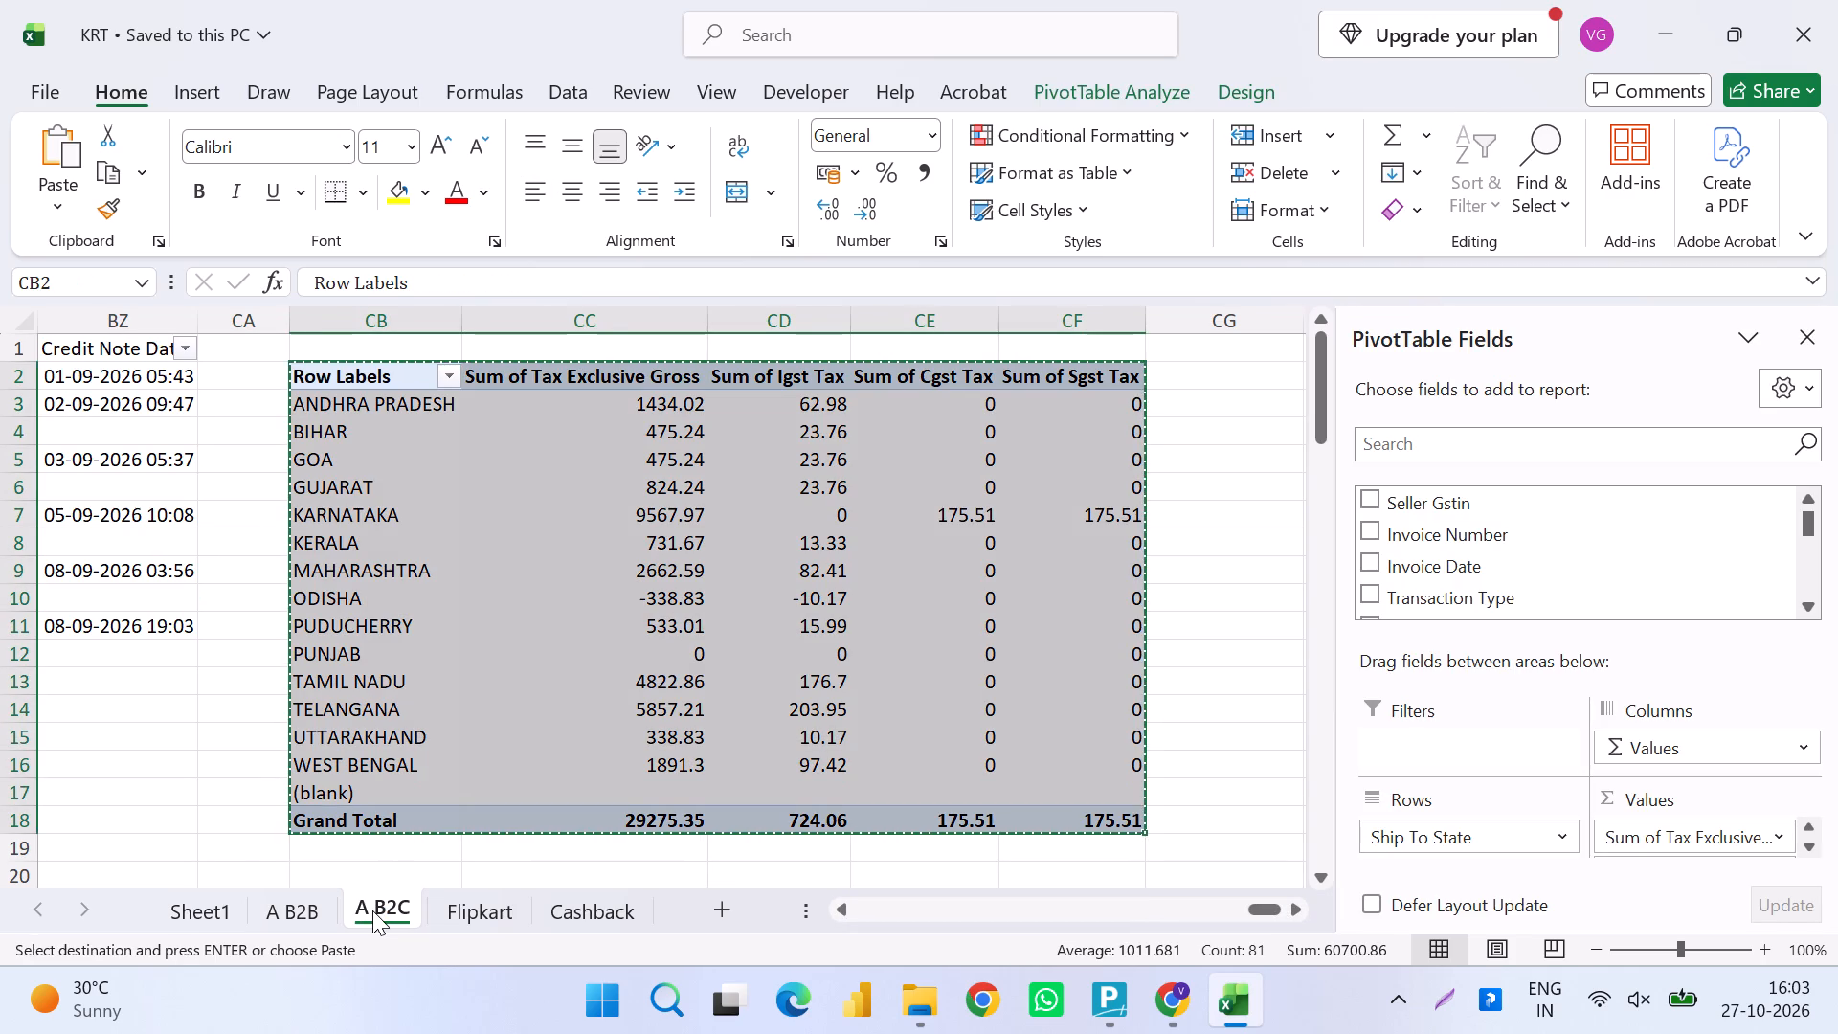
# Paste the copied A B2C summary as values only into Sheet1 starting at cell A1, and save the workbook.
pyautogui.click(222, 913)
pyautogui.hotkey('ctrl', 'Up')
pyautogui.hotkey('ctrl', 'Left')
pyautogui.hotkey('ctrl', 'Up')
pyautogui.hotkey('ctrl', 'Left')
pyautogui.hotkey('ctrl', 'alt', 'v')
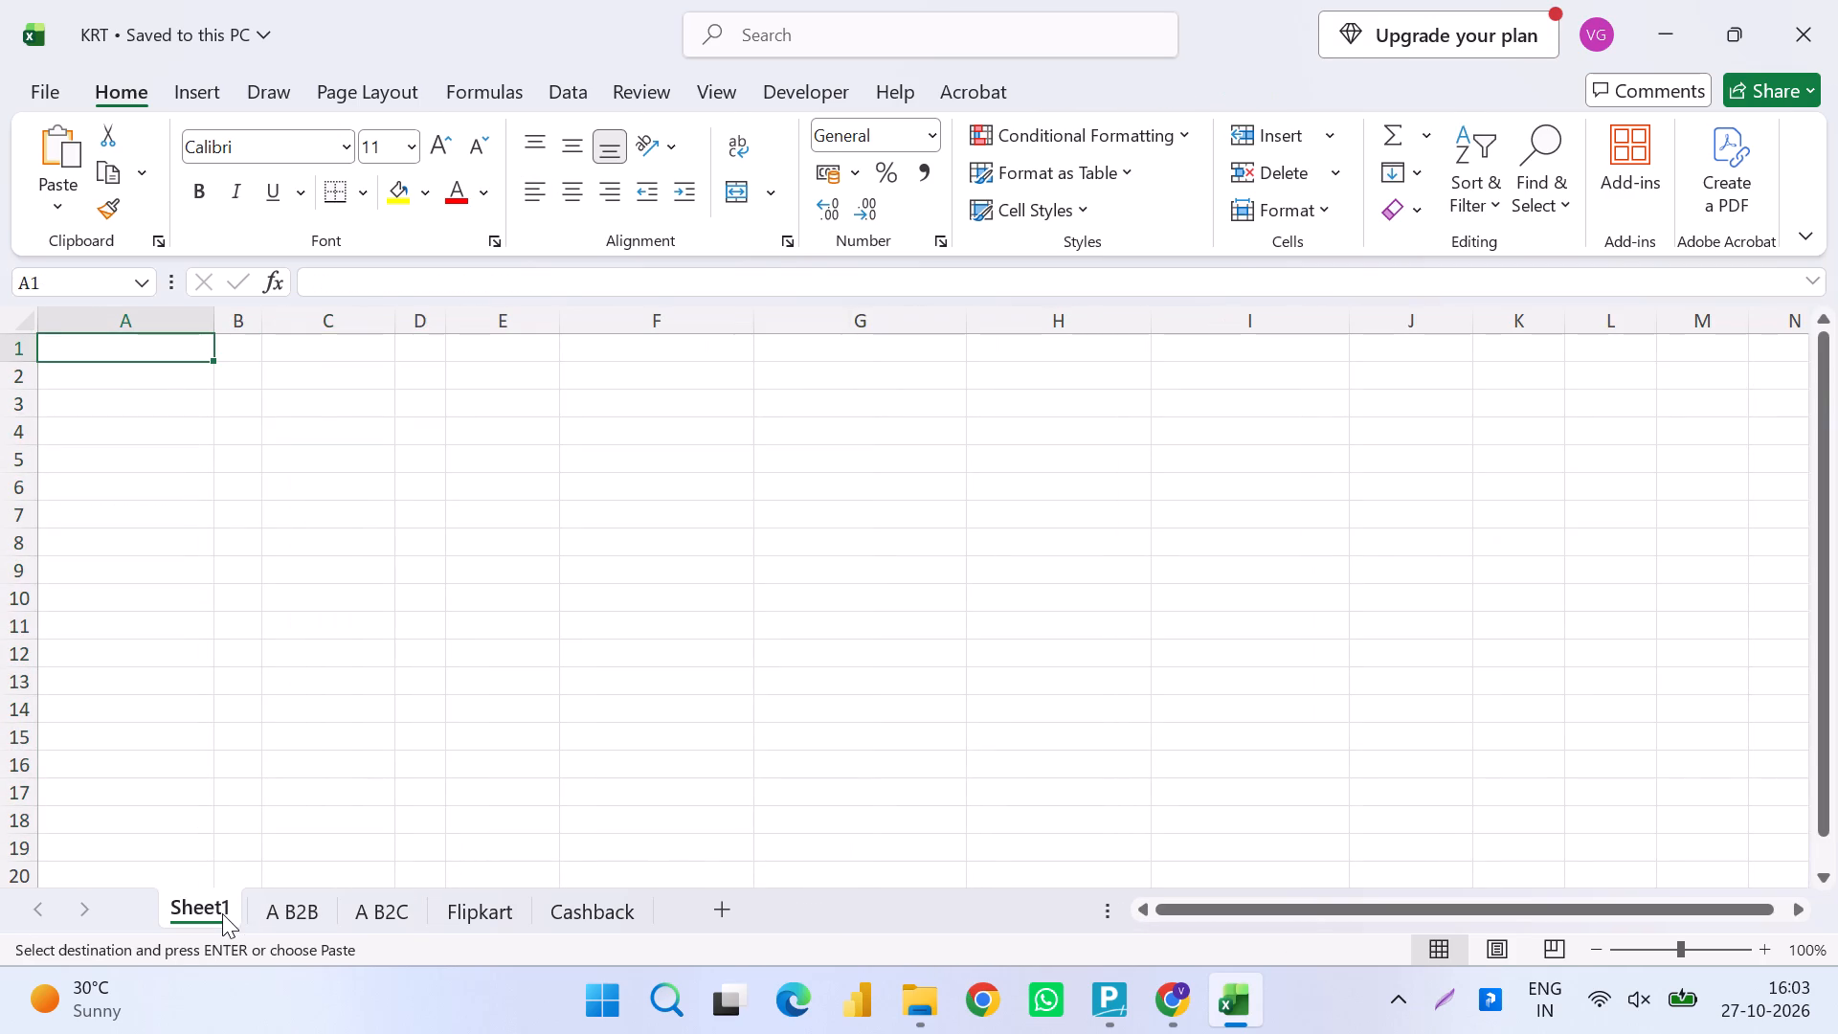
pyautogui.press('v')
pyautogui.press('Return')
pyautogui.hotkey('ctrl', 's')
# Open Paste Special again on the summary range in Sheet1.
pyautogui.hotkey('ctrl', 'alt', 'v')
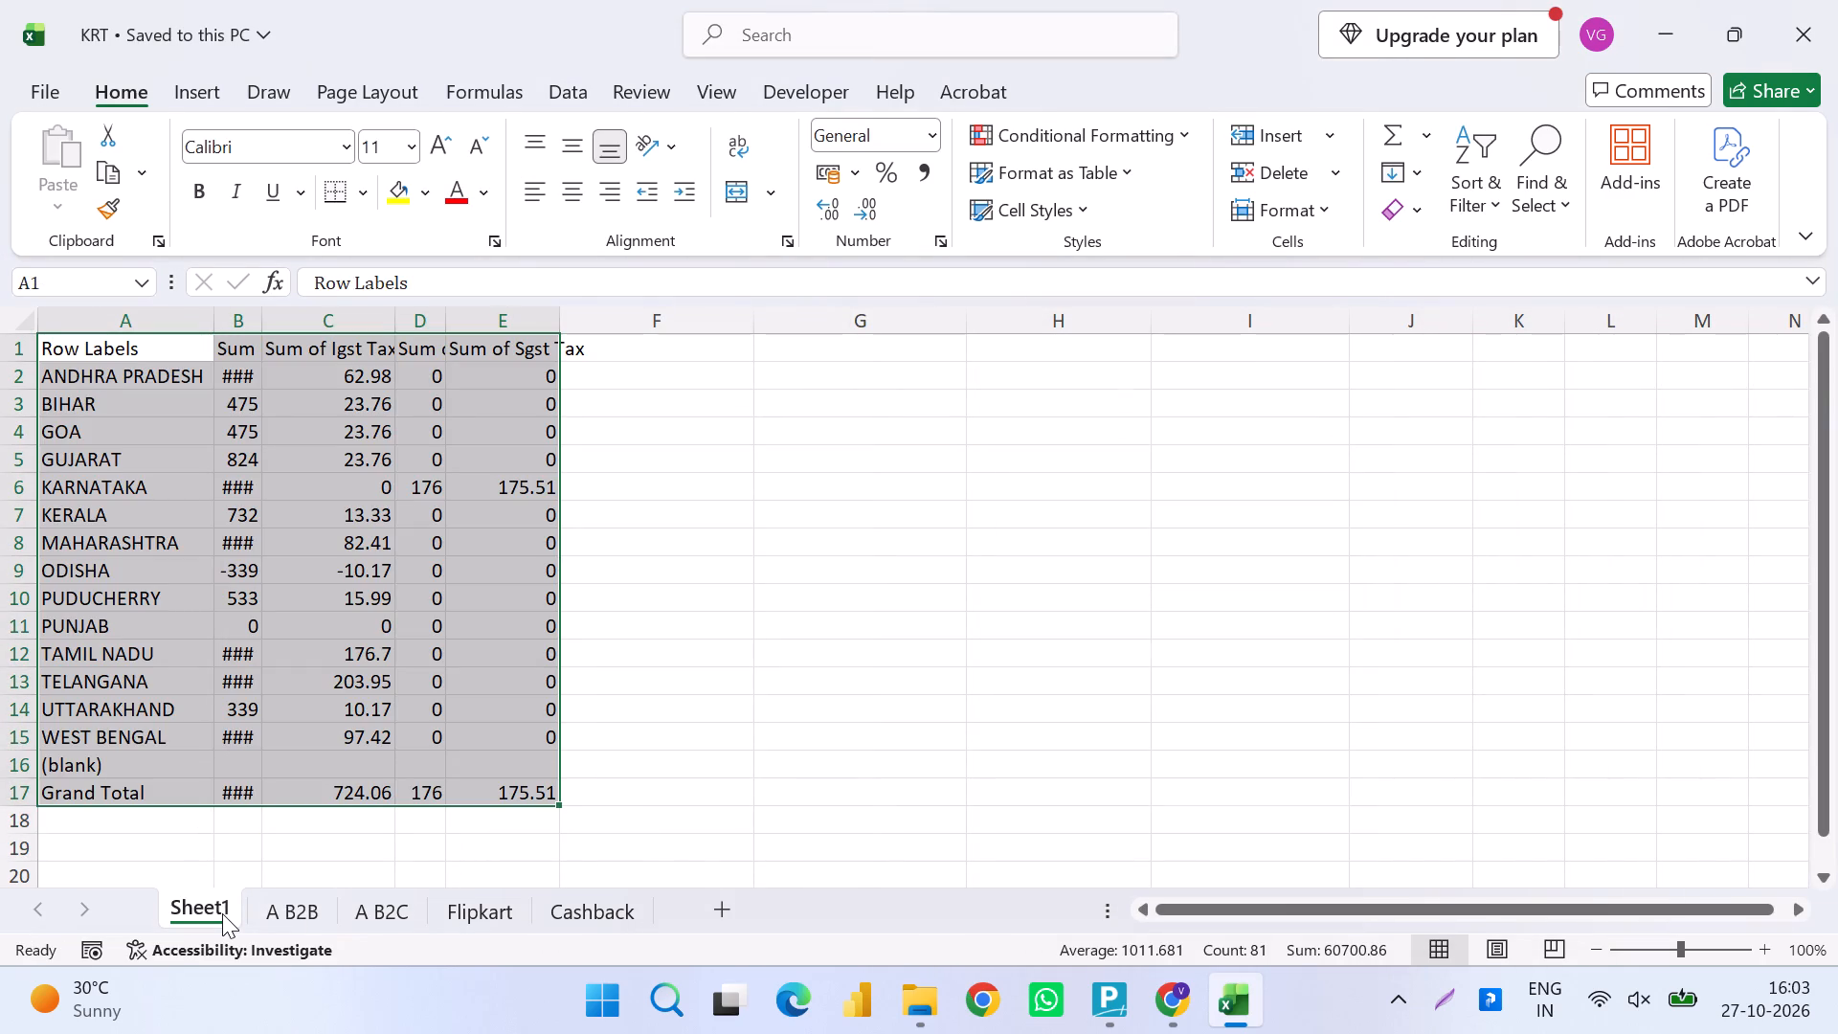
# Copy the A B2C PivotTable and paste only its formats onto the matching table on Sheet1 using Paste Special.
pyautogui.hotkey('ctrl', 'alt', 'v')
pyautogui.click(386, 918)
pyautogui.hotkey('ctrl', 'c')
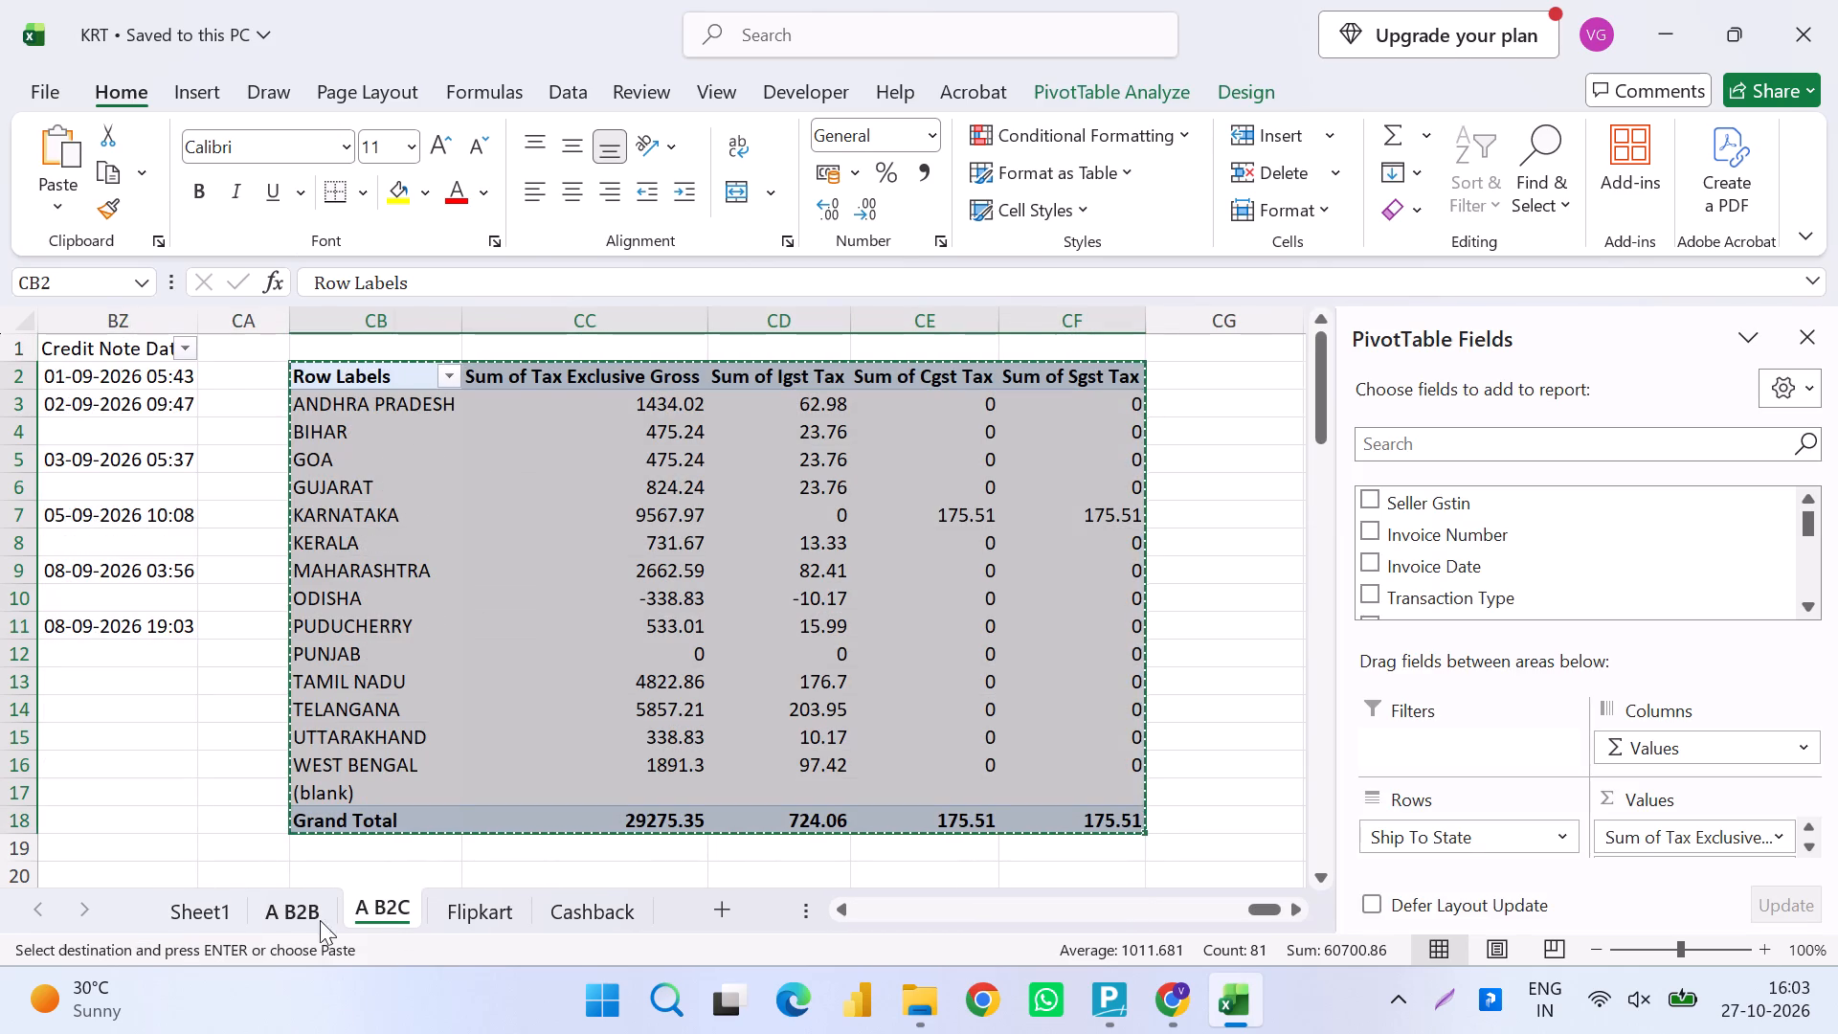
pyautogui.click(230, 918)
pyautogui.hotkey('ctrl', 'alt', 'v')
pyautogui.press('Down')
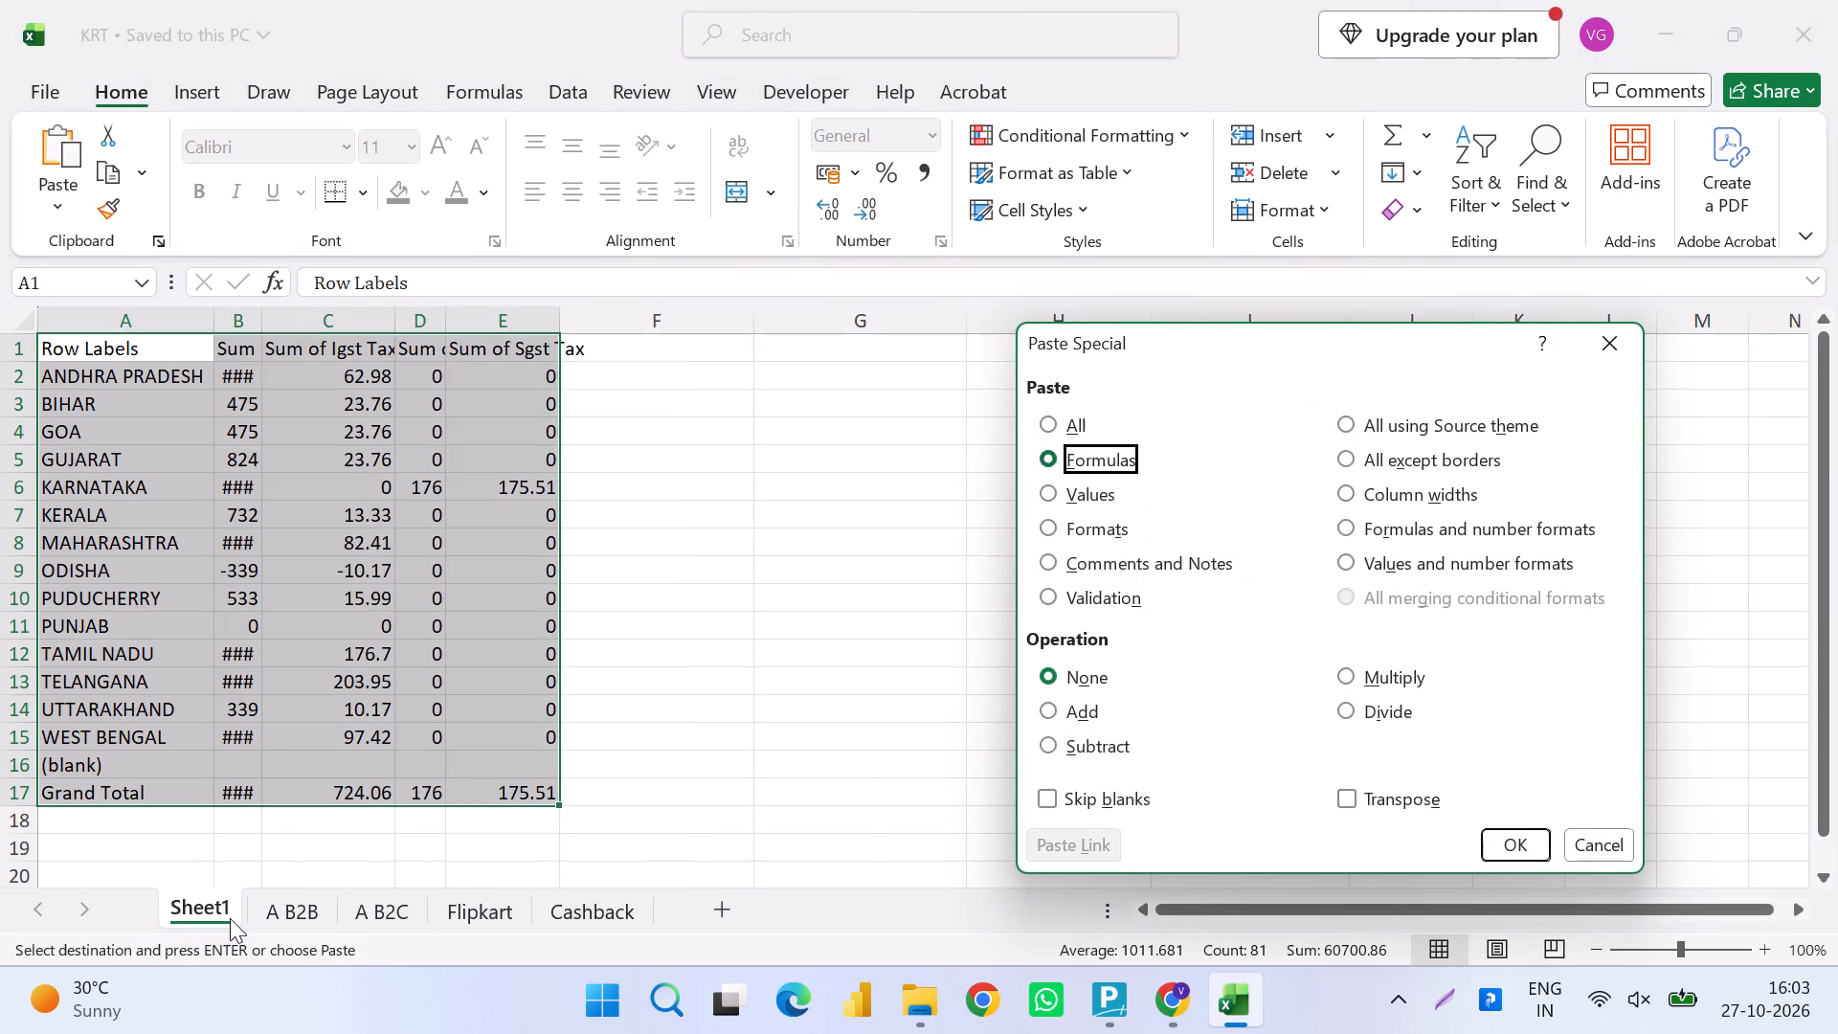
pyautogui.press('Down')
pyautogui.press('Down')
pyautogui.press('Down')
pyautogui.press('Up')
pyautogui.press('Return')
# Autofit the column widths of the table on Sheet1 and save the workbook.
pyautogui.write('hoi')
pyautogui.hotkey('ctrl', 's')
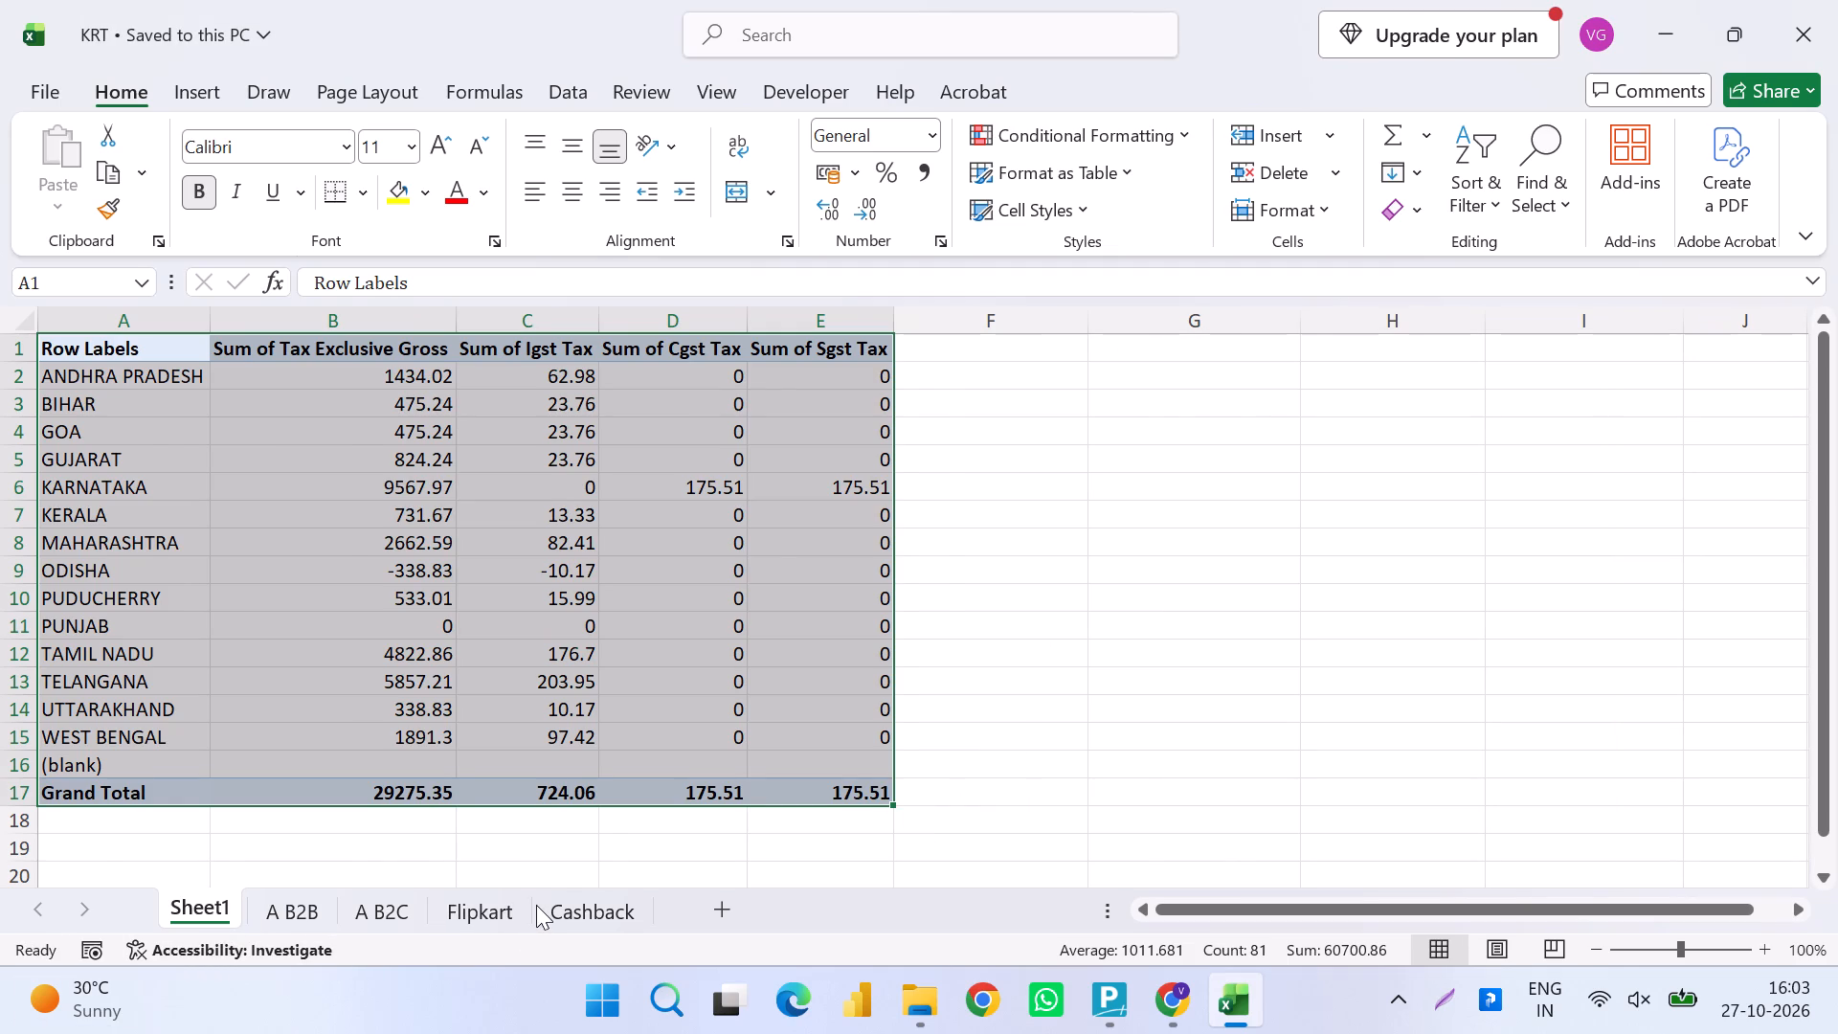
# Copy the Flipkart PivotTable from the Andhra Pradesh row through Grand Total, without its header, and paste it at A19 on Sheet1.
pyautogui.click(536, 905)
pyautogui.click(485, 910)
pyautogui.press('Up')
pyautogui.press('Up')
pyautogui.press('Up')
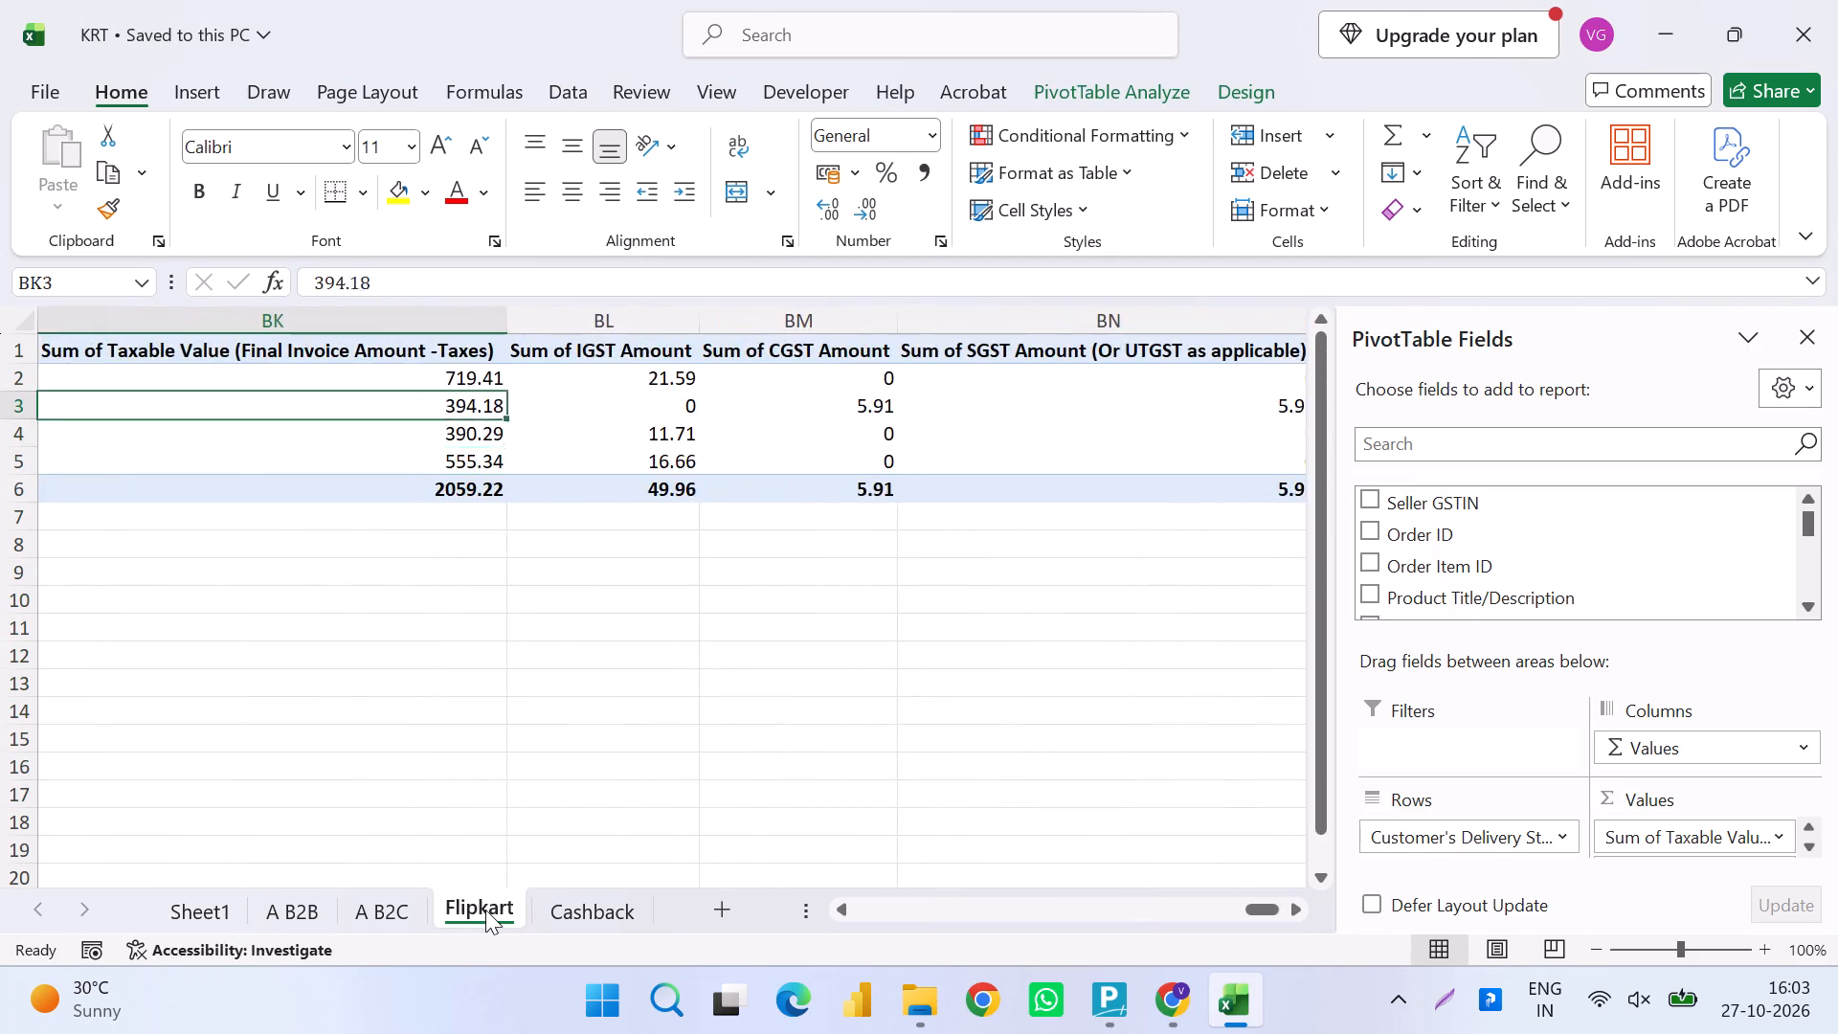
pyautogui.press('Left')
pyautogui.press('Up')
pyautogui.press('Left')
pyautogui.press('Right')
pyautogui.hotkey('ctrl', 'shift', 'Right')
pyautogui.hotkey('ctrl', 'shift', 'Down')
pyautogui.hotkey('ctrl', 'x')
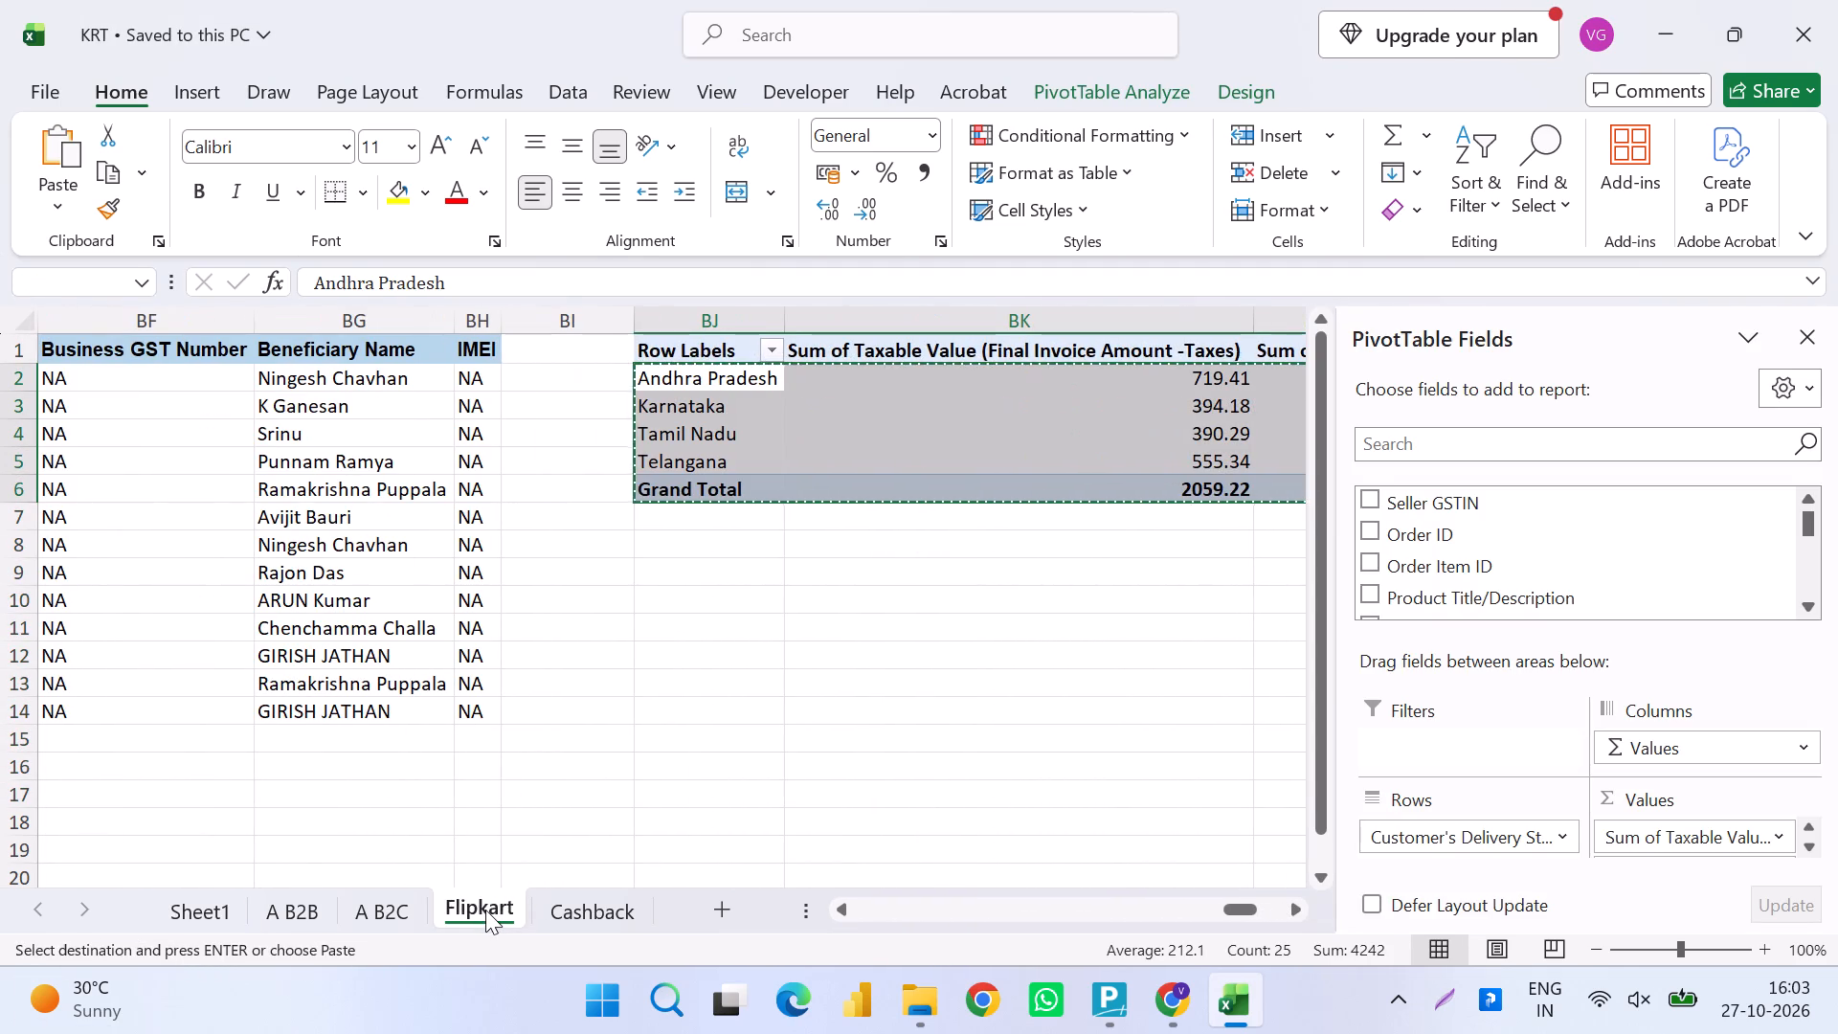
pyautogui.hotkey('ctrl', 'c')
pyautogui.click(194, 930)
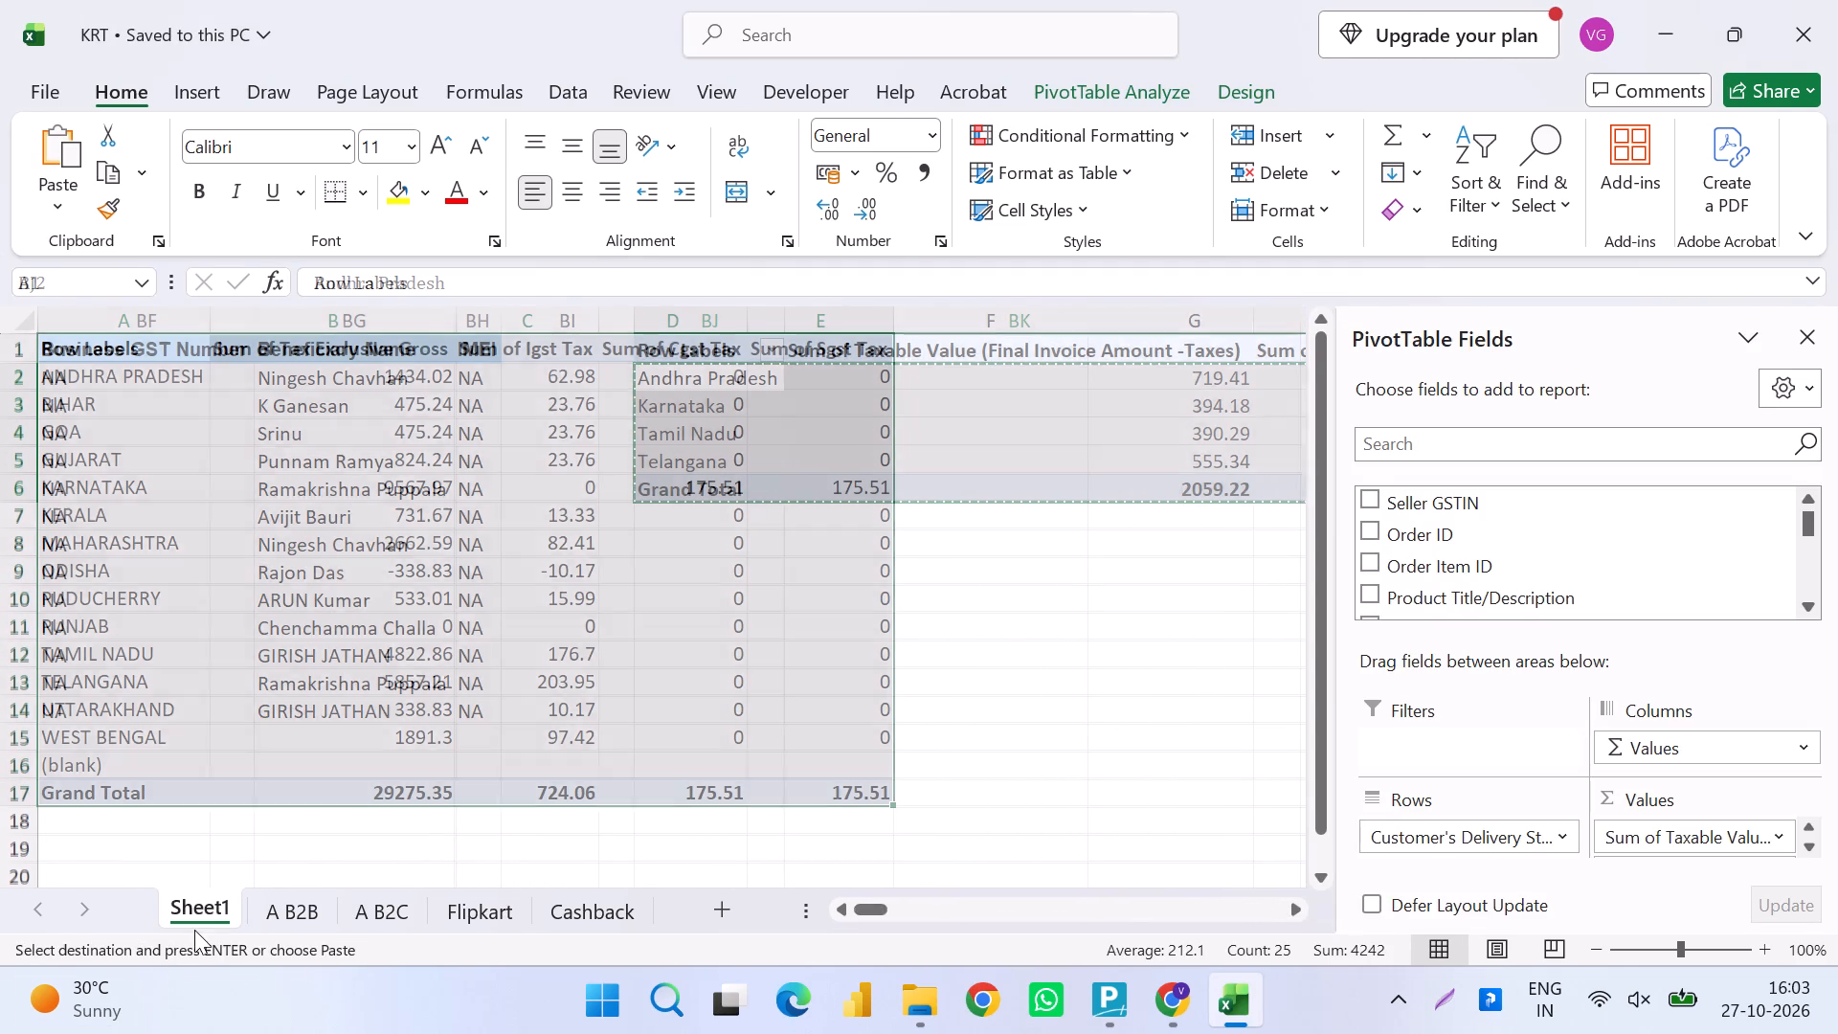
pyautogui.hotkey('ctrl', 'Down')
pyautogui.press('Down')
pyautogui.press('Down')
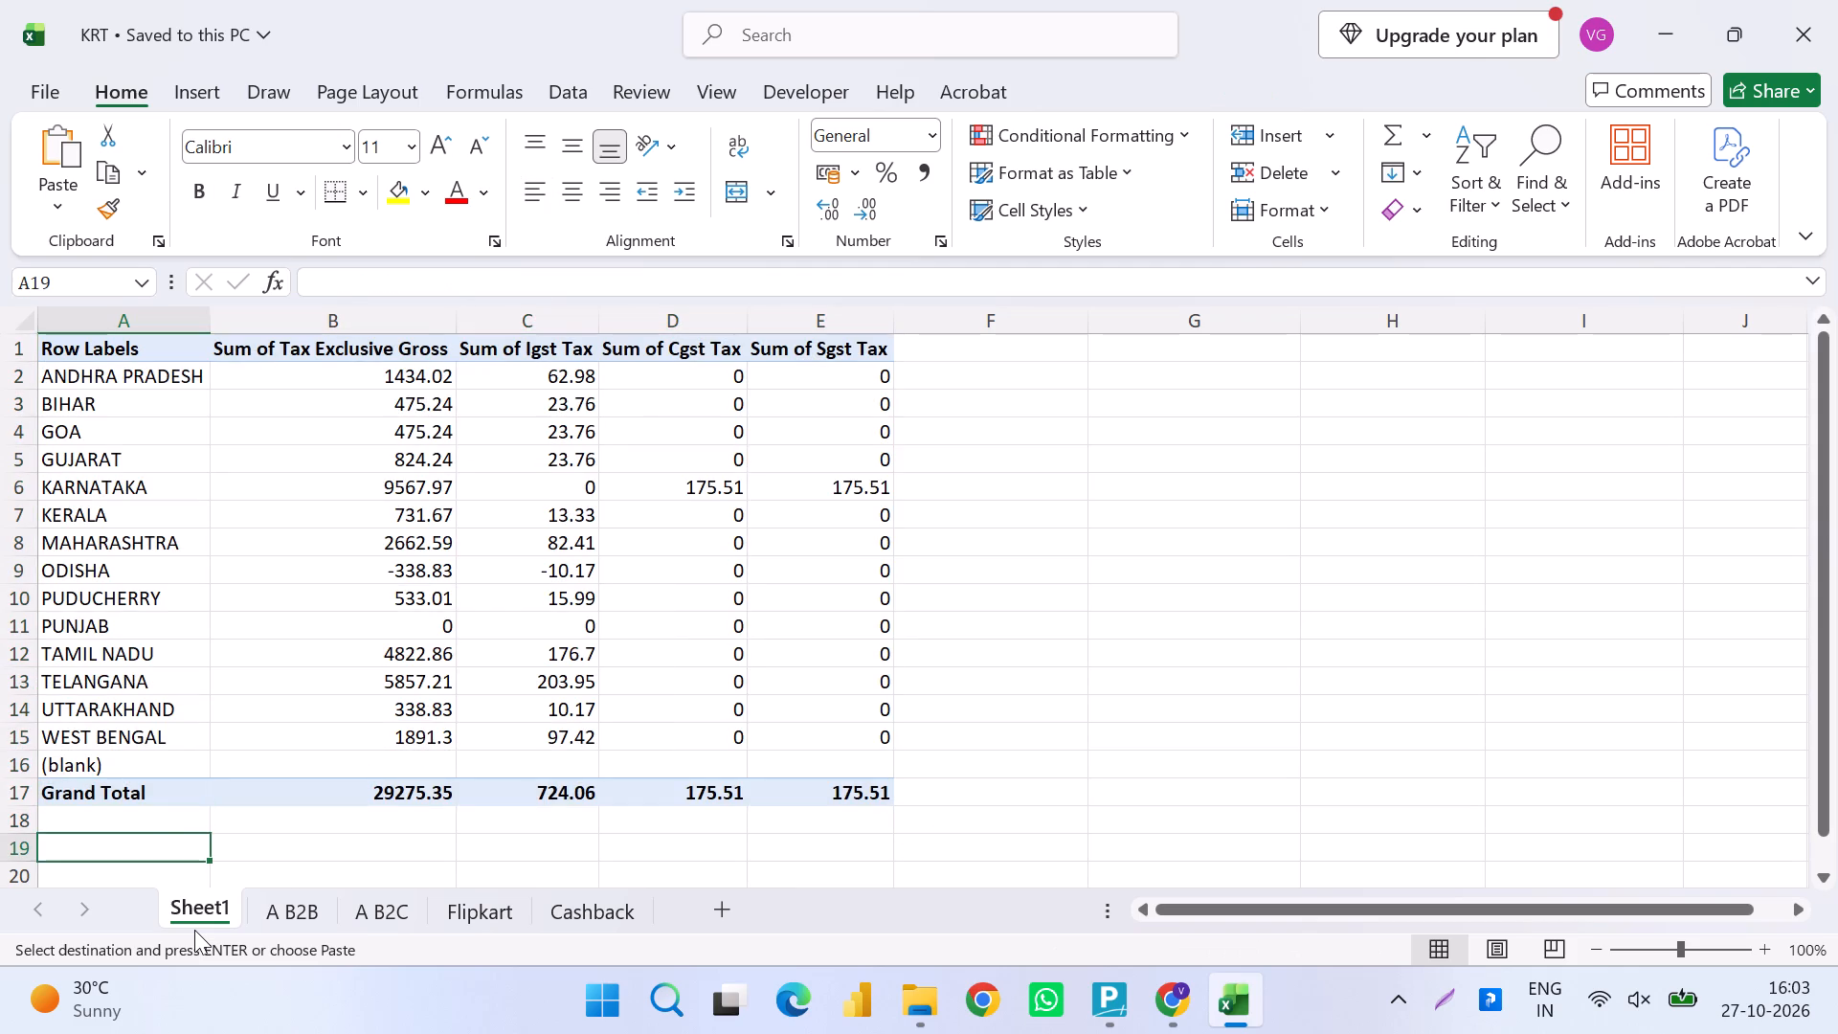
pyautogui.hotkey('ctrl', 'v')
# Clear the contents of the (blank) row, row 16, on Sheet1.
pyautogui.press('Up')
pyautogui.press('Up')
pyautogui.press('Up')
pyautogui.hotkey('shift', 'space')
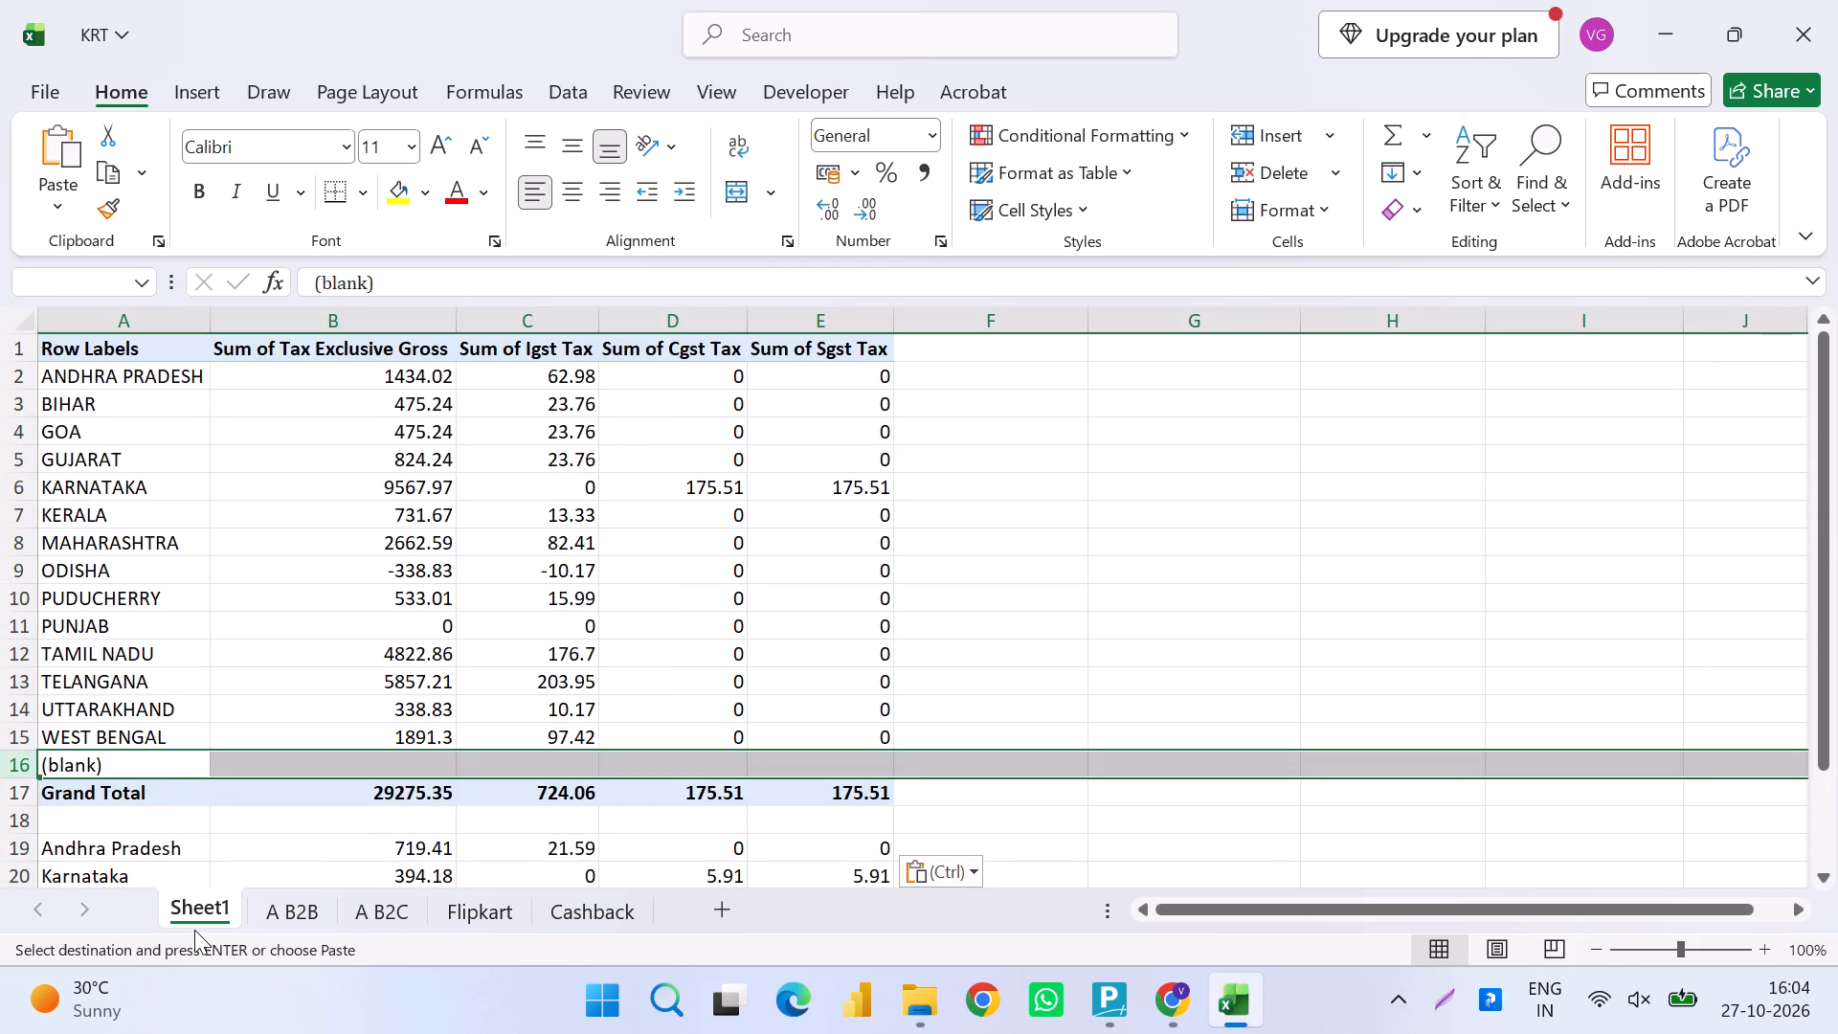
pyautogui.press('Delete')
pyautogui.press('Escape')
pyautogui.press('Delete')
# Enter =A2+A19 in A24 to add the two Andhra Pradesh rows and fill it right through E24.
pyautogui.hotkey('ctrl', 'Up')
pyautogui.hotkey('ctrl', 'Down')
pyautogui.hotkey('ctrl', 'Down')
pyautogui.hotkey('ctrl', 'Down')
pyautogui.press('Down')
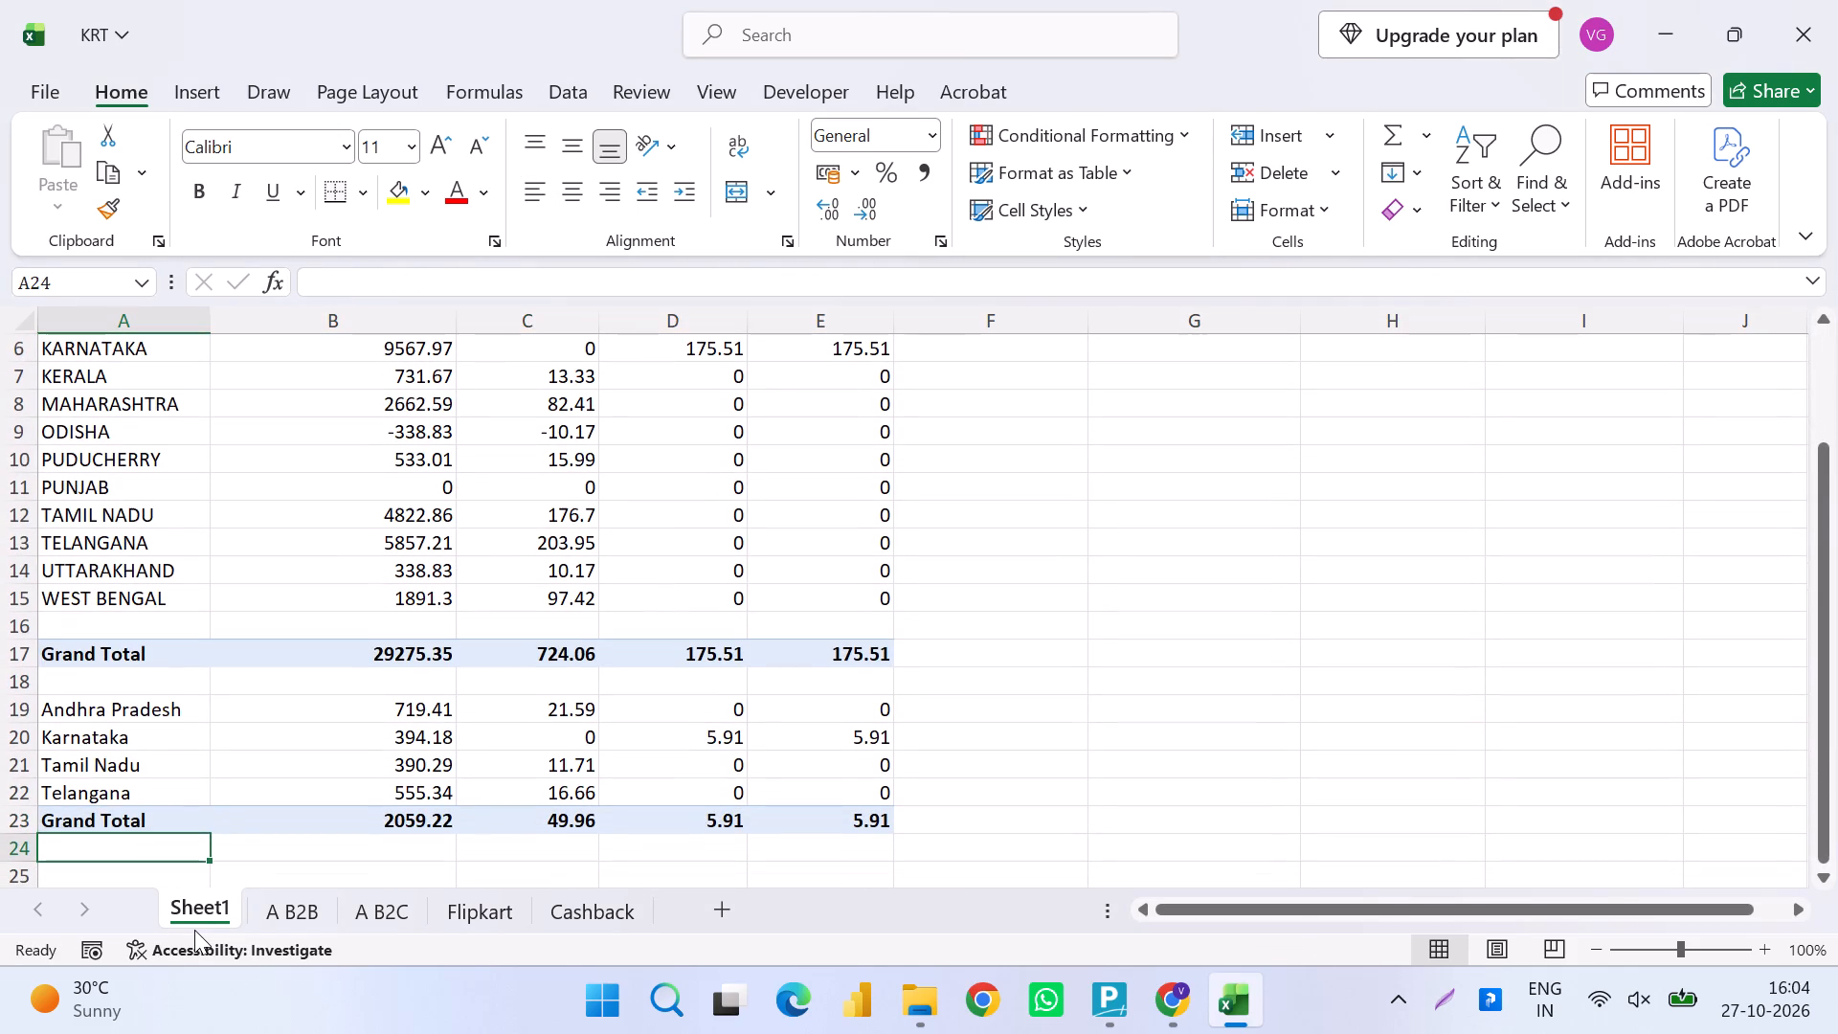
pyautogui.press('=')
pyautogui.hotkey('ctrl', 'Up')
pyautogui.hotkey('ctrl', 'Up')
pyautogui.hotkey('ctrl', 'Up')
pyautogui.hotkey('ctrl', 'Up')
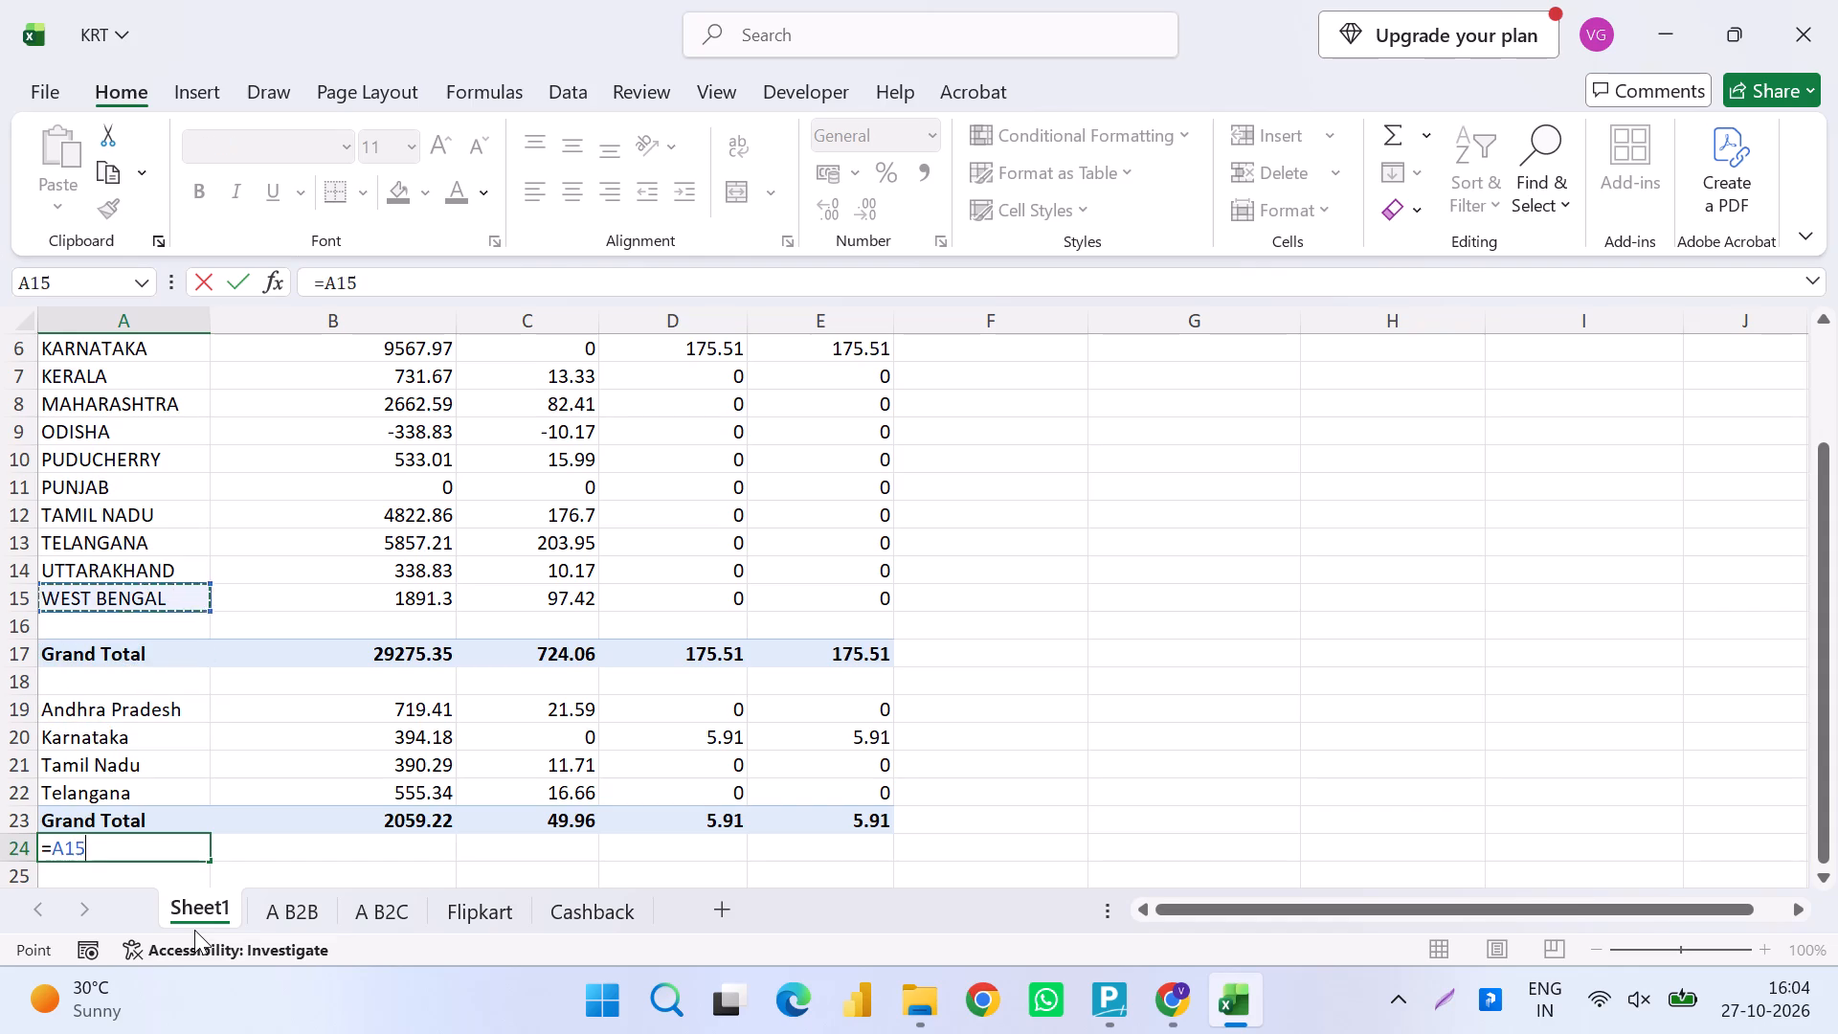
pyautogui.hotkey('ctrl', 'Up')
pyautogui.press('Down')
pyautogui.press('Right')
pyautogui.press('Left')
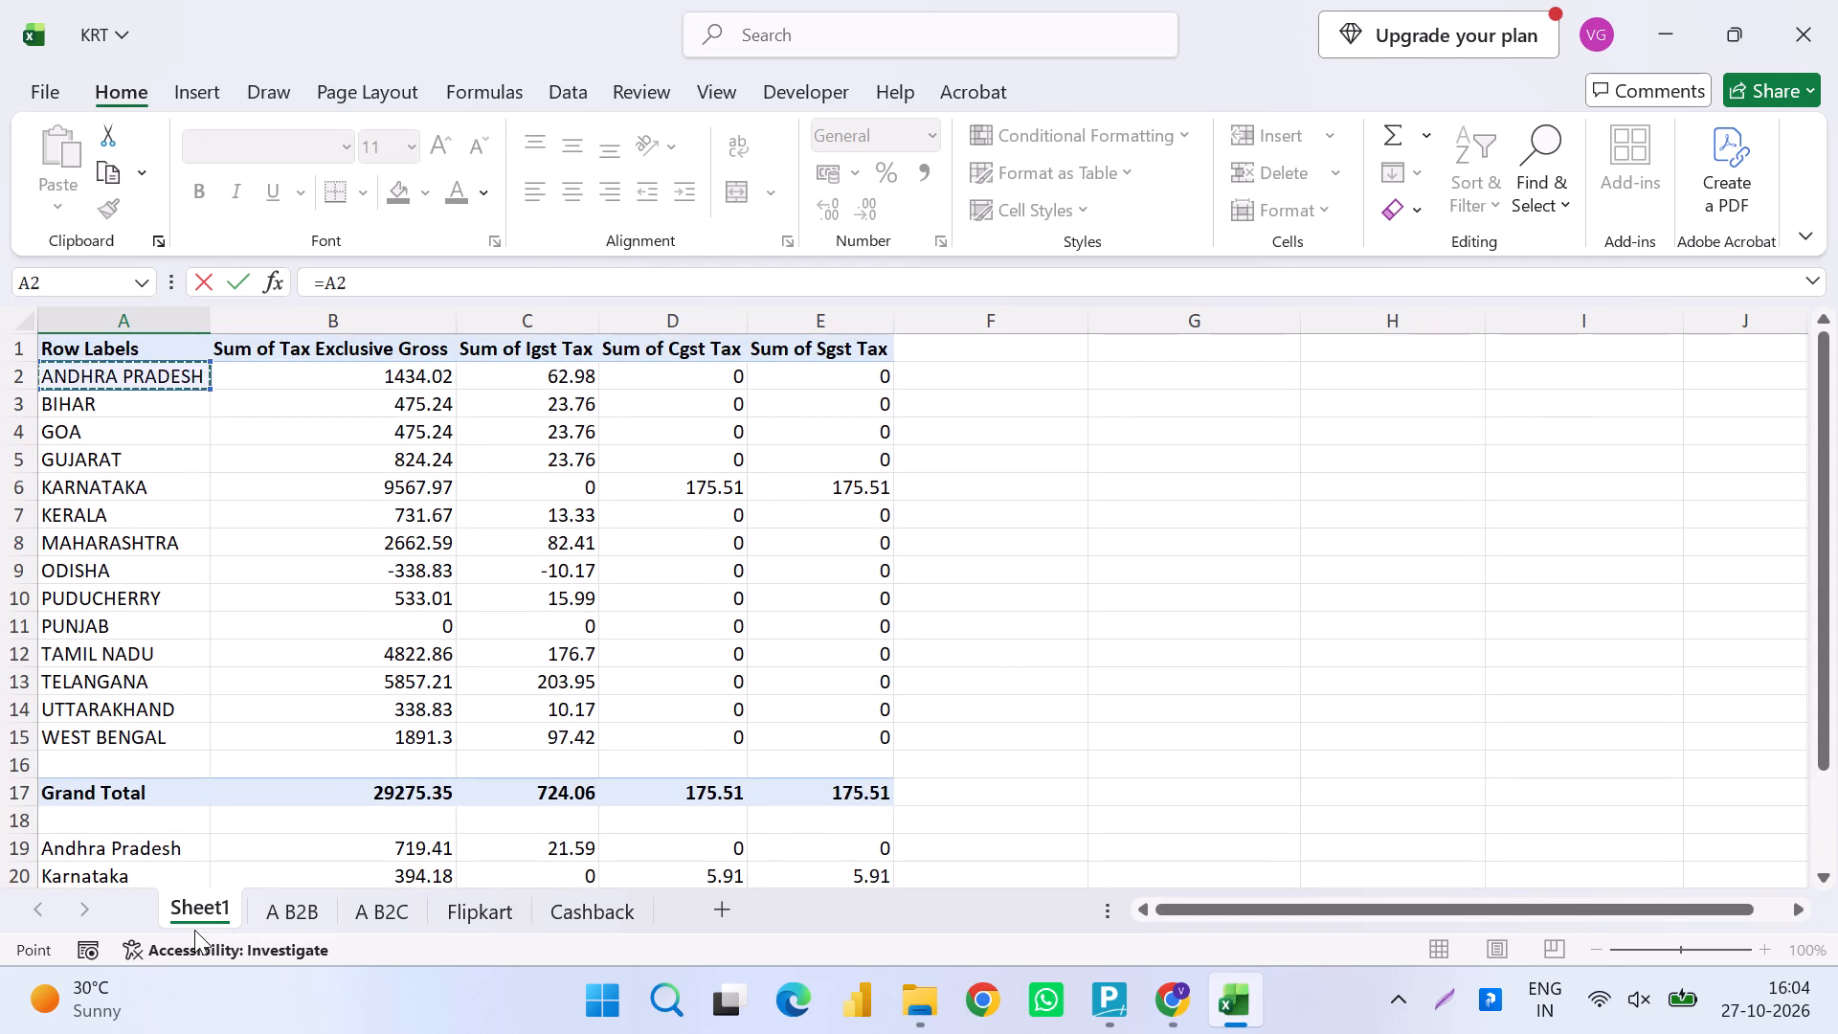
pyautogui.hotkey('shift', '+')
pyautogui.press('Up')
pyautogui.press('Up')
pyautogui.press('Up')
pyautogui.press('Up')
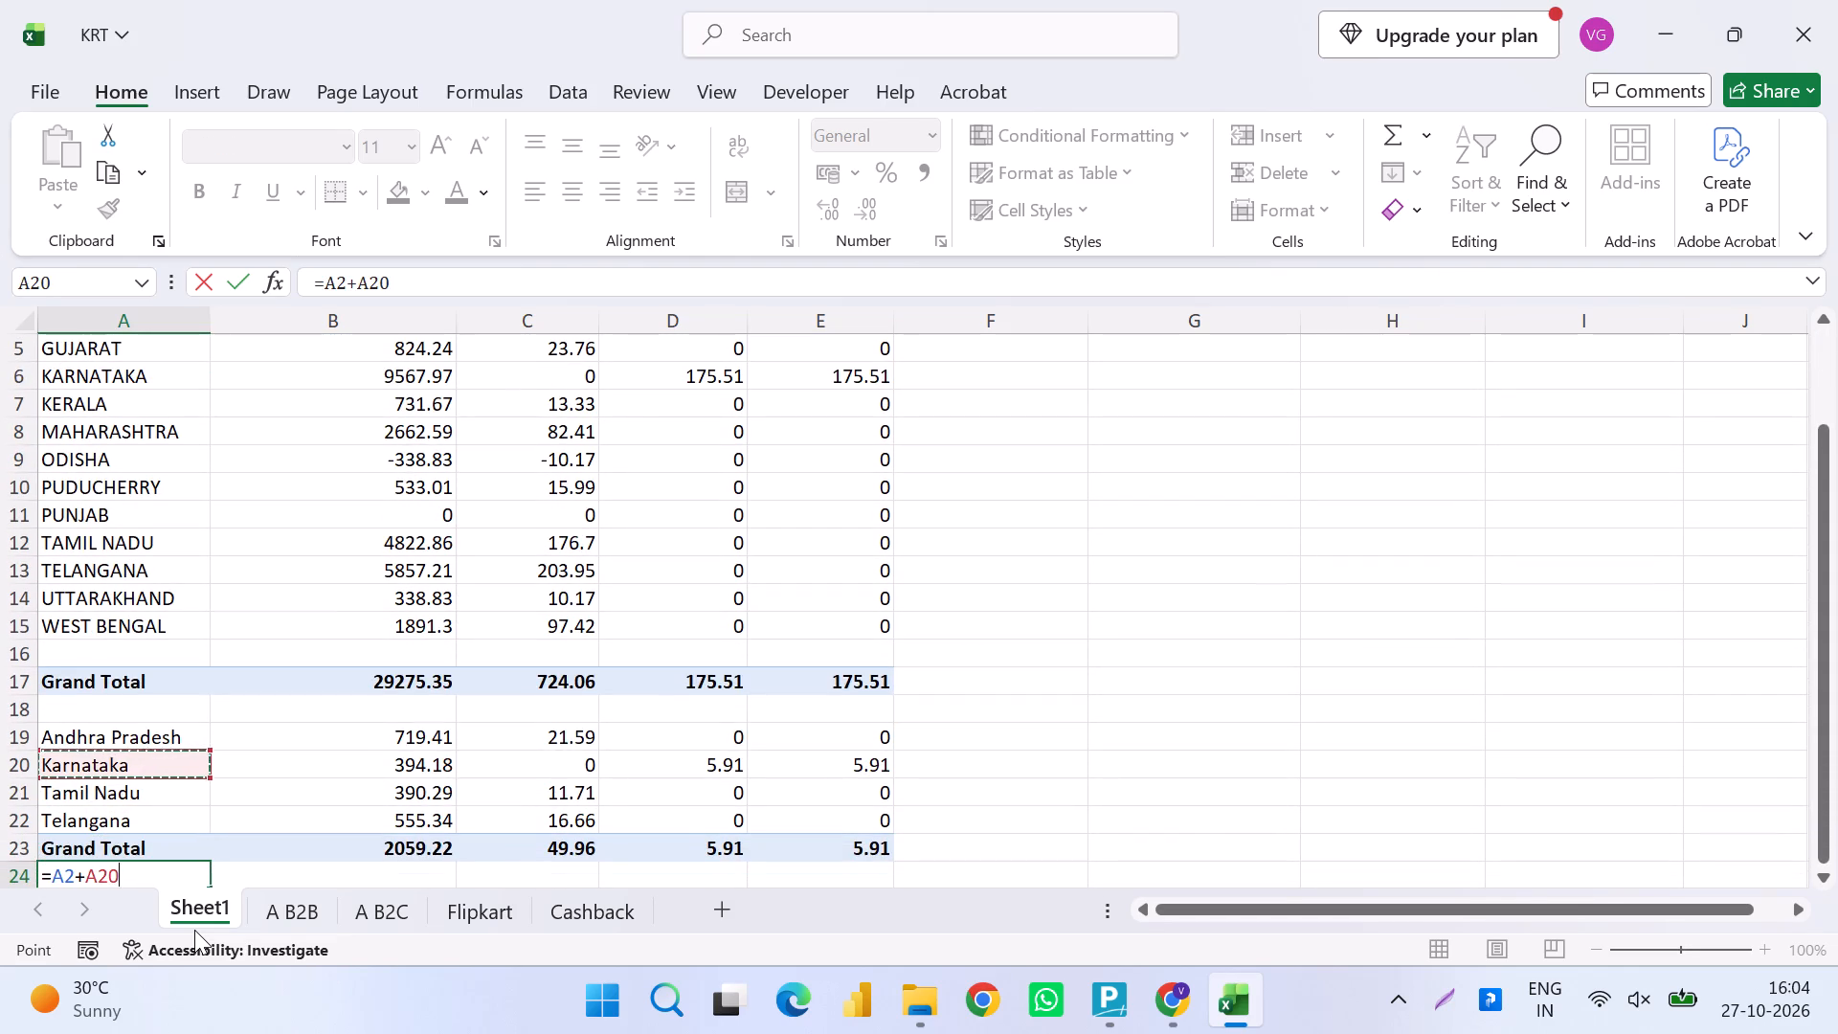
pyautogui.press('Up')
pyautogui.press('Return')
pyautogui.press('Up')
pyautogui.hotkey('shift', 'Right')
pyautogui.hotkey('shift', 'Right')
pyautogui.hotkey('shift', 'Right')
pyautogui.hotkey('shift', 'Right')
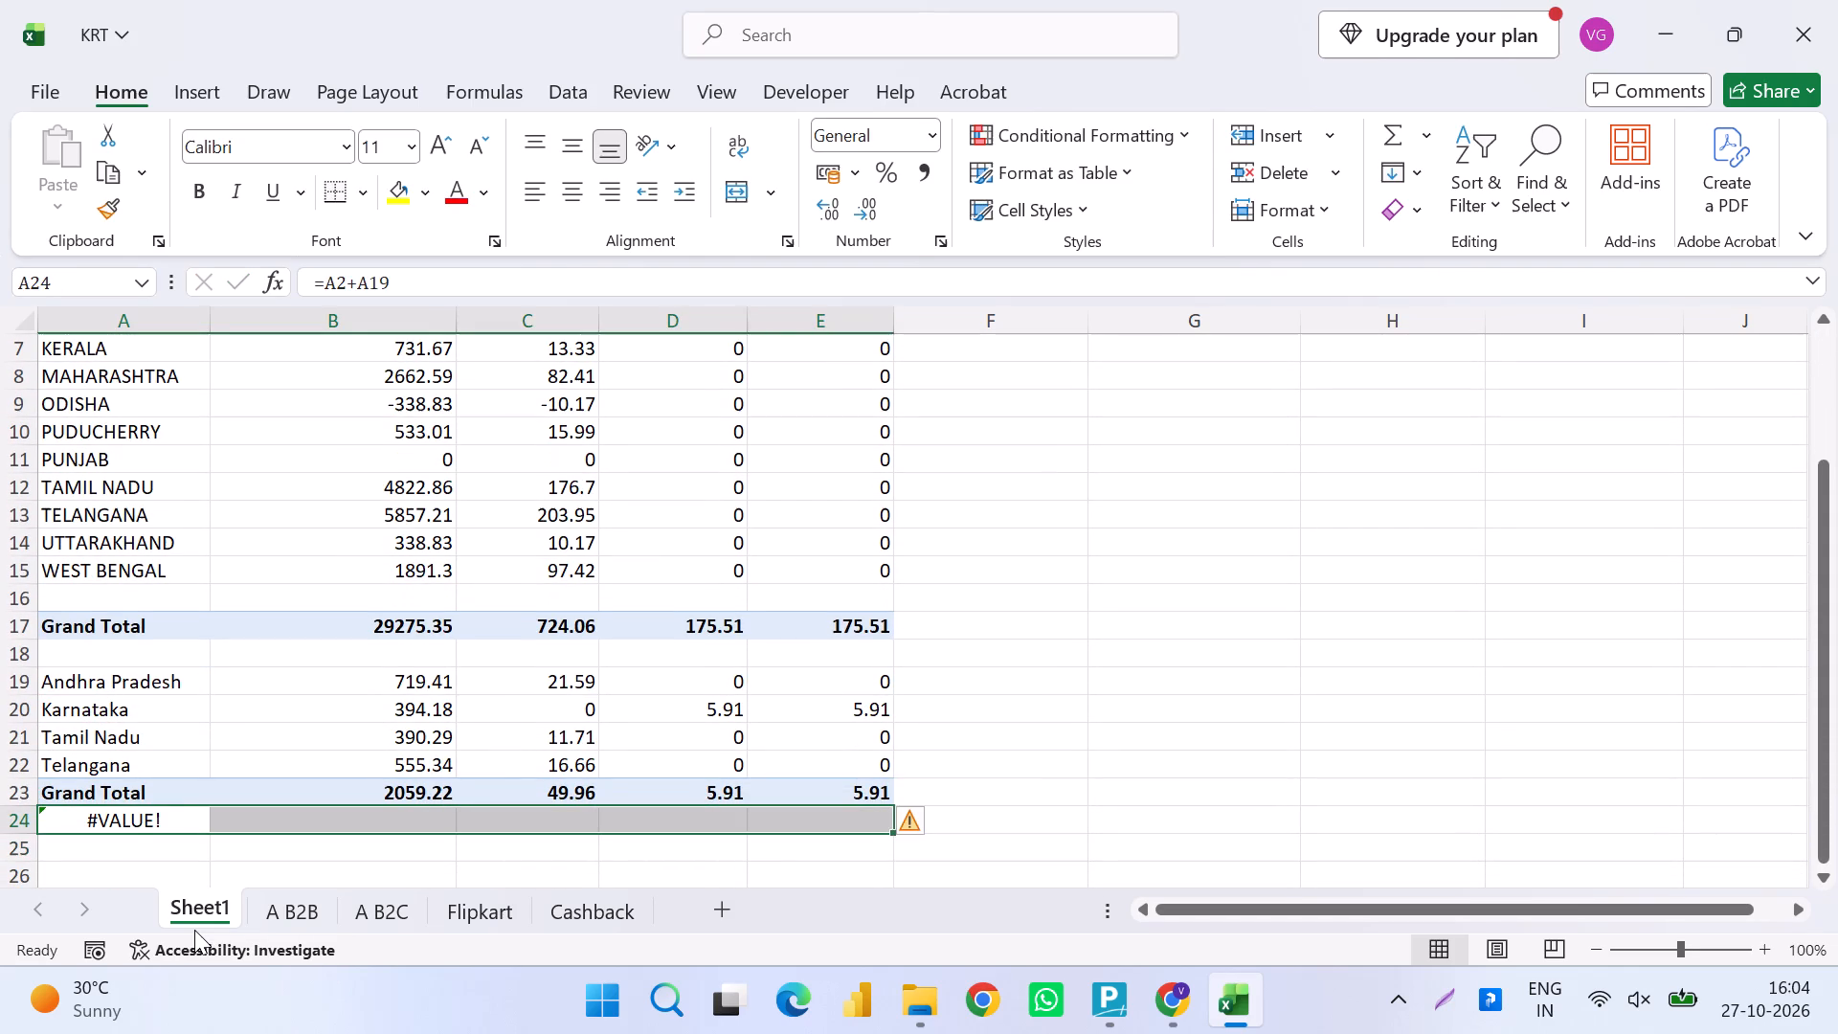
pyautogui.hotkey('ctrl', 'r')
# Copy B24:E24 and paste the sums as values over the Andhra Pradesh amounts starting at B2.
pyautogui.press('Right')
pyautogui.hotkey('ctrl', 'shift', 'Right')
pyautogui.hotkey('ctrl', 'c')
pyautogui.hotkey('ctrl', 'Up')
pyautogui.hotkey('ctrl', 'Up')
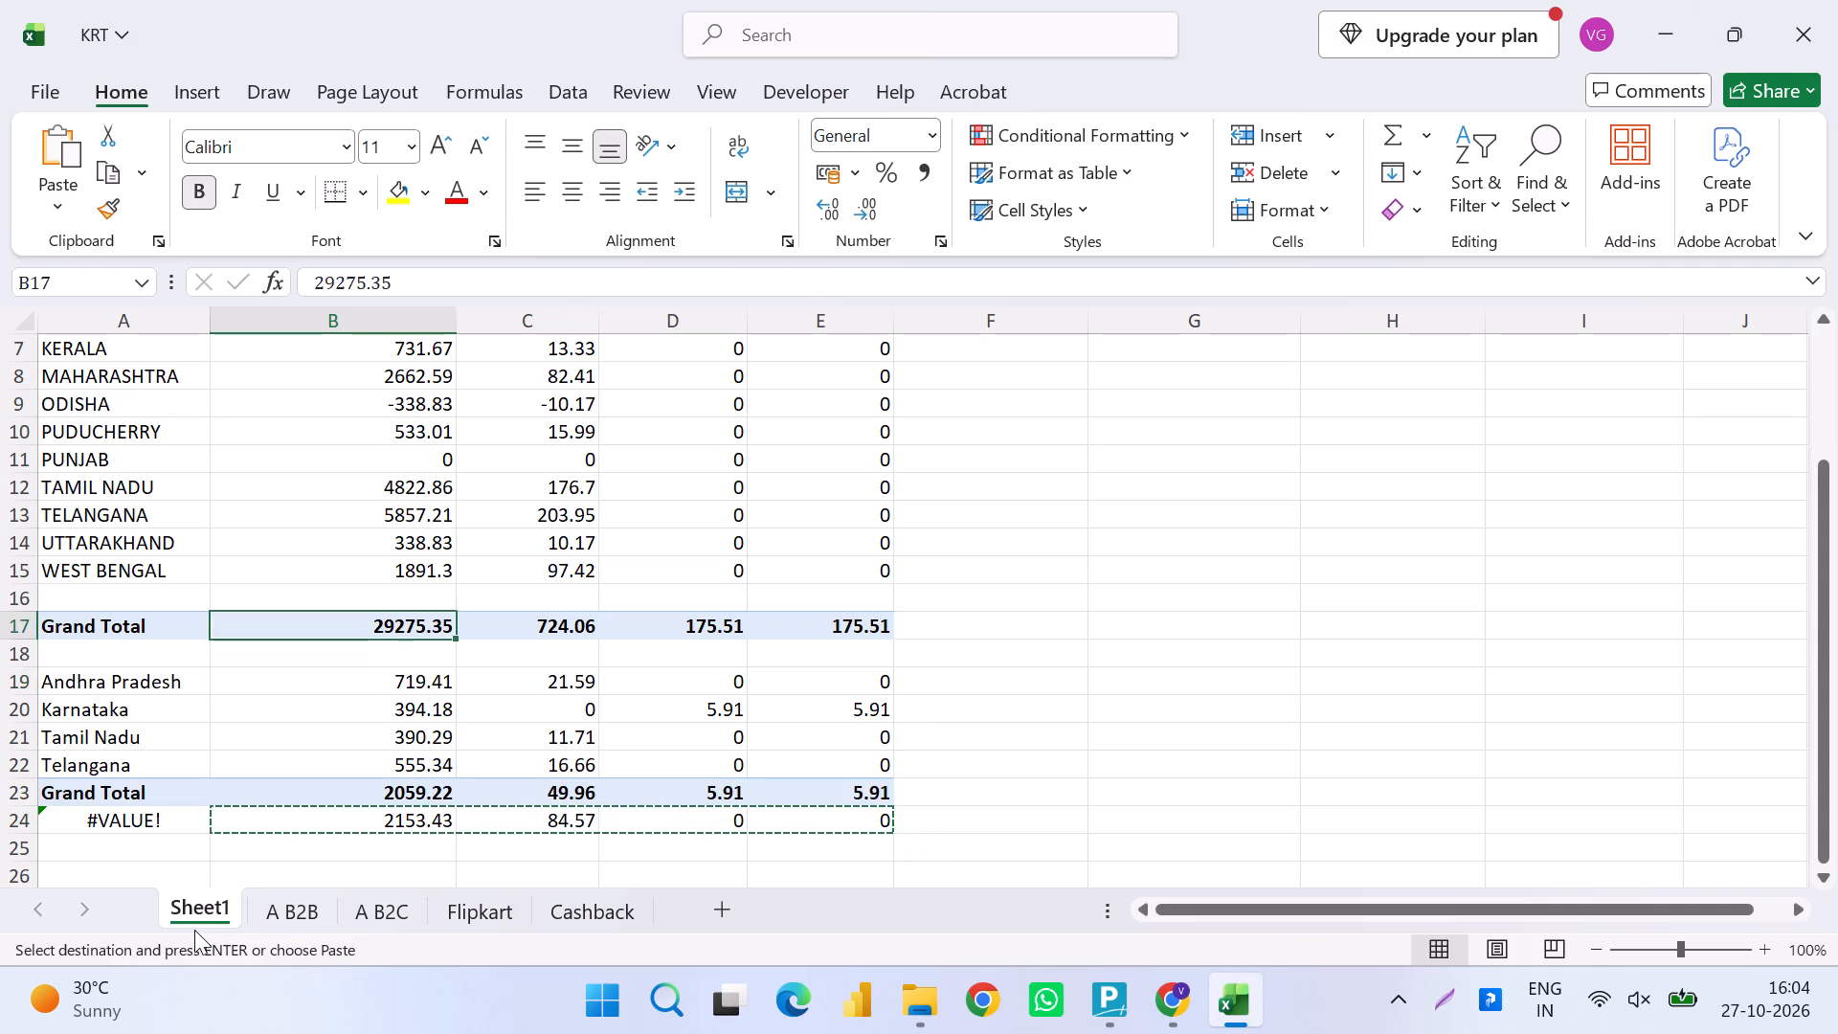
pyautogui.hotkey('ctrl', 'Up')
pyautogui.hotkey('ctrl', 'Up')
pyautogui.press('Down')
pyautogui.hotkey('ctrl', 'alt', 'v')
pyautogui.press('v')
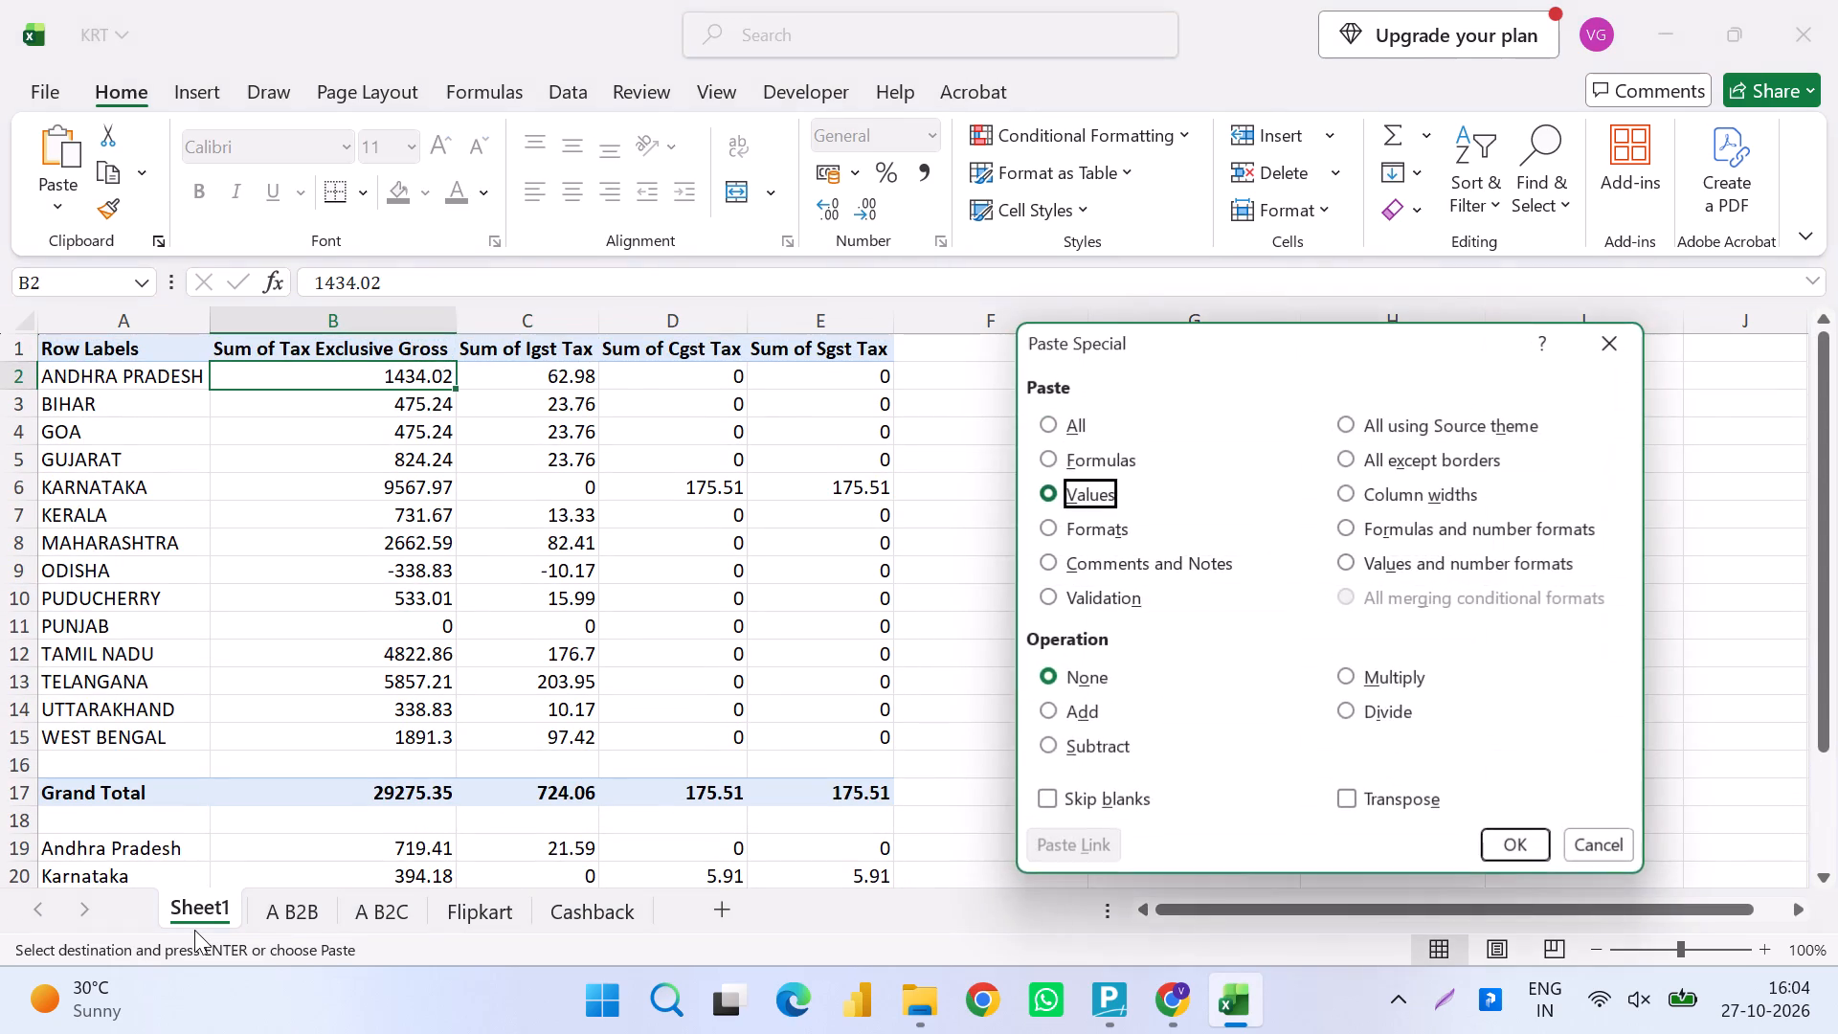
pyautogui.press('Return')
# Enter =B20+B6 in B24 to add the two Karnataka rows and fill it right through E24.
pyautogui.hotkey('ctrl', 'Down')
pyautogui.hotkey('ctrl', 'Down')
pyautogui.press('Down')
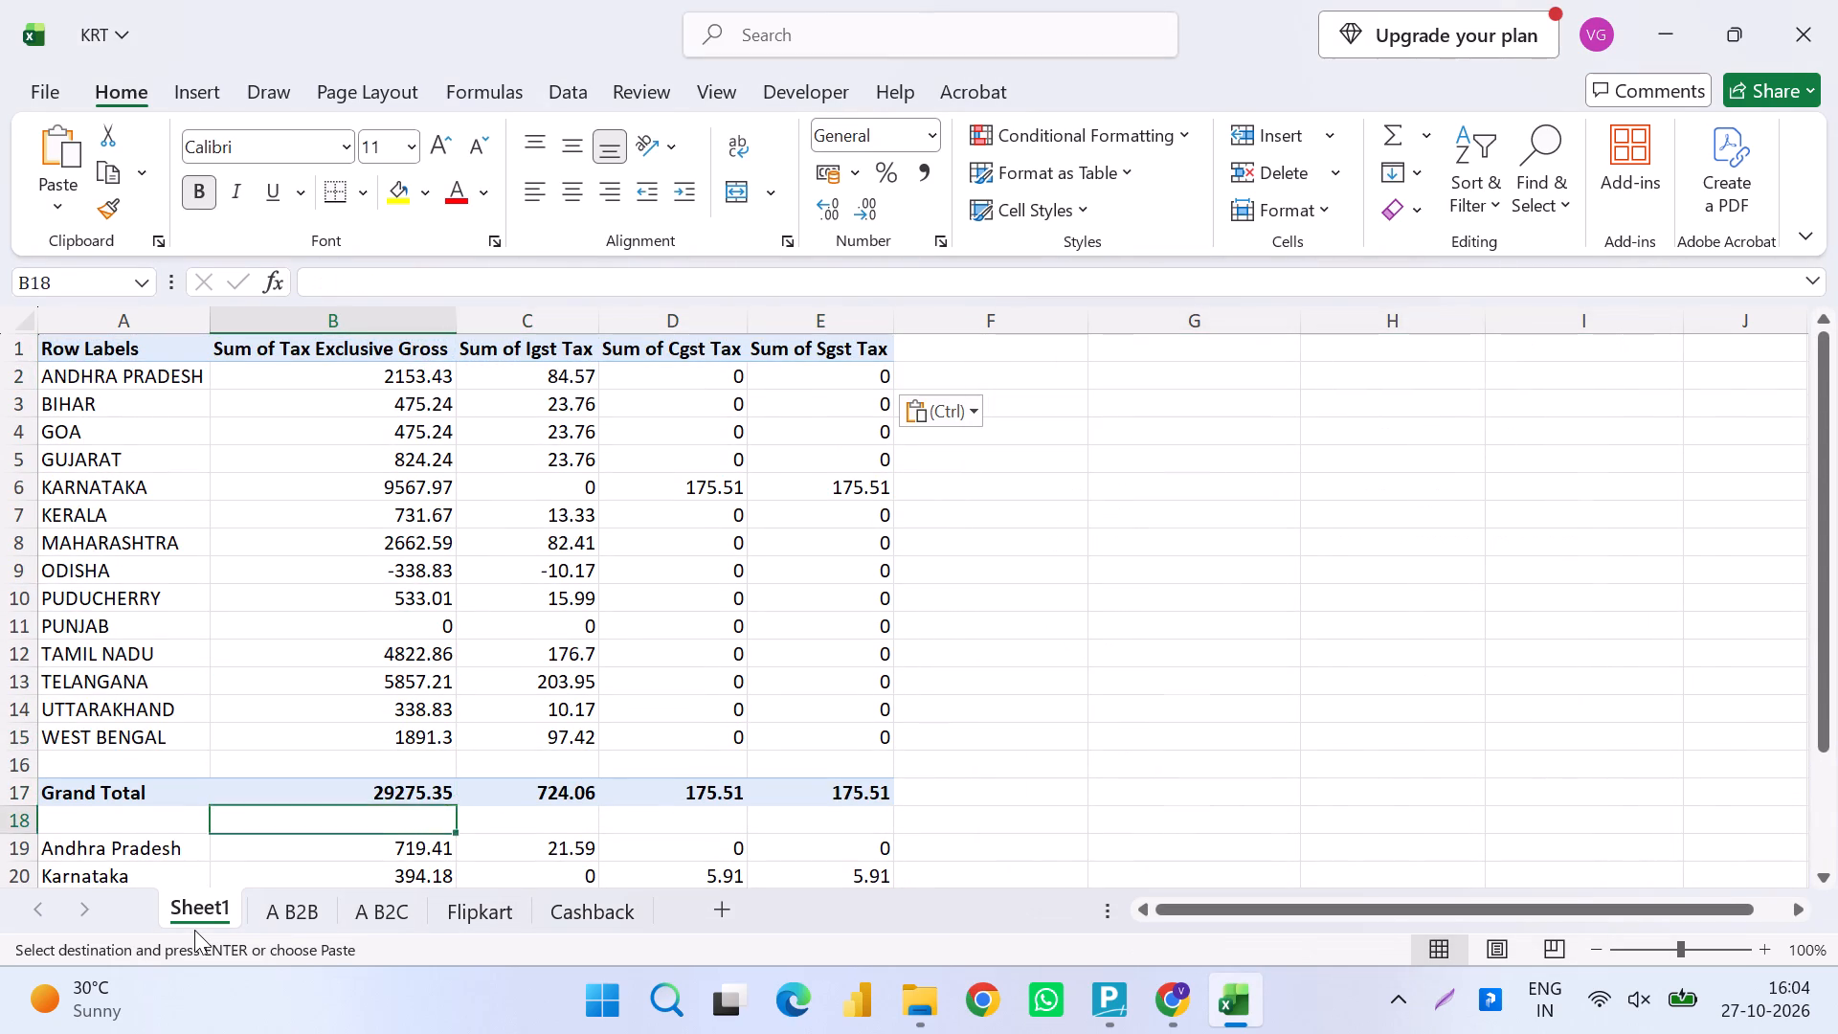
pyautogui.hotkey('ctrl', 'Down')
pyautogui.press('Down')
pyautogui.press('Down')
pyautogui.press('Down')
pyautogui.press('Down')
pyautogui.press('Down')
pyautogui.press('Down')
pyautogui.press('Down')
pyautogui.press('Up')
pyautogui.press('Up')
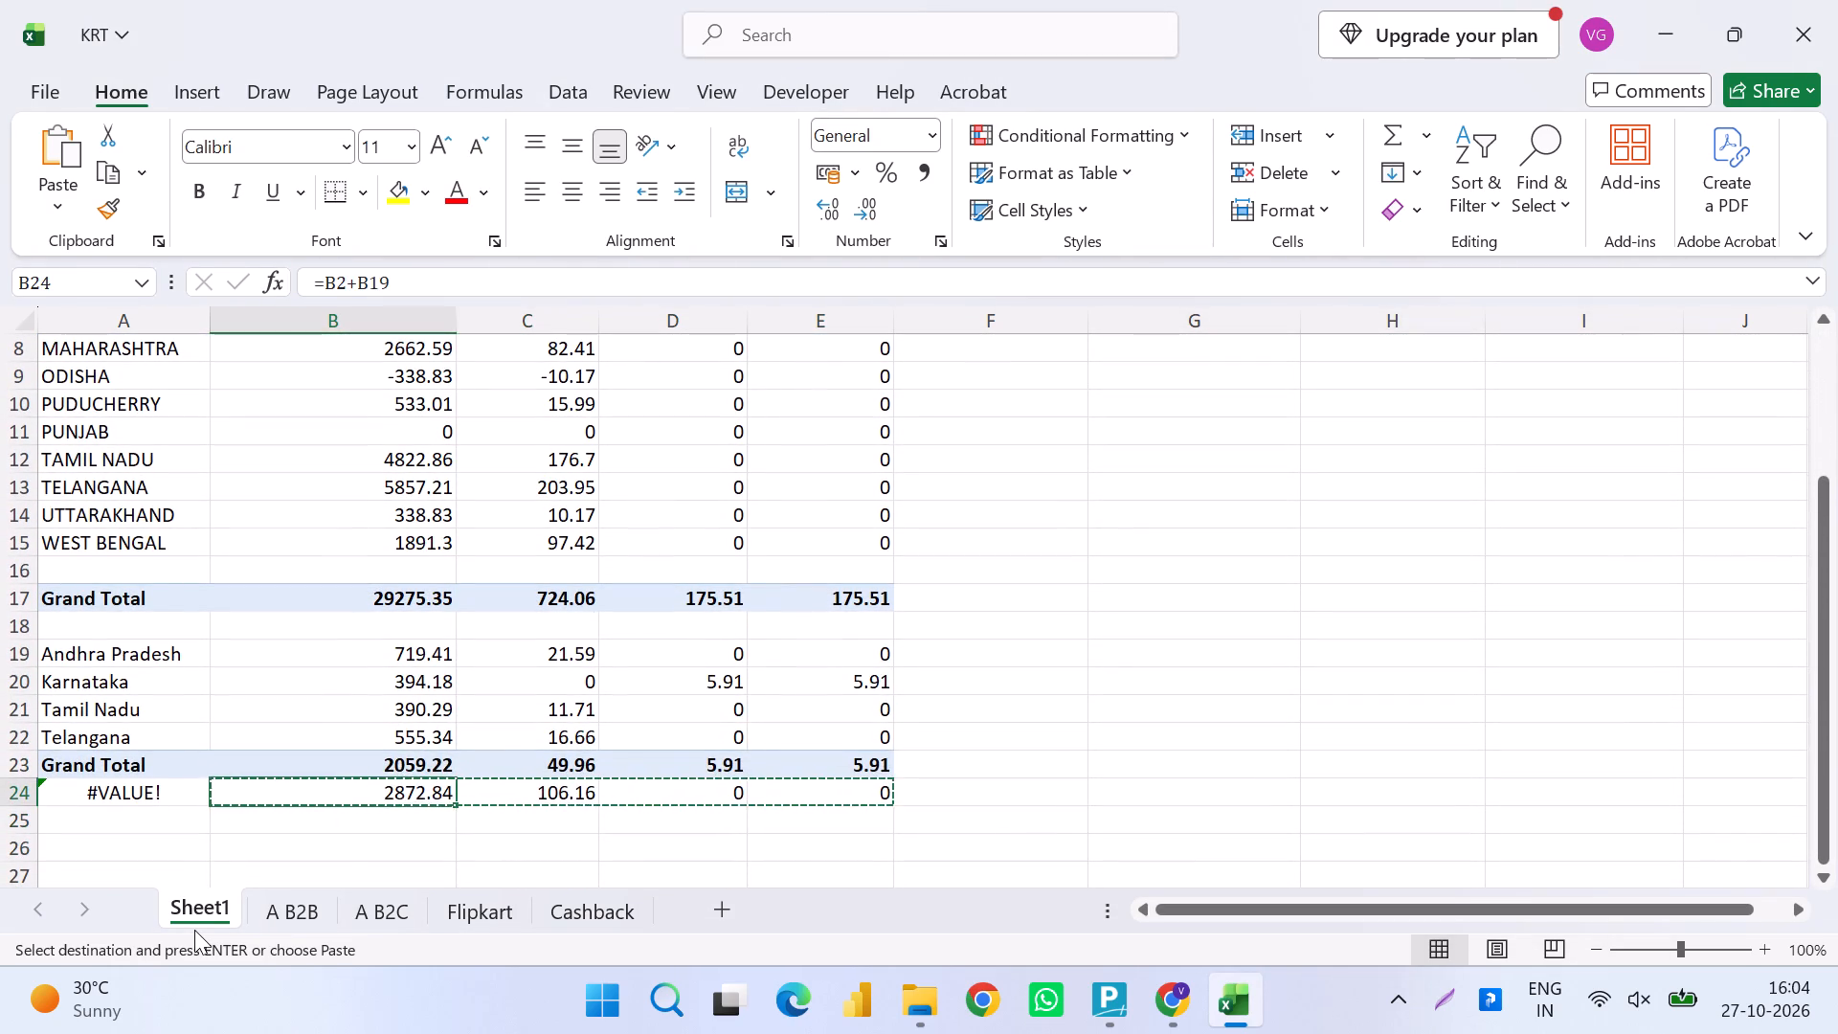
pyautogui.press('=')
pyautogui.hotkey('ctrl', 'Up')
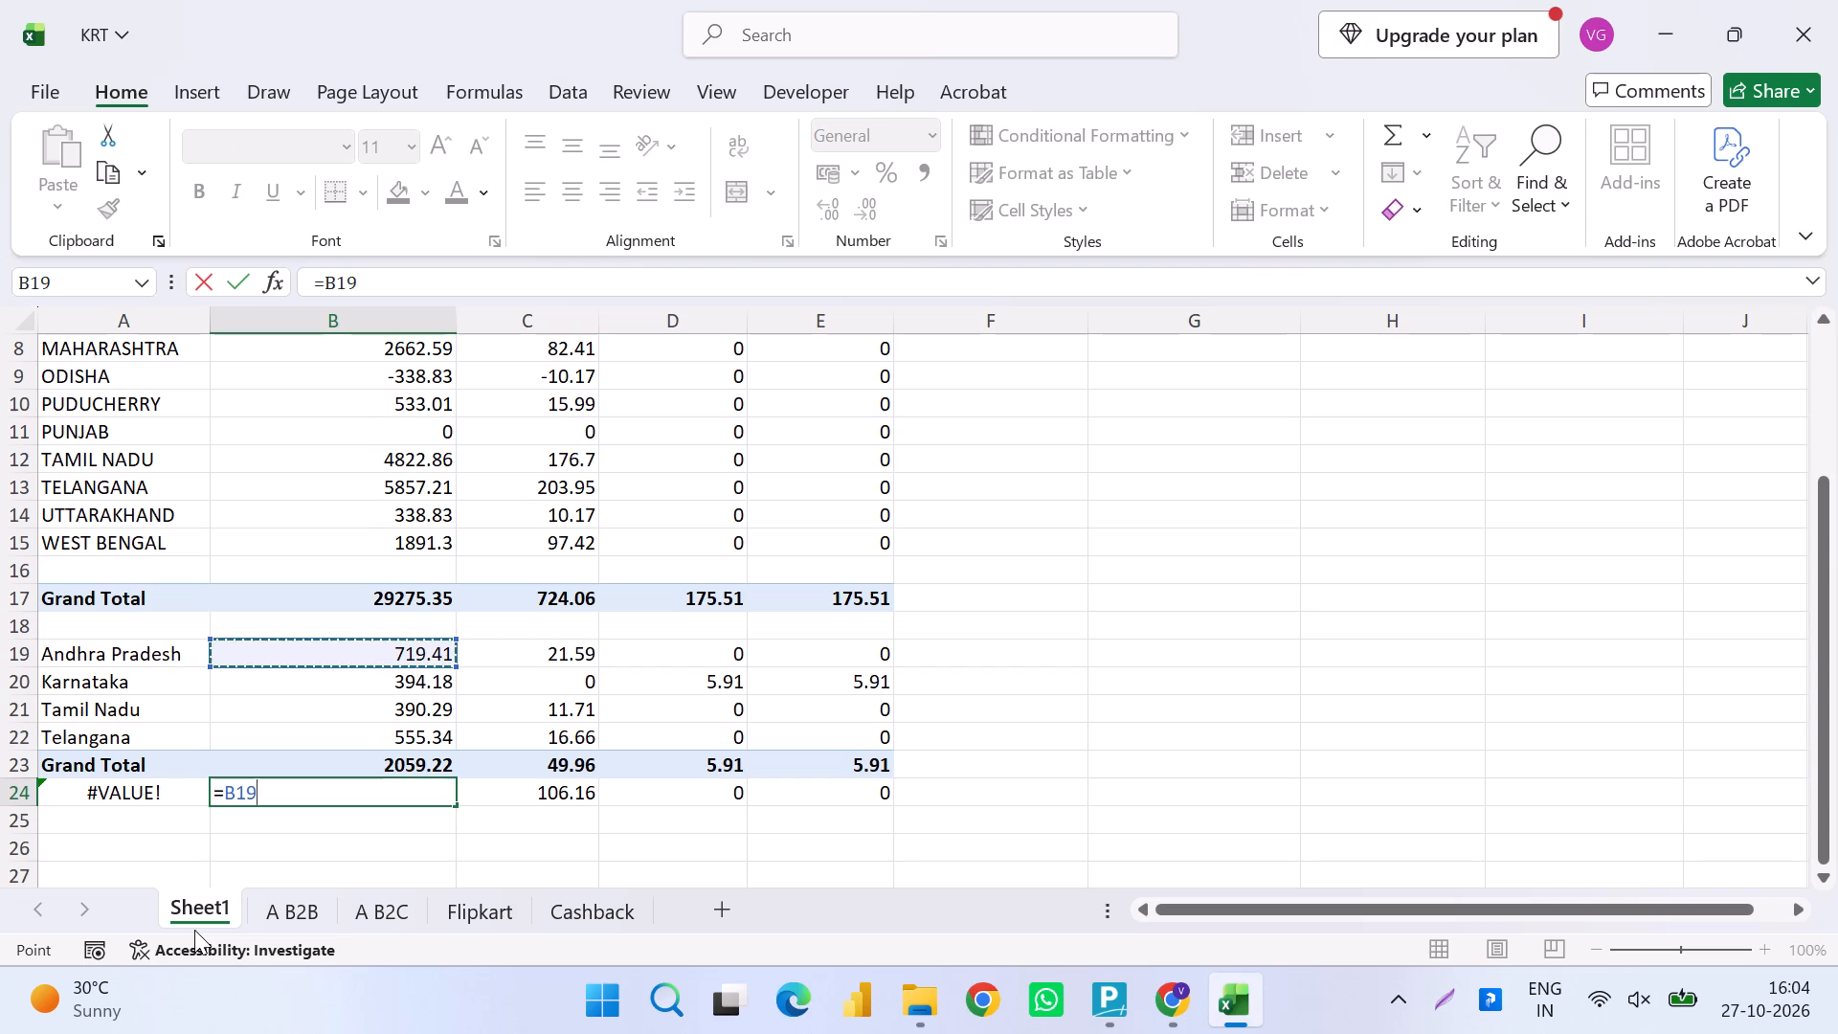
pyautogui.press('Down')
pyautogui.hotkey('shift', '+')
pyautogui.hotkey('ctrl', 'Up')
pyautogui.hotkey('ctrl', 'Up')
pyautogui.hotkey('ctrl', 'Up')
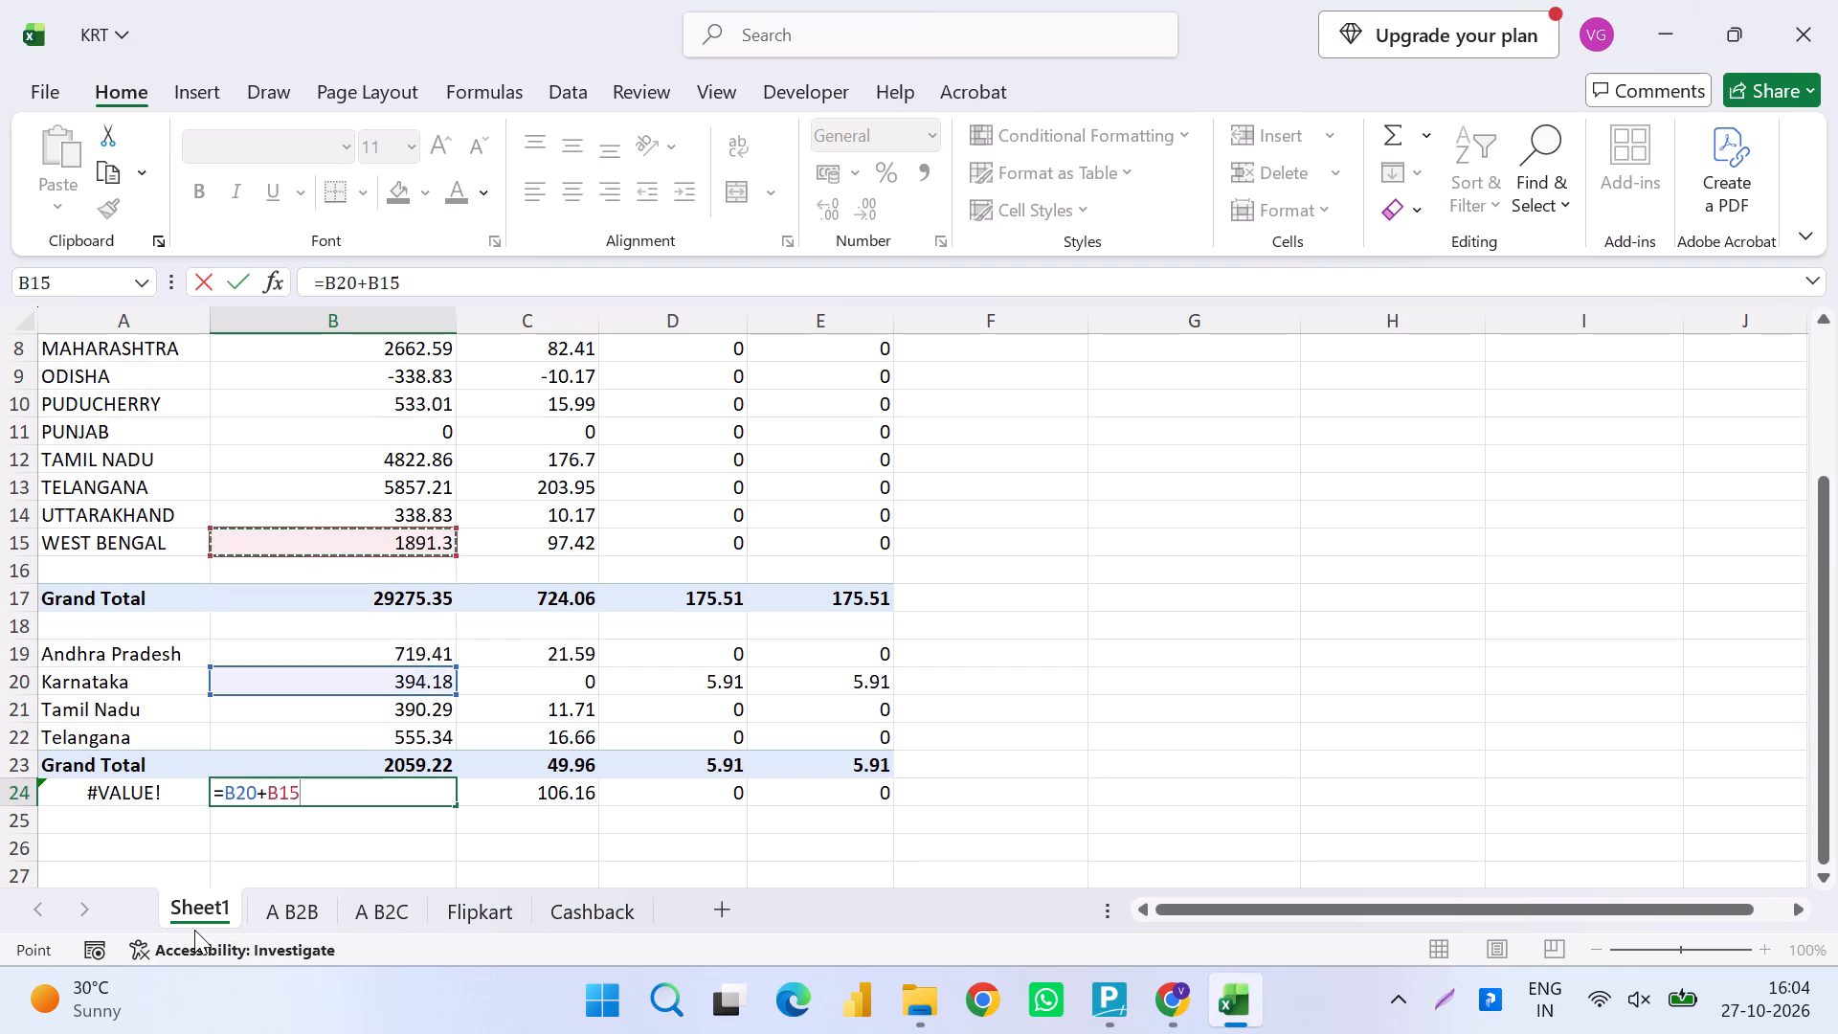
pyautogui.hotkey('ctrl', 'Up')
pyautogui.press('Down')
pyautogui.press('Down')
pyautogui.press('Down')
pyautogui.press('Down')
pyautogui.press('Down')
pyautogui.press('Down')
pyautogui.press('Down')
pyautogui.press('Down')
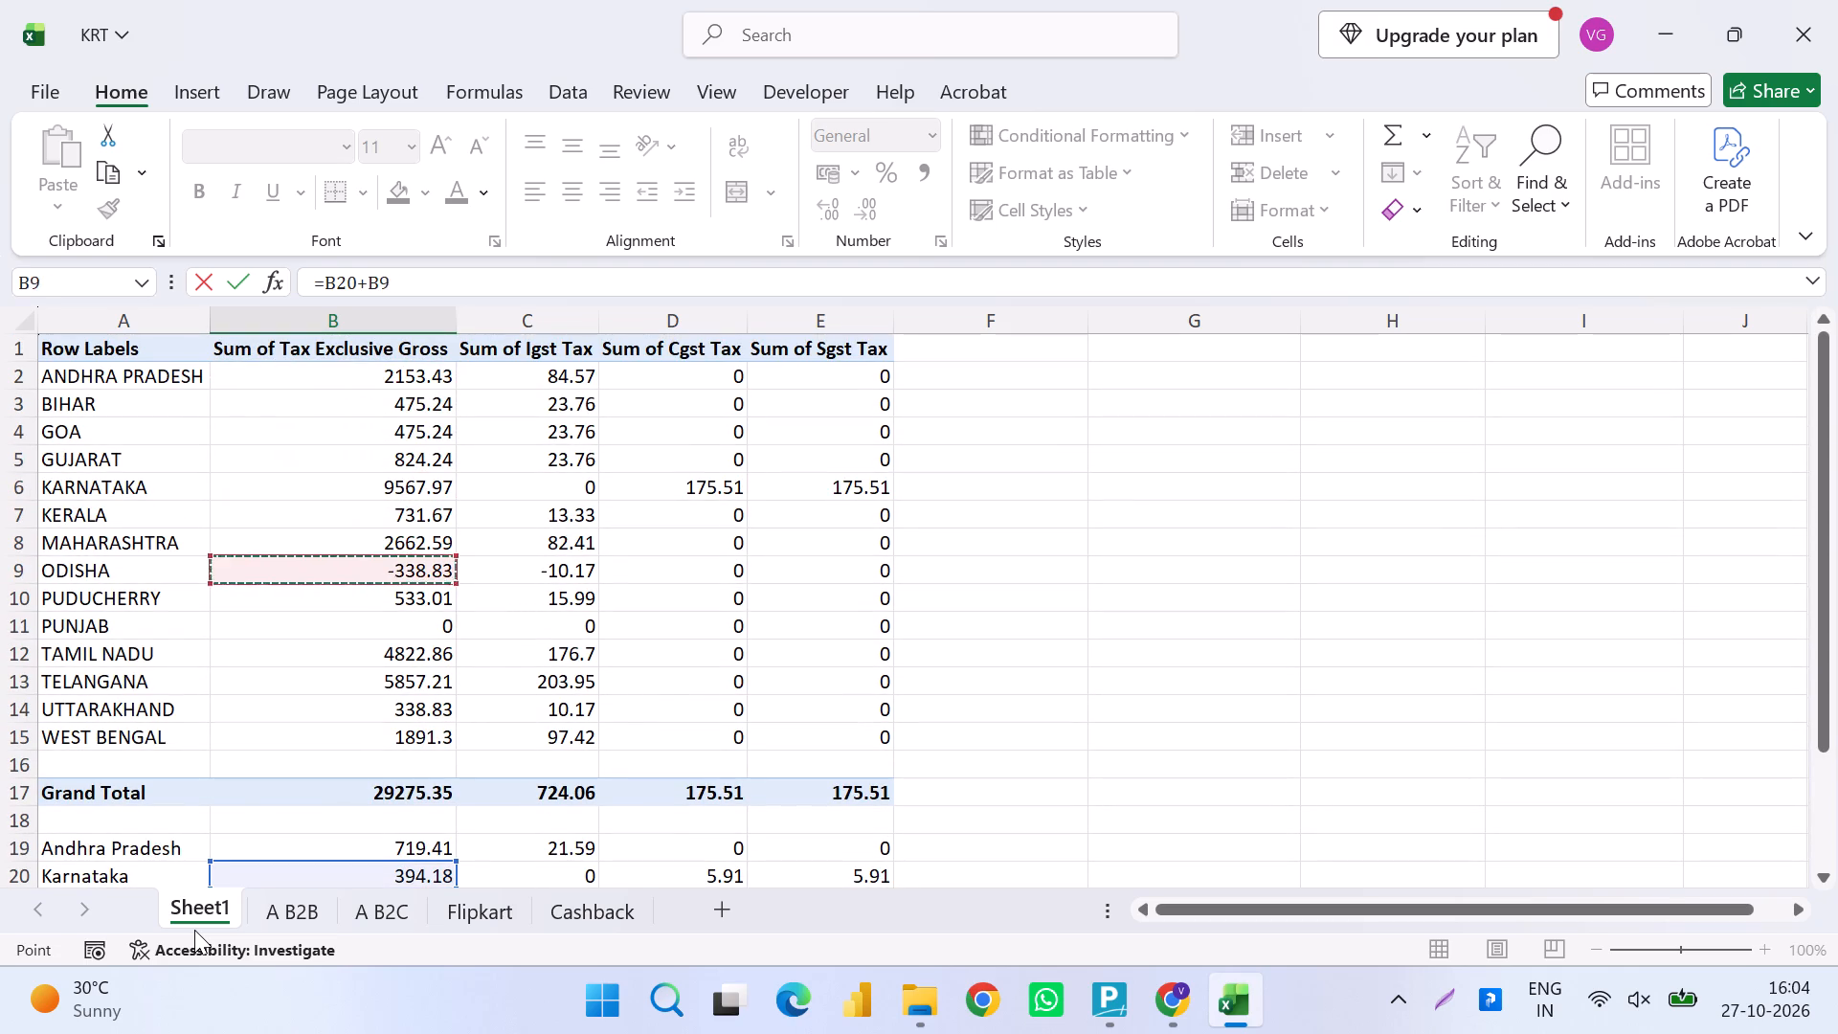
pyautogui.press('Down')
pyautogui.press('Down')
pyautogui.press('Up')
pyautogui.press('Up')
pyautogui.press('Up')
pyautogui.press('Up')
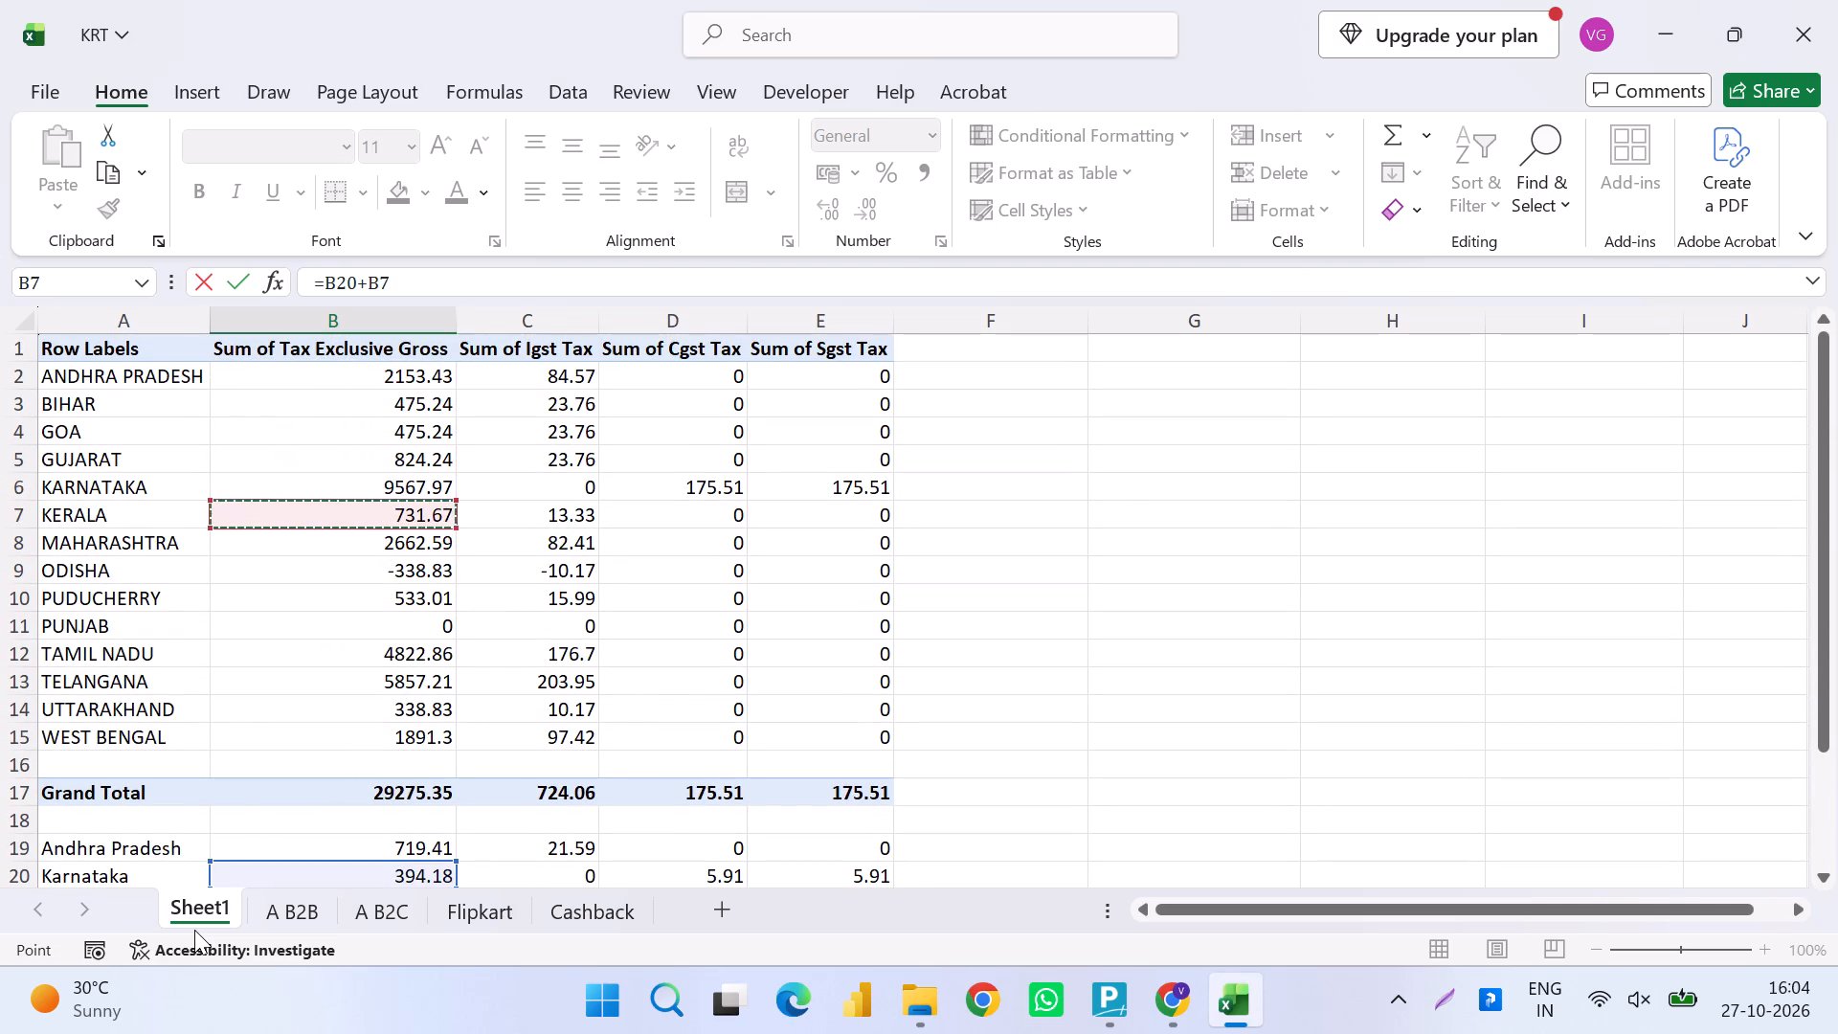
pyautogui.press('Up')
pyautogui.press('Return')
pyautogui.press('Up')
pyautogui.hotkey('shift', 'Right')
pyautogui.hotkey('shift', 'Right')
pyautogui.hotkey('shift', 'Right')
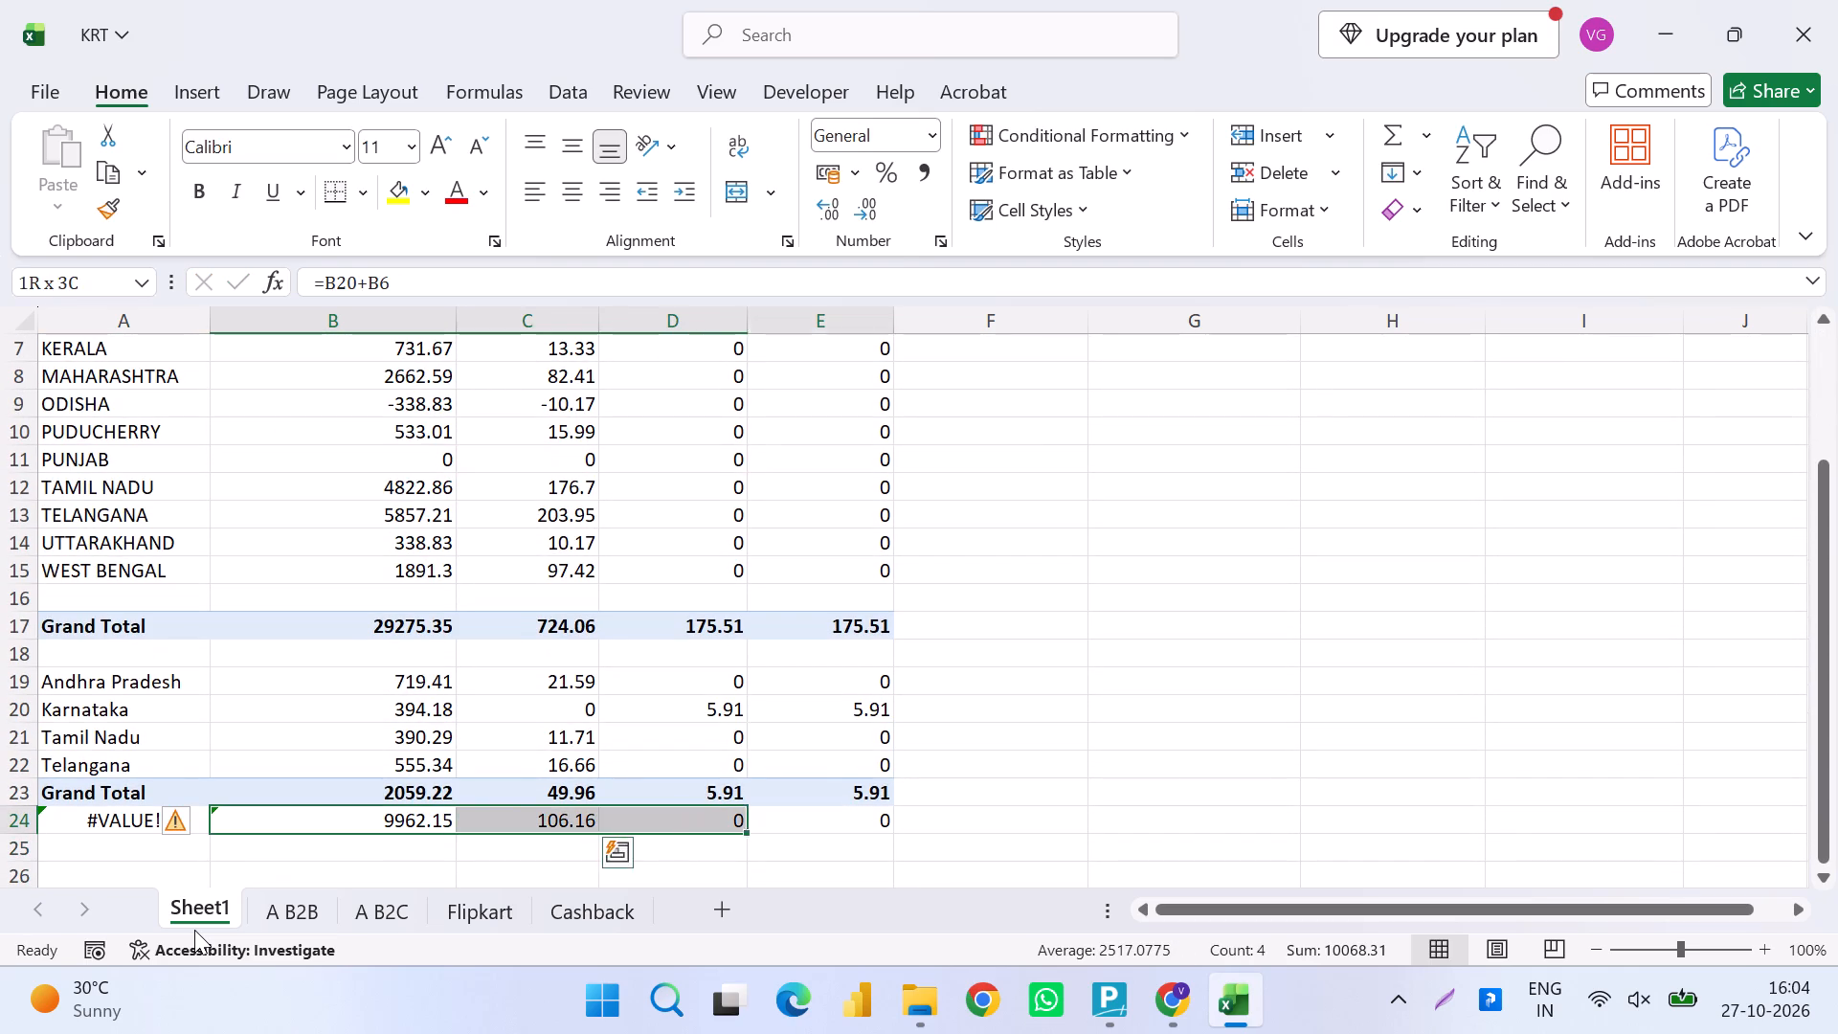
pyautogui.hotkey('ctrl', 'r')
# Copy B24:E24, paste the sums as values over the Karnataka amounts starting at B6, and save the workbook.
pyautogui.hotkey('ctrl', 'c')
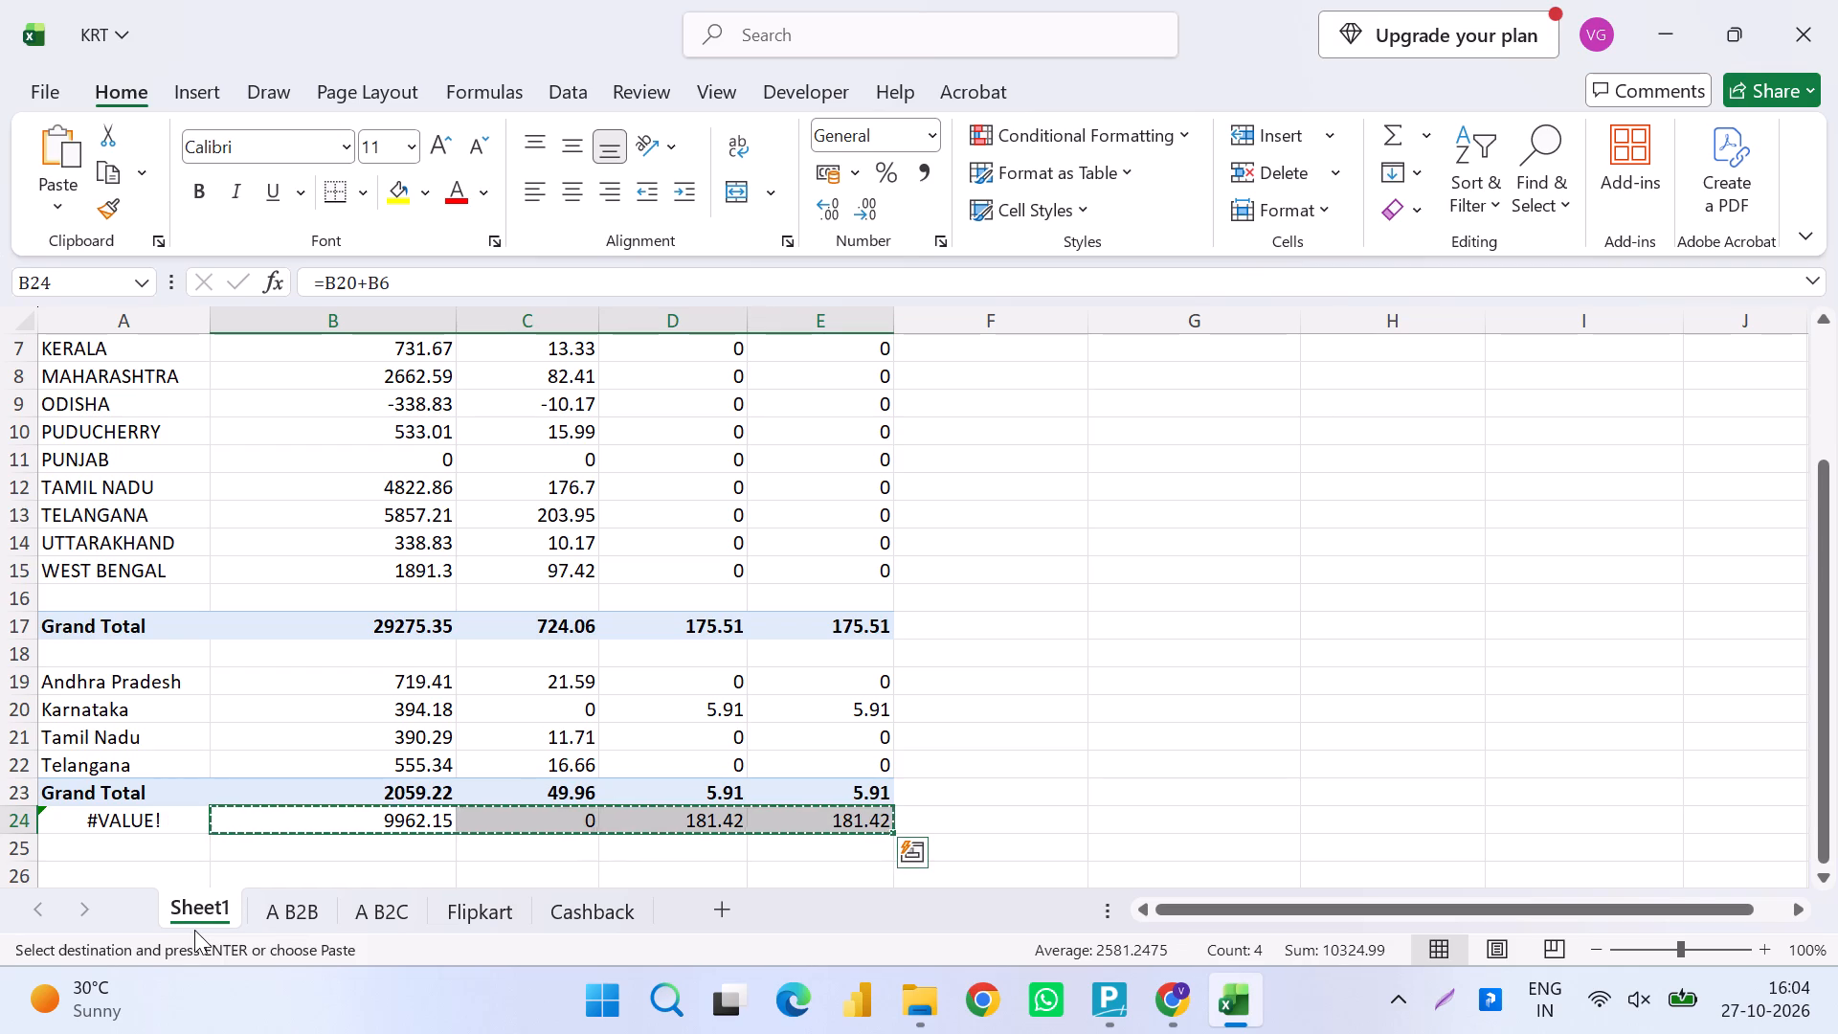
pyautogui.hotkey('ctrl', 'Up')
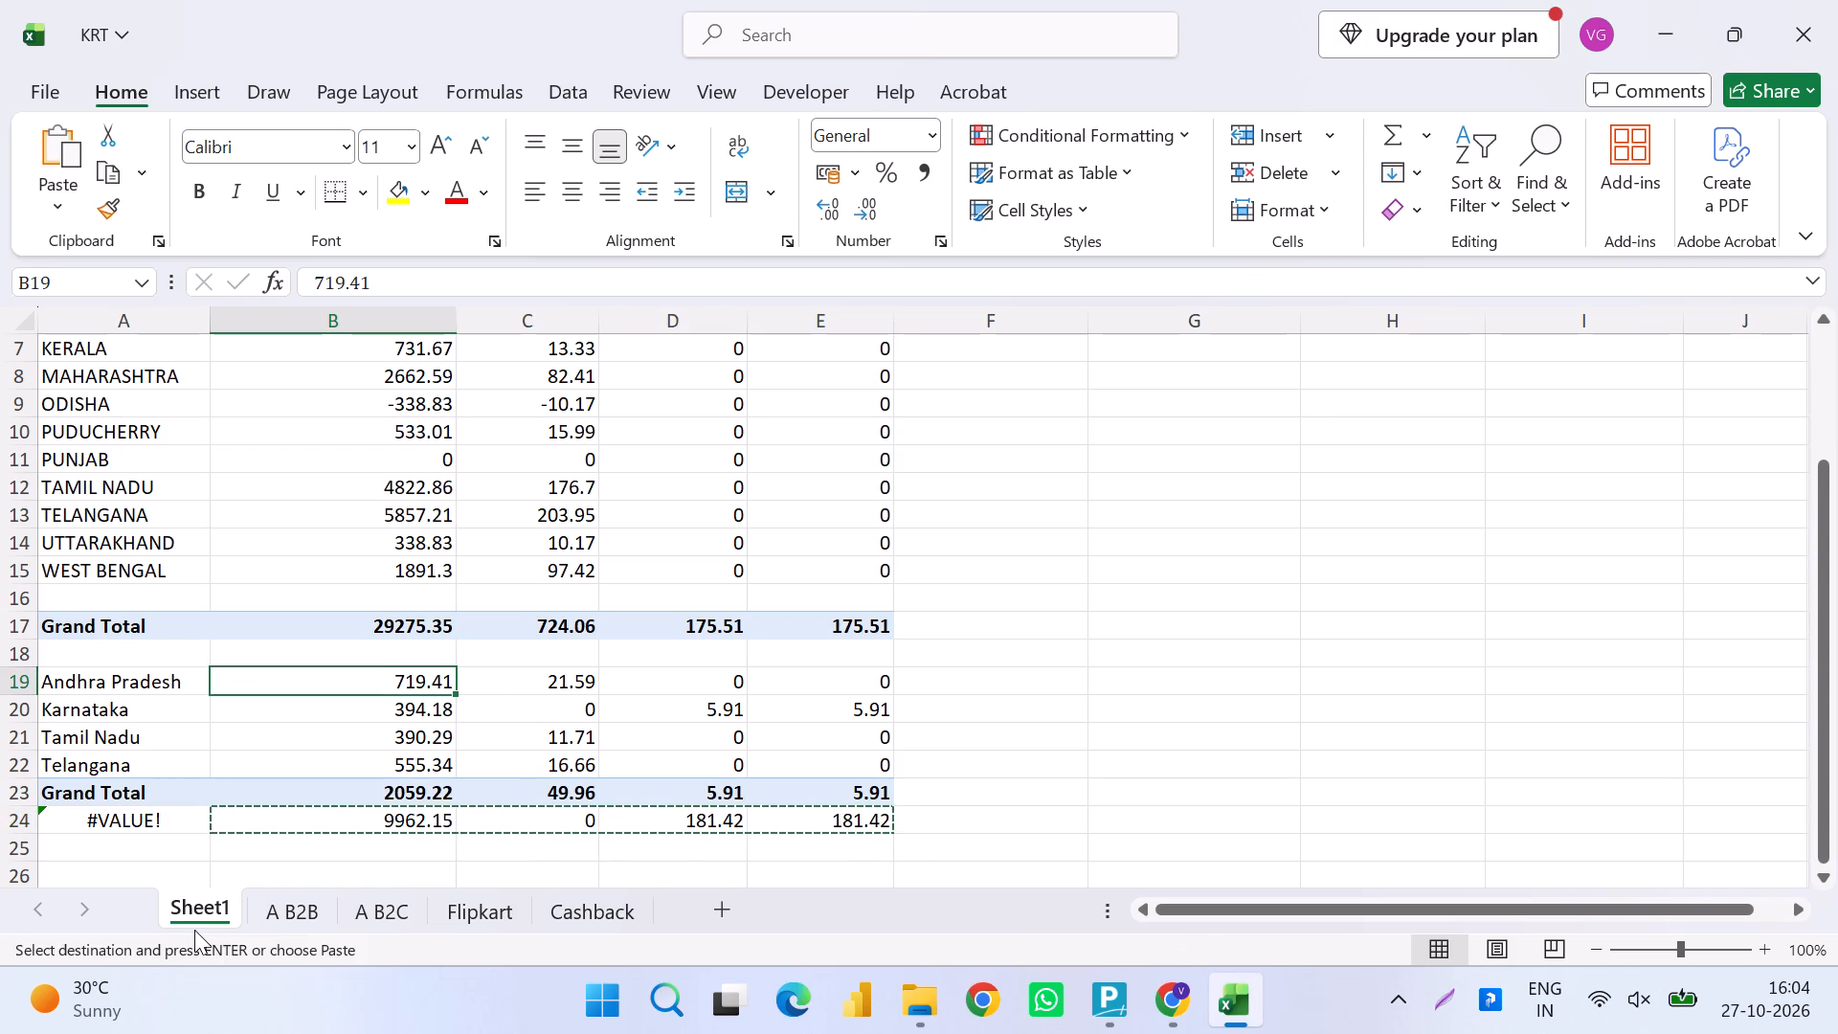
pyautogui.hotkey('ctrl', 'Up')
pyautogui.hotkey('ctrl', 'Up')
pyautogui.hotkey('ctrl', 'Up')
pyautogui.press('Down')
pyautogui.press('Down')
pyautogui.press('Down')
pyautogui.press('Down')
pyautogui.press('Down')
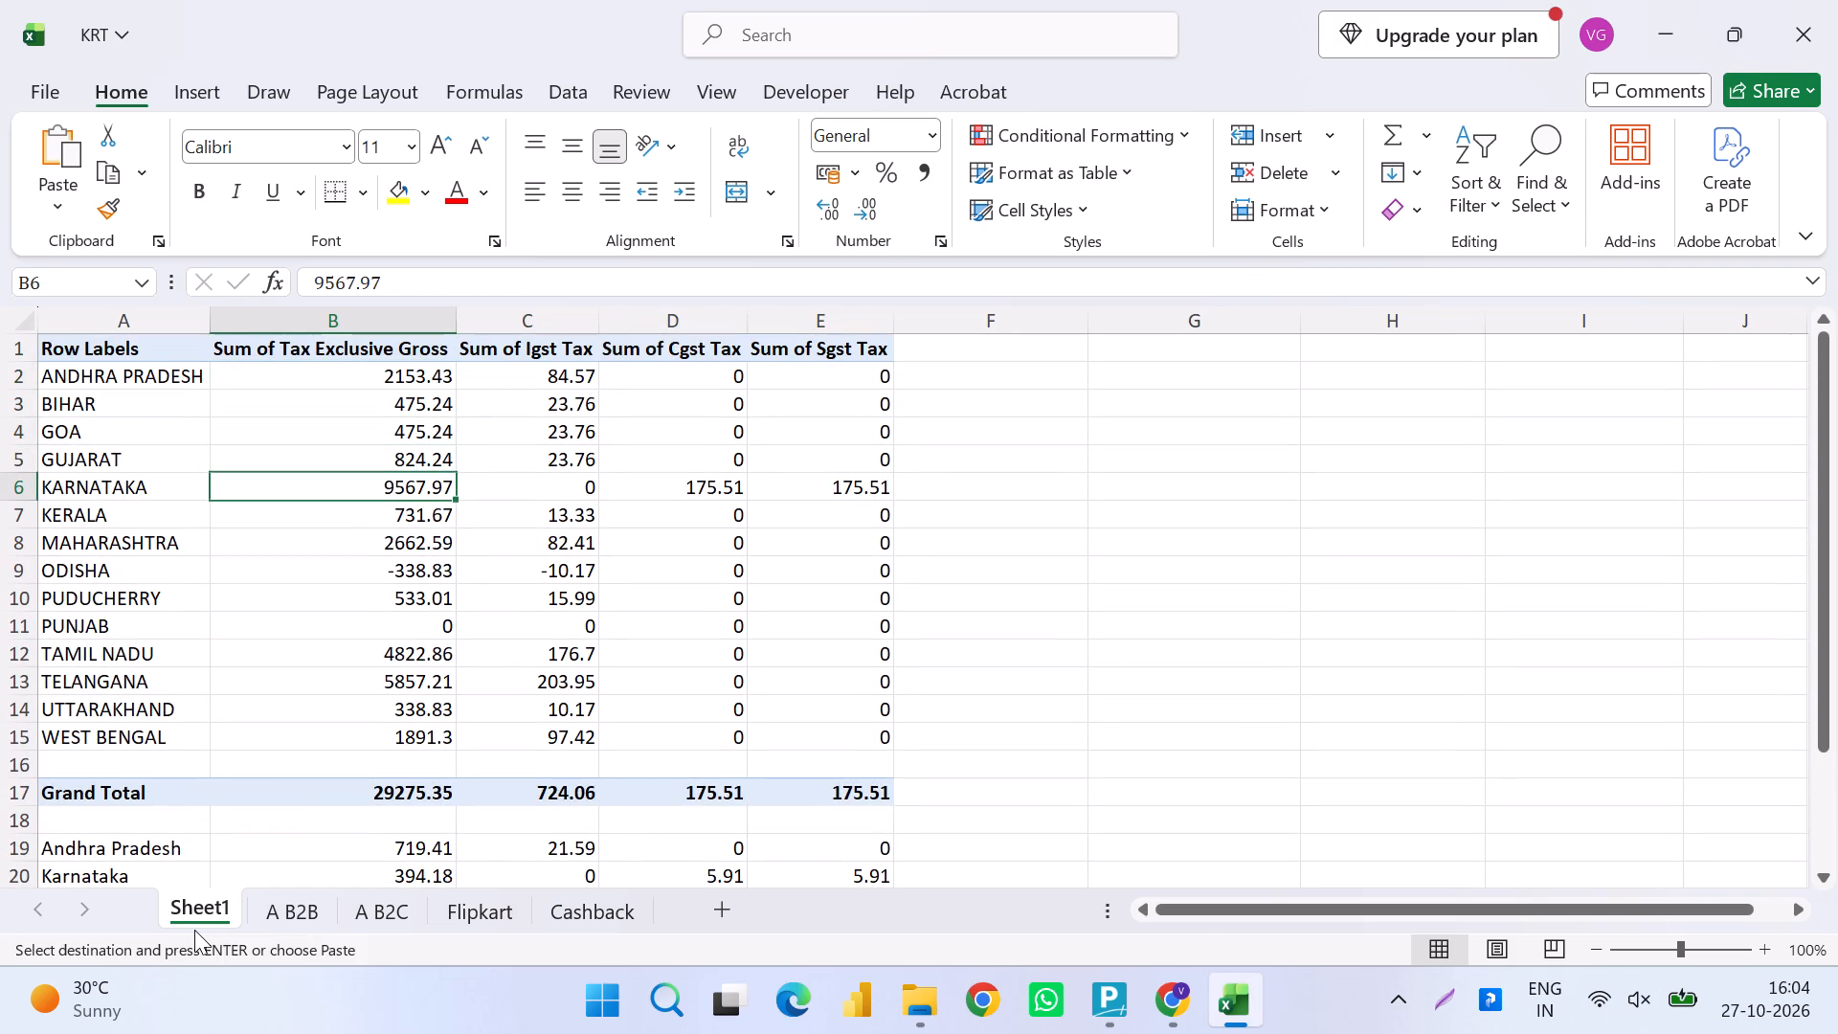
pyautogui.hotkey('ctrl', 'alt', 'v')
pyautogui.press('v')
pyautogui.press('Return')
pyautogui.hotkey('ctrl', 's')
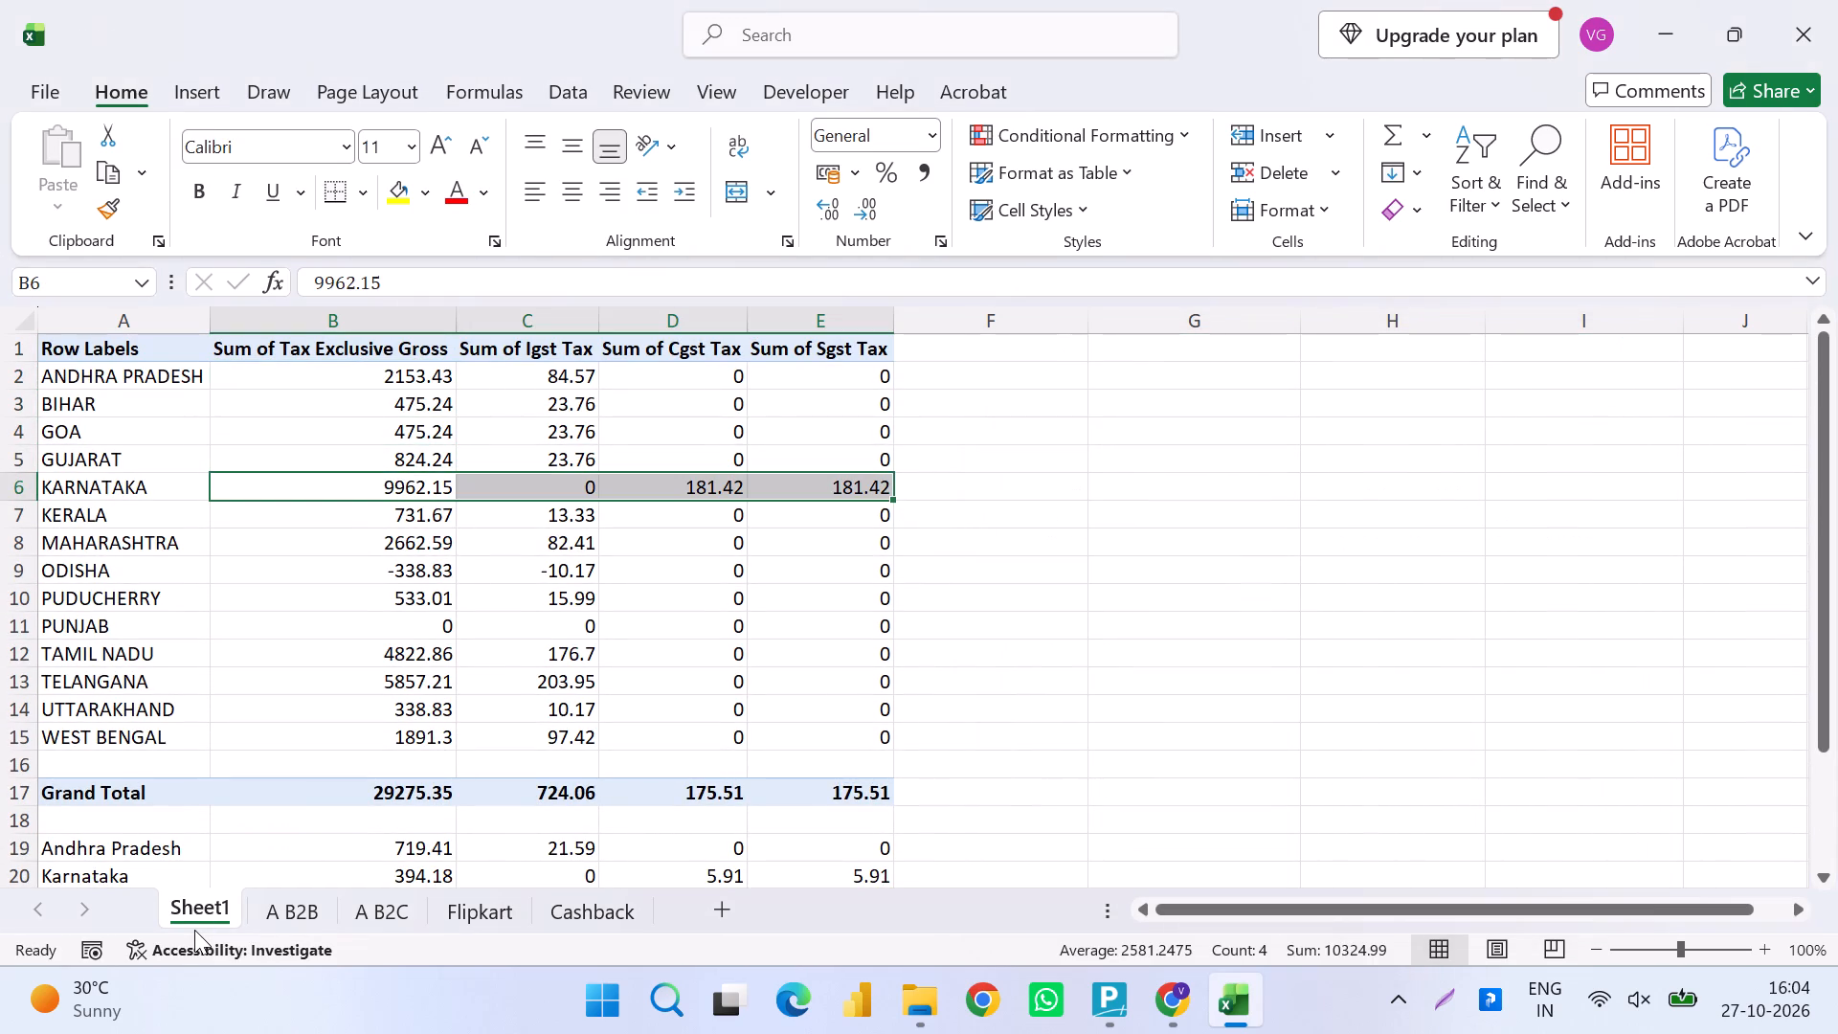
# Enter =B21+B12 in B24 to add the two Tamil Nadu rows and fill it right through E24.
pyautogui.press('Down')
pyautogui.press('Down')
pyautogui.press('Down')
pyautogui.press('Down')
pyautogui.press('Down')
pyautogui.press('Down')
pyautogui.press('Down')
pyautogui.press('Down')
pyautogui.press('Down')
pyautogui.press('Down')
pyautogui.press('Down')
pyautogui.press('Down')
pyautogui.press('Down')
pyautogui.press('Down')
pyautogui.press('Down')
pyautogui.press('Down')
pyautogui.press('Down')
pyautogui.press('Down')
pyautogui.press('Down')
pyautogui.press('Down')
pyautogui.press('Up')
pyautogui.press('Up')
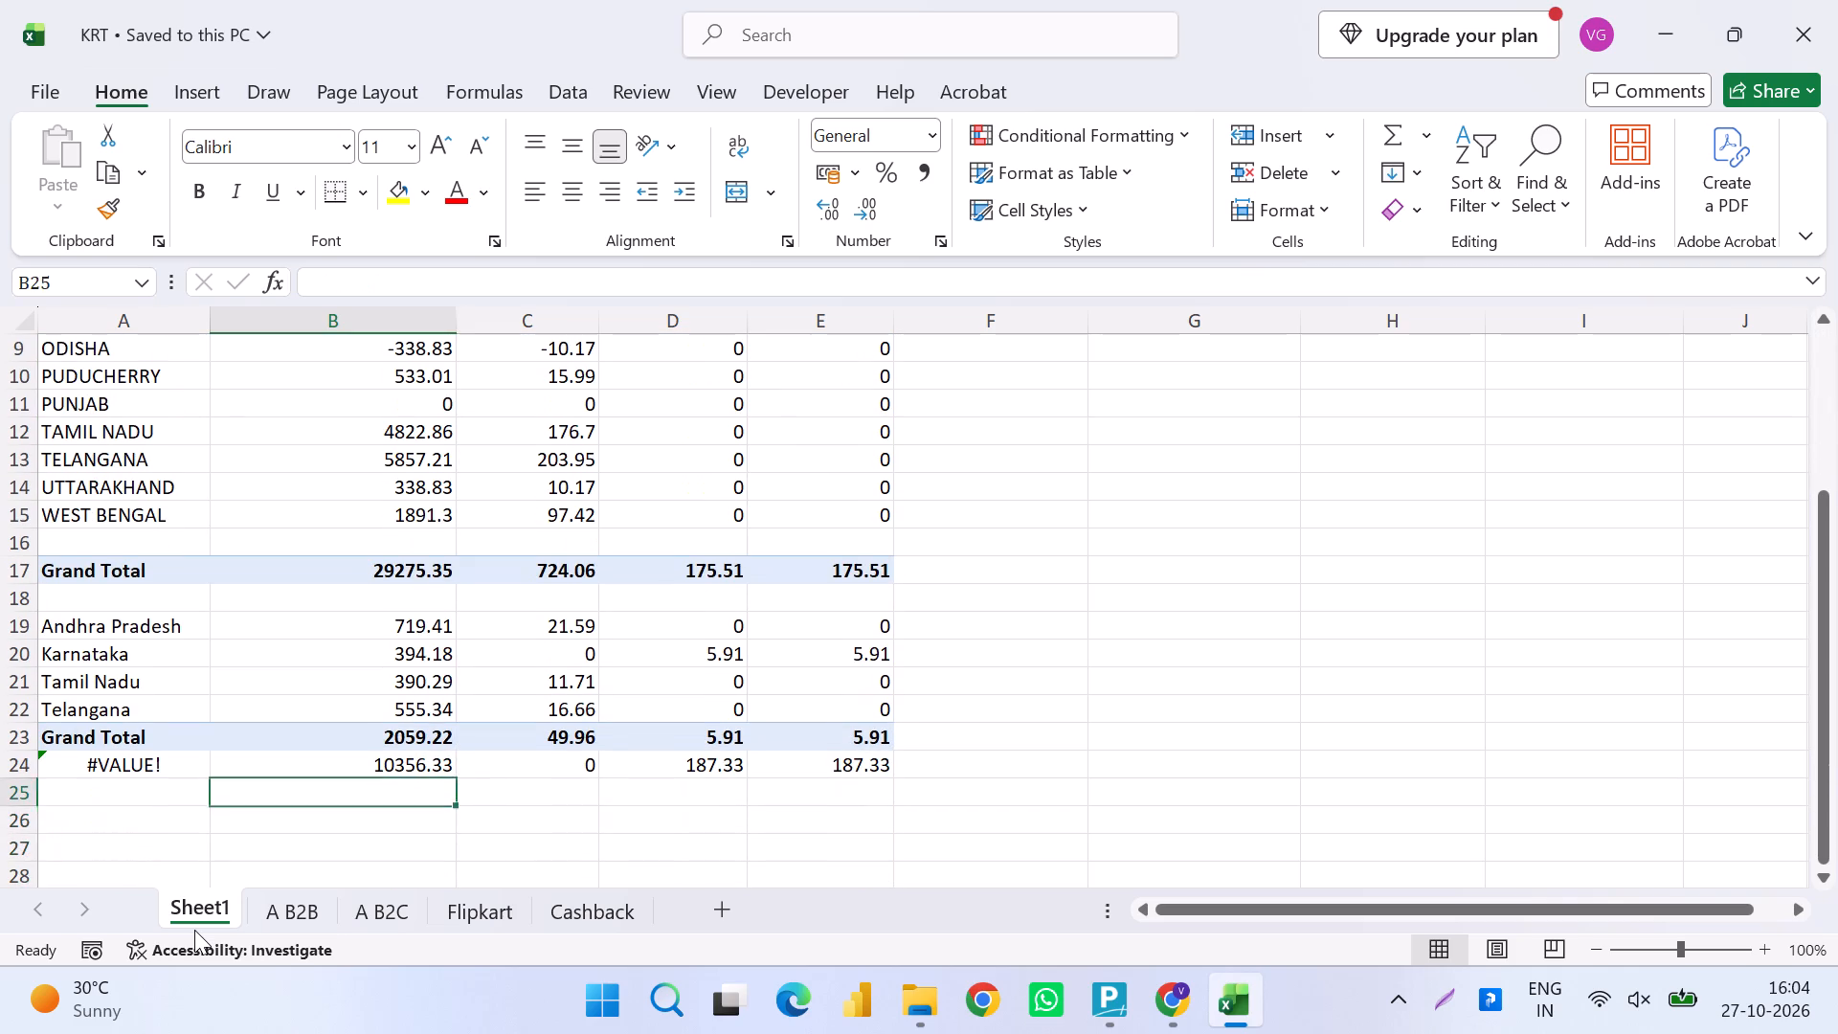
pyautogui.press('Up')
pyautogui.press('=')
pyautogui.press('Up')
pyautogui.press('Up')
pyautogui.press('Up')
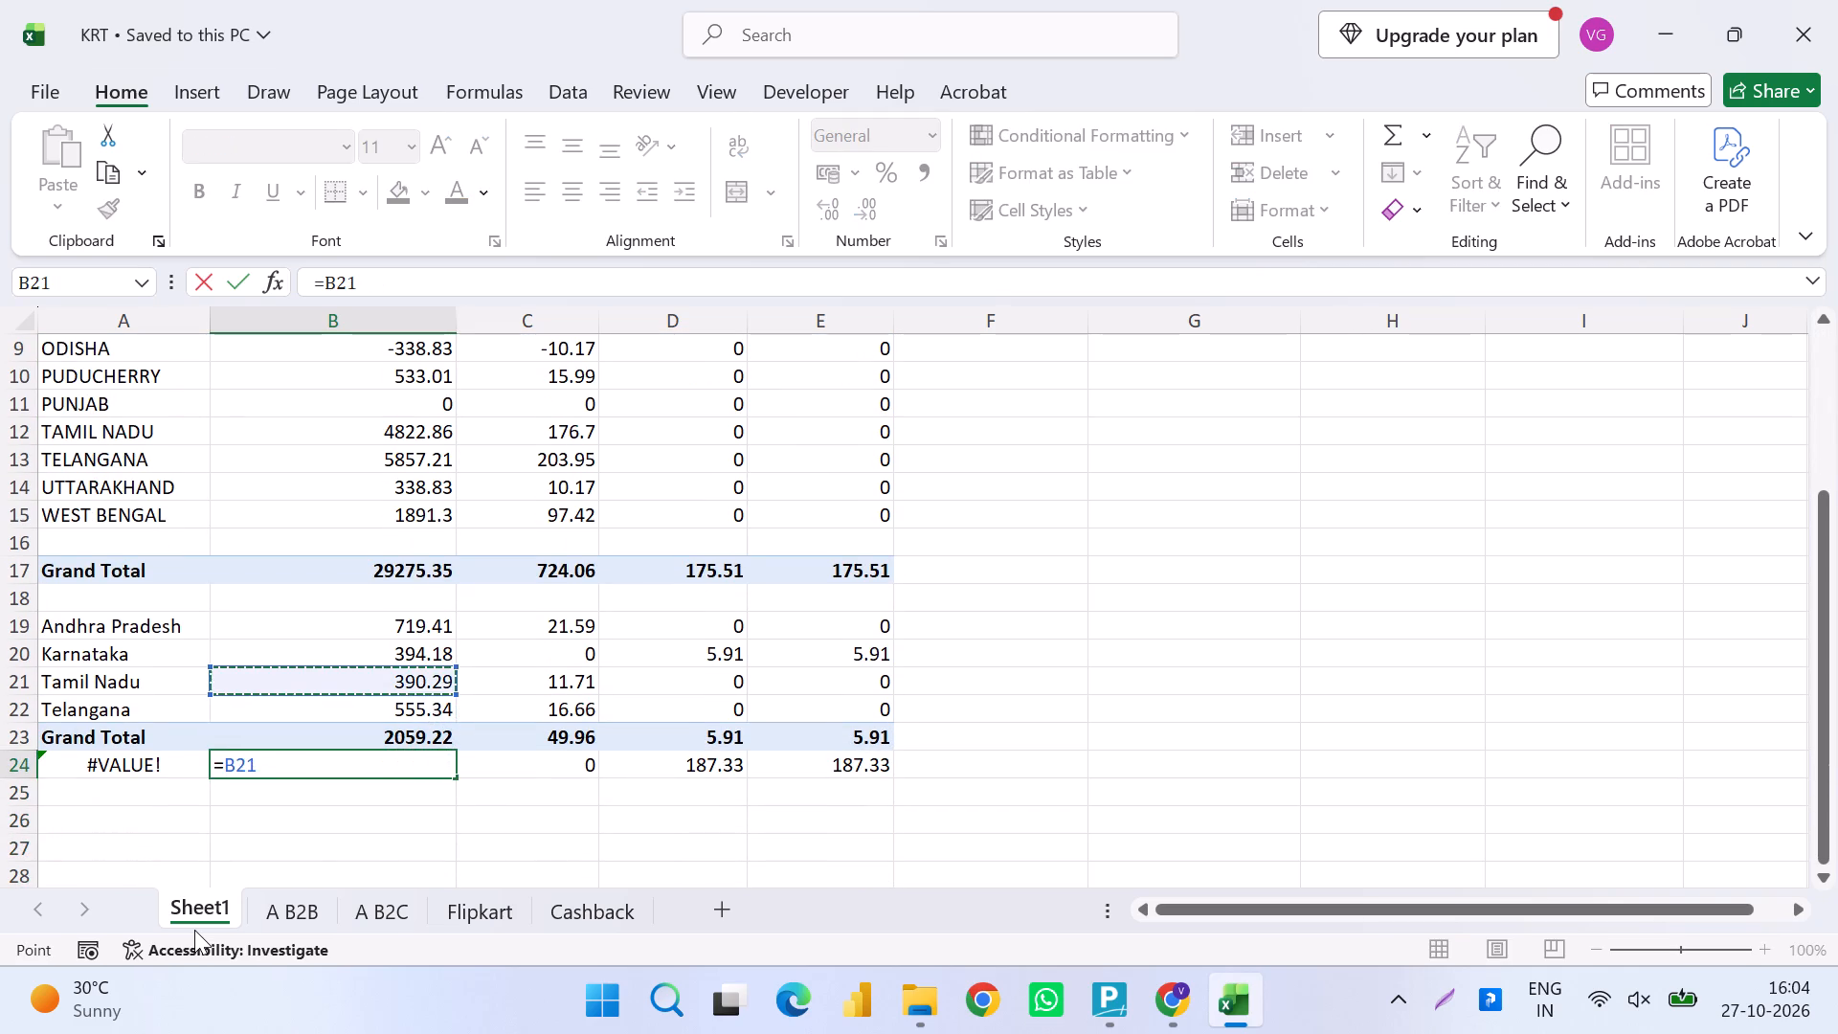
pyautogui.hotkey('shift', '+')
pyautogui.hotkey('ctrl', 'Up')
pyautogui.hotkey('ctrl', 'Up')
pyautogui.press('Up')
pyautogui.press('Up')
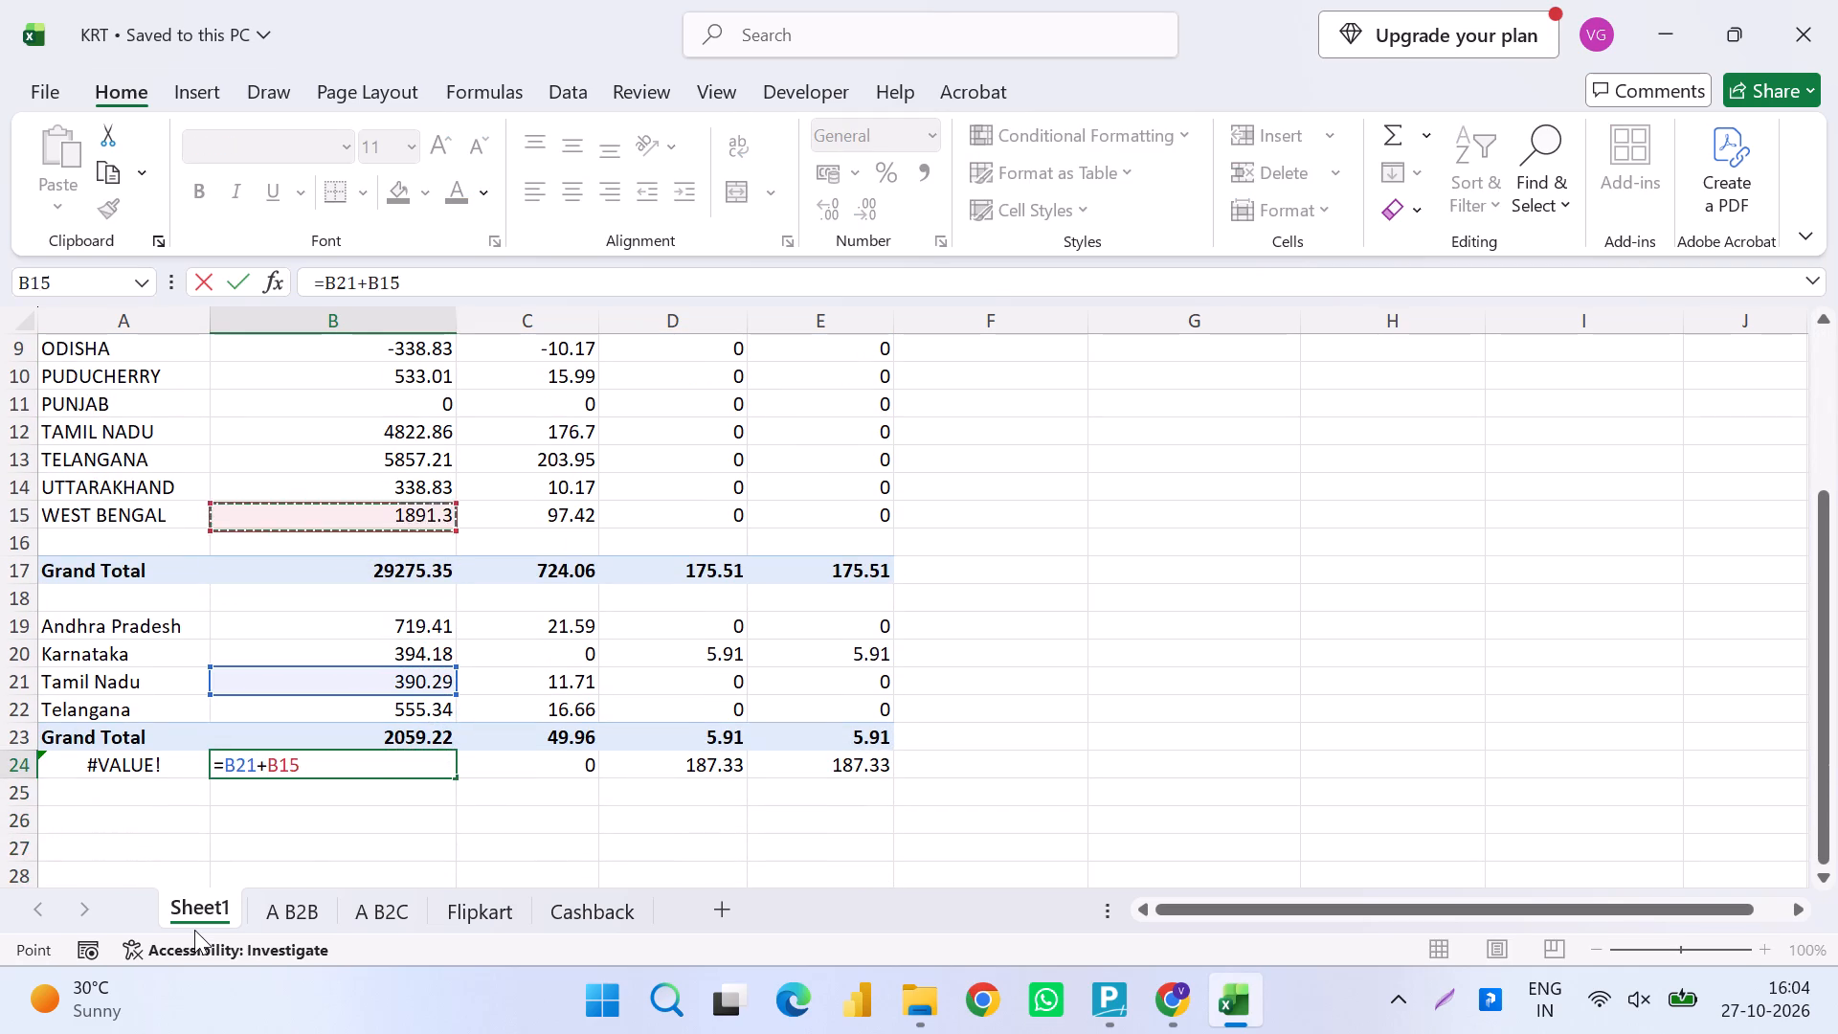
pyautogui.press('Up')
pyautogui.press('Up')
pyautogui.press('Up')
pyautogui.press('Return')
pyautogui.press('Up')
pyautogui.hotkey('shift', 'Right')
pyautogui.hotkey('shift', 'Right')
pyautogui.hotkey('shift', 'Right')
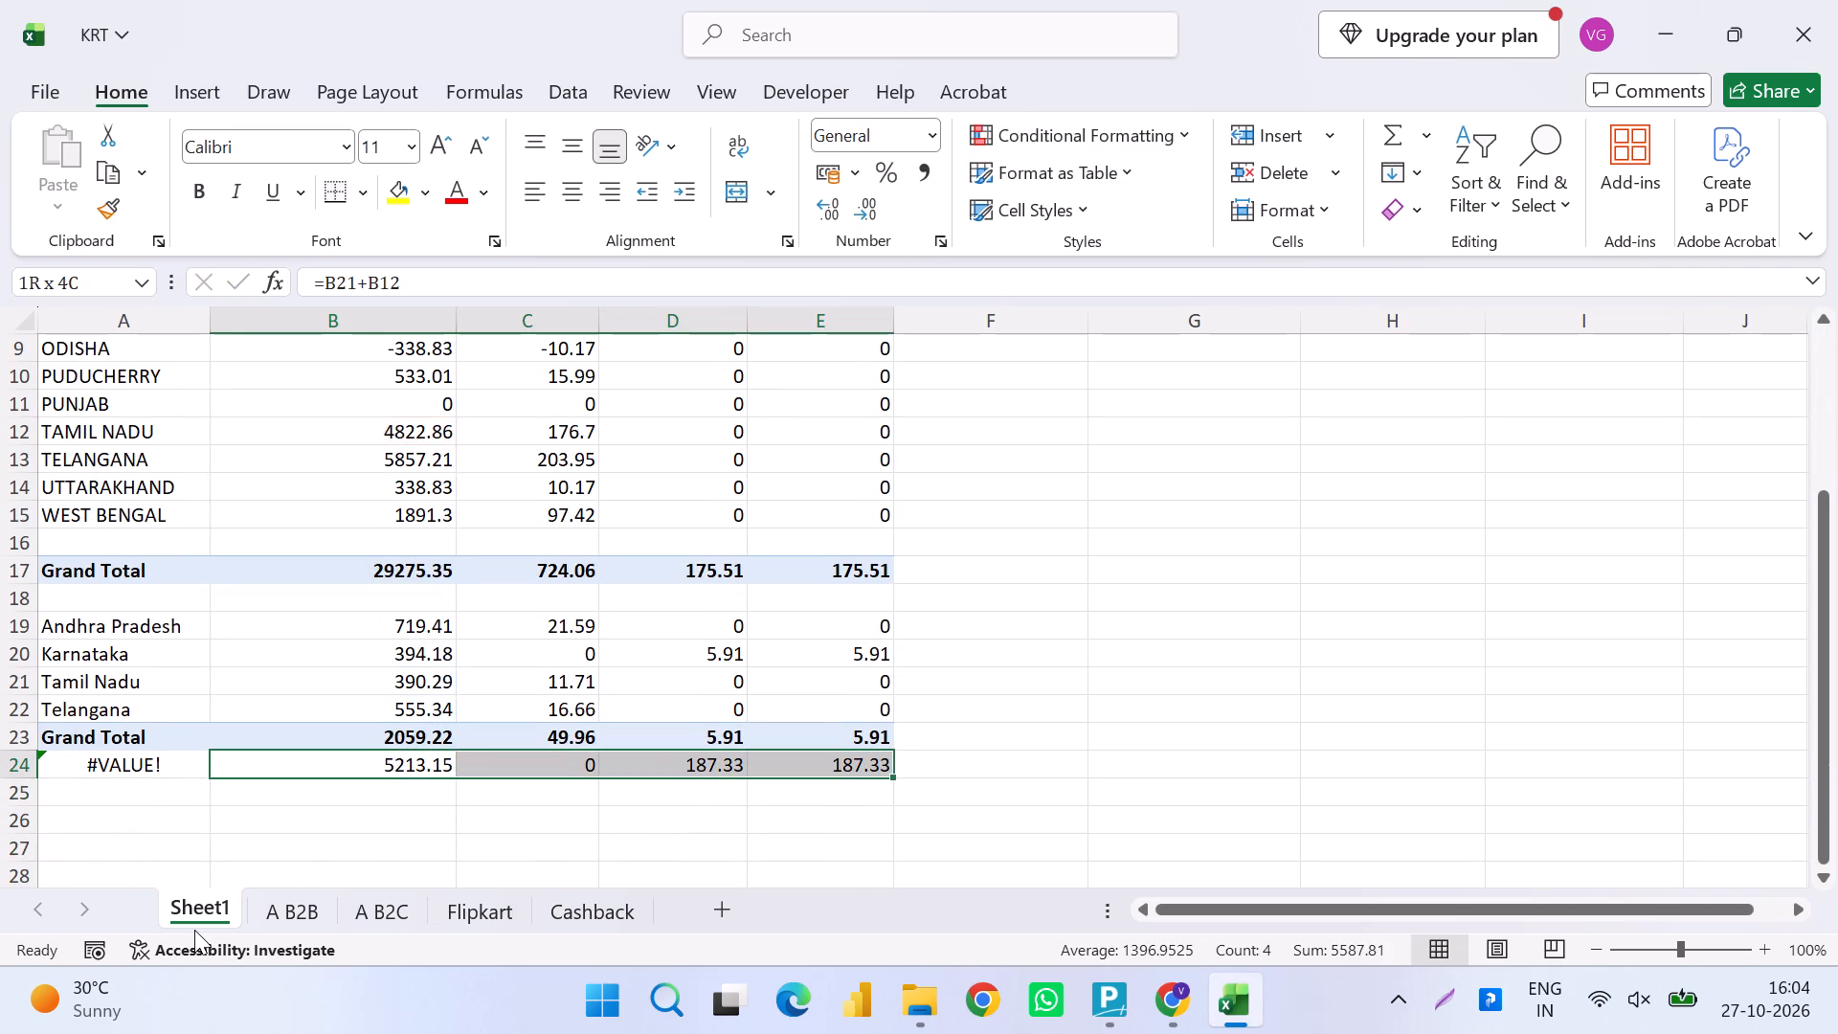
pyautogui.hotkey('ctrl', 'r')
# Copy B24:E24, paste the sums as values over the Tamil Nadu amounts starting at B12, and save the workbook.
pyautogui.hotkey('ctrl', 'c')
pyautogui.hotkey('ctrl', 'Up')
pyautogui.hotkey('ctrl', 'Up')
pyautogui.hotkey('ctrl', 'Up')
pyautogui.hotkey('ctrl', 'Up')
pyautogui.hotkey('ctrl', 'Up')
pyautogui.hotkey('ctrl', 'Up')
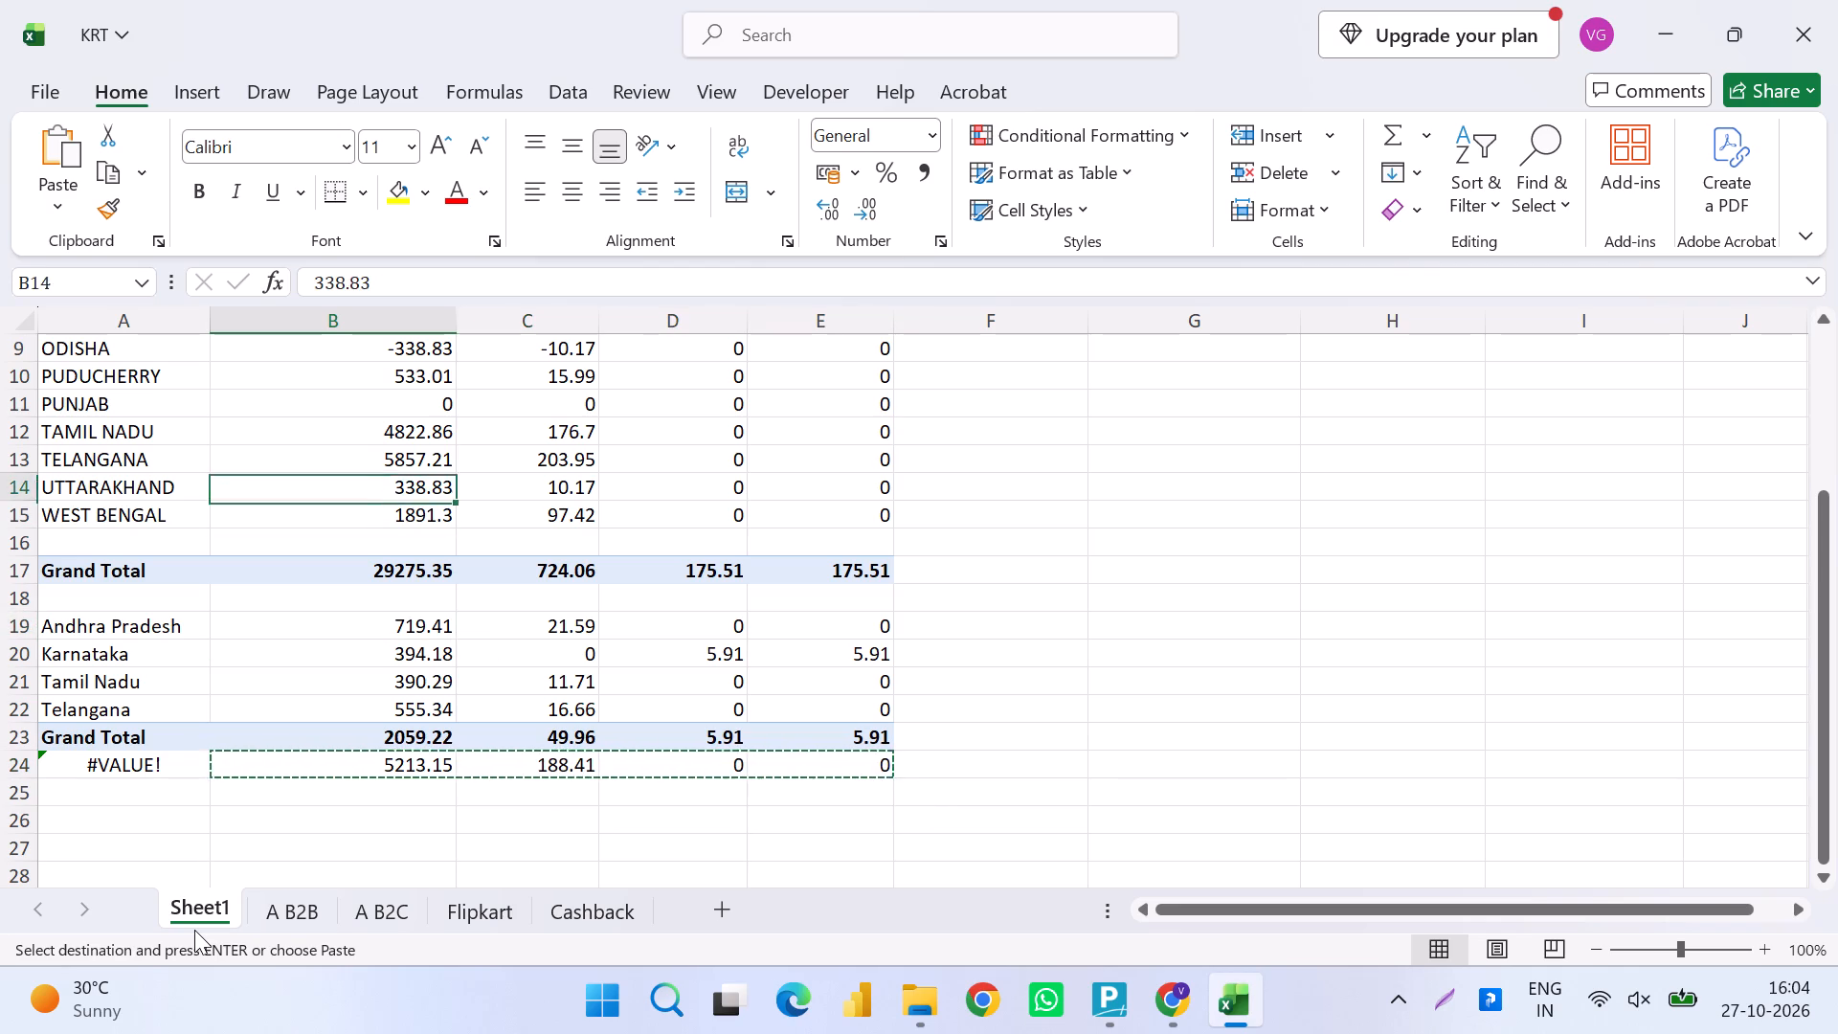
pyautogui.press('Up')
pyautogui.press('Up')
pyautogui.hotkey('ctrl', 'alt', 'v')
pyautogui.press('v')
pyautogui.press('Return')
pyautogui.hotkey('ctrl', 's')
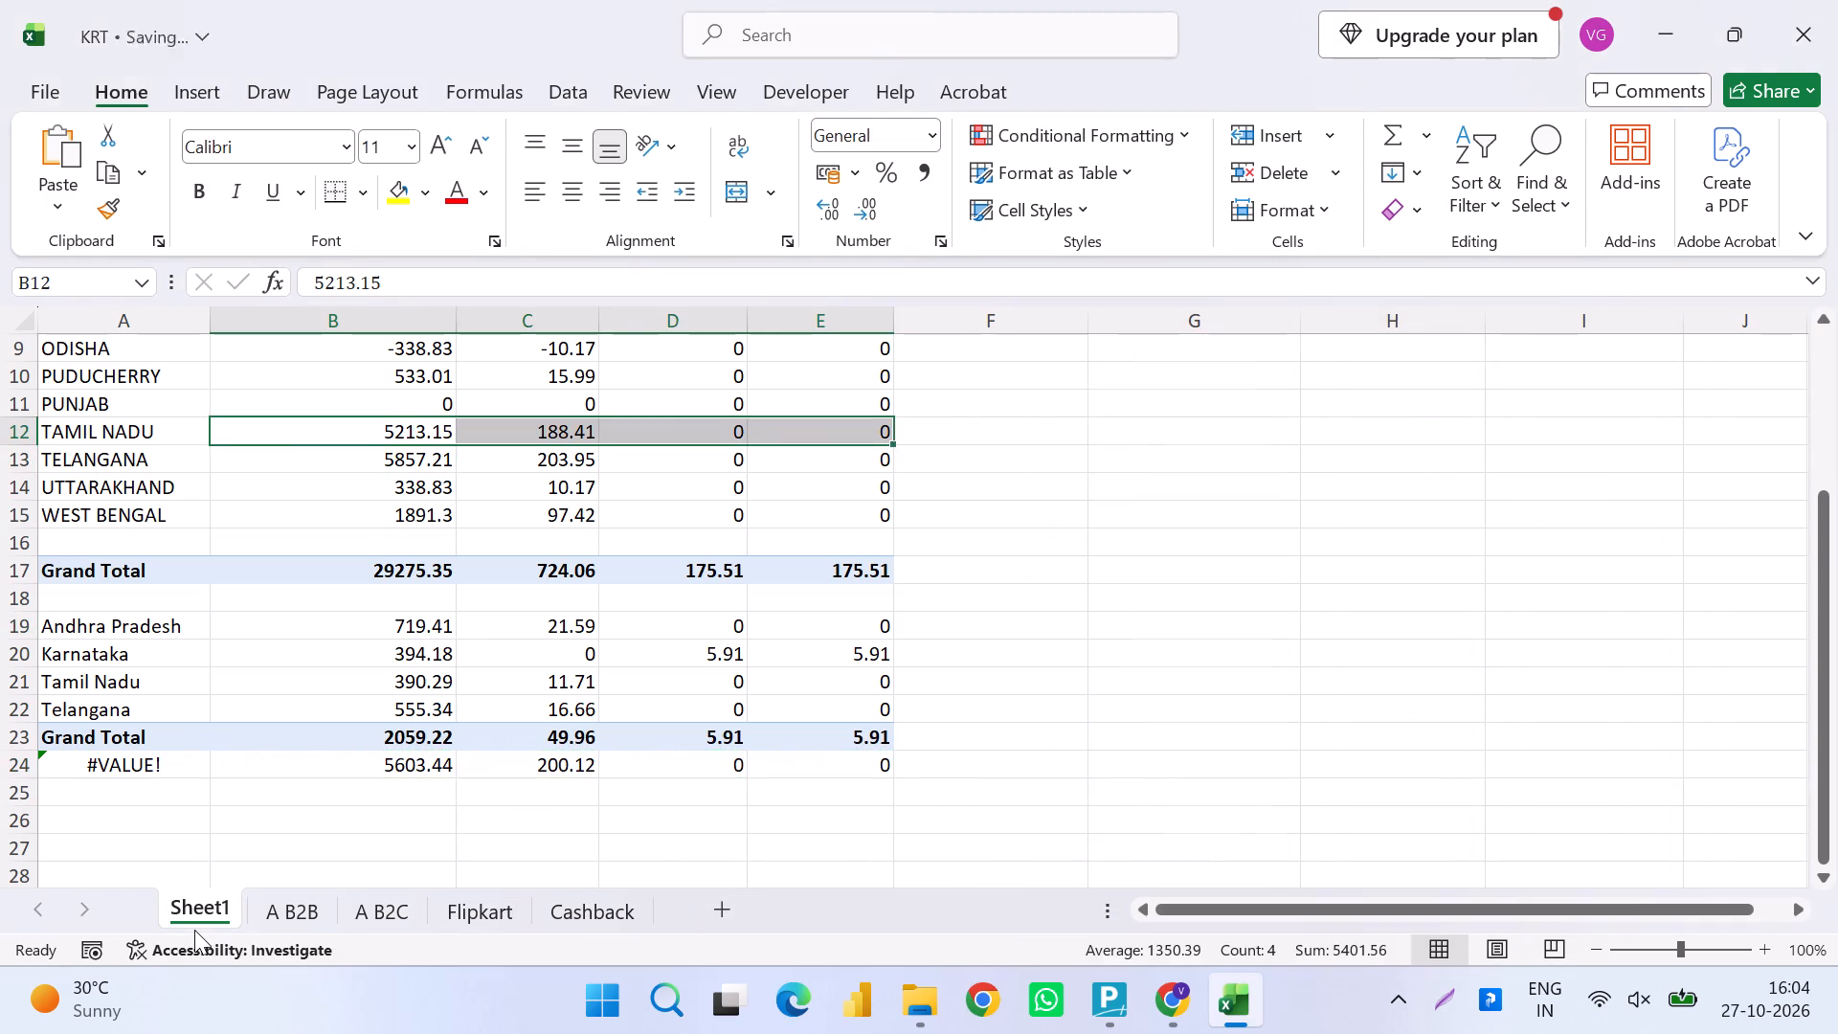
# Enter =B13+B22 in B24 to add the two Telangana rows and fill it right through E24.
pyautogui.press('Down')
pyautogui.press('Down')
pyautogui.press('Down')
pyautogui.hotkey('ctrl', 'Down')
pyautogui.hotkey('ctrl', 'Down')
pyautogui.hotkey('ctrl', 'Down')
pyautogui.press('Down')
pyautogui.press('Up')
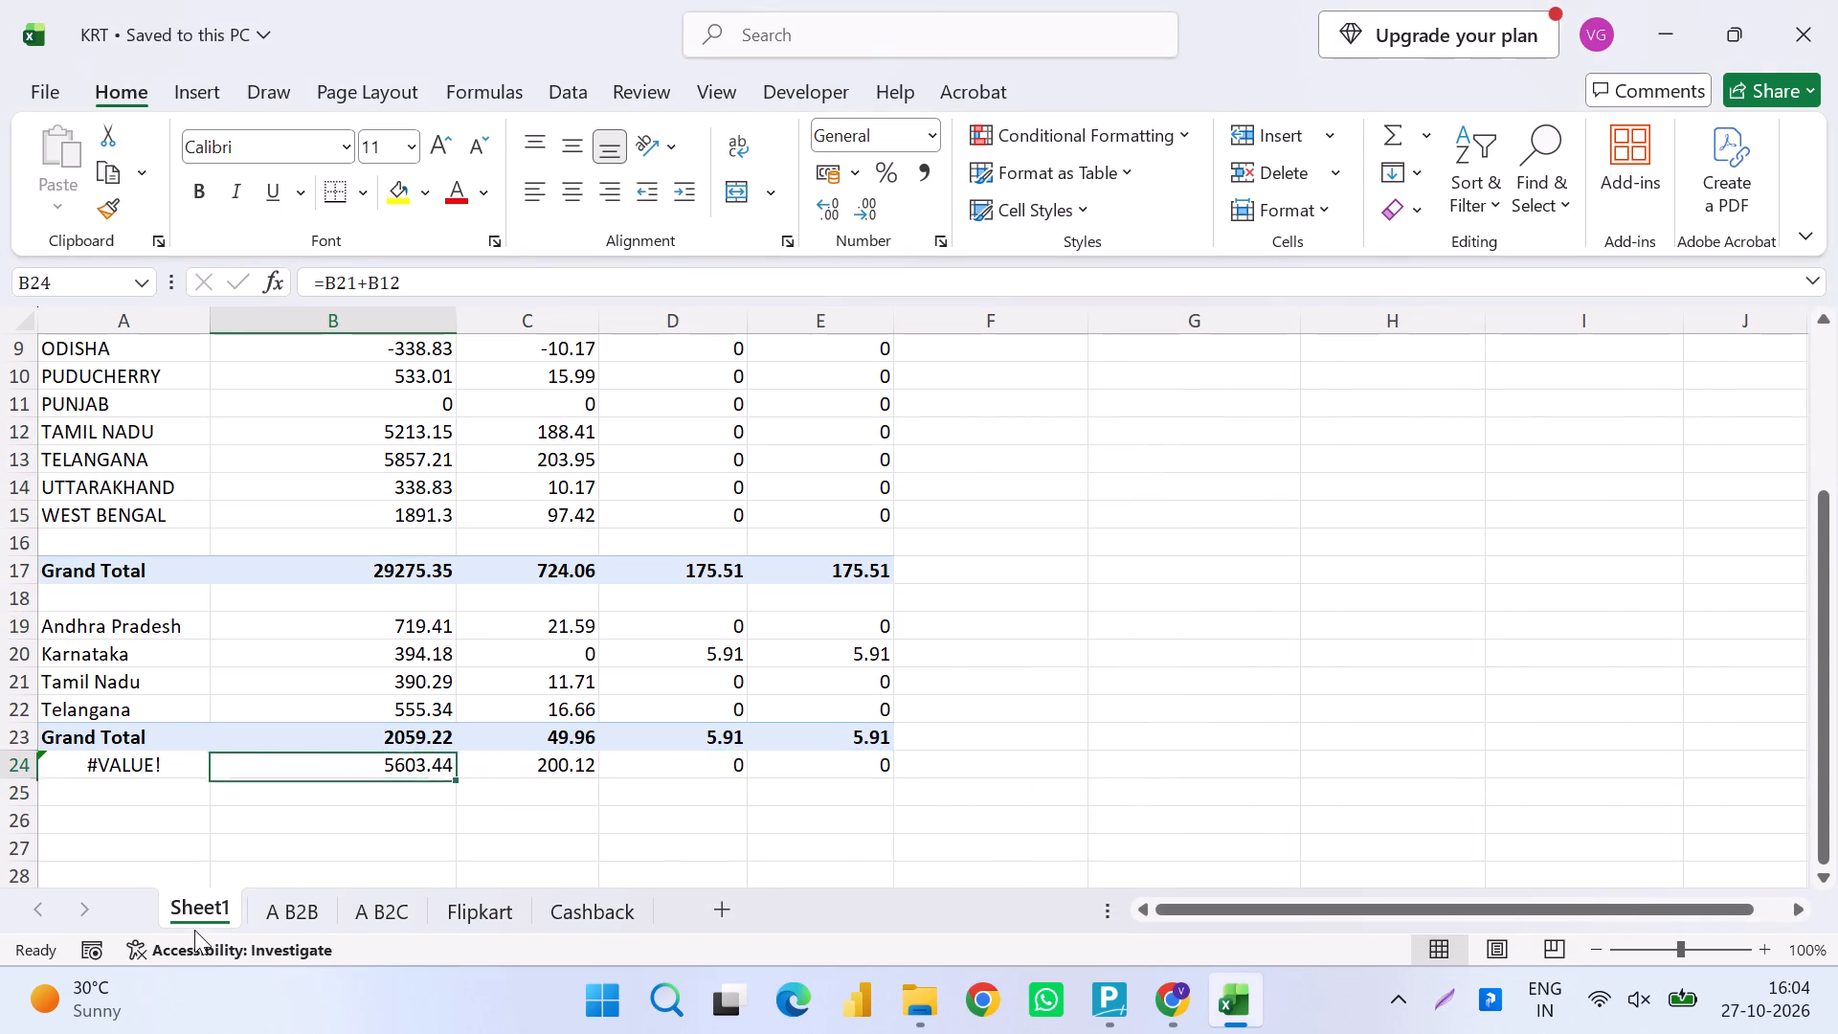
pyautogui.press('=')
pyautogui.press('Up')
pyautogui.press('Up')
pyautogui.press('Up')
pyautogui.press('Up')
pyautogui.press('Up')
pyautogui.press('Up')
pyautogui.press('Up')
pyautogui.press('Up')
pyautogui.press('Up')
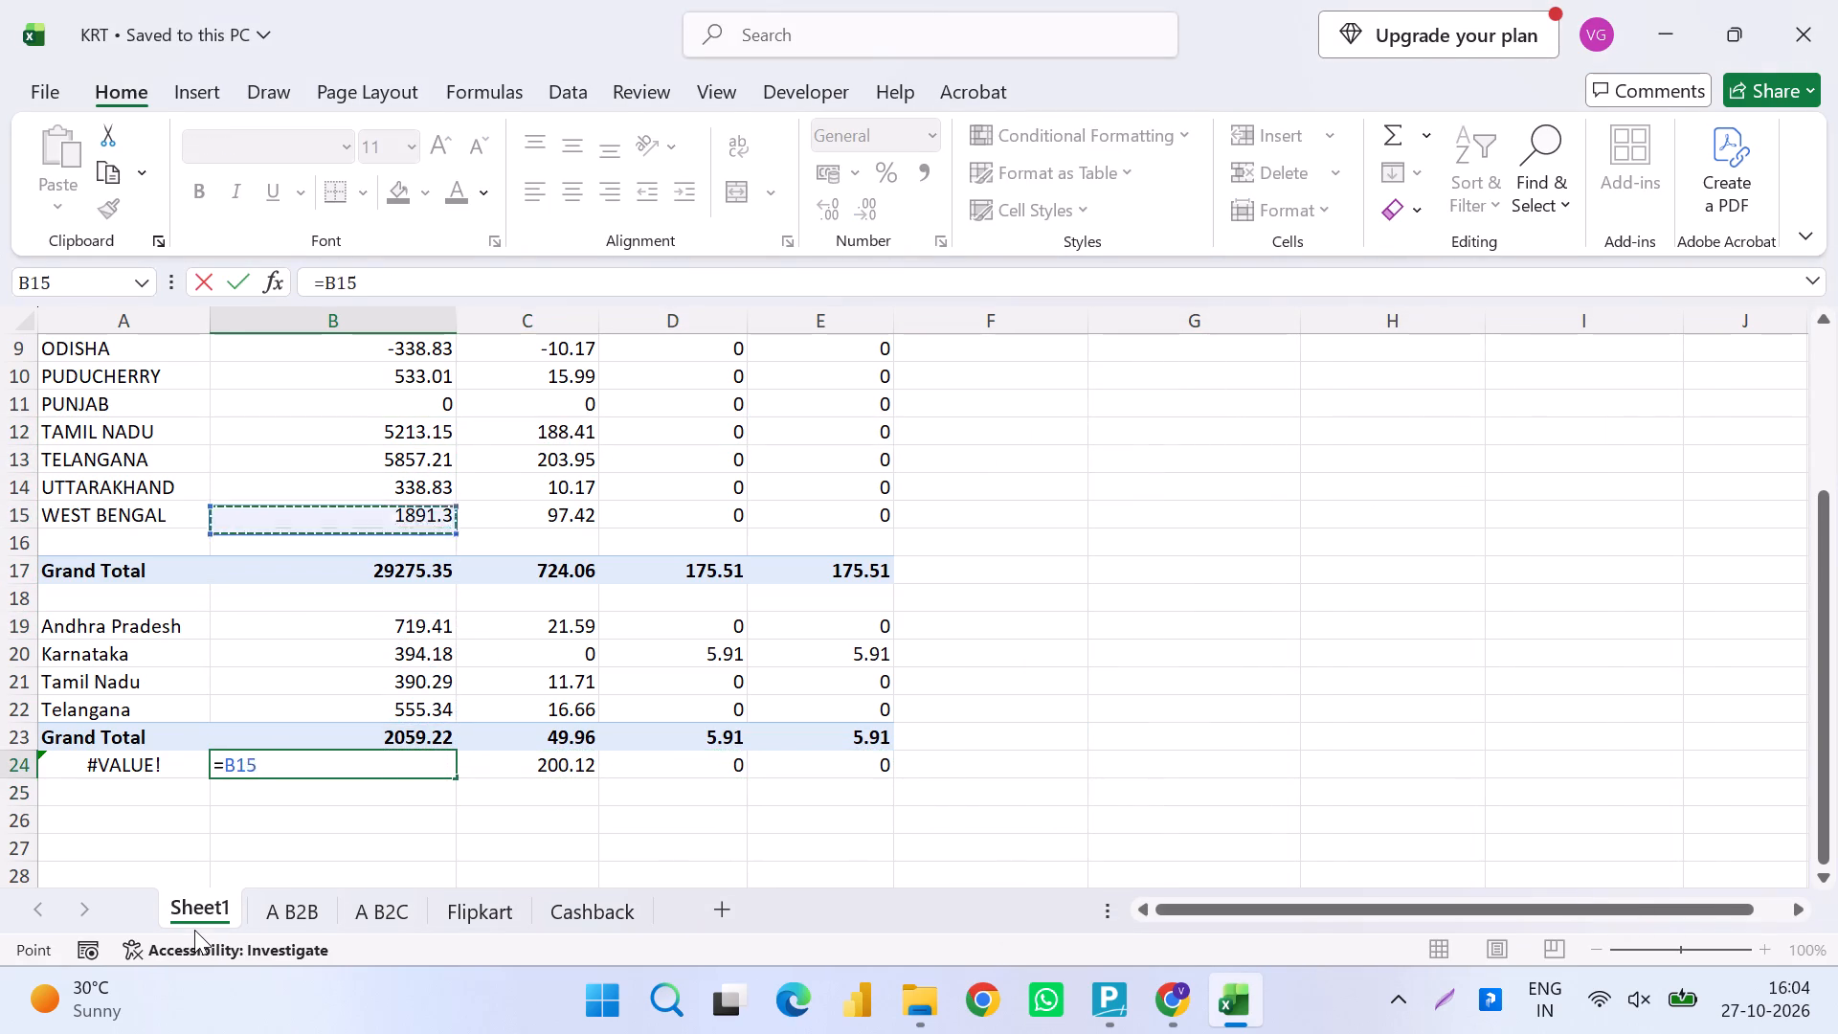
pyautogui.press('Up')
pyautogui.press('Up')
pyautogui.hotkey('shift', '+')
pyautogui.press('Up')
pyautogui.press('Up')
pyautogui.press('Return')
pyautogui.press('Up')
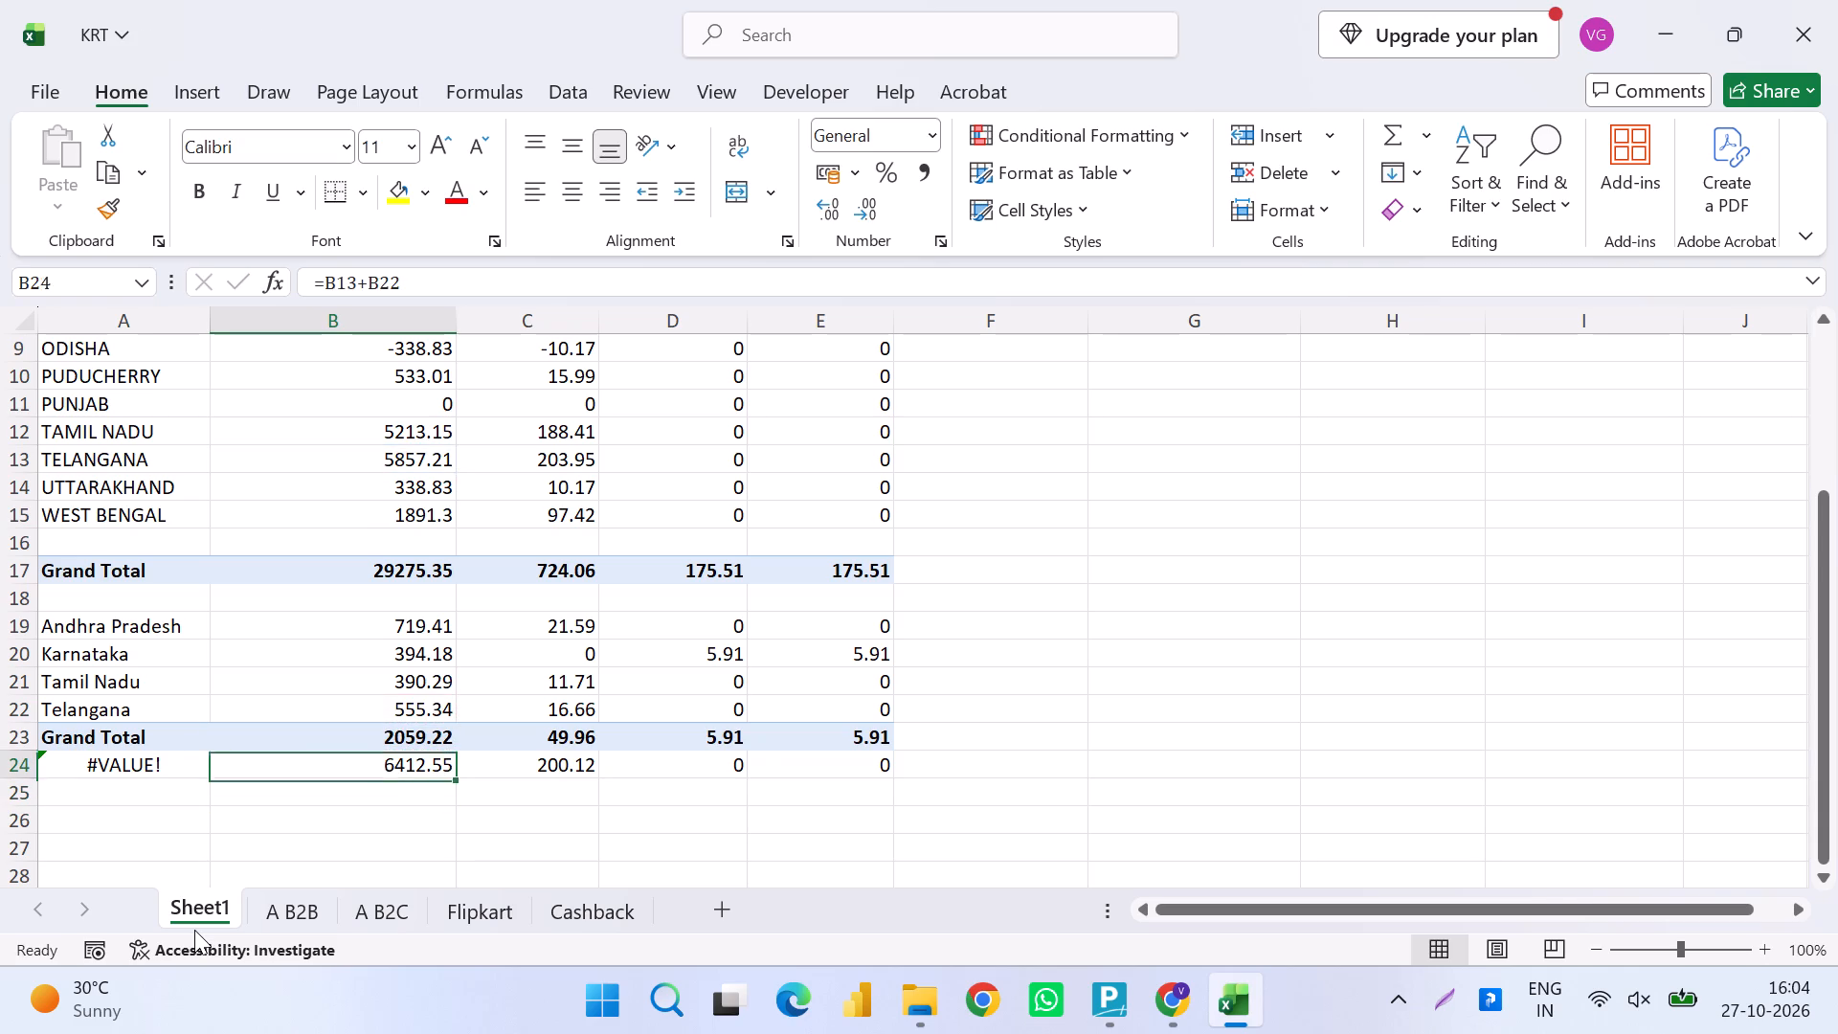
pyautogui.hotkey('ctrl', 'shift', 'Right')
pyautogui.hotkey('ctrl', 'r')
# Copy B24:E24, paste the sums as values over the Telangana amounts starting at B13, and save the workbook.
pyautogui.hotkey('ctrl', 'c')
pyautogui.hotkey('ctrl', 'Up')
pyautogui.hotkey('ctrl', 'Up')
pyautogui.press('Up')
pyautogui.press('Up')
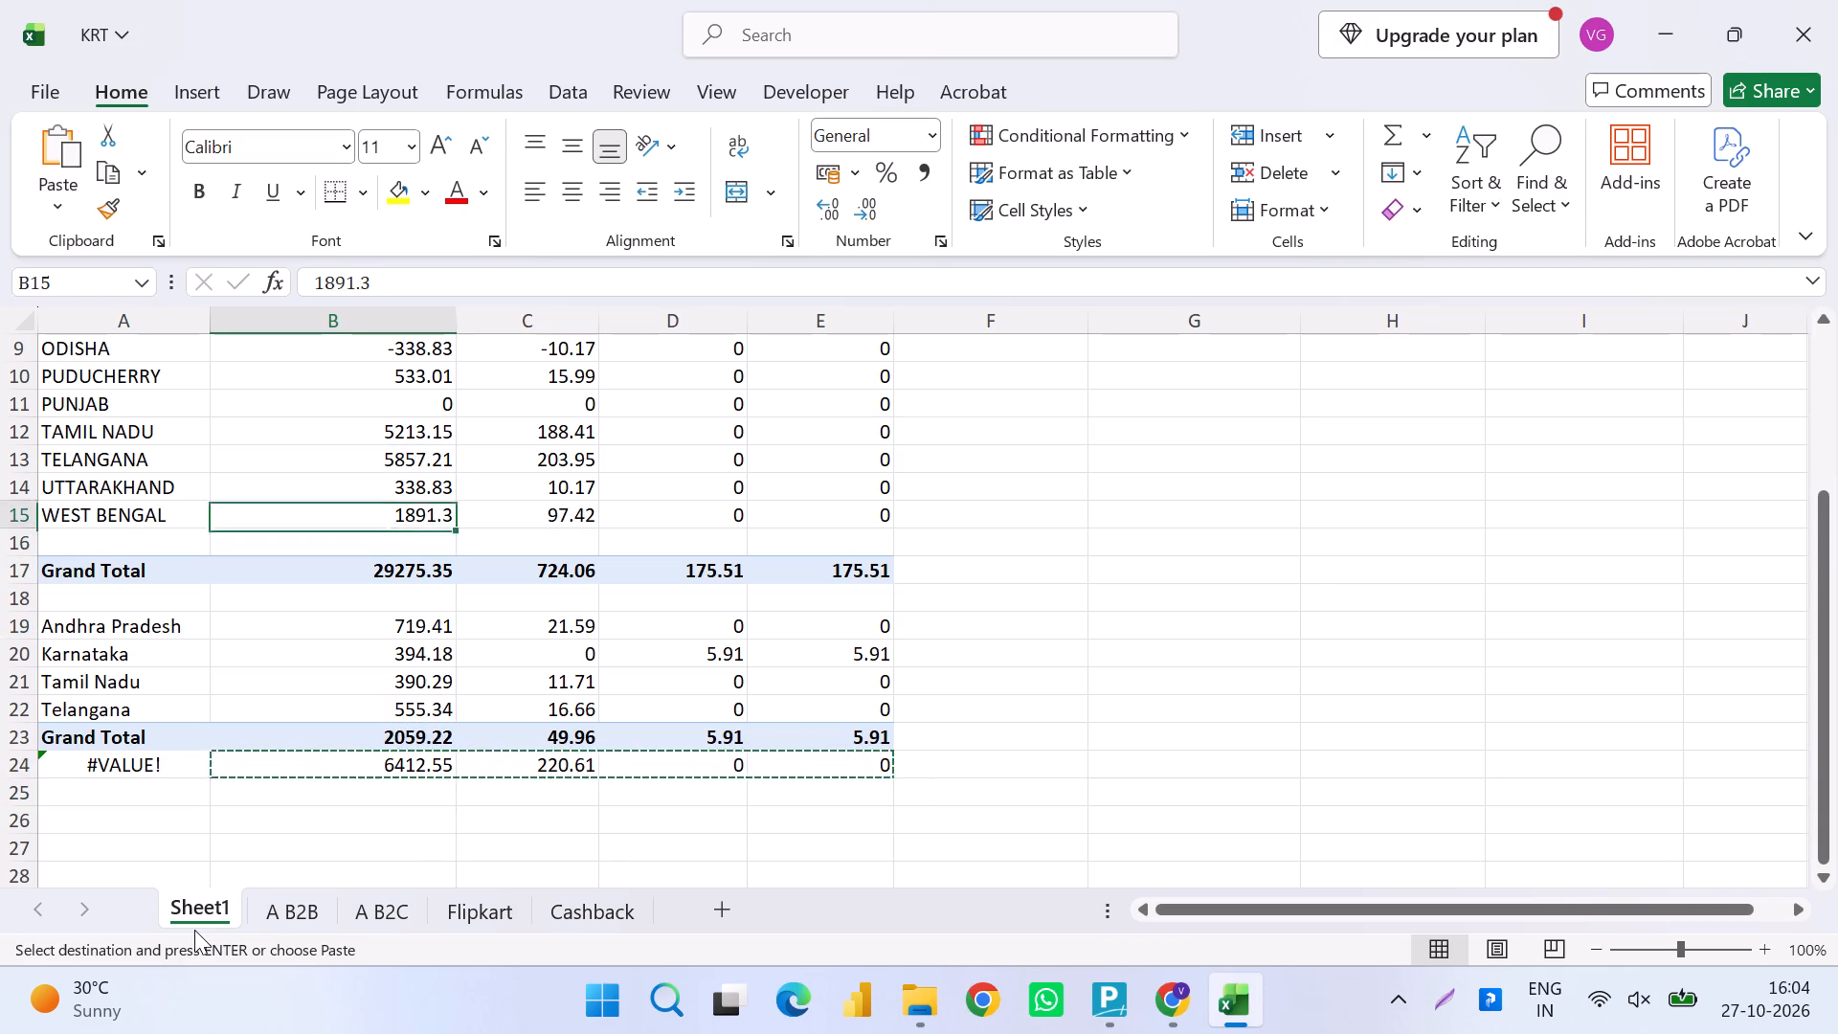
pyautogui.press('Up')
pyautogui.press('Up')
pyautogui.hotkey('ctrl', 'alt', 'v')
pyautogui.press('v')
pyautogui.press('Return')
pyautogui.hotkey('ctrl', 's')
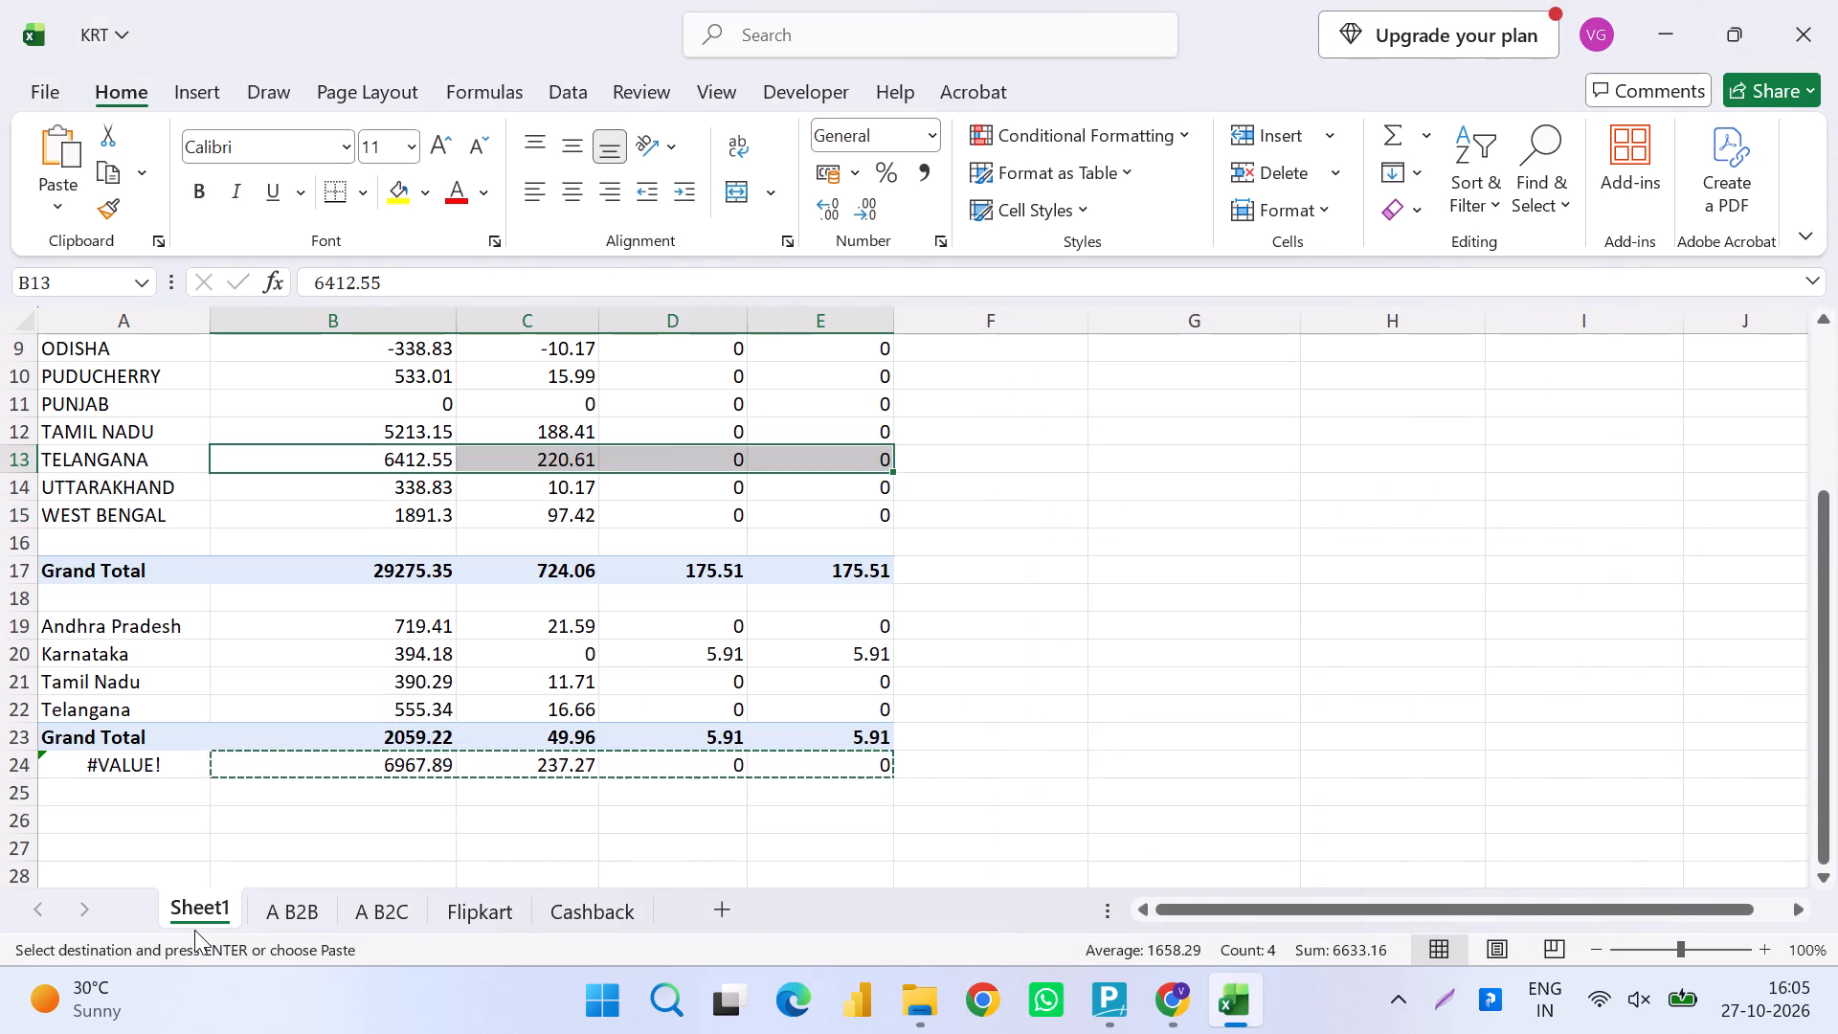
# Delete rows 18 to 24 holding the merged Flipkart figures and helper sums, and save the workbook.
pyautogui.press('Down')
pyautogui.press('Down')
pyautogui.press('Down')
pyautogui.press('Down')
pyautogui.press('Down')
pyautogui.hotkey('shift', 'space')
pyautogui.hotkey('shift', 'Down')
pyautogui.hotkey('shift', 'Down')
pyautogui.hotkey('shift', 'Down')
pyautogui.hotkey('shift', 'Down')
pyautogui.hotkey('shift', 'Down')
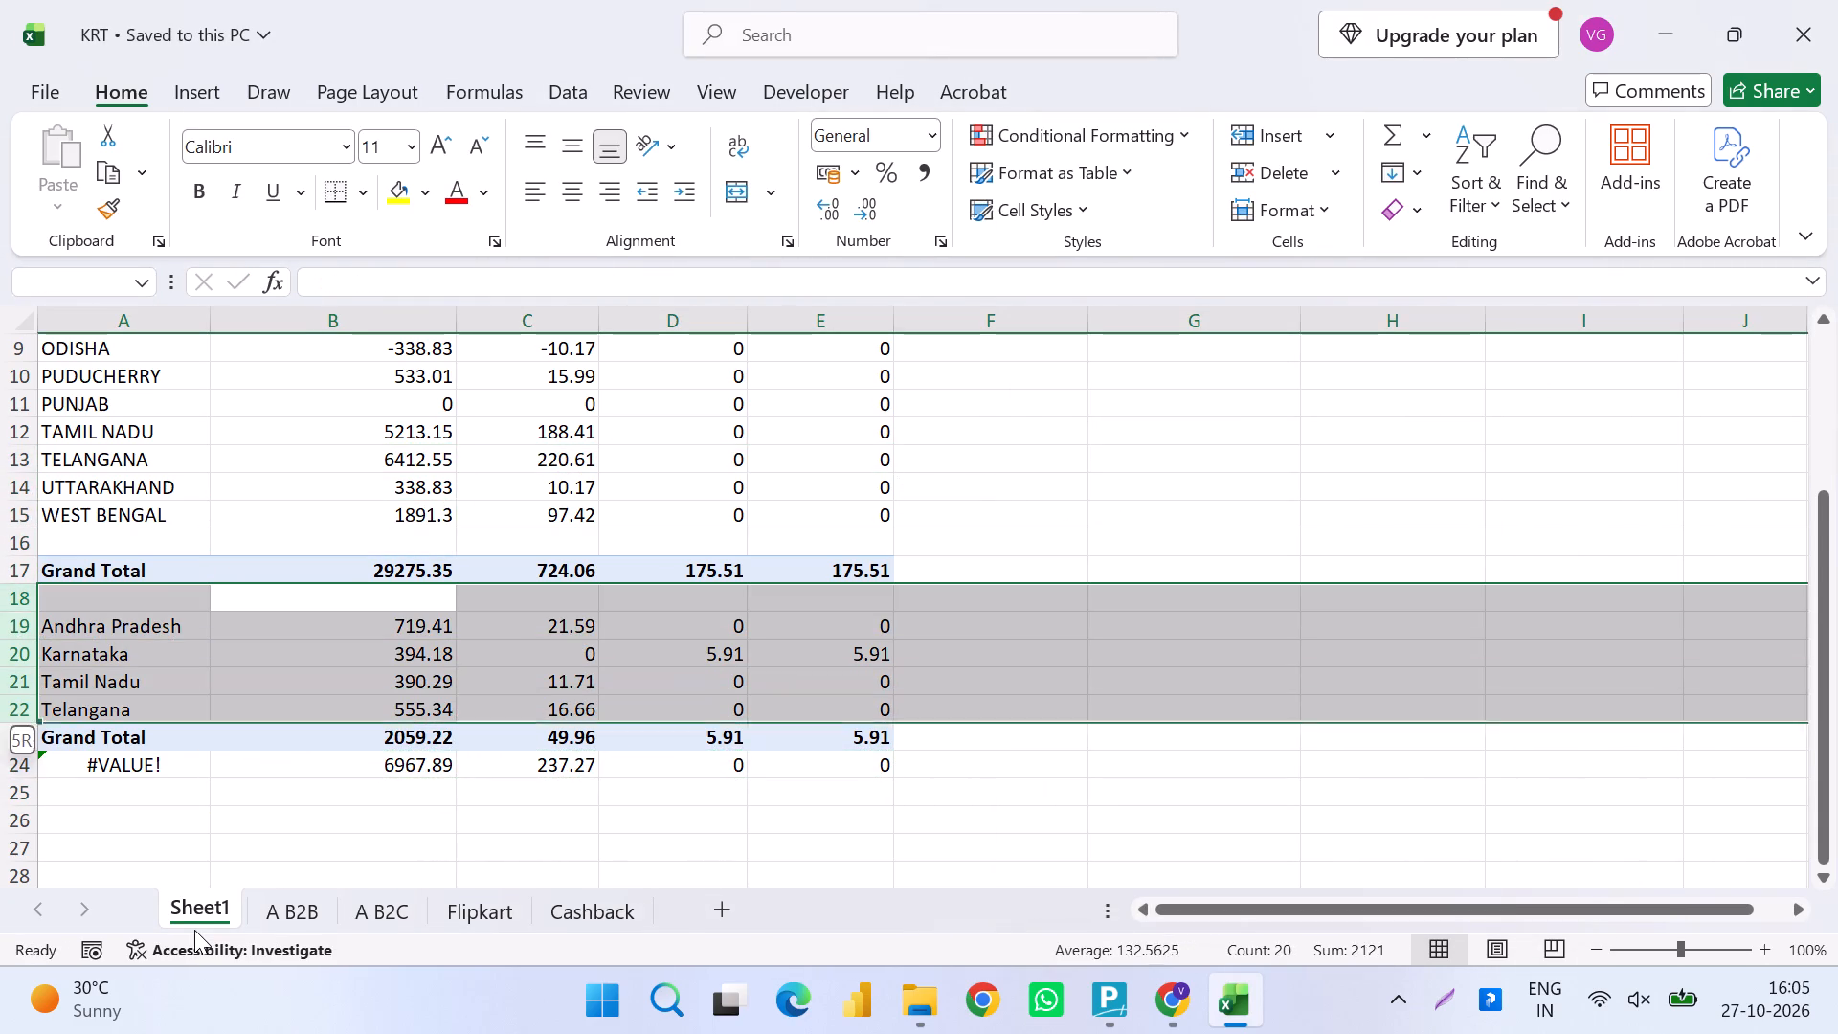
pyautogui.hotkey('shift', 'Down')
pyautogui.hotkey('ctrl', '-')
pyautogui.hotkey('ctrl', 's')
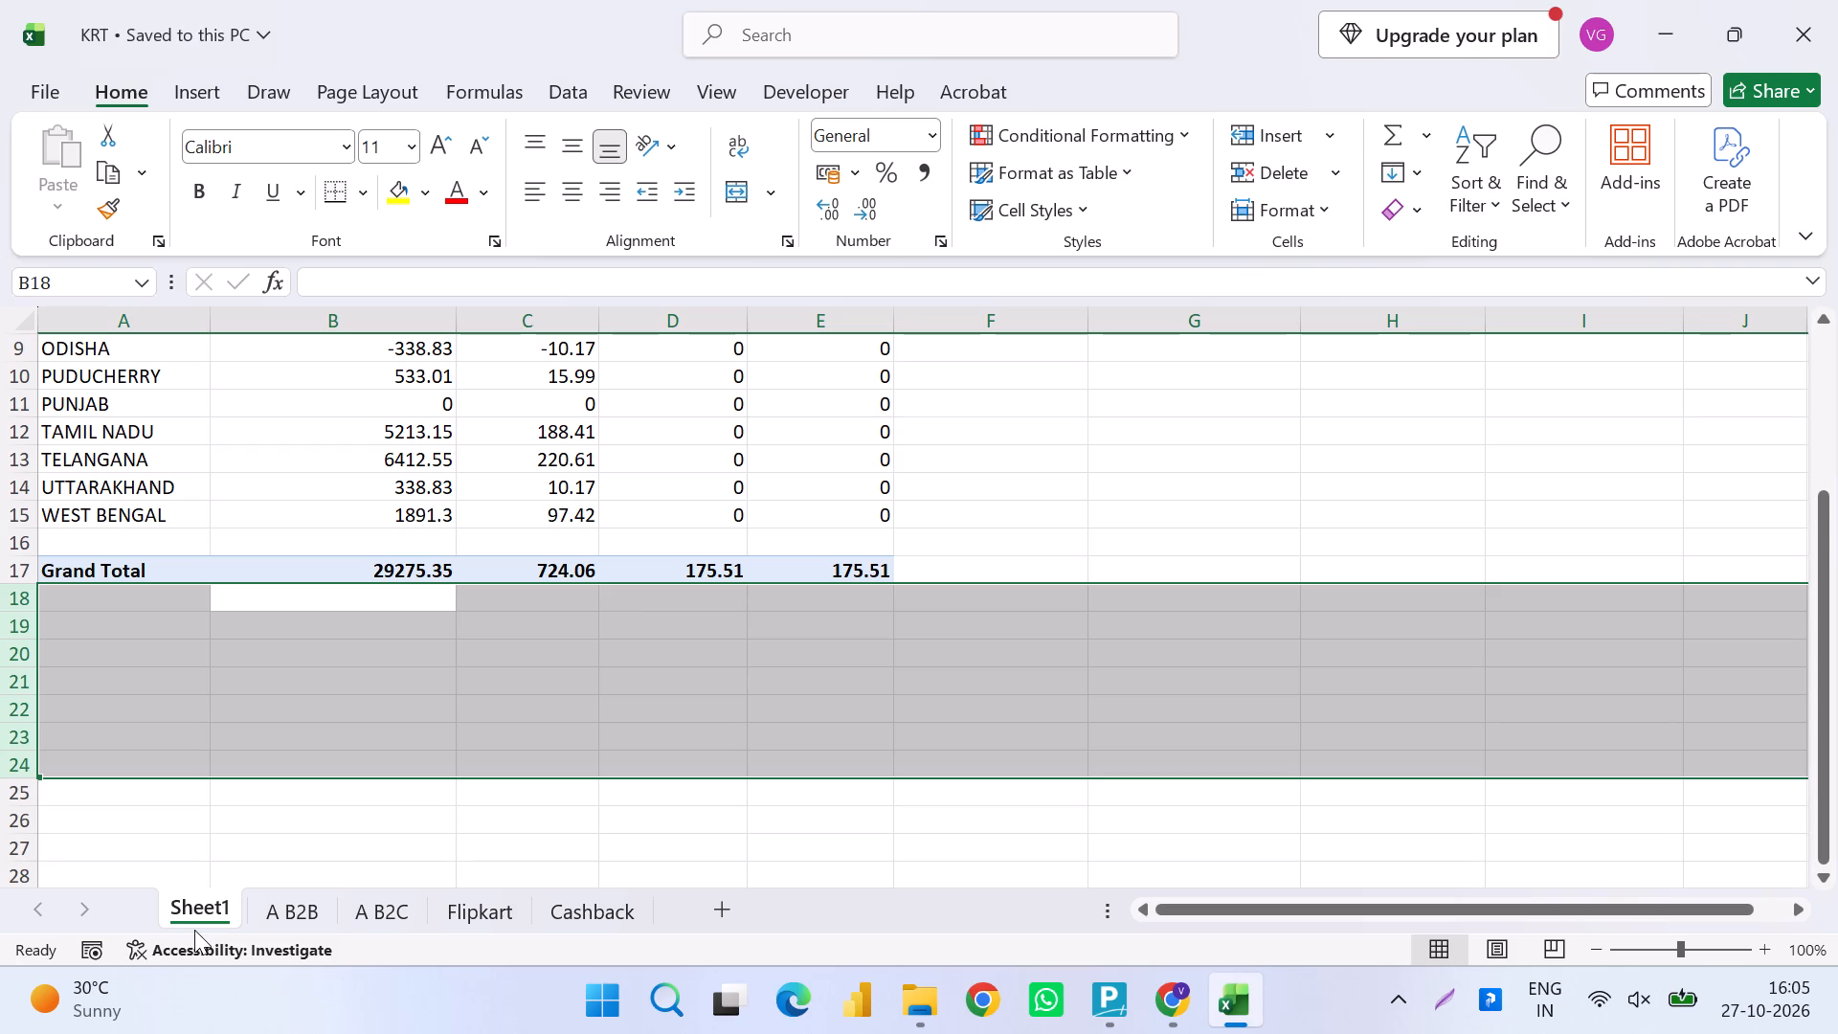
# Copy the state pivot table AG1:AL6 from the Cashback sheet and paste it as values on Sheet1 starting at A20.
pyautogui.click(556, 909)
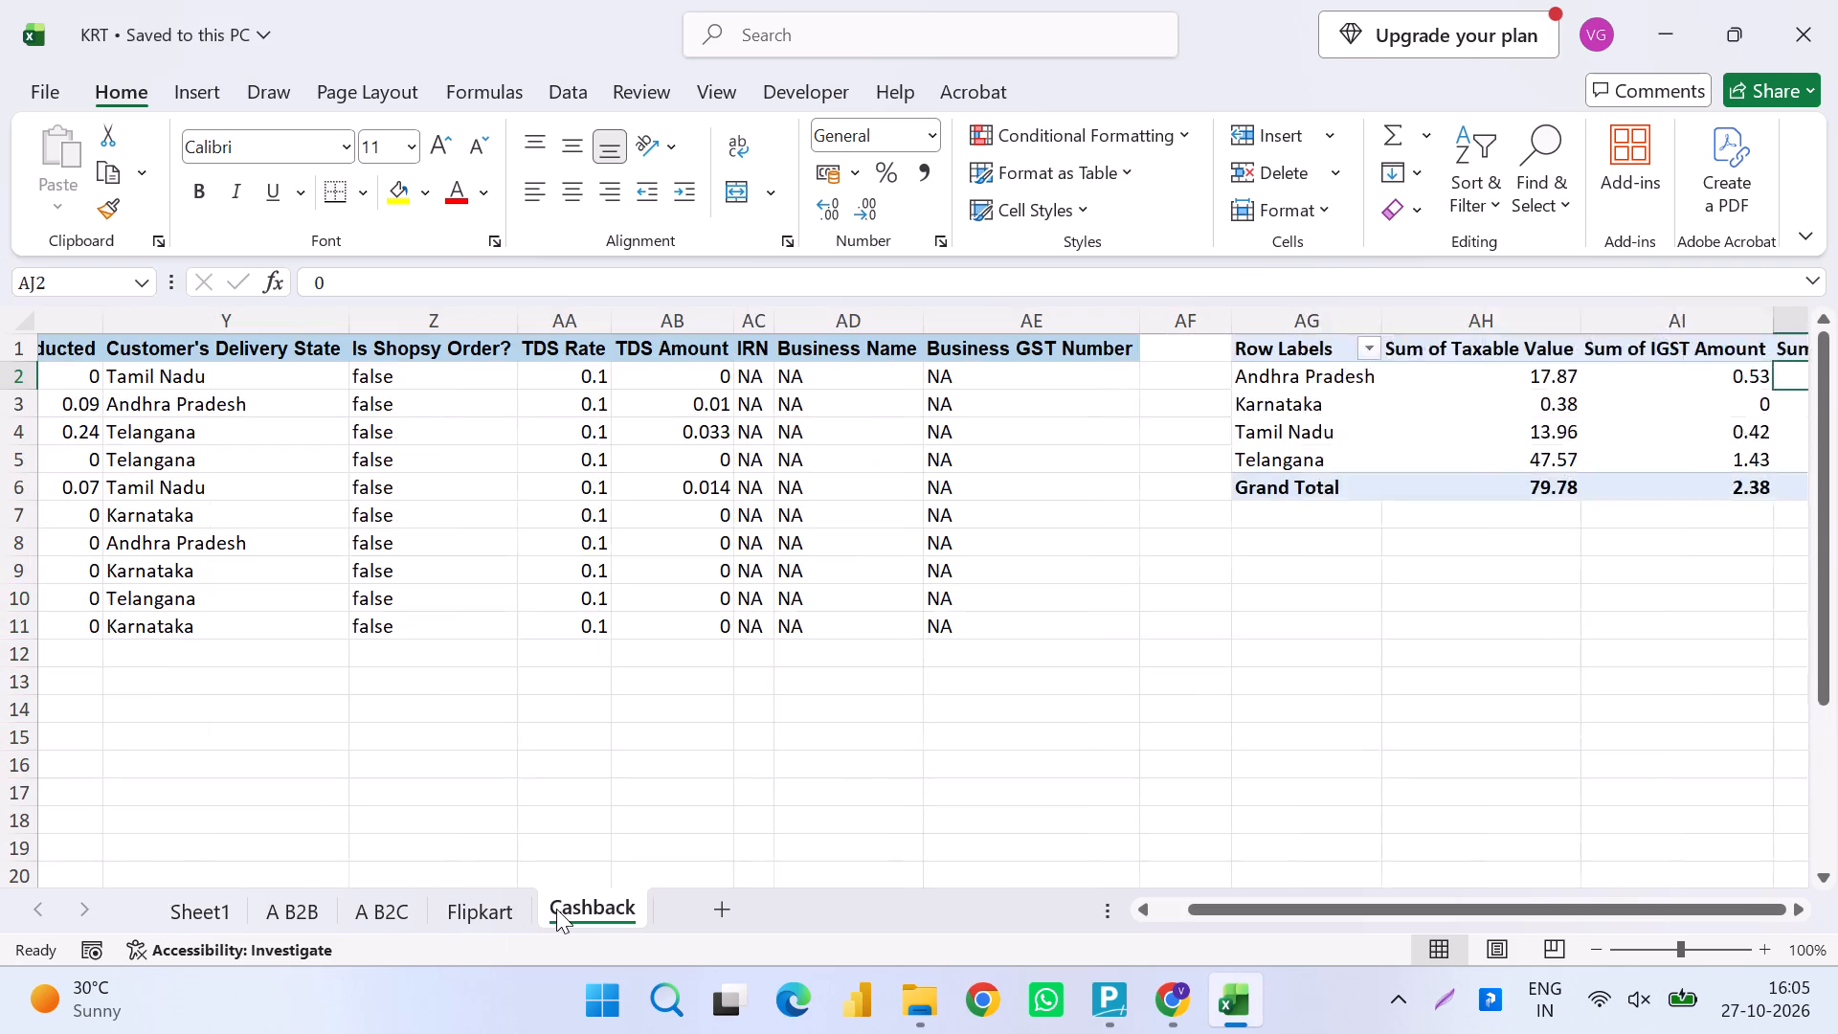
pyautogui.press('Right')
pyautogui.press('Up')
pyautogui.press('Left')
pyautogui.press('Left')
pyautogui.press('Left')
pyautogui.press('Left')
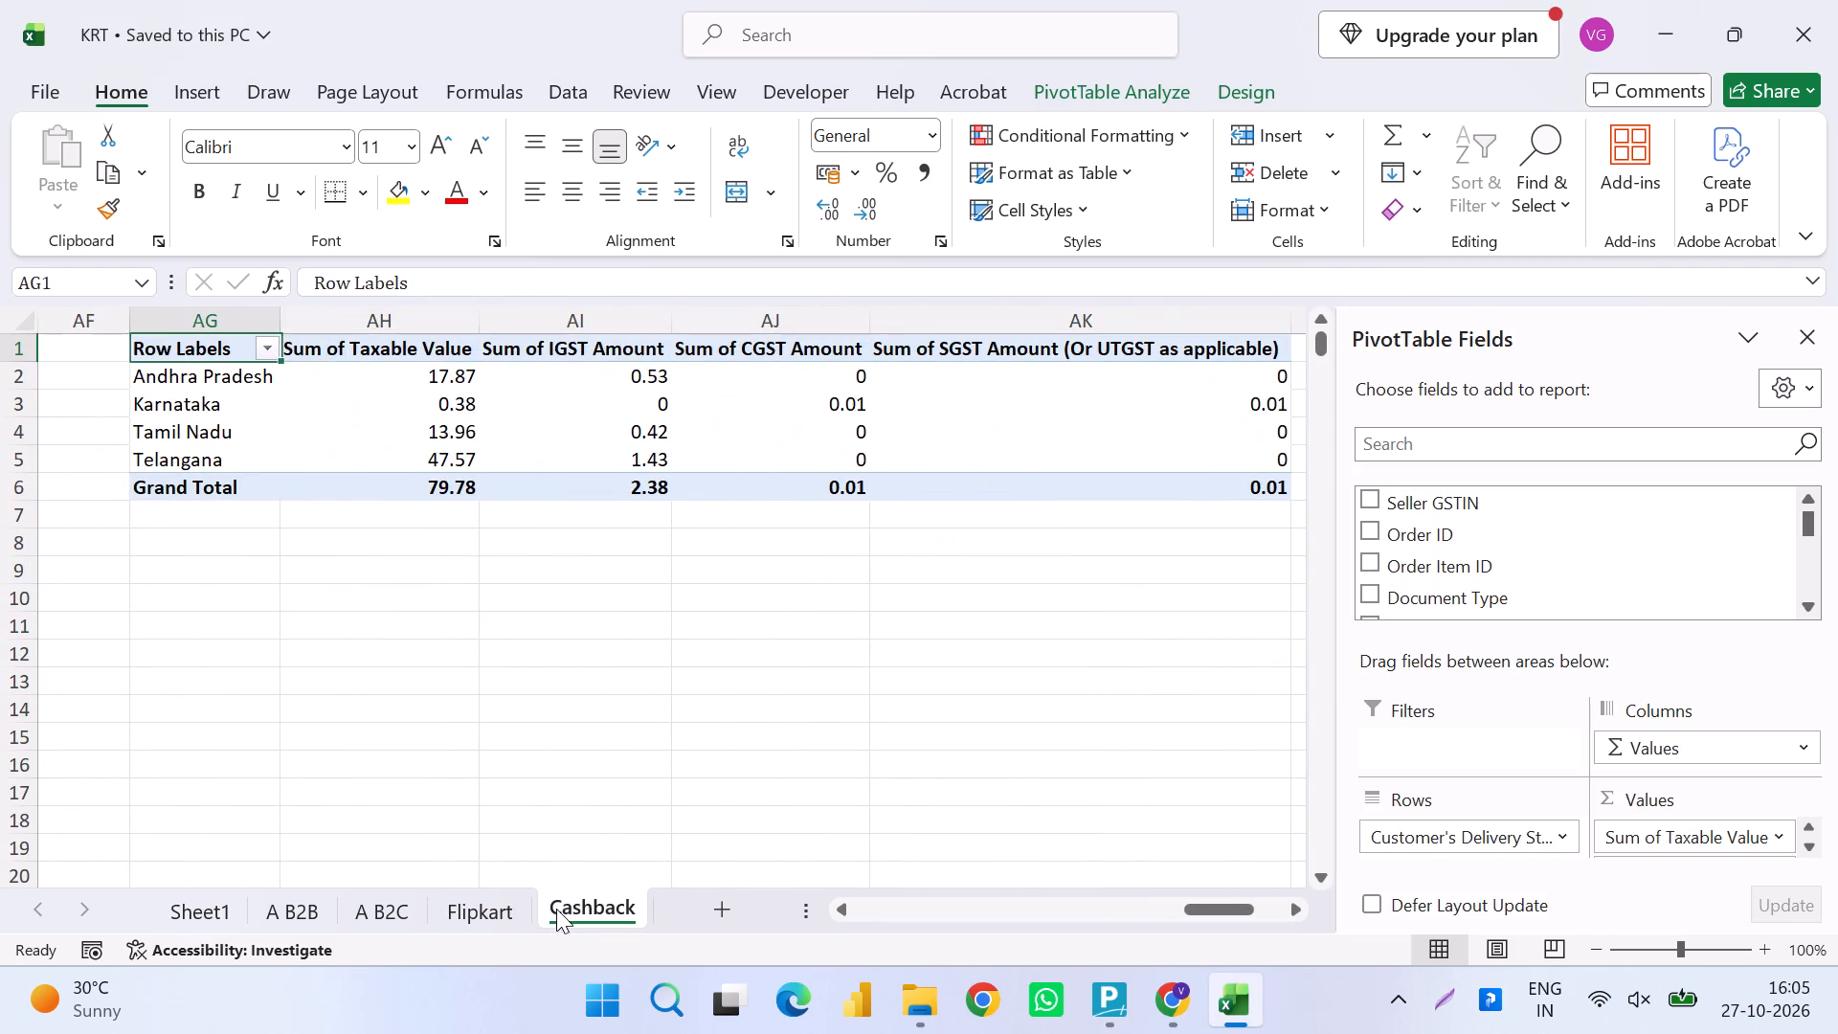
pyautogui.hotkey('shift', 'Right')
pyautogui.hotkey('shift', 'Down')
pyautogui.hotkey('shift', 'Right')
pyautogui.hotkey('shift', 'Down')
pyautogui.hotkey('shift', 'Down')
pyautogui.hotkey('shift', 'Right')
pyautogui.hotkey('shift', 'Right')
pyautogui.hotkey('shift', 'Down')
pyautogui.hotkey('shift', 'Right')
pyautogui.hotkey('shift', 'Down')
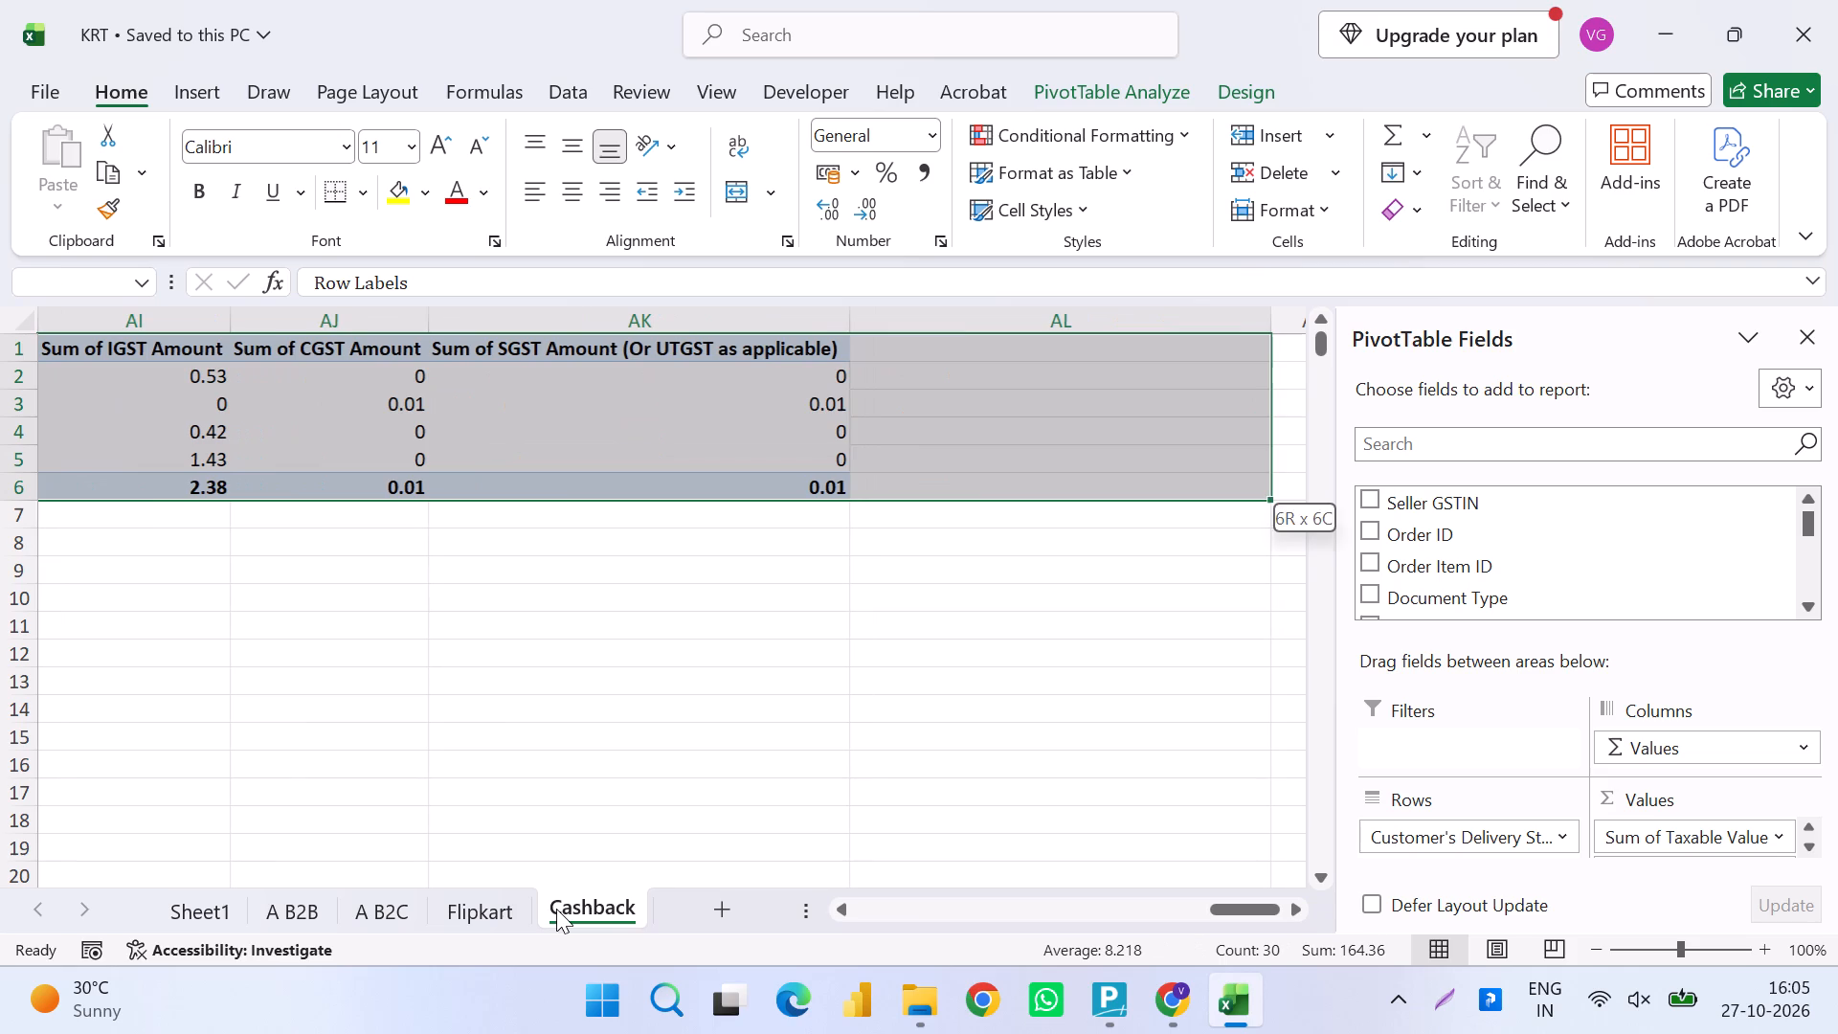
pyautogui.hotkey('ctrl', 'c')
pyautogui.click(213, 910)
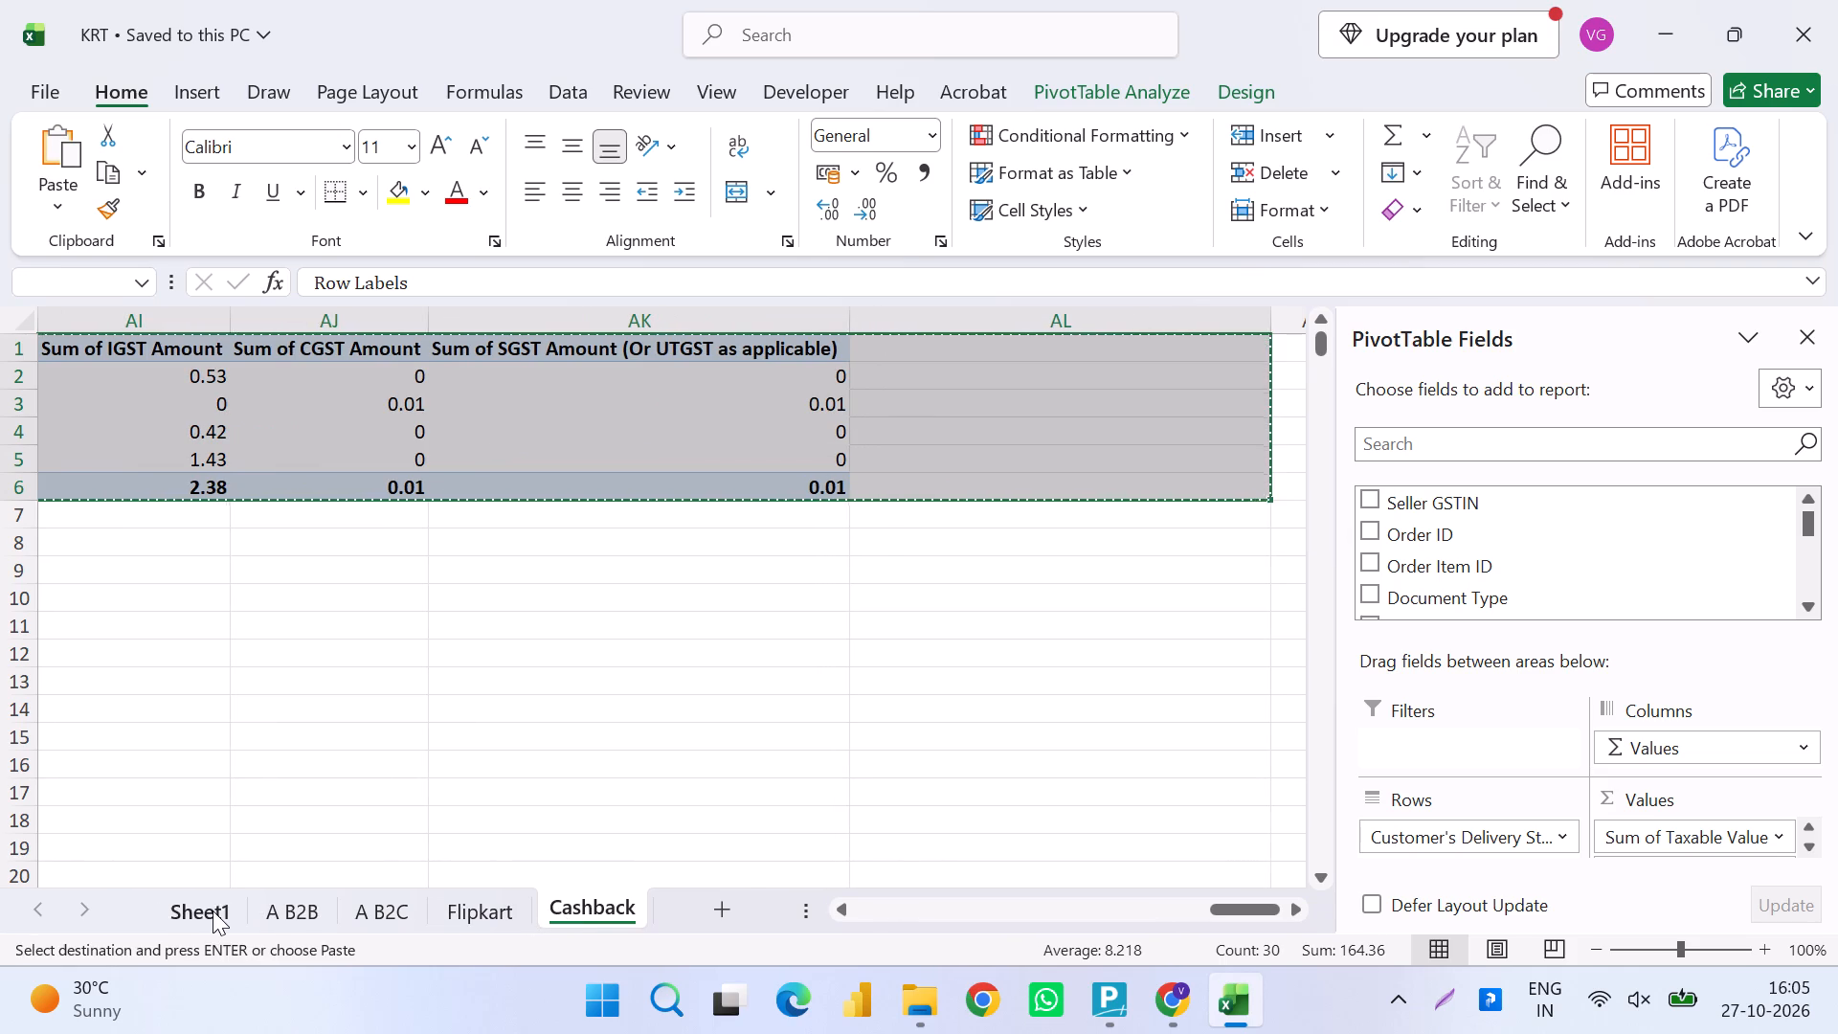
pyautogui.press('Left')
pyautogui.press('Left')
pyautogui.press('Down')
pyautogui.press('Down')
pyautogui.hotkey('ctrl', 'alt', 'v')
pyautogui.press('v')
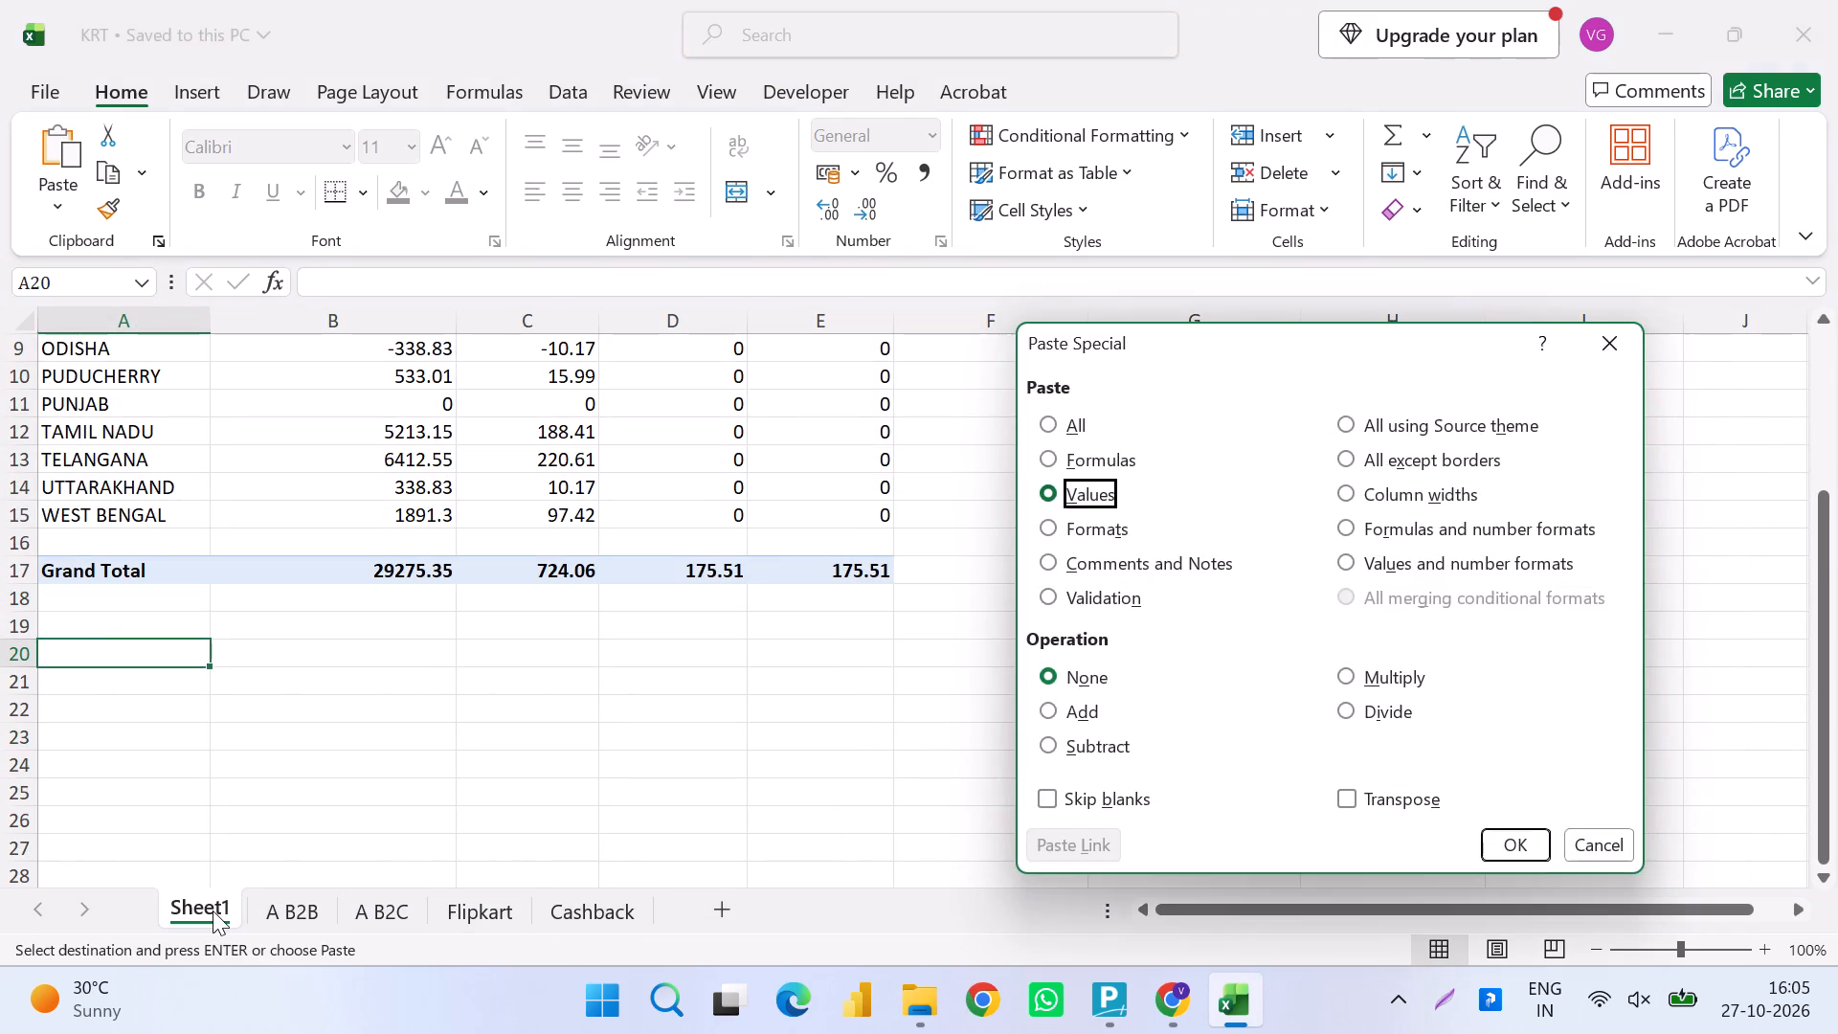
pyautogui.press('Return')
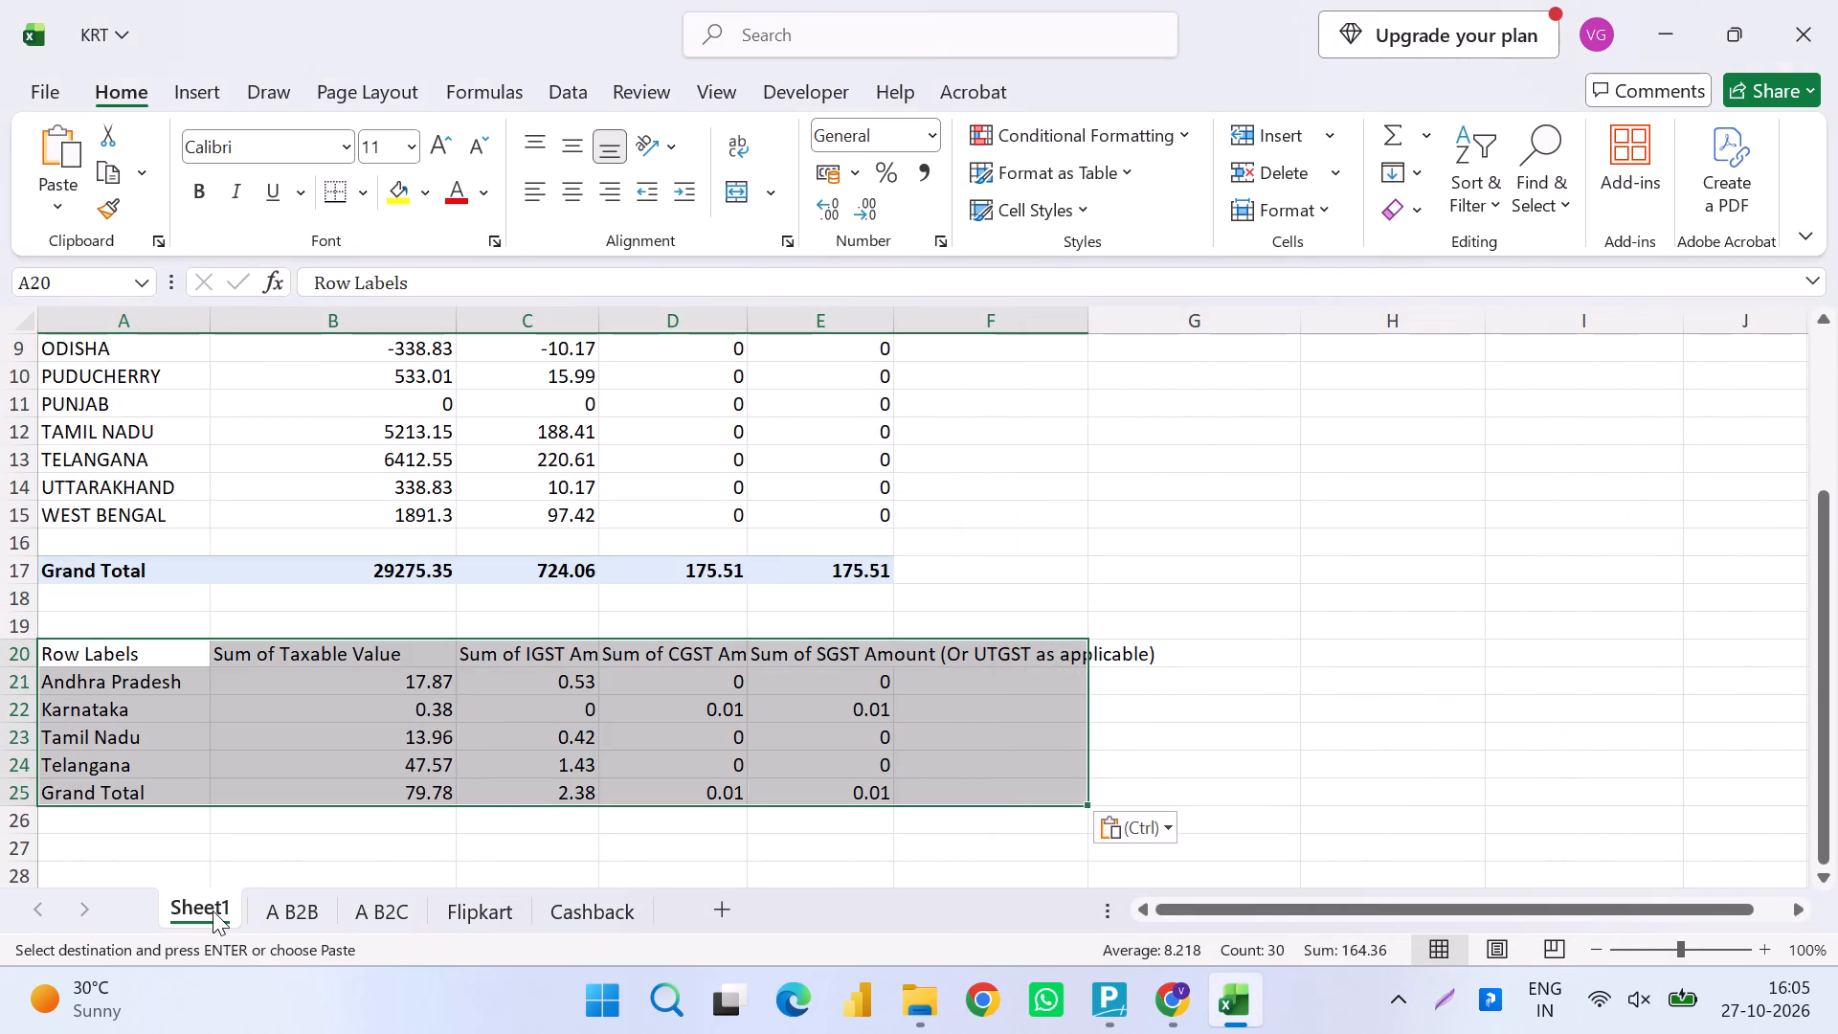
# Enter =B6-B22 in B26 to deduct the Karnataka cashback and fill it right through E26.
pyautogui.press('Down')
pyautogui.press('Down')
pyautogui.press('Down')
pyautogui.press('Down')
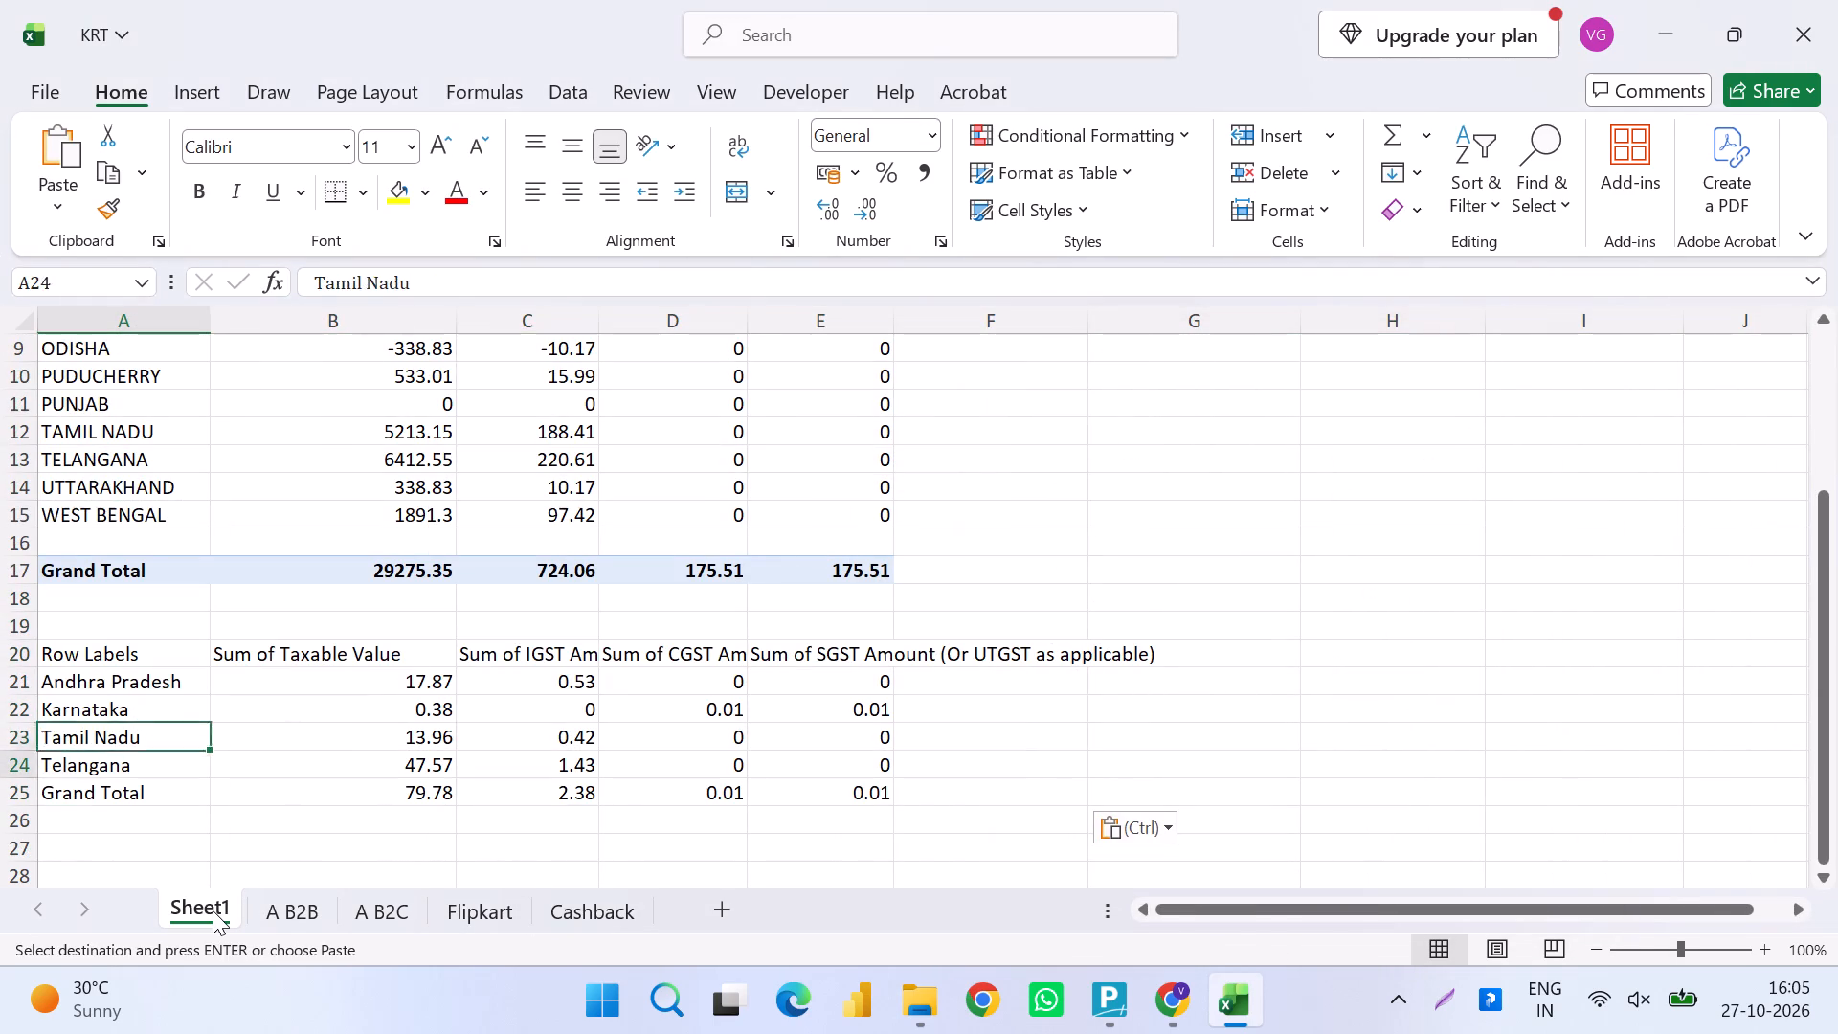
pyautogui.press('Down')
pyautogui.press('Down')
pyautogui.press('Right')
pyautogui.press('Right')
pyautogui.press('Left')
pyautogui.press('=')
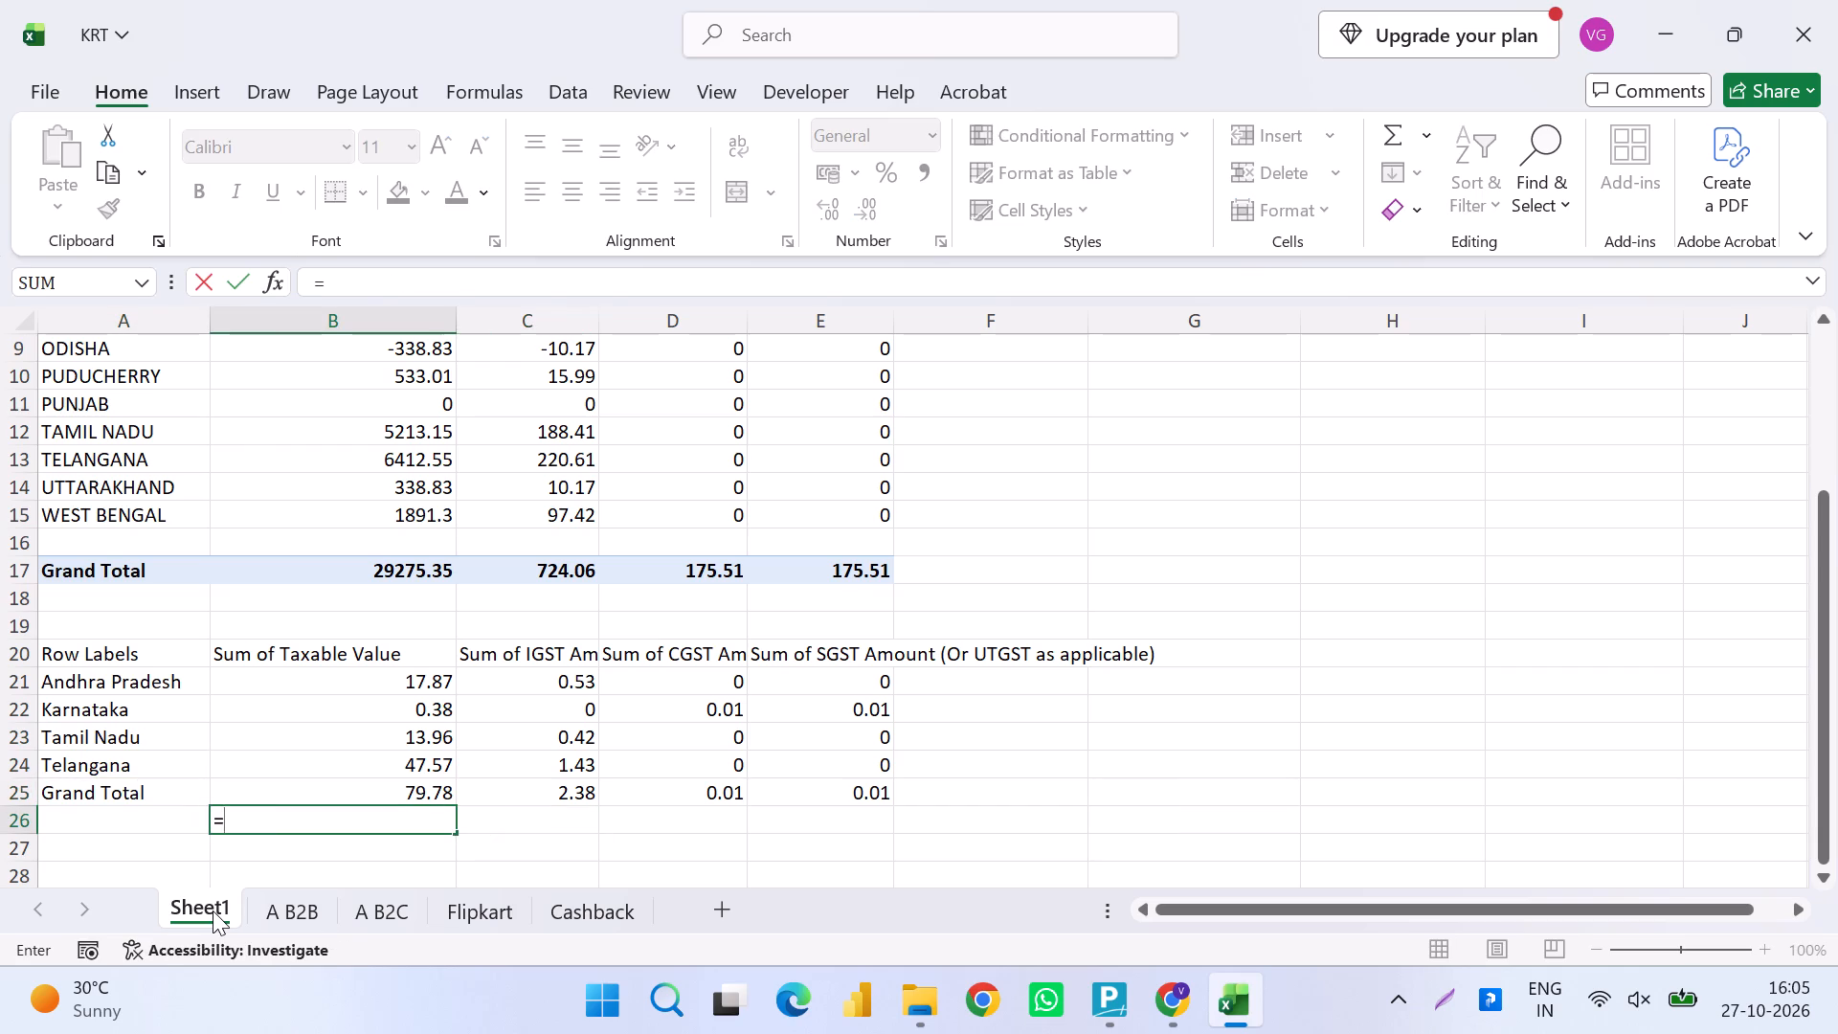
pyautogui.press('Up')
pyautogui.press('Up')
pyautogui.press('Up')
pyautogui.press('Up')
pyautogui.press('Up')
pyautogui.press('Up')
pyautogui.press('Up')
pyautogui.press('Up')
pyautogui.press('Up')
pyautogui.press('Up')
pyautogui.press('Up')
pyautogui.press('Up')
pyautogui.press('Up')
pyautogui.press('Up')
pyautogui.press('Up')
pyautogui.press('Up')
pyautogui.press('Up')
pyautogui.press('Up')
pyautogui.press('Up')
pyautogui.press('Up')
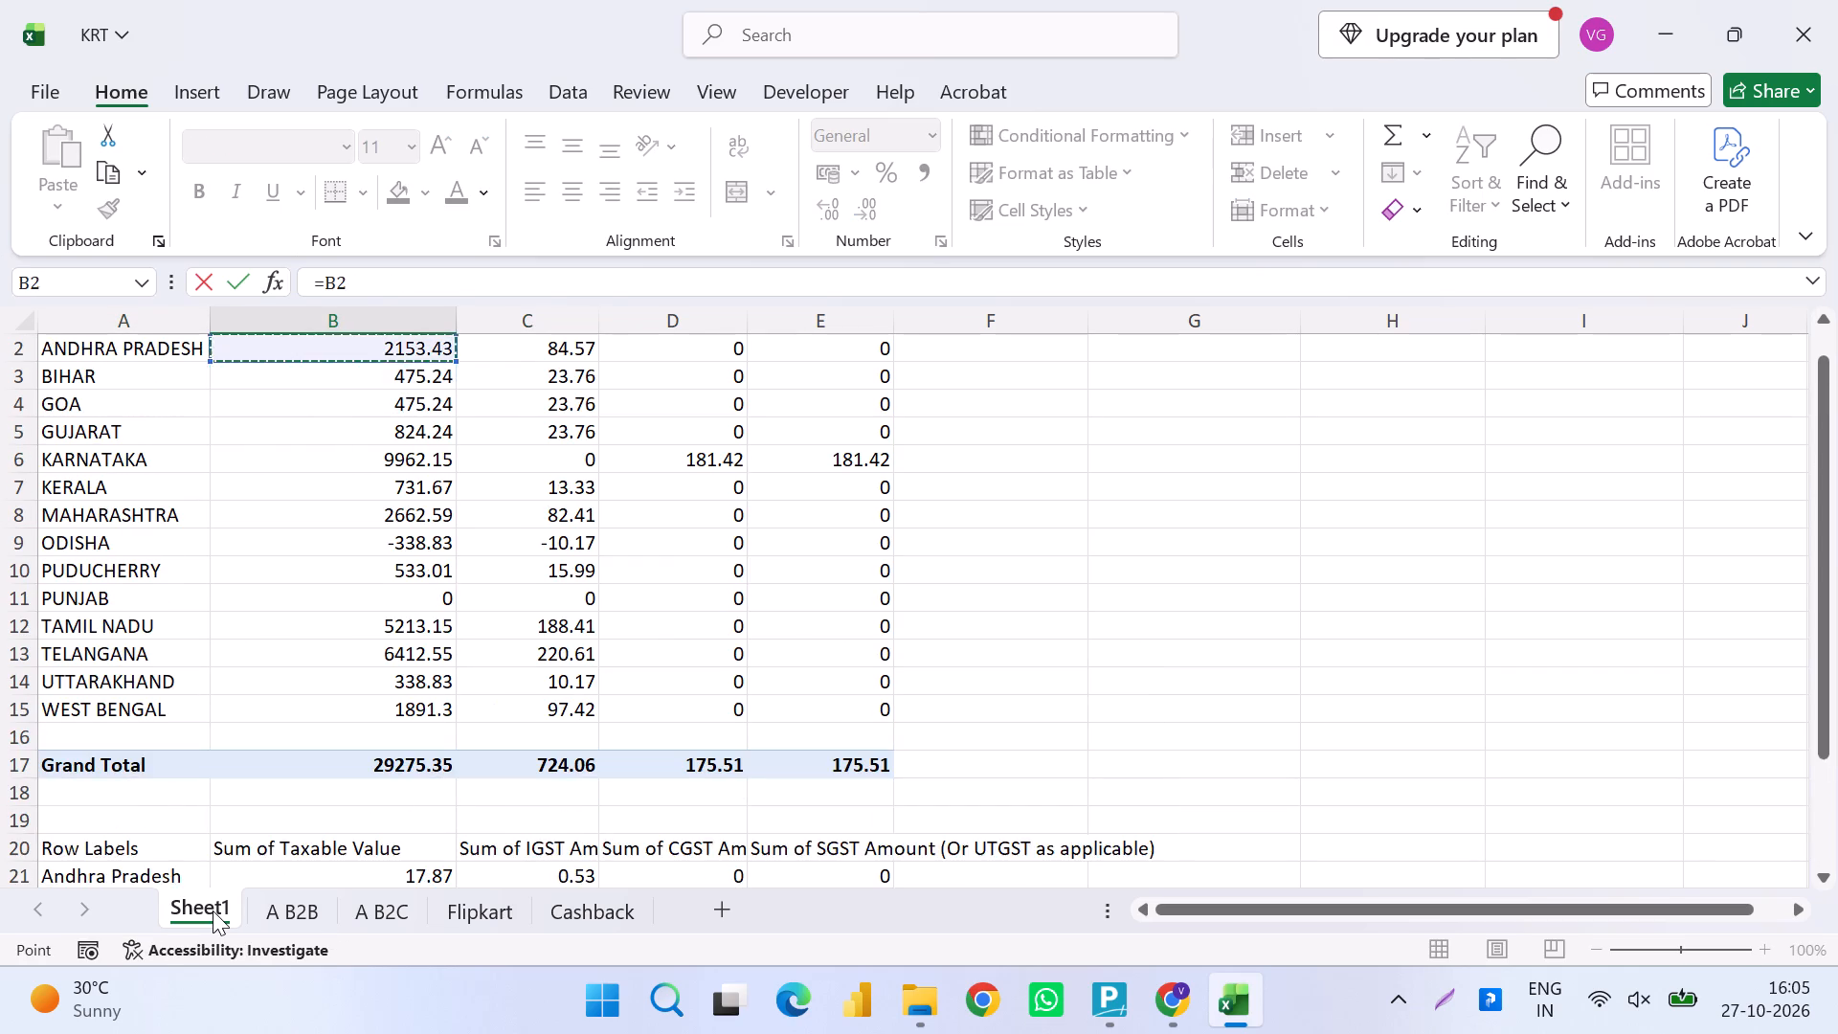
pyautogui.press('Up')
pyautogui.press('Down')
pyautogui.press('Down')
pyautogui.press('Down')
pyautogui.press('Down')
pyautogui.press('Down')
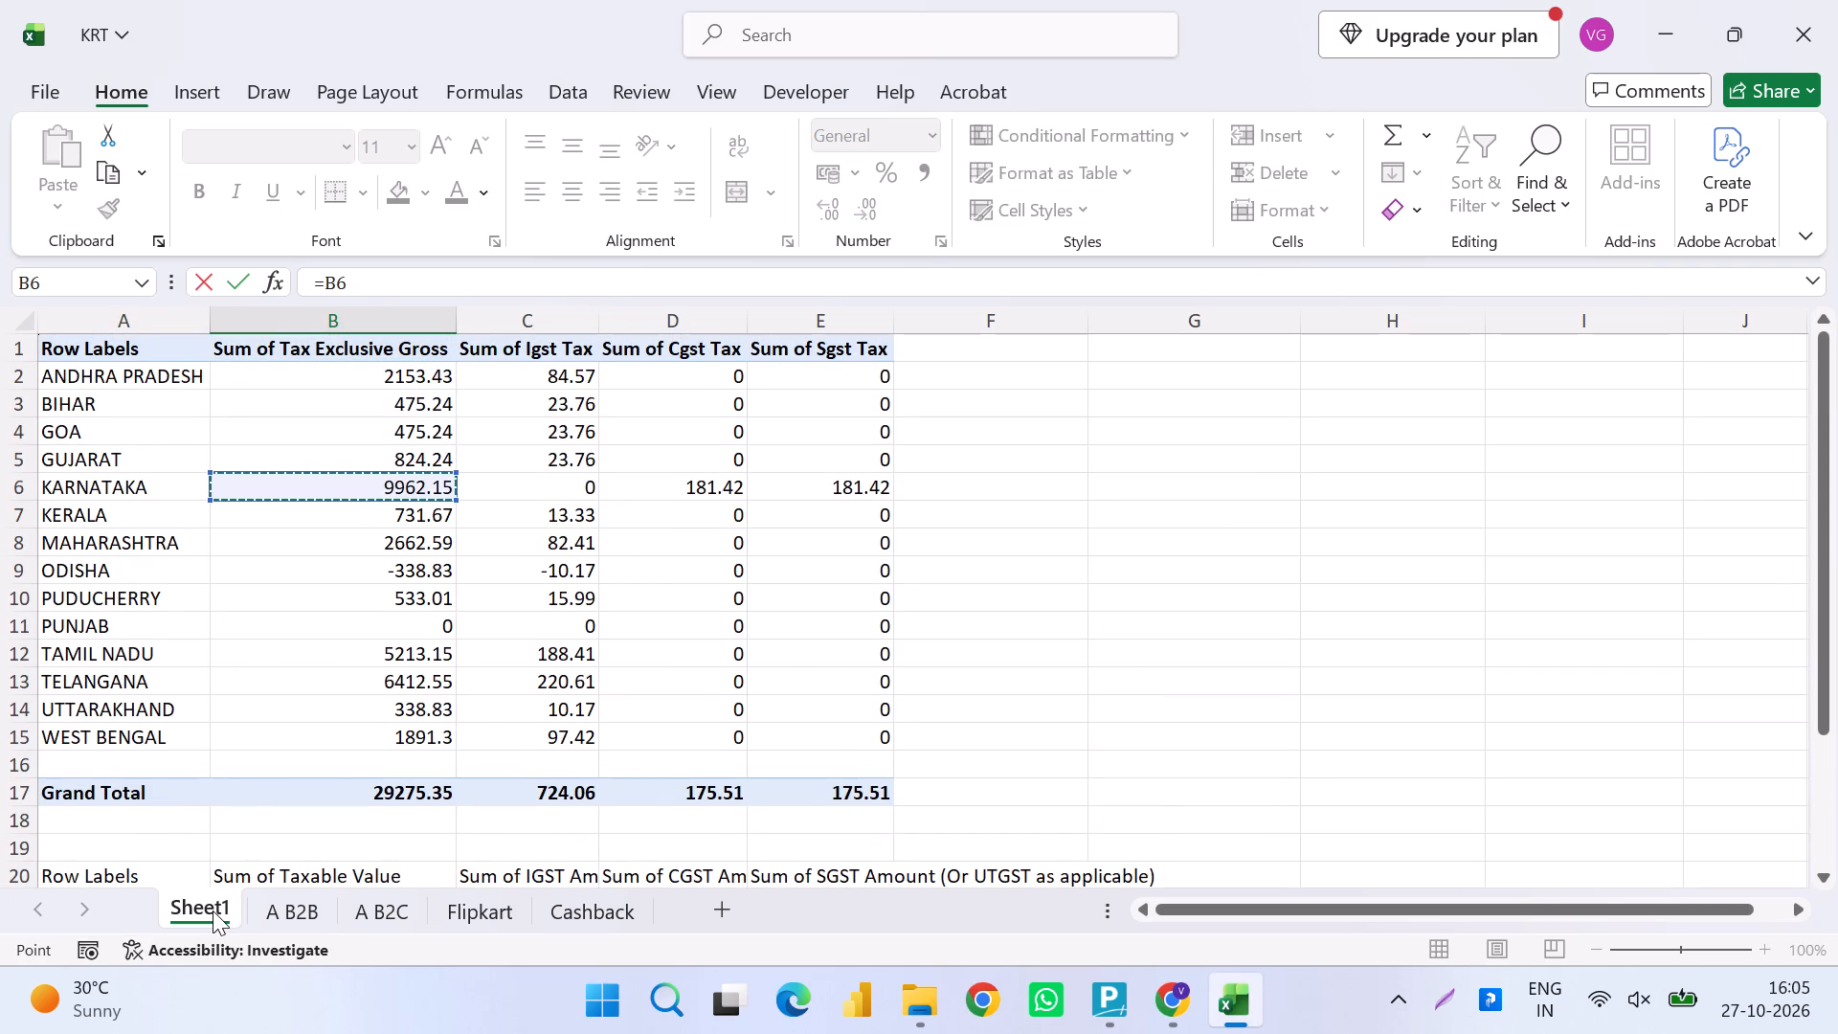
pyautogui.press('-')
pyautogui.press('Up')
pyautogui.press('Up')
pyautogui.press('Up')
pyautogui.press('Up')
pyautogui.press('Up')
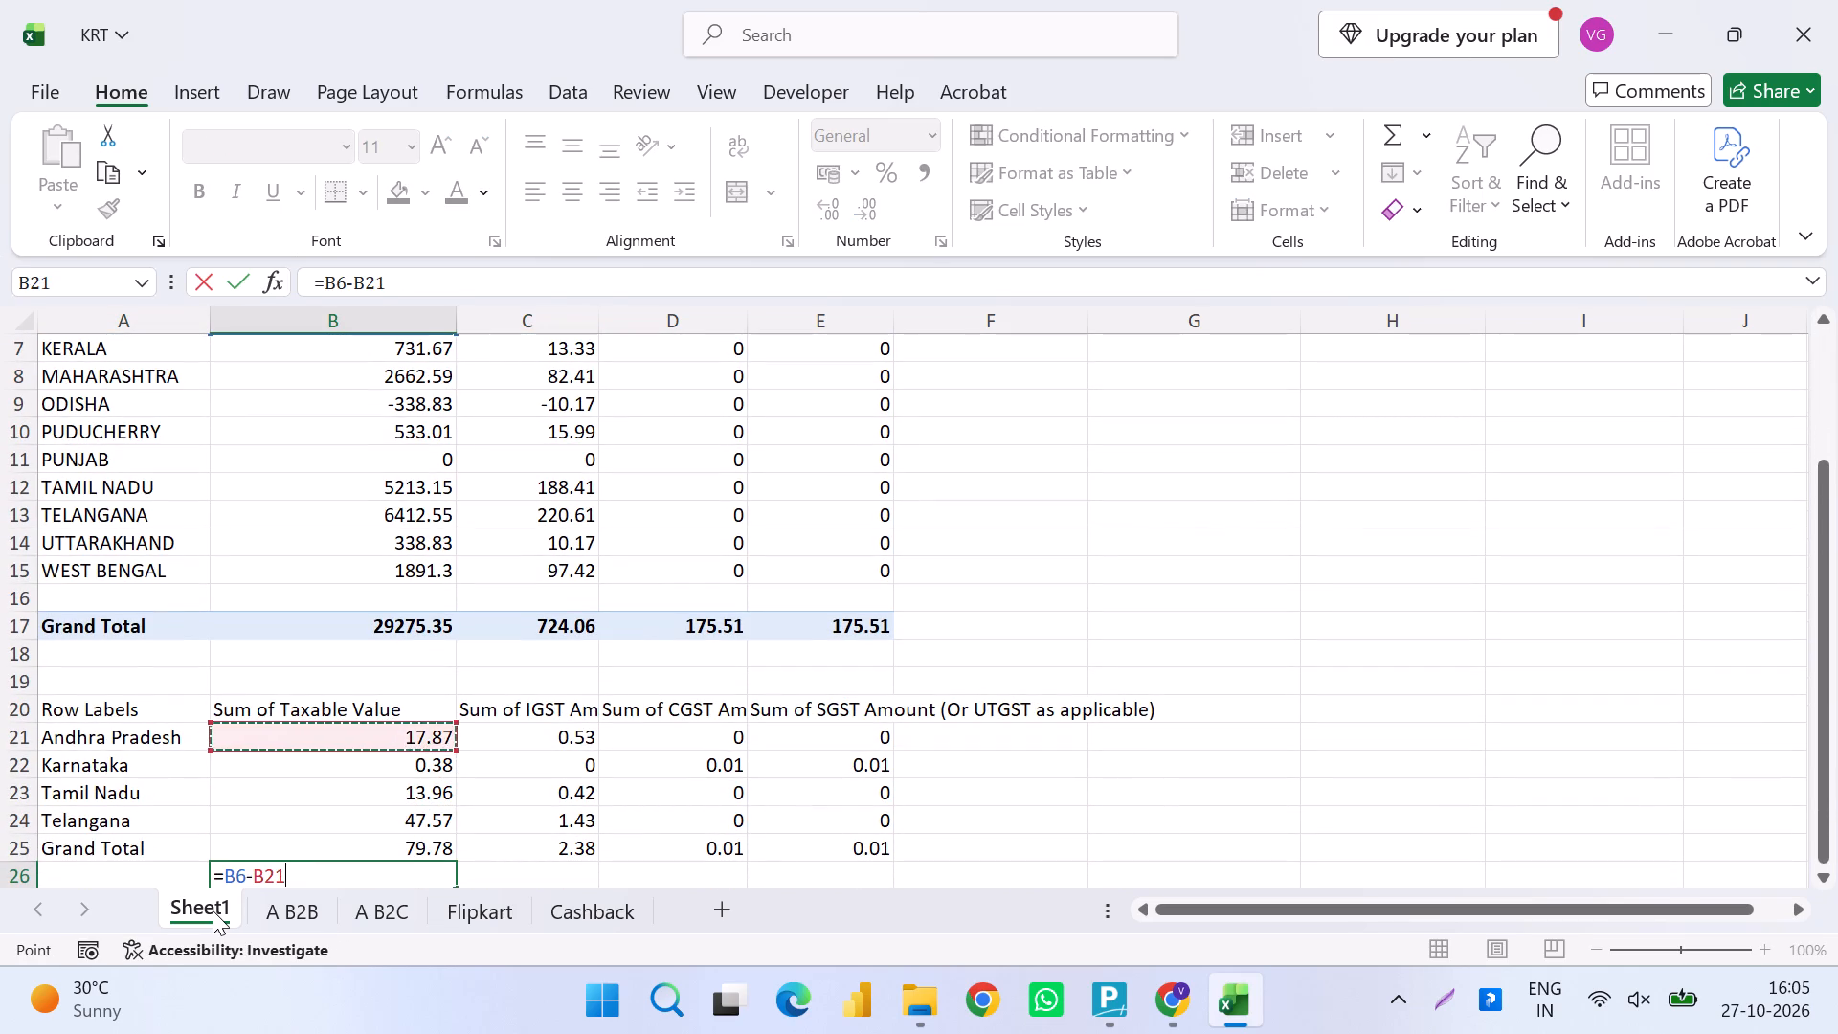
pyautogui.press('Down')
pyautogui.press('Return')
pyautogui.press('Up')
pyautogui.hotkey('shift', 'Right')
pyautogui.hotkey('shift', 'Right')
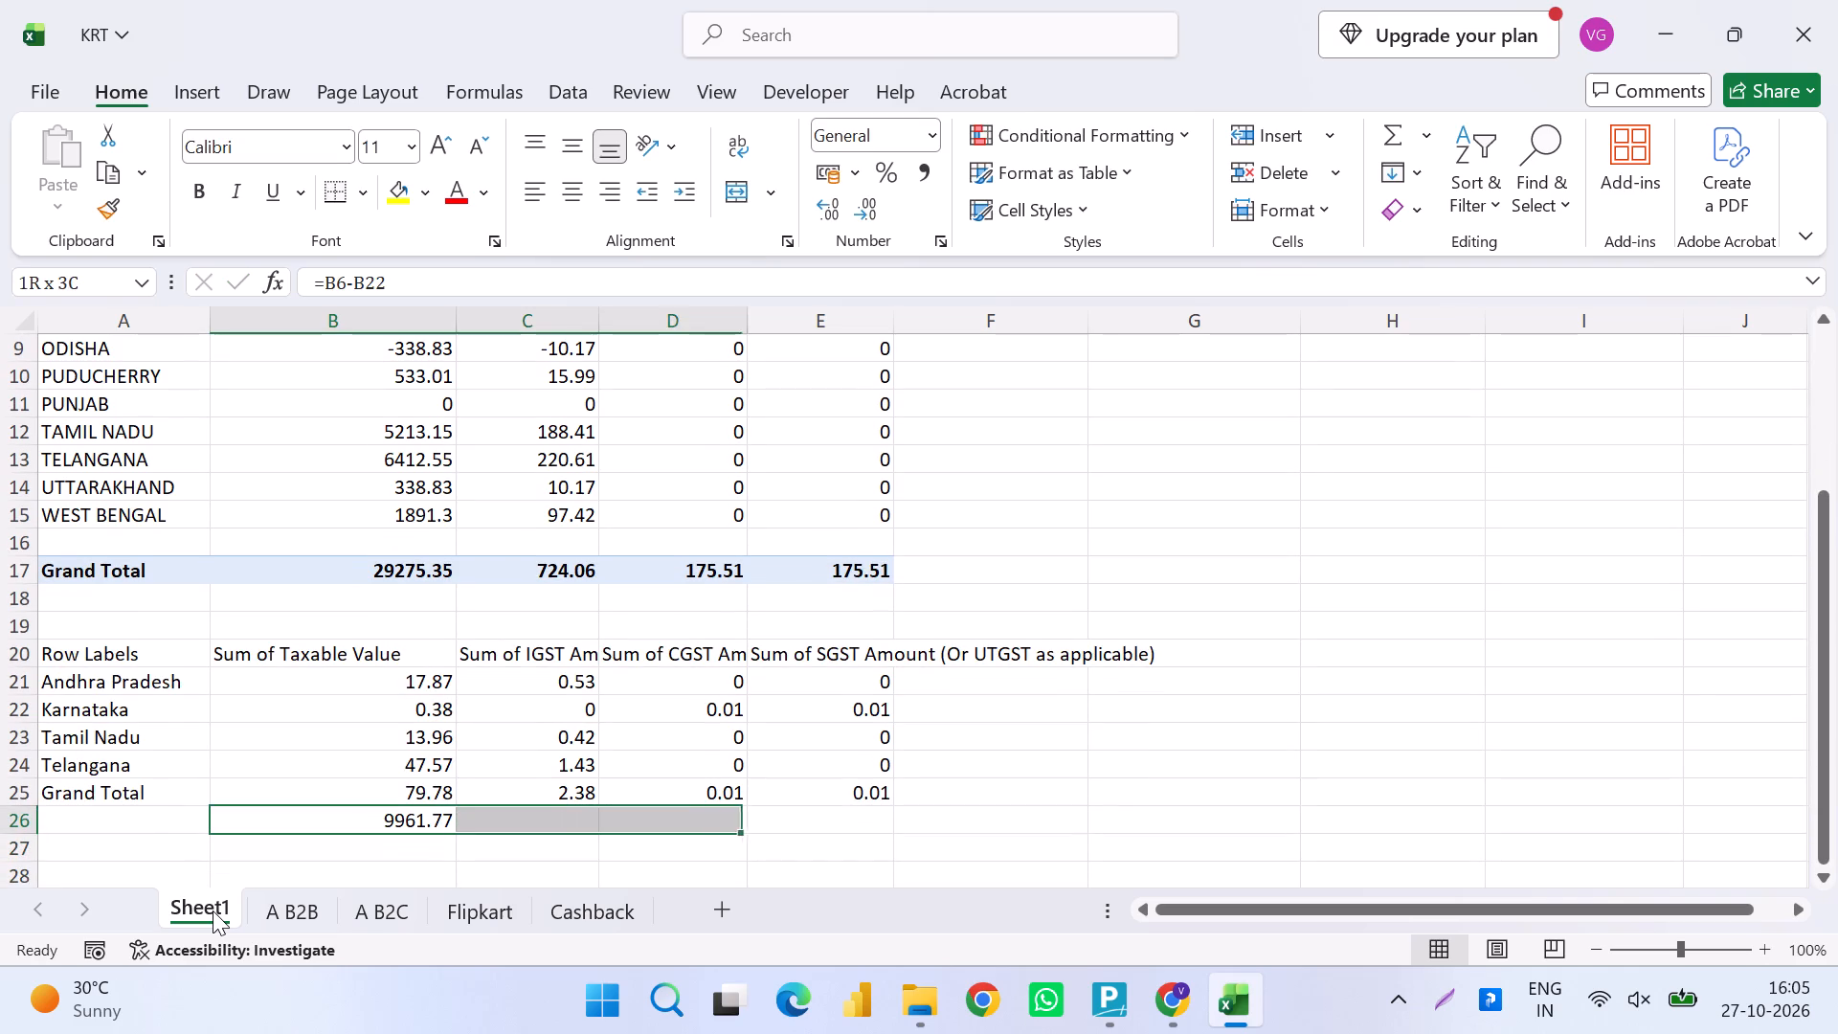
pyautogui.hotkey('shift', 'Right')
pyautogui.hotkey('shift', 'Right')
pyautogui.hotkey('shift', 'Left')
pyautogui.hotkey('ctrl', 'r')
# Copy B26:E26, paste the differences as values over the Karnataka amounts starting at B6, and save the workbook.
pyautogui.hotkey('ctrl', 'c')
pyautogui.press('Up')
pyautogui.press('Up')
pyautogui.press('Up')
pyautogui.press('Up')
pyautogui.press('Up')
pyautogui.press('Up')
pyautogui.press('Up')
pyautogui.press('Up')
pyautogui.press('Up')
pyautogui.press('Up')
pyautogui.press('Up')
pyautogui.press('Up')
pyautogui.press('Up')
pyautogui.press('Up')
pyautogui.press('Up')
pyautogui.press('Up')
pyautogui.press('Up')
pyautogui.press('Up')
pyautogui.press('Up')
pyautogui.press('Up')
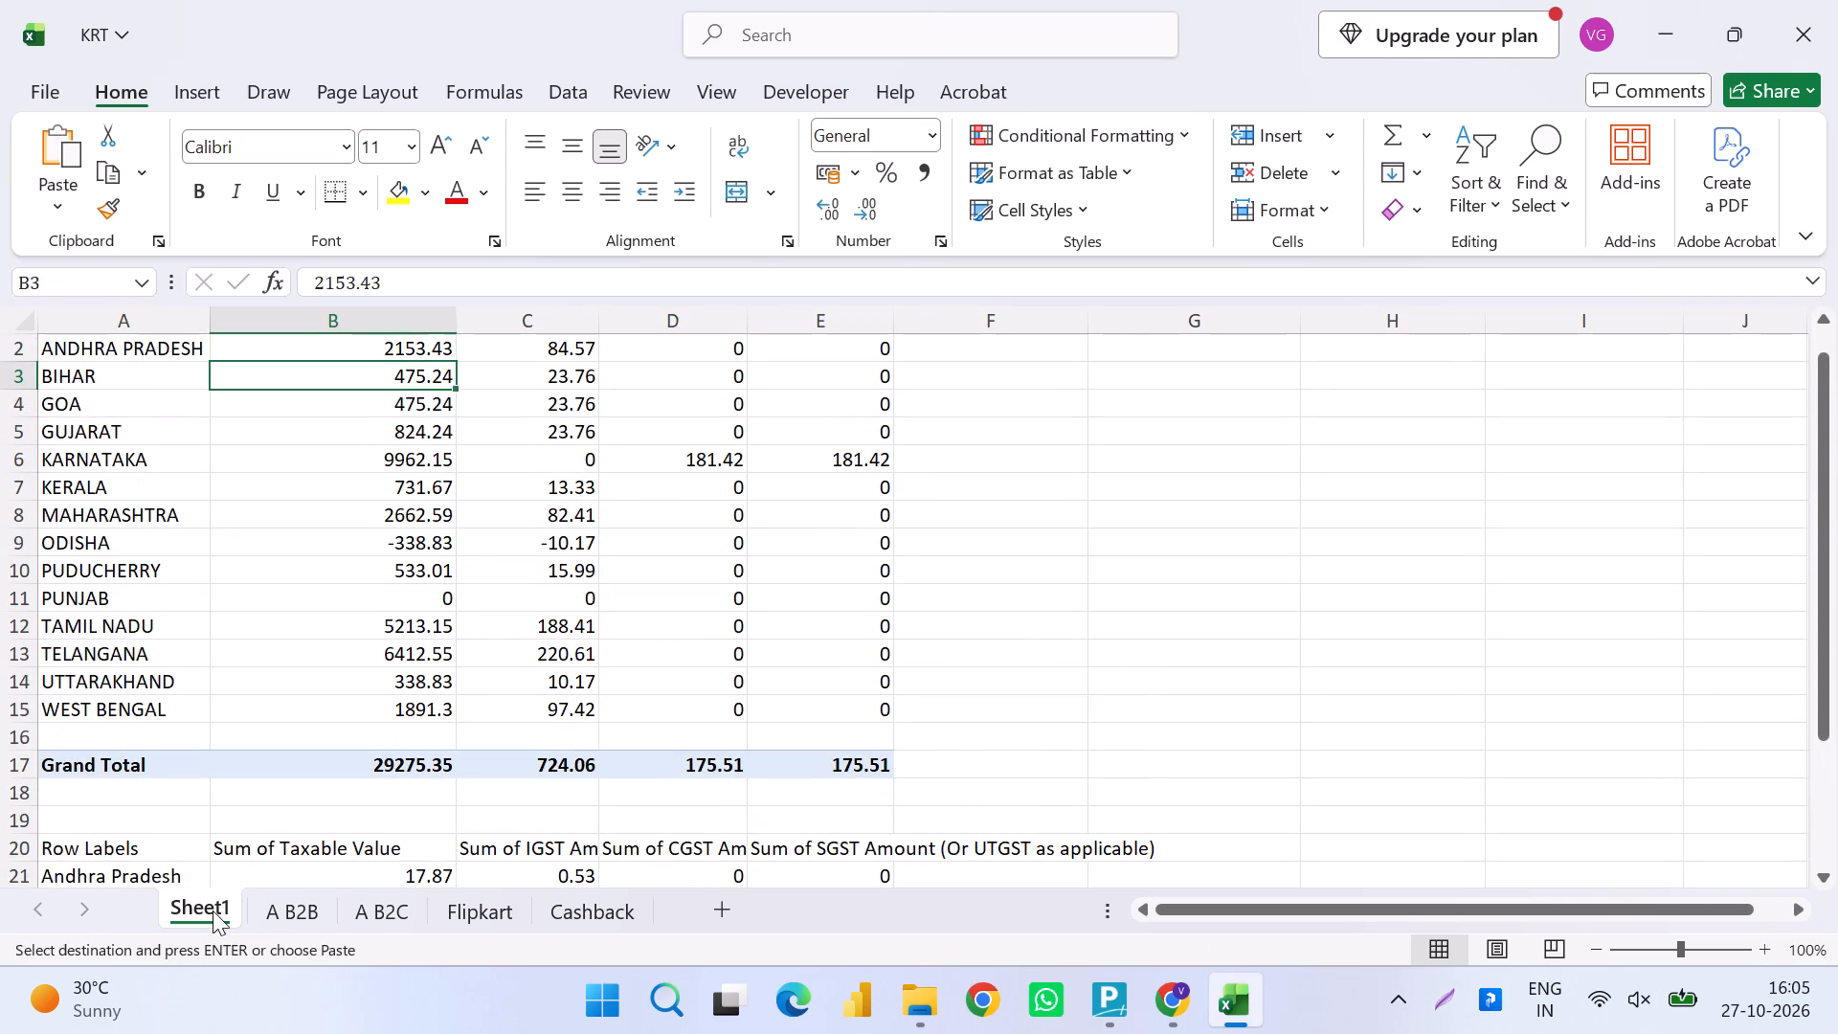
pyautogui.press('Down')
pyautogui.press('Down')
pyautogui.press('Down')
pyautogui.press('Down')
pyautogui.hotkey('ctrl', 'alt', 'v')
pyautogui.press('v')
pyautogui.press('Return')
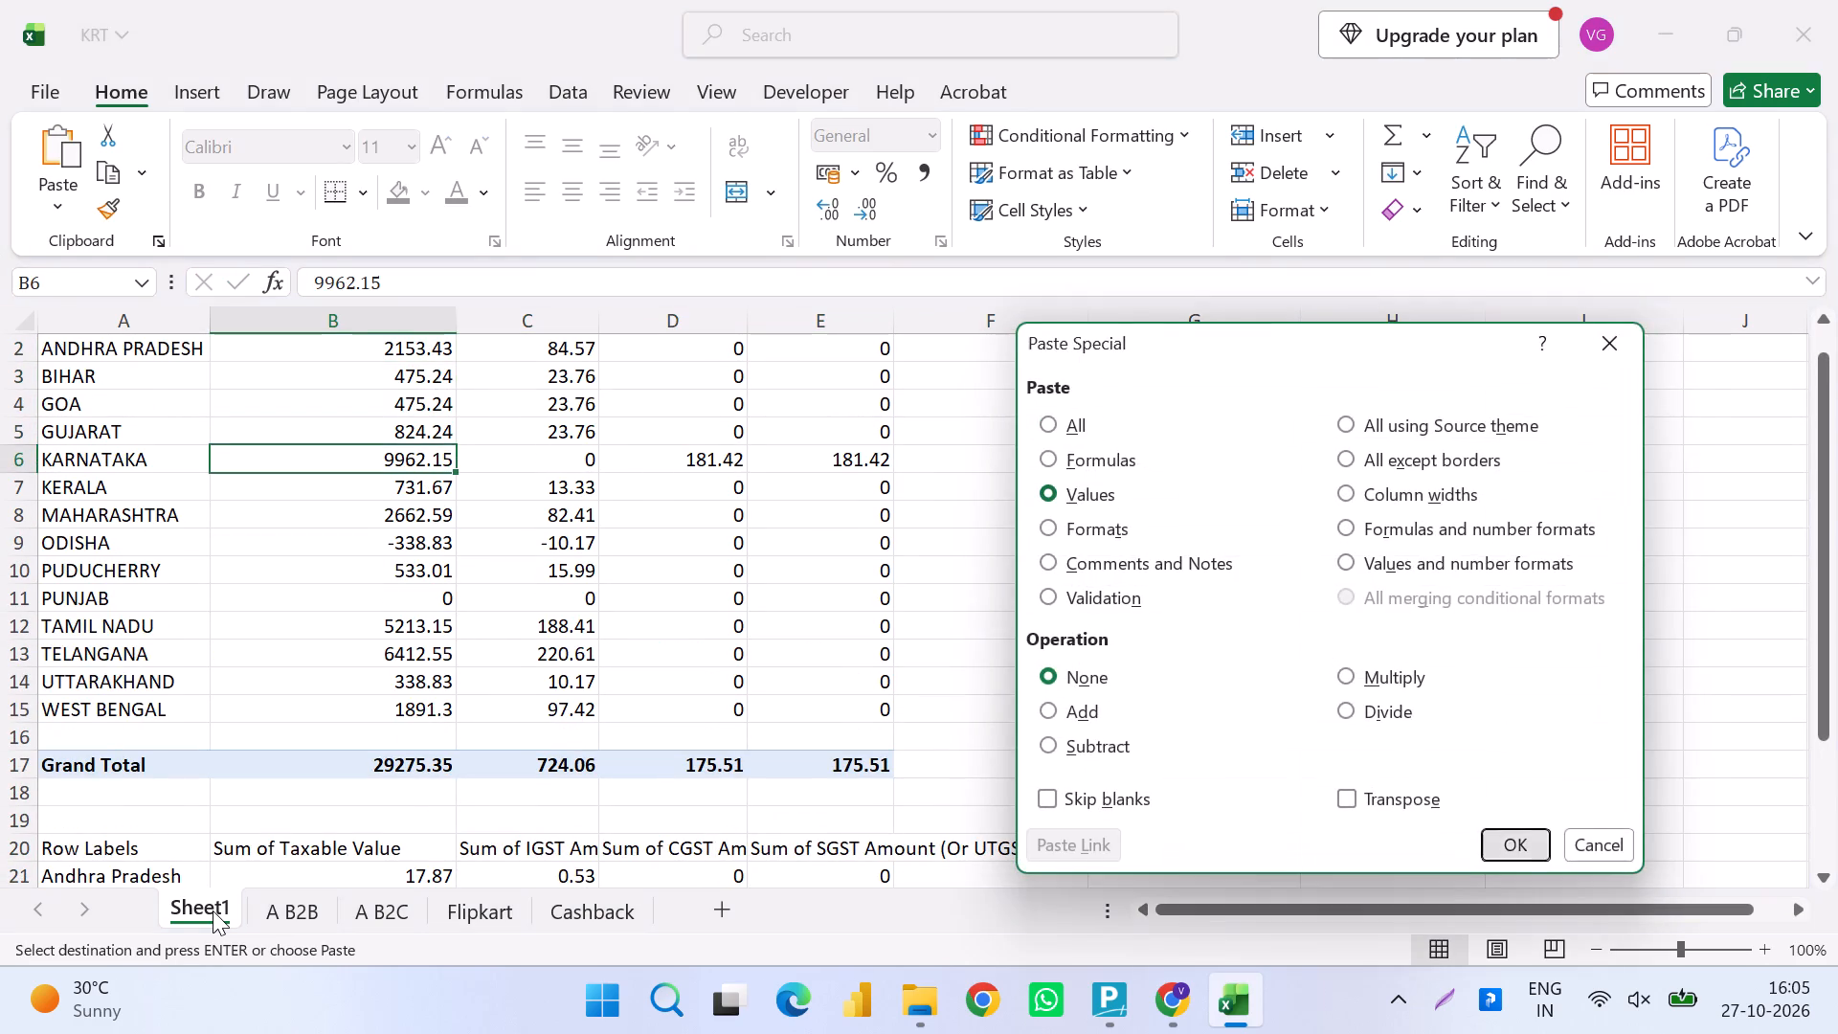
pyautogui.hotkey('ctrl', 's')
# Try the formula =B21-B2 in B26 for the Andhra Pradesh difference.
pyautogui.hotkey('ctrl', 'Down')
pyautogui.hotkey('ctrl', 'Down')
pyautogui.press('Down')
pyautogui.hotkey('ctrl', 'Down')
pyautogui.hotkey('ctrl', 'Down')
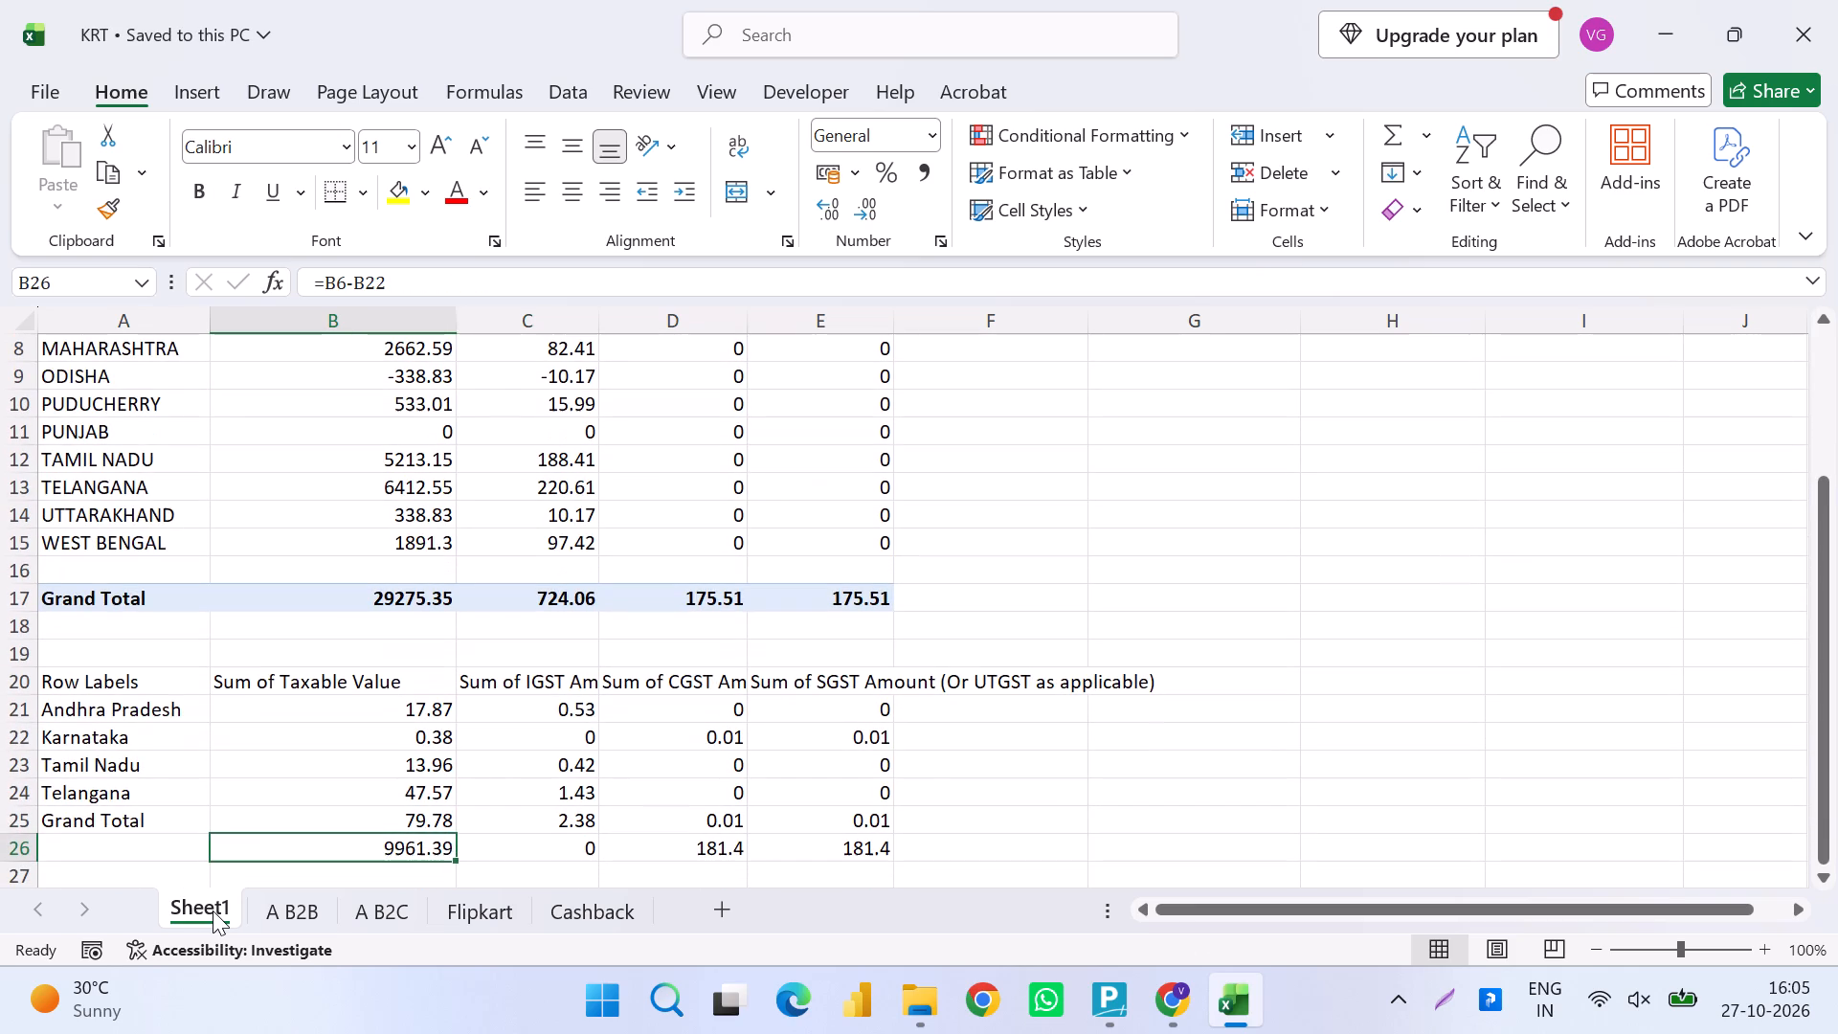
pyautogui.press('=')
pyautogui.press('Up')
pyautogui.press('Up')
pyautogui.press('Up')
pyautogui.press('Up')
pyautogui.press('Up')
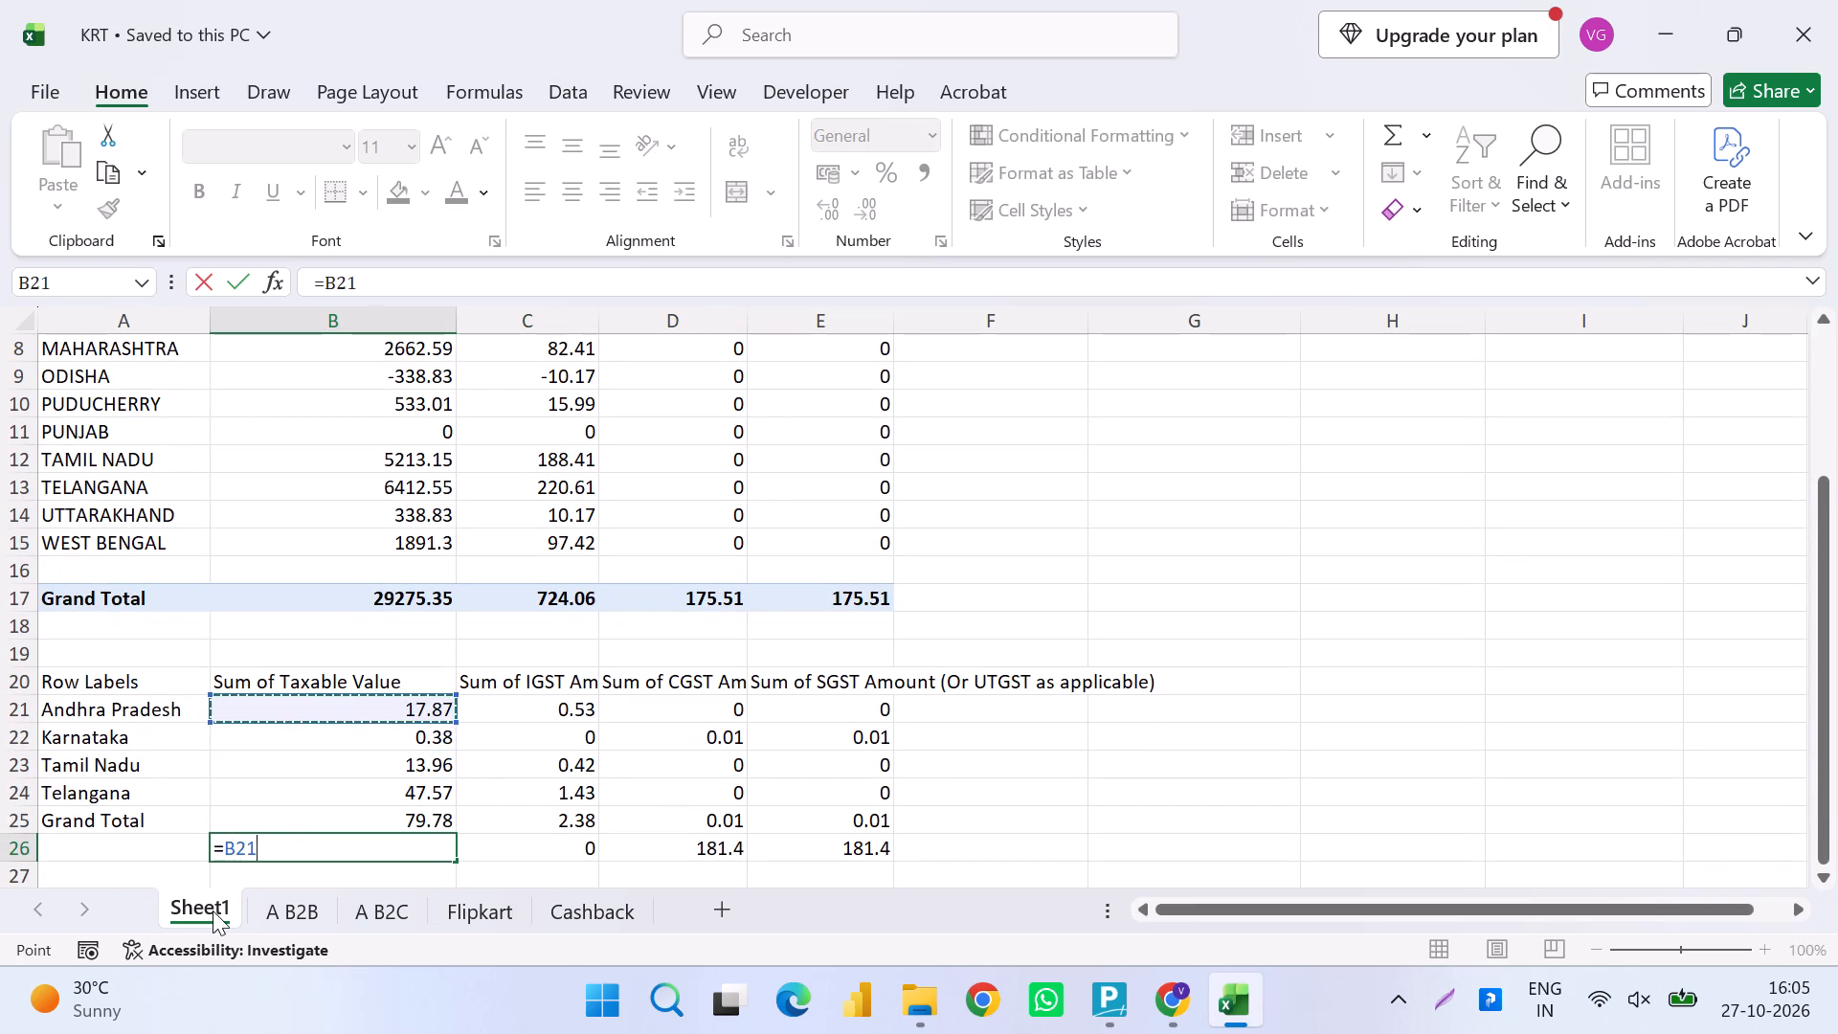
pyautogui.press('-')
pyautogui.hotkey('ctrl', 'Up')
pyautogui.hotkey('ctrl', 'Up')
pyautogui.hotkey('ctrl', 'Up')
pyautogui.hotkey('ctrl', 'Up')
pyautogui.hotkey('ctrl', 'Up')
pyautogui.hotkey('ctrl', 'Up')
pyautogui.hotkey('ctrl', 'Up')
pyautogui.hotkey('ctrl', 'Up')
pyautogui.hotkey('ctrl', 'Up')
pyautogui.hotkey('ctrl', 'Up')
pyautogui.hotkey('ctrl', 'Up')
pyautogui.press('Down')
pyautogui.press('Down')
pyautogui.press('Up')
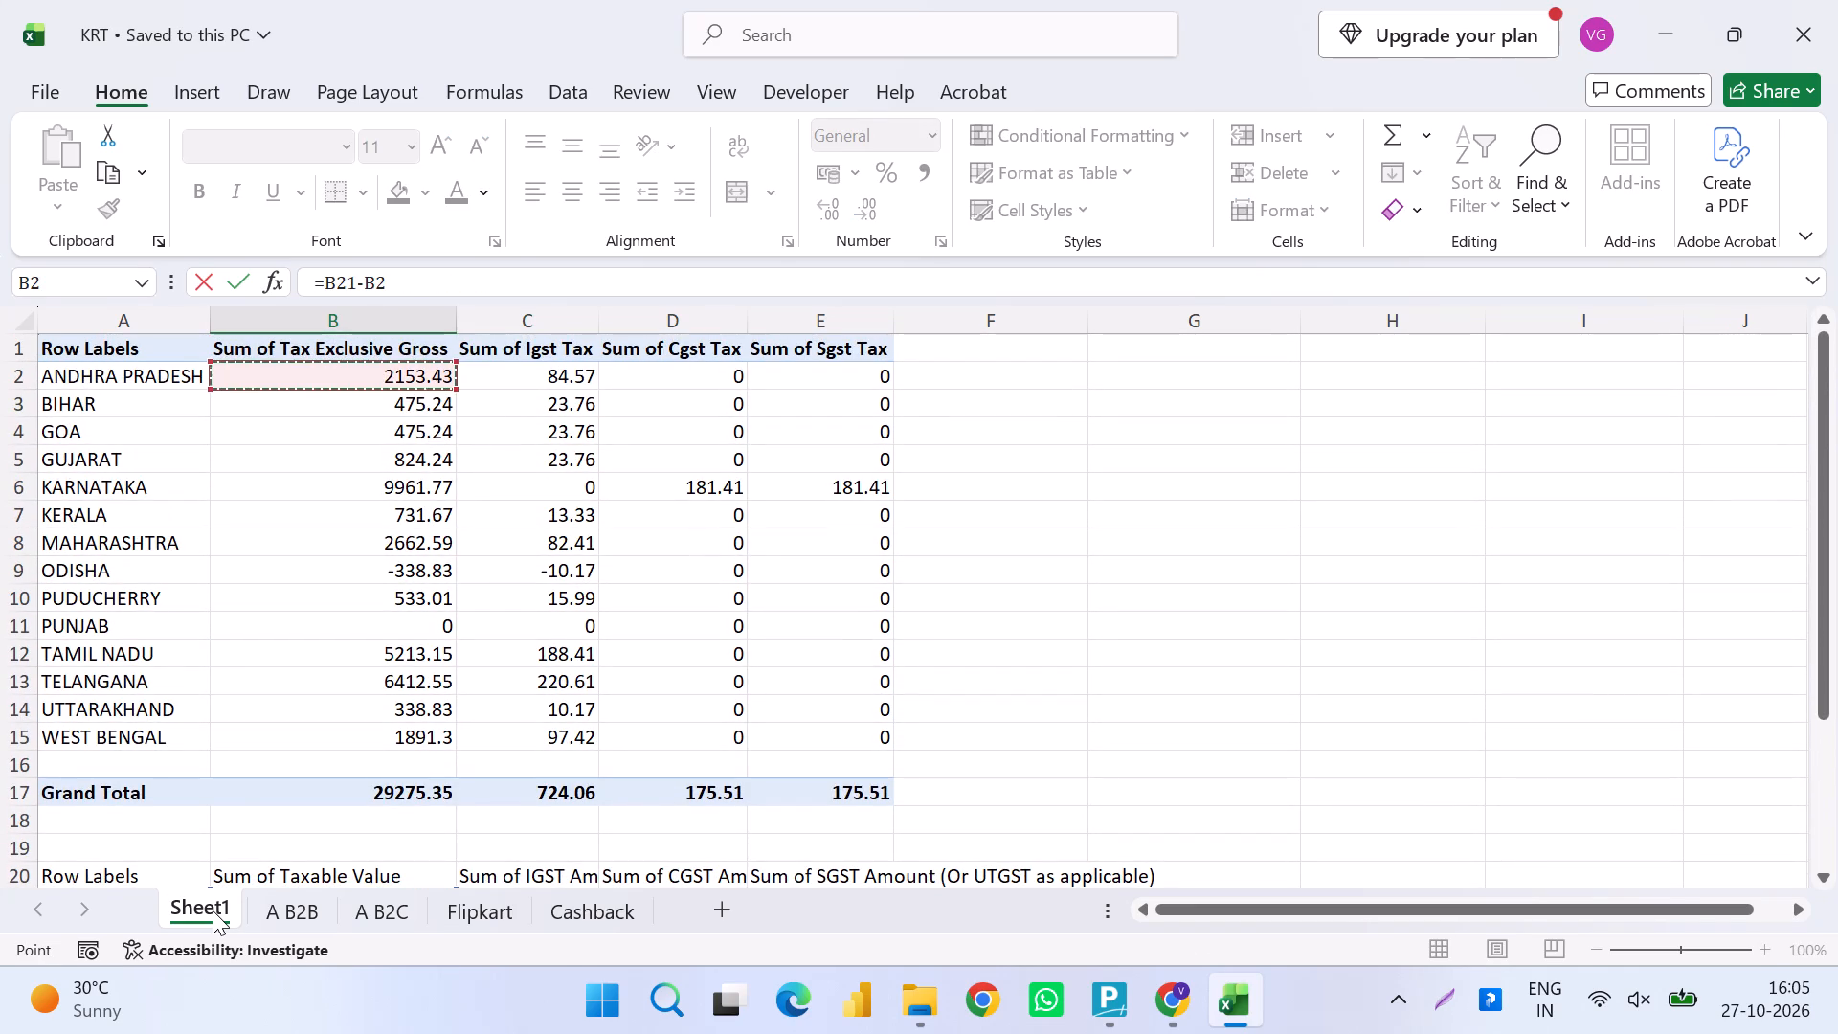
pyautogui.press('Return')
# Enter =B2-B21 in B26 to deduct the Andhra Pradesh cashback and fill it right through E26.
pyautogui.press('Up')
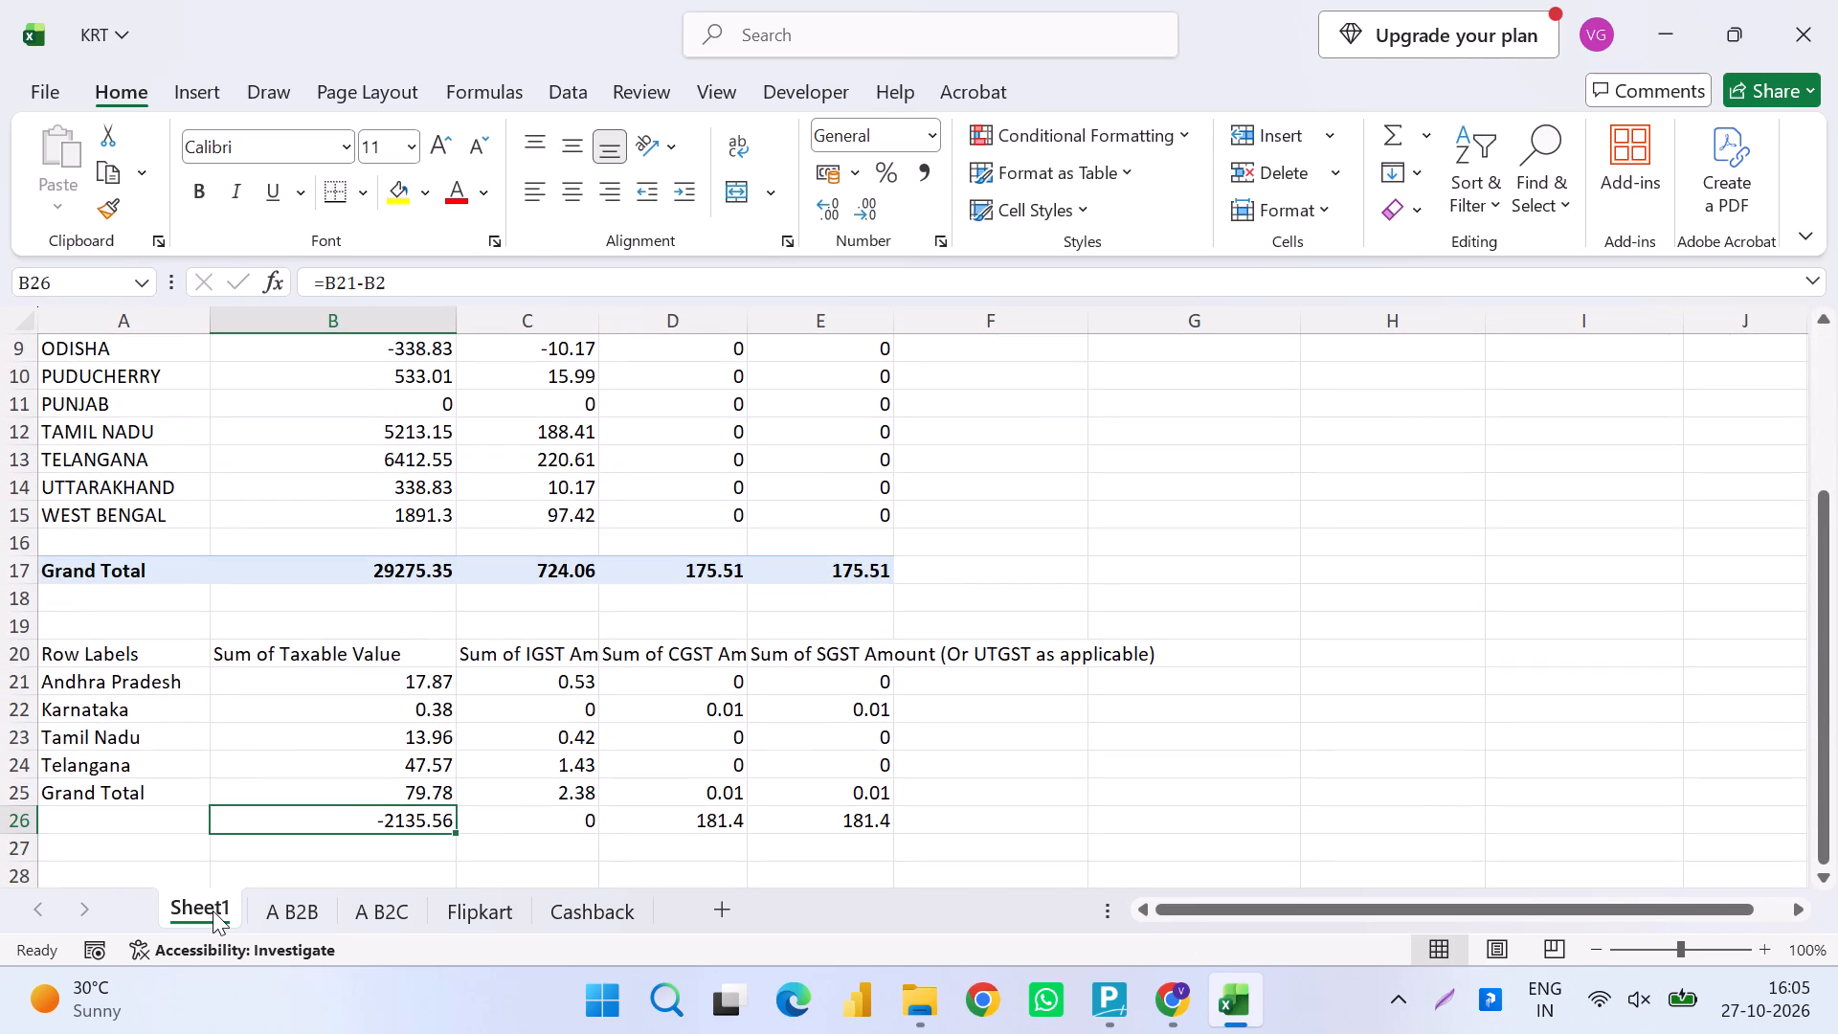
pyautogui.press('=')
pyautogui.press('Up')
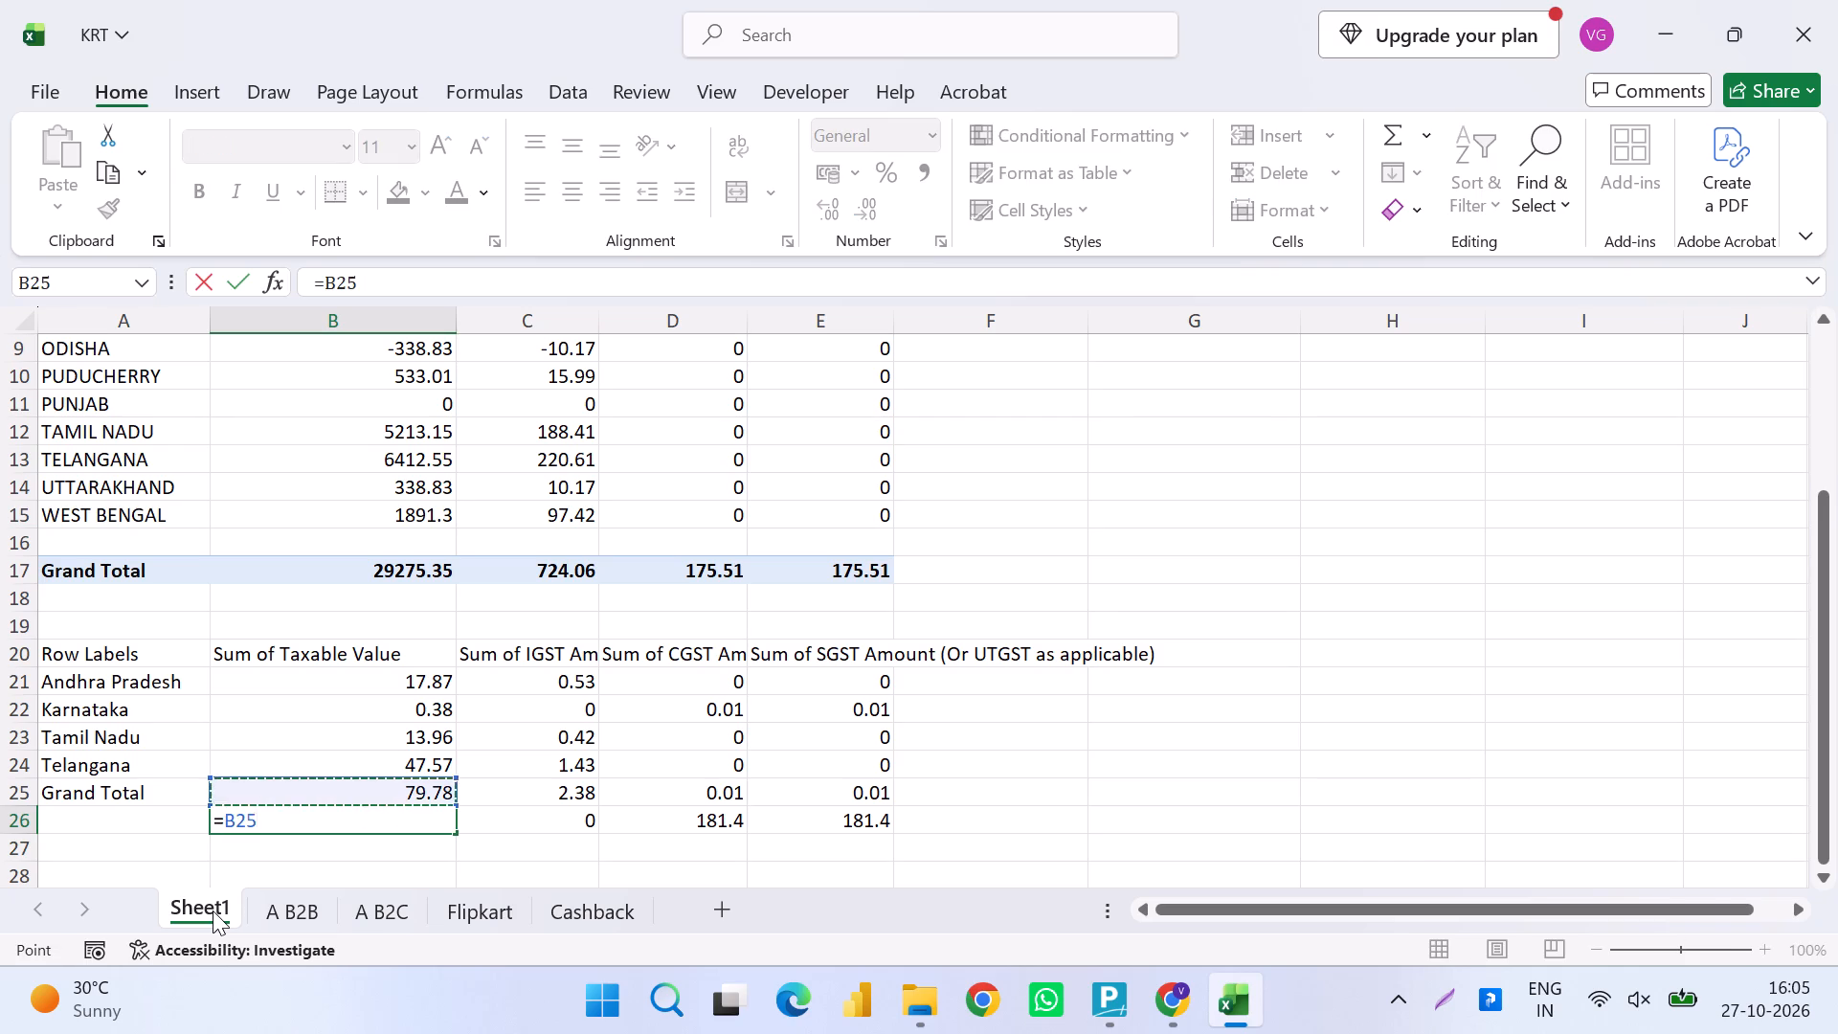
pyautogui.hotkey('ctrl', 'Up')
pyautogui.hotkey('ctrl', 'Up')
pyautogui.hotkey('ctrl', 'Up')
pyautogui.hotkey('ctrl', 'Up')
pyautogui.hotkey('ctrl', 'Up')
pyautogui.press('Down')
pyautogui.press('-')
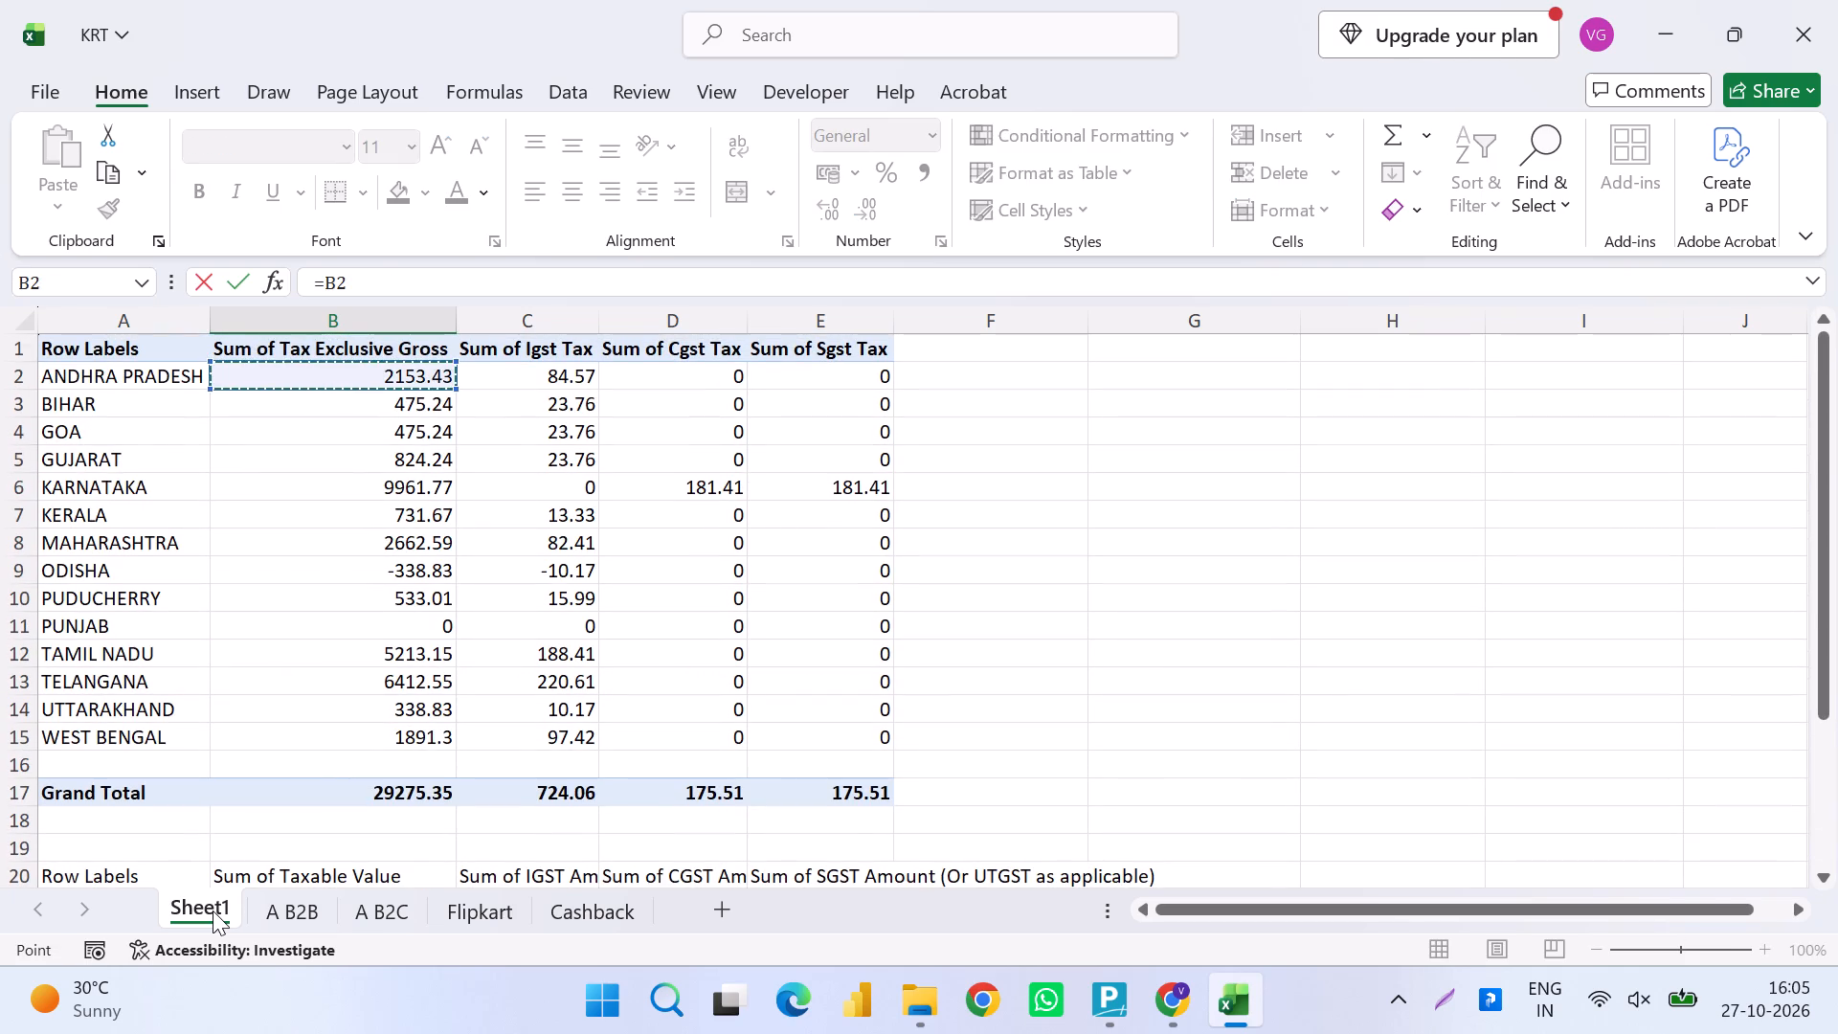
pyautogui.hotkey('ctrl', 'Up')
pyautogui.hotkey('ctrl', 'Down')
pyautogui.press('Up')
pyautogui.press('Up')
pyautogui.press('Up')
pyautogui.press('Up')
pyautogui.press('Up')
pyautogui.press('Return')
pyautogui.press('Up')
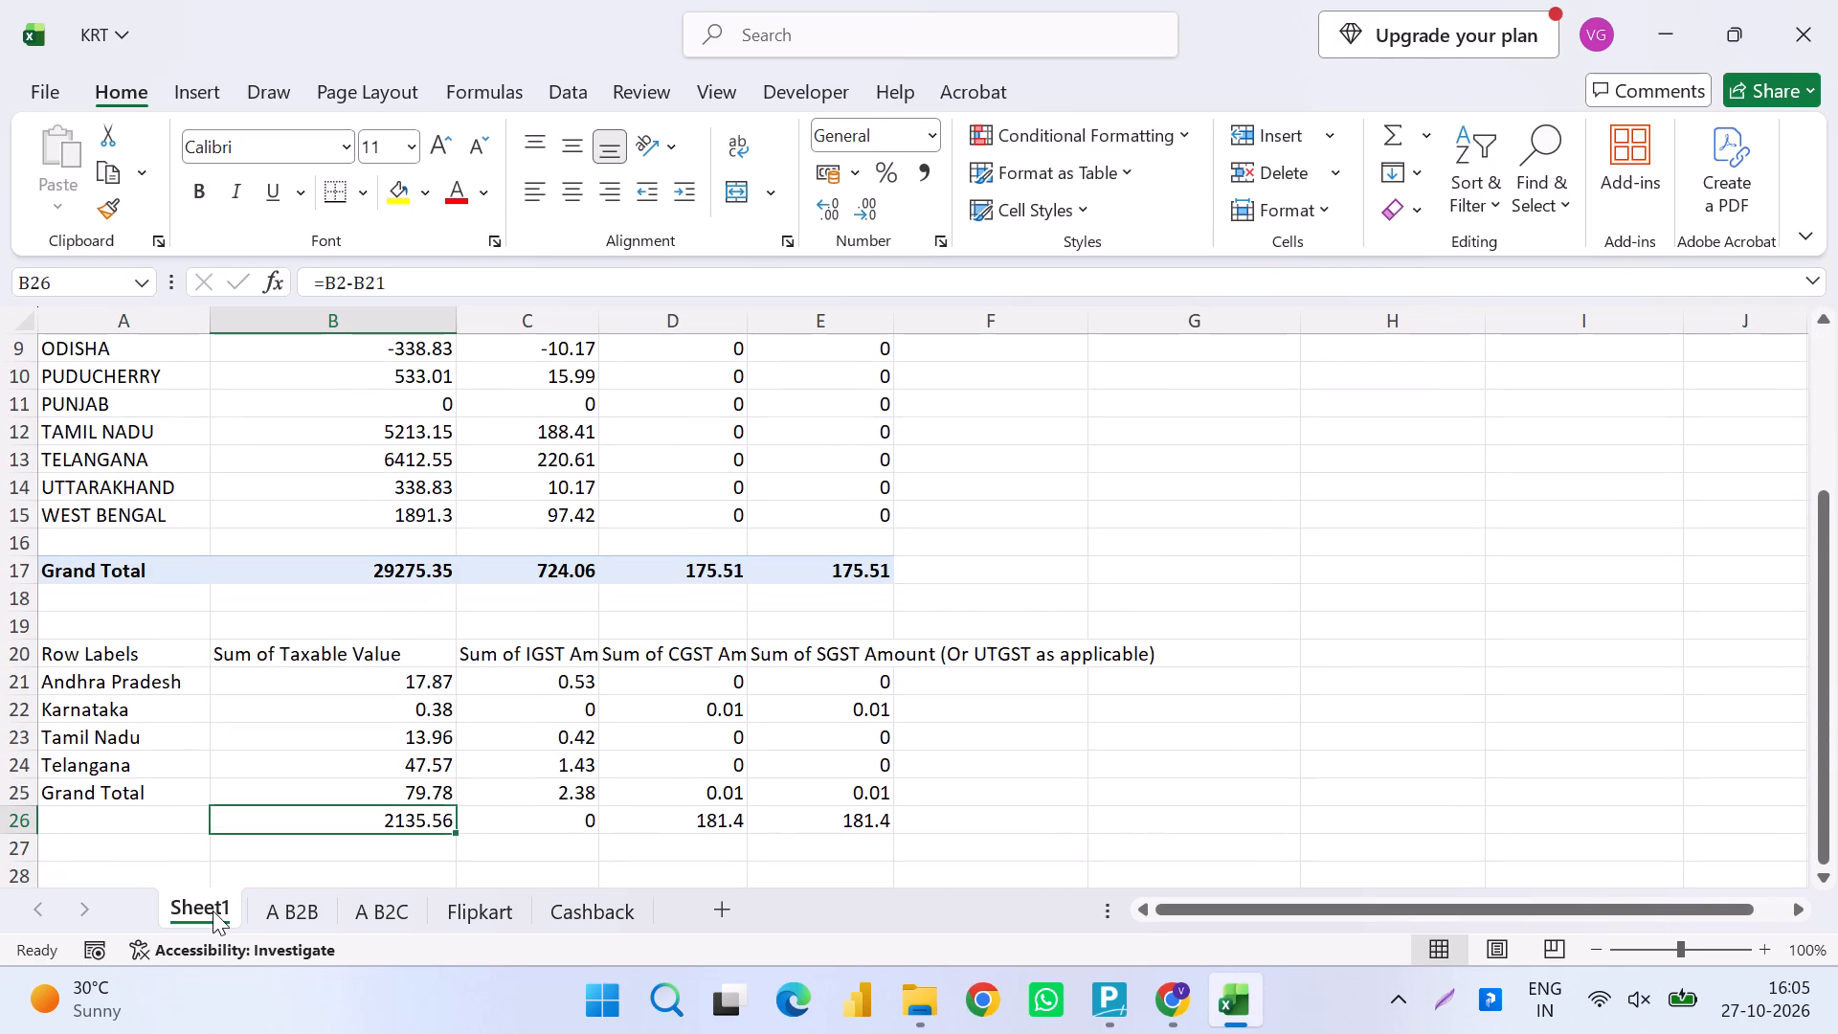
pyautogui.press('F2')
pyautogui.press('Return')
pyautogui.press('Up')
pyautogui.hotkey('shift', 'Right')
pyautogui.hotkey('shift', 'Right')
pyautogui.hotkey('shift', 'Right')
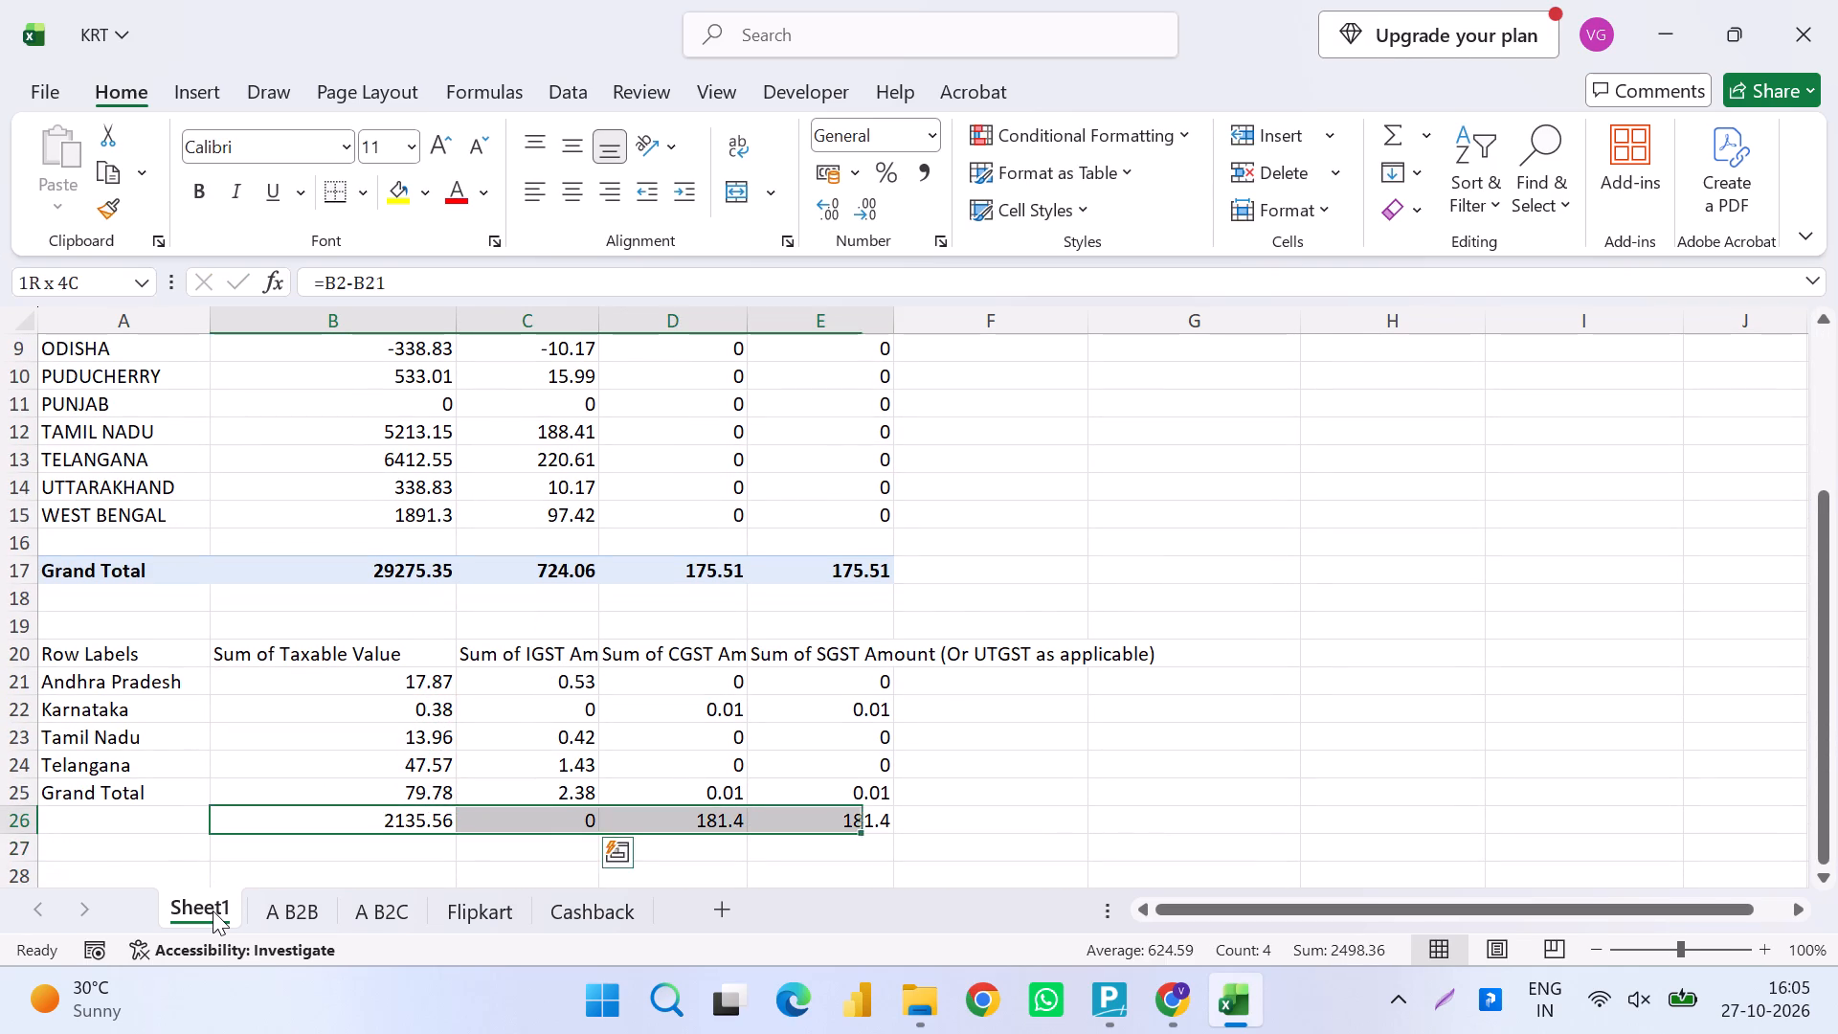
pyautogui.hotkey('ctrl', 'r')
# Copy B26:E26, paste the differences as values over the Andhra Pradesh amounts starting at B2, and save the workbook.
pyautogui.hotkey('ctrl', 'c')
pyautogui.hotkey('ctrl', 'Up')
pyautogui.hotkey('ctrl', 'Up')
pyautogui.hotkey('ctrl', 'Up')
pyautogui.hotkey('ctrl', 'Up')
pyautogui.hotkey('ctrl', 'Up')
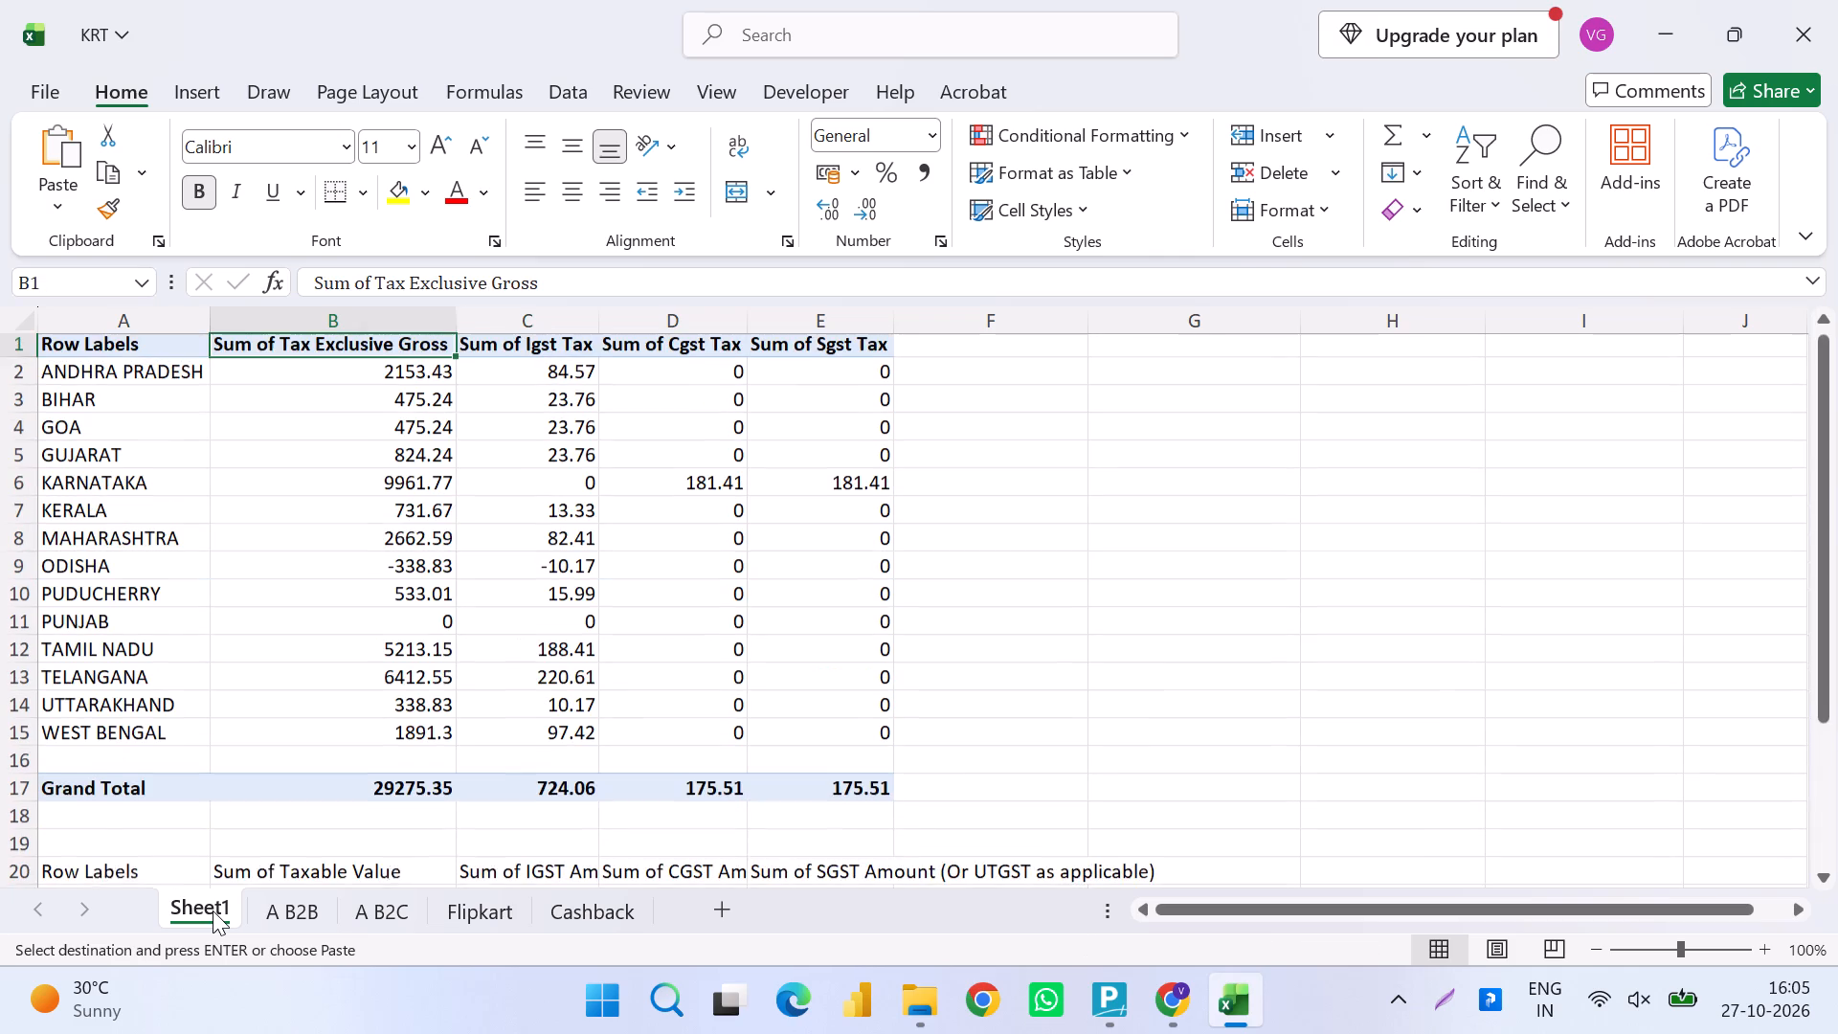
pyautogui.press('Down')
pyautogui.hotkey('ctrl', 'alt', 'v')
pyautogui.press('v')
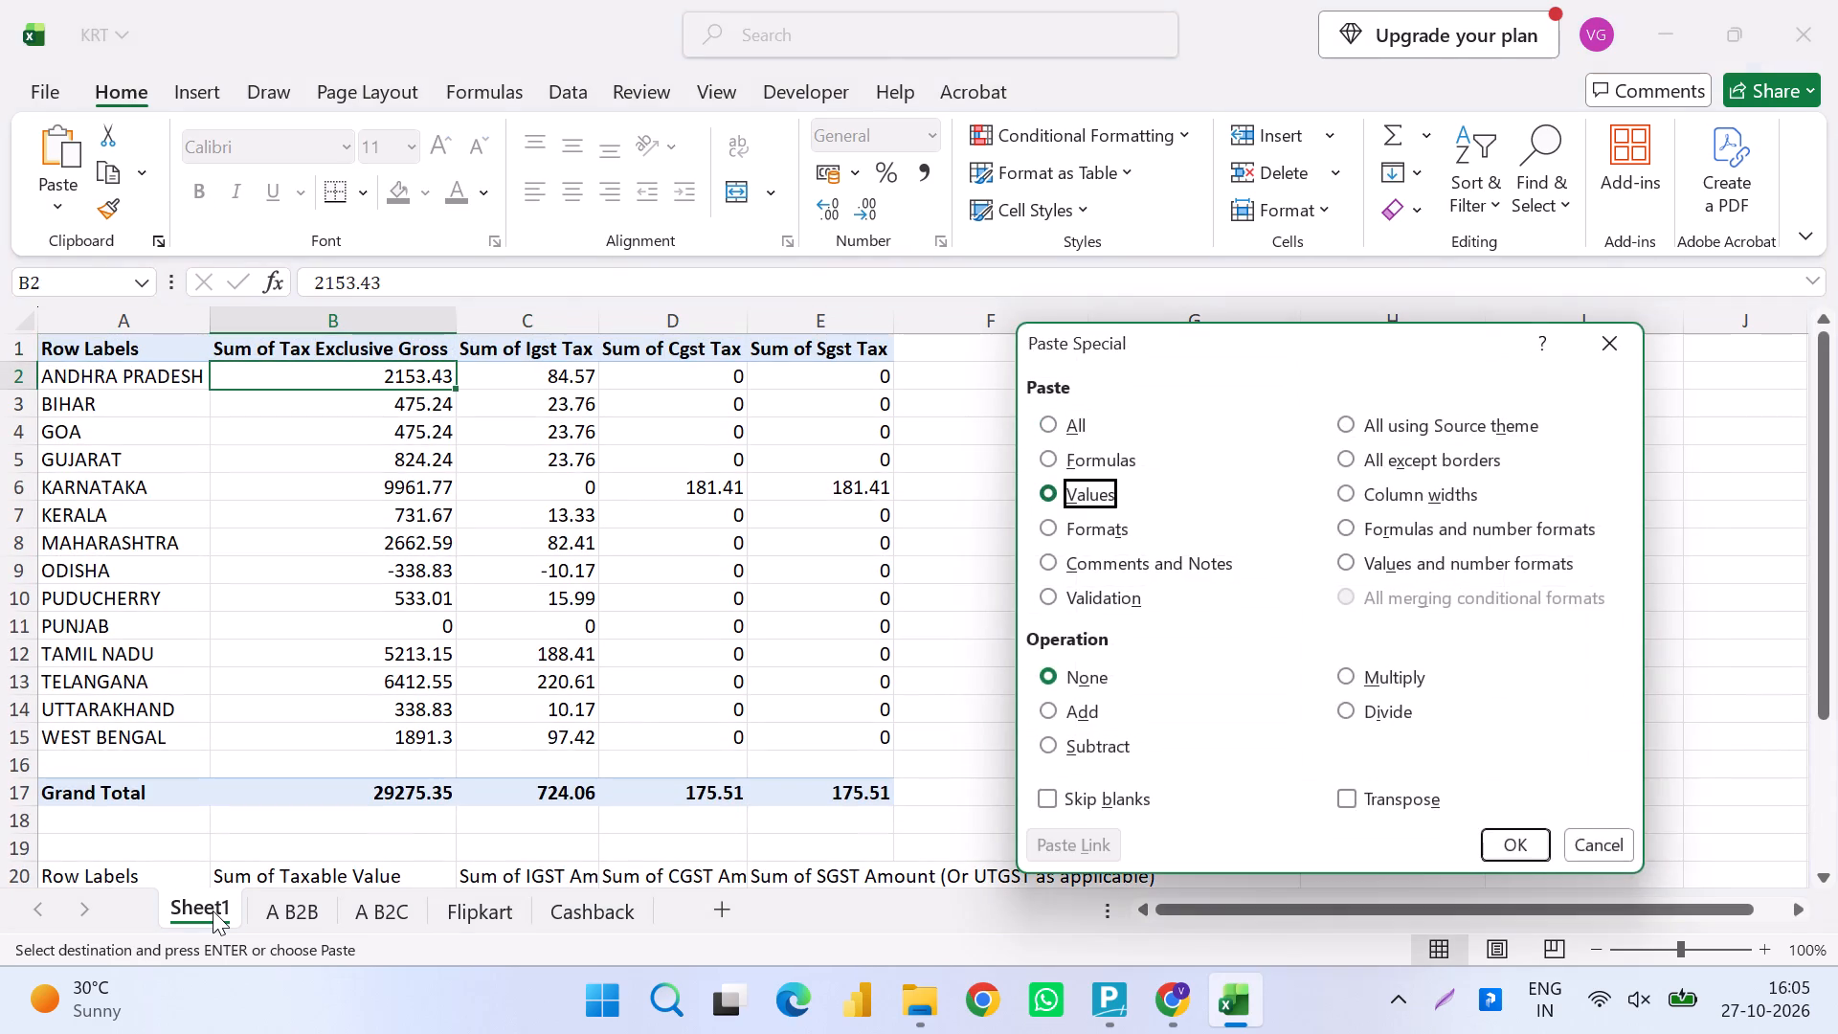
pyautogui.press('Return')
pyautogui.hotkey('ctrl', 's')
pyautogui.hotkey('ctrl', 's')
# Enter =B12-B23 in B26 to deduct the Tamil Nadu cashback and fill it down to B27 for Telangana.
pyautogui.hotkey('ctrl', 'Down')
pyautogui.hotkey('ctrl', 'Down')
pyautogui.hotkey('ctrl', 'Down')
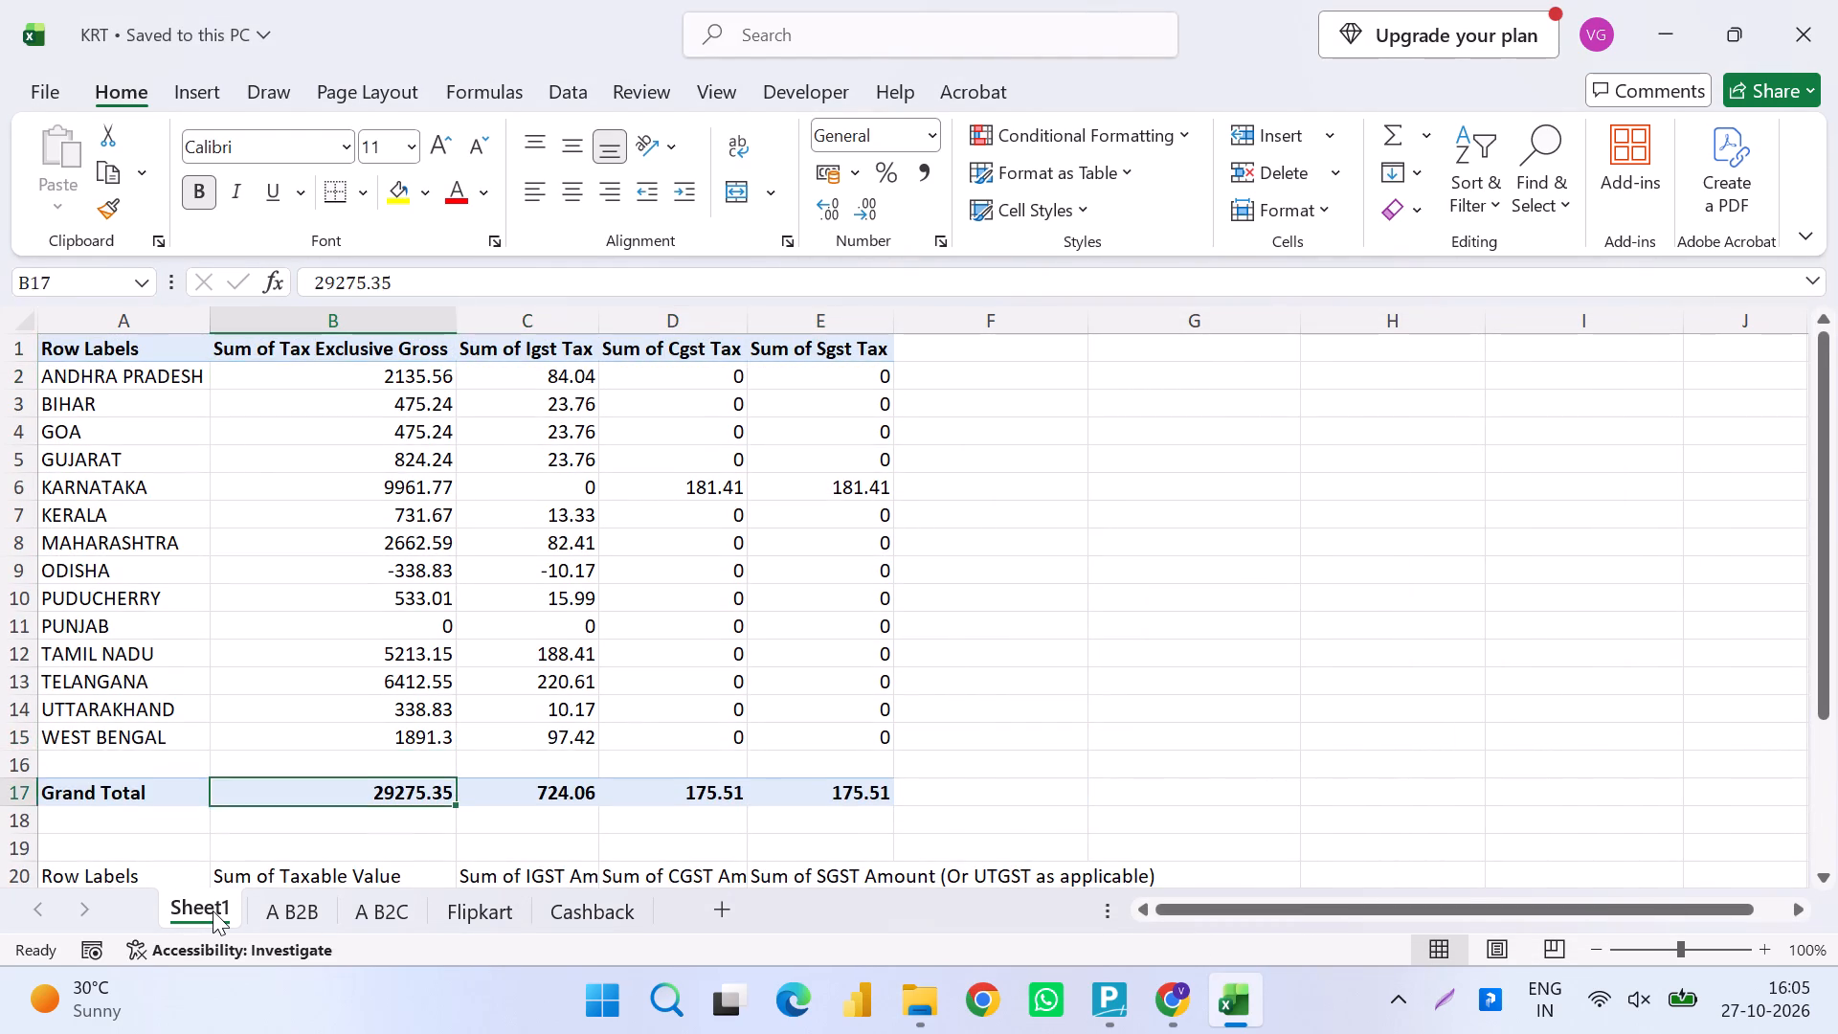
pyautogui.press('Down')
pyautogui.press('Down')
pyautogui.press('Down')
pyautogui.press('Down')
pyautogui.press('Down')
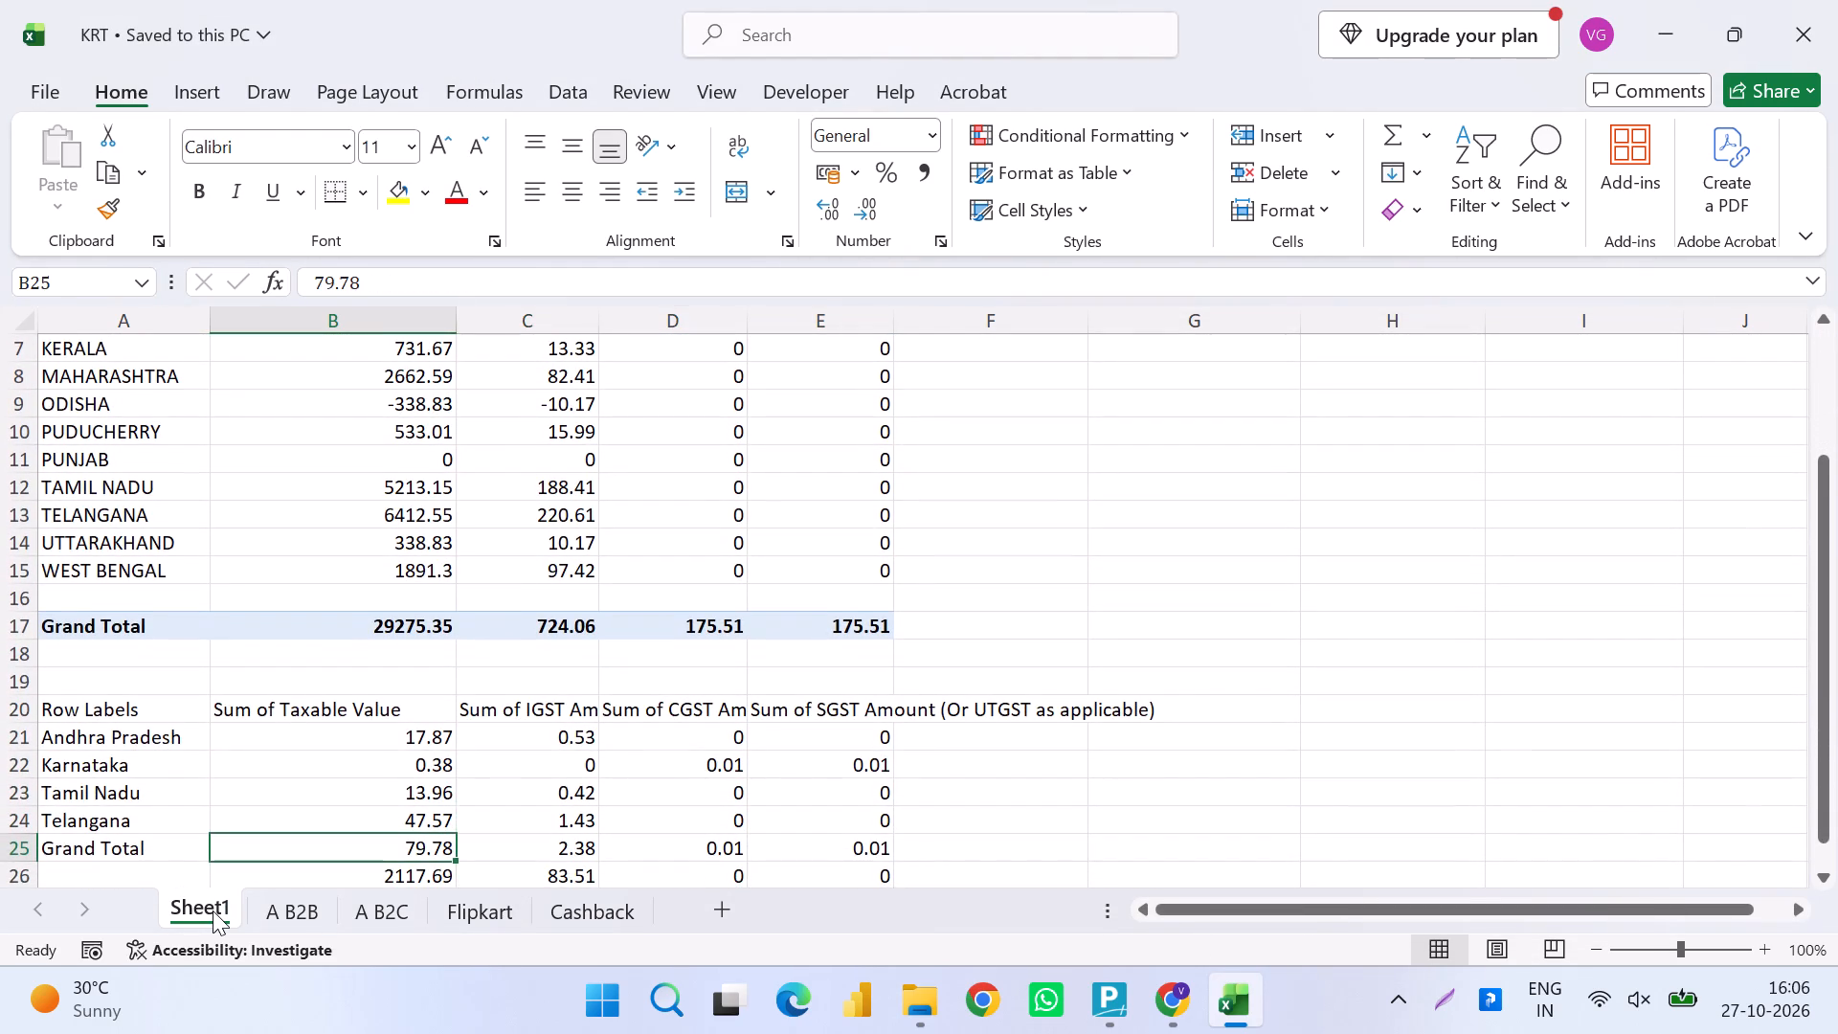
pyautogui.press('Down')
pyautogui.press('=')
pyautogui.press('Up')
pyautogui.hotkey('ctrl', 'Up')
pyautogui.press('Up')
pyautogui.press('Up')
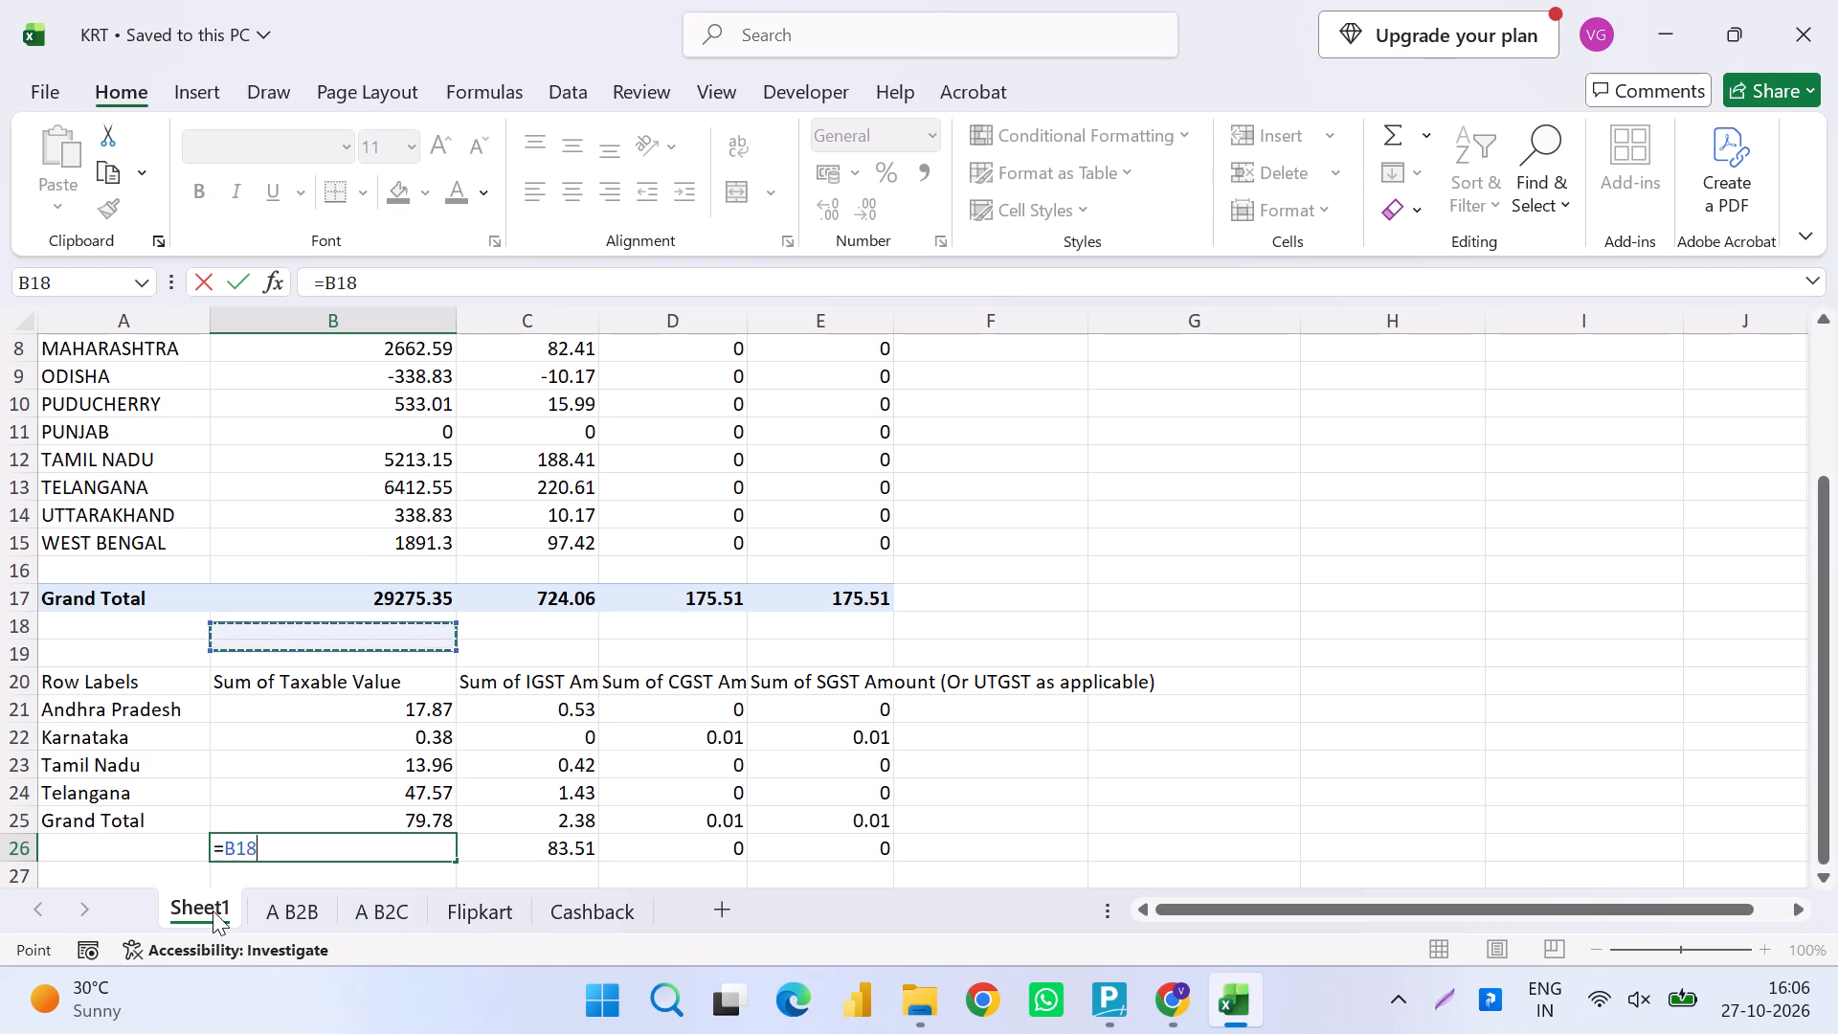
pyautogui.press('Up')
pyautogui.press('Up')
pyautogui.press('Up')
pyautogui.press('Up')
pyautogui.press('Up')
pyautogui.press('Up')
pyautogui.press('-')
pyautogui.press('Up')
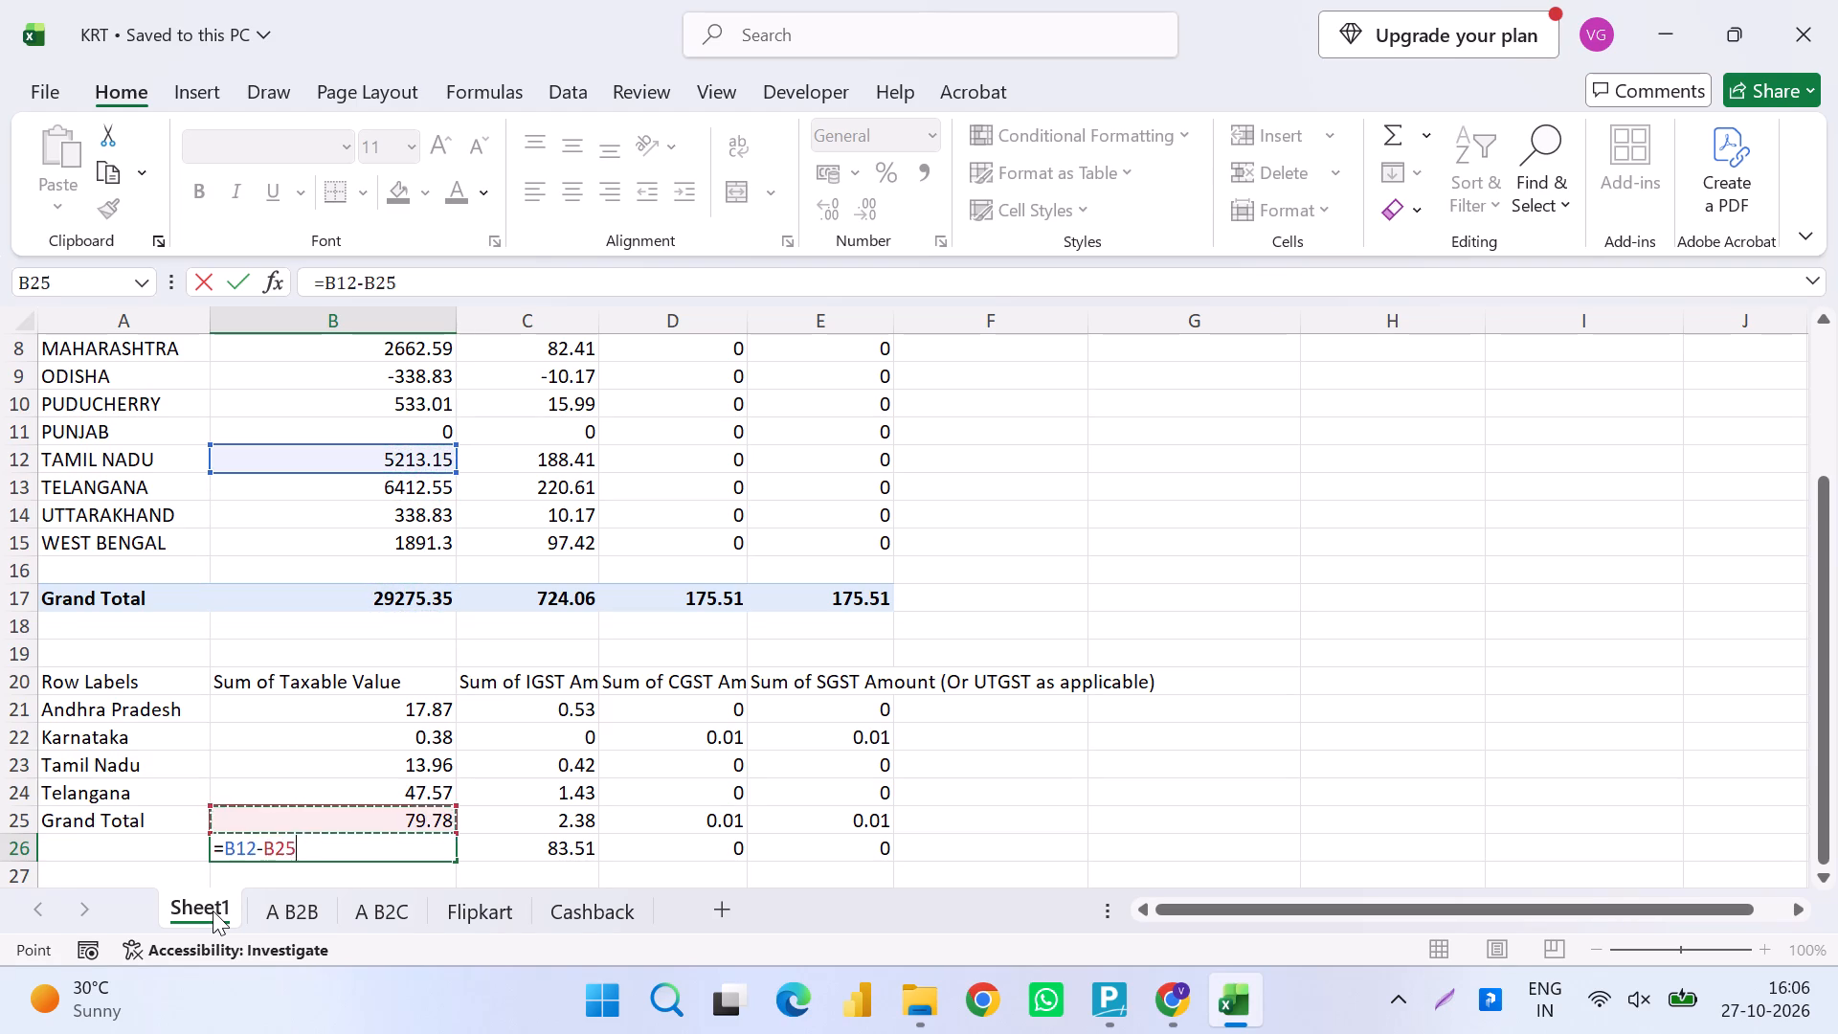
pyautogui.press('Up')
pyautogui.press('Up')
pyautogui.press('Return')
pyautogui.hotkey('ctrl', 'd')
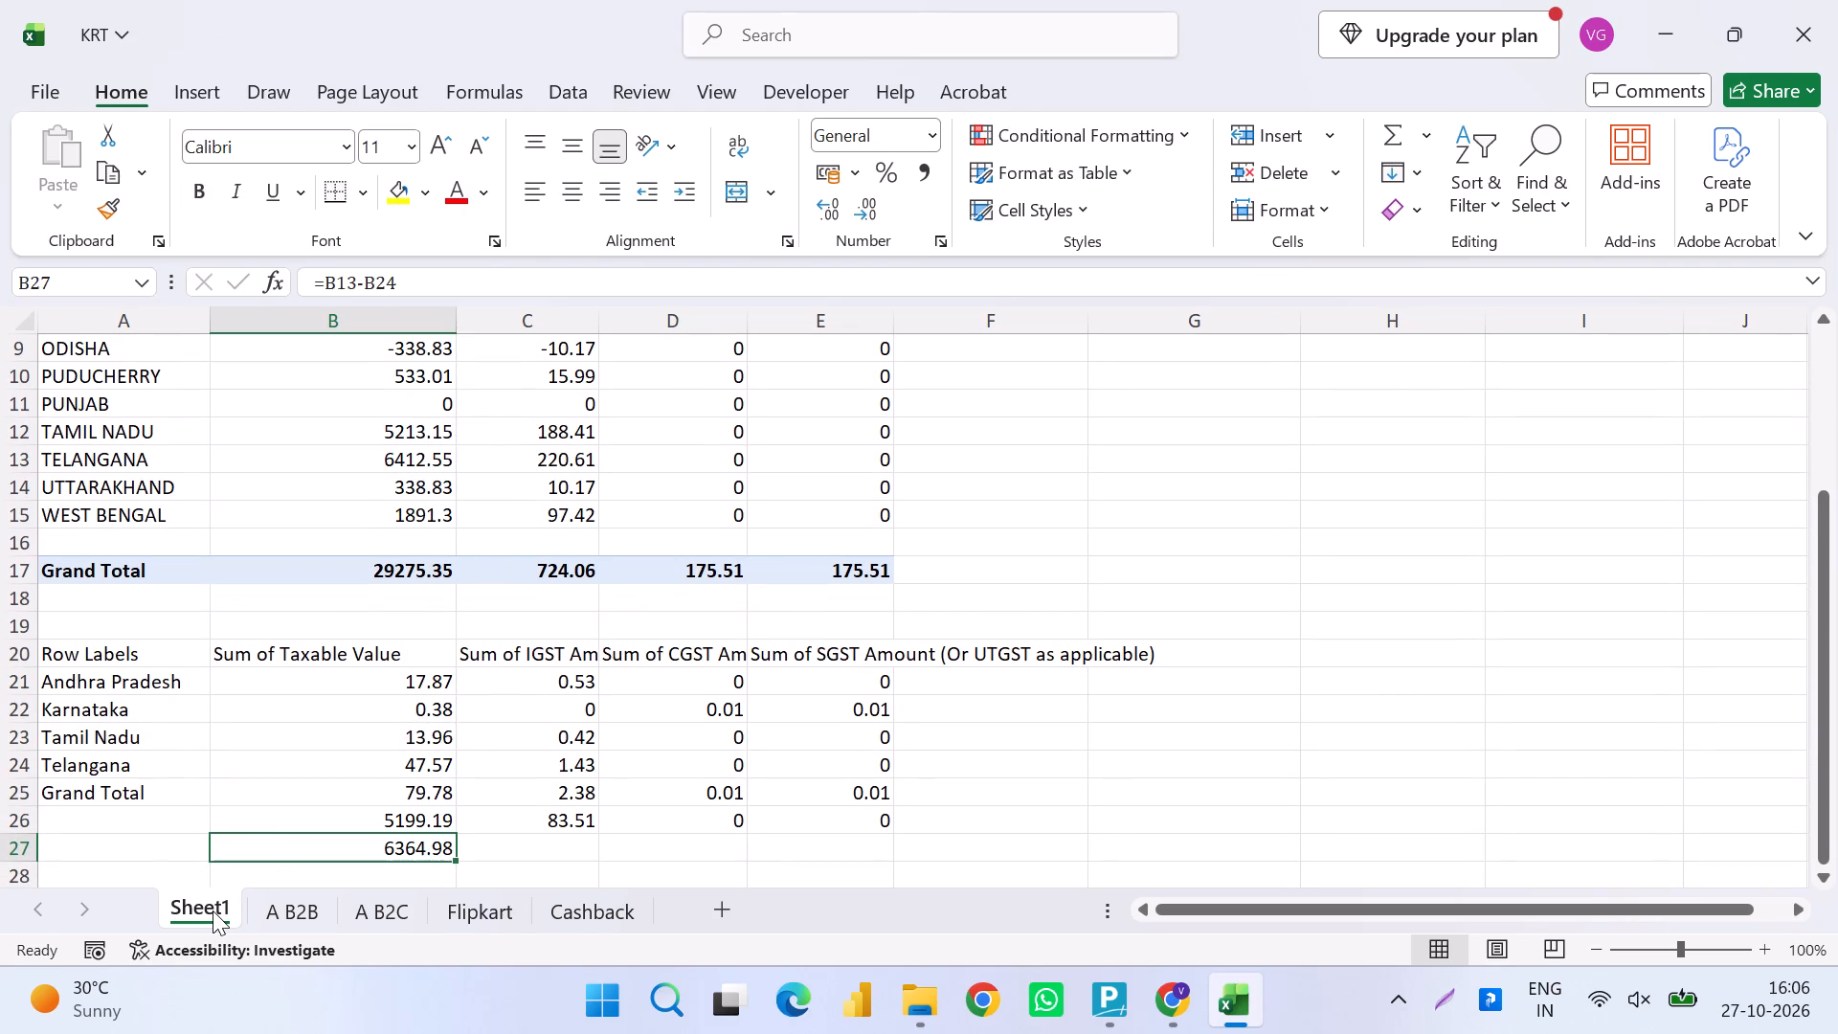
pyautogui.press('F2')
pyautogui.press('Return')
# Fill the Tamil Nadu and Telangana difference formulas in B26:B27 right through column E.
pyautogui.press('Up')
pyautogui.hotkey('shift', 'Up')
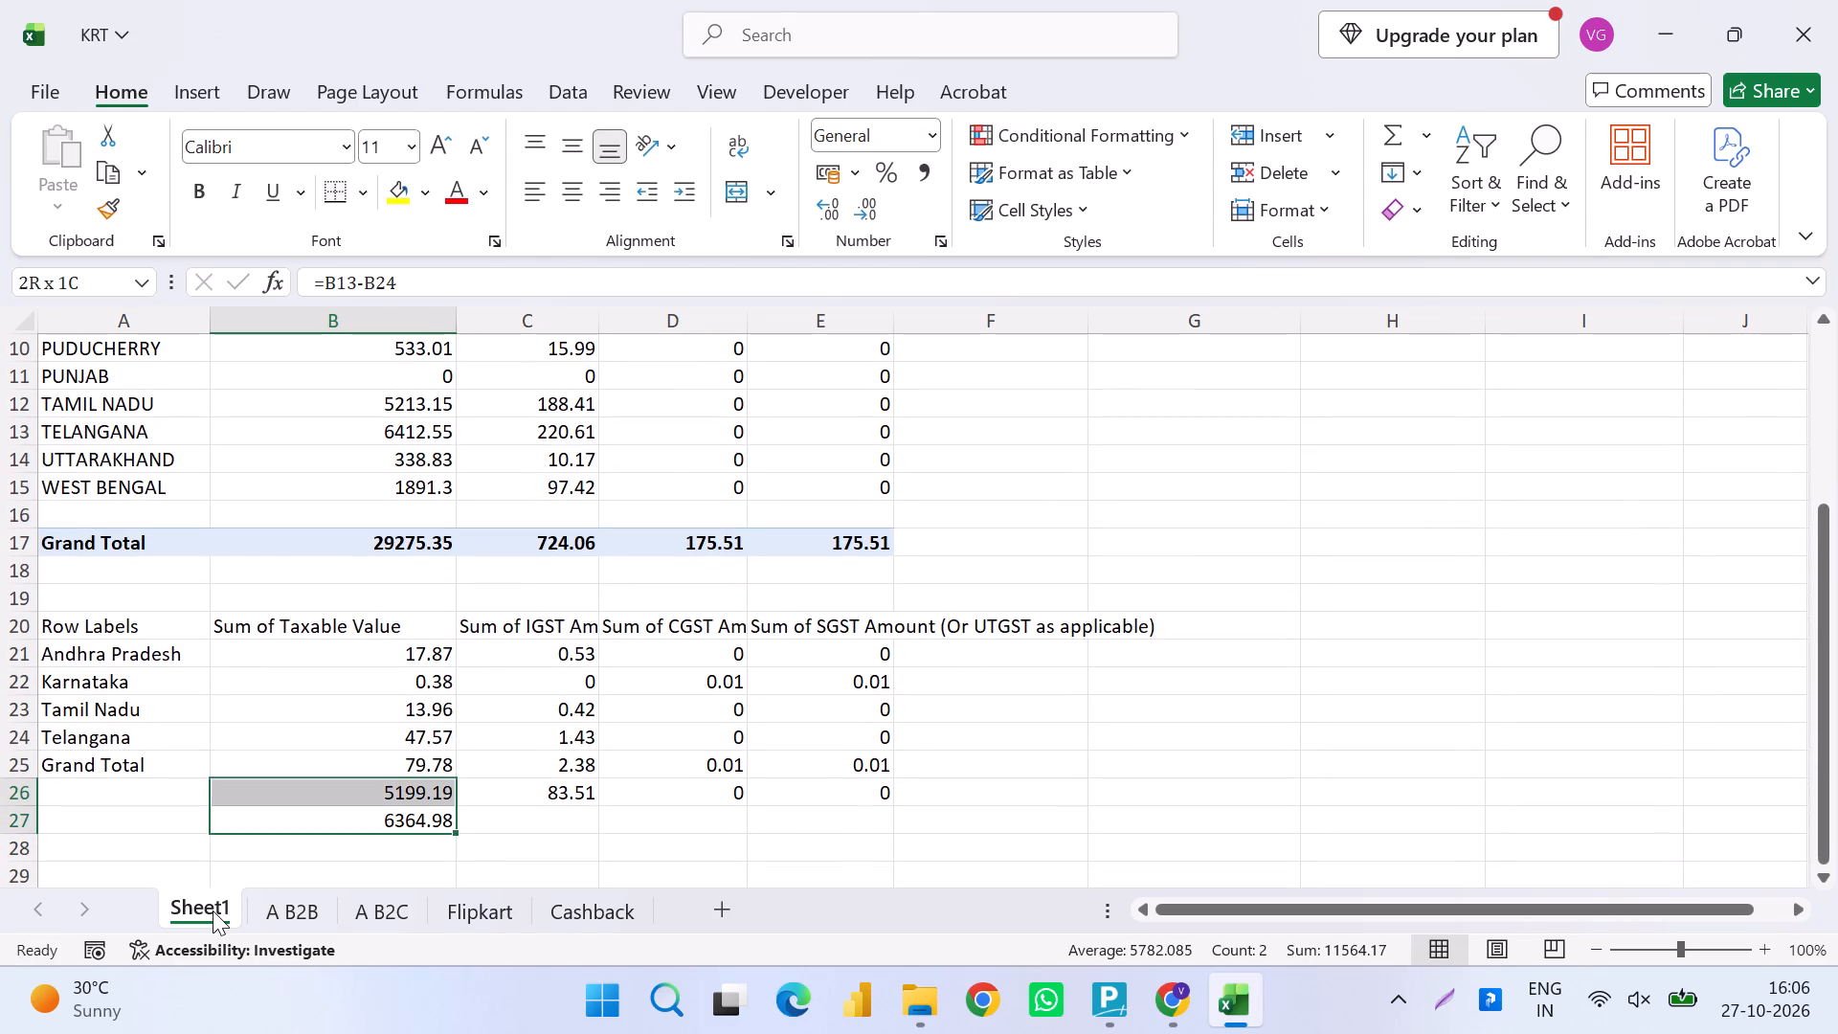
pyautogui.hotkey('shift', 'Right')
pyautogui.hotkey('shift', 'Right')
pyautogui.hotkey('shift', 'Right')
pyautogui.hotkey('ctrl', 'r')
# Copy B26:E27 and paste the differences as values over the Tamil Nadu and Telangana amounts starting at B12.
pyautogui.hotkey('ctrl', 'c')
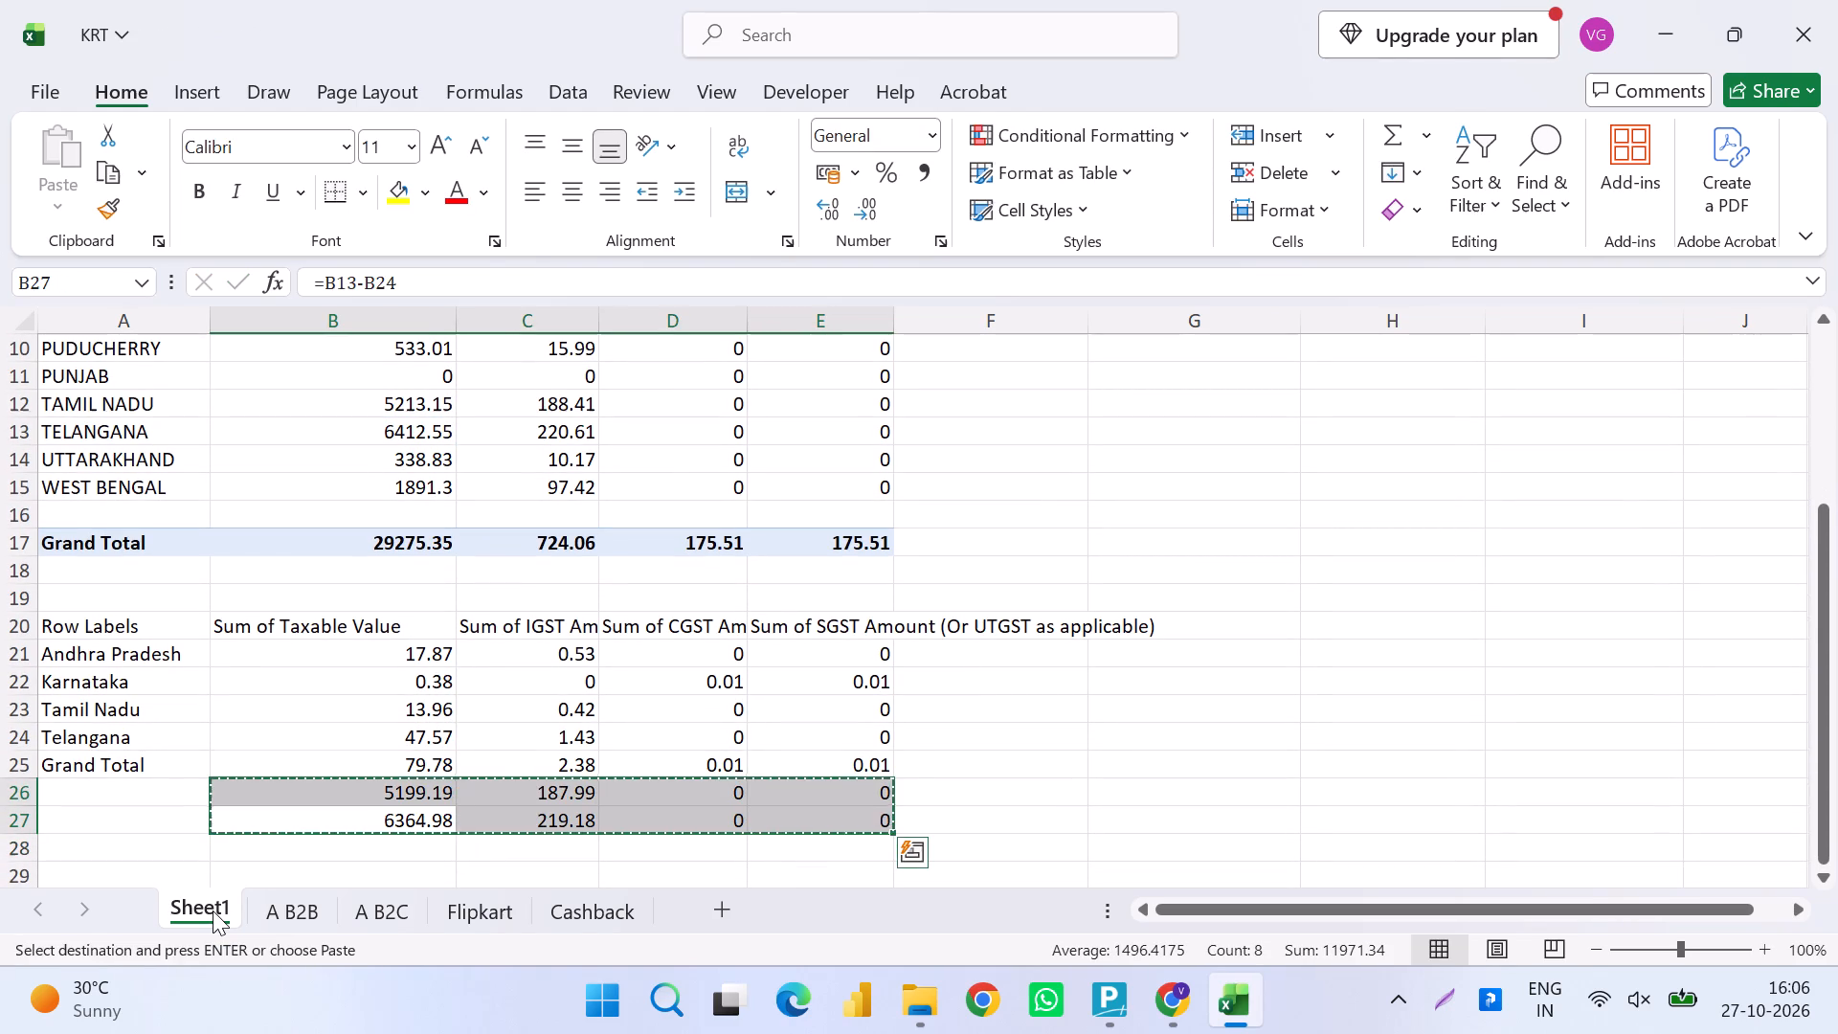
pyautogui.press('Up')
pyautogui.press('Up')
pyautogui.press('Up')
pyautogui.press('Up')
pyautogui.press('Up')
pyautogui.press('Up')
pyautogui.press('Up')
pyautogui.press('Up')
pyautogui.press('Up')
pyautogui.press('Up')
pyautogui.press('Up')
pyautogui.press('Up')
pyautogui.press('Up')
pyautogui.press('Up')
pyautogui.press('Up')
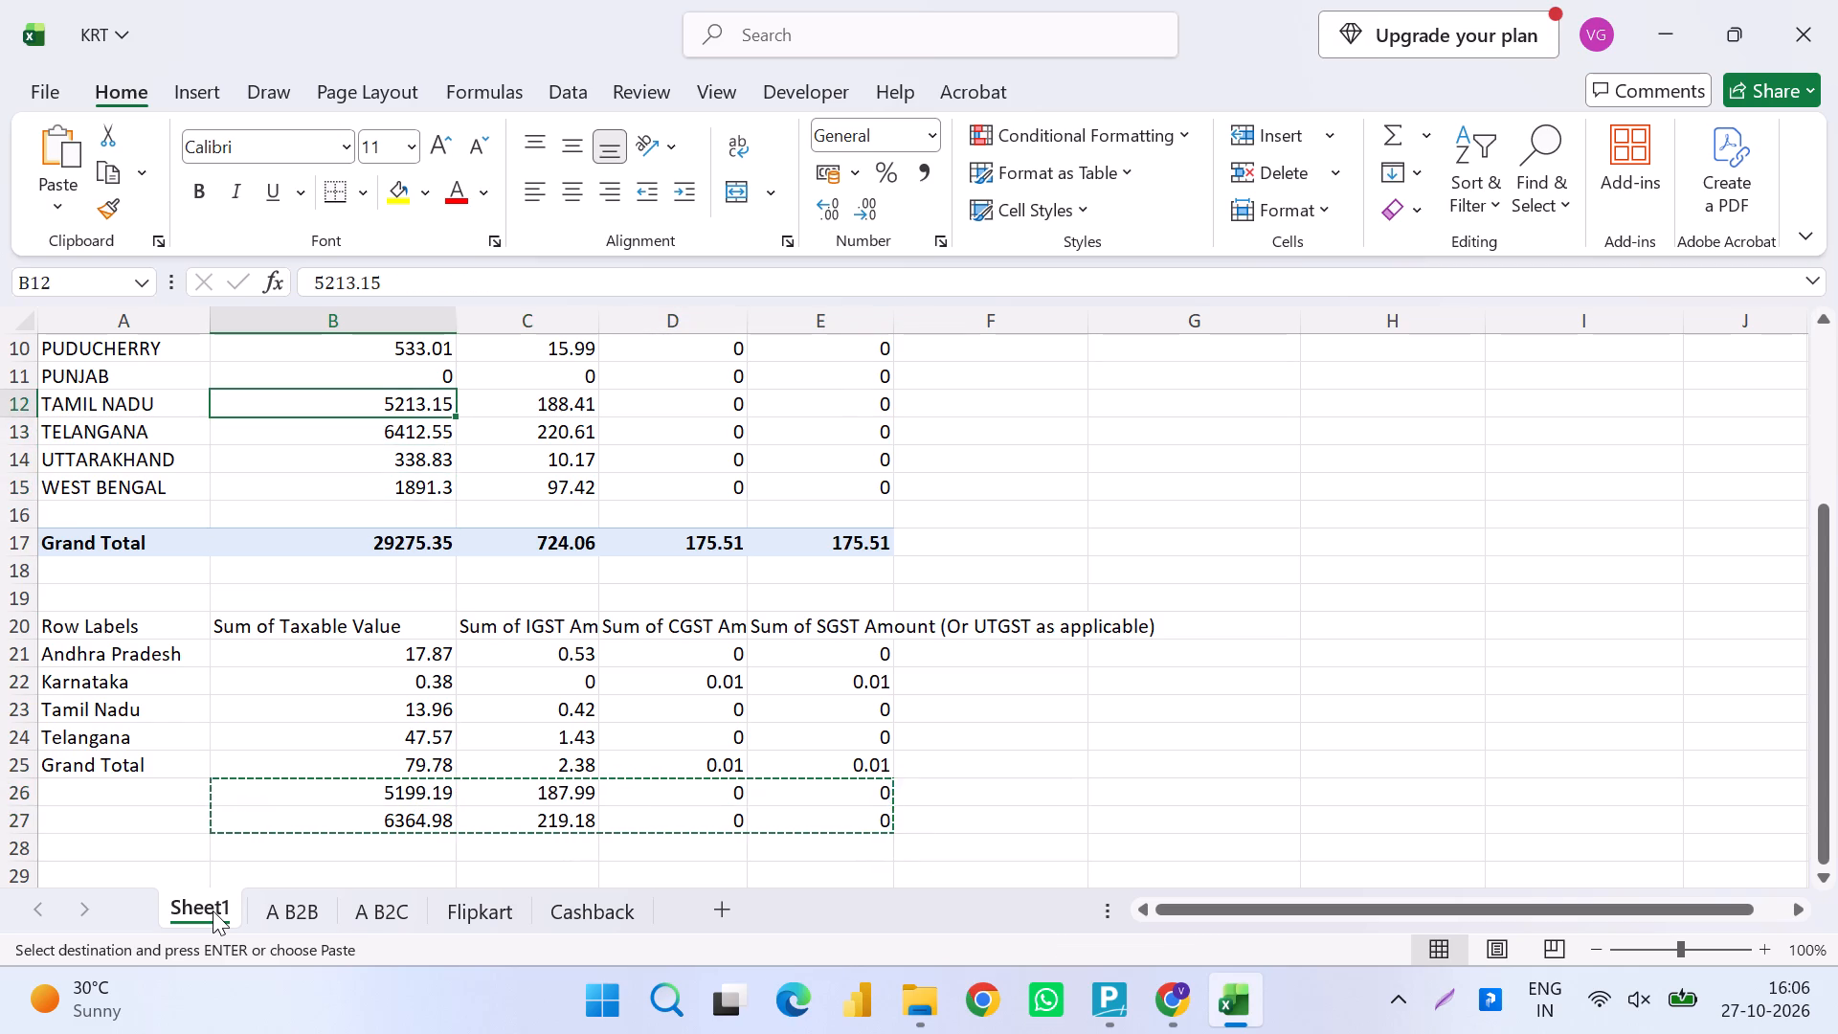
pyautogui.hotkey('ctrl', 'alt', 'v')
pyautogui.press('v')
pyautogui.press('Return')
# Delete rows 20 to 28 holding the cashback table and helper formulas, and save the workbook.
pyautogui.press('Down')
pyautogui.press('Down')
pyautogui.press('Down')
pyautogui.press('Down')
pyautogui.press('Down')
pyautogui.press('Down')
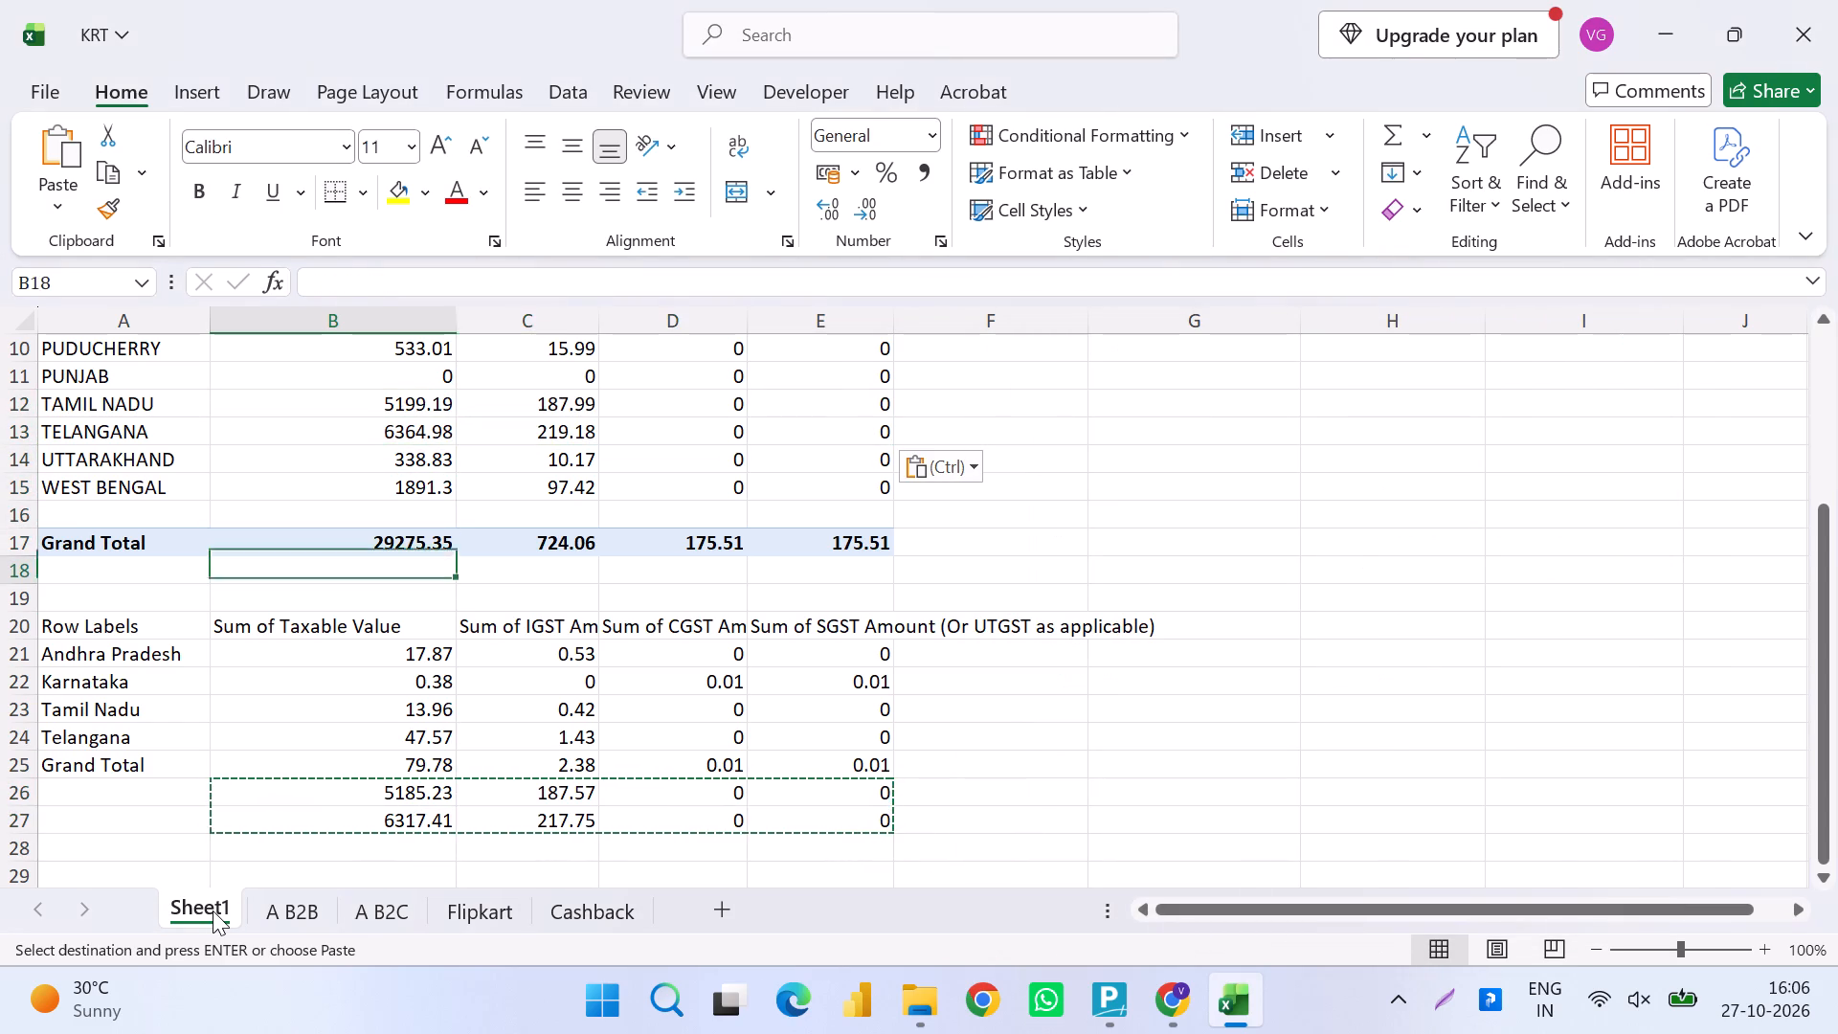
pyautogui.press('Down')
pyautogui.press('Down')
pyautogui.hotkey('shift', 'space')
pyautogui.hotkey('shift', 'Down')
pyautogui.hotkey('shift', 'Down')
pyautogui.hotkey('shift', 'Down')
pyautogui.hotkey('shift', 'Down')
pyautogui.hotkey('shift', 'Down')
pyautogui.hotkey('shift', 'Down')
pyautogui.hotkey('shift', 'Down')
pyautogui.hotkey('shift', 'Down')
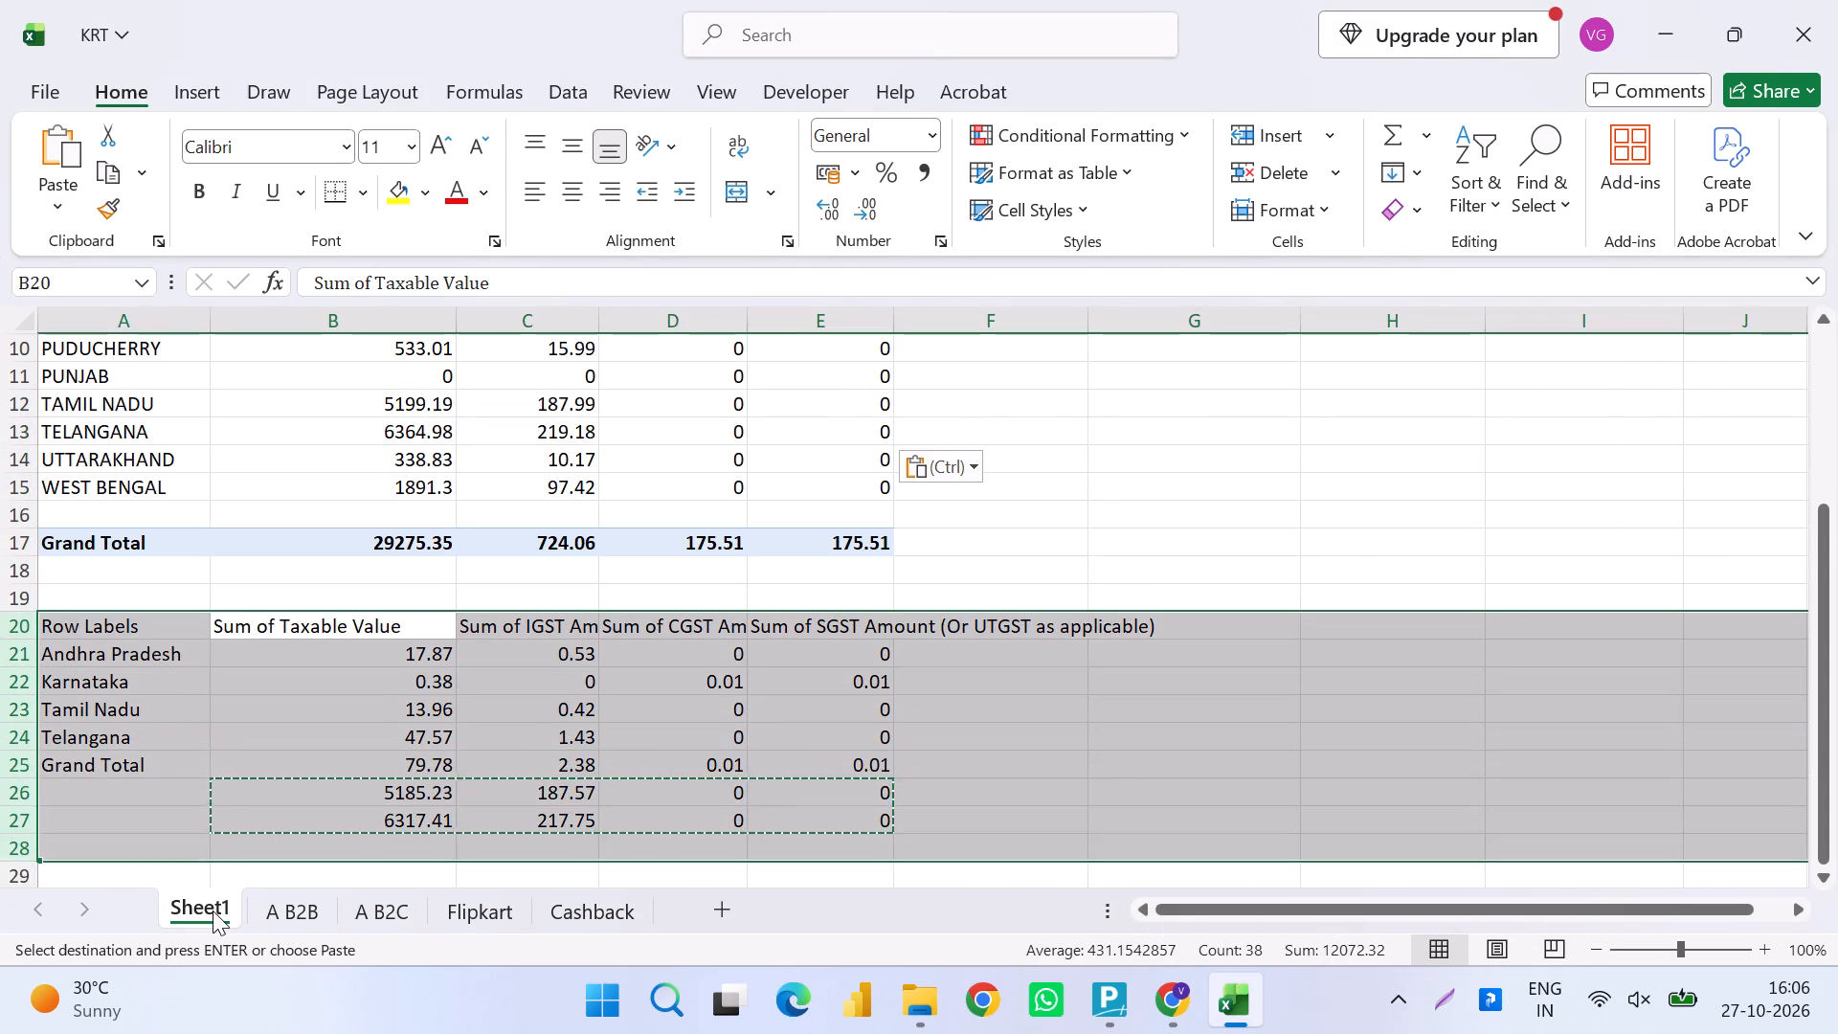
pyautogui.hotkey('ctrl', '-')
pyautogui.hotkey('ctrl', 's')
pyautogui.hotkey('ctrl', 's')
pyautogui.hotkey('ctrl', 's')
pyautogui.hotkey('ctrl', 'Up')
pyautogui.hotkey('ctrl', 'Up')
pyautogui.hotkey('ctrl', 's')
pyautogui.hotkey('ctrl', 's')
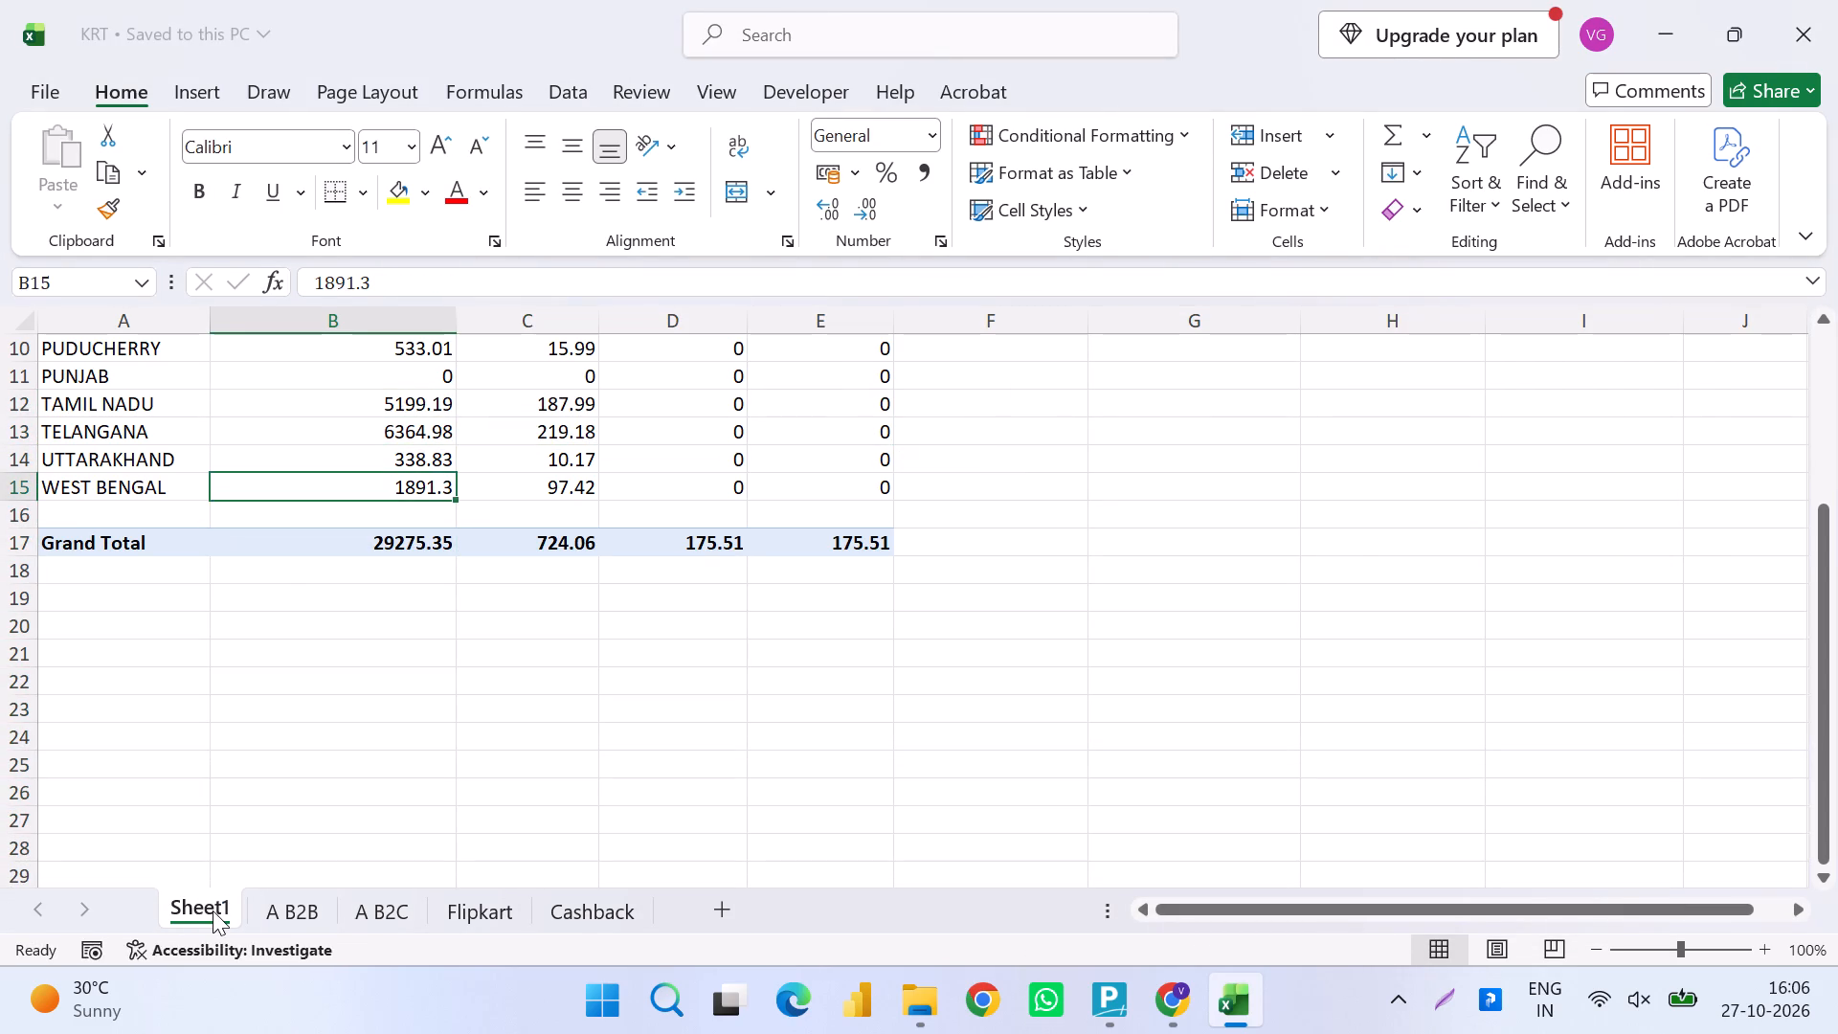
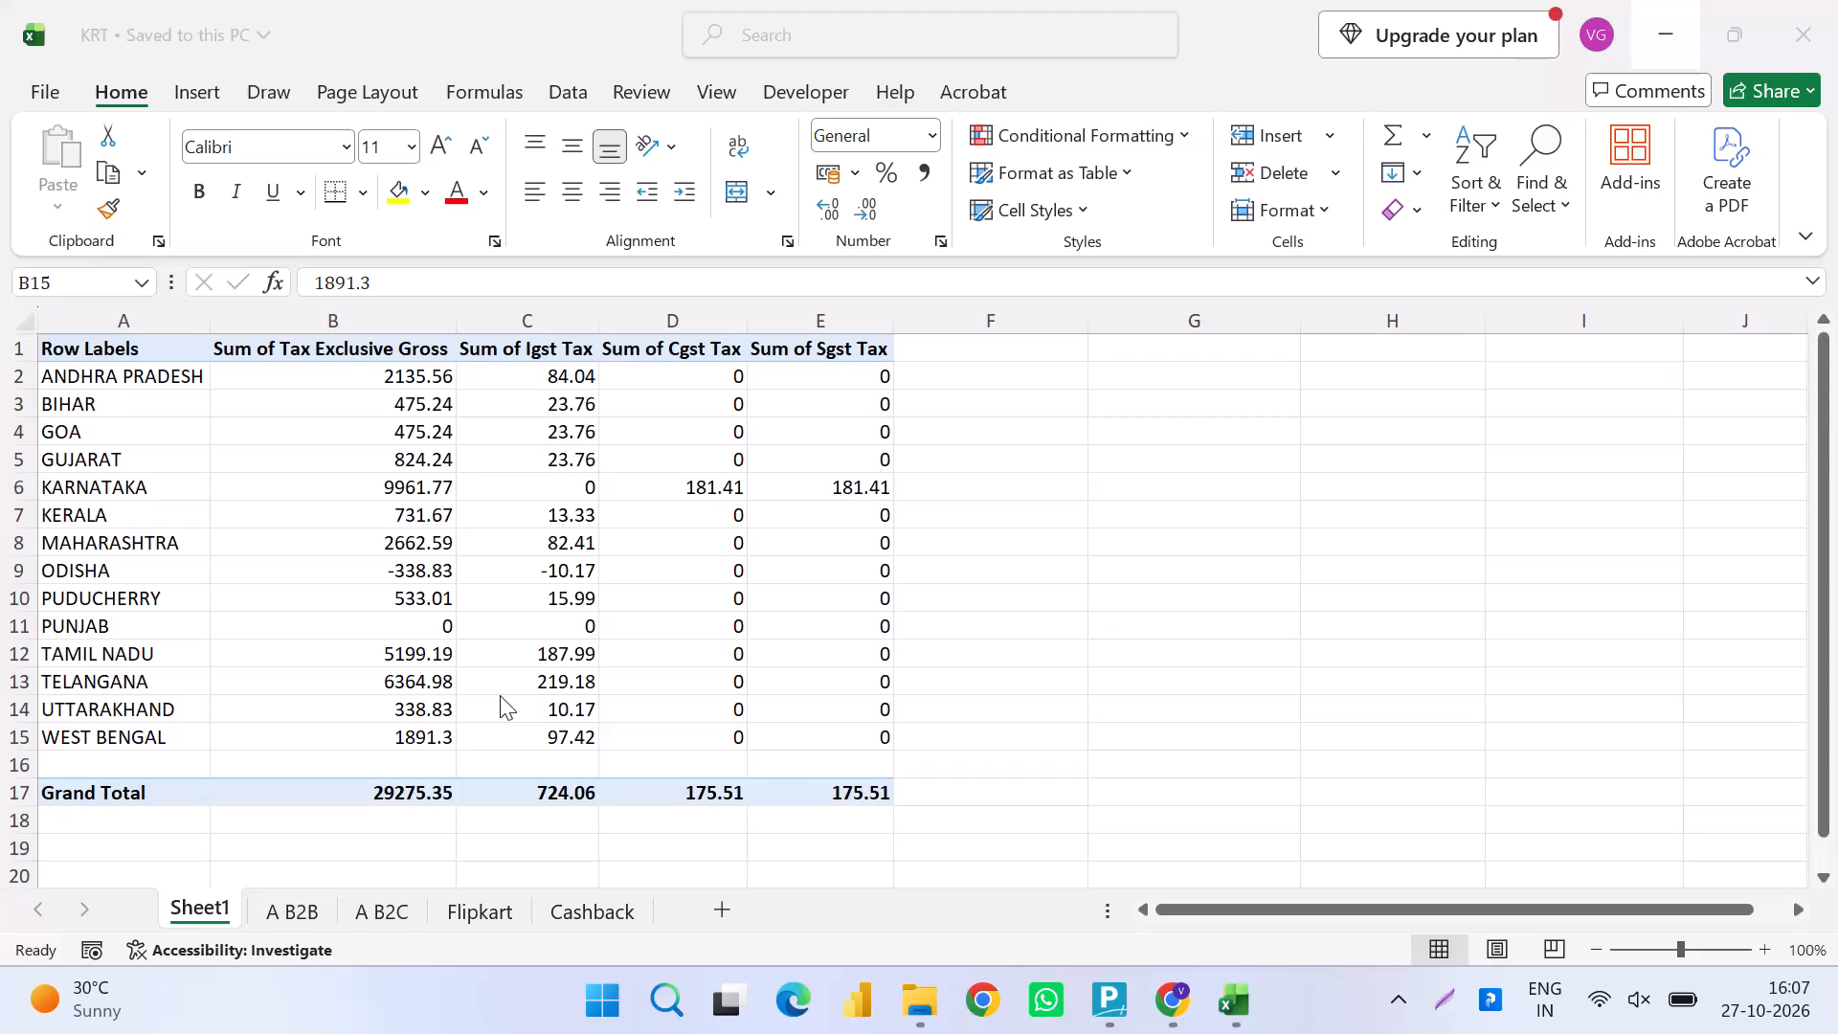
# Apply the comma number format to the state amounts and Grand Total in B2:E17 of Sheet1, and save.
pyautogui.hotkey('ctrl', 's')
pyautogui.hotkey('ctrl', 's')
pyautogui.hotkey('ctrl', 's')
pyautogui.click(399, 368)
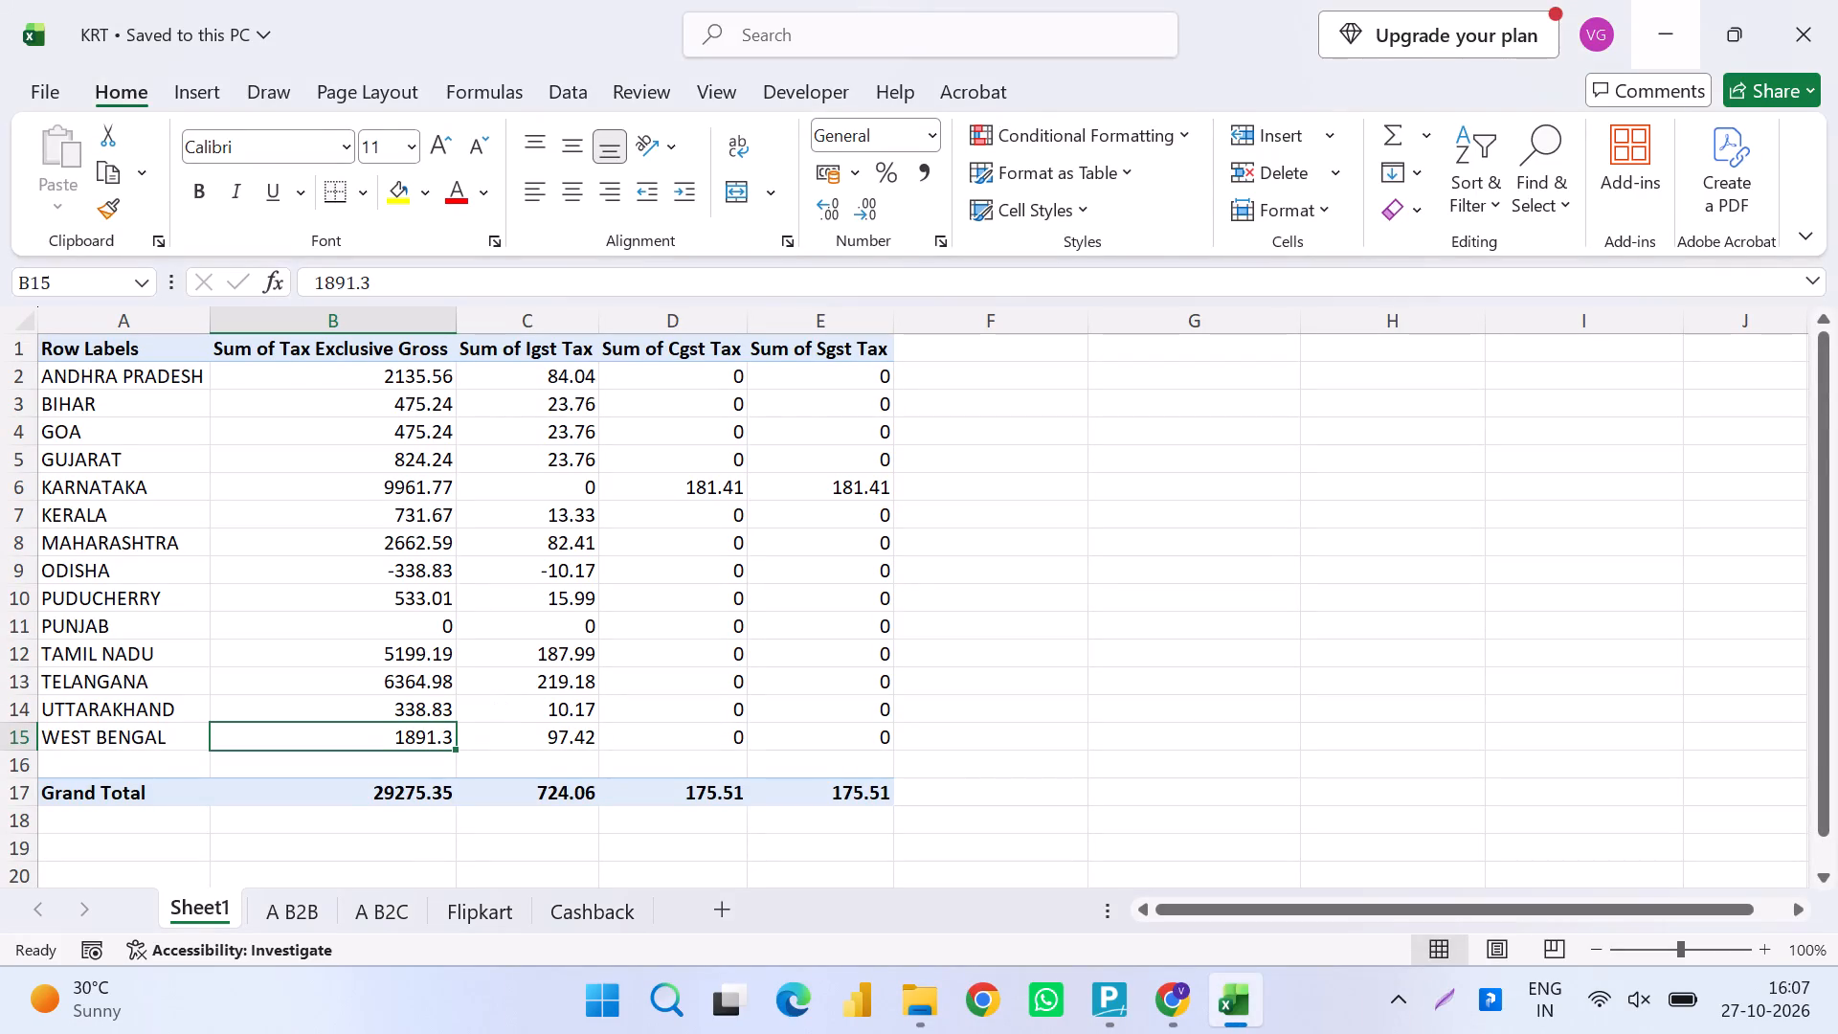
pyautogui.press('Down')
pyautogui.press('Down')
pyautogui.hotkey('ctrl', 'shift', 'Up')
pyautogui.hotkey('ctrl', 'shift', 'Up')
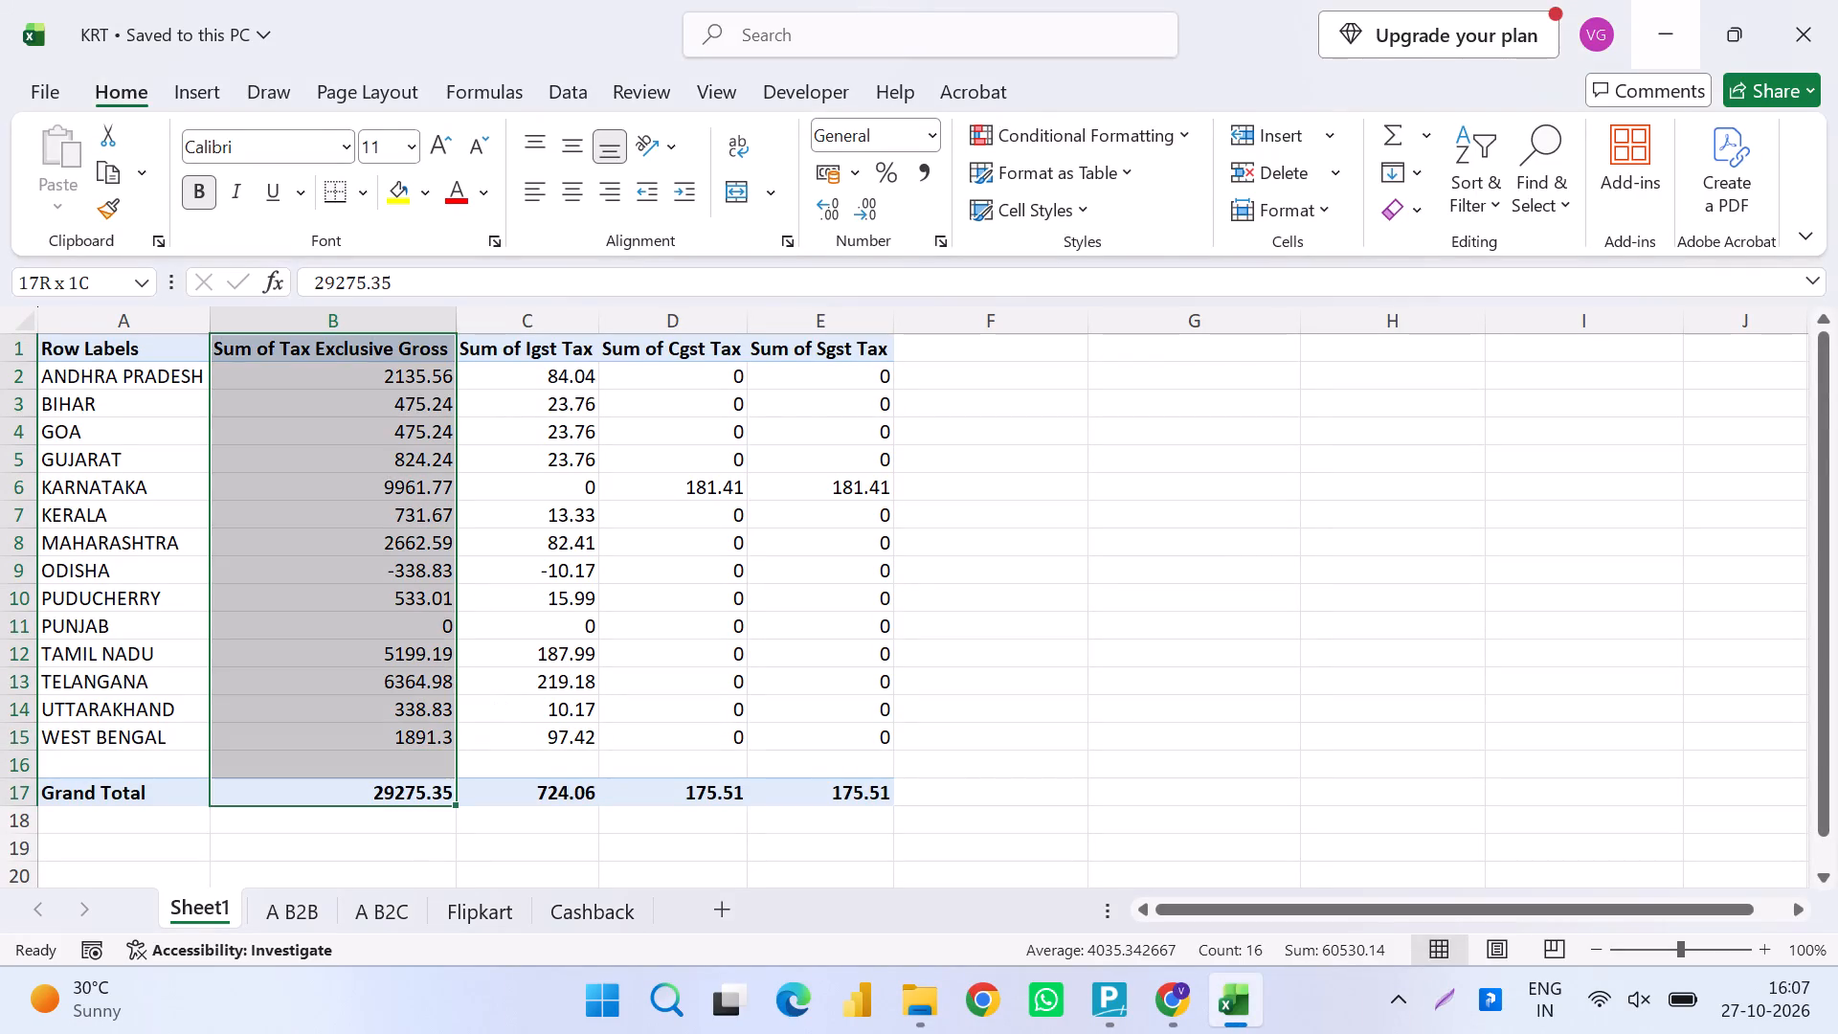
pyautogui.hotkey('ctrl', 'shift', 'Right')
pyautogui.hotkey('shift', 'Down')
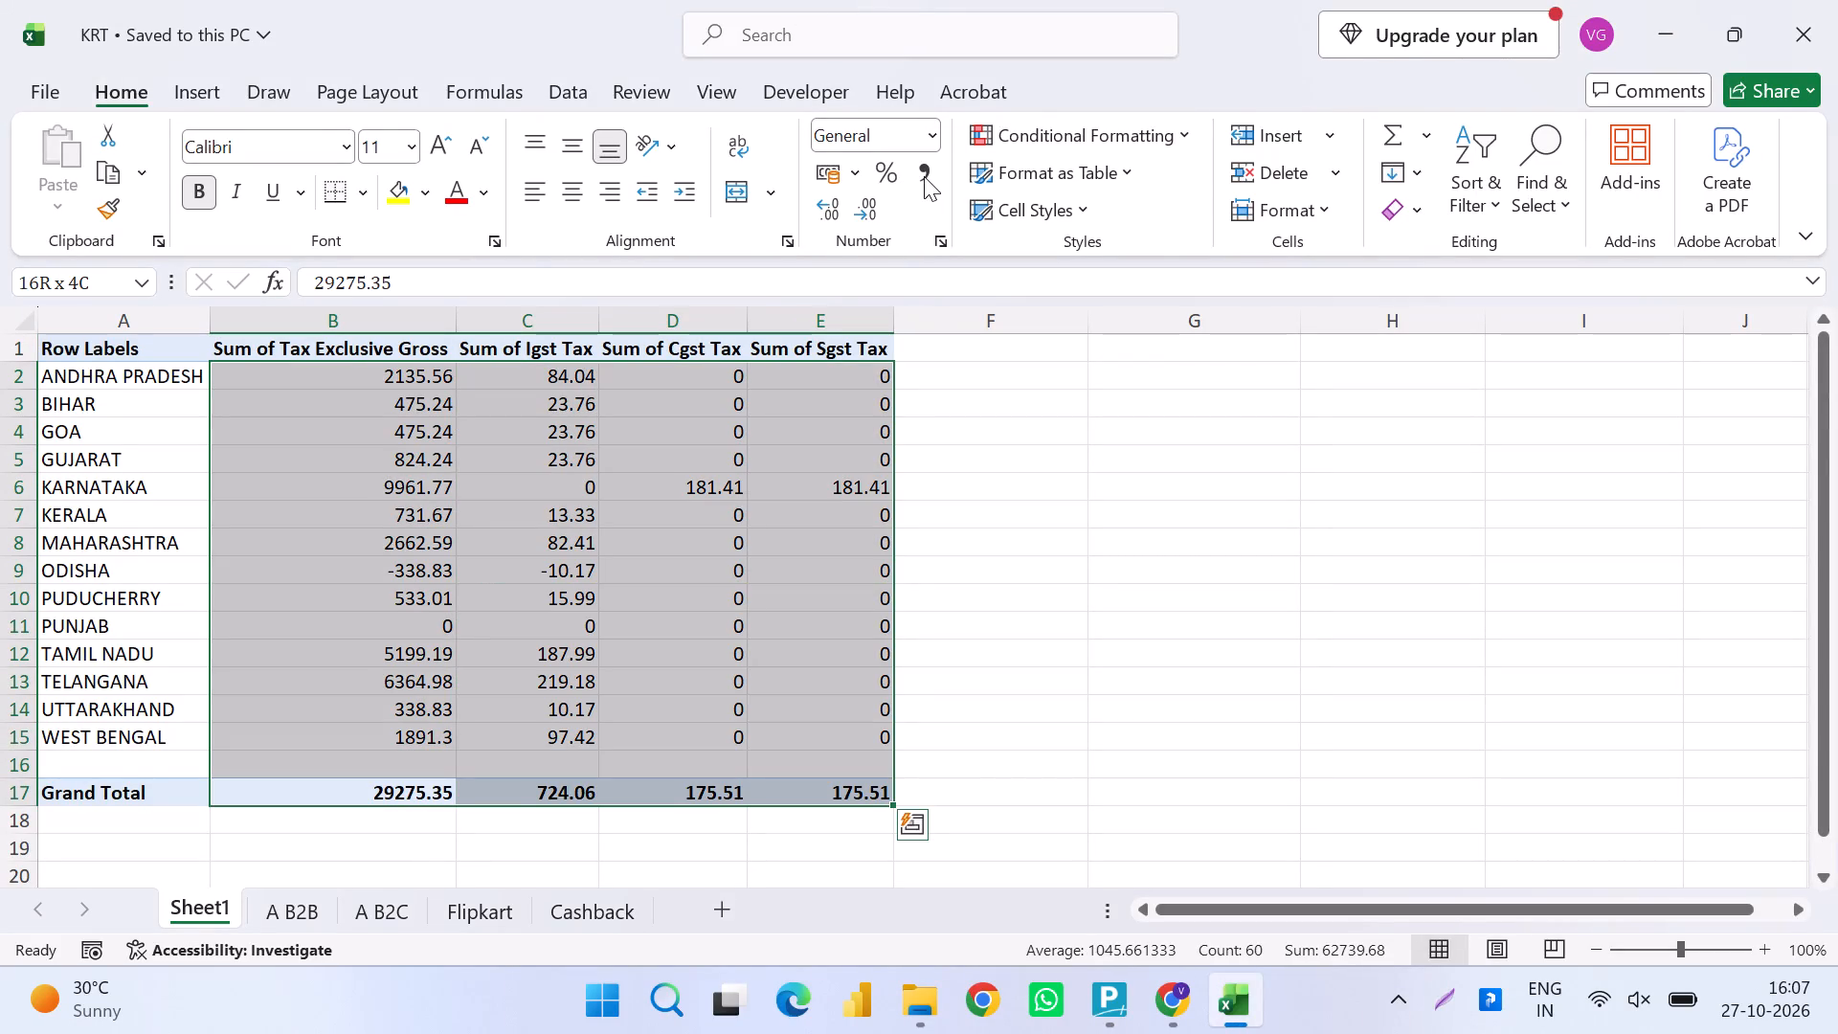
pyautogui.click(924, 176)
pyautogui.hotkey('ctrl', 's')
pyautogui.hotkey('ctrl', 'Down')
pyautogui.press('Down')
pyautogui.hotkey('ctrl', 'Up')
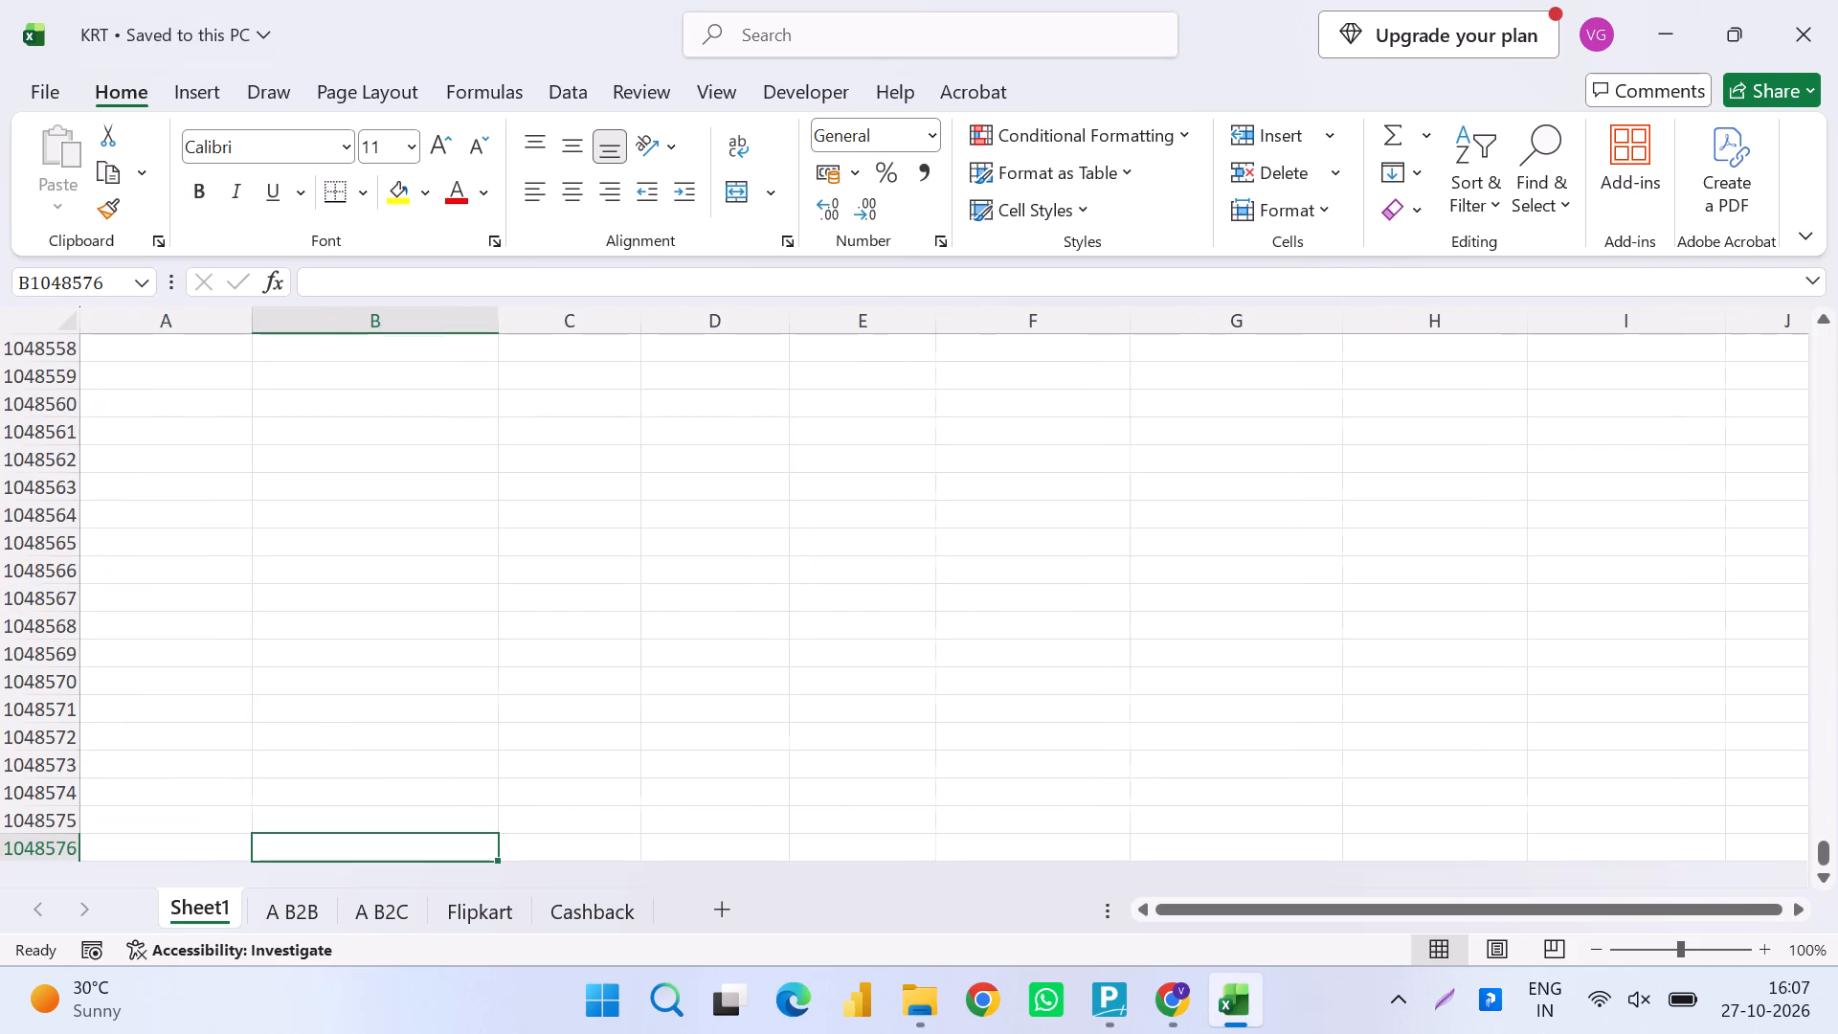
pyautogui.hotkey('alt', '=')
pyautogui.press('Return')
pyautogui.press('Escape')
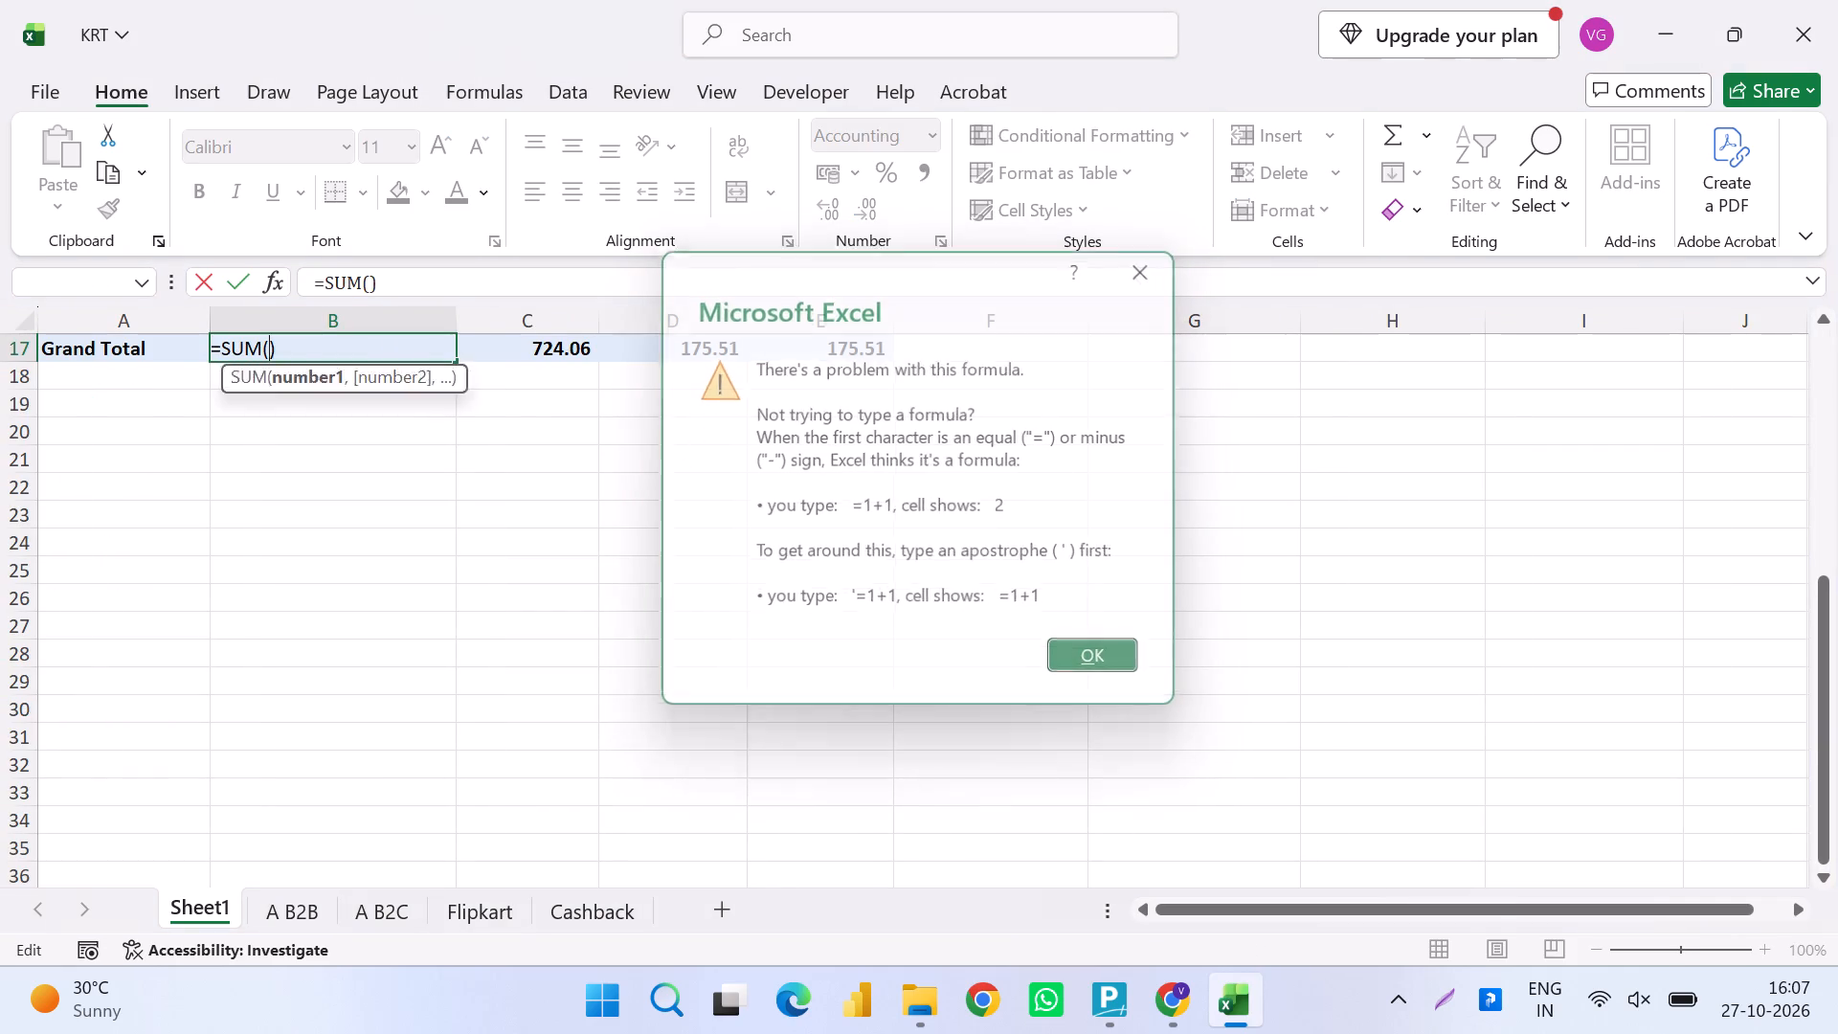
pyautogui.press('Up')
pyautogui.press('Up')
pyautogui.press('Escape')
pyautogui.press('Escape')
# Delete the blank row 16 between West Bengal and the Grand Total.
pyautogui.press('Up')
pyautogui.press('Up')
pyautogui.press('Down')
pyautogui.hotkey('shift', 'space')
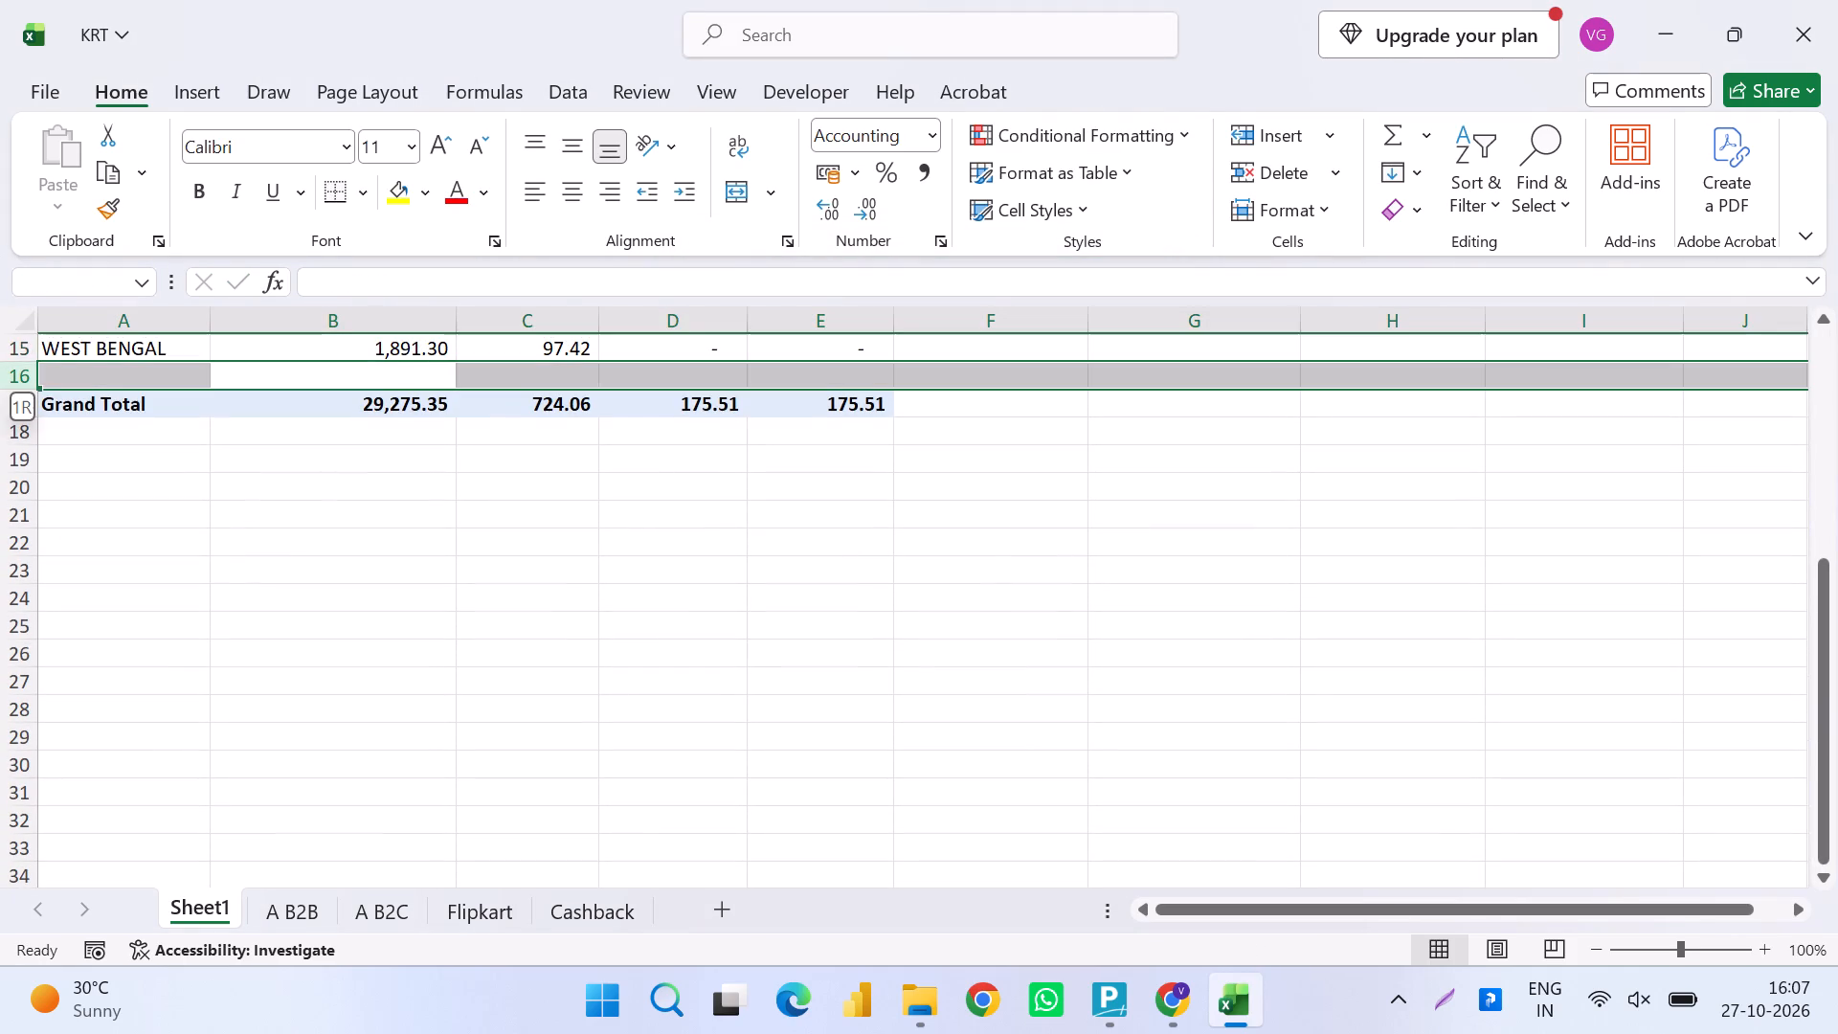
pyautogui.hotkey('ctrl', '-')
# Replace the Grand Total in B16 with the sum formula =SUM(B2:B15).
pyautogui.press('Down')
pyautogui.press('Up')
pyautogui.press('Up')
pyautogui.press('Down')
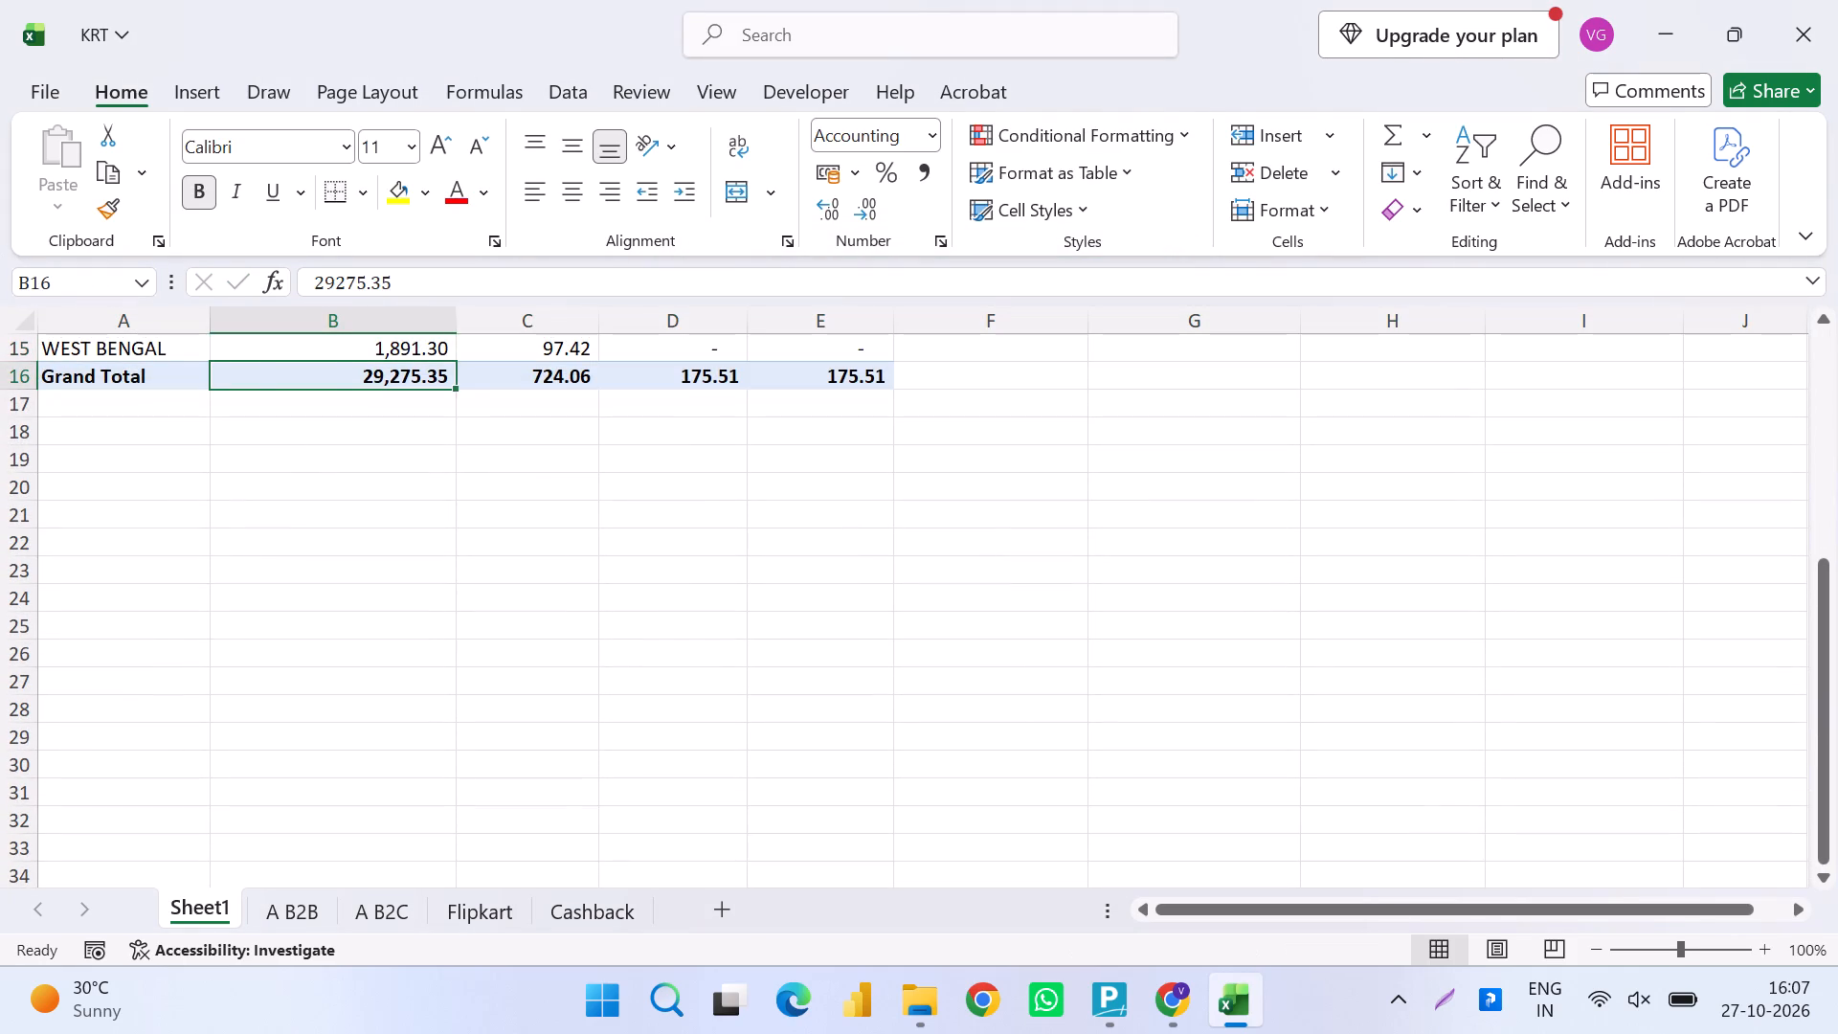
pyautogui.hotkey('alt', '=')
pyautogui.press('Return')
pyautogui.press('Up')
pyautogui.press('F2')
pyautogui.scroll(3, 691, 445)
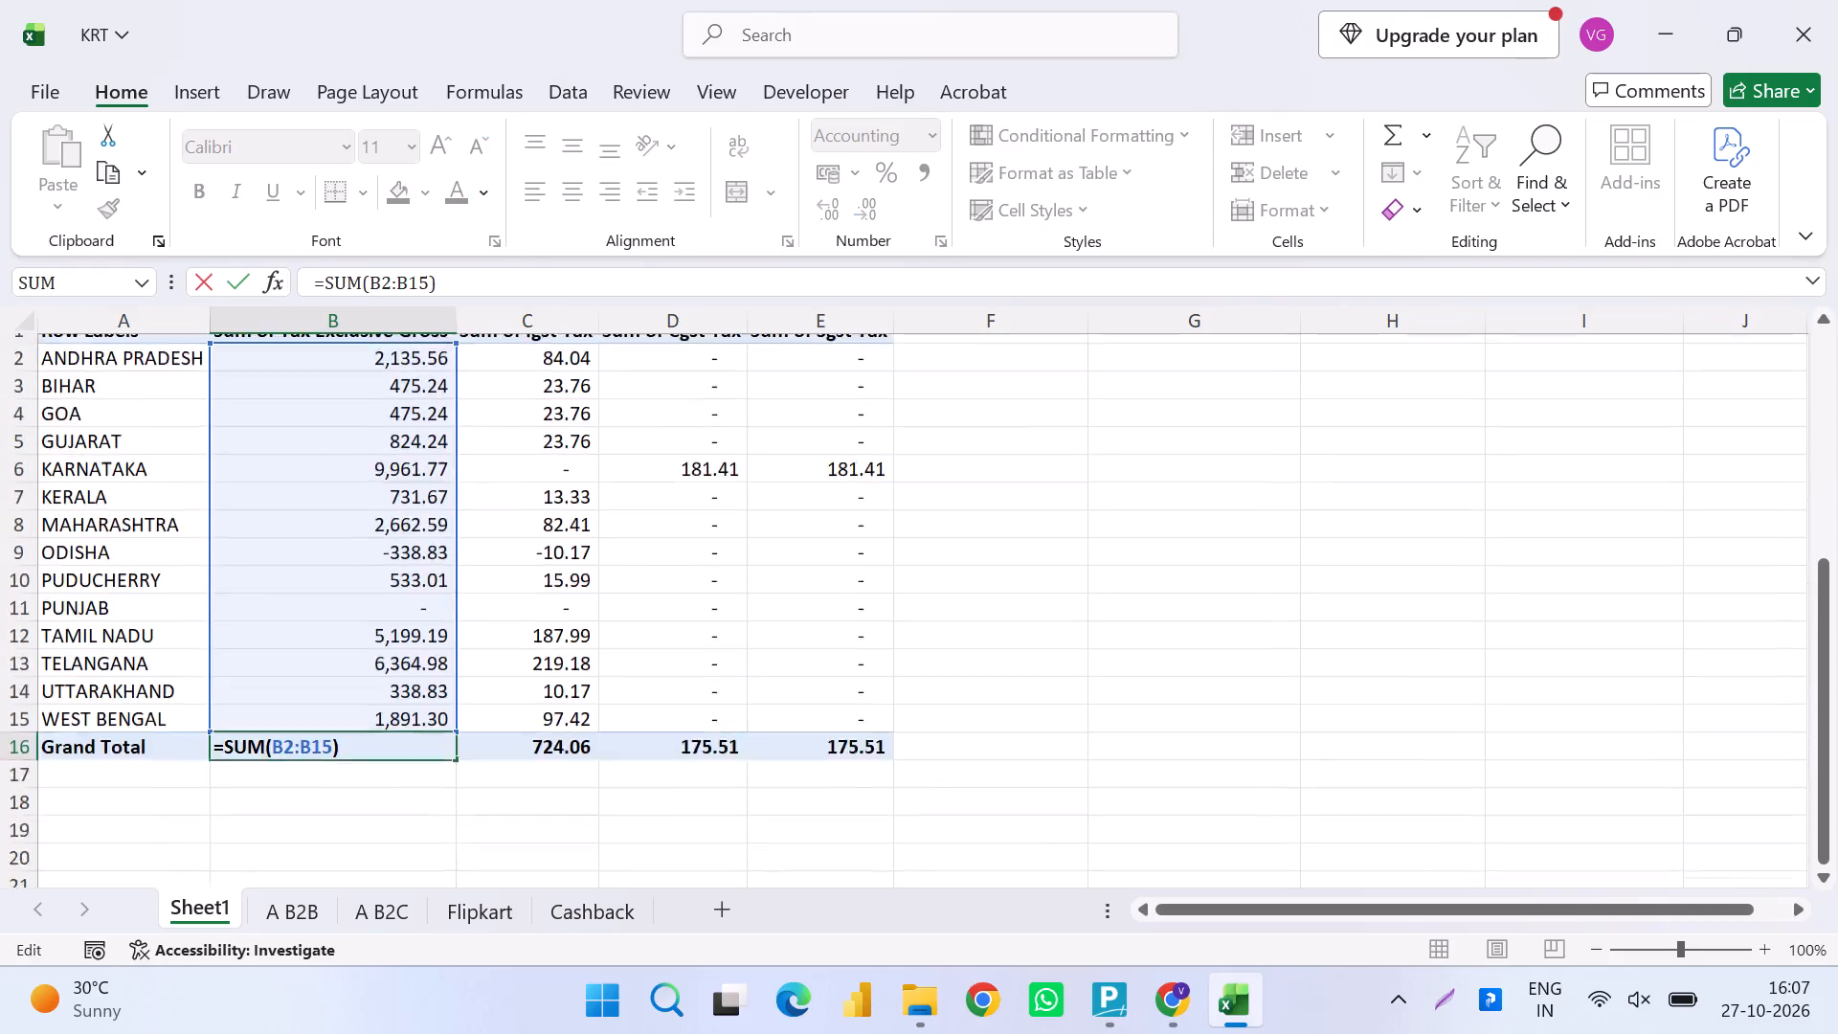
pyautogui.scroll(1, 691, 445)
pyautogui.press('Return')
pyautogui.press('Down')
pyautogui.press('Up')
pyautogui.press('Up')
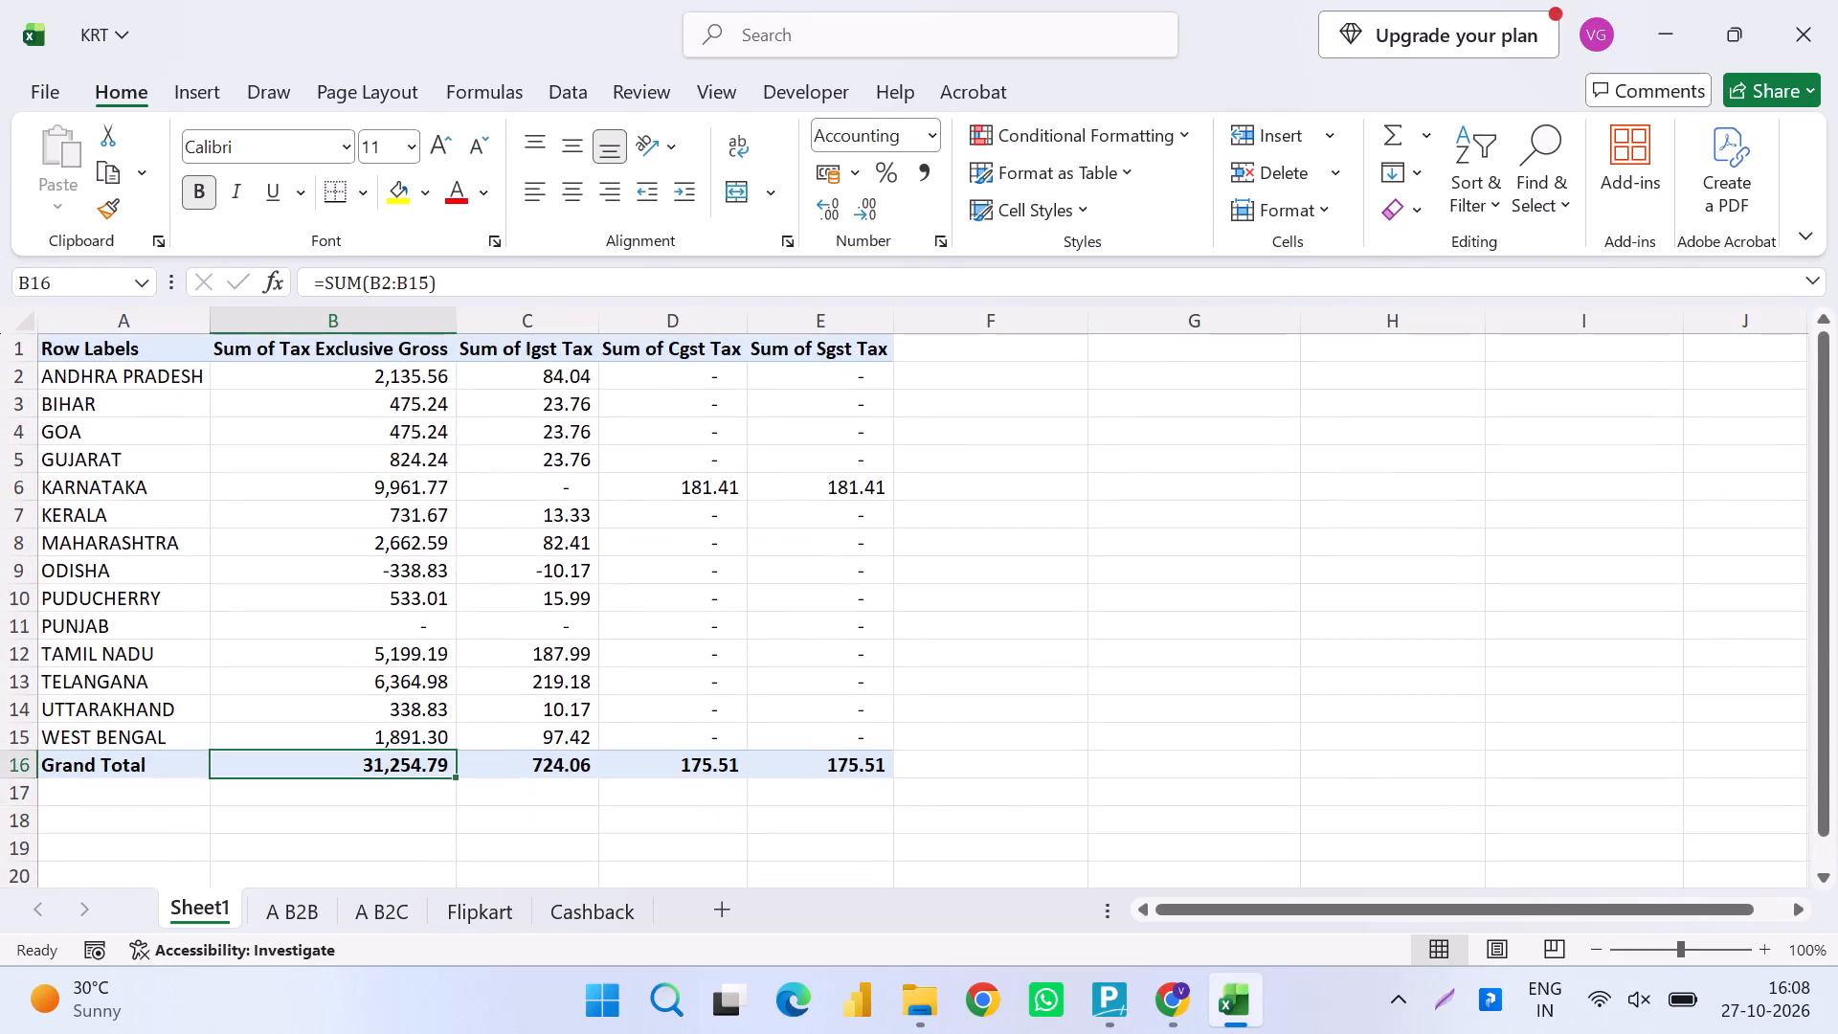
# Fill the Grand Total formula from B16 right through column E and save the workbook.
pyautogui.hotkey('ctrl', 'shift', 'Right')
pyautogui.hotkey('ctrl', 'r')
pyautogui.hotkey('ctrl', 's')
pyautogui.hotkey('ctrl', 's')
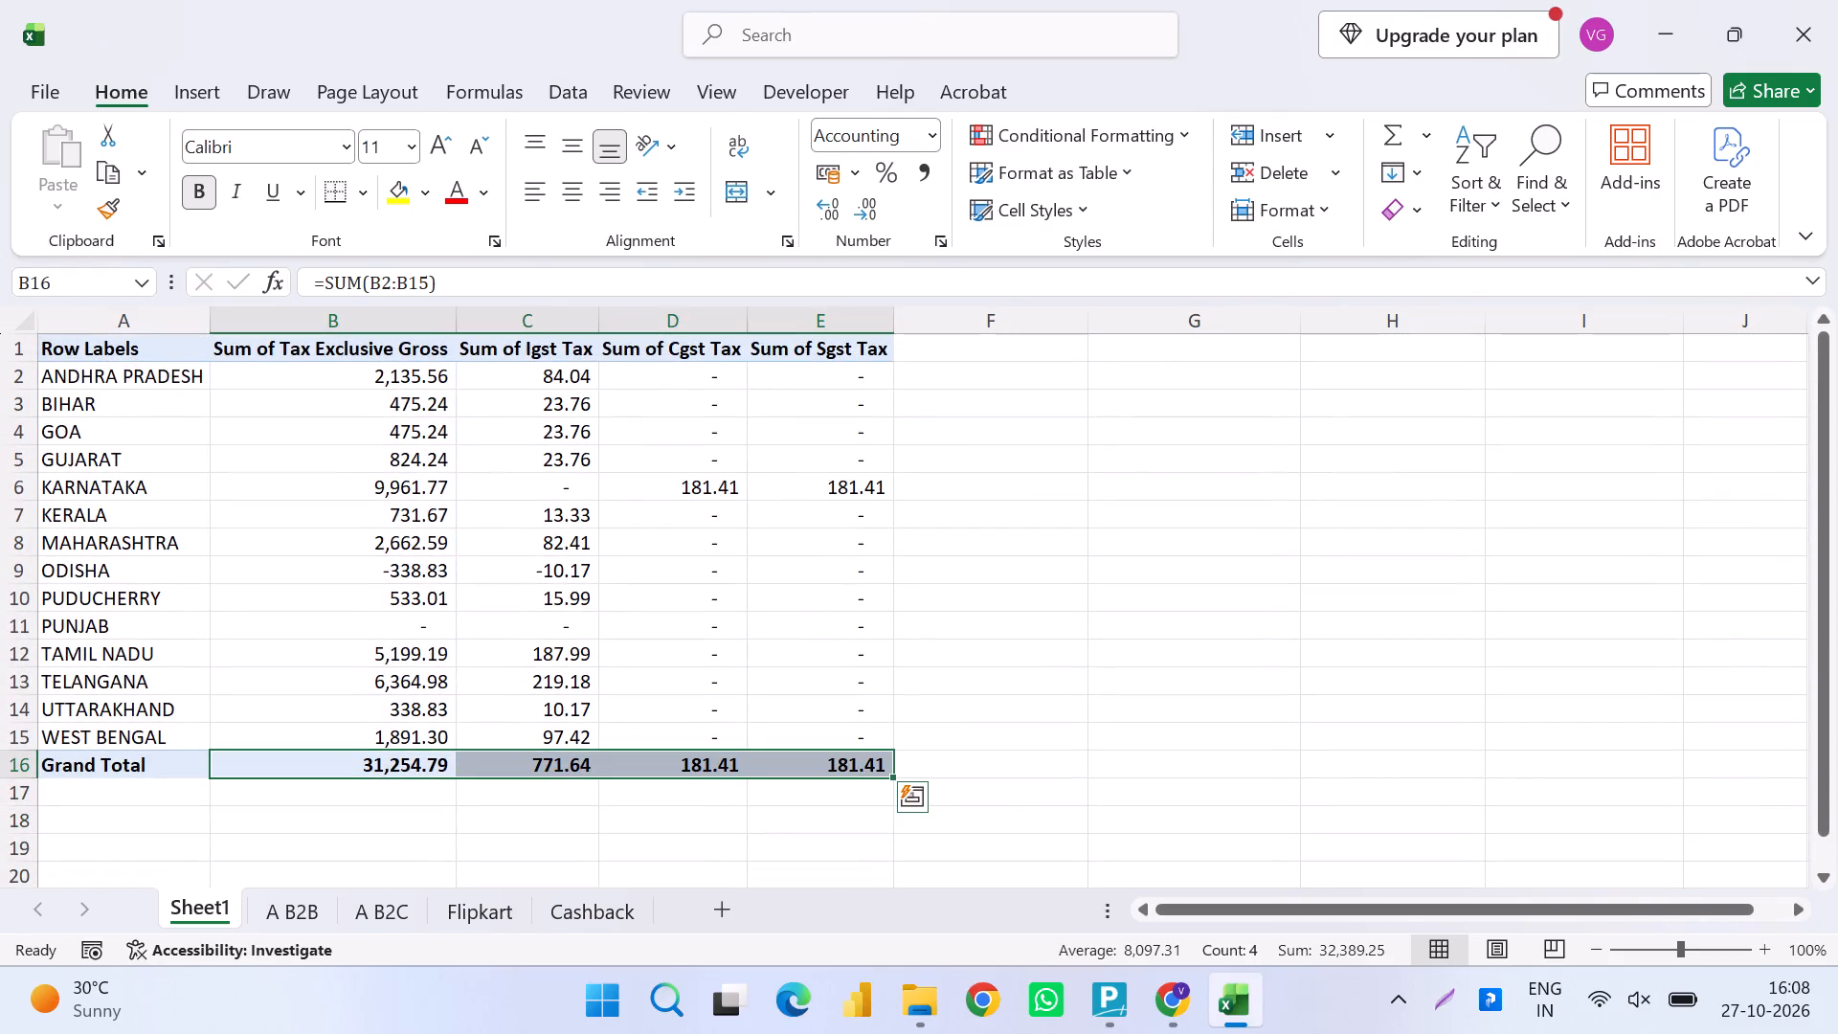
# In the A B2C pivot table, find the Hsn/sac field and use it as the row field instead of Ship To State.
pyautogui.click(306, 918)
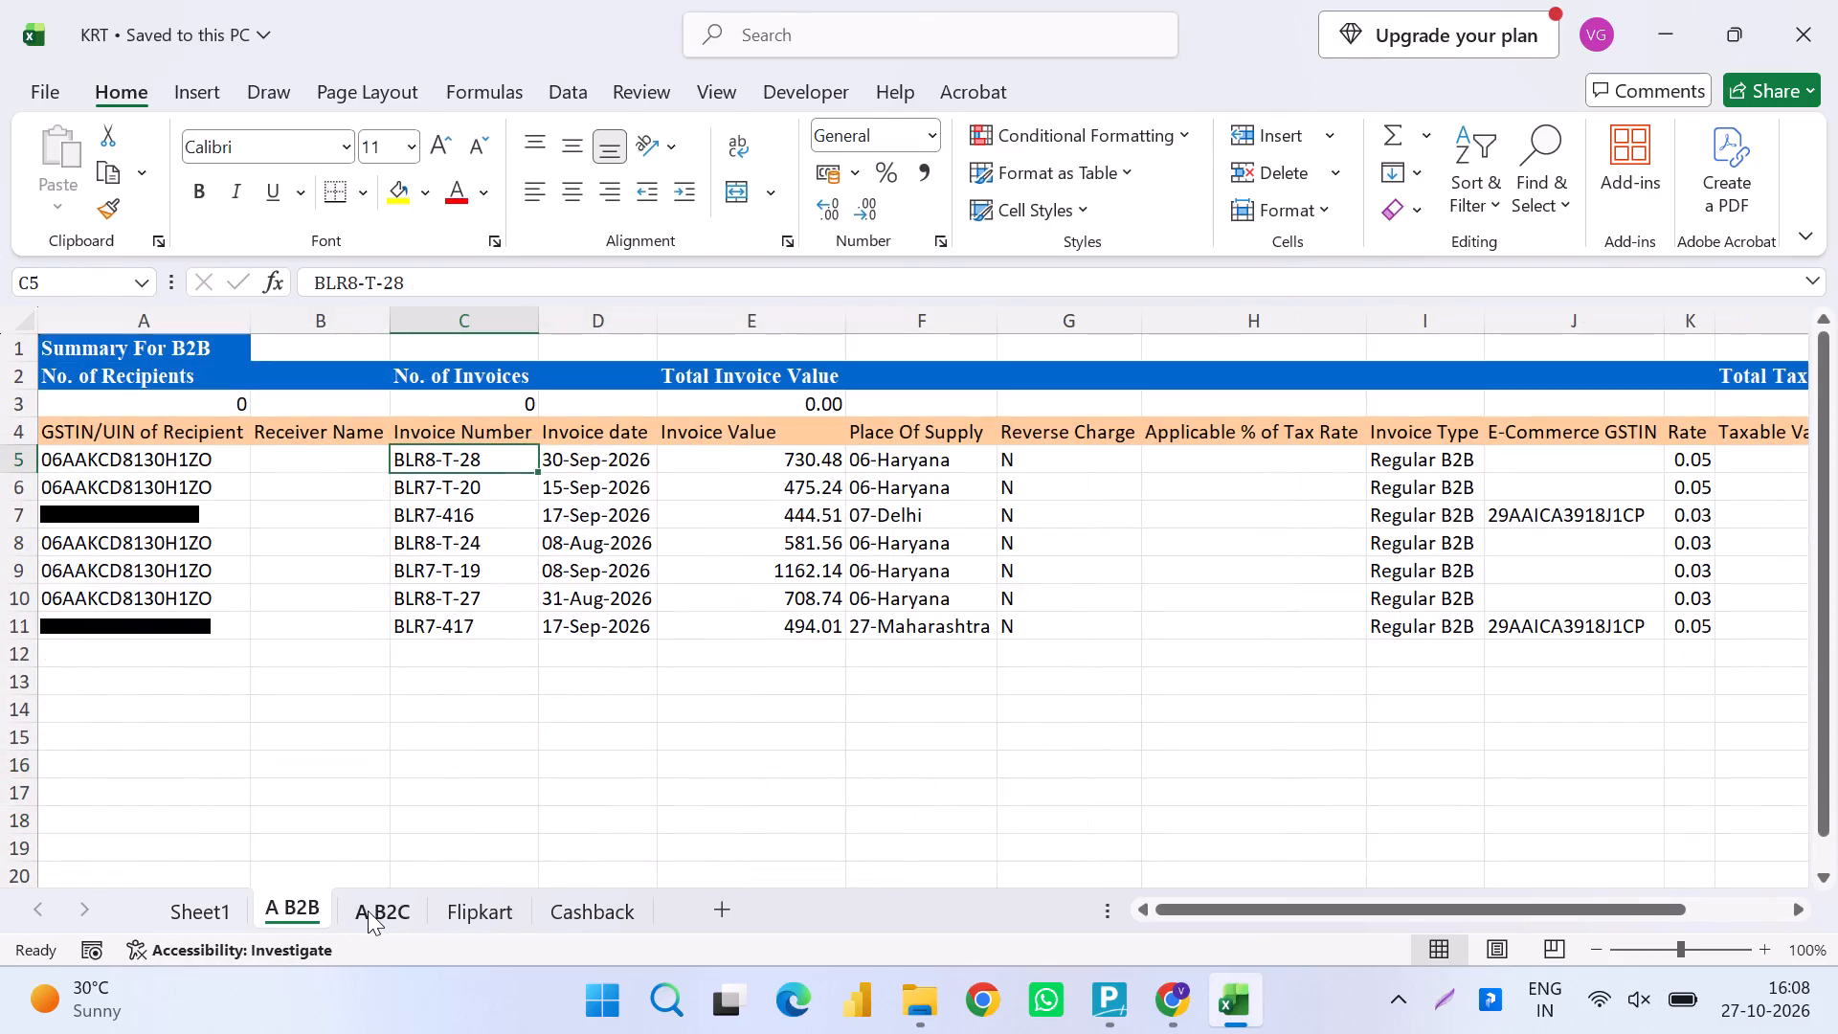
pyautogui.click(368, 910)
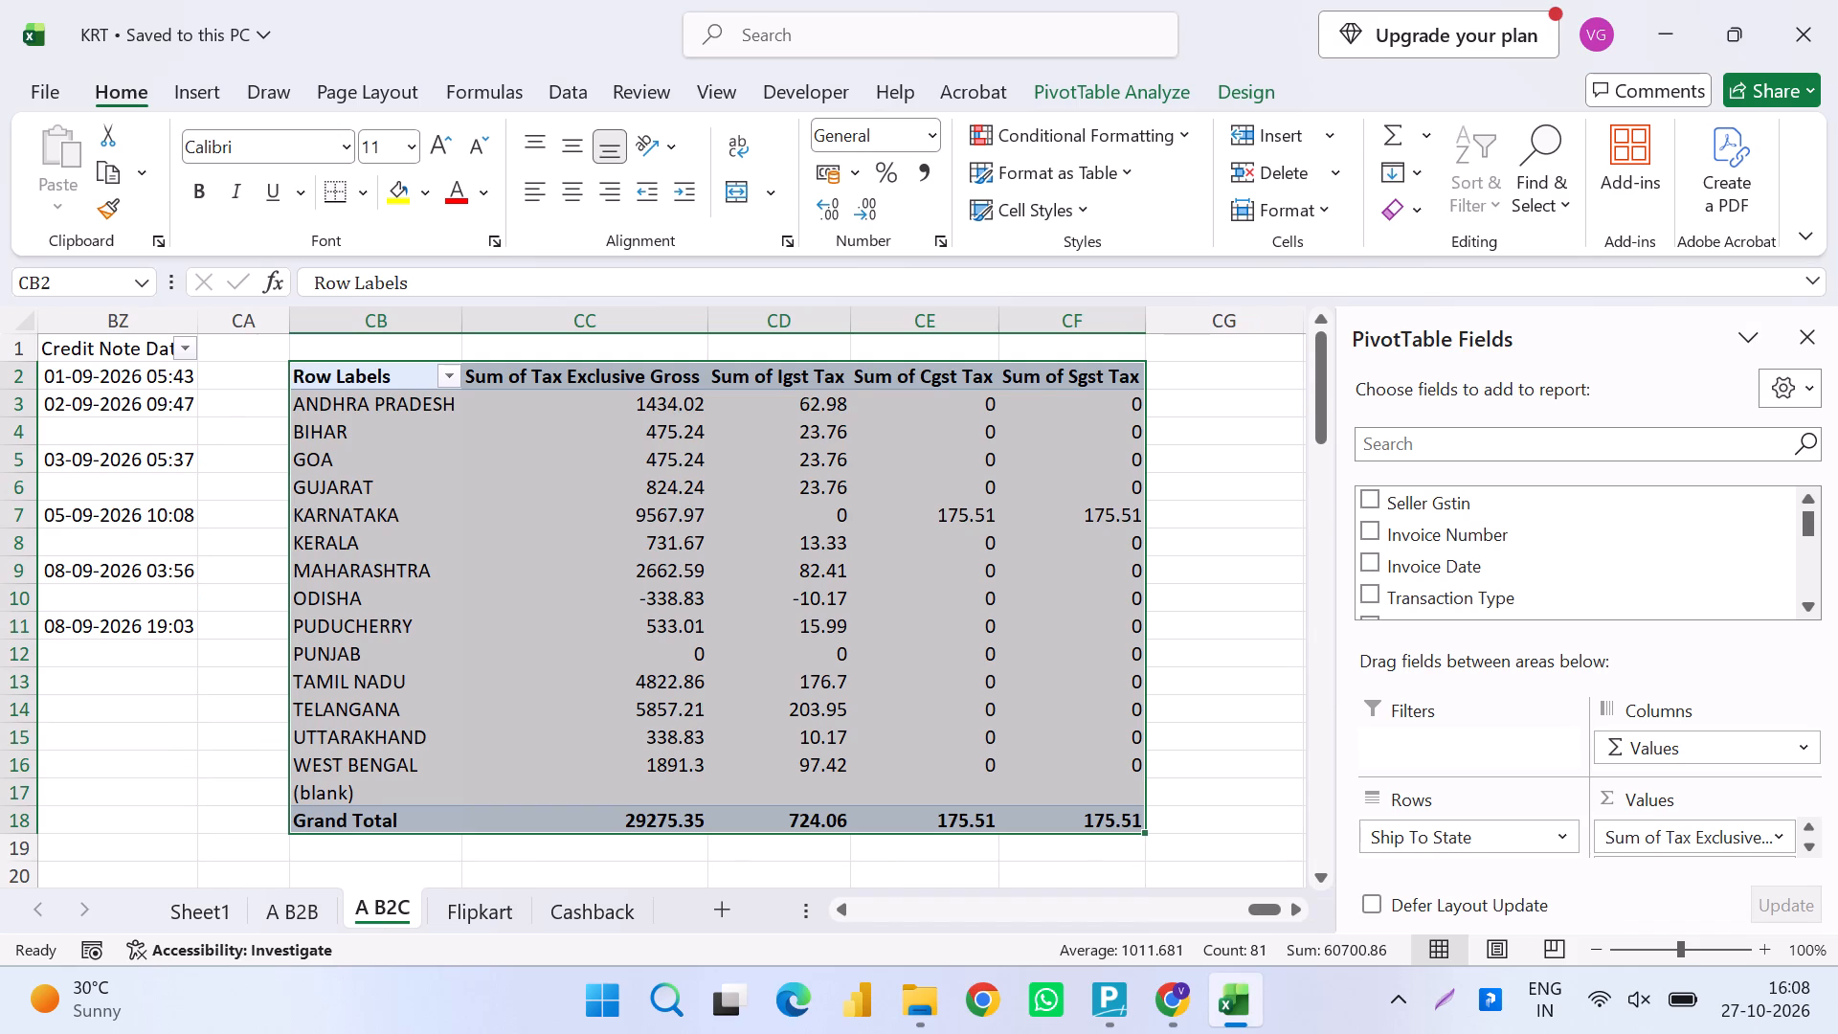
pyautogui.scroll(-10, 1473, 548)
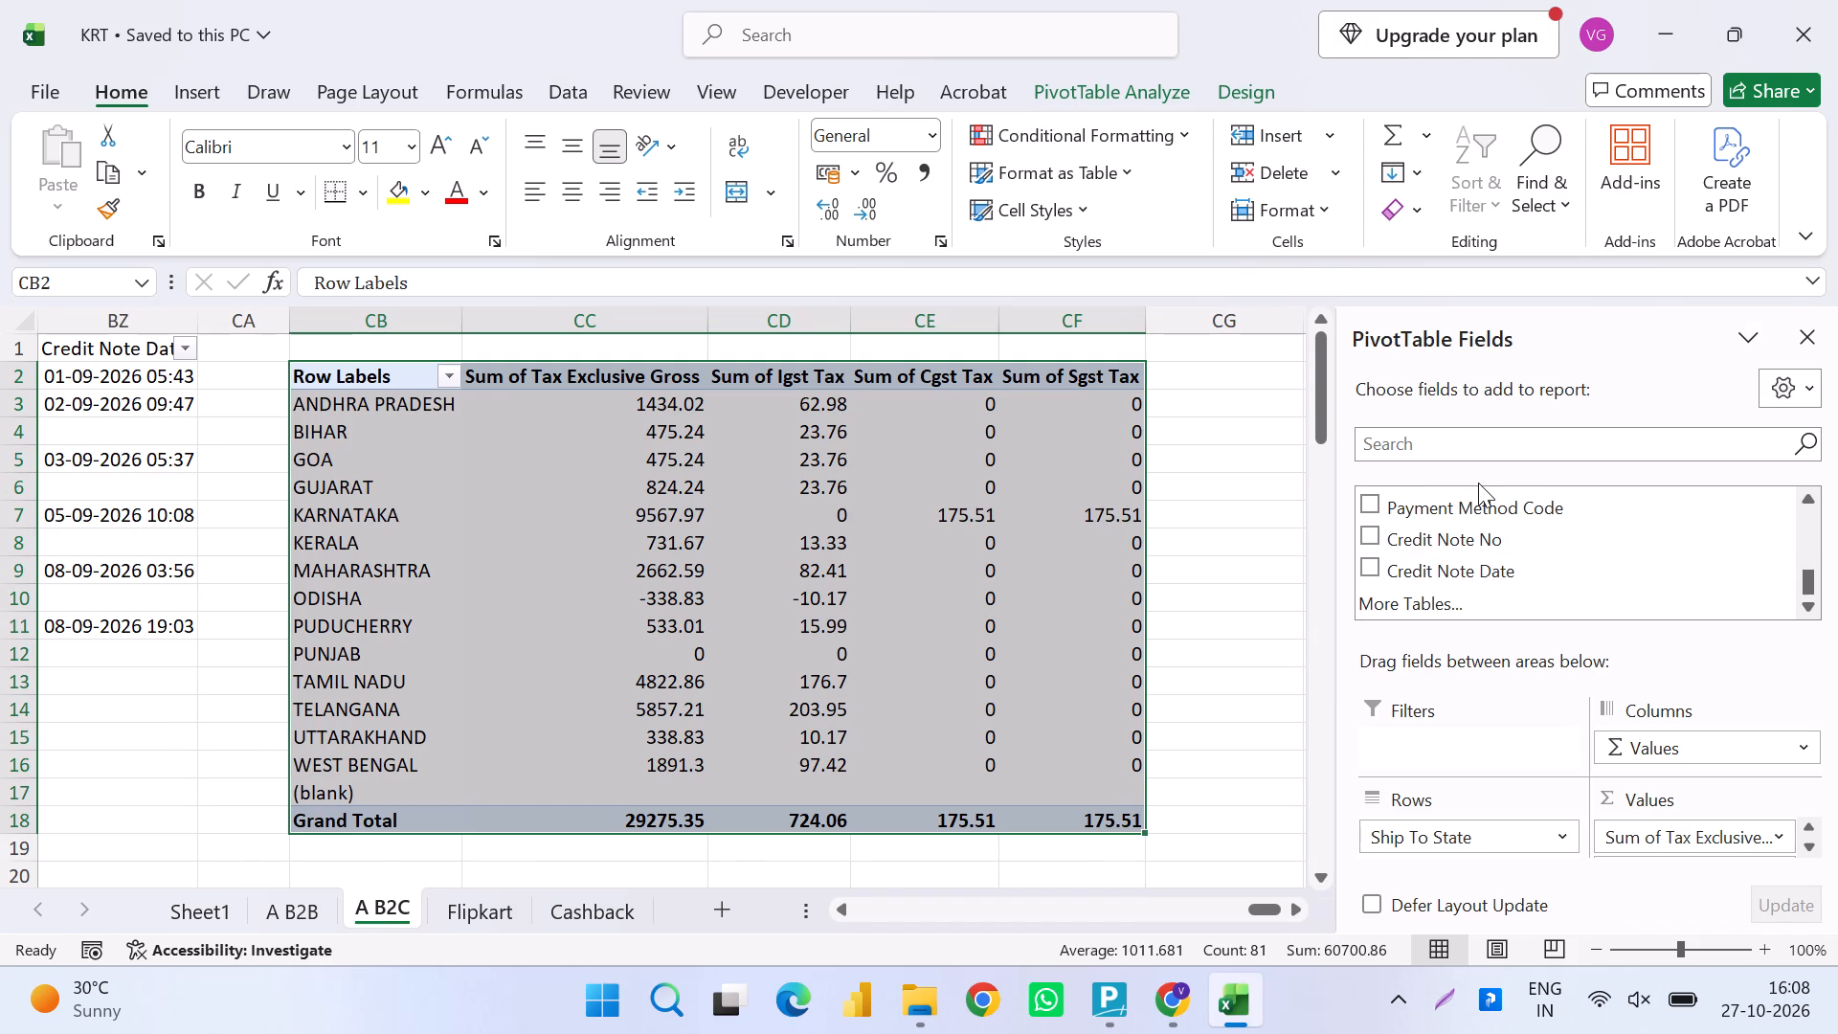
pyautogui.scroll(-2, 1478, 483)
pyautogui.moveTo(1805, 572); pyautogui.dragTo(1804, 553)
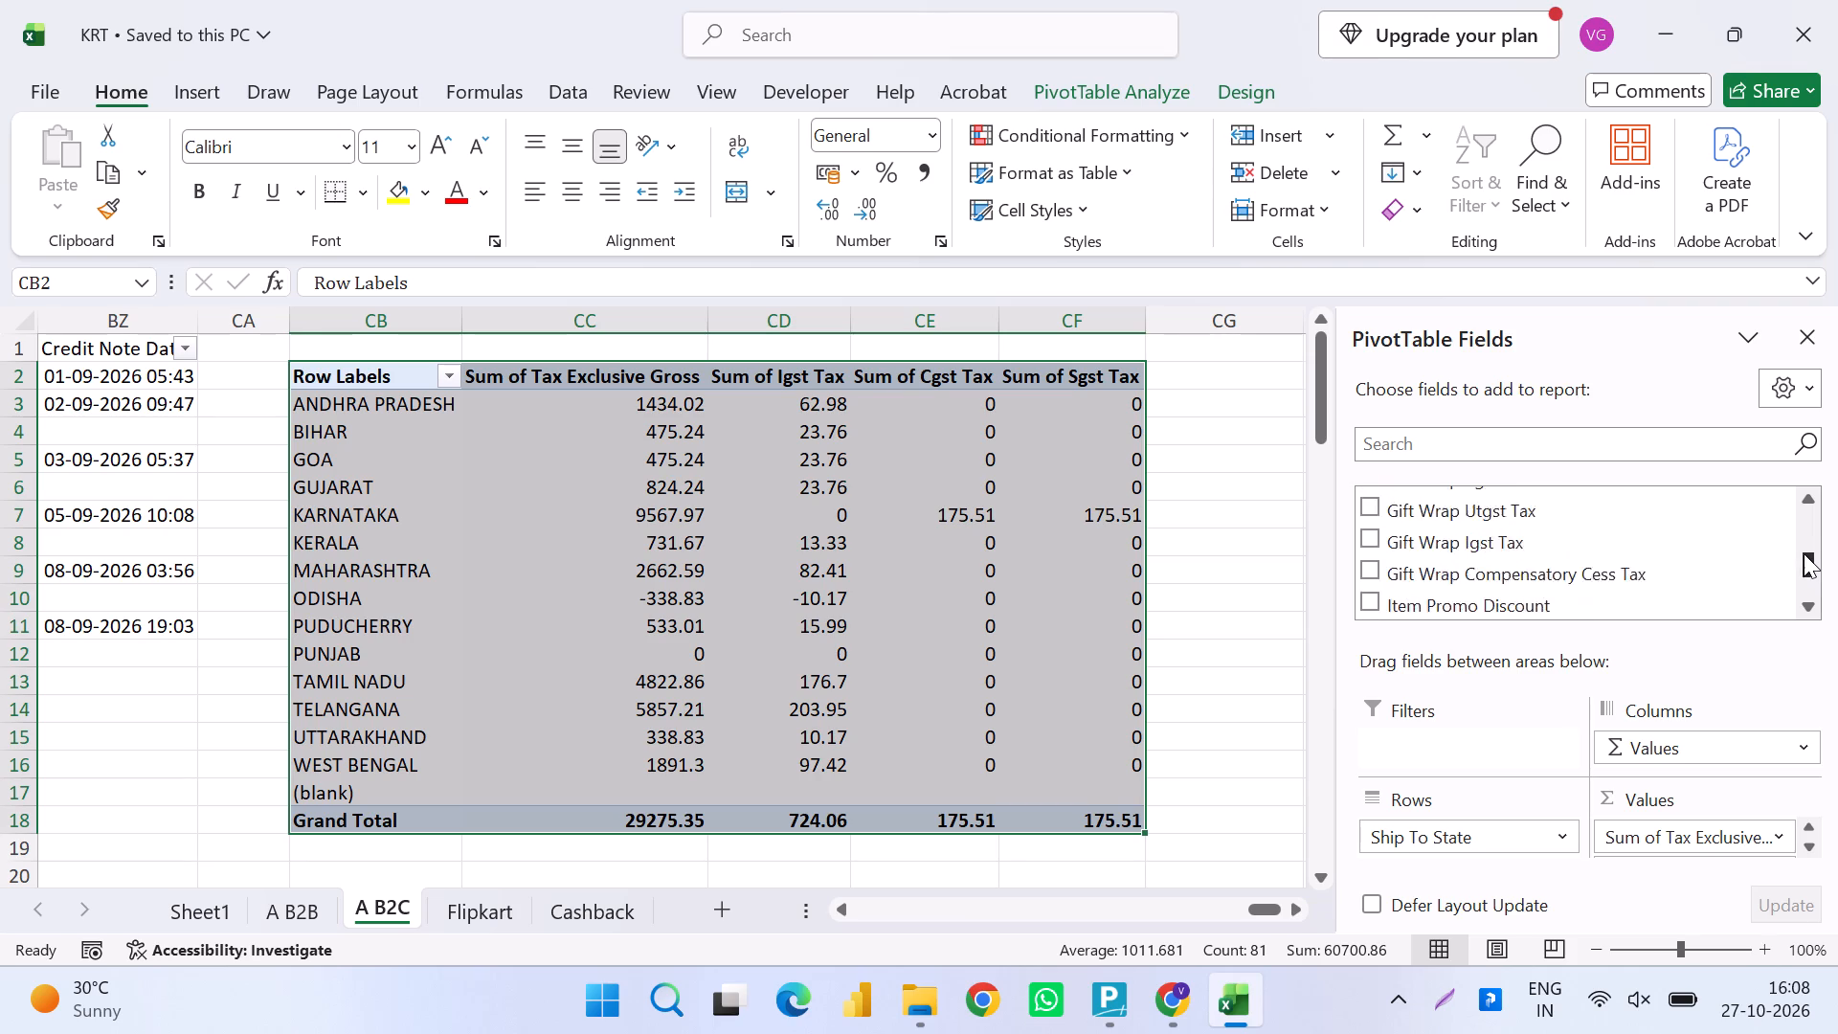
pyautogui.moveTo(1804, 553); pyautogui.dragTo(1799, 504)
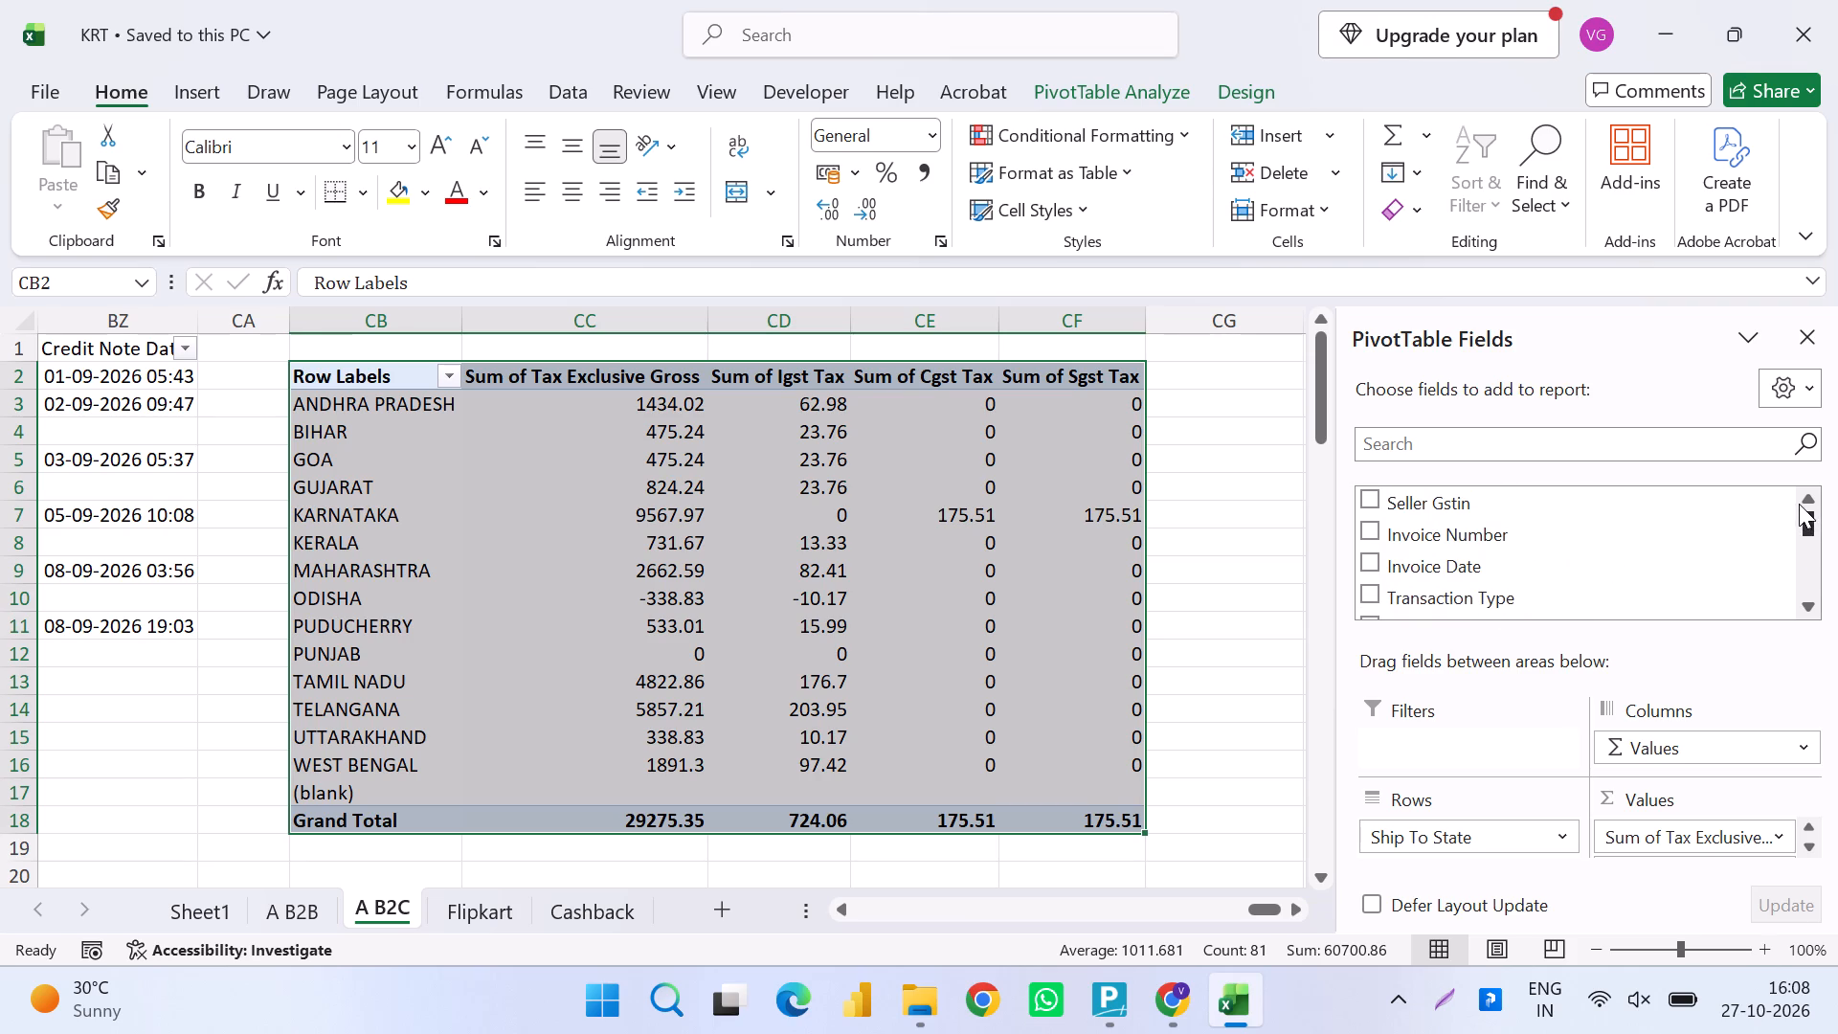
pyautogui.moveTo(1799, 504); pyautogui.dragTo(1798, 503)
pyautogui.click(1504, 426)
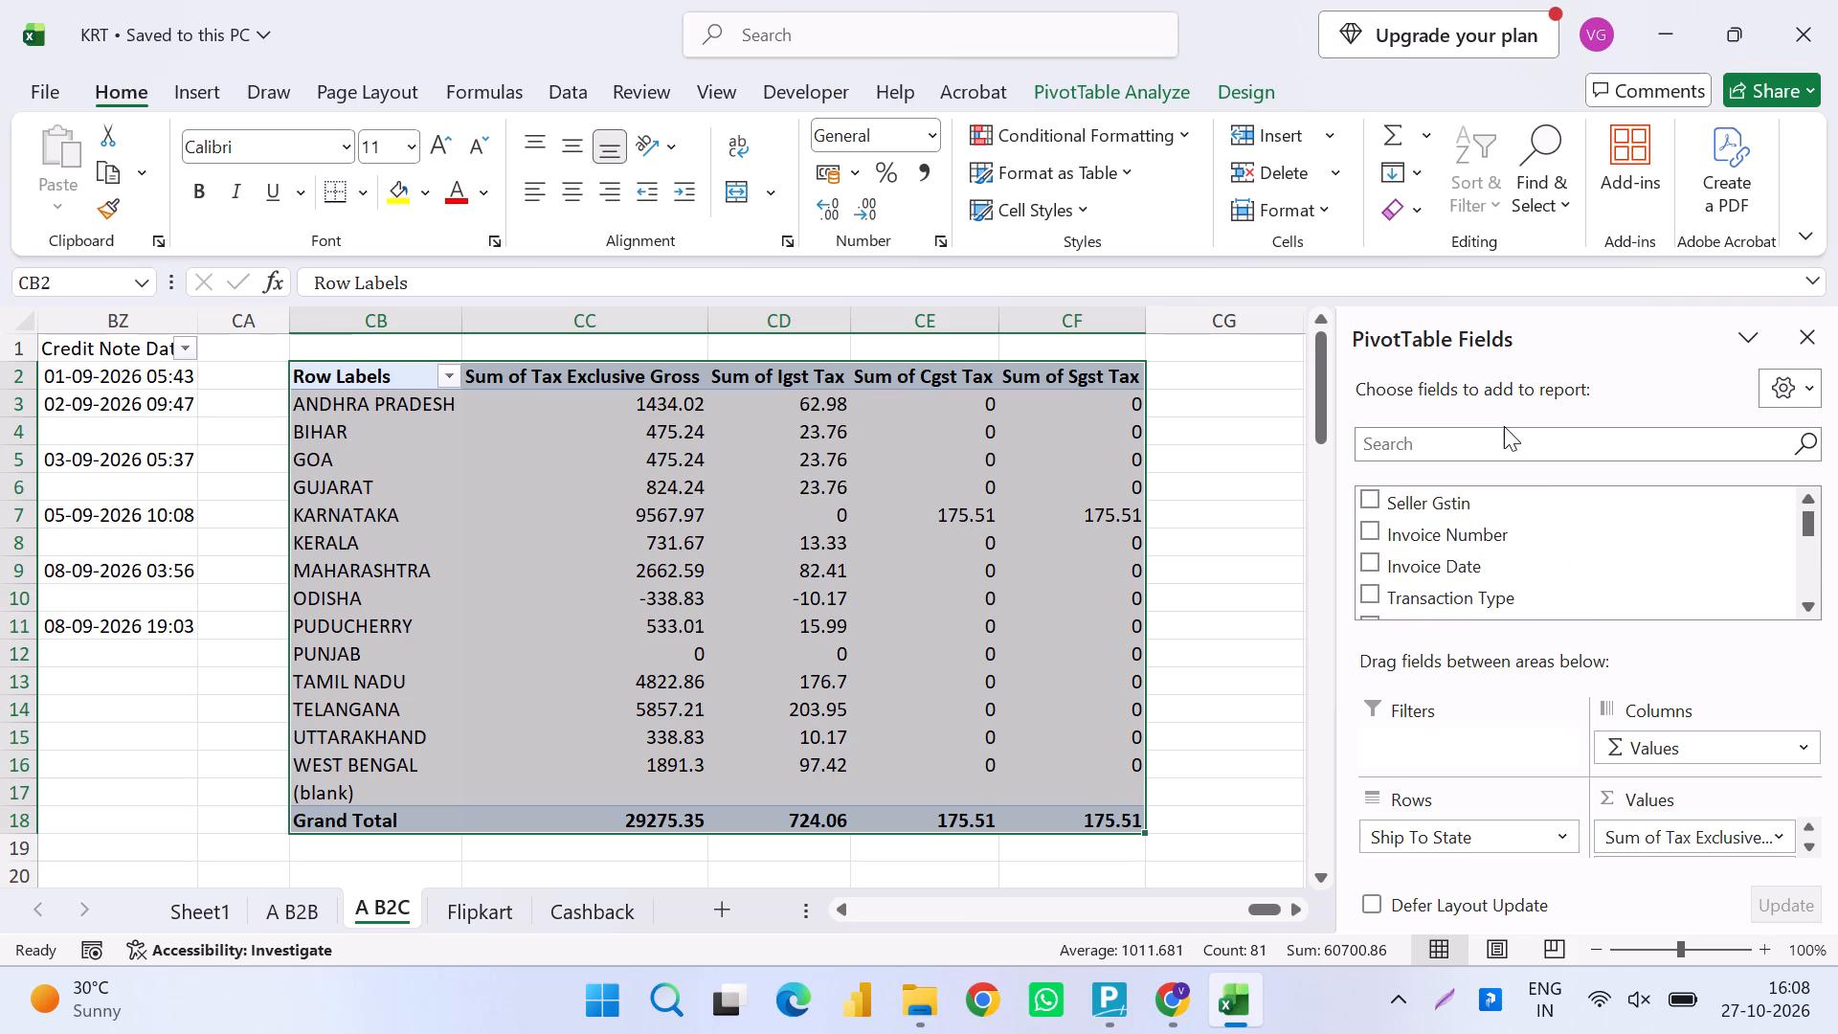
pyautogui.click(1493, 437)
pyautogui.write('hsn')
pyautogui.moveTo(1367, 491); pyautogui.dragTo(1411, 846)
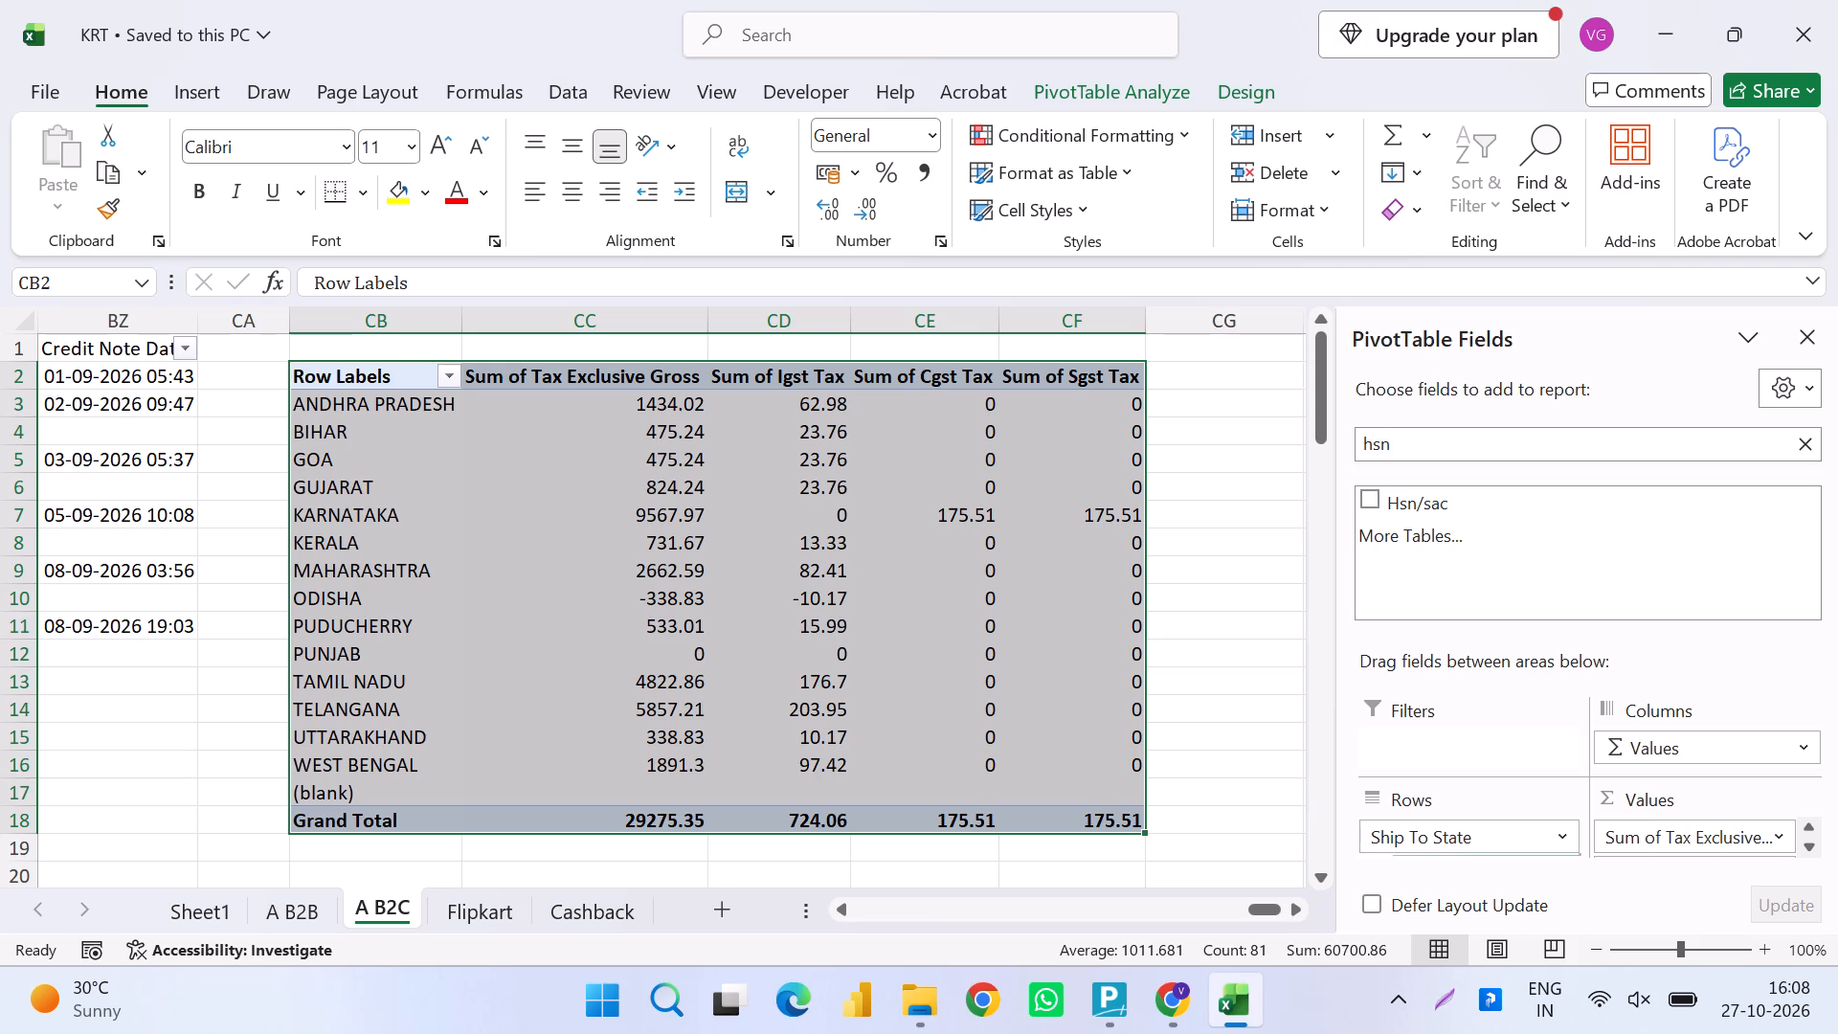
pyautogui.moveTo(1411, 846); pyautogui.dragTo(1416, 874)
pyautogui.click(1571, 840)
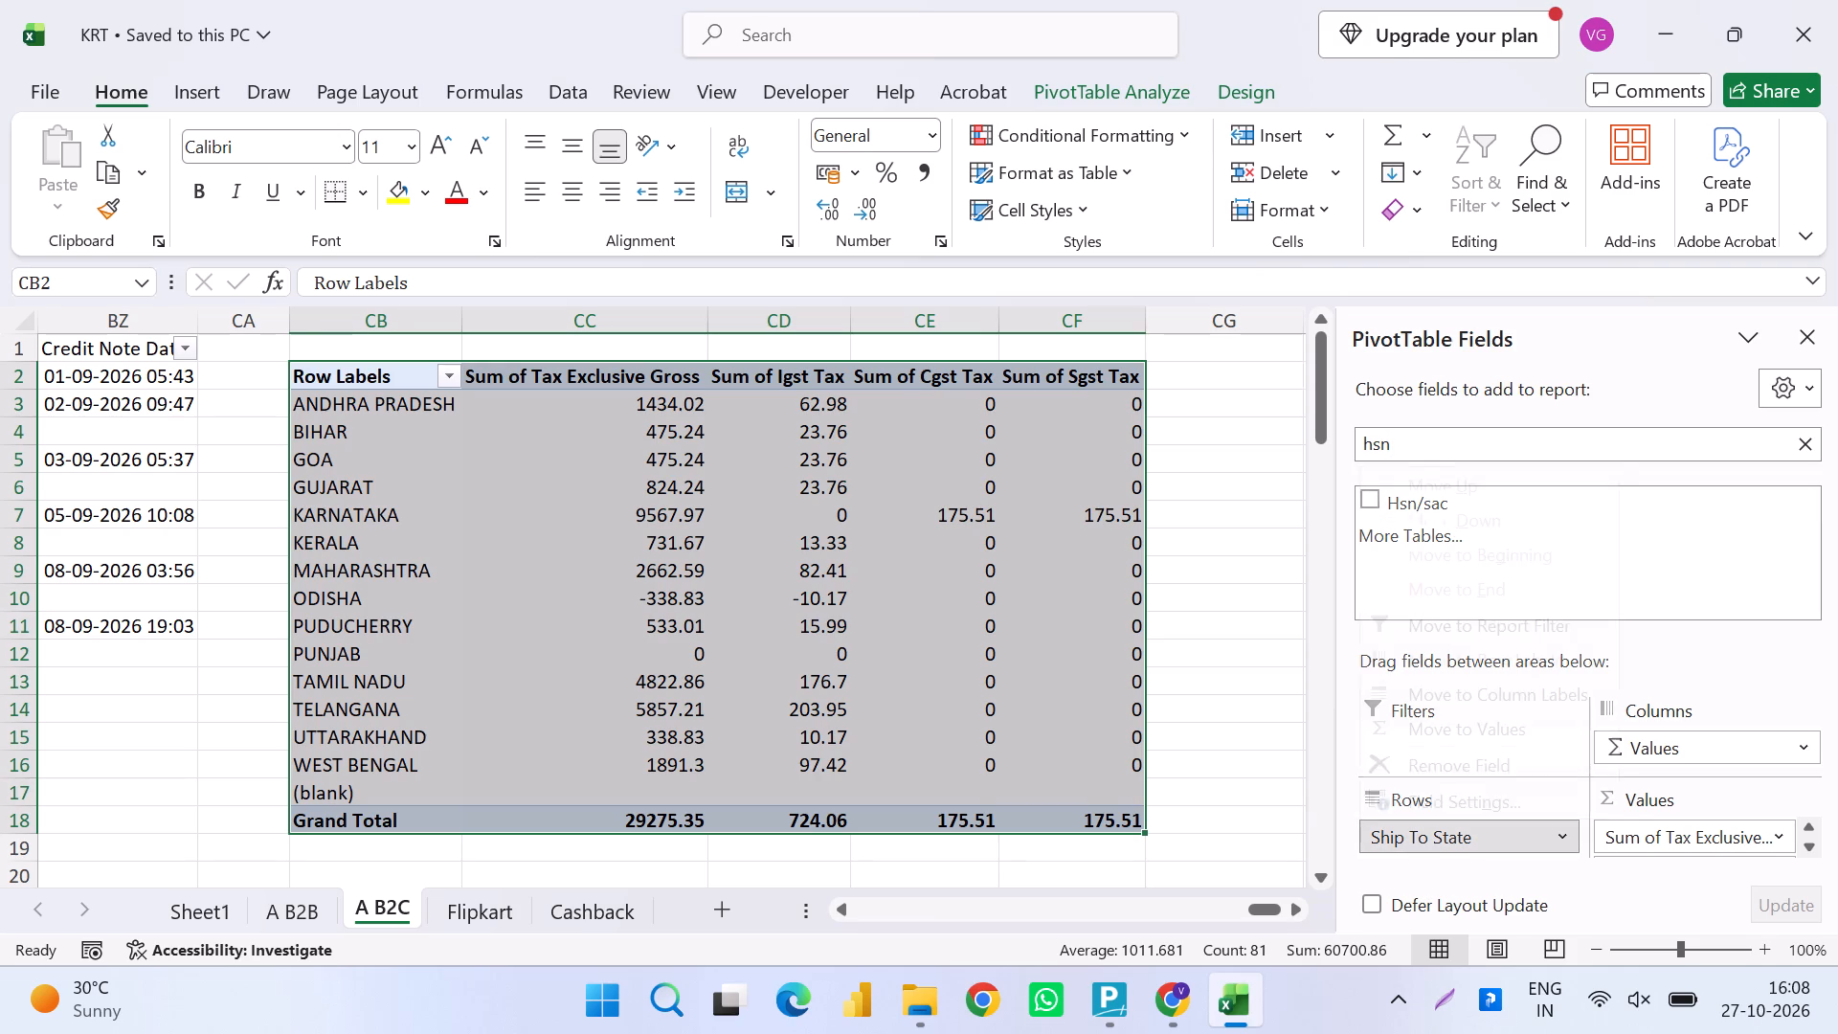
pyautogui.click(1479, 757)
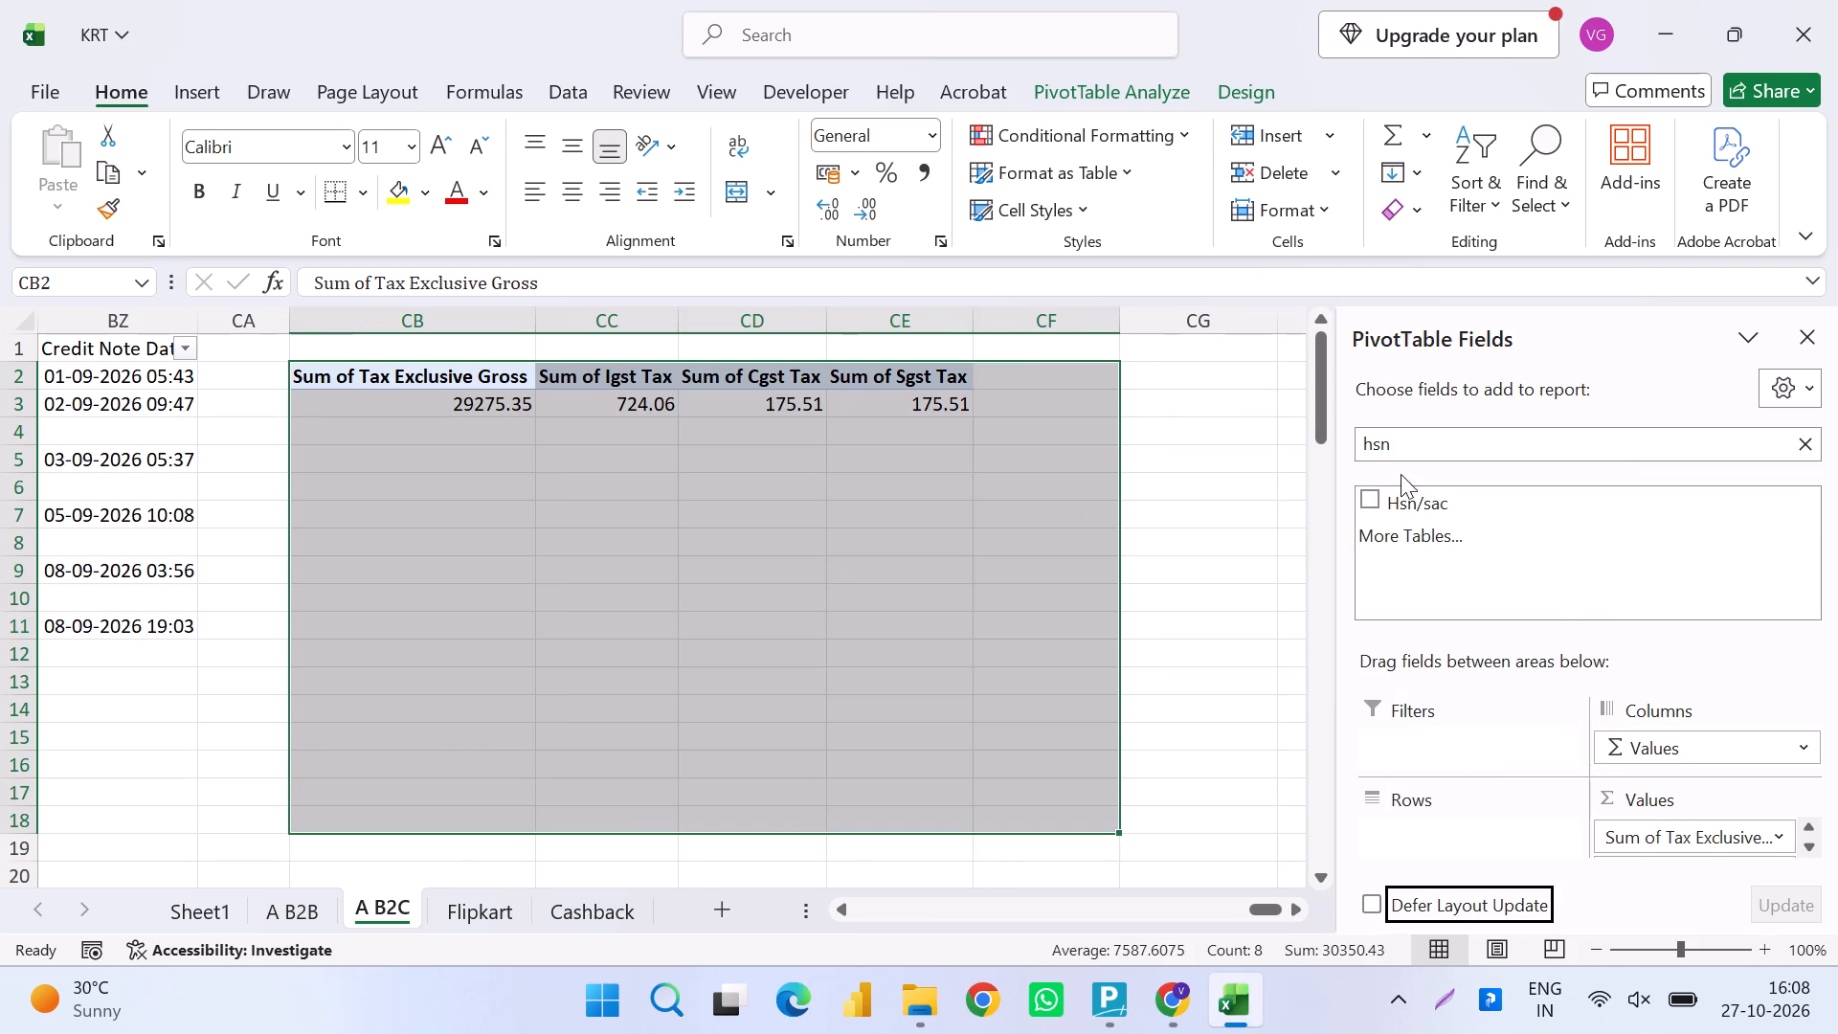
pyautogui.moveTo(1392, 491); pyautogui.dragTo(1429, 827)
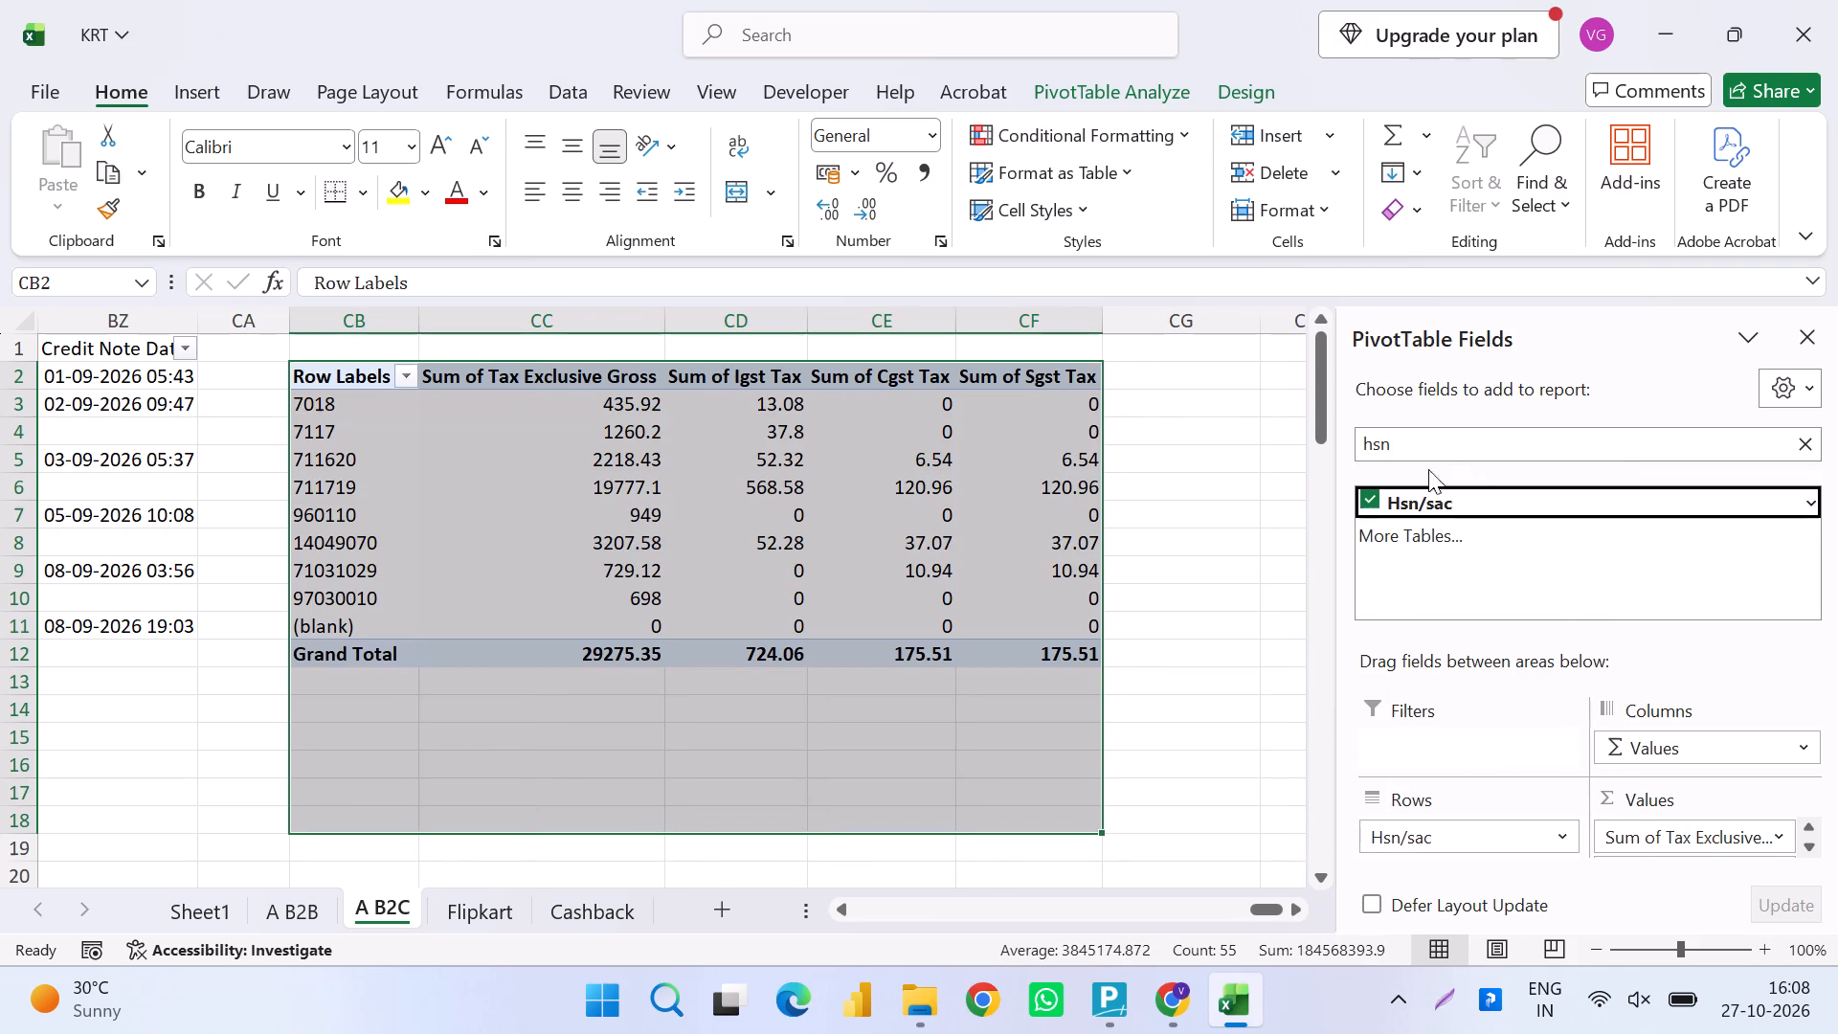
# Remove the AutoFilter from the source data on the A B2C sheet.
pyautogui.hscroll(3, 672, 547)
pyautogui.scroll(1, 672, 547)
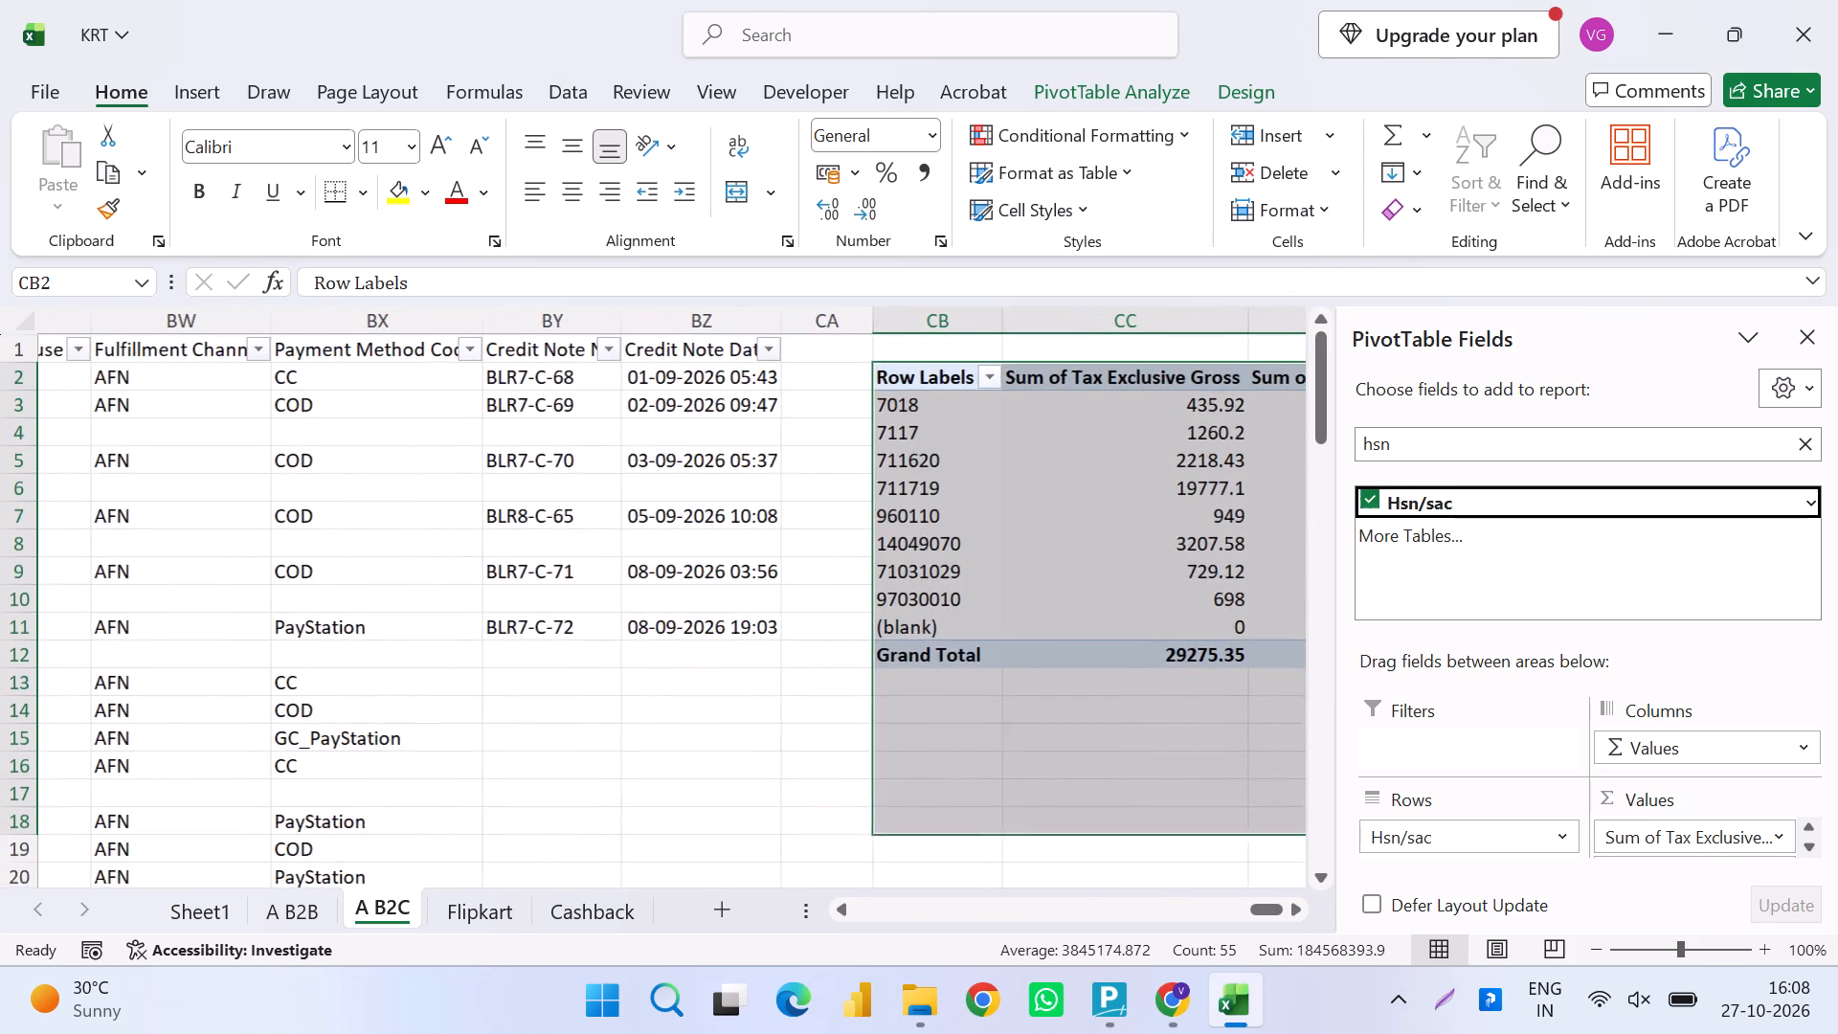
pyautogui.scroll(1, 672, 547)
pyautogui.hotkey('ctrl', 'shift', 'l')
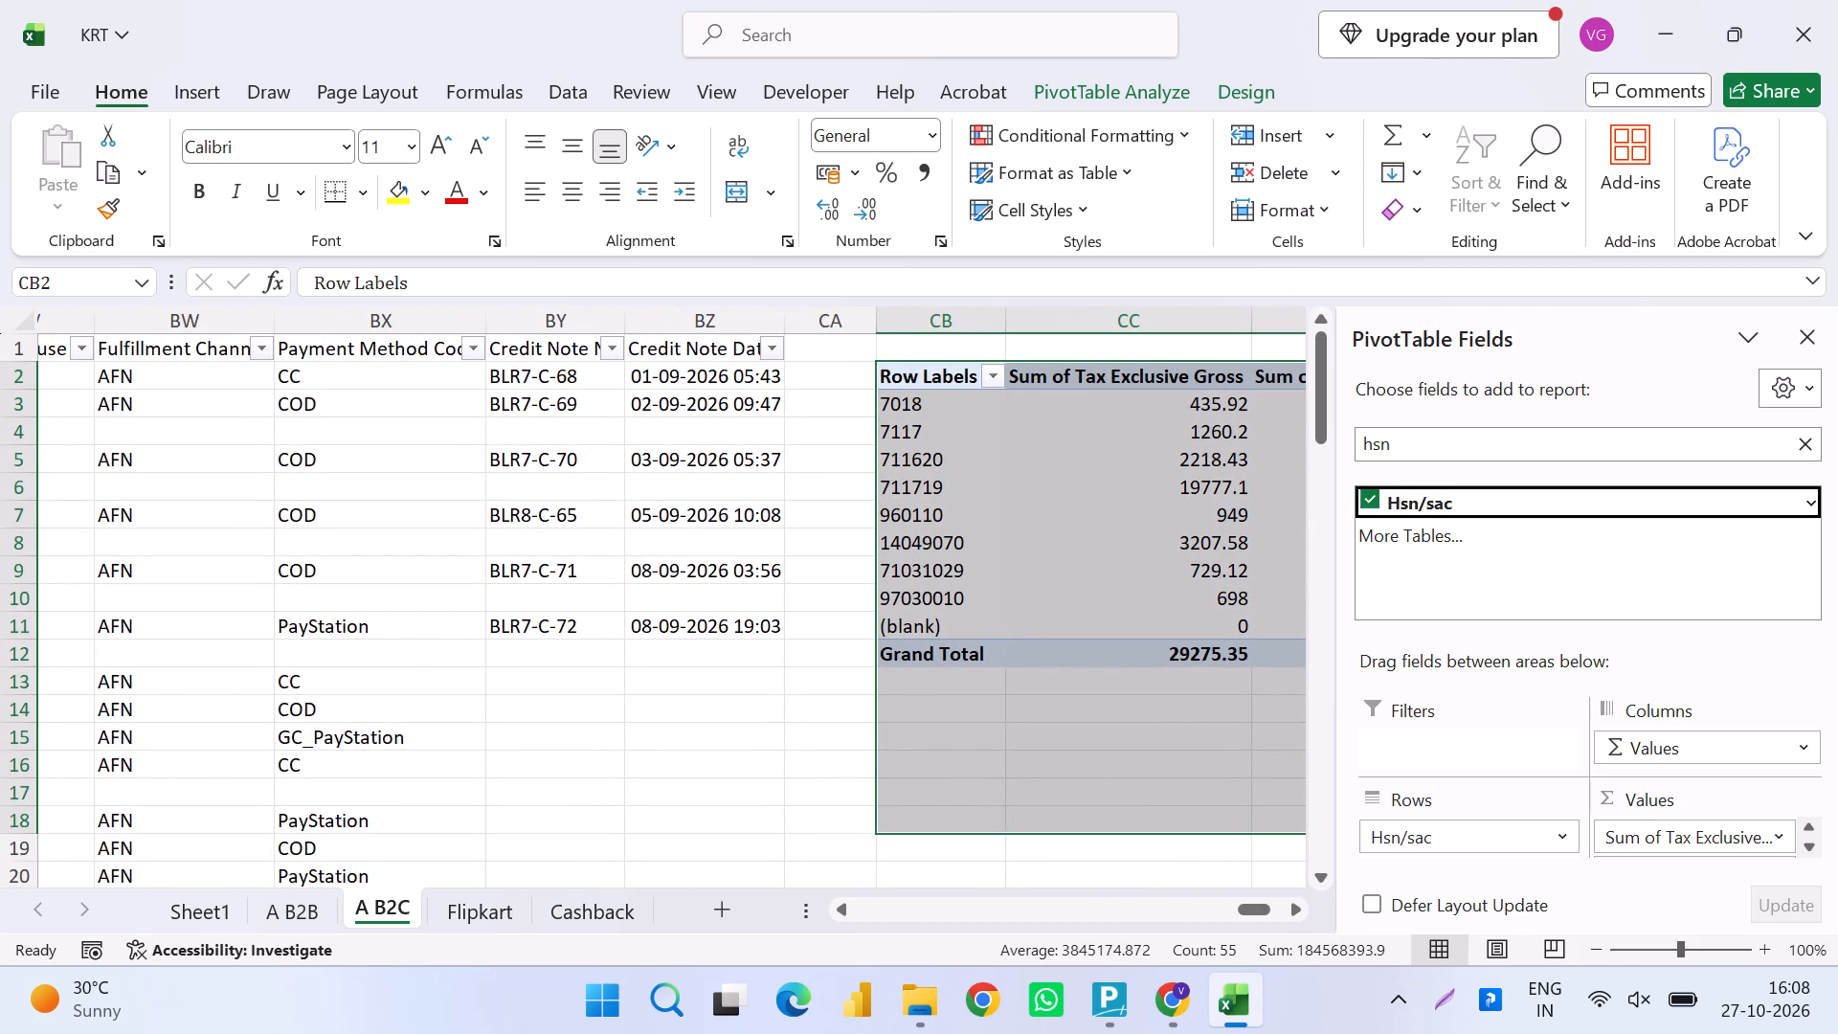
pyautogui.click(0, 752)
pyautogui.click(279, 671)
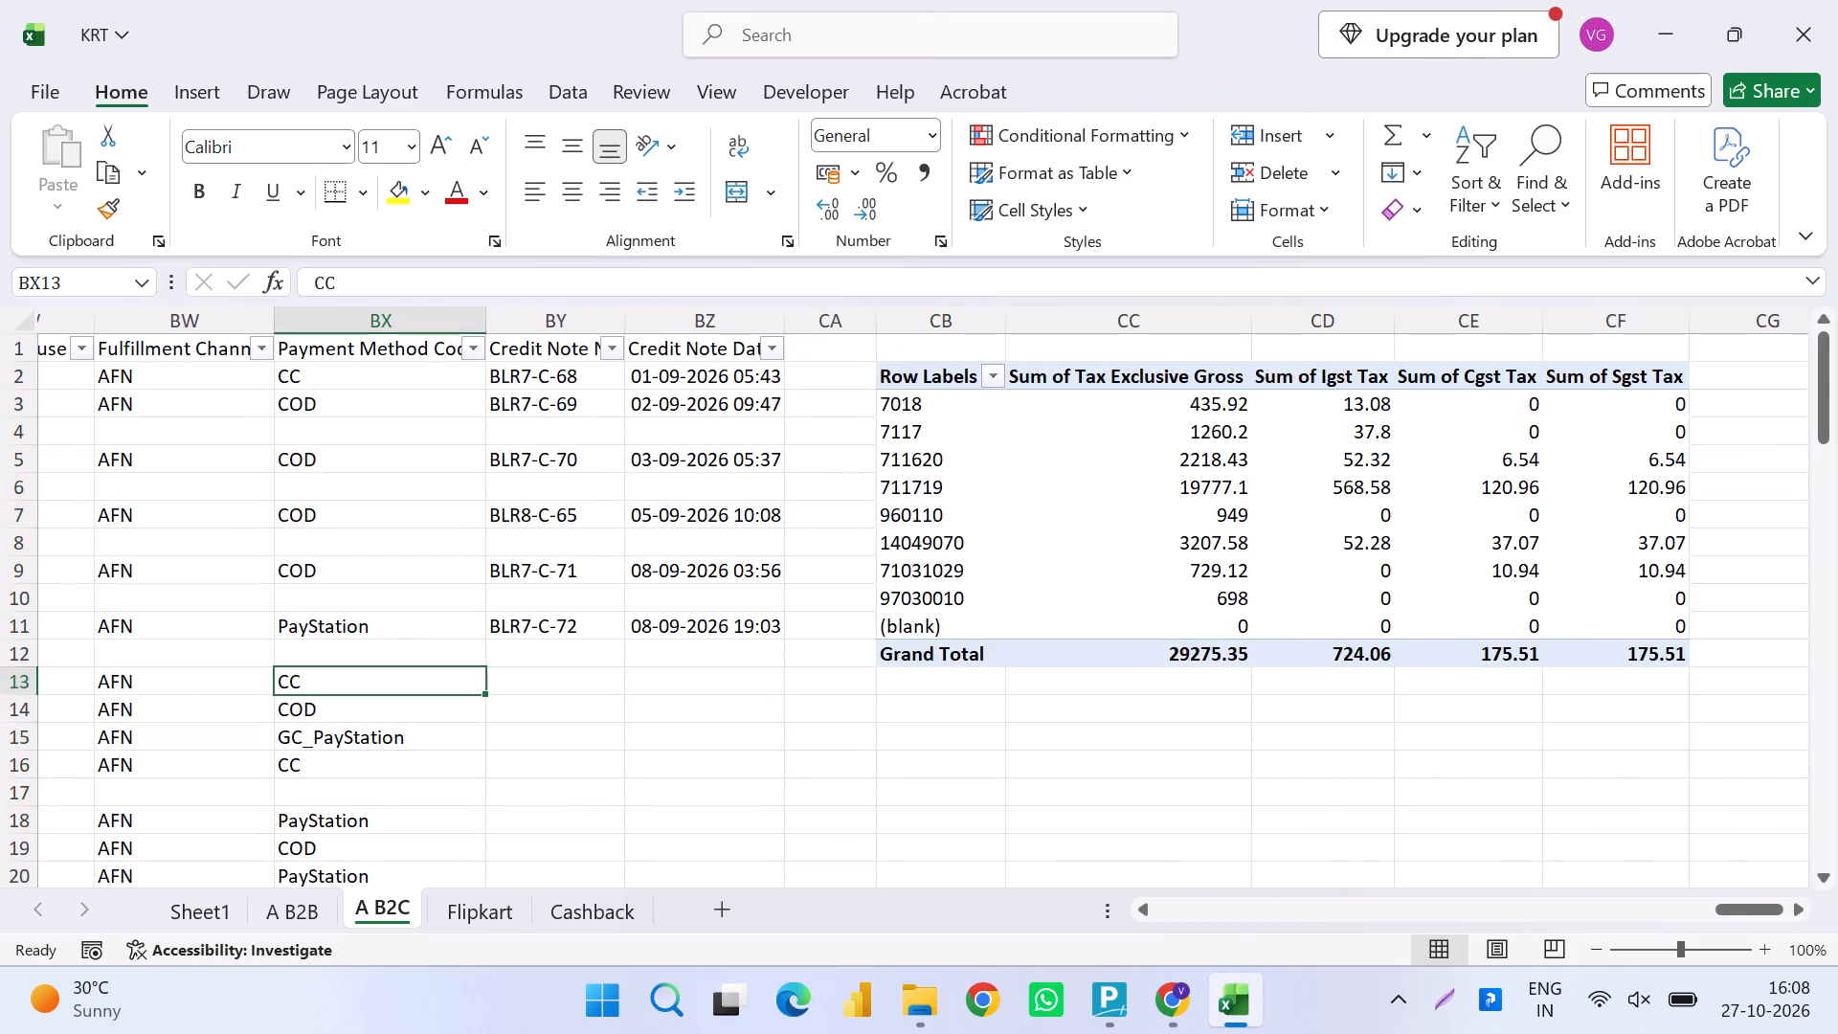
pyautogui.hotkey('ctrl', 'shift', 'l')
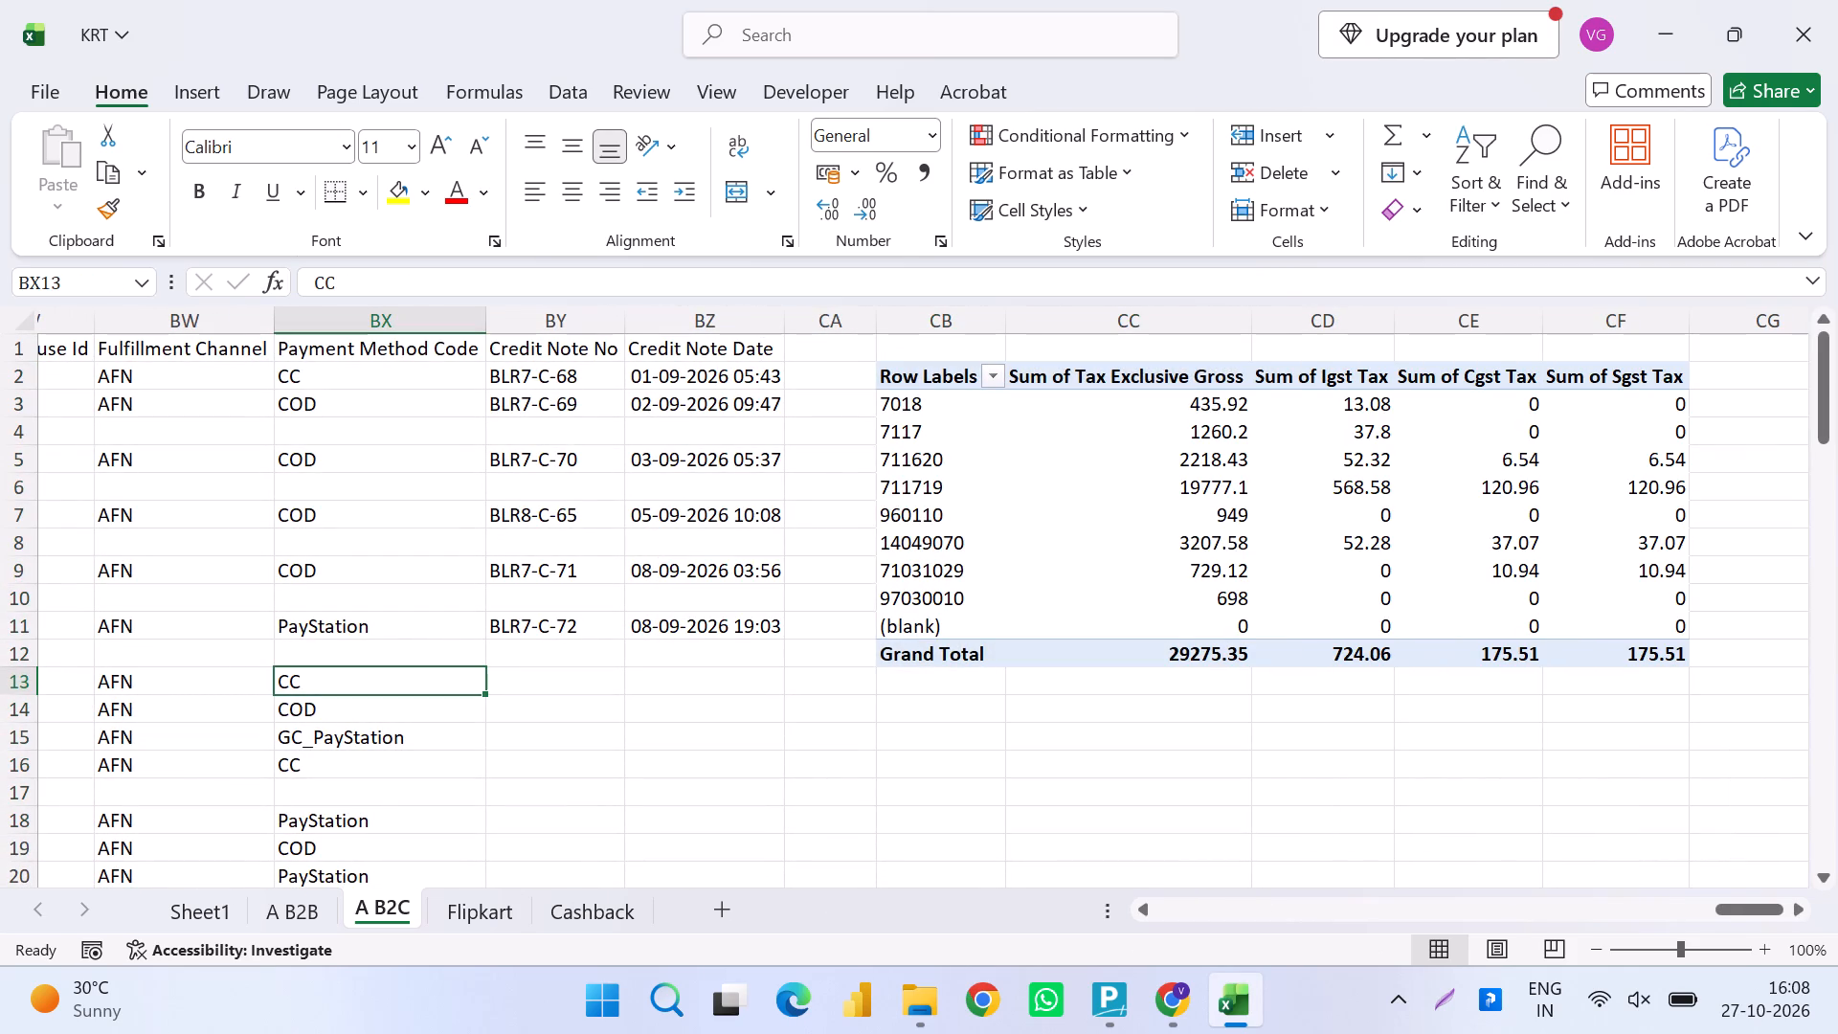
pyautogui.hotkey('ctrl', 'shift', 'l')
pyautogui.hotkey('ctrl', 'shift', 'l')
# Look through the A B2C source columns and examine the tax rate and tax amount fields for each row.
pyautogui.hscroll(3, 904, 423)
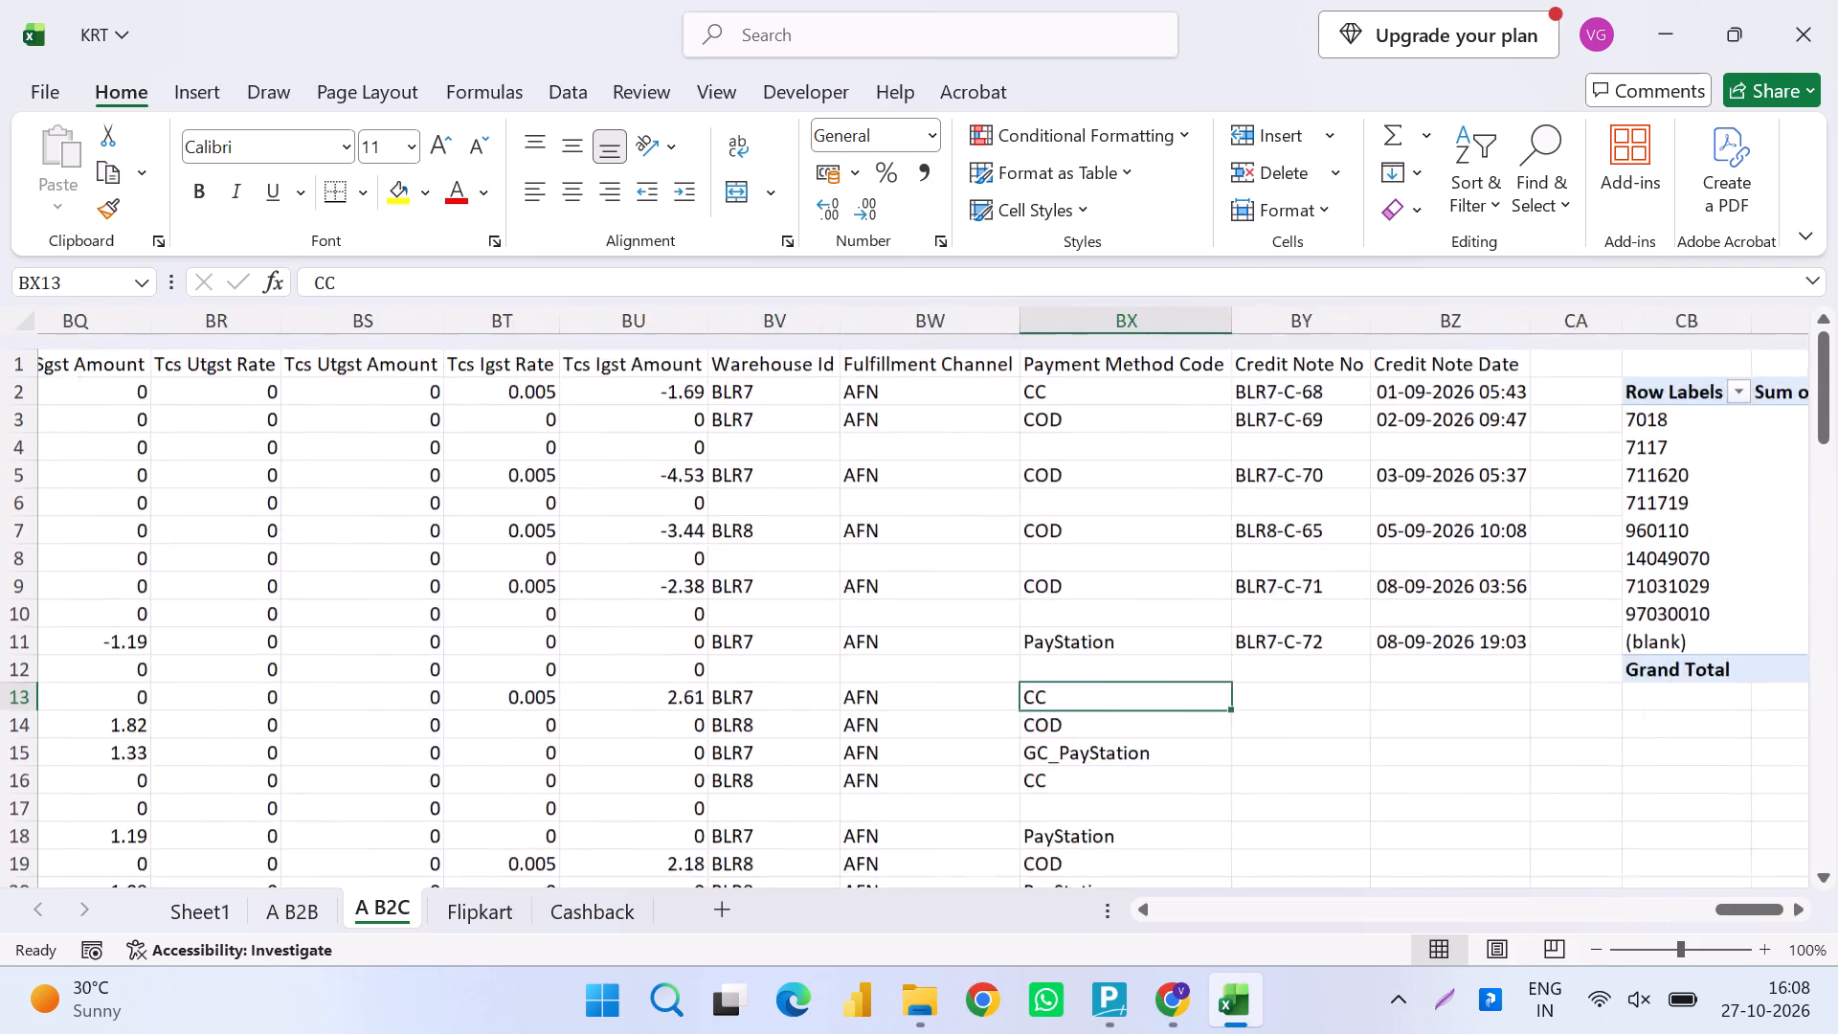
pyautogui.hscroll(3, 904, 423)
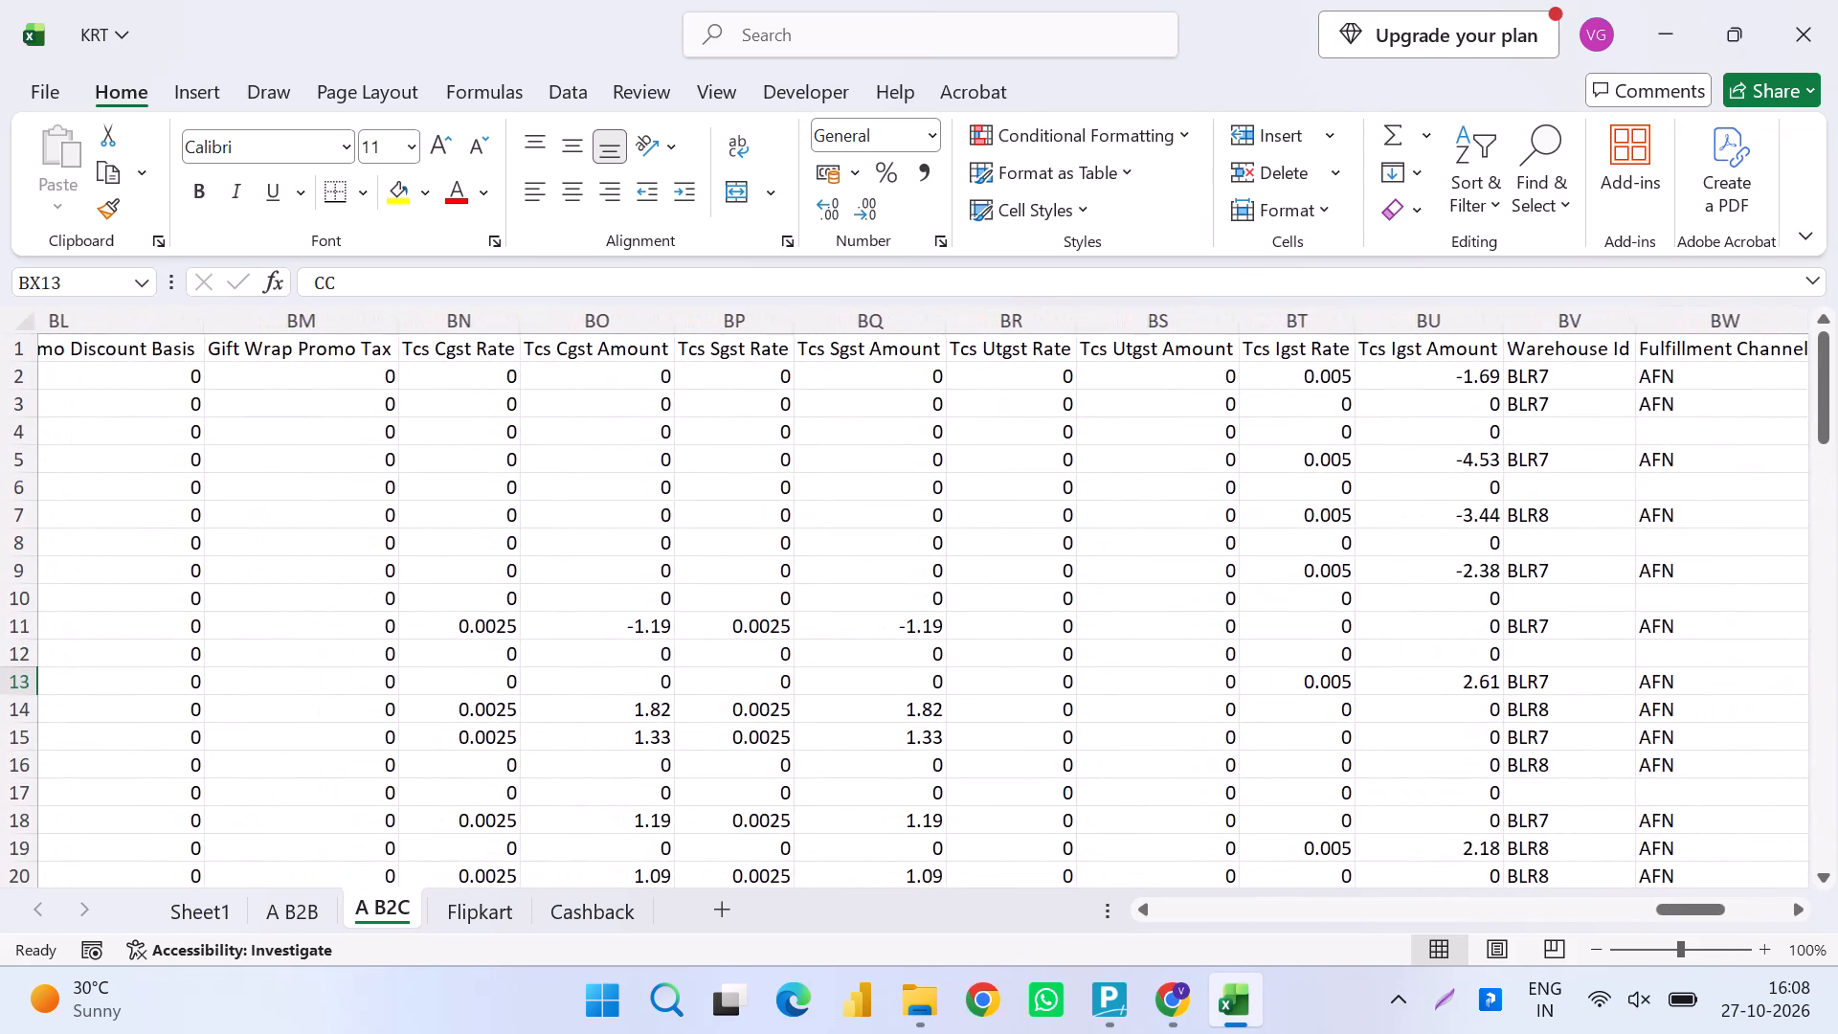
pyautogui.hscroll(1, 904, 423)
pyautogui.hscroll(3, 1216, 427)
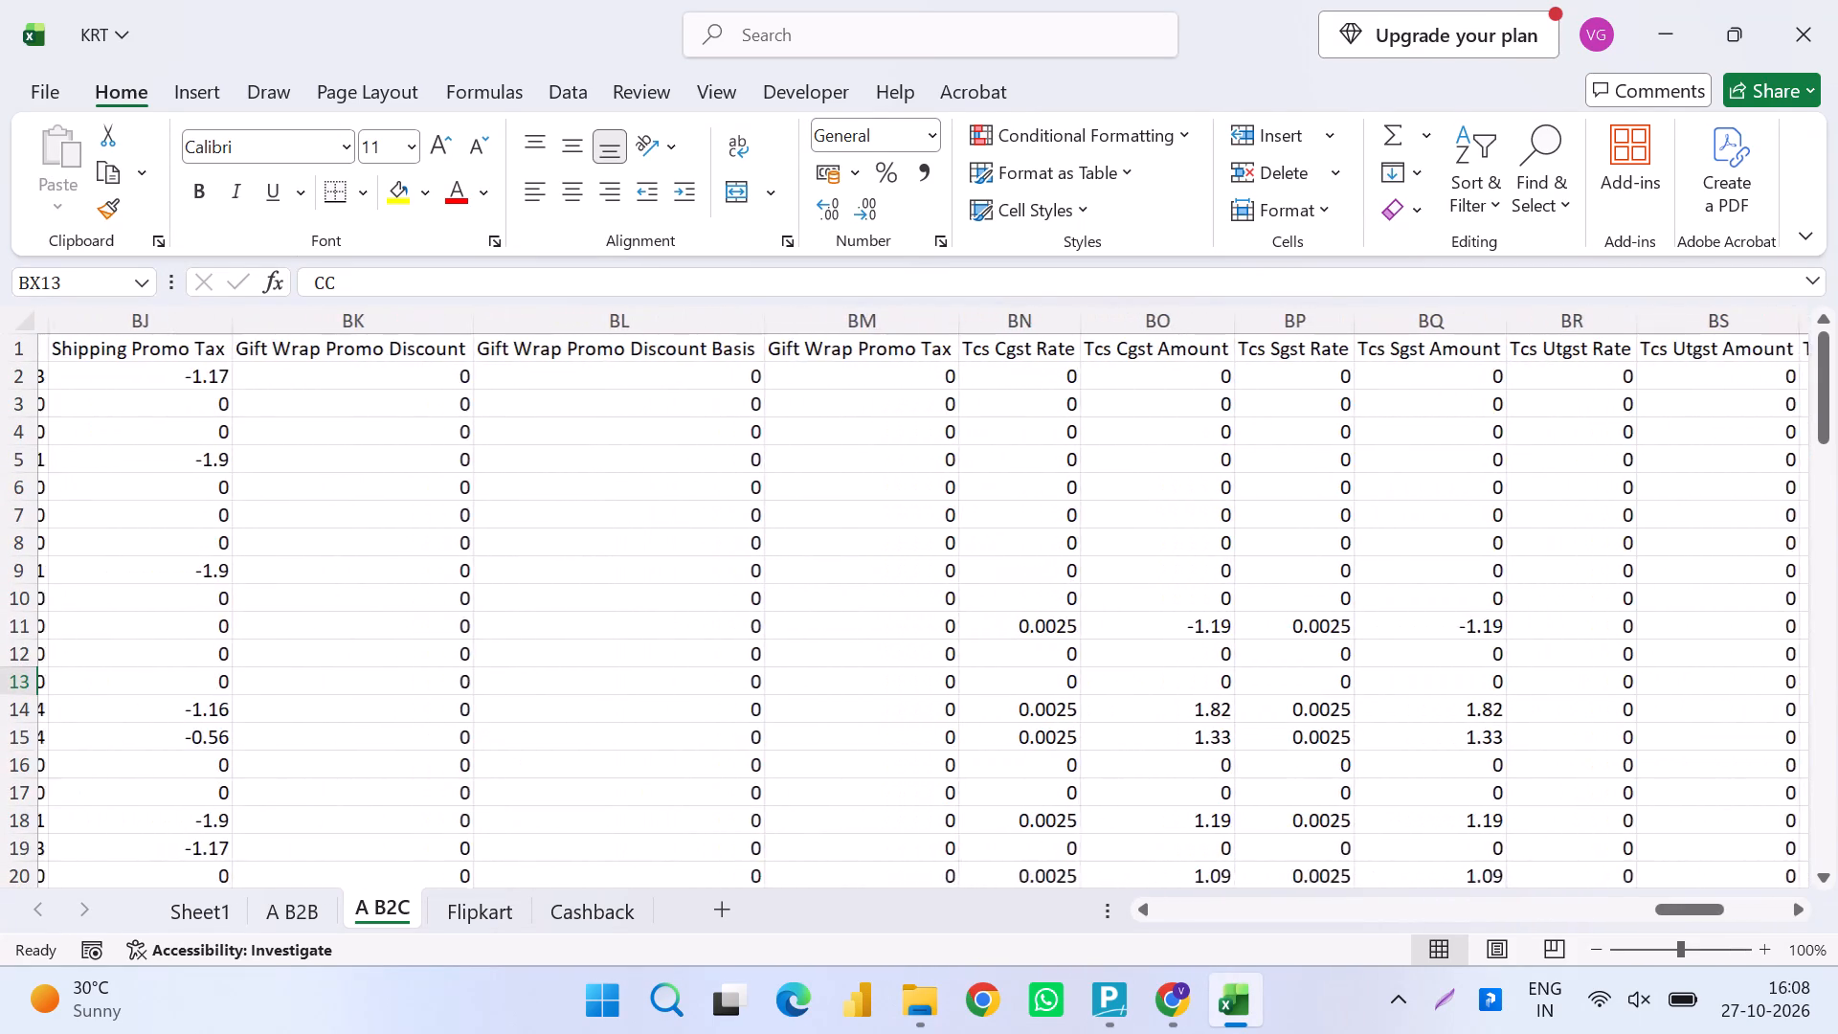
pyautogui.hscroll(6, 1216, 427)
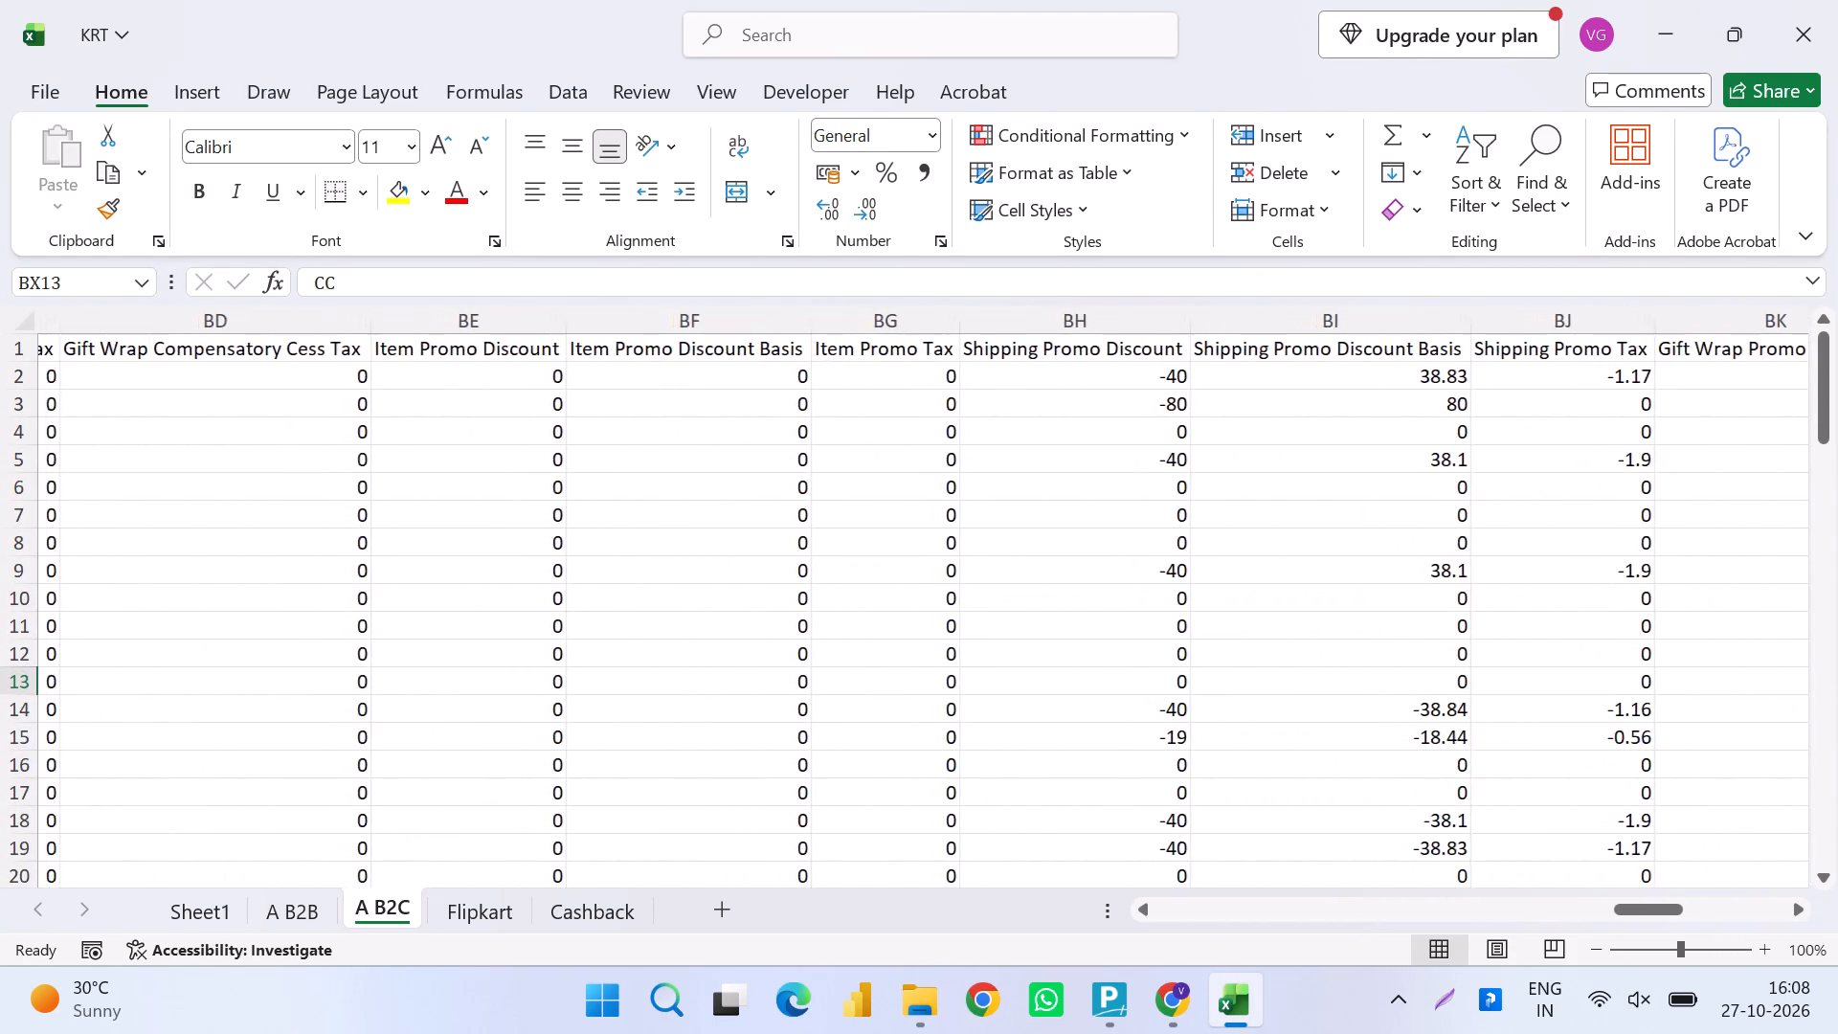
pyautogui.hscroll(9, 1216, 427)
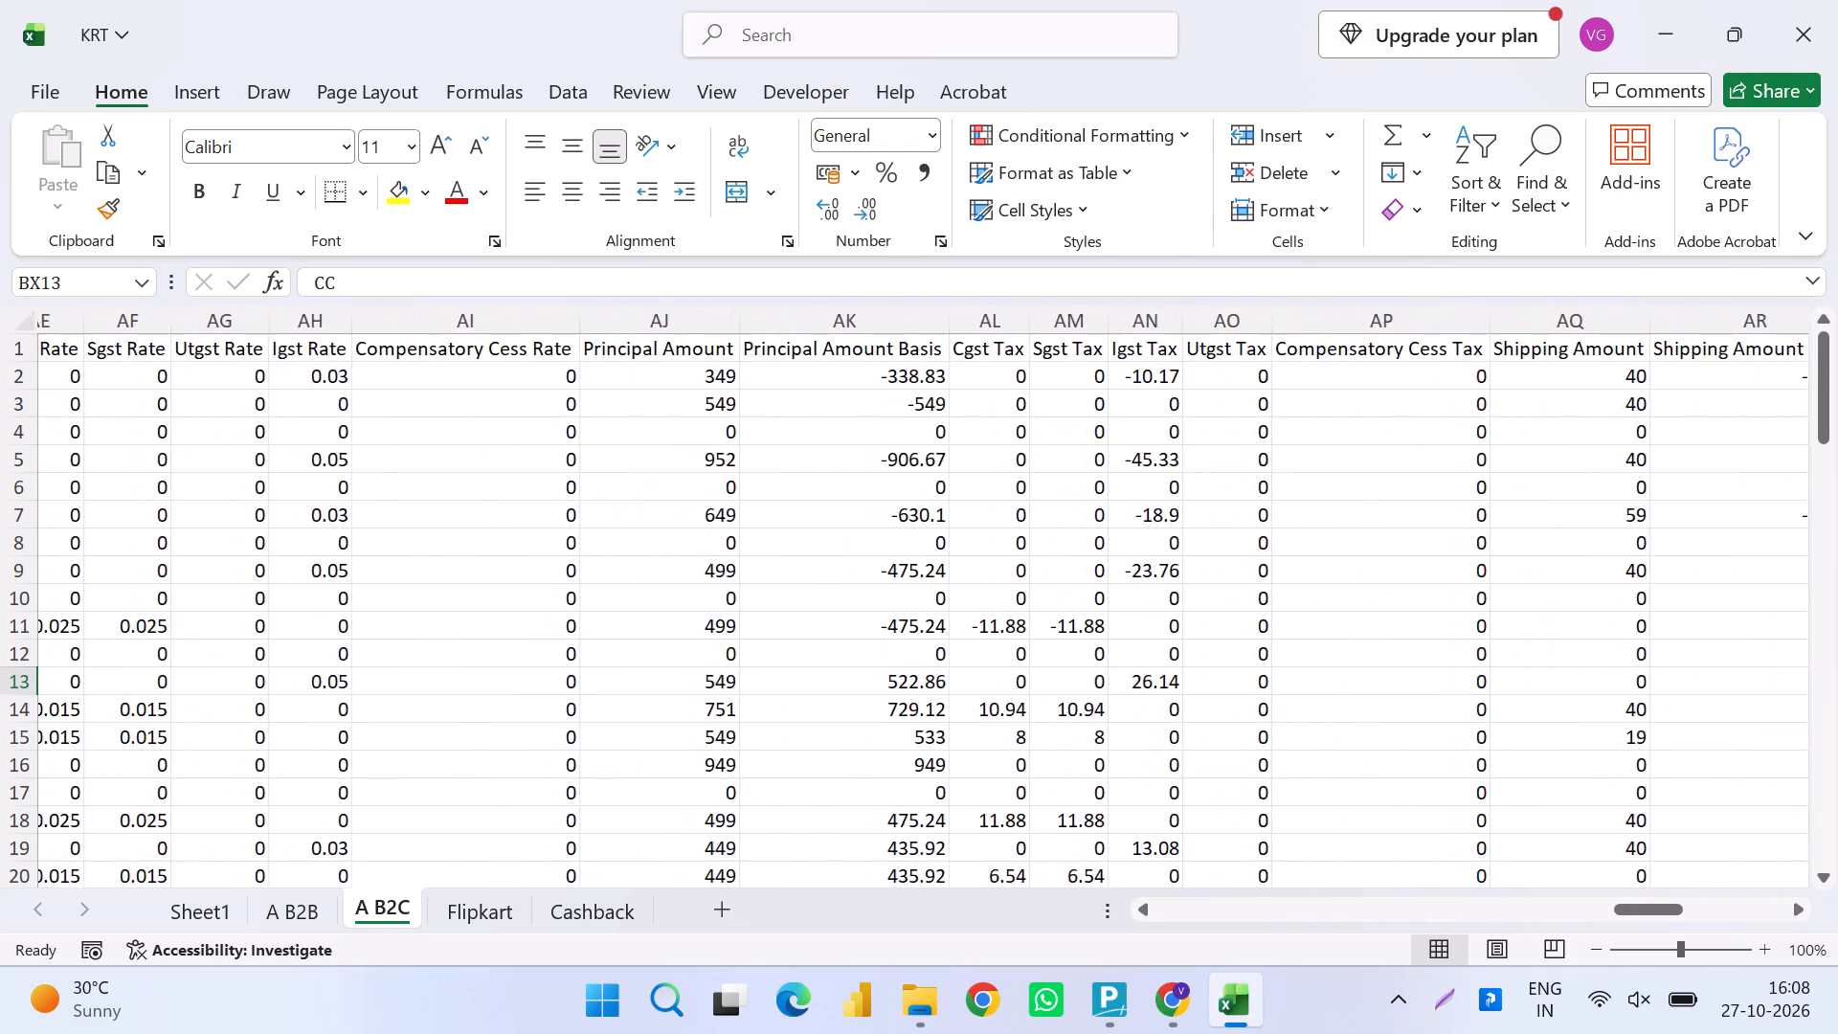
pyautogui.hscroll(1, 1216, 427)
pyautogui.click(1041, 407)
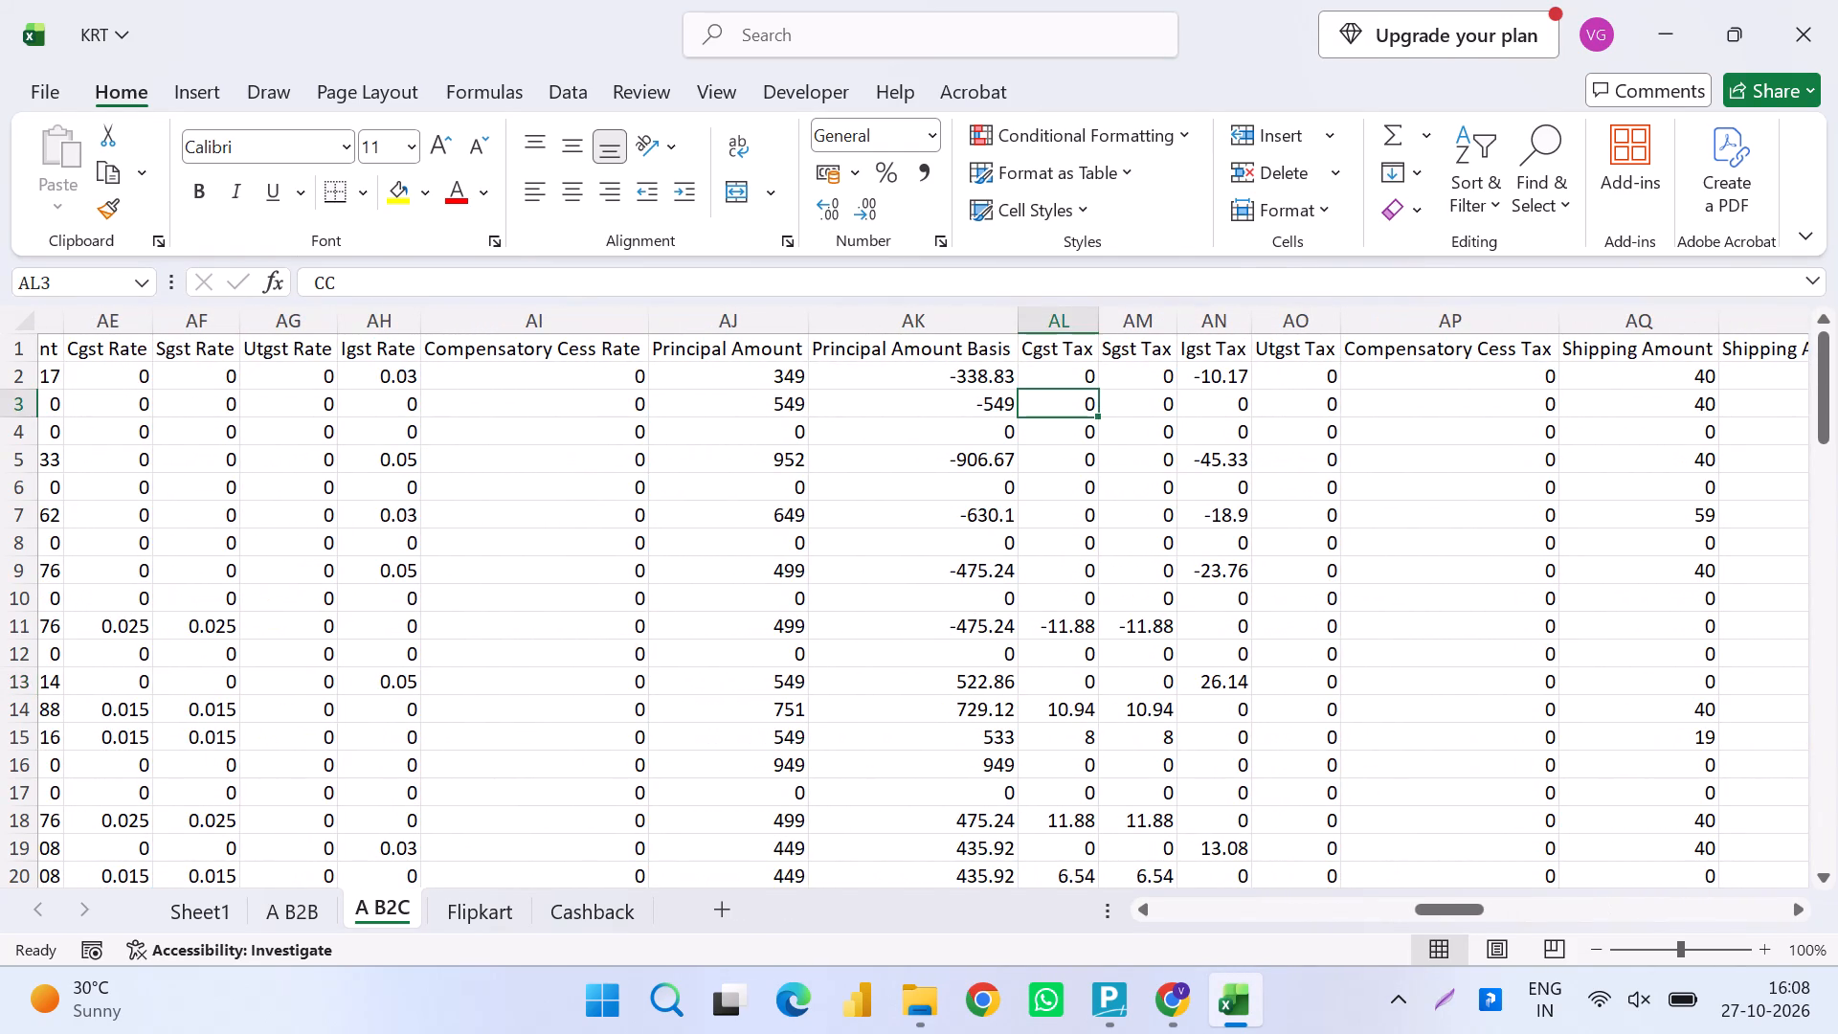
pyautogui.press('Up')
pyautogui.press('Left')
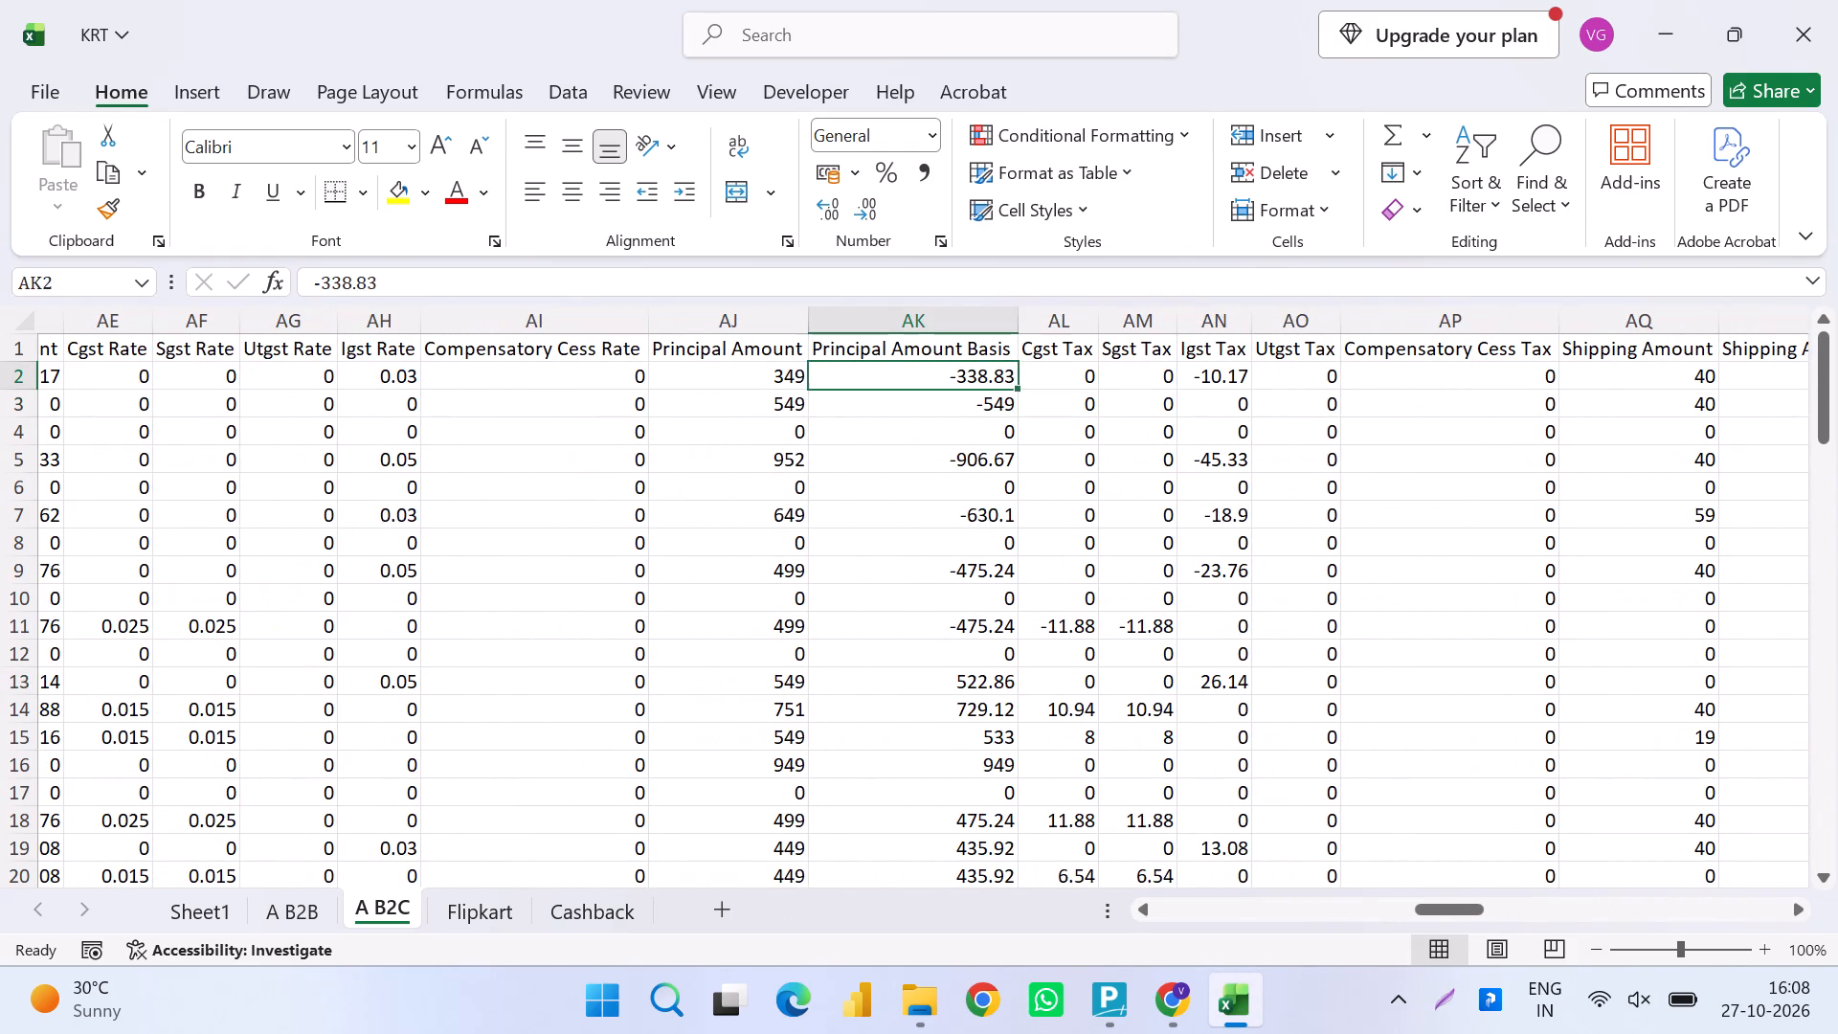
pyautogui.press('Left')
pyautogui.press('Left')
pyautogui.press('Left')
pyautogui.press('Left')
pyautogui.press('Left')
pyautogui.press('Left')
pyautogui.press('Left')
pyautogui.press('Left')
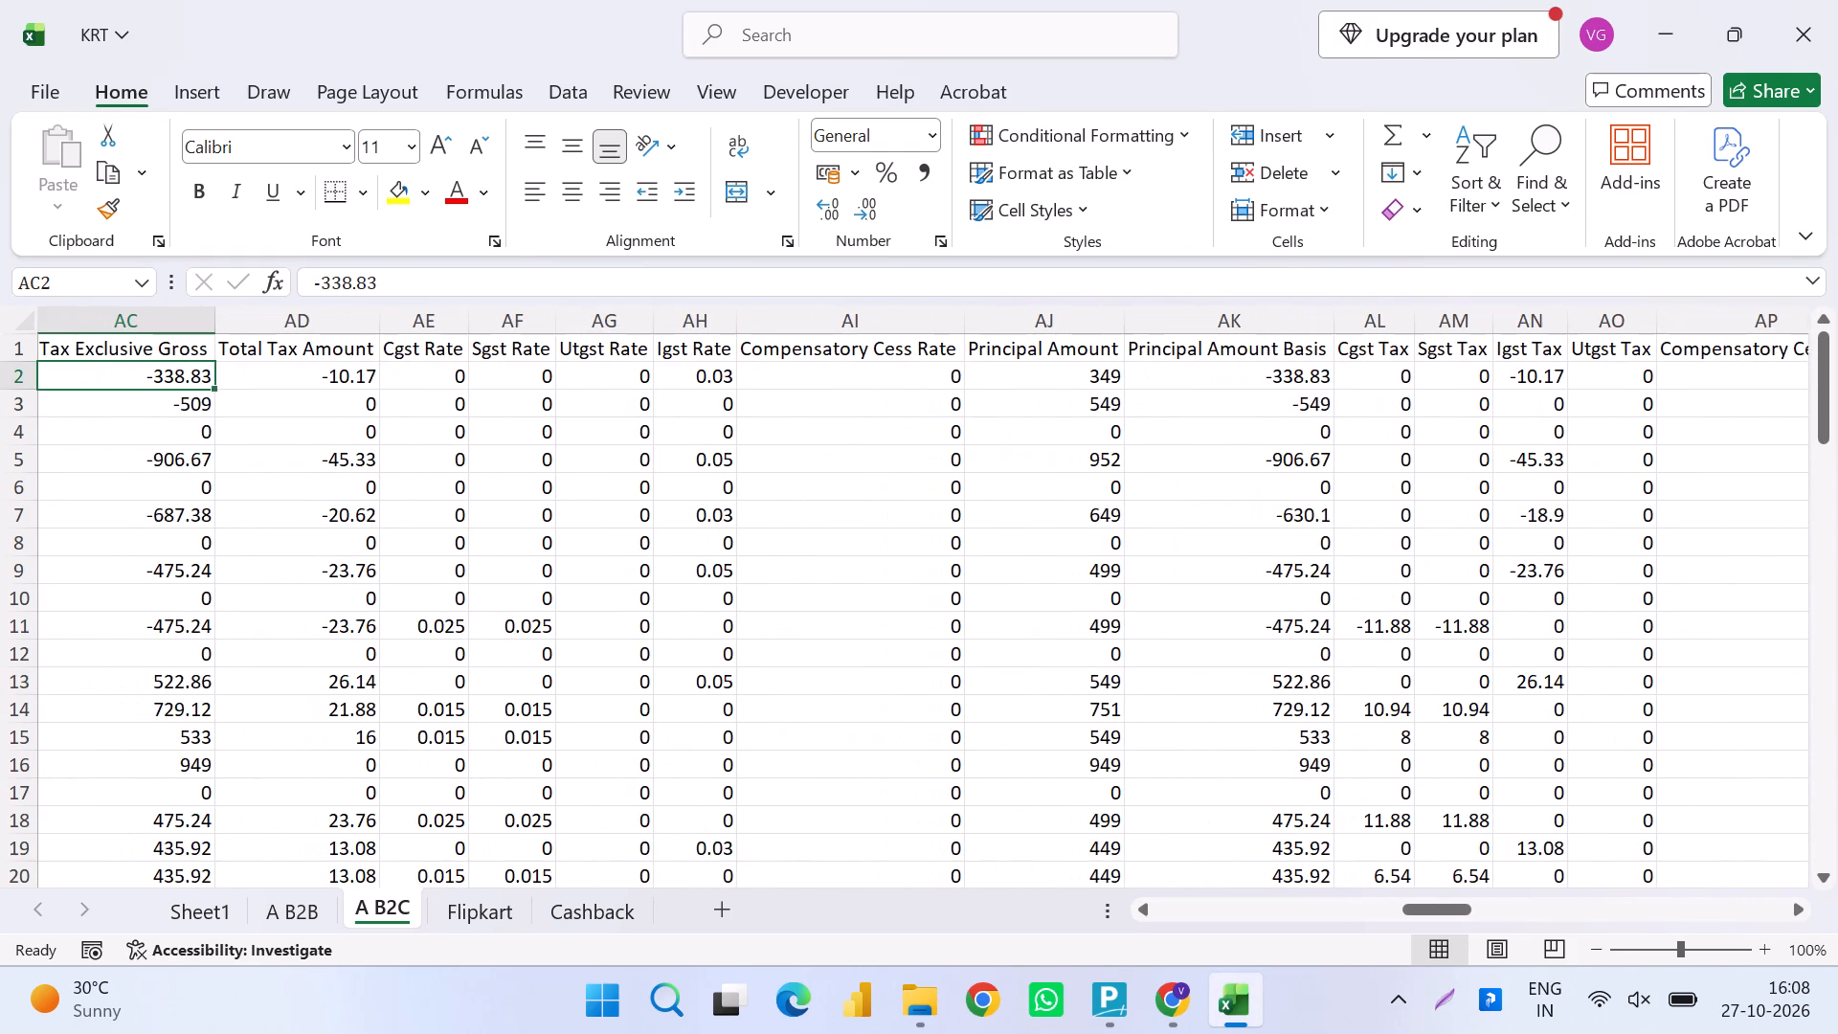
pyautogui.press('Right')
pyautogui.press('Right')
pyautogui.press('Right')
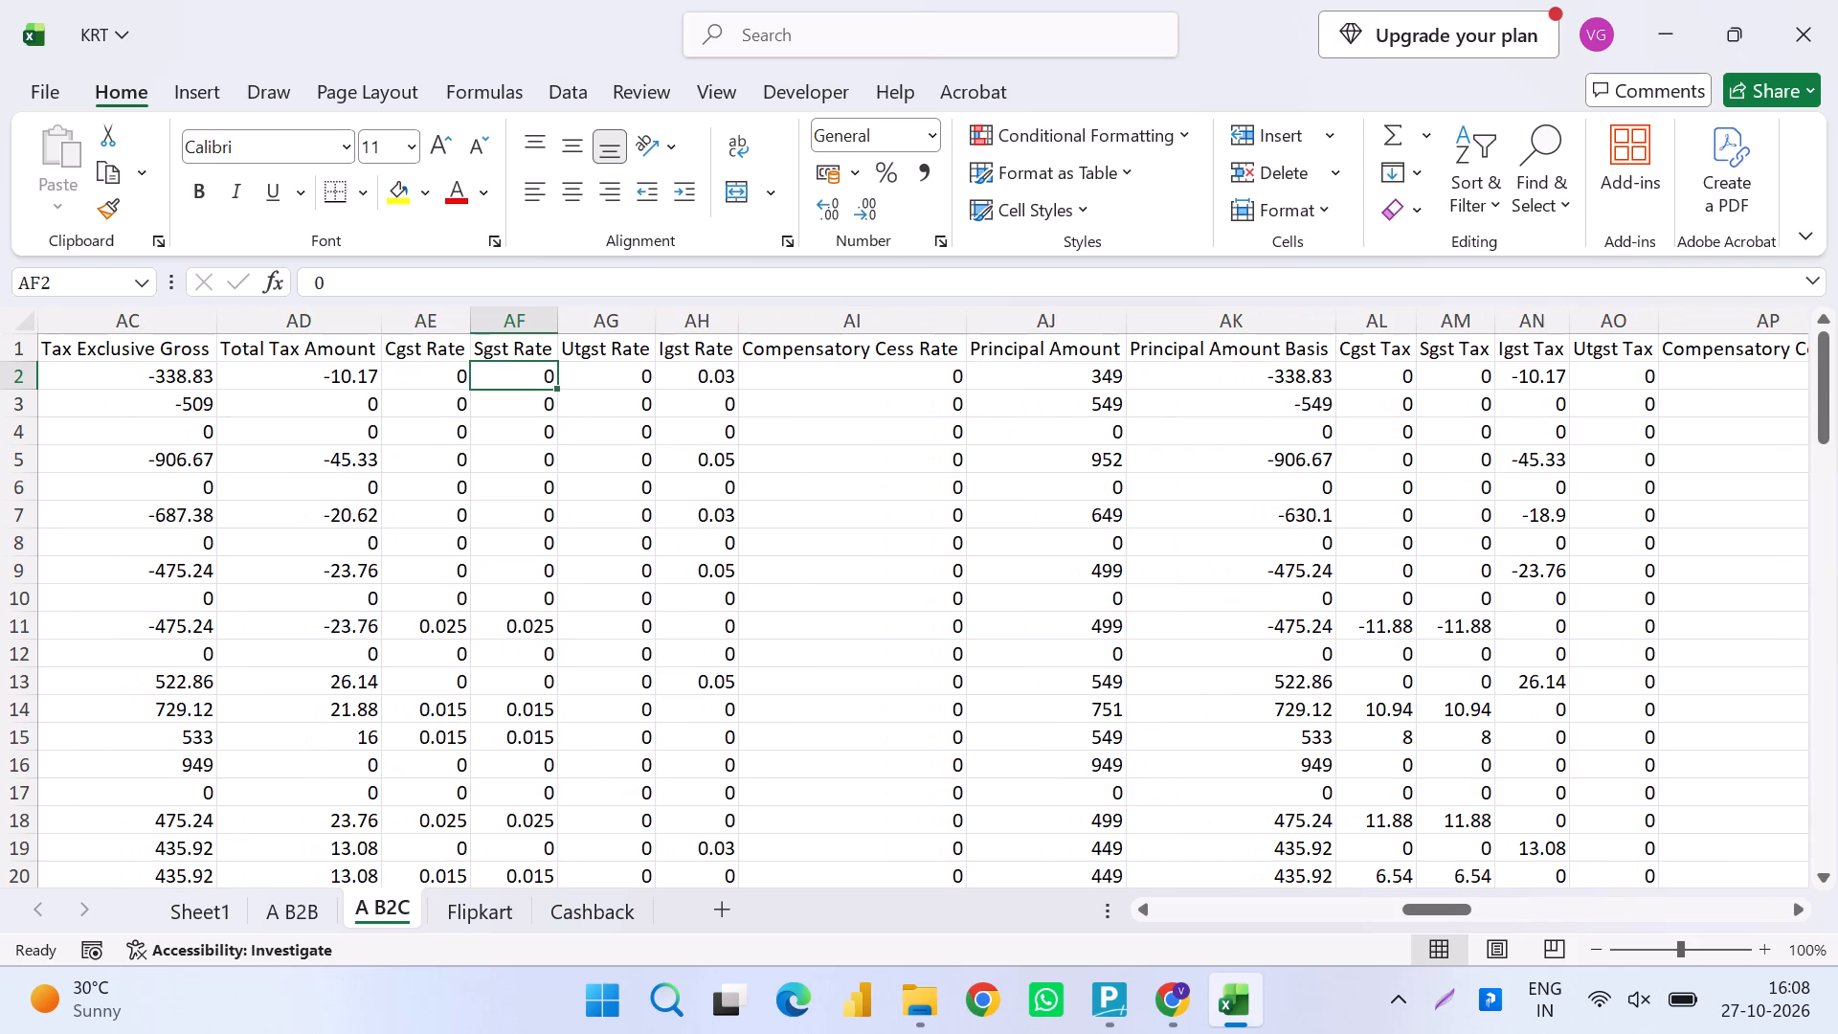
pyautogui.press('Down')
pyautogui.press('Down')
pyautogui.press('Down')
pyautogui.press('Down')
pyautogui.press('Down')
pyautogui.press('Down')
pyautogui.press('Down')
pyautogui.press('Down')
pyautogui.press('Down')
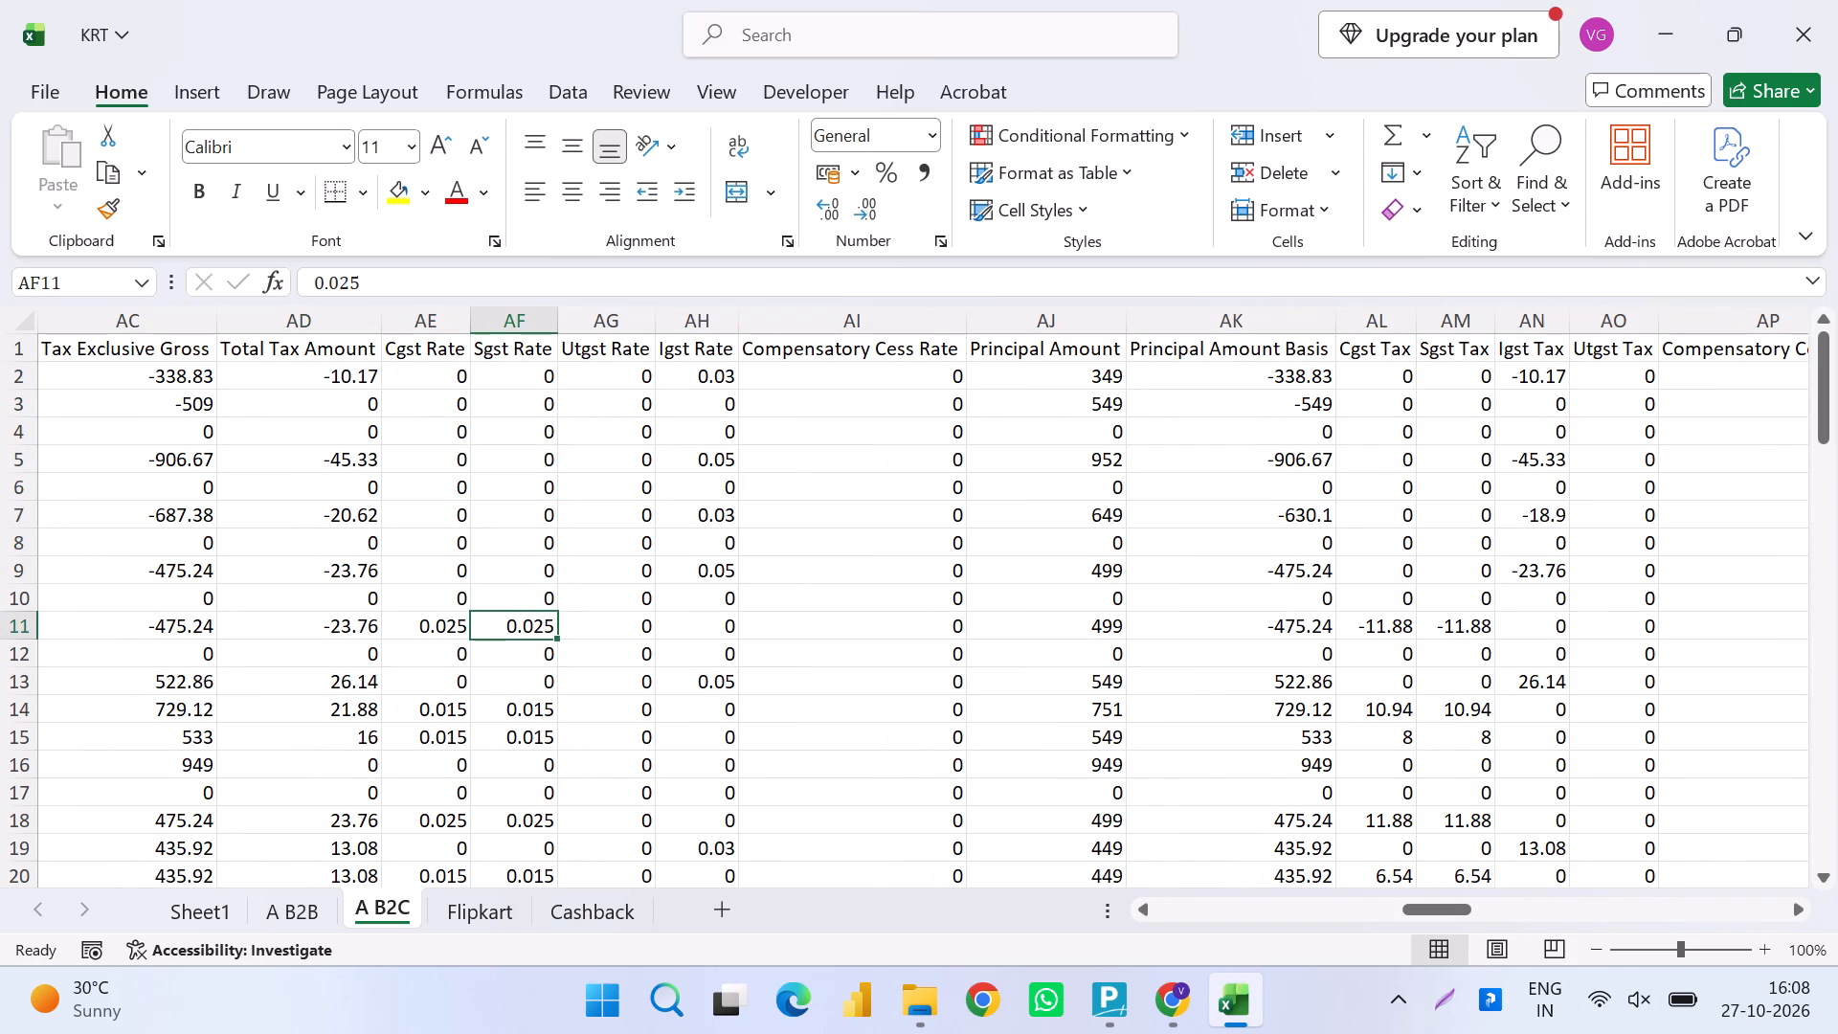
pyautogui.press('Up')
pyautogui.press('Up')
pyautogui.press('Up')
pyautogui.press('Up')
pyautogui.press('Up')
pyautogui.press('Up')
pyautogui.press('Up')
pyautogui.press('Up')
pyautogui.press('Up')
pyautogui.press('Up')
pyautogui.press('Up')
pyautogui.press('Right')
pyautogui.press('Right')
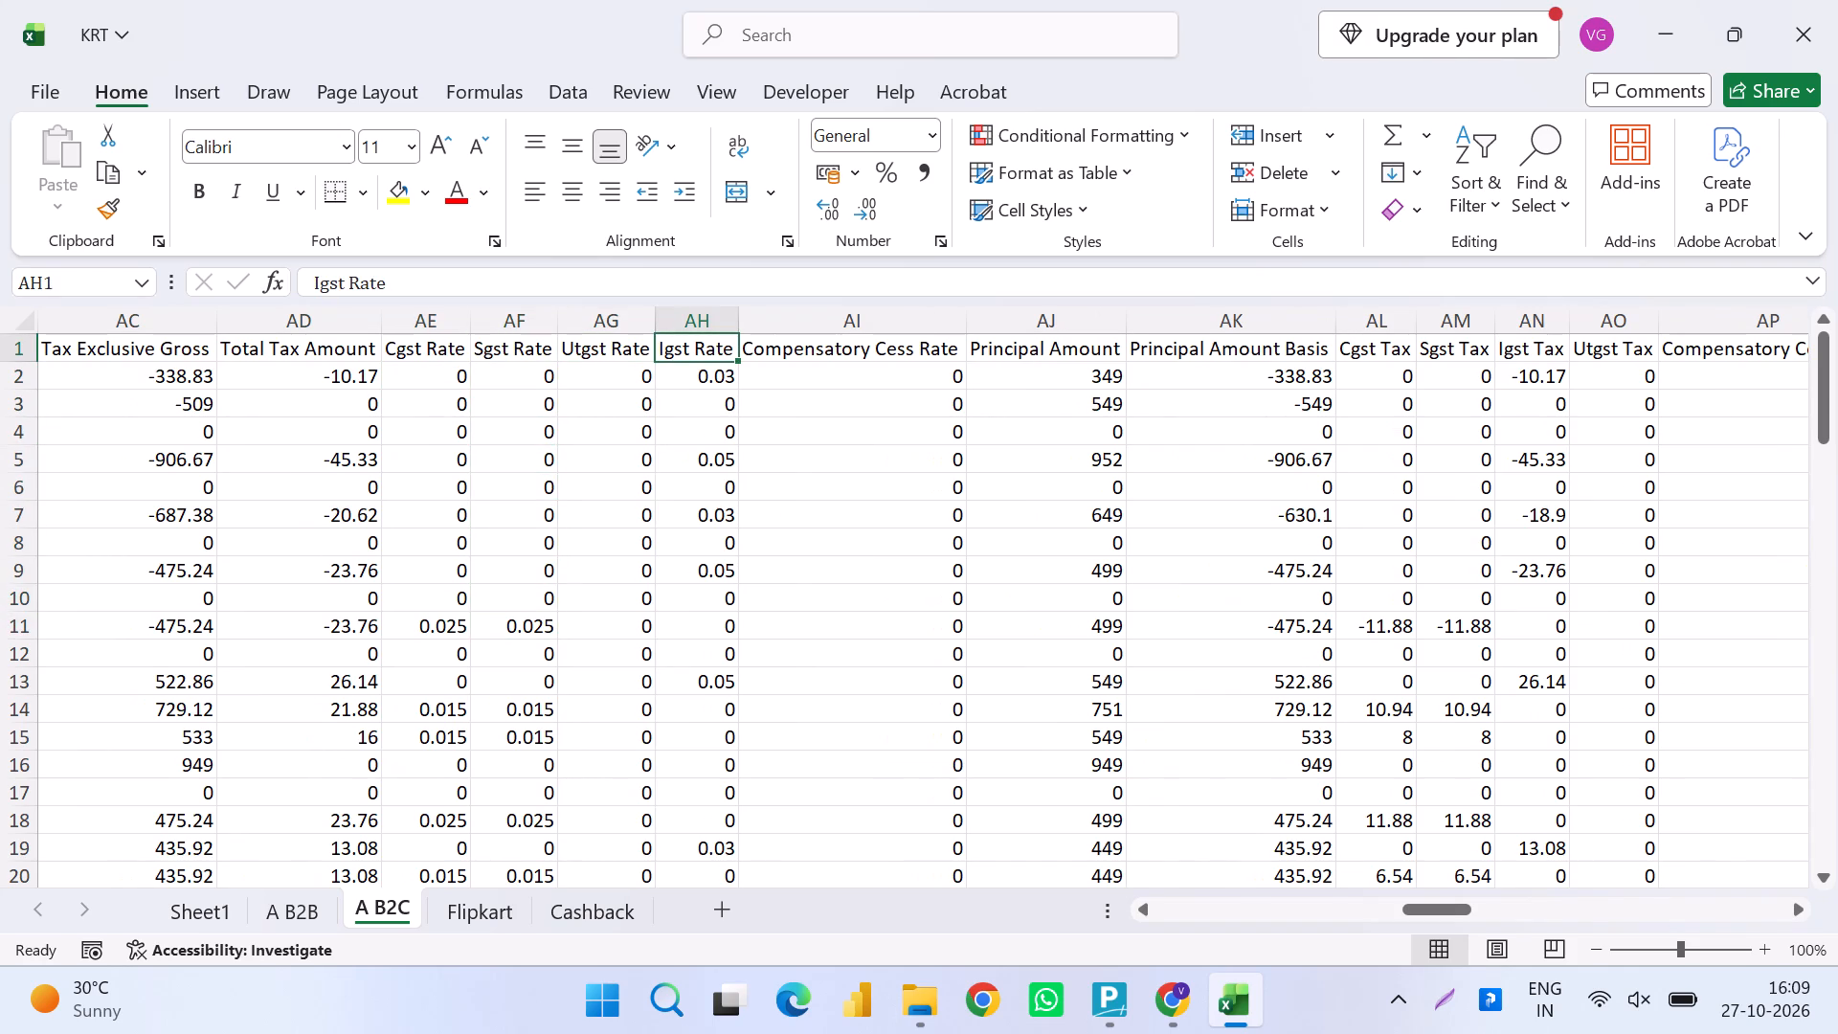
pyautogui.press('Left')
pyautogui.press('Left')
pyautogui.press('Left')
pyautogui.press('Left')
pyautogui.press('Left')
pyautogui.press('Left')
pyautogui.press('Left')
pyautogui.press('Left')
pyautogui.press('Left')
pyautogui.press('Left')
pyautogui.press('Left')
pyautogui.press('Left')
pyautogui.press('Left')
pyautogui.press('Left')
pyautogui.press('Left')
pyautogui.press('Left')
pyautogui.press('Left')
pyautogui.press('Left')
pyautogui.press('Left')
pyautogui.press('Left')
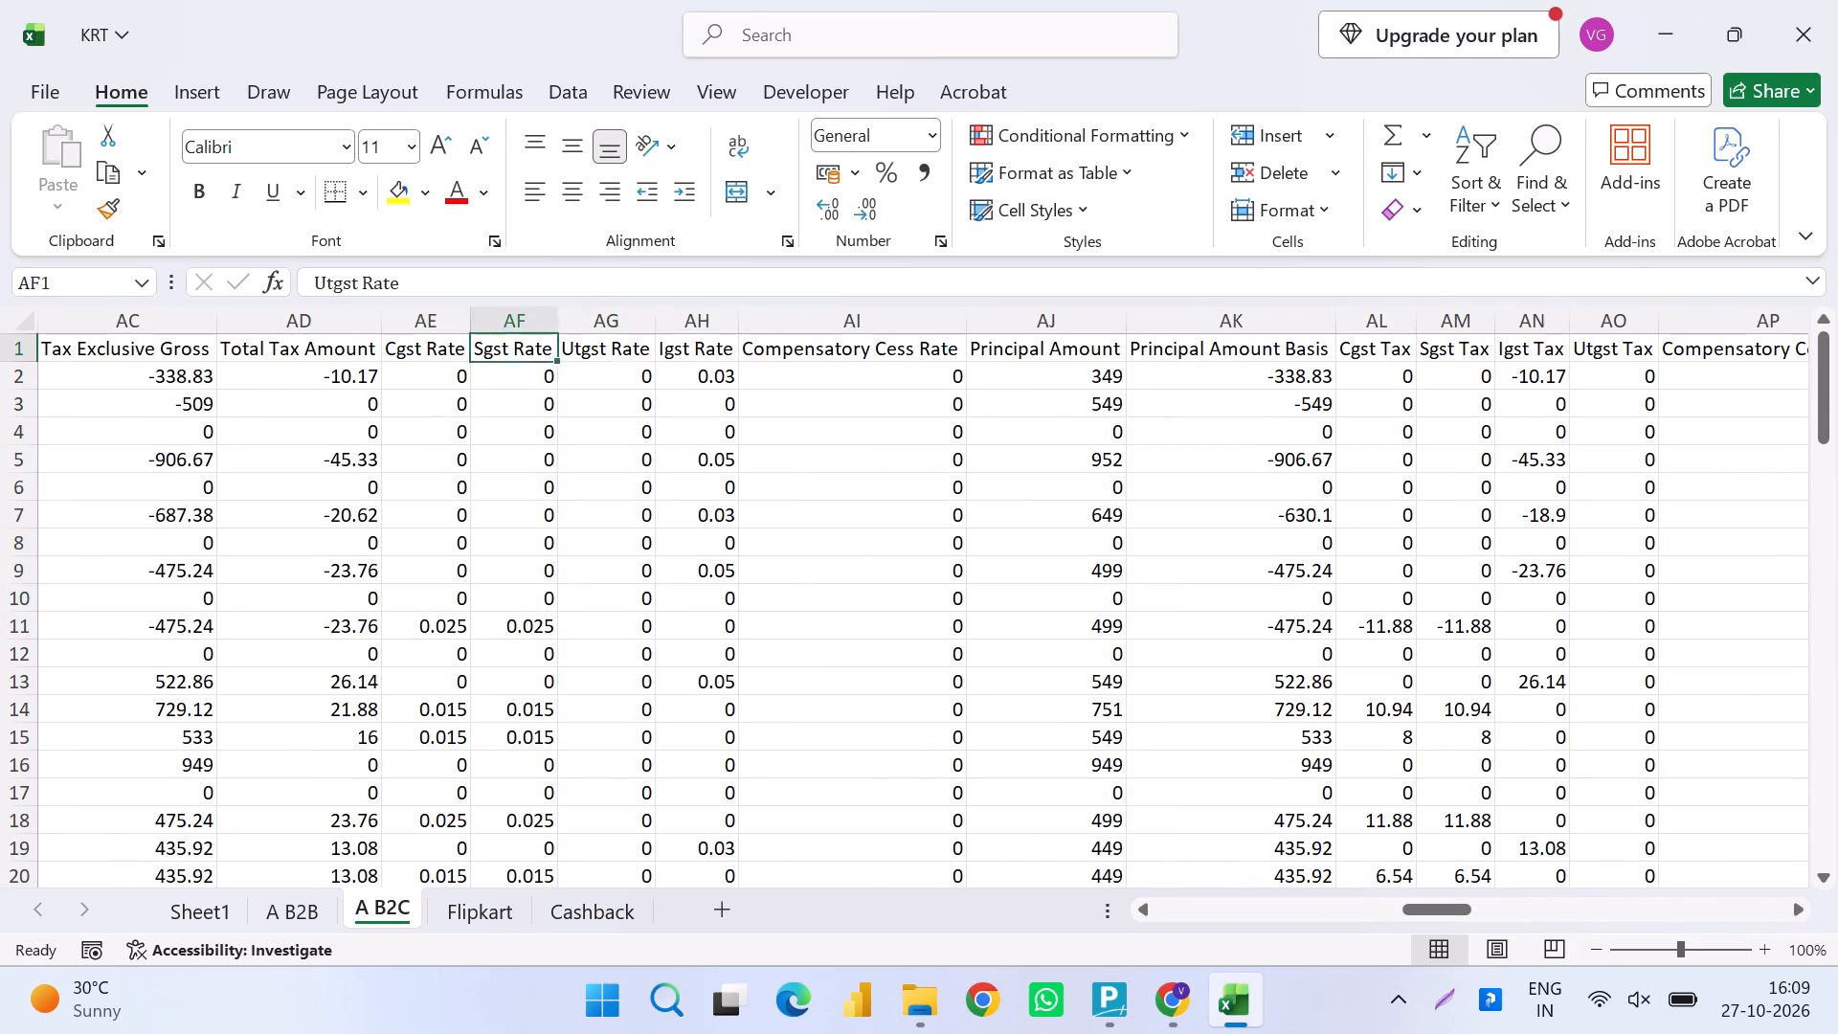
# Search the A B2C sheet for "rate" and step through the matching column headers.
pyautogui.hotkey('ctrl', 'f')
pyautogui.press('t')
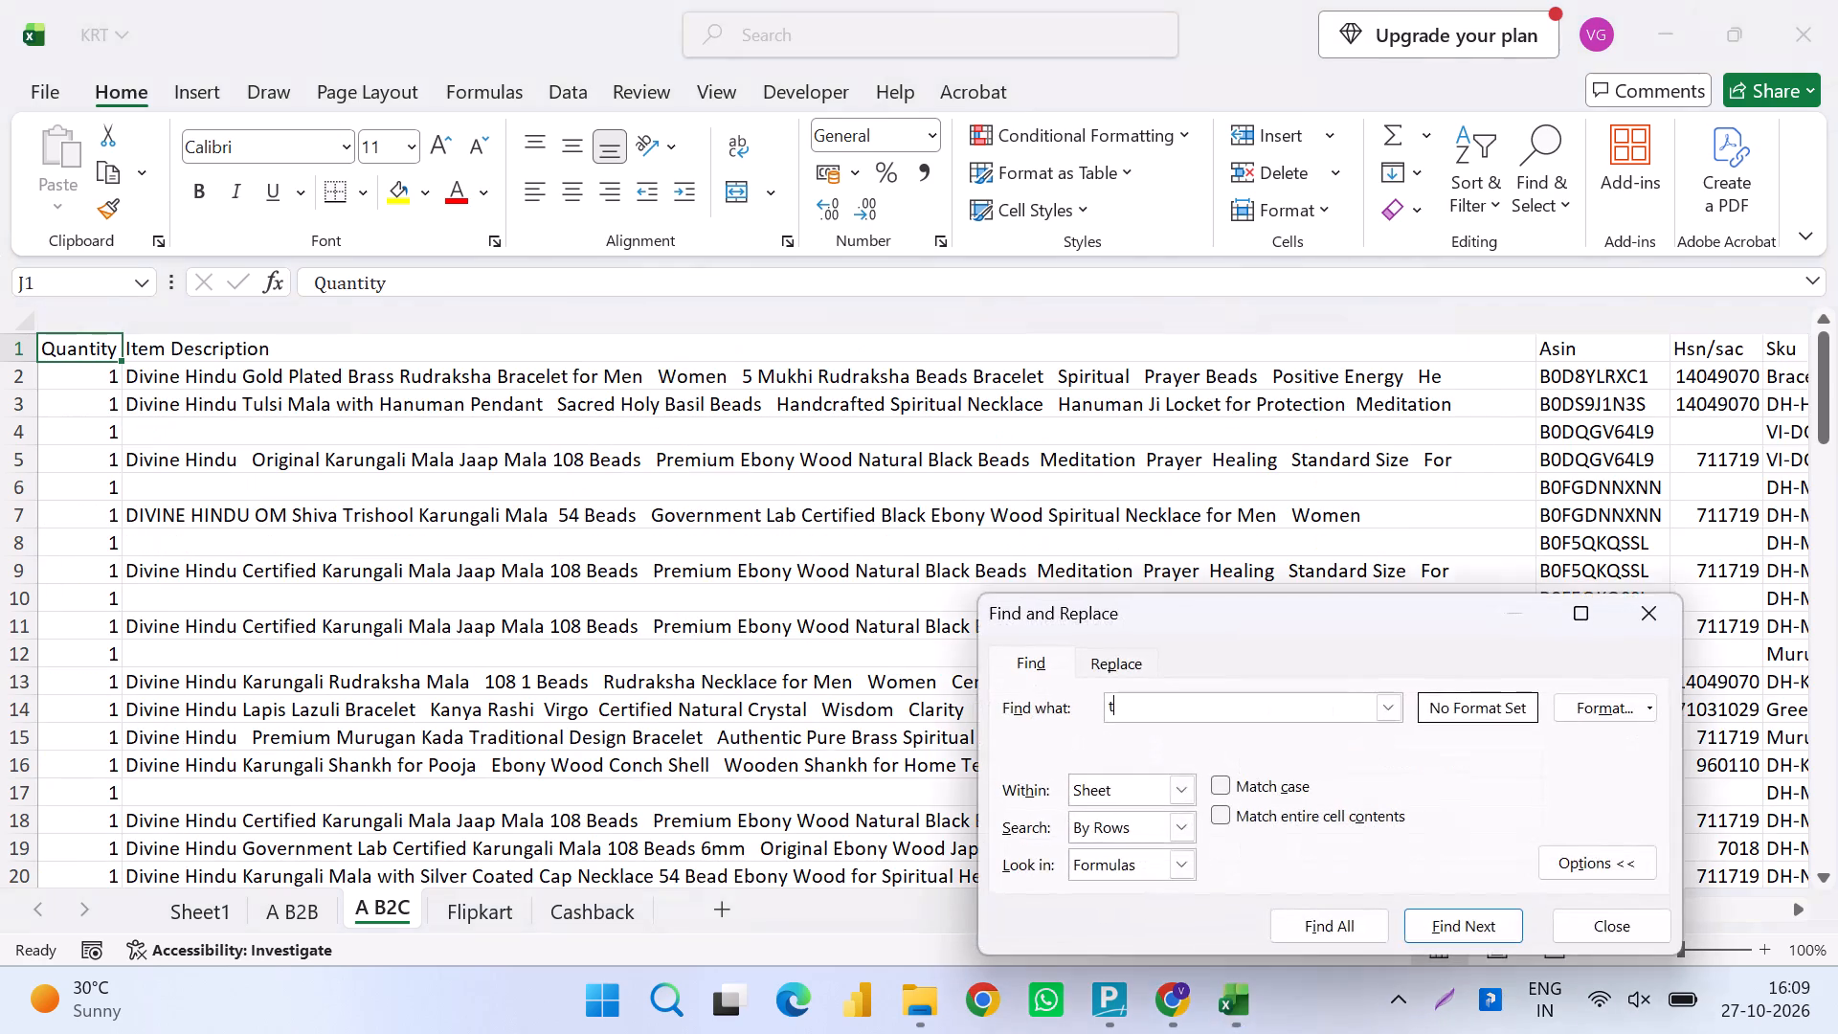
pyautogui.press('BackSpace')
pyautogui.write('ratw')
pyautogui.press('Return')
pyautogui.press('Return')
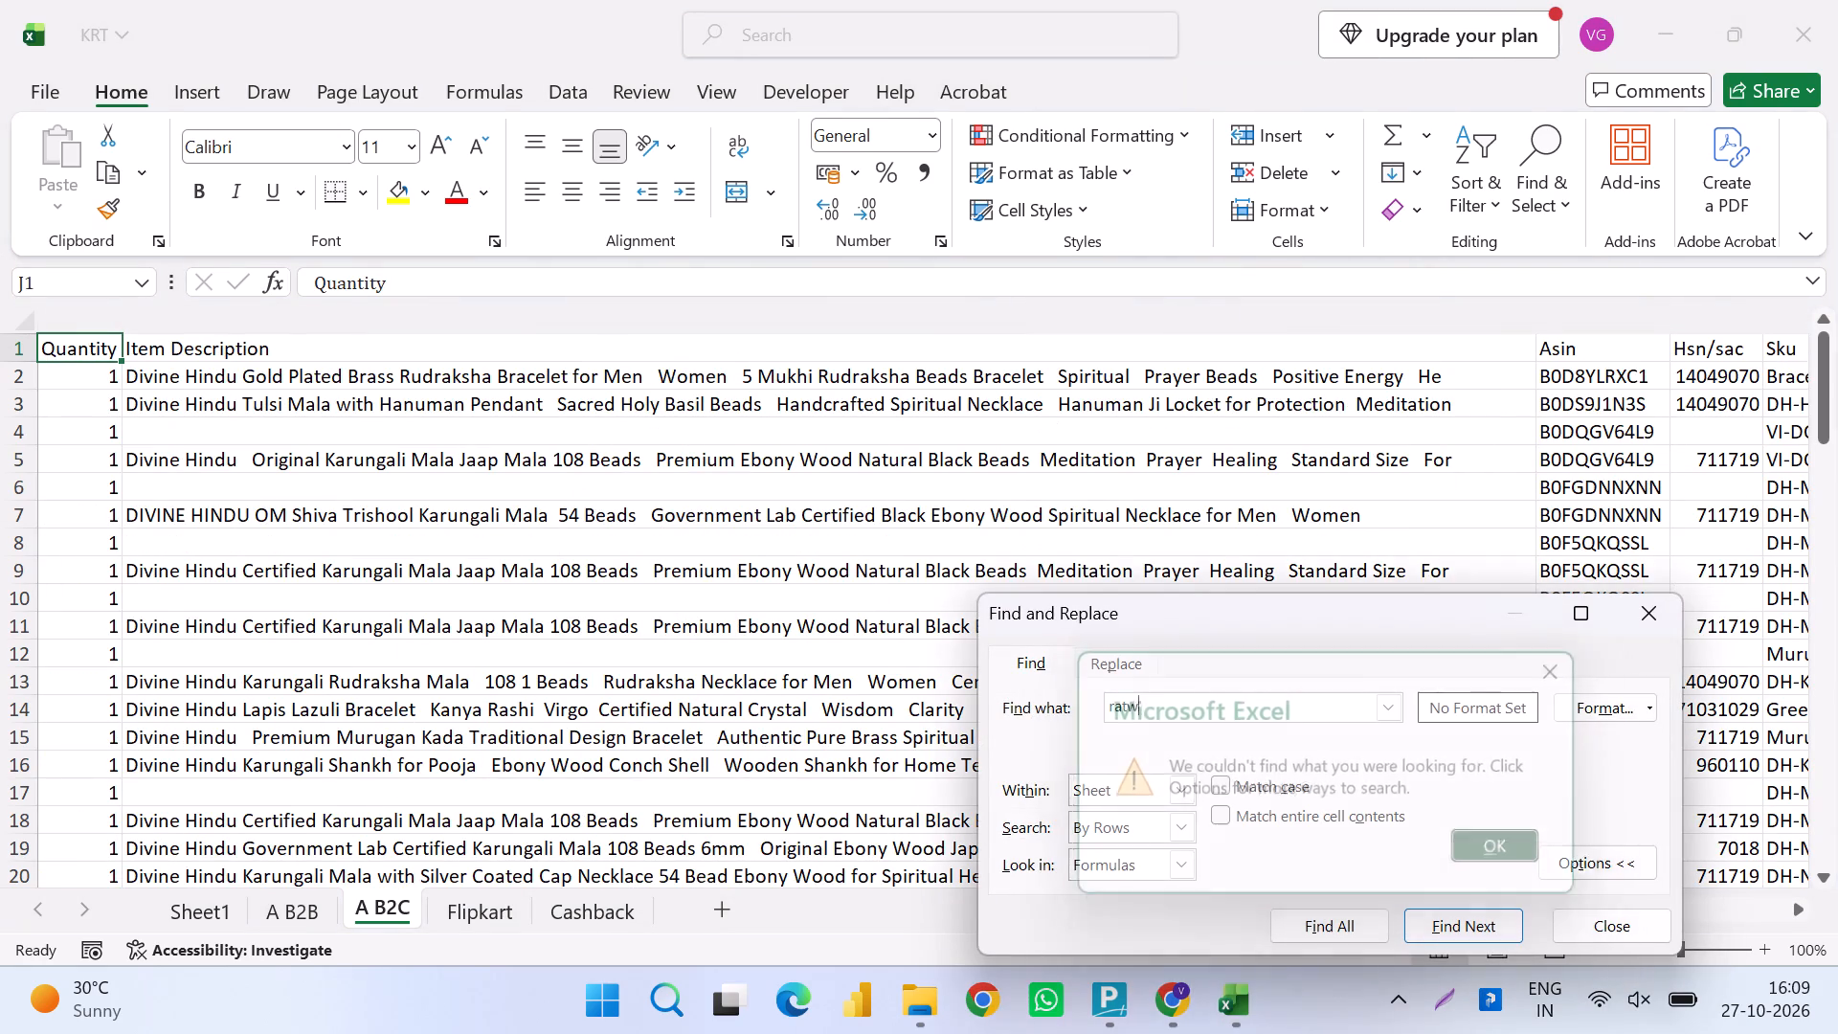
pyautogui.press('BackSpace')
pyautogui.press('Return')
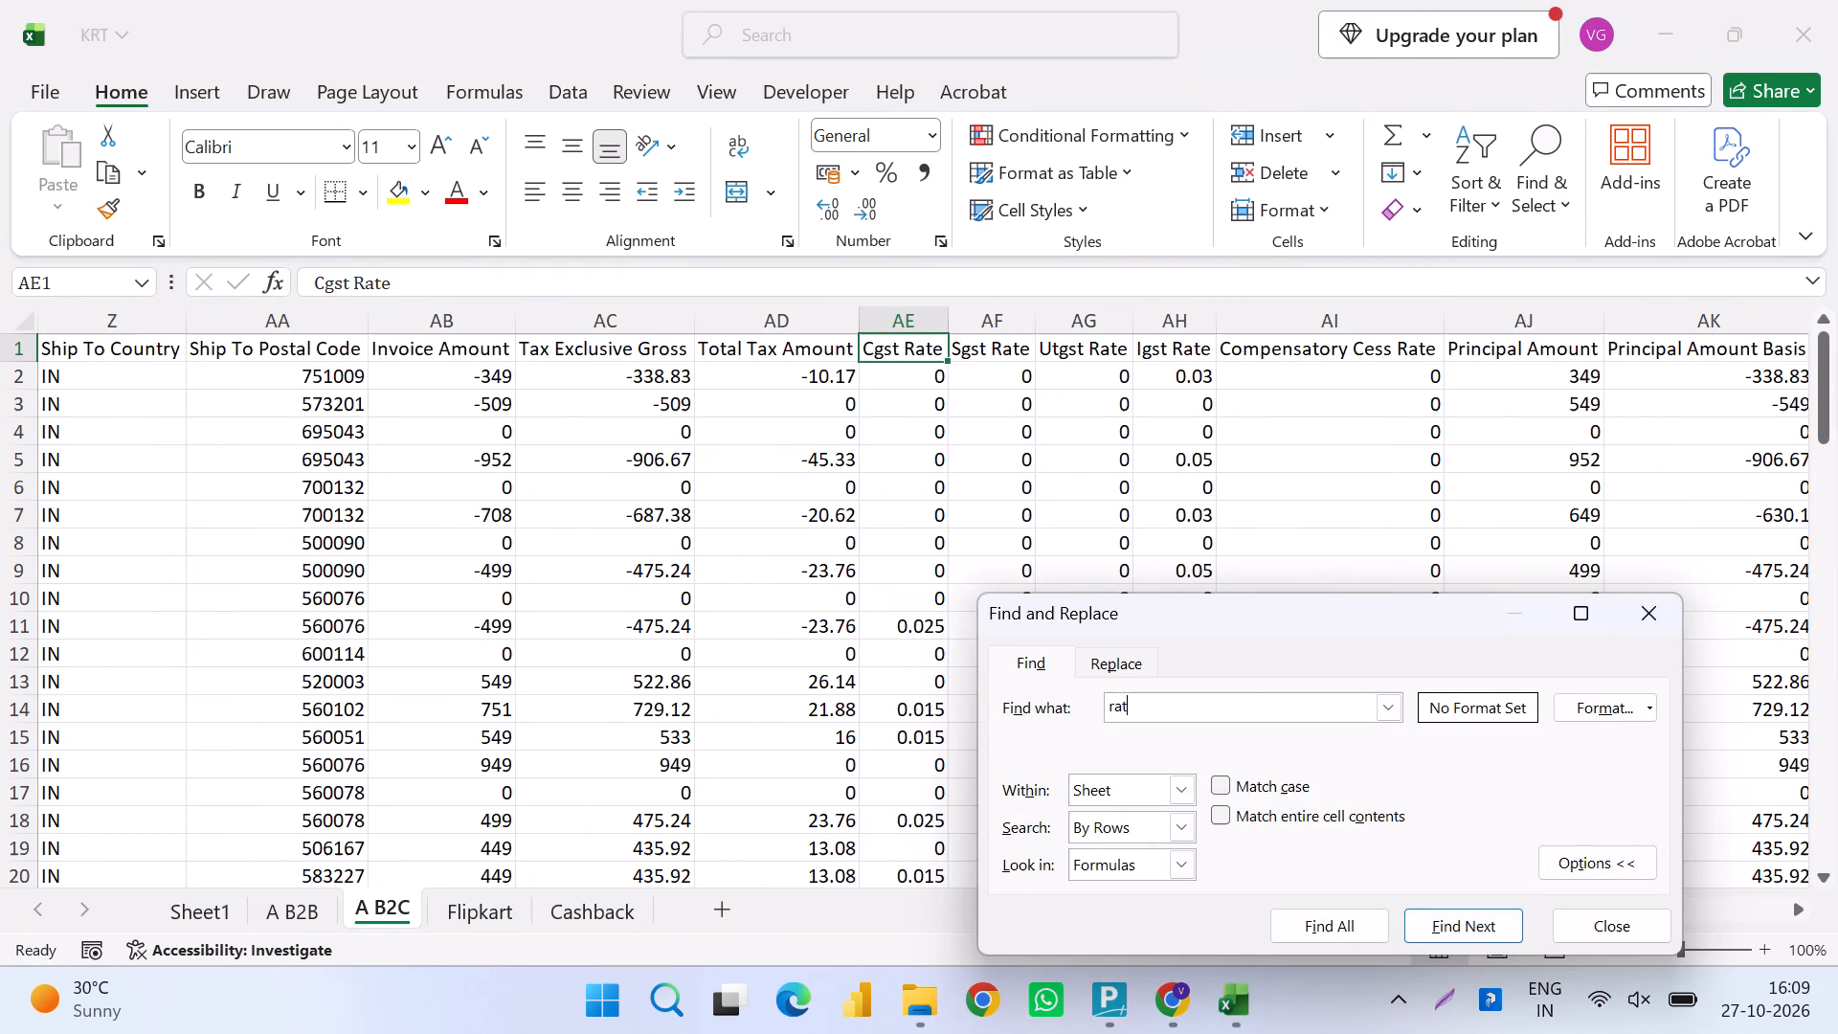
pyautogui.press('e')
pyautogui.press('Return')
pyautogui.press('Return')
pyautogui.press('Return')
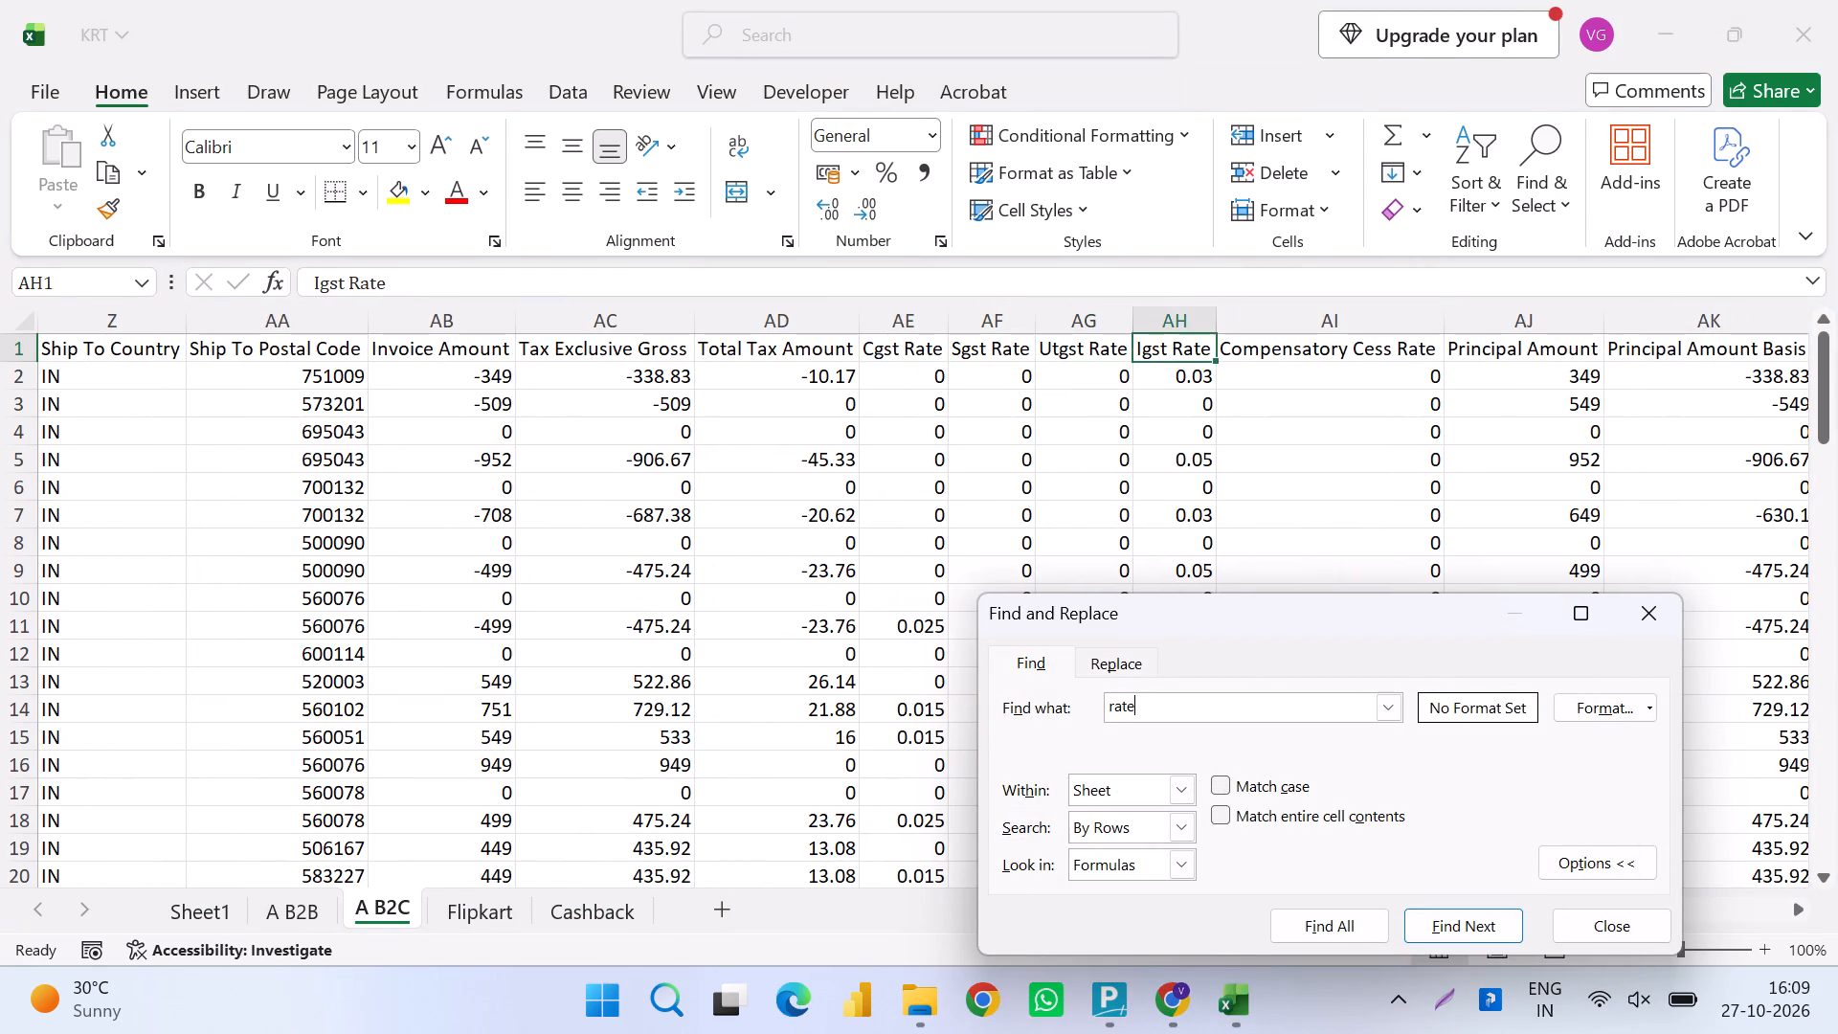
pyautogui.press('Return')
pyautogui.press('Return')
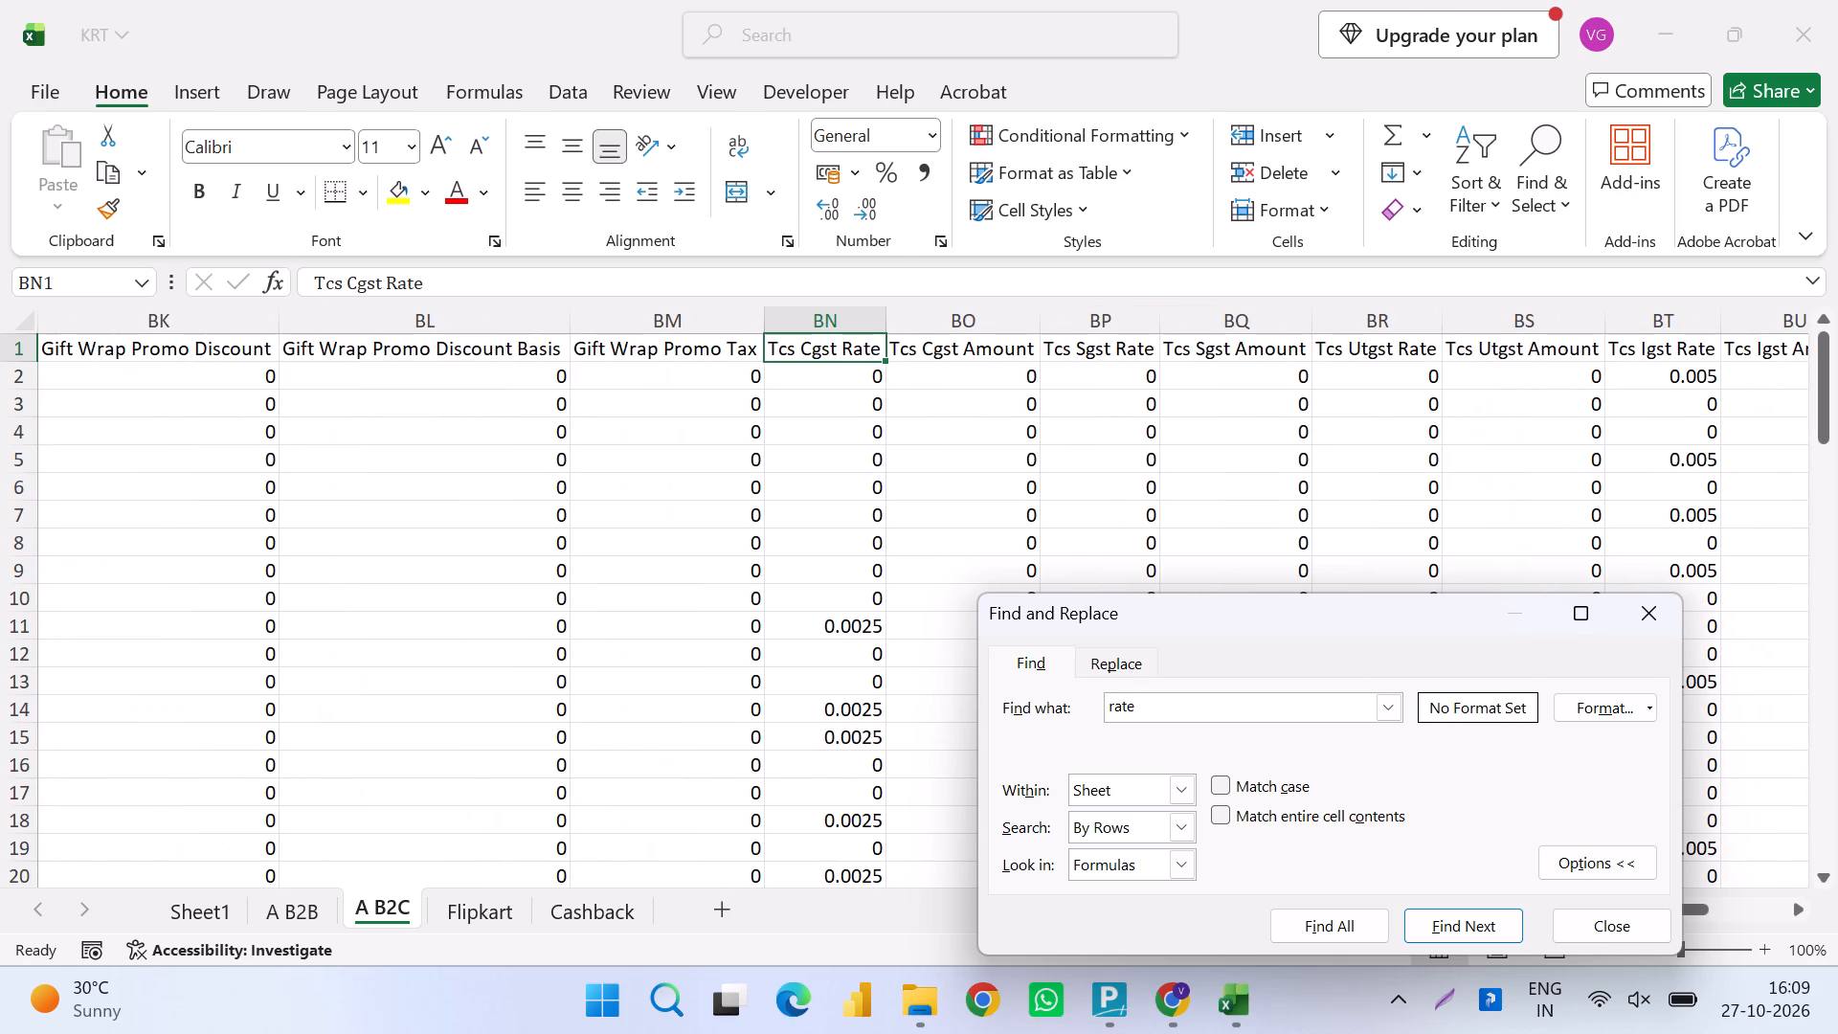
pyautogui.press('Return')
pyautogui.press('Return')
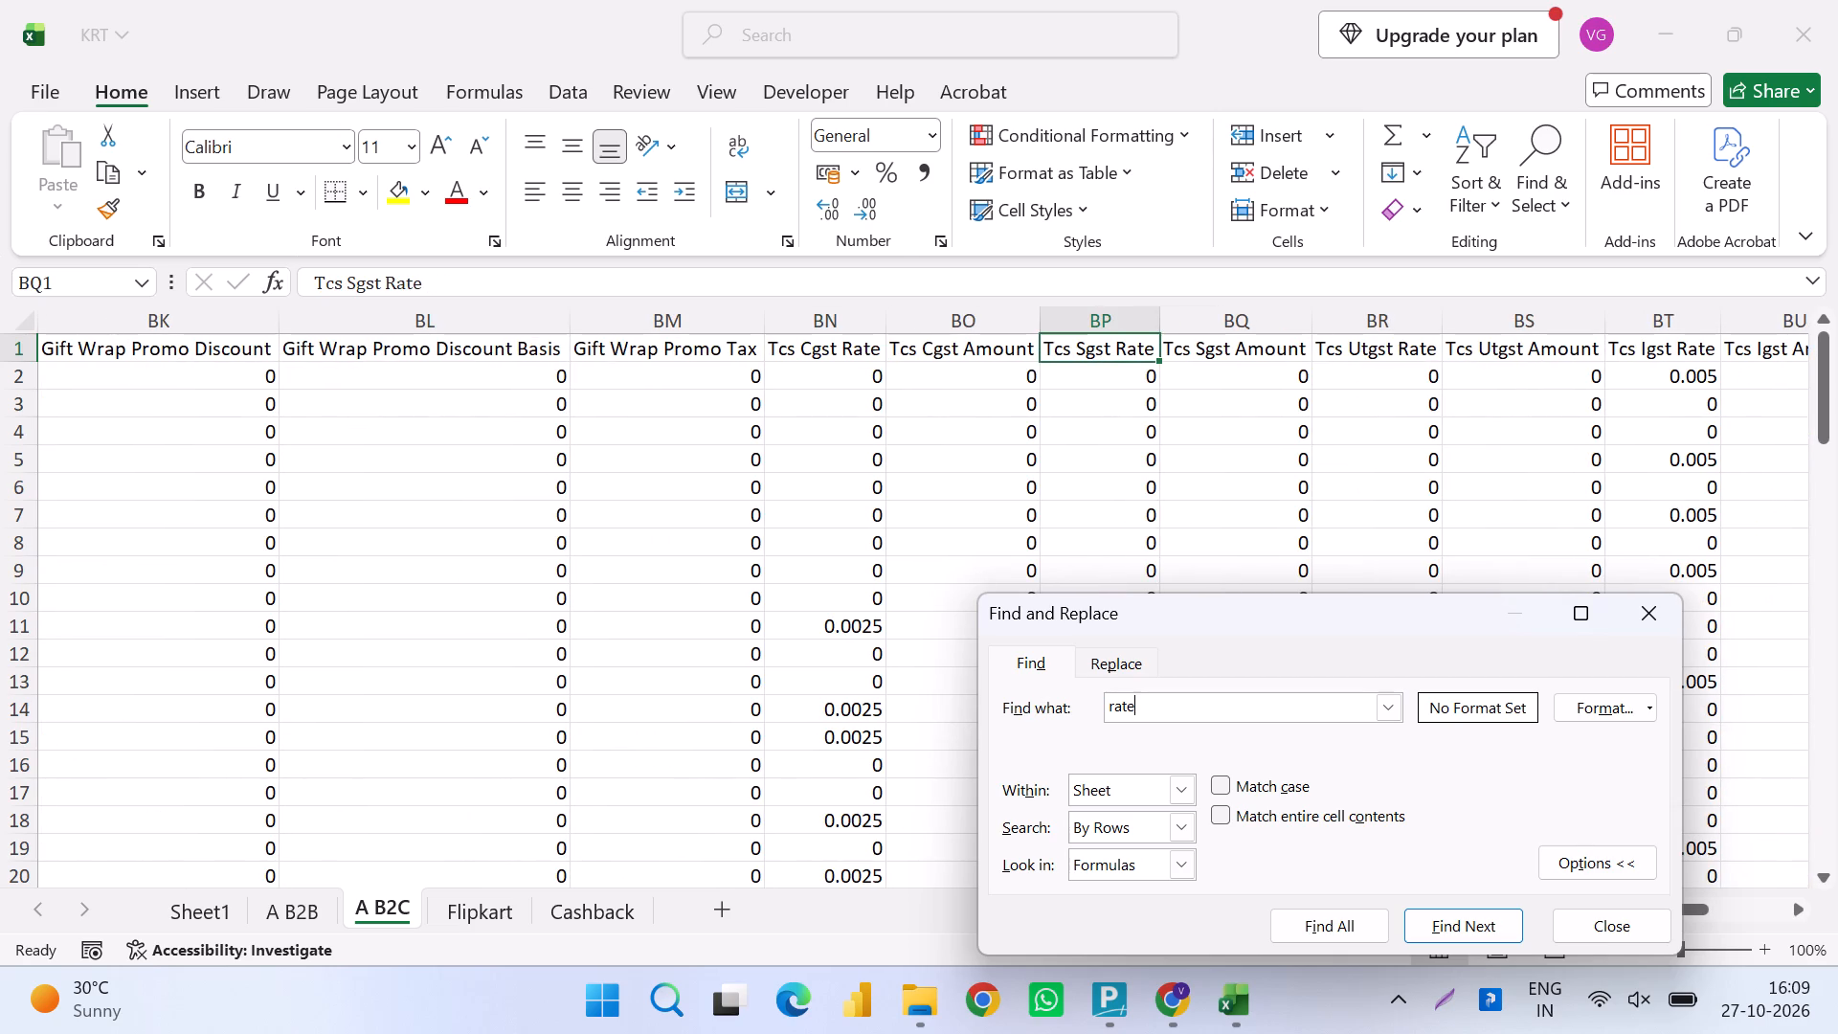
pyautogui.press('Return')
pyautogui.press('Return')
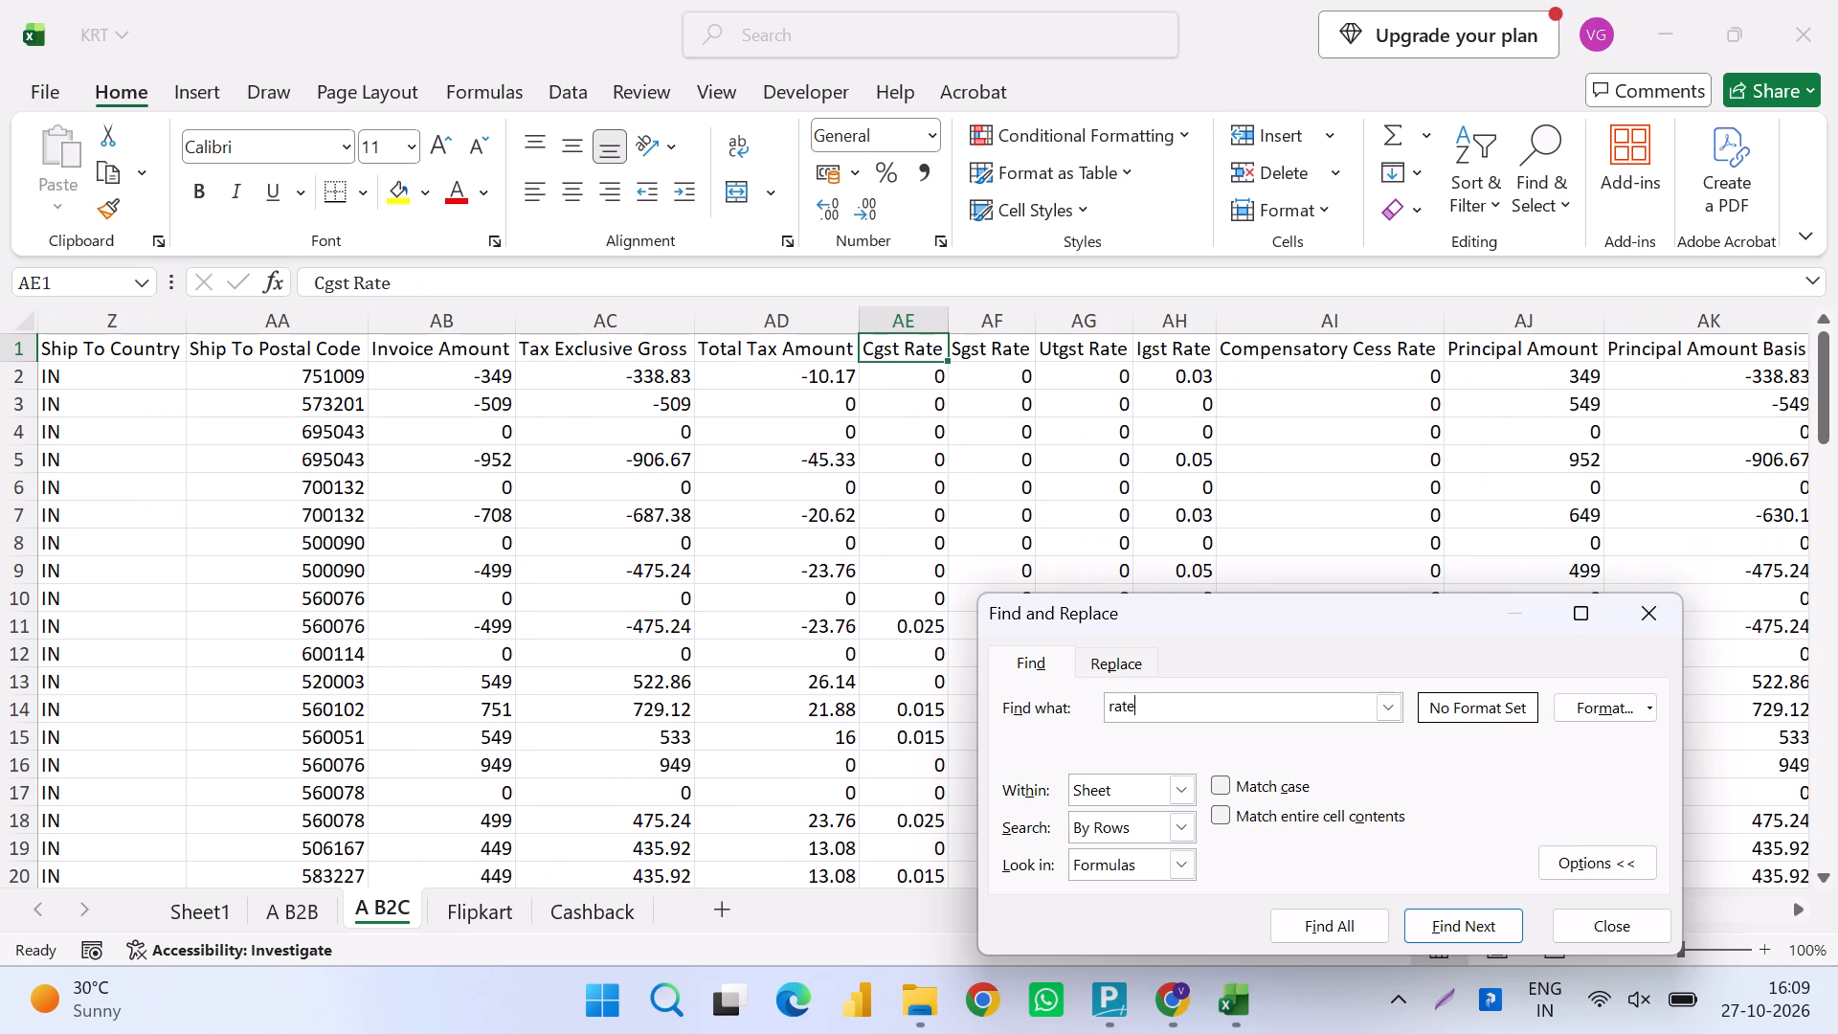
pyautogui.press('Right')
pyautogui.press('Right')
pyautogui.press('Return')
pyautogui.press('Escape')
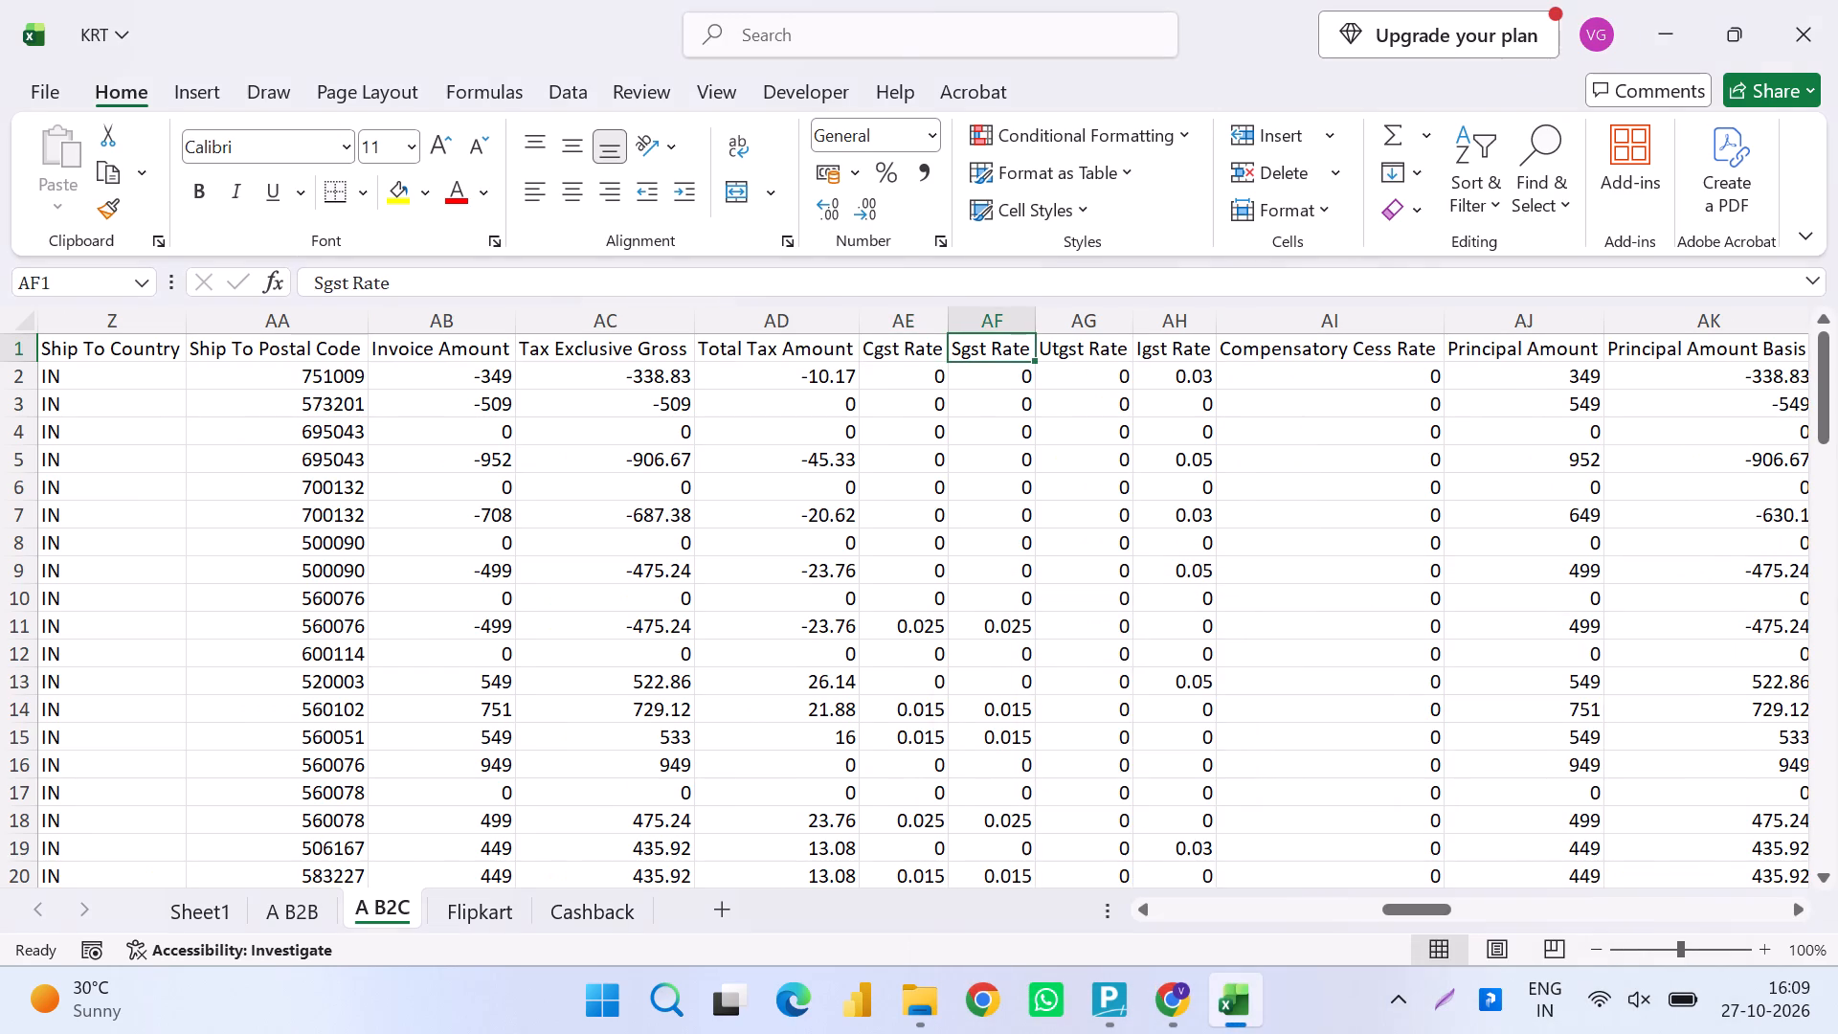
# Insert a blank column between Igst Rate and Compensatory Cess Rate on the A B2C sheet.
pyautogui.press('Right')
pyautogui.press('Right')
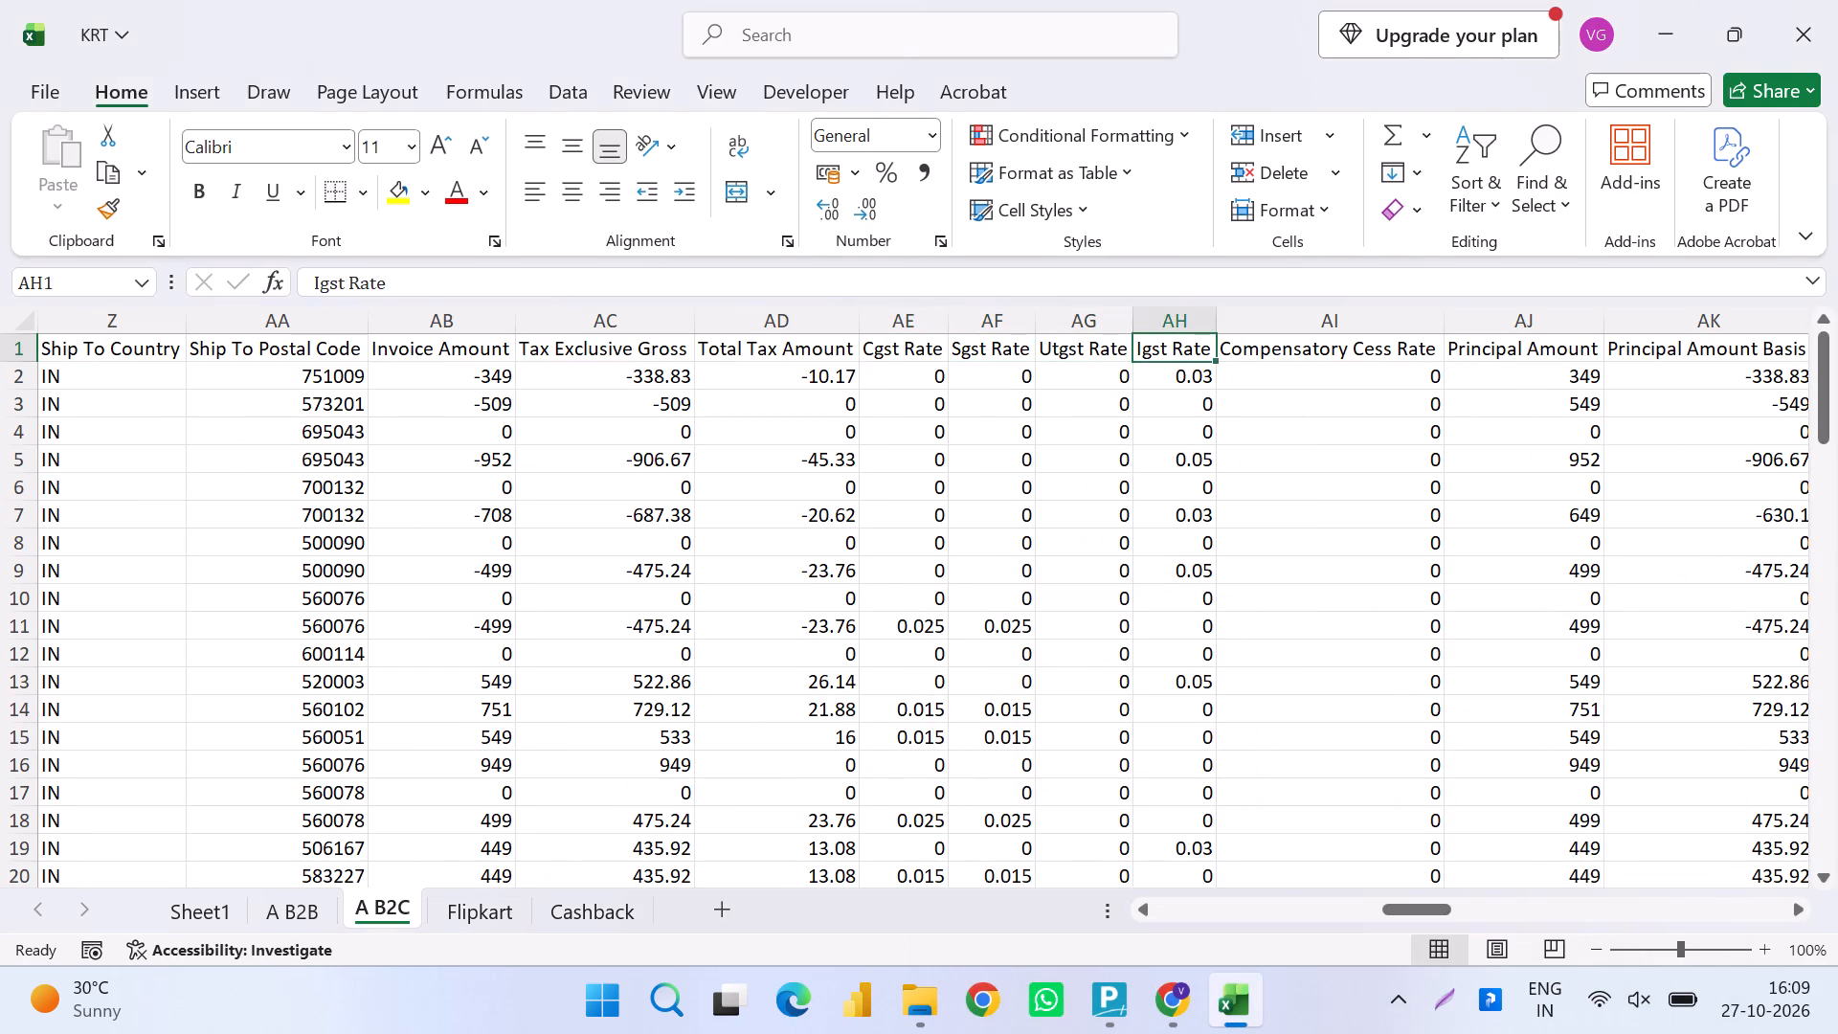
pyautogui.press('Right')
pyautogui.hotkey('ctrl', 'space')
pyautogui.hotkey('ctrl', 'shift', '=')
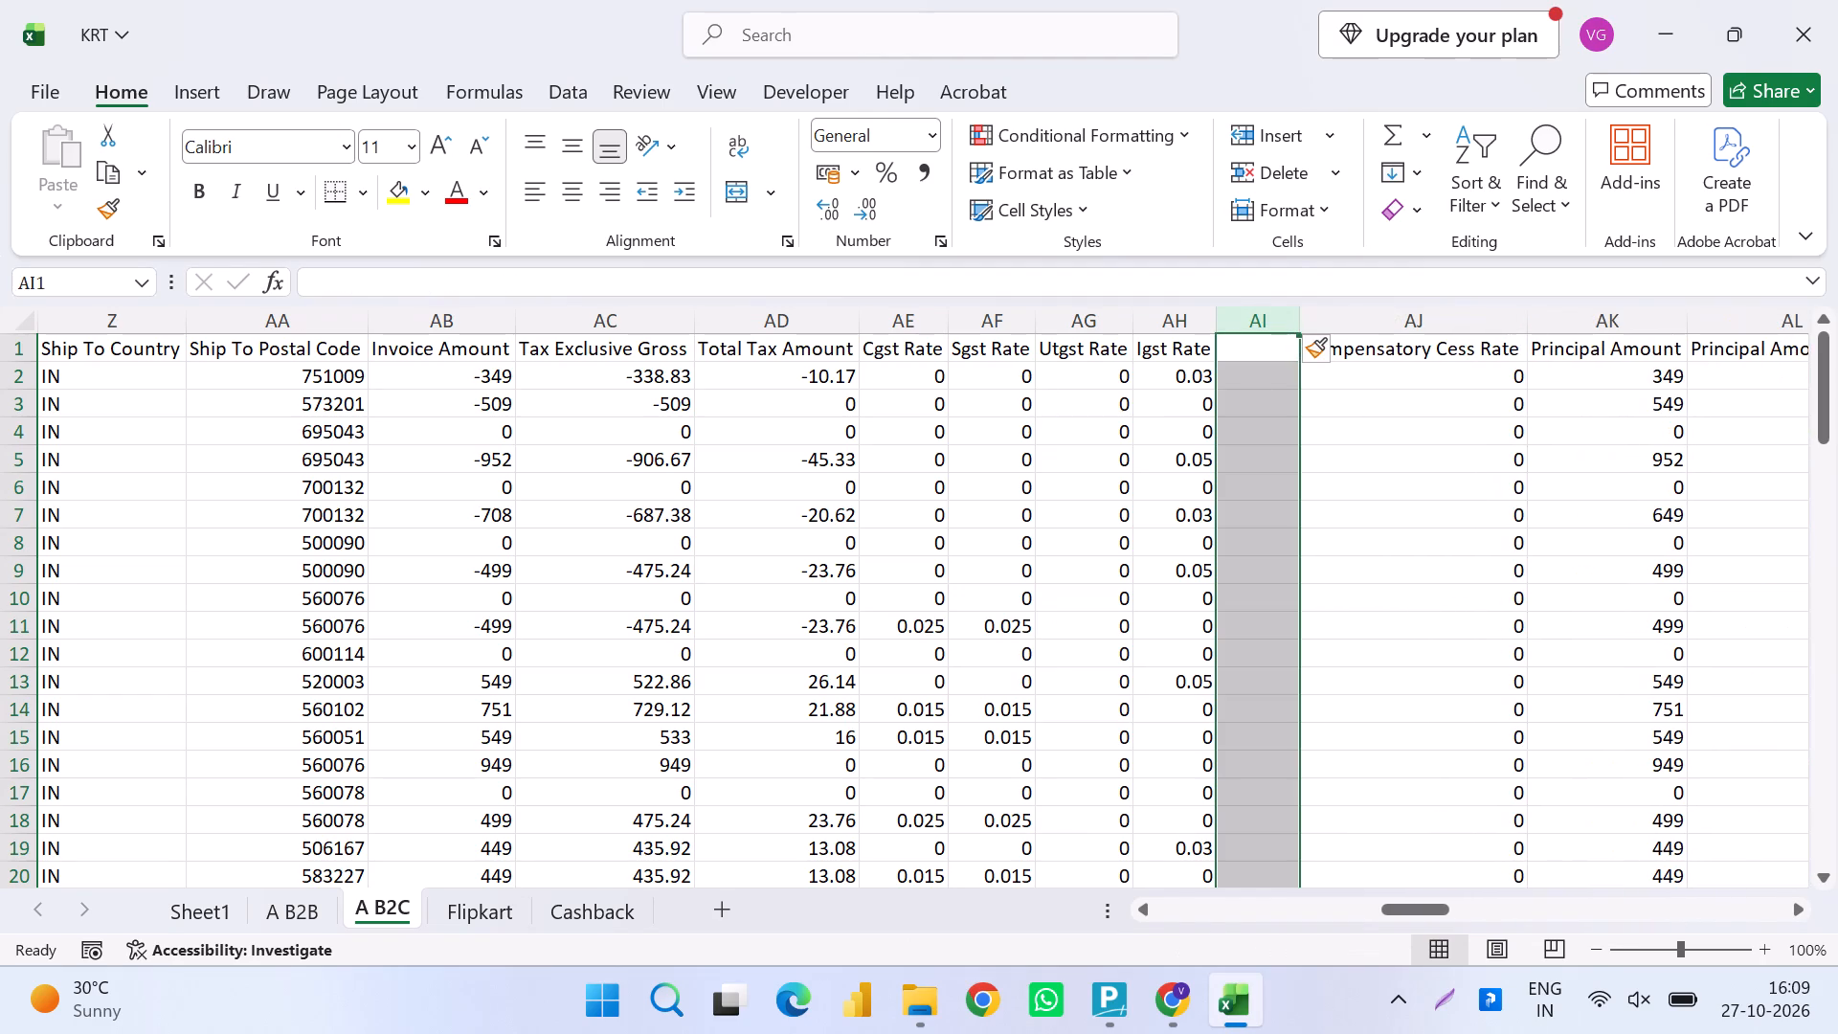
# Enter the formula =AE2+AF2+AG2+AH2 in AI2 to add the Cgst, Sgst, Utgst and Igst rates.
pyautogui.press('Down')
pyautogui.press('=')
pyautogui.press('Left')
pyautogui.press('Left')
pyautogui.press('Left')
pyautogui.press('Left')
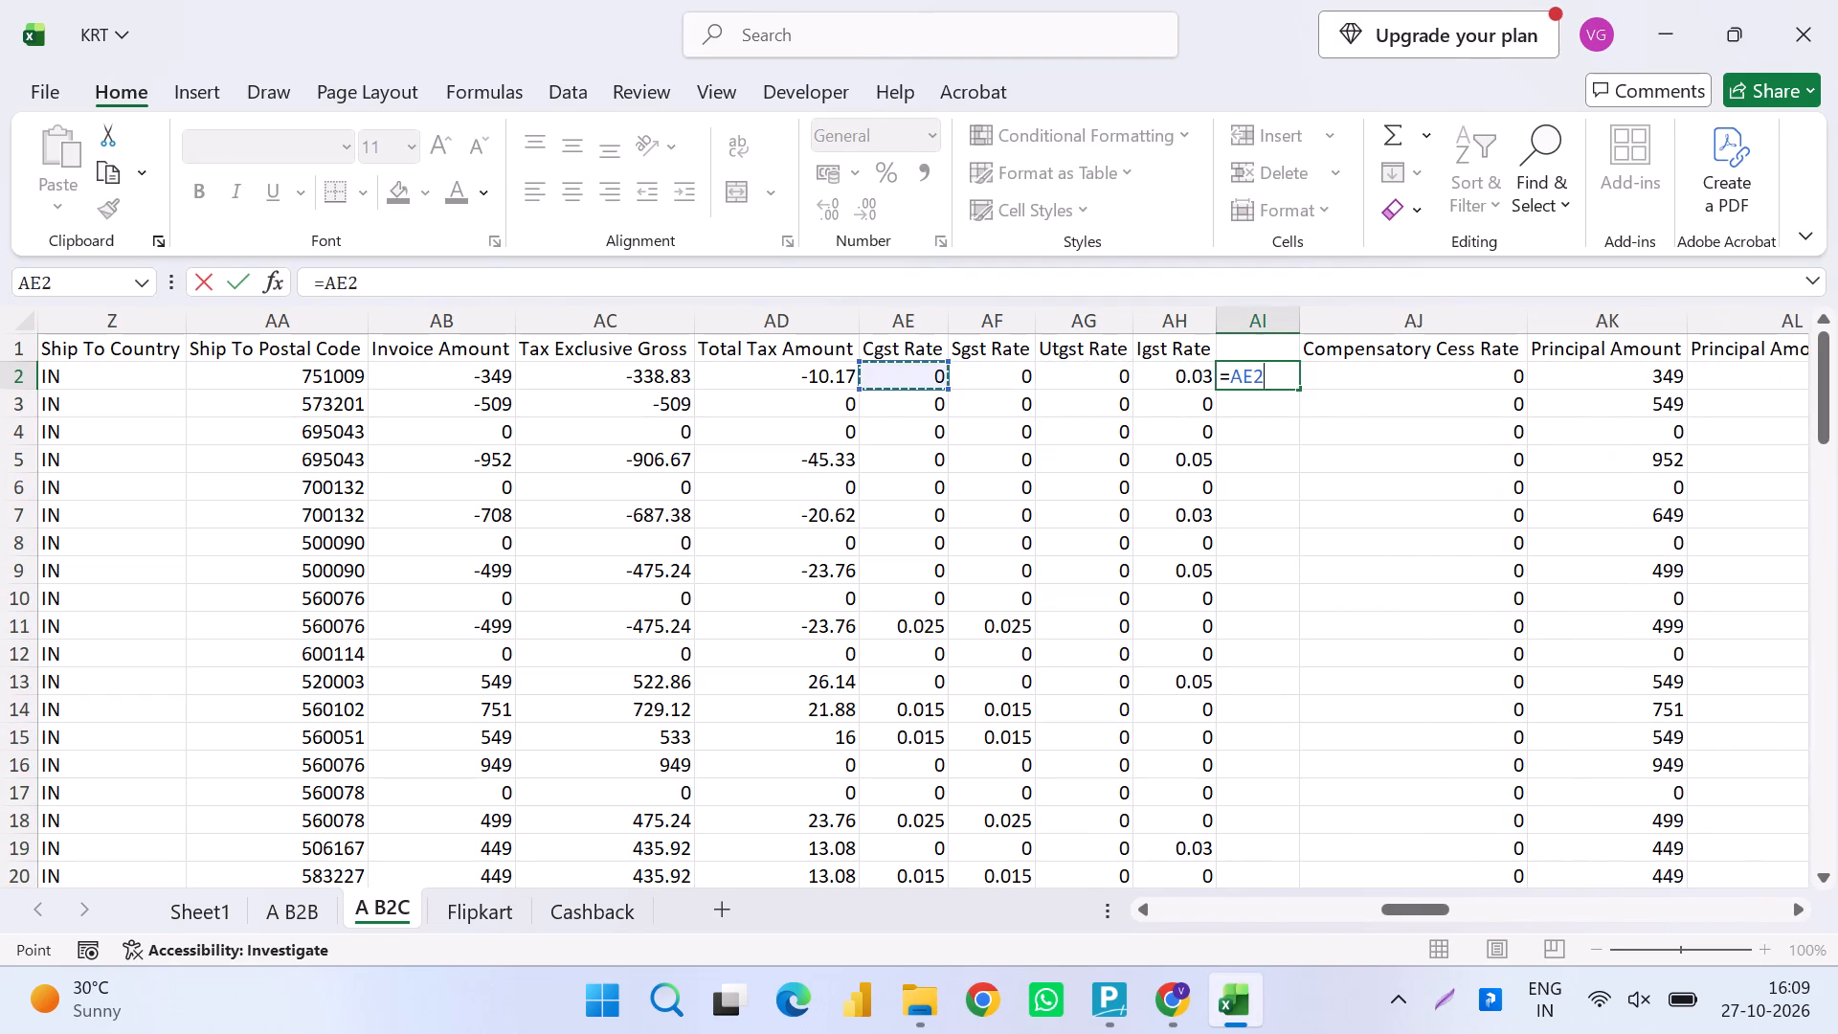
pyautogui.hotkey('shift', '+')
pyautogui.press('Left')
pyautogui.press('Left')
pyautogui.press('Left')
pyautogui.hotkey('shift', '+')
pyautogui.press('Left')
pyautogui.press('Left')
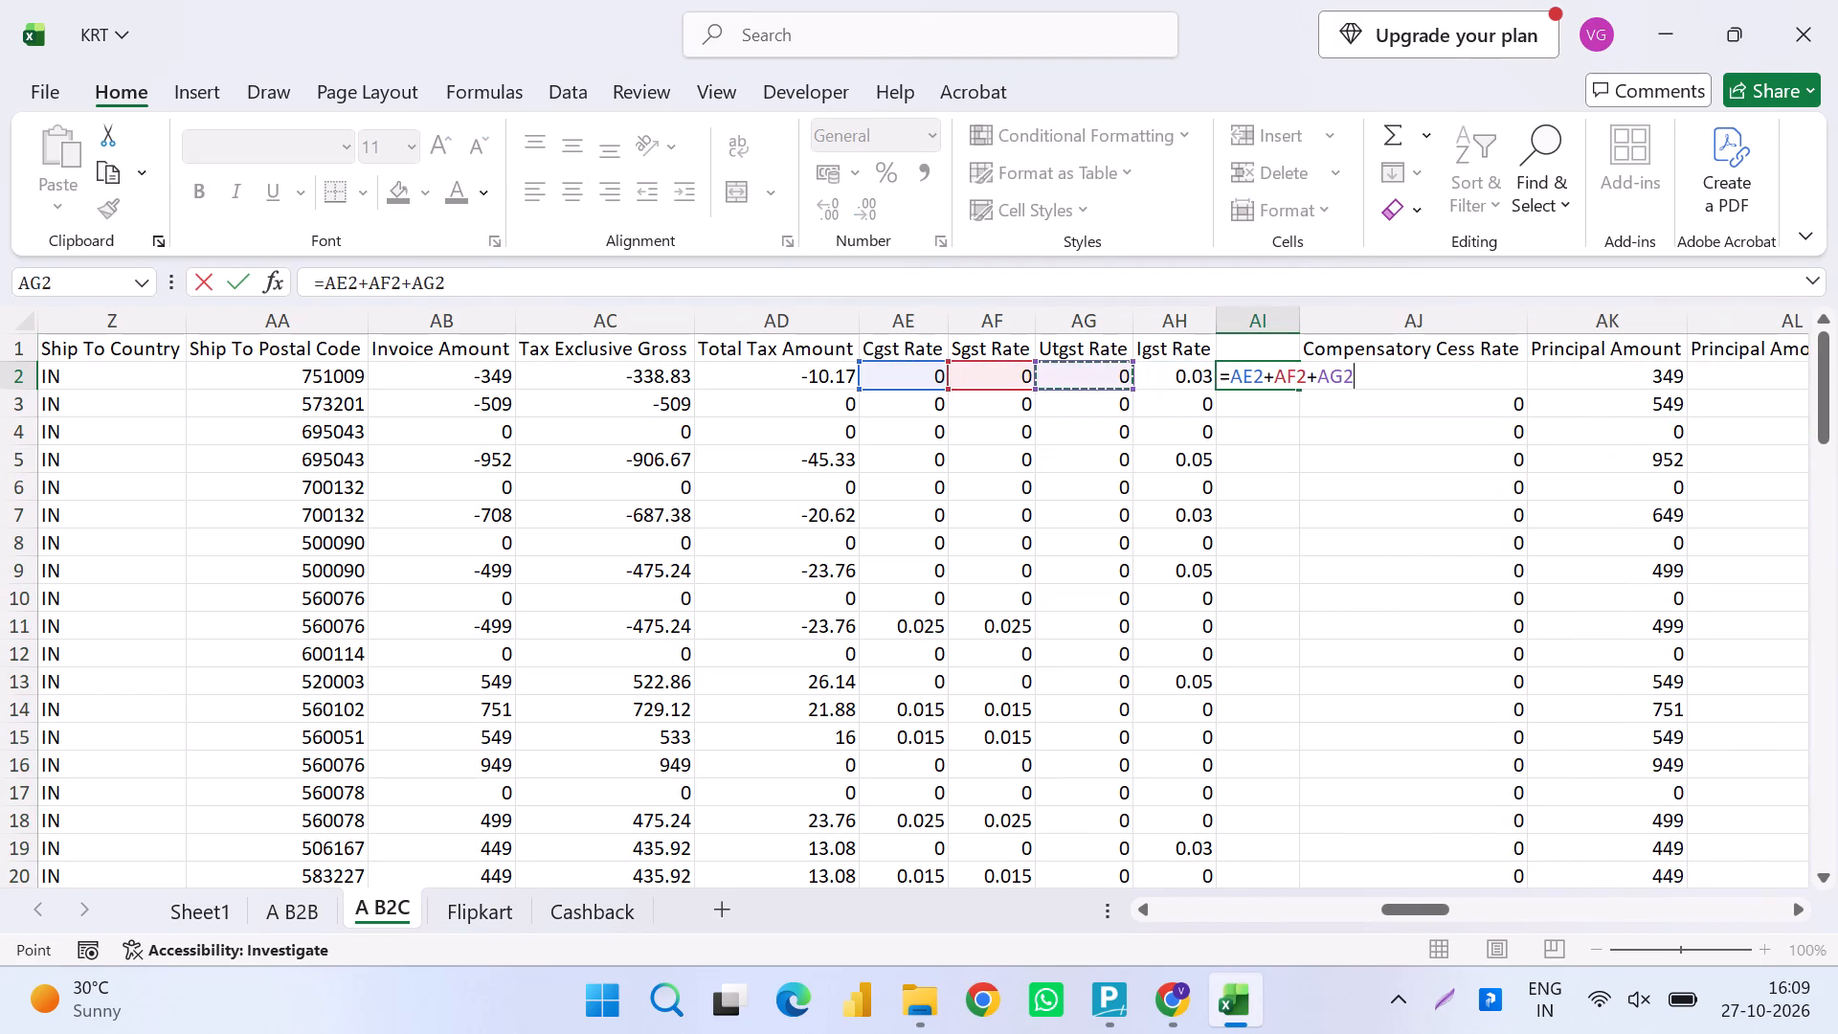
pyautogui.hotkey('shift', '+')
pyautogui.press('Left')
pyautogui.press('Return')
# Fill the combined rate formula from AI2 down through the last data row, AI89.
pyautogui.press('Left')
pyautogui.hotkey('ctrl', 'Down')
pyautogui.press('Right')
pyautogui.hotkey('ctrl', 'shift', 'Up')
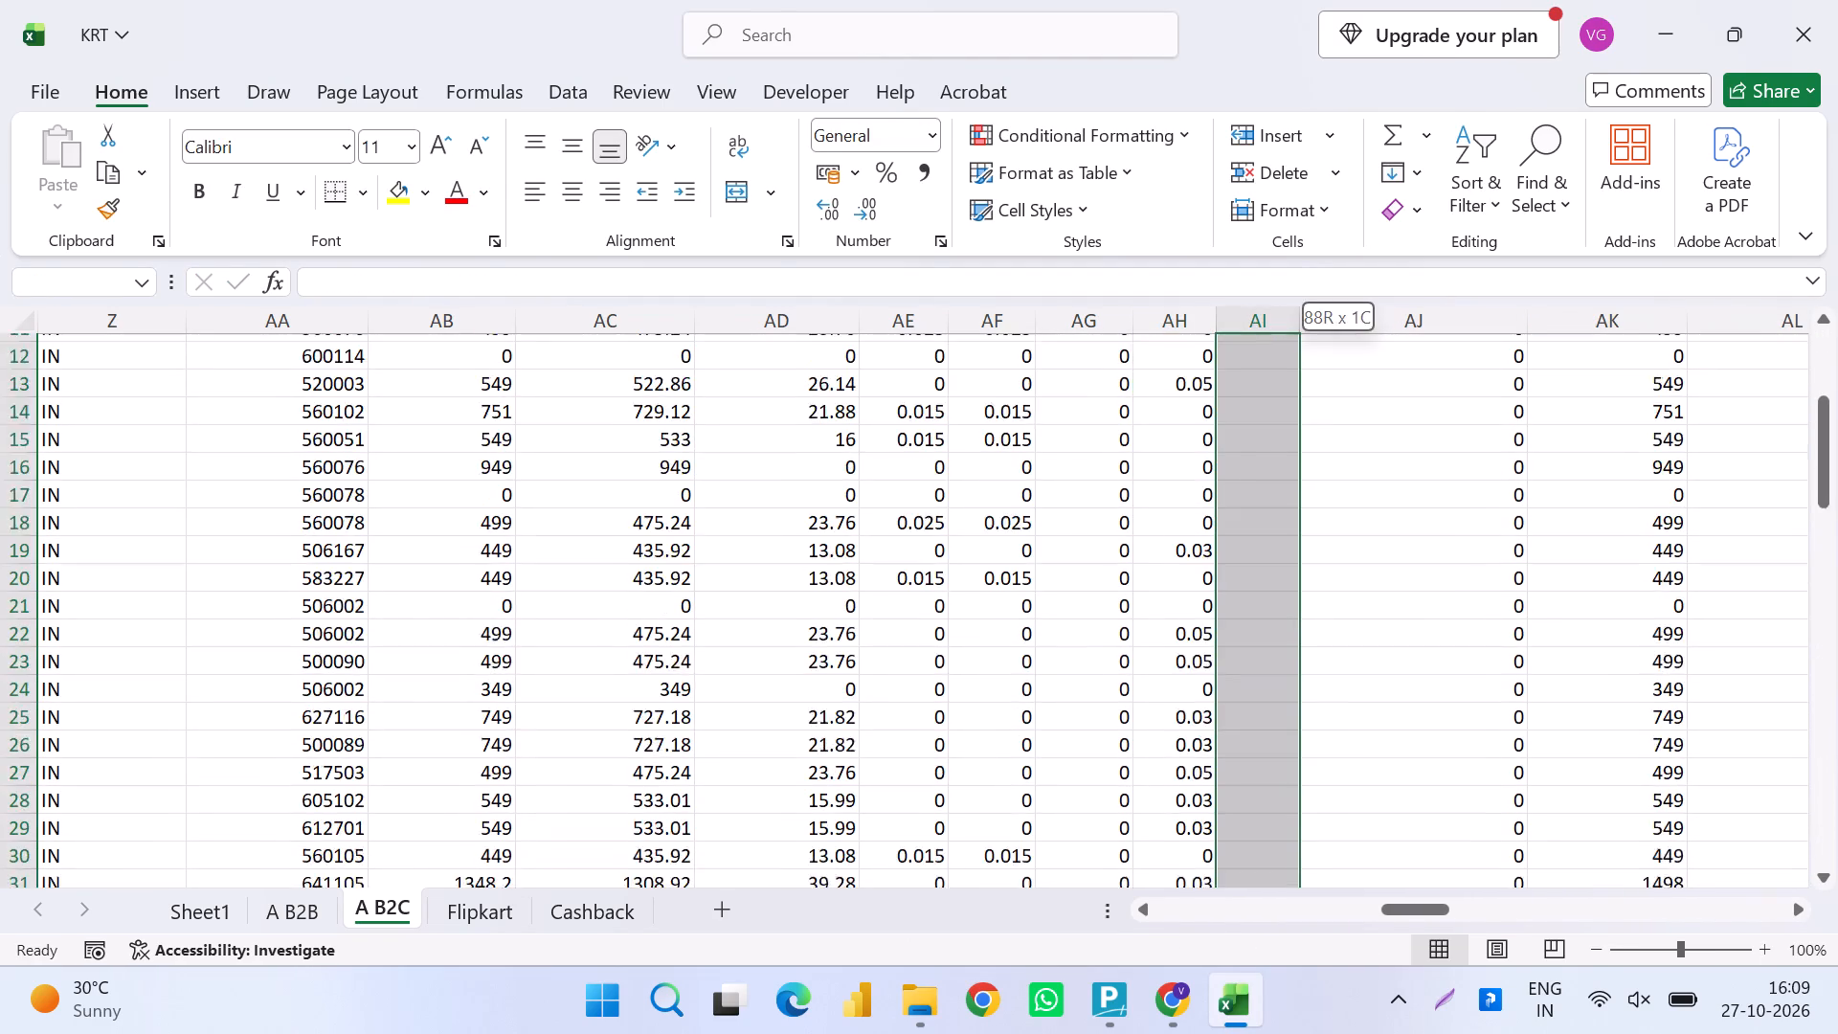
pyautogui.hotkey('ctrl', 'd')
pyautogui.hotkey('ctrl', 'Up')
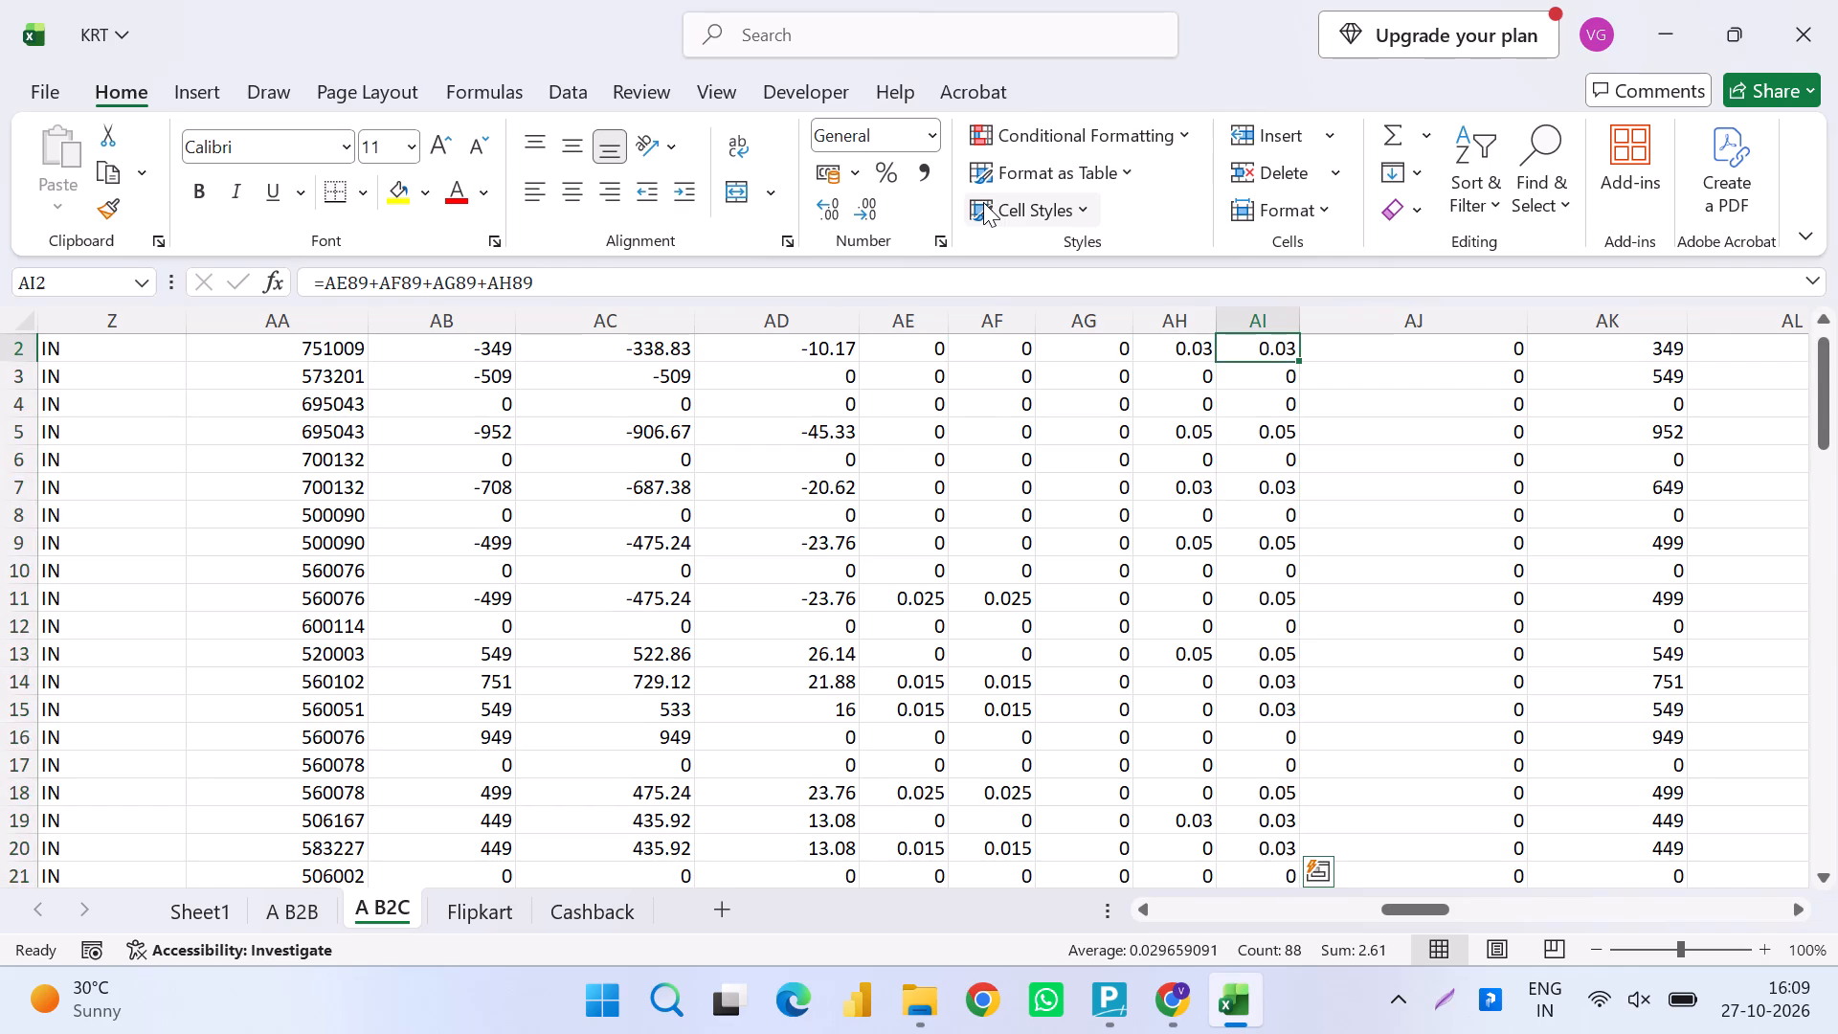
# Enter the header GST RATE in AI1 for the new combined rate column.
pyautogui.hotkey('ctrl', 'Up')
pyautogui.write('GST TRT')
pyautogui.hotkey('shift', 'BackSpace')
pyautogui.hotkey('shift', 'BackSpace')
pyautogui.hotkey('shift', 'BackSpace')
pyautogui.write('RATE')
pyautogui.press('Return')
# Format the GST RATE column, AI1 to AI89, as percentages.
pyautogui.press('Up')
pyautogui.hotkey('ctrl', 'shift', 'Down')
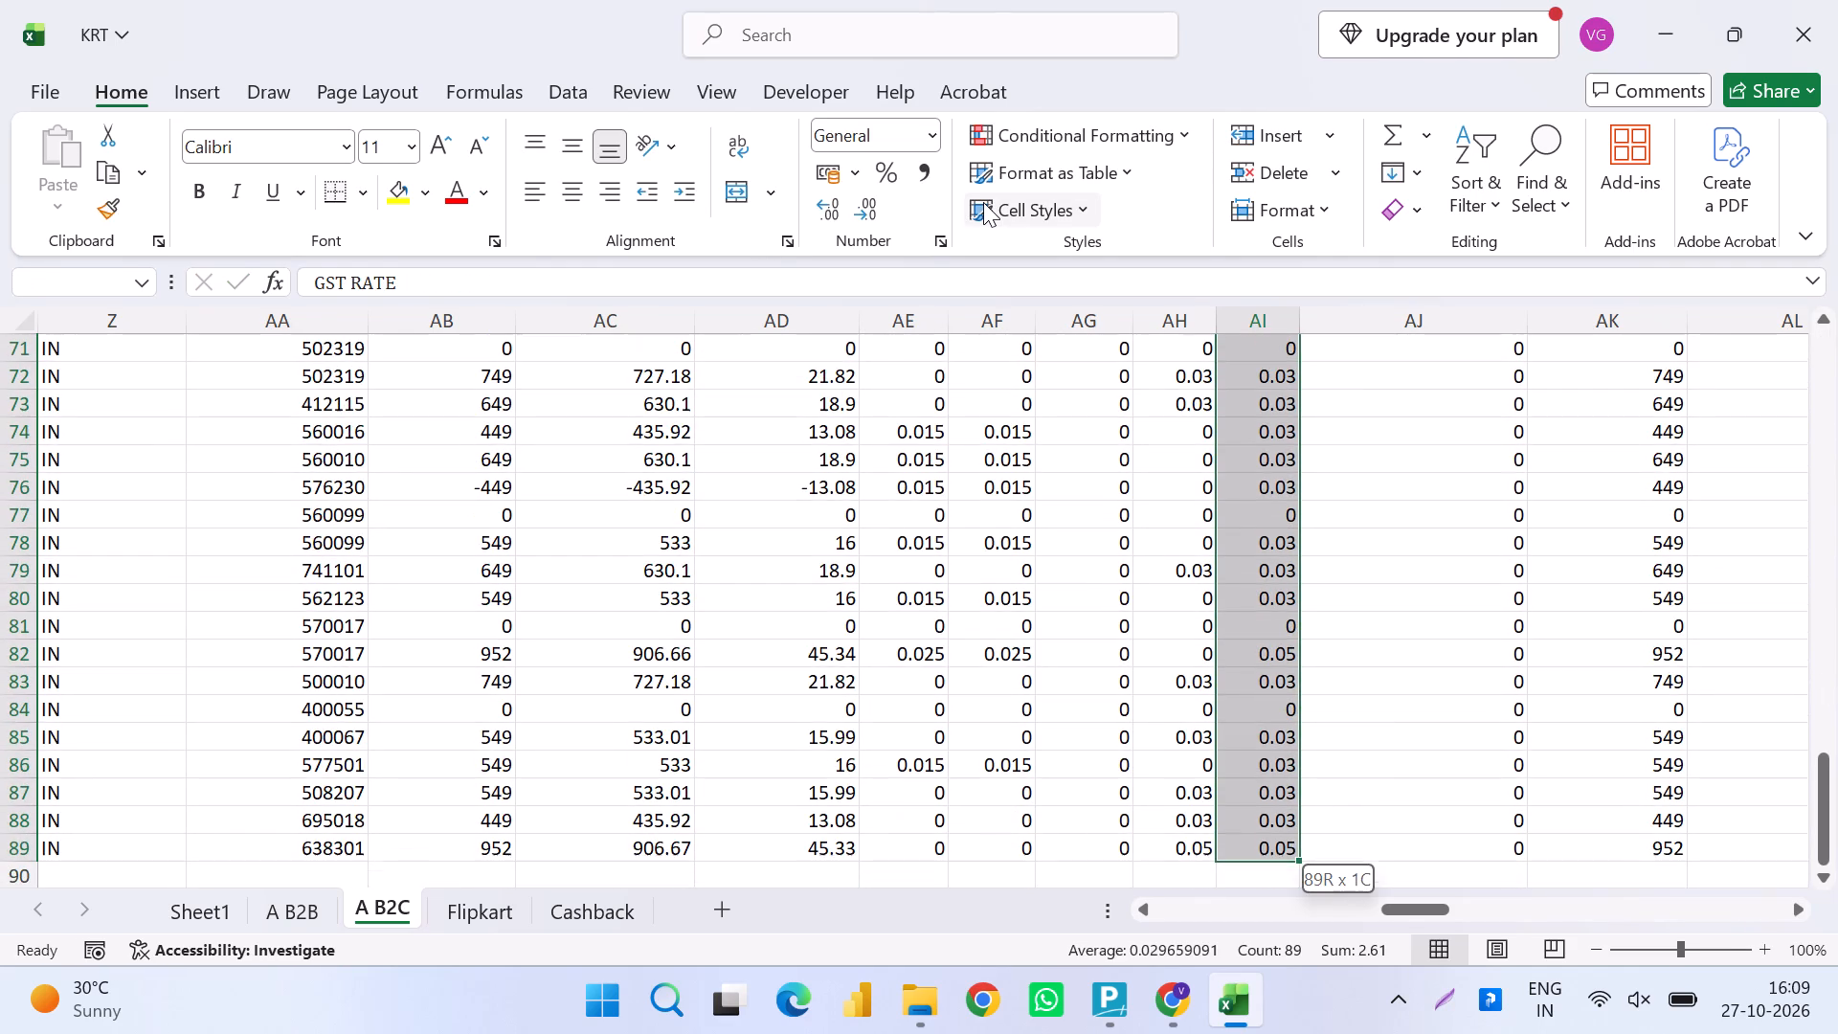
pyautogui.click(893, 178)
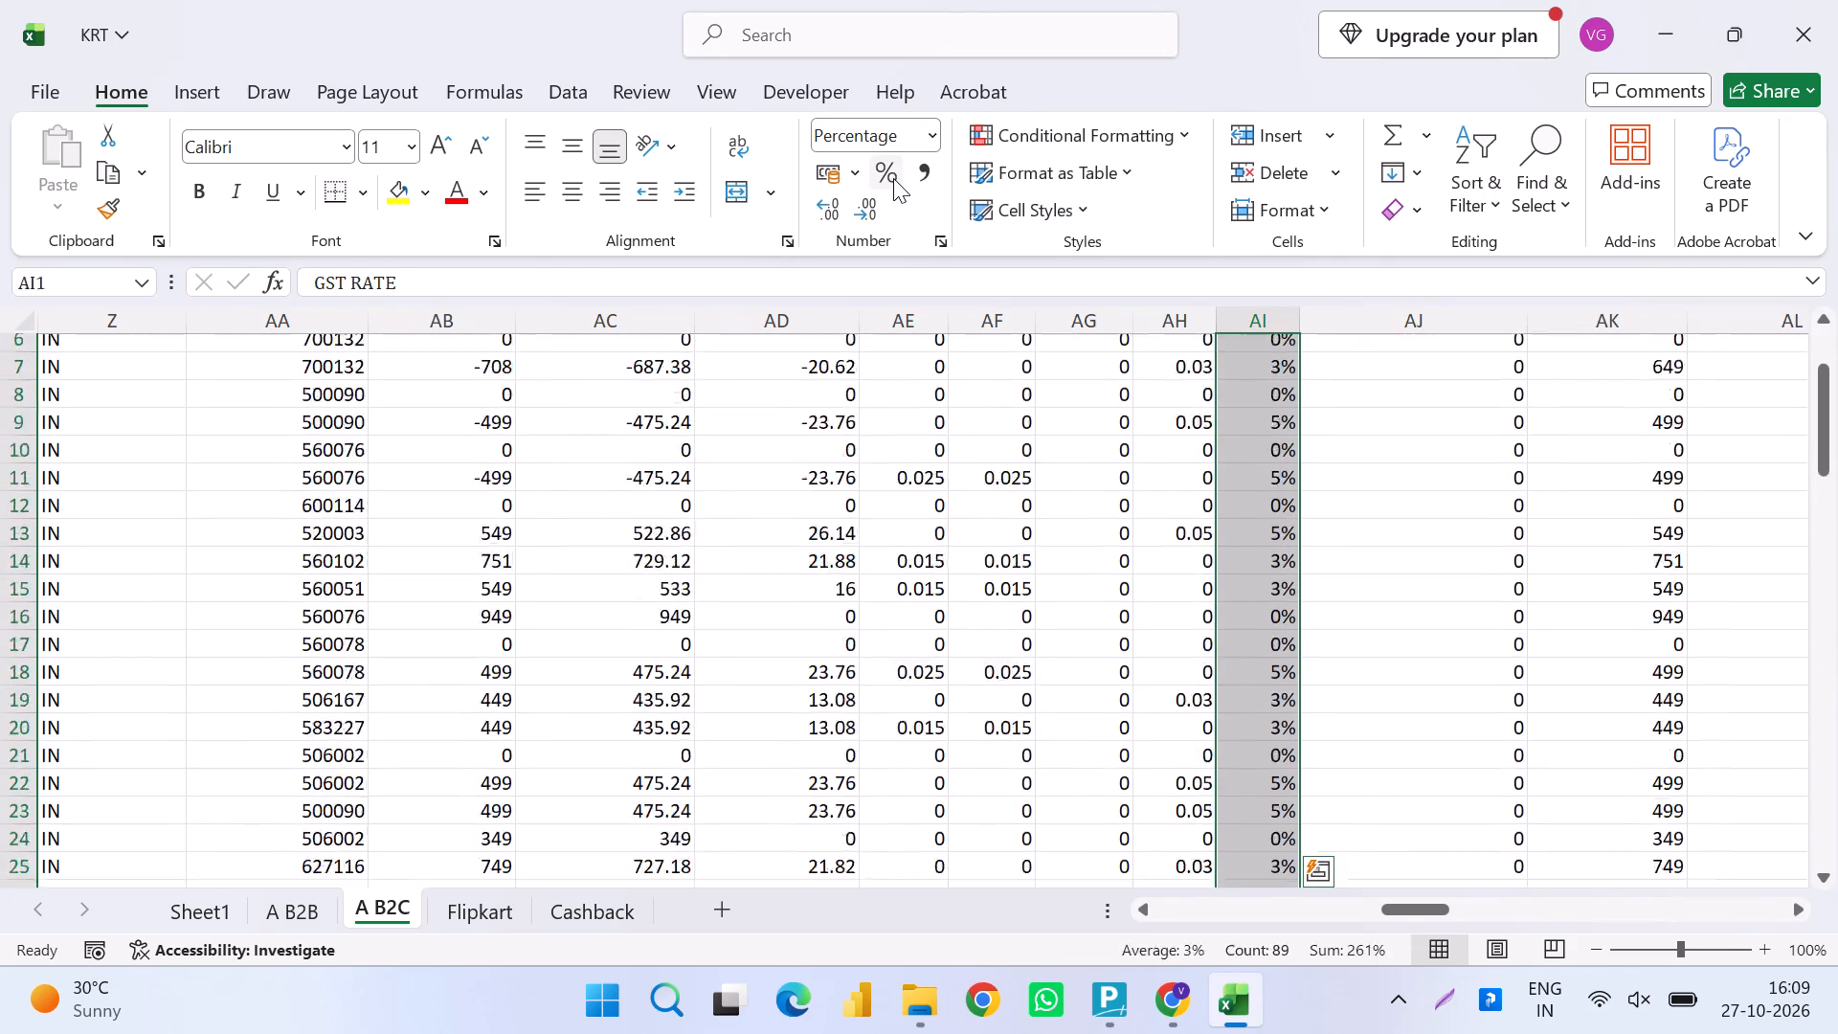
pyautogui.hotkey('ctrl', 'Up')
# Refresh the Hsn/sac pivot table beside the A B2C source data to pick up the GST RATE column.
pyautogui.press('Down')
pyautogui.press('Up')
pyautogui.press('Right')
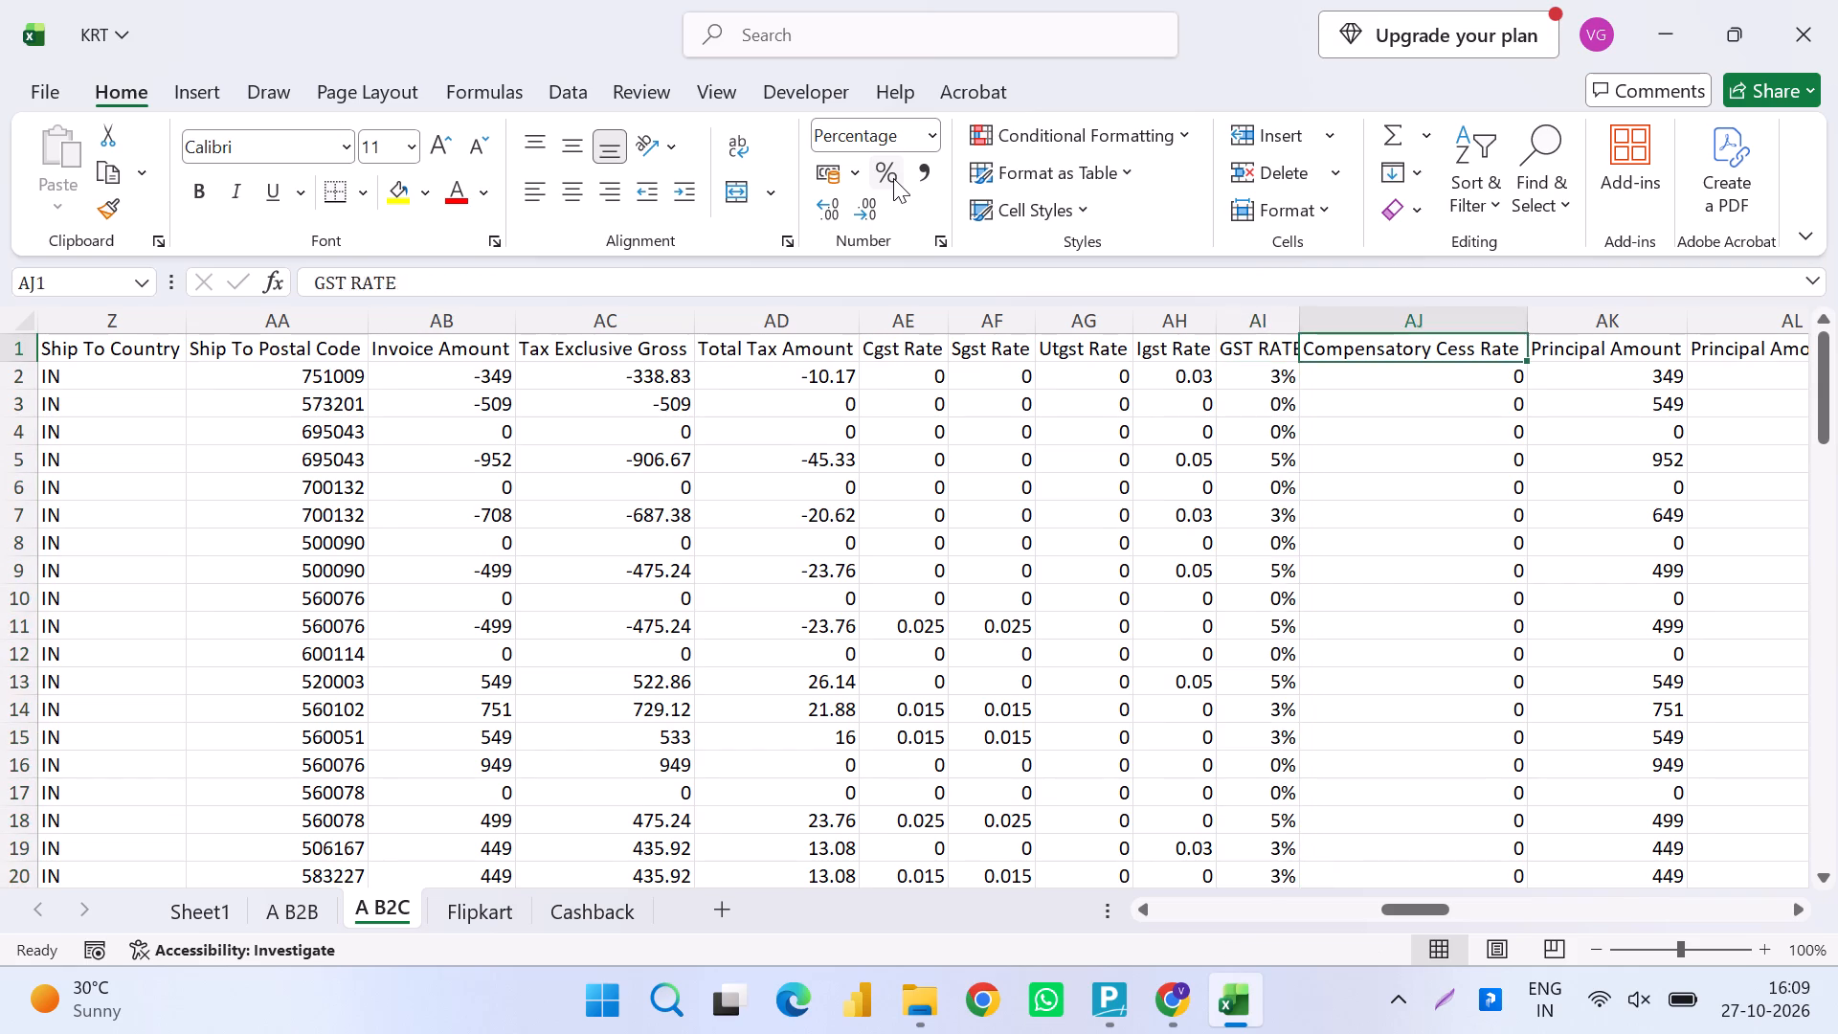
pyautogui.press('Right')
pyautogui.hotkey('ctrl', 'Right')
pyautogui.press('Right')
pyautogui.press('Right')
pyautogui.press('Right')
pyautogui.press('Down')
pyautogui.press('Left')
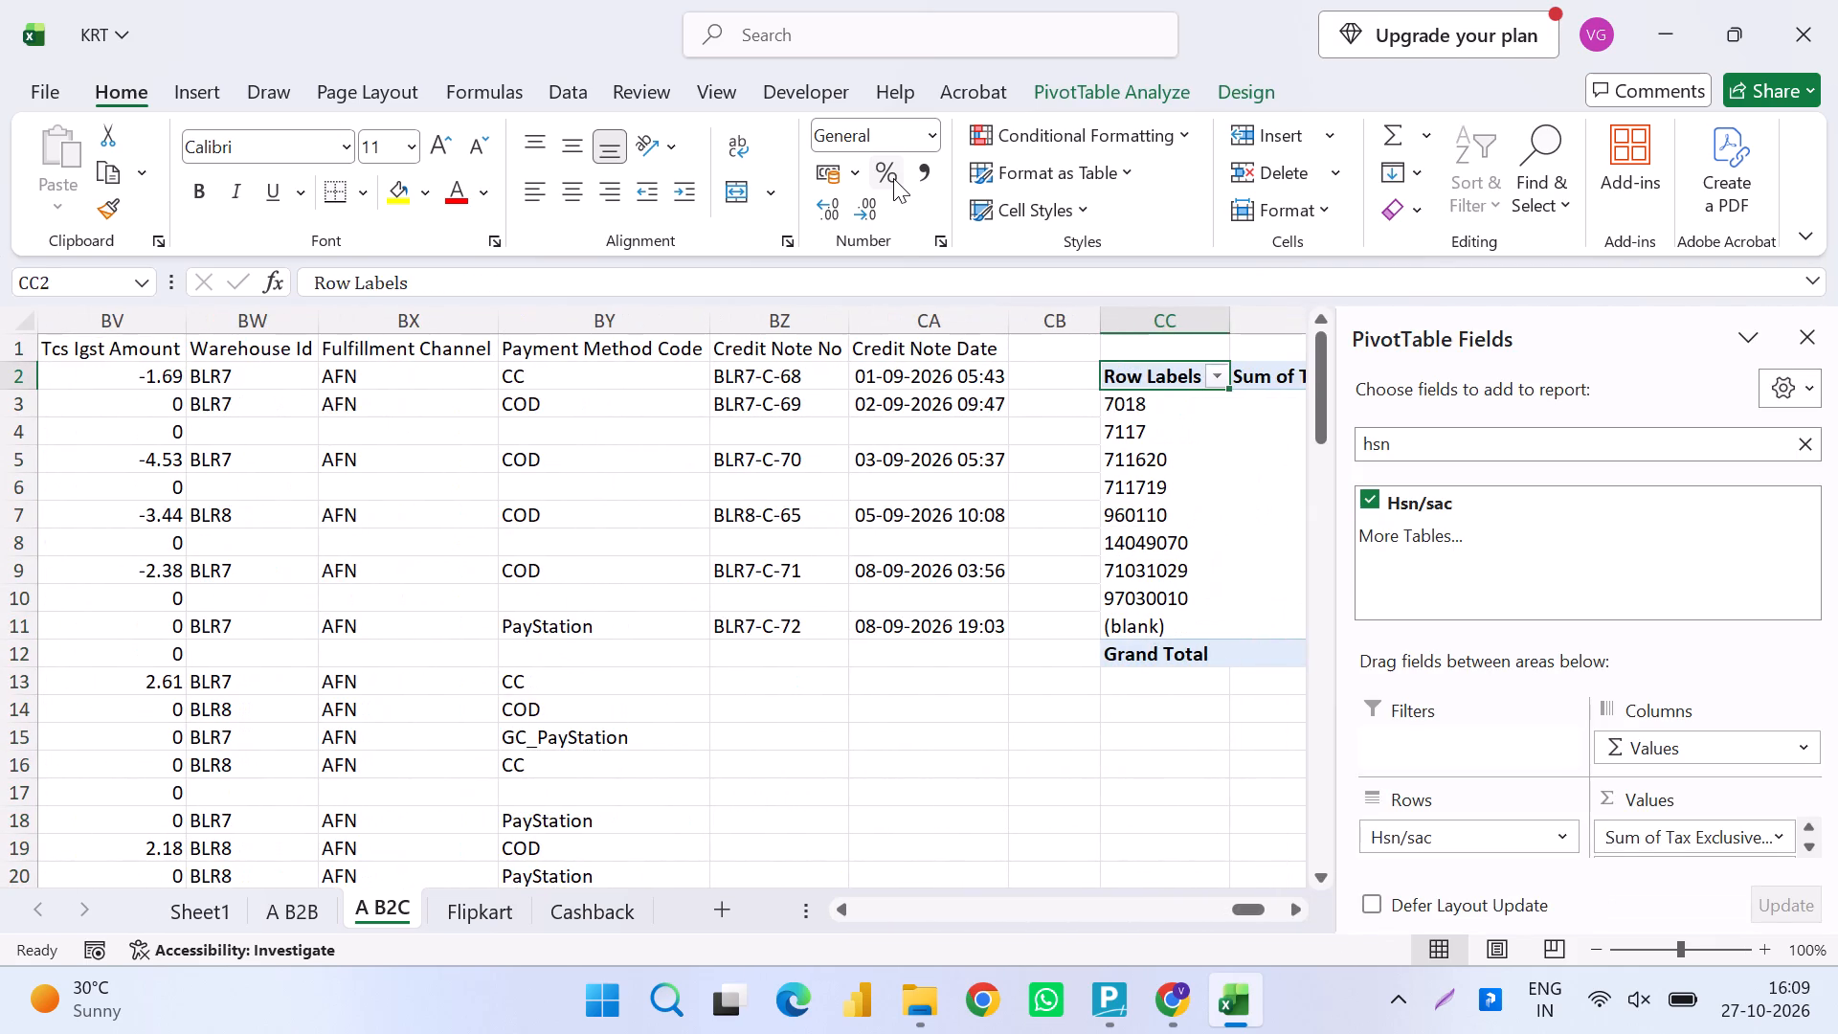
pyautogui.rightClick(1156, 359)
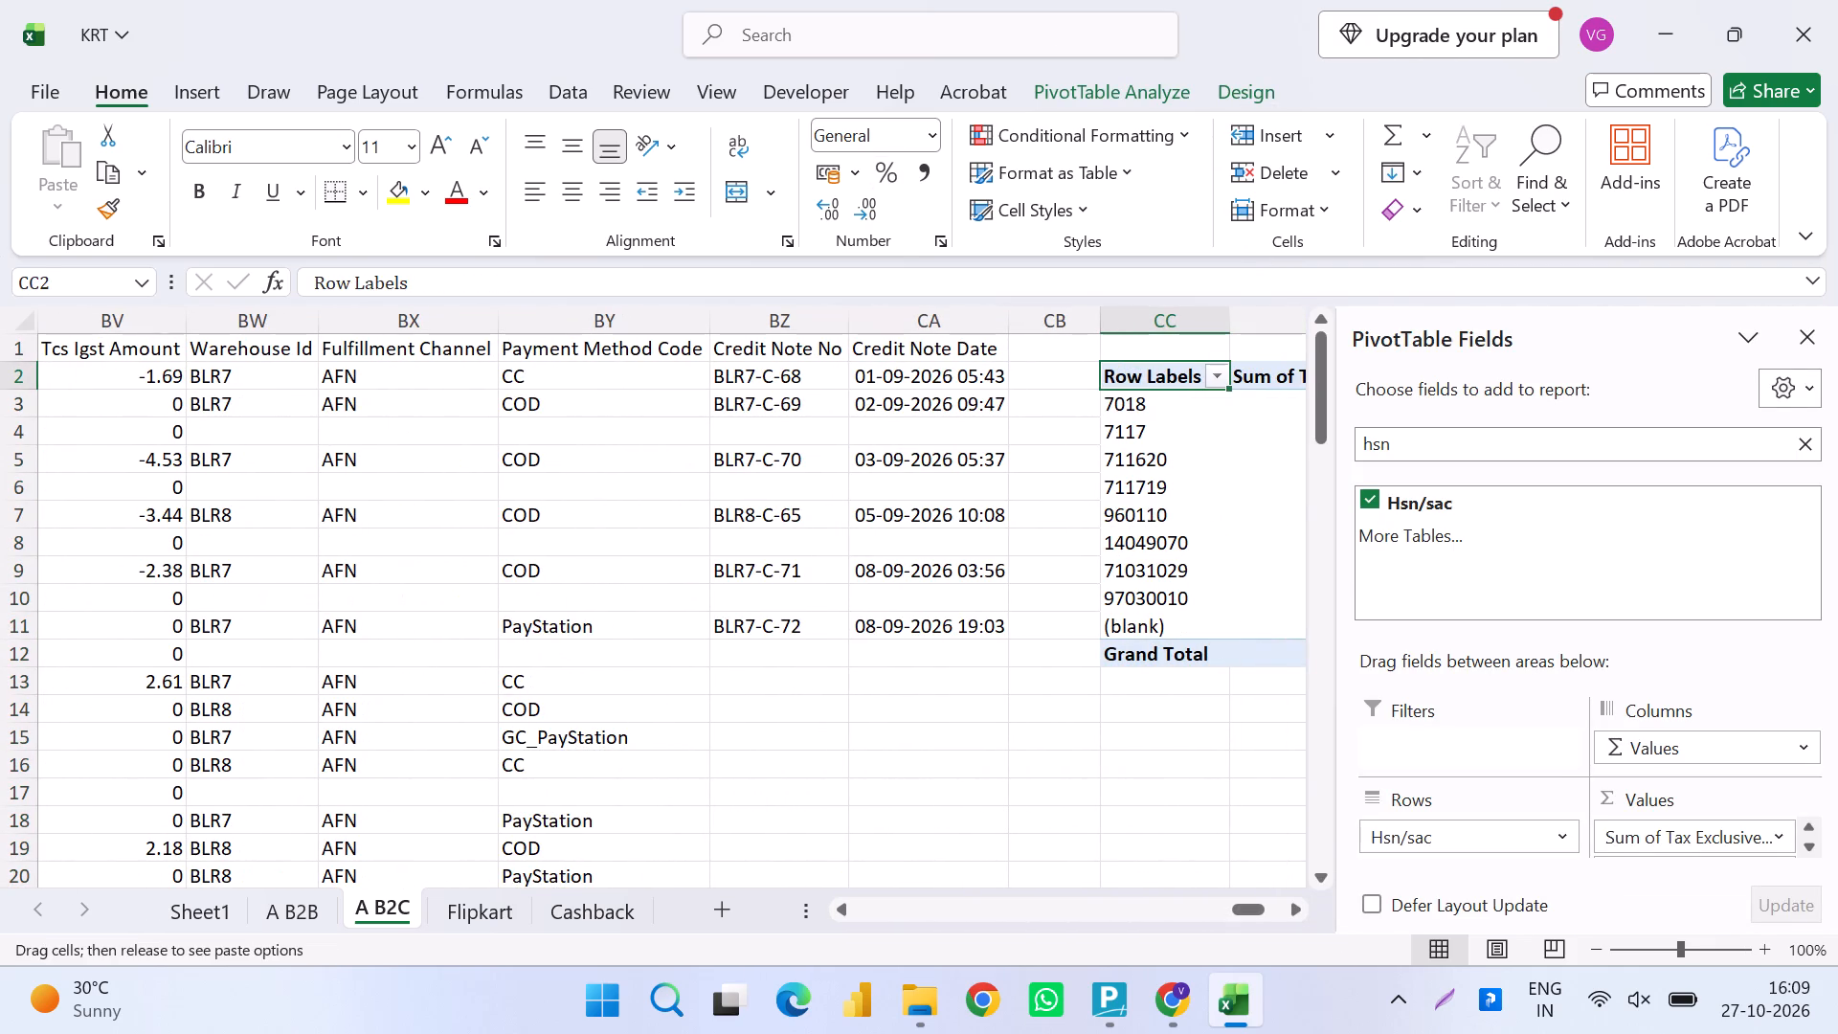
pyautogui.rightClick(1159, 367)
pyautogui.click(1225, 516)
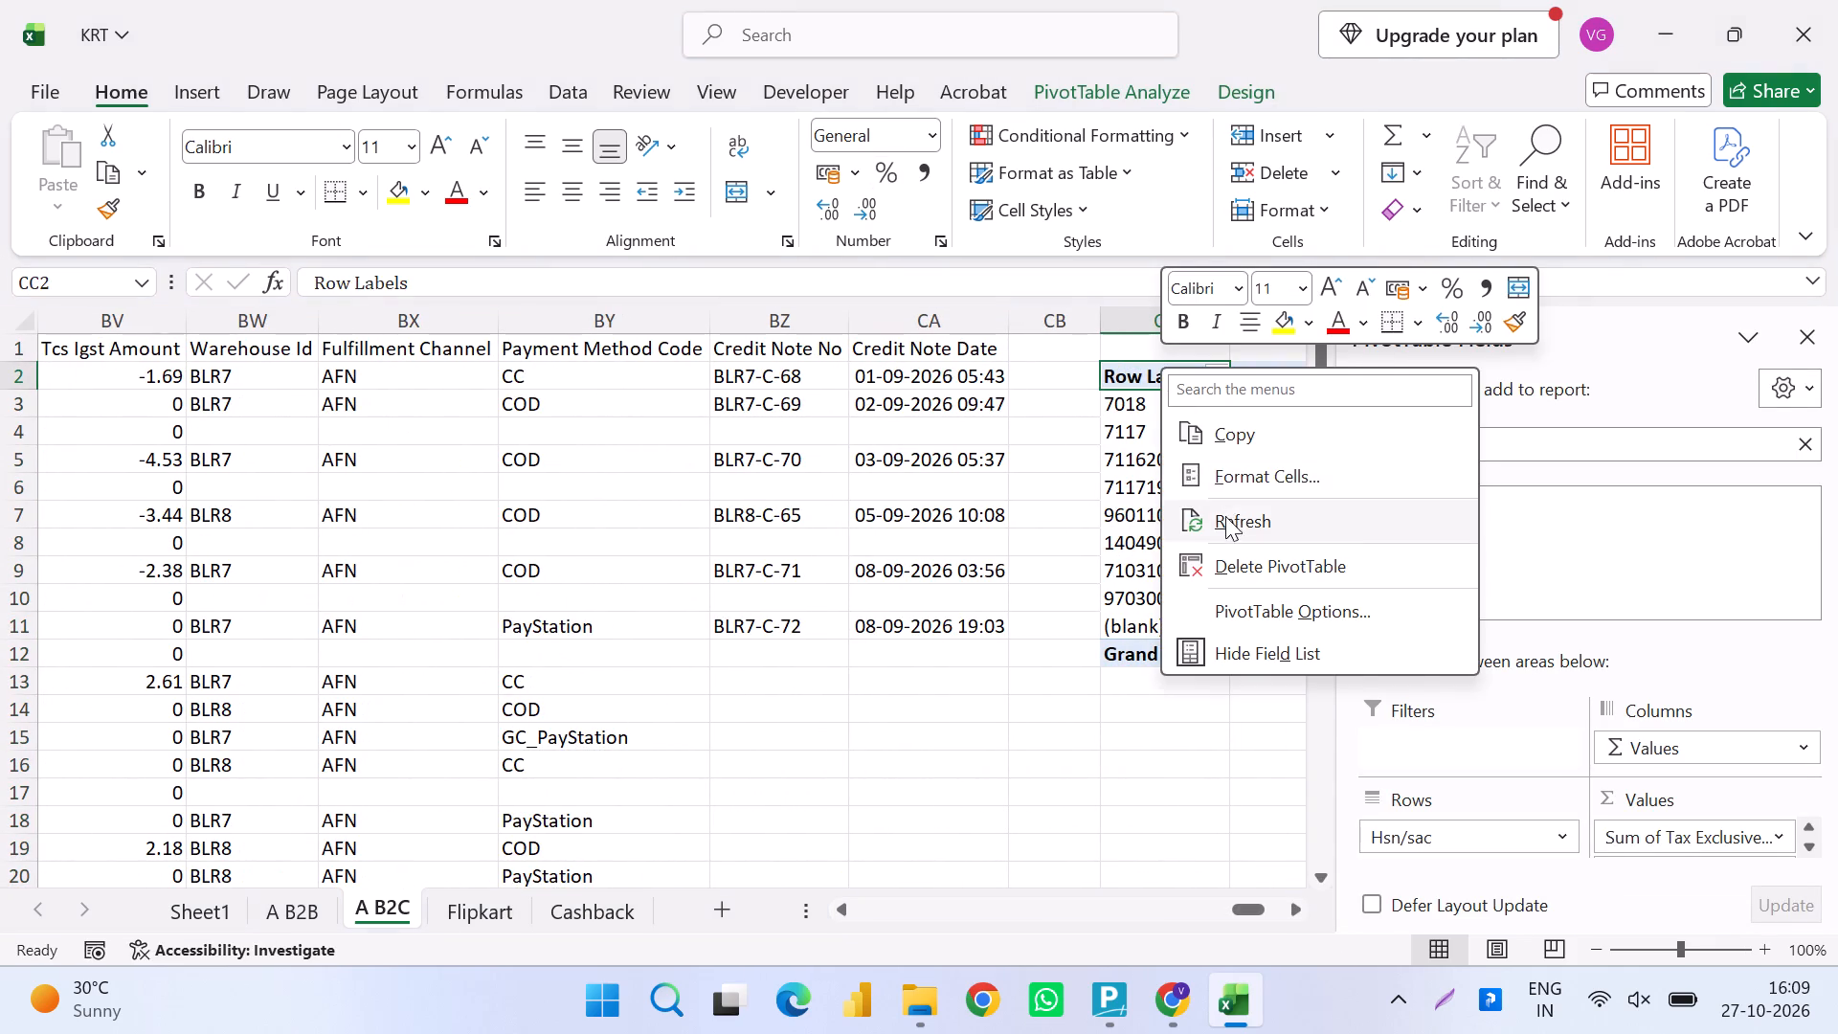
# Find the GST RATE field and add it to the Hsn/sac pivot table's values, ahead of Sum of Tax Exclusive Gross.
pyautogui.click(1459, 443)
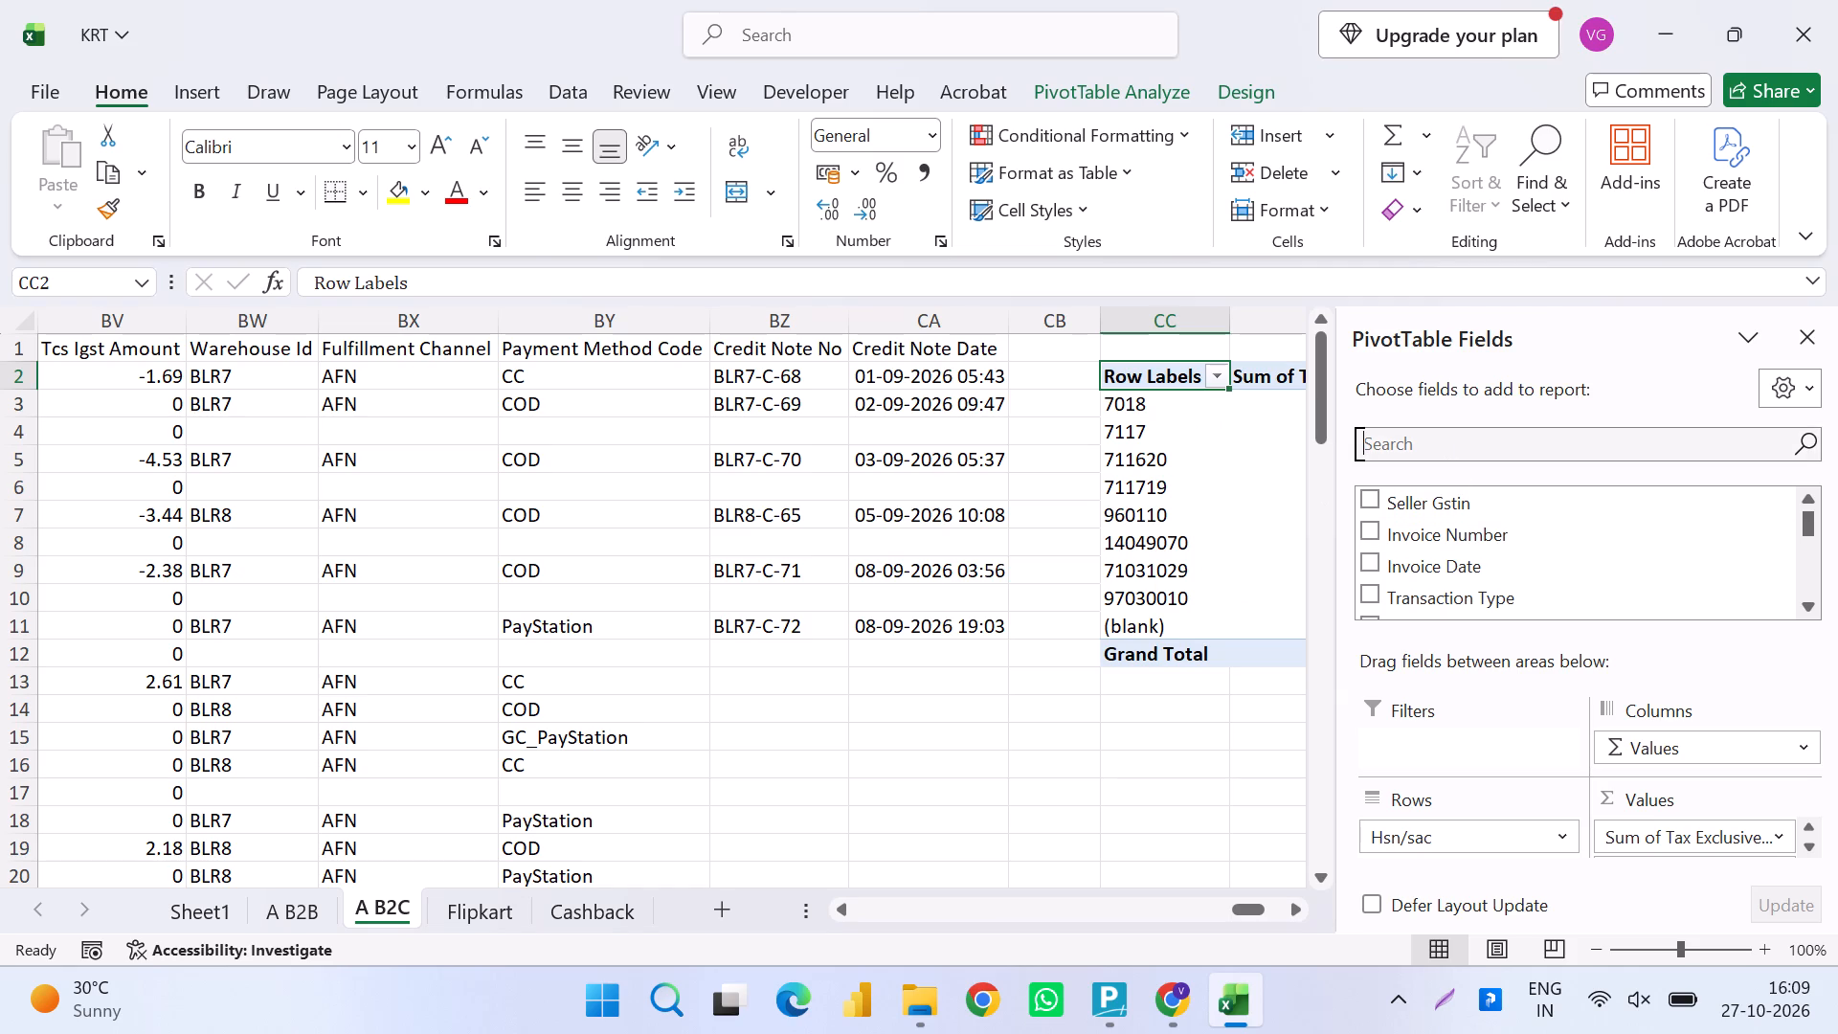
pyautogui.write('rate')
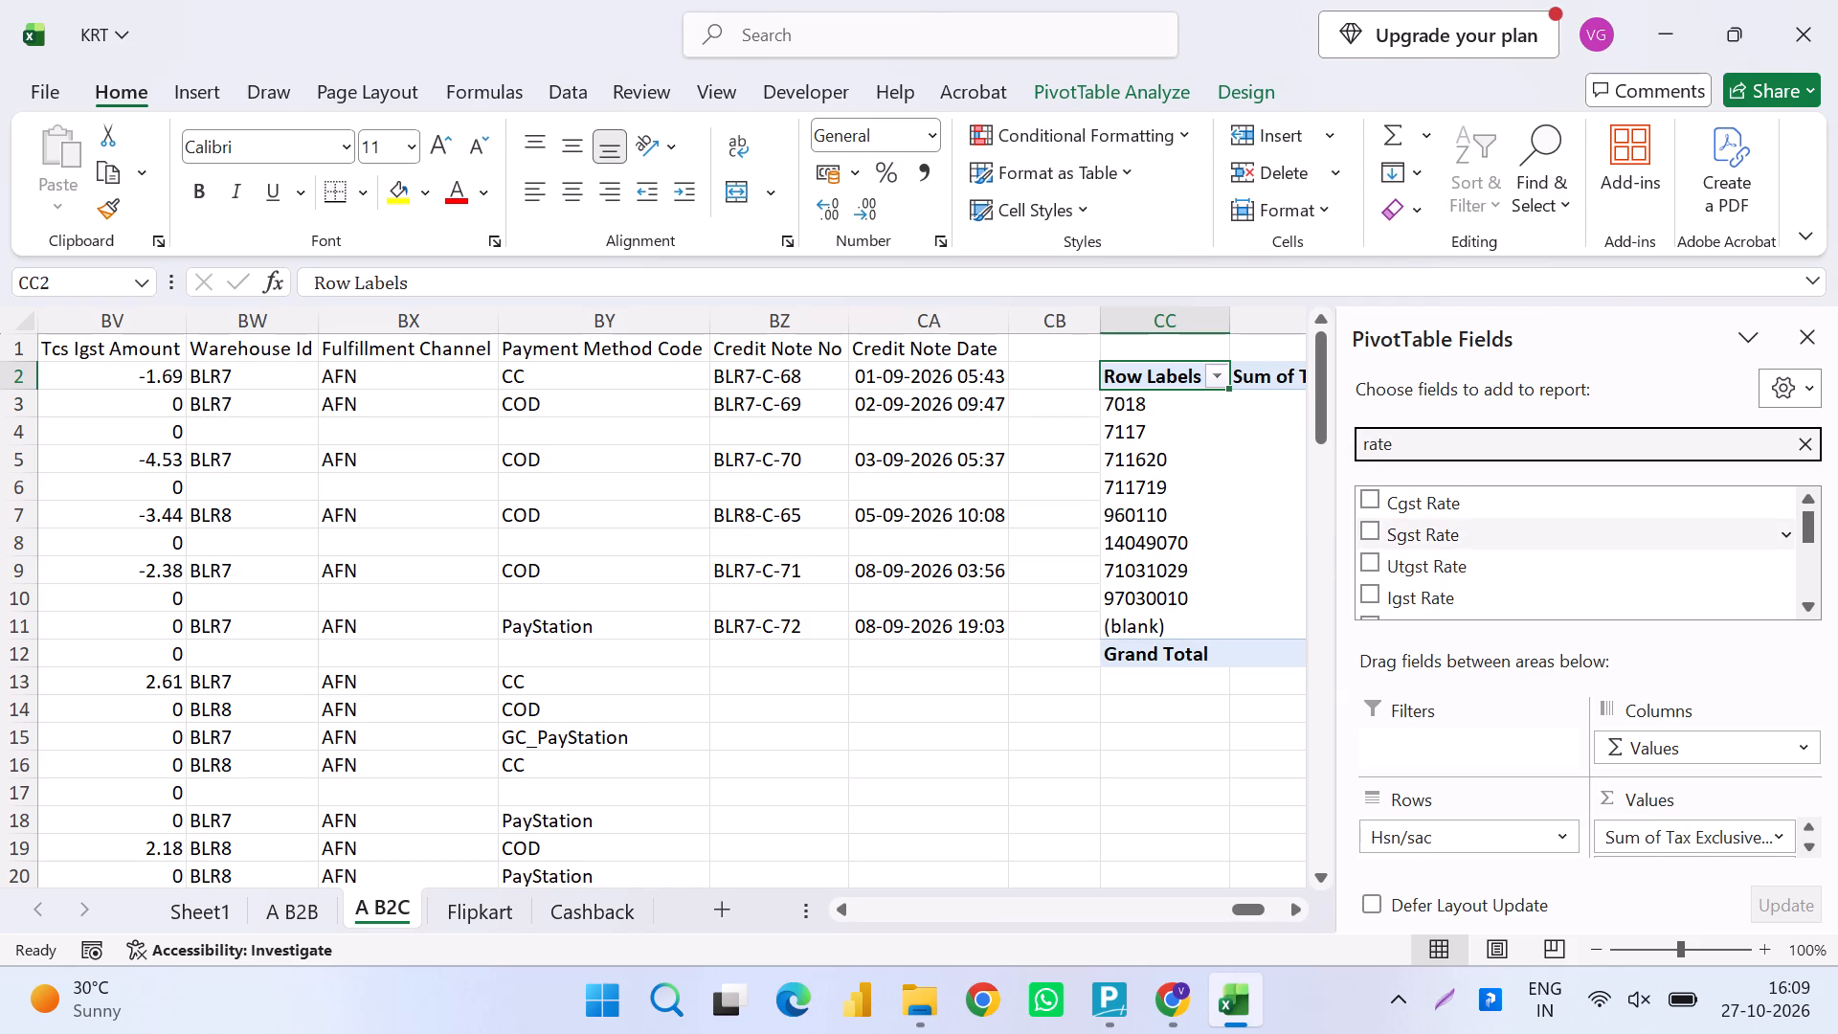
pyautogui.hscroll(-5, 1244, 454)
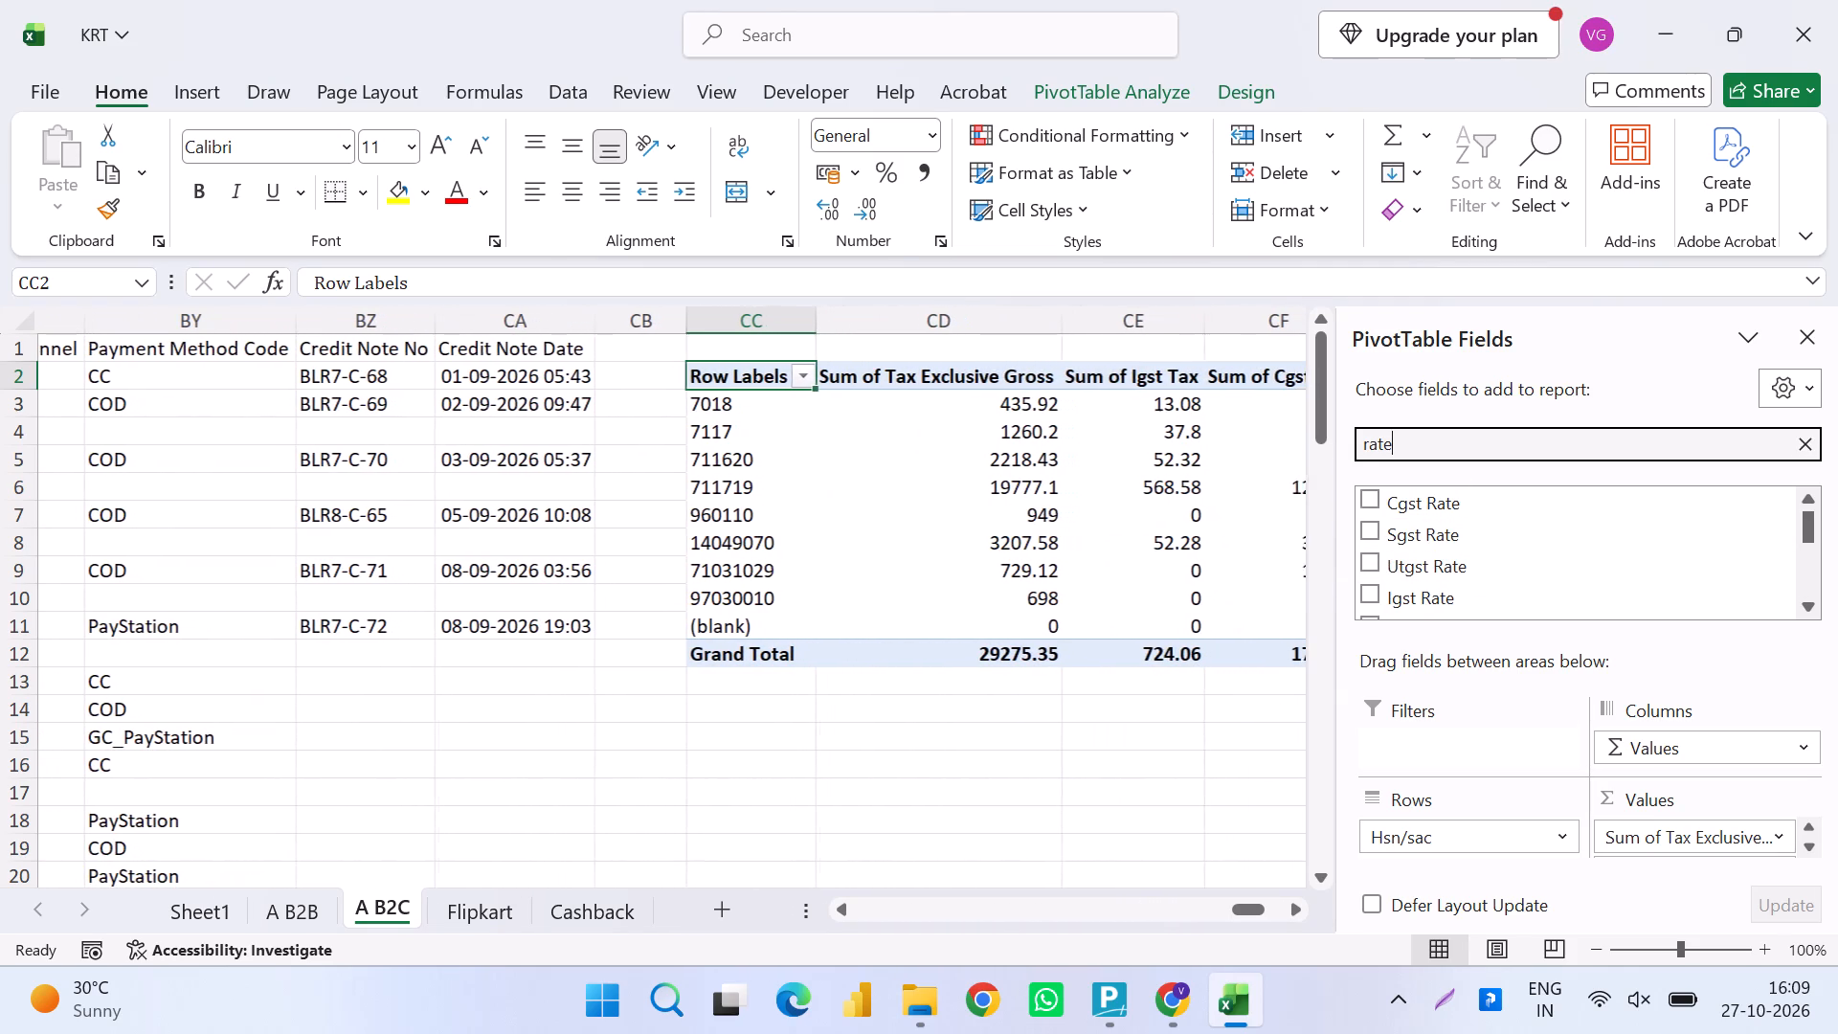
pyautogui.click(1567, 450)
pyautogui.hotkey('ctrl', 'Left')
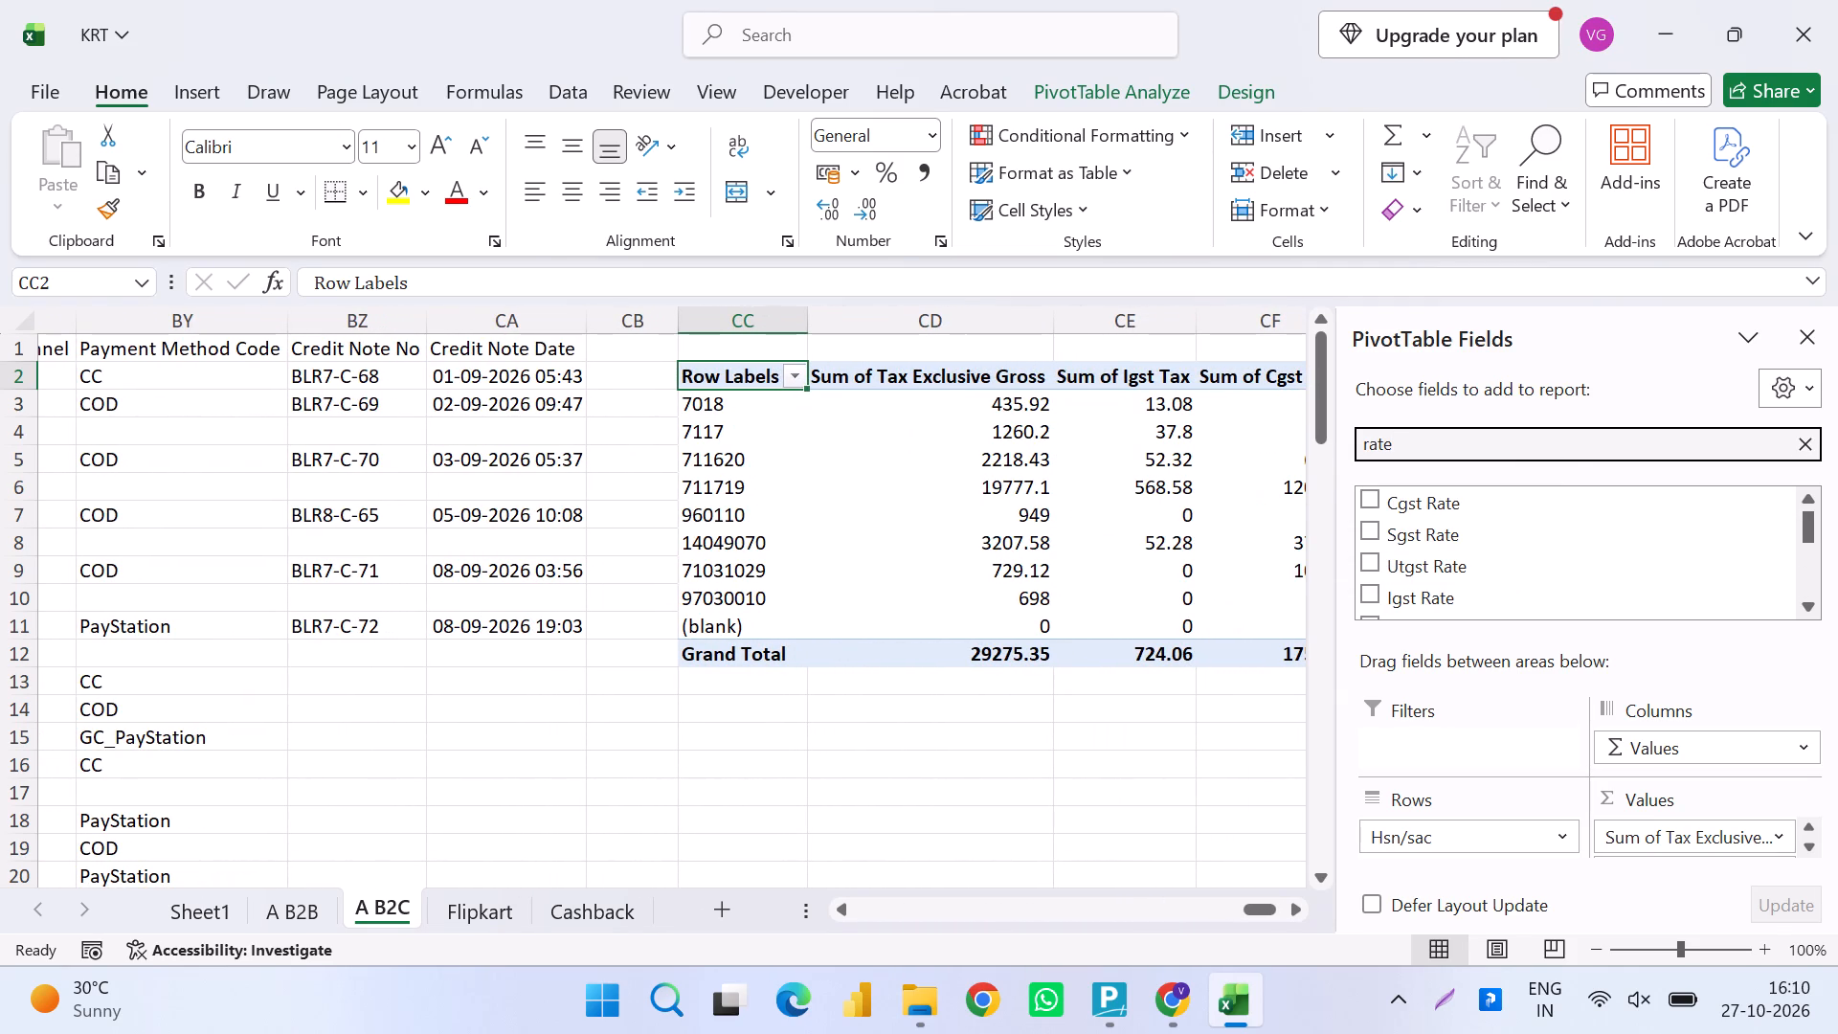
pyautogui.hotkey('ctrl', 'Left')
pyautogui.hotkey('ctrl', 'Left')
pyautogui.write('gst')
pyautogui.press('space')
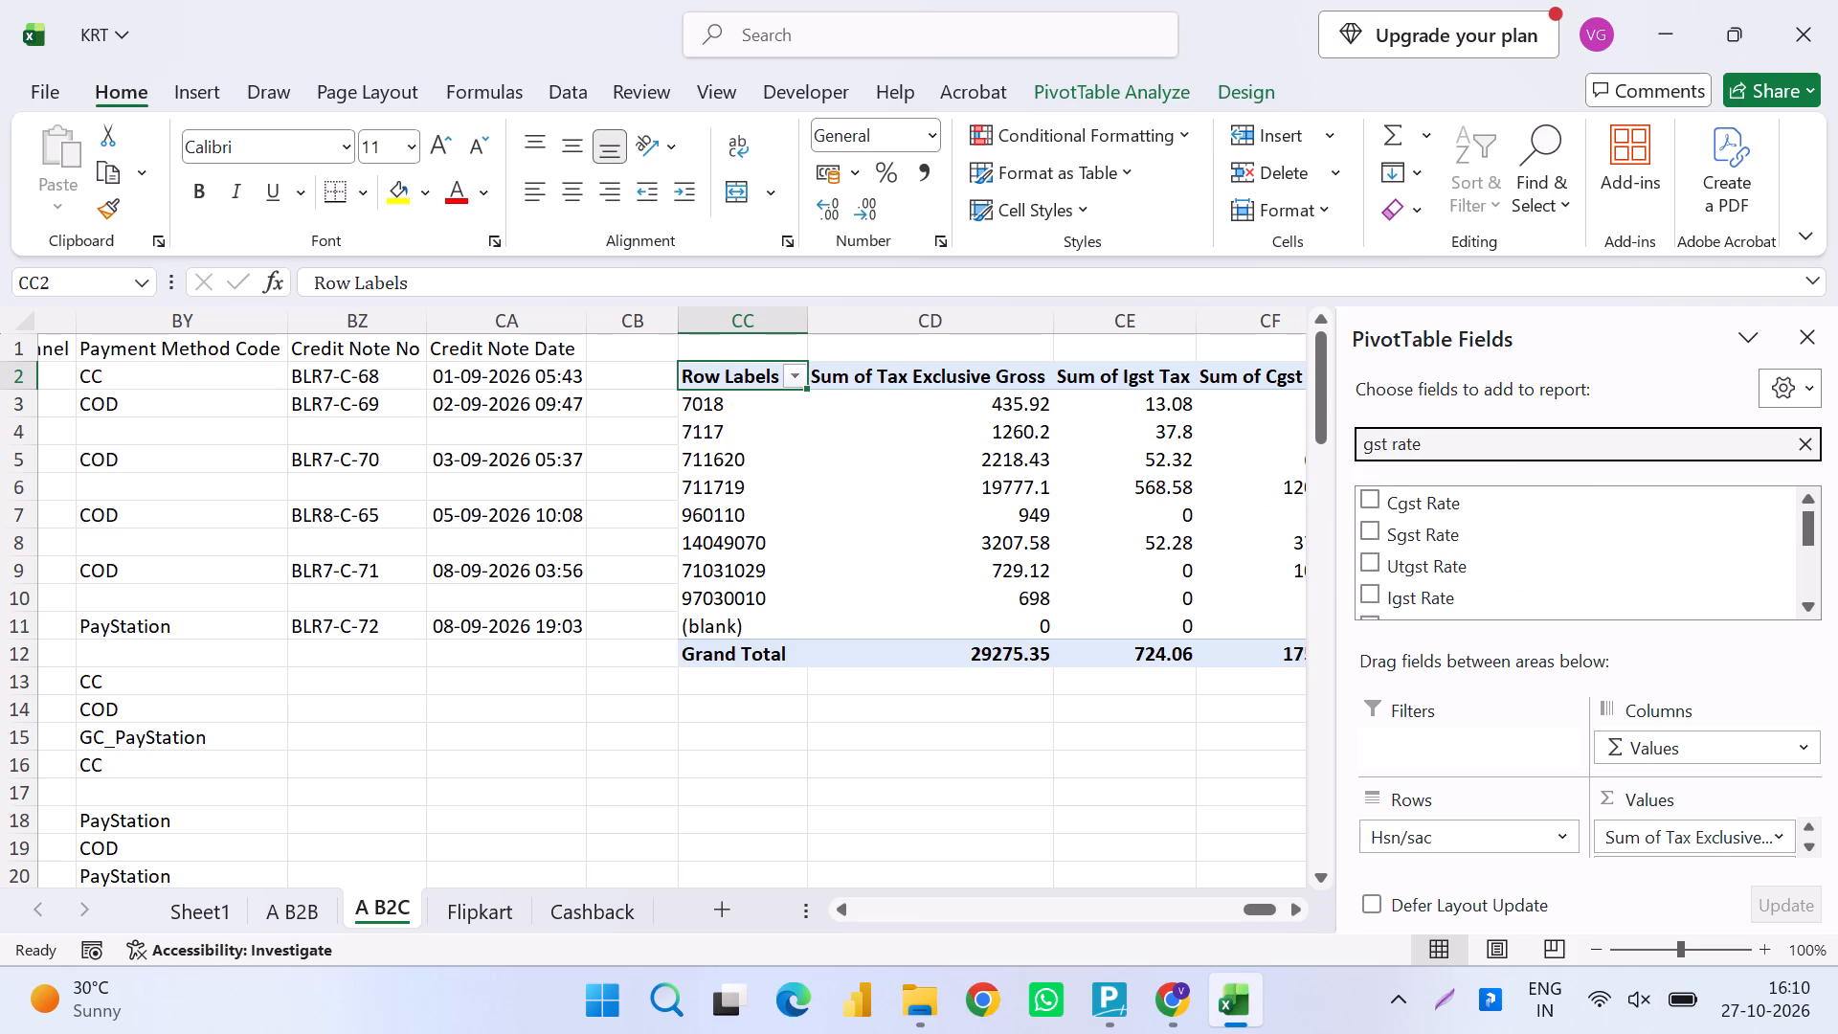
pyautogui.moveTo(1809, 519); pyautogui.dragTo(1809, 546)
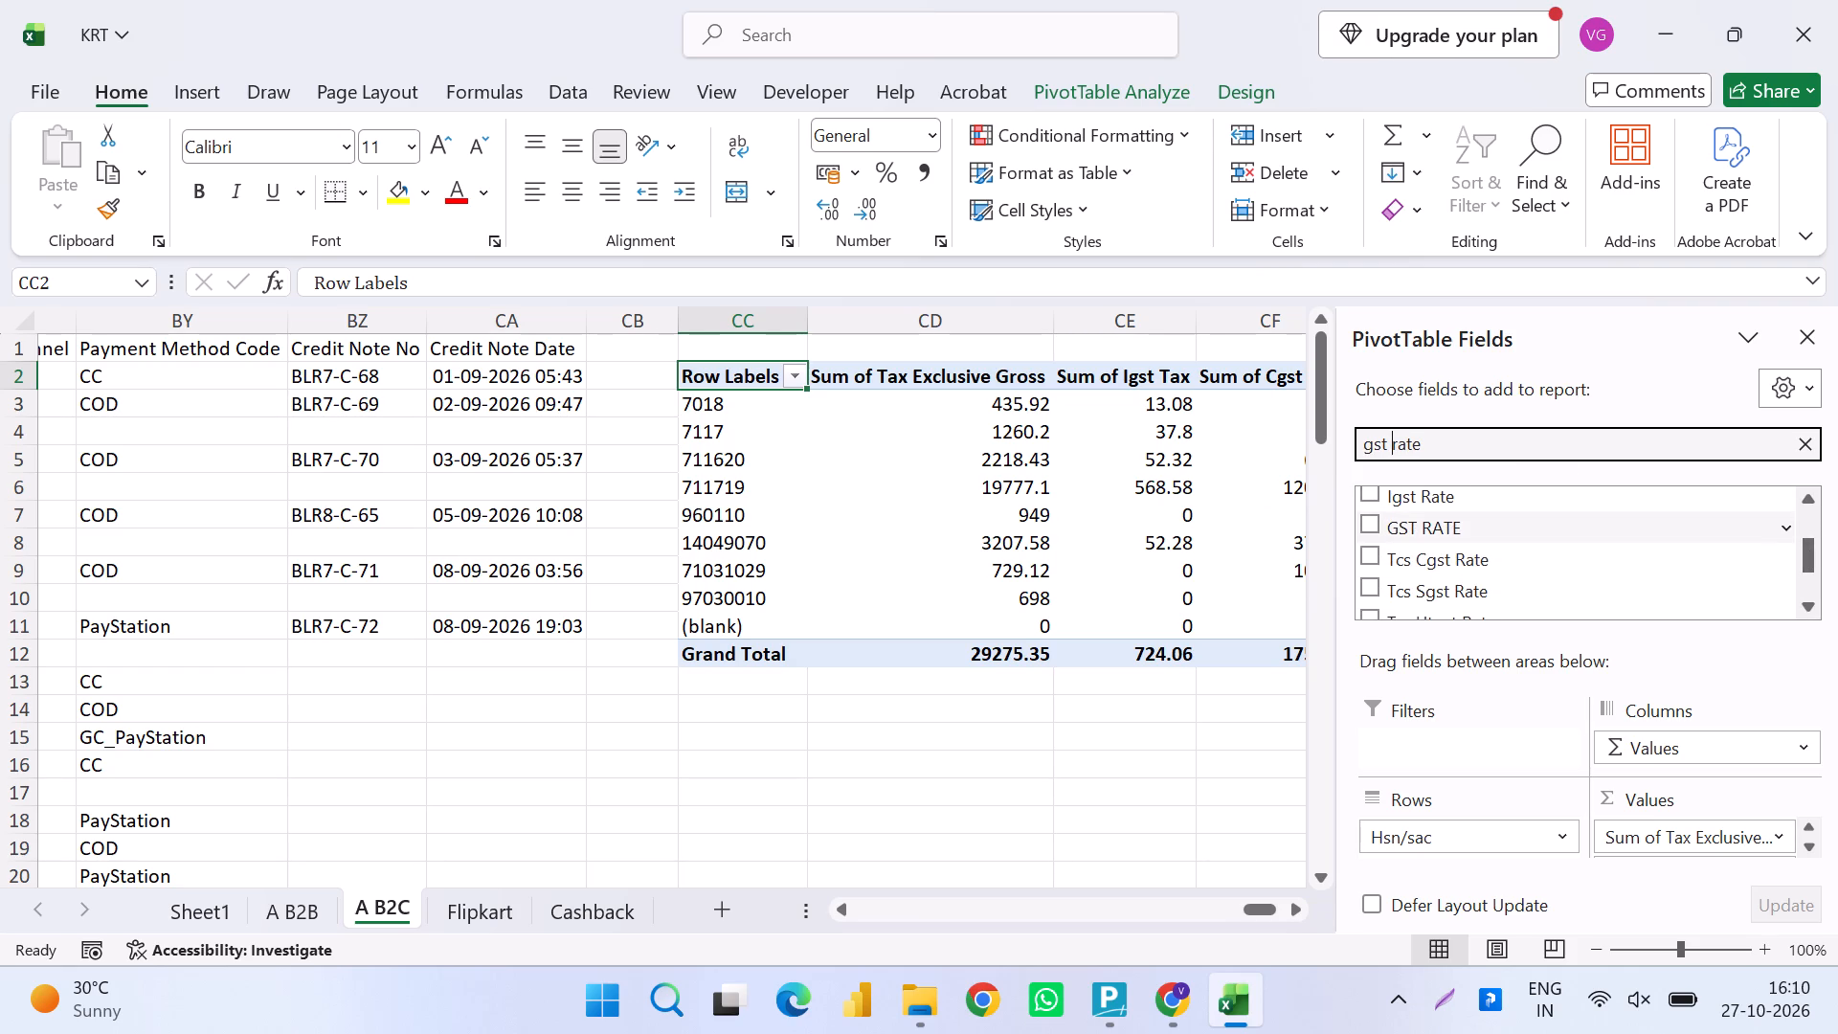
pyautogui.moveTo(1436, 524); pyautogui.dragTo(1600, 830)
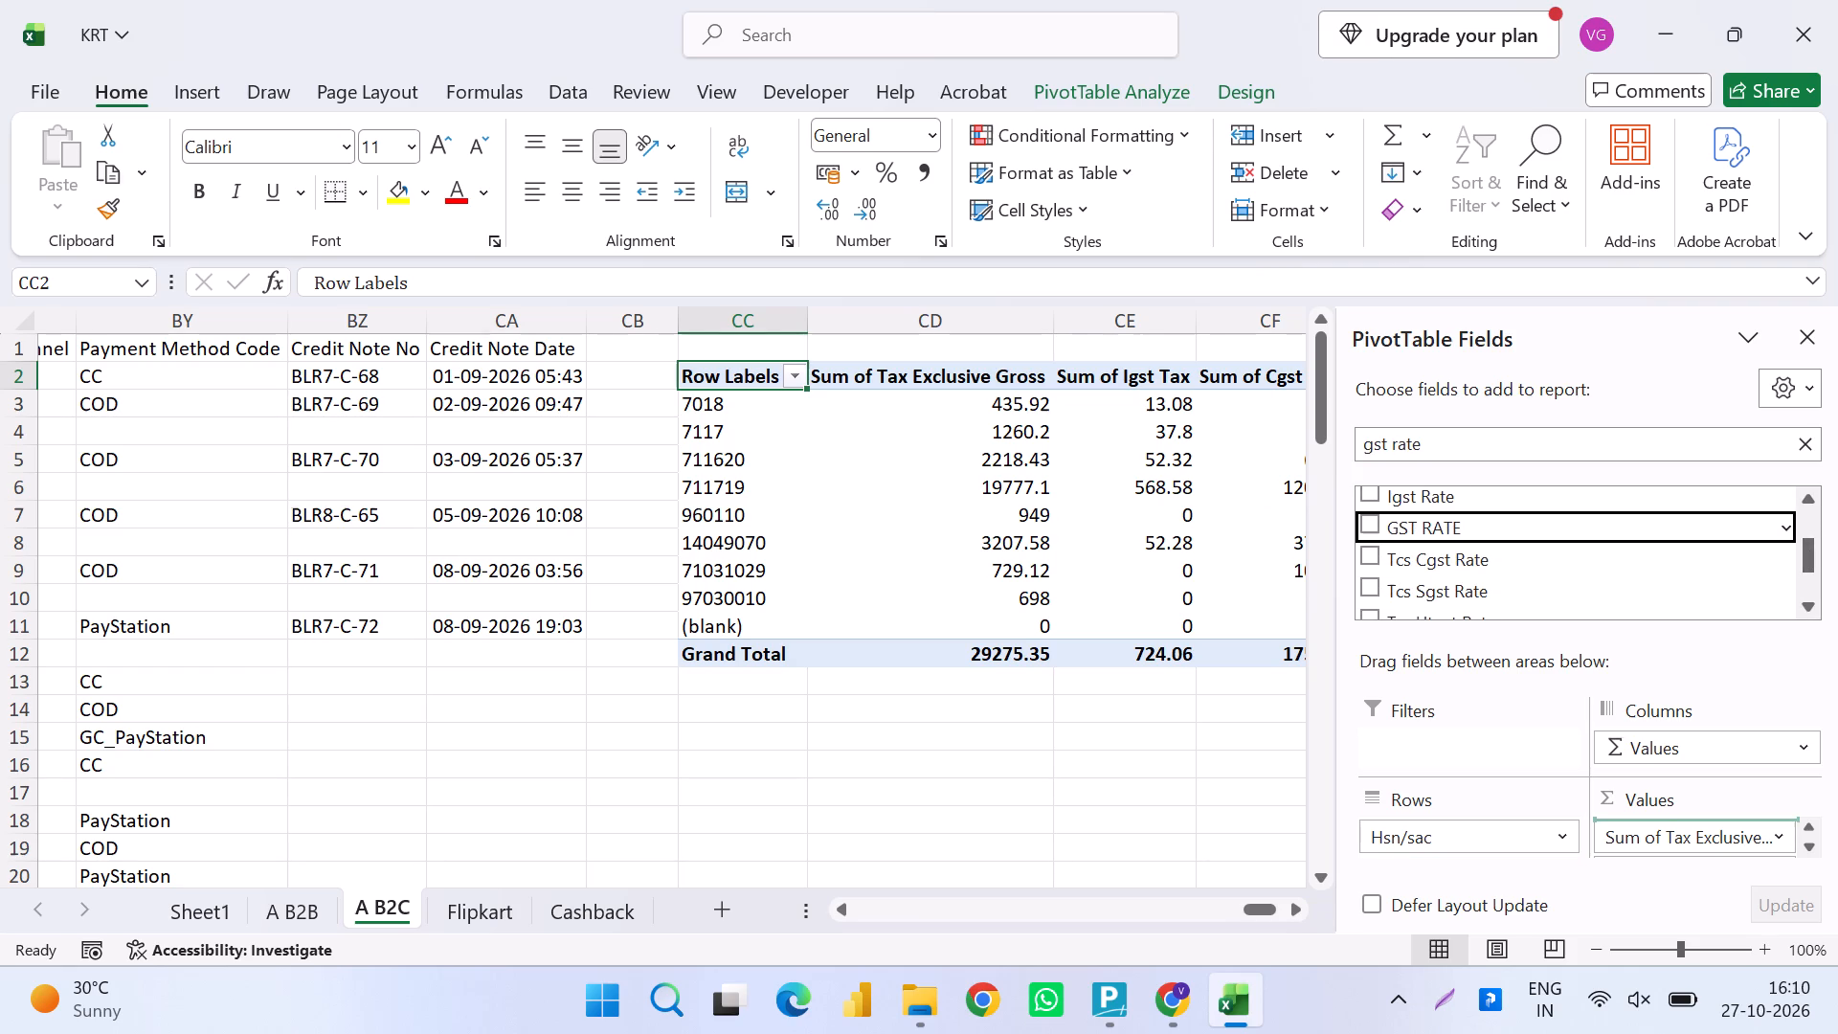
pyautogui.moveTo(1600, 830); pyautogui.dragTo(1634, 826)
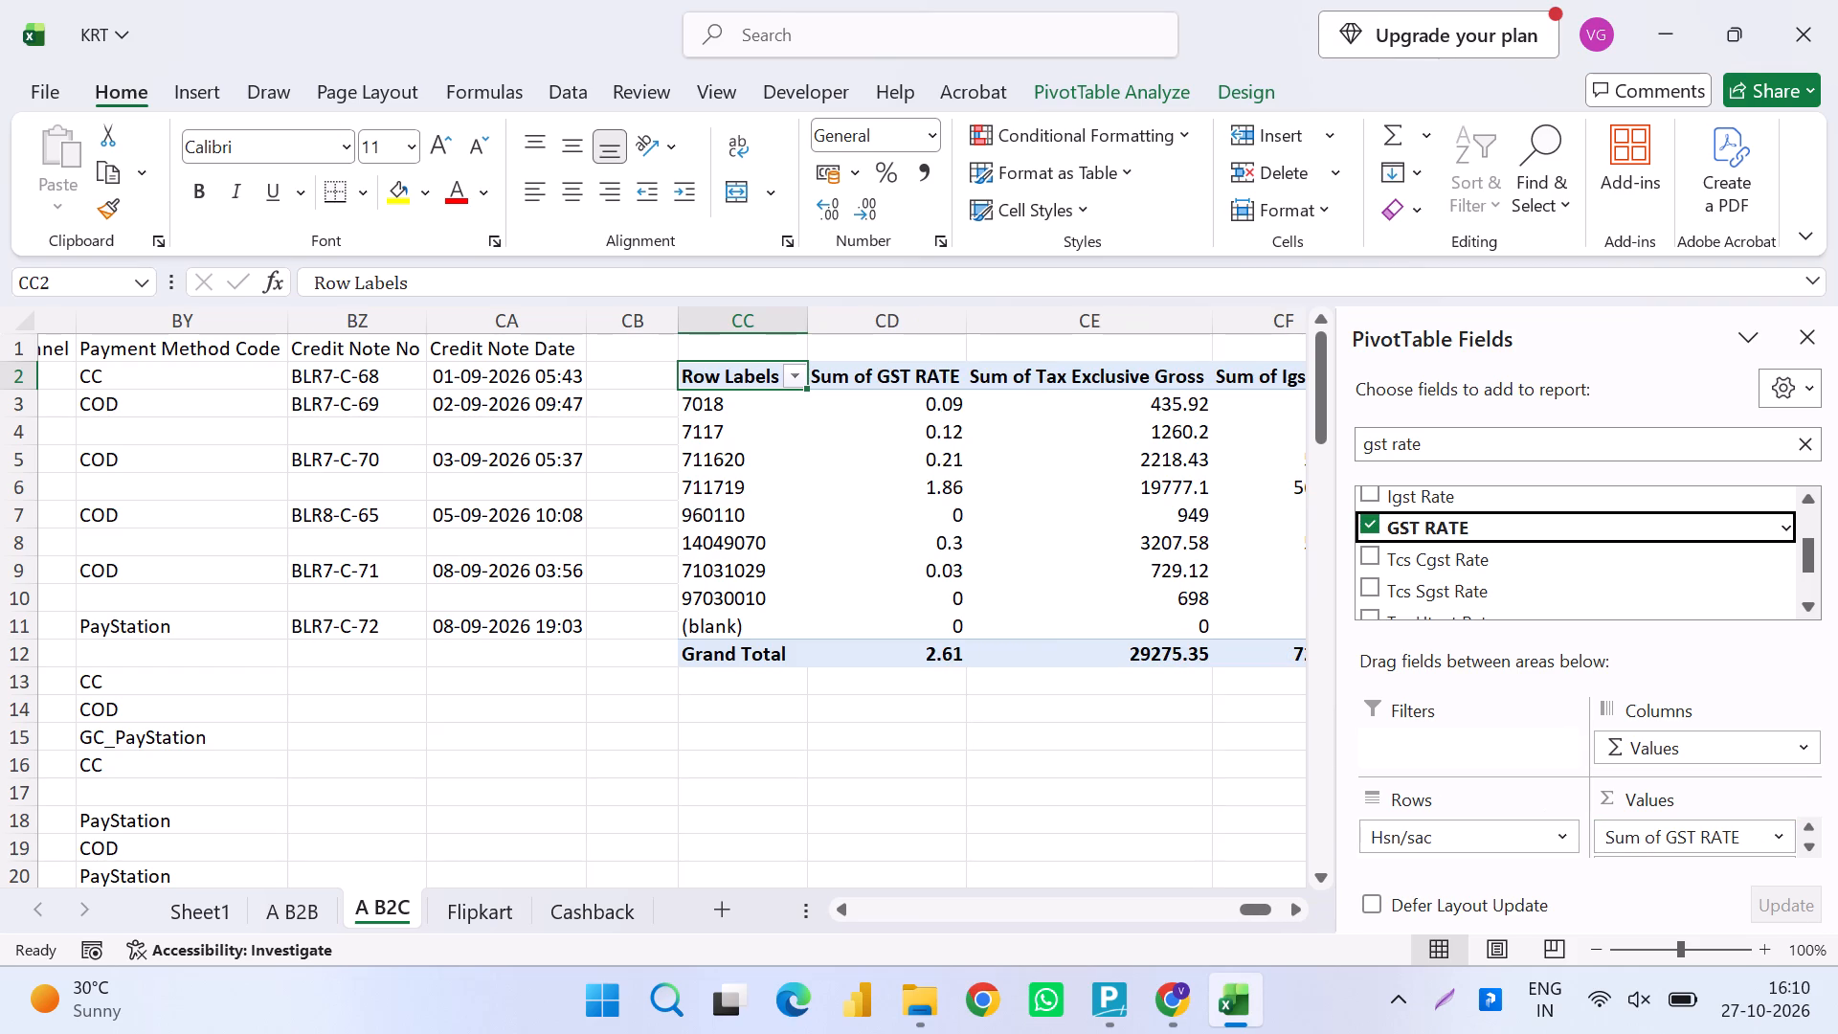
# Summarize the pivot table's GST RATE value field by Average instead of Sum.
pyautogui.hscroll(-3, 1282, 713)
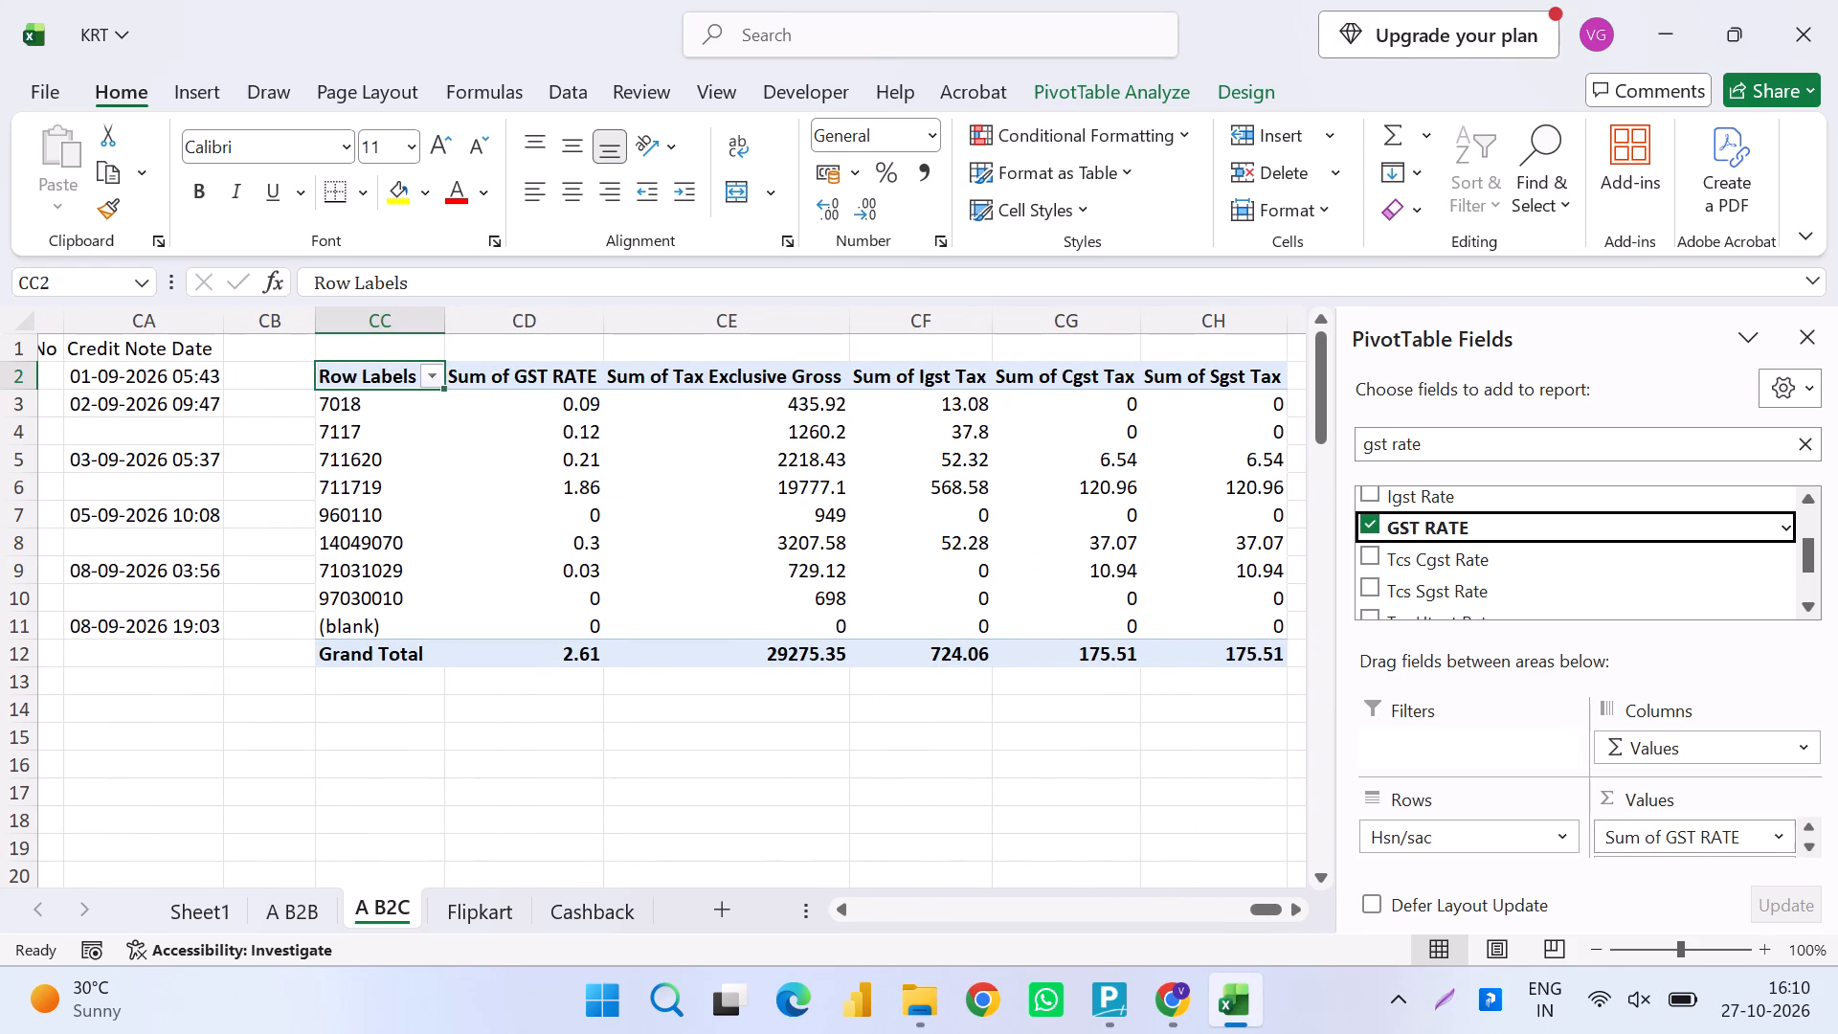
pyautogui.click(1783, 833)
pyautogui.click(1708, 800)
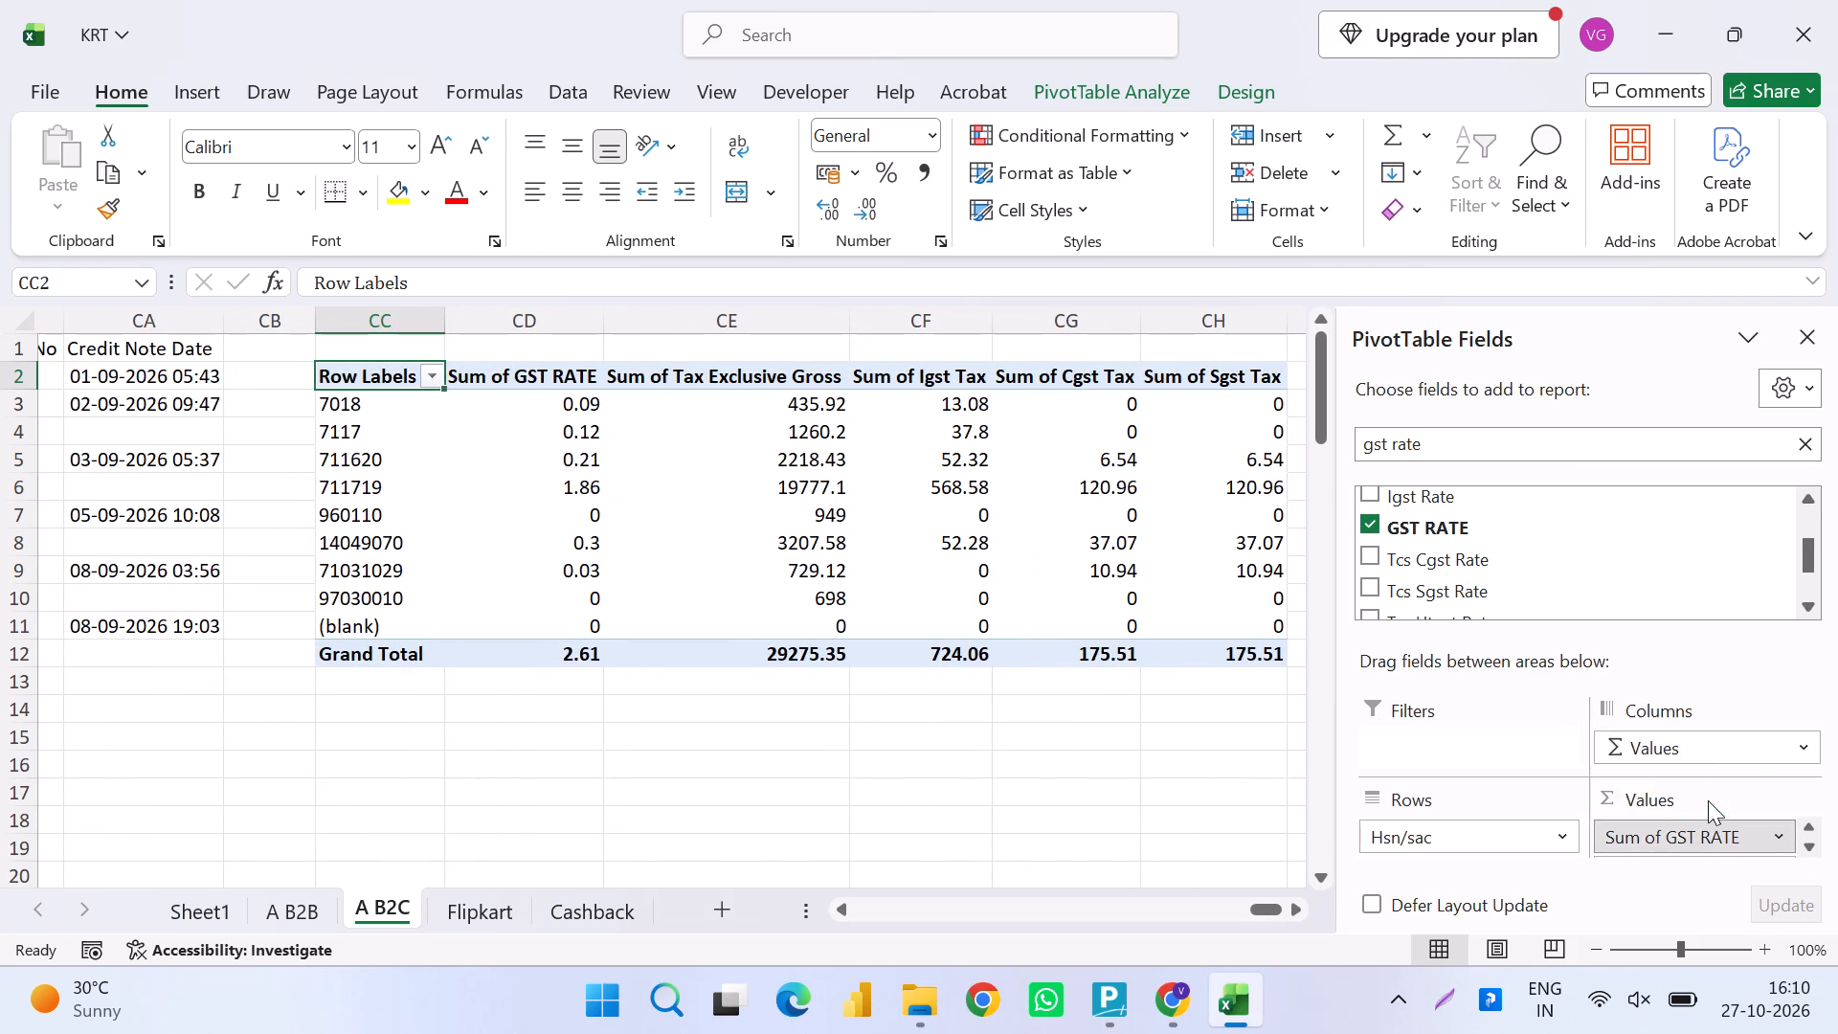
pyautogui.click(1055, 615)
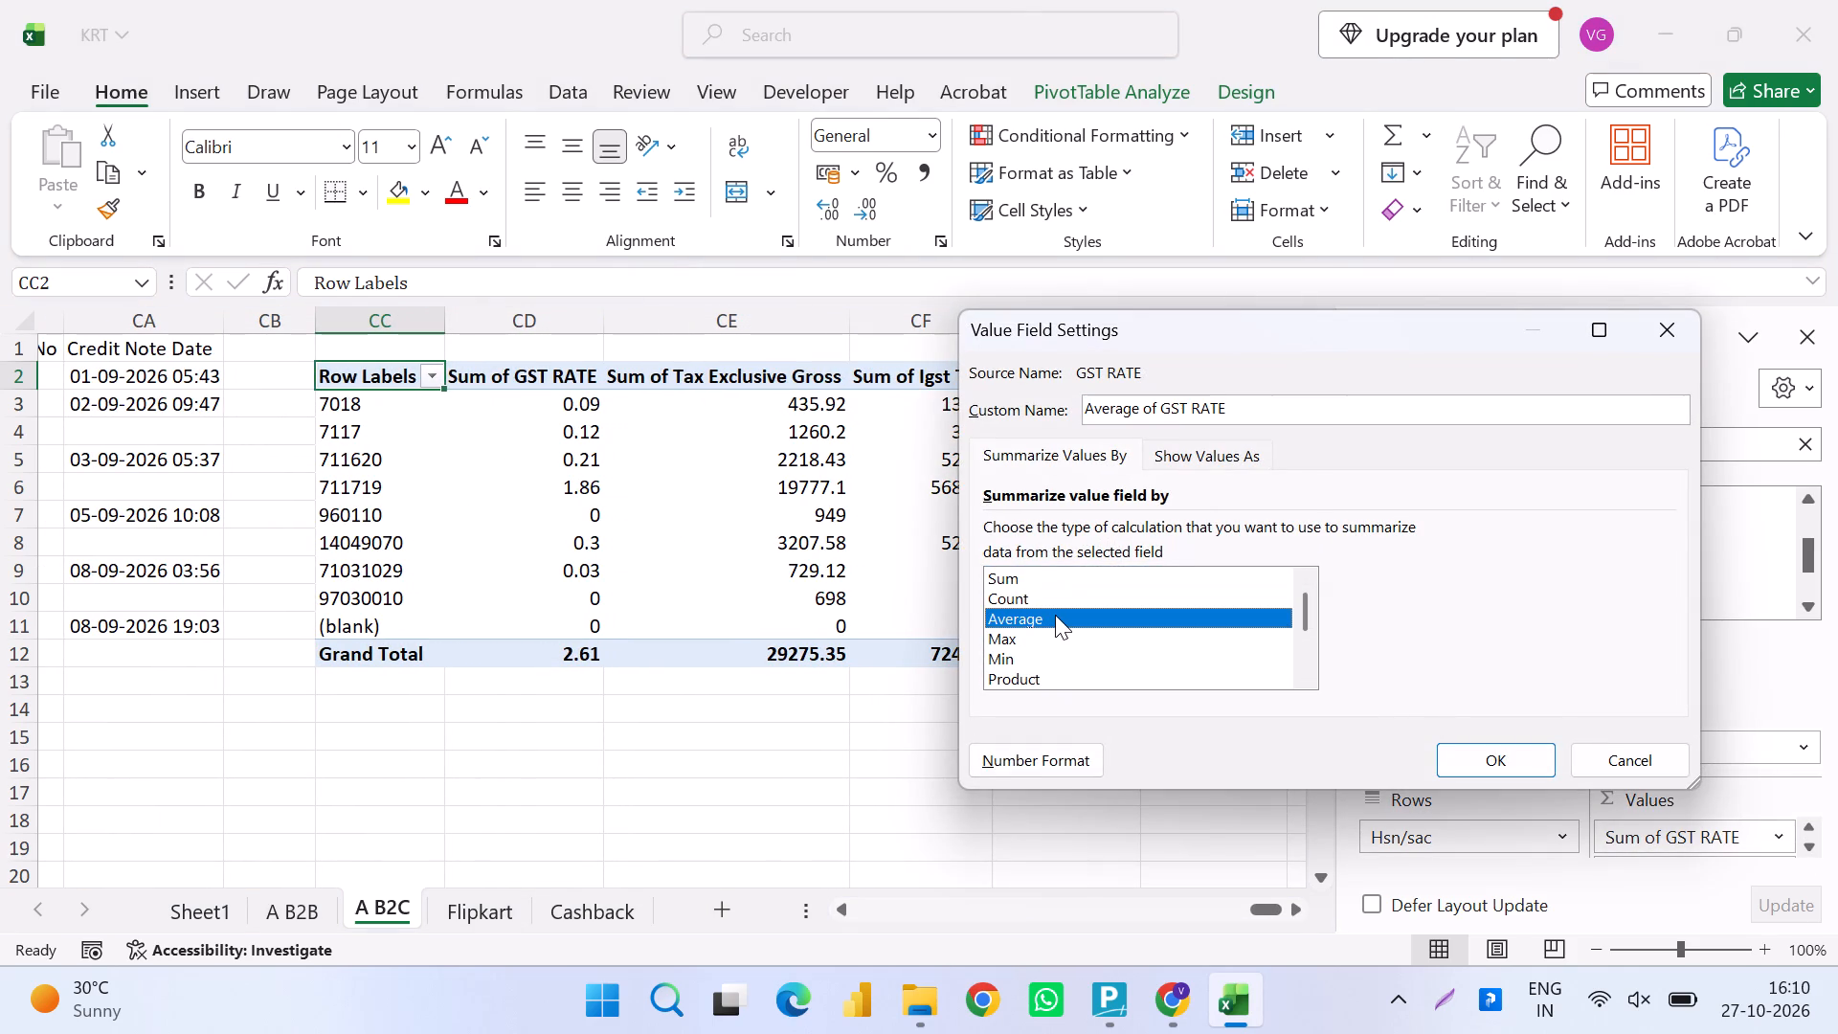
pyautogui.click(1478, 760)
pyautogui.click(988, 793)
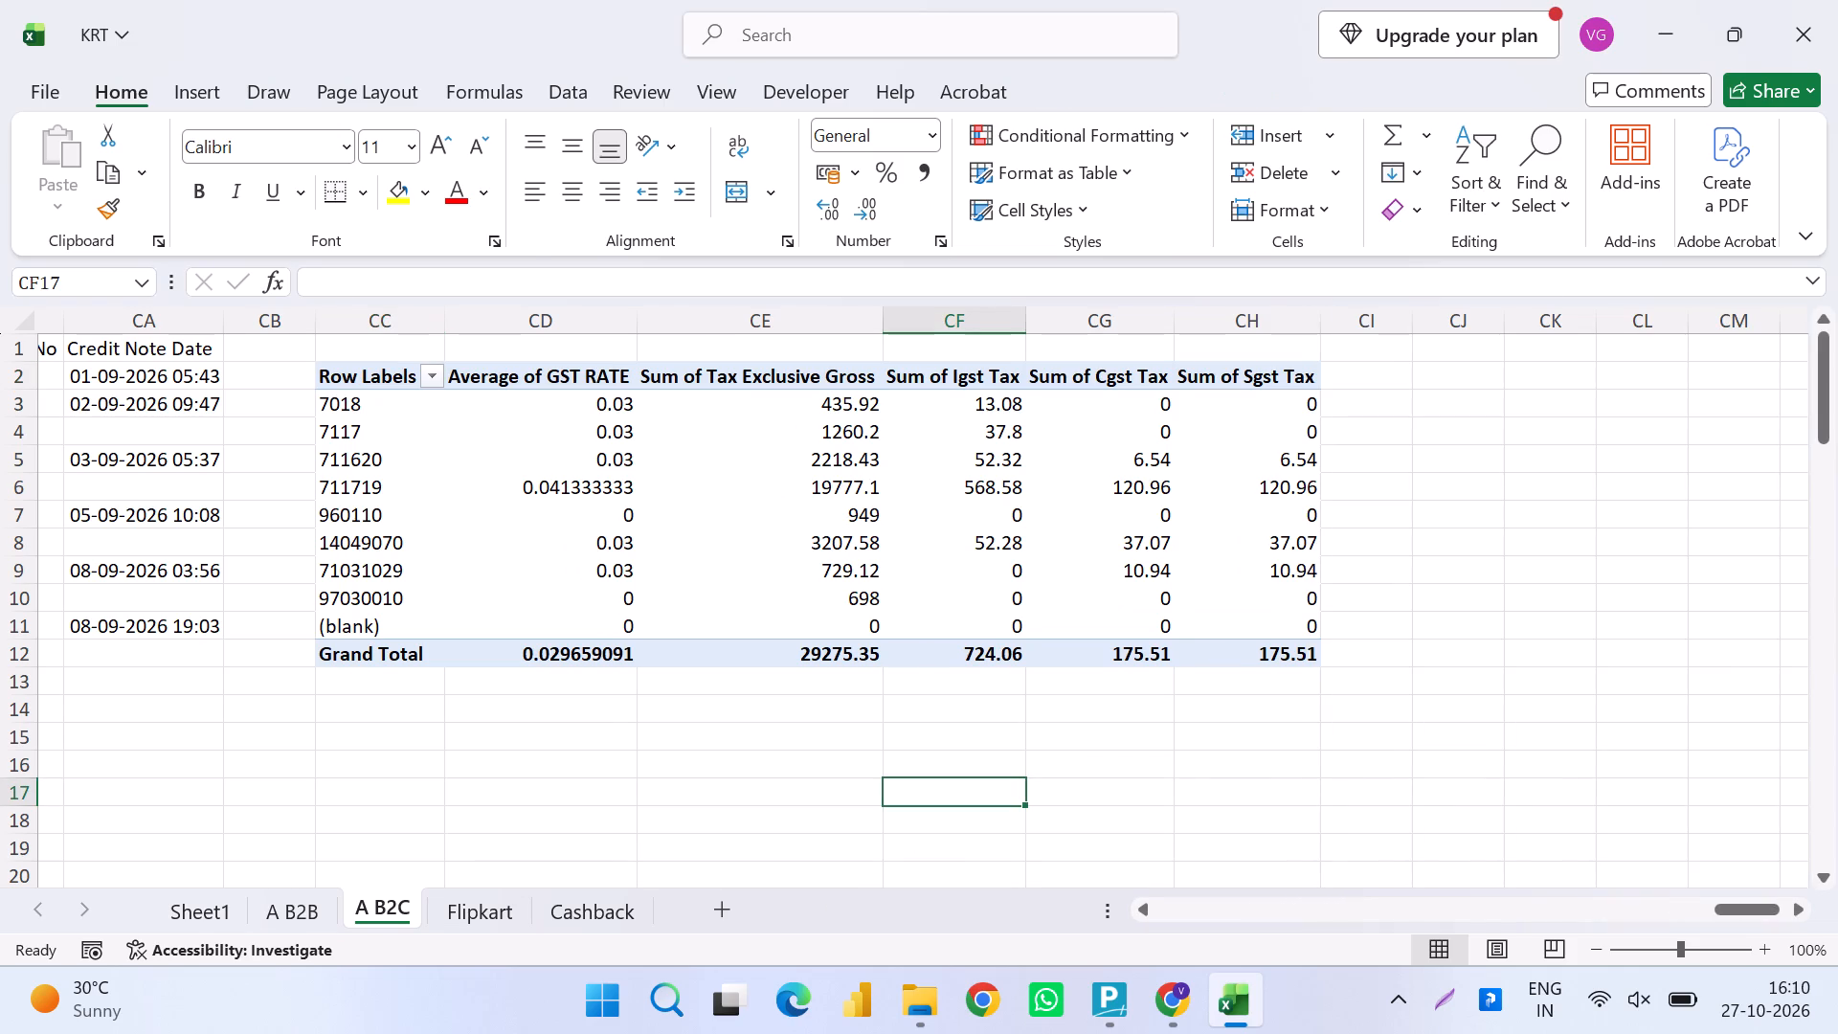
# Undo the GST RATE pivot changes and the whole GST RATE column in A B2C, back to before column AI was inserted.
pyautogui.hotkey('ctrl', 'z')
pyautogui.hotkey('ctrl', 'z')
pyautogui.hotkey('ctrl', 'z')
pyautogui.hotkey('ctrl', 'z')
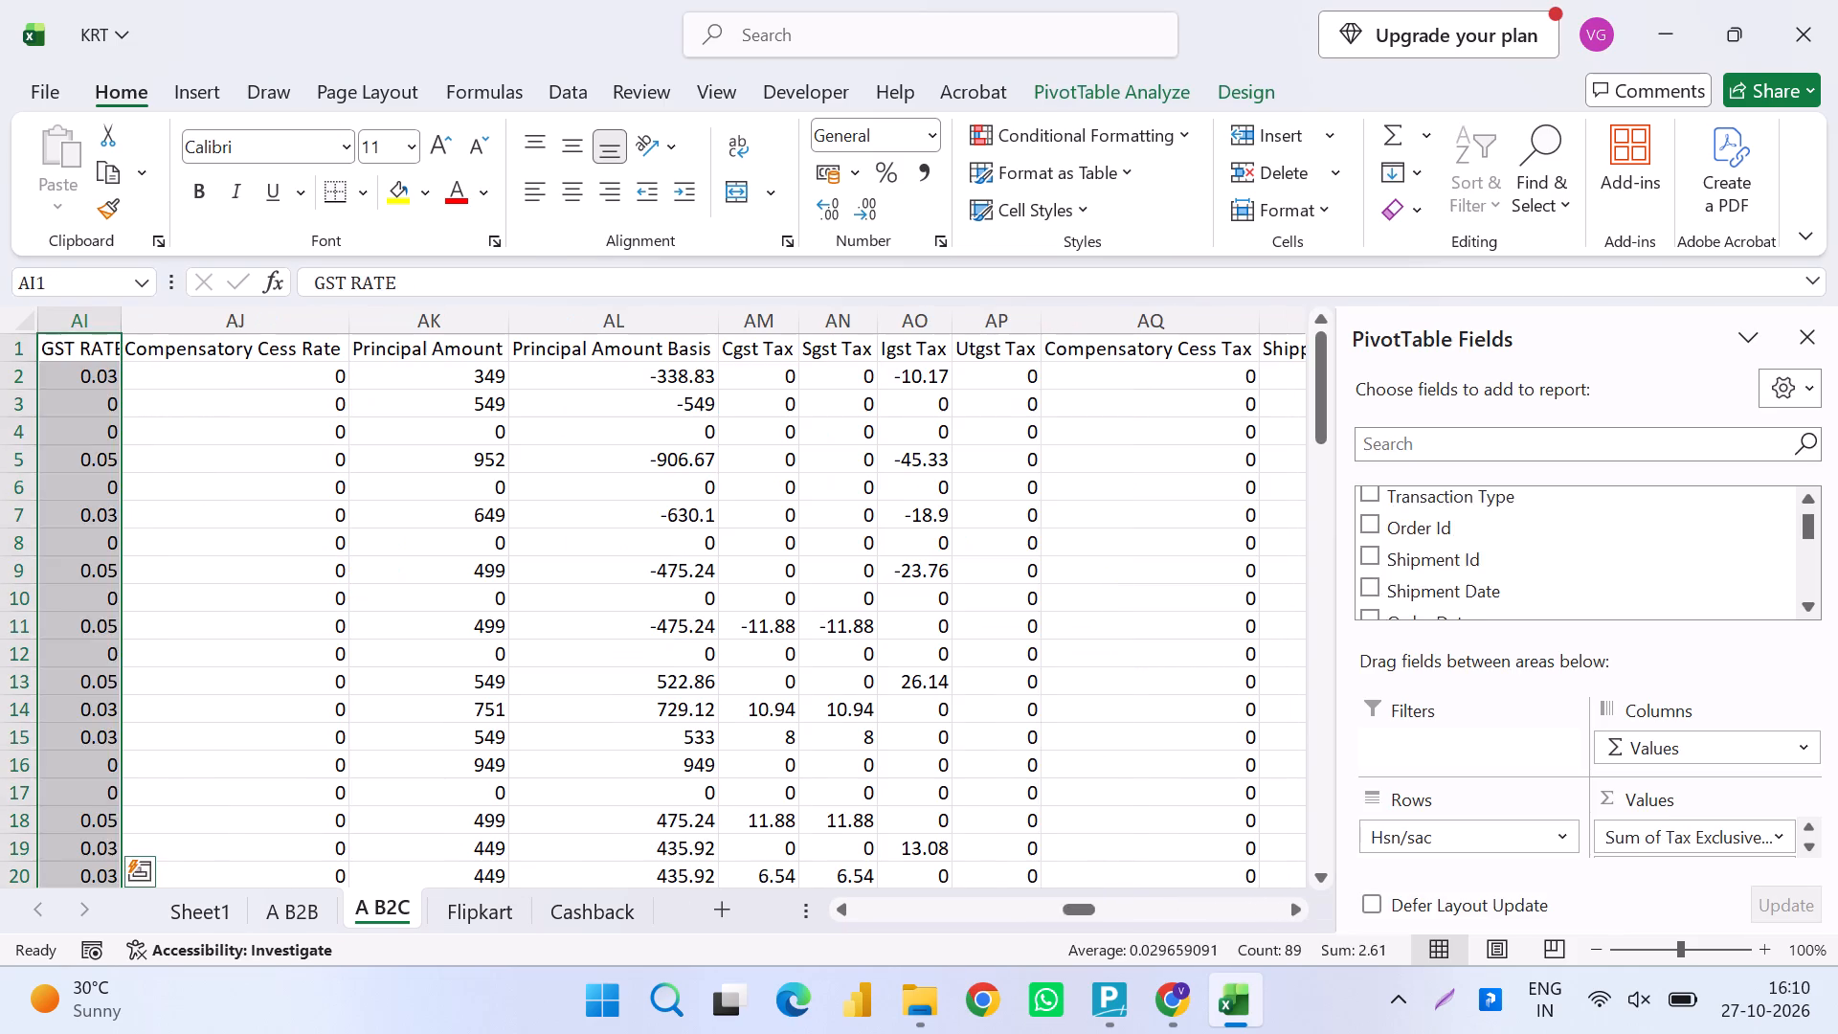
pyautogui.hotkey('ctrl', 'z')
pyautogui.hotkey('ctrl', 'z')
pyautogui.hotkey('ctrl', 'z')
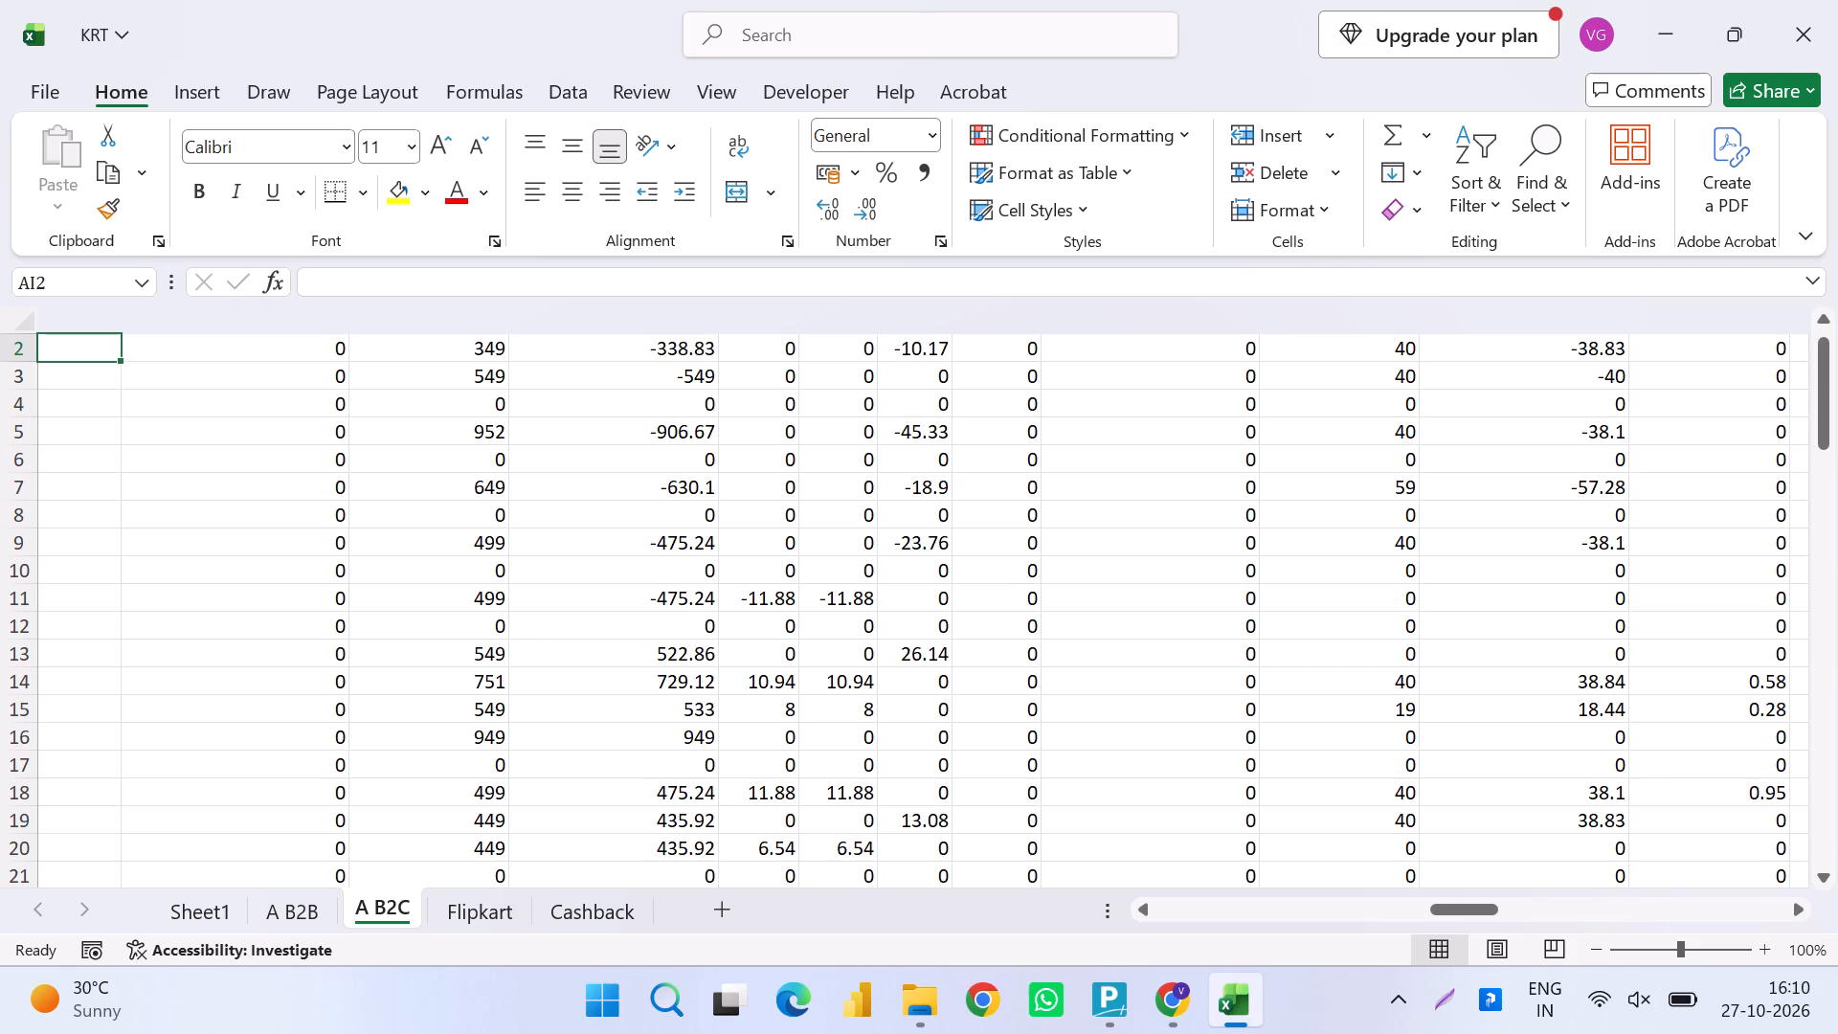
pyautogui.hotkey('ctrl', 'Left')
pyautogui.hotkey('ctrl', 'Up')
pyautogui.hotkey('ctrl', 'Up')
pyautogui.hotkey('ctrl', 'z')
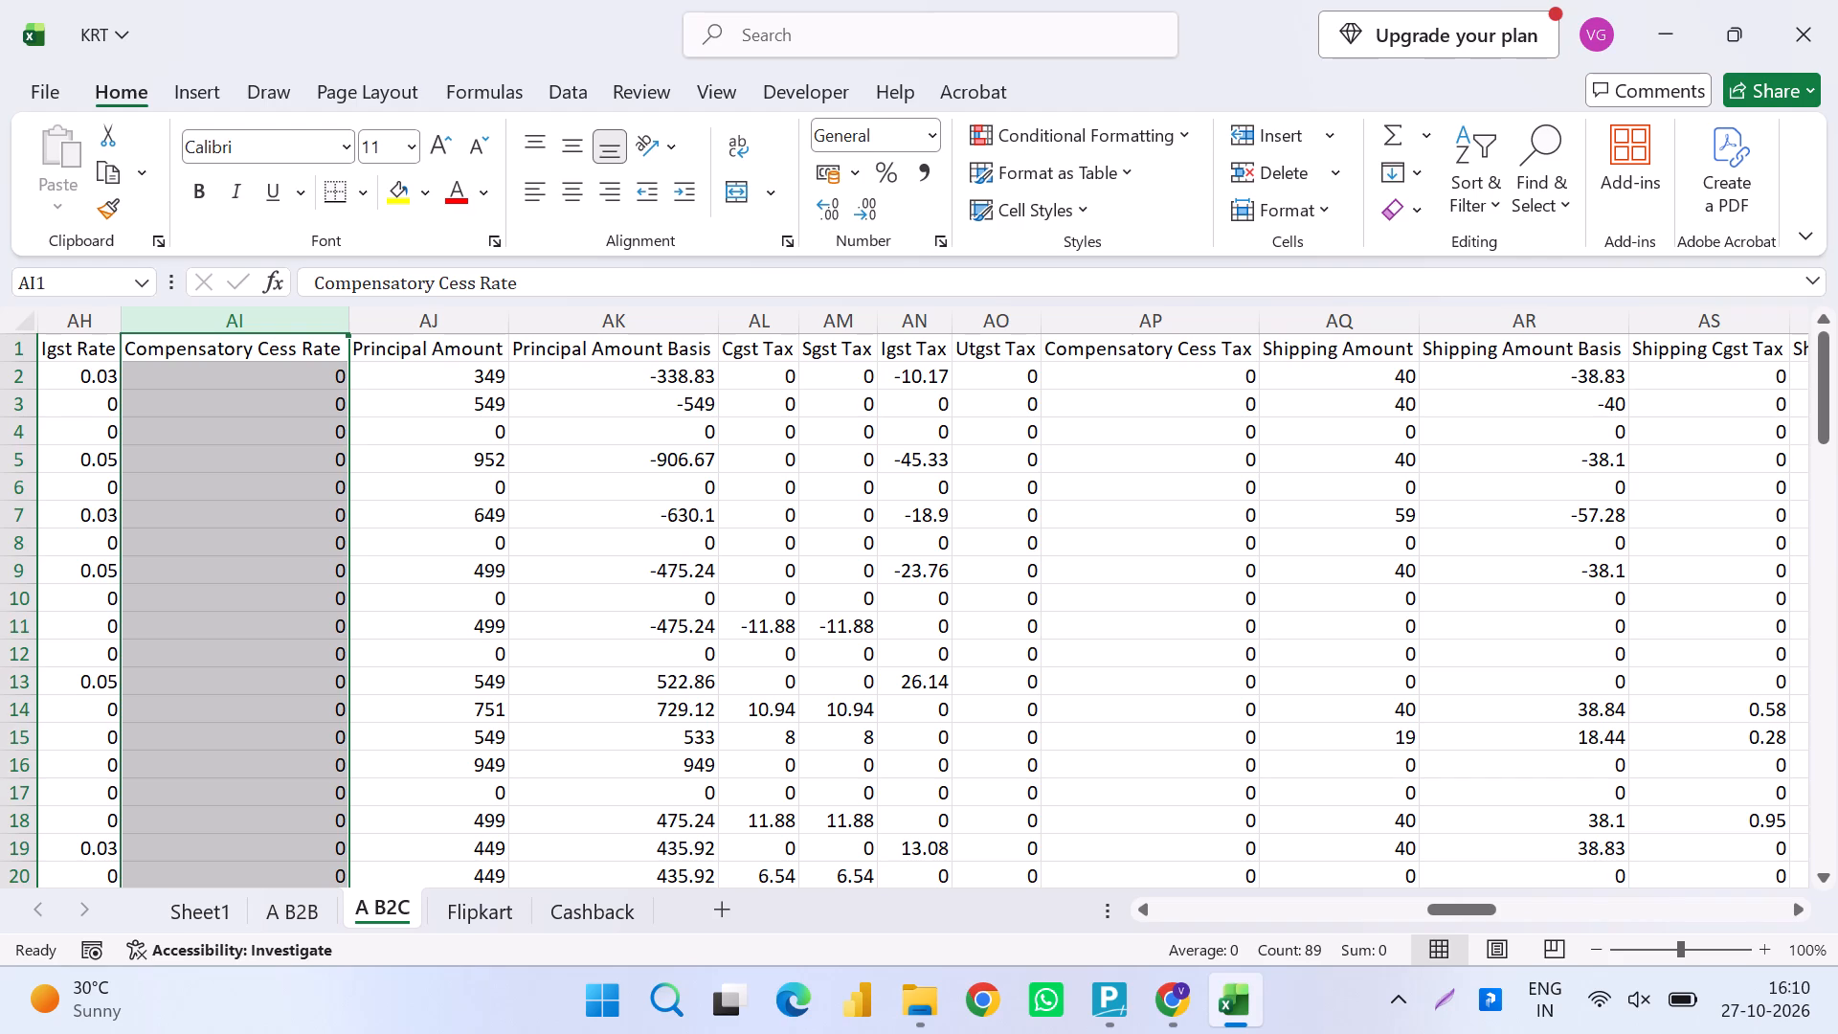
# Examine the Flipkart sheet's HSN Code, taxable value and IGST, CGST and SGST columns, through to its state-wise pivot table.
pyautogui.click(480, 922)
pyautogui.hscroll(5, 780, 551)
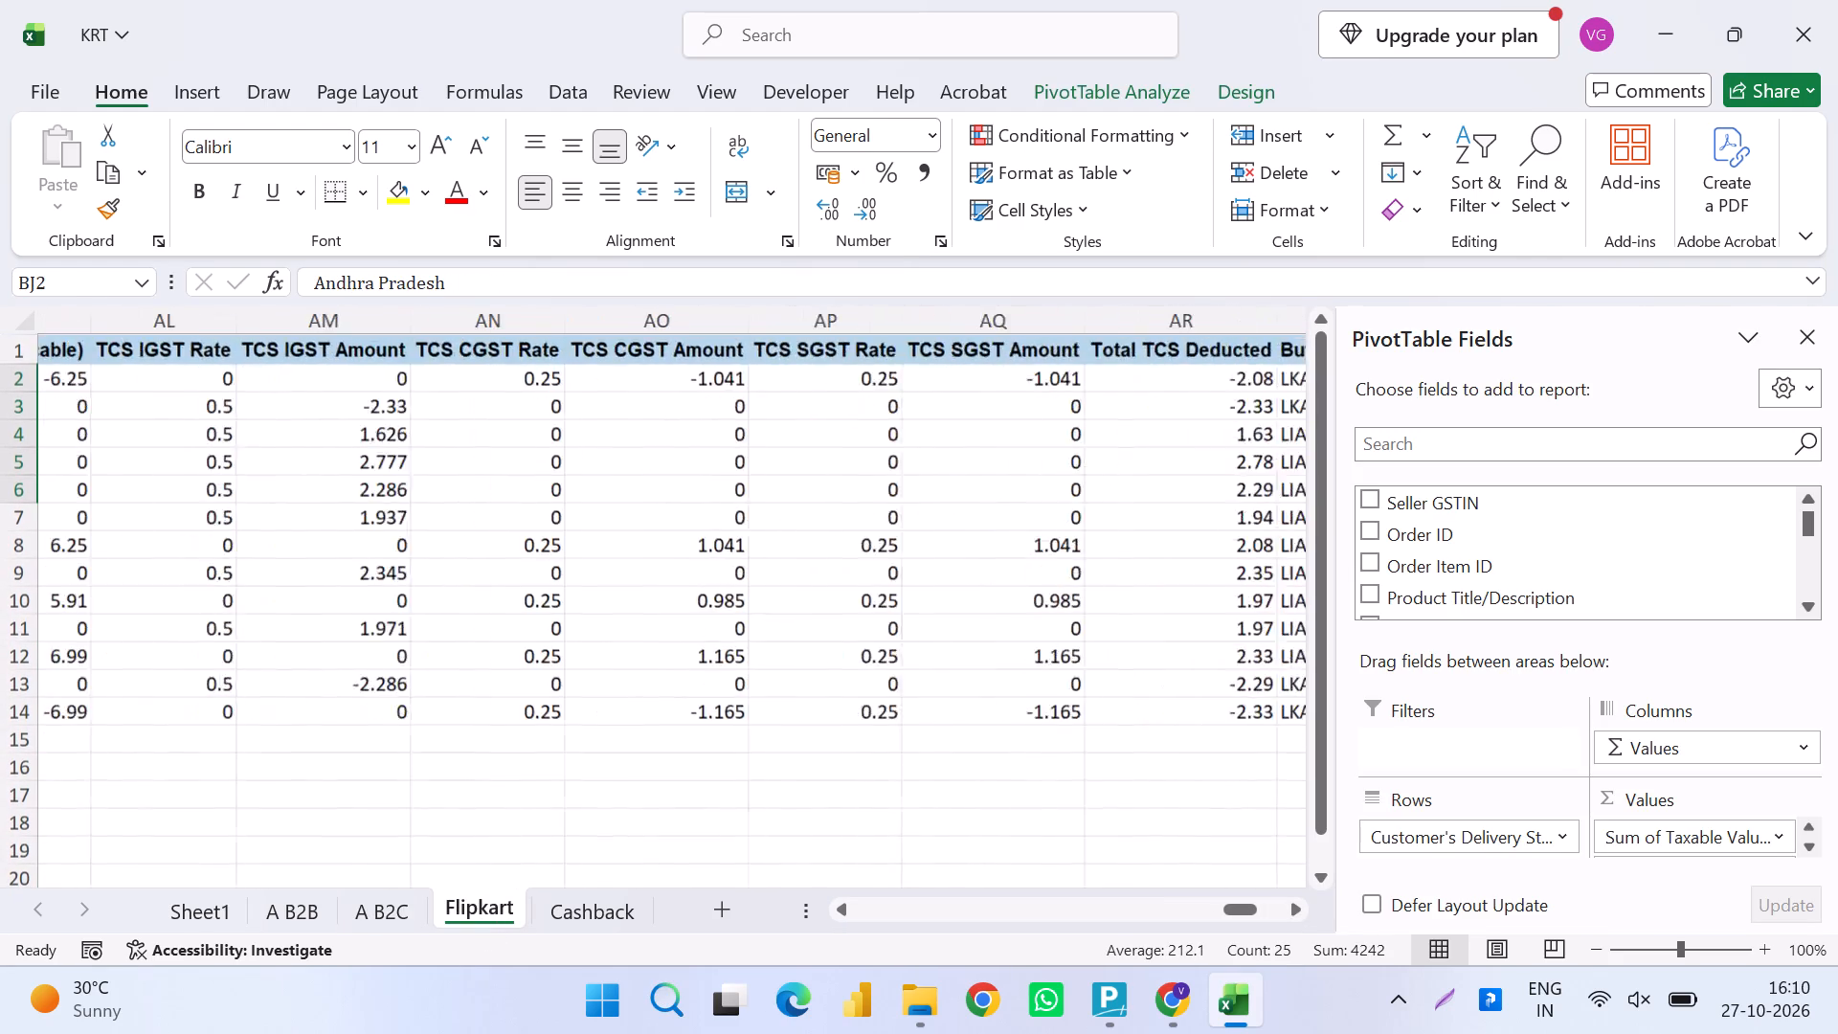
pyautogui.hscroll(5, 780, 551)
pyautogui.hscroll(-9, 780, 551)
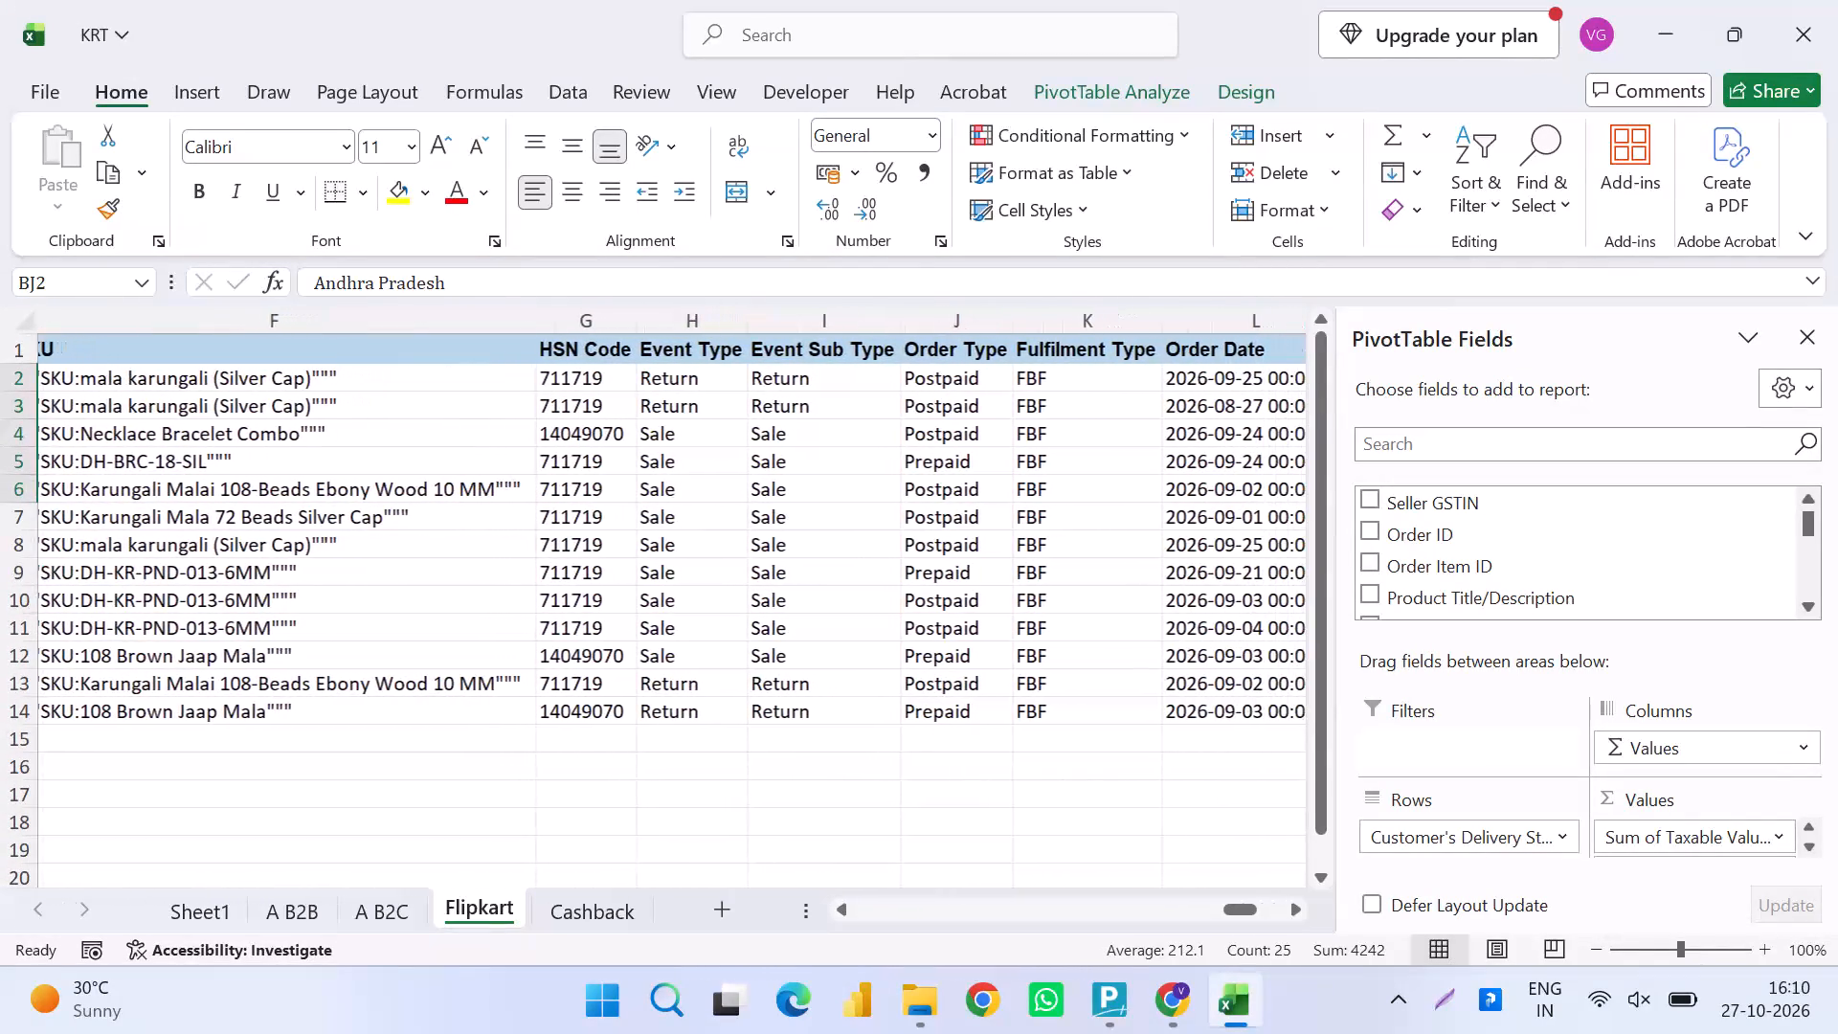
pyautogui.hscroll(-5, 780, 551)
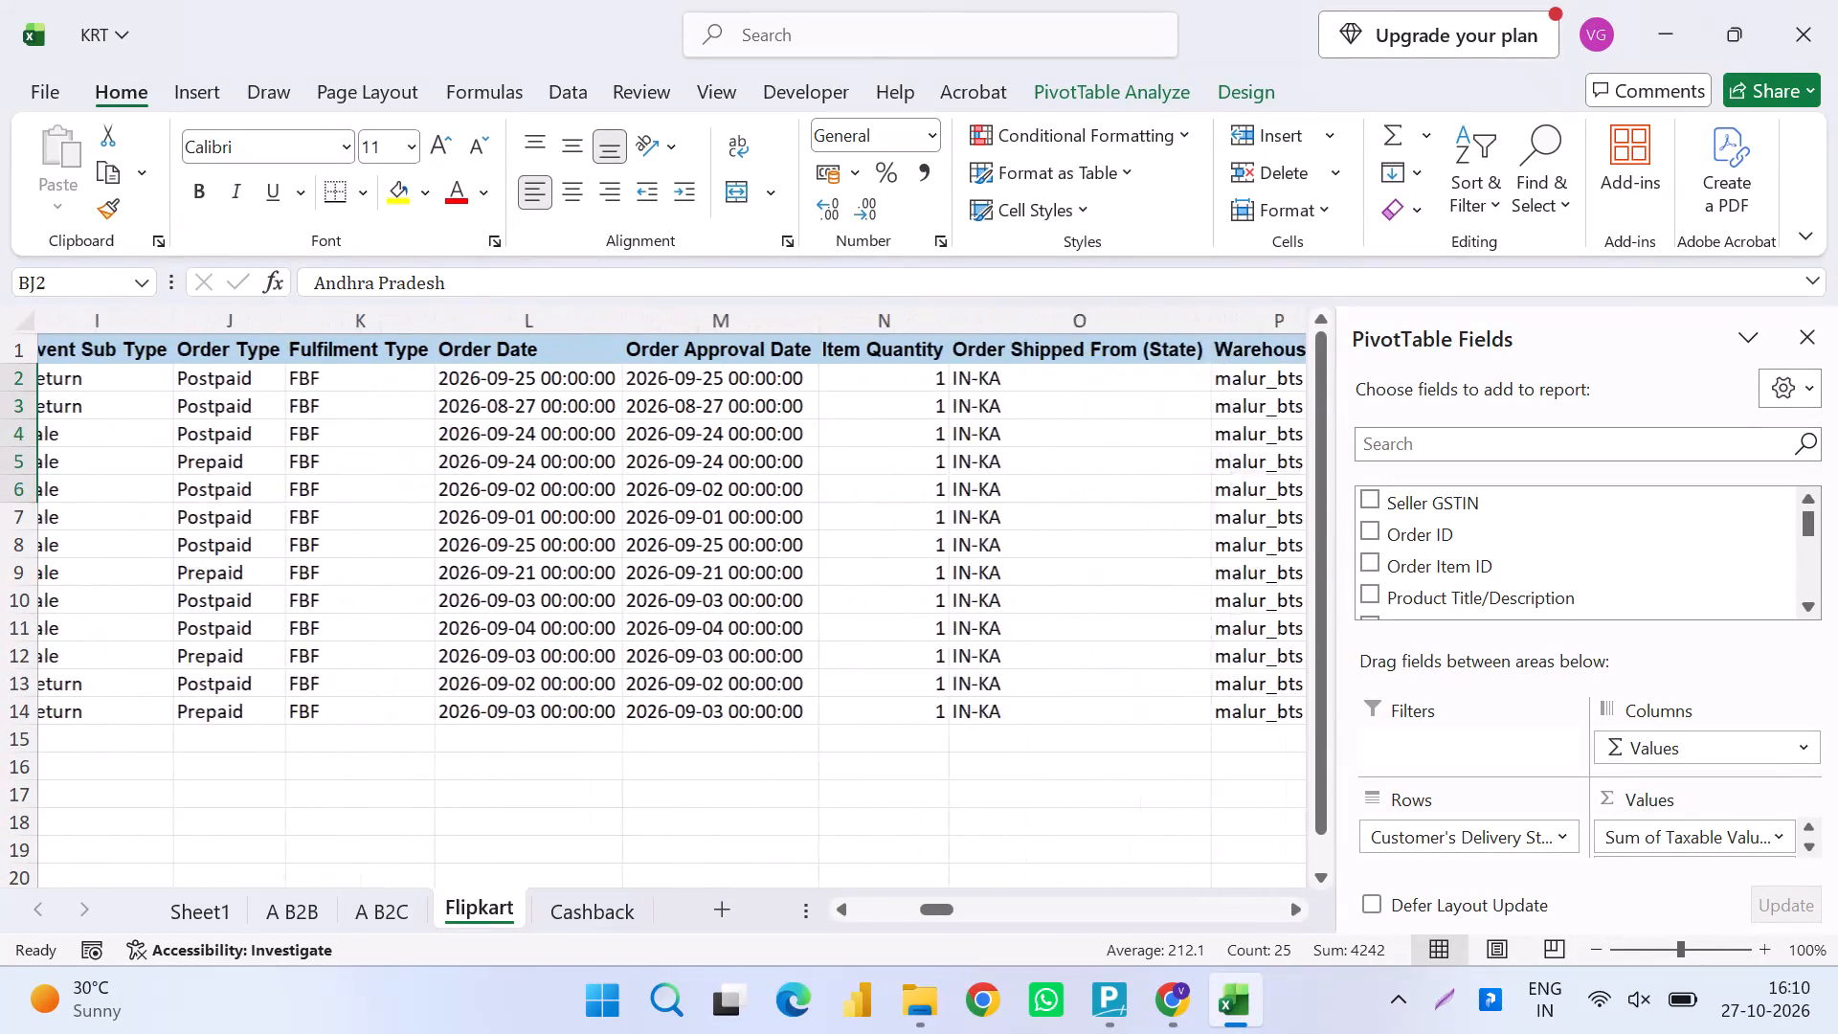
pyautogui.hscroll(-5, 780, 551)
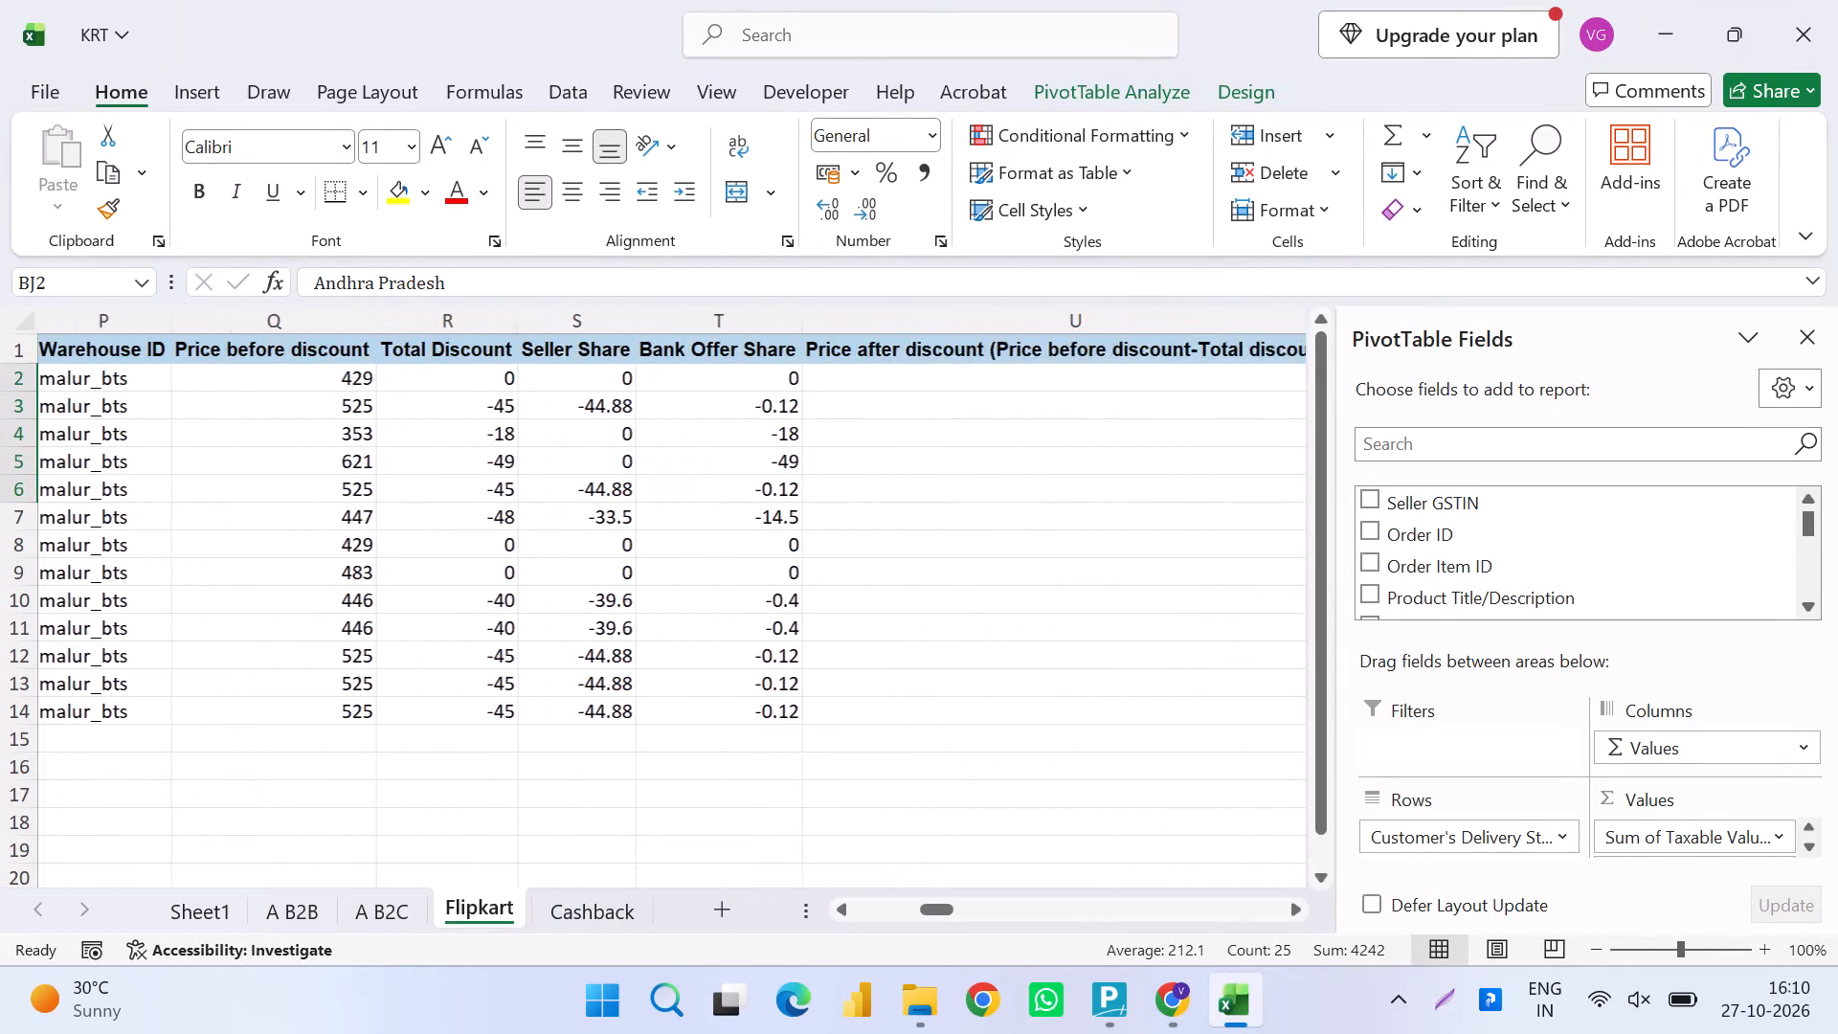
pyautogui.hscroll(-7, 780, 551)
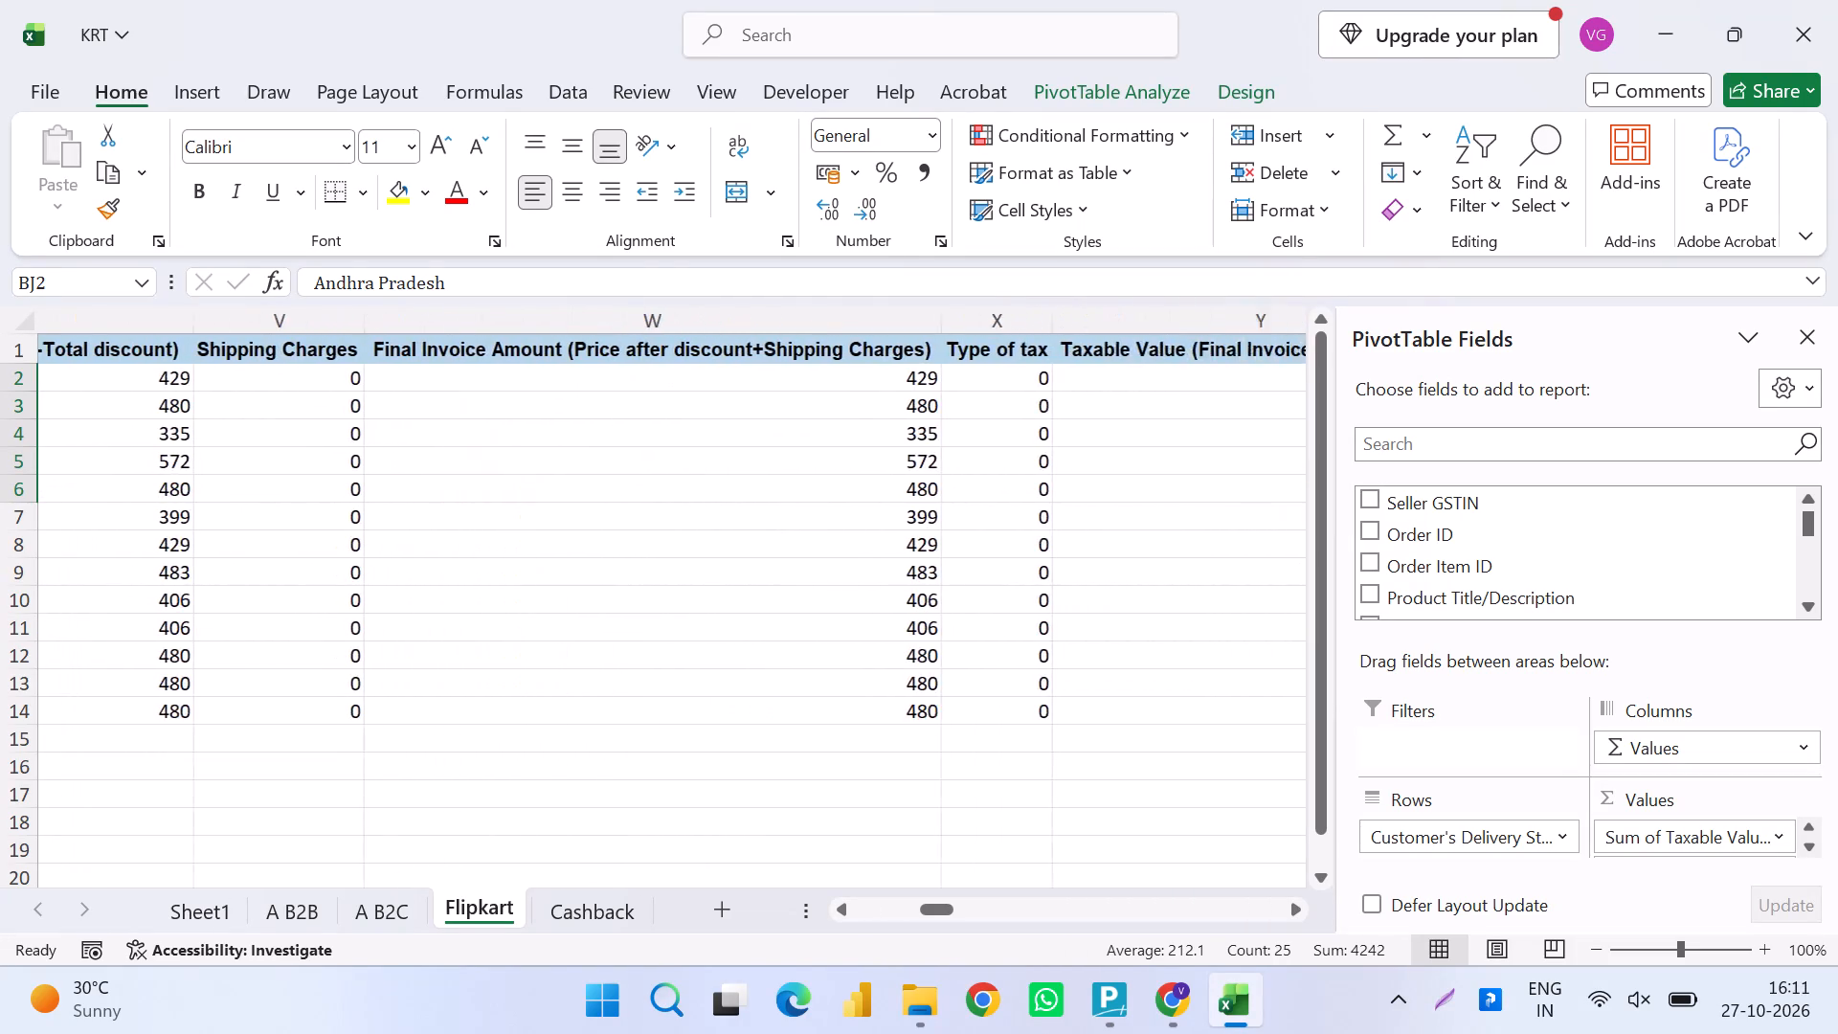
pyautogui.hscroll(-4, 780, 551)
pyautogui.hscroll(2, 780, 551)
pyautogui.hscroll(-1, 780, 551)
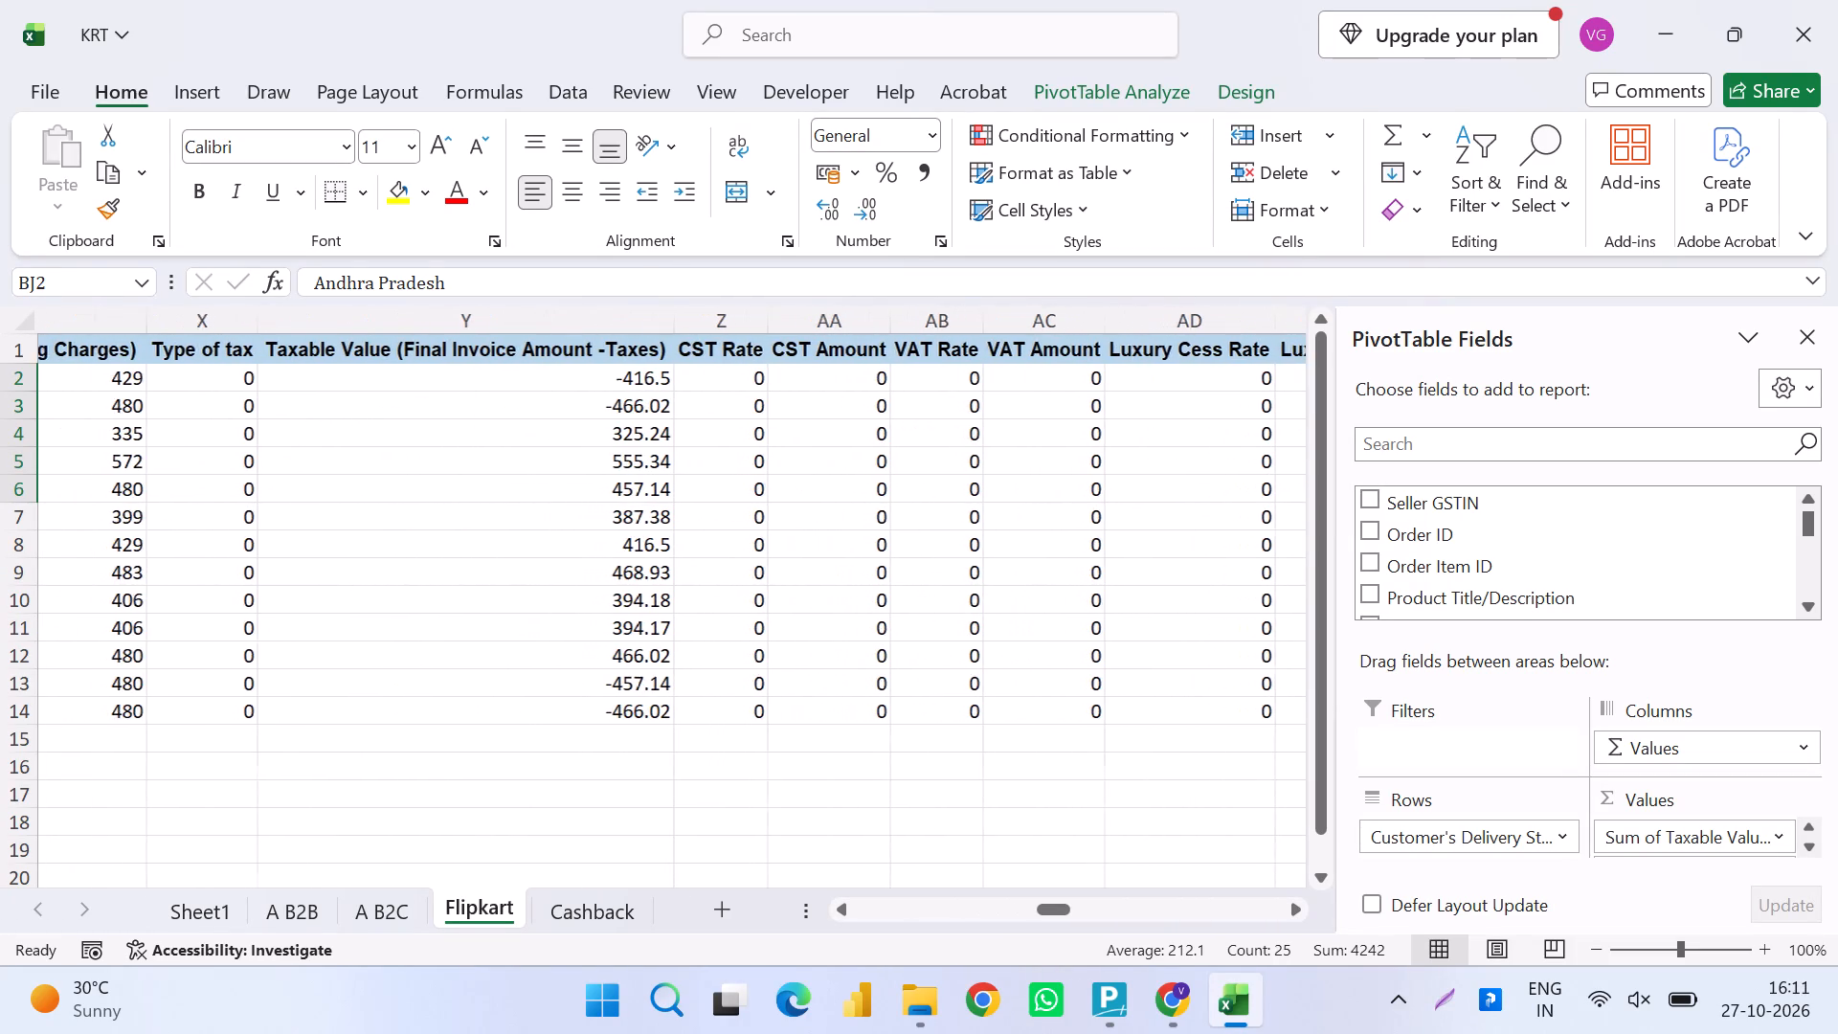
pyautogui.hscroll(-5, 780, 551)
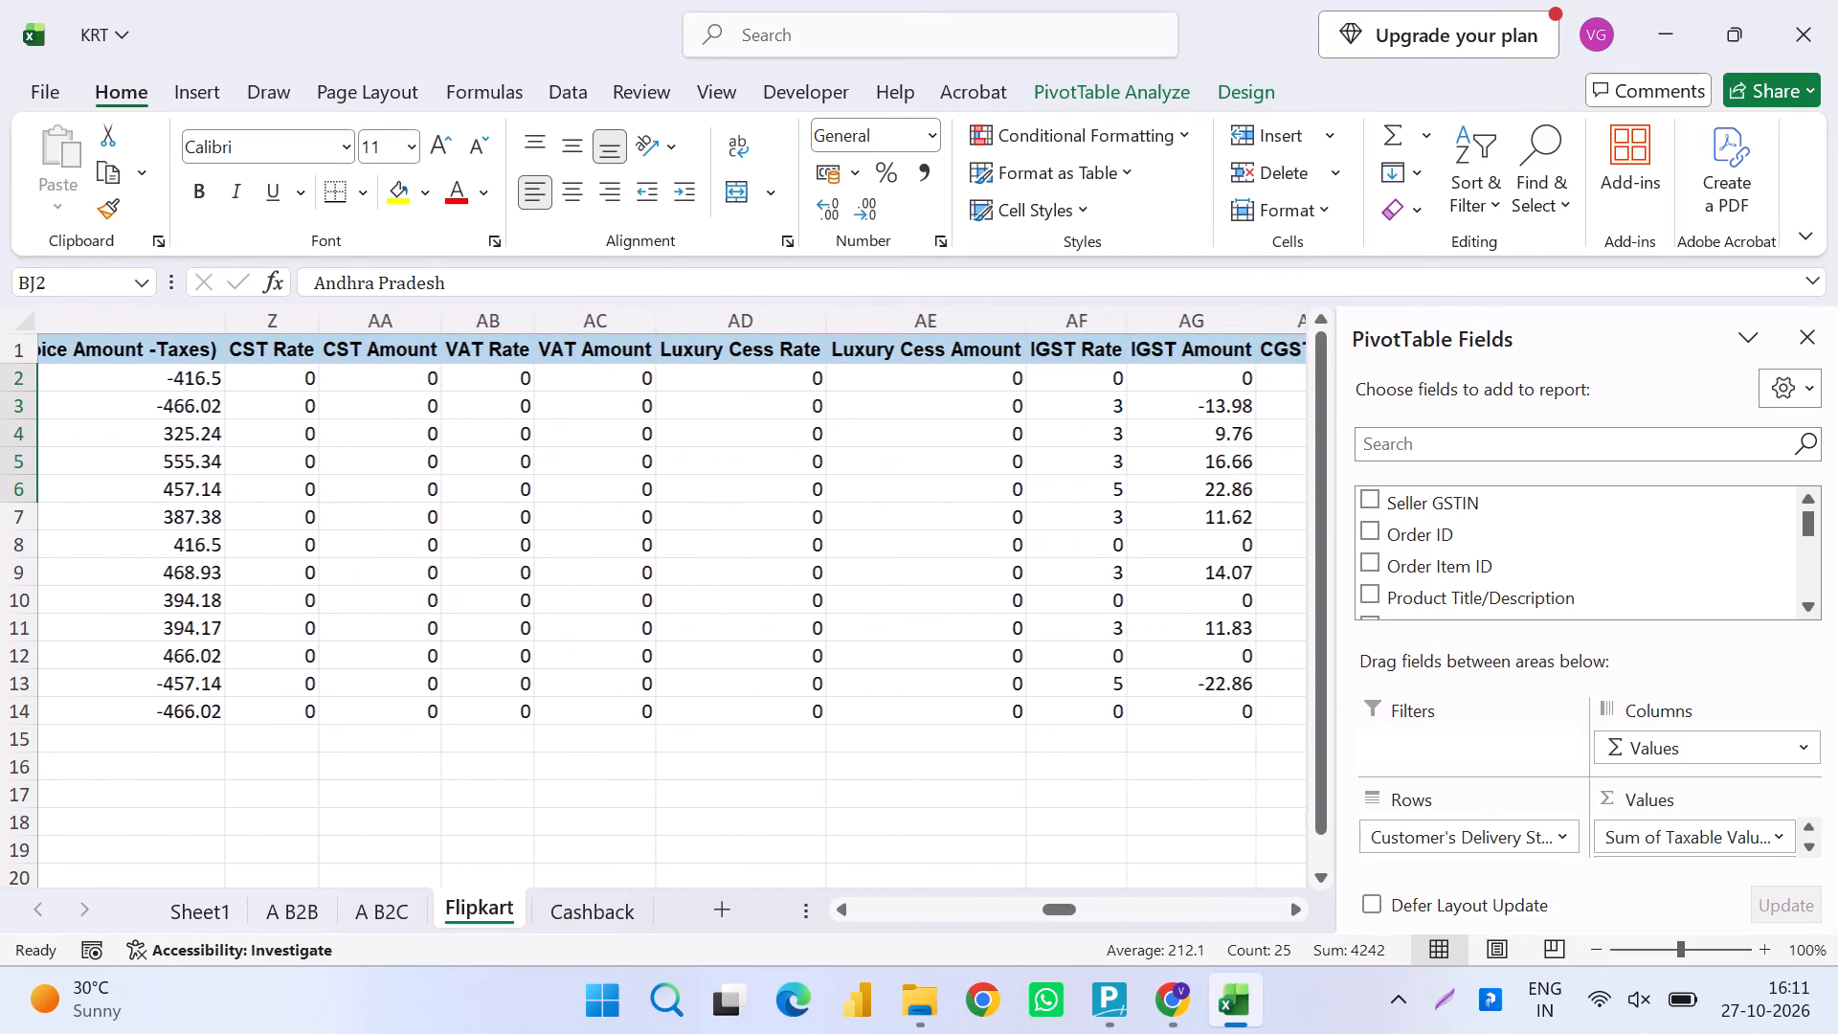
pyautogui.hscroll(-3, 780, 551)
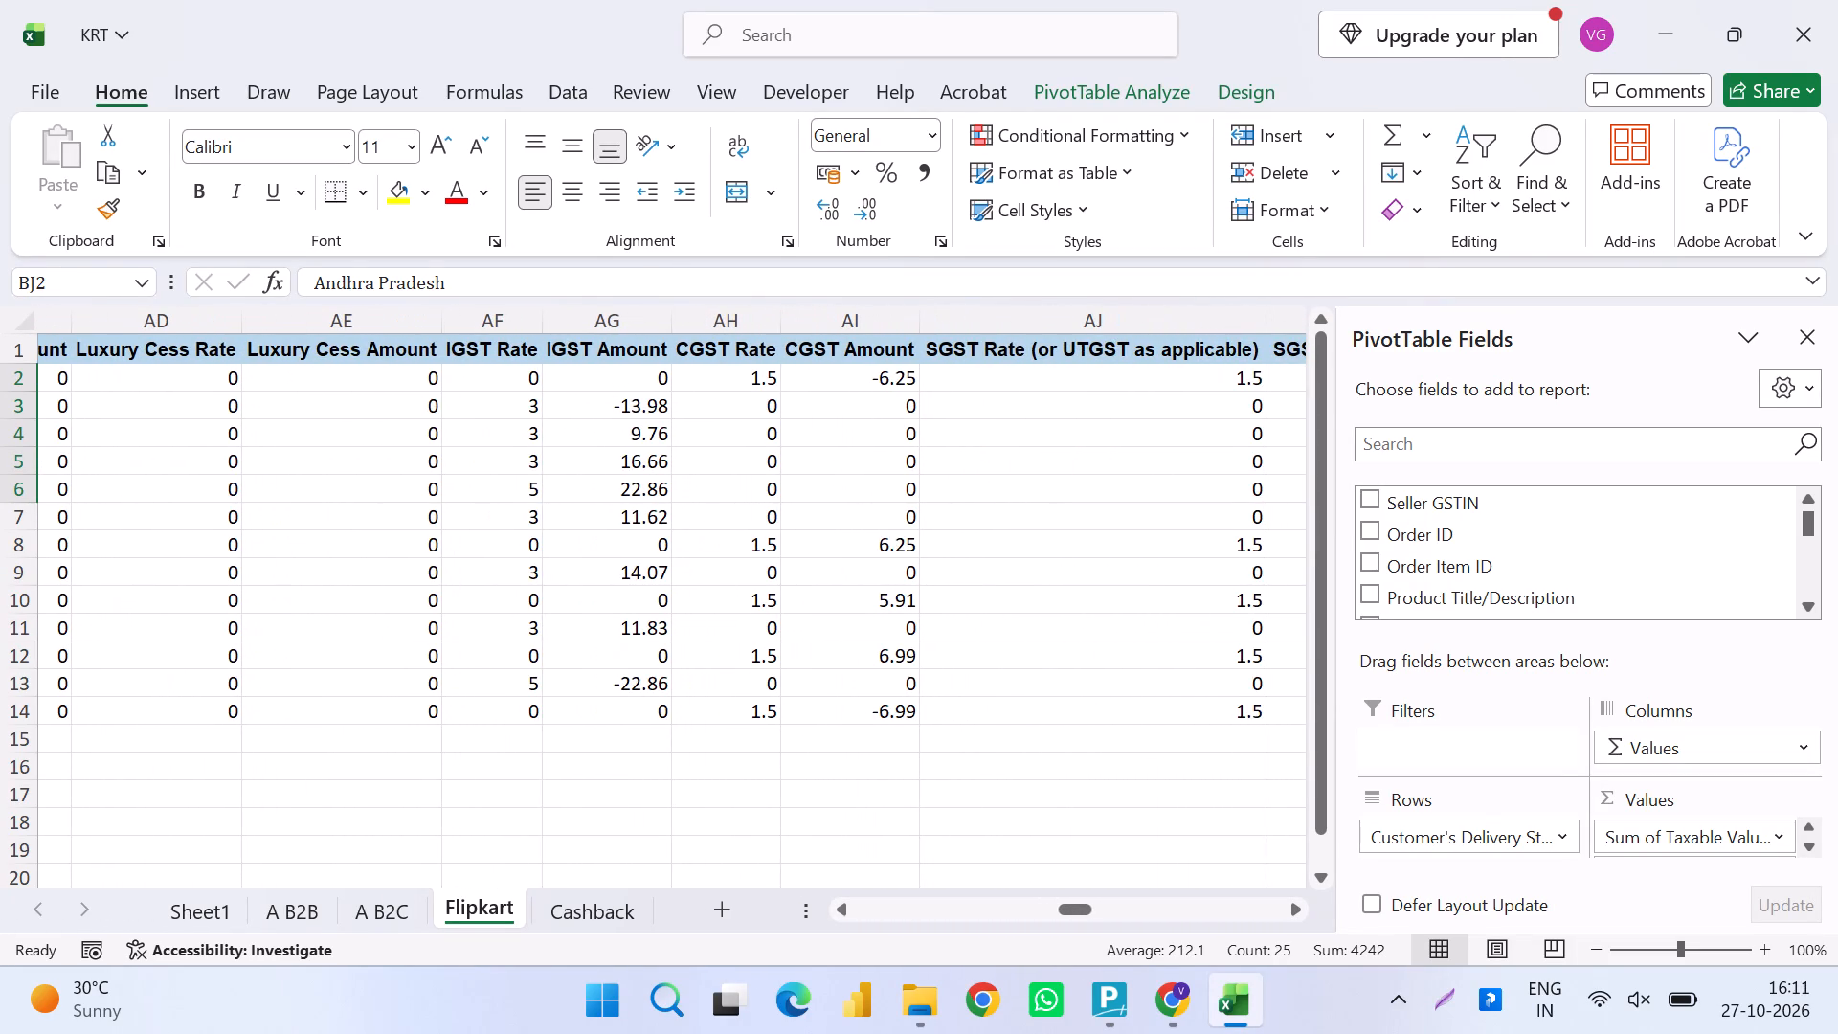
pyautogui.hscroll(-2, 780, 551)
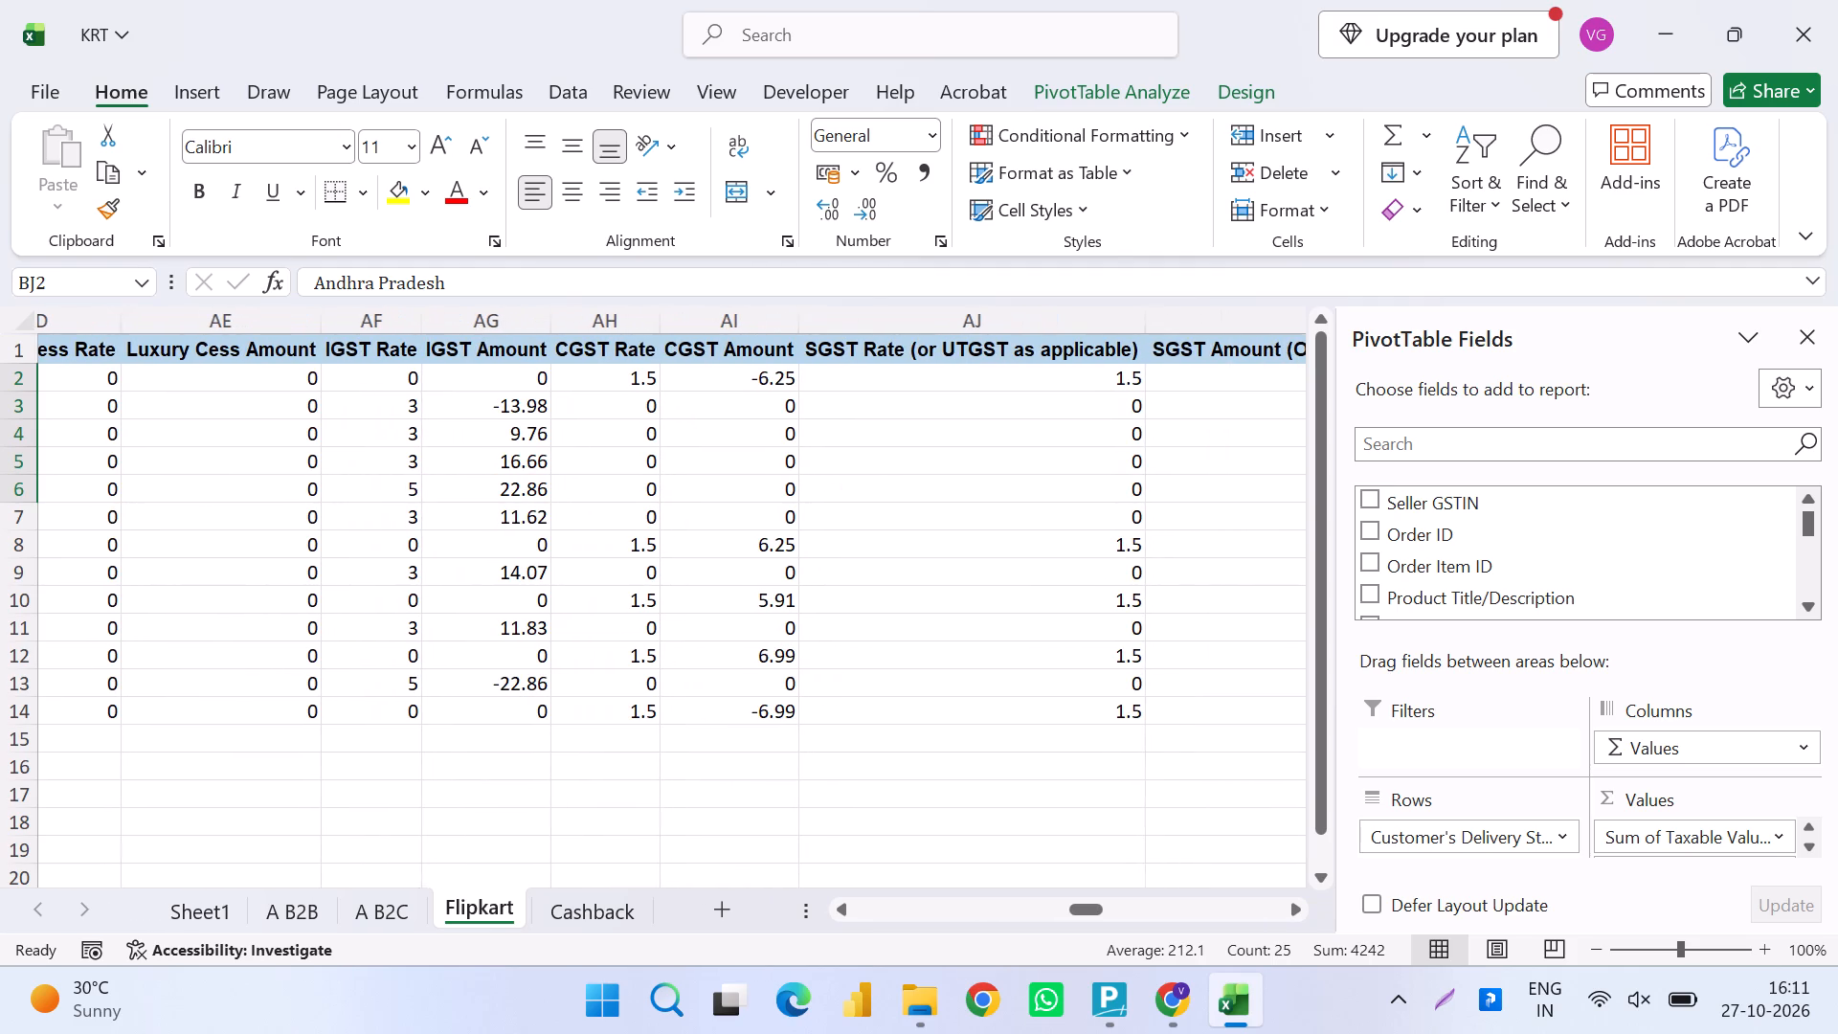
pyautogui.hscroll(-1, 780, 551)
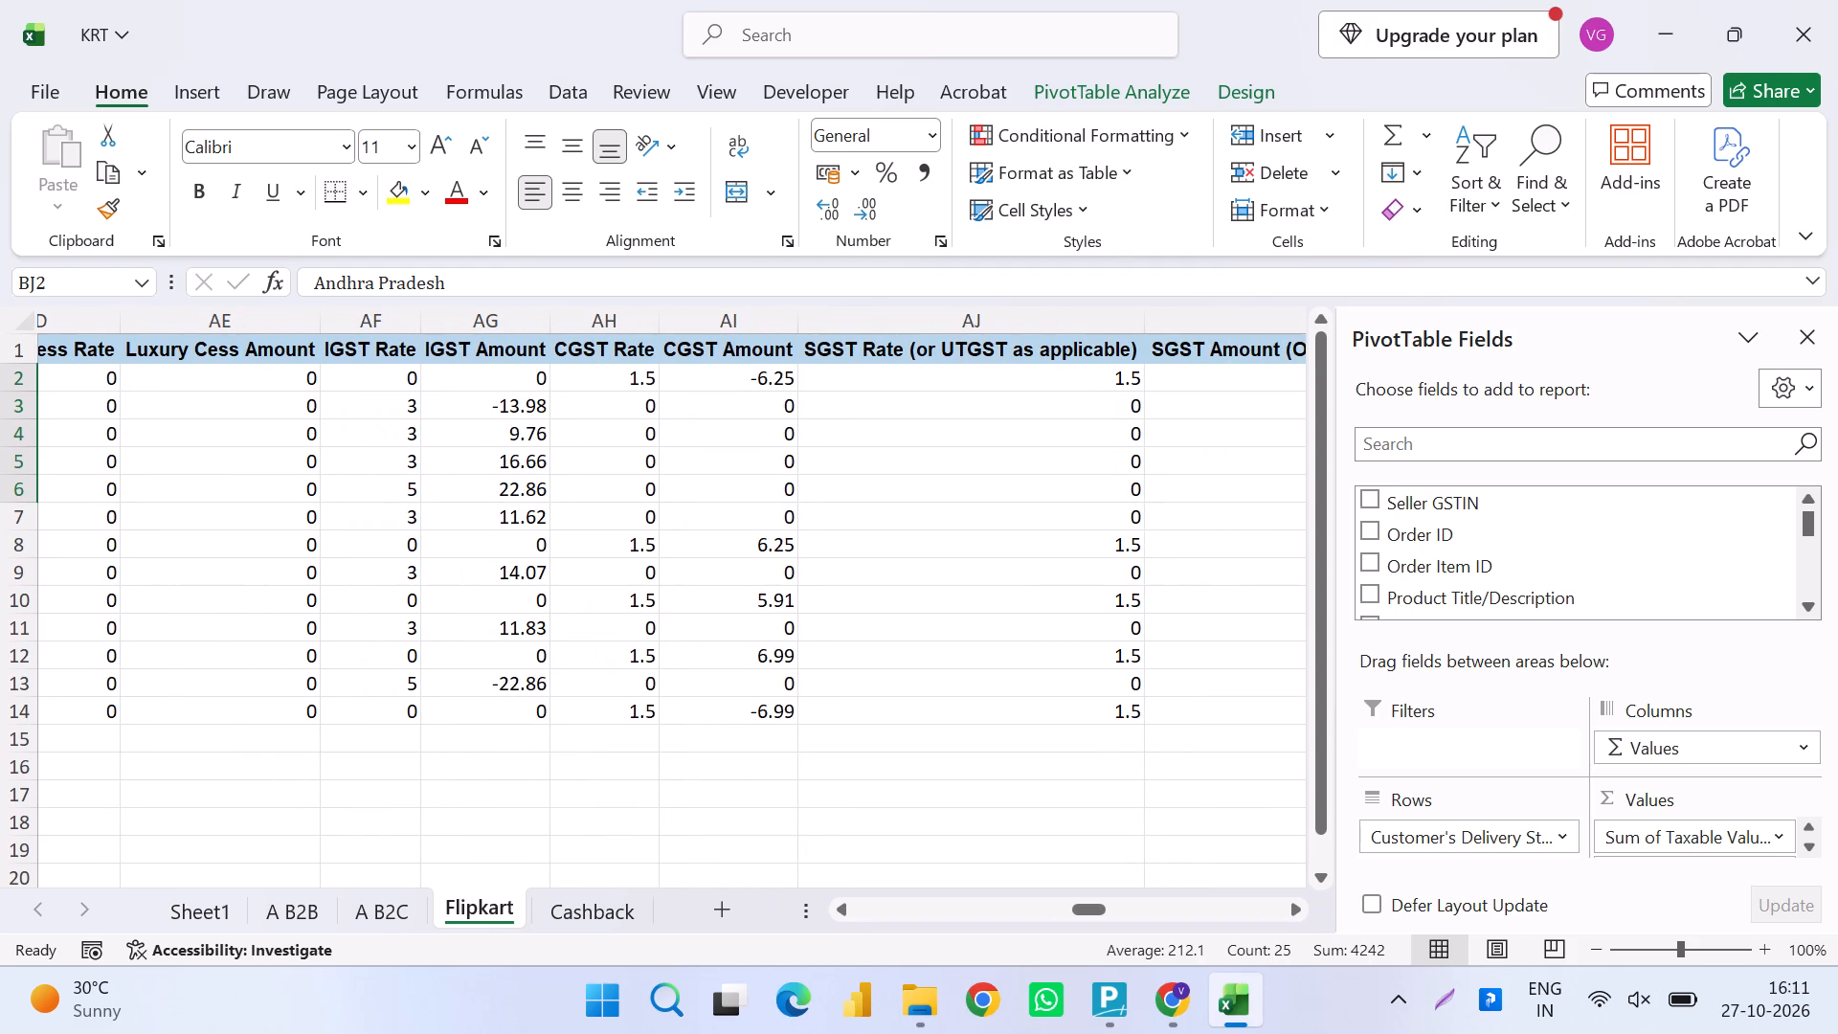
pyautogui.hscroll(-4, 780, 551)
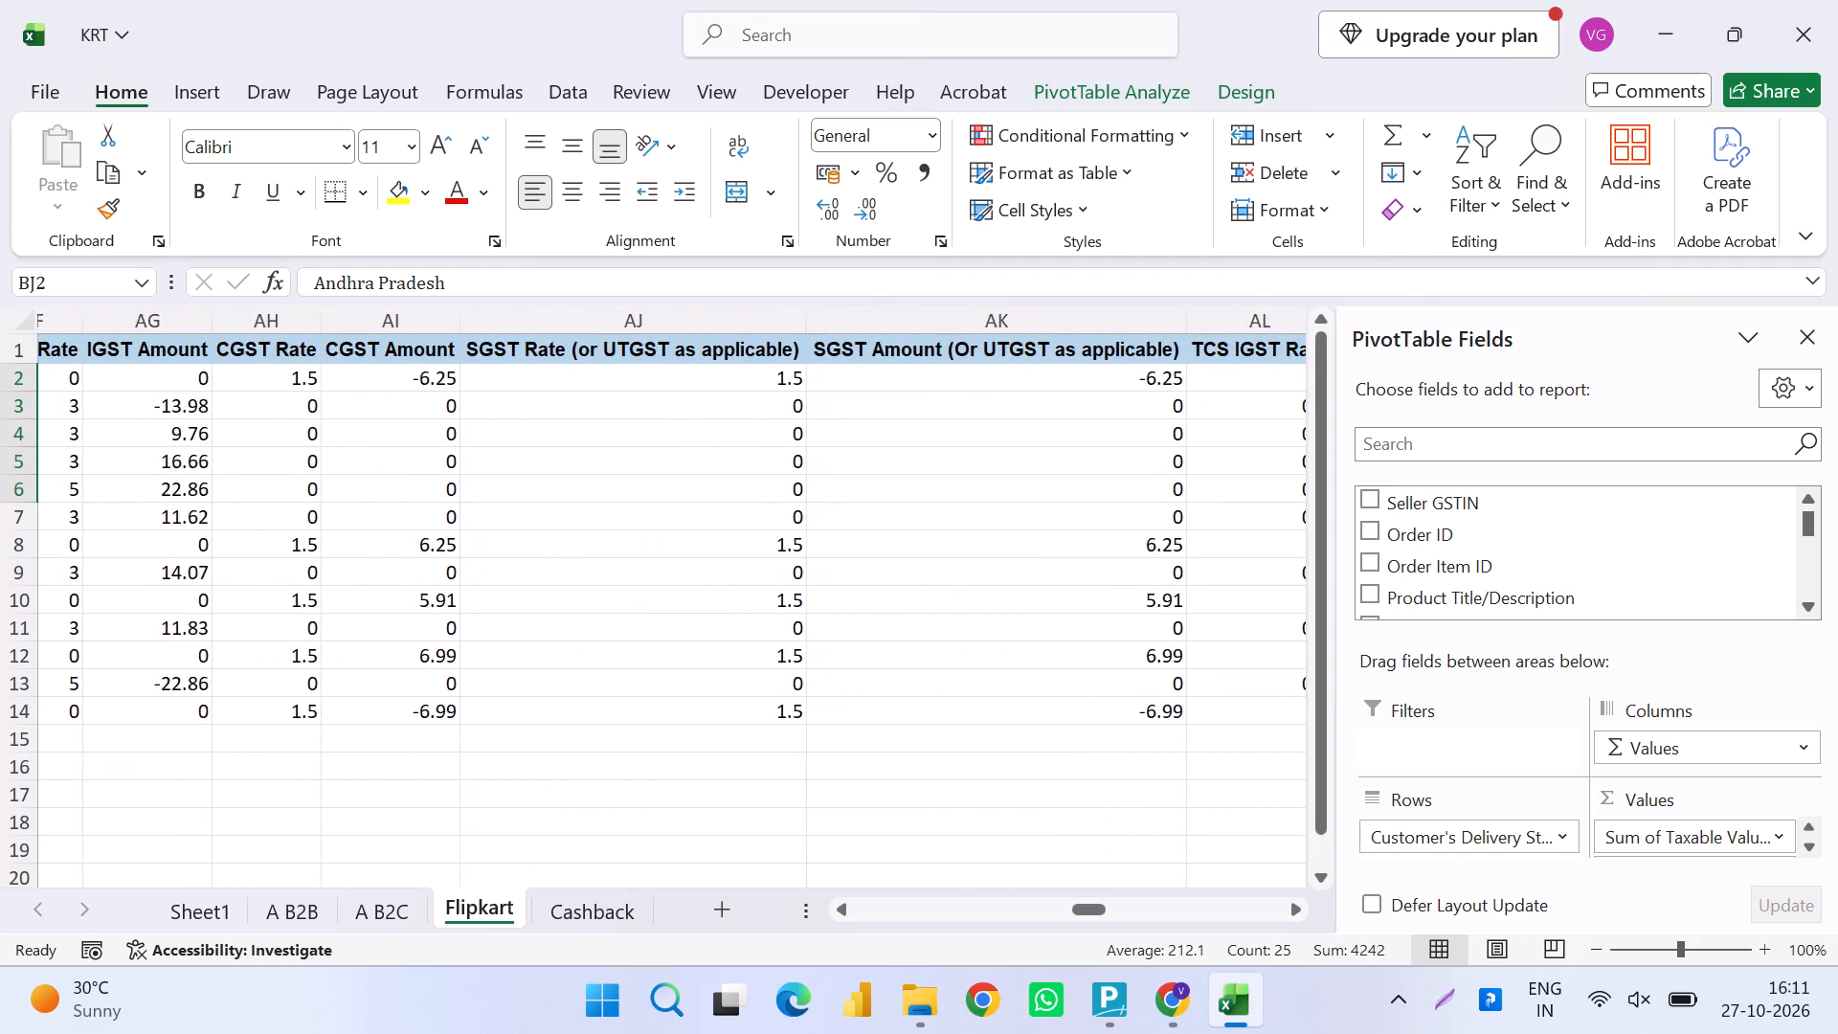
pyautogui.hscroll(-2, 780, 551)
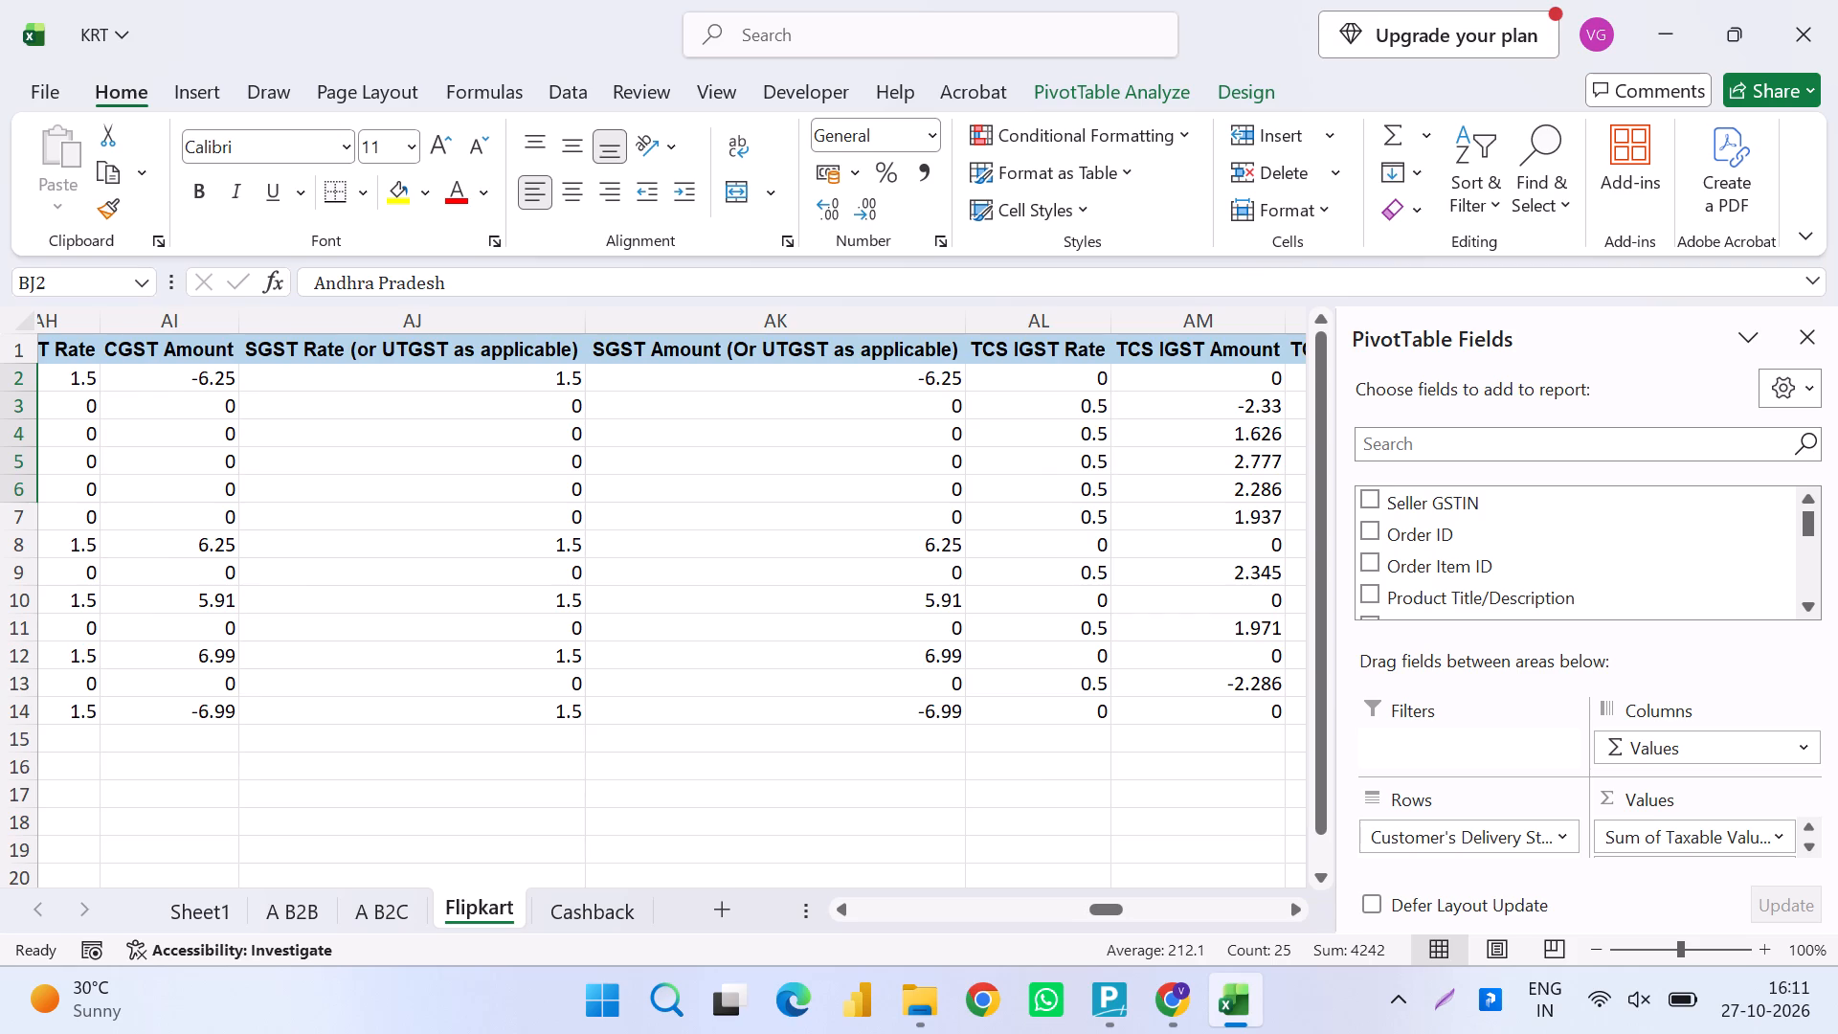
pyautogui.hscroll(5, 780, 551)
pyautogui.hscroll(-4, 780, 551)
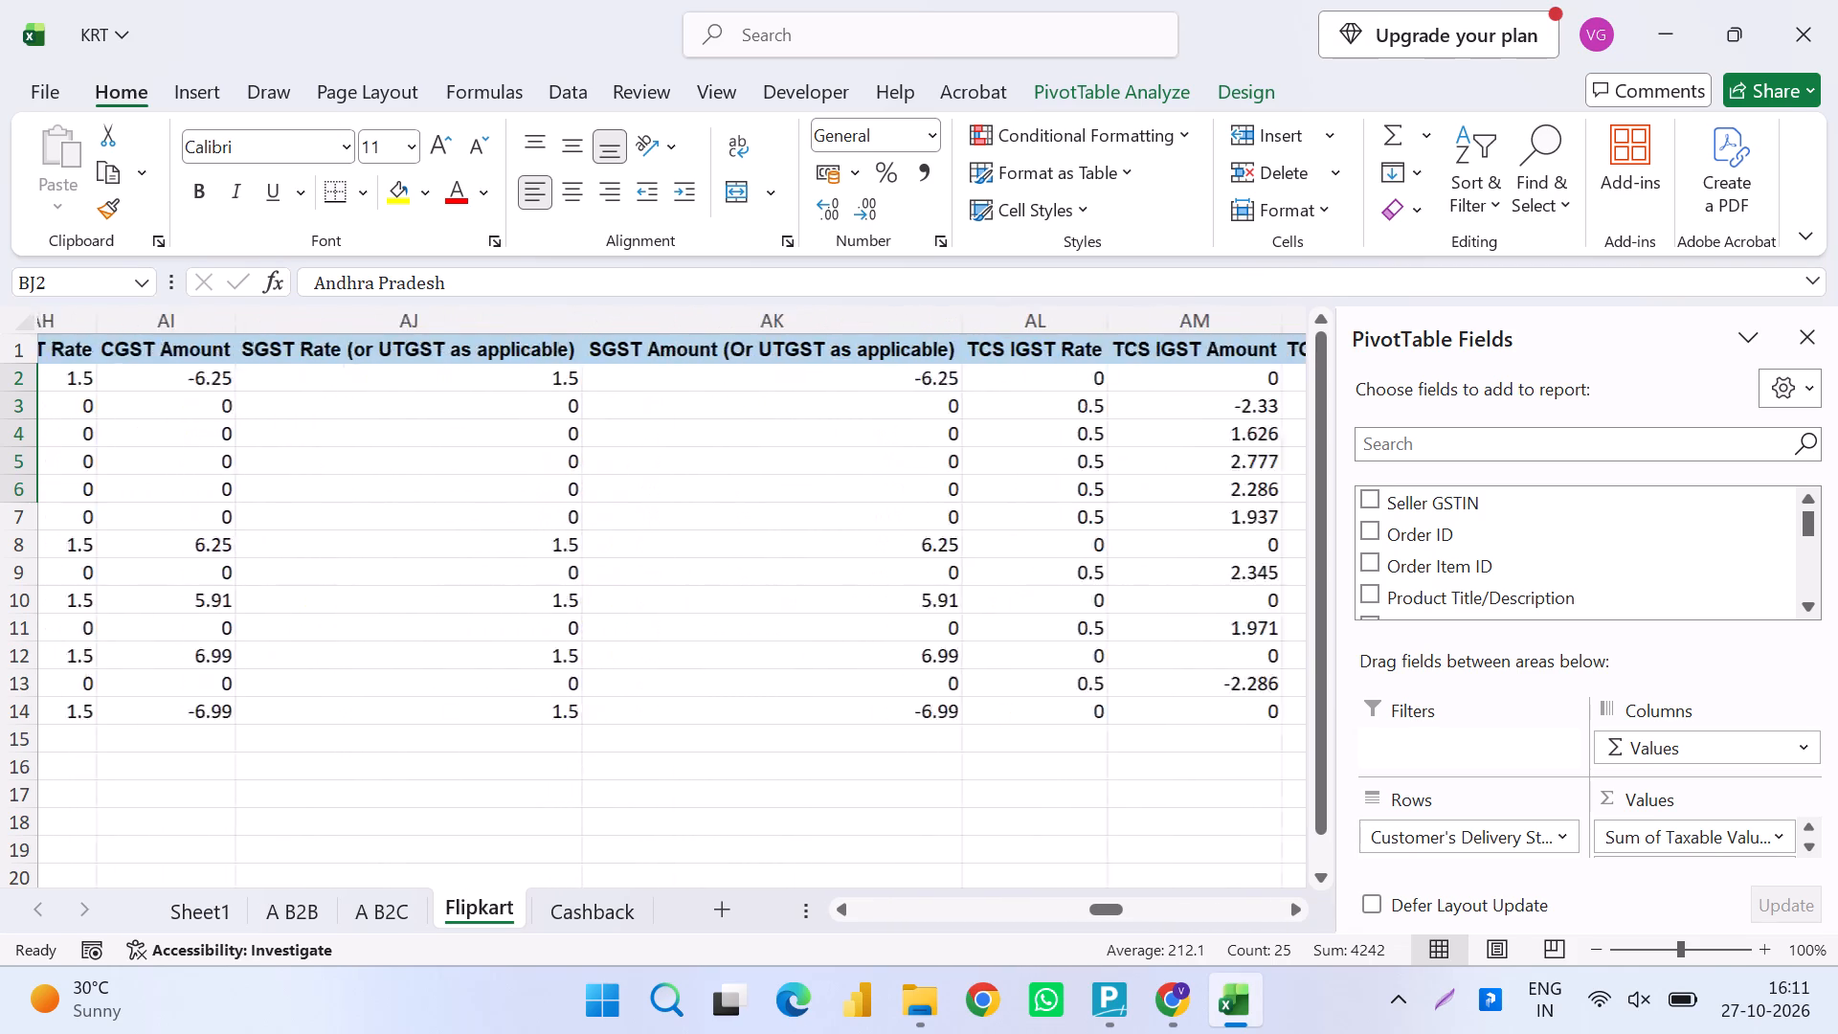
pyautogui.hscroll(-3, 780, 551)
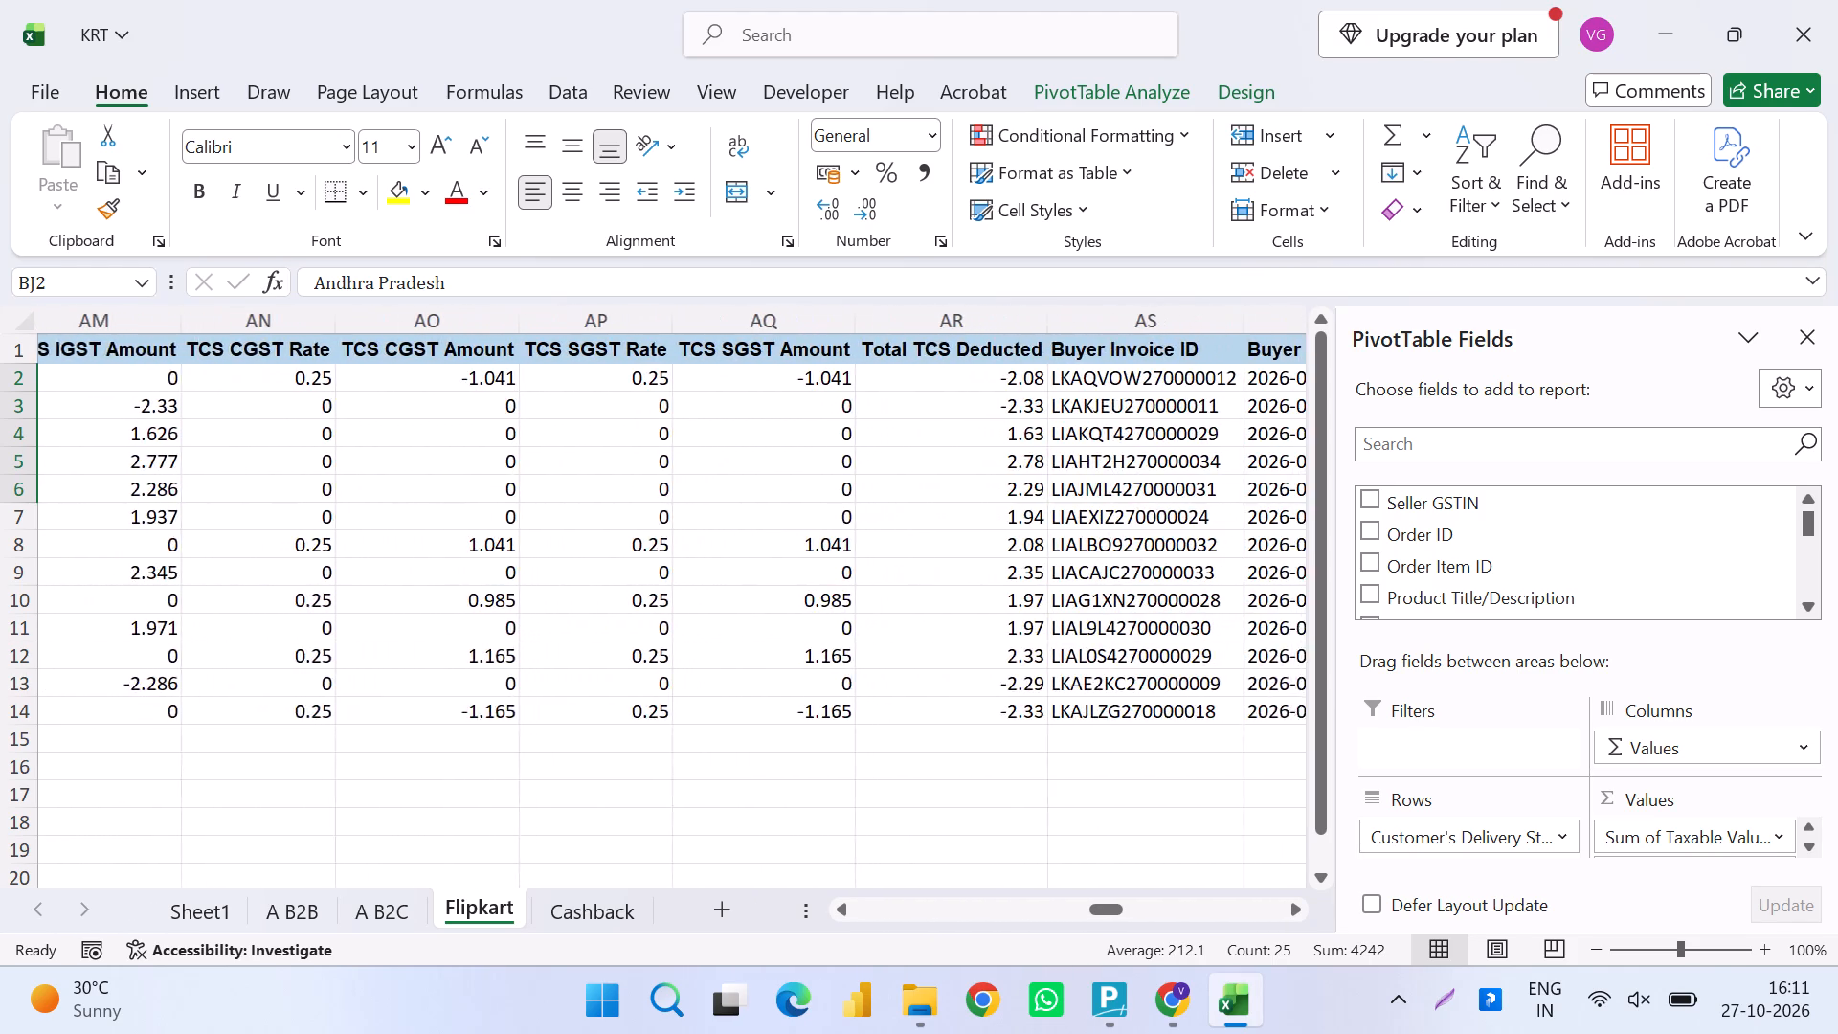
pyautogui.hscroll(-3, 780, 551)
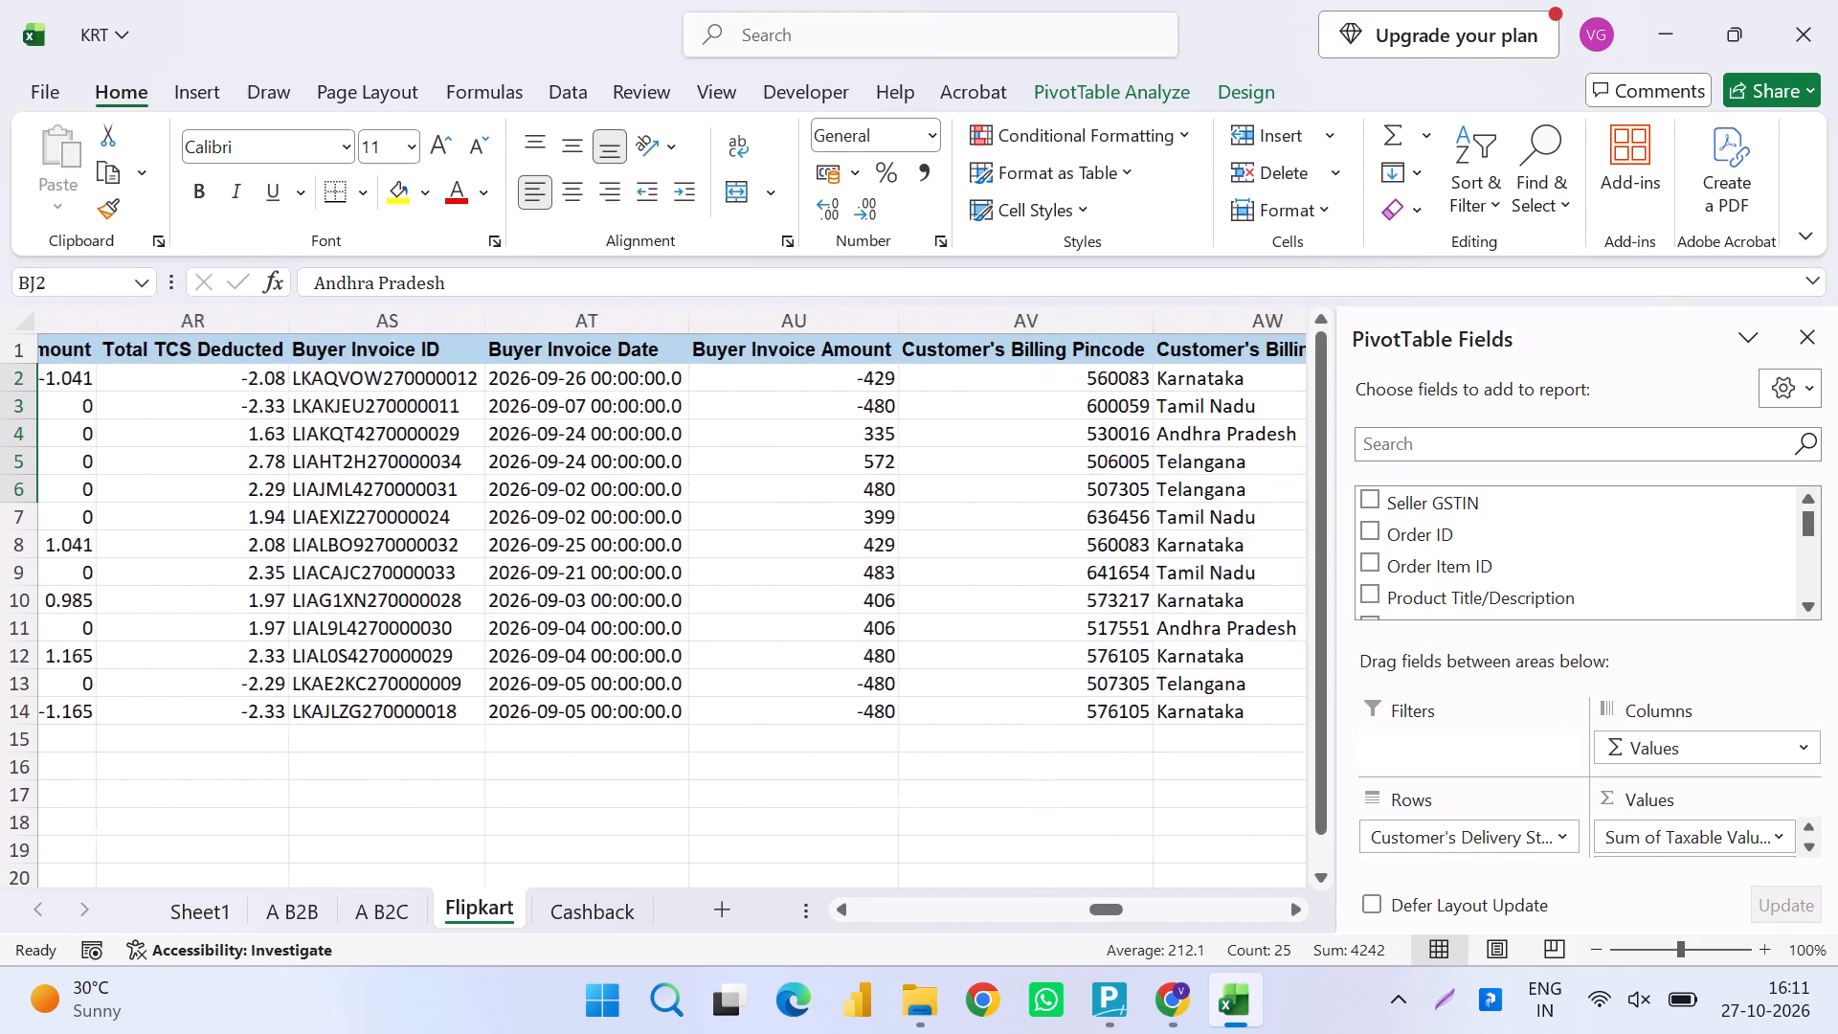
pyautogui.hscroll(-6, 780, 551)
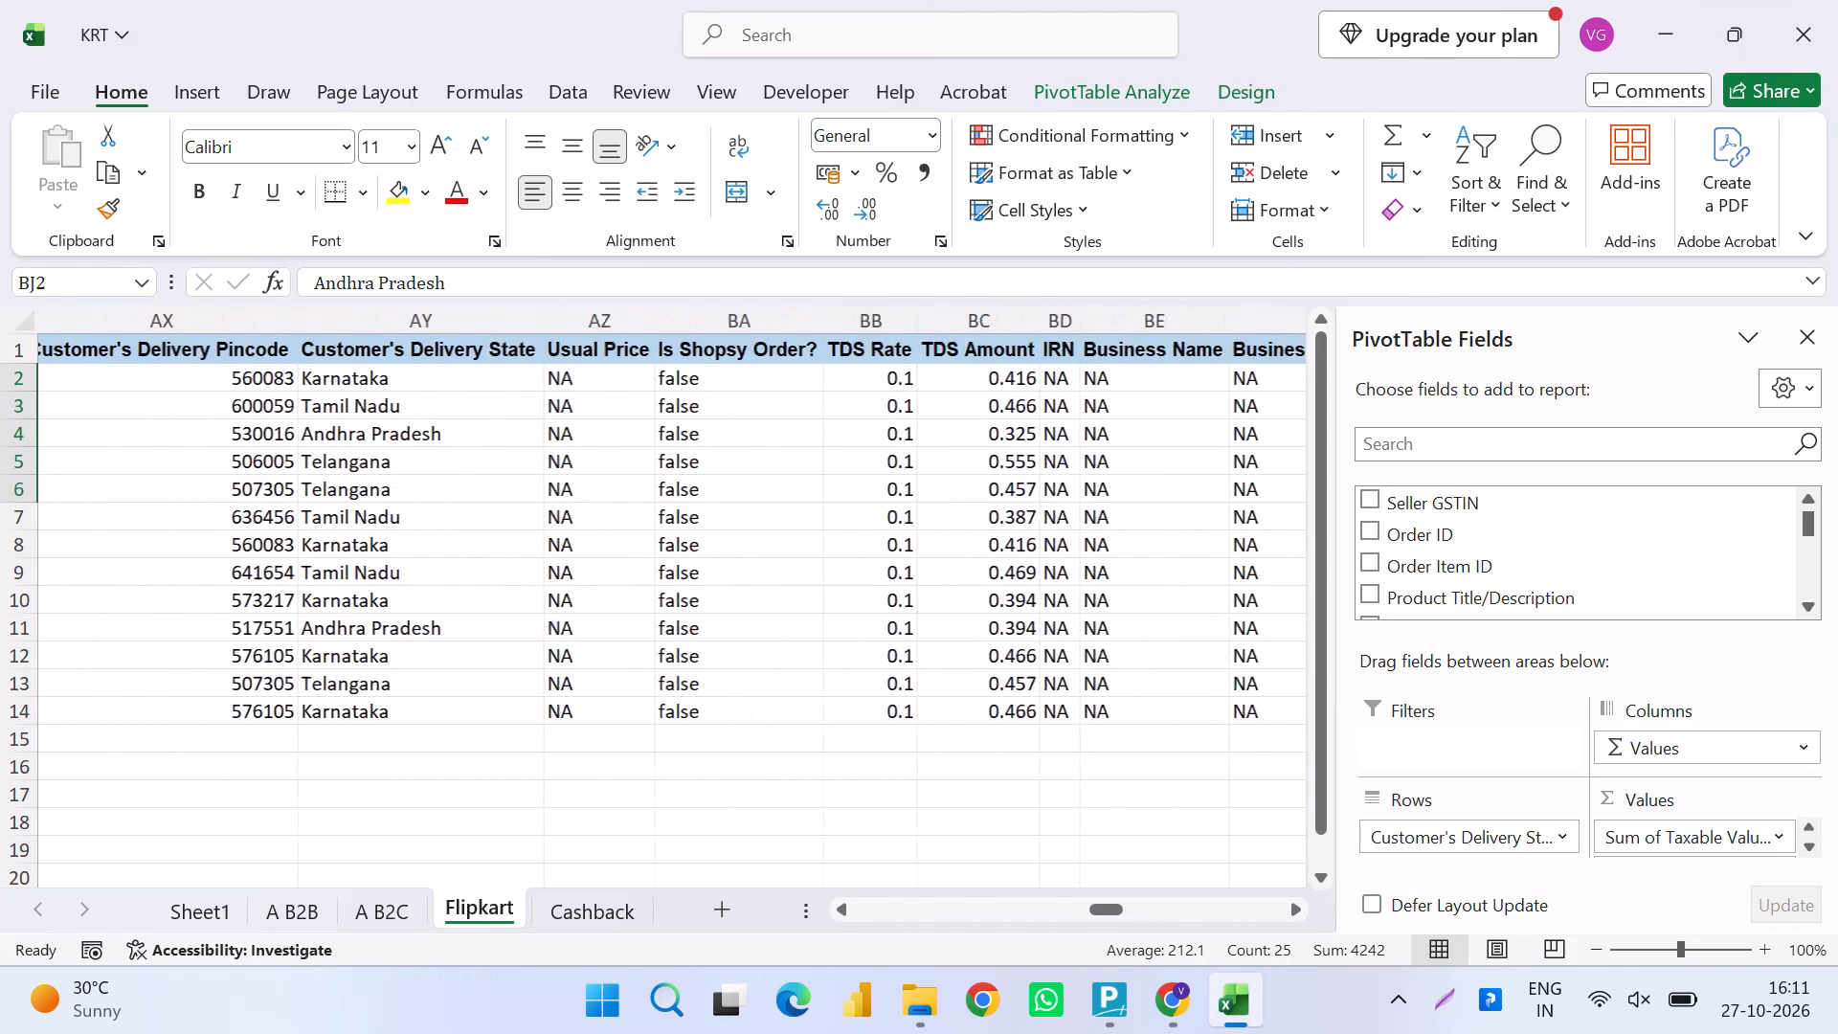
pyautogui.hscroll(-8, 780, 551)
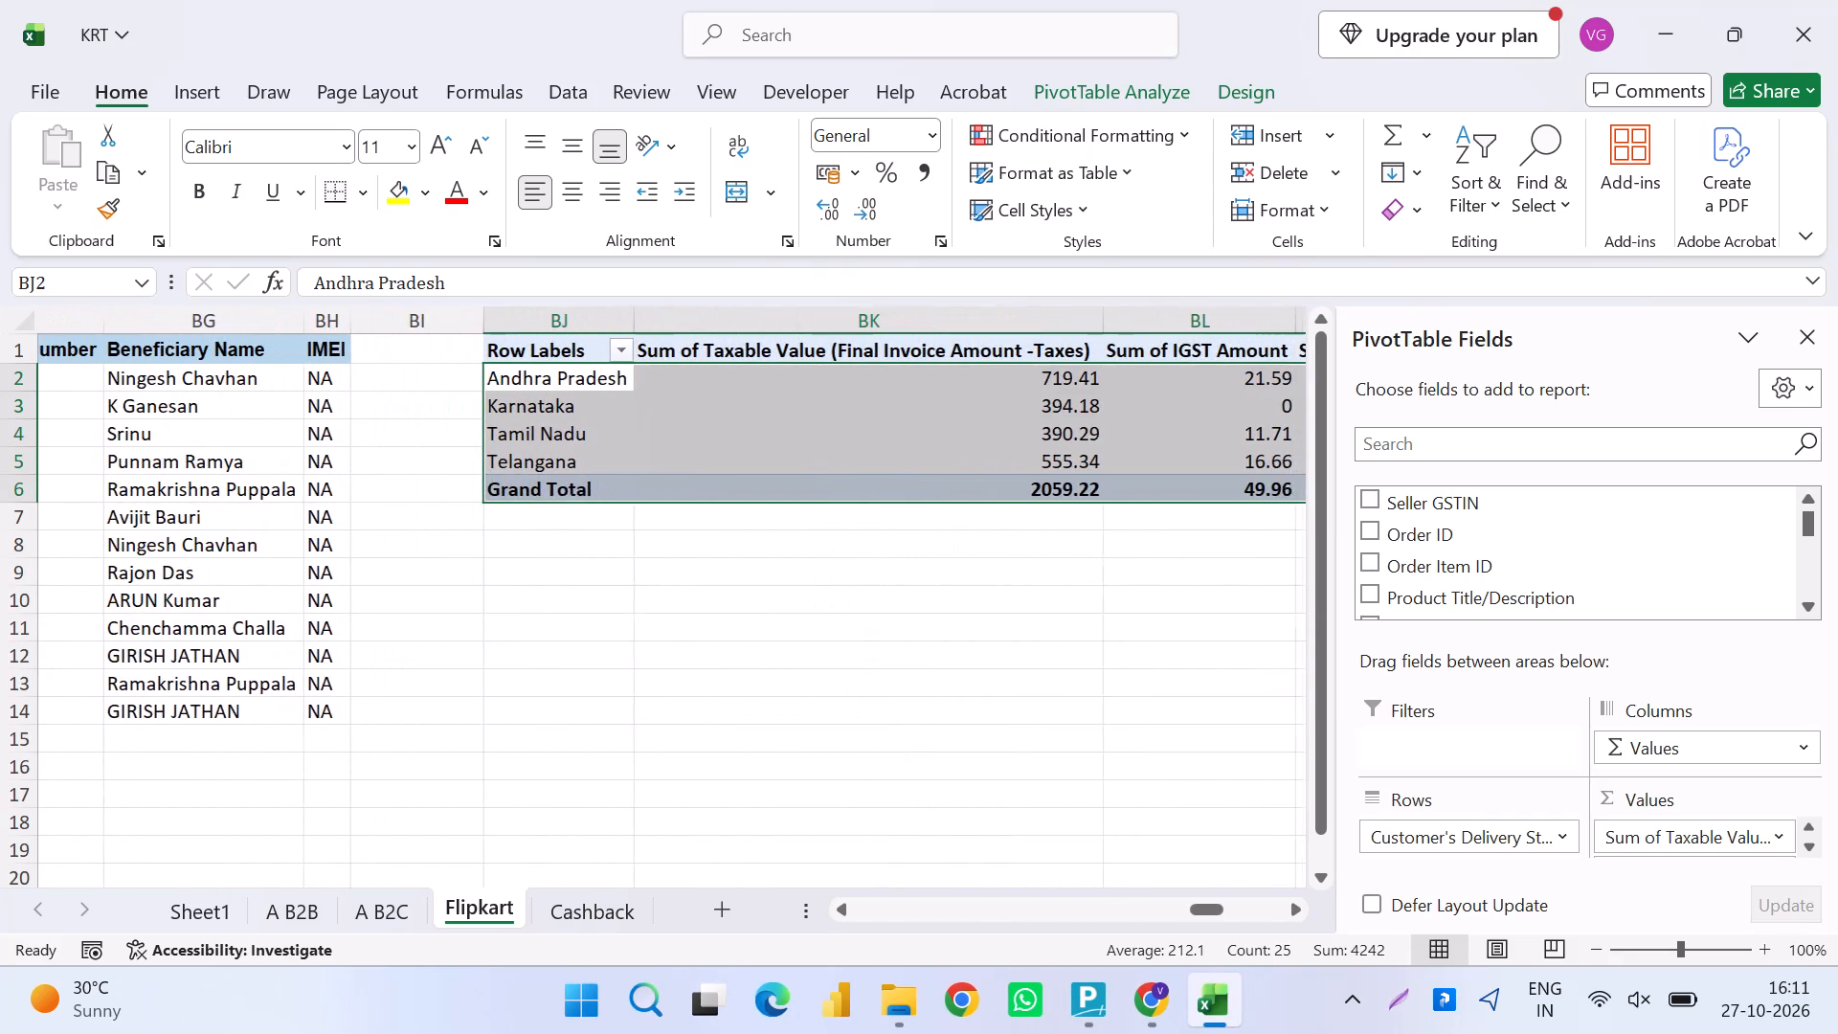
pyautogui.click(921, 439)
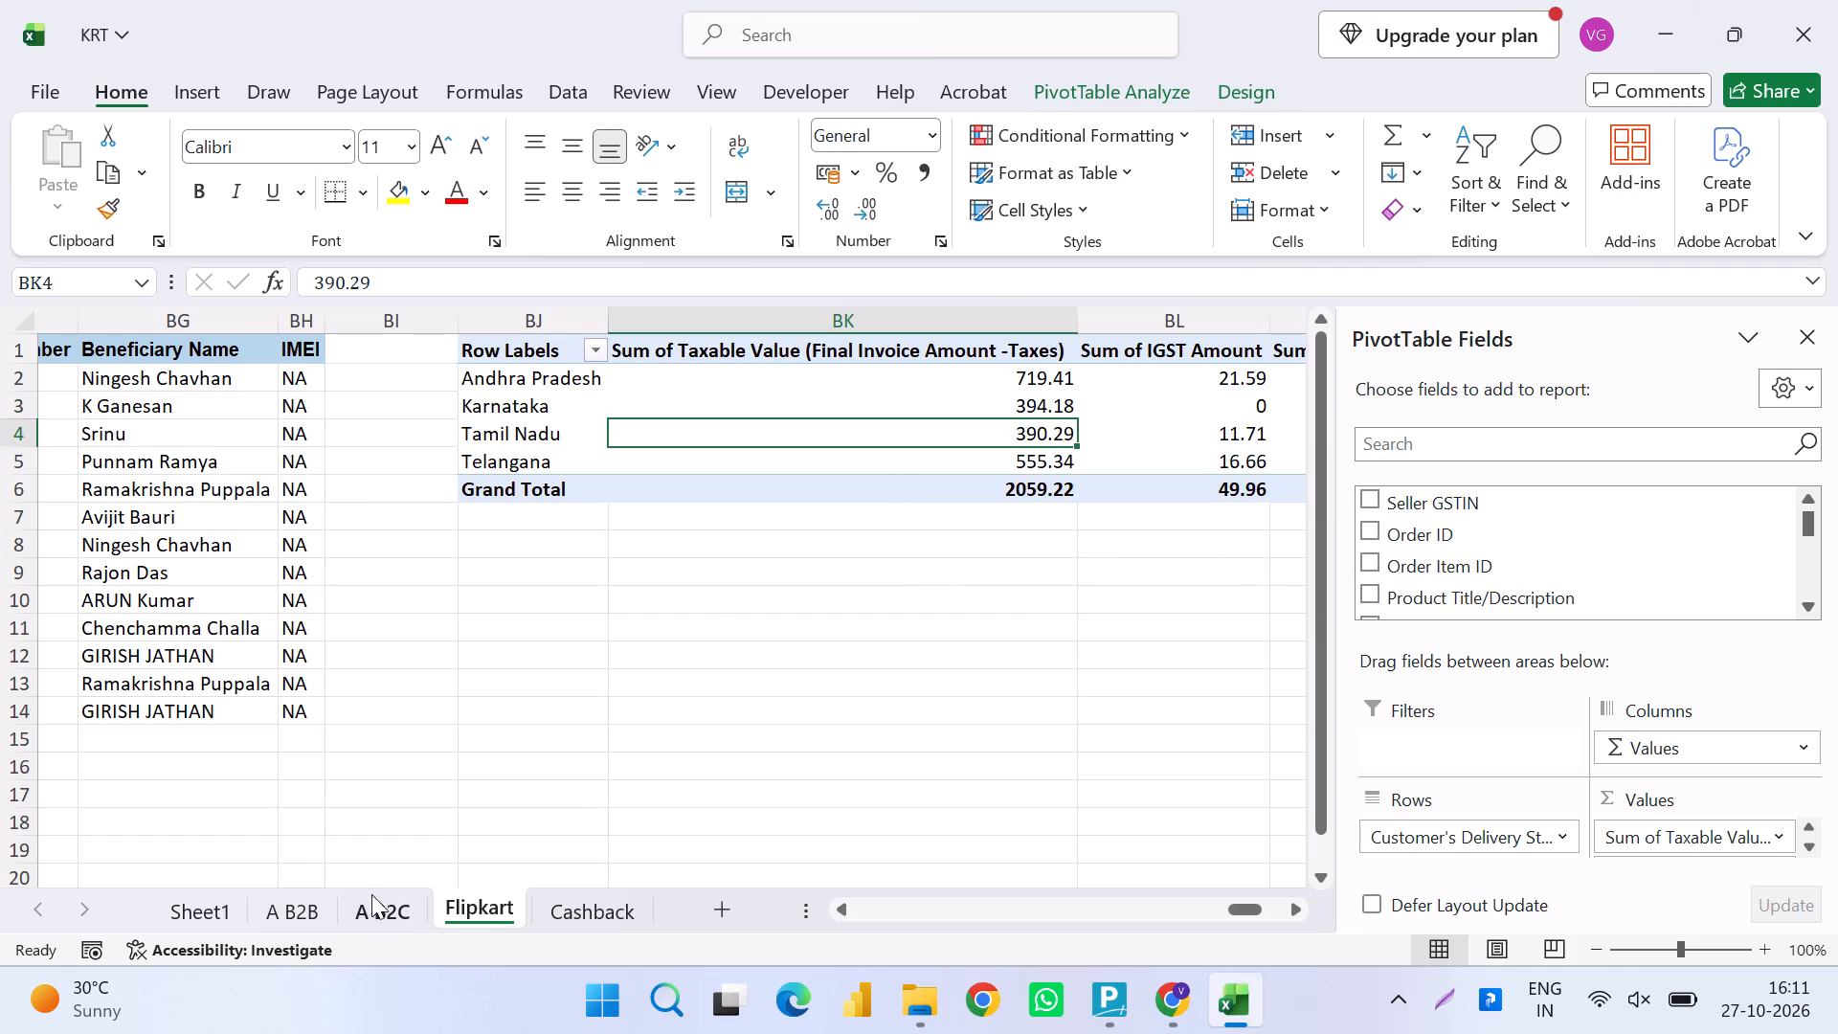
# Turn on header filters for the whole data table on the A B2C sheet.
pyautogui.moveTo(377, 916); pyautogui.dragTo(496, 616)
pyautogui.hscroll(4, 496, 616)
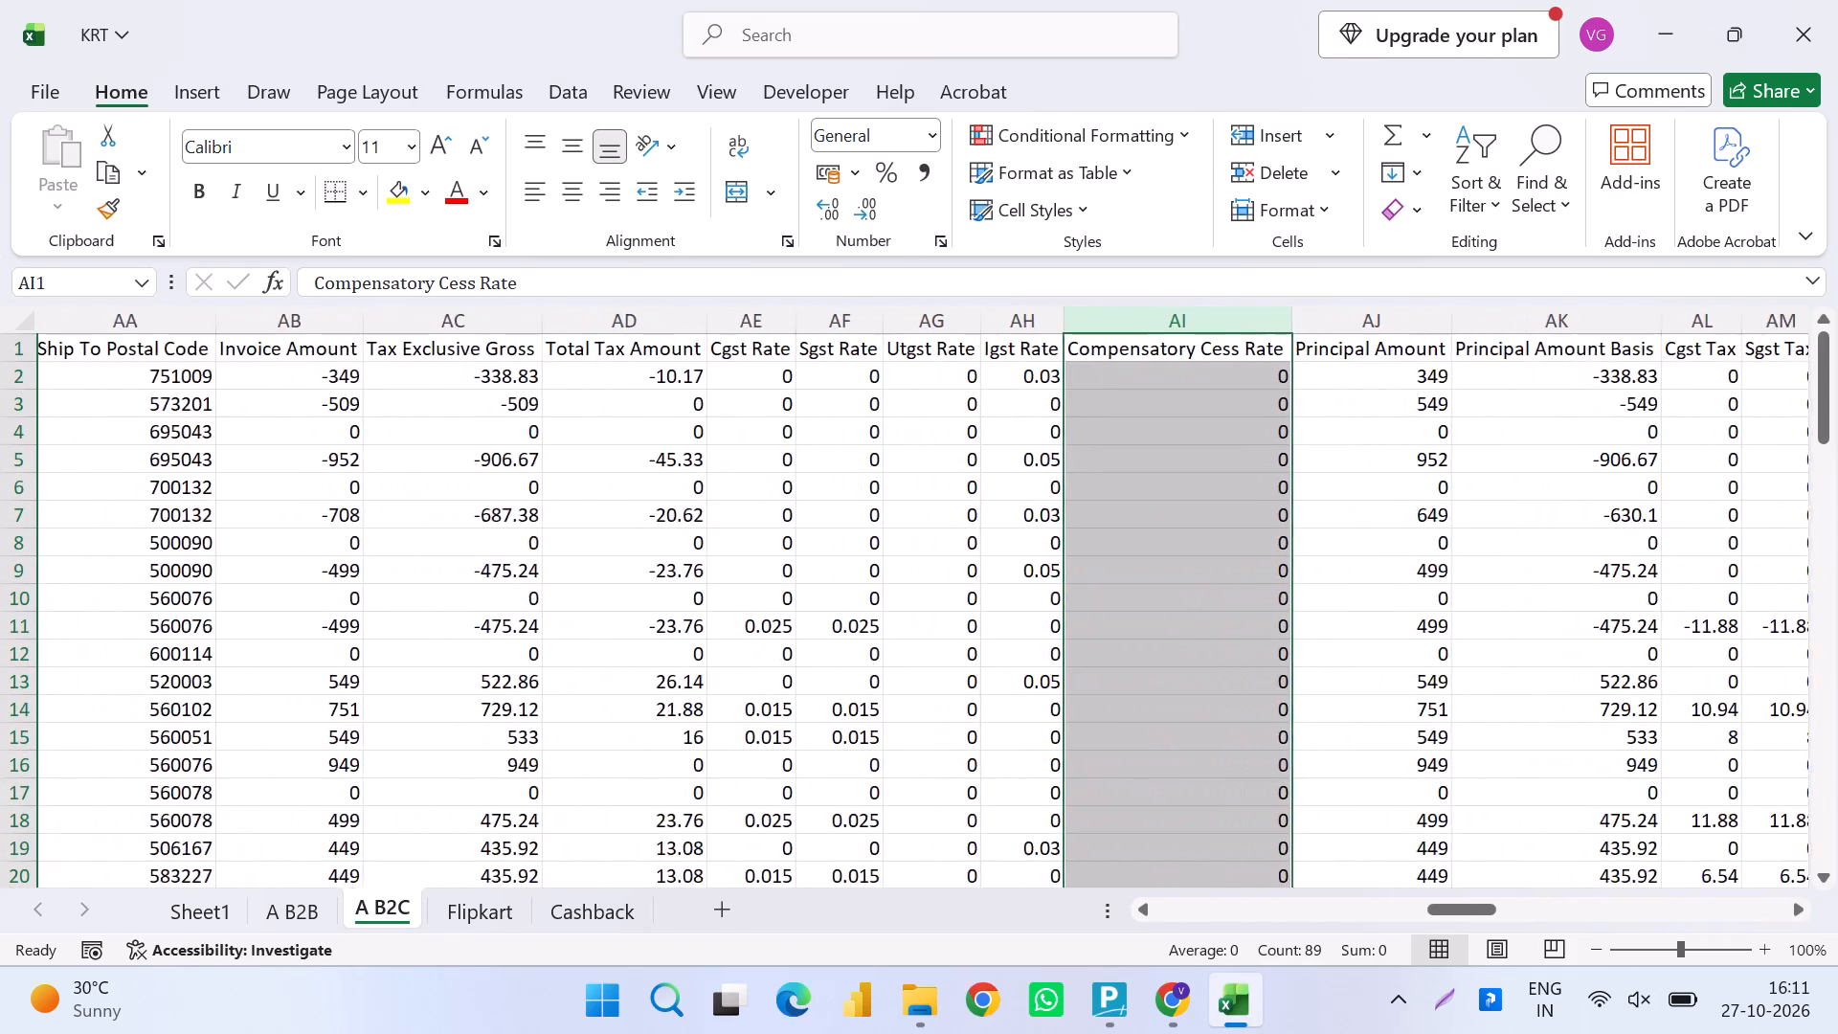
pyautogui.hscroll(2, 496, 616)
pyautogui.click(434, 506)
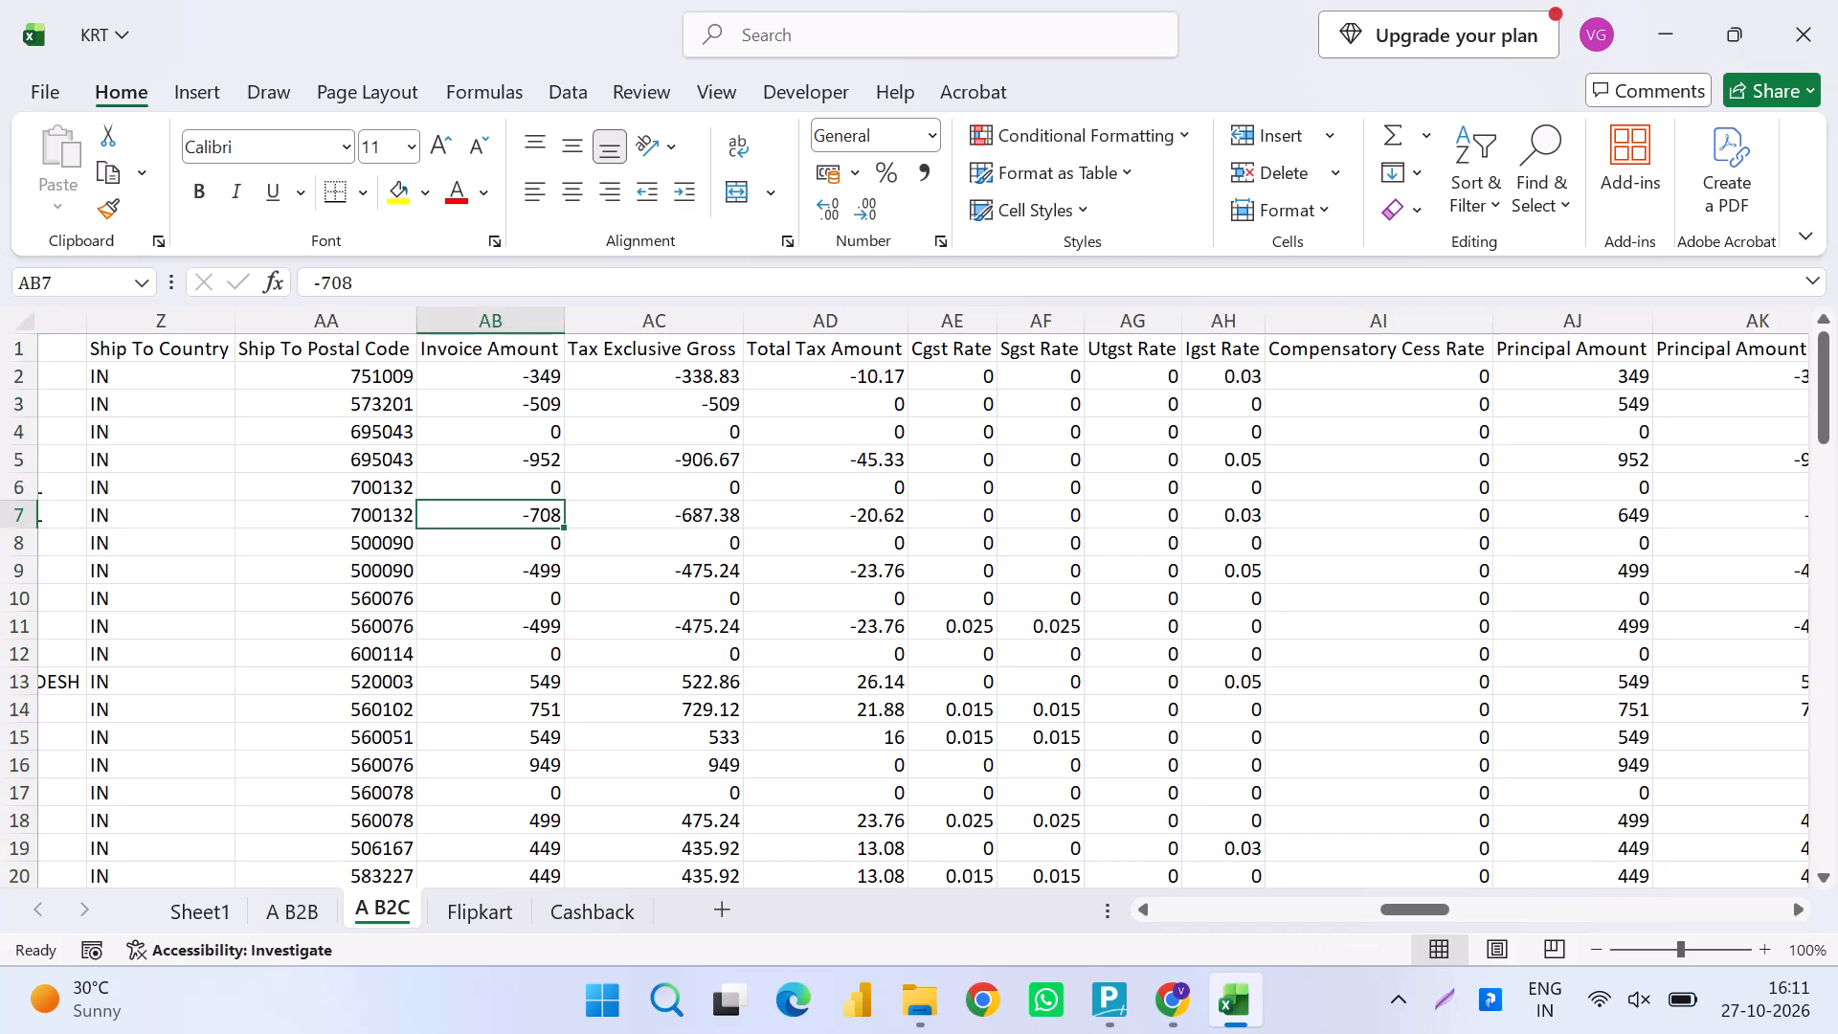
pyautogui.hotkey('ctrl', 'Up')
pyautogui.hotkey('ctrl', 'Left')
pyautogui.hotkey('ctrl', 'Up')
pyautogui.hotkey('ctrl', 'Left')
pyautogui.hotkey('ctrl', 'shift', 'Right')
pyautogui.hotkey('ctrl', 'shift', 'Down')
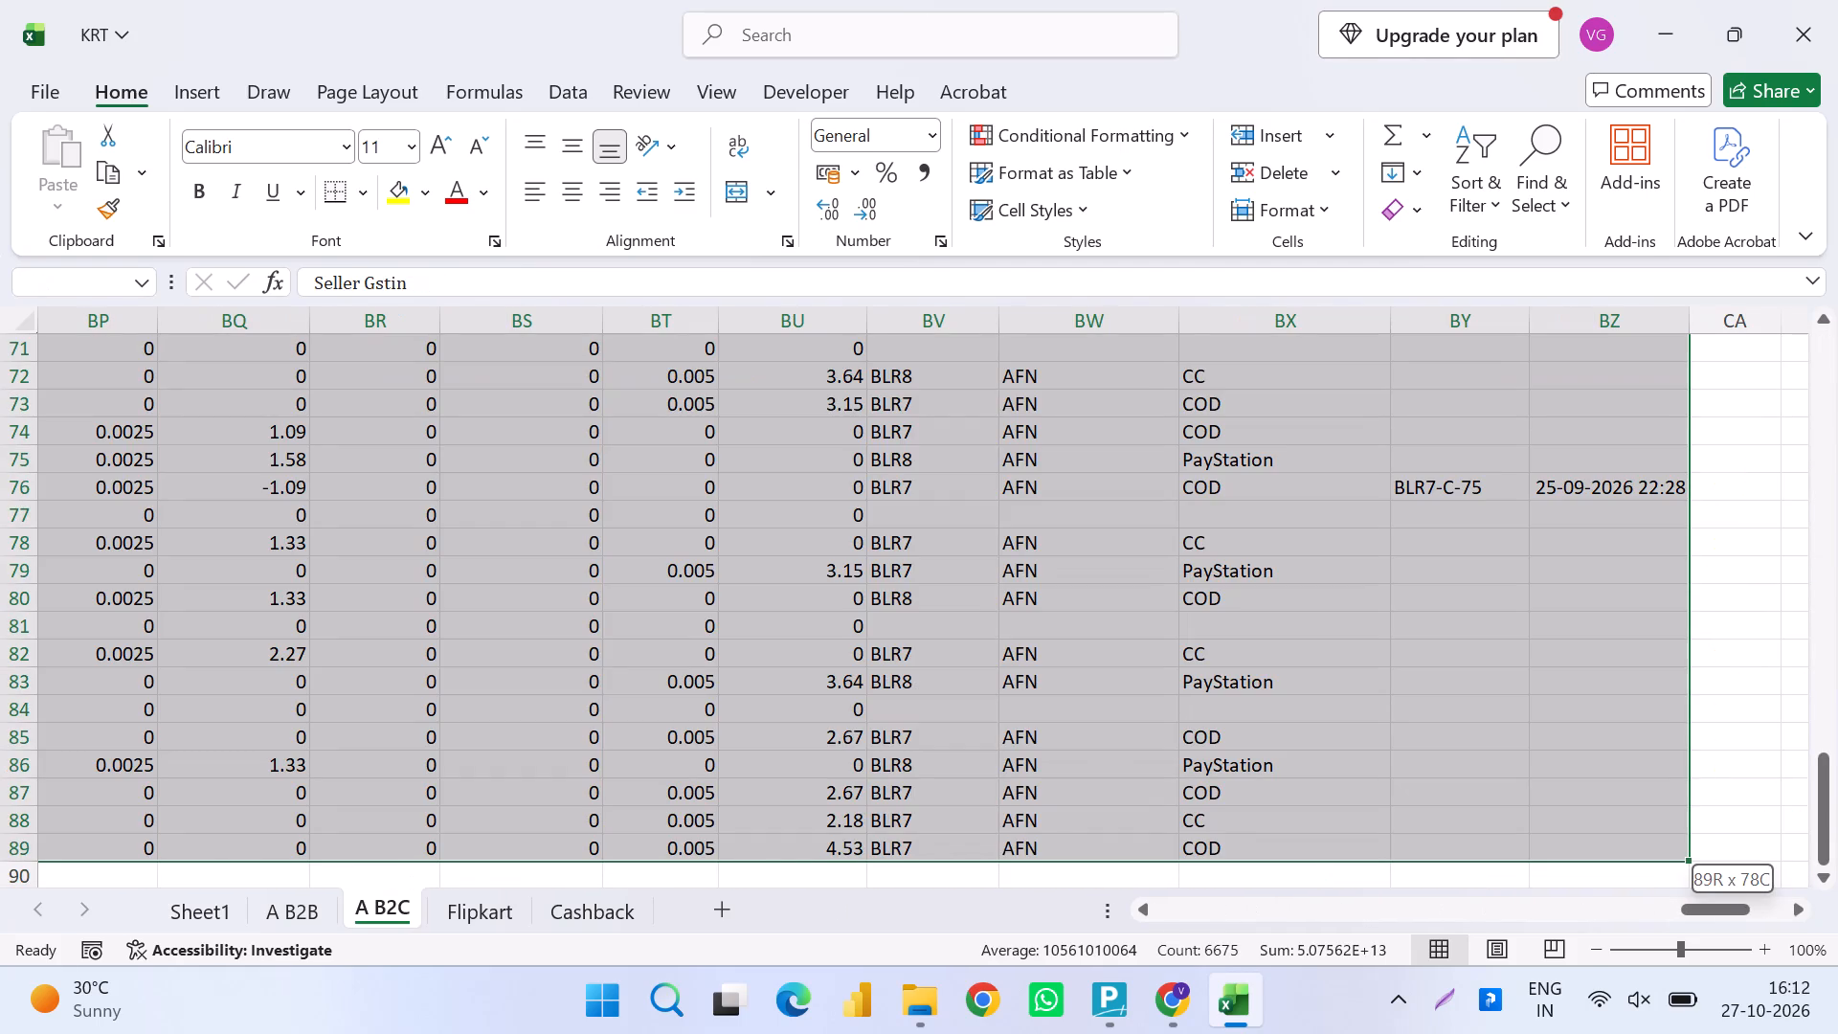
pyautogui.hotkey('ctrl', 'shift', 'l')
# Find the Hsn/sac column by searching for "hsn" and look through its filter values.
pyautogui.press('Up')
pyautogui.press('Right')
pyautogui.press('Right')
pyautogui.press('Right')
pyautogui.press('Right')
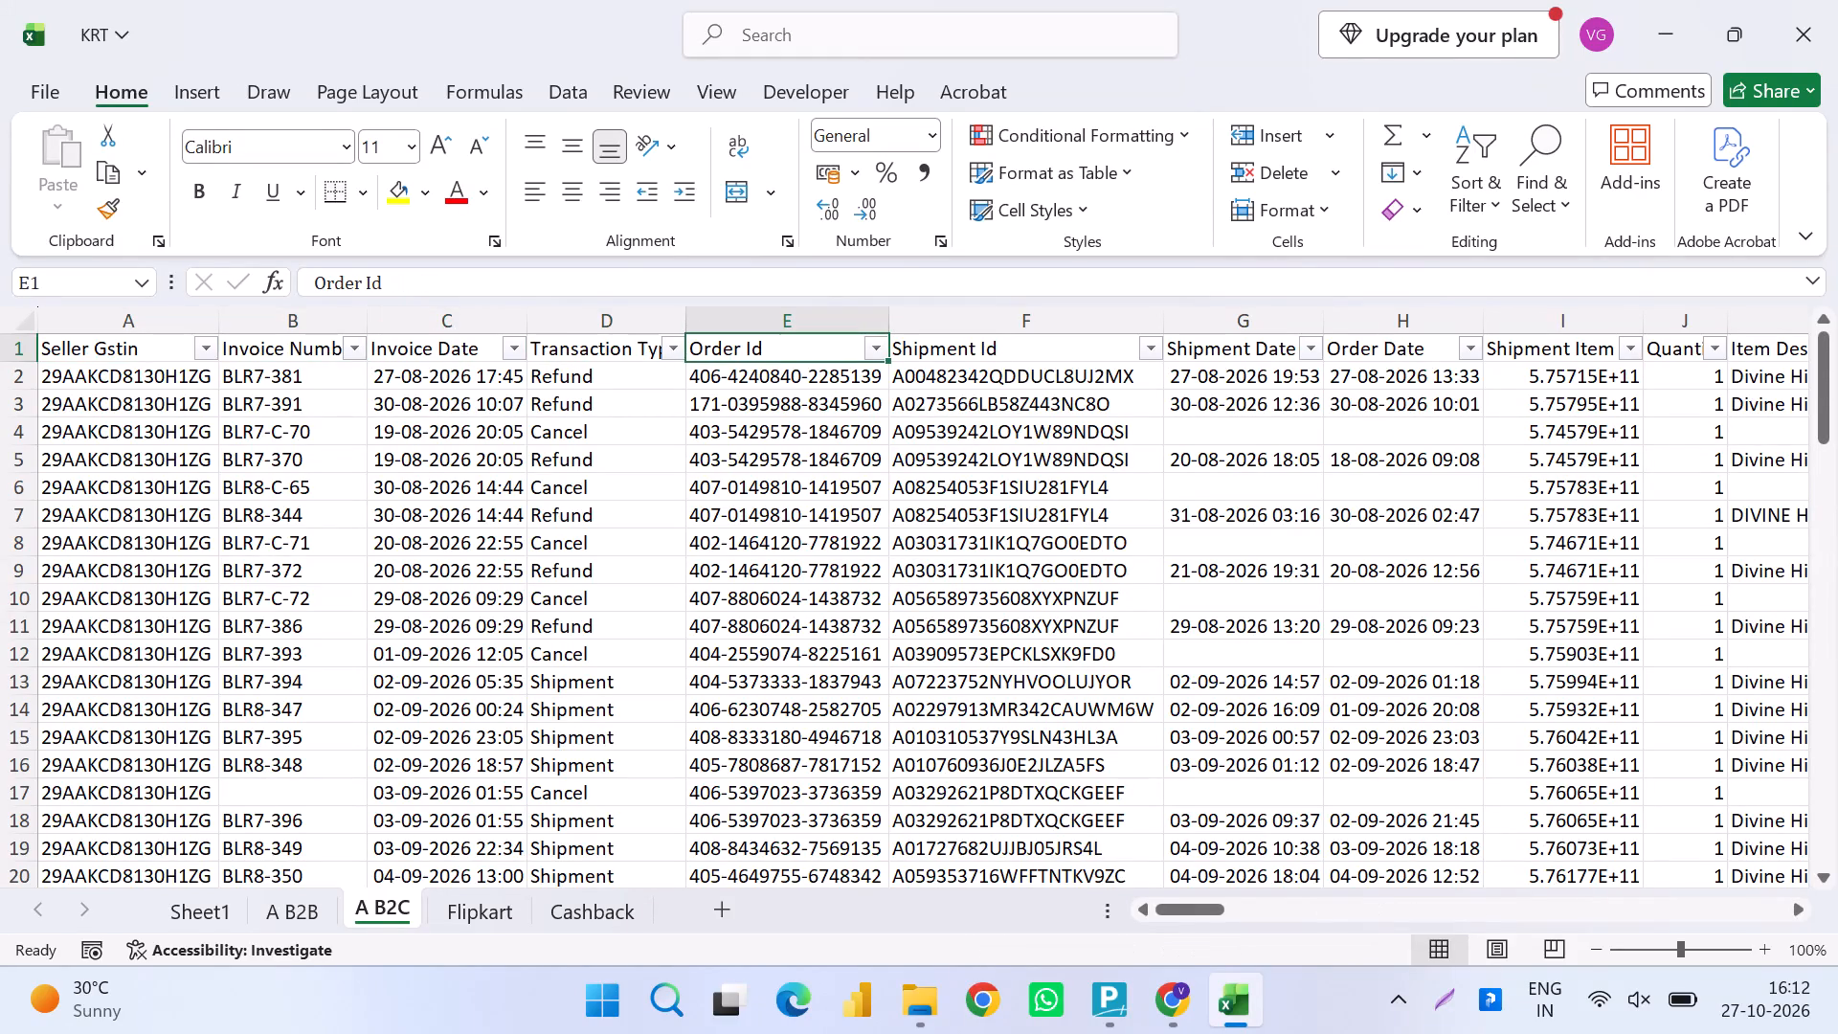
pyautogui.hotkey('ctrl', 'f')
pyautogui.write('shn')
pyautogui.press('BackSpace')
pyautogui.press('BackSpace')
pyautogui.press('BackSpace')
pyautogui.press('BackSpace')
pyautogui.write('hsn')
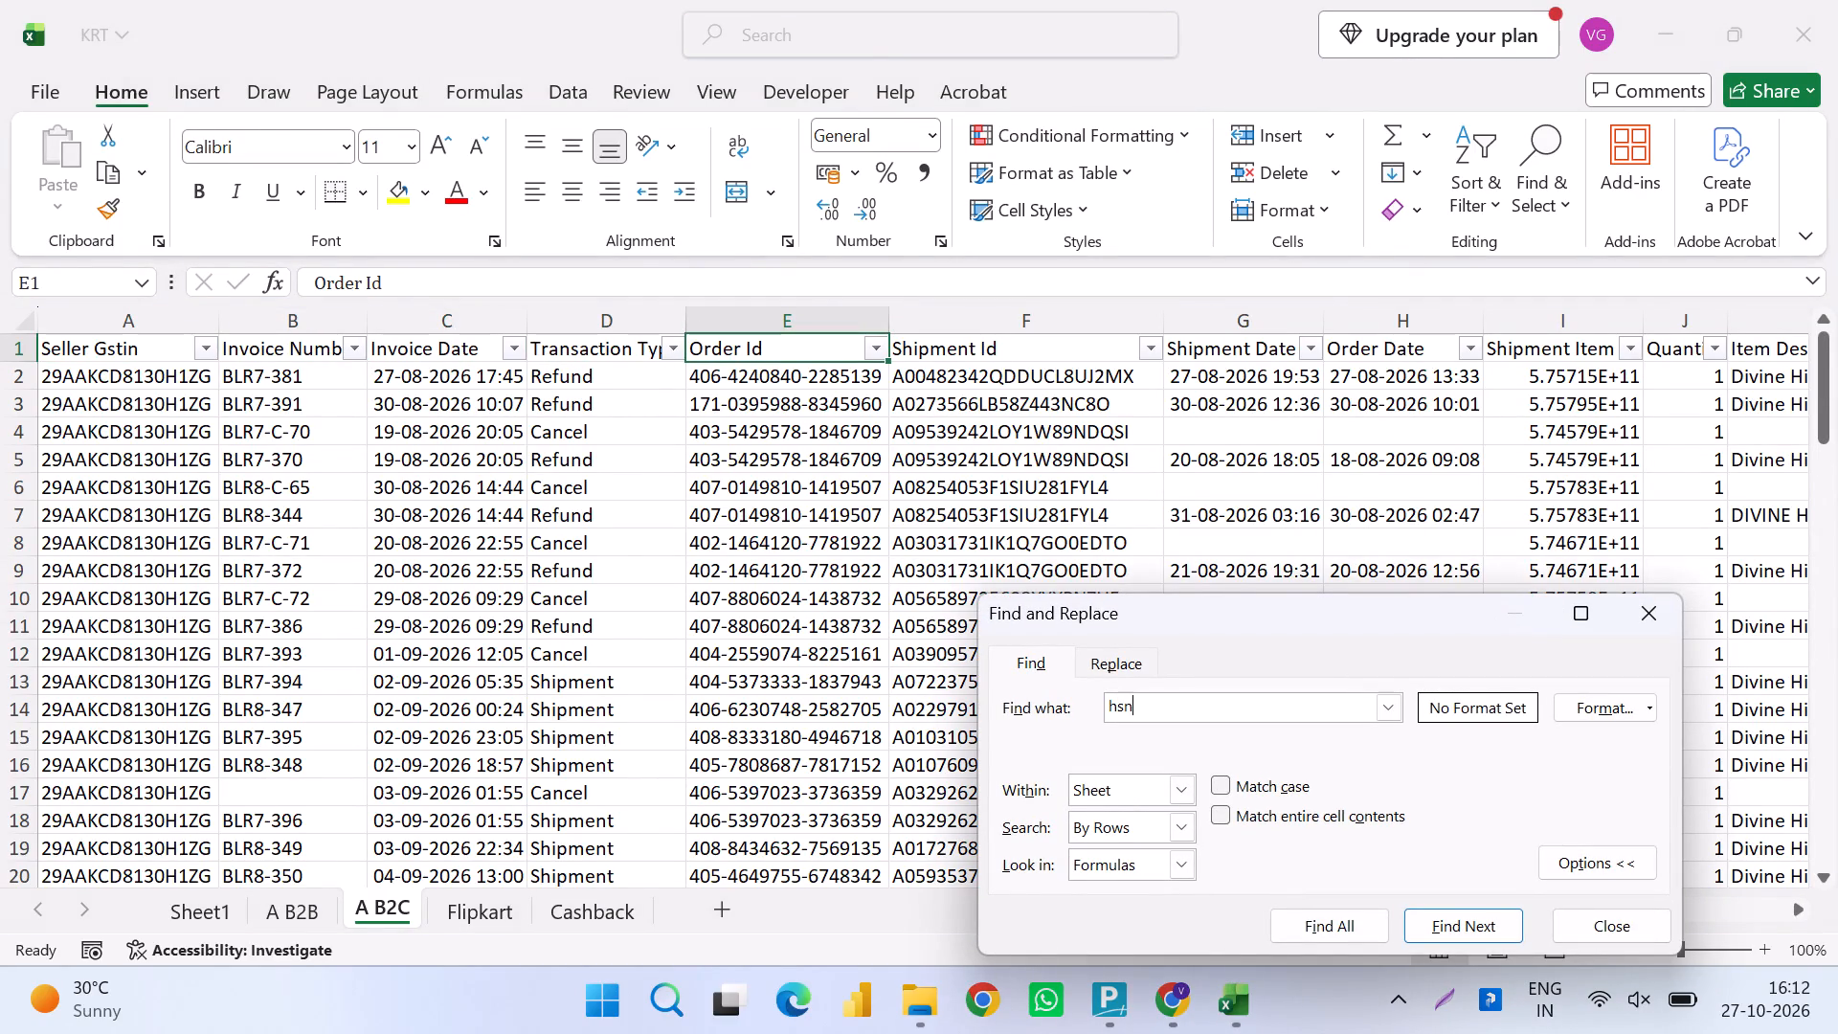
pyautogui.press('Return')
pyautogui.press('Escape')
pyautogui.press('Right')
pyautogui.press('Left')
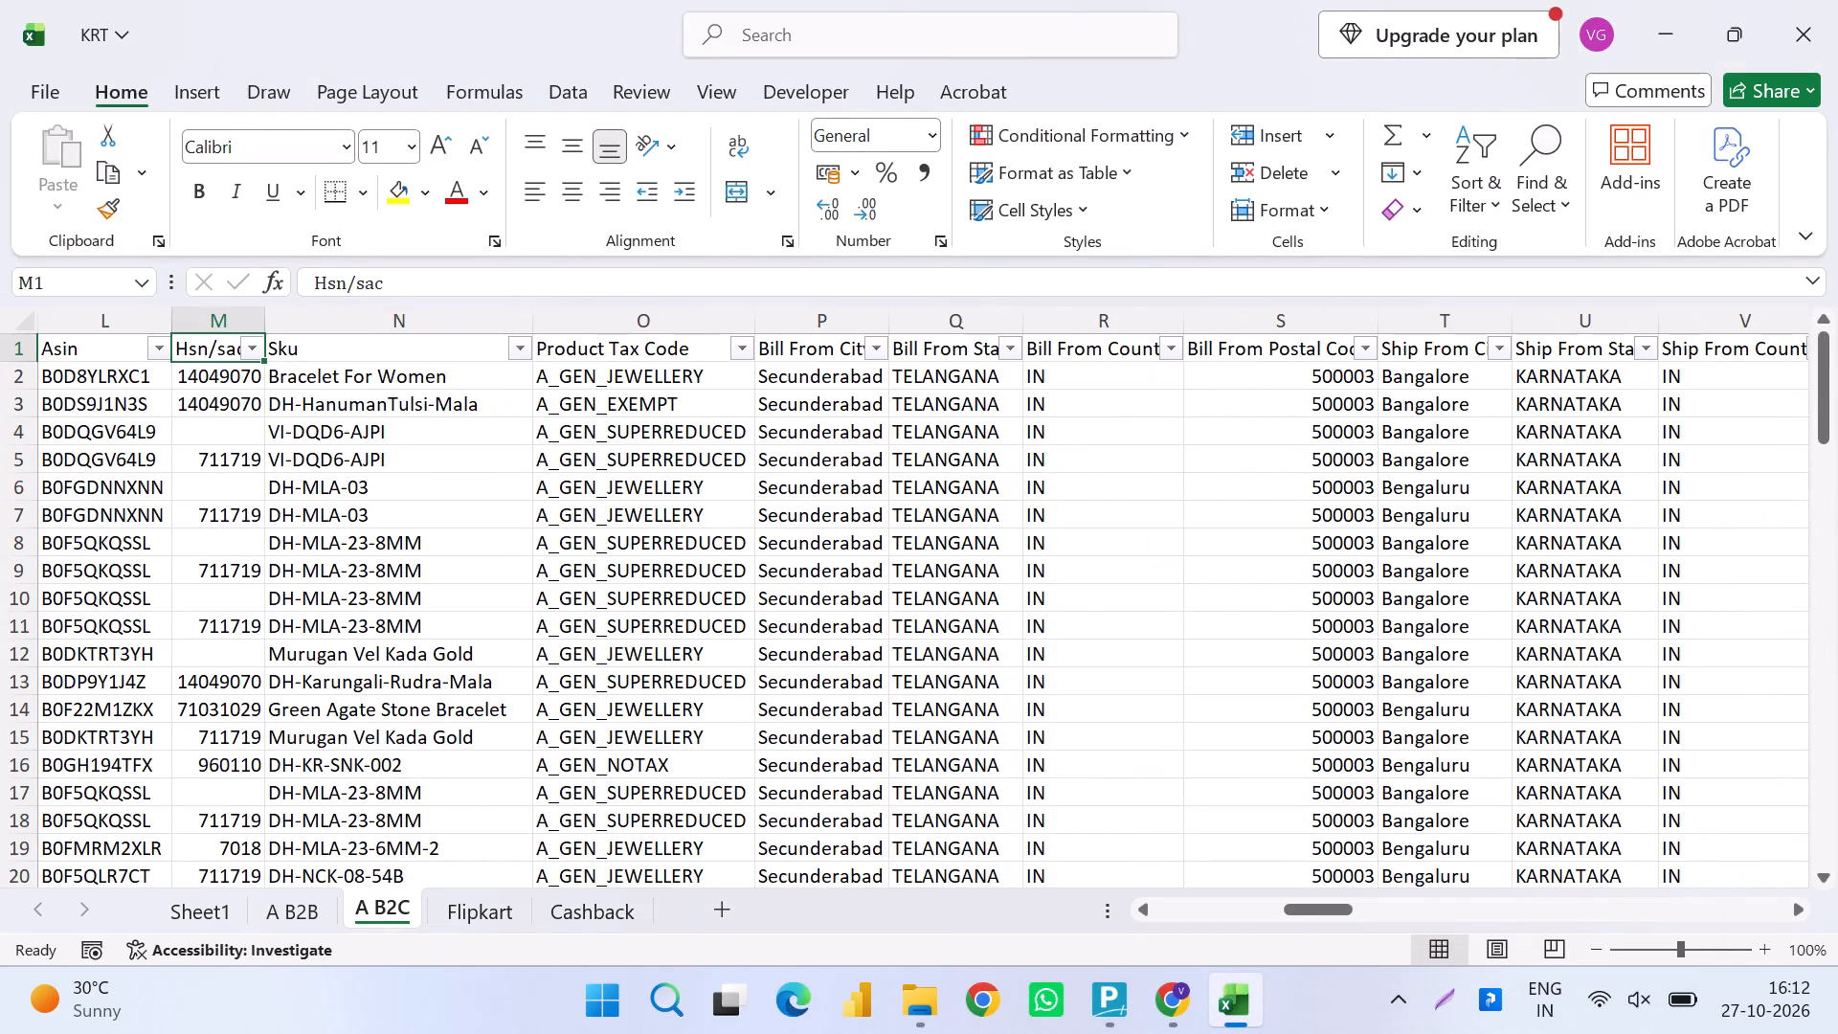
pyautogui.hotkey('alt', 'Down')
pyautogui.press('Escape')
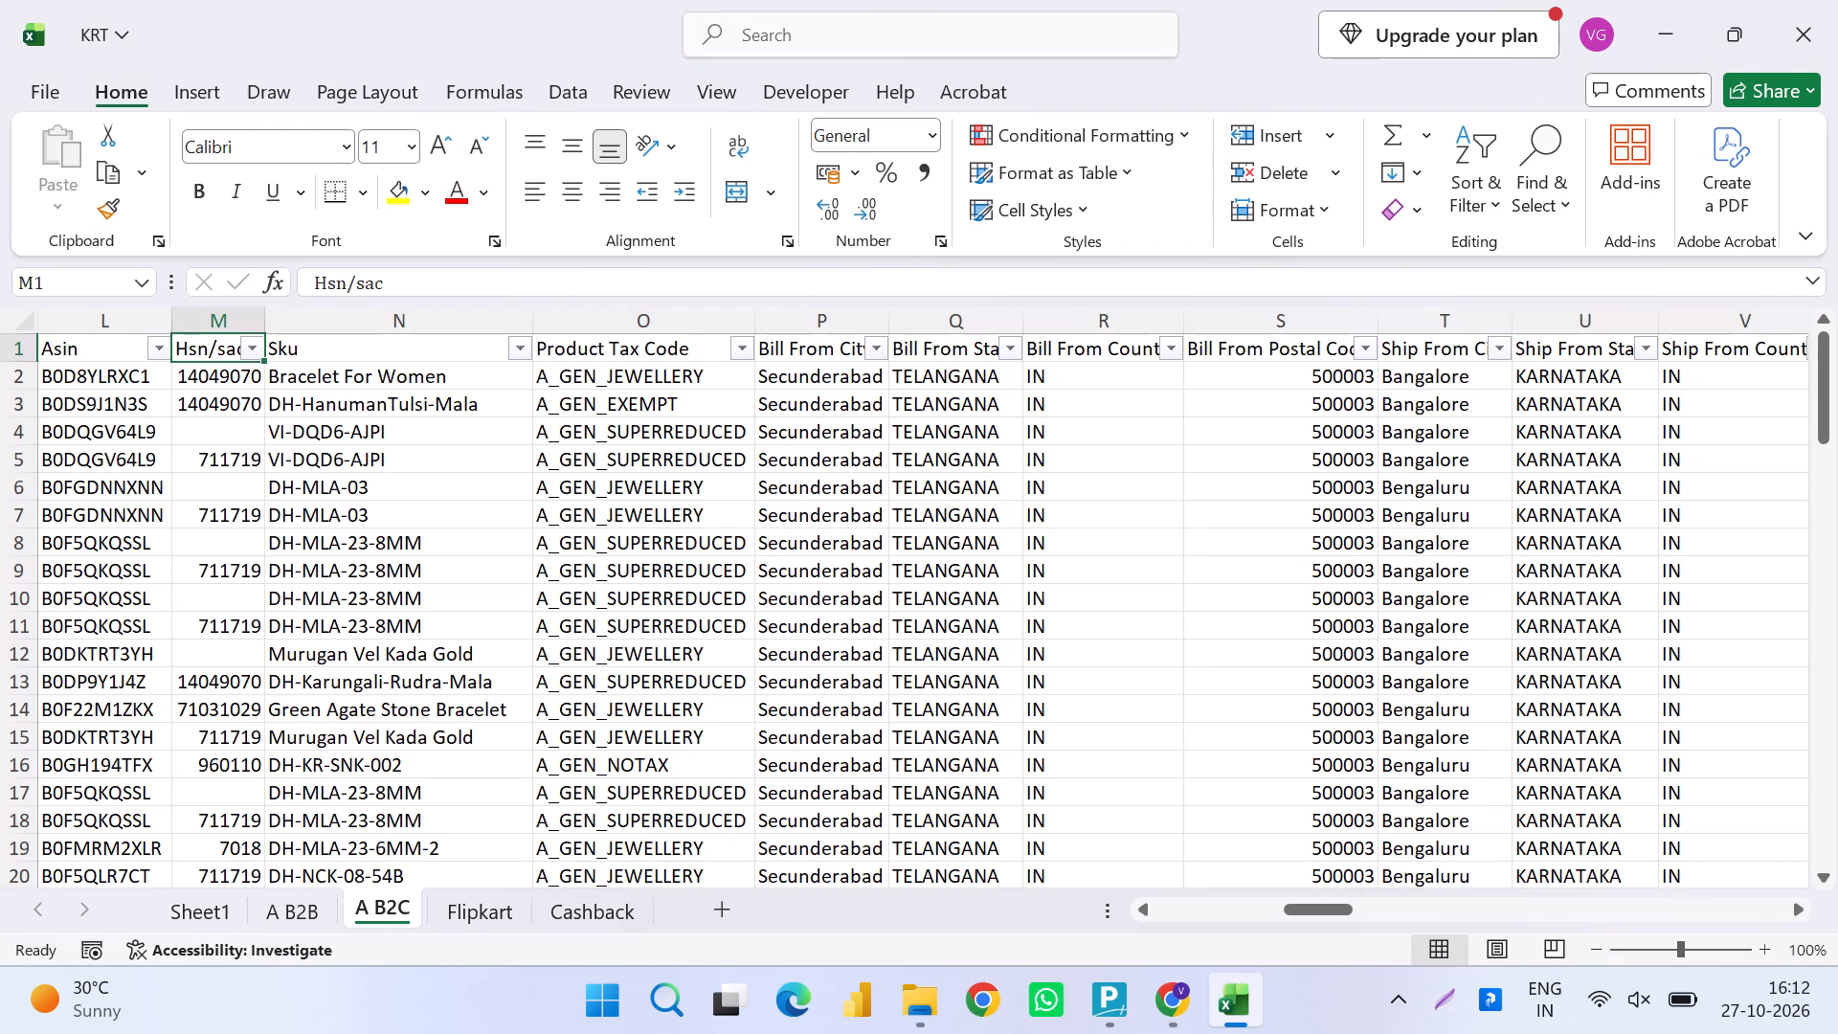
# Remove the header filters from the A B2C table and save the workbook.
pyautogui.hotkey('ctrl', 'shift', 'l')
pyautogui.hotkey('ctrl', 's')
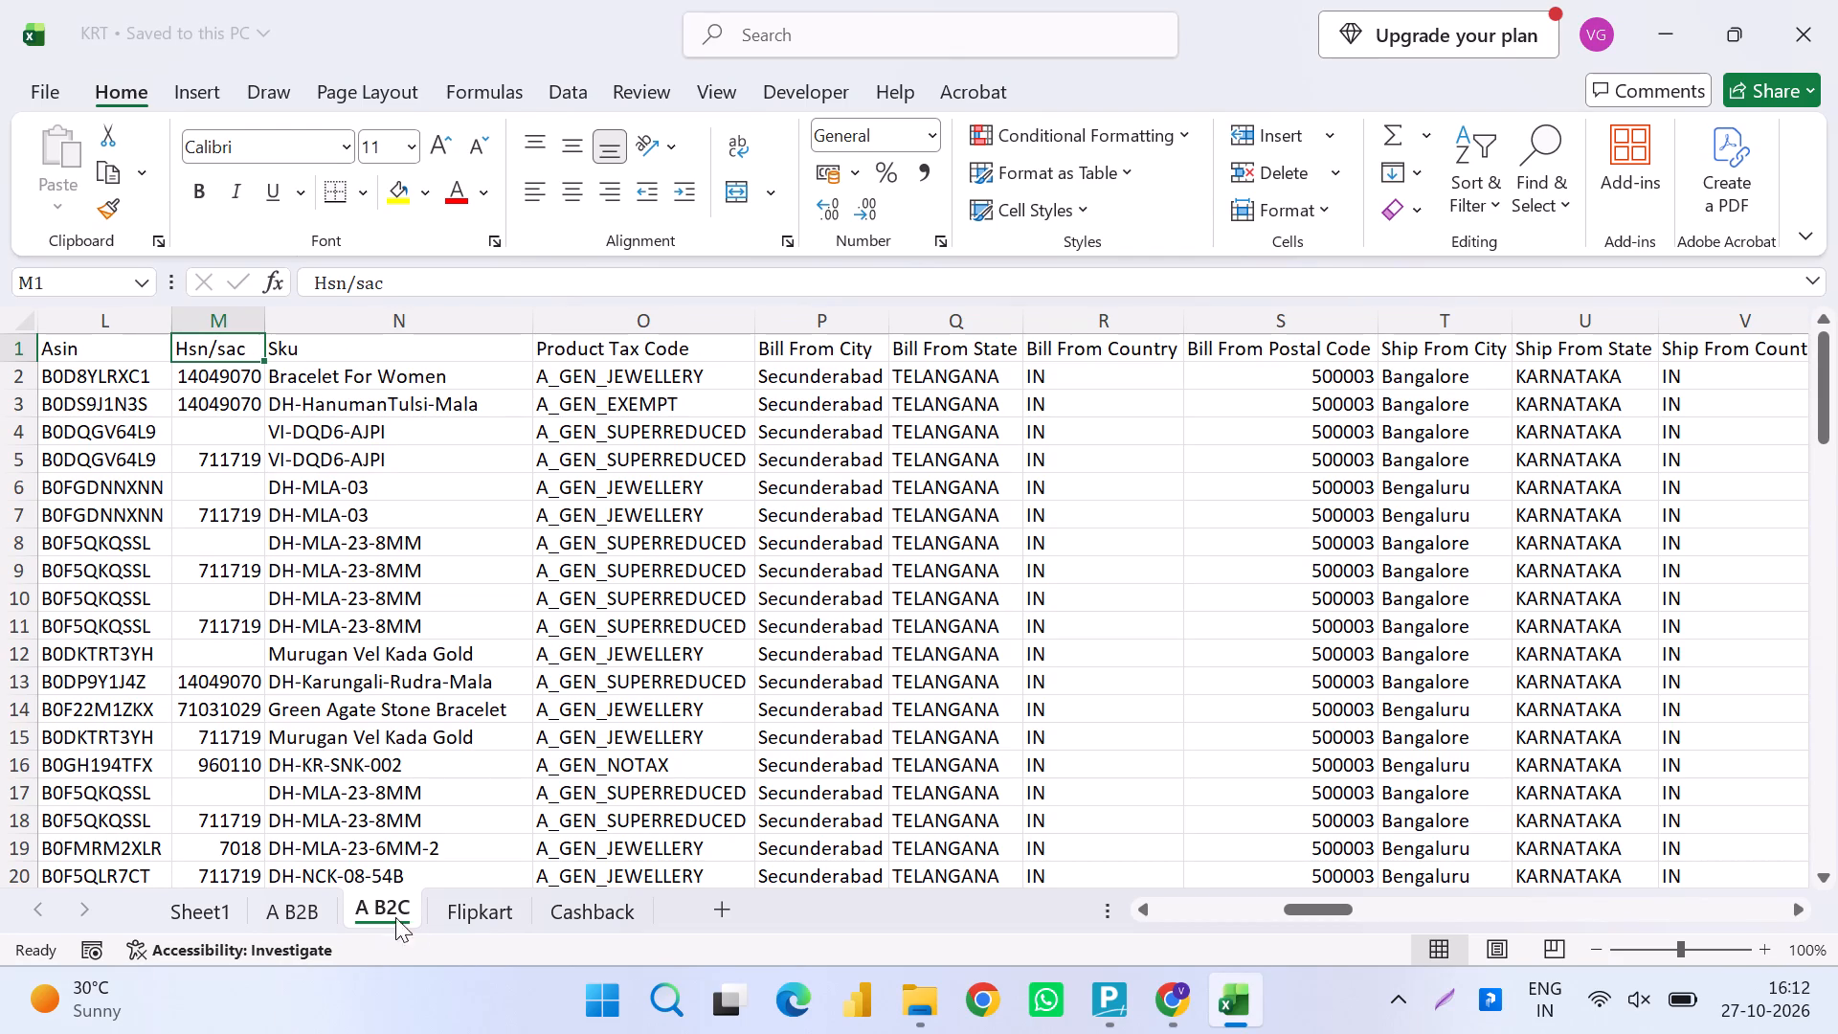
# Turn on header filters for the whole data table on the Flipkart sheet, from Seller GSTIN through IMEI.
pyautogui.click(470, 911)
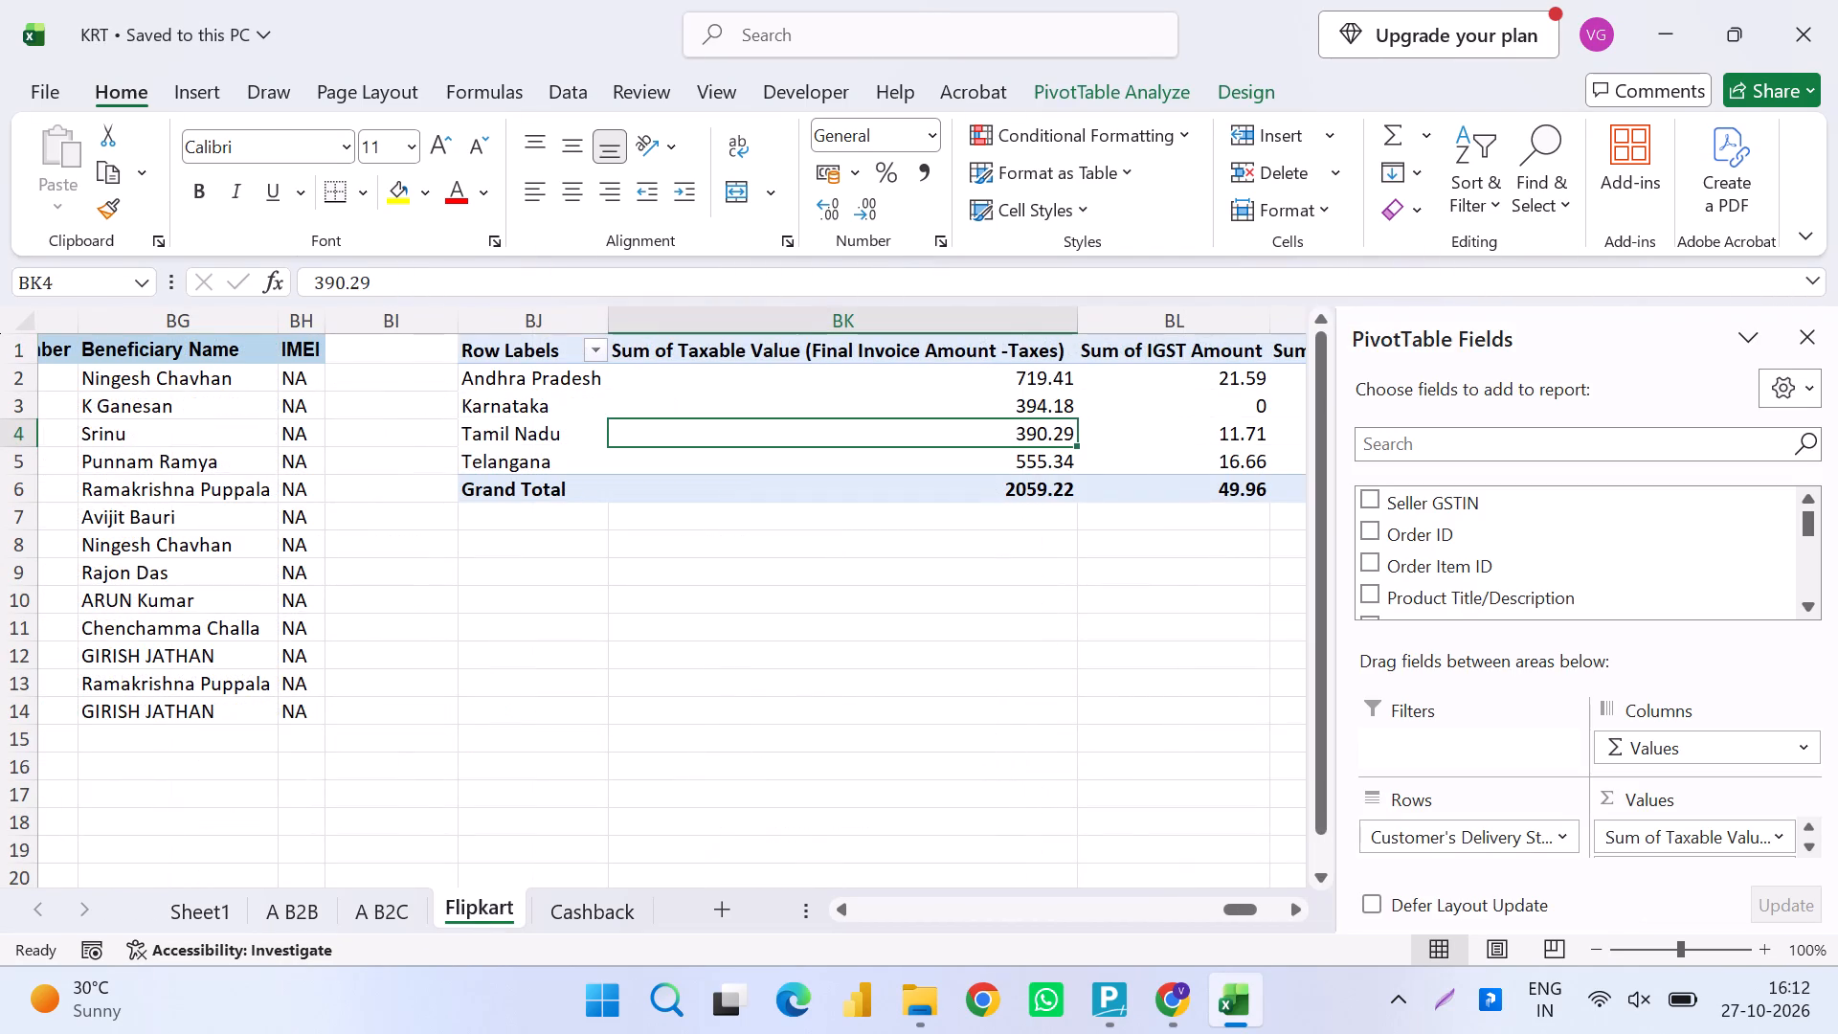
pyautogui.press('Up')
pyautogui.press('Left')
pyautogui.press('Up')
pyautogui.press('Left')
pyautogui.press('Up')
pyautogui.press('Left')
pyautogui.press('Up')
pyautogui.hotkey('ctrl', 'shift', 'Left')
pyautogui.hotkey('ctrl', 'shift', 'Down')
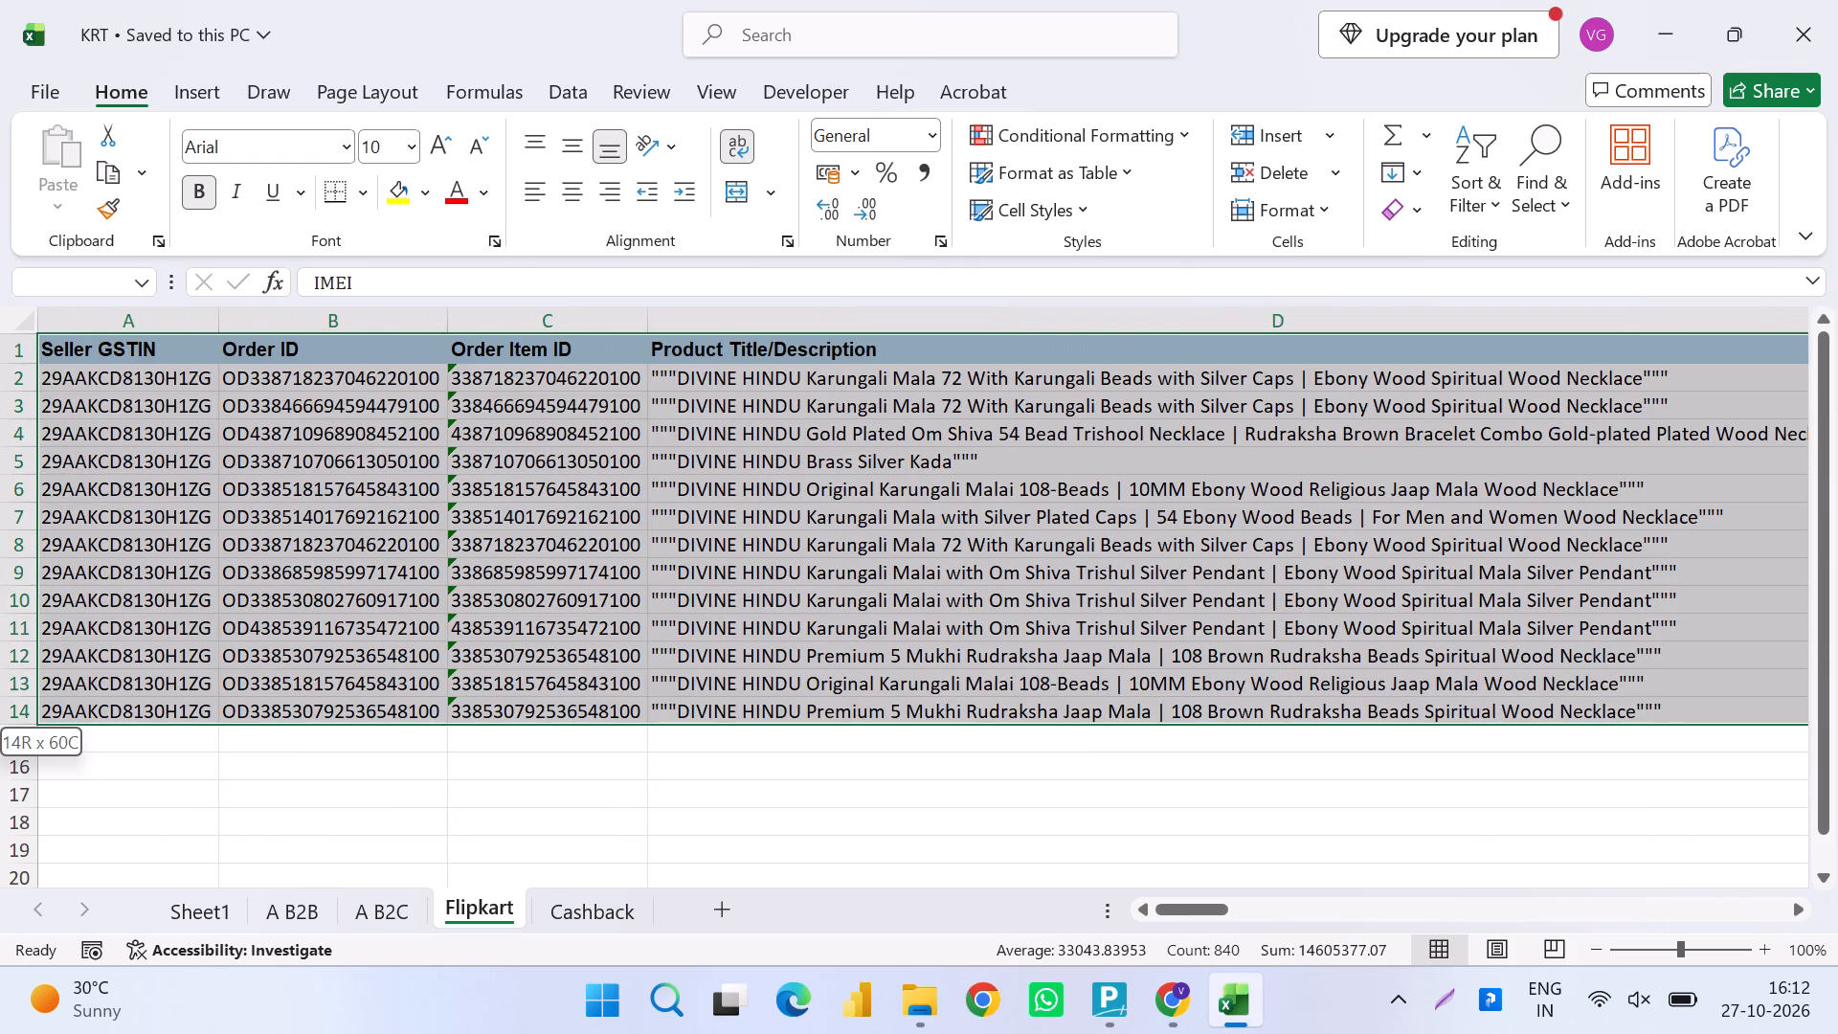
pyautogui.hotkey('ctrl', 'shift', 'l')
# Look back along the Flipkart table's filtered header row from IMEI to Buyer Invoice Amount.
pyautogui.press('Right')
pyautogui.press('Left')
pyautogui.press('Left')
pyautogui.press('Left')
pyautogui.press('Left')
pyautogui.press('Left')
pyautogui.press('Left')
pyautogui.press('Left')
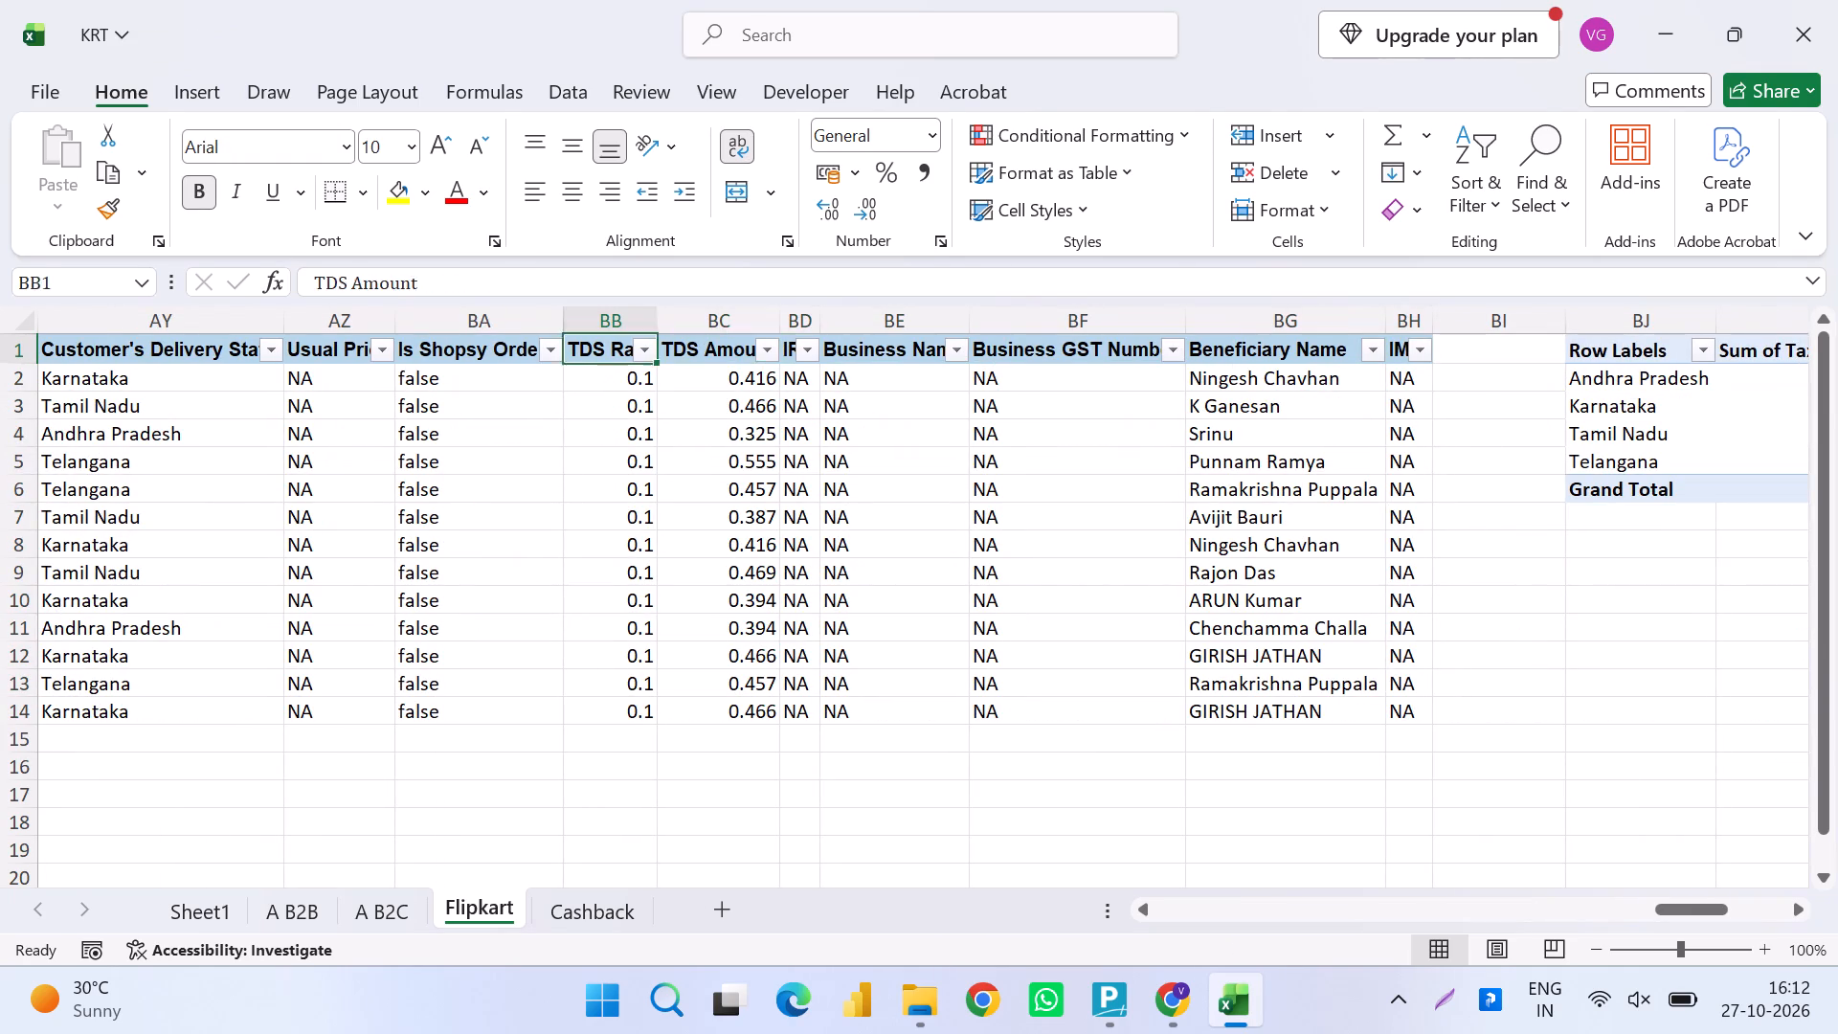
pyautogui.press('Left')
pyautogui.press('Left')
pyautogui.press('Left')
pyautogui.press('Left')
pyautogui.press('Left')
pyautogui.press('Left')
pyautogui.press('Left')
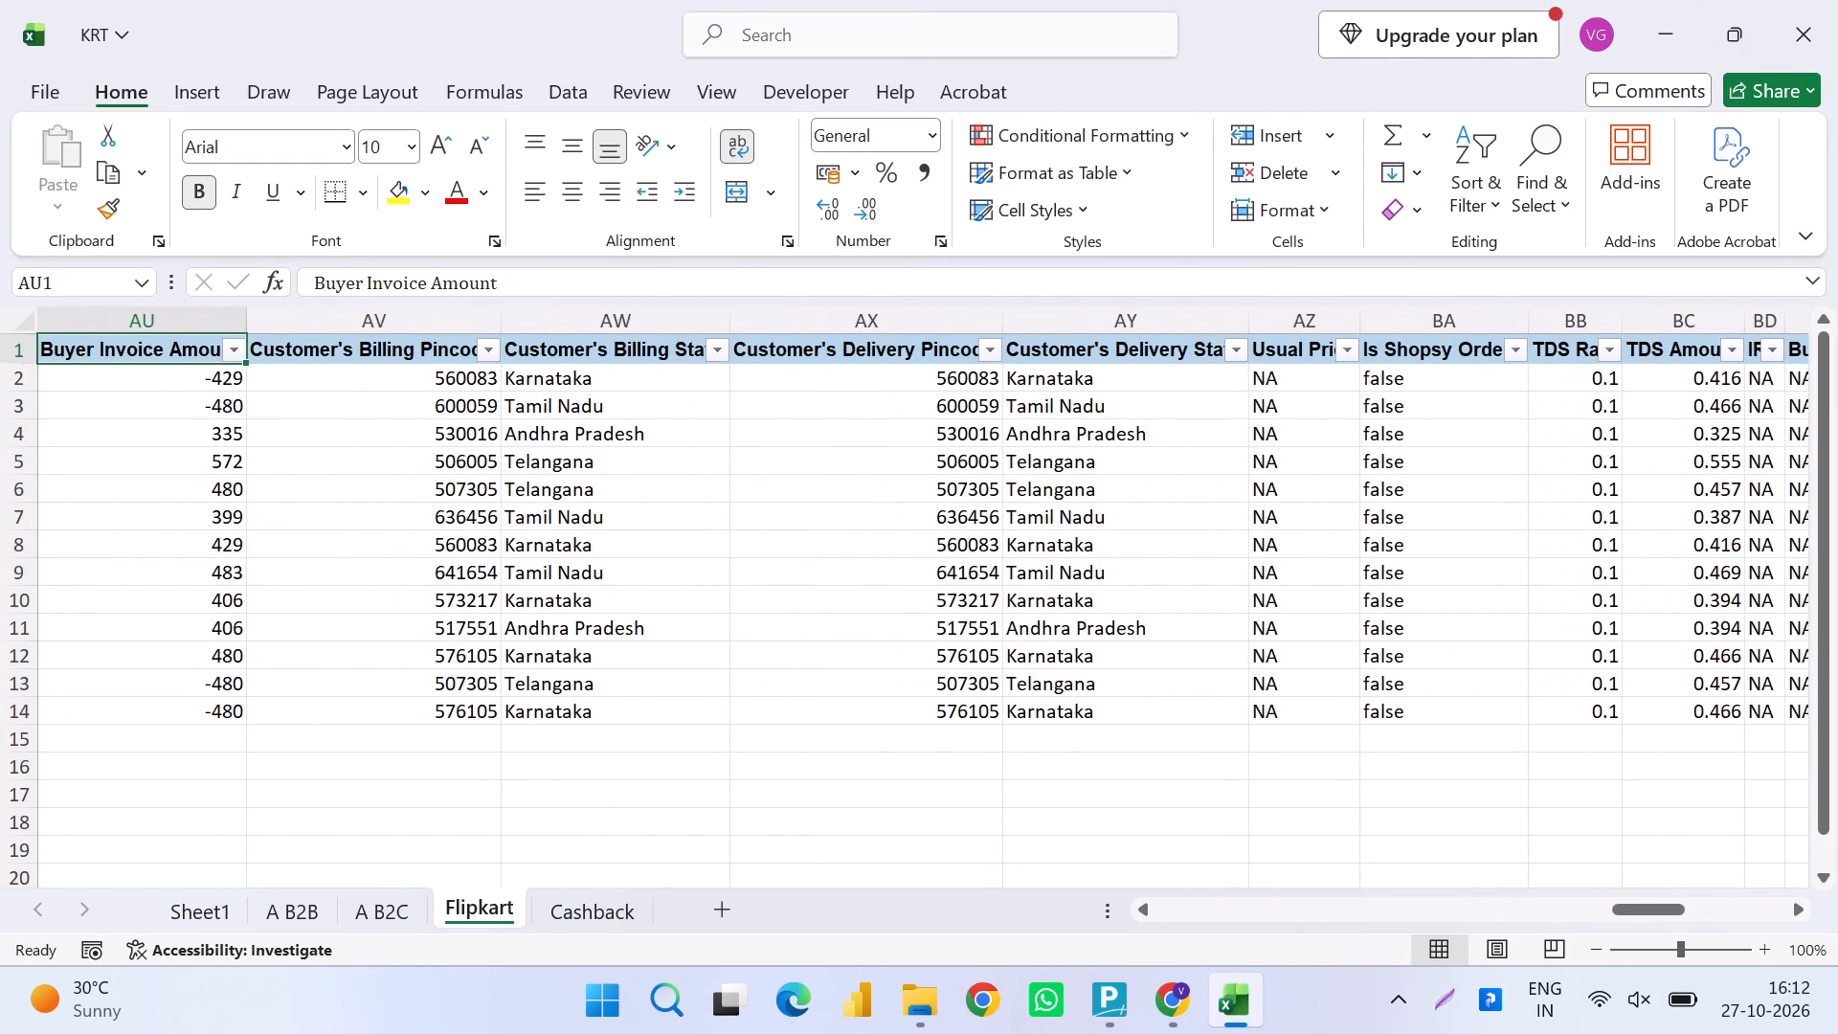
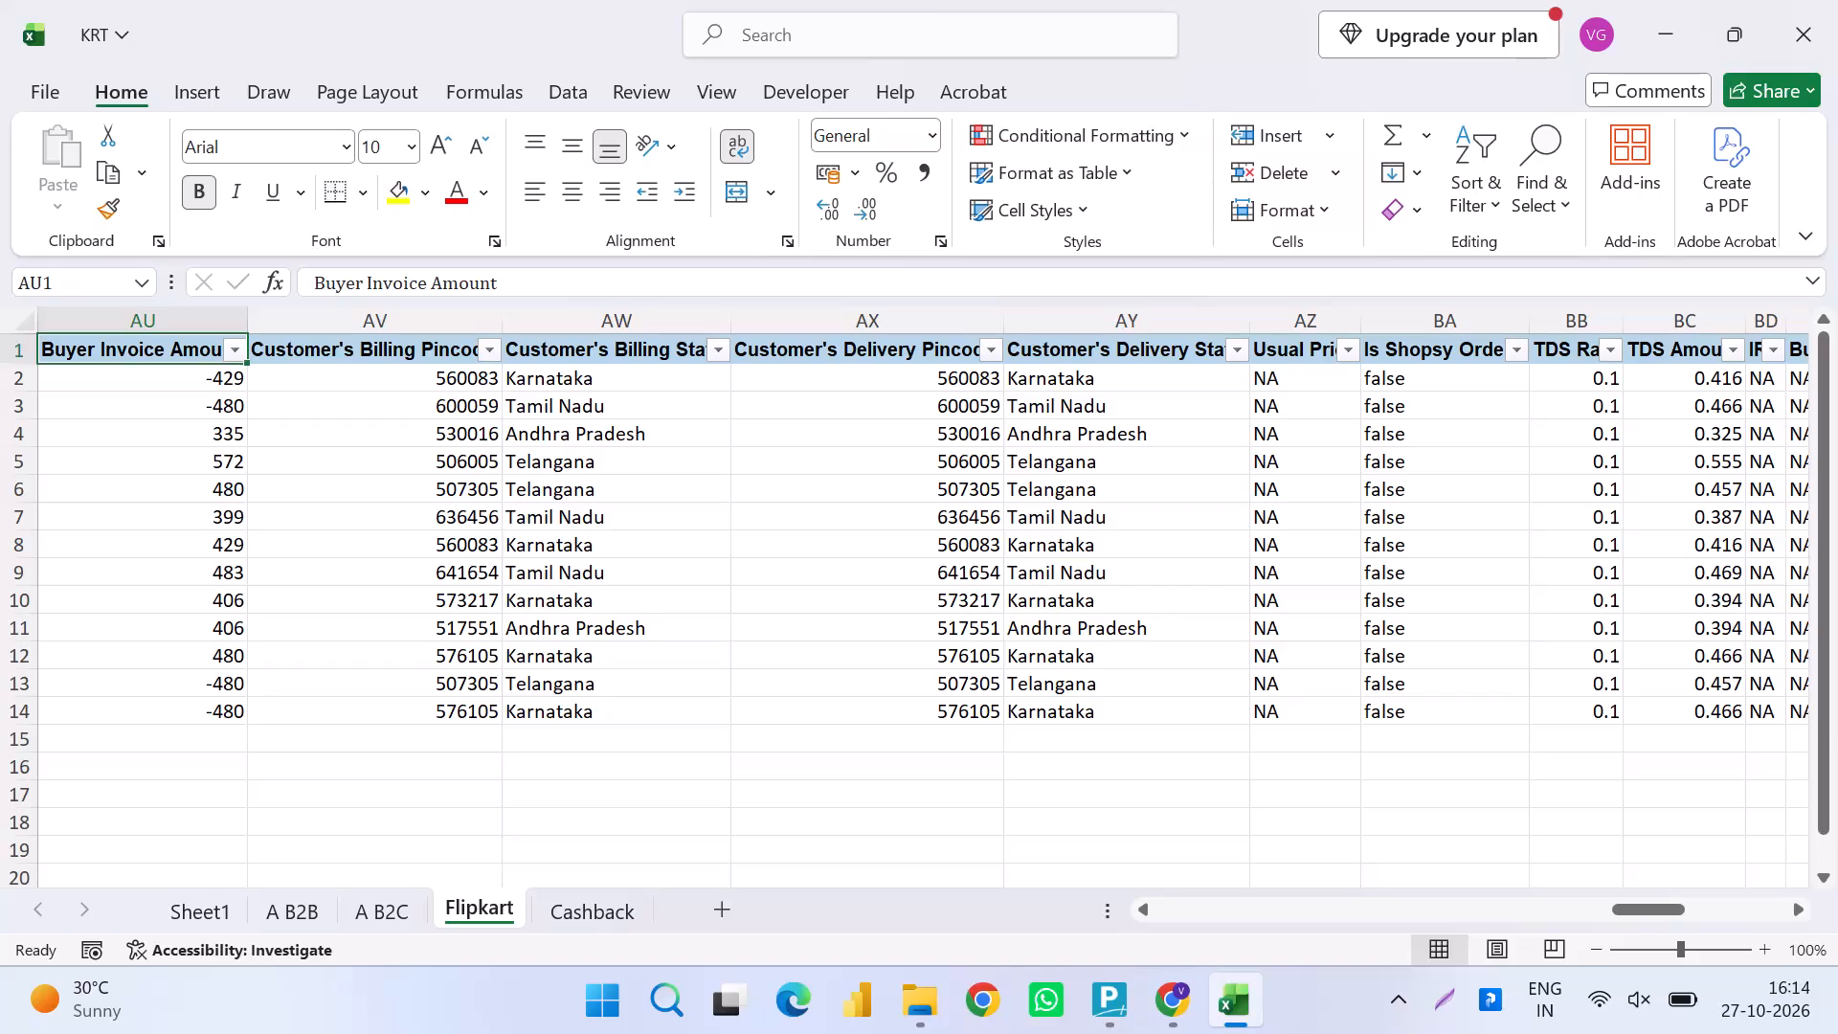
# Find the HSN Code column by searching for "hsn" and filter the Flipkart table to HSN code 14049070 only.
pyautogui.click(966, 440)
pyautogui.hotkey('ctrl', 'f')
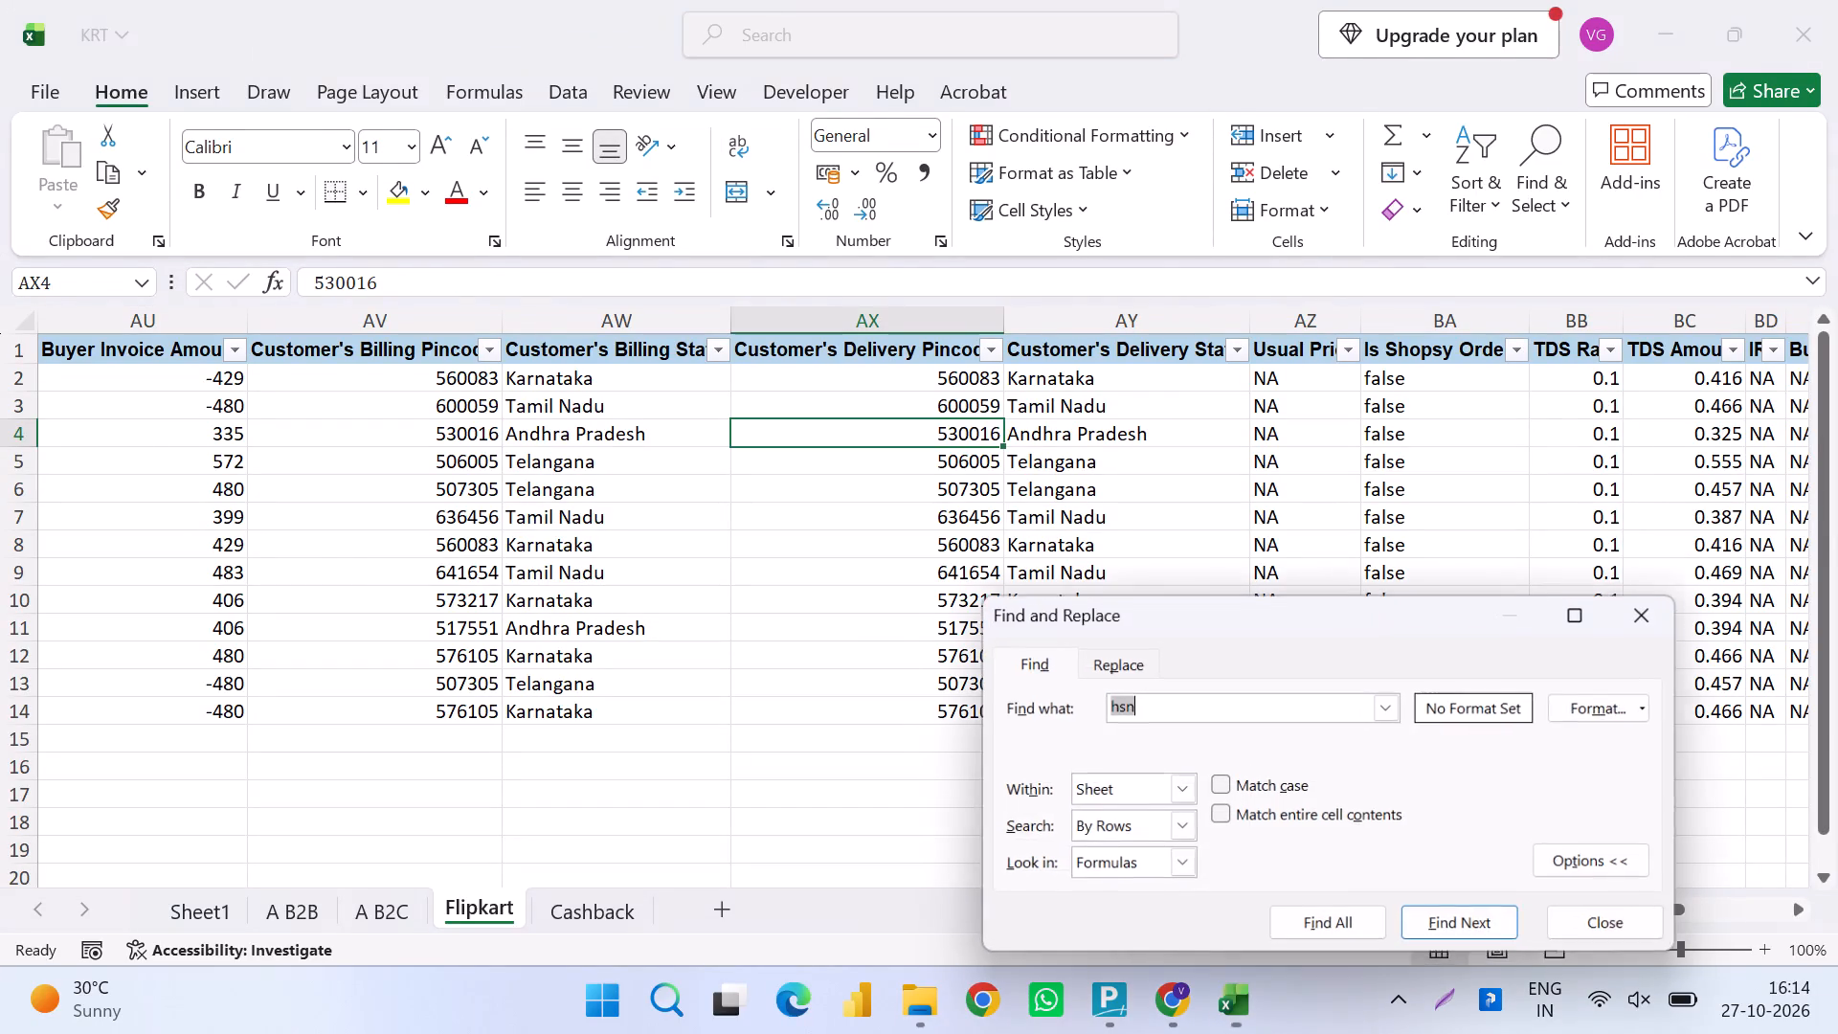
pyautogui.press('Return')
pyautogui.press('Escape')
pyautogui.press('Left')
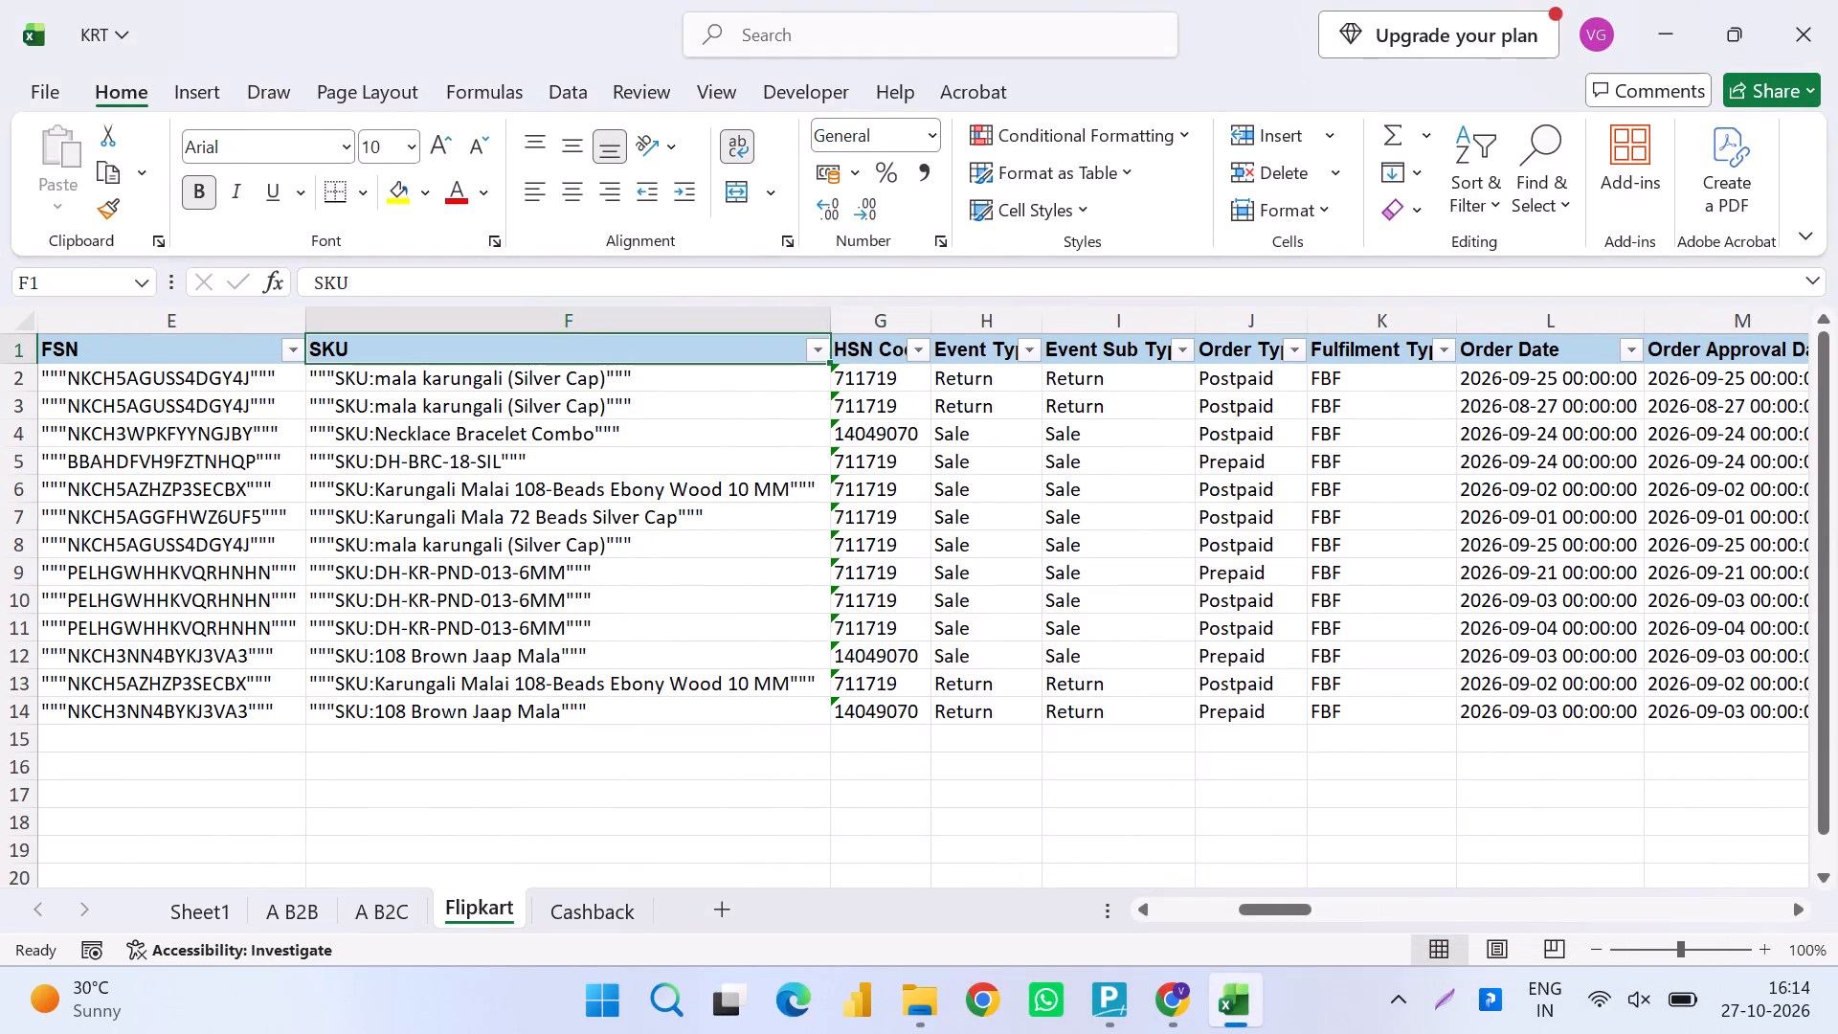
pyautogui.press('Right')
pyautogui.press('Down')
pyautogui.press('Up')
pyautogui.hotkey('alt', 'Down')
pyautogui.hotkey('alt', 'Down')
pyautogui.hotkey('alt', 'Down')
pyautogui.hotkey('alt', 'Down')
pyautogui.hotkey('alt', 'Down')
pyautogui.hotkey('alt', 'Down')
pyautogui.hotkey('alt', 'Down')
pyautogui.hotkey('alt', 'Down')
pyautogui.hotkey('alt', 'Down')
pyautogui.hotkey('alt', 'Down')
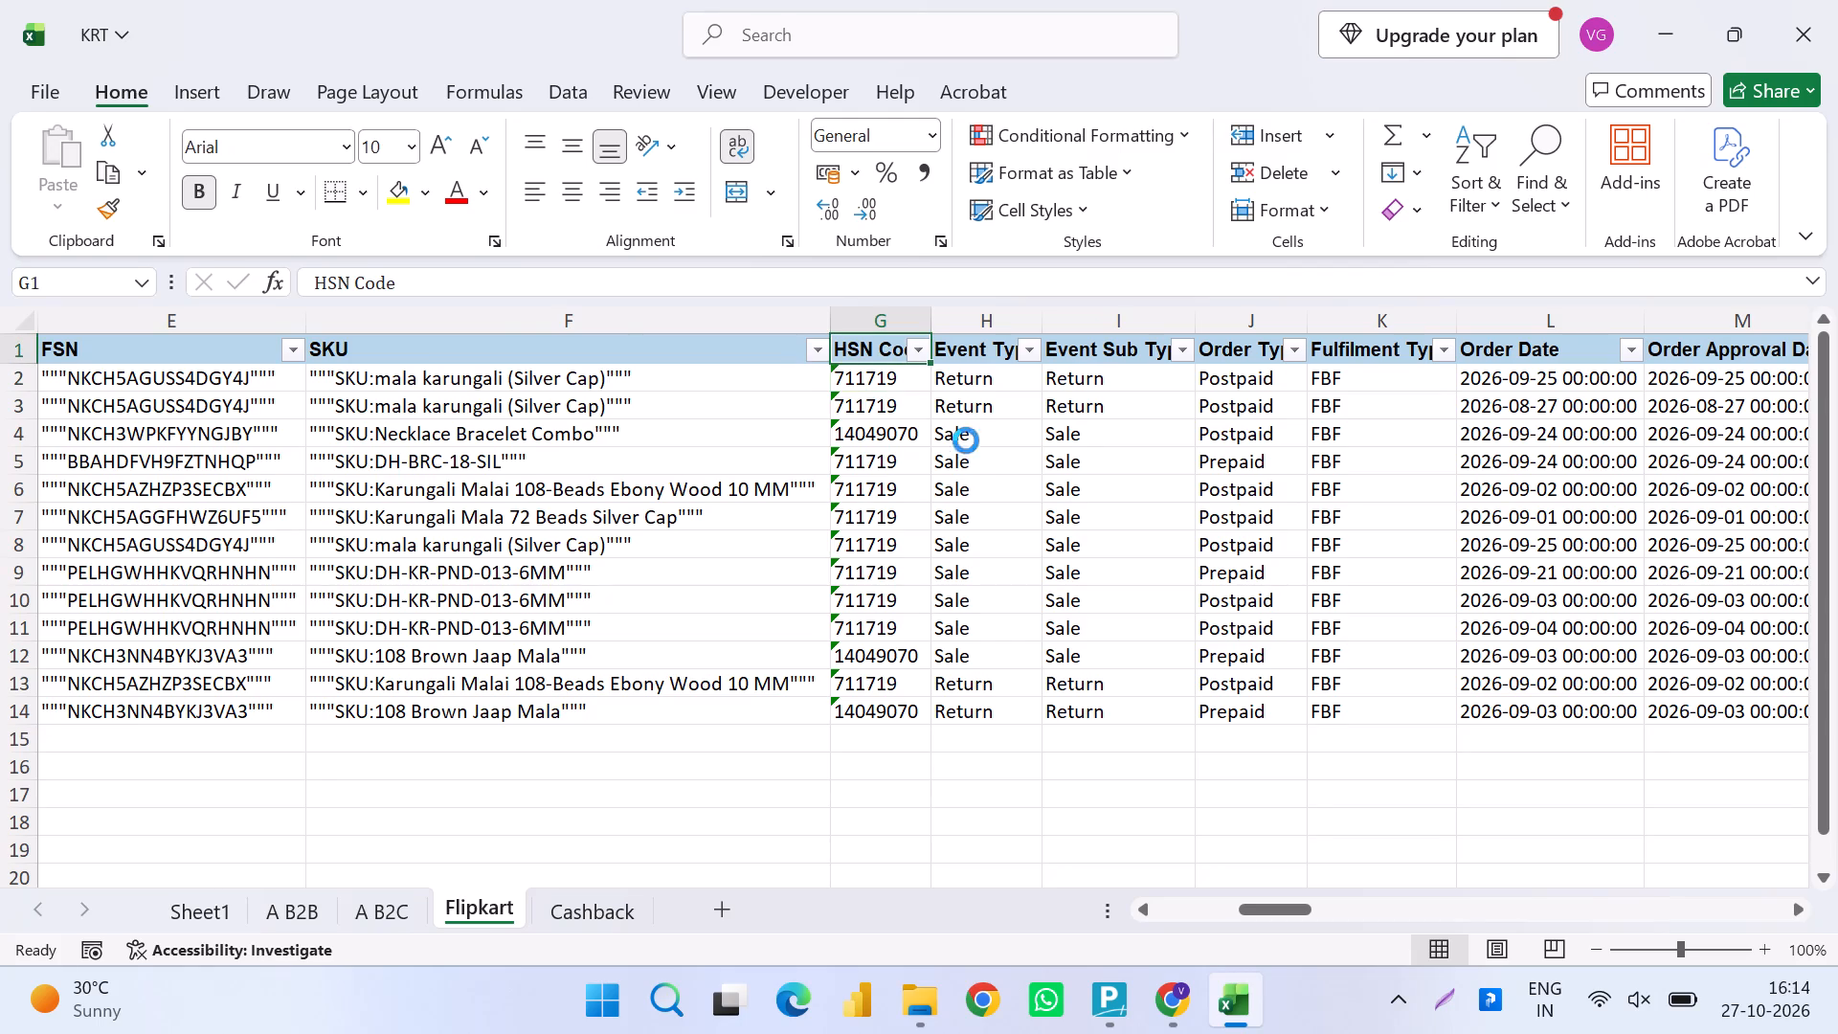
pyautogui.press('space')
pyautogui.press('Down')
pyautogui.press('space')
pyautogui.press('Return')
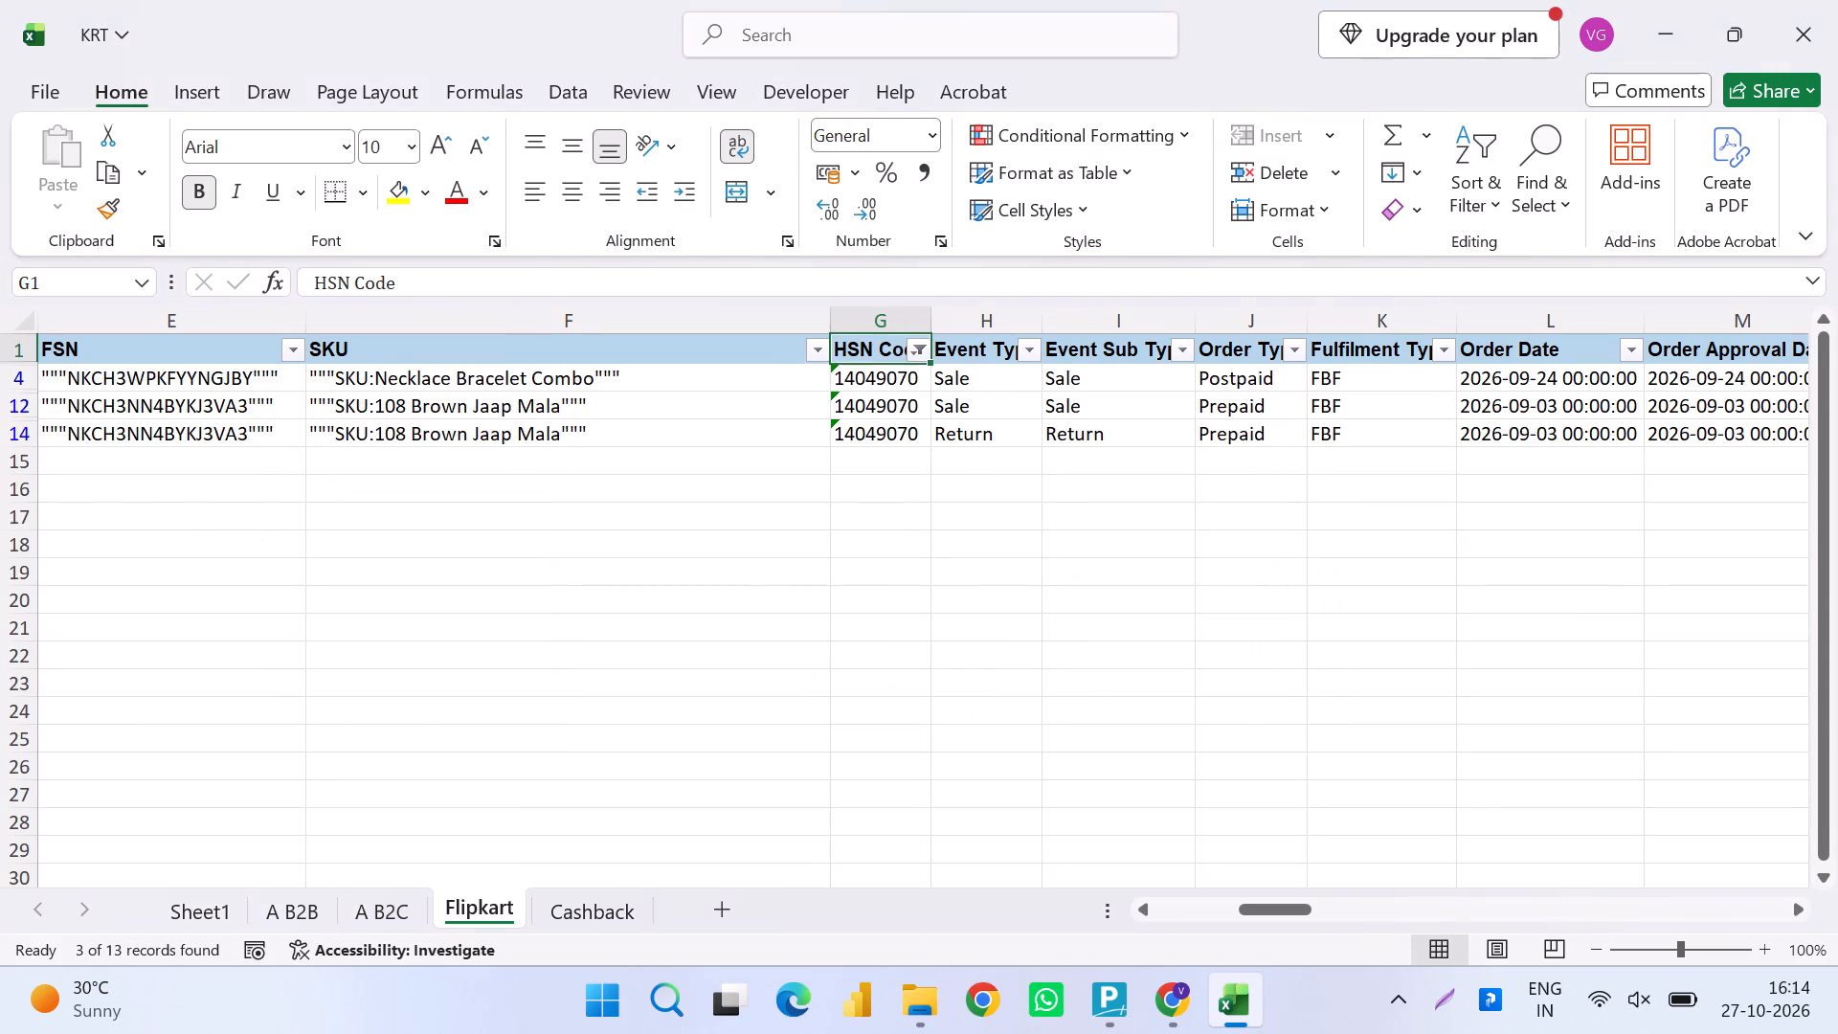
# Copy the HSN code 14049070 from the last filtered row to cell G18 below the Flipkart table.
pyautogui.press('Down')
pyautogui.press('Down')
pyautogui.press('Down')
pyautogui.press('Down')
pyautogui.press('Down')
pyautogui.press('Down')
pyautogui.press('Down')
pyautogui.press('Down')
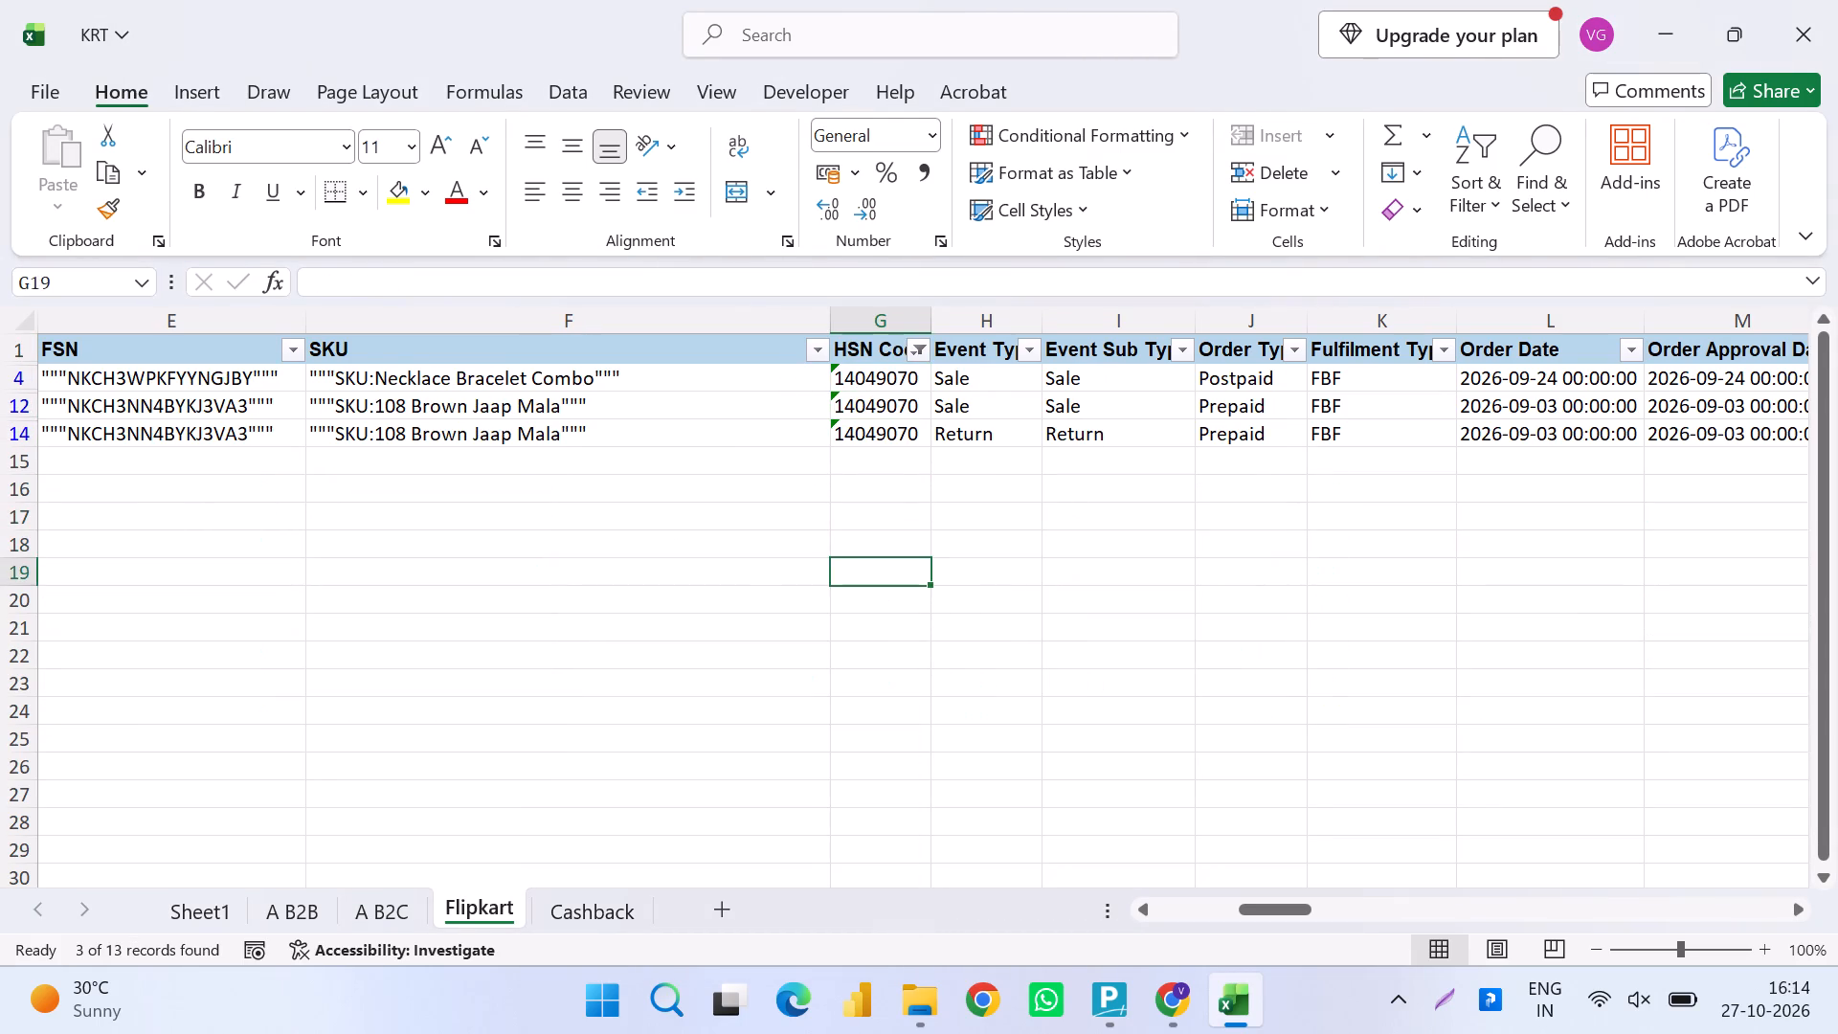
pyautogui.press('Up')
pyautogui.press('Right')
pyautogui.press('Up')
pyautogui.press('Left')
pyautogui.press('Down')
pyautogui.press('Up')
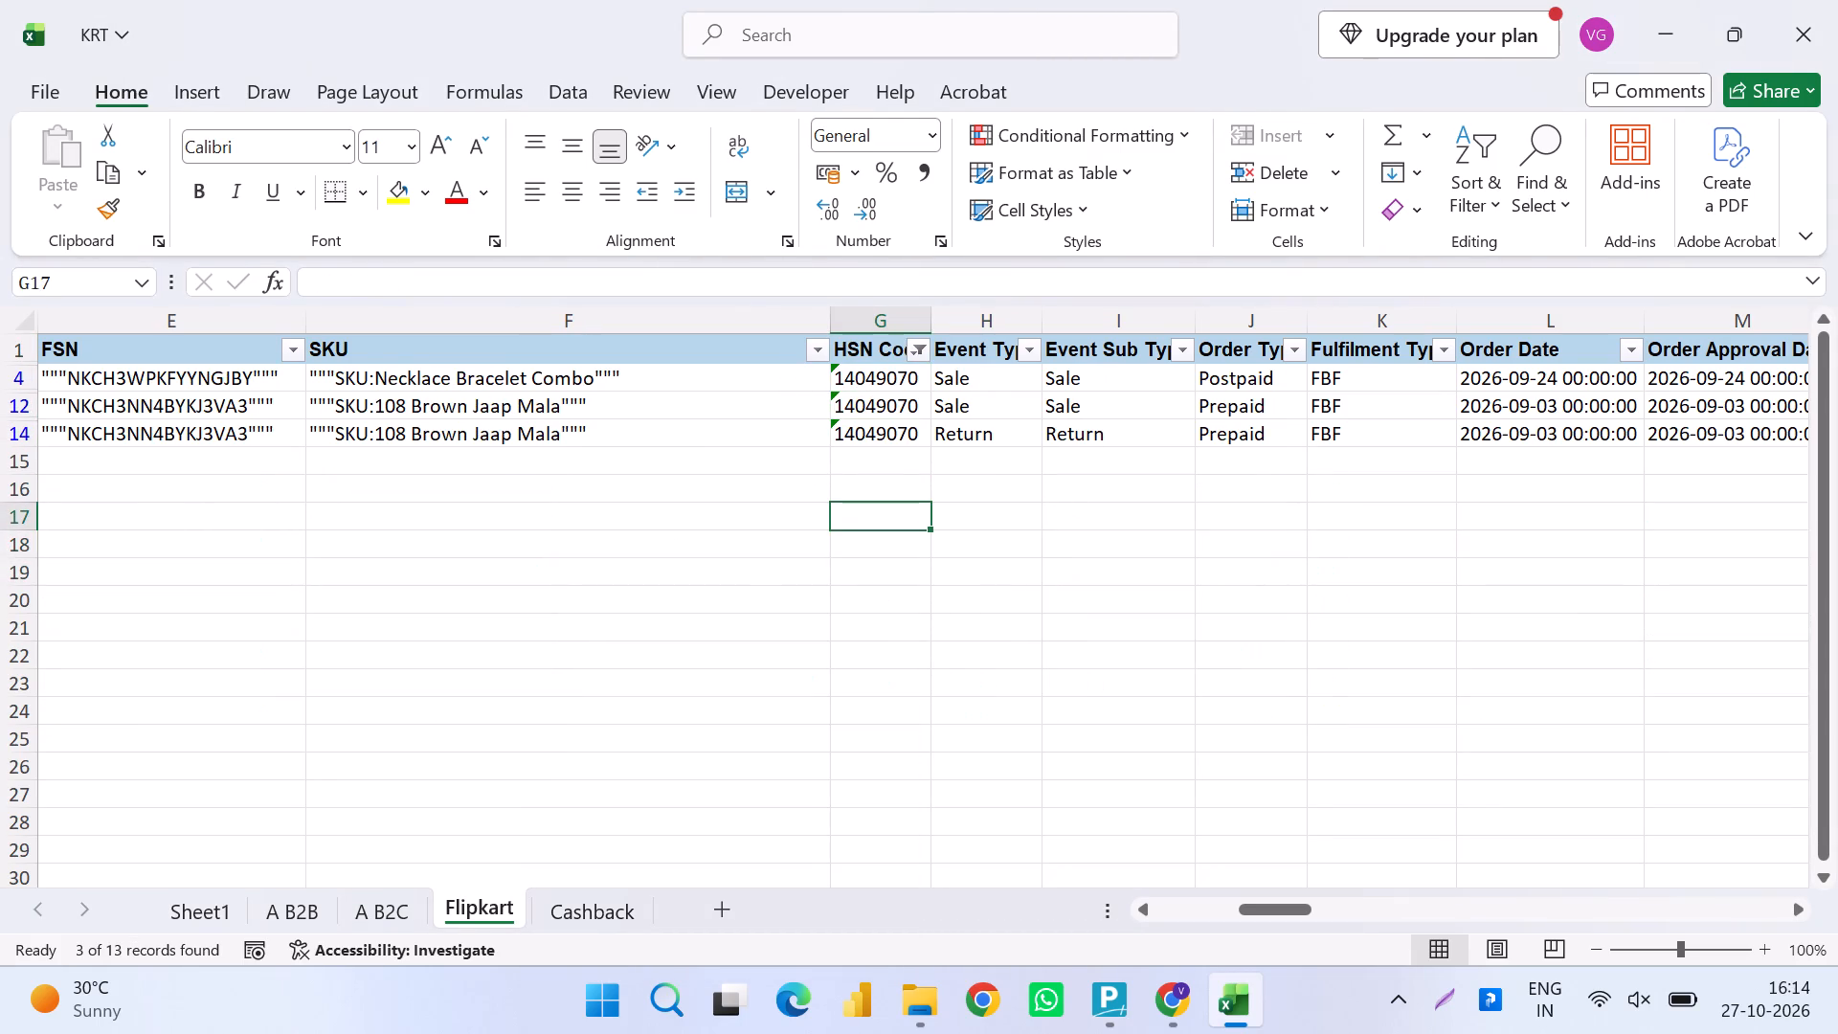
pyautogui.press('Up')
pyautogui.press('Up')
pyautogui.press('Up')
pyautogui.hotkey('ctrl', 'c')
pyautogui.press('Down')
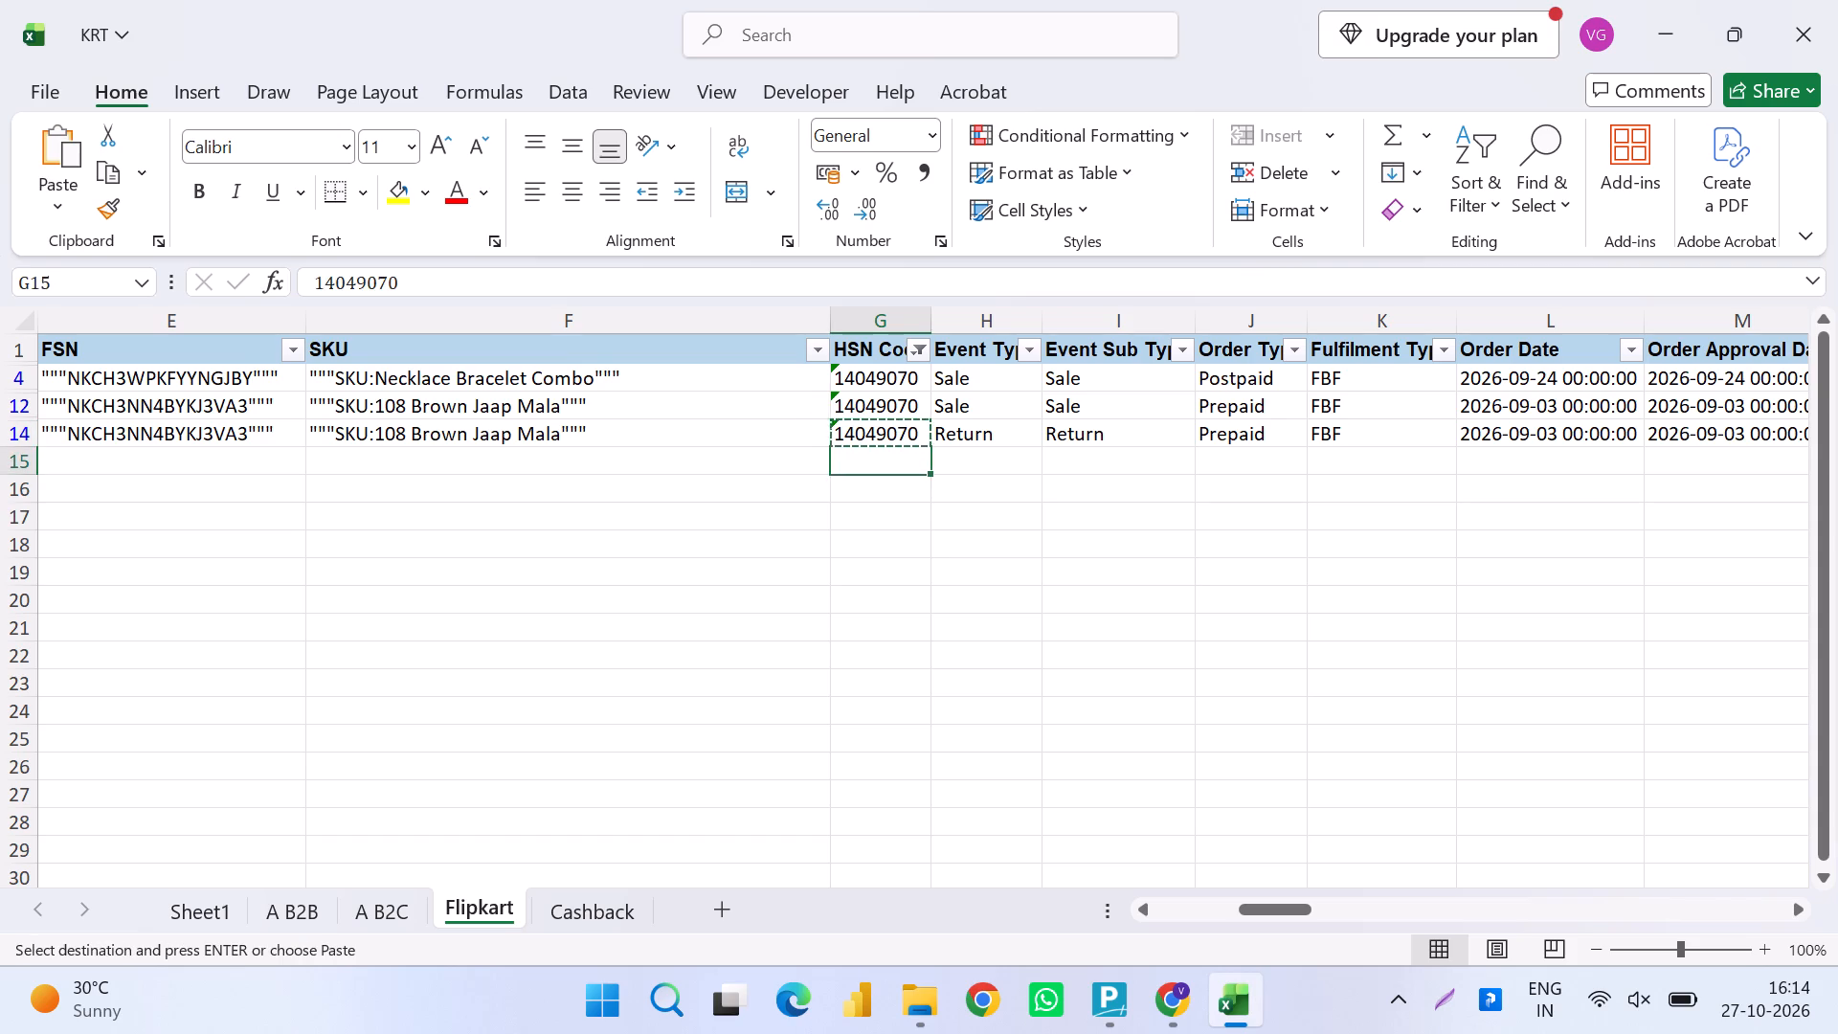
pyautogui.press('Down')
pyautogui.press('Down')
pyautogui.press('Down')
pyautogui.press('Return')
# Enter the summary headings HSN, Rate, Taxable, IGST, CGST and SGST in cells G17 to L17 above the copied code.
pyautogui.press('Up')
pyautogui.write('HSN')
pyautogui.press('Return')
pyautogui.press('Up')
pyautogui.press('Right')
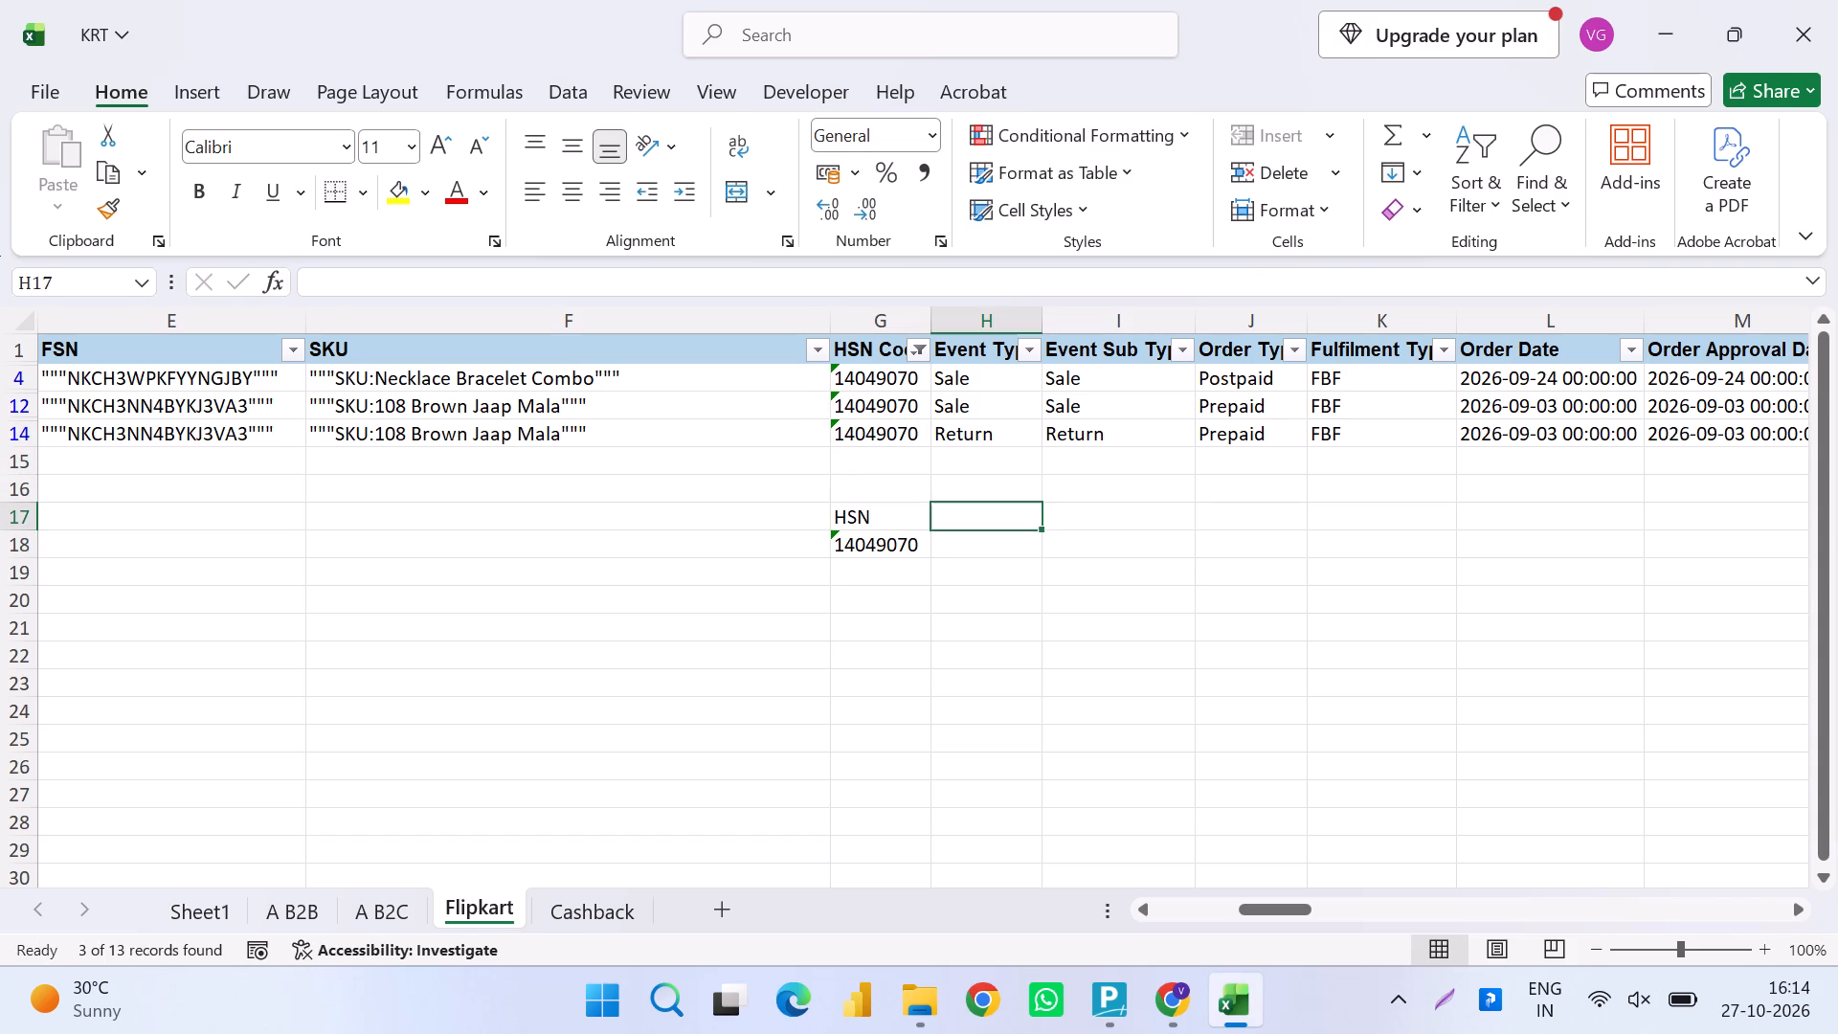
pyautogui.write('Tax')
pyautogui.press('BackSpace')
pyautogui.press('BackSpace')
pyautogui.press('BackSpace')
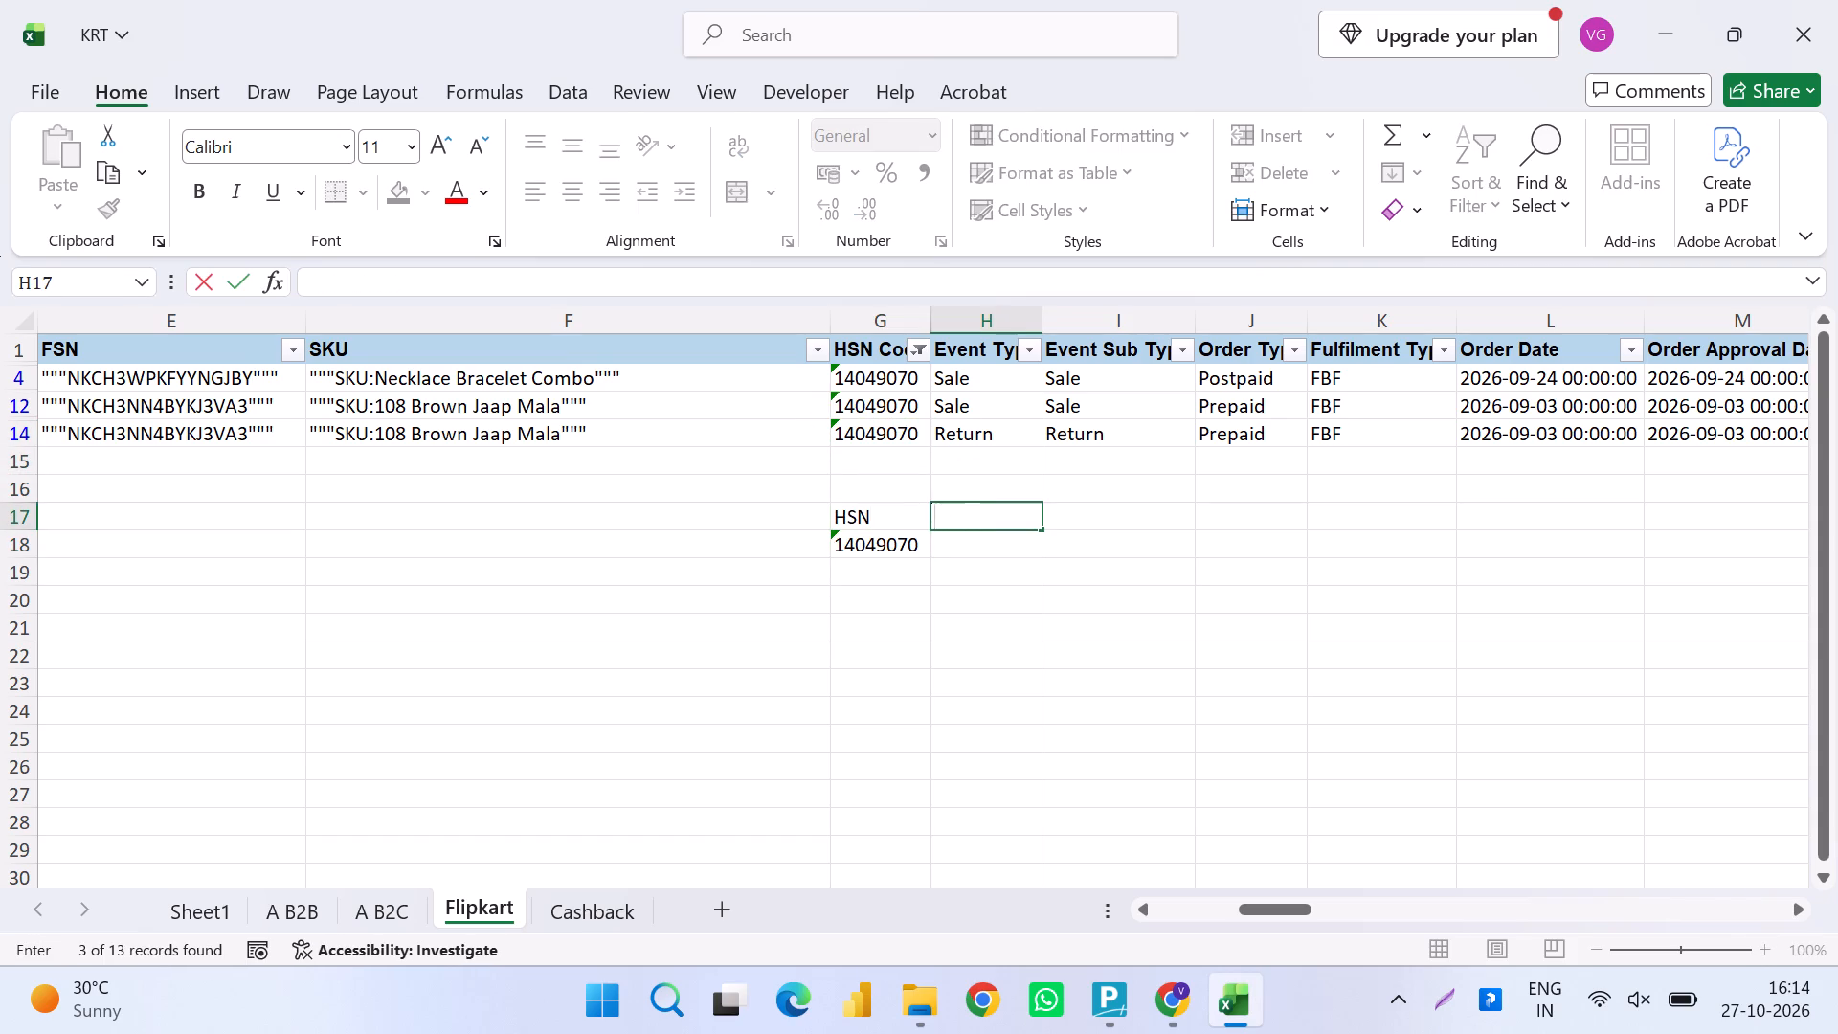
pyautogui.write('Rate')
pyautogui.press('Tab')
pyautogui.write('tax')
pyautogui.press('BackSpace')
pyautogui.press('BackSpace')
pyautogui.press('BackSpace')
pyautogui.write('Taxable')
pyautogui.press('Tab')
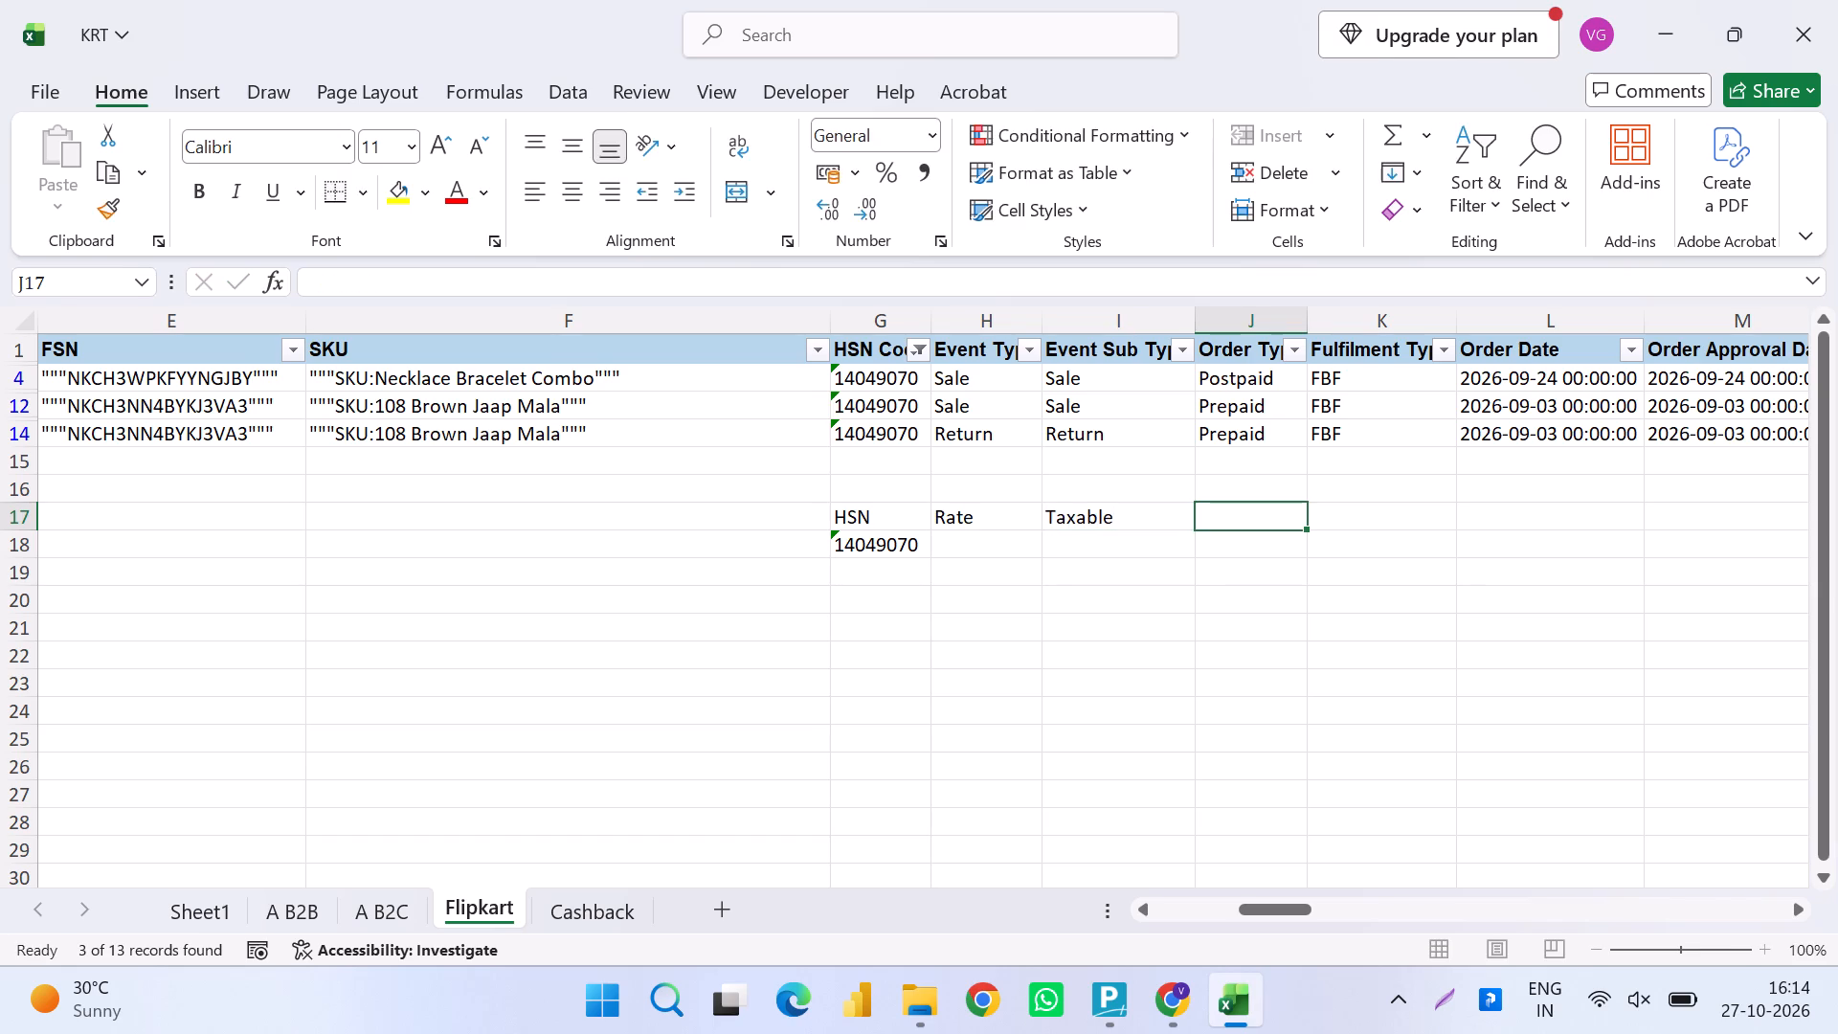
pyautogui.hotkey('shift', 'u')
pyautogui.hotkey('shift', 'BackSpace')
pyautogui.write('IGTS')
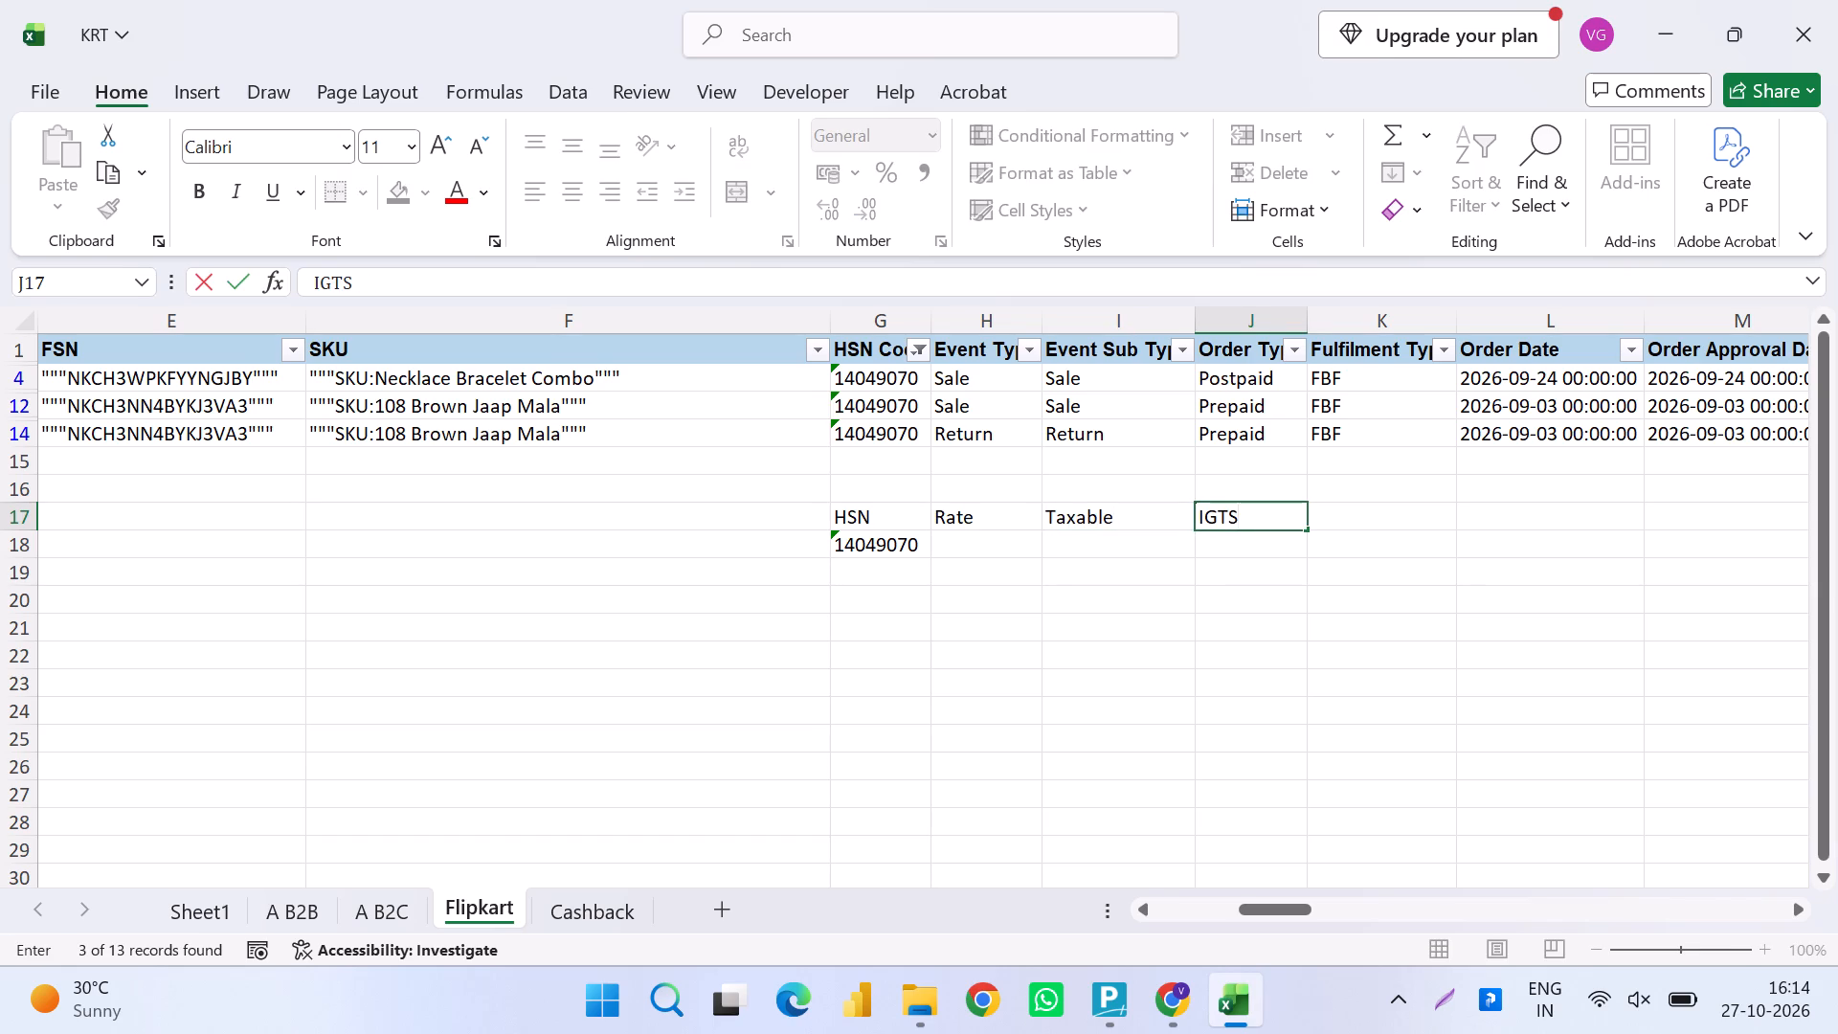
pyautogui.press('BackSpace')
pyautogui.press('BackSpace')
pyautogui.write('ST')
pyautogui.press('Tab')
pyautogui.hotkey('shift', 'g')
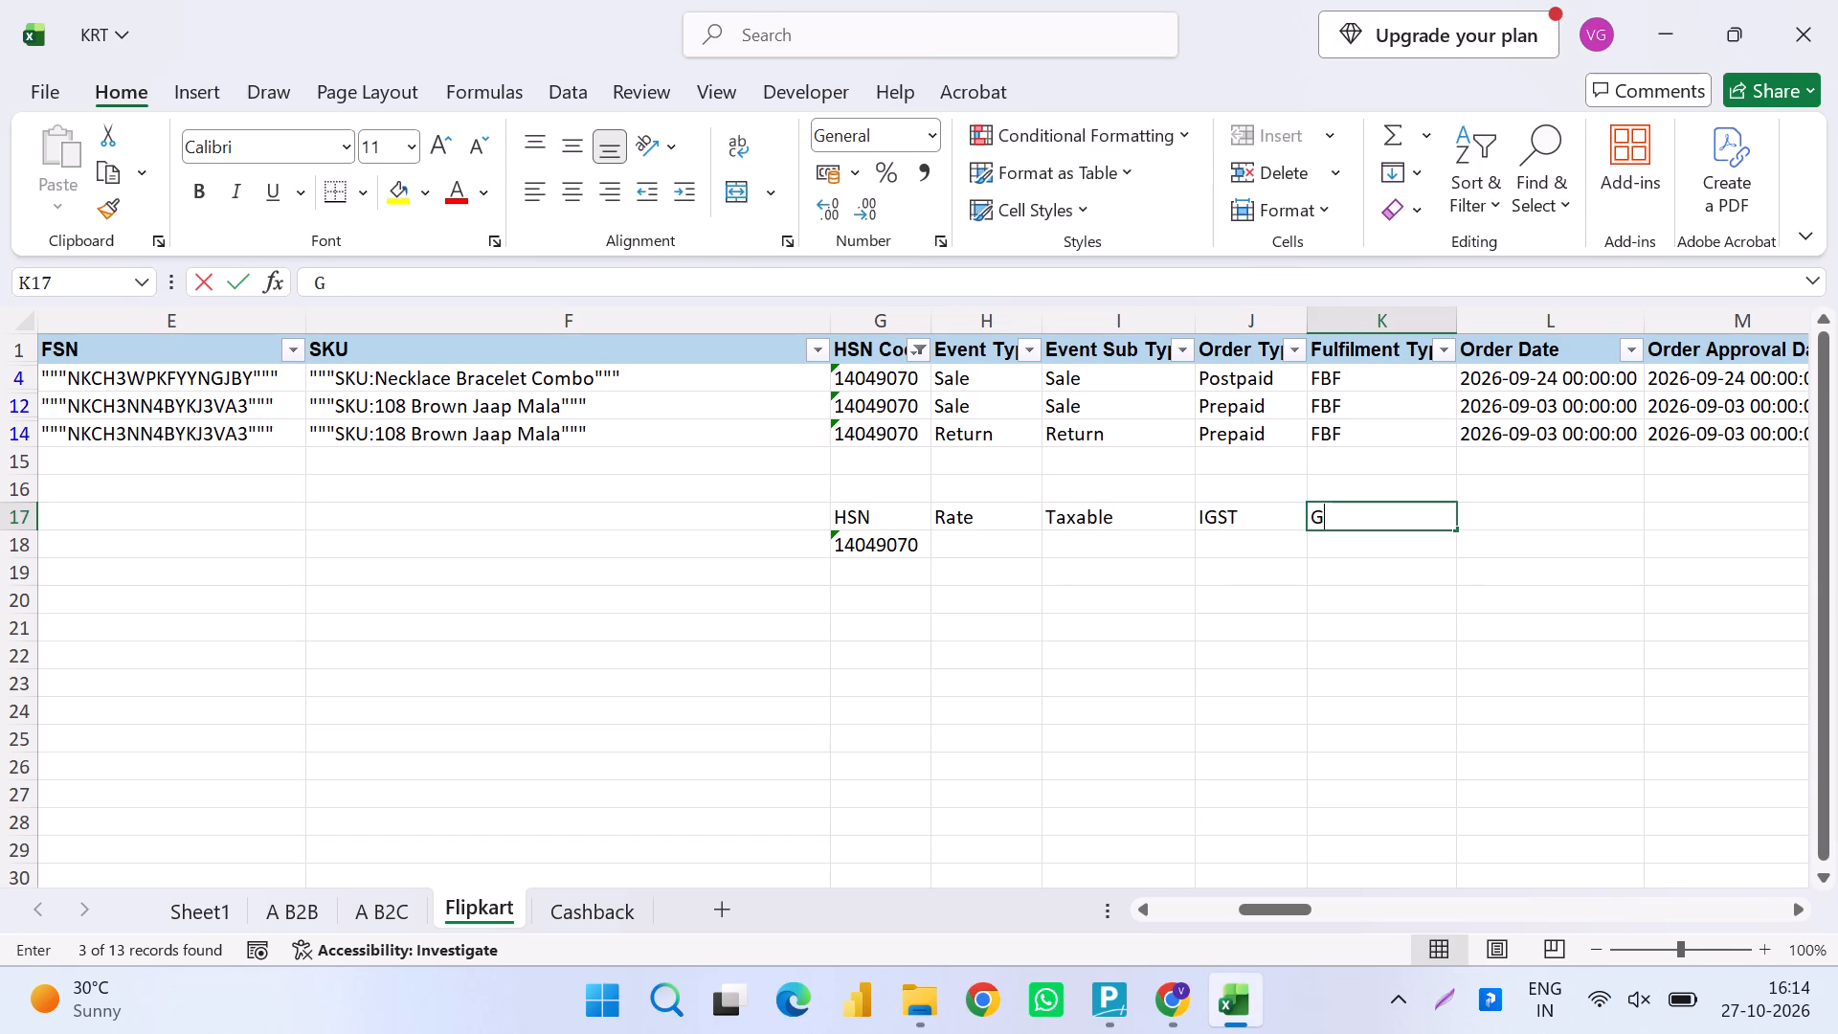
pyautogui.hotkey('shift', 'BackSpace')
pyautogui.write('CGST')
pyautogui.press('Tab')
pyautogui.write('SGST')
pyautogui.press('Tab')
# Look along the filtered rows' price, discount, invoice and tax columns to locate the Taxable Value column.
pyautogui.press('Left')
pyautogui.press('Down')
pyautogui.press('Left')
pyautogui.press('Up')
pyautogui.press('Up')
pyautogui.press('Up')
pyautogui.press('Up')
pyautogui.press('Up')
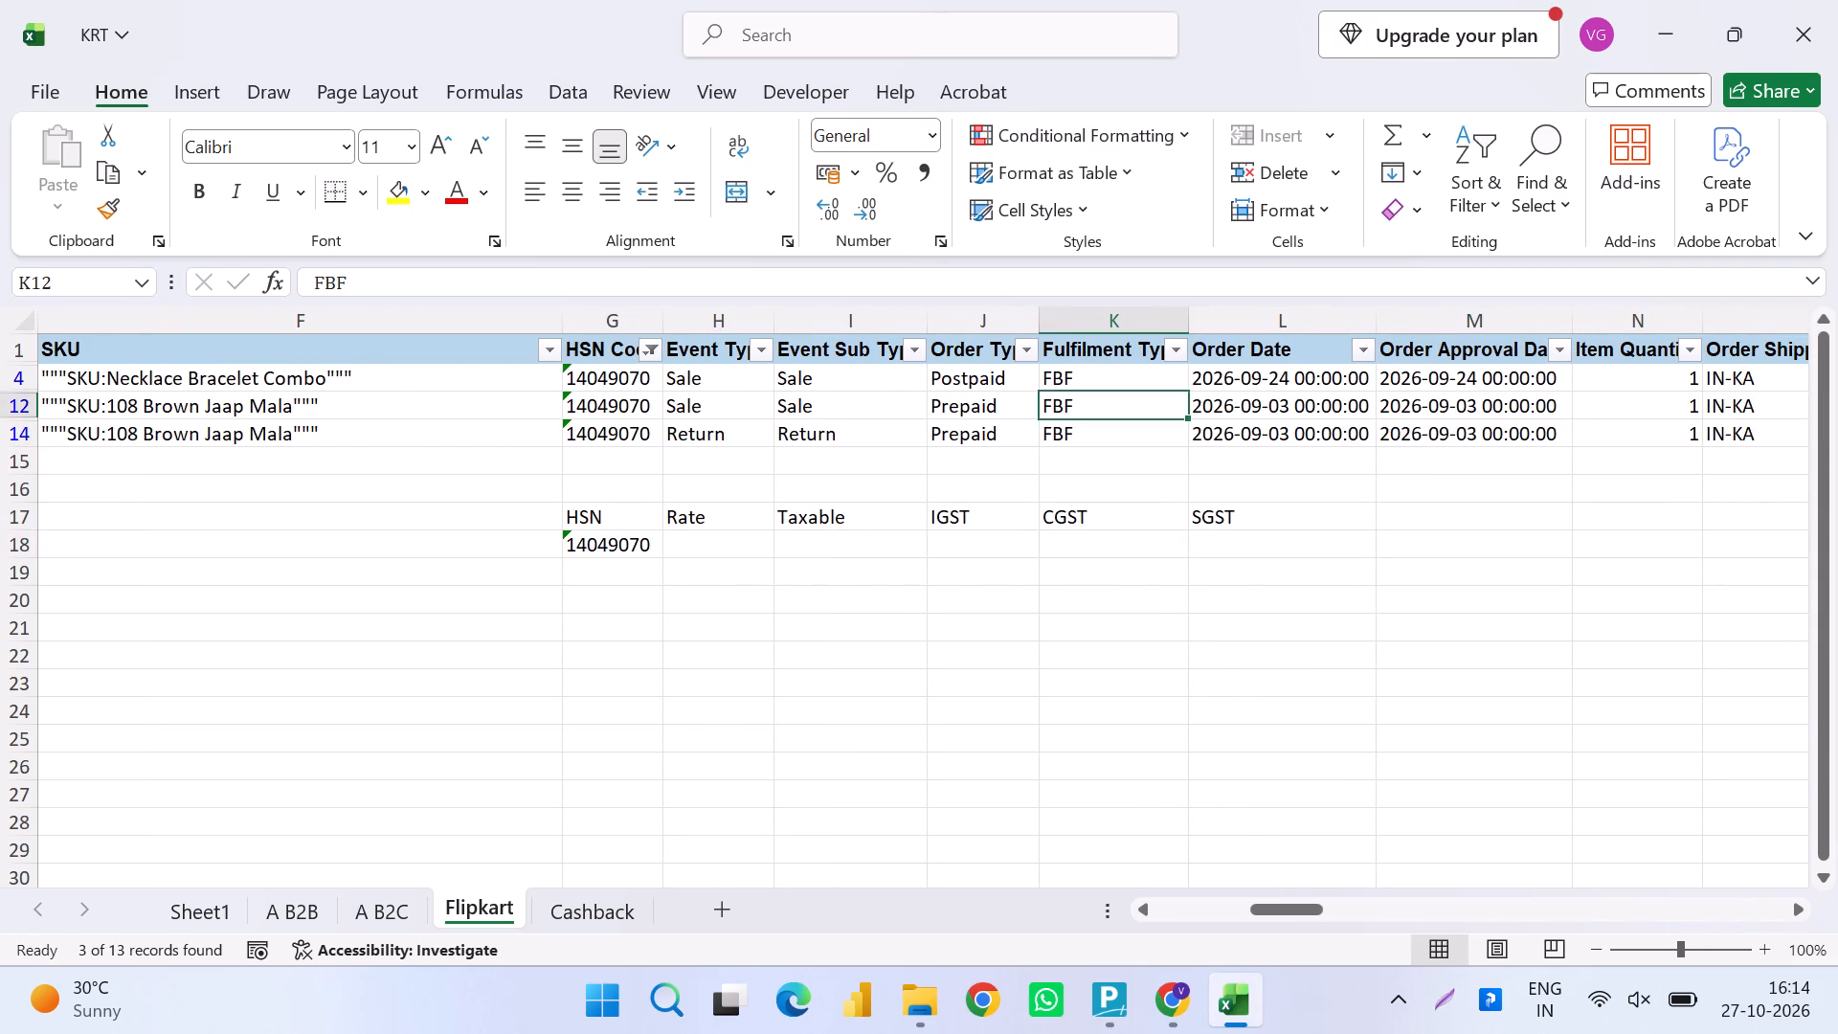
pyautogui.press('Right')
pyautogui.press('Right')
pyautogui.press('Right')
pyautogui.press('Right')
pyautogui.press('Right')
pyautogui.press('Right')
pyautogui.press('Right')
pyautogui.press('Right')
pyautogui.press('Left')
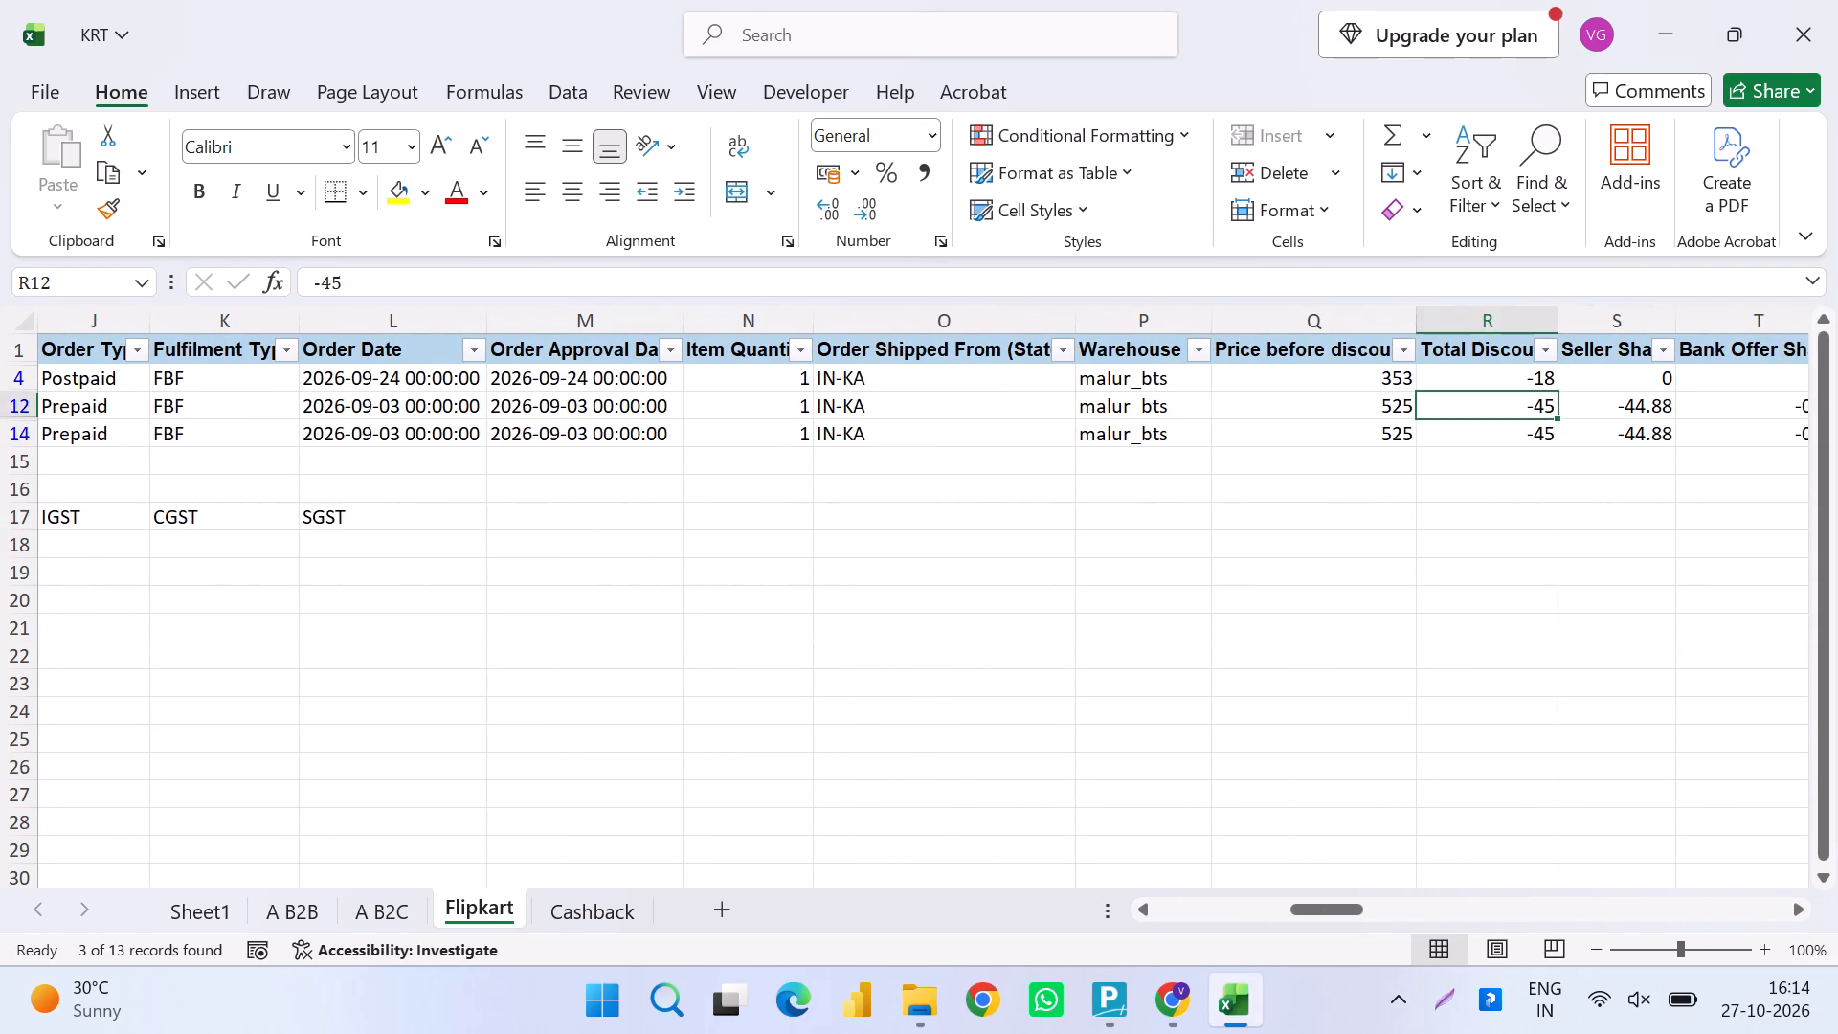
pyautogui.press('Up')
pyautogui.press('Left')
pyautogui.press('Right')
pyautogui.press('Right')
pyautogui.press('Left')
pyautogui.press('Left')
pyautogui.press('Right')
pyautogui.press('Right')
pyautogui.press('Right')
pyautogui.press('Right')
pyautogui.press('Right')
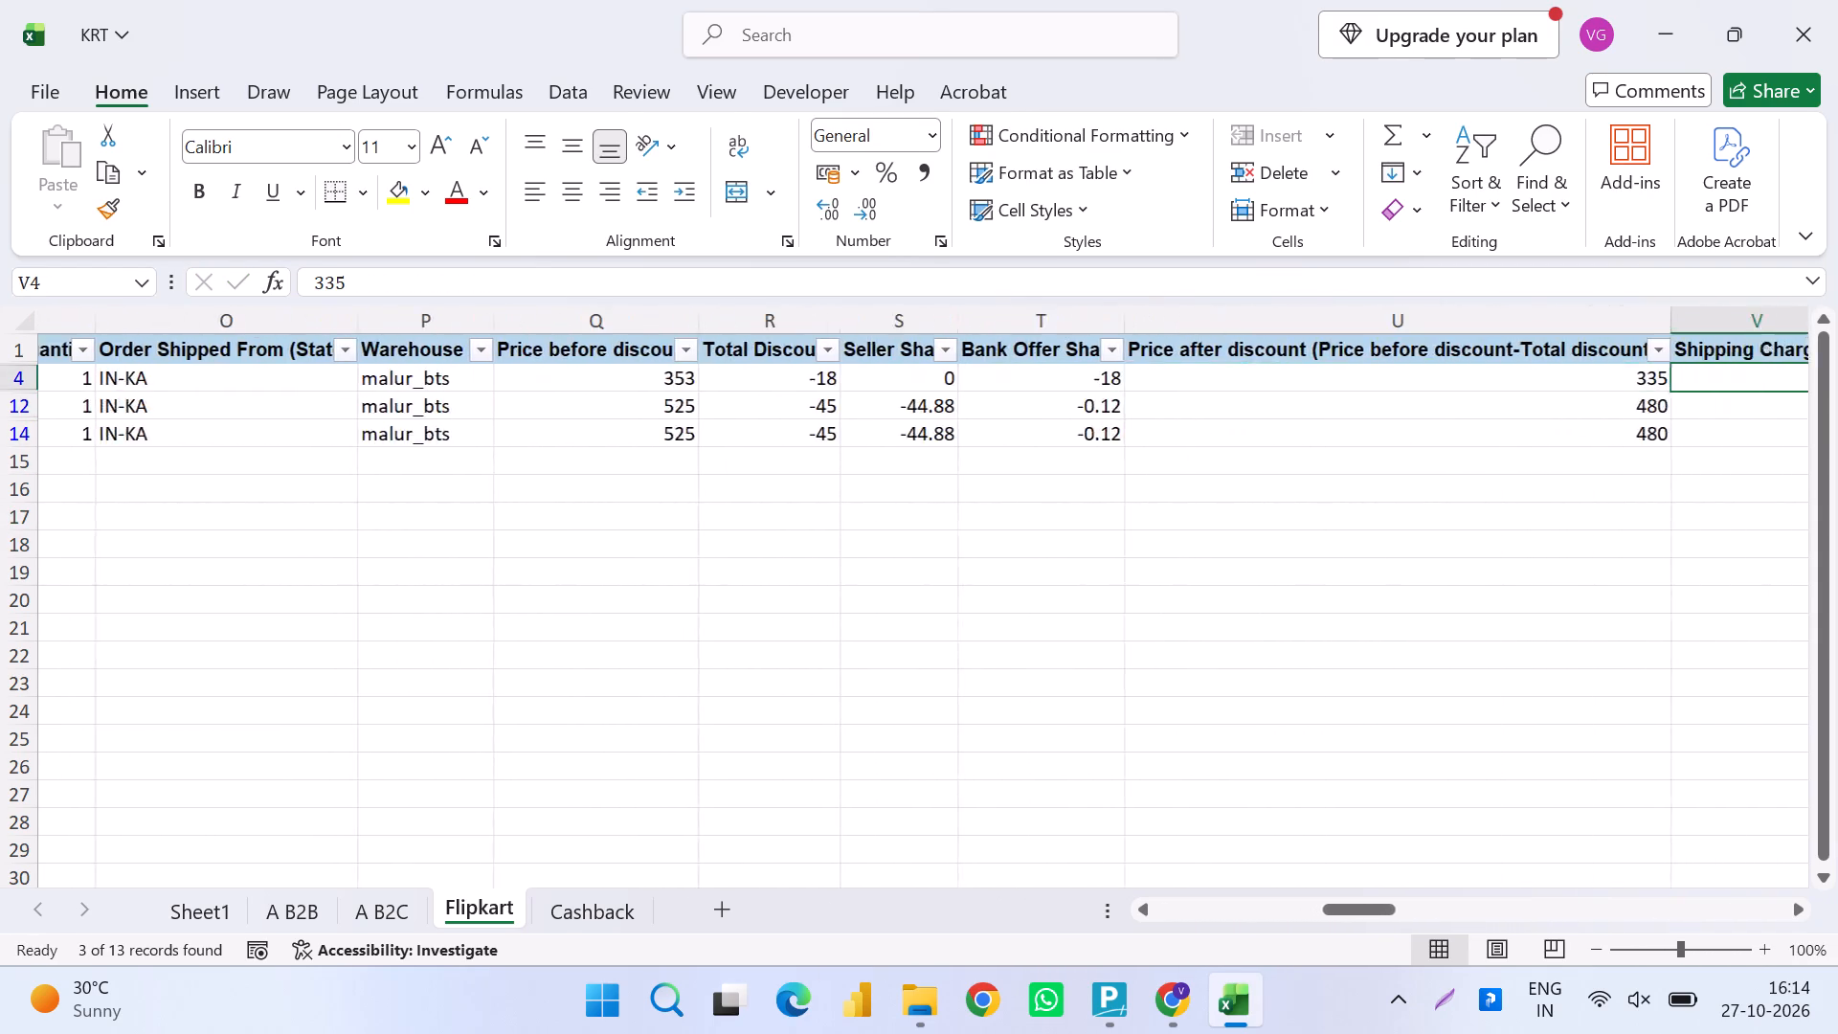
pyautogui.press('Right')
pyautogui.press('Right')
pyautogui.press('Right')
pyautogui.press('Left')
pyautogui.press('Left')
pyautogui.press('Left')
pyautogui.press('Left')
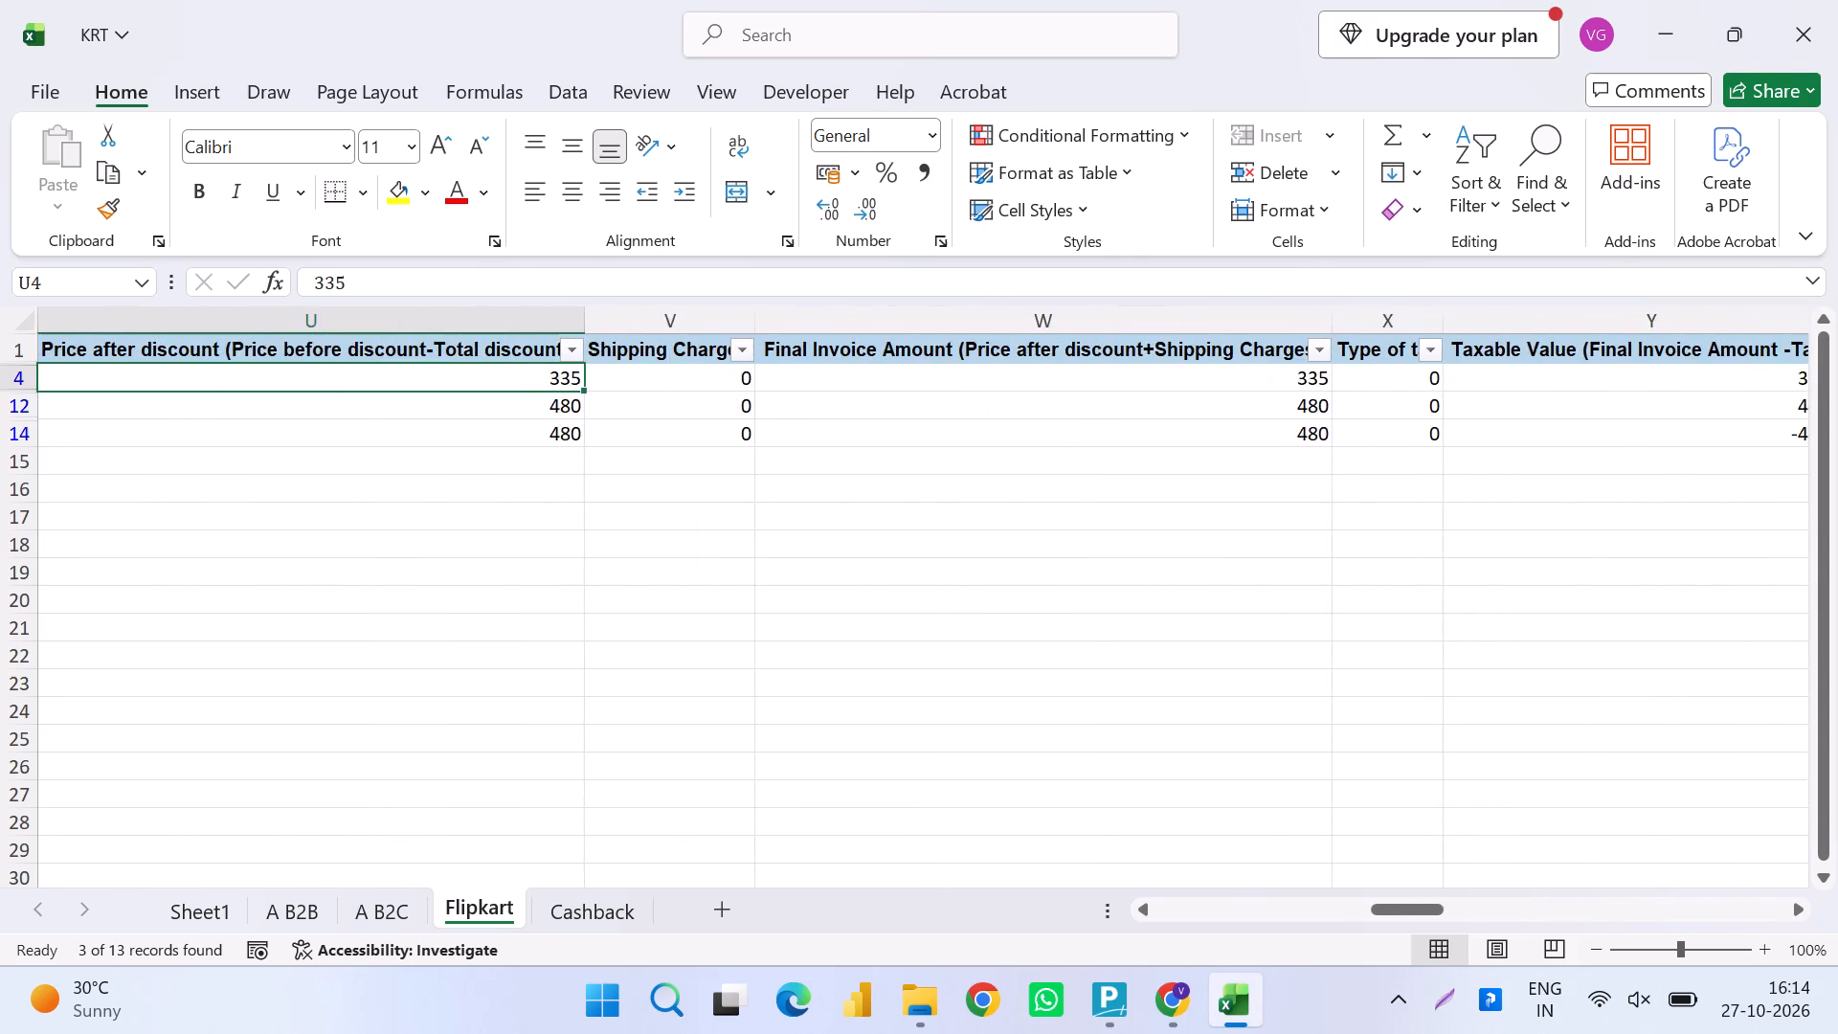
pyautogui.press('Left')
pyautogui.press('Left')
pyautogui.press('Right')
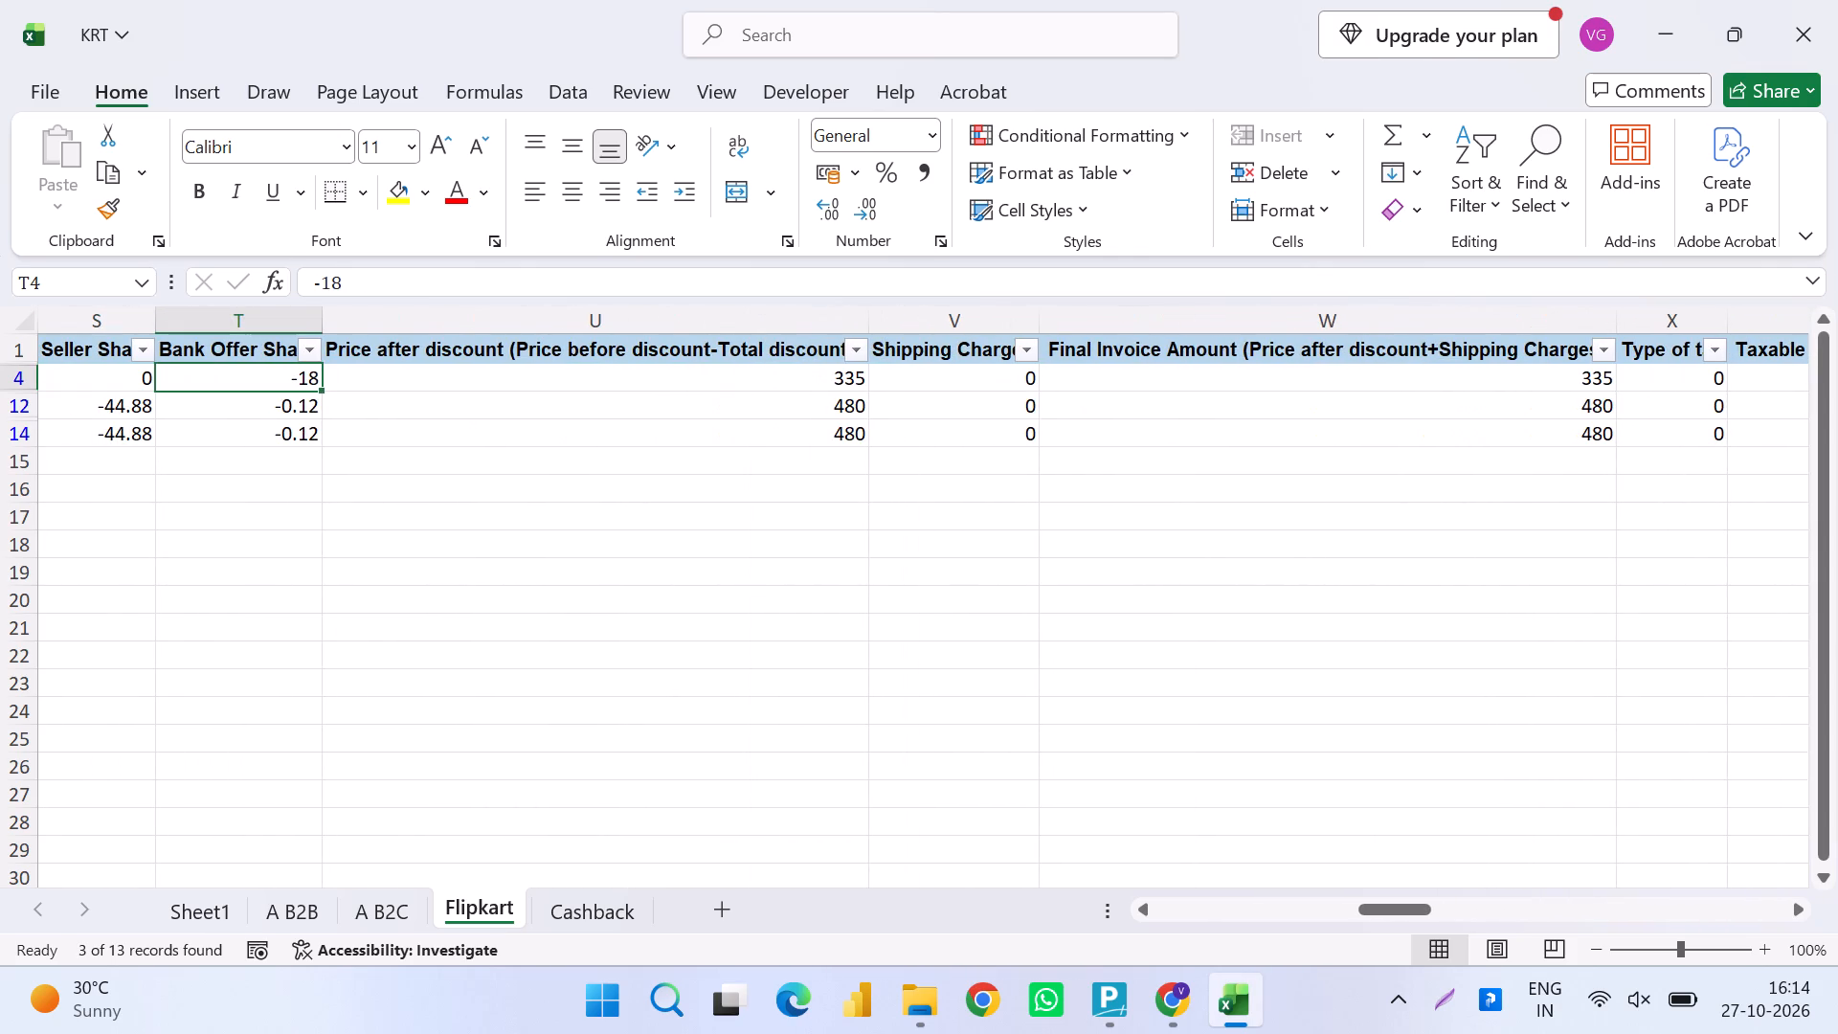
pyautogui.press('Right')
pyautogui.press('Right')
pyautogui.press('Right')
pyautogui.press('Right')
pyautogui.press('Right')
pyautogui.press('Right')
pyautogui.press('Right')
pyautogui.press('Right')
pyautogui.press('Right')
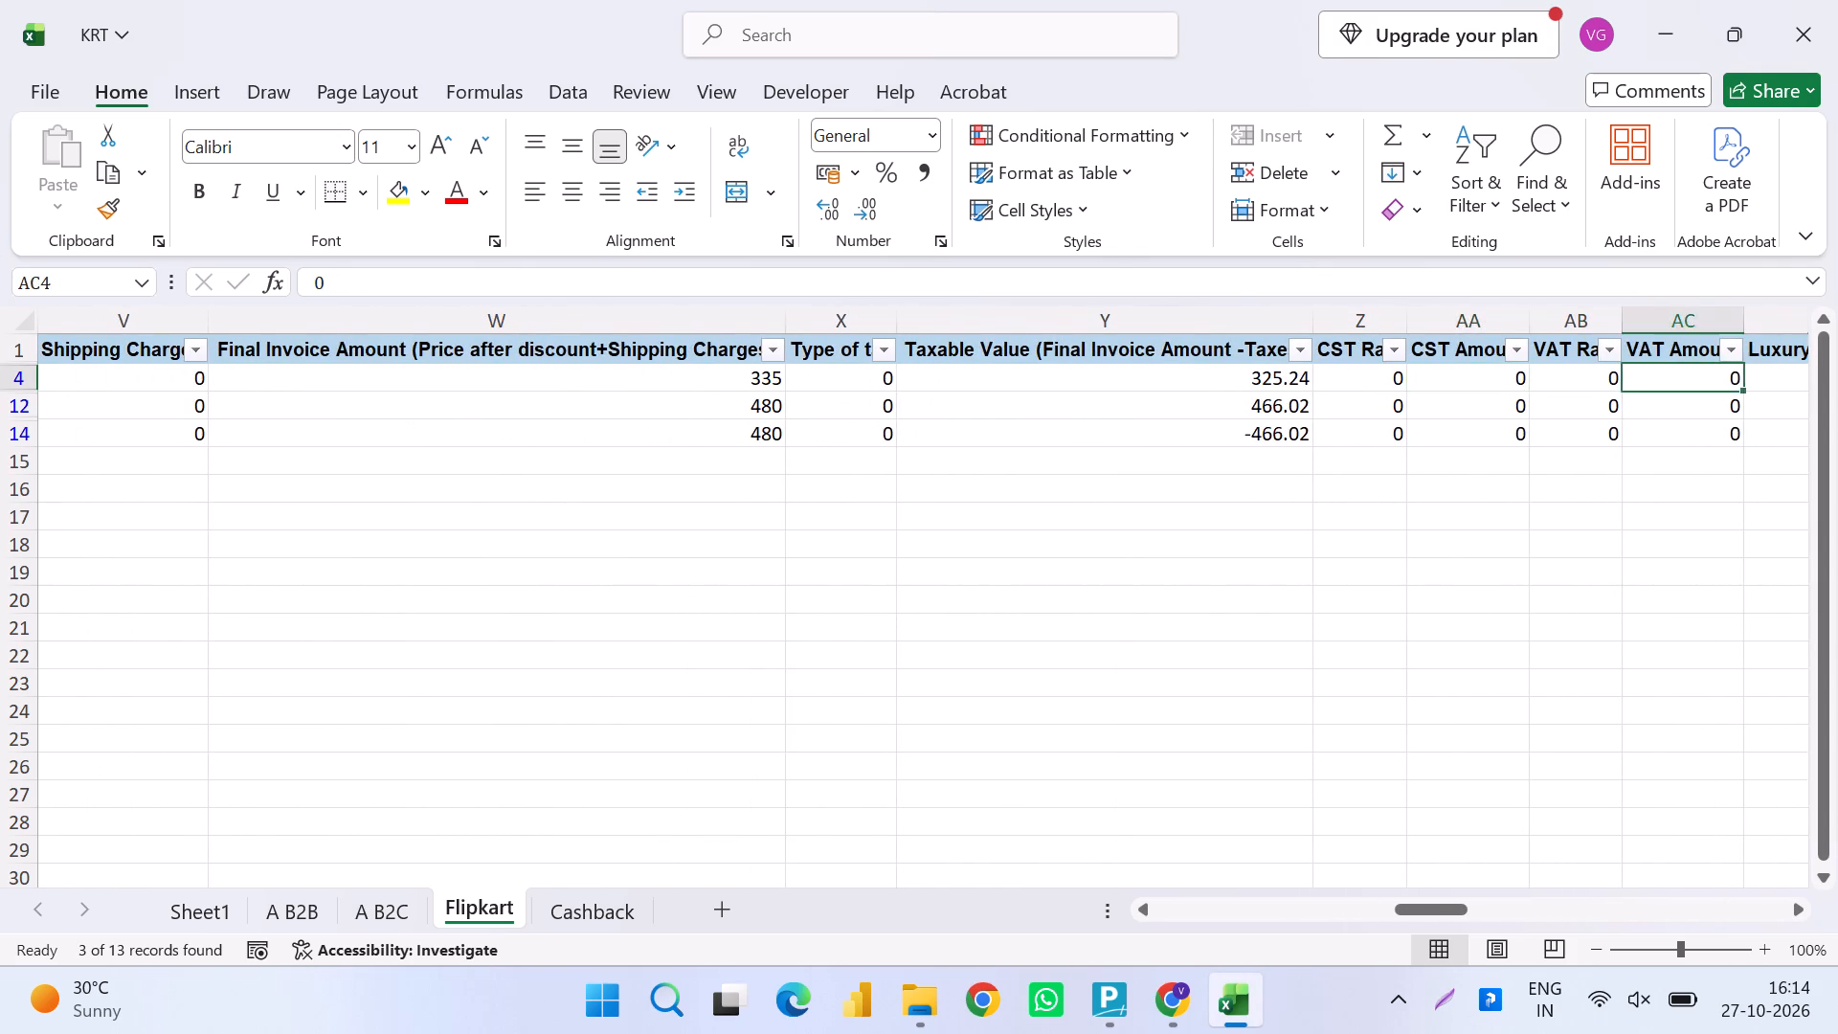
pyautogui.press('Right')
pyautogui.press('Left')
pyautogui.press('Left')
pyautogui.press('Left')
pyautogui.press('Left')
pyautogui.press('Left')
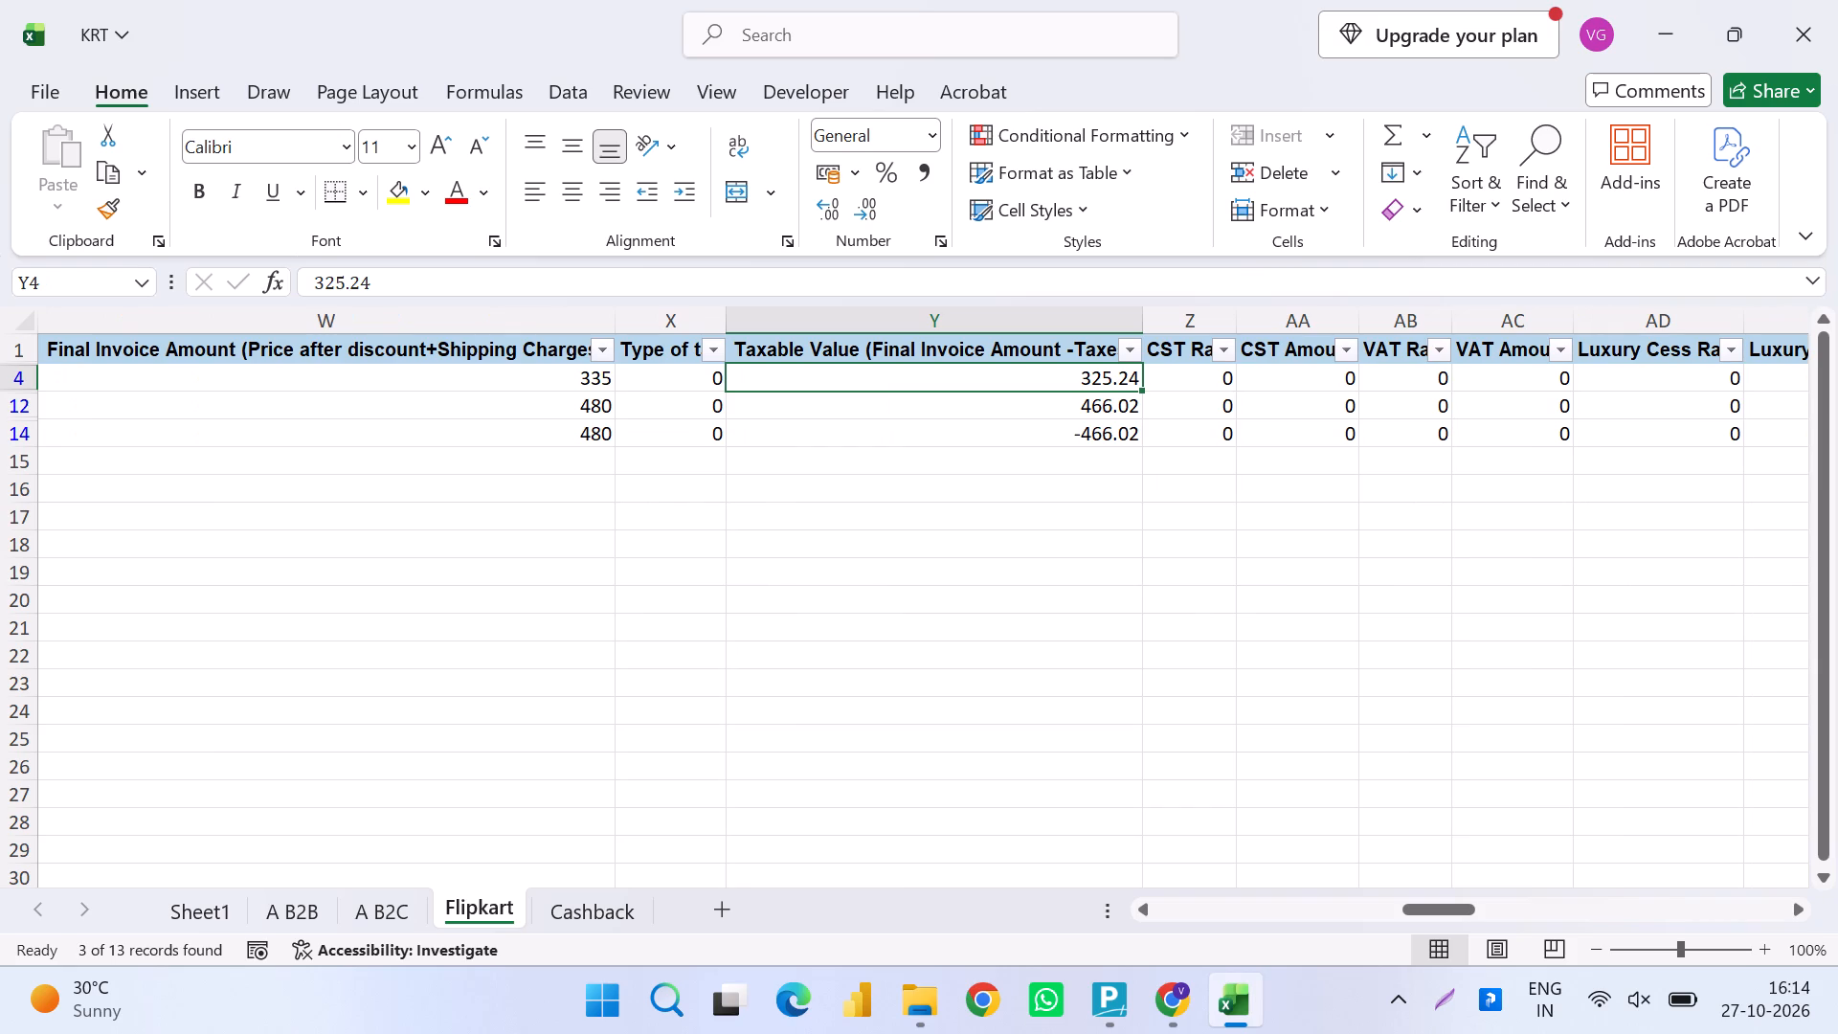
# Copy the taxable value 325.24 from the first filtered row into cell I18 under Taxable, pasting values only.
pyautogui.hotkey('ctrl', 'c')
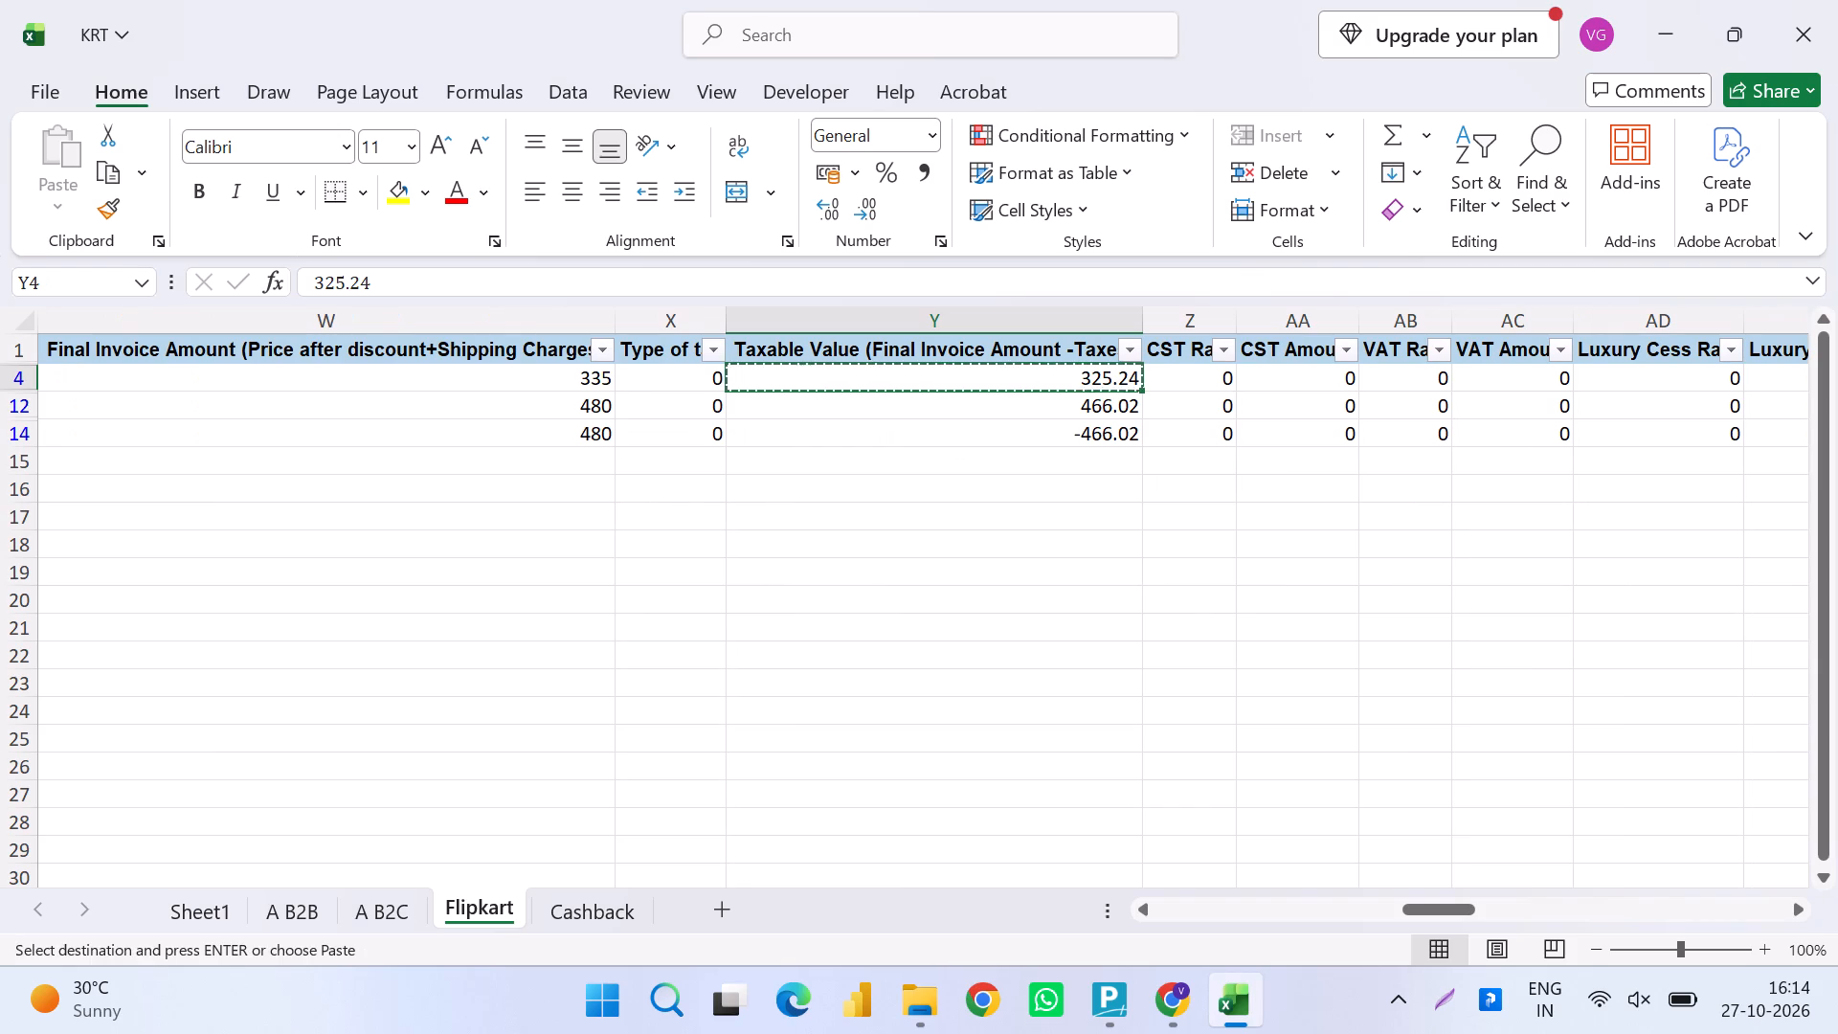
pyautogui.hotkey('ctrl', 'Left')
pyautogui.hotkey('ctrl', 'Right')
pyautogui.press('Left')
pyautogui.press('Left')
pyautogui.press('Left')
pyautogui.press('Left')
pyautogui.press('Left')
pyautogui.press('Left')
pyautogui.press('Left')
pyautogui.press('Left')
pyautogui.press('Left')
pyautogui.press('Left')
pyautogui.press('Left')
pyautogui.press('Left')
pyautogui.press('Left')
pyautogui.press('Left')
pyautogui.press('Left')
pyautogui.press('Left')
pyautogui.press('Left')
pyautogui.press('Left')
pyautogui.press('Left')
pyautogui.press('Left')
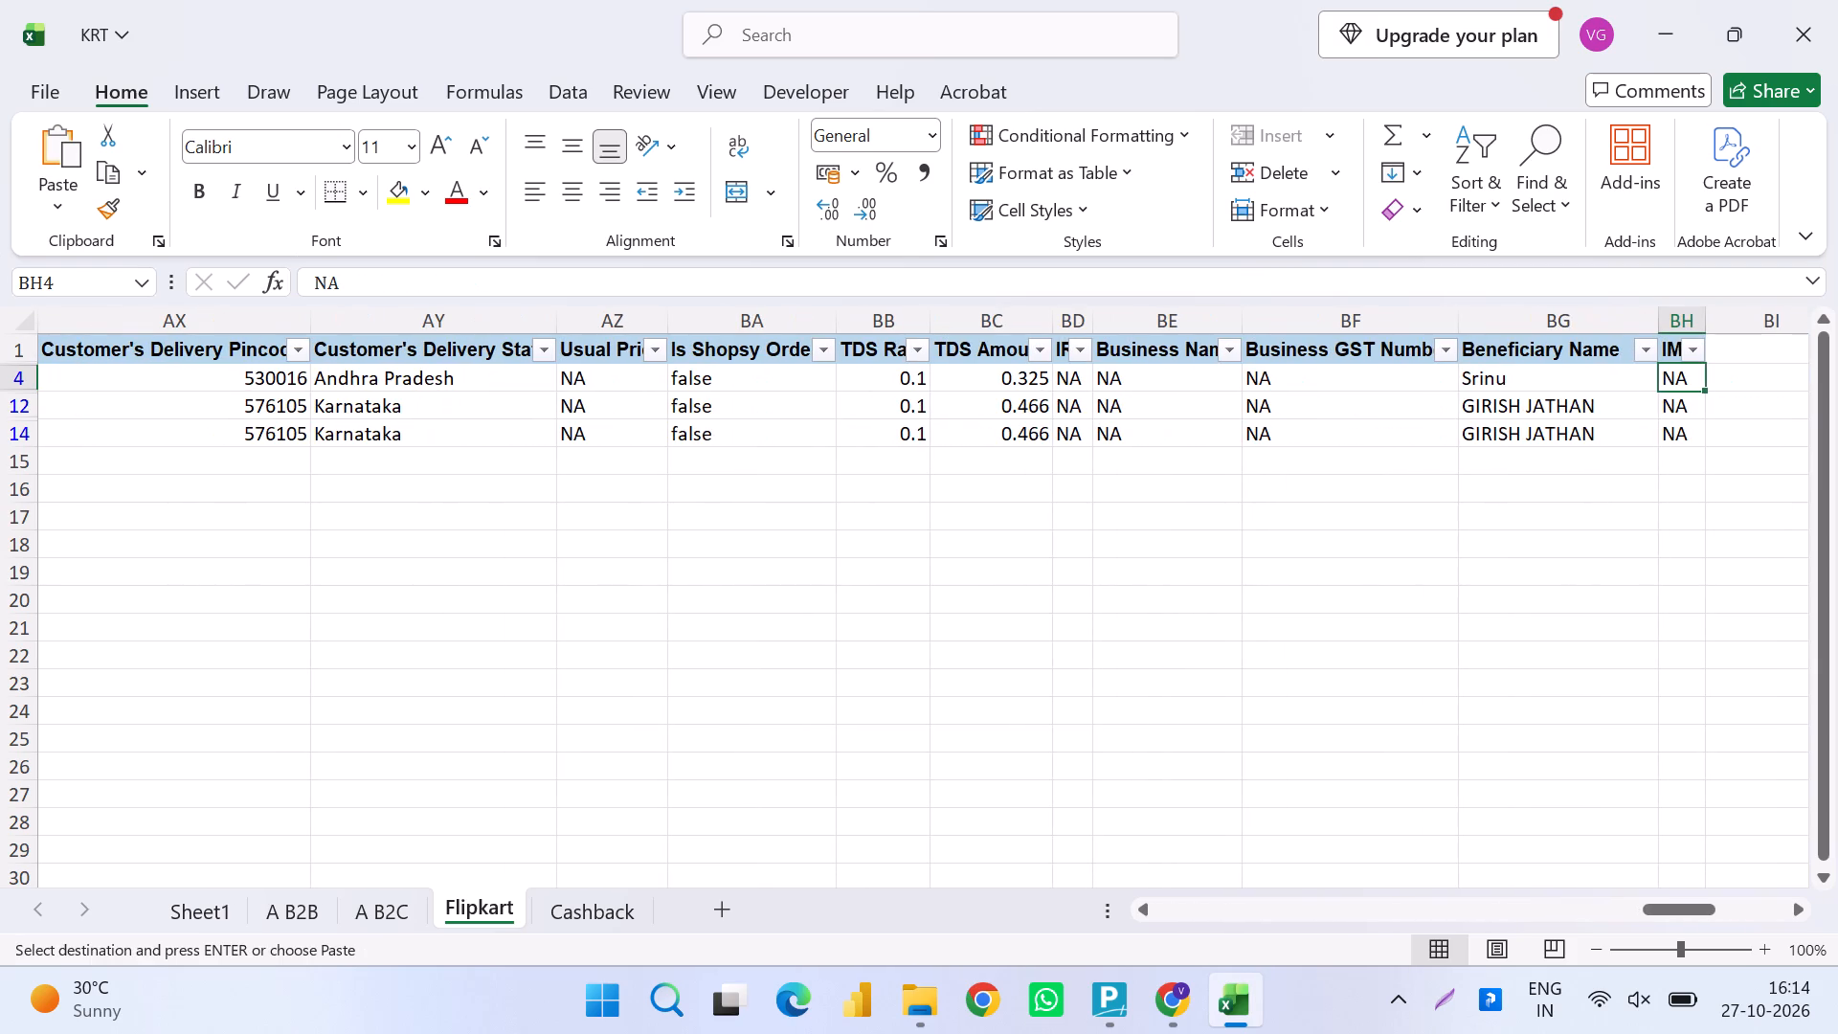
pyautogui.press('Right')
pyautogui.press('Right')
pyautogui.press('Left')
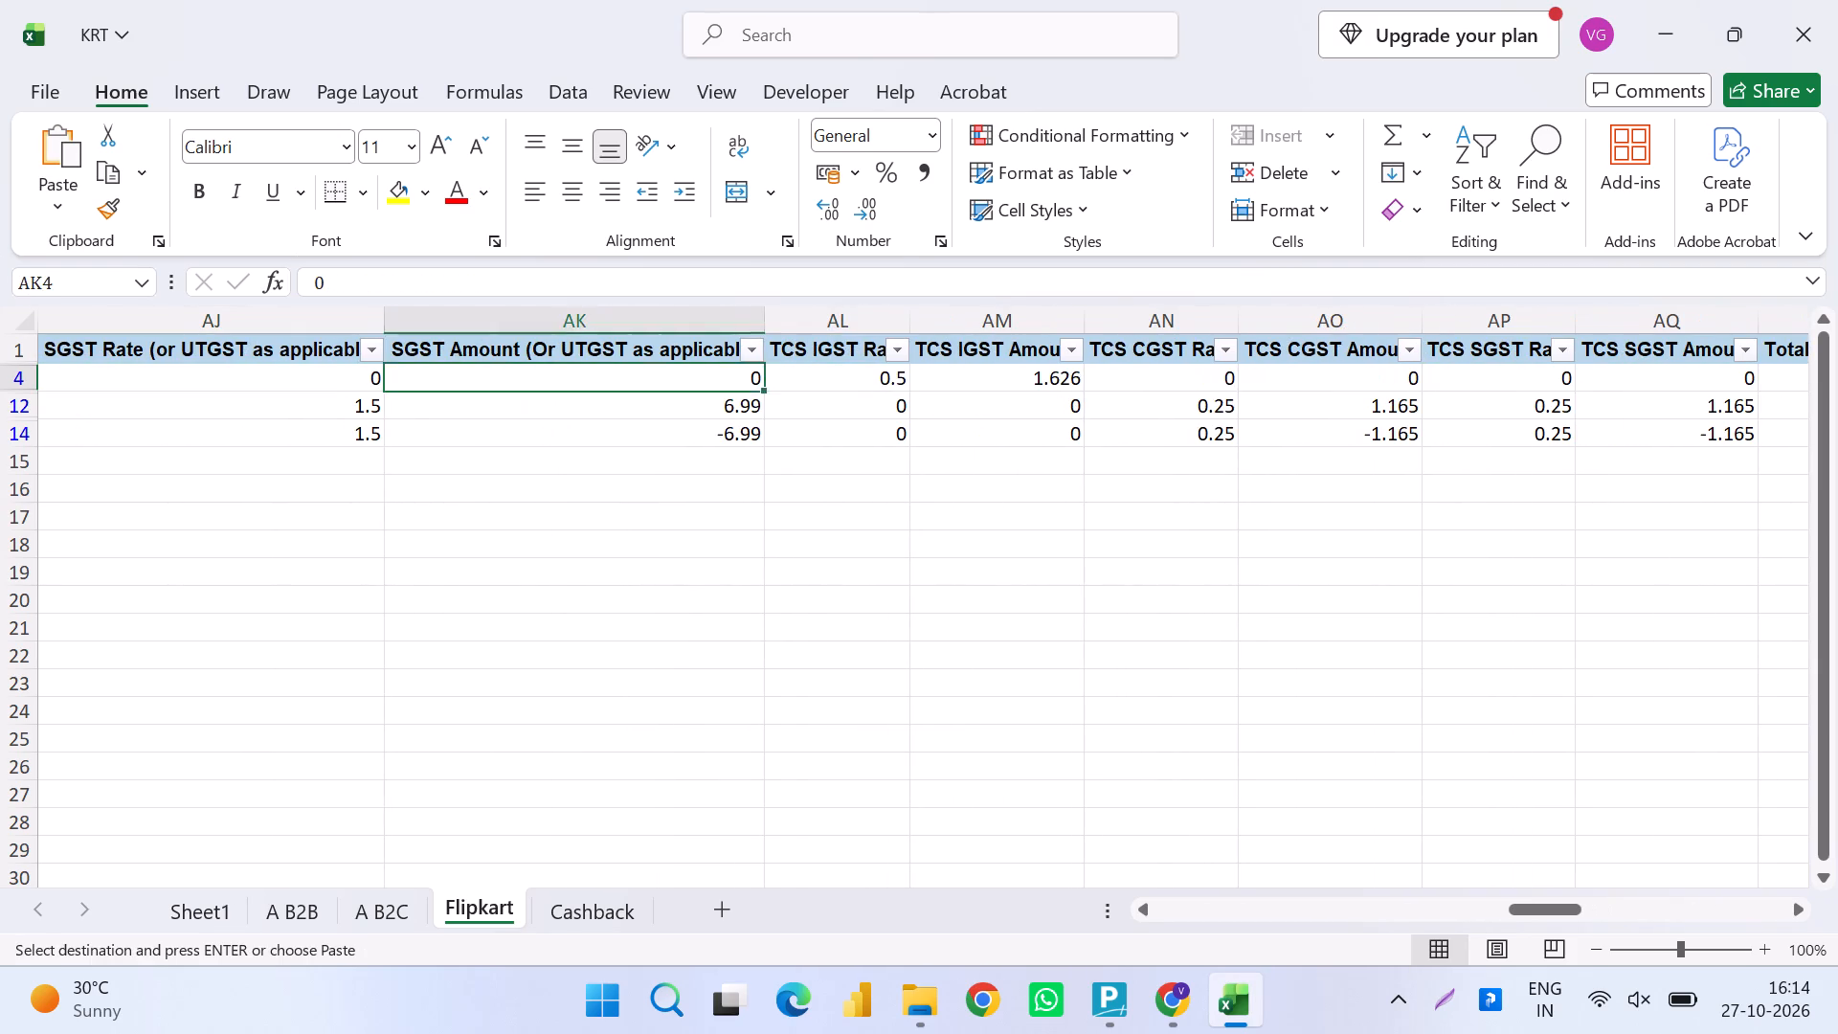
pyautogui.press('Left')
pyautogui.press('Left')
pyautogui.press('Left')
pyautogui.press('Left')
pyautogui.press('Left')
pyautogui.press('Left')
pyautogui.press('Left')
pyautogui.press('Left')
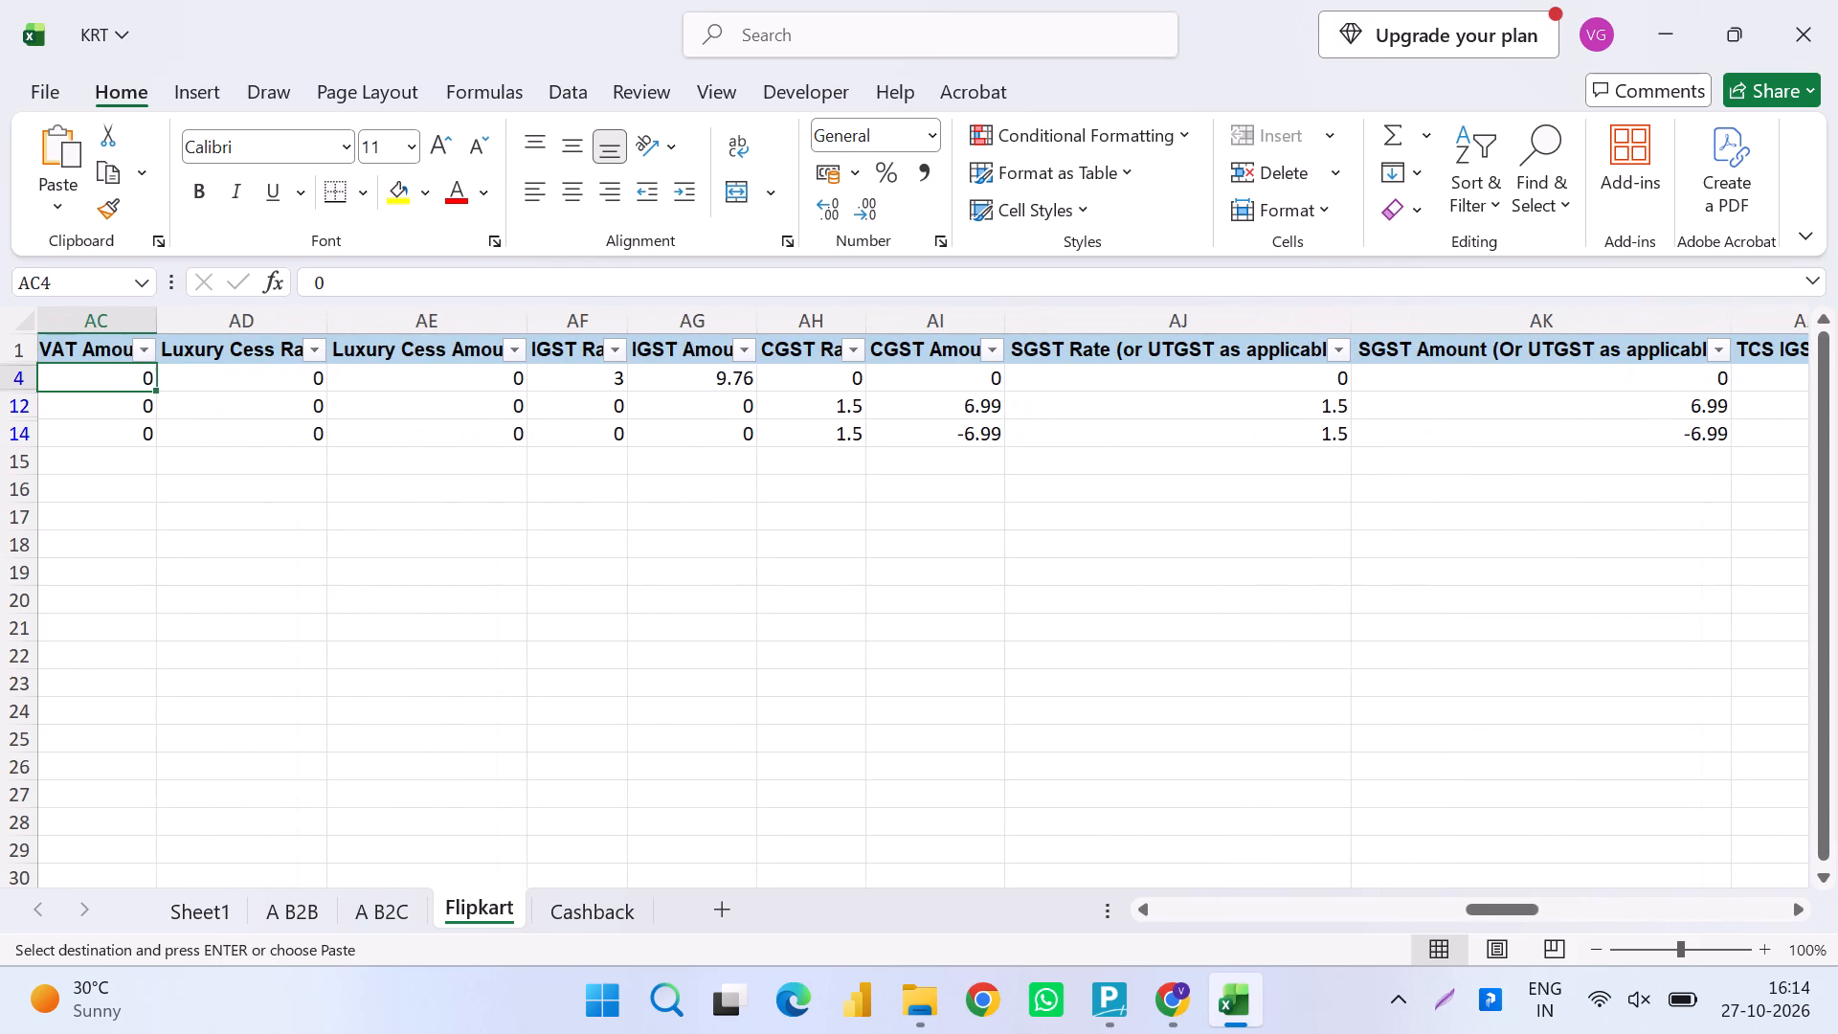
pyautogui.press('Left')
pyautogui.press('Left')
pyautogui.press('Left')
pyautogui.press('Left')
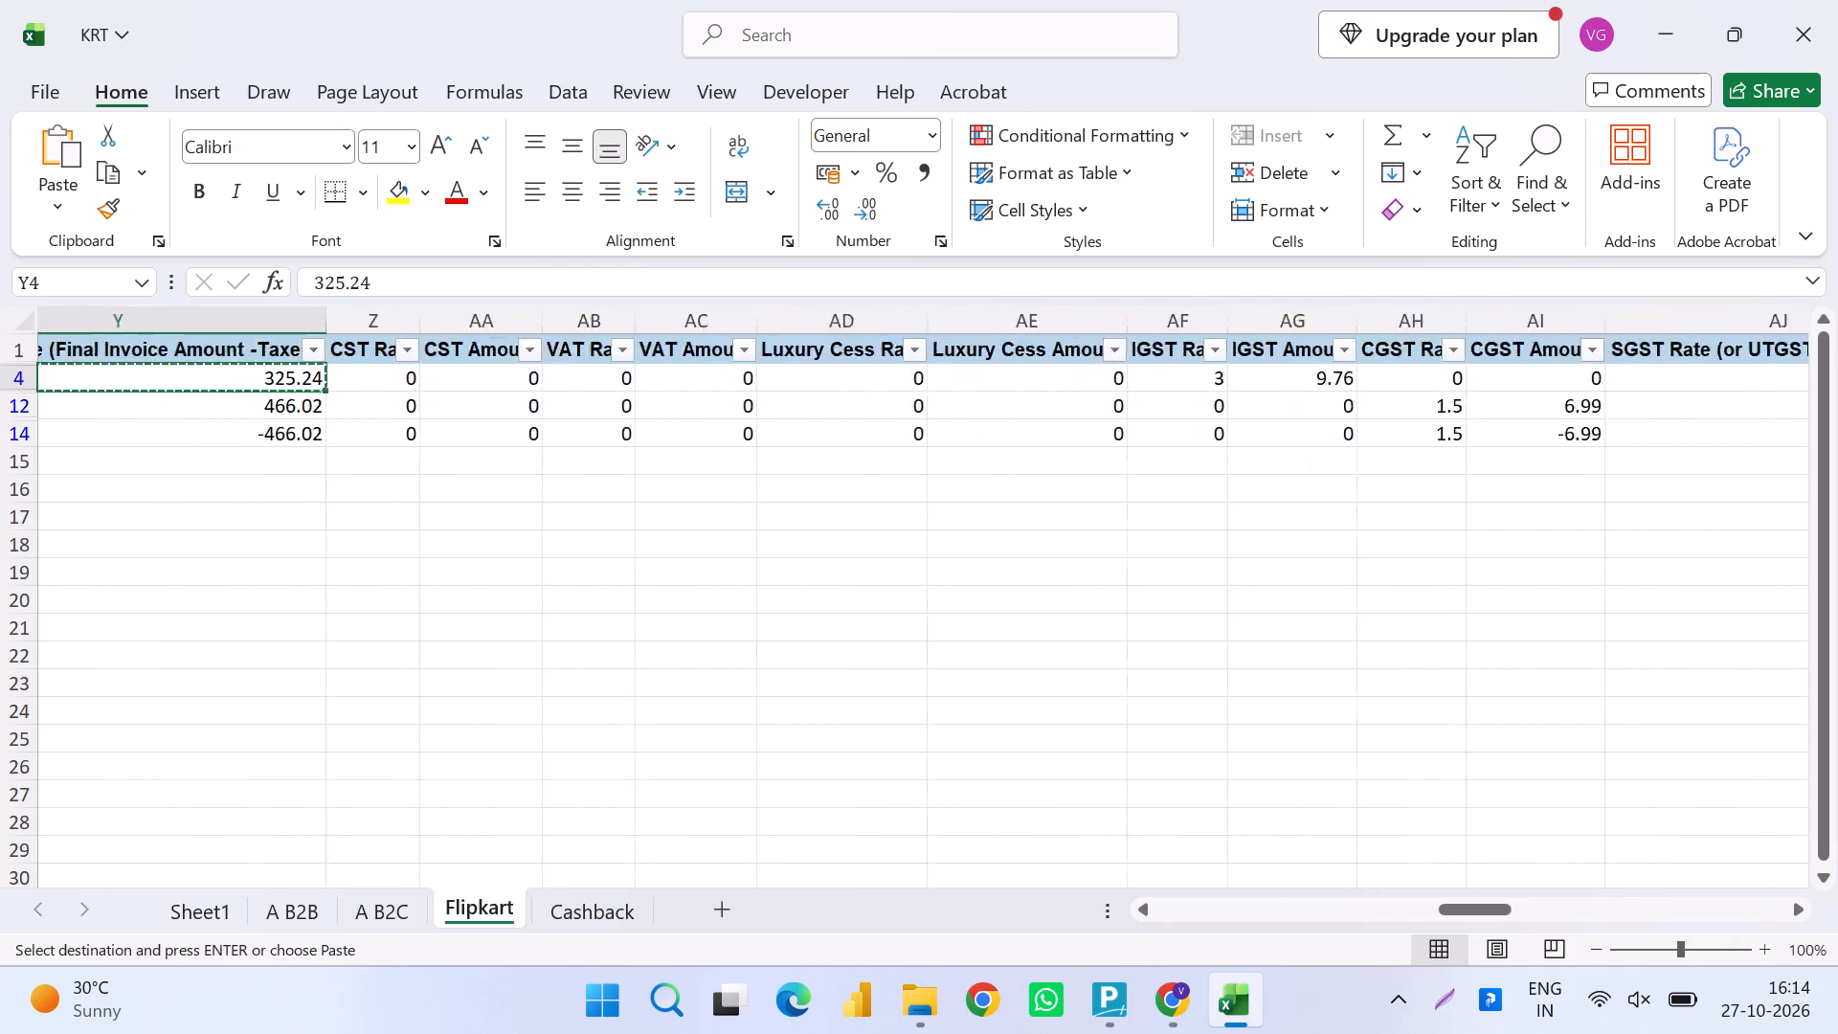
pyautogui.press('Left')
pyautogui.press('Left')
pyautogui.press('Left')
pyautogui.press('Right')
pyautogui.press('Right')
pyautogui.press('Left')
pyautogui.press('Left')
pyautogui.press('Down')
pyautogui.press('Down')
pyautogui.press('Down')
pyautogui.press('Down')
pyautogui.press('Down')
pyautogui.press('Down')
pyautogui.press('Down')
pyautogui.press('Down')
pyautogui.press('Down')
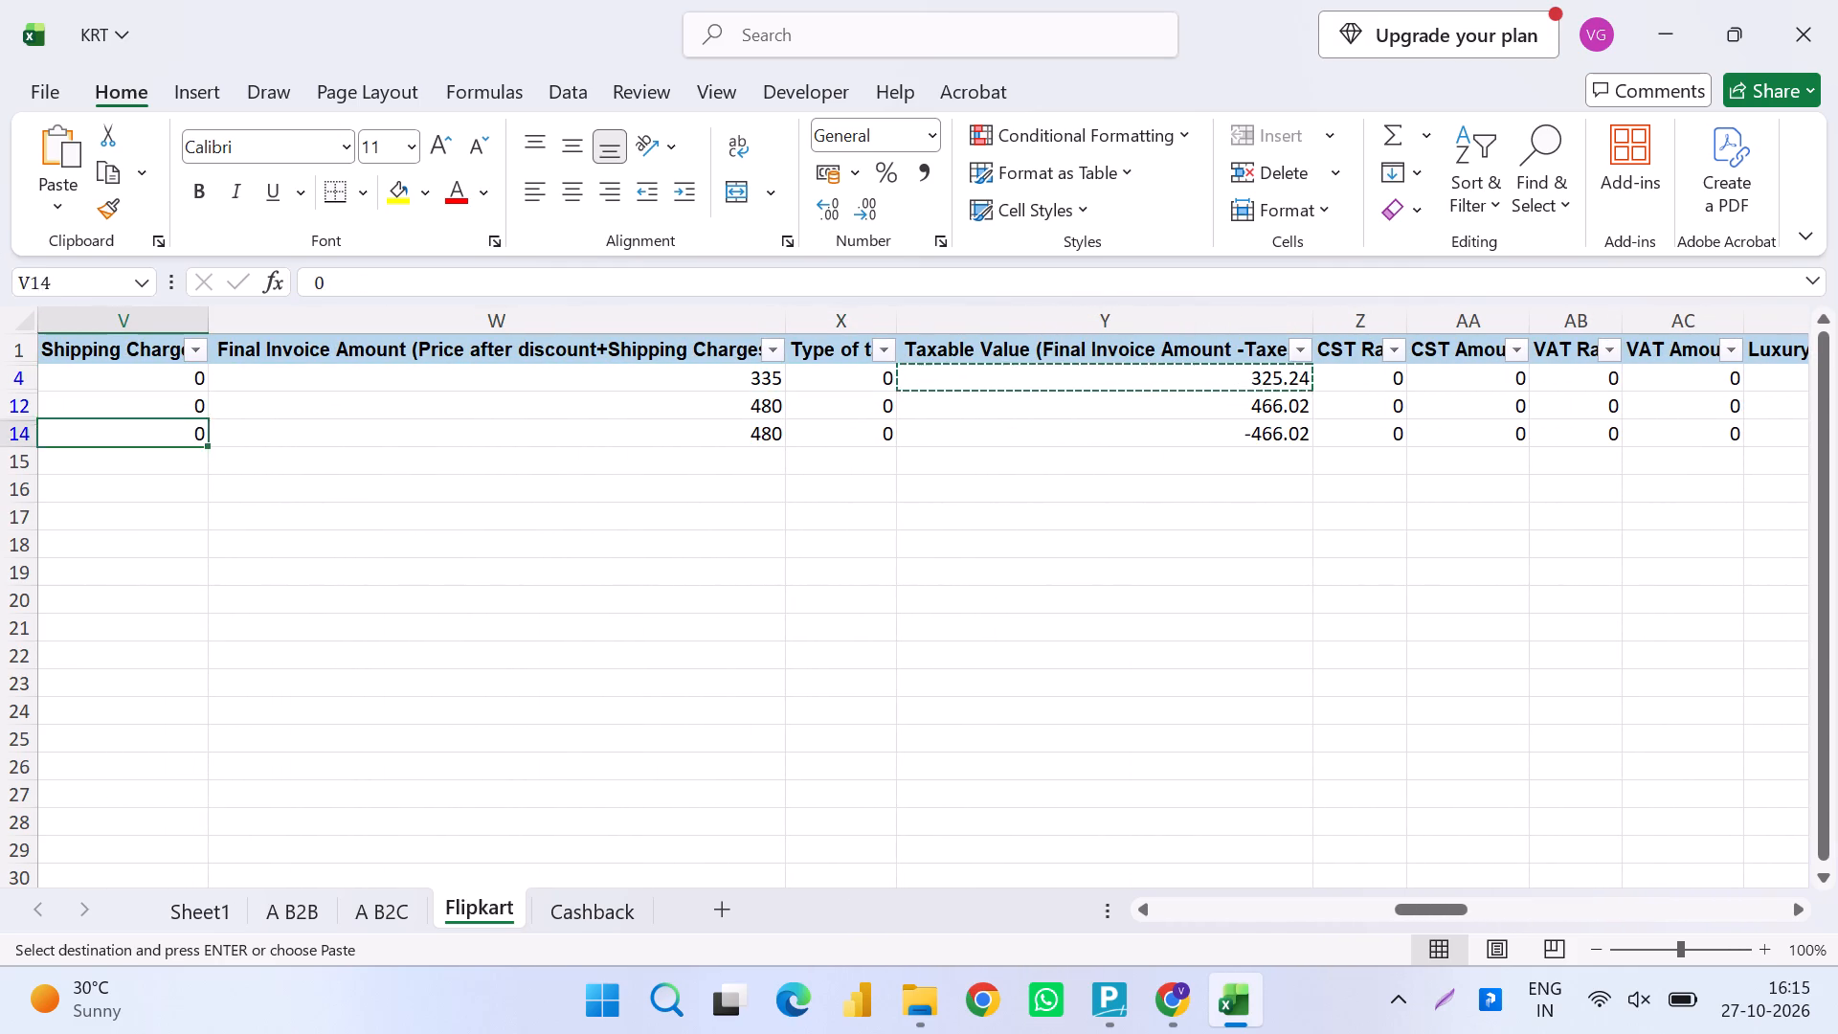
pyautogui.press('Left')
pyautogui.press('Left')
pyautogui.press('Left')
pyautogui.press('Left')
pyautogui.press('Left')
pyautogui.press('Left')
pyautogui.press('Left')
pyautogui.press('Left')
pyautogui.press('Left')
pyautogui.press('Left')
pyautogui.press('Left')
pyautogui.press('Left')
pyautogui.press('Left')
pyautogui.press('Up')
pyautogui.press('Right')
pyautogui.press('Right')
pyautogui.press('Up')
pyautogui.press('Up')
pyautogui.press('Left')
pyautogui.press('Left')
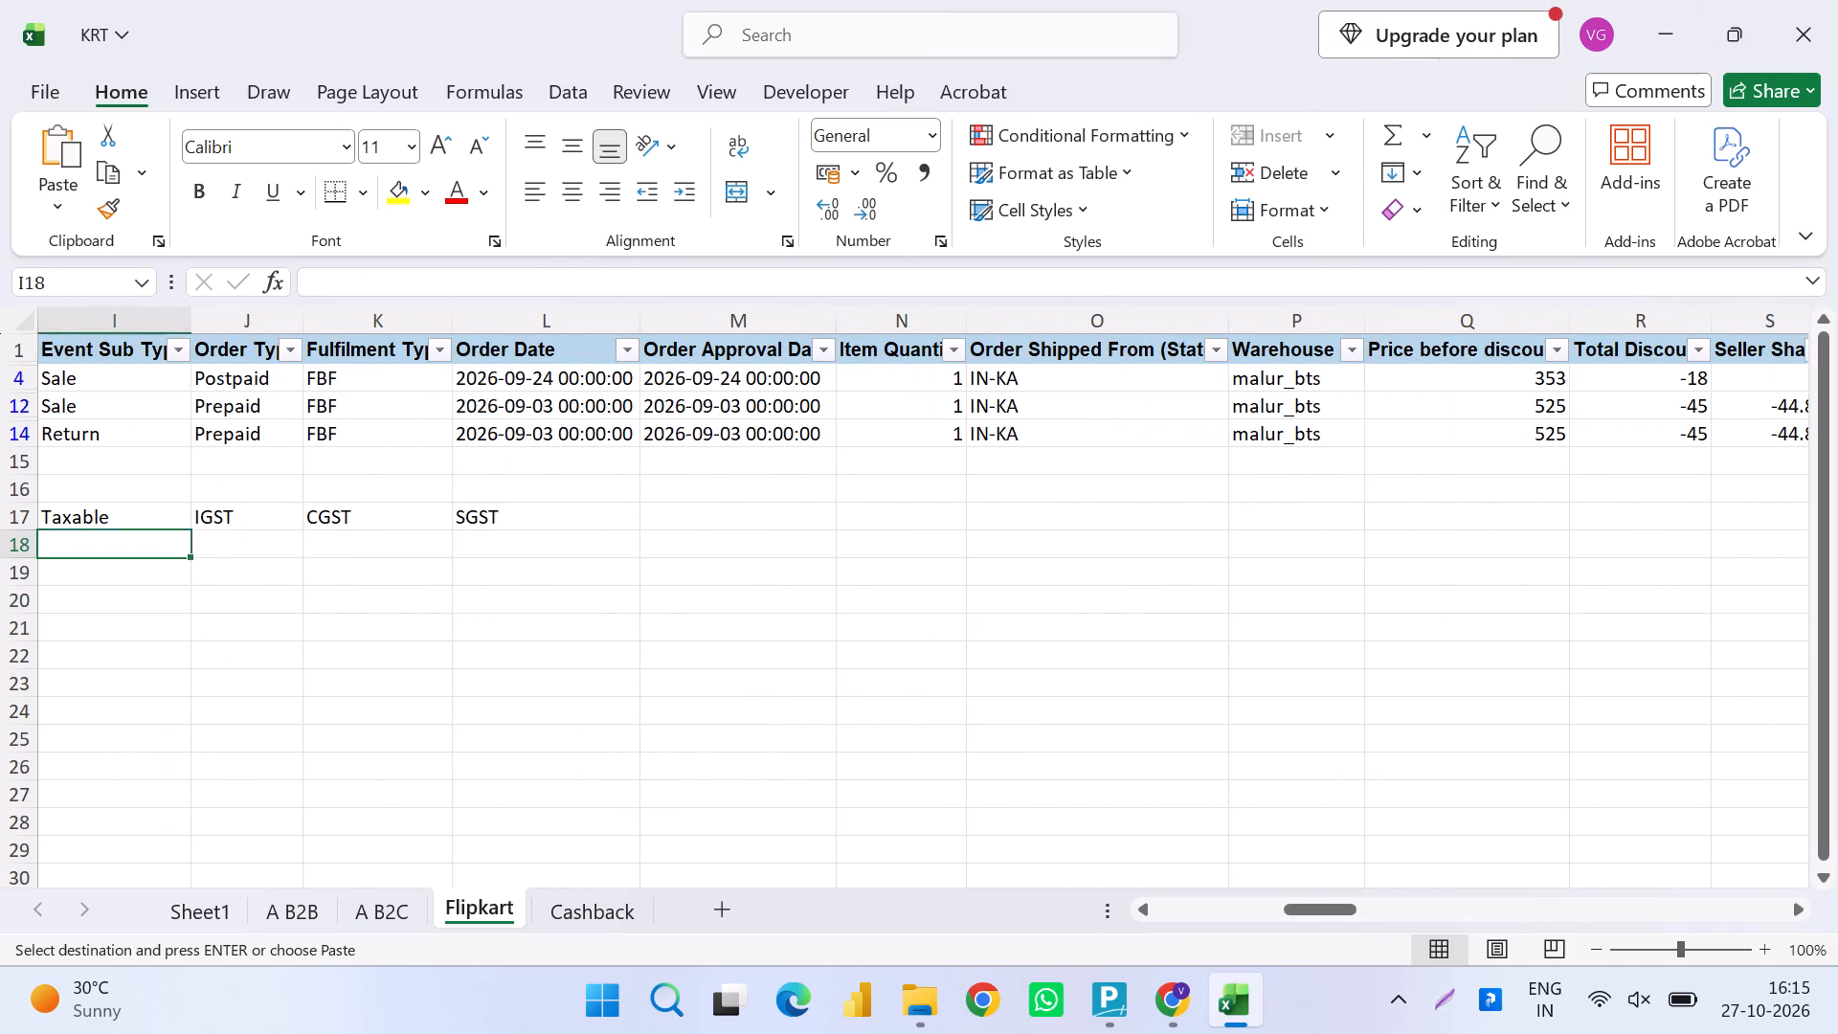
pyautogui.press('Left')
pyautogui.press('Right')
pyautogui.hotkey('ctrl', 'alt', 'v')
pyautogui.press('v')
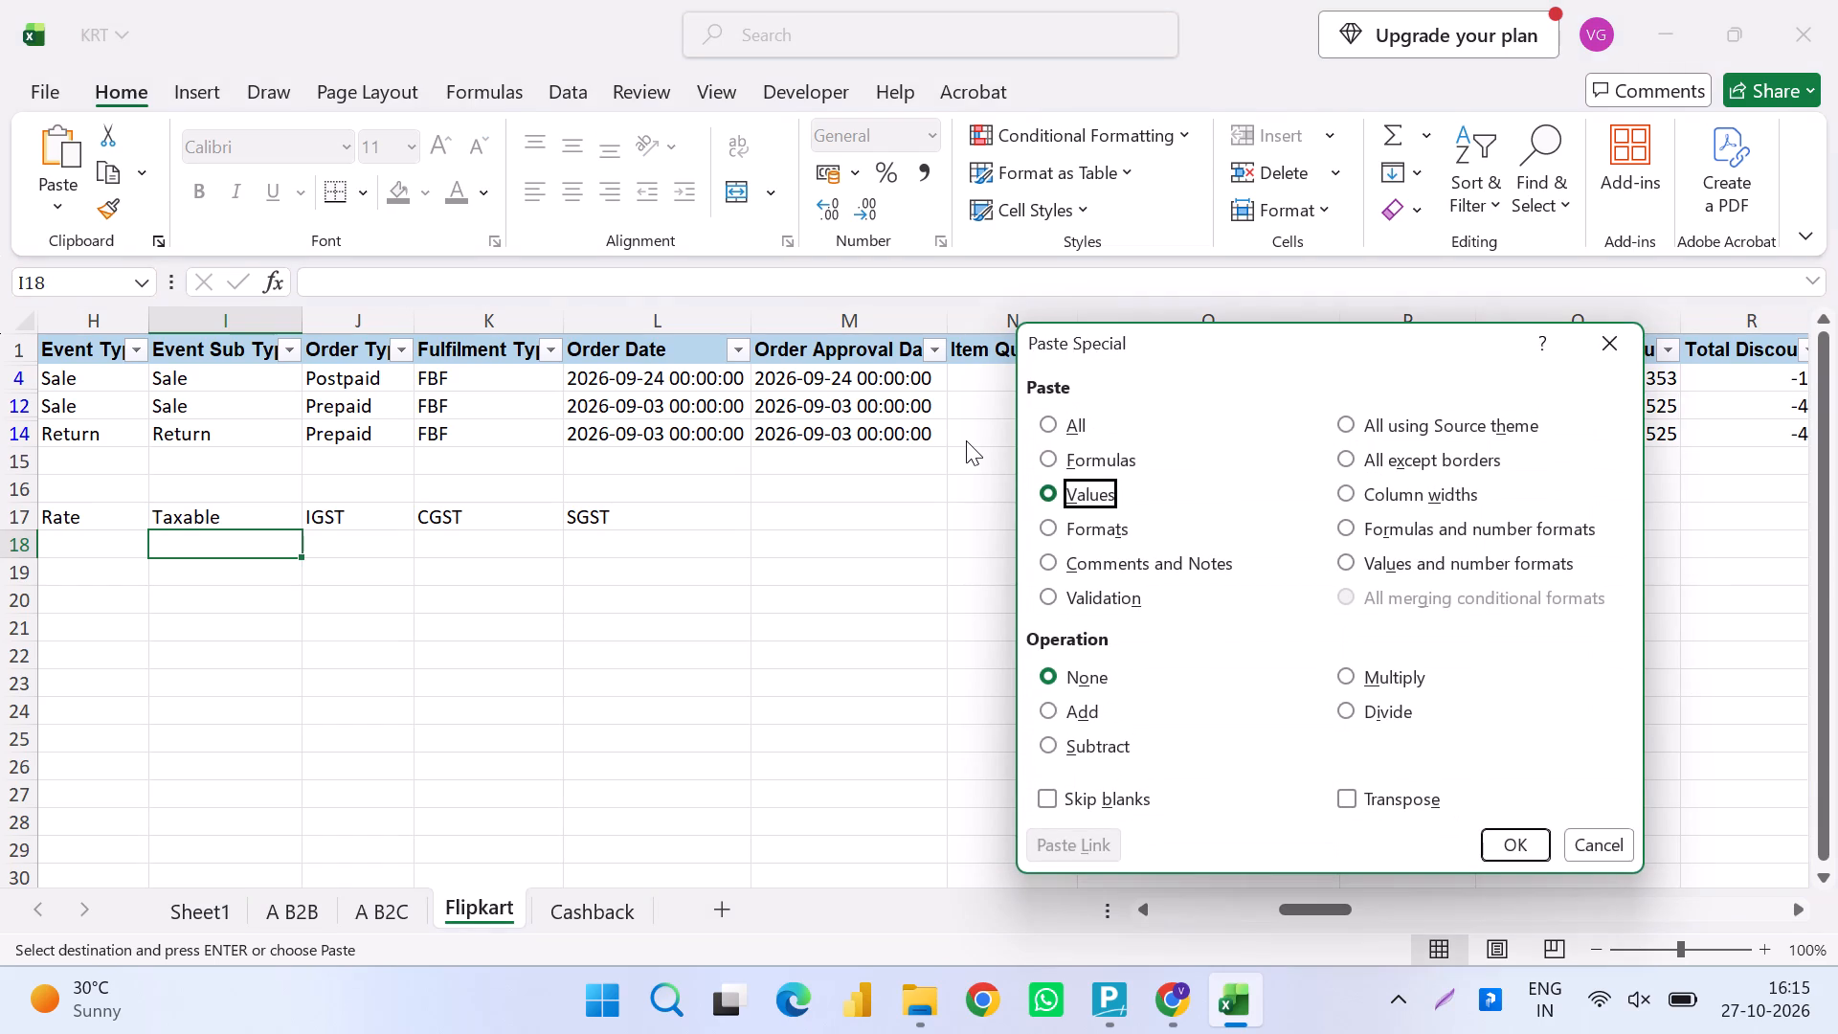
pyautogui.press('Return')
# Enter 9.76 as the IGST amount for HSN 14049070 in cell J18.
pyautogui.press('Right')
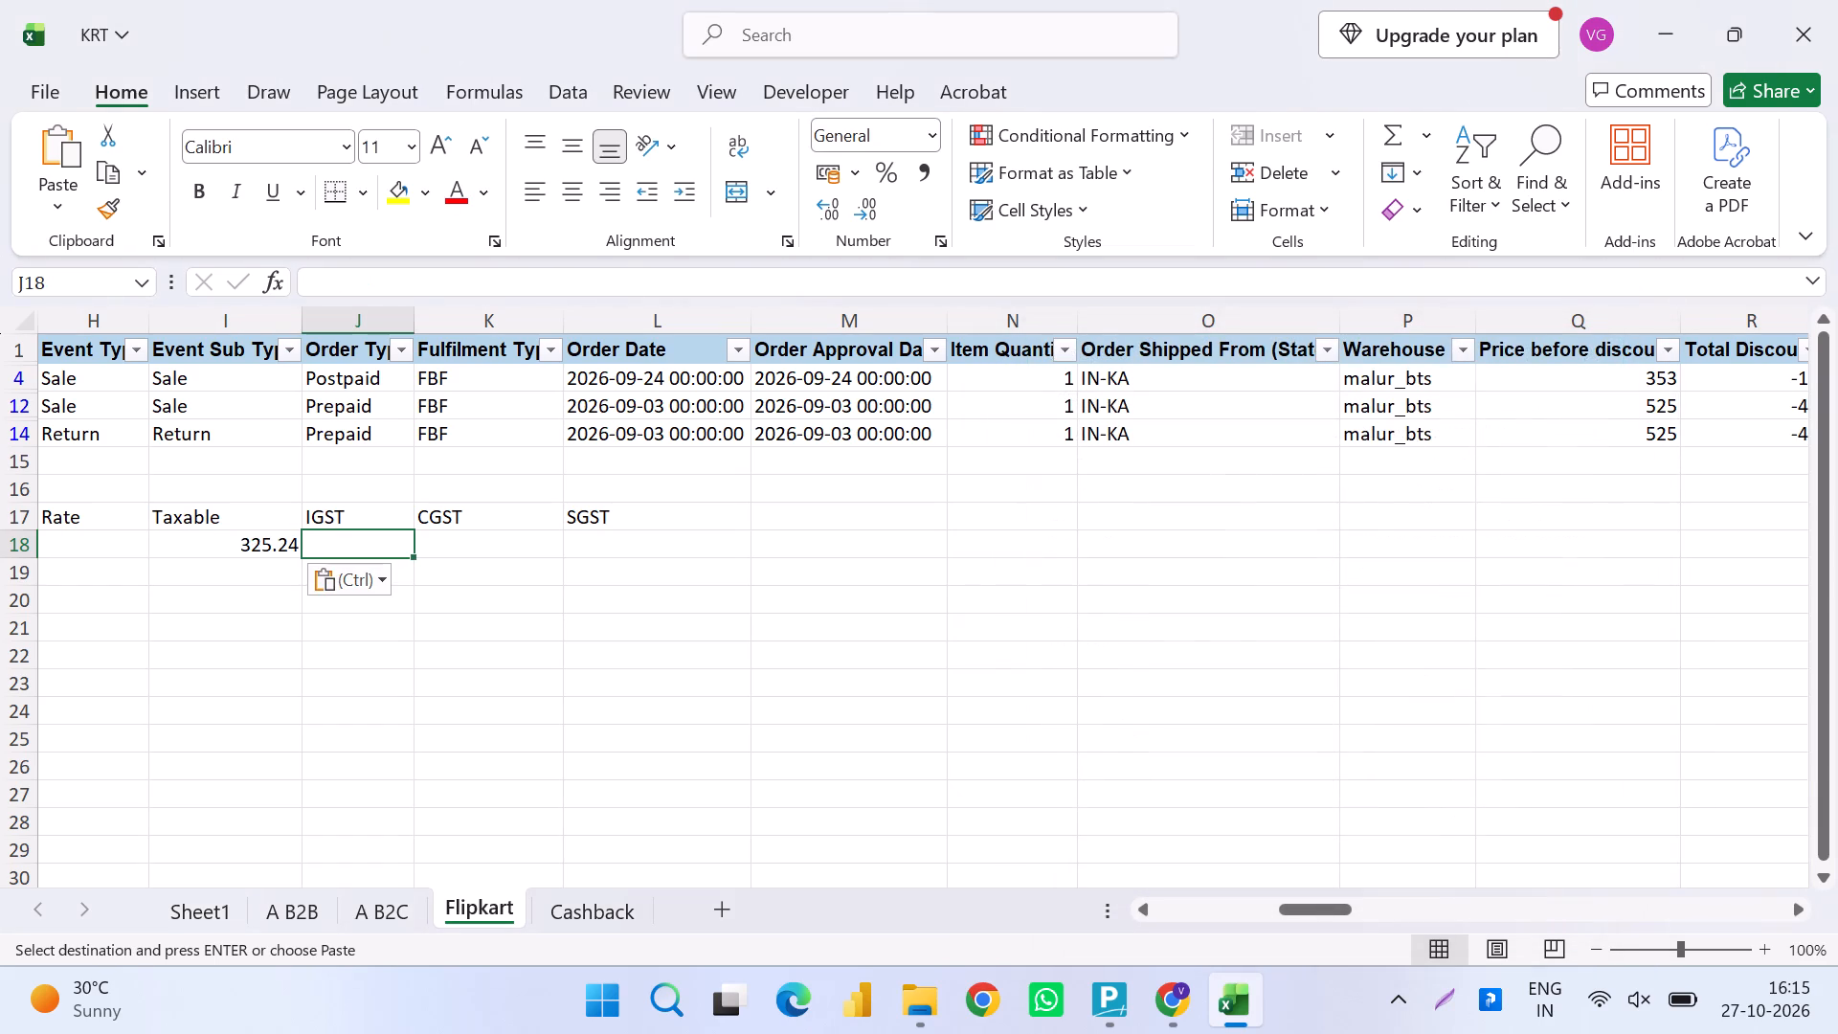
pyautogui.write('9.75')
pyautogui.press('Return')
pyautogui.press('Up')
pyautogui.press('F2')
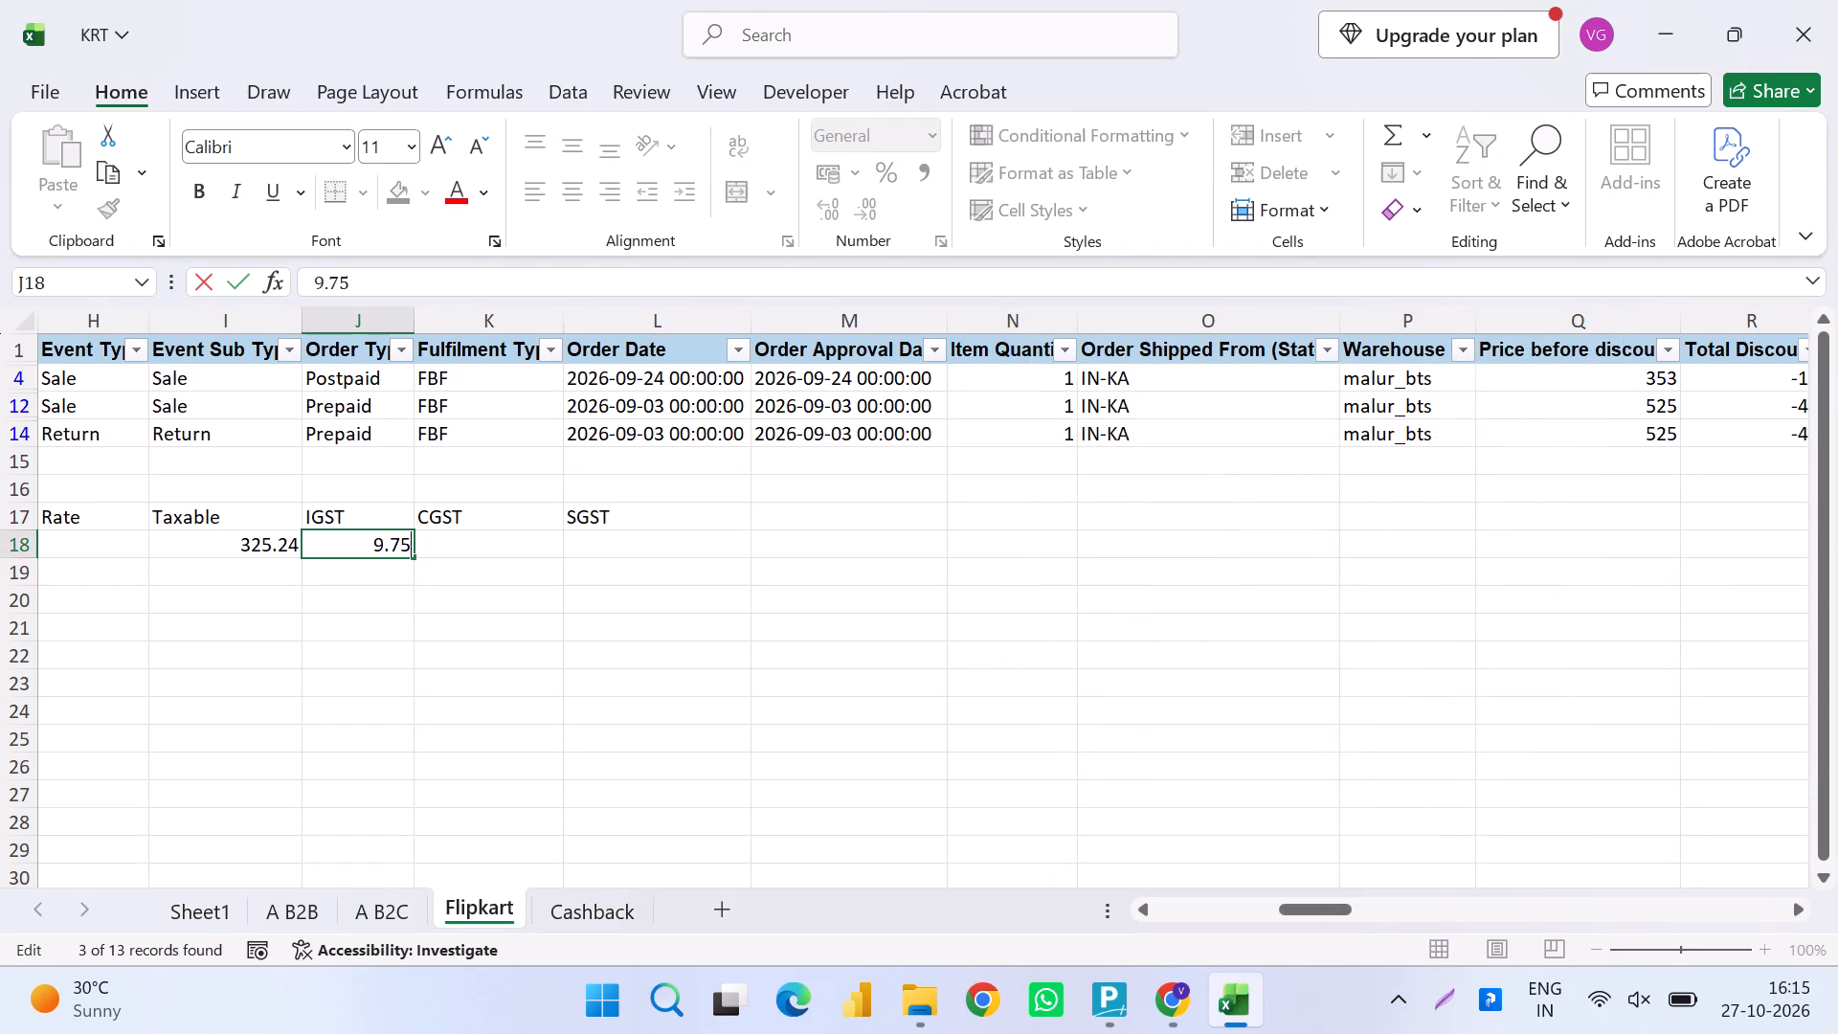
pyautogui.press('BackSpace')
pyautogui.press('6')
pyautogui.press('Return')
pyautogui.press('Up')
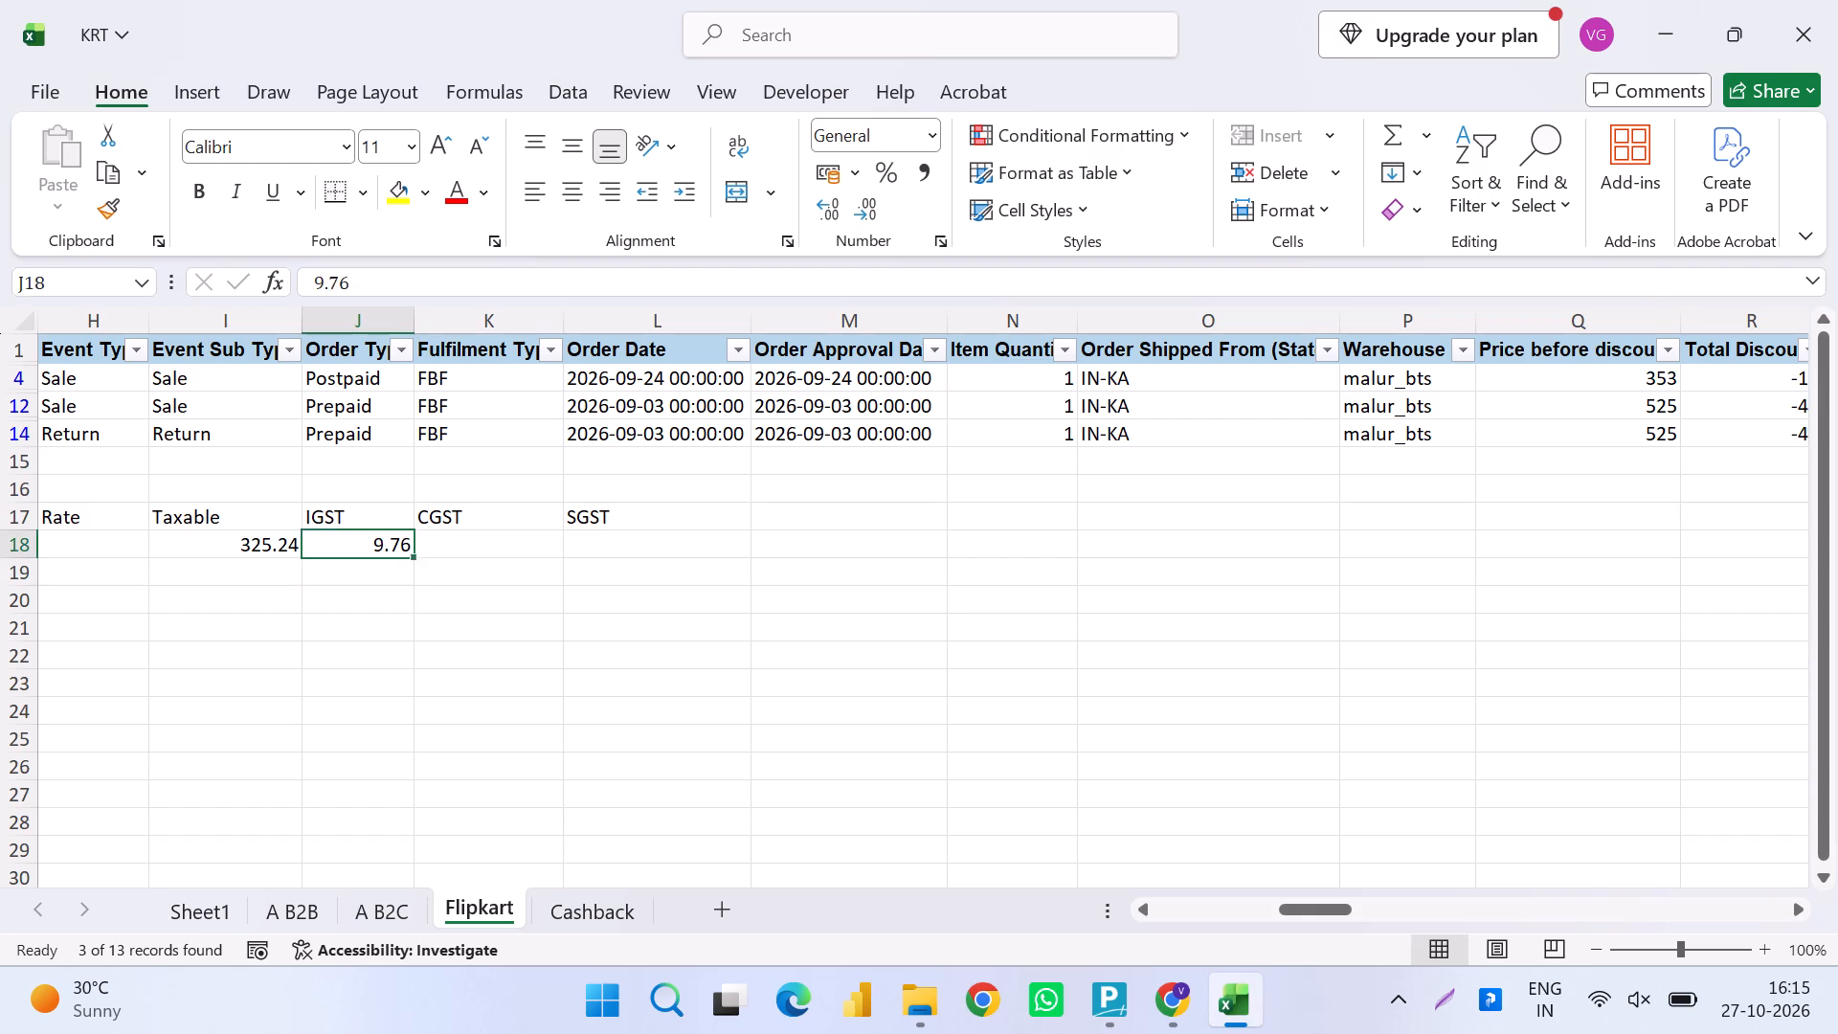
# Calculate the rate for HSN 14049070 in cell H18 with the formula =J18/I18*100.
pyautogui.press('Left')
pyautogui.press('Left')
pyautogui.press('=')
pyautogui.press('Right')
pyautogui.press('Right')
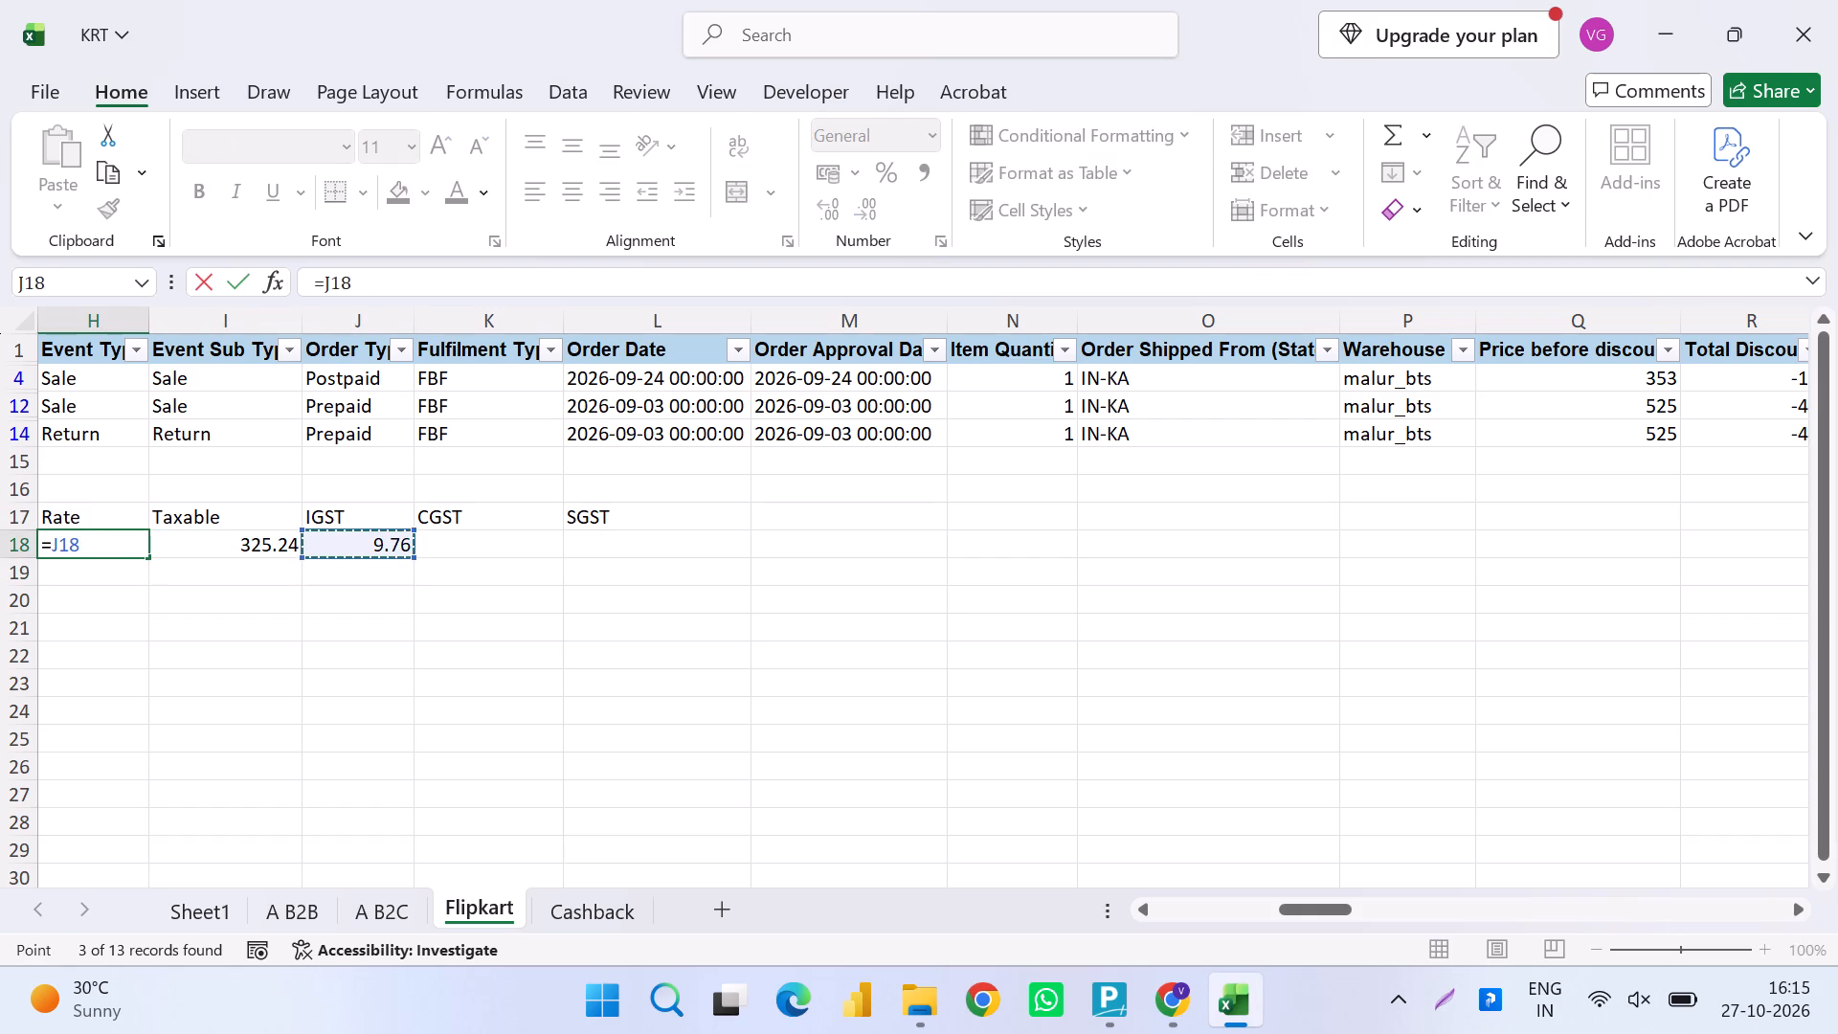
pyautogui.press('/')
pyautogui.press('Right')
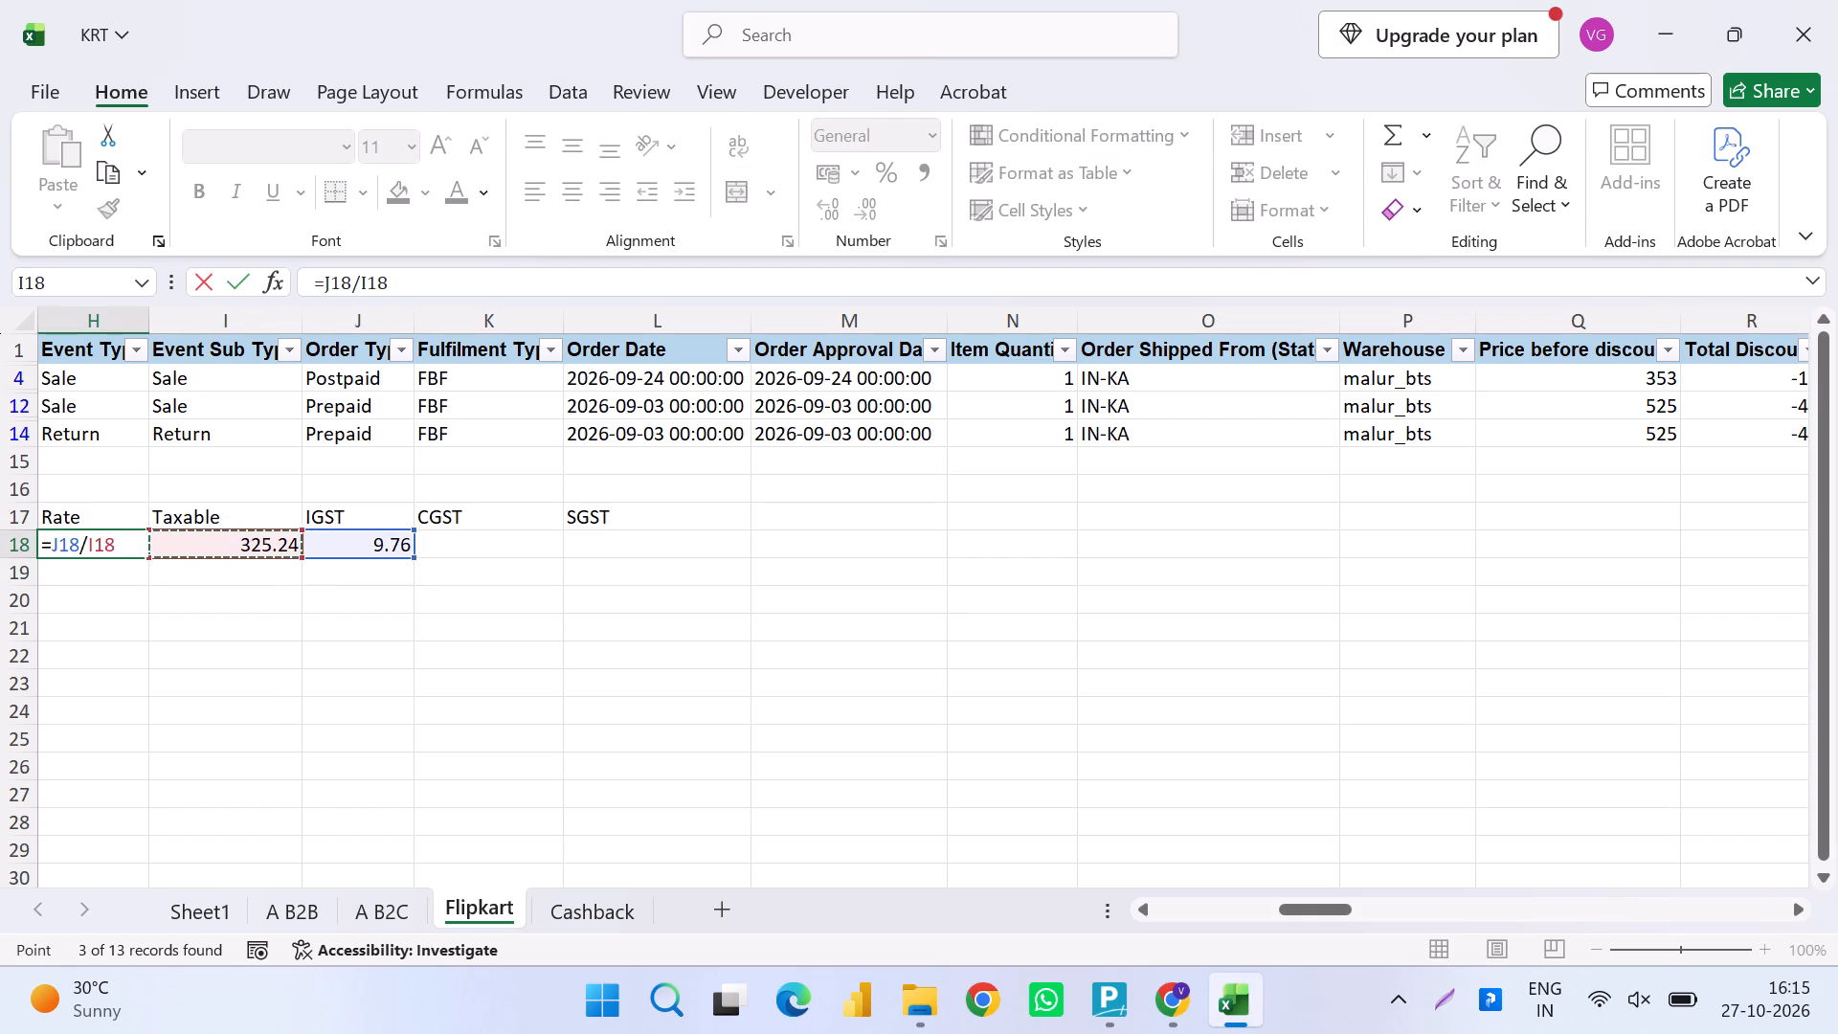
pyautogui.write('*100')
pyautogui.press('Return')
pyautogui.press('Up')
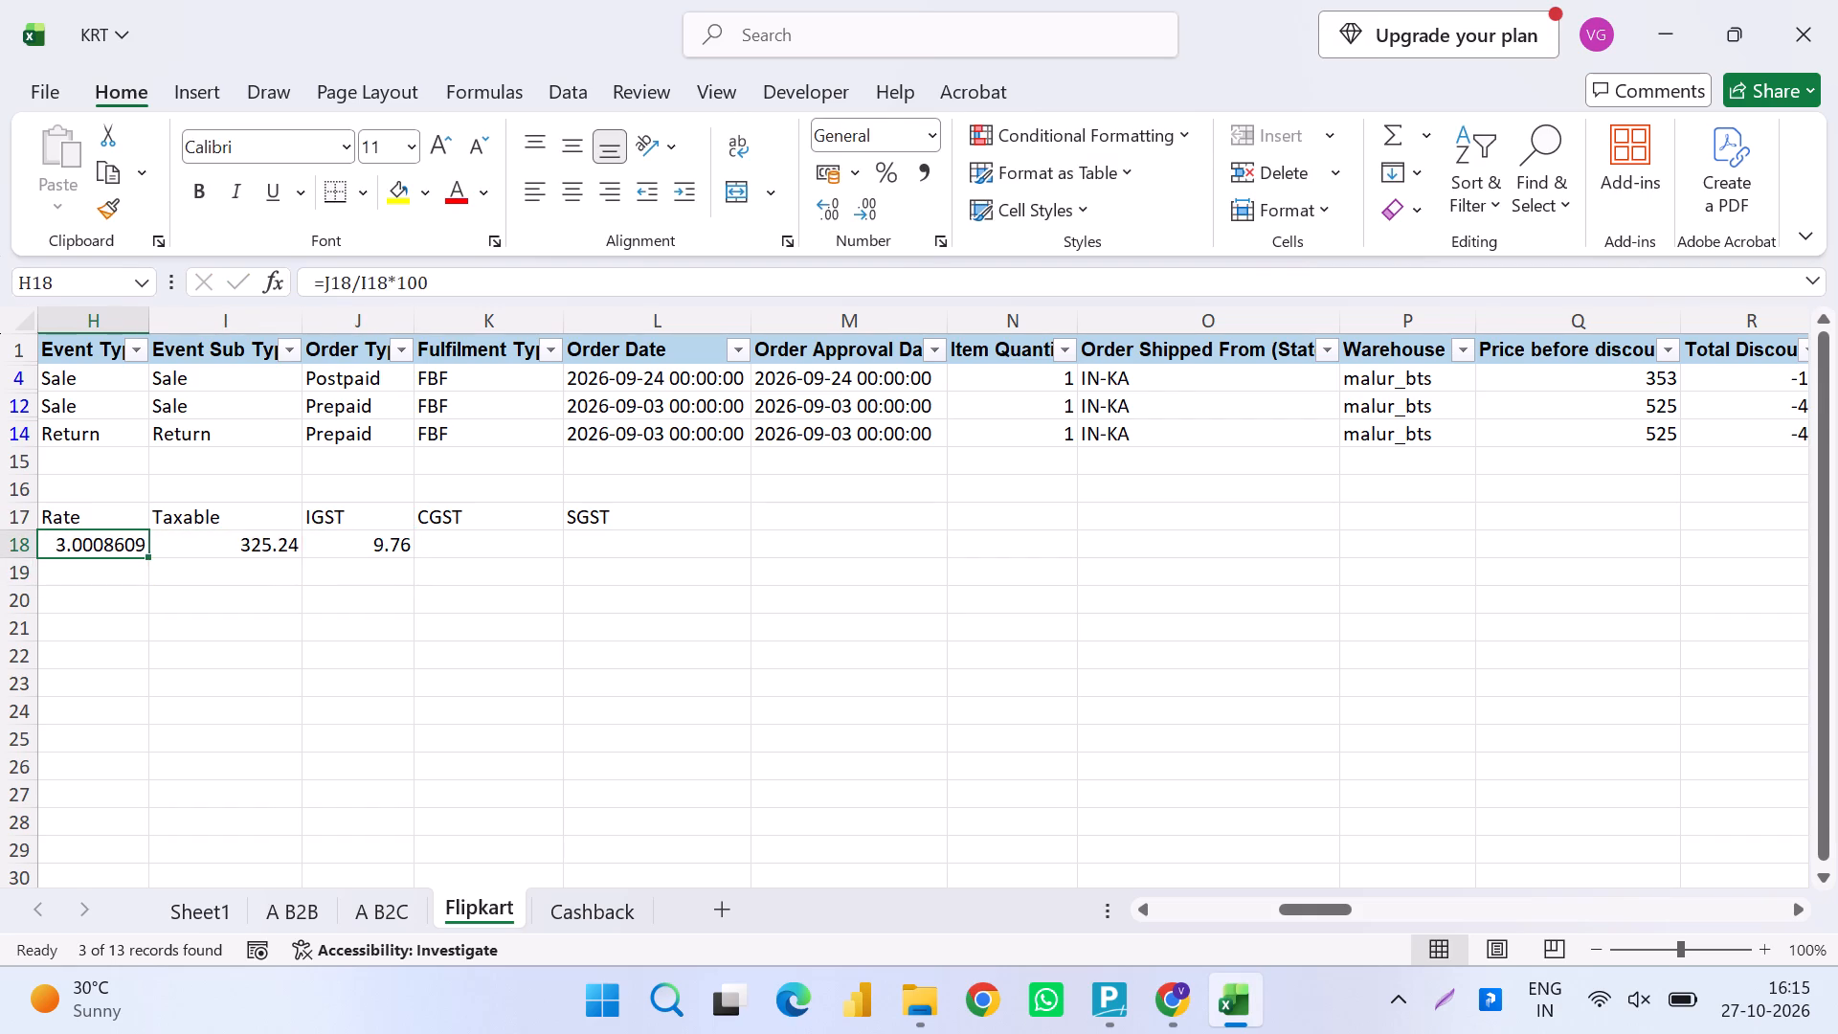
# Enter the fixed rate 3 in cell H18 in place of the formula.
pyautogui.press('Left')
pyautogui.press('Left')
pyautogui.press('Right')
pyautogui.press('Right')
pyautogui.press('3')
pyautogui.press('Return')
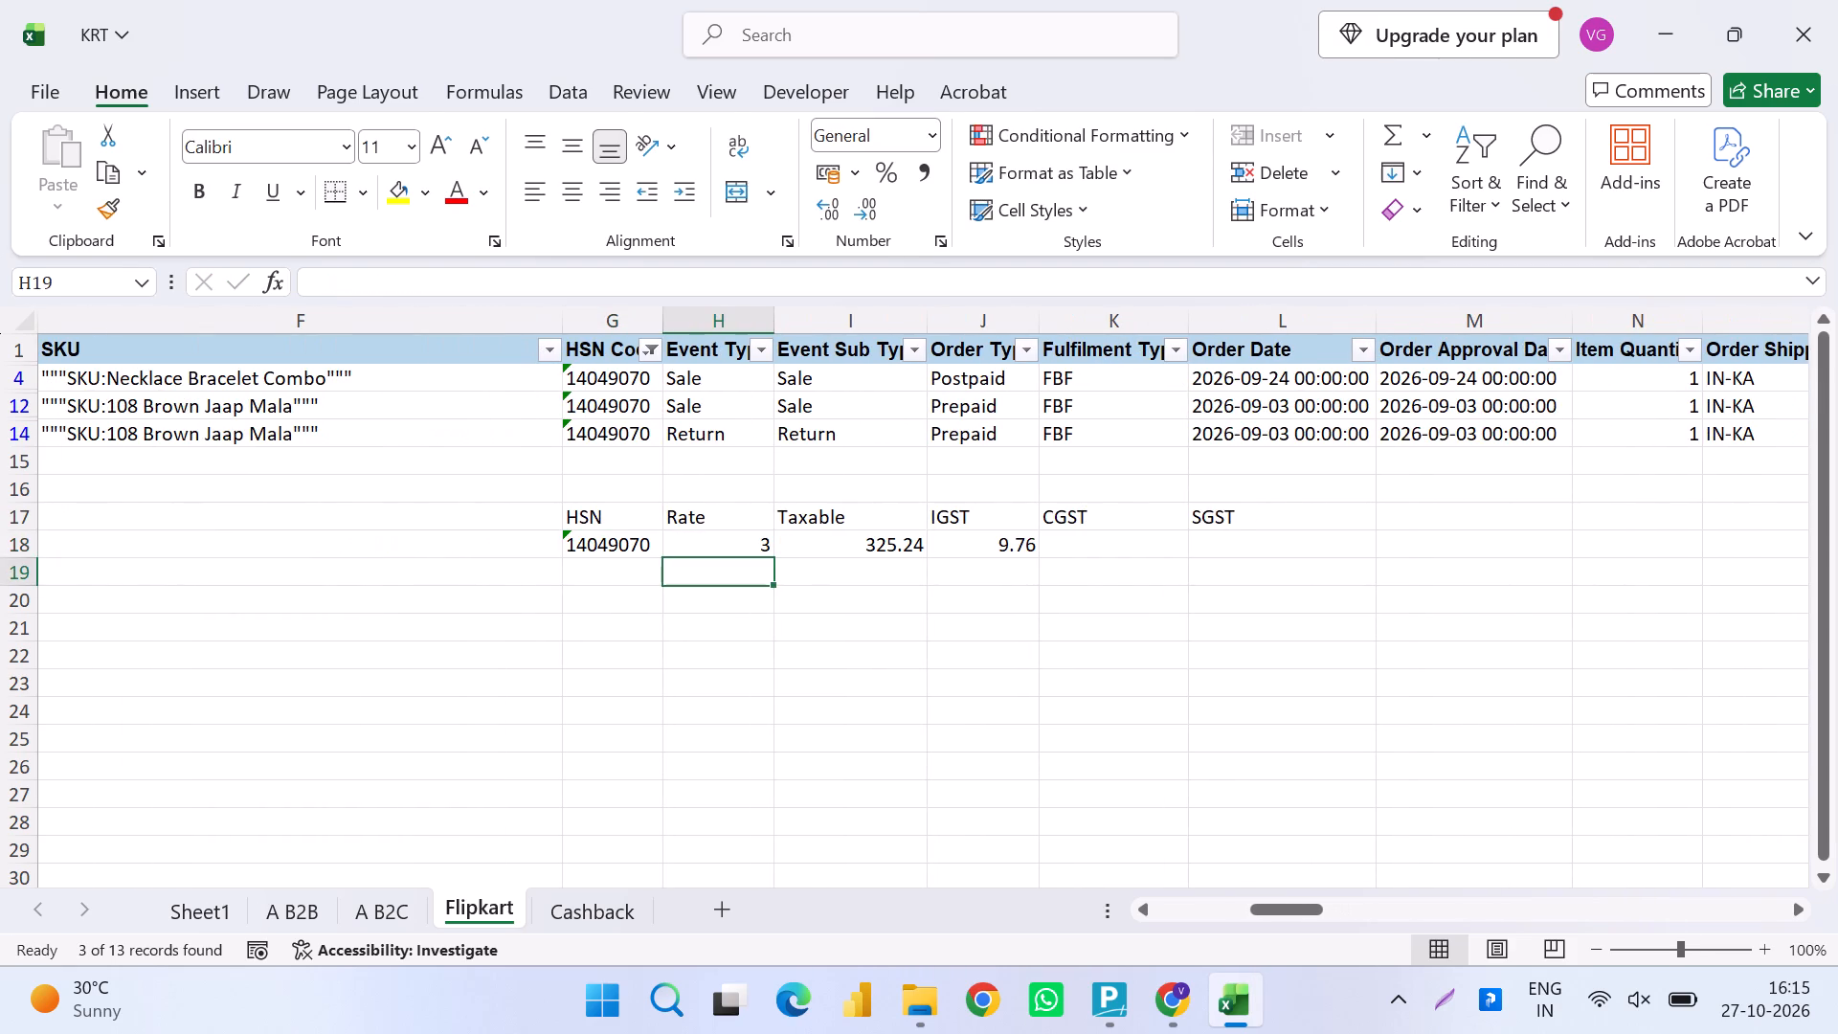
# Change the Flipkart table's HSN Code filter to show only HSN code 711719.
pyautogui.hotkey('ctrl', 'Up')
pyautogui.hotkey('ctrl', 'Up')
pyautogui.hotkey('ctrl', 'Up')
pyautogui.press('Left')
pyautogui.press('Up')
pyautogui.press('Left')
pyautogui.press('Up')
pyautogui.press('Up')
pyautogui.press('Right')
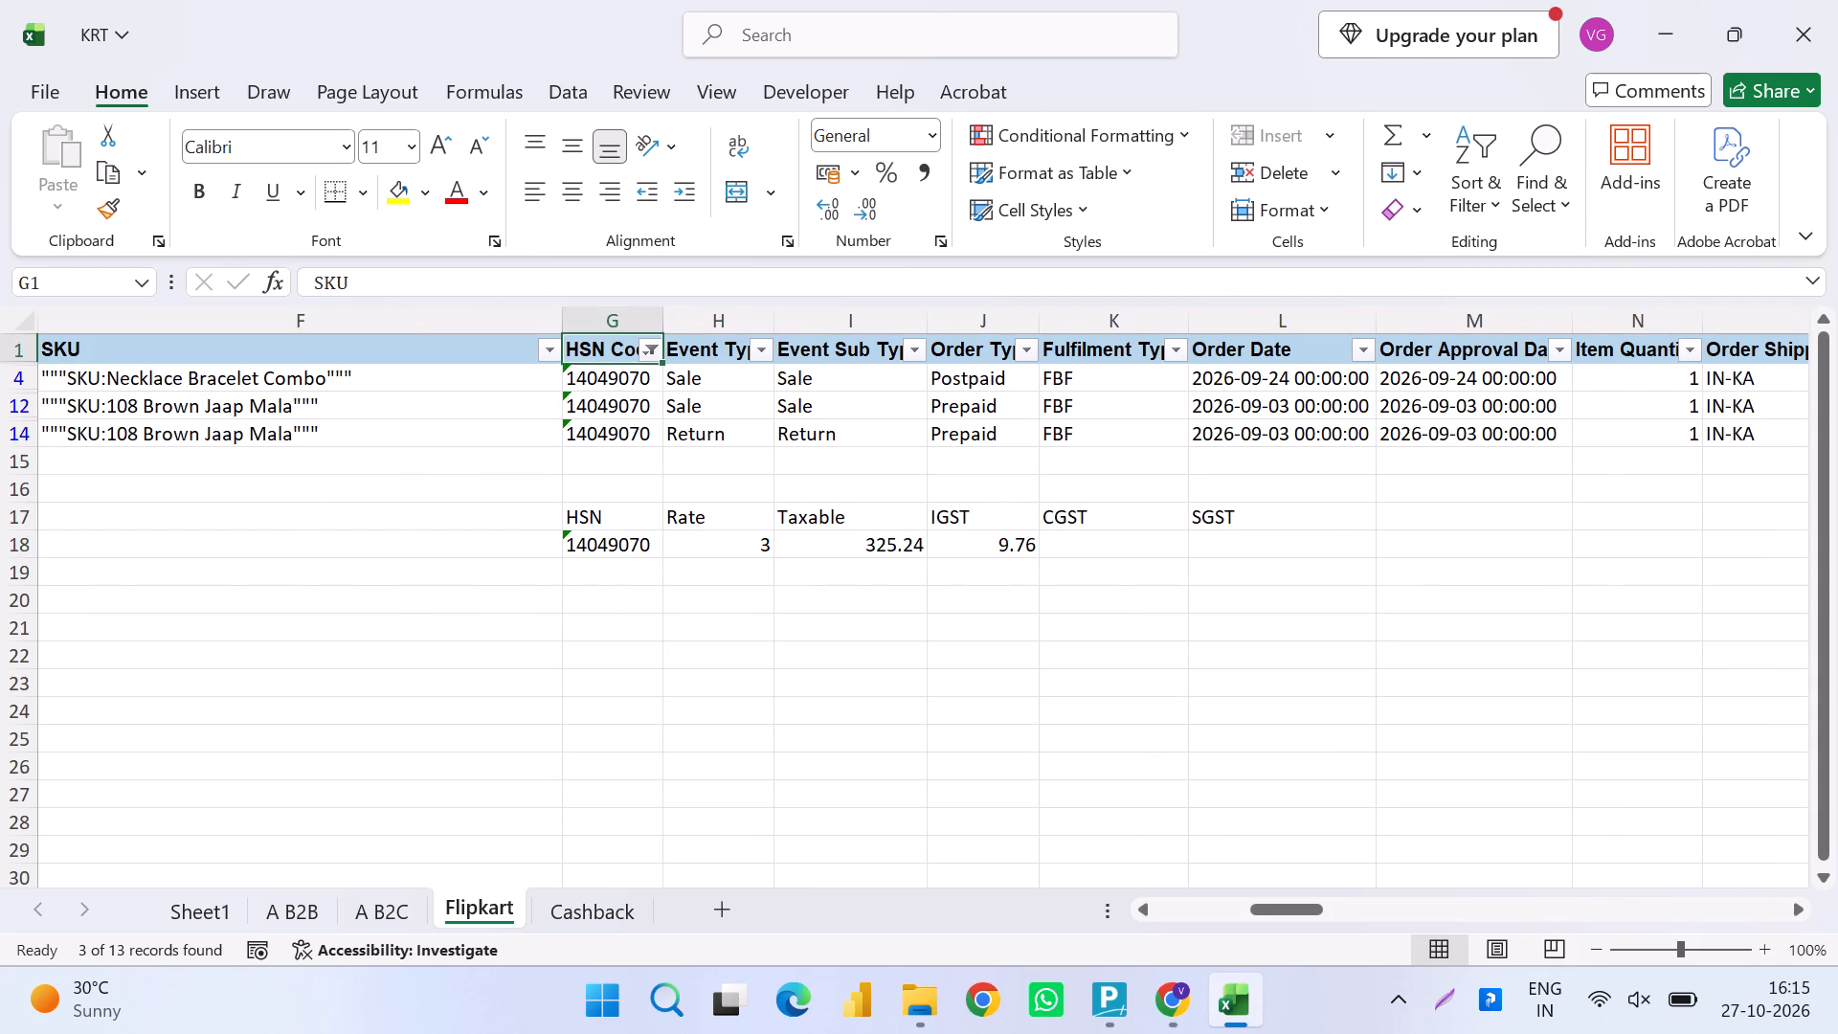
pyautogui.hotkey('alt', 'Down')
pyautogui.hotkey('alt', 'Down')
pyautogui.hotkey('alt', 'Down')
pyautogui.hotkey('alt', 'Down')
pyautogui.hotkey('alt', 'Down')
pyautogui.hotkey('alt', 'Down')
pyautogui.hotkey('alt', 'Down')
pyautogui.hotkey('alt', 'Down')
pyautogui.hotkey('alt', 'Down')
pyautogui.press('Down')
pyautogui.press('Down')
pyautogui.press('space')
pyautogui.press('Down')
pyautogui.press('space')
pyautogui.press('Return')
# Copy the HSN code 711719 from the first filtered row to cell G19 in the summary.
pyautogui.press('Down')
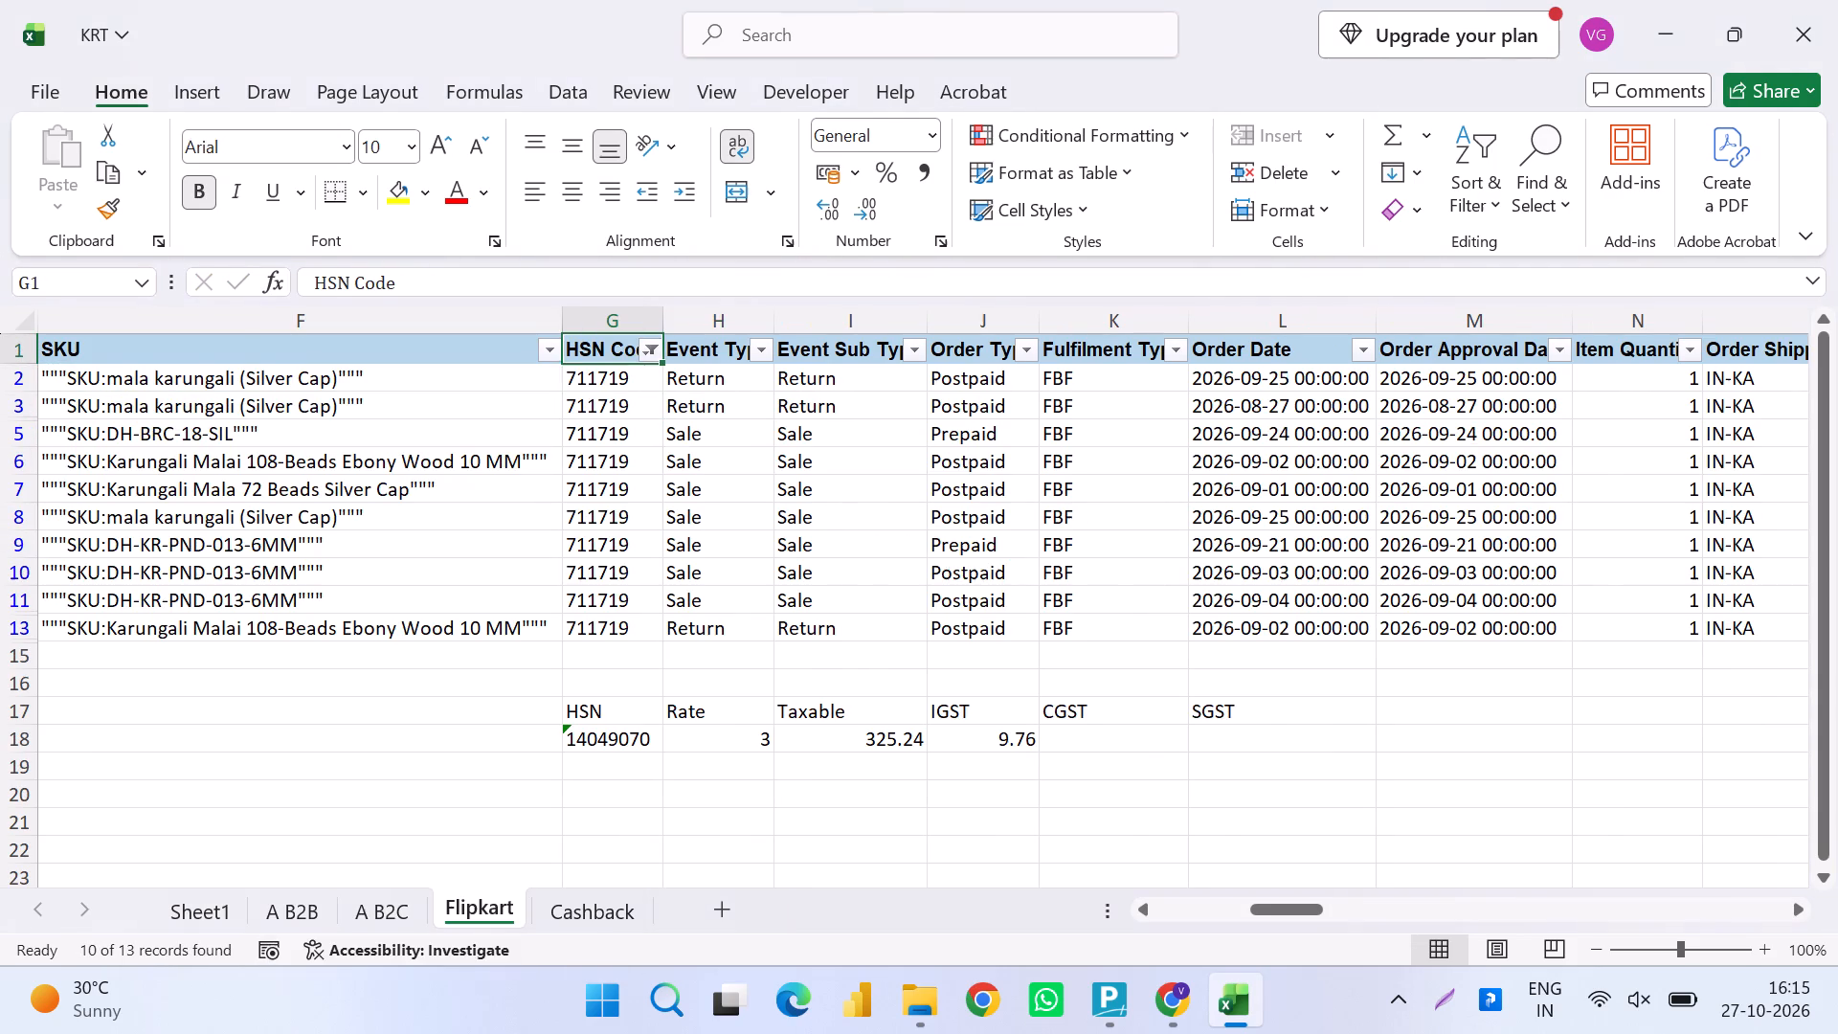
pyautogui.hotkey('ctrl', 'c')
pyautogui.hotkey('ctrl', 'Down')
pyautogui.press('Down')
pyautogui.press('Down')
pyautogui.press('Down')
pyautogui.press('Down')
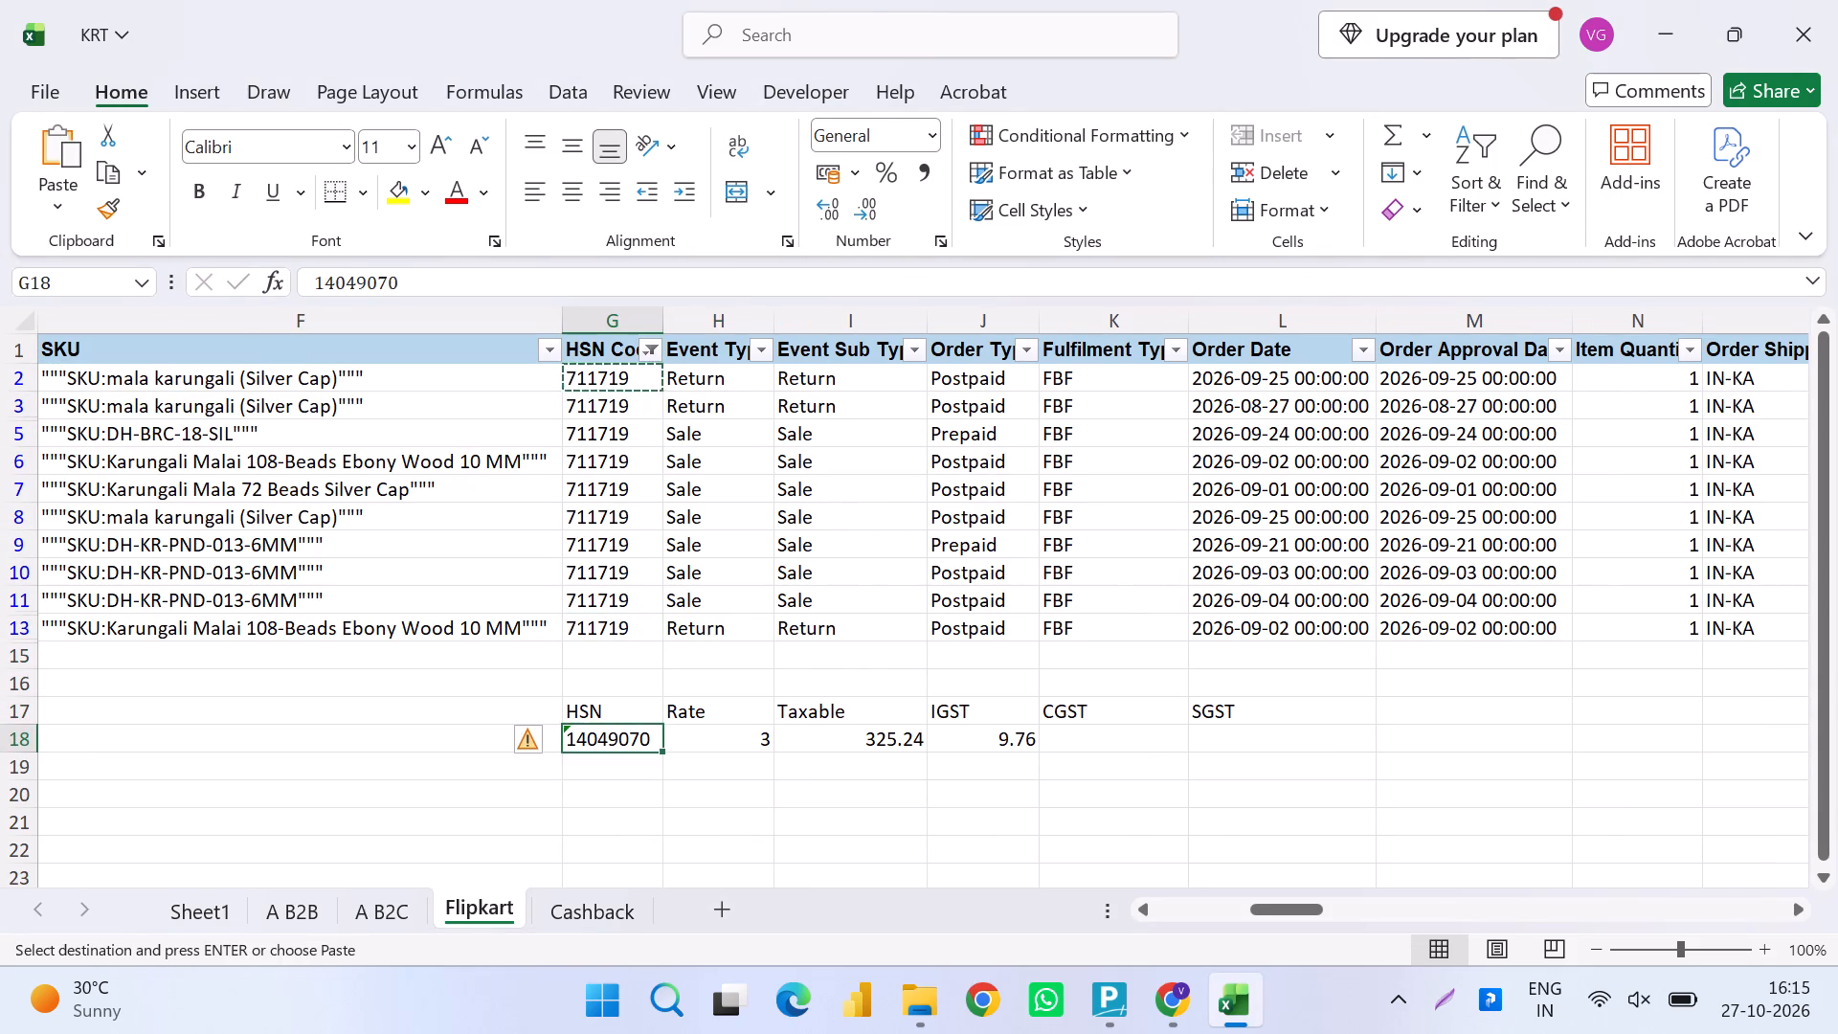
pyautogui.press('Down')
pyautogui.press('Return')
# Filter the Flipkart table's TCS IGST Rate column to exclude 0 and show only the 0.5 rows.
pyautogui.press('Up')
pyautogui.press('Up')
pyautogui.press('Right')
pyautogui.press('Right')
pyautogui.press('Up')
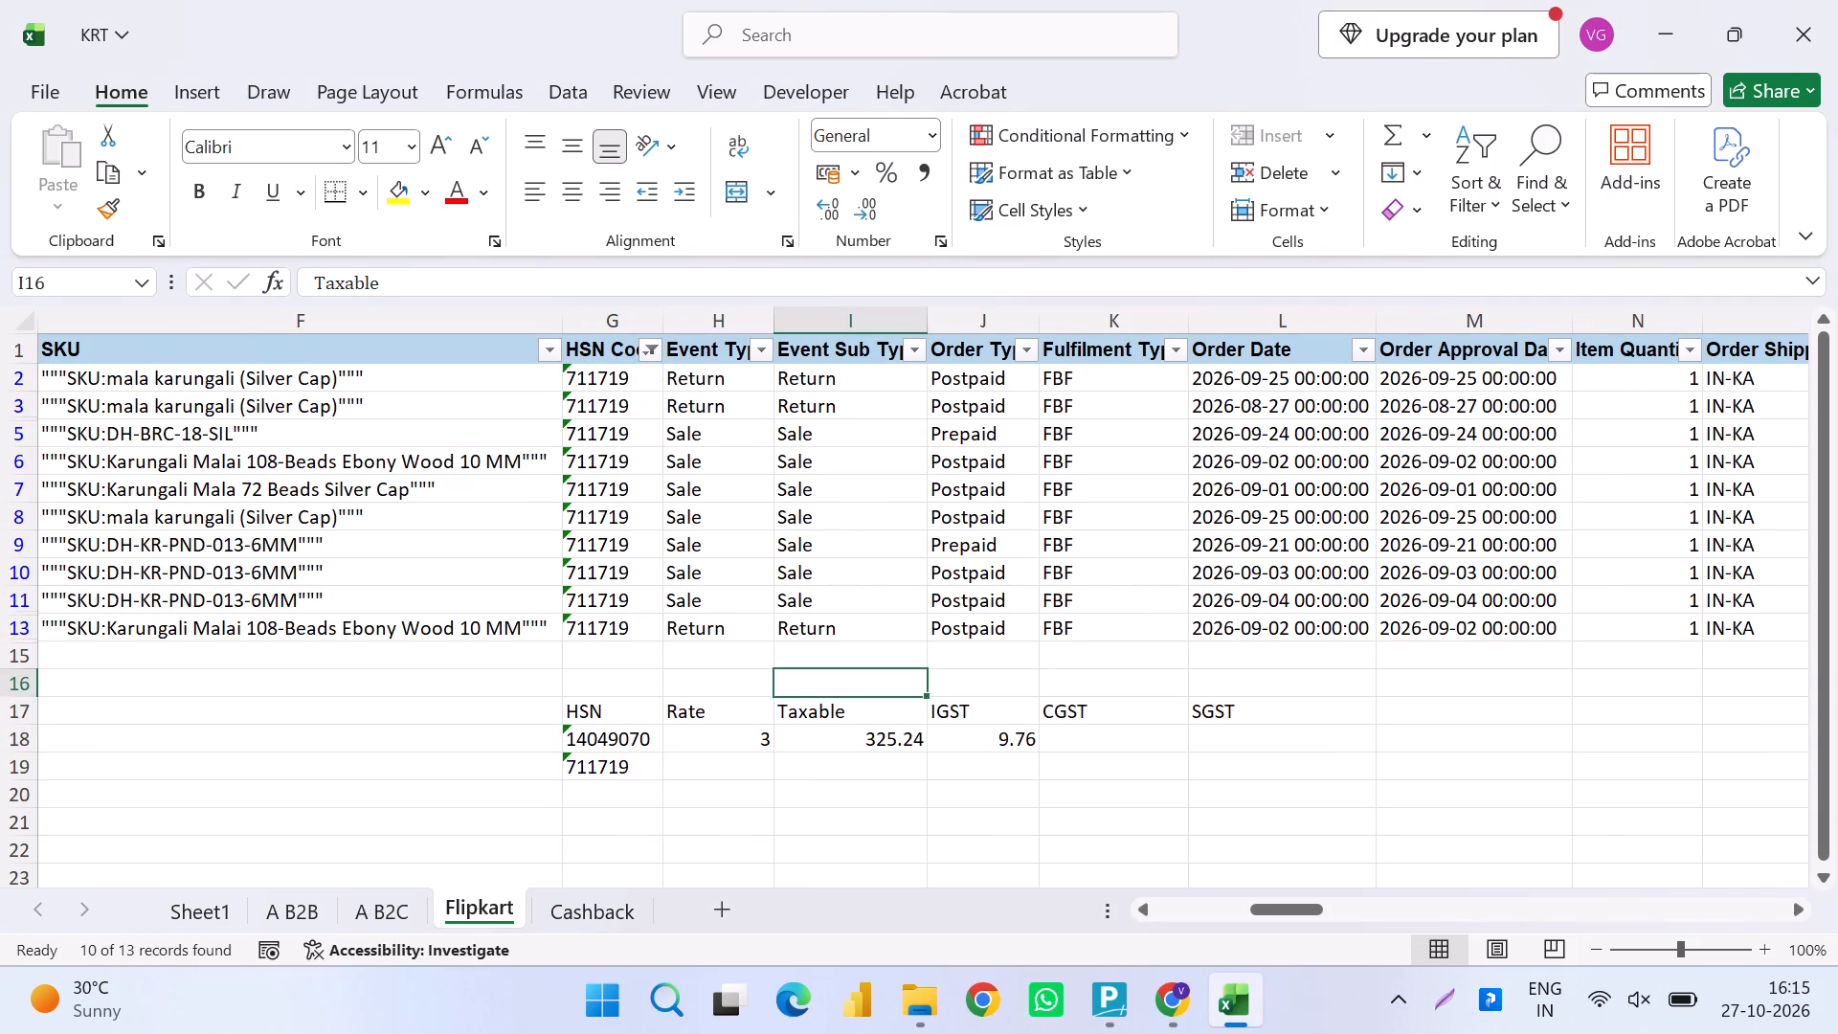
pyautogui.press('Right')
pyautogui.press('Up')
pyautogui.press('Right')
pyautogui.press('Right')
pyautogui.press('Right')
pyautogui.press('Right')
pyautogui.press('Right')
pyautogui.press('Right')
pyautogui.press('Right')
pyautogui.press('Right')
pyautogui.press('Right')
pyautogui.press('Right')
pyautogui.press('Right')
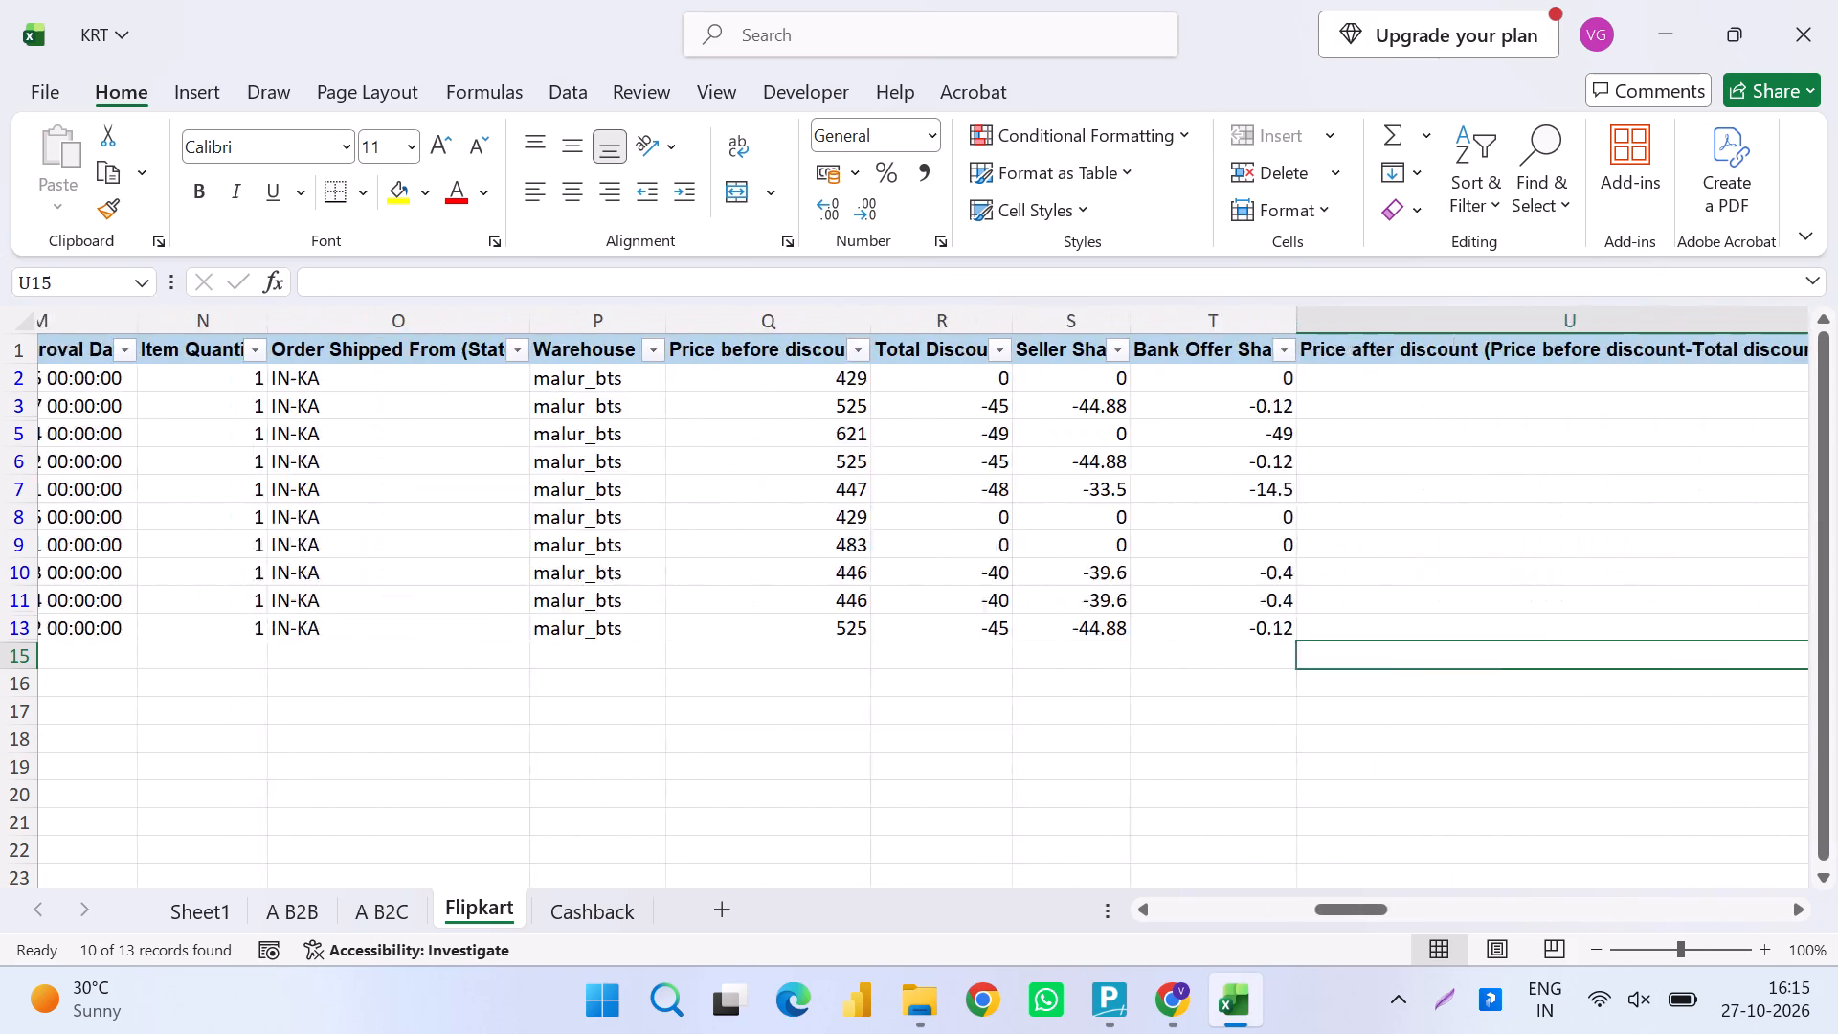
pyautogui.press('Right')
pyautogui.press('Left')
pyautogui.press('Up')
pyautogui.press('Up')
pyautogui.press('Left')
pyautogui.press('Up')
pyautogui.press('Left')
pyautogui.press('Right')
pyautogui.press('Right')
pyautogui.press('Right')
pyautogui.press('Right')
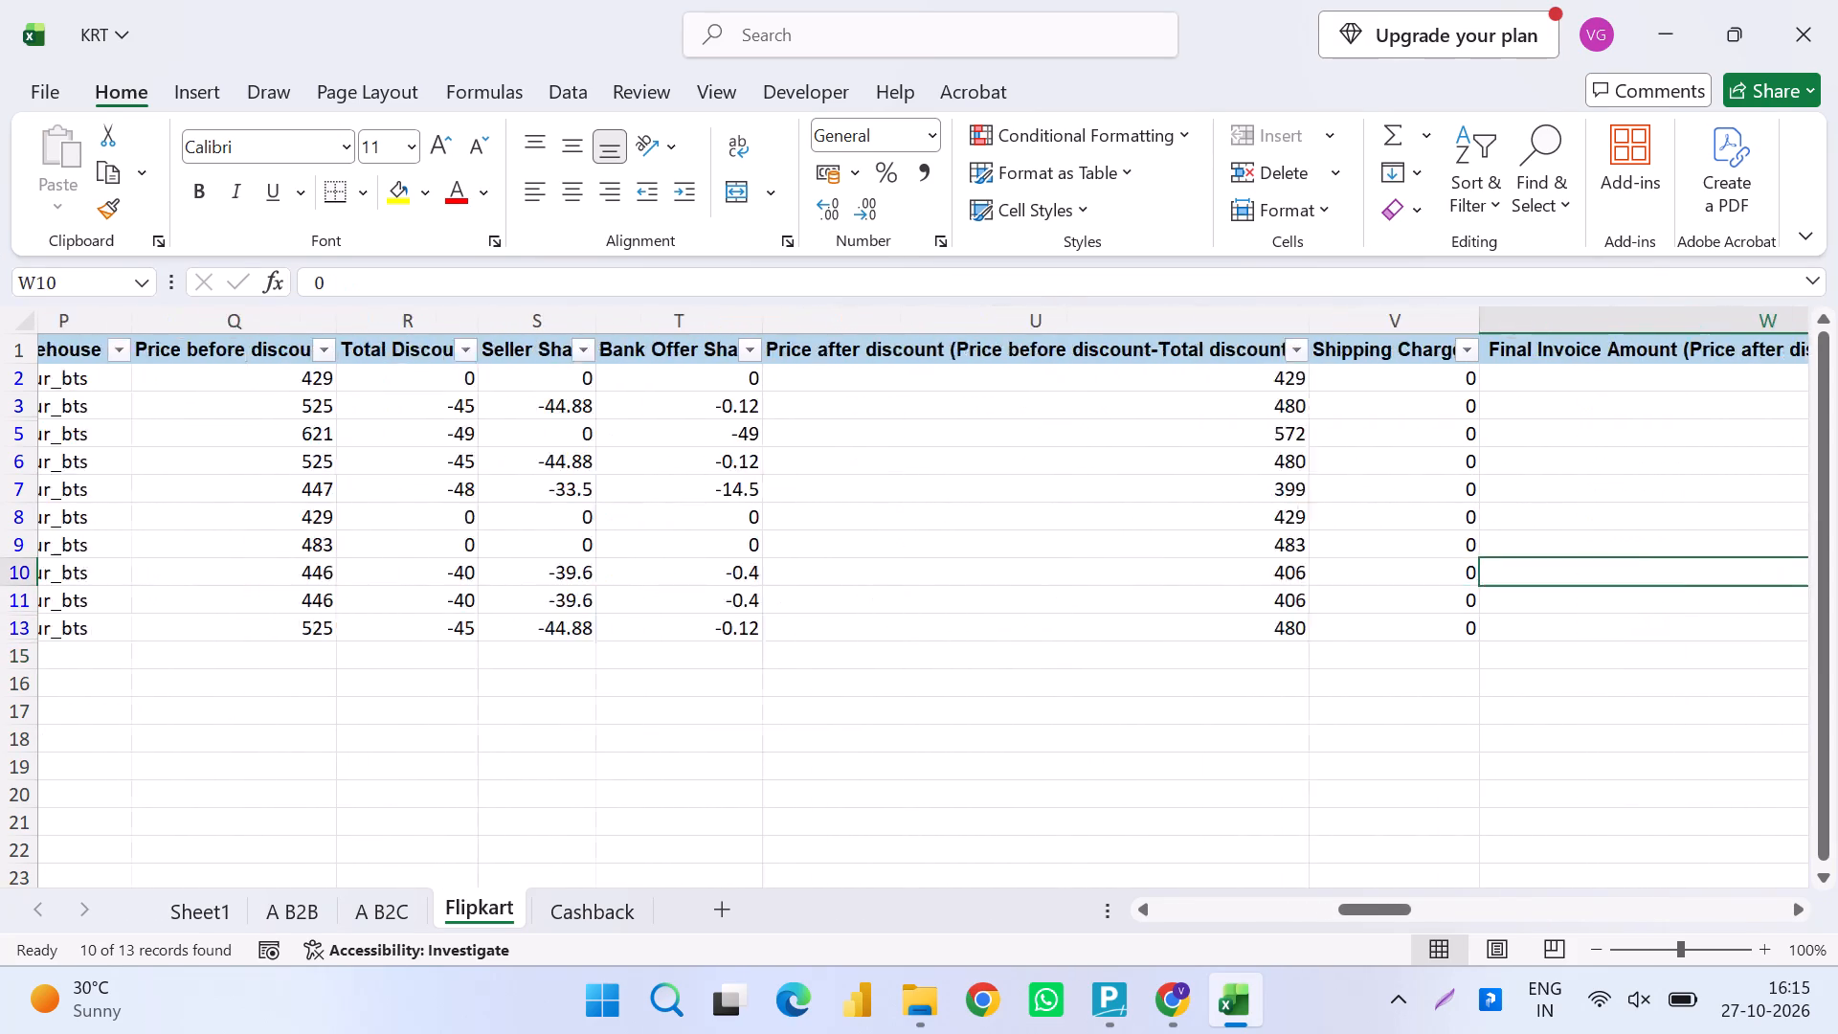
pyautogui.press('Right')
pyautogui.press('Right')
pyautogui.press('Right')
pyautogui.press('Left')
pyautogui.press('Right')
pyautogui.press('Right')
pyautogui.press('Left')
pyautogui.press('Left')
pyautogui.press('Right')
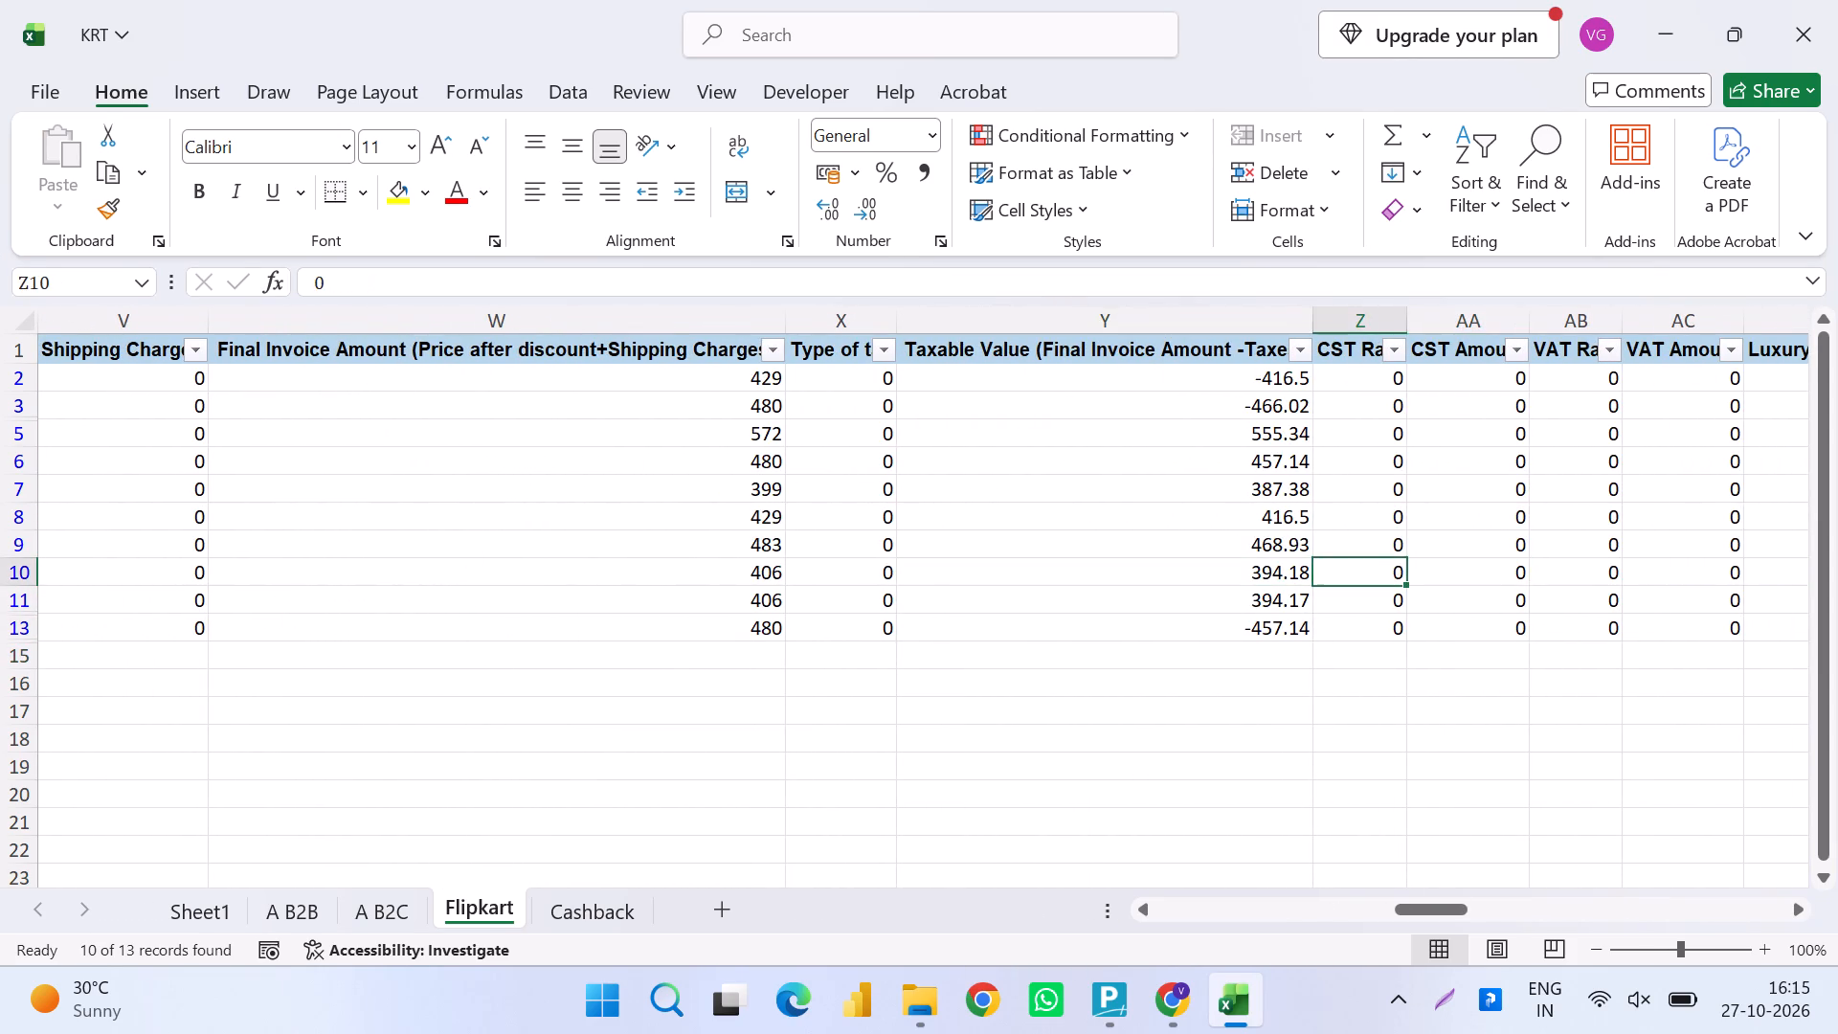
pyautogui.press('Left')
pyautogui.press('Up')
pyautogui.press('Left')
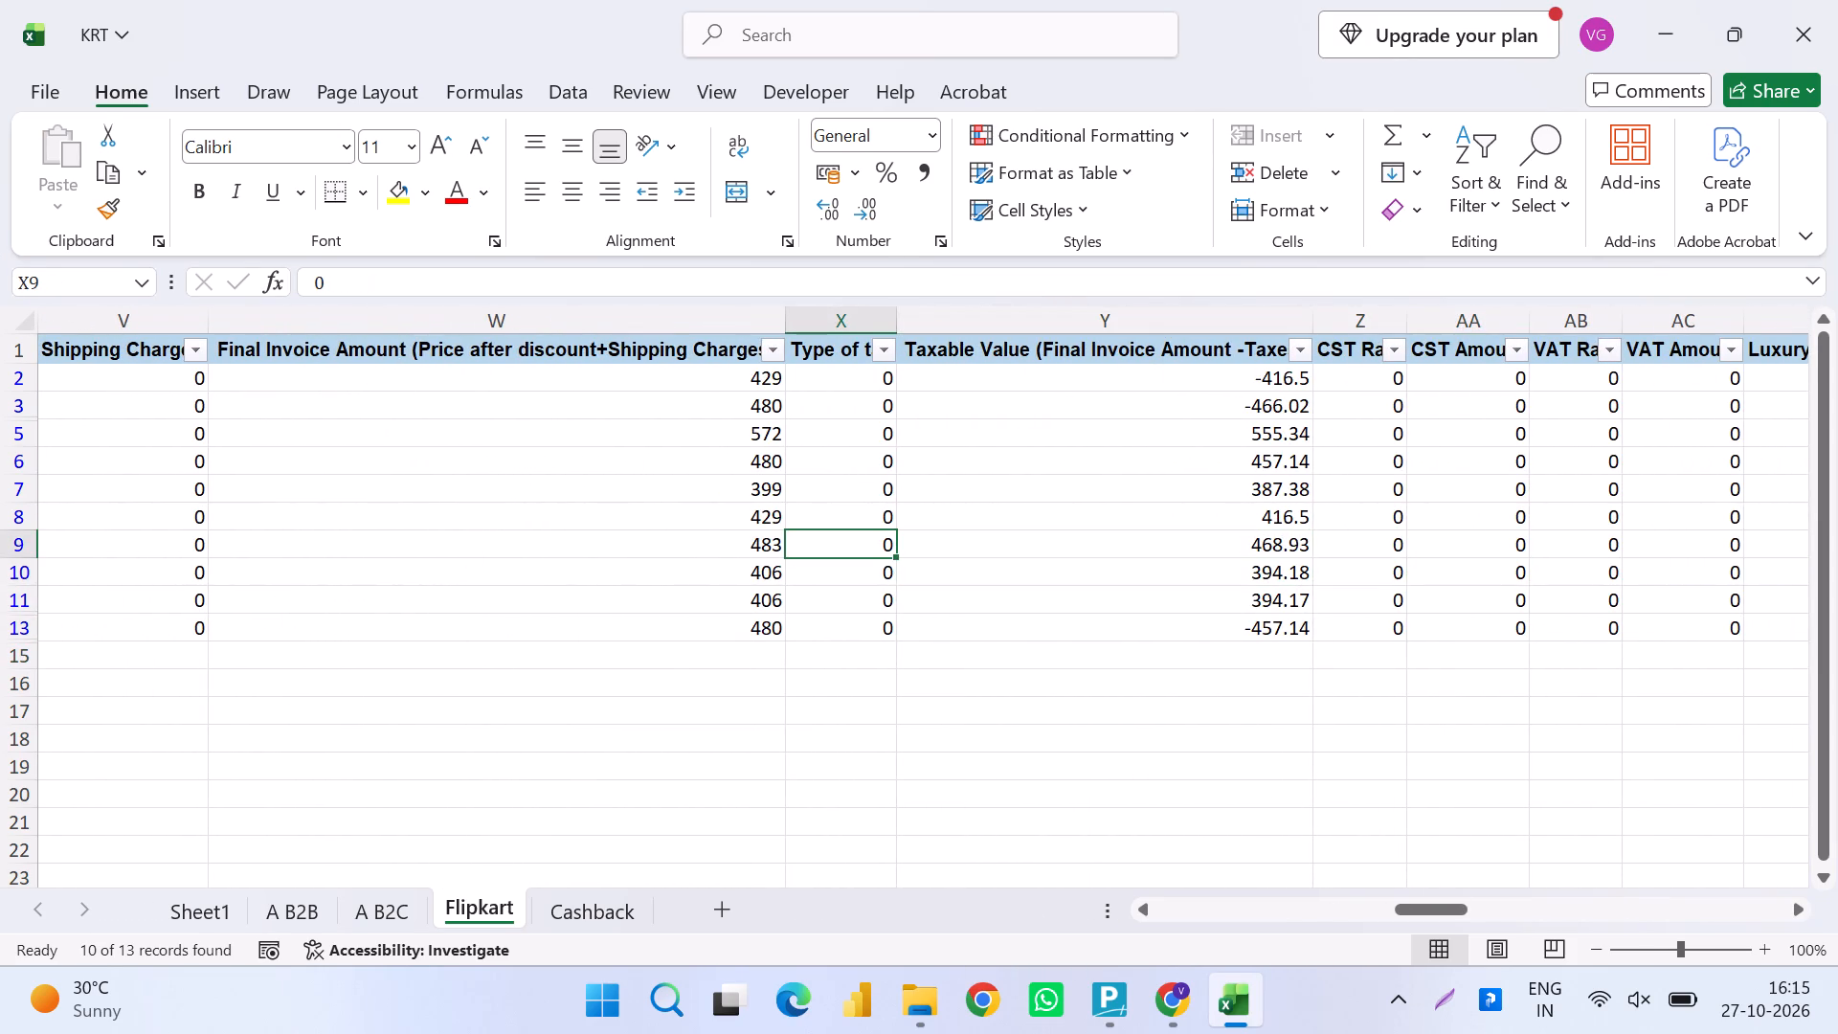
pyautogui.hscroll(-8, 1374, 423)
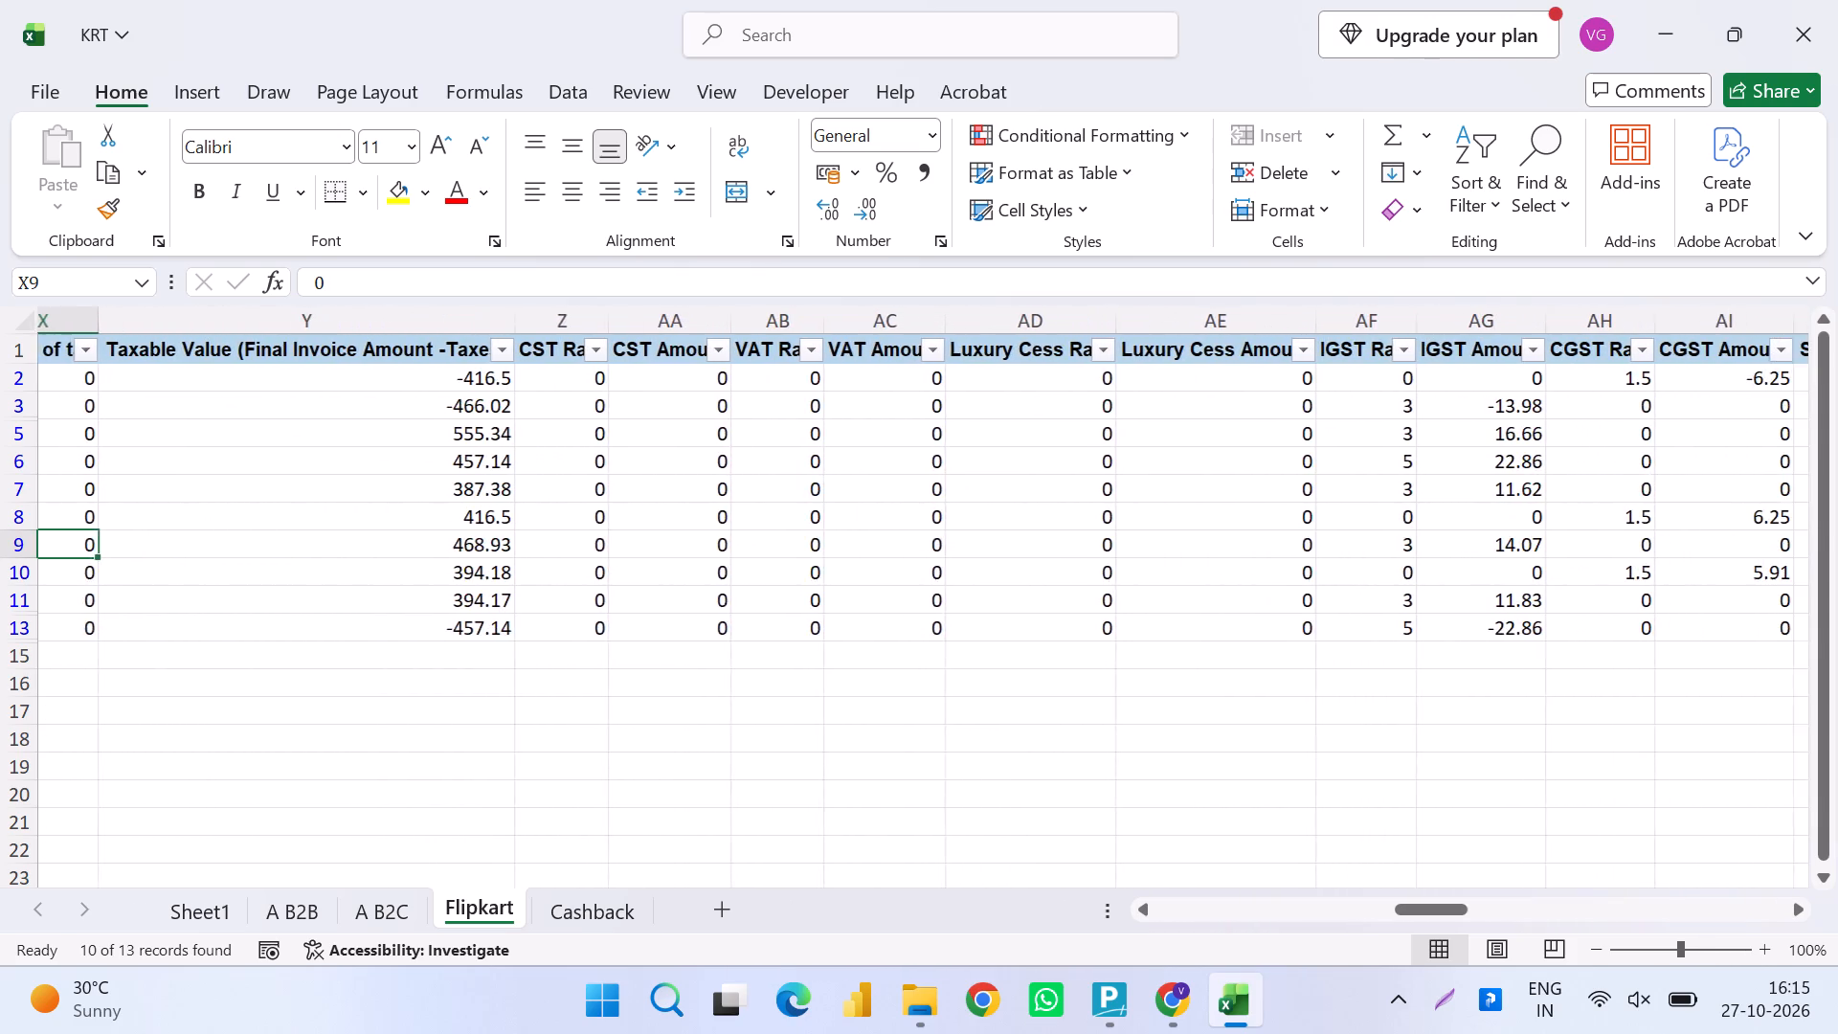
pyautogui.hscroll(-6, 1374, 423)
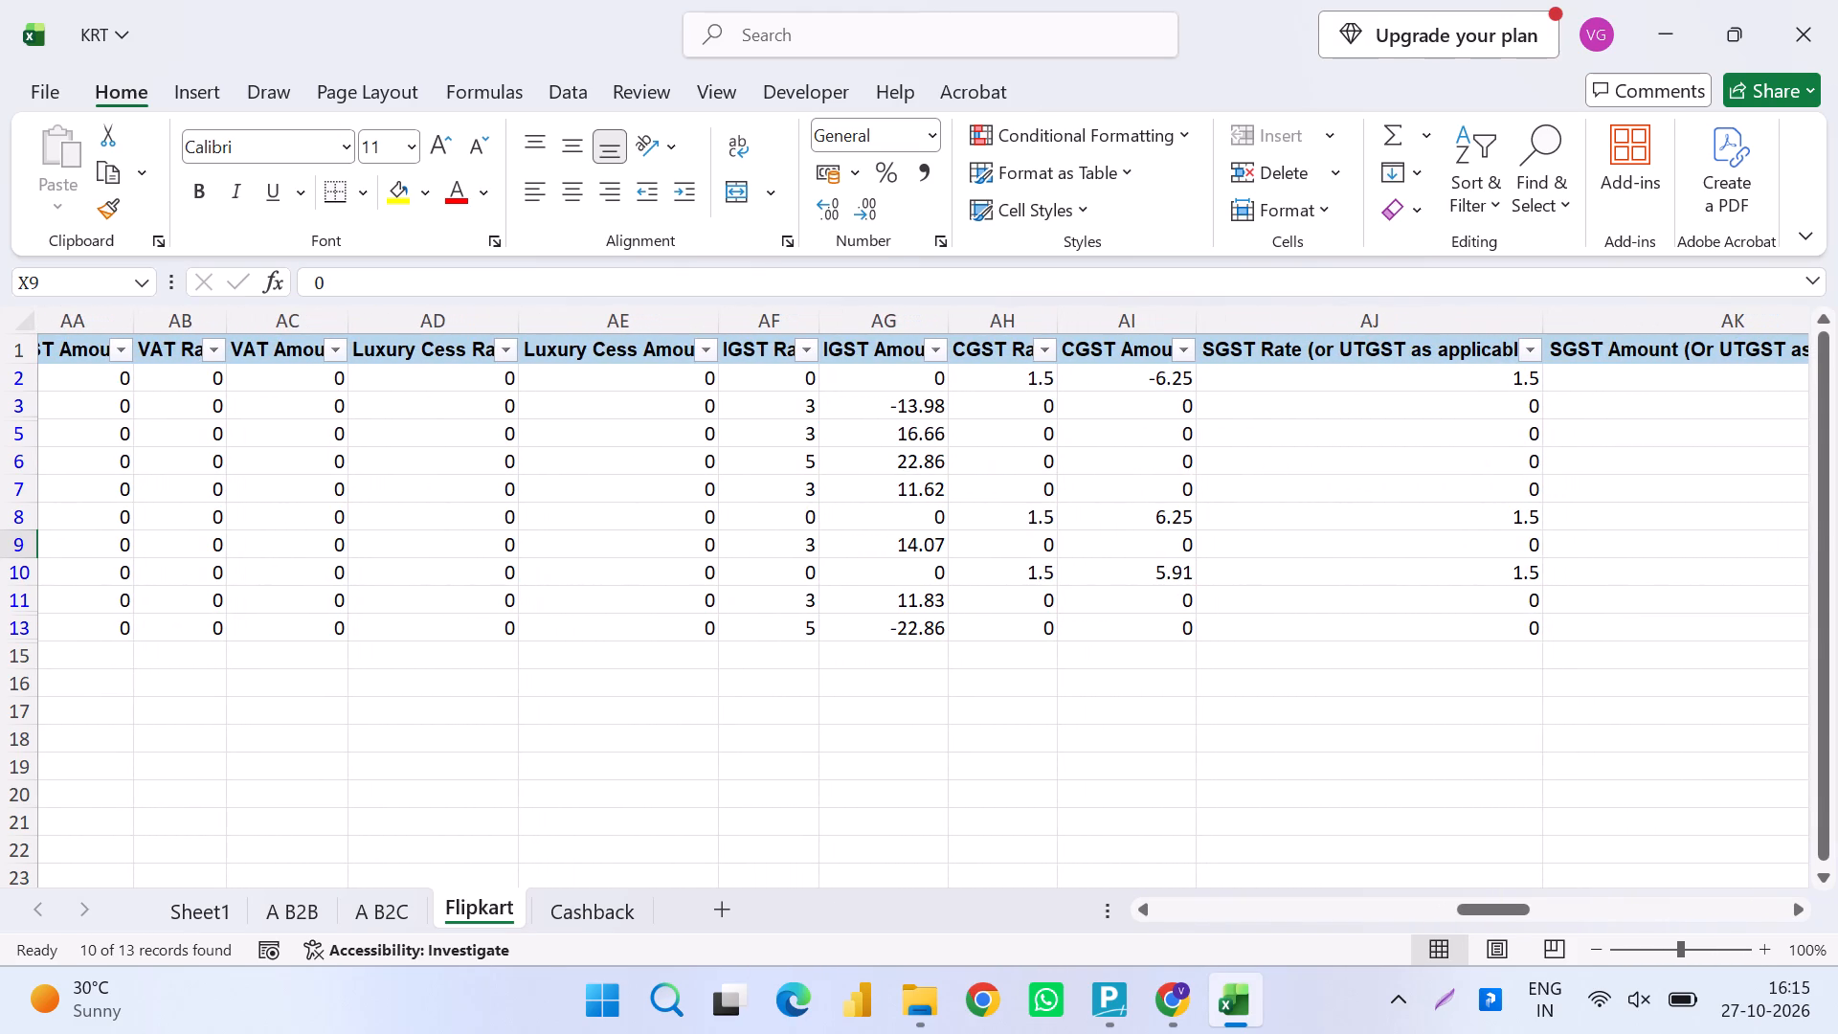
pyautogui.hscroll(-4, 1362, 429)
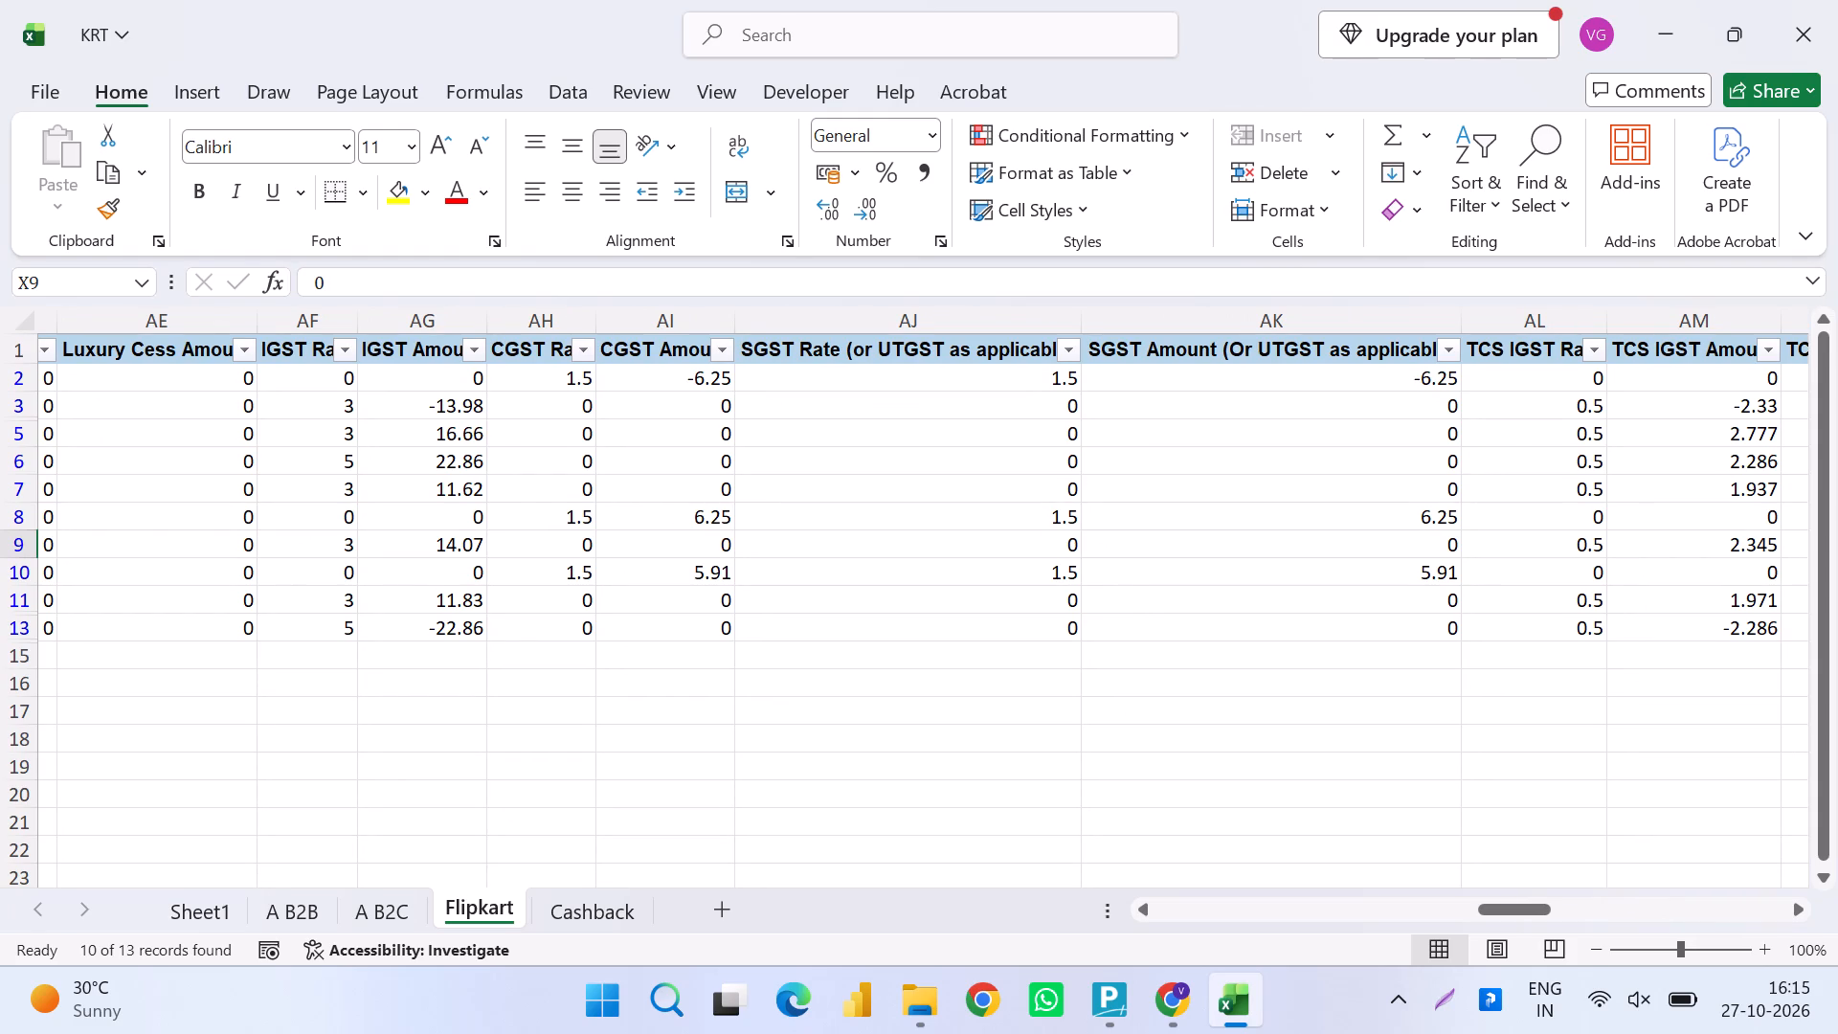
pyautogui.click(1587, 356)
pyautogui.press('Up')
pyautogui.press('Down')
pyautogui.press('Down')
pyautogui.press('Down')
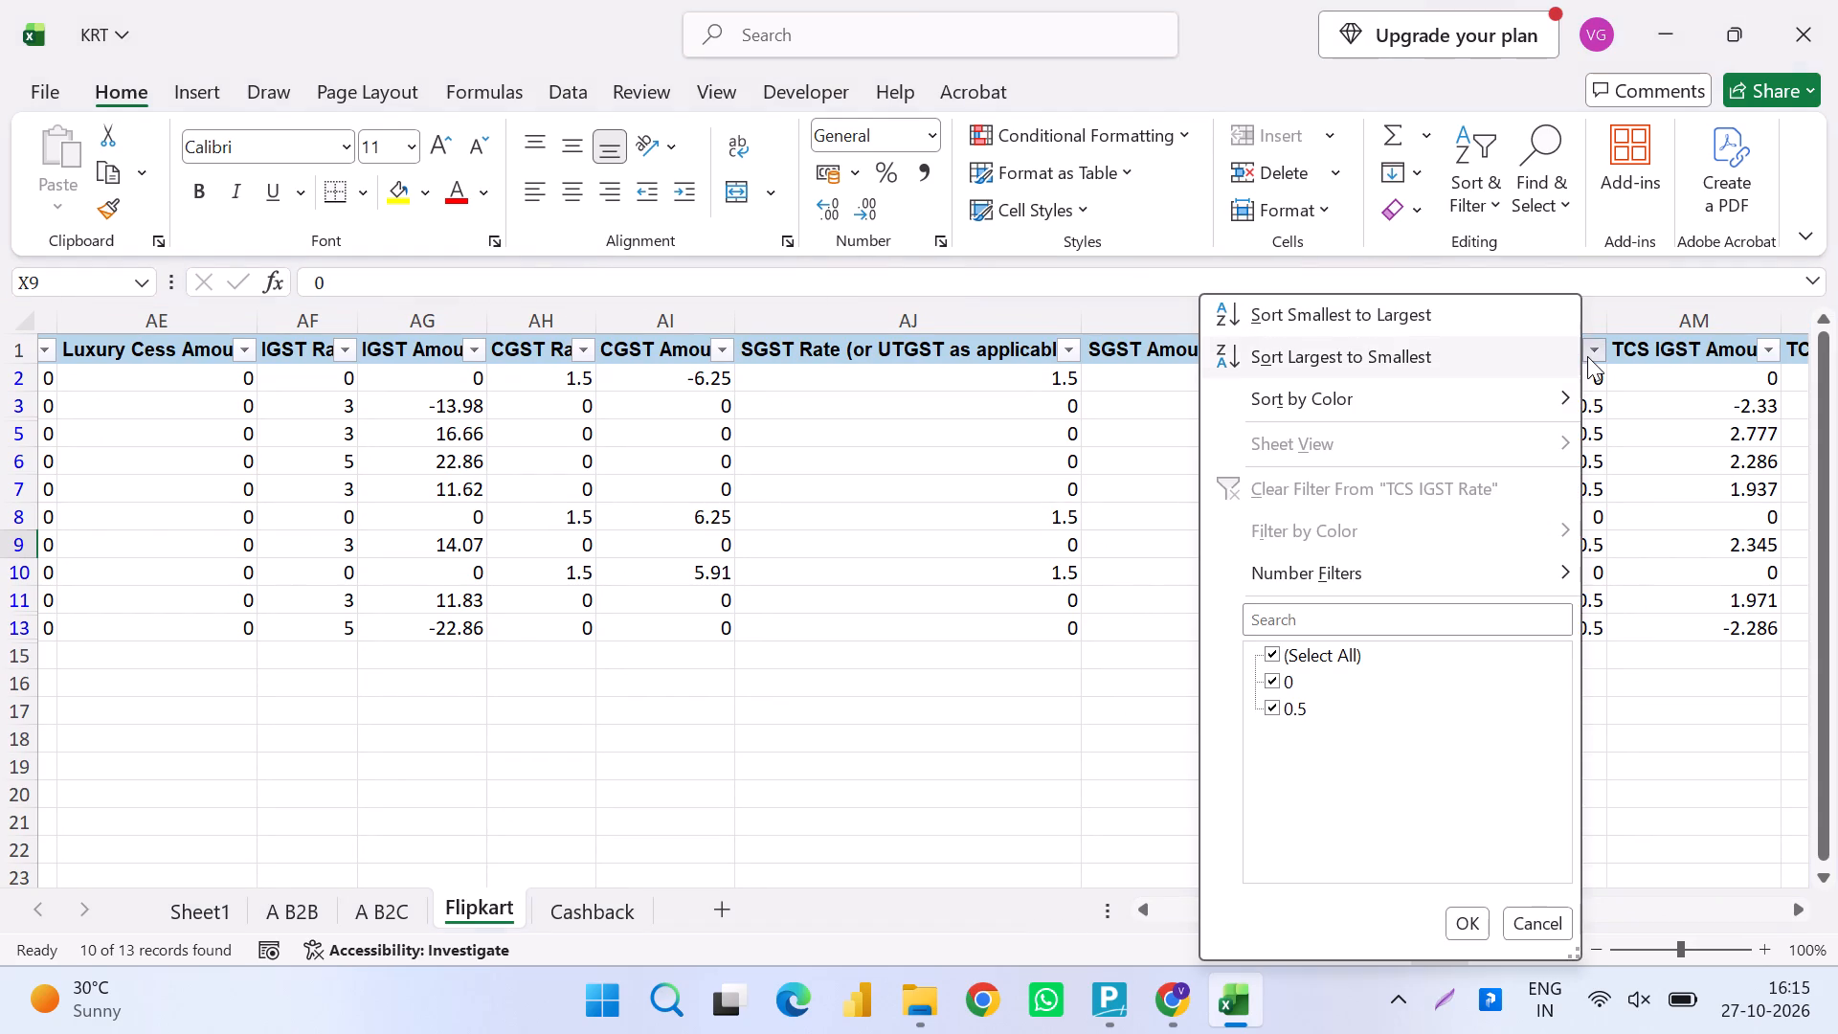
pyautogui.press('Down')
pyautogui.press('Down')
pyautogui.press('Down')
pyautogui.press('Down')
pyautogui.press('Down')
pyautogui.press('Down')
pyautogui.press('Down')
pyautogui.press('space')
pyautogui.press('Return')
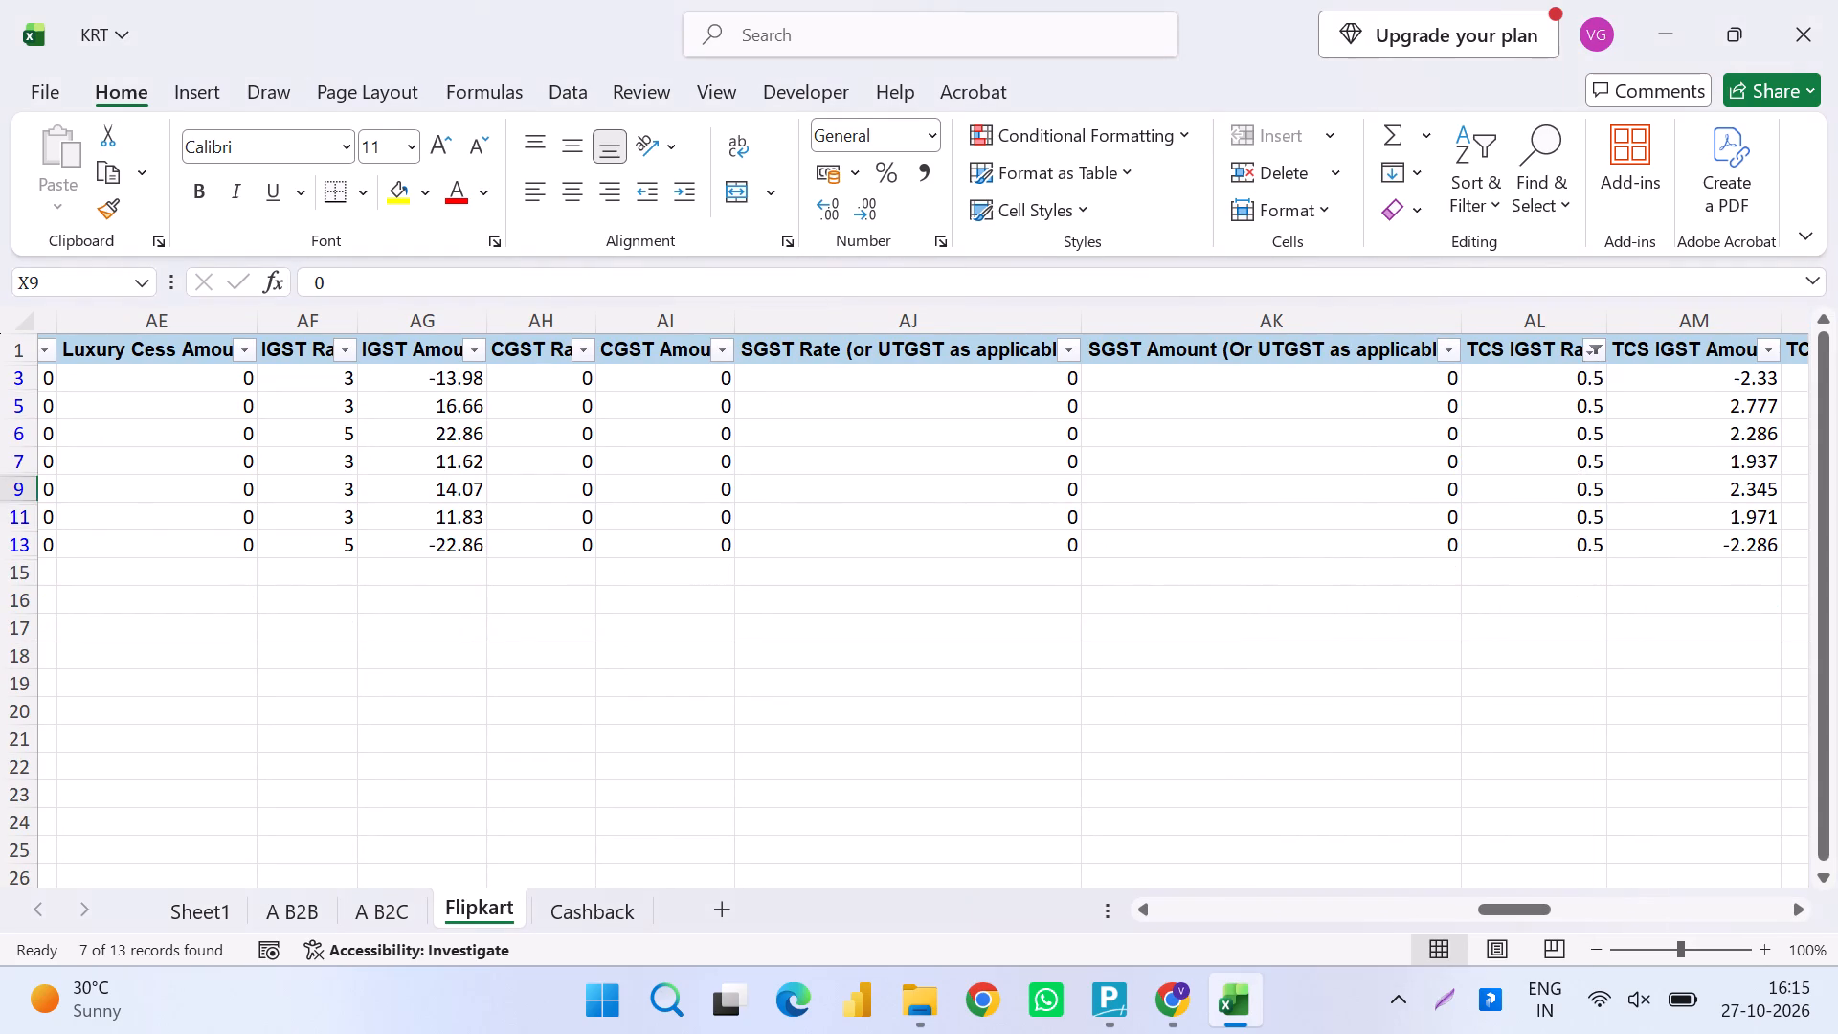
# Sum the filtered rows' Taxable Value column and enter 1339.08 as the taxable value for HSN 711719 in cell I19.
pyautogui.press('Down')
pyautogui.hscroll(6, 1587, 356)
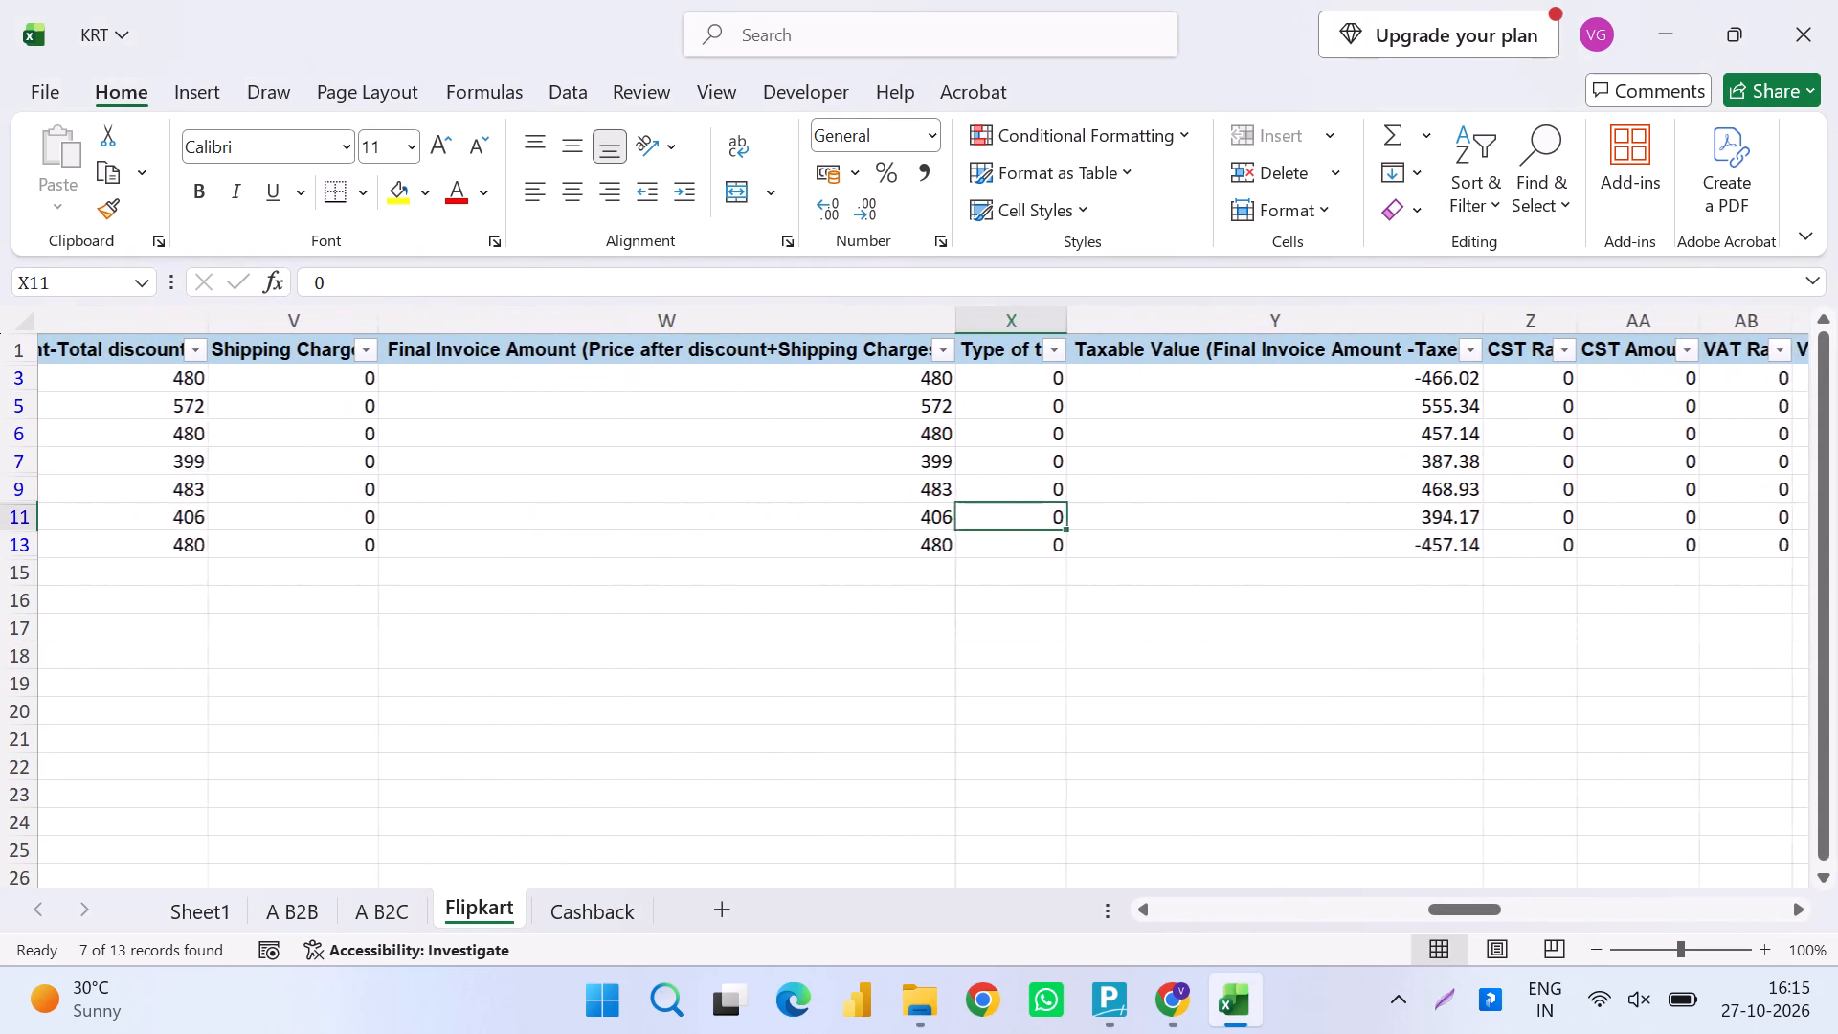
pyautogui.press('Right')
pyautogui.press('Up')
pyautogui.press('Up')
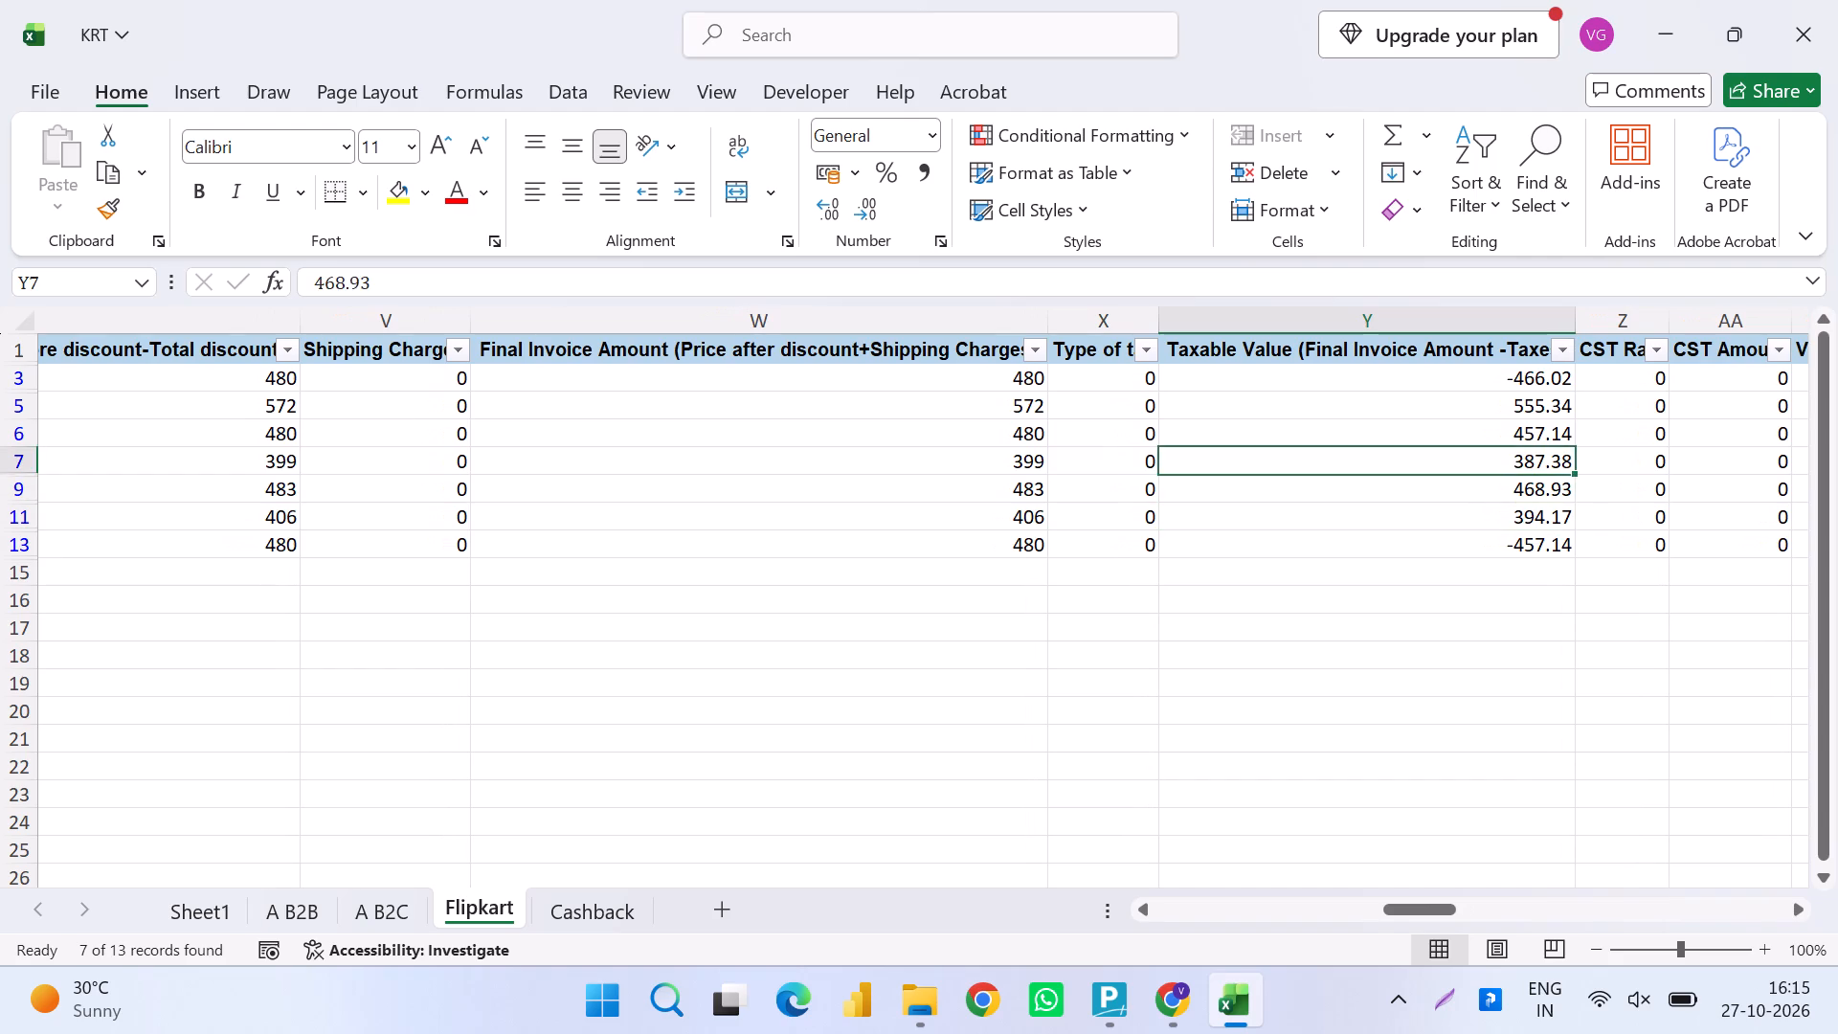
pyautogui.press('Up')
pyautogui.hotkey('ctrl', 'Up')
pyautogui.hotkey('ctrl', 'Up')
pyautogui.press('Down')
pyautogui.hotkey('ctrl', 'shift', 'Down')
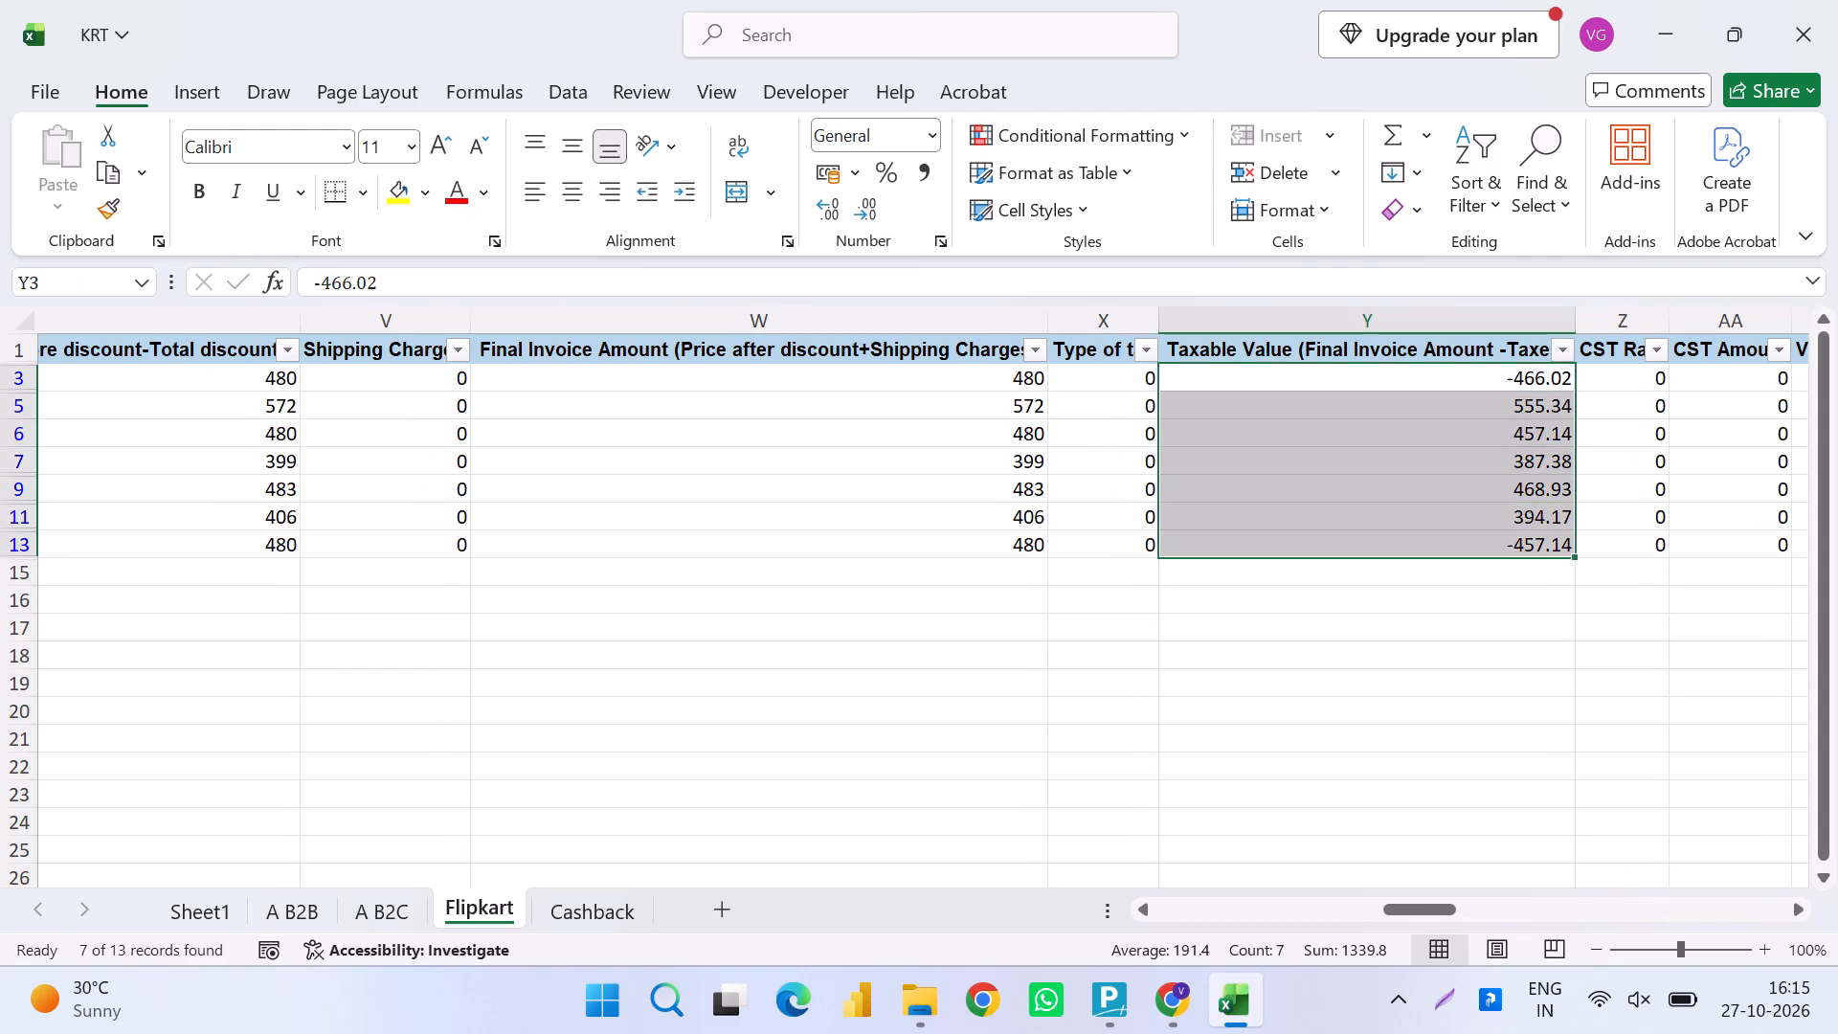
pyautogui.press('Down')
pyautogui.press('Down')
pyautogui.press('Down')
pyautogui.press('Escape')
pyautogui.press('Down')
pyautogui.press('Down')
pyautogui.press('Down')
pyautogui.press('Down')
pyautogui.press('Down')
pyautogui.press('Down')
pyautogui.press('Down')
pyautogui.press('Down')
pyautogui.press('Down')
pyautogui.press('Down')
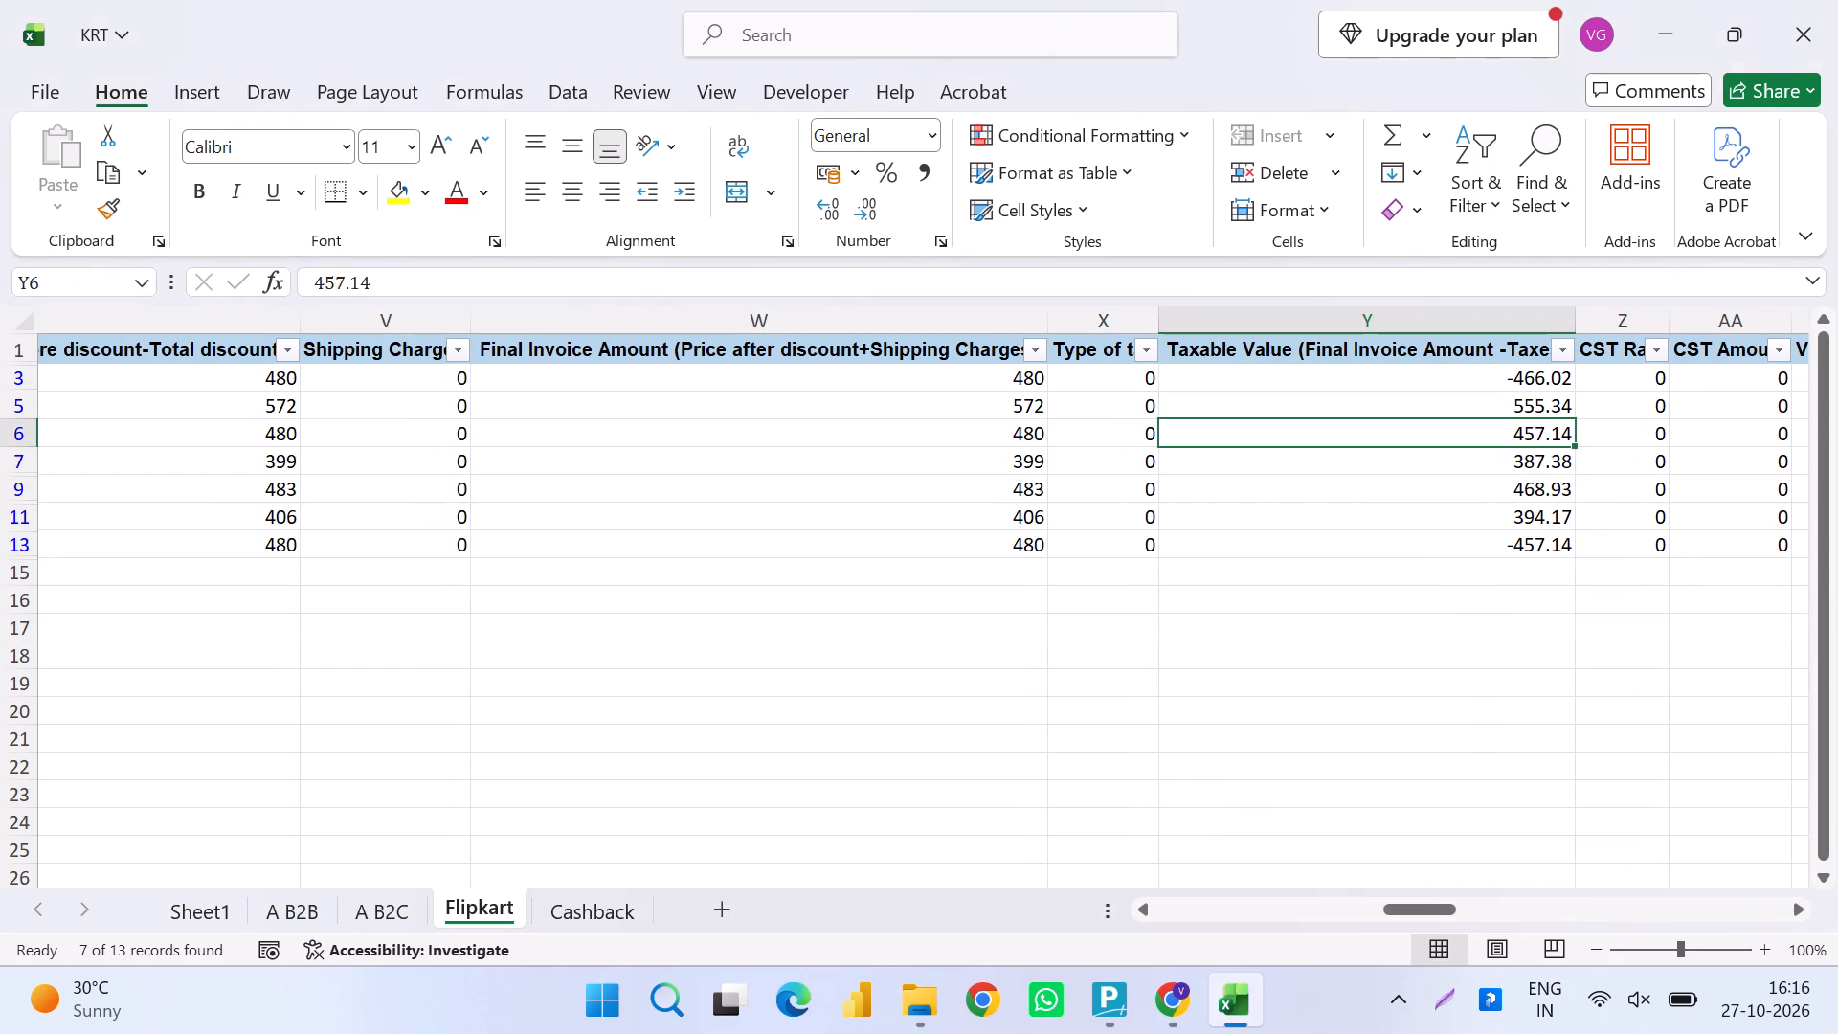
pyautogui.press('Left')
pyautogui.hotkey('ctrl', 'Left')
pyautogui.press('Left')
pyautogui.press('Right')
pyautogui.press('Left')
pyautogui.press('Down')
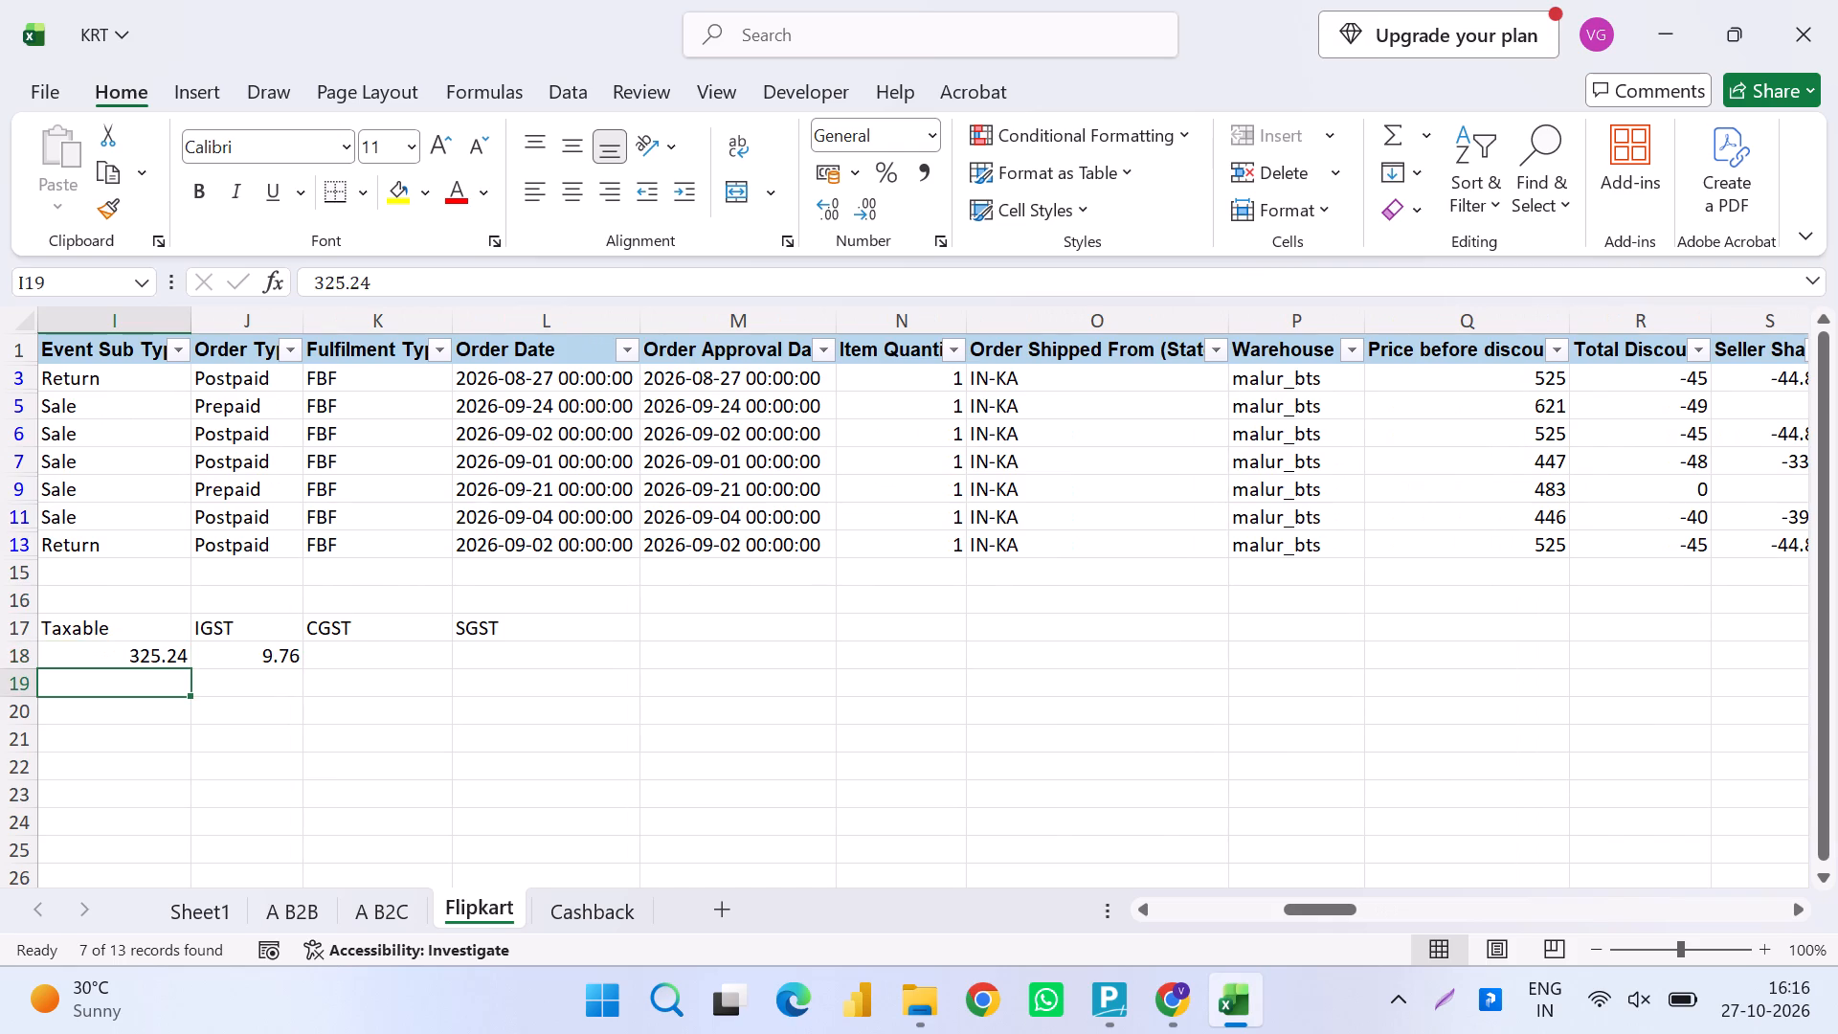
pyautogui.write('1339.08')
pyautogui.press('Return')
# Enter the rate 5 for HSN 711719 in cell H19 of the summary.
pyautogui.hotkey('shift', 'Left')
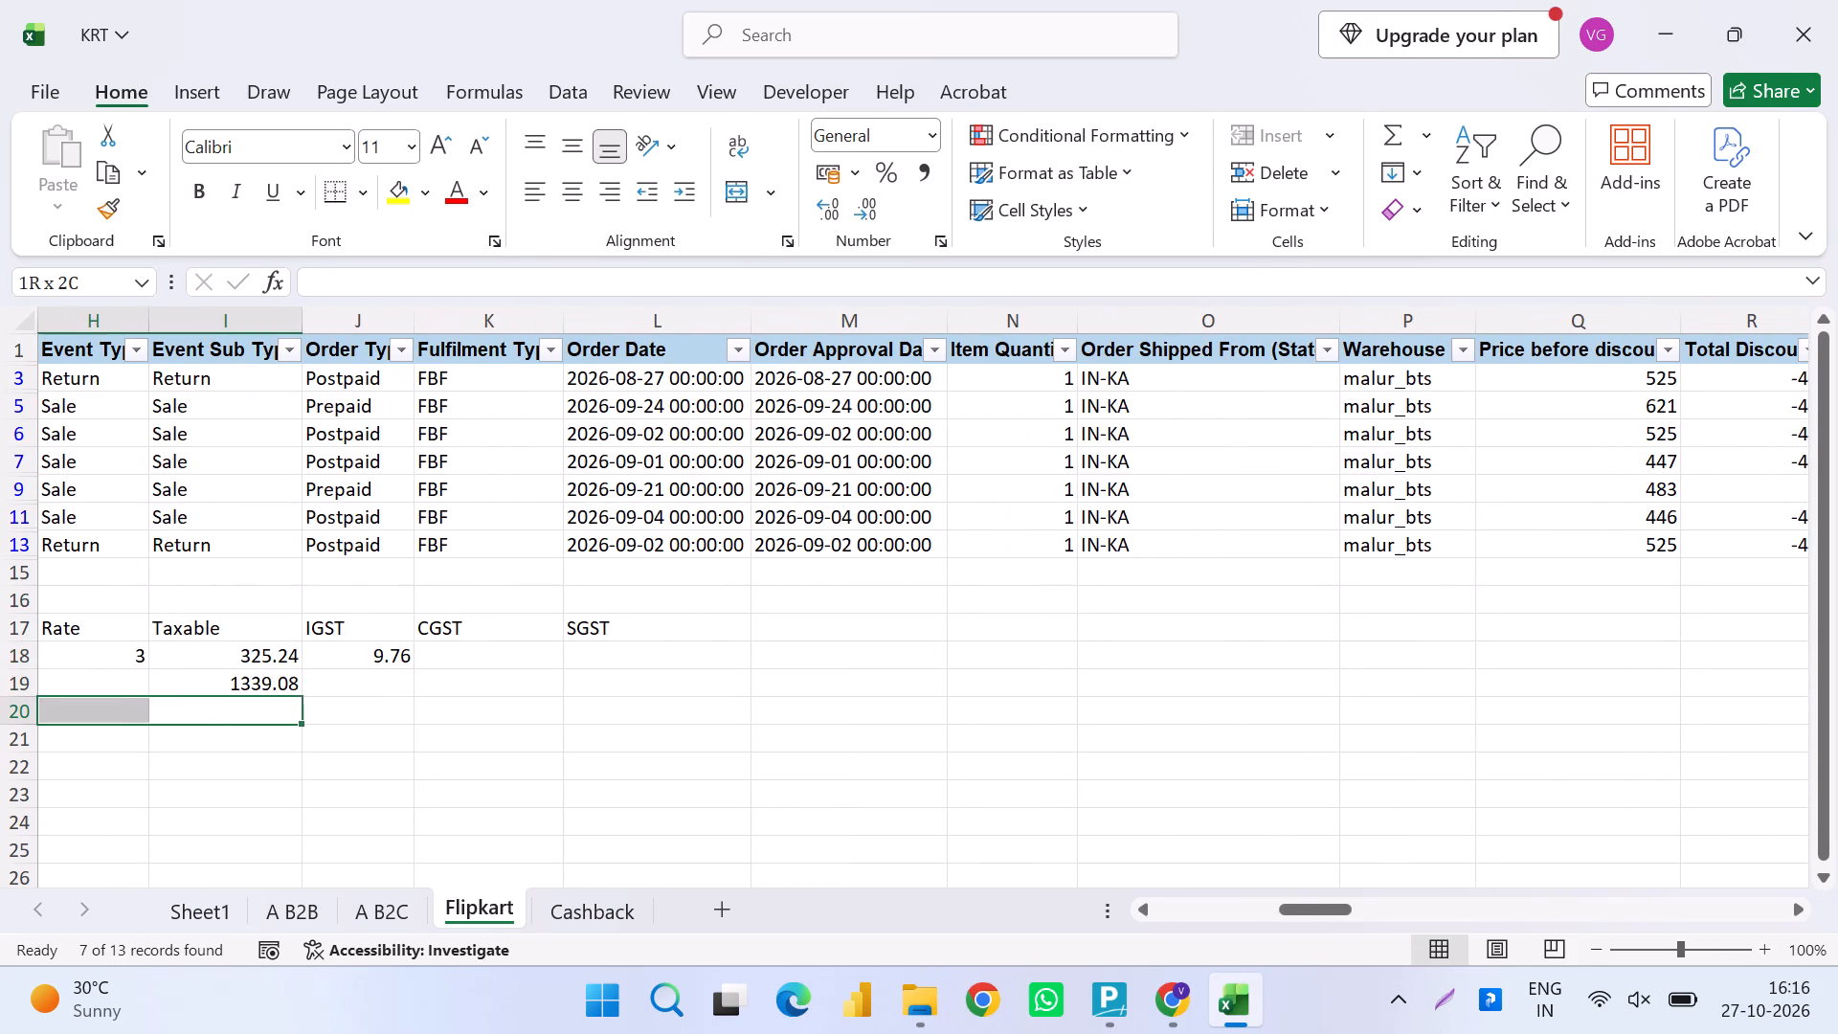
pyautogui.press('Left')
pyautogui.press('Up')
pyautogui.press('5')
pyautogui.press('Return')
# Sum the filtered rows' IGST Amount column and enter 40.02 as the IGST for HSN 711719 in cell J19.
pyautogui.press('Left')
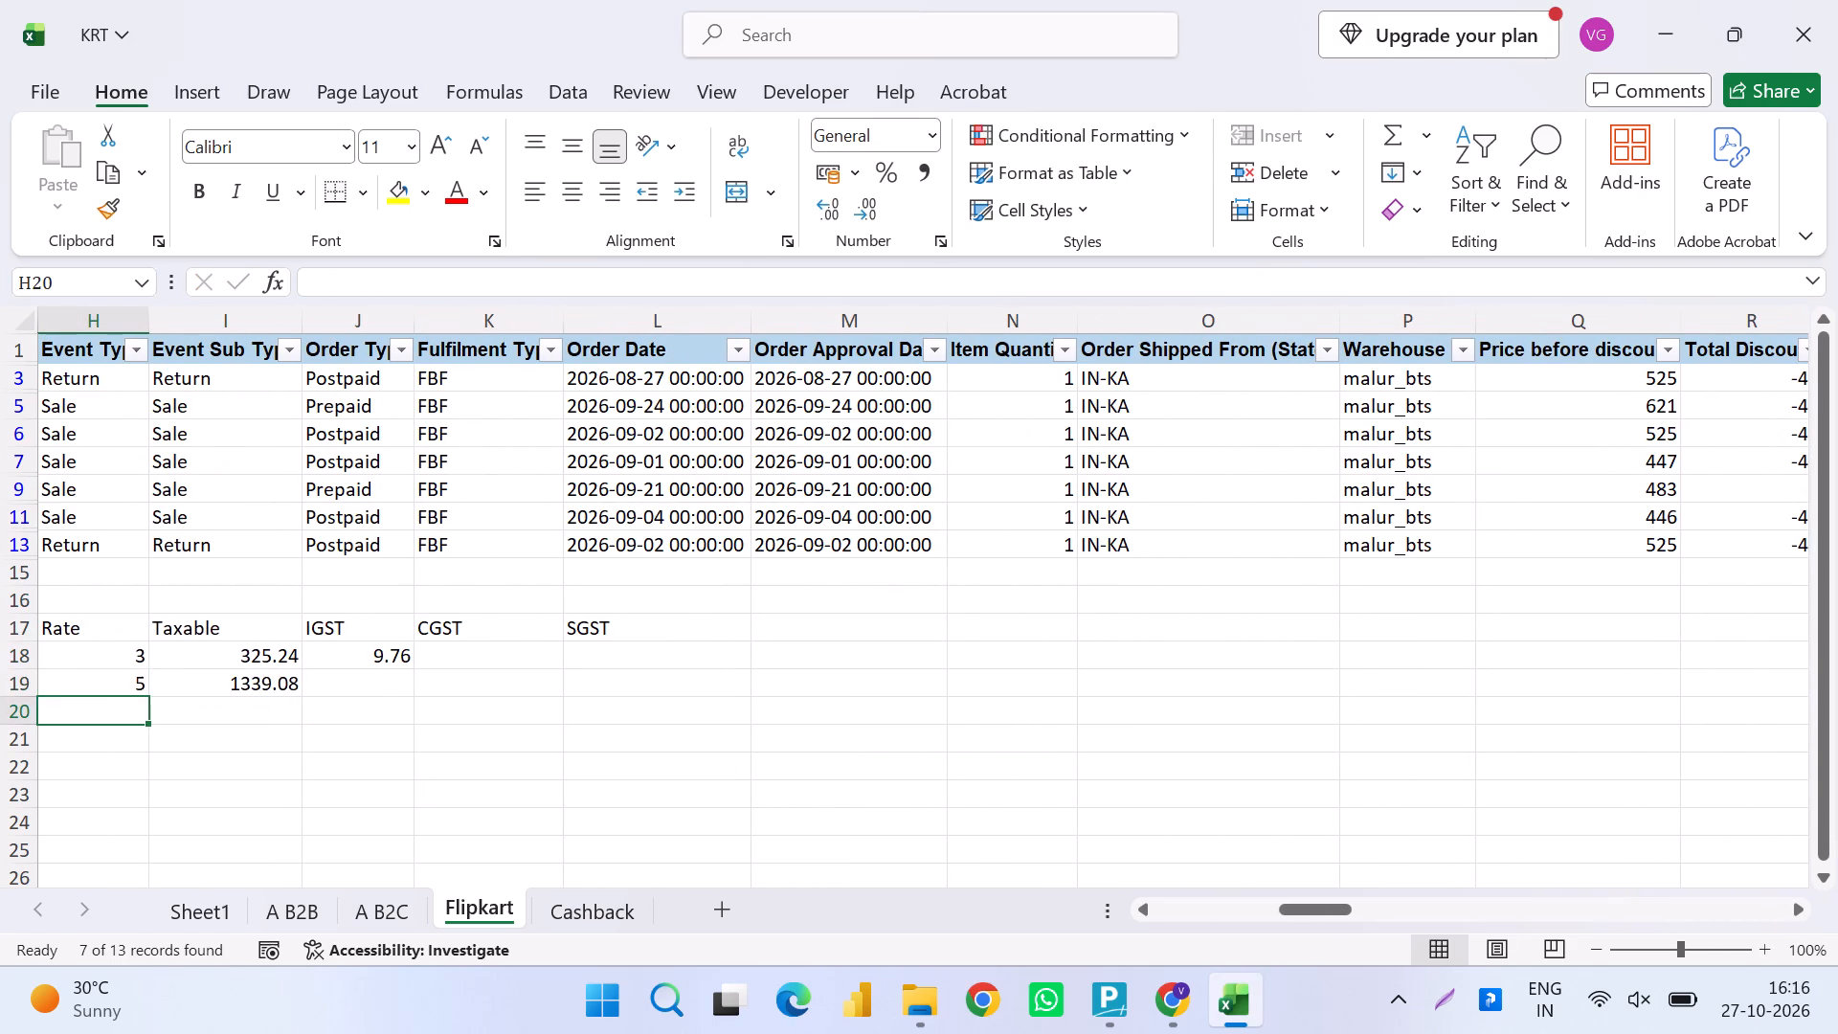
pyautogui.press('Left')
pyautogui.press('Up')
pyautogui.press('Right')
pyautogui.press('Right')
pyautogui.press('Right')
pyautogui.press('Right')
pyautogui.press('Right')
pyautogui.press('Right')
pyautogui.press('Right')
pyautogui.press('Right')
pyautogui.press('Right')
pyautogui.press('Right')
pyautogui.press('Right')
pyautogui.press('Right')
pyautogui.press('Right')
pyautogui.press('Right')
pyautogui.press('Right')
pyautogui.press('Right')
pyautogui.press('Right')
pyautogui.press('Right')
pyautogui.press('Right')
pyautogui.press('Right')
pyautogui.press('Right')
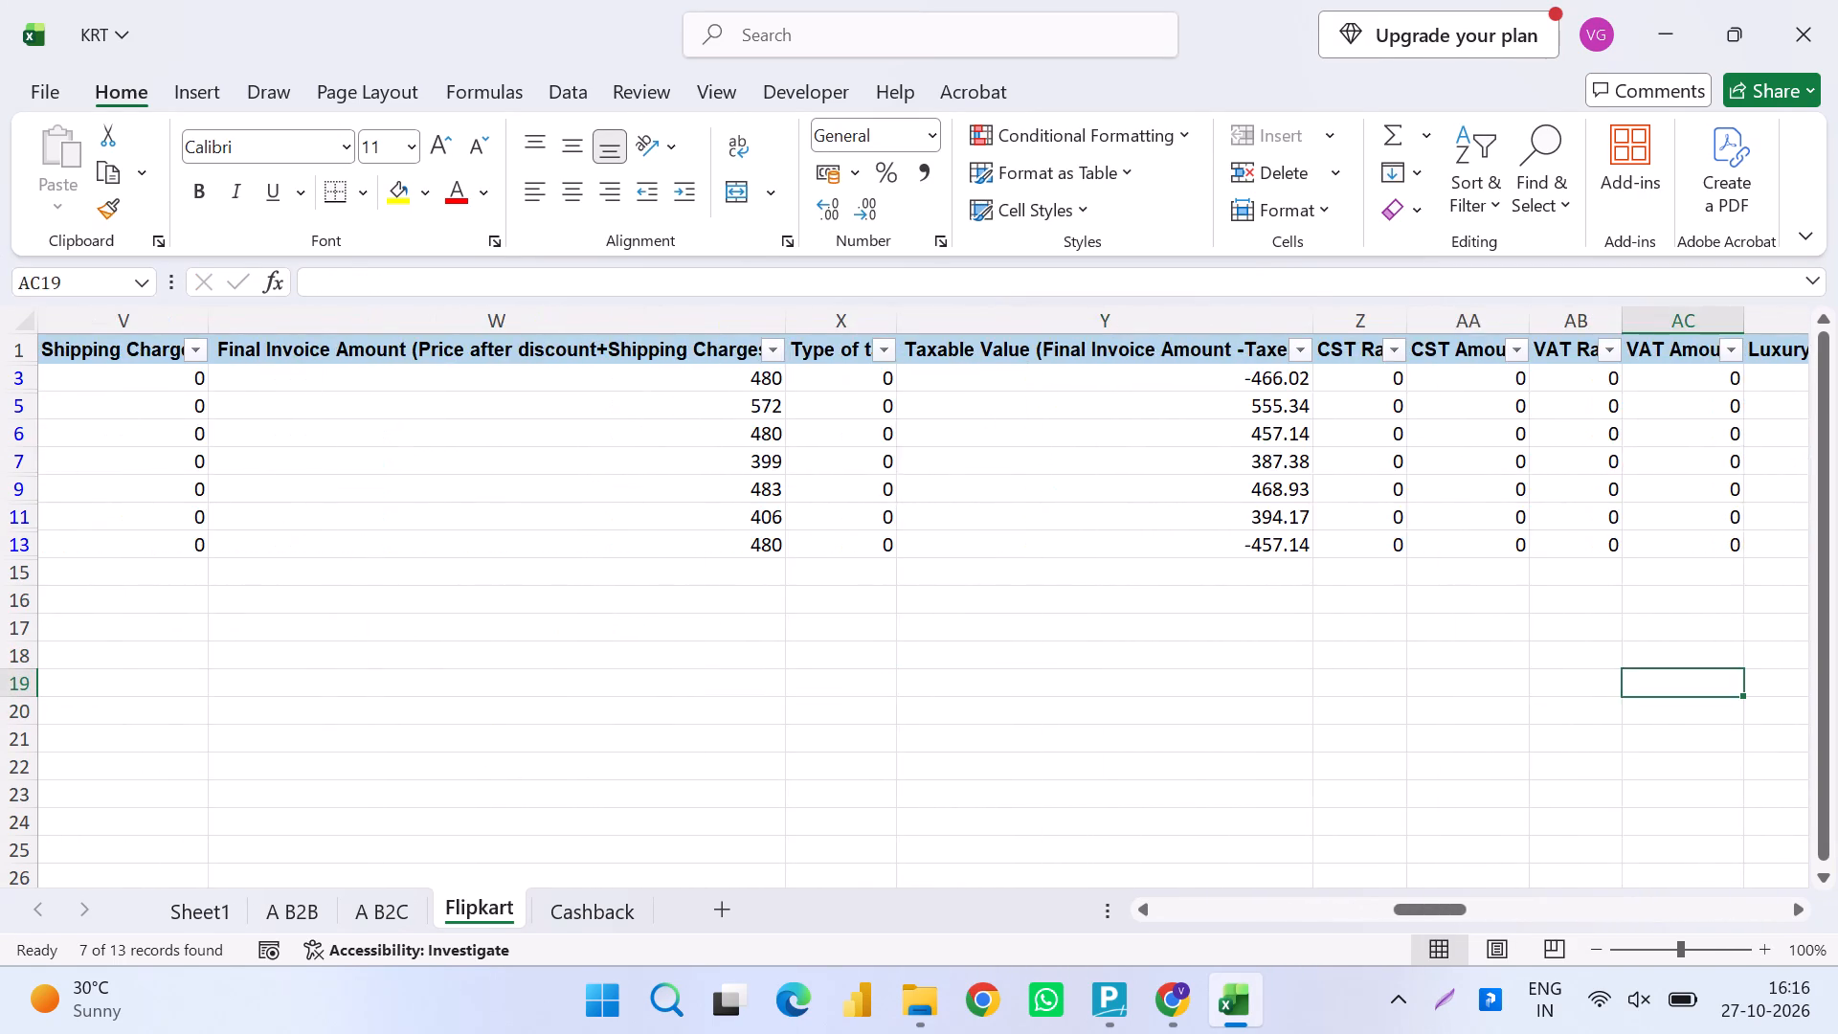
pyautogui.press('Right')
pyautogui.press('Right')
pyautogui.press('Right')
pyautogui.press('Right')
pyautogui.press('Right')
pyautogui.press('Up')
pyautogui.press('Up')
pyautogui.press('Up')
pyautogui.press('Up')
pyautogui.press('Left')
pyautogui.press('Up')
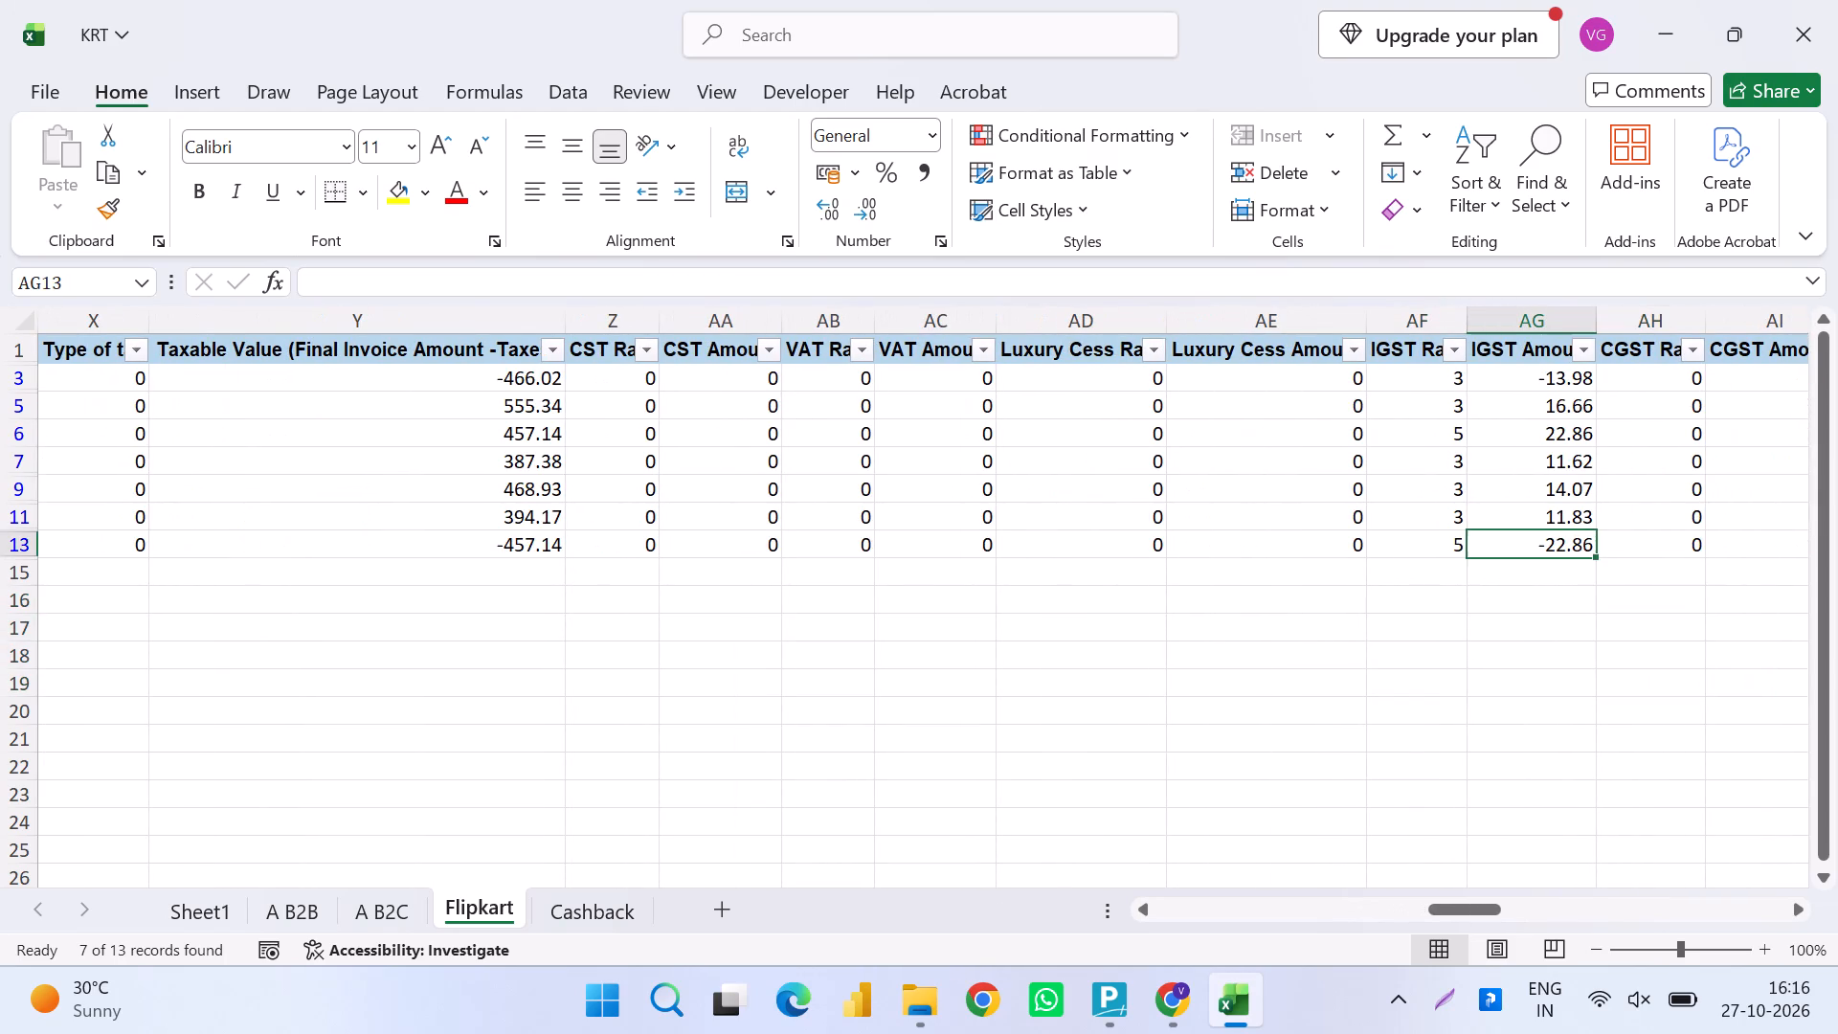
pyautogui.press('Up')
pyautogui.press('Down')
pyautogui.hotkey('ctrl', 'shift', 'Up')
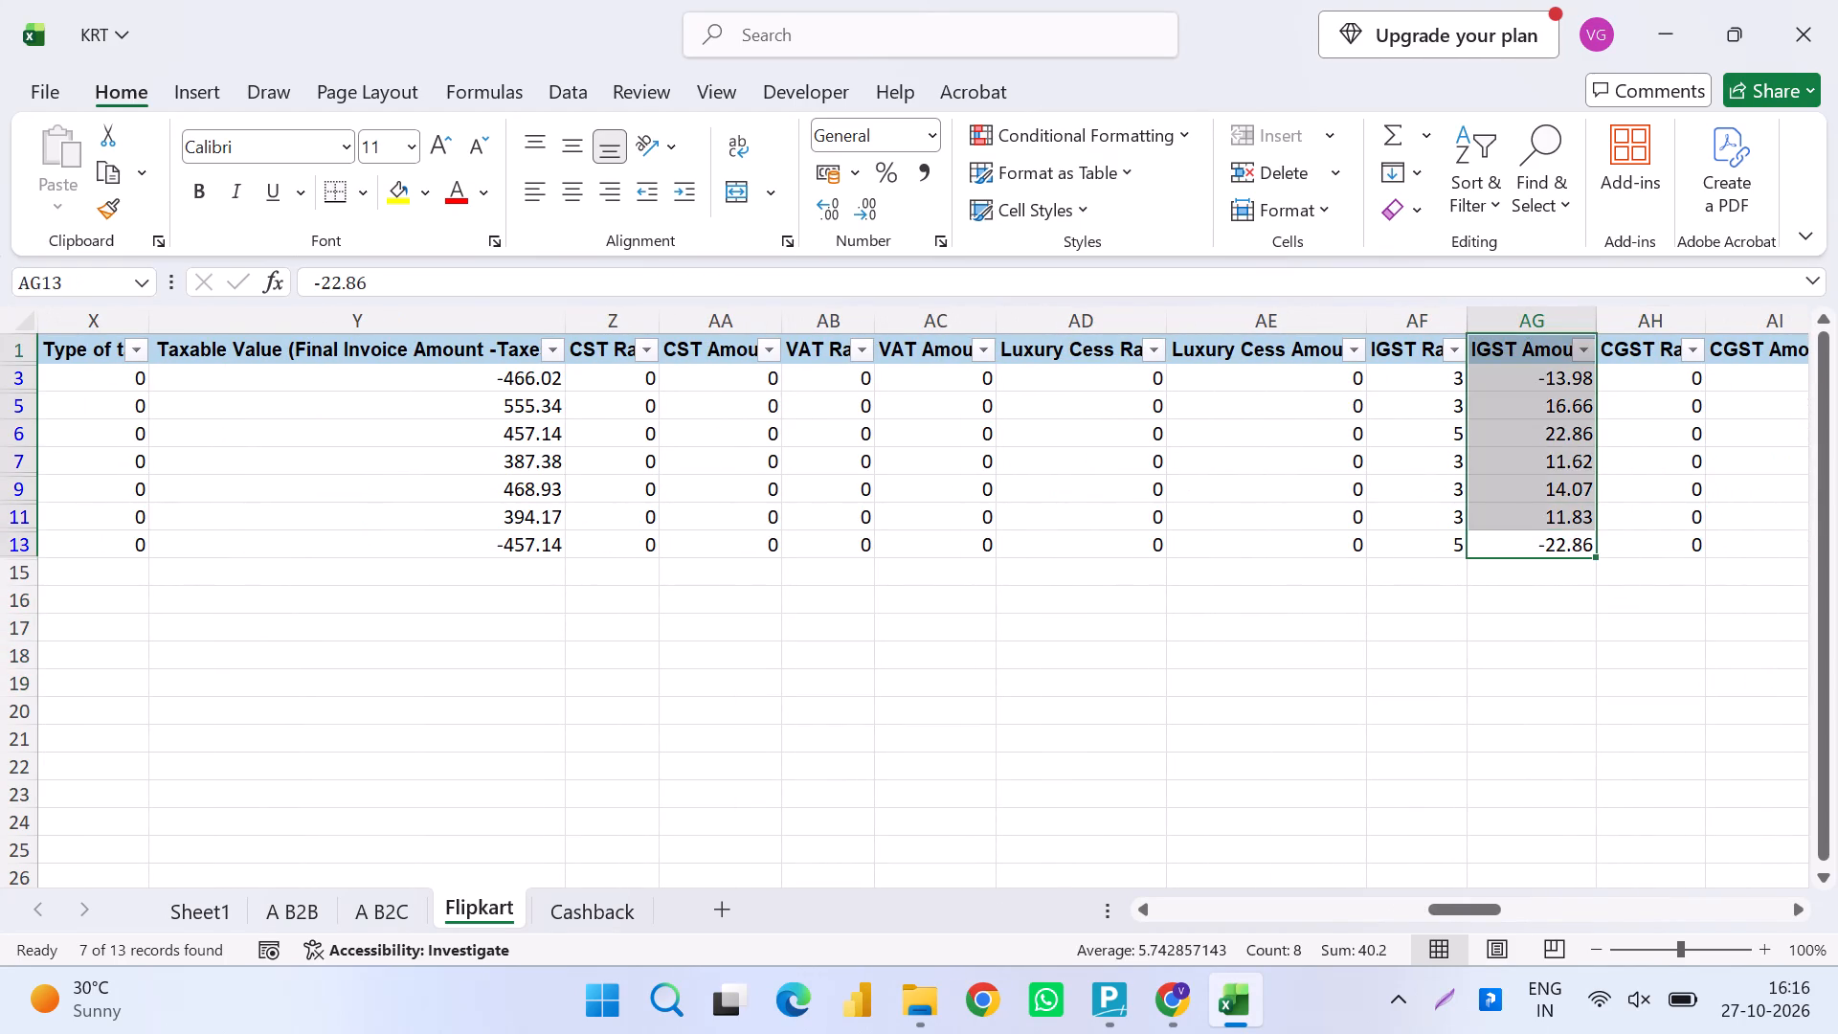
pyautogui.press('Down')
pyautogui.press('Down')
pyautogui.press('Down')
pyautogui.press('Down')
pyautogui.press('Left')
pyautogui.press('Left')
pyautogui.press('Left')
pyautogui.press('Left')
pyautogui.press('Left')
pyautogui.press('Left')
pyautogui.press('Left')
pyautogui.press('Left')
pyautogui.press('Left')
pyautogui.press('Left')
pyautogui.press('Left')
pyautogui.press('Left')
pyautogui.press('Left')
pyautogui.press('Left')
pyautogui.press('Left')
pyautogui.press('Left')
pyautogui.press('Left')
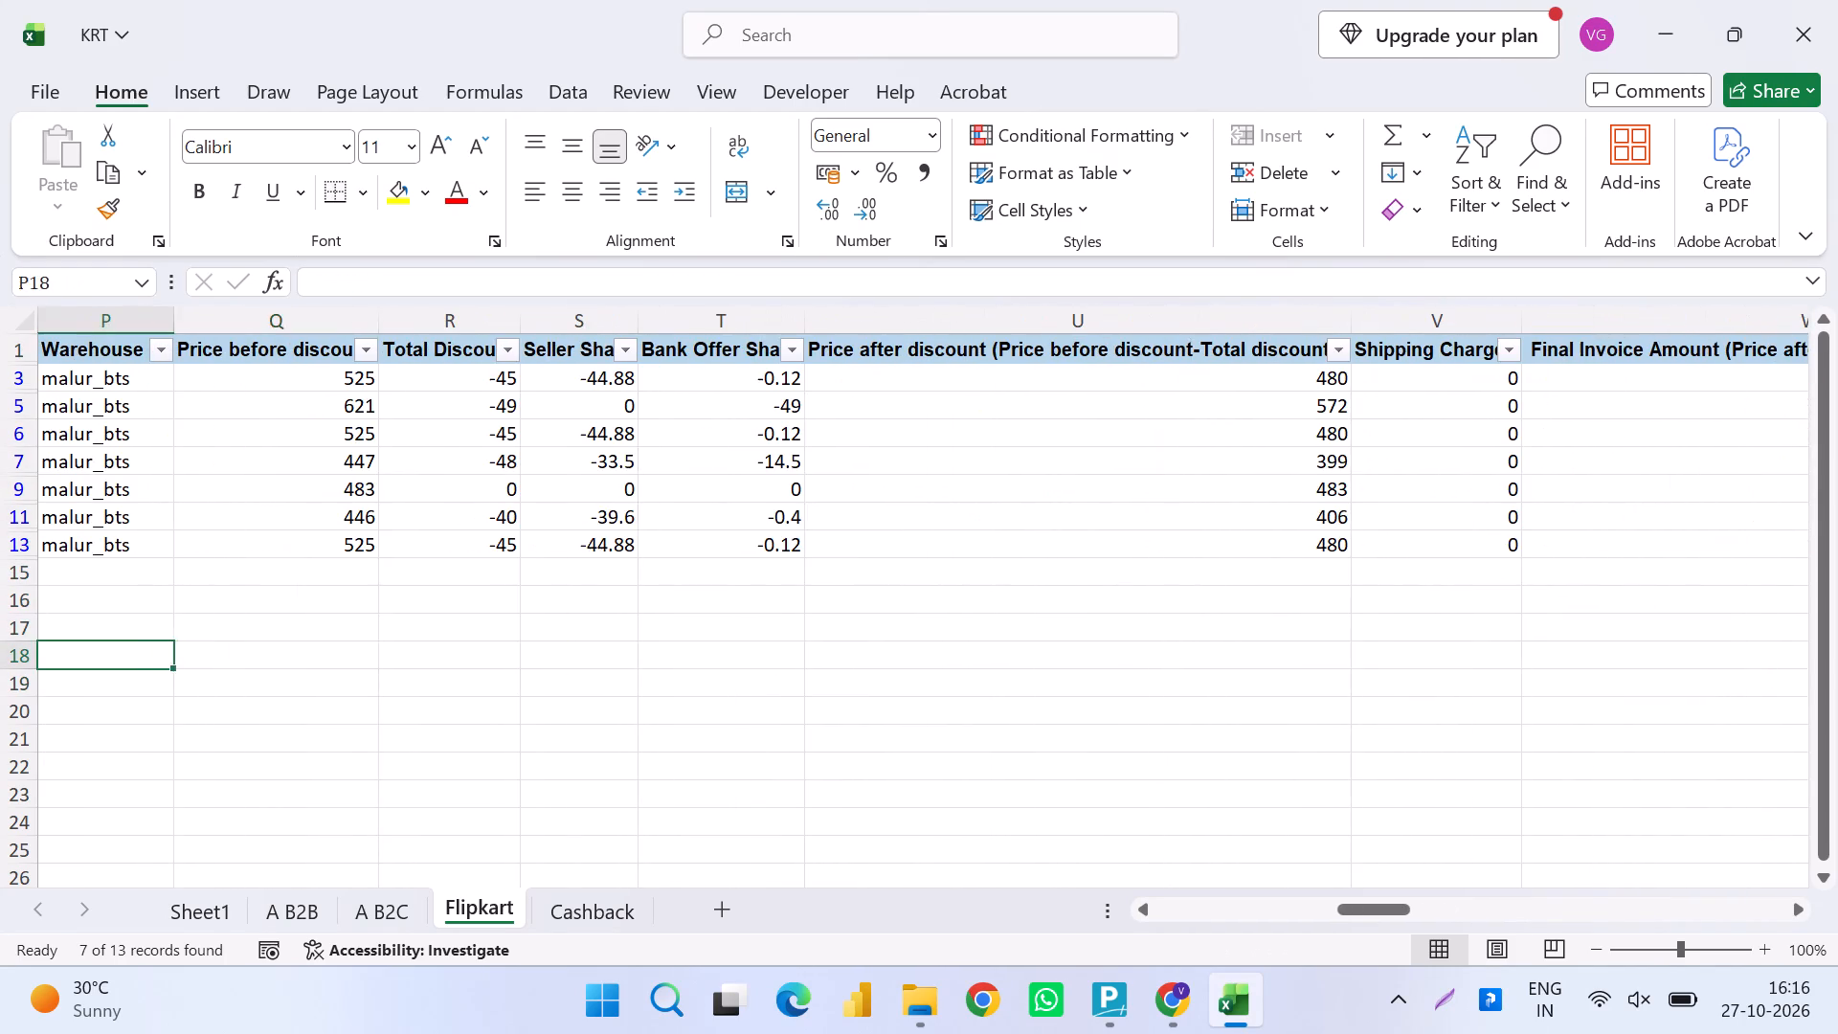
pyautogui.press('Right')
pyautogui.press('Right')
pyautogui.press('Left')
pyautogui.press('Left')
pyautogui.press('Left')
pyautogui.press('Left')
pyautogui.press('Left')
pyautogui.press('Left')
pyautogui.press('Left')
pyautogui.press('Left')
pyautogui.press('Left')
pyautogui.press('Left')
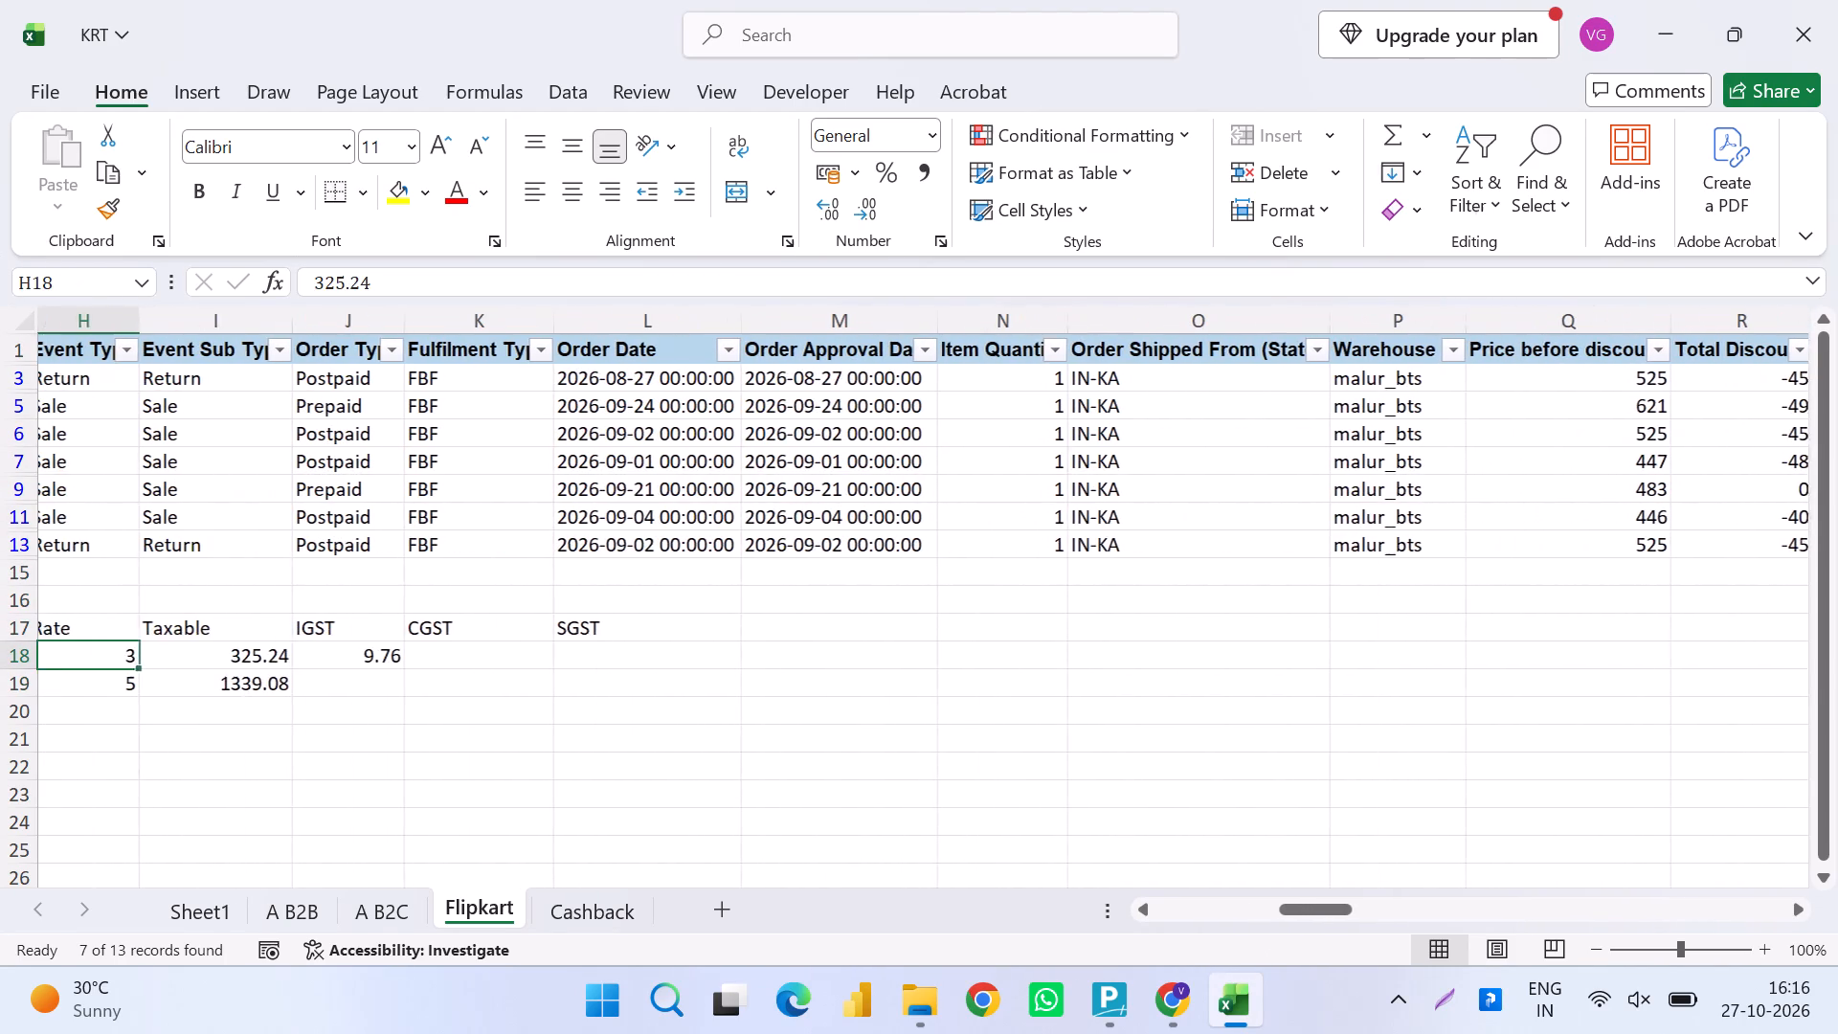
pyautogui.press('Right')
pyautogui.press('Right')
pyautogui.press('Left')
pyautogui.press('Down')
pyautogui.press('Right')
pyautogui.write('40.0')
pyautogui.press('2')
pyautogui.press('Return')
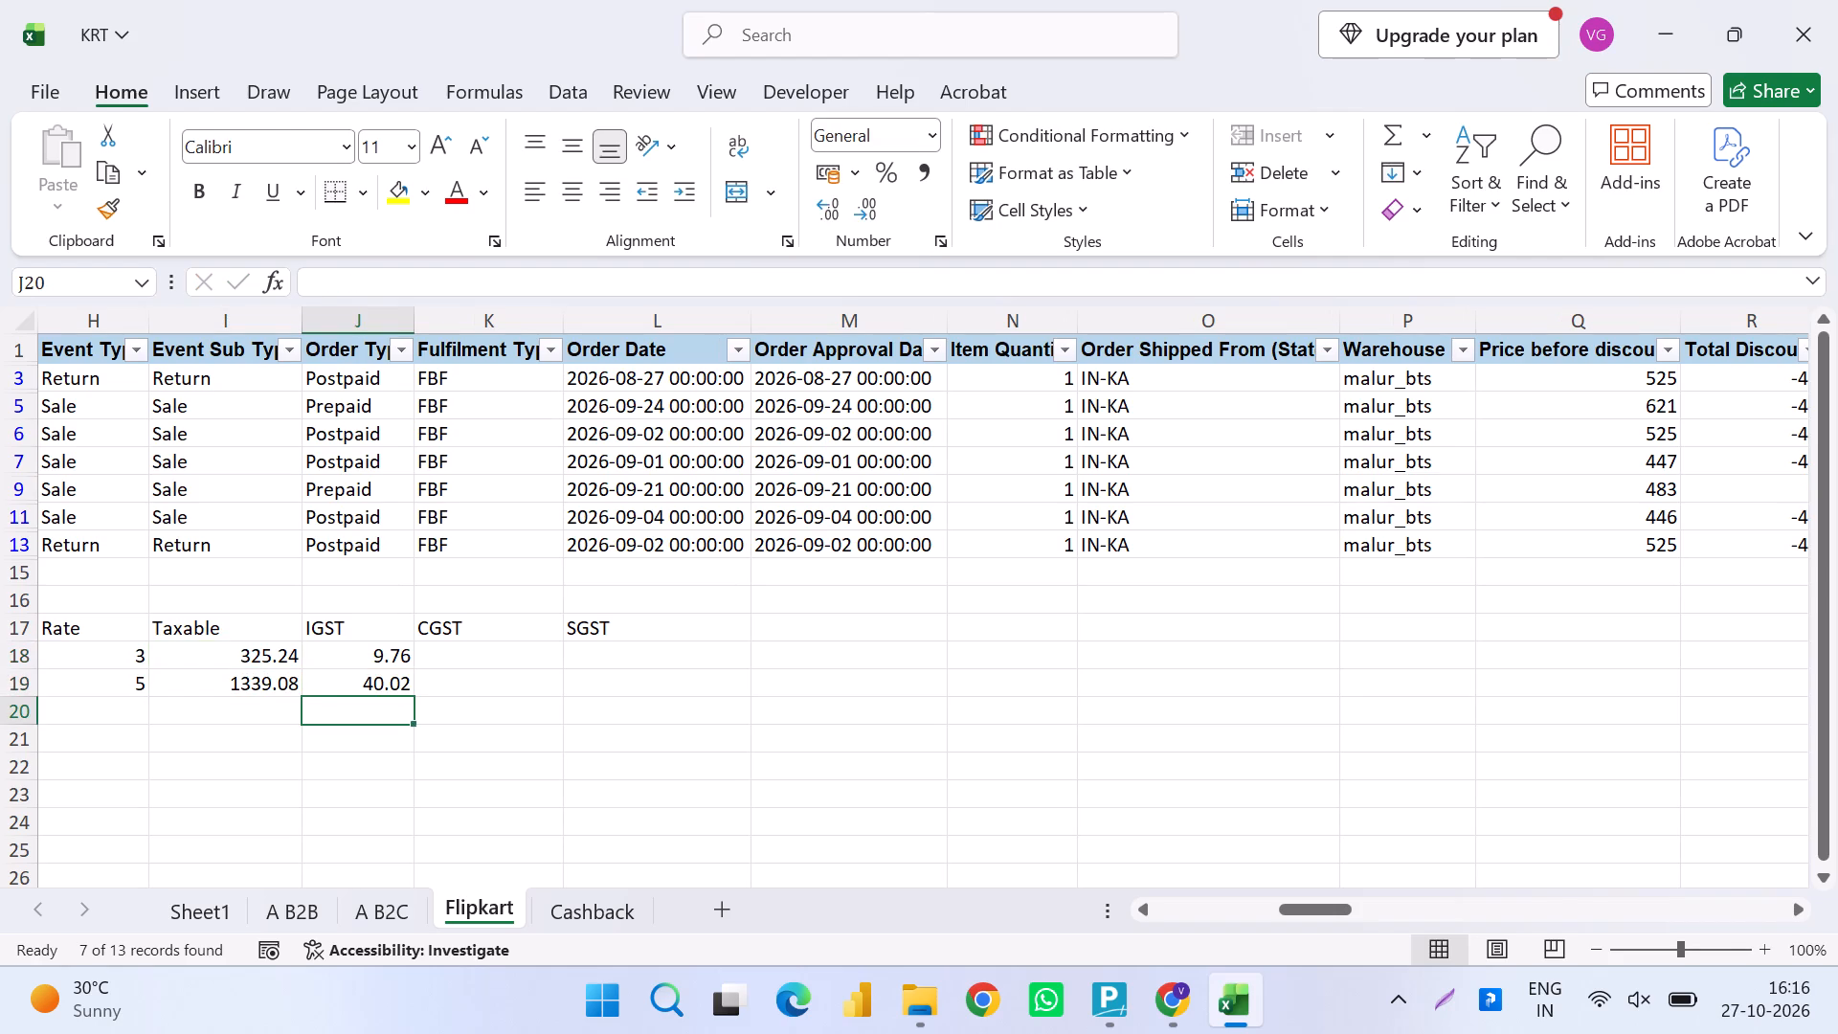
# Duplicate summary row 19 into row 20 and set the new row's rate in H20 to 3.
pyautogui.press('Up')
pyautogui.press('Up')
pyautogui.press('Down')
pyautogui.press('Down')
pyautogui.press('Left')
pyautogui.hotkey('shift', 'space')
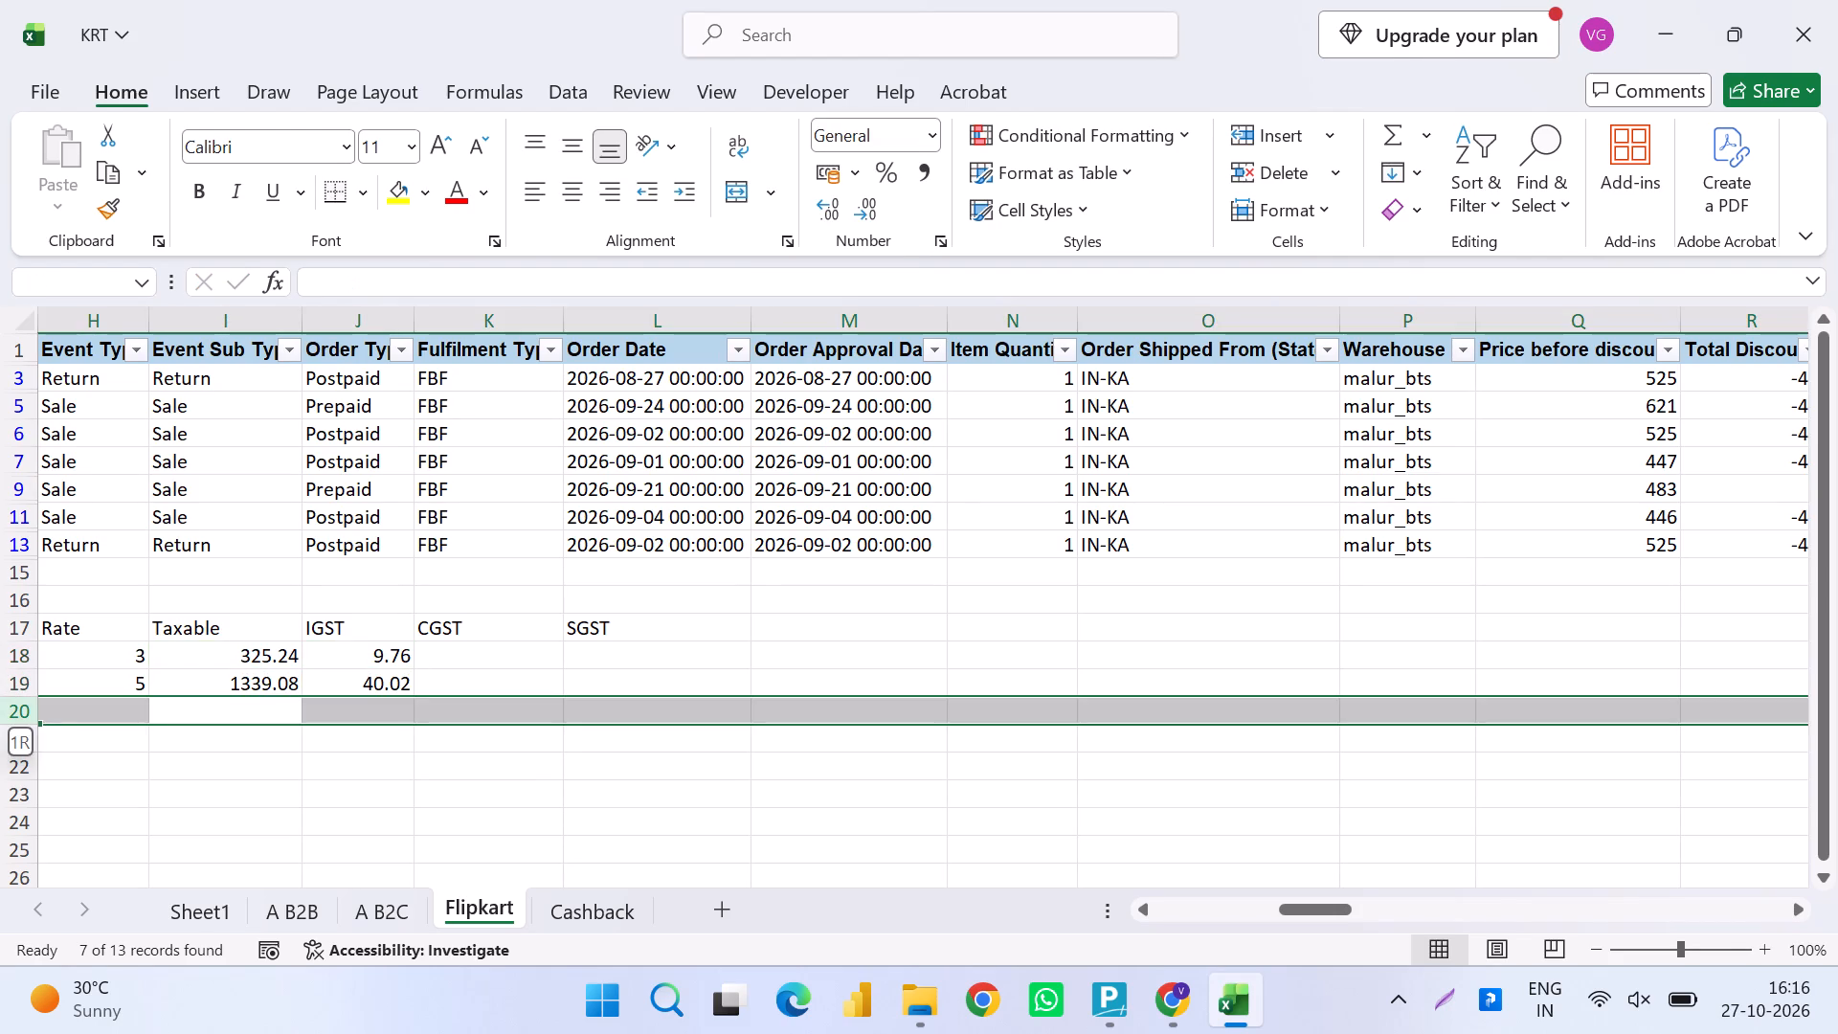
pyautogui.hotkey('ctrl', 'd')
pyautogui.press('Left')
pyautogui.press('3')
pyautogui.press('Return')
# Set the IGST of summary row 20 to 0 in cell J20.
pyautogui.press('Right')
pyautogui.press('Up')
pyautogui.press('Right')
pyautogui.press('Right')
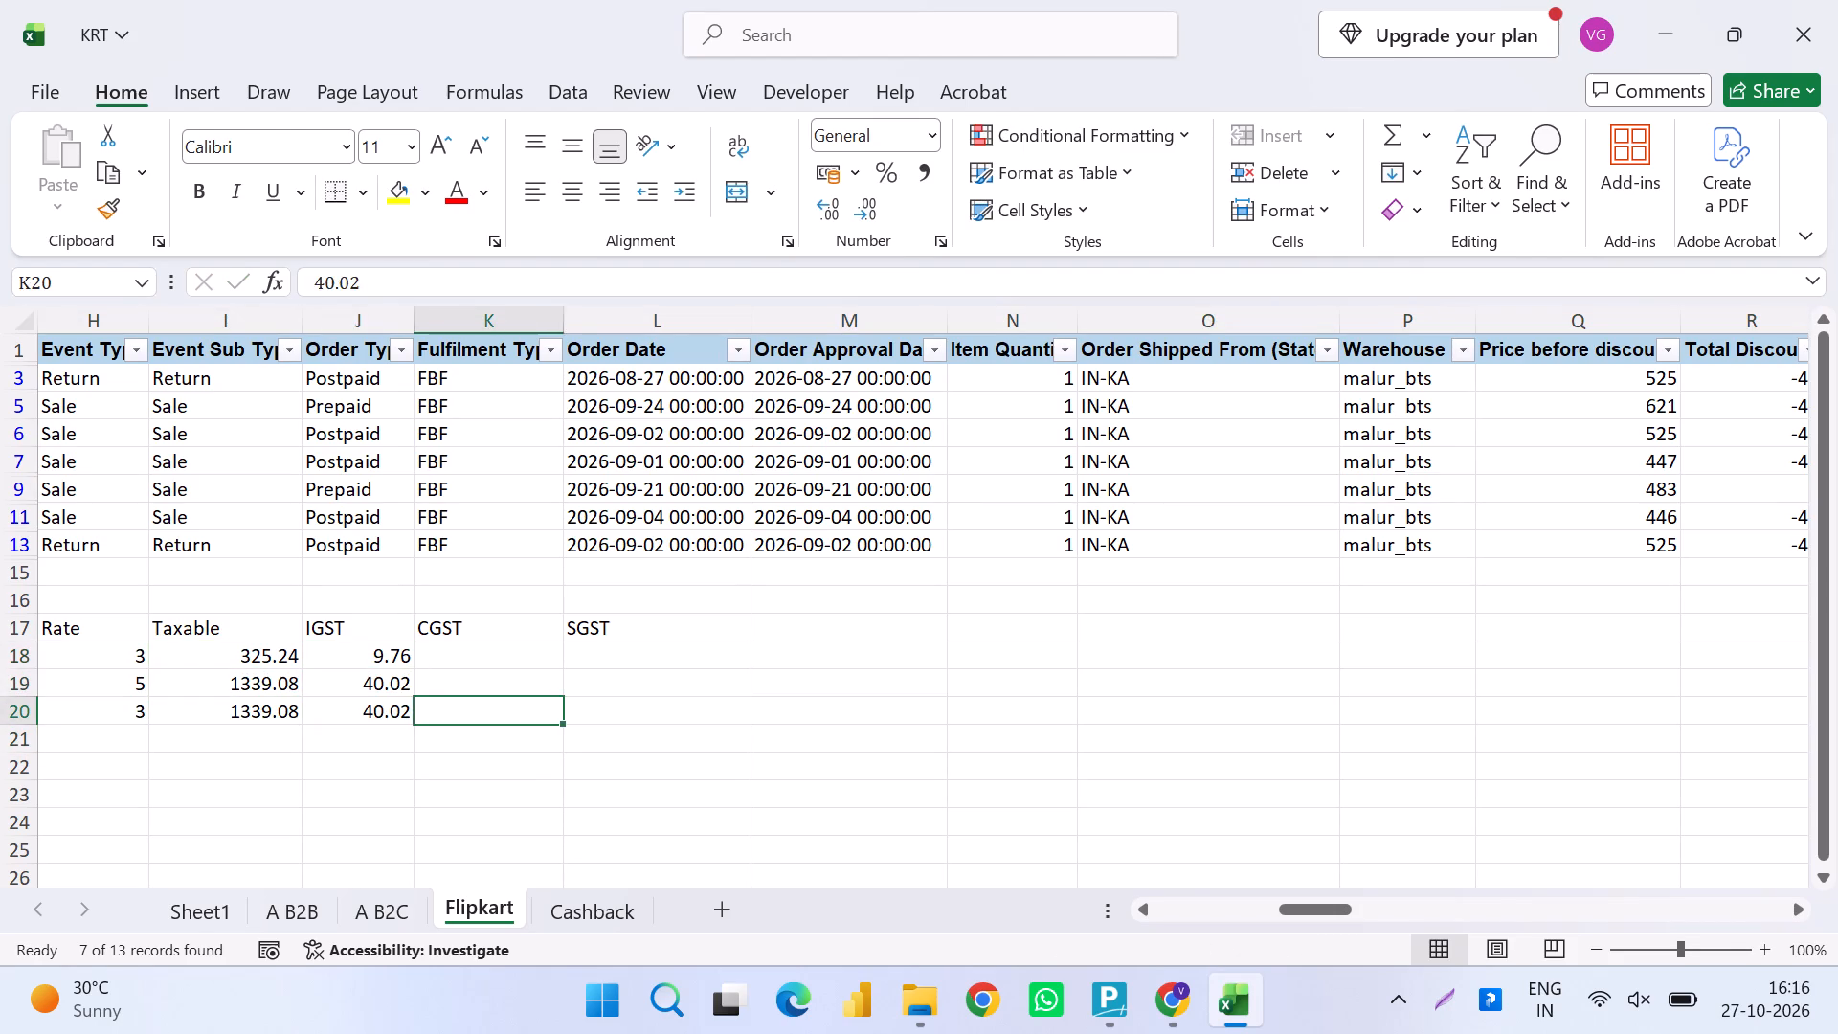
pyautogui.press('Left')
pyautogui.press('0')
pyautogui.press('Tab')
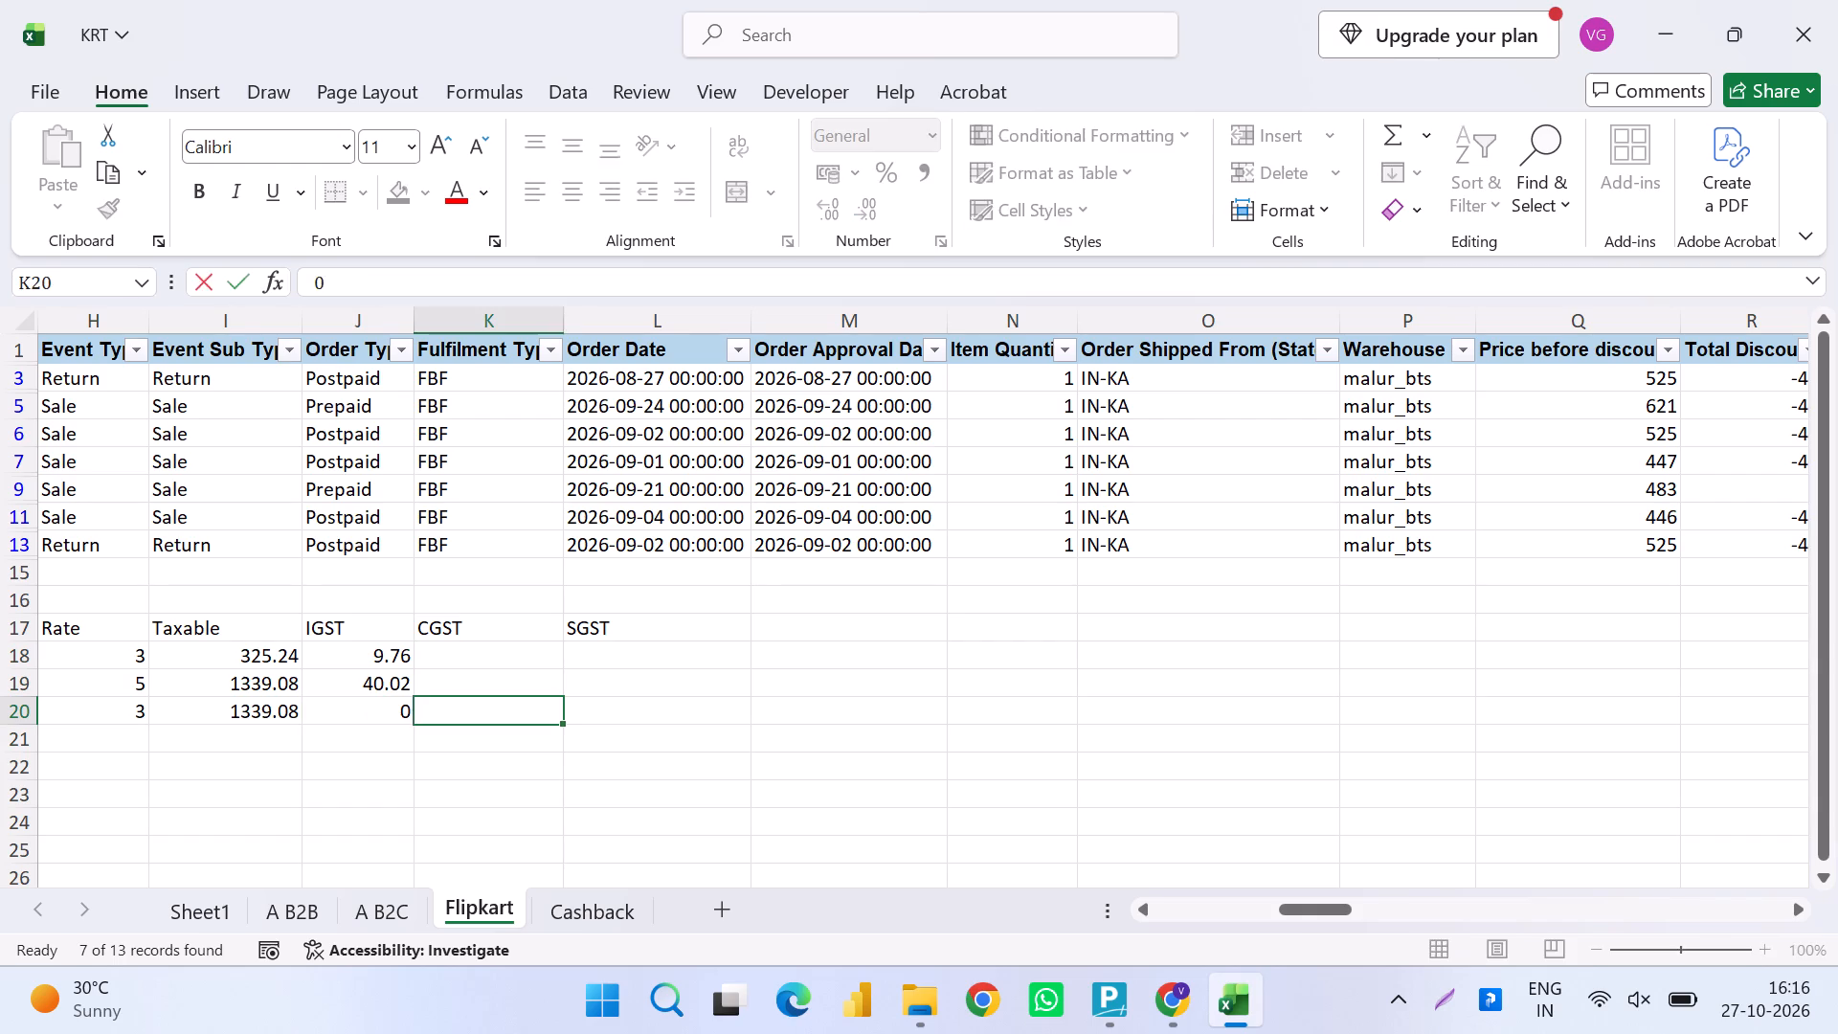
# Enter 0 for both CGST and SGST in summary rows 18 and 19, cells K18 to L19.
pyautogui.press('Up')
pyautogui.press('Up')
pyautogui.press('0')
pyautogui.press('Tab')
pyautogui.press('0')
pyautogui.press('Tab')
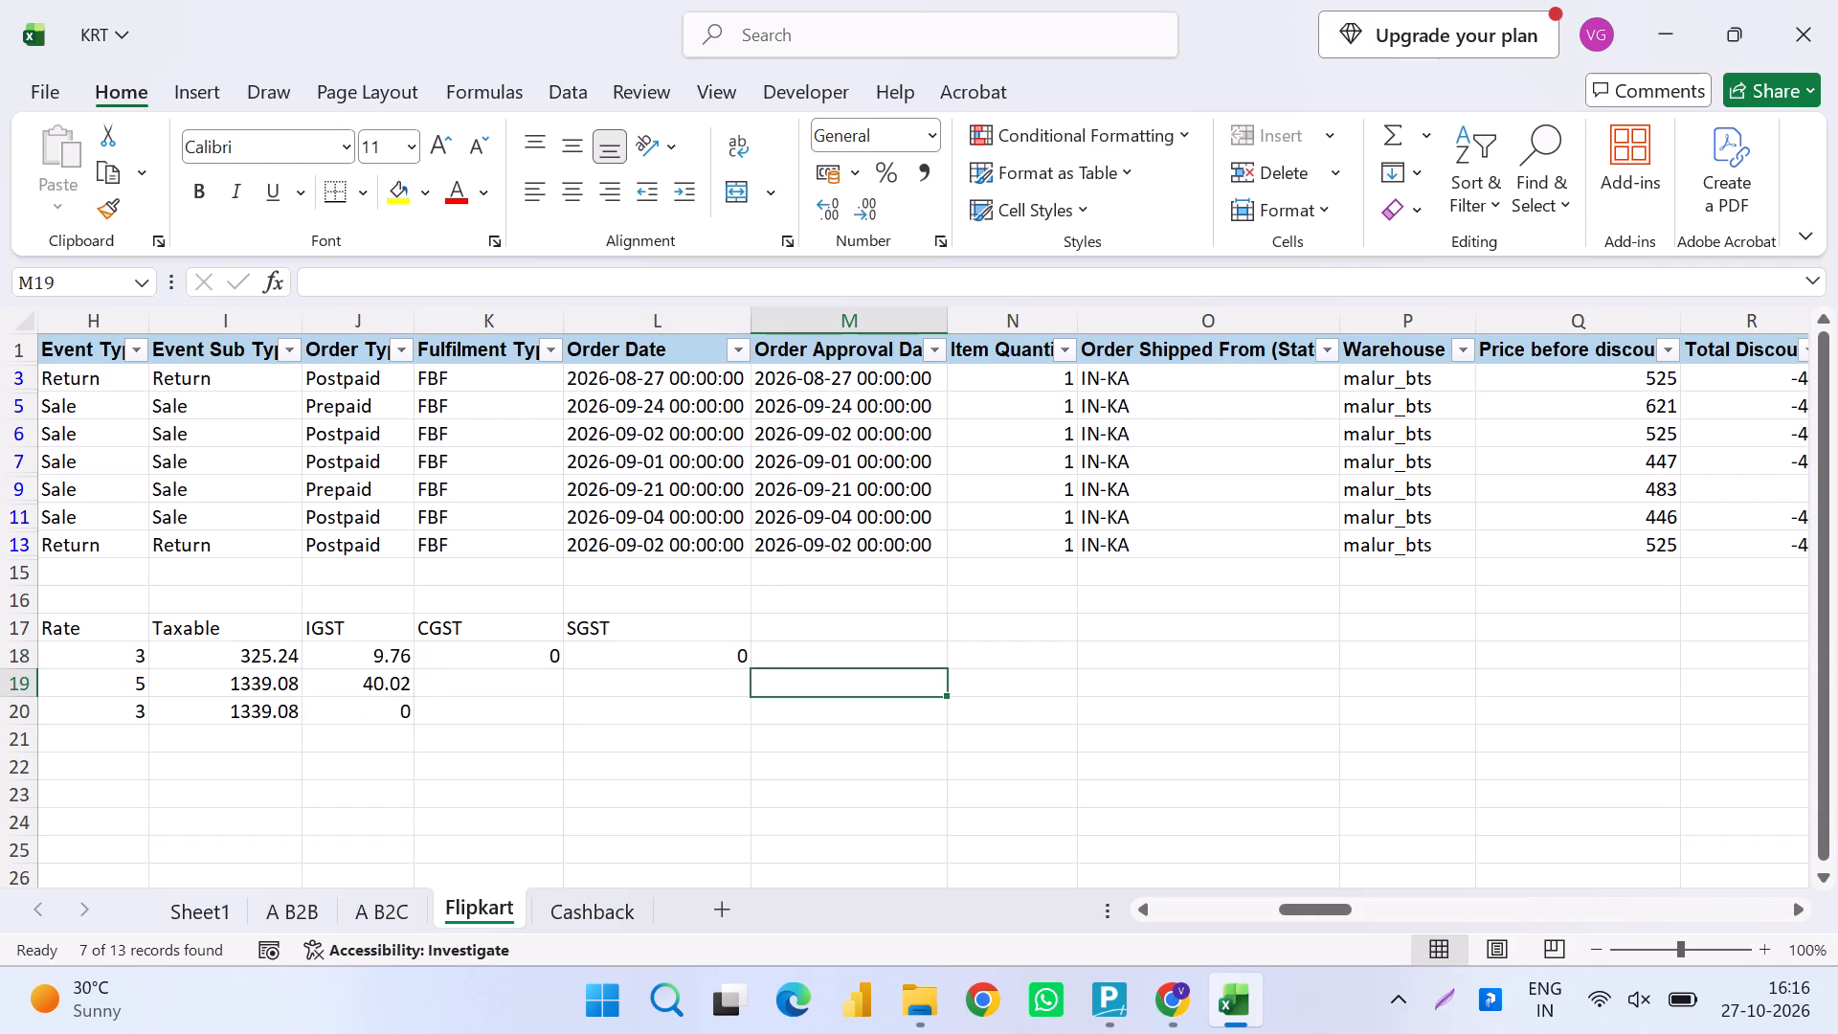
pyautogui.press('Down')
pyautogui.press('Left')
pyautogui.press('Left')
pyautogui.press('0')
pyautogui.press('Tab')
pyautogui.press('0')
pyautogui.press('Tab')
pyautogui.press('Return')
# Reselect all values in the TCS IGST Rate column's filter on the Flipkart sheet.
pyautogui.hotkey('ctrl', 'Up')
pyautogui.hotkey('ctrl', 'Up')
pyautogui.hotkey('ctrl', 'Up')
pyautogui.hotkey('ctrl', 'Right')
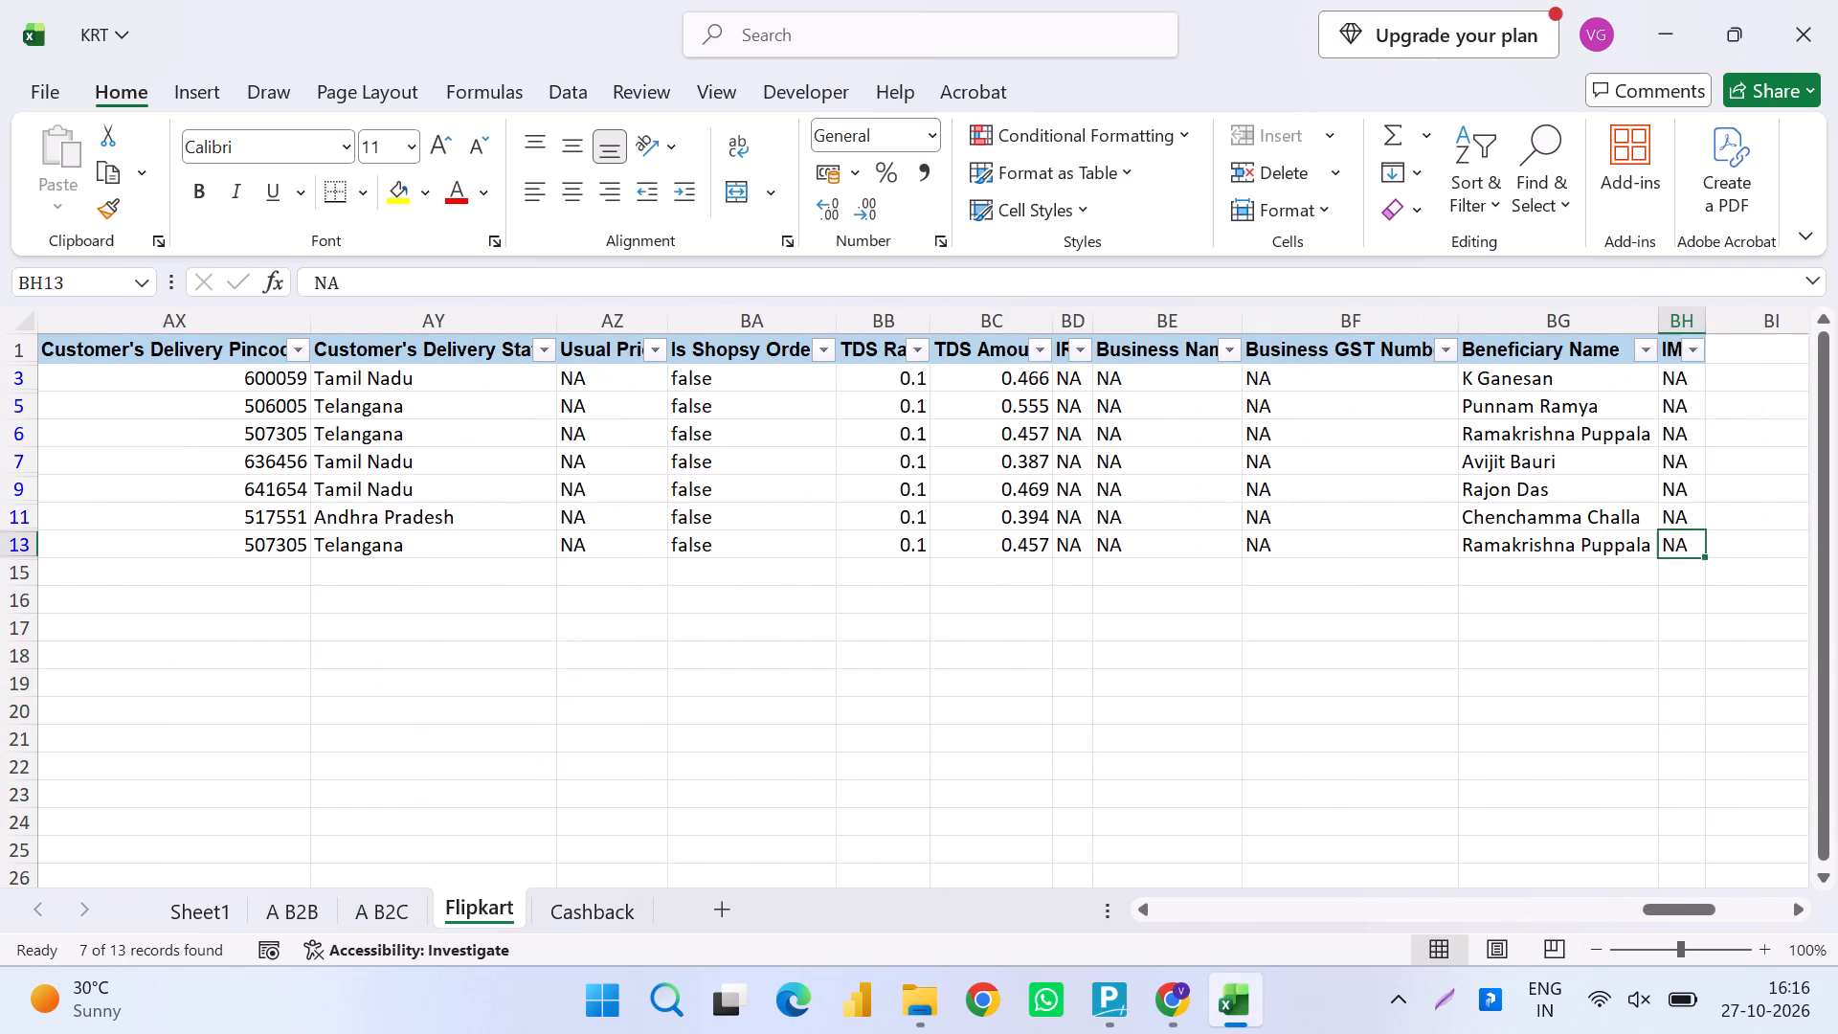
pyautogui.press('Up')
pyautogui.press('Left')
pyautogui.press('Up')
pyautogui.press('Left')
pyautogui.press('Up')
pyautogui.press('Left')
pyautogui.press('Up')
pyautogui.press('Left')
pyautogui.press('Up')
pyautogui.press('Left')
pyautogui.press('Up')
pyautogui.press('Left')
pyautogui.press('Up')
pyautogui.press('Left')
pyautogui.press('Left')
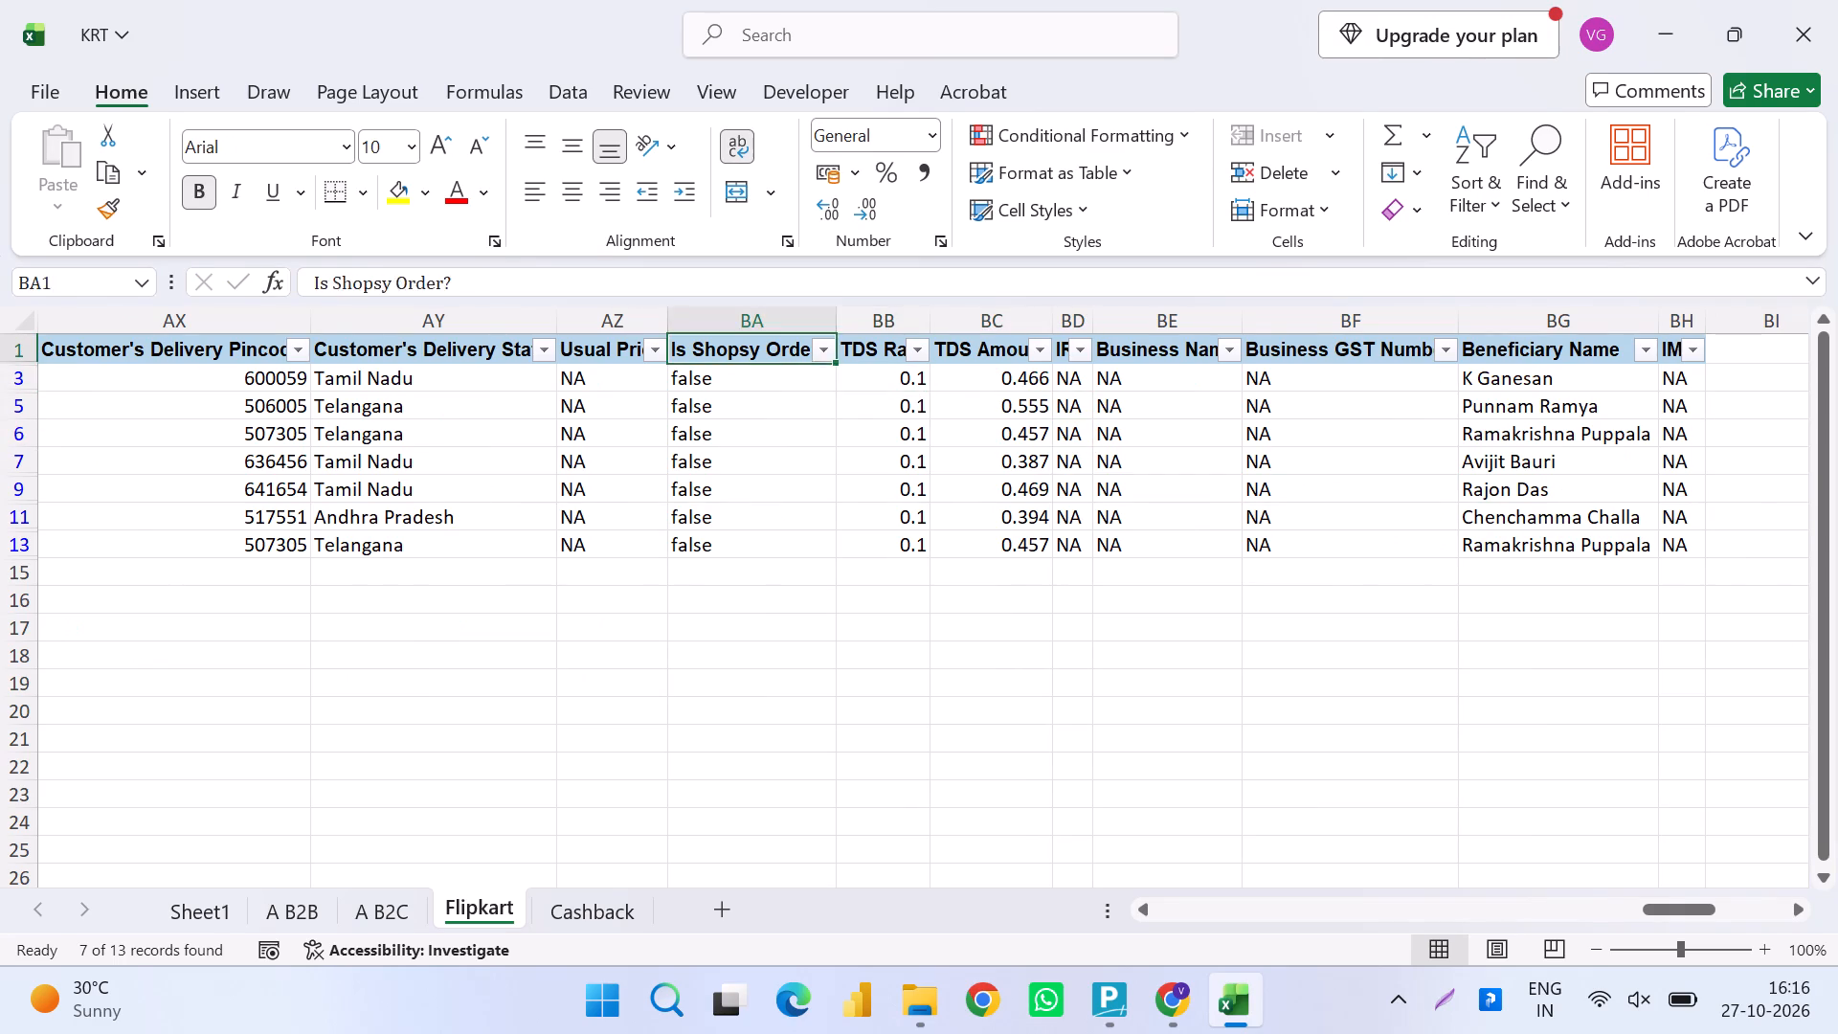
pyautogui.press('Left')
pyautogui.press('Left')
pyautogui.press('Left')
pyautogui.press('Left')
pyautogui.press('Left')
pyautogui.press('Left')
pyautogui.press('Left')
pyautogui.press('Left')
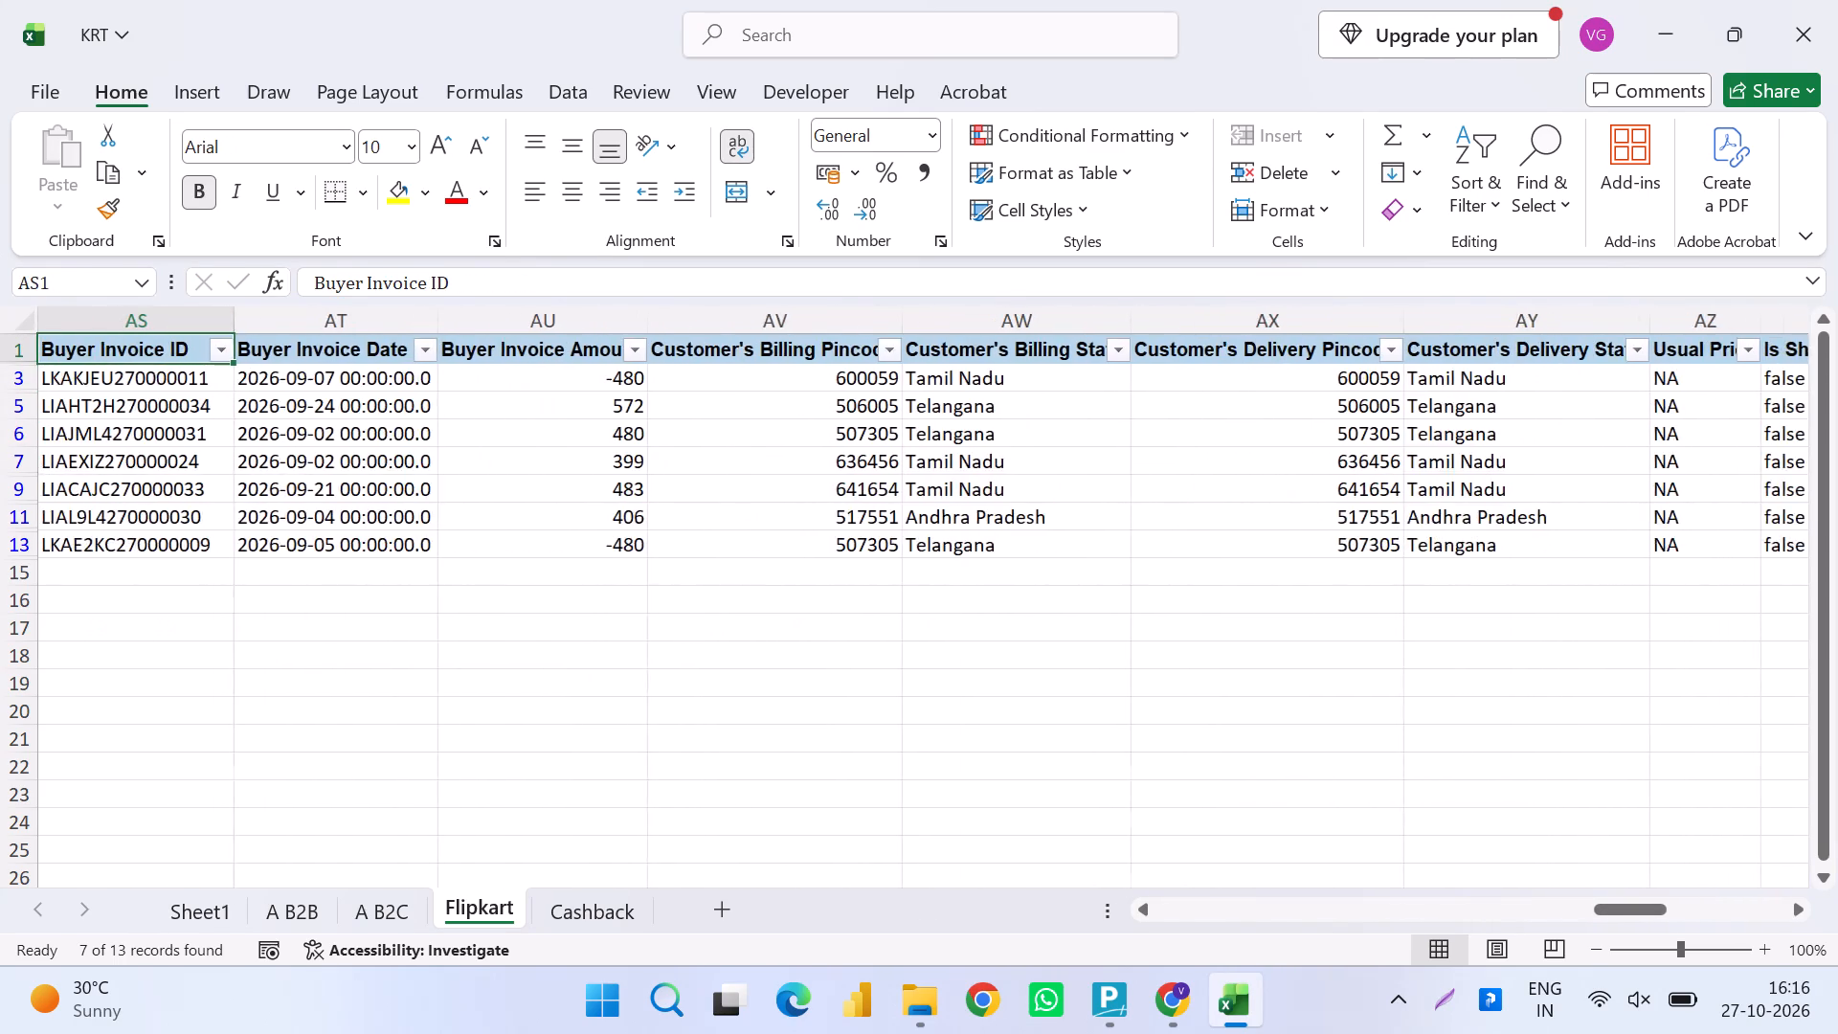
pyautogui.press('Left')
pyautogui.press('Left')
pyautogui.press('Left')
pyautogui.press('Left')
pyautogui.press('Left')
pyautogui.press('Left')
pyautogui.press('Left')
pyautogui.press('Left')
pyautogui.press('Left')
pyautogui.press('Left')
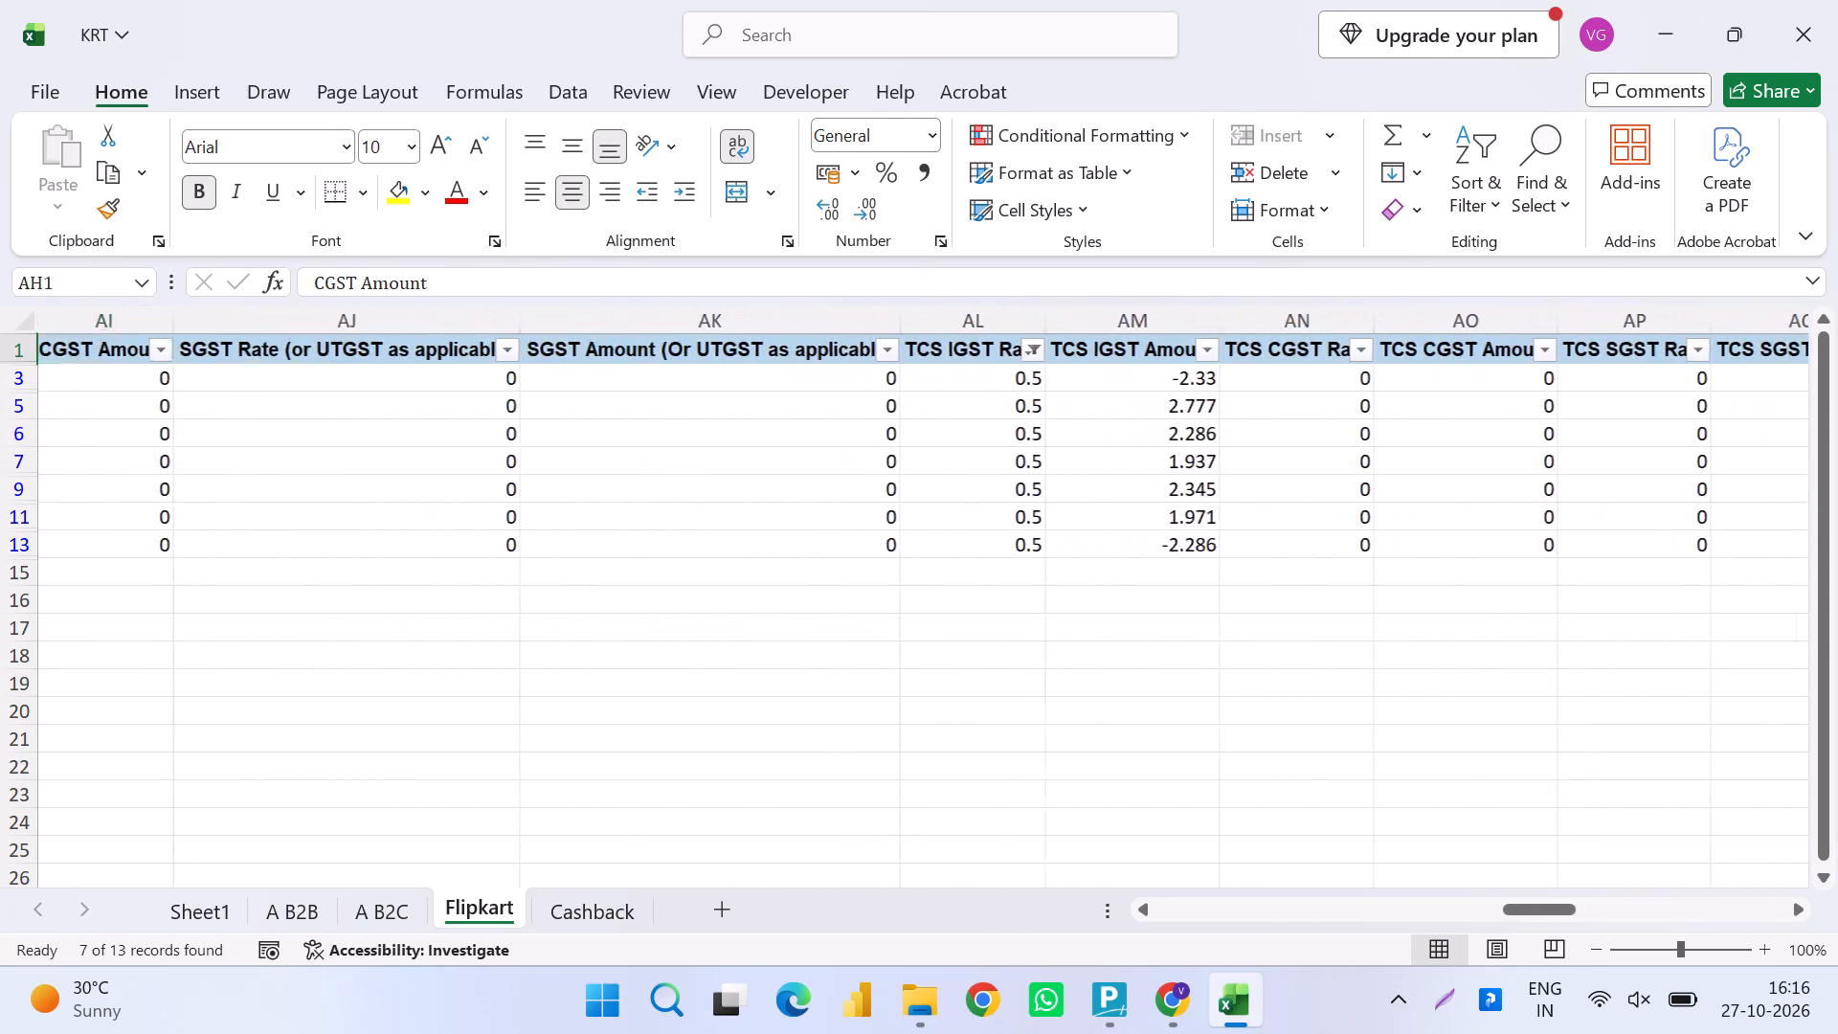
pyautogui.press('Left')
pyautogui.press('Left')
pyautogui.press('Left')
pyautogui.press('Left')
pyautogui.press('Left')
pyautogui.press('Left')
pyautogui.press('Left')
pyautogui.press('Left')
pyautogui.press('Left')
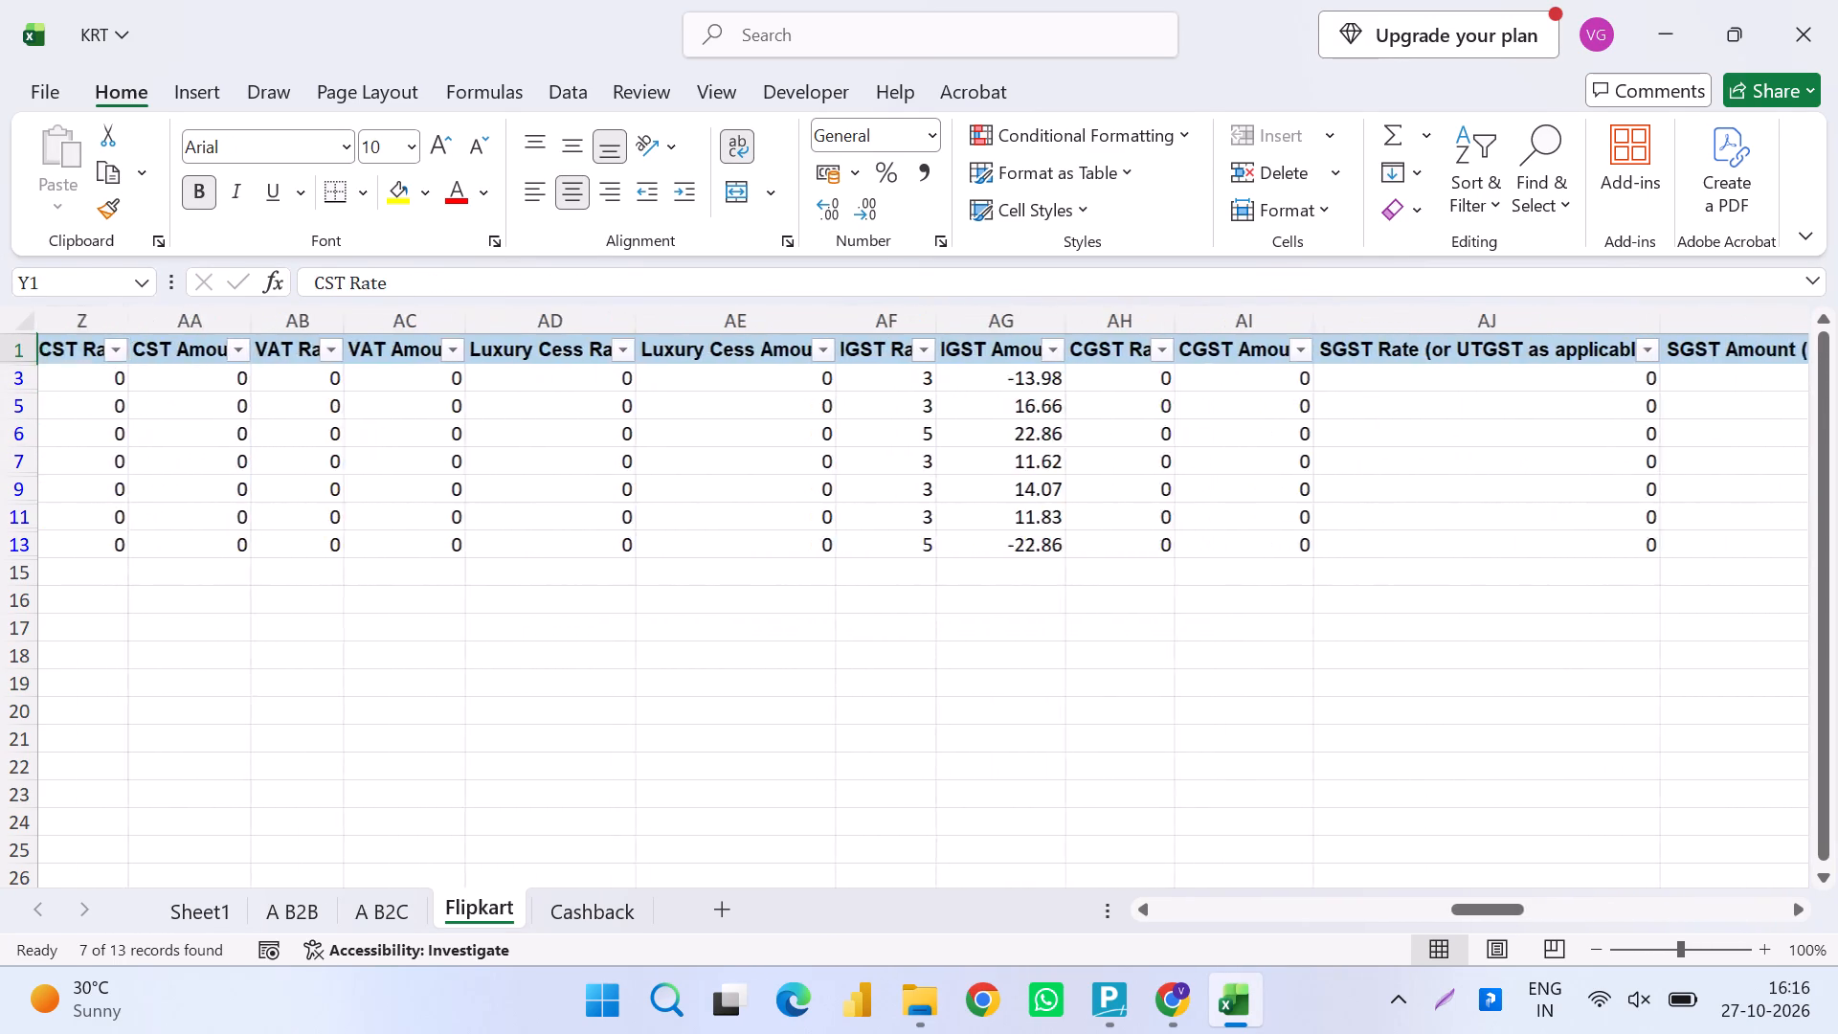
pyautogui.press('Left')
pyautogui.press('Left')
pyautogui.press('Left')
pyautogui.press('Right')
pyautogui.press('Right')
pyautogui.press('Right')
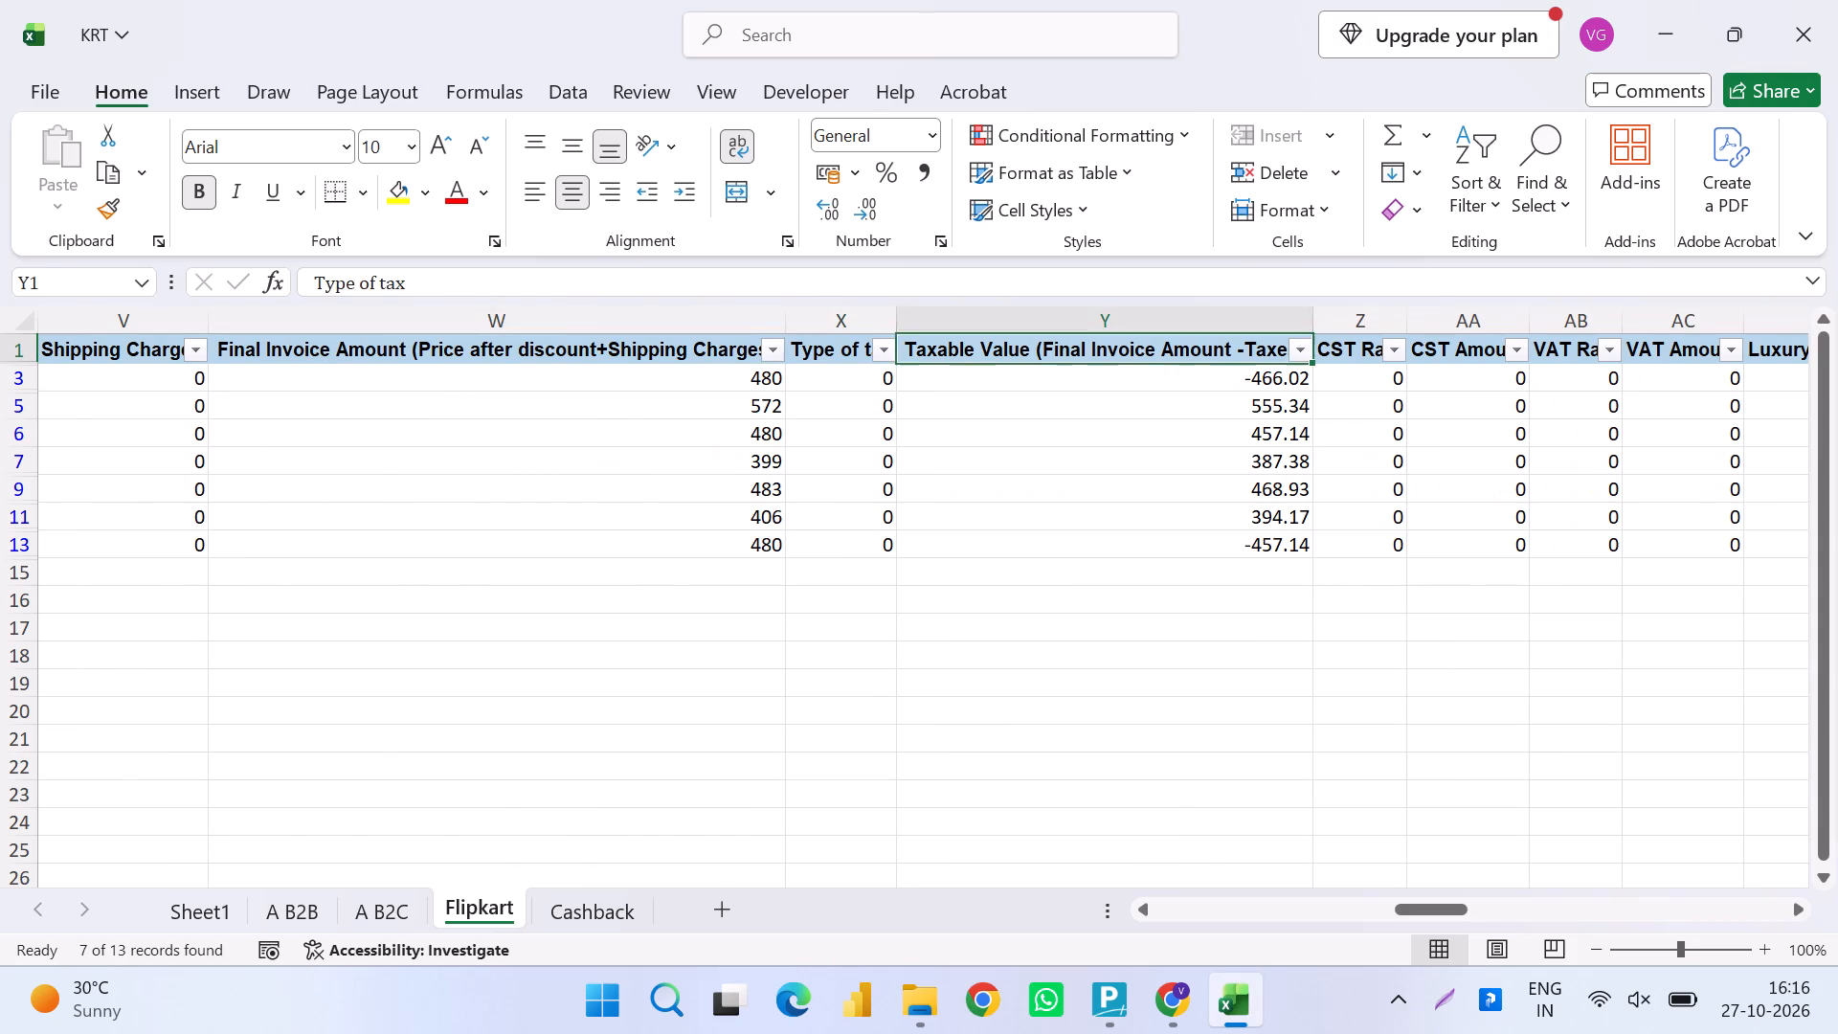
pyautogui.press('Right')
pyautogui.press('Right')
pyautogui.press('Right')
pyautogui.press('Right')
pyautogui.press('Right')
pyautogui.press('Right')
pyautogui.press('Right')
pyautogui.press('Right')
pyautogui.press('Right')
pyautogui.press('Right')
pyautogui.press('Right')
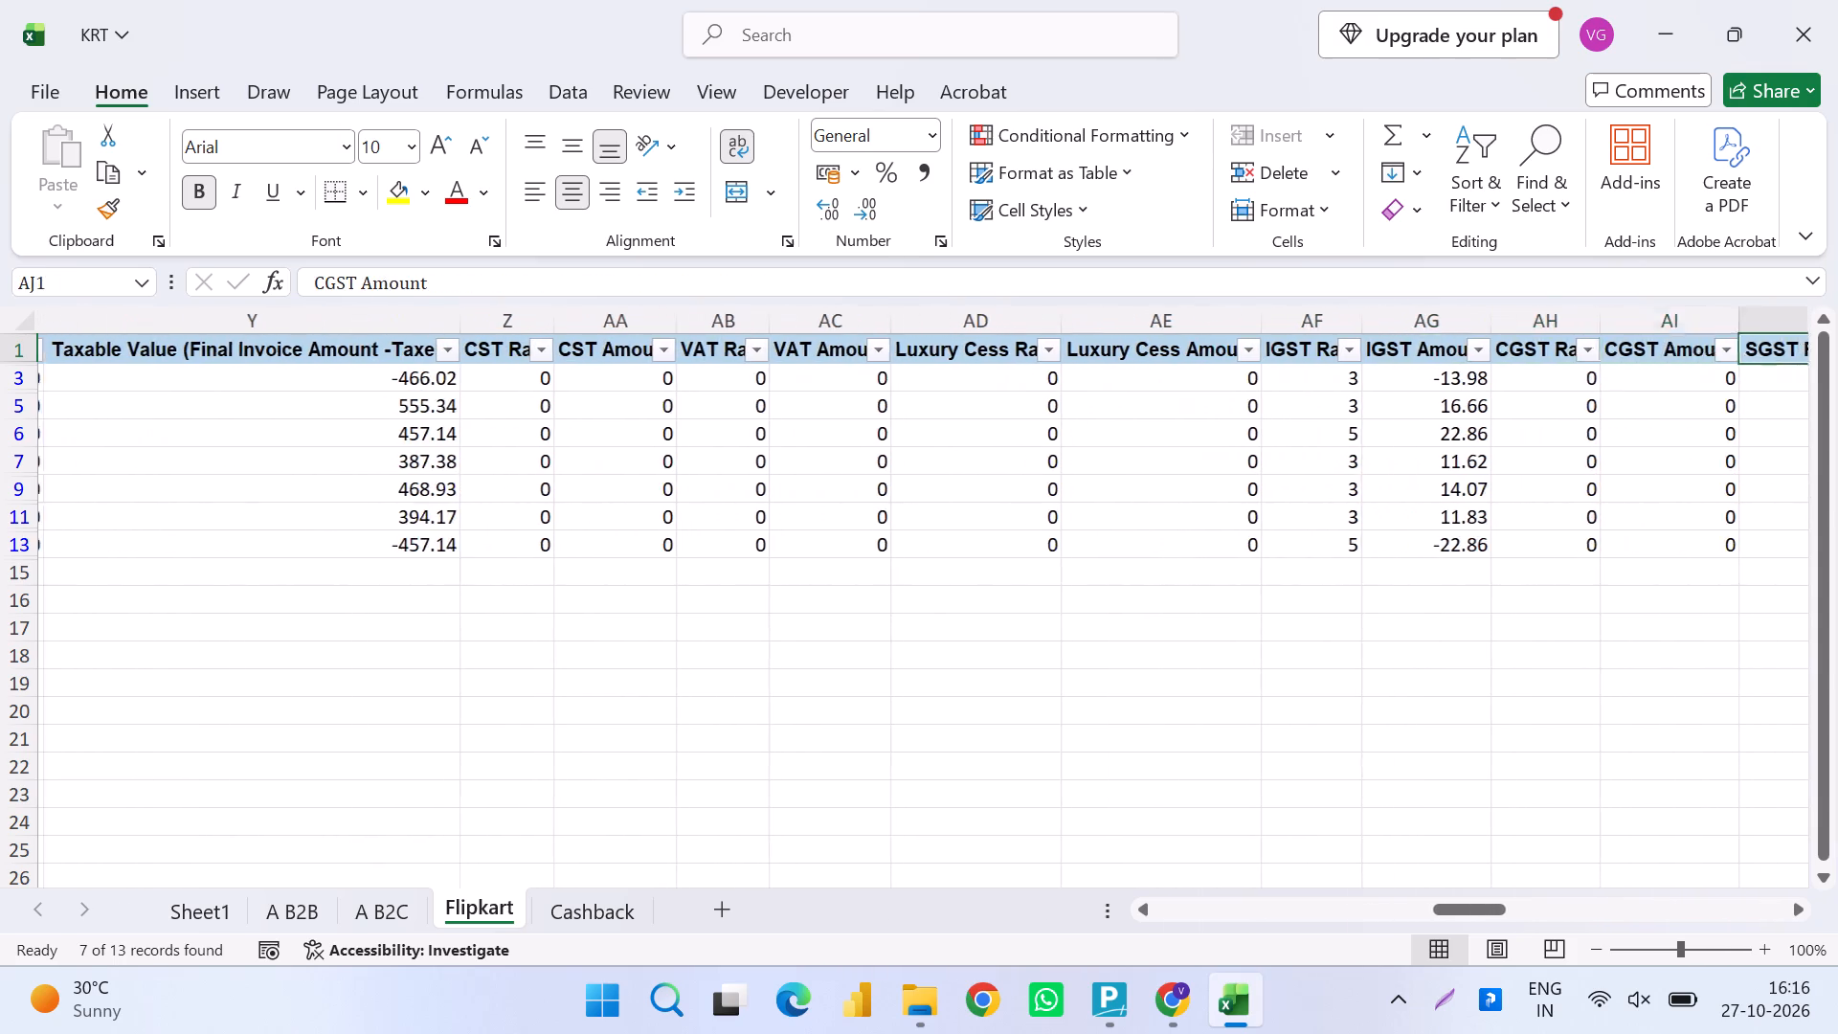
pyautogui.press('Right')
pyautogui.press('Right')
pyautogui.press('Right')
pyautogui.press('Left')
pyautogui.press('super+Down')
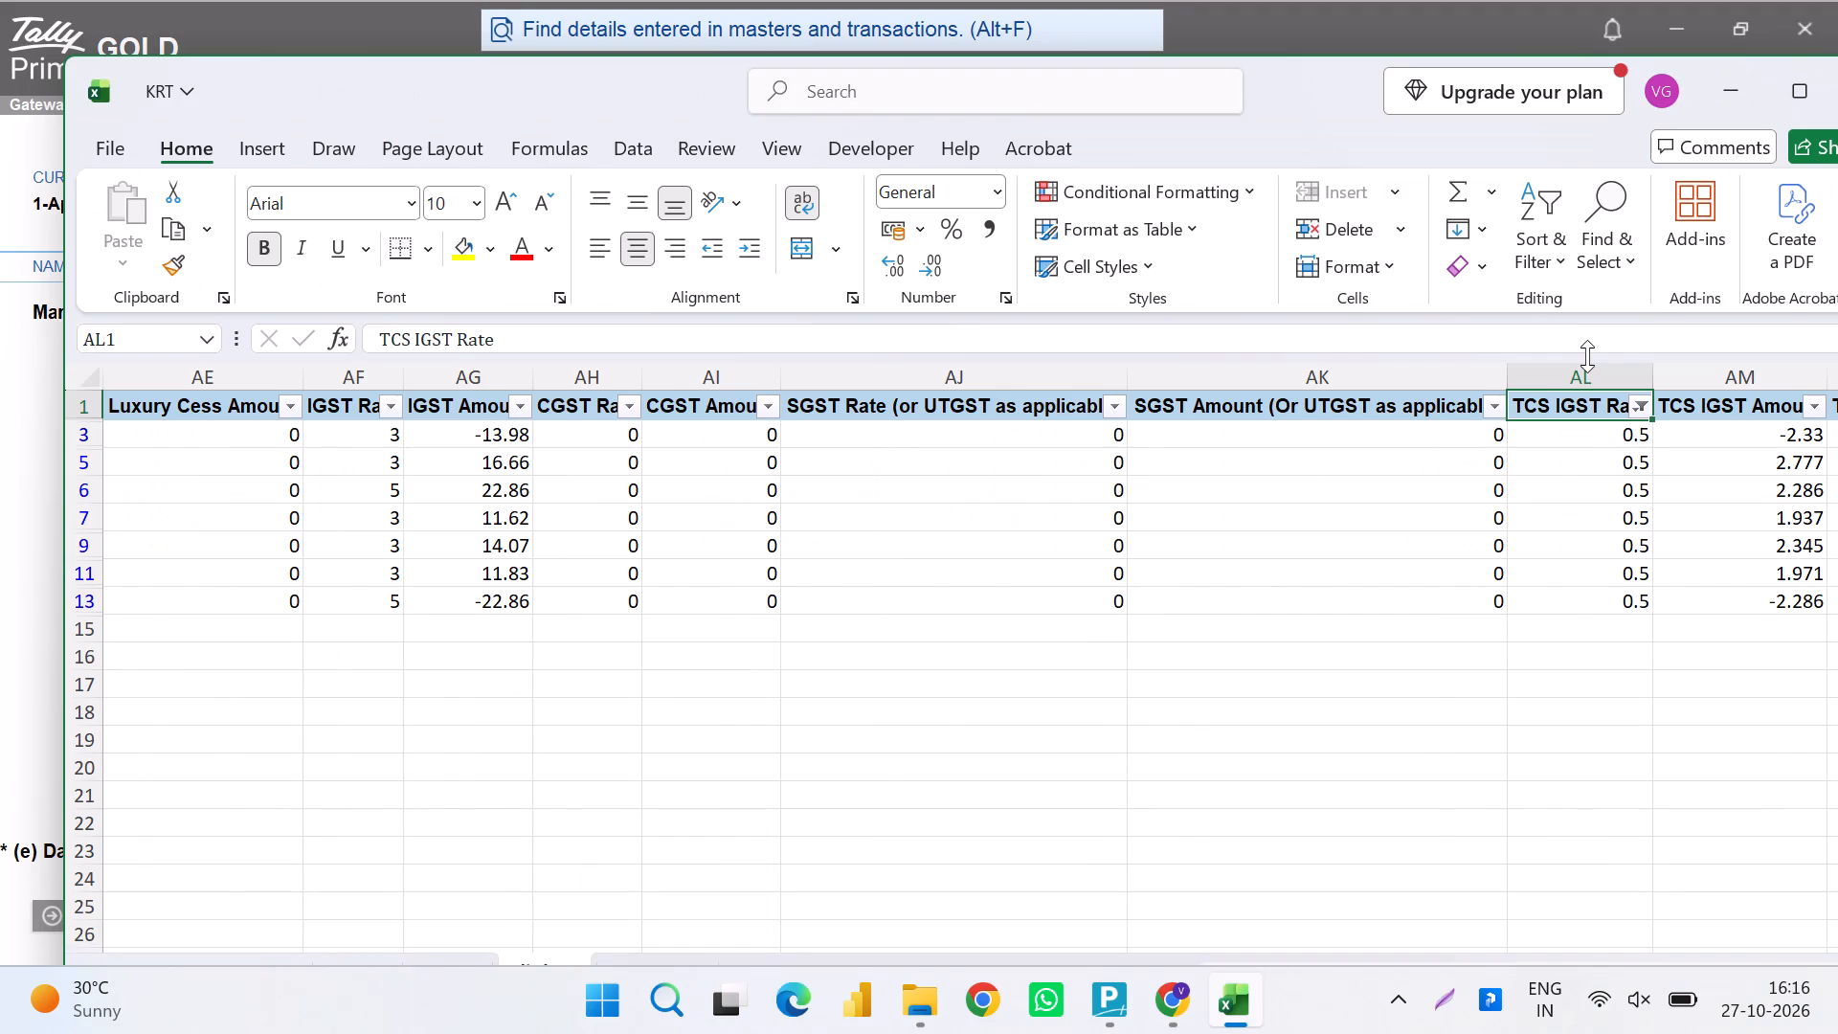
pyautogui.press('super+Up')
pyautogui.hotkey('alt', 'Down')
pyautogui.hotkey('alt', 'Down')
pyautogui.hotkey('alt', 'Down')
pyautogui.hotkey('alt', 'Down')
pyautogui.hotkey('alt', 'Down')
pyautogui.hotkey('alt', 'Down')
pyautogui.hotkey('alt', 'Down')
pyautogui.hotkey('alt', 'Down')
pyautogui.hotkey('alt', 'Down')
pyautogui.hotkey('alt', 'Down')
pyautogui.hotkey('alt', 'Down')
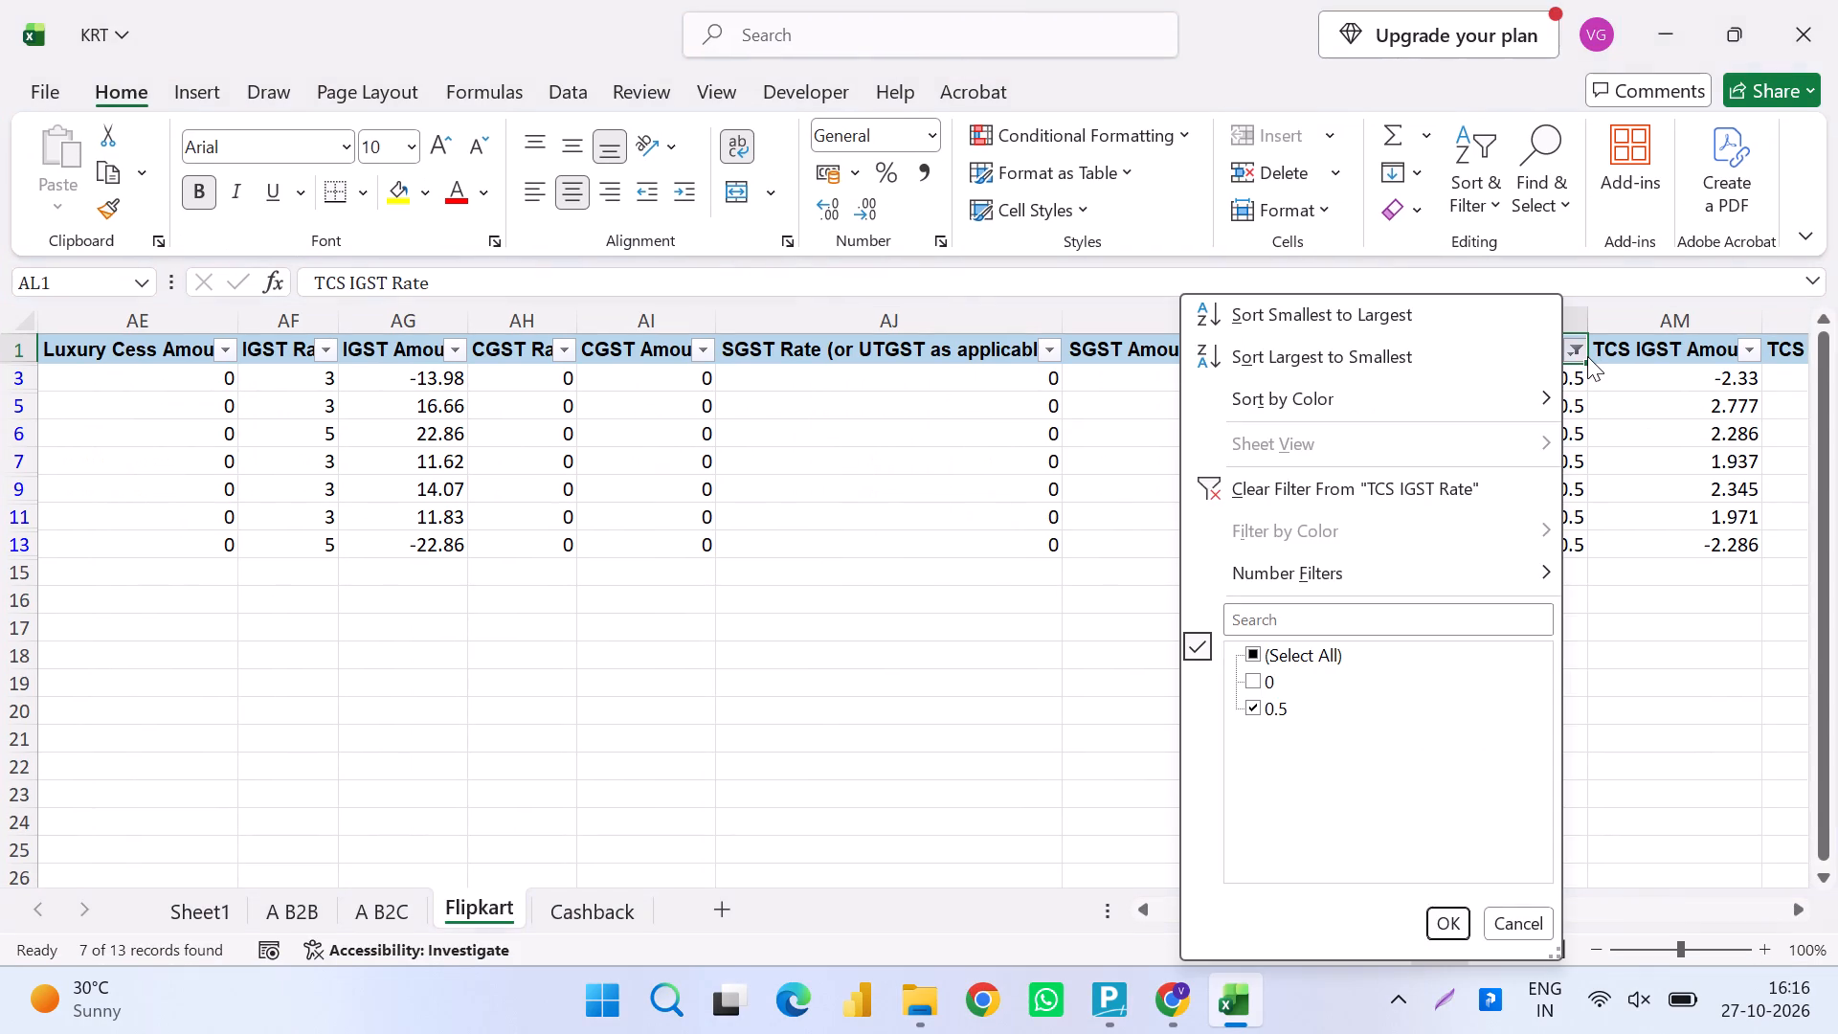
pyautogui.press('Down')
pyautogui.press('Up')
pyautogui.press('Up')
pyautogui.press('space')
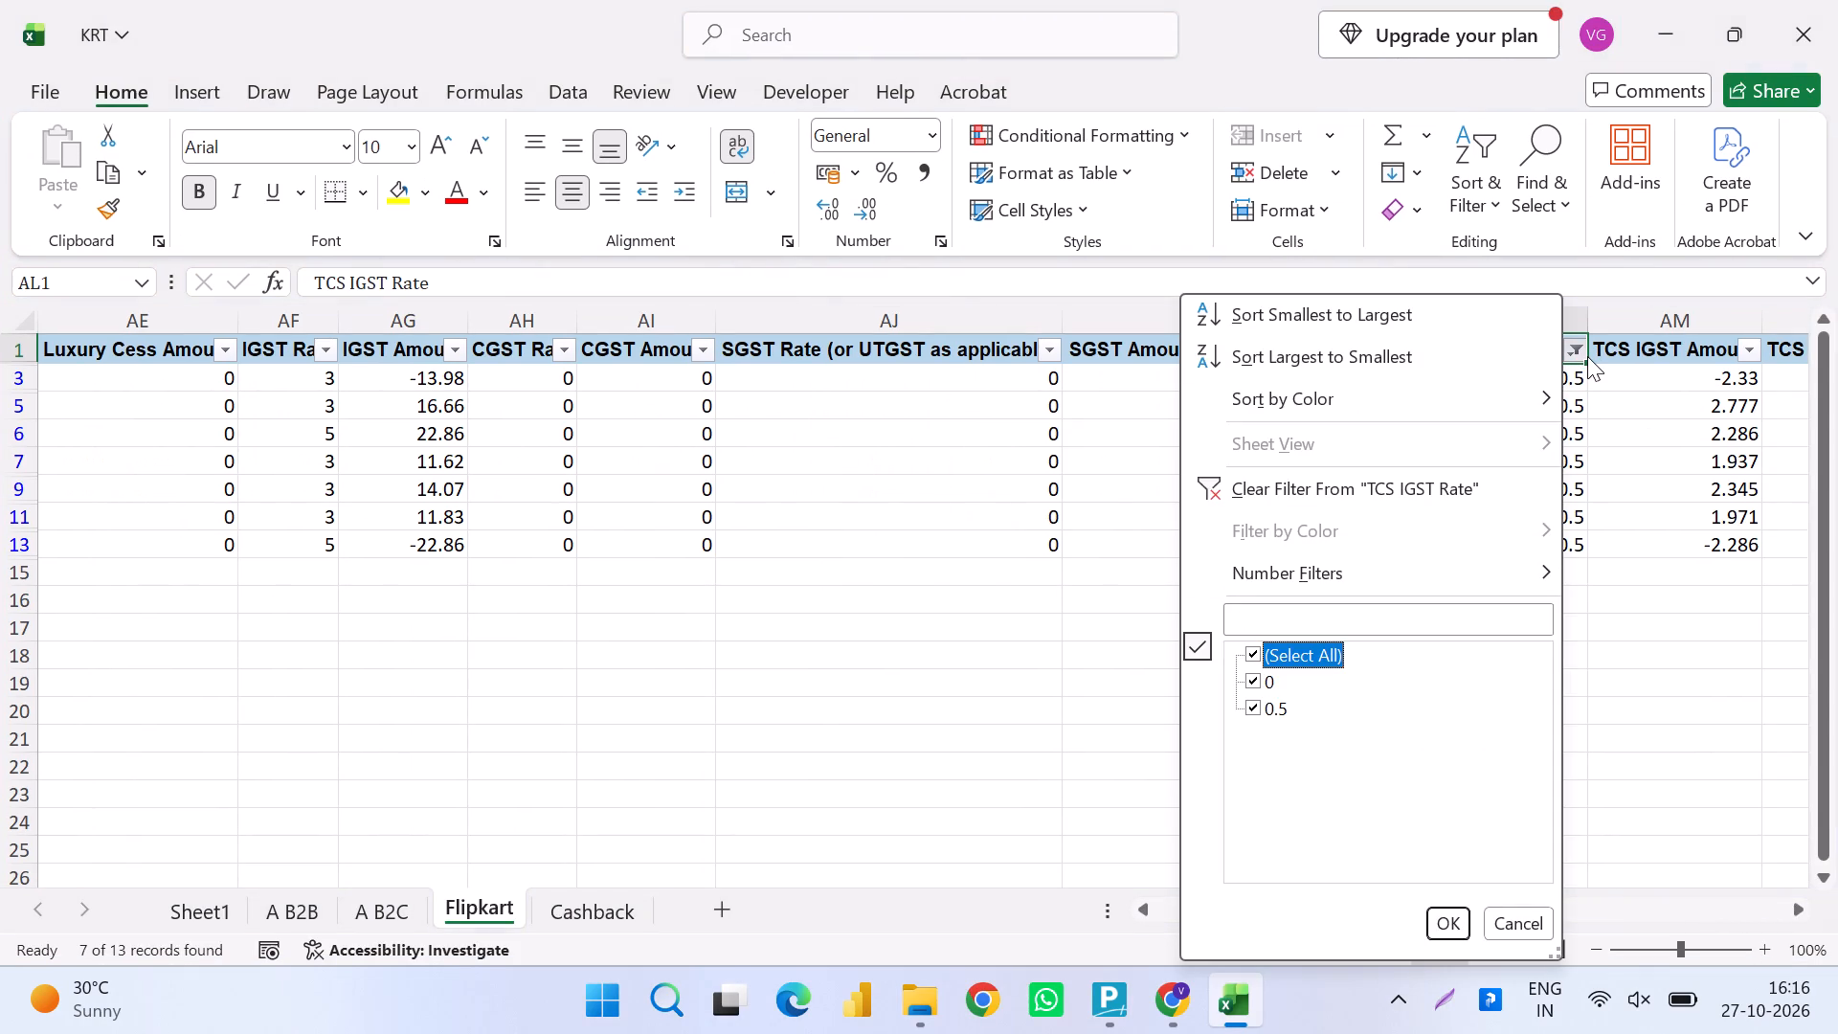
pyautogui.press('Return')
# Filter the SGST Rate column to show only the 1.5 rows.
pyautogui.press('Left')
pyautogui.press('Left')
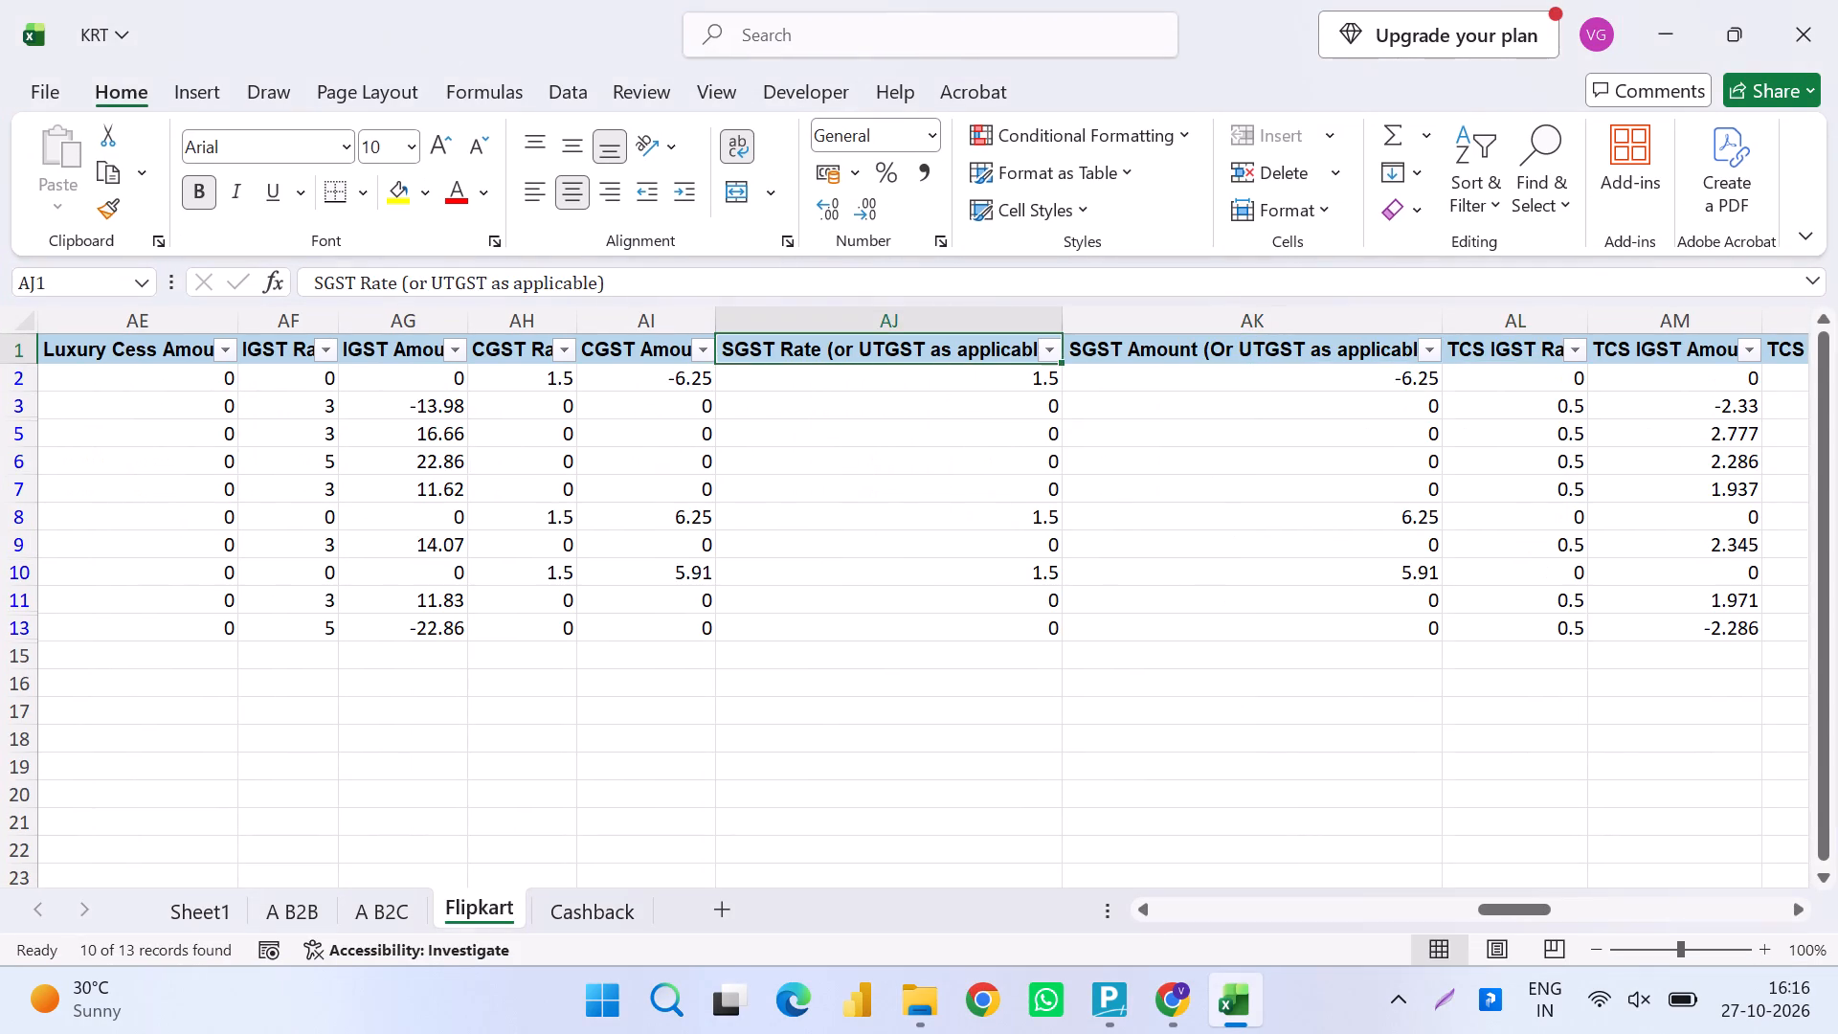
pyautogui.press('Left')
pyautogui.press('Right')
pyautogui.hotkey('alt', 'Down')
pyautogui.hotkey('alt', 'Down')
pyautogui.hotkey('alt', 'Down')
pyautogui.hotkey('alt', 'Down')
pyautogui.hotkey('alt', 'Down')
pyautogui.hotkey('alt', 'Down')
pyautogui.hotkey('alt', 'Down')
pyautogui.hotkey('alt', 'Down')
pyautogui.hotkey('alt', 'Down')
pyautogui.hotkey('alt', 'Down')
pyautogui.hotkey('alt', 'Down')
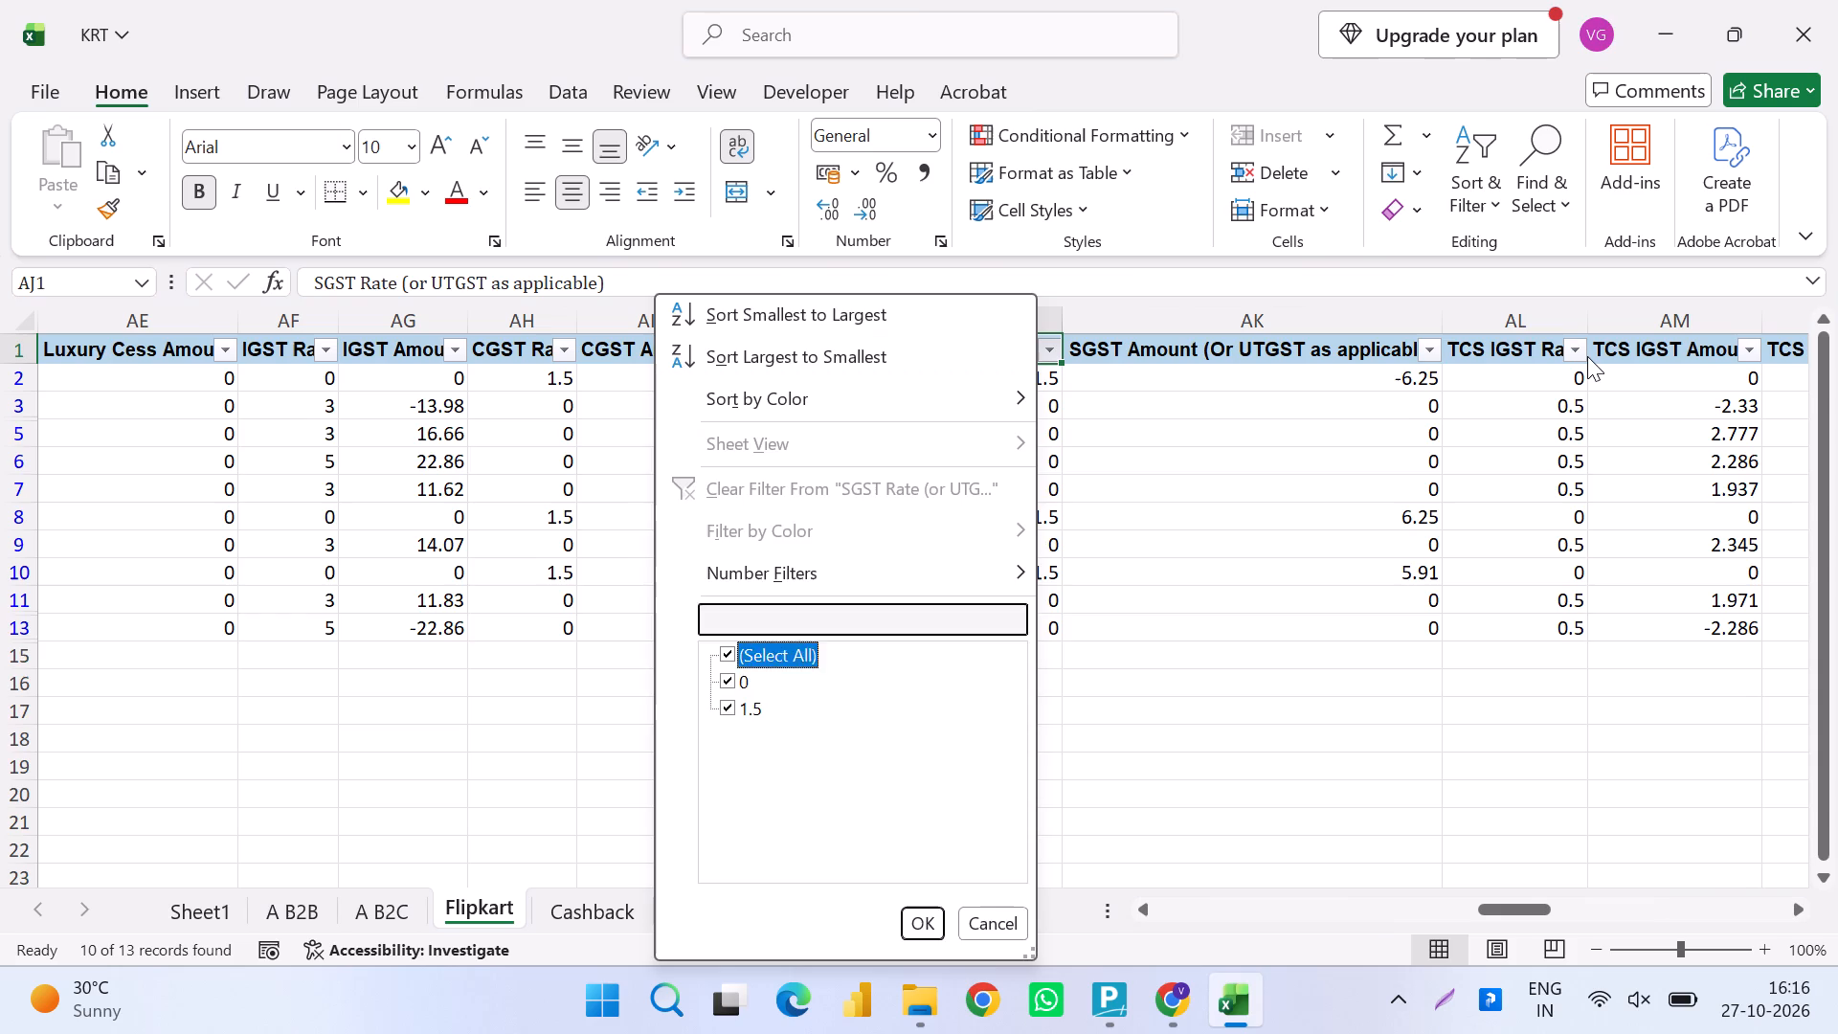
pyautogui.press('space')
pyautogui.press('Return')
# Sum the filtered rows' CGST Amount column.
pyautogui.press('Left')
pyautogui.press('Down')
pyautogui.press('Left')
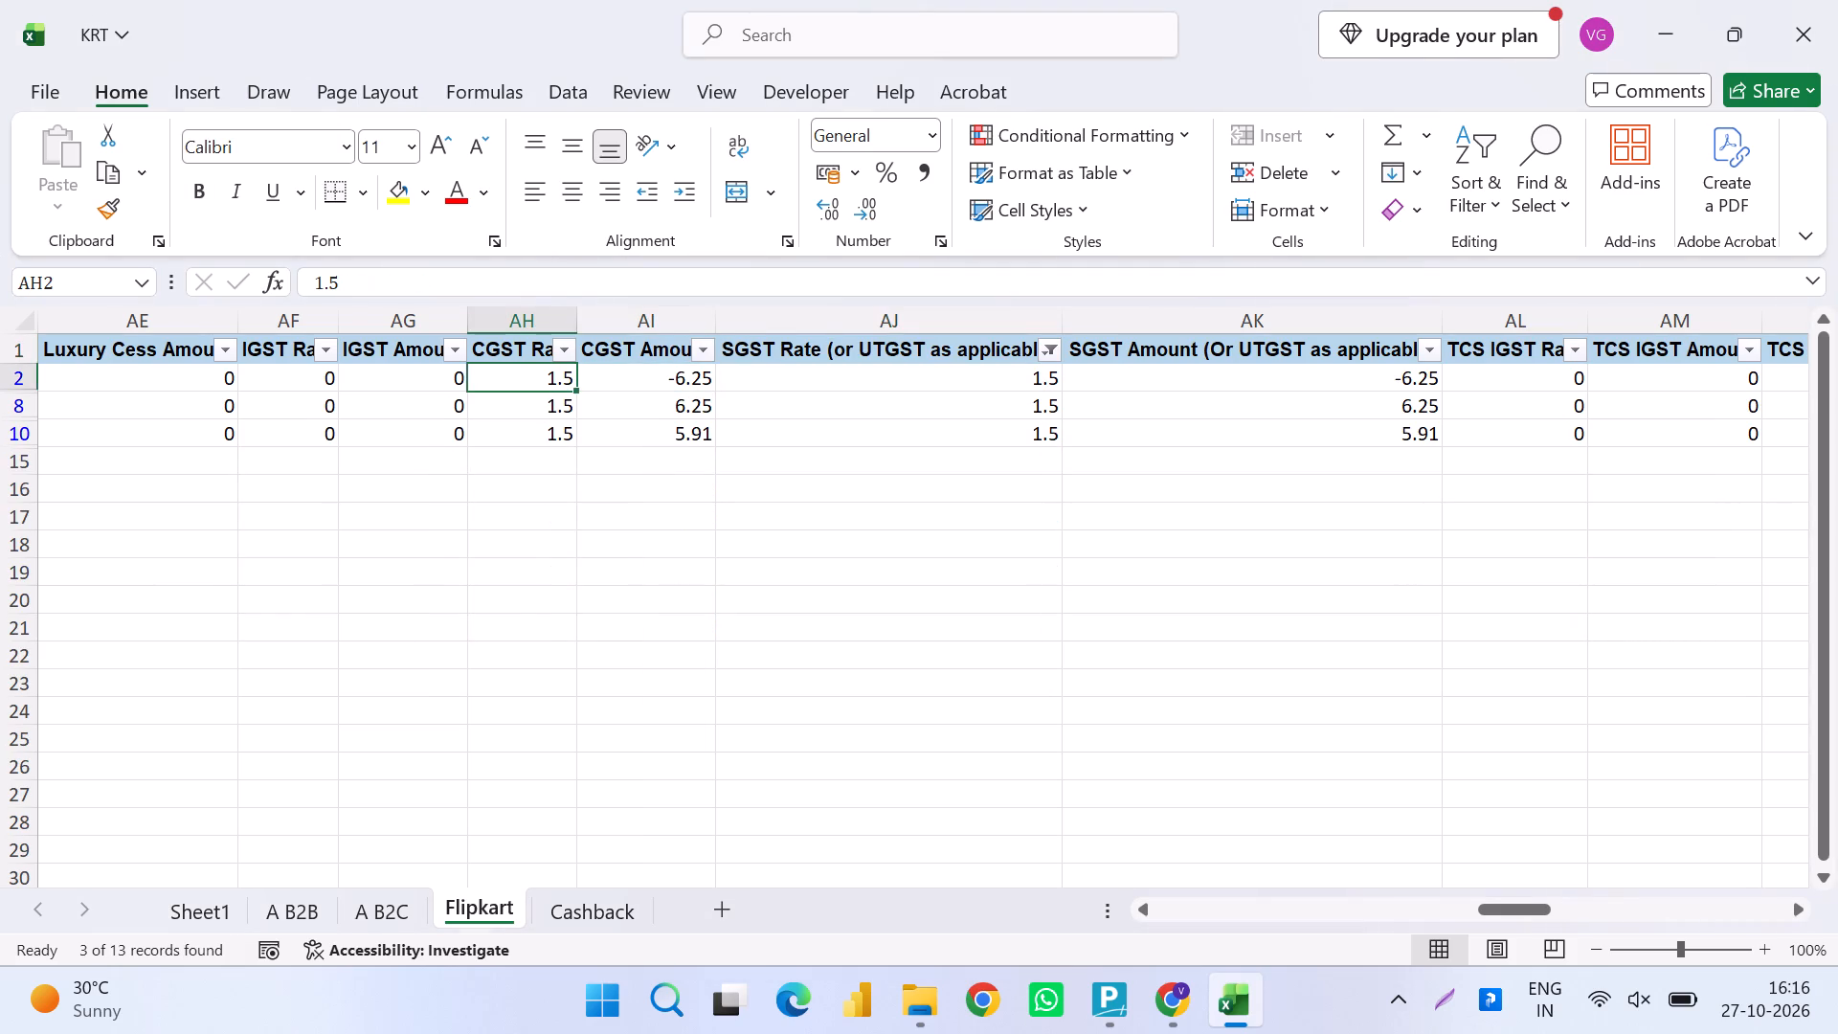
pyautogui.press('Right')
pyautogui.hotkey('ctrl', 'shift', 'Down')
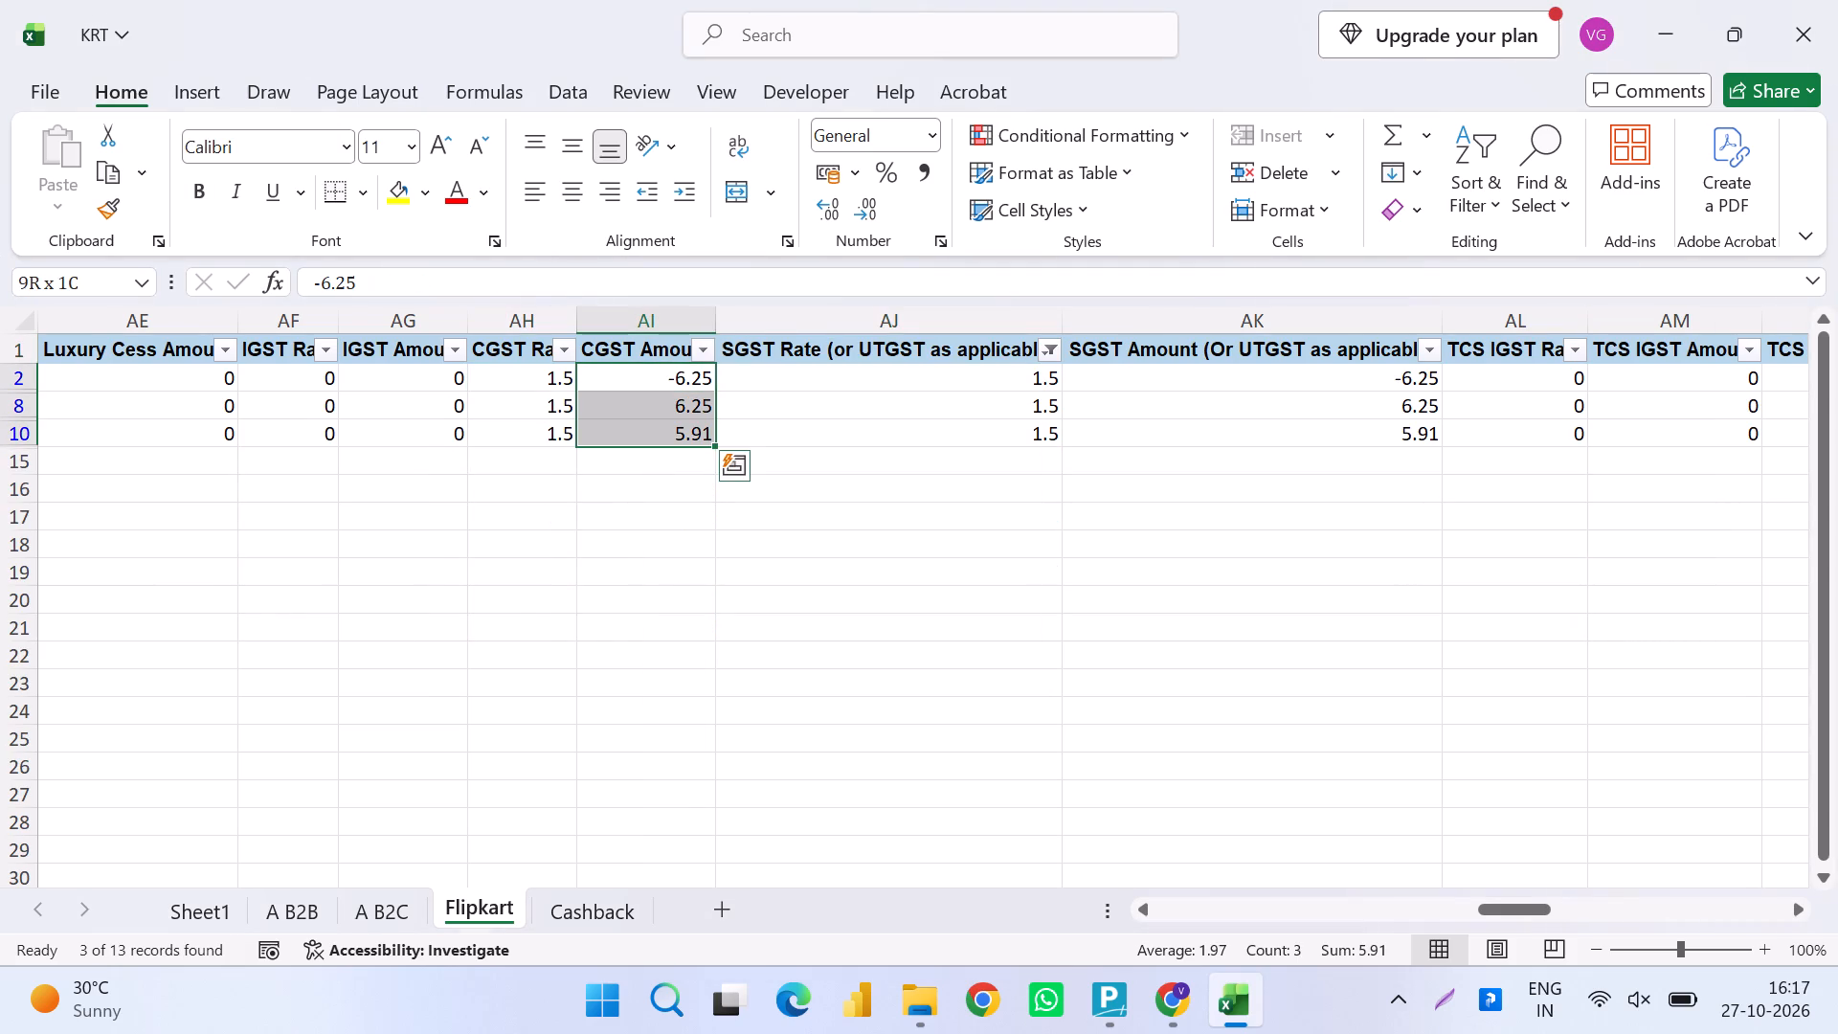
pyautogui.hscroll(11, 1446, 423)
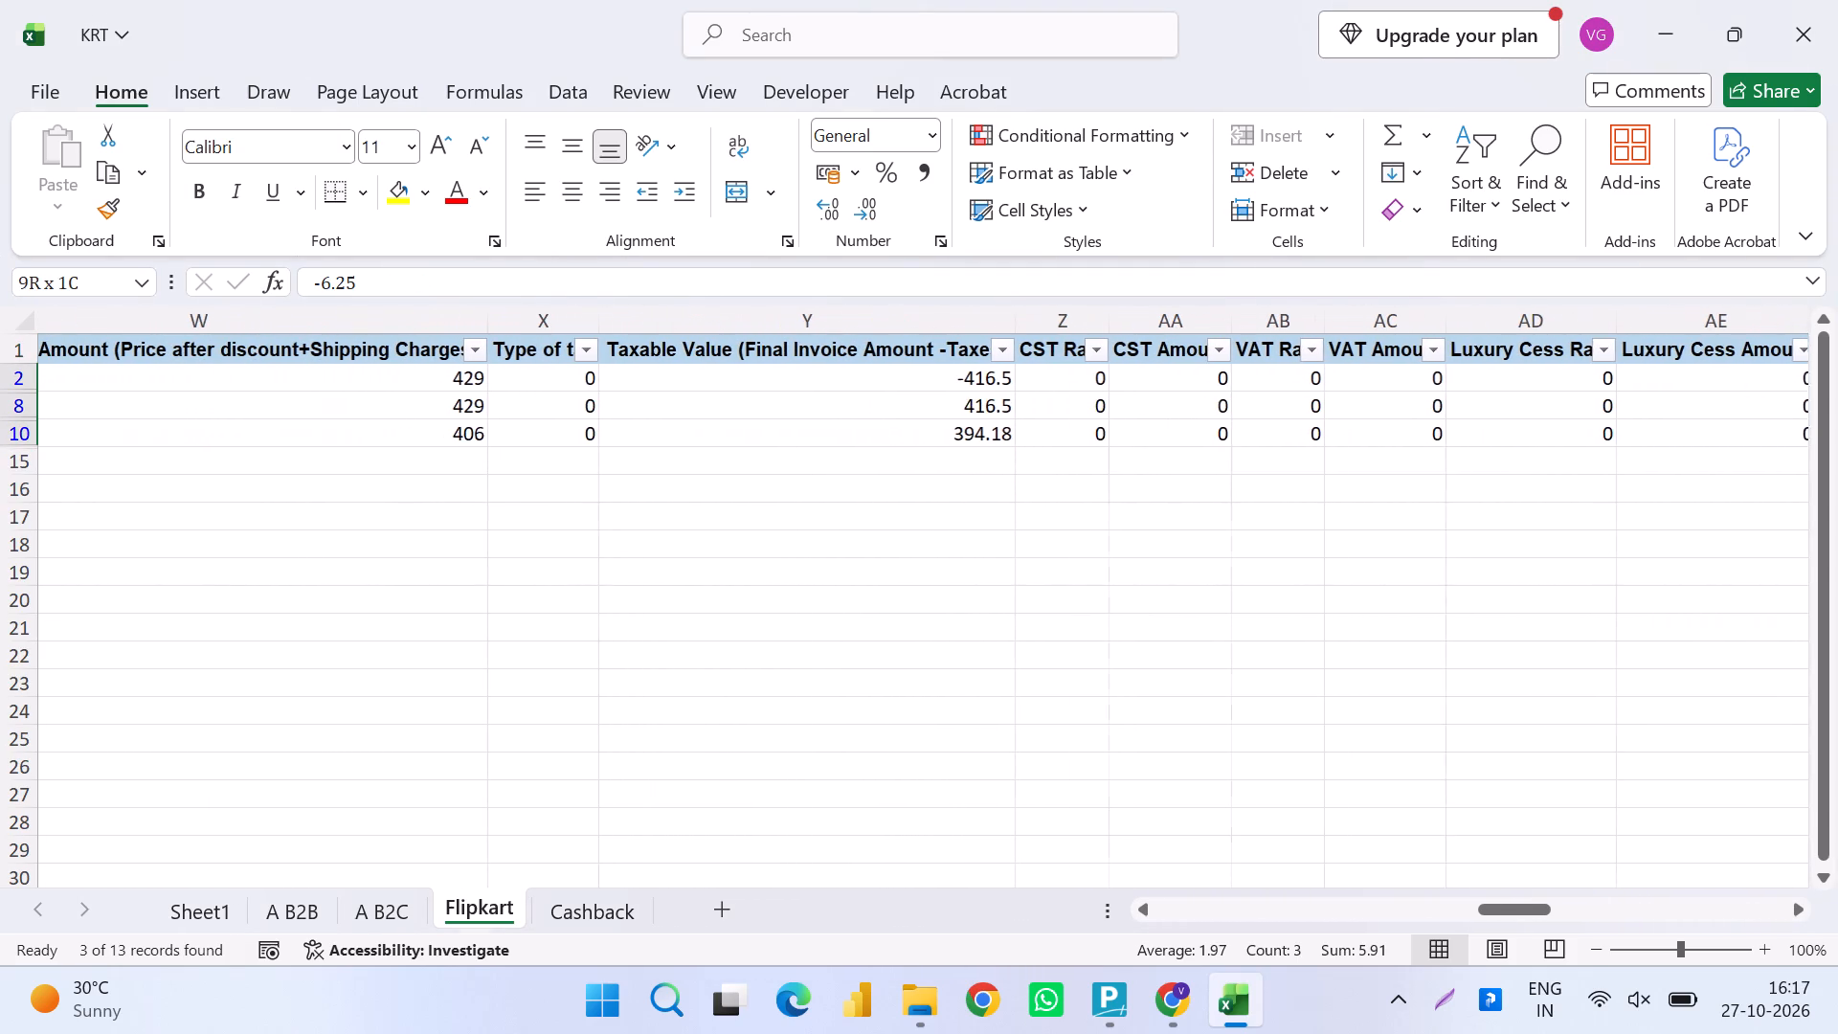
# Sum the filtered rows' Taxable Value column and enter 394.18 as the taxable value in cell I20.
pyautogui.click(1020, 372)
pyautogui.hotkey('ctrl', 'shift', 'Down')
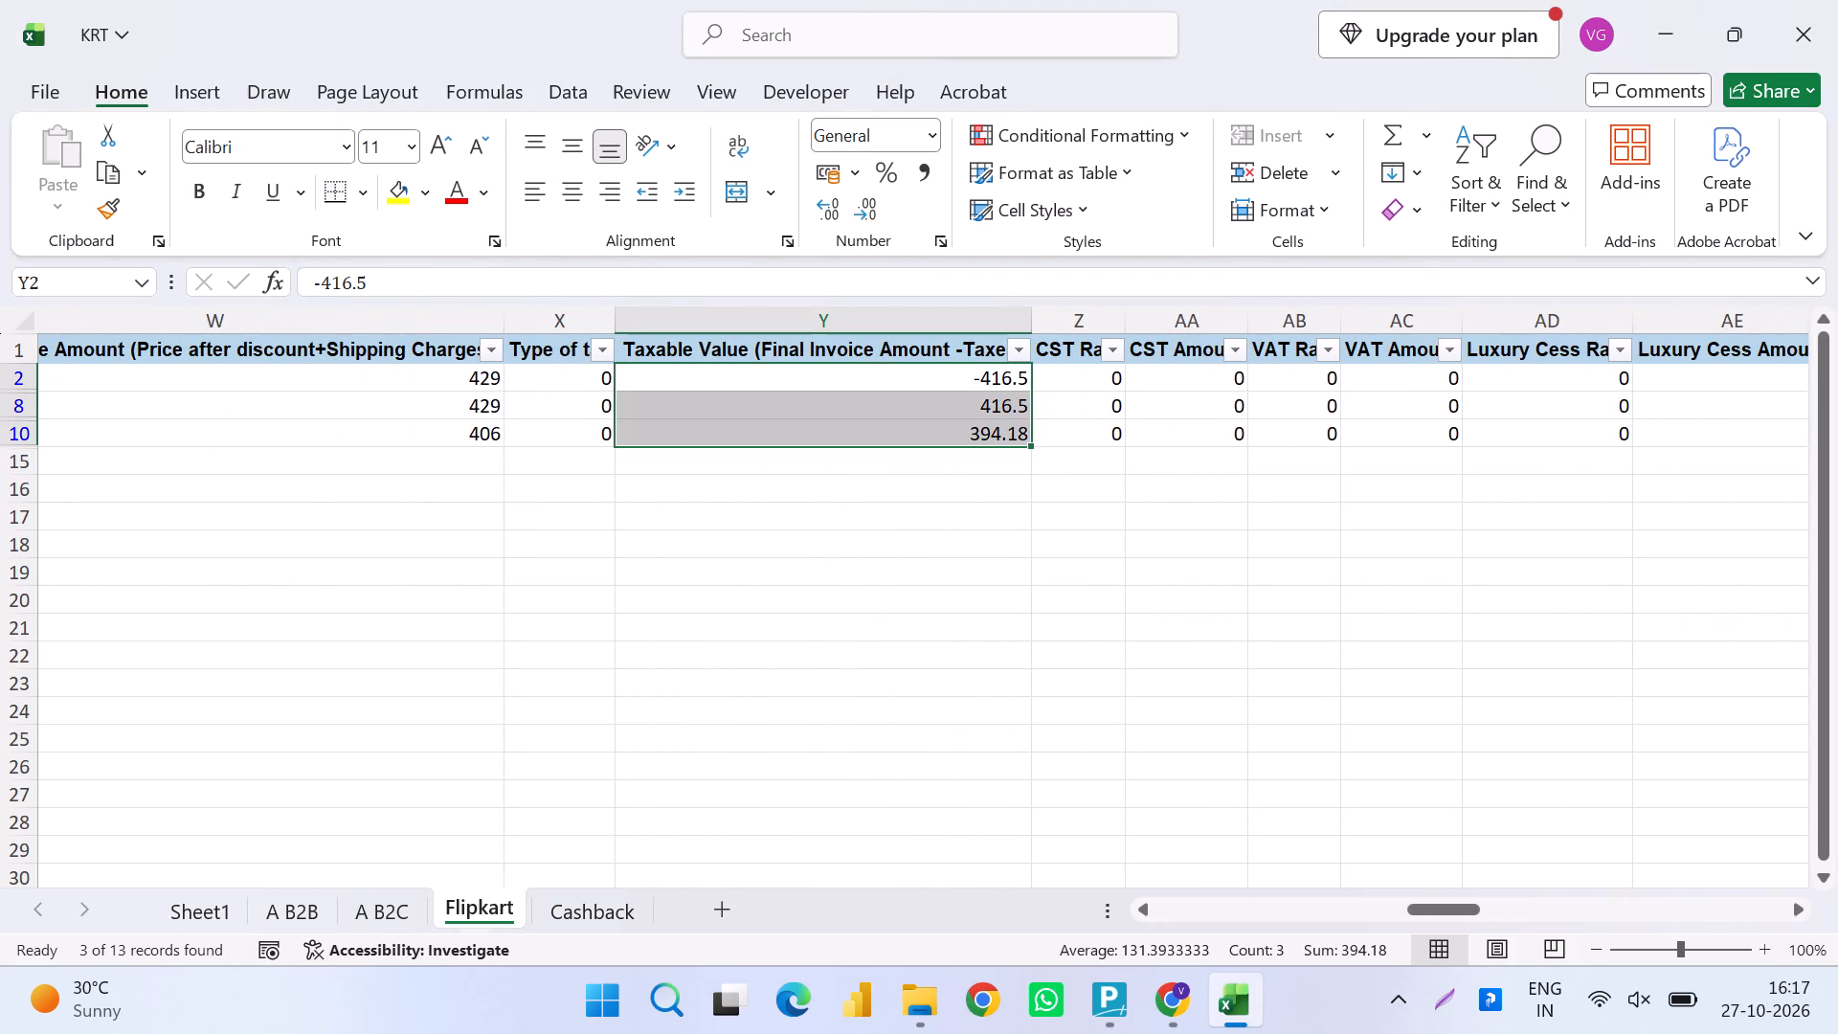
pyautogui.hscroll(8, 908, 405)
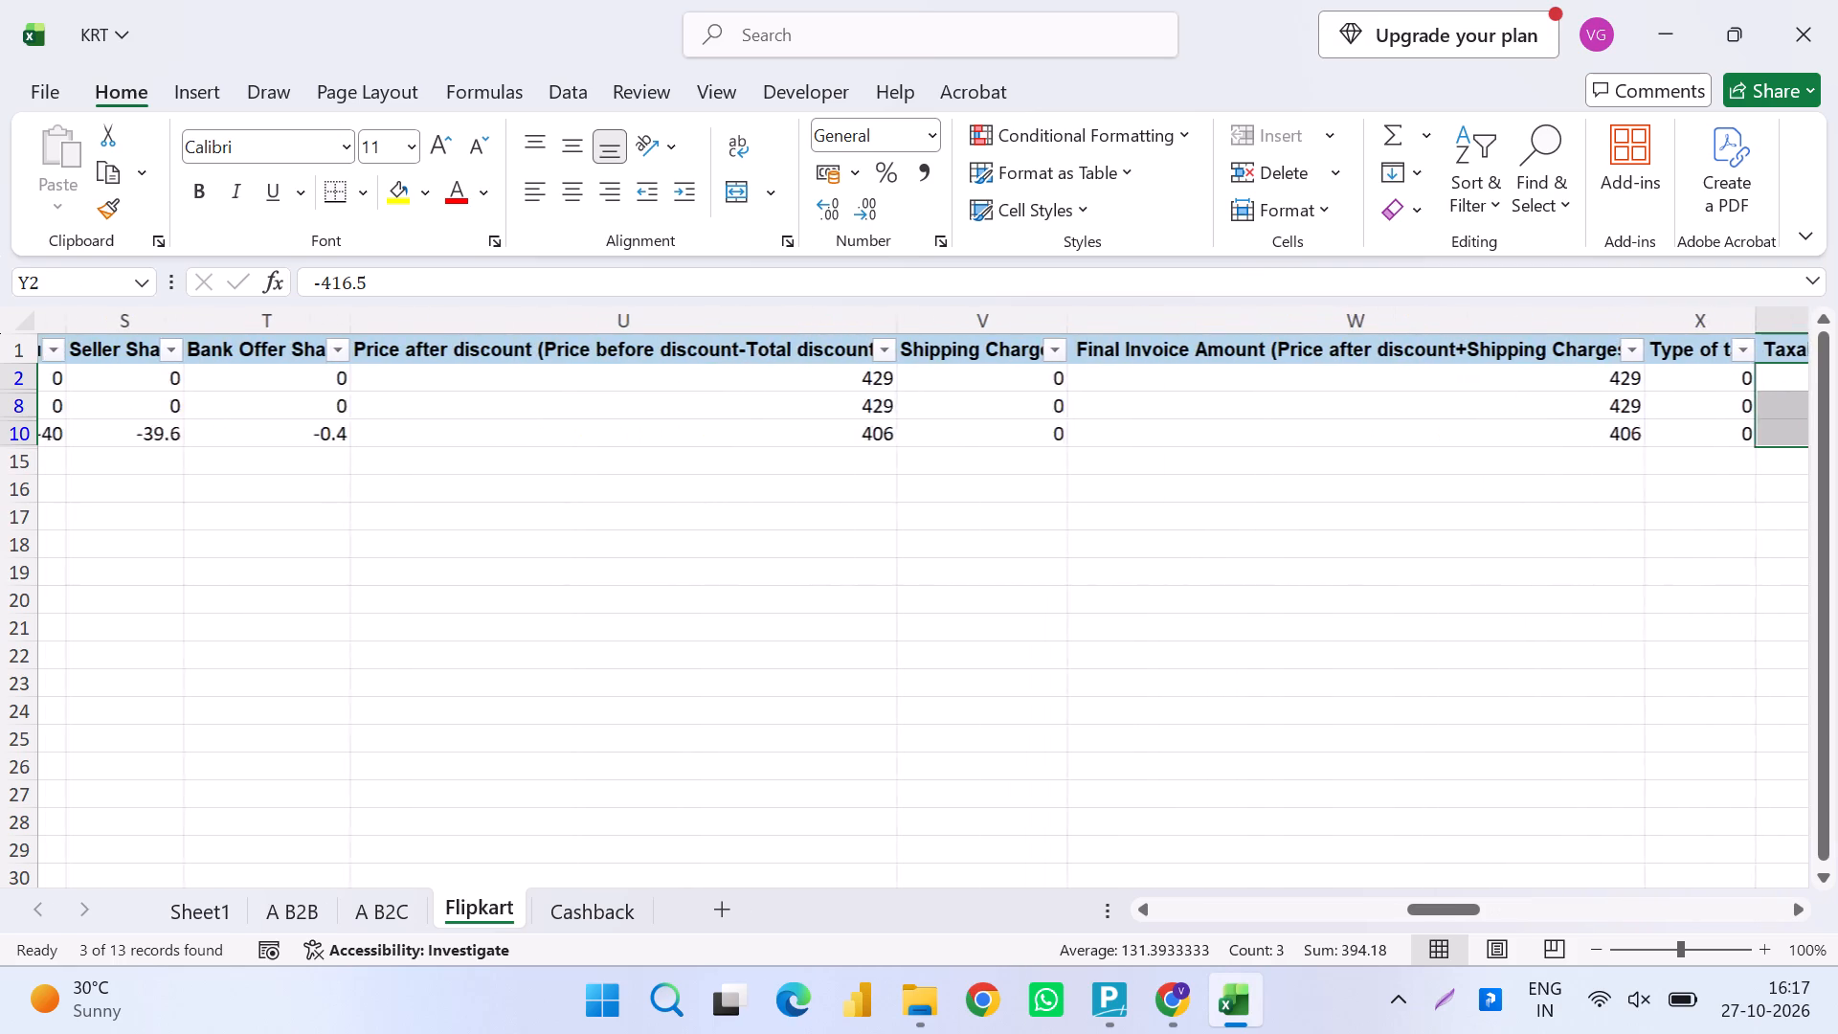
pyautogui.hscroll(7, 908, 405)
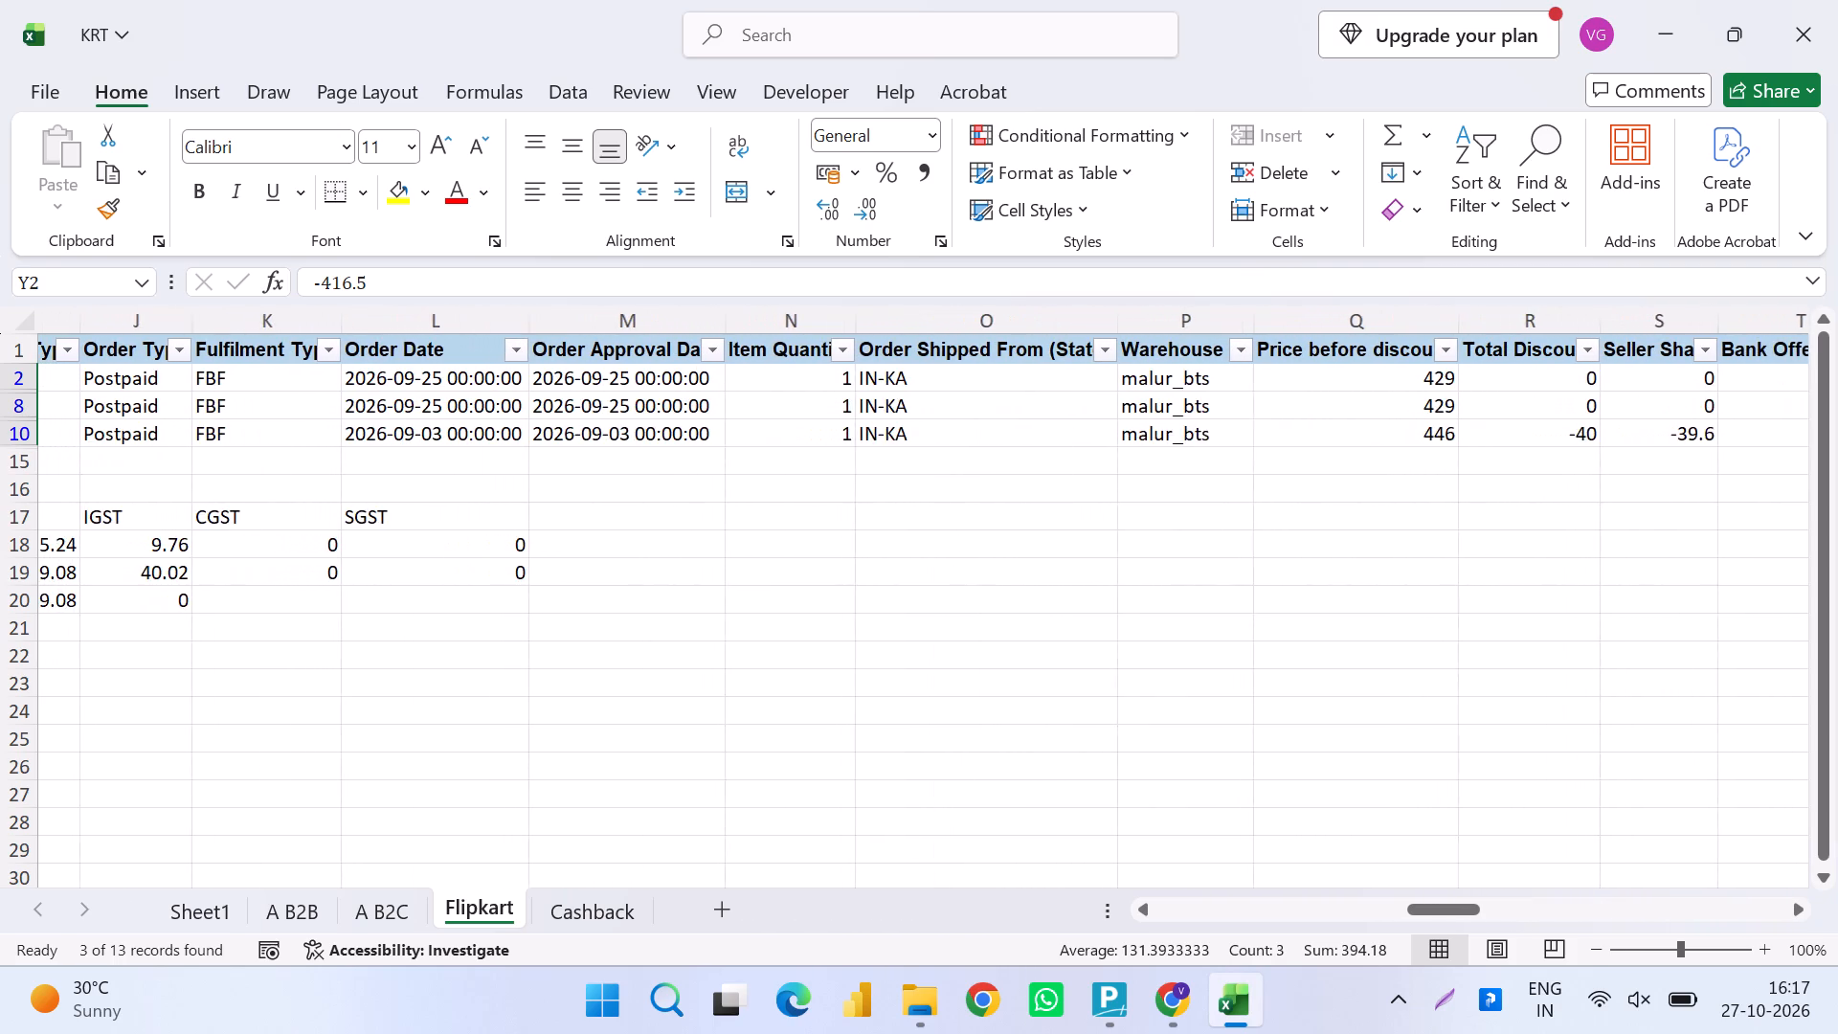
pyautogui.hscroll(3, 908, 405)
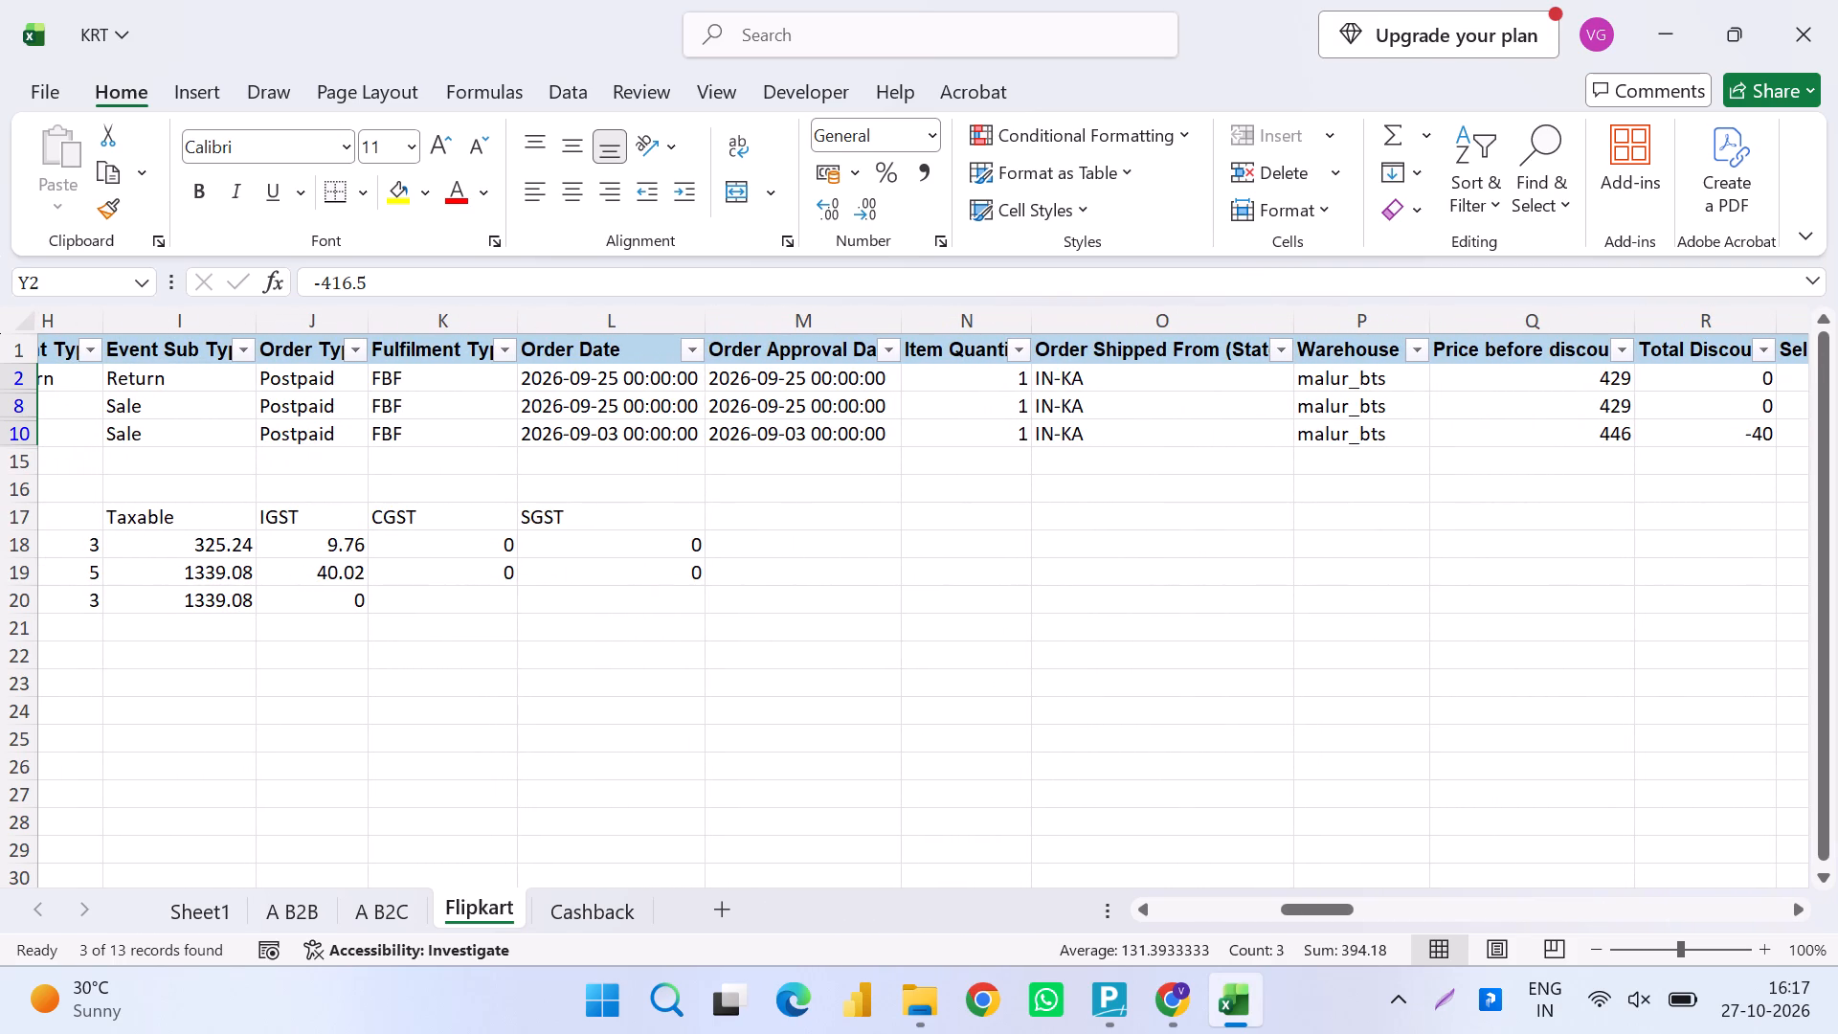
pyautogui.click(226, 602)
pyautogui.write('394.18')
# Enter 5.91 as both CGST and SGST of summary row 20, cells K20 and L20.
pyautogui.press('Tab')
pyautogui.press('Tab')
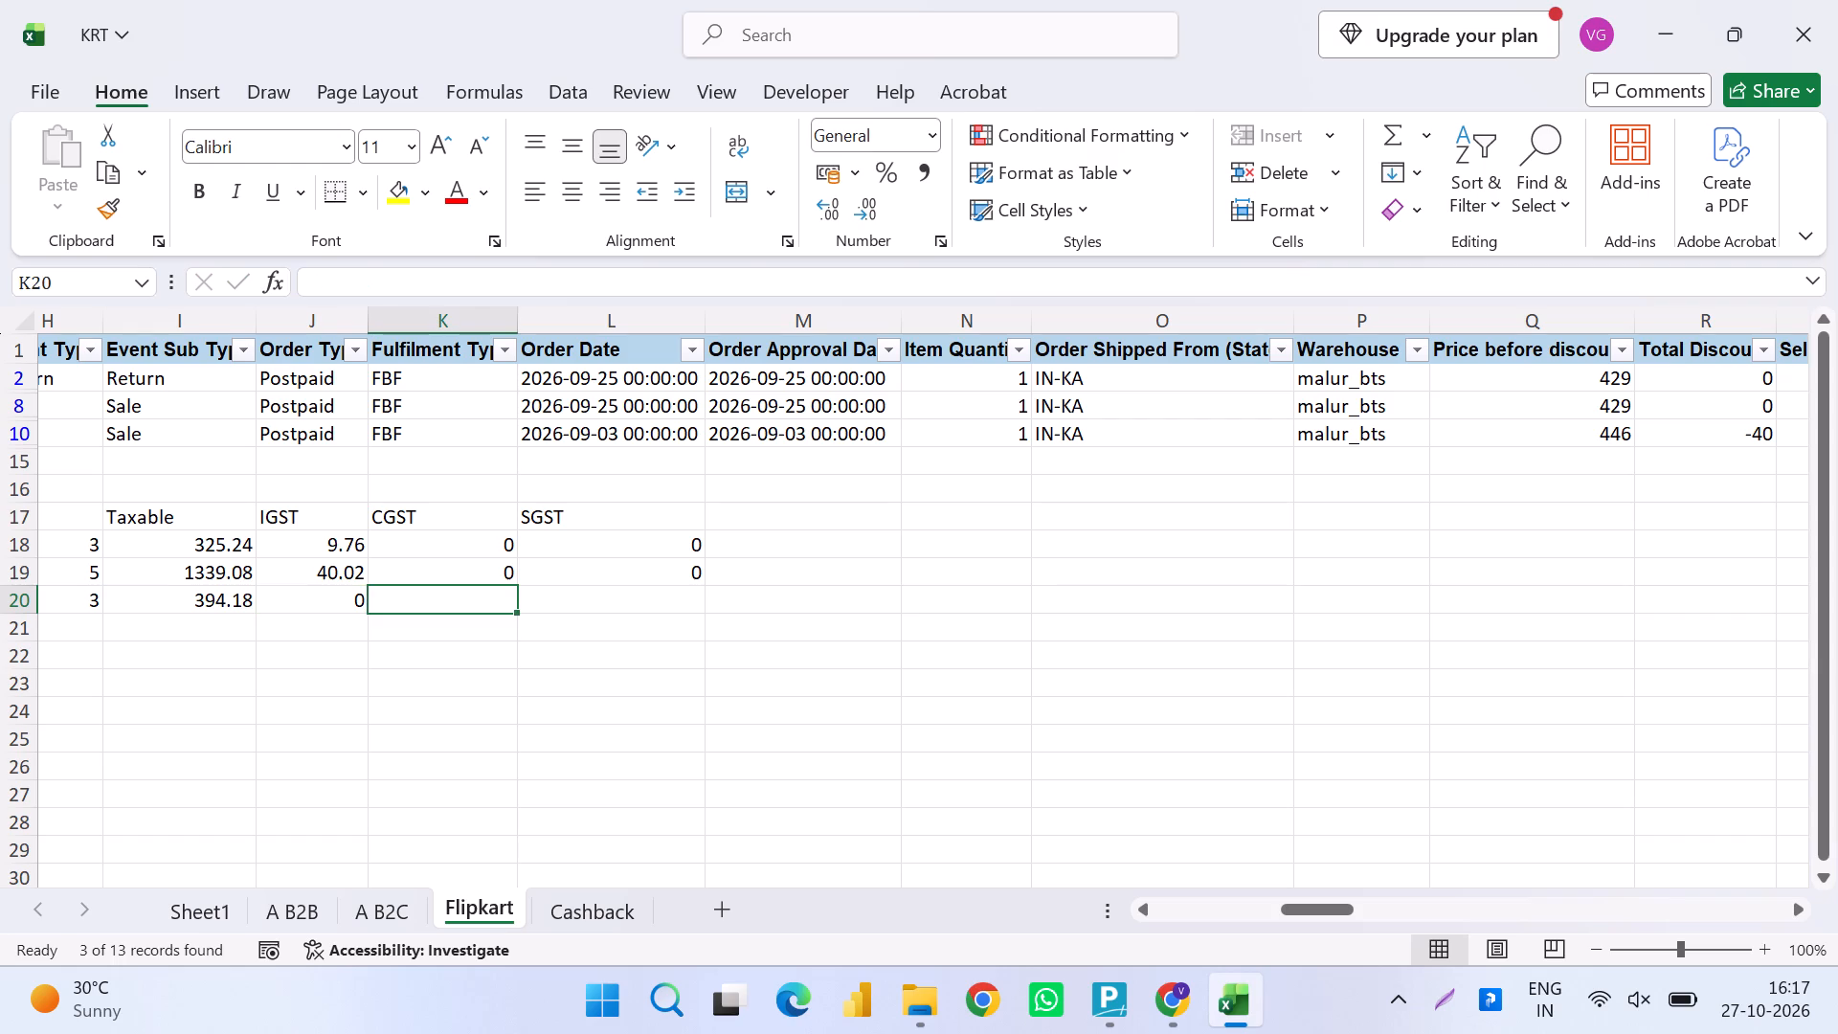
pyautogui.write('5.91')
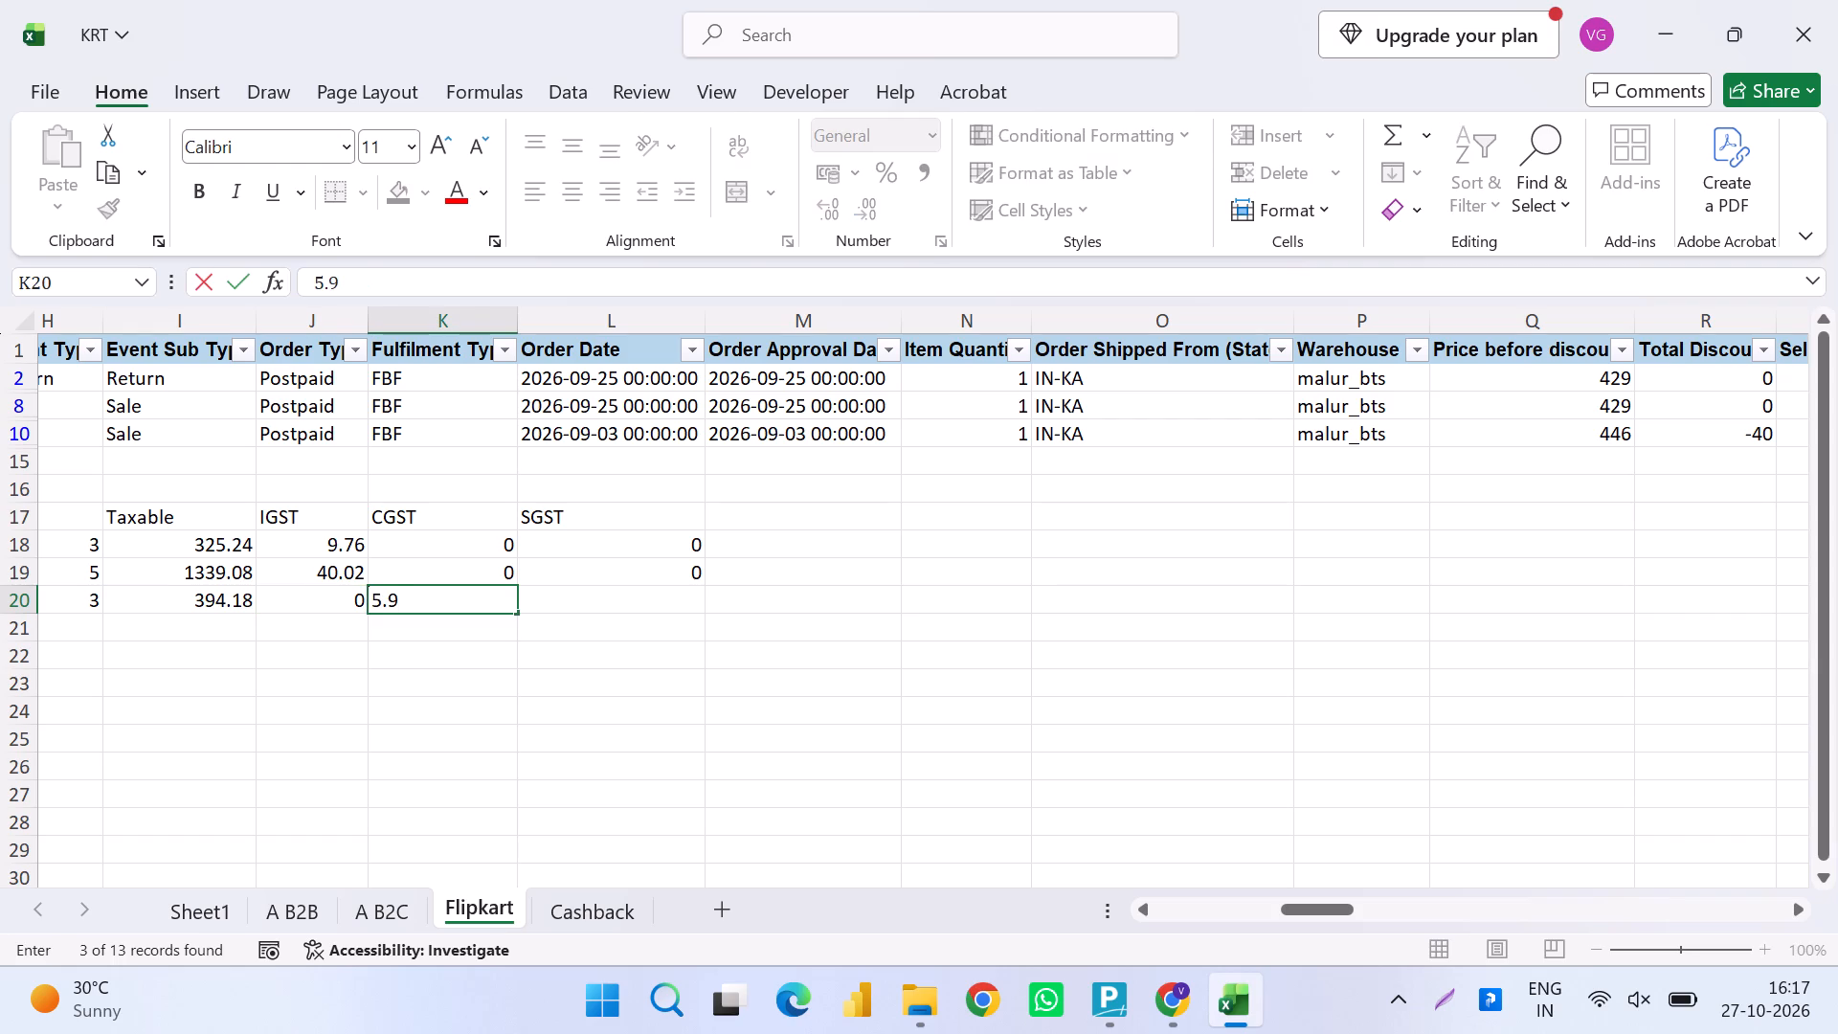
pyautogui.press('Tab')
pyautogui.hotkey('ctrl', 'r')
# Apply the comma number format to the summary amounts in I18 to L20 and save the workbook.
pyautogui.press('Left')
pyautogui.press('Left')
pyautogui.press('Left')
pyautogui.press('Left')
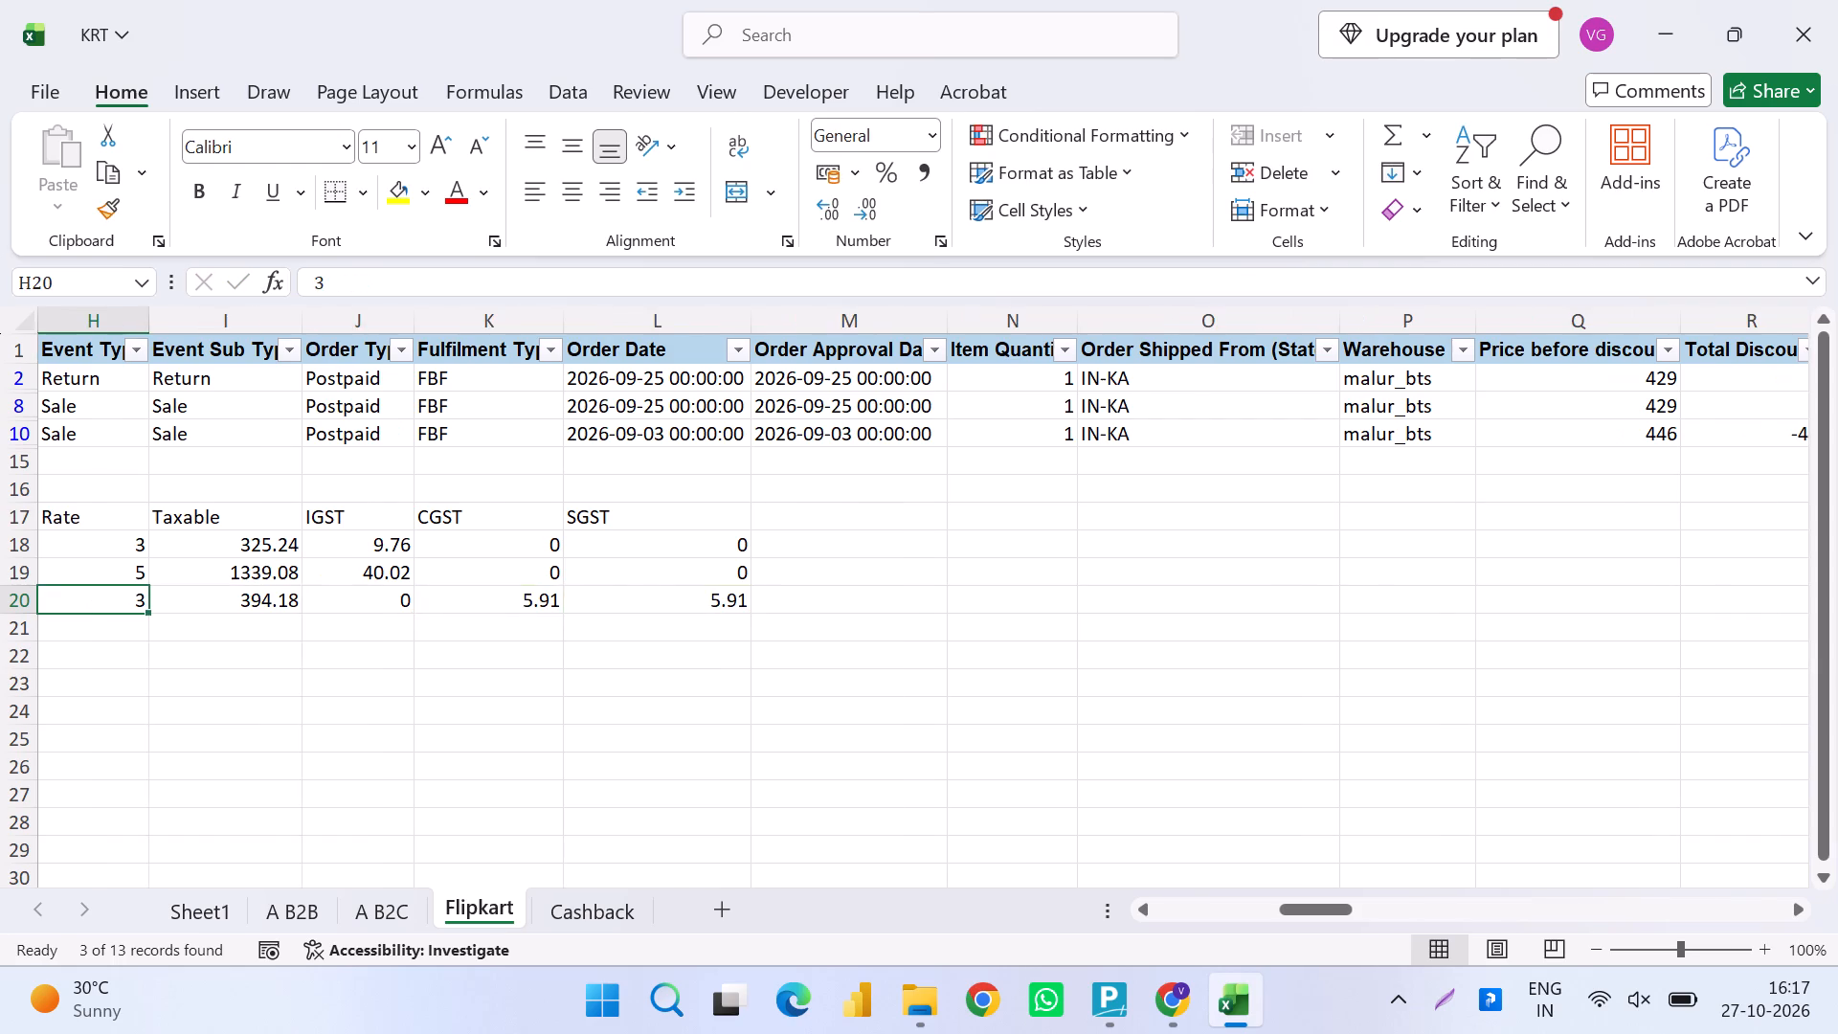
pyautogui.press('Left')
pyautogui.press('Right')
pyautogui.press('Right')
pyautogui.hotkey('ctrl', 'shift', 'Up')
pyautogui.hotkey('ctrl', 'shift', 'Right')
pyautogui.hotkey('shift', 'Down')
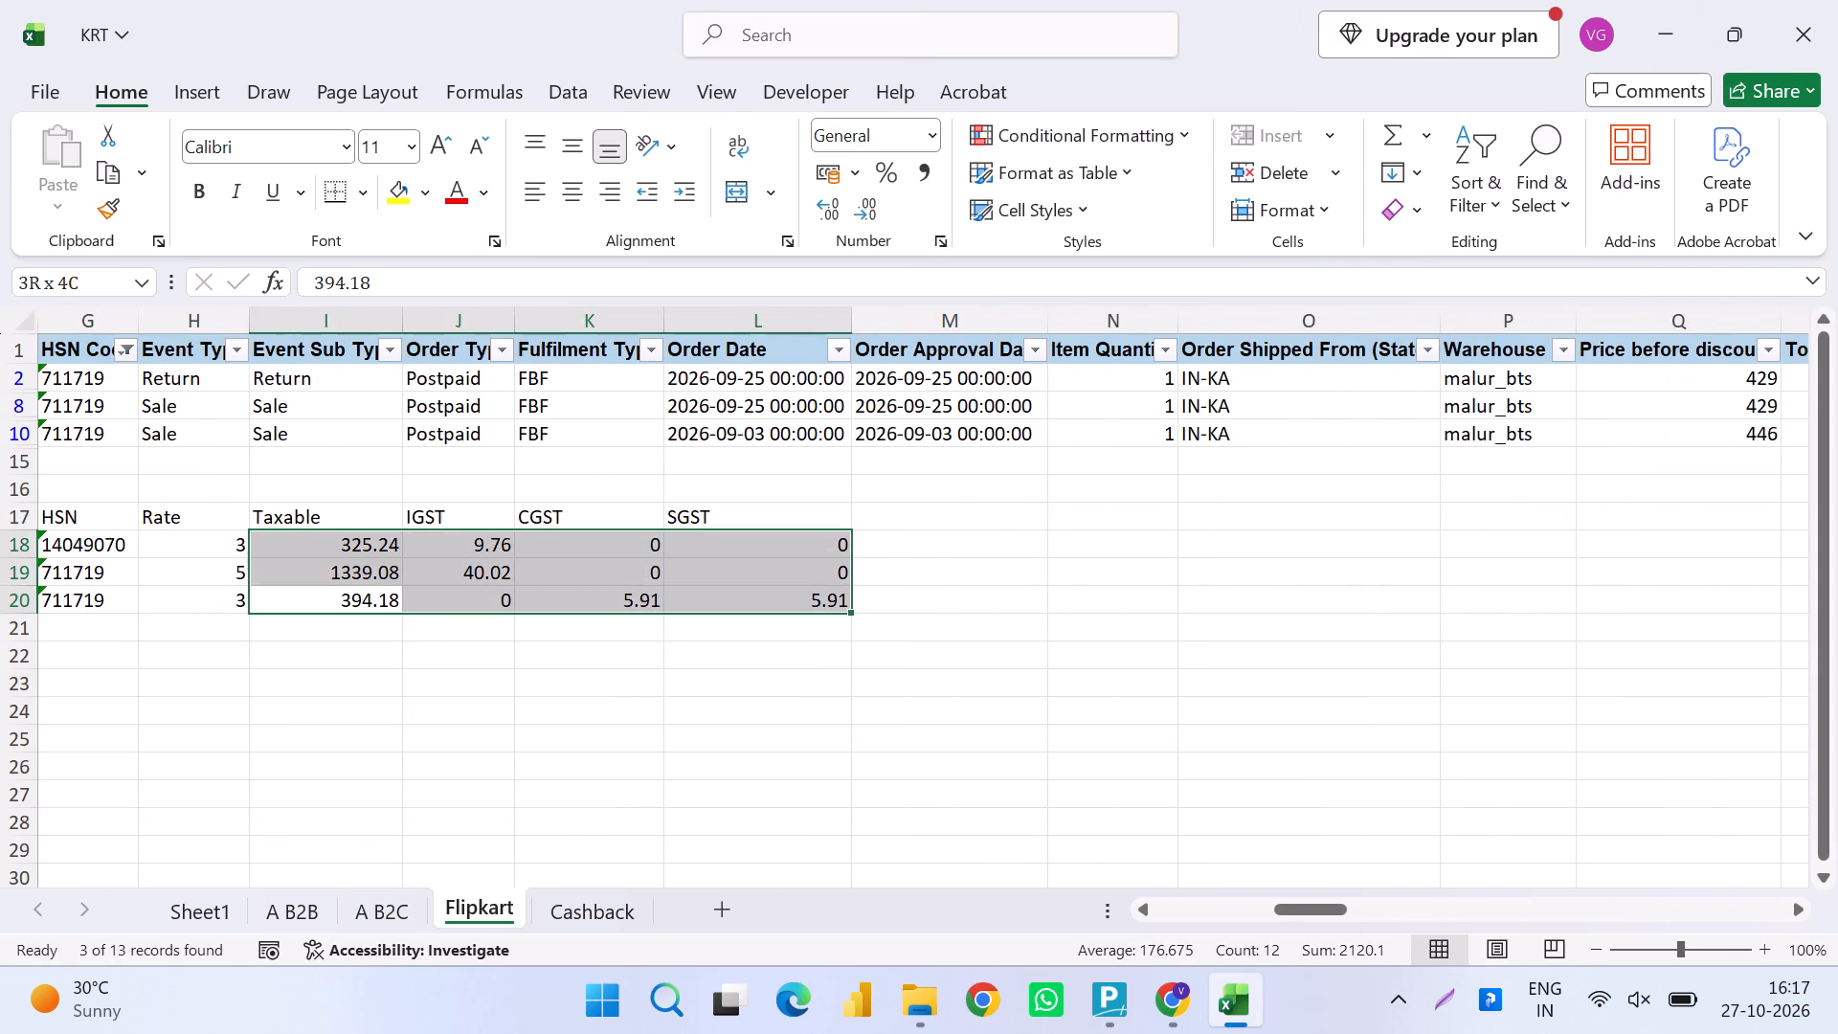
pyautogui.click(916, 177)
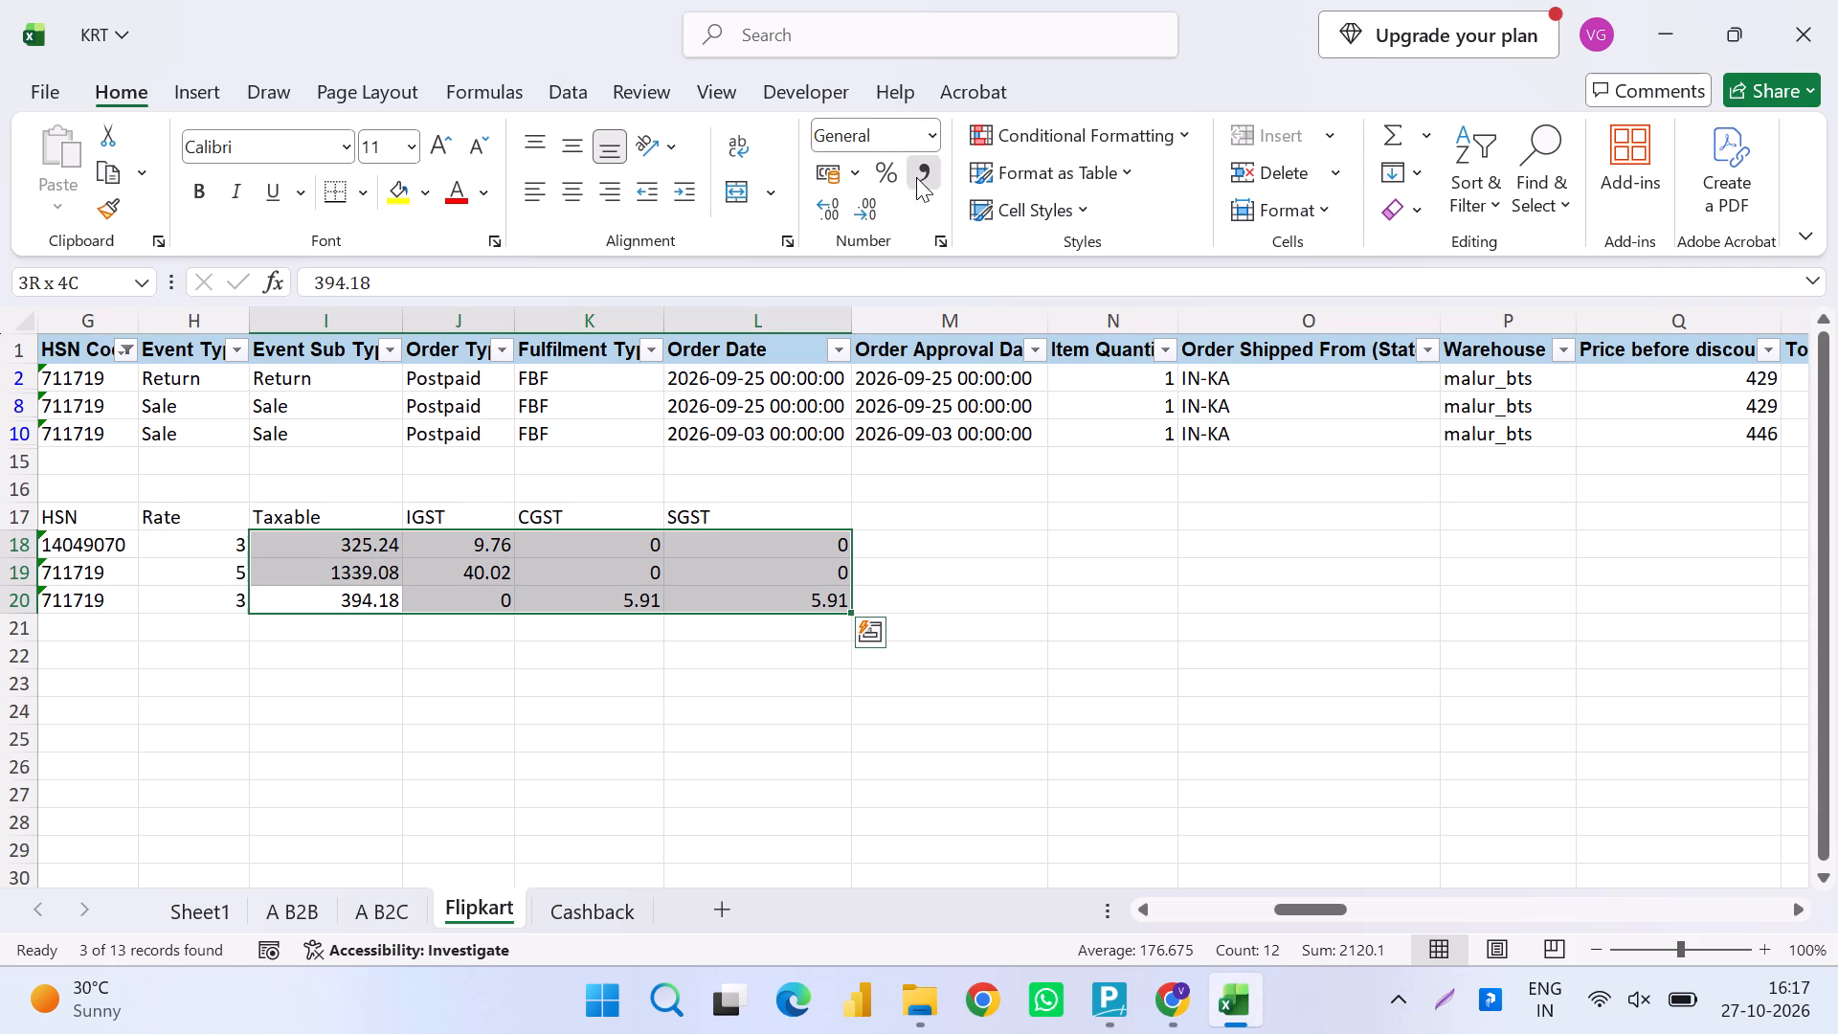
pyautogui.hotkey('ctrl', 's')
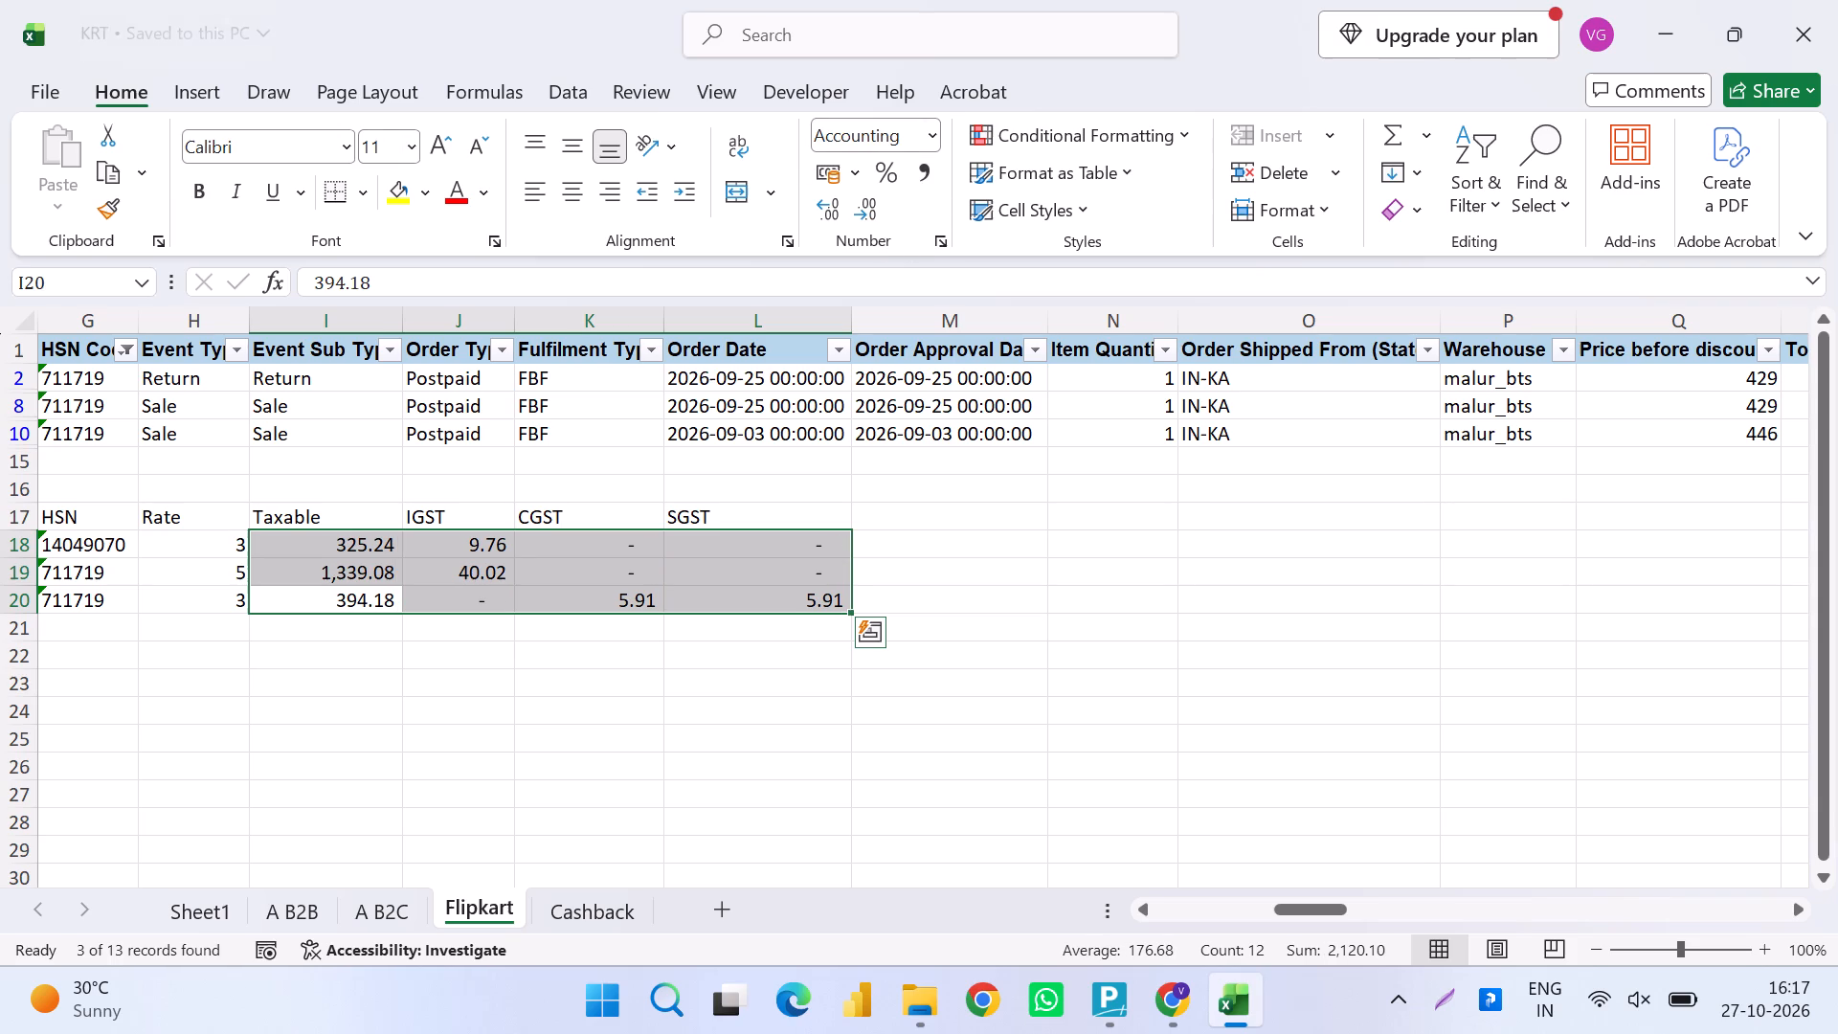
# Copy the Flipkart HSN summary table G17 to L20 into Sheet1, starting at cell H1.
pyautogui.click(202, 916)
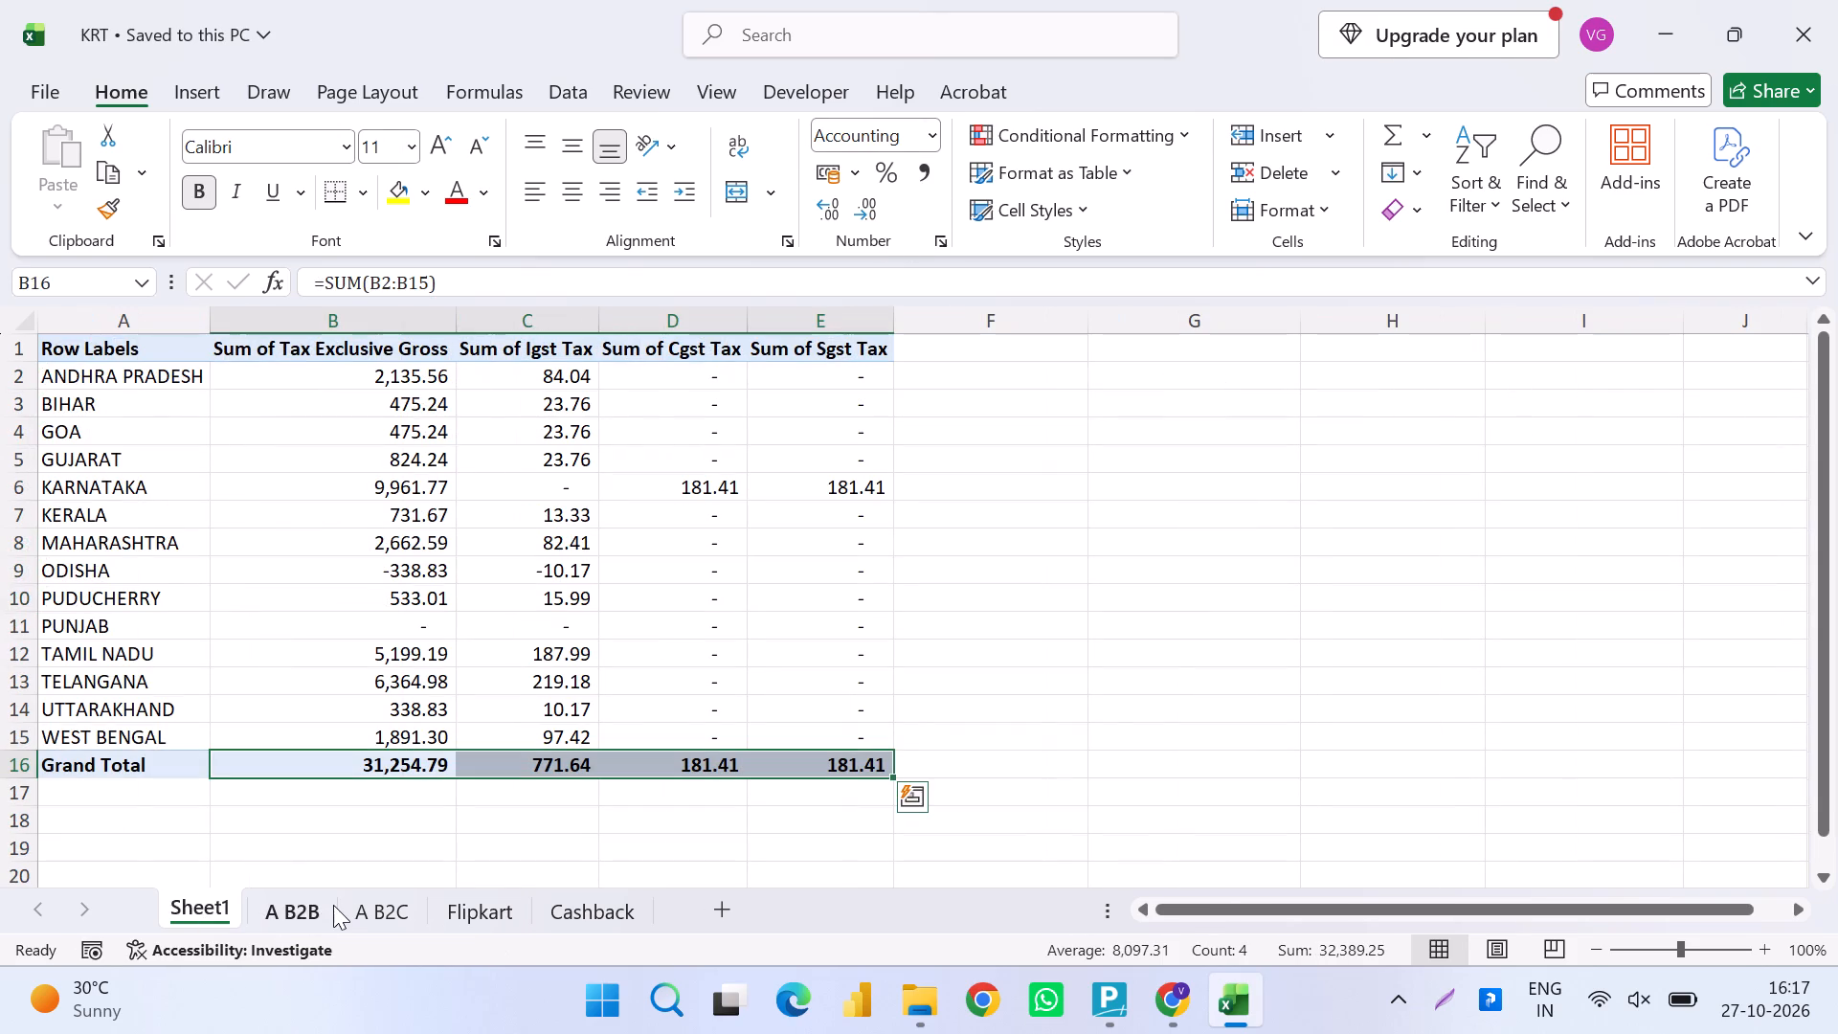
pyautogui.click(472, 896)
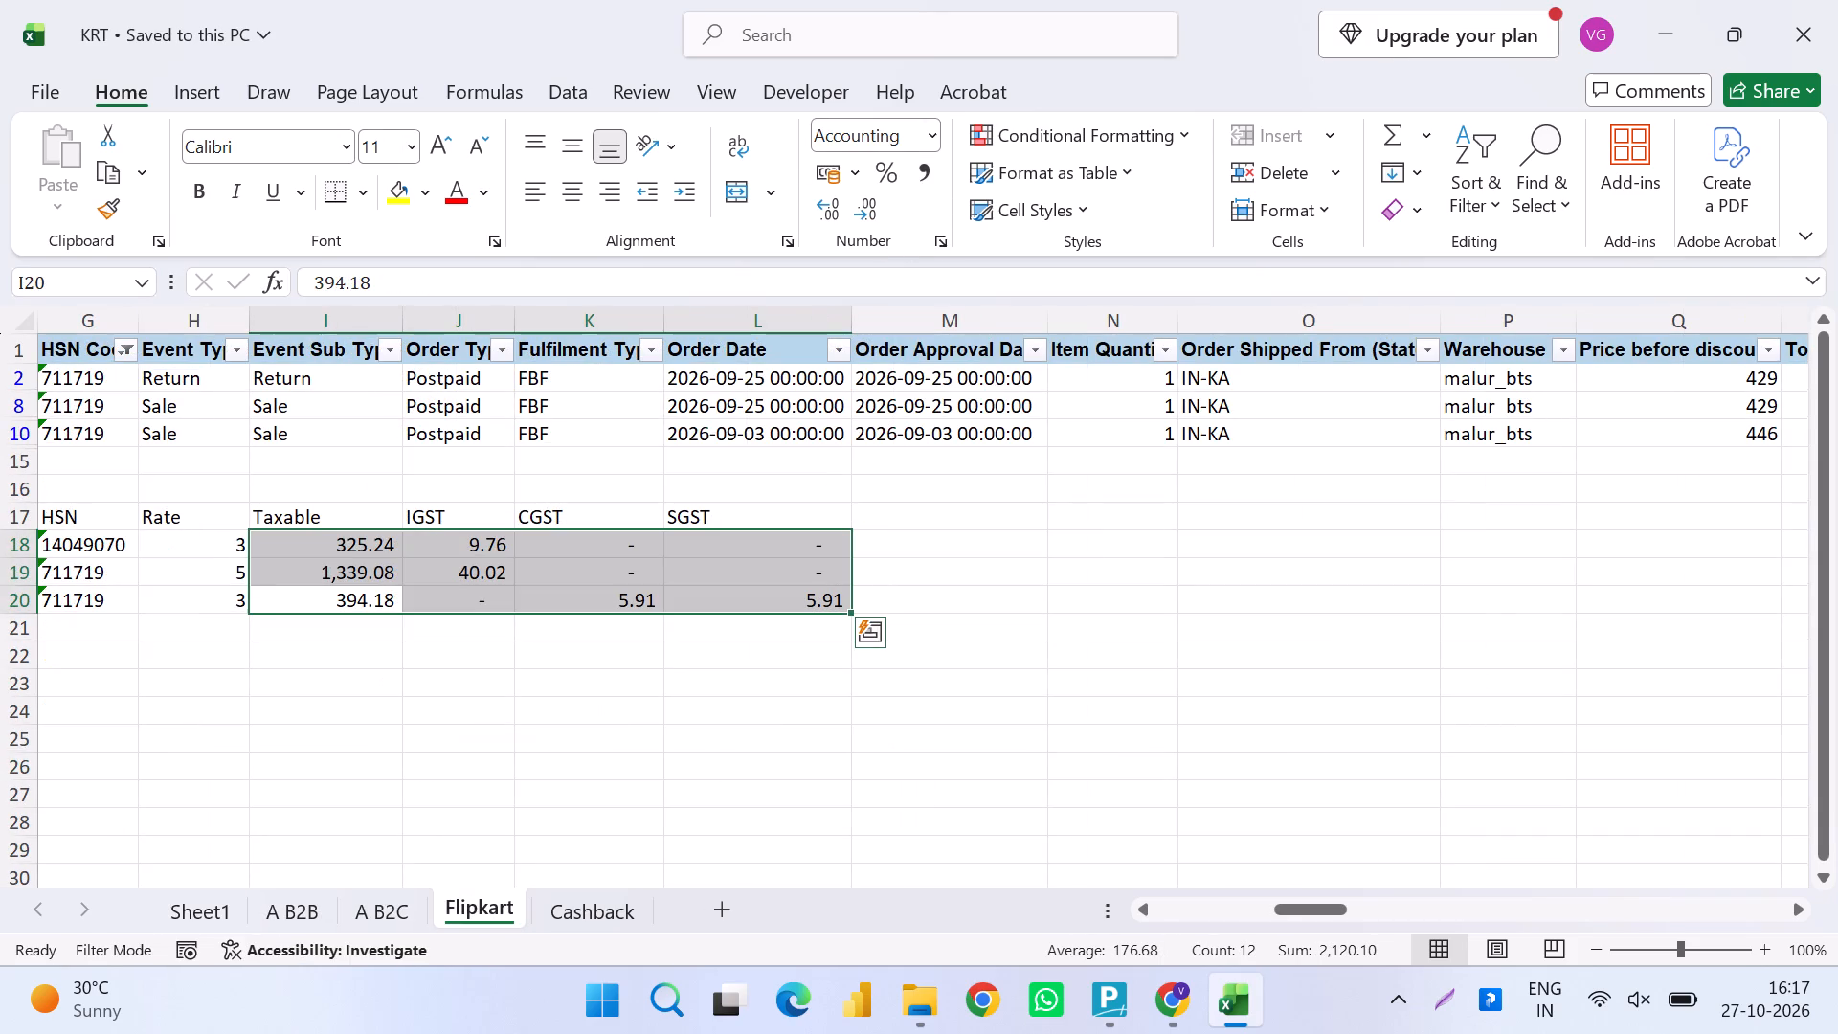
pyautogui.press('Left')
pyautogui.press('Up')
pyautogui.press('Left')
pyautogui.press('Up')
pyautogui.press('Left')
pyautogui.press('Right')
pyautogui.press('Up')
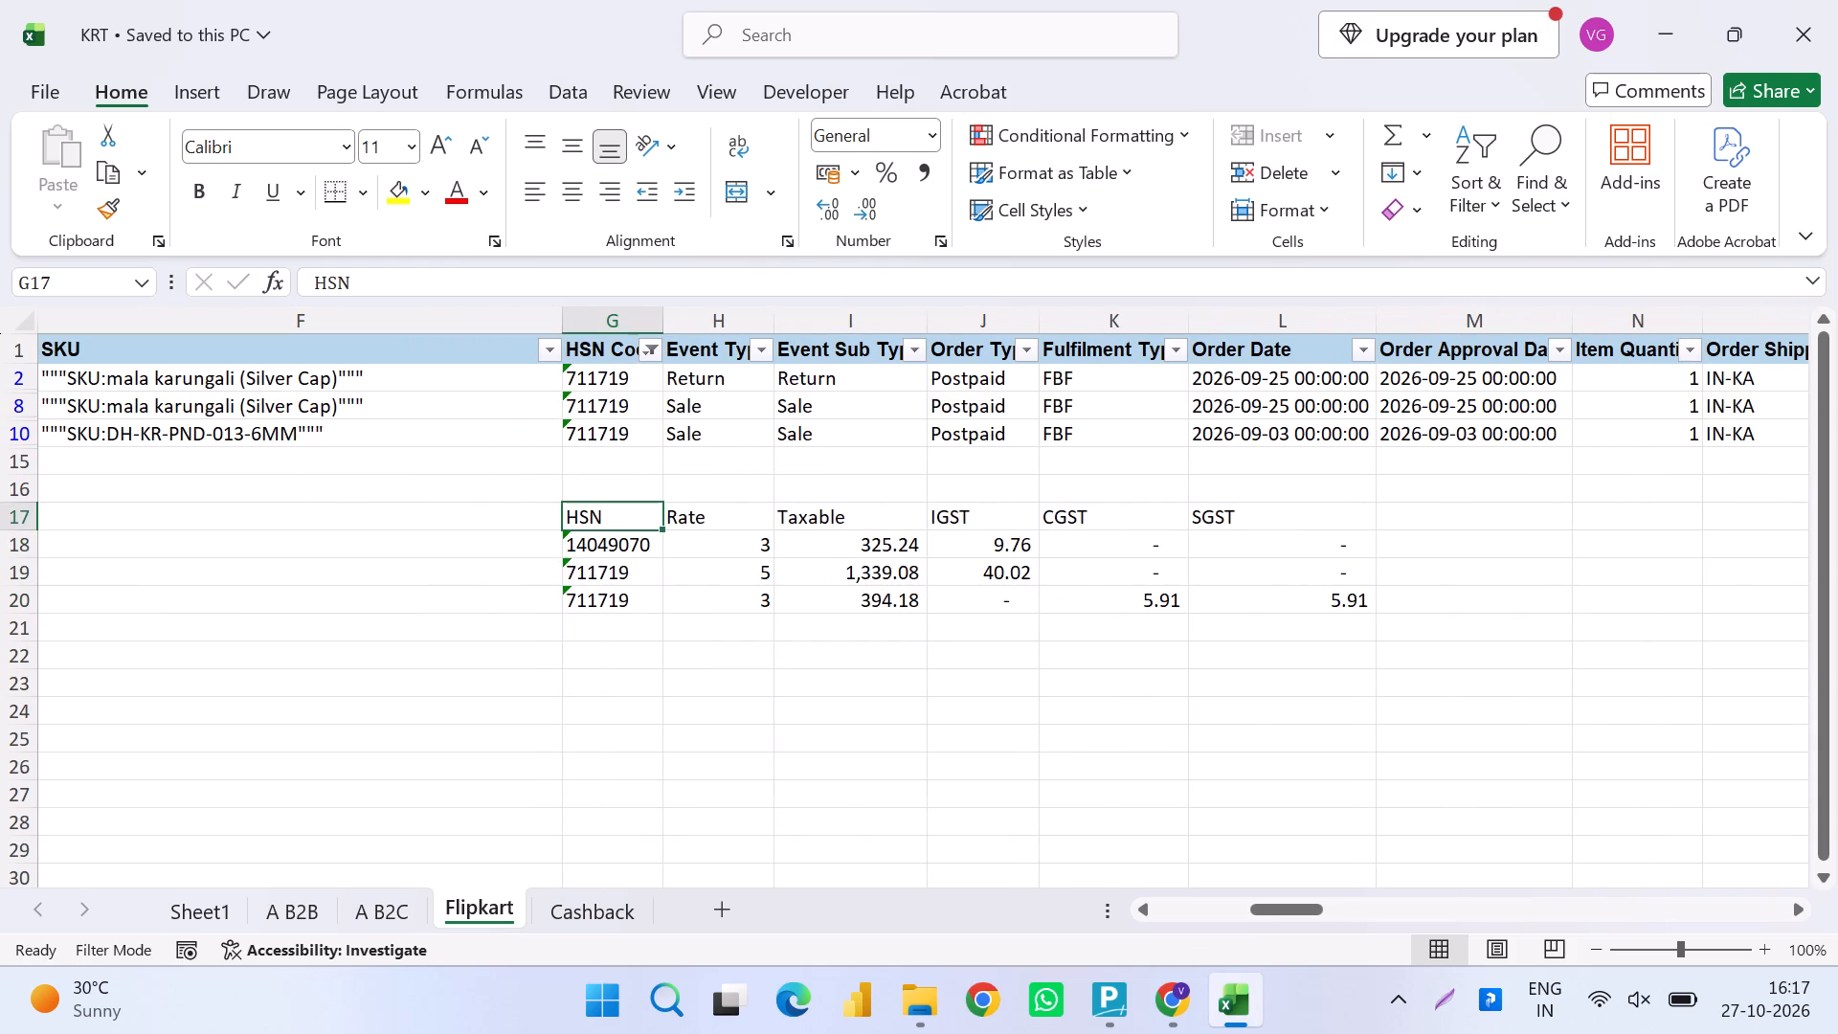
pyautogui.hotkey('ctrl', 'shift', 'Right')
pyautogui.hotkey('ctrl', 'shift', 'Down')
pyautogui.hotkey('ctrl', 'c')
pyautogui.click(187, 909)
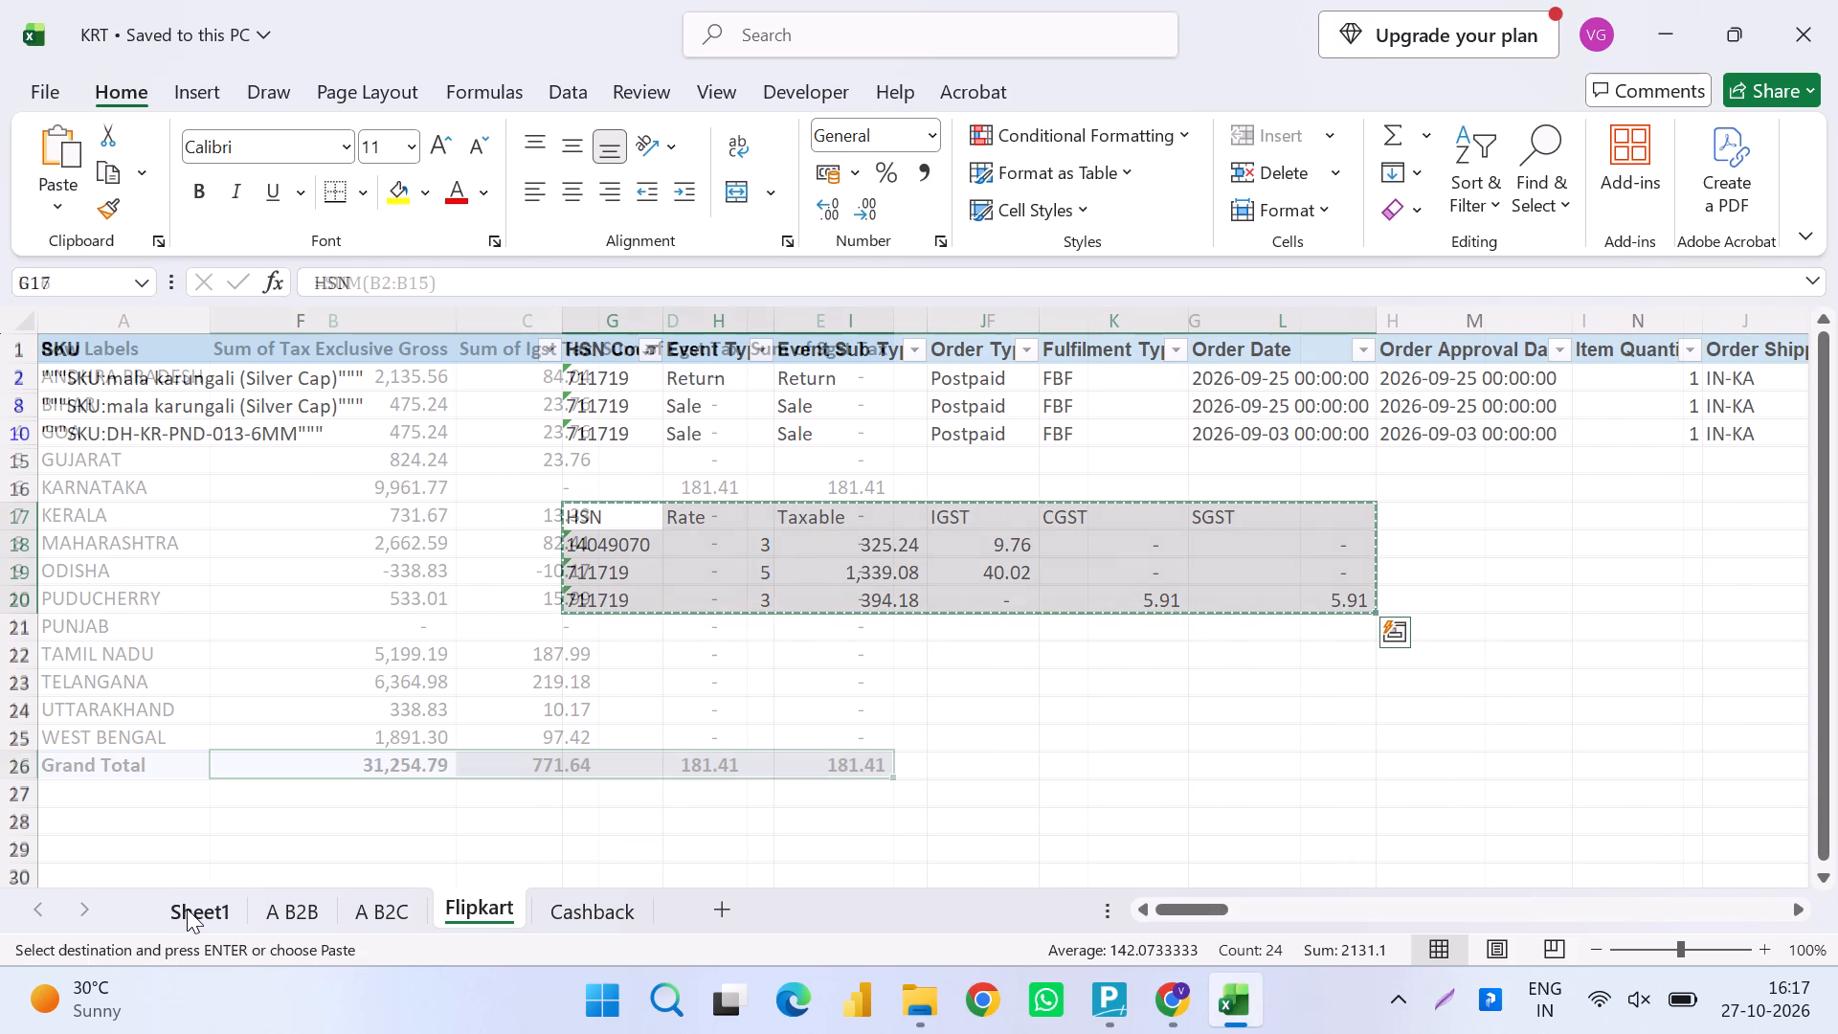
pyautogui.hotkey('ctrl', 'Up')
pyautogui.hotkey('ctrl', 'Up')
pyautogui.hotkey('ctrl', 'Up')
pyautogui.press('Right')
pyautogui.press('Right')
pyautogui.press('Right')
pyautogui.press('Right')
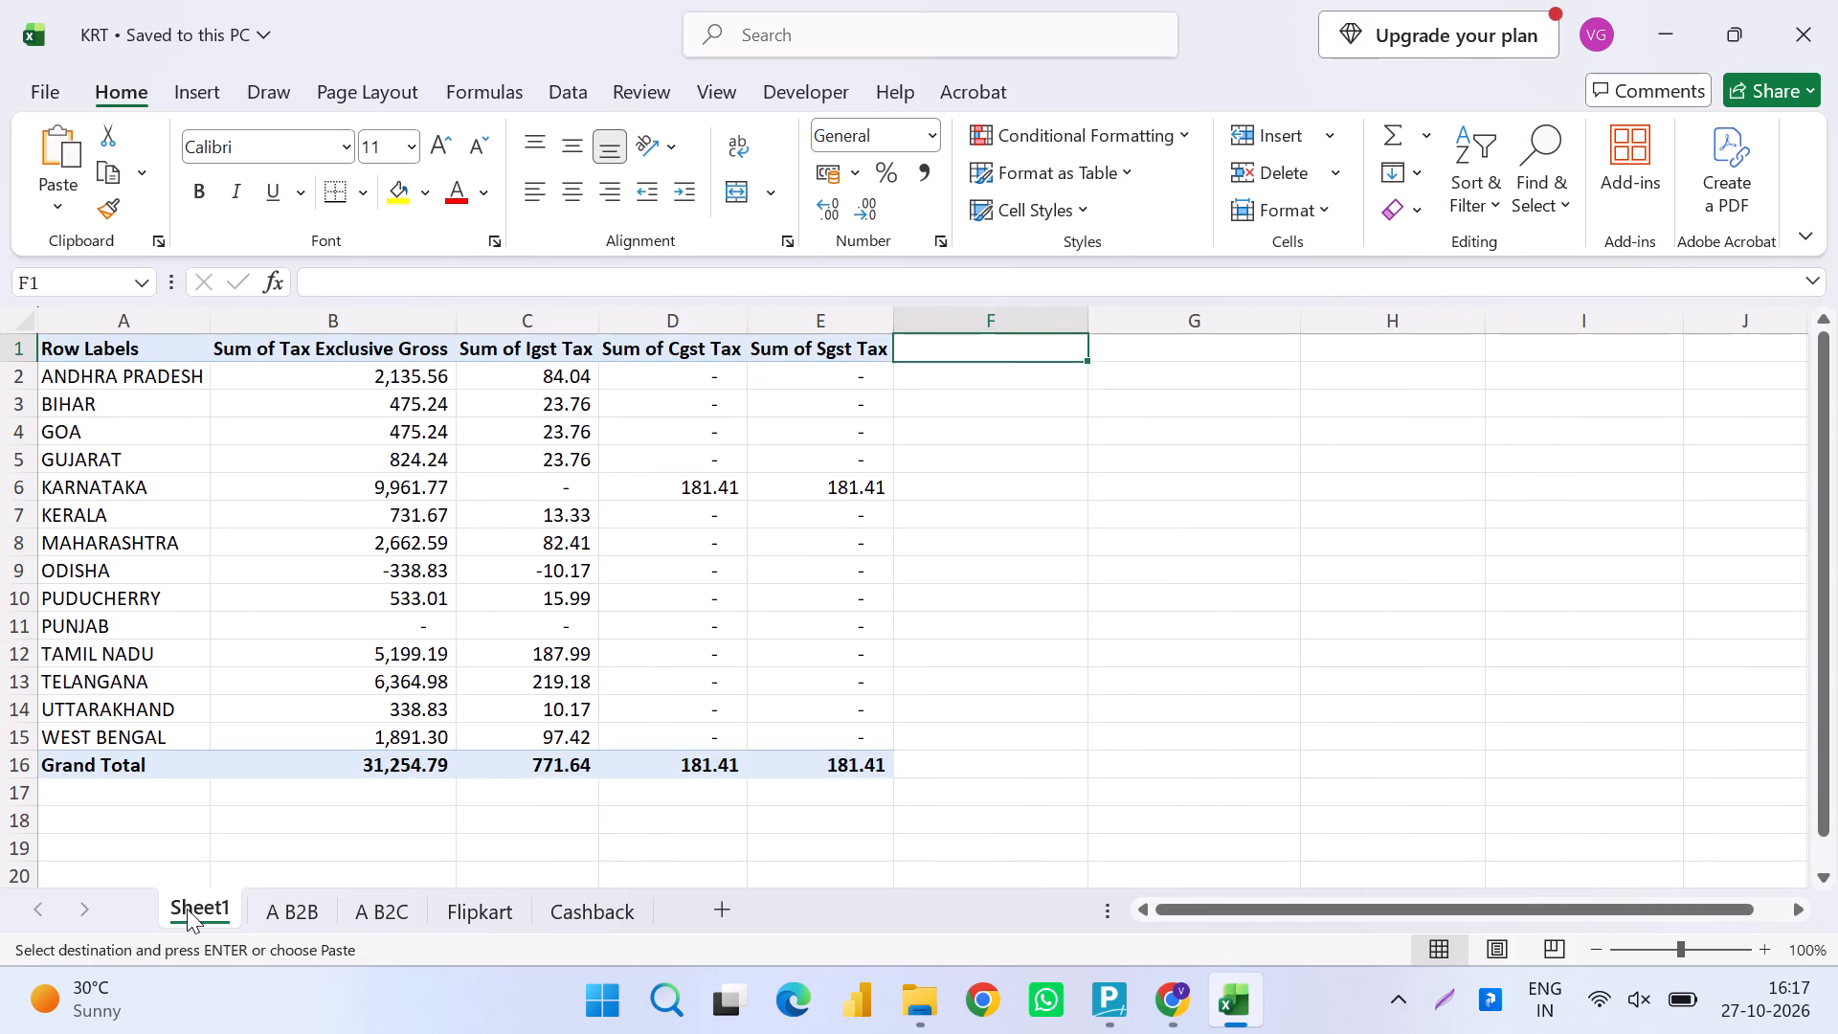
pyautogui.press('Right')
pyautogui.press('Right')
pyautogui.hotkey('ctrl', 'v')
pyautogui.press('Up')
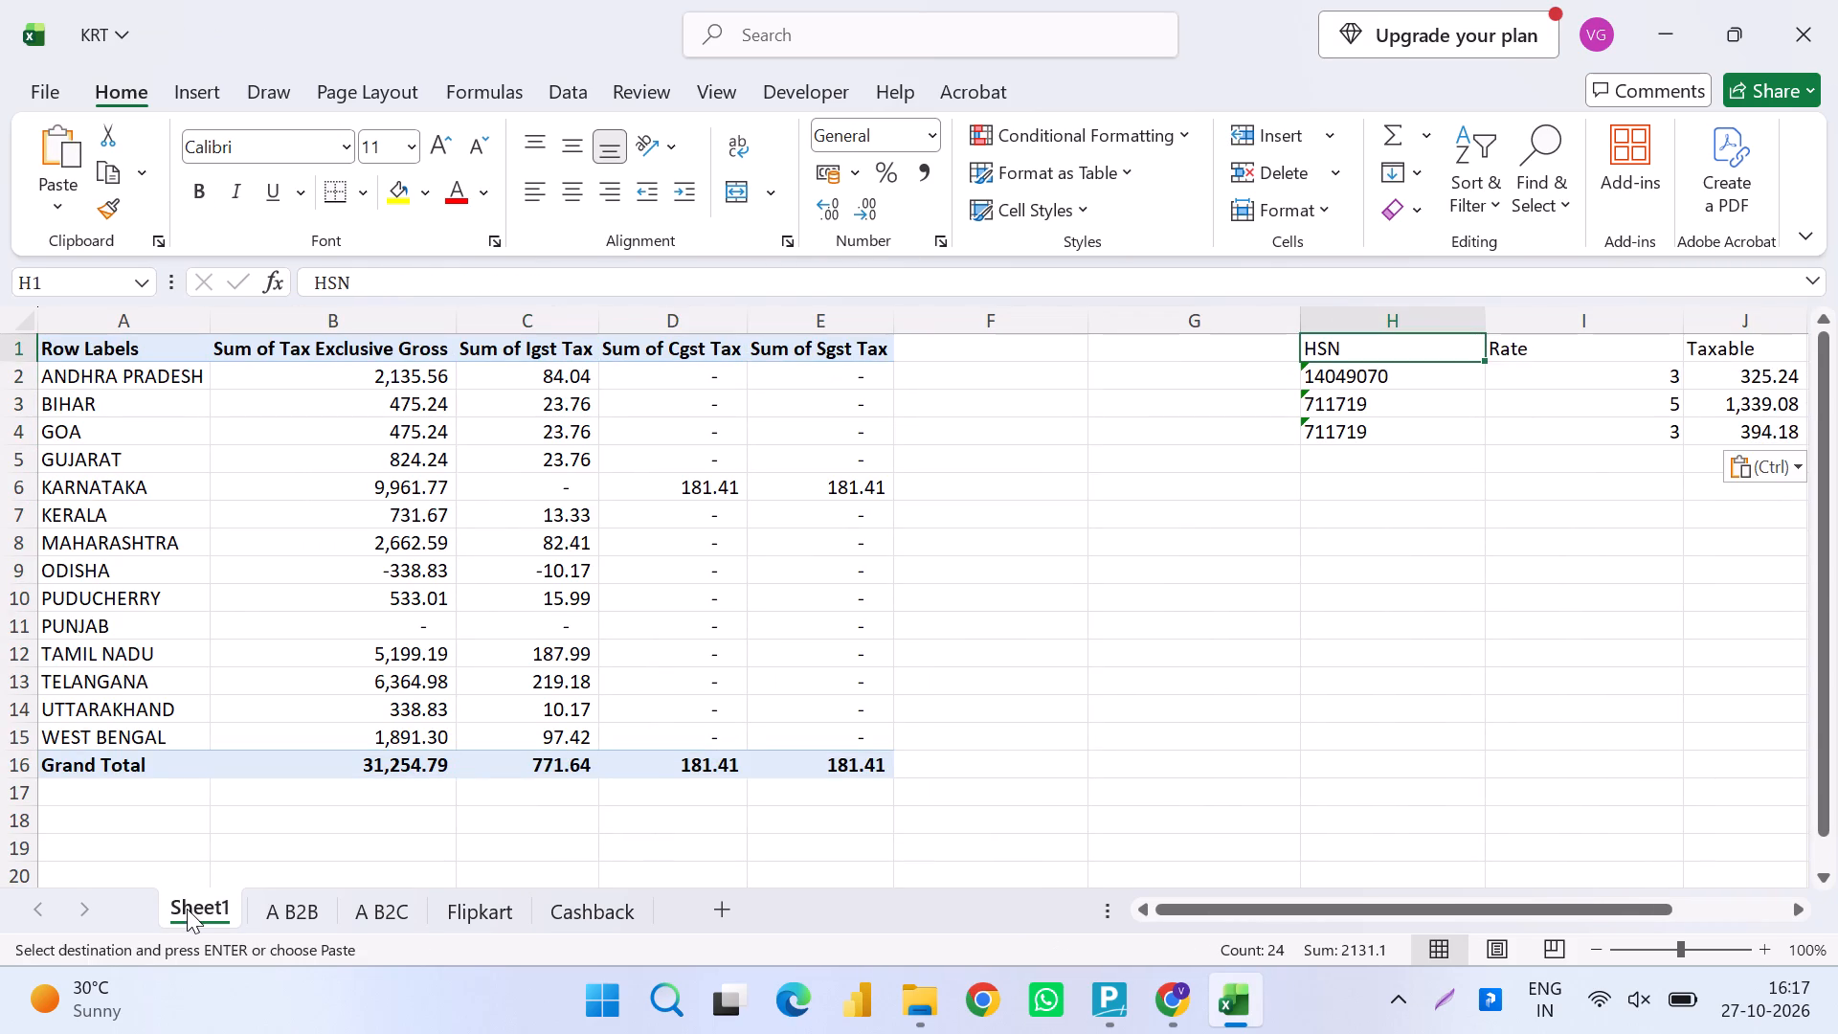
# Move the Flipkart HSN summary table on Sheet1 from H1 so that it starts at cell G3.
pyautogui.hotkey('shift', 'space')
pyautogui.press('Right')
pyautogui.press('Left')
pyautogui.hotkey('ctrl', 'shift', 'Down')
pyautogui.hotkey('ctrl', 'shift', 'Right')
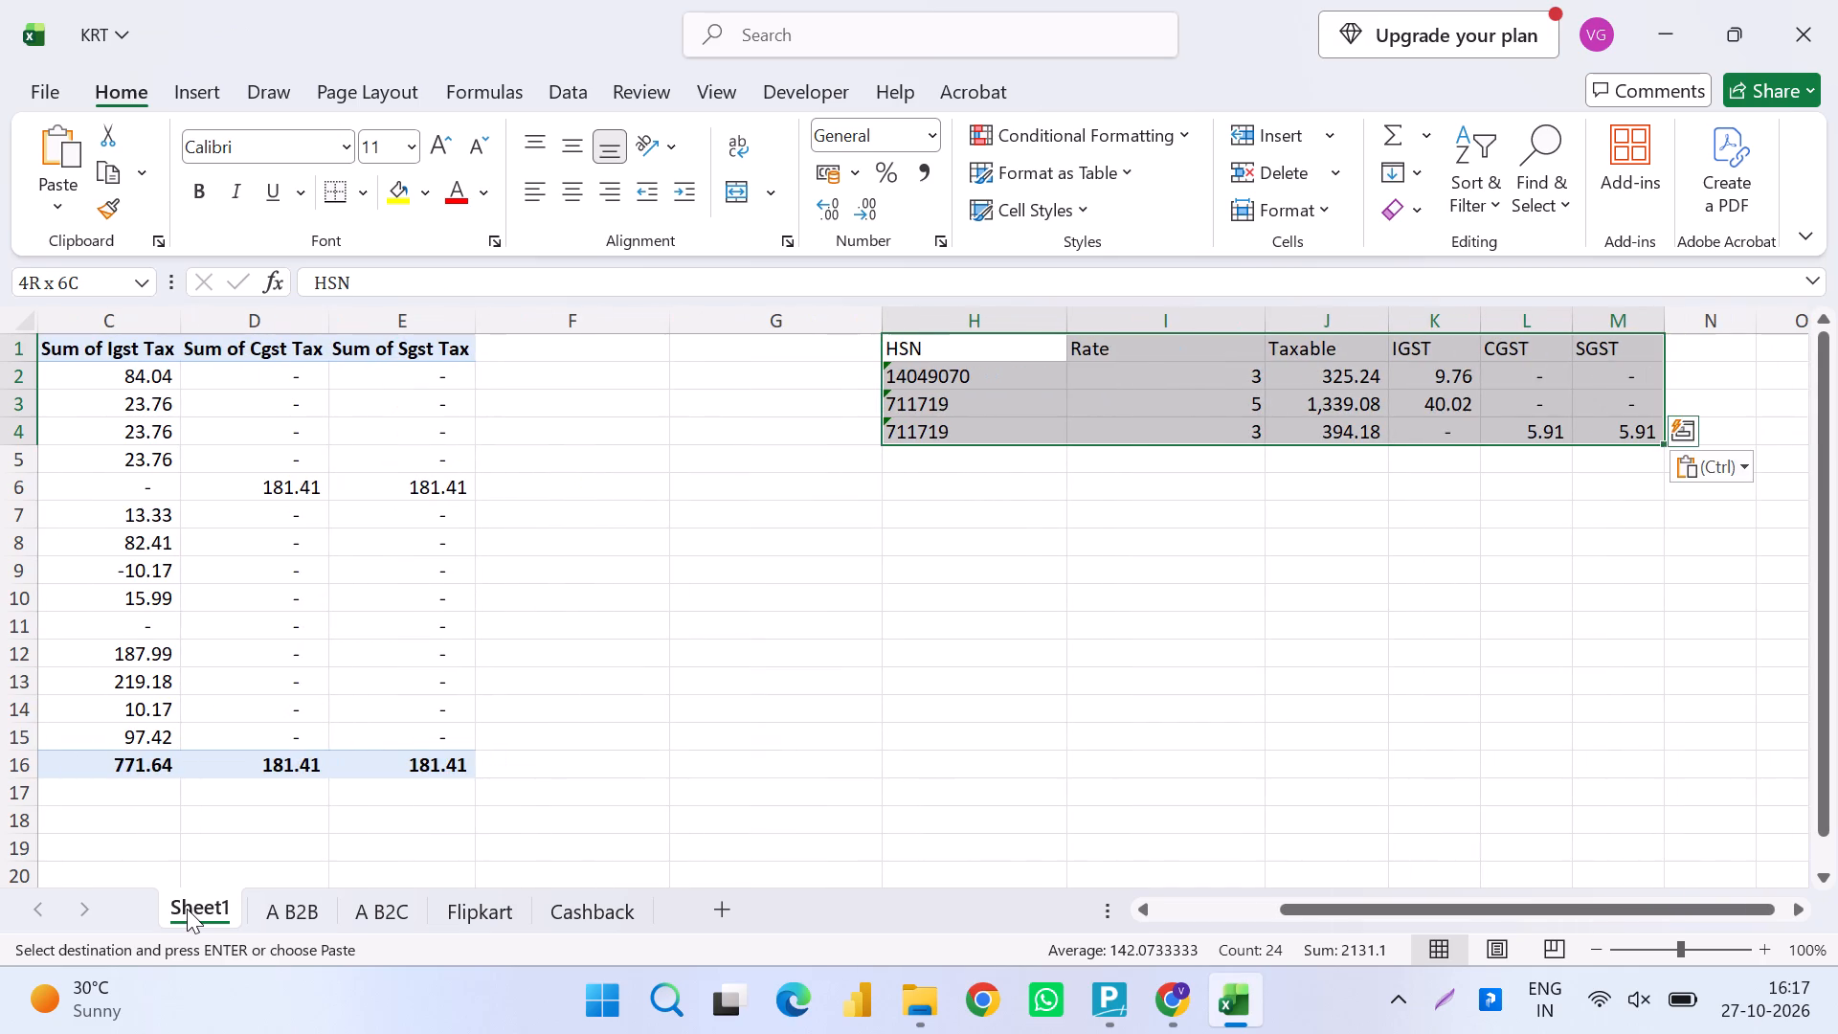
pyautogui.hotkey('ctrl', 'x')
pyautogui.press('Down')
pyautogui.press('Left')
pyautogui.press('Down')
pyautogui.press('Left')
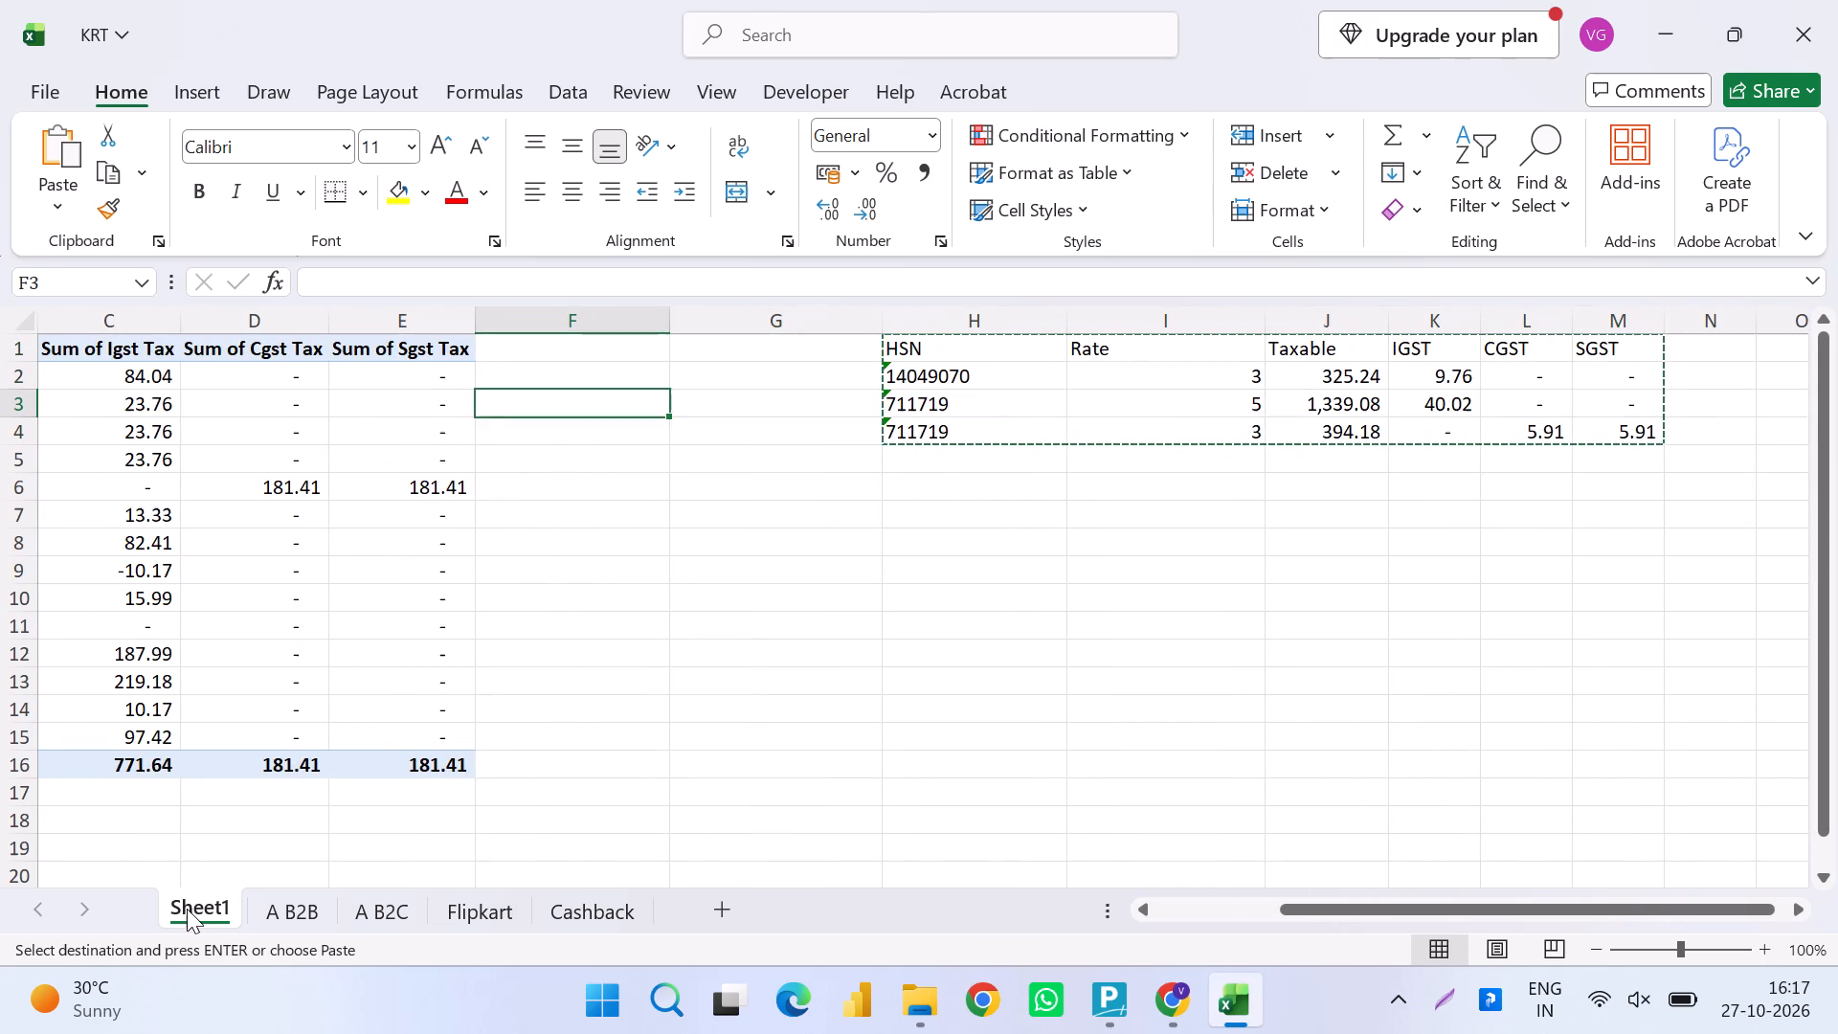
pyautogui.press('Right')
pyautogui.press('Return')
# AutoFit the widths of columns G to L to the HSN summary table's contents.
pyautogui.press('Up')
pyautogui.press('Right')
pyautogui.press('Down')
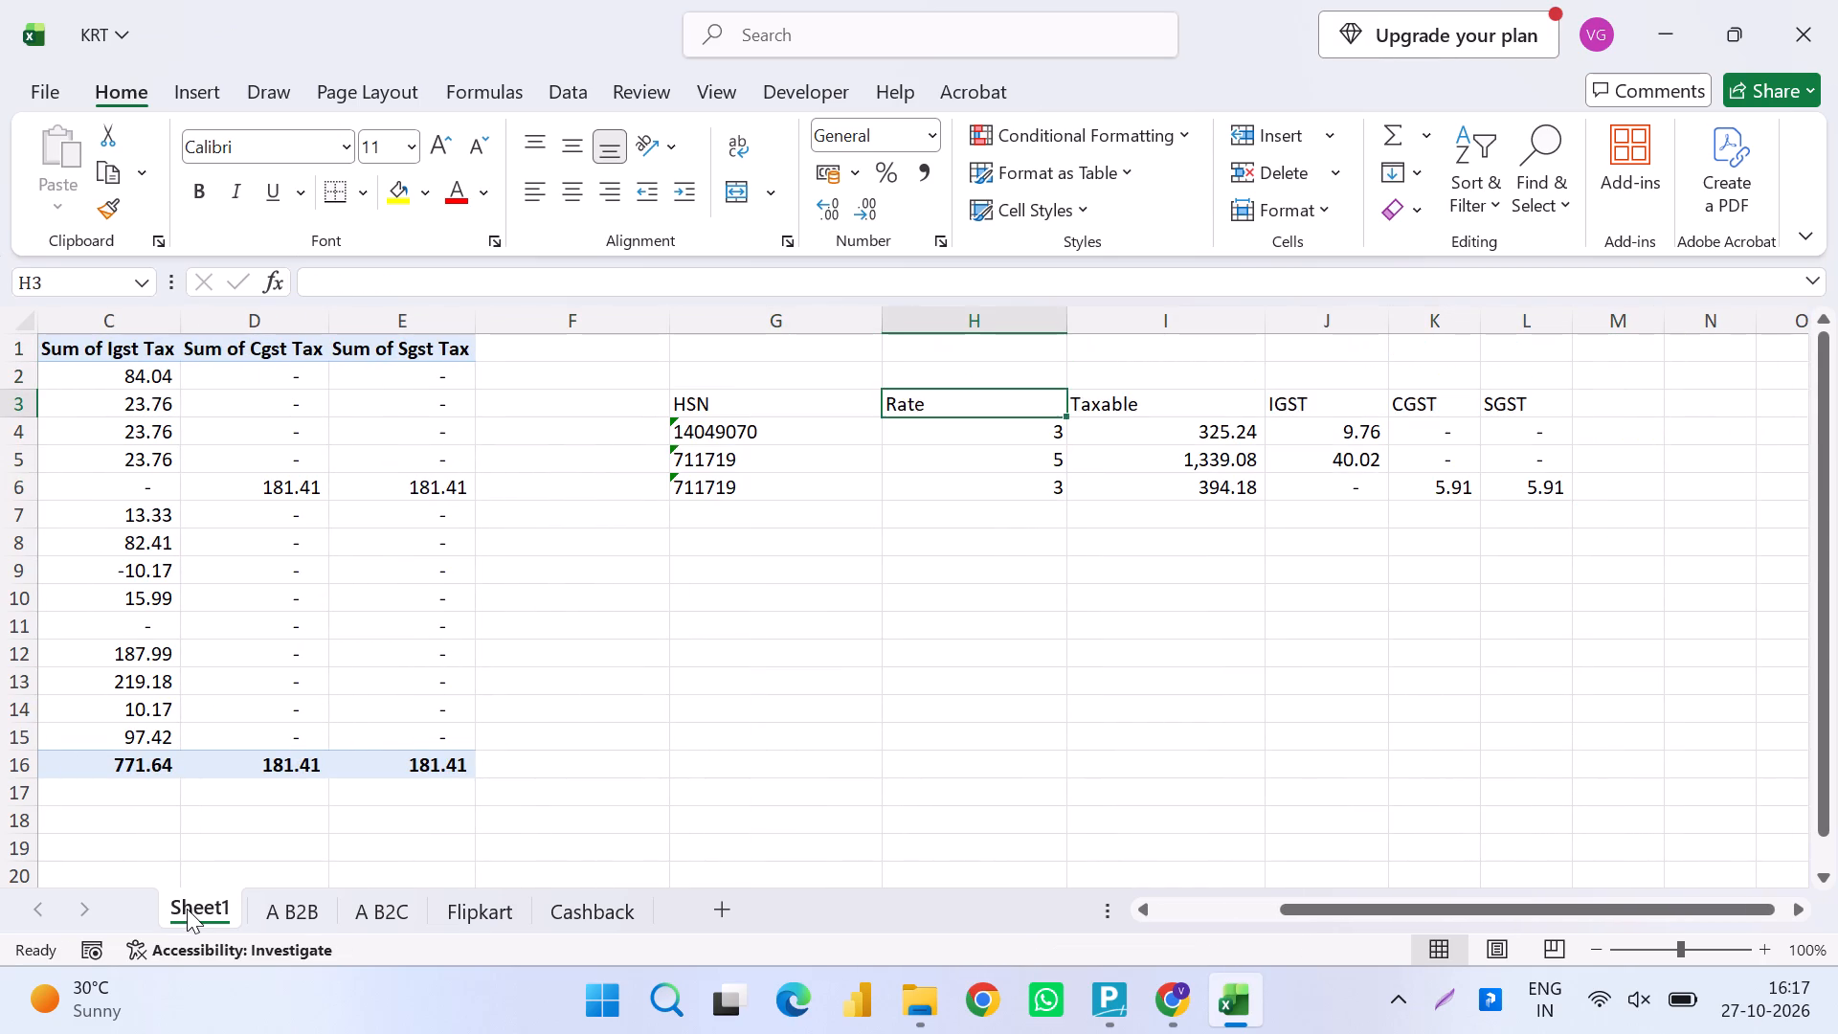
pyautogui.press('Left')
pyautogui.hotkey('ctrl', 'shift', 'Right')
pyautogui.hotkey('ctrl', 'shift', 'Down')
pyautogui.hotkey('alt', 'h')
pyautogui.write('oi')
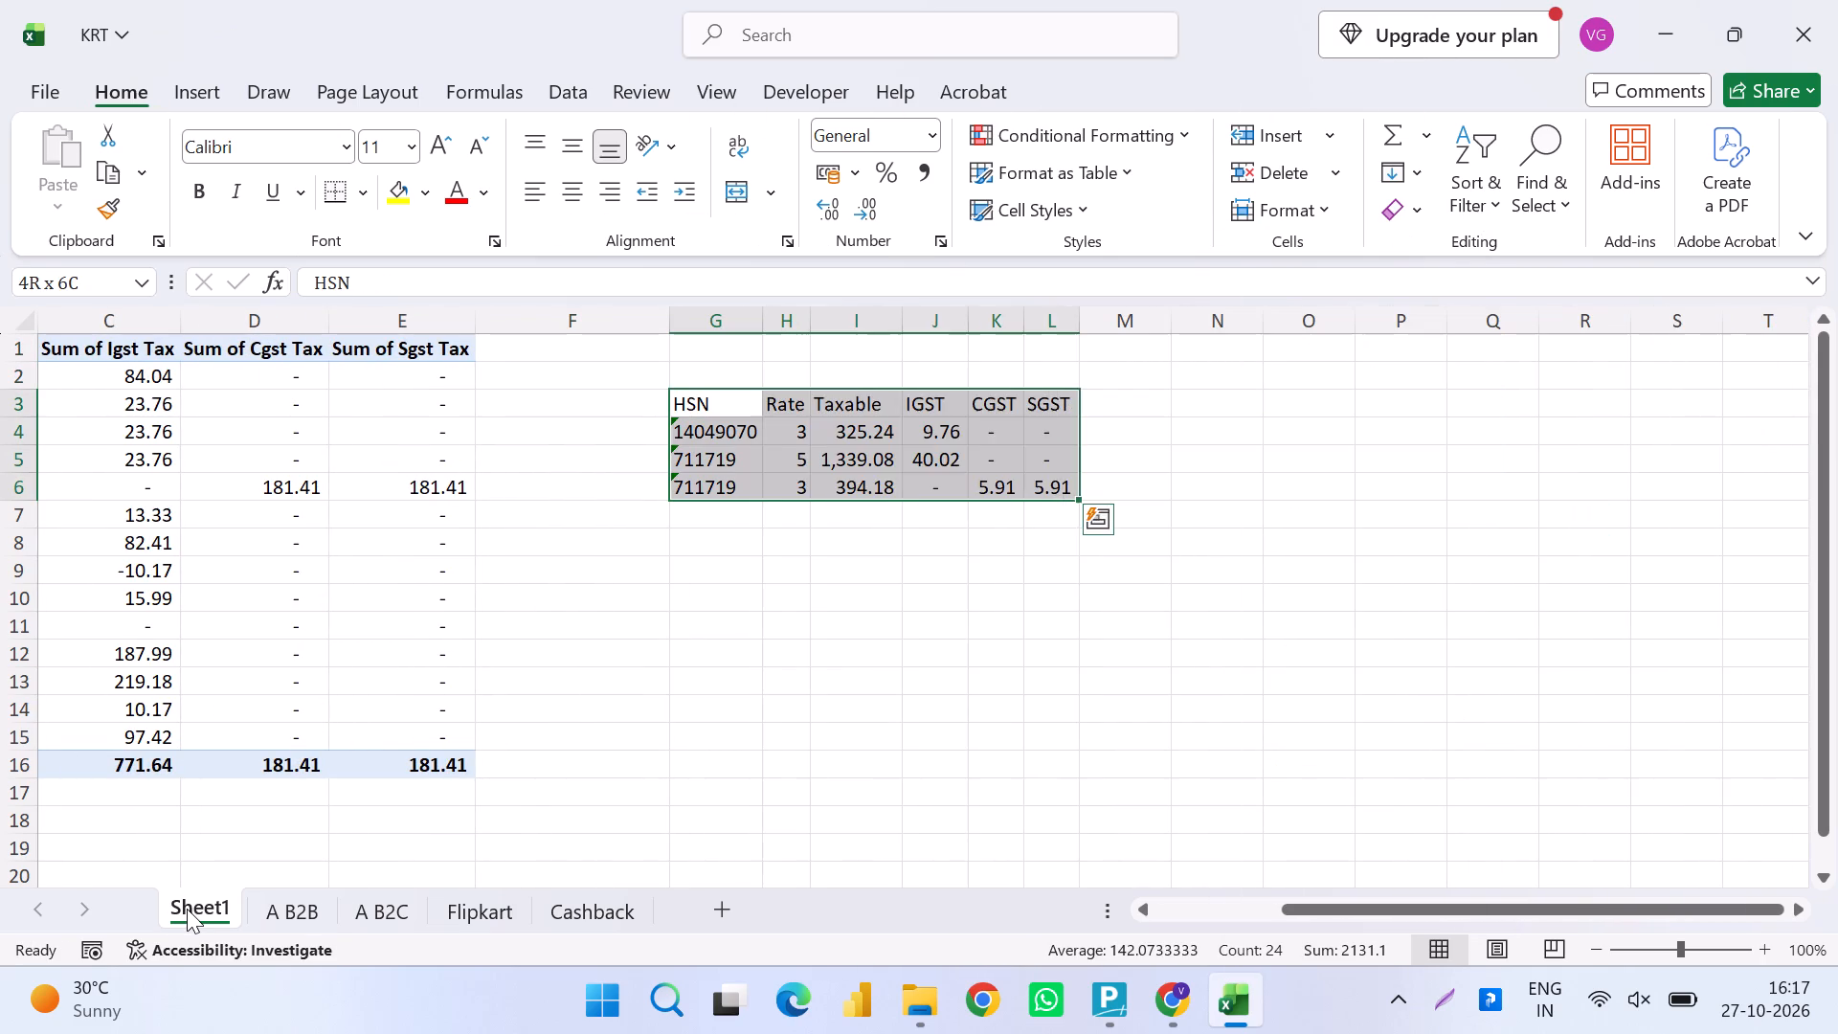
# Apply all borders to G2 to L6, covering the HSN table and the blank row above it.
pyautogui.press('Up')
pyautogui.press('Right')
pyautogui.press('Down')
pyautogui.press('Left')
pyautogui.hotkey('shift', 'Up')
pyautogui.press('Up')
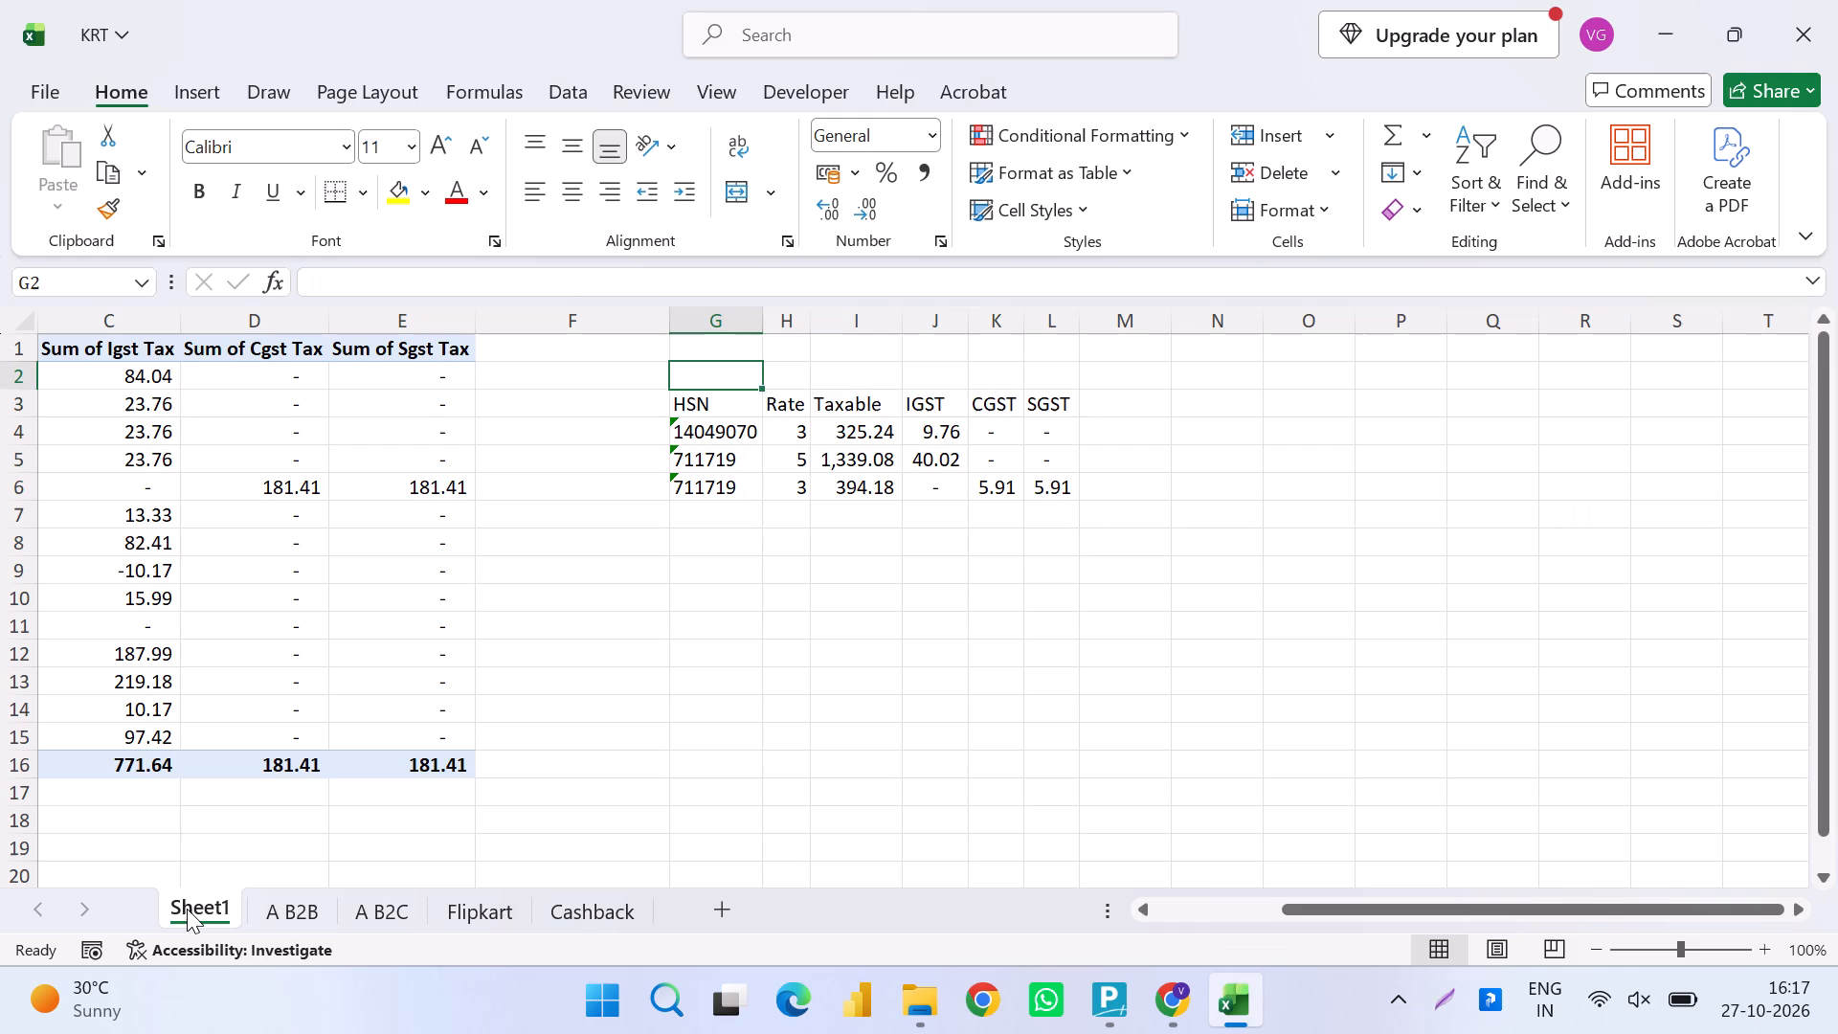
pyautogui.hotkey('shift', 'Right')
pyautogui.hotkey('shift', 'Right')
pyautogui.hotkey('shift', 'Down')
pyautogui.hotkey('shift', 'Down')
pyautogui.hotkey('shift', 'Right')
pyautogui.hotkey('shift', 'Down')
pyautogui.hotkey('shift', 'Down')
pyautogui.hotkey('shift', 'Right')
pyautogui.hotkey('shift', 'Down')
pyautogui.hotkey('shift', 'Right')
pyautogui.hotkey('shift', 'Up')
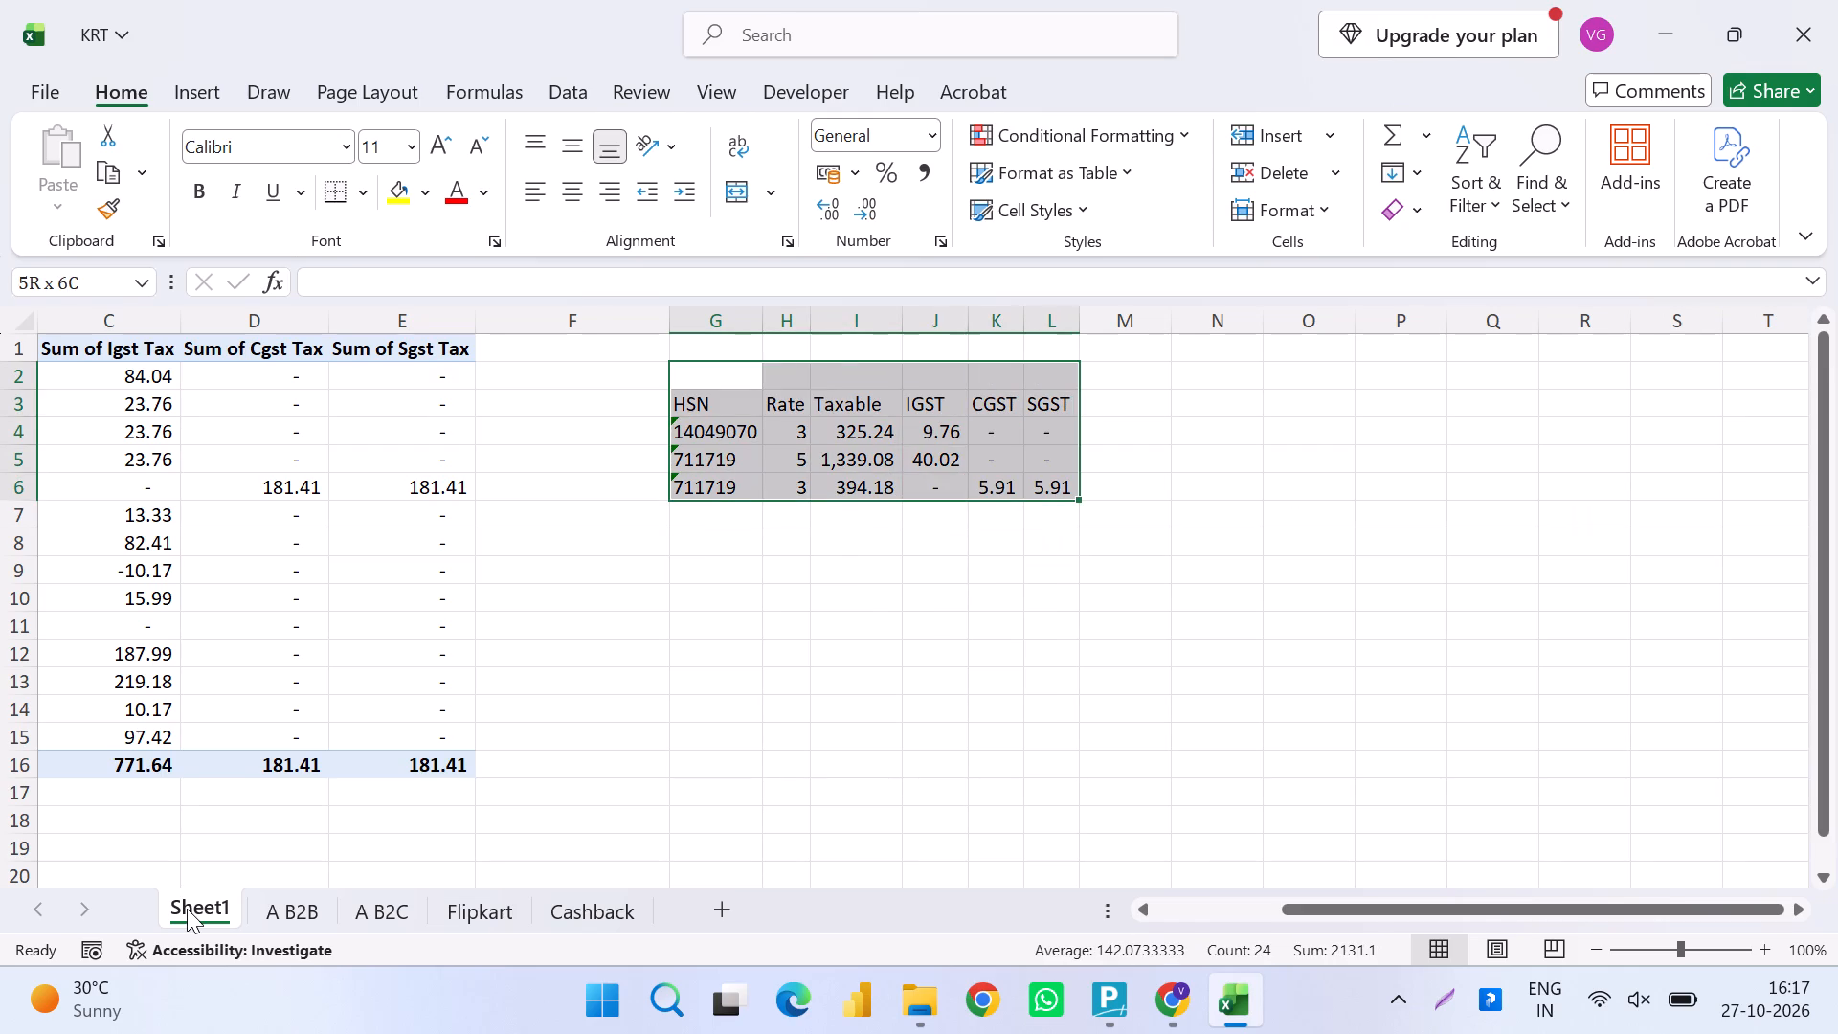
pyautogui.hotkey('alt', 'h')
pyautogui.write('ba')
pyautogui.press('Up')
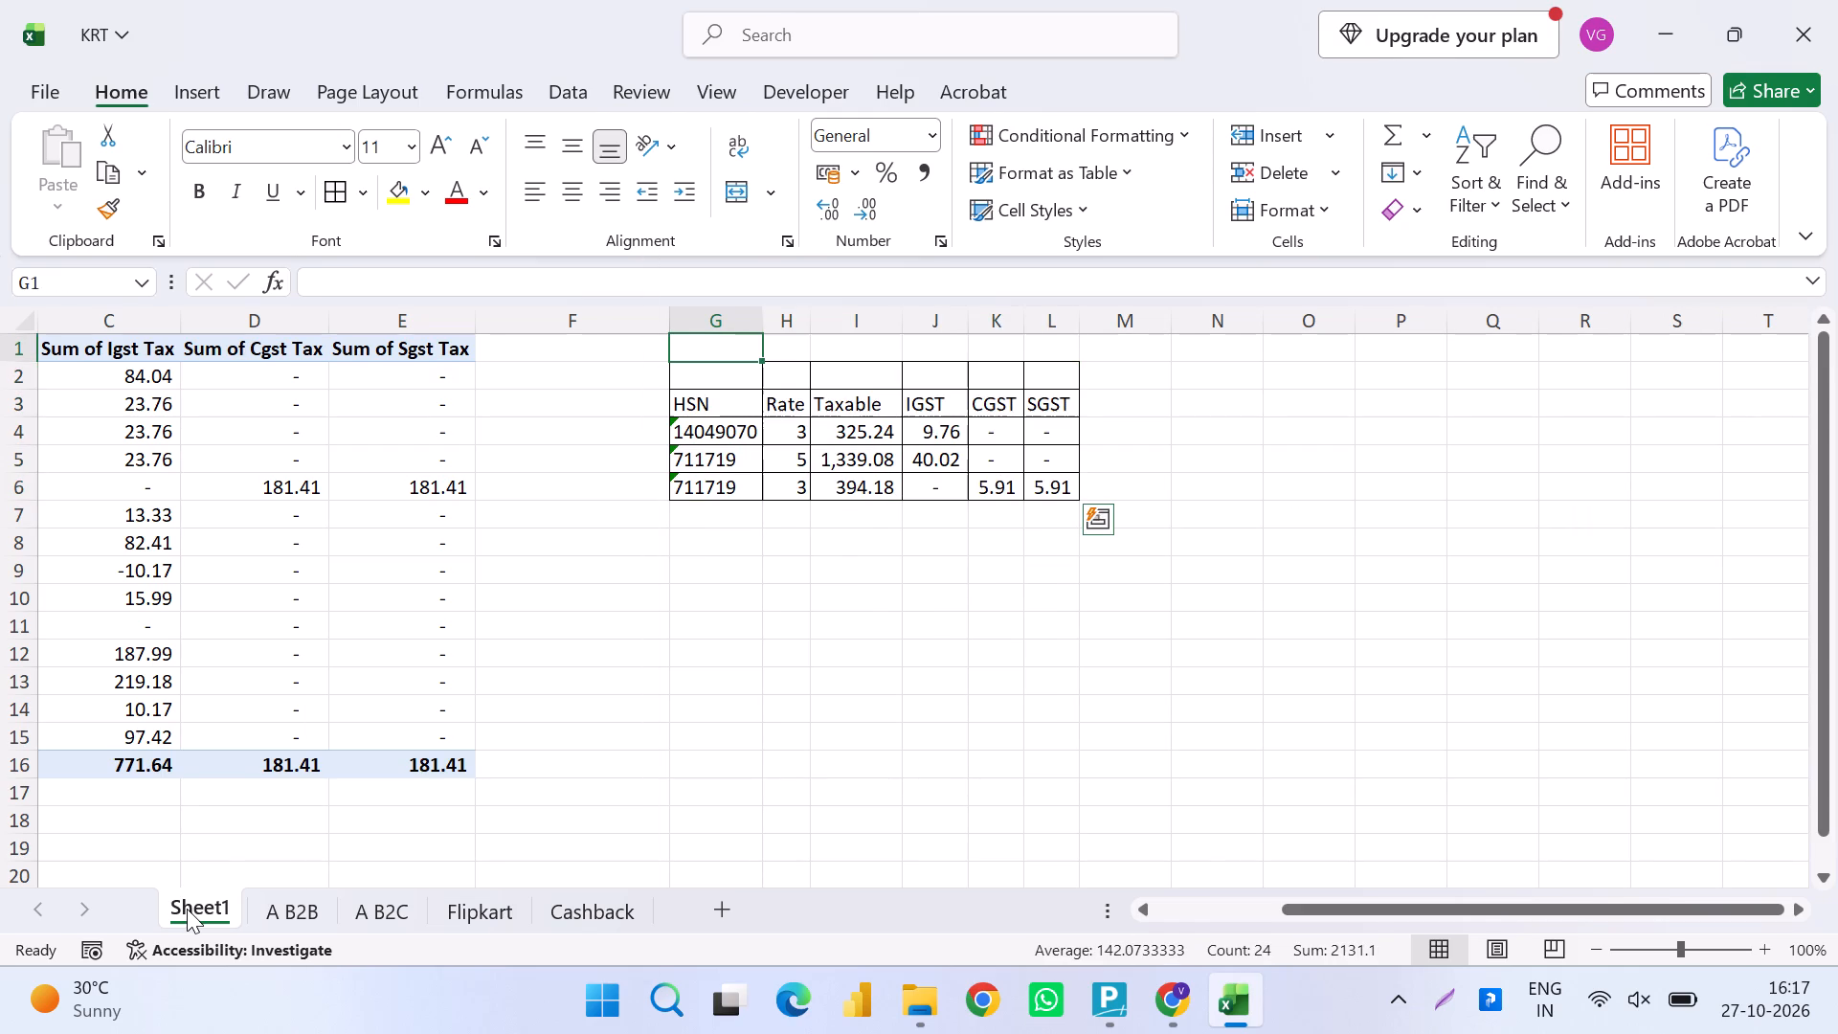
# Merge and center G2 to L2 above the HSN table and enter the title FLIPKART.
pyautogui.press('Down')
pyautogui.hotkey('ctrl', 'shift', 'Right')
pyautogui.hotkey('shift', 'Left')
pyautogui.press('Left')
pyautogui.press('Right')
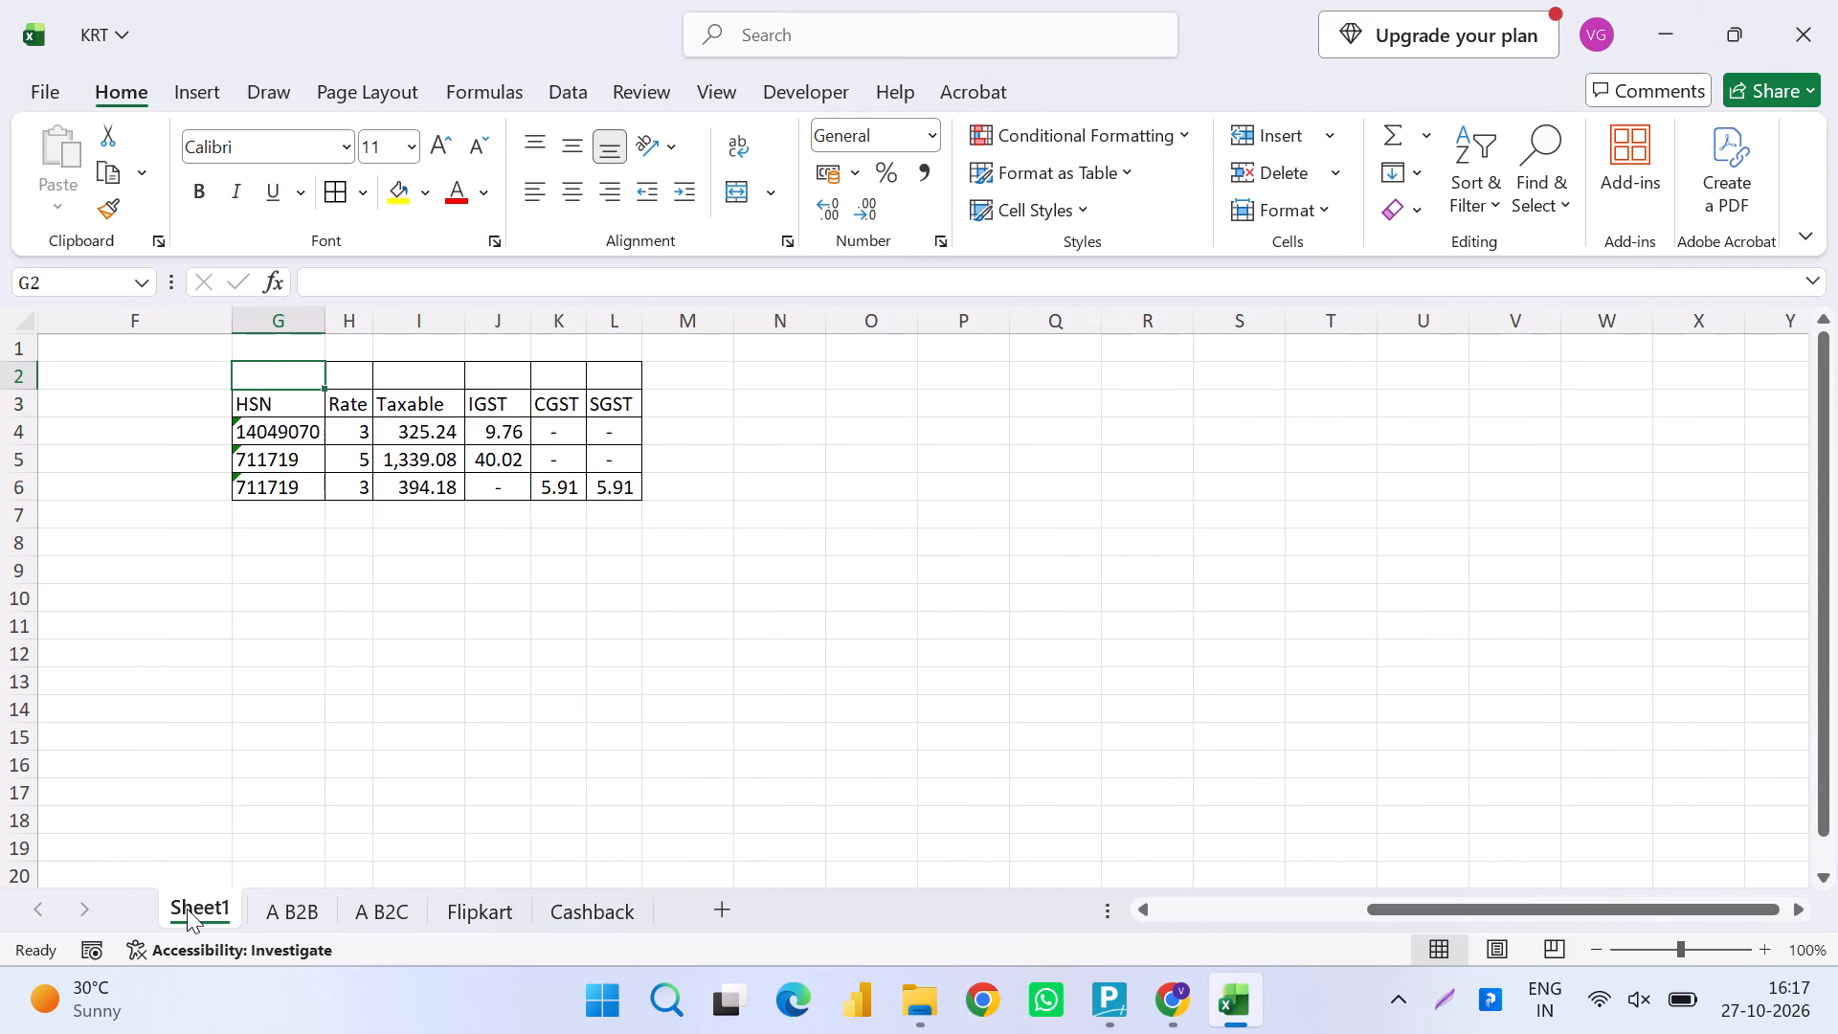
pyautogui.hotkey('shift', 'Right')
pyautogui.hotkey('shift', 'Right')
pyautogui.hotkey('shift', 'Right')
pyautogui.hotkey('shift', 'Right')
pyautogui.hotkey('shift', 'Right')
pyautogui.hotkey('alt', 'h')
pyautogui.write('mc')
pyautogui.write('FLIPKART')
pyautogui.hotkey('shift', 'Return')
pyautogui.press('Up')
pyautogui.press('Down')
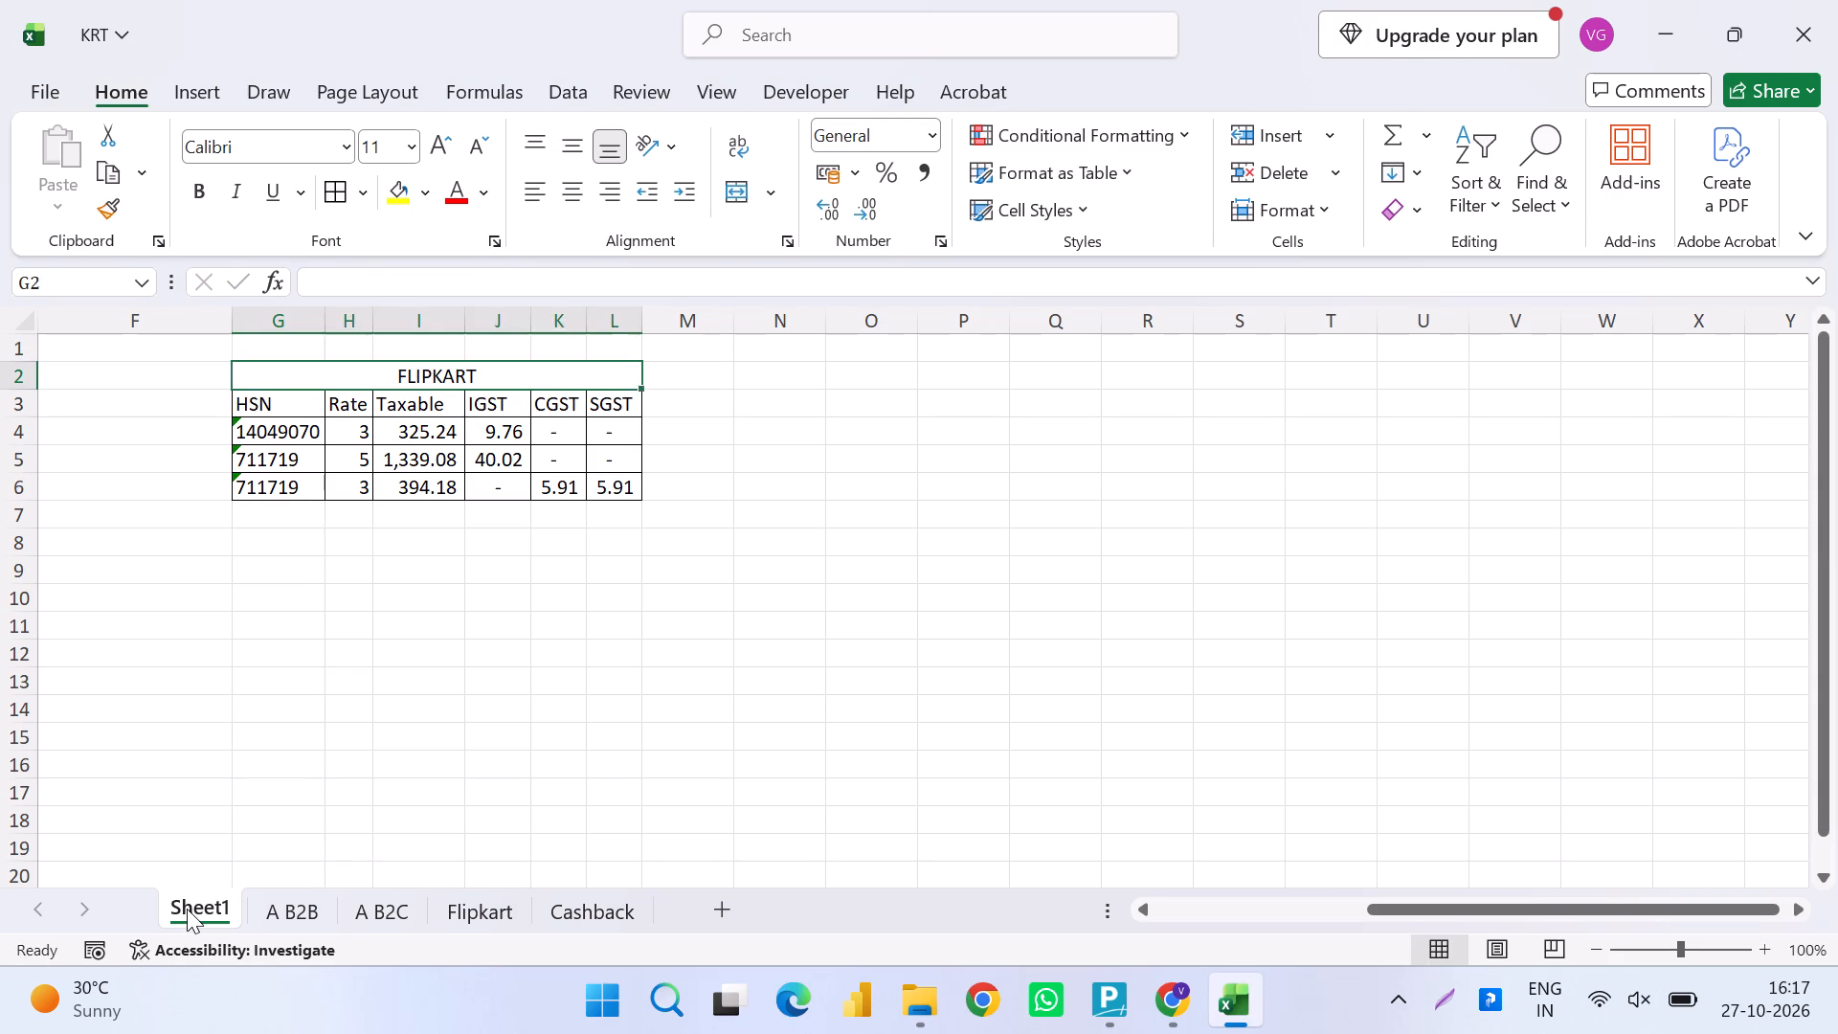
# Make the FLIPKART title and the HSN table's header row bold, and save the workbook.
pyautogui.press('Down')
pyautogui.press('Up')
pyautogui.hotkey('shift', 'Down')
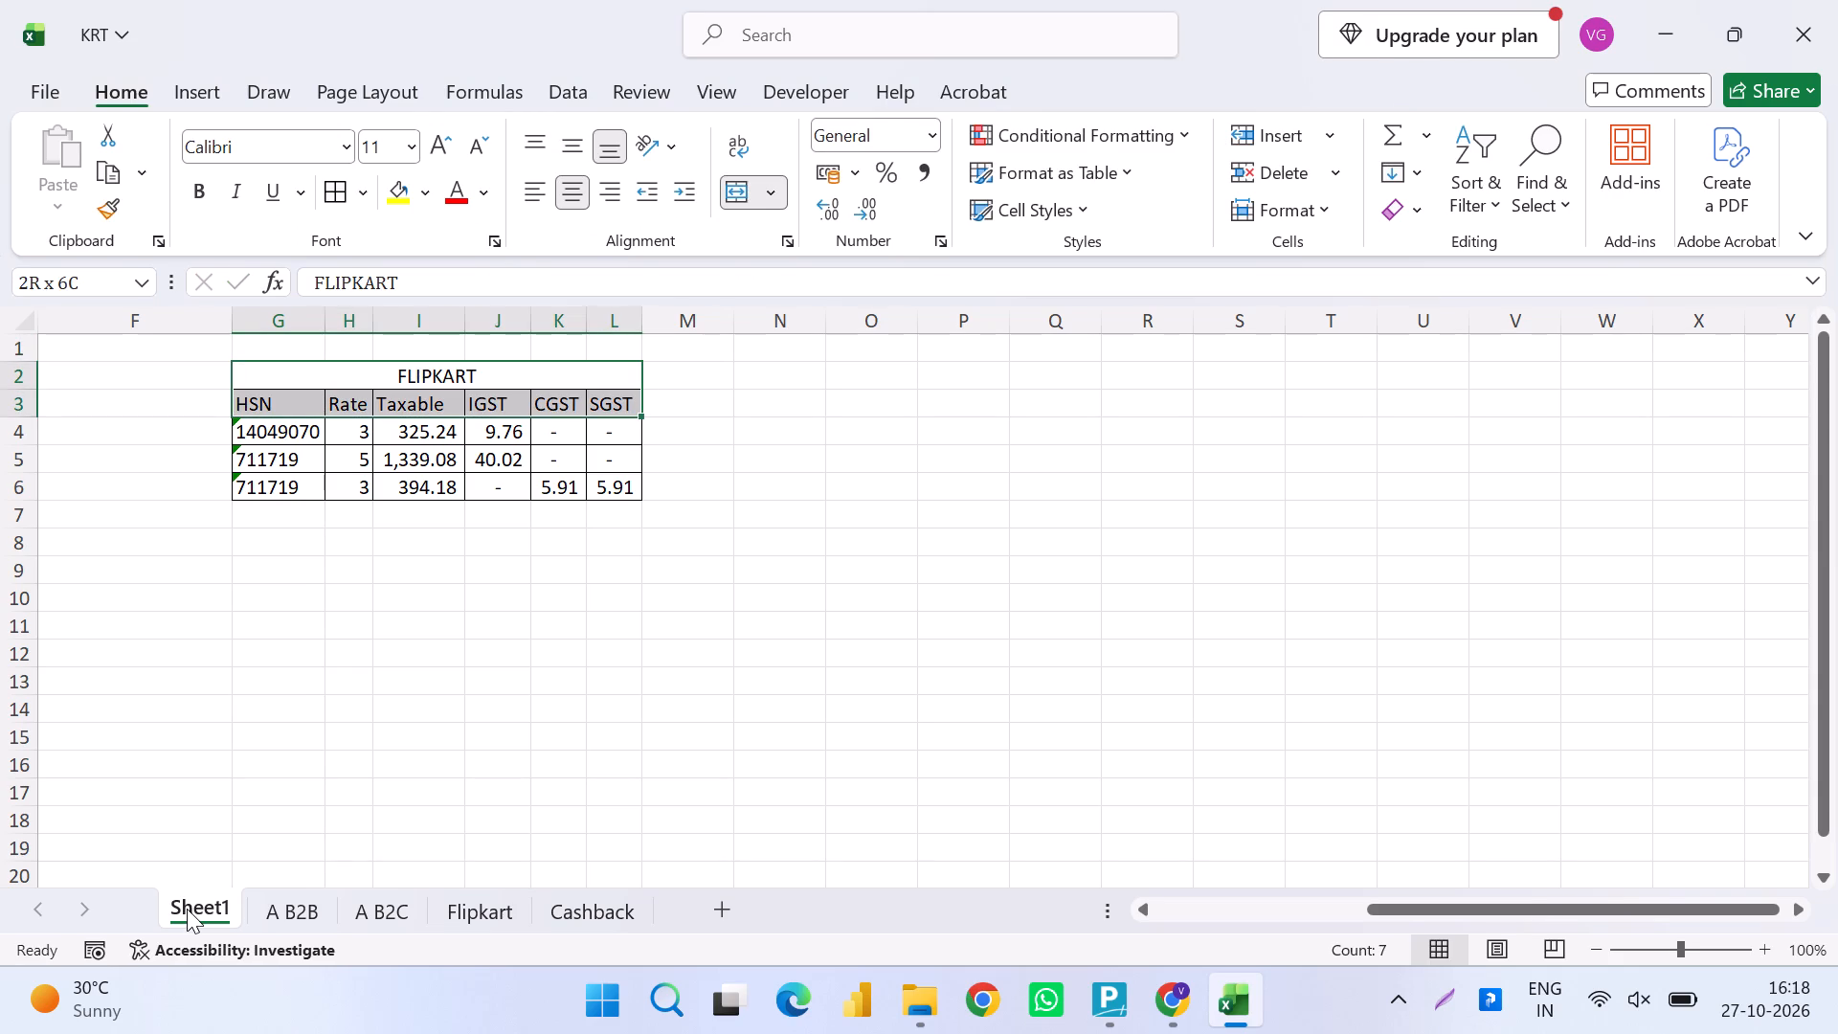
pyautogui.hotkey('ctrl', 'b')
pyautogui.hotkey('ctrl', 's')
pyautogui.press('Down')
pyautogui.press('Down')
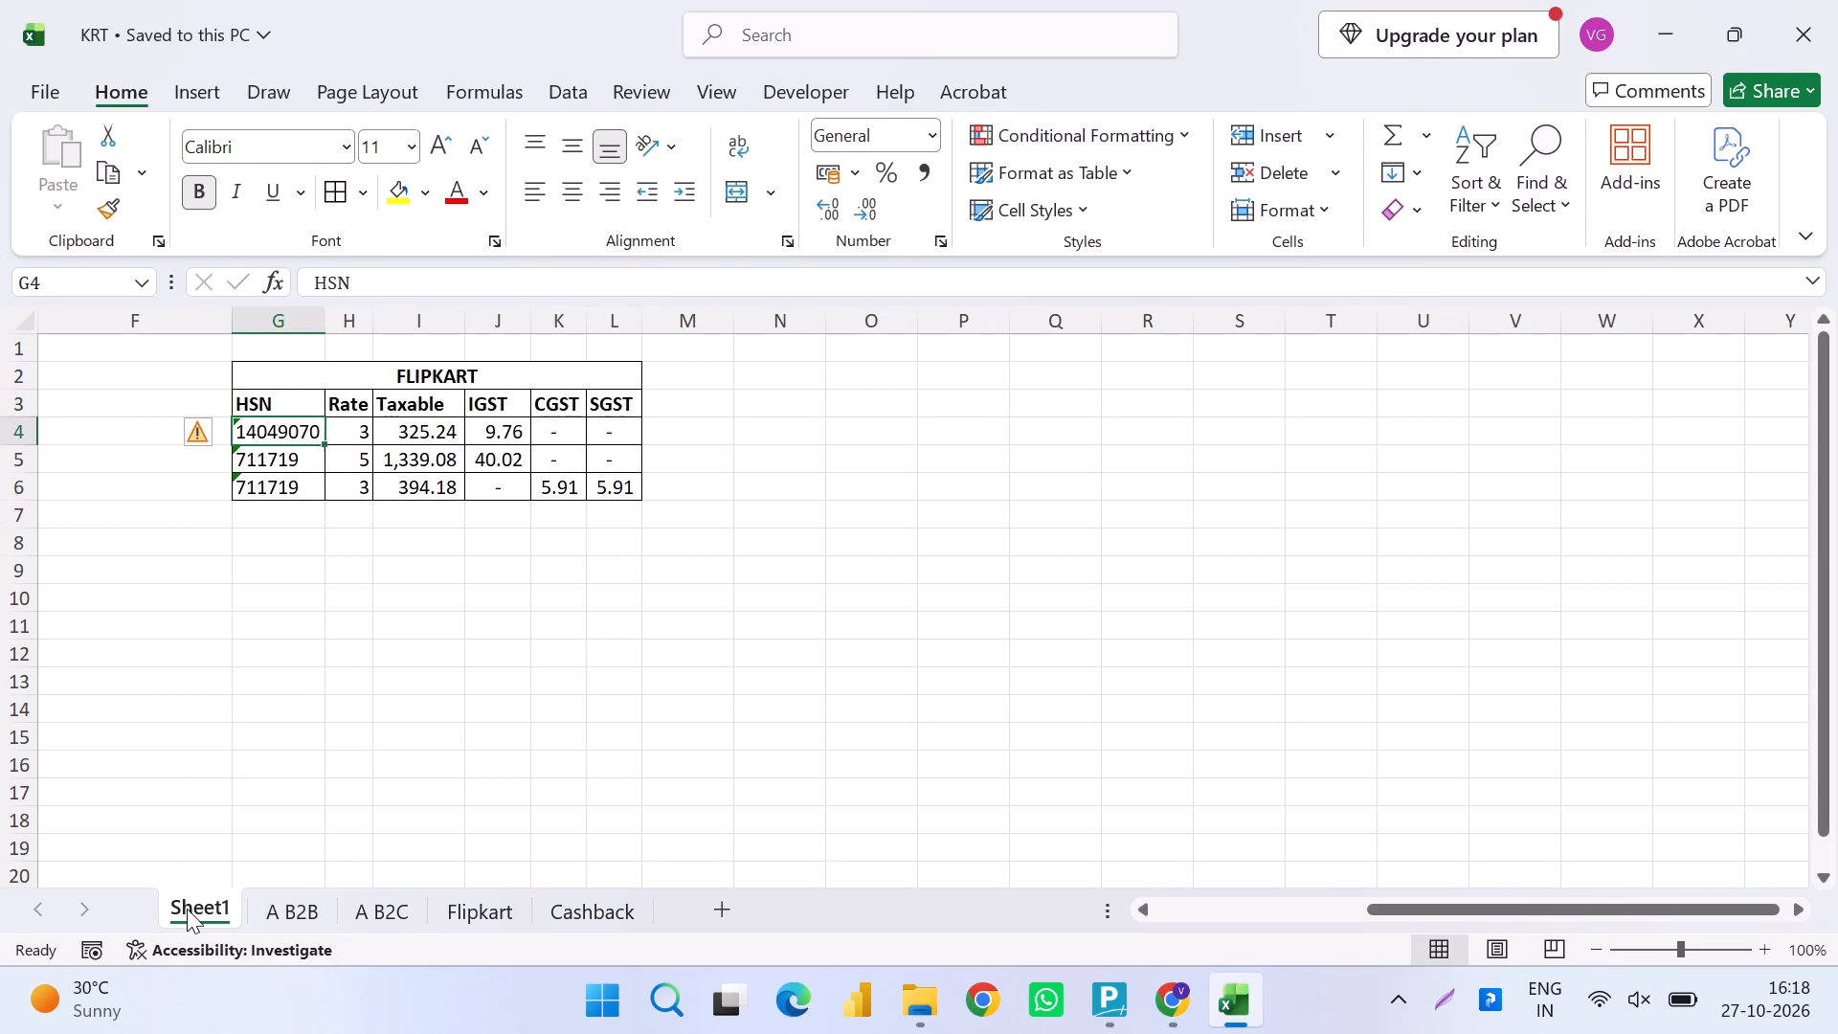
pyautogui.press('Down')
pyautogui.press('Down')
pyautogui.hotkey('ctrl', 's')
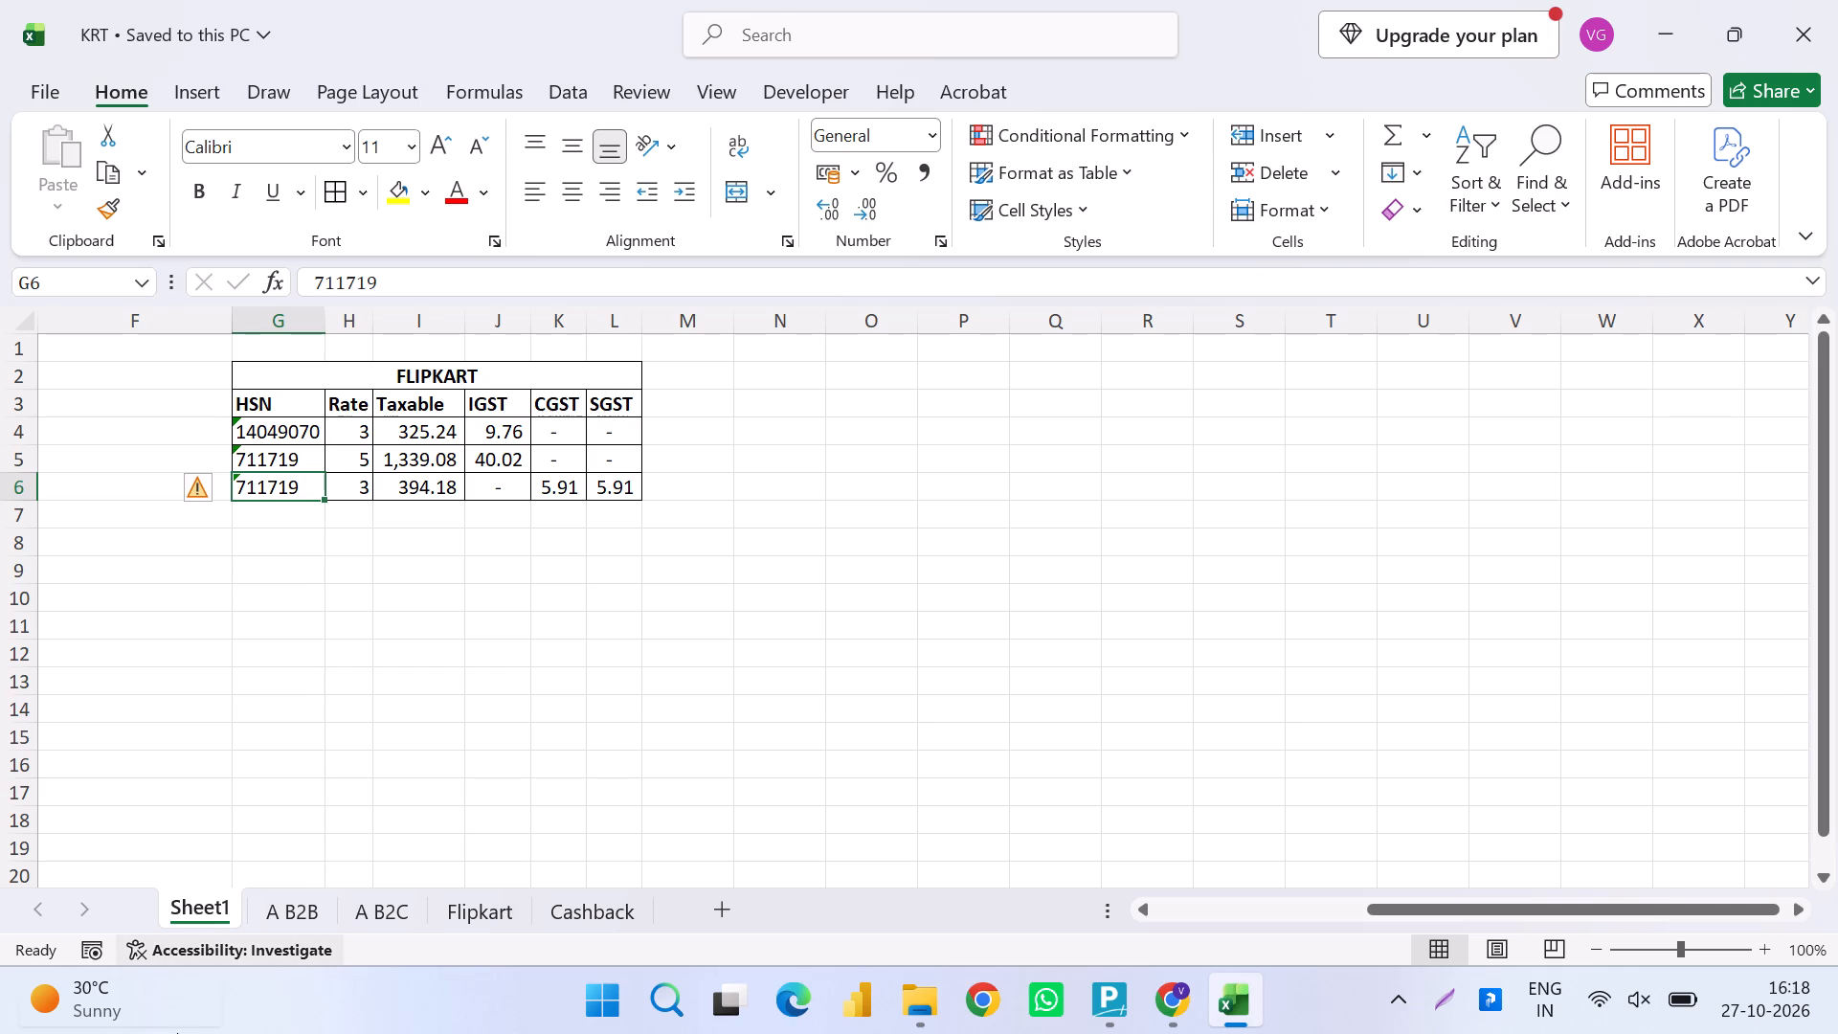
# Copy the Cashback sheet's state-wise pivot rows AG2 to AK6, including the Grand Total, into Sheet1 at N2 as values only.
pyautogui.hotkey('alt', 'Tab')
pyautogui.click(614, 894)
pyautogui.press('Right')
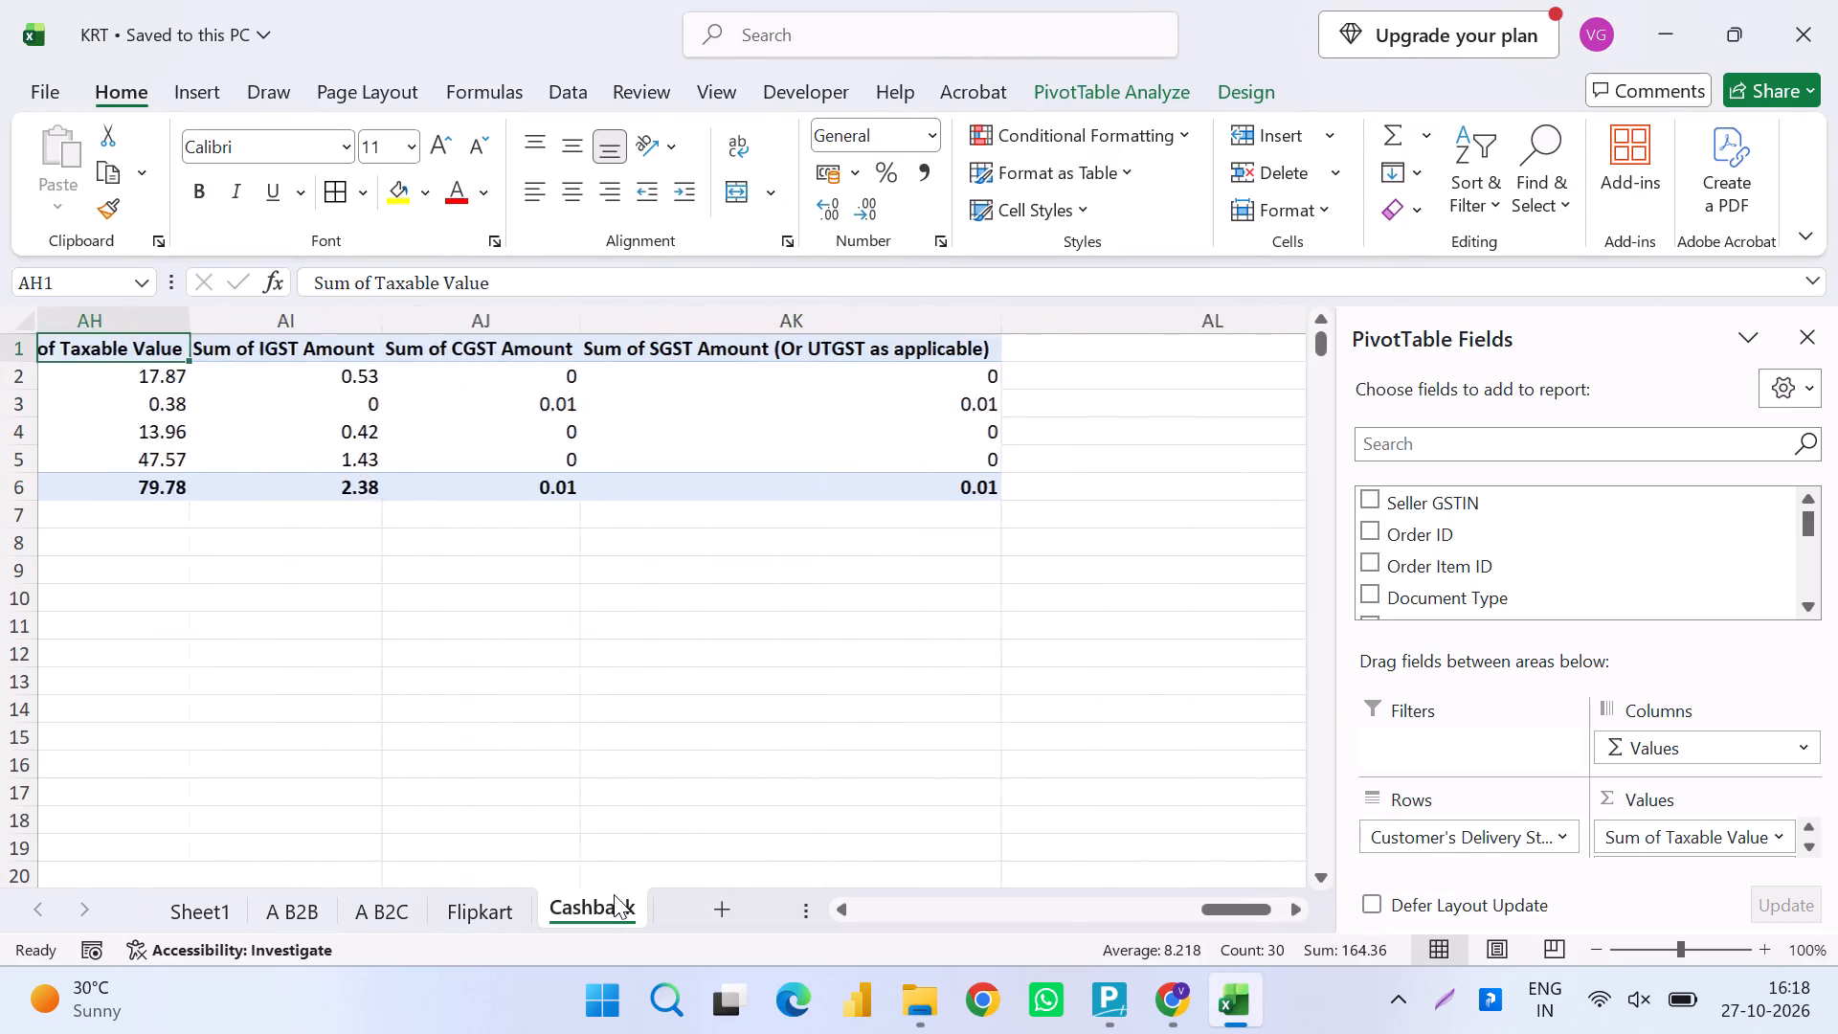
pyautogui.press('Left')
pyautogui.press('Down')
pyautogui.press('Down')
pyautogui.press('Left')
pyautogui.press('Up')
pyautogui.press('Right')
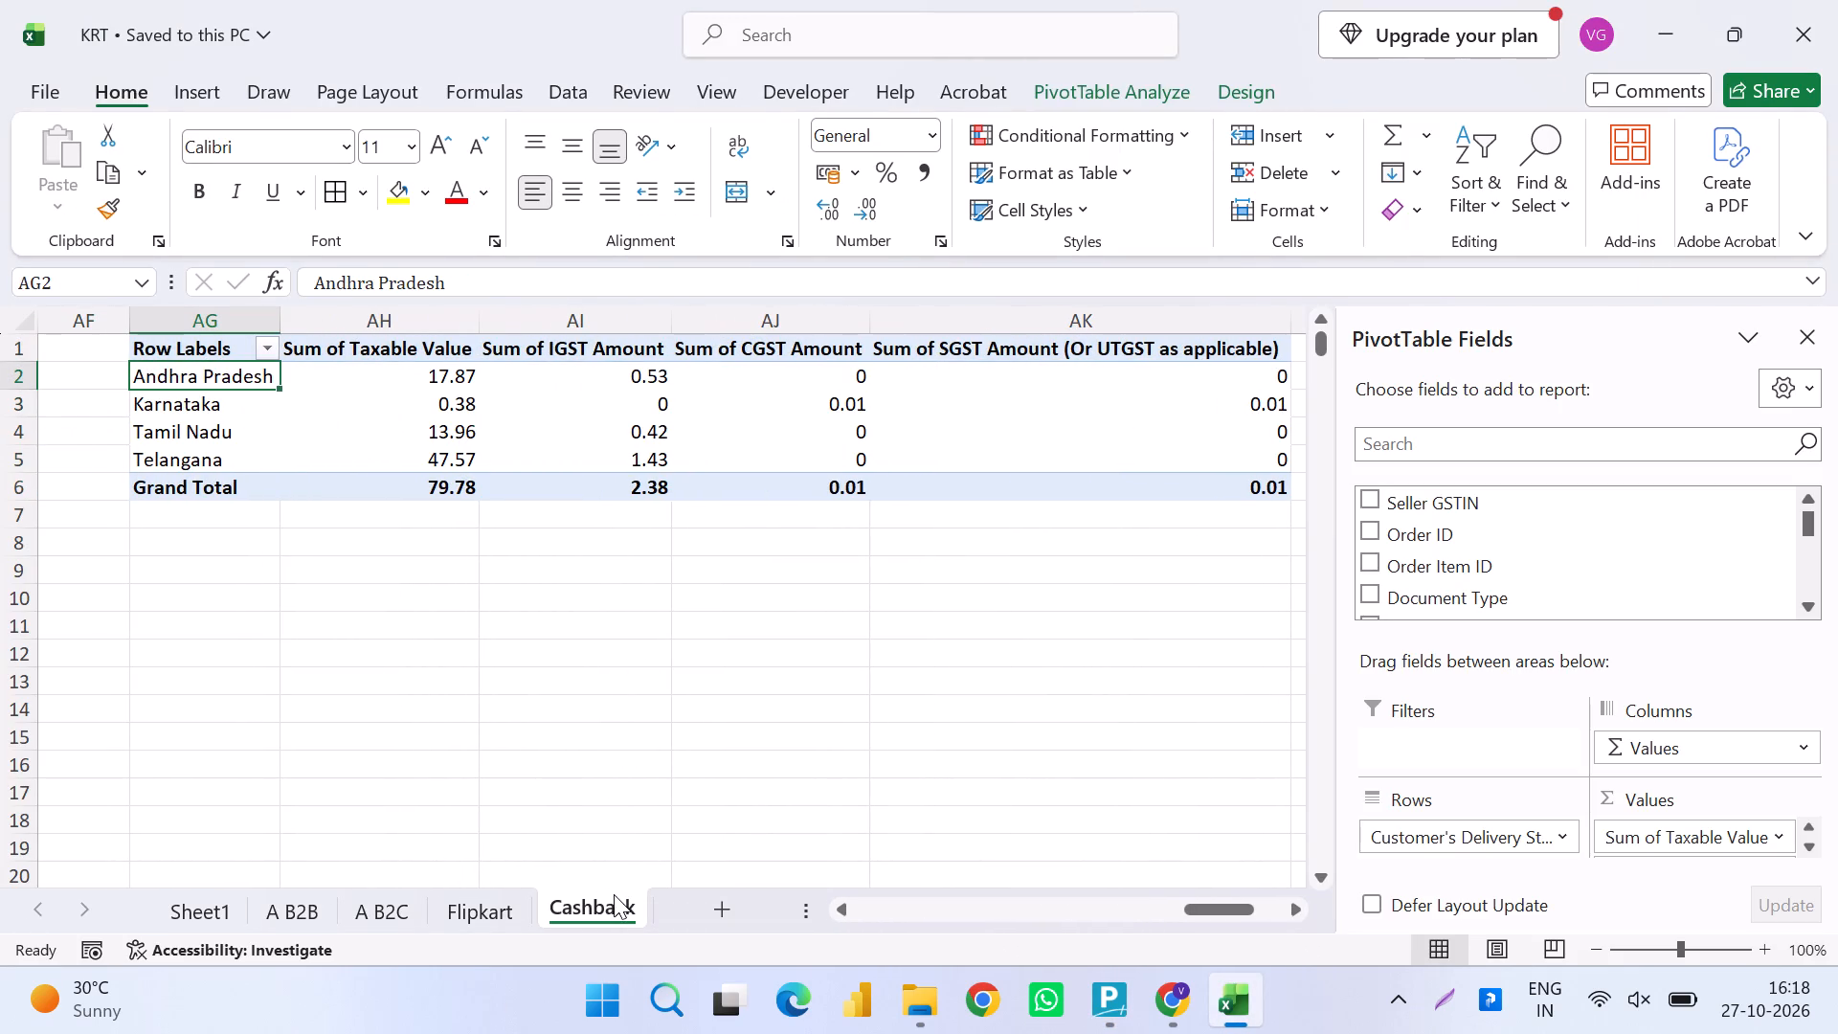
pyautogui.hotkey('ctrl', 'shift', 'Right')
pyautogui.hotkey('ctrl', 'shift', 'Down')
pyautogui.hotkey('ctrl', 'c')
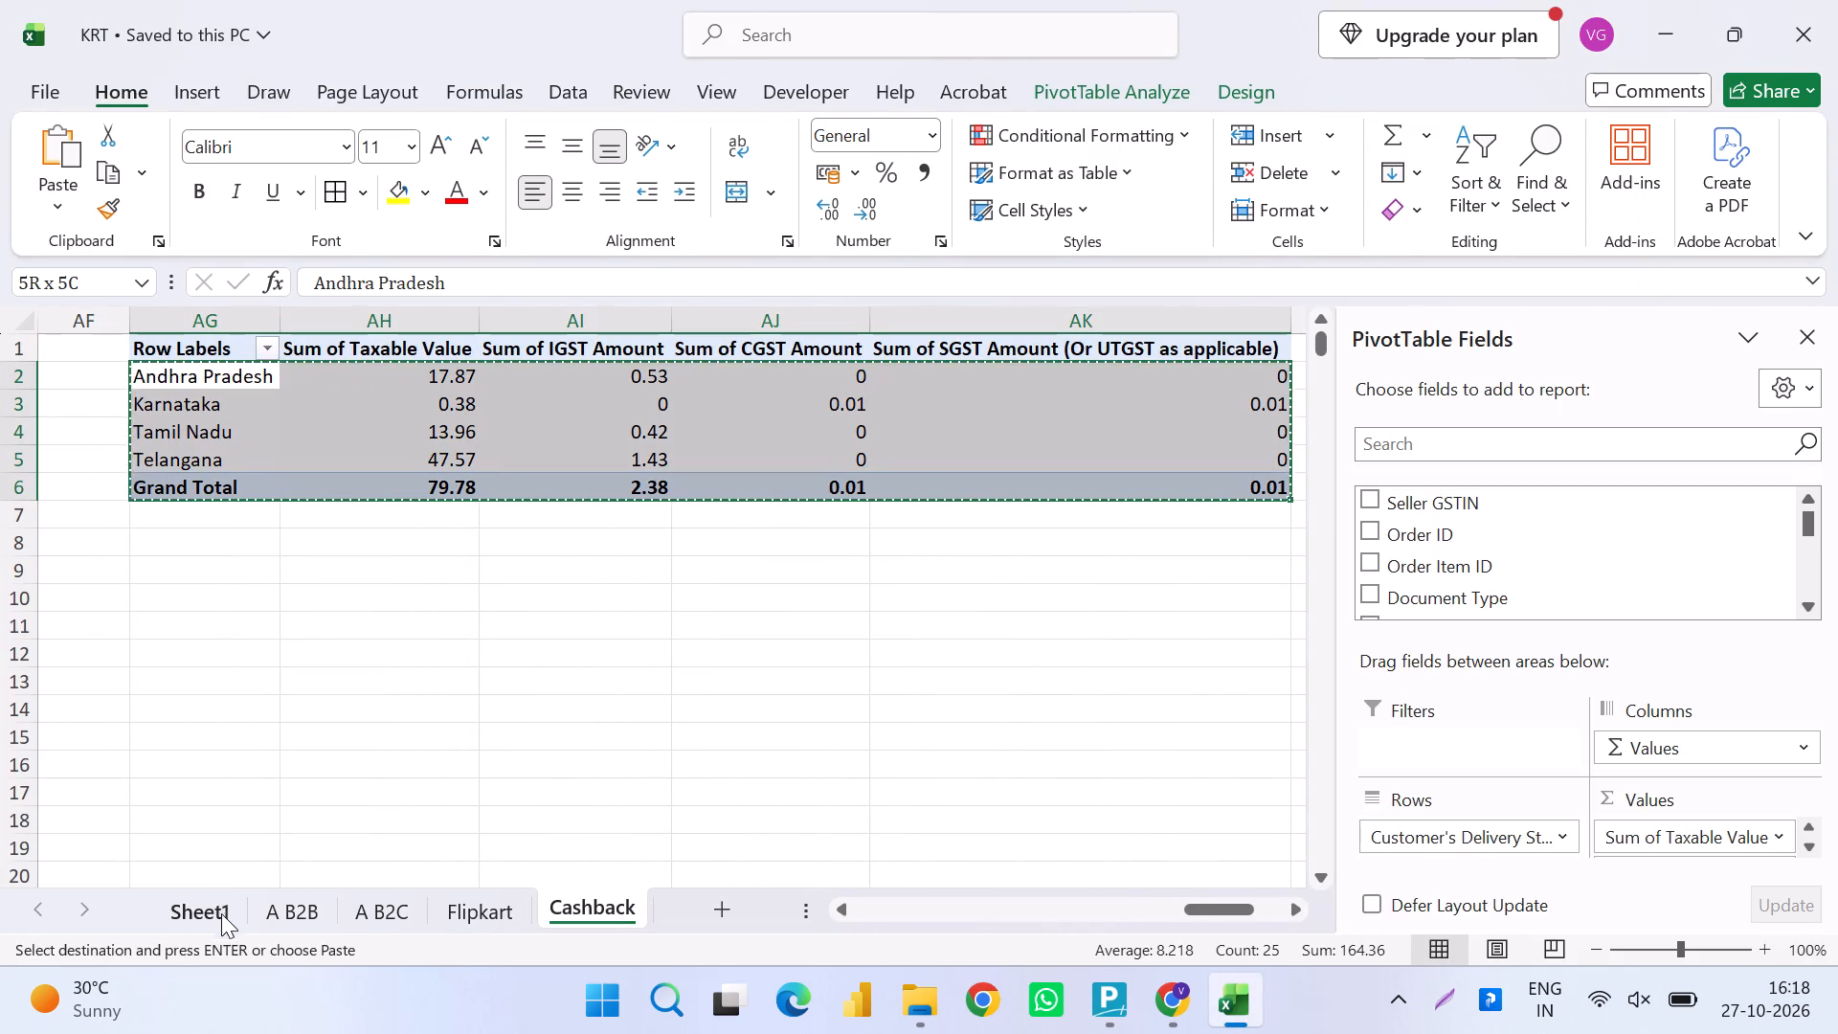
pyautogui.click(222, 908)
pyautogui.press('Down')
pyautogui.press('Down')
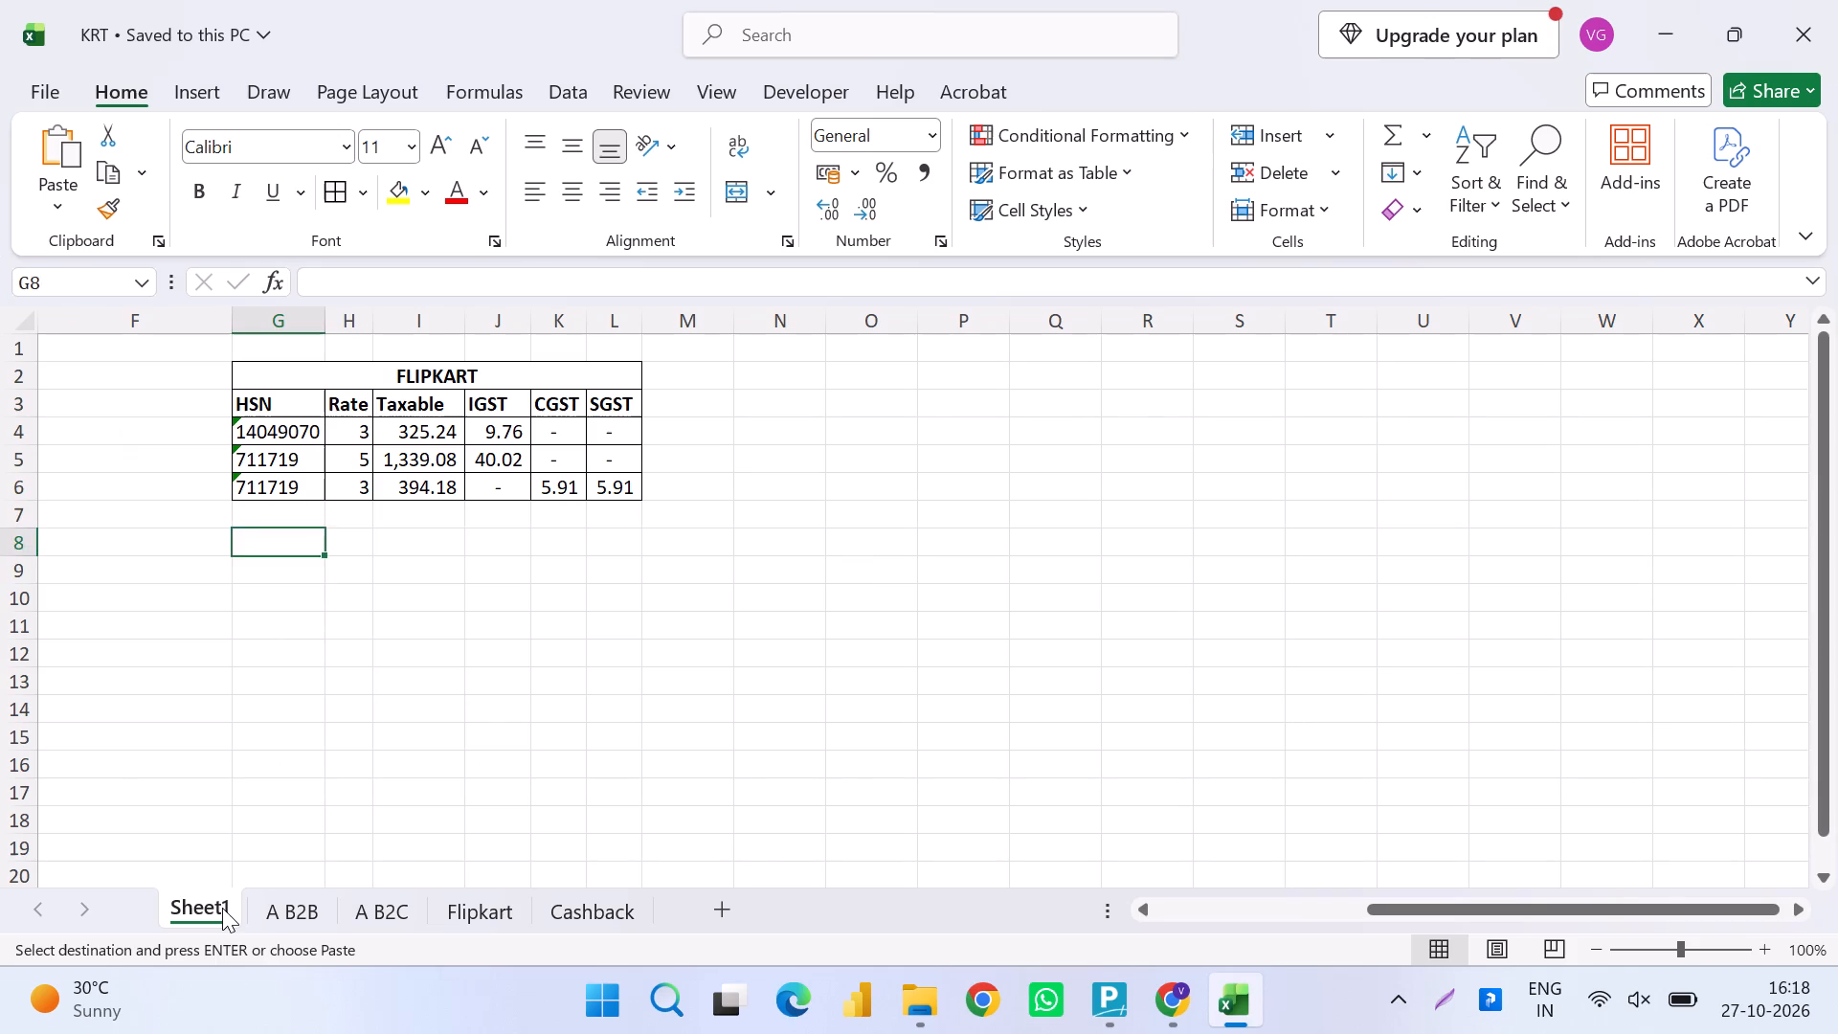
pyautogui.press('Down')
pyautogui.press('Down')
pyautogui.press('Left')
pyautogui.press('Right')
pyautogui.press('Right')
pyautogui.press('Up')
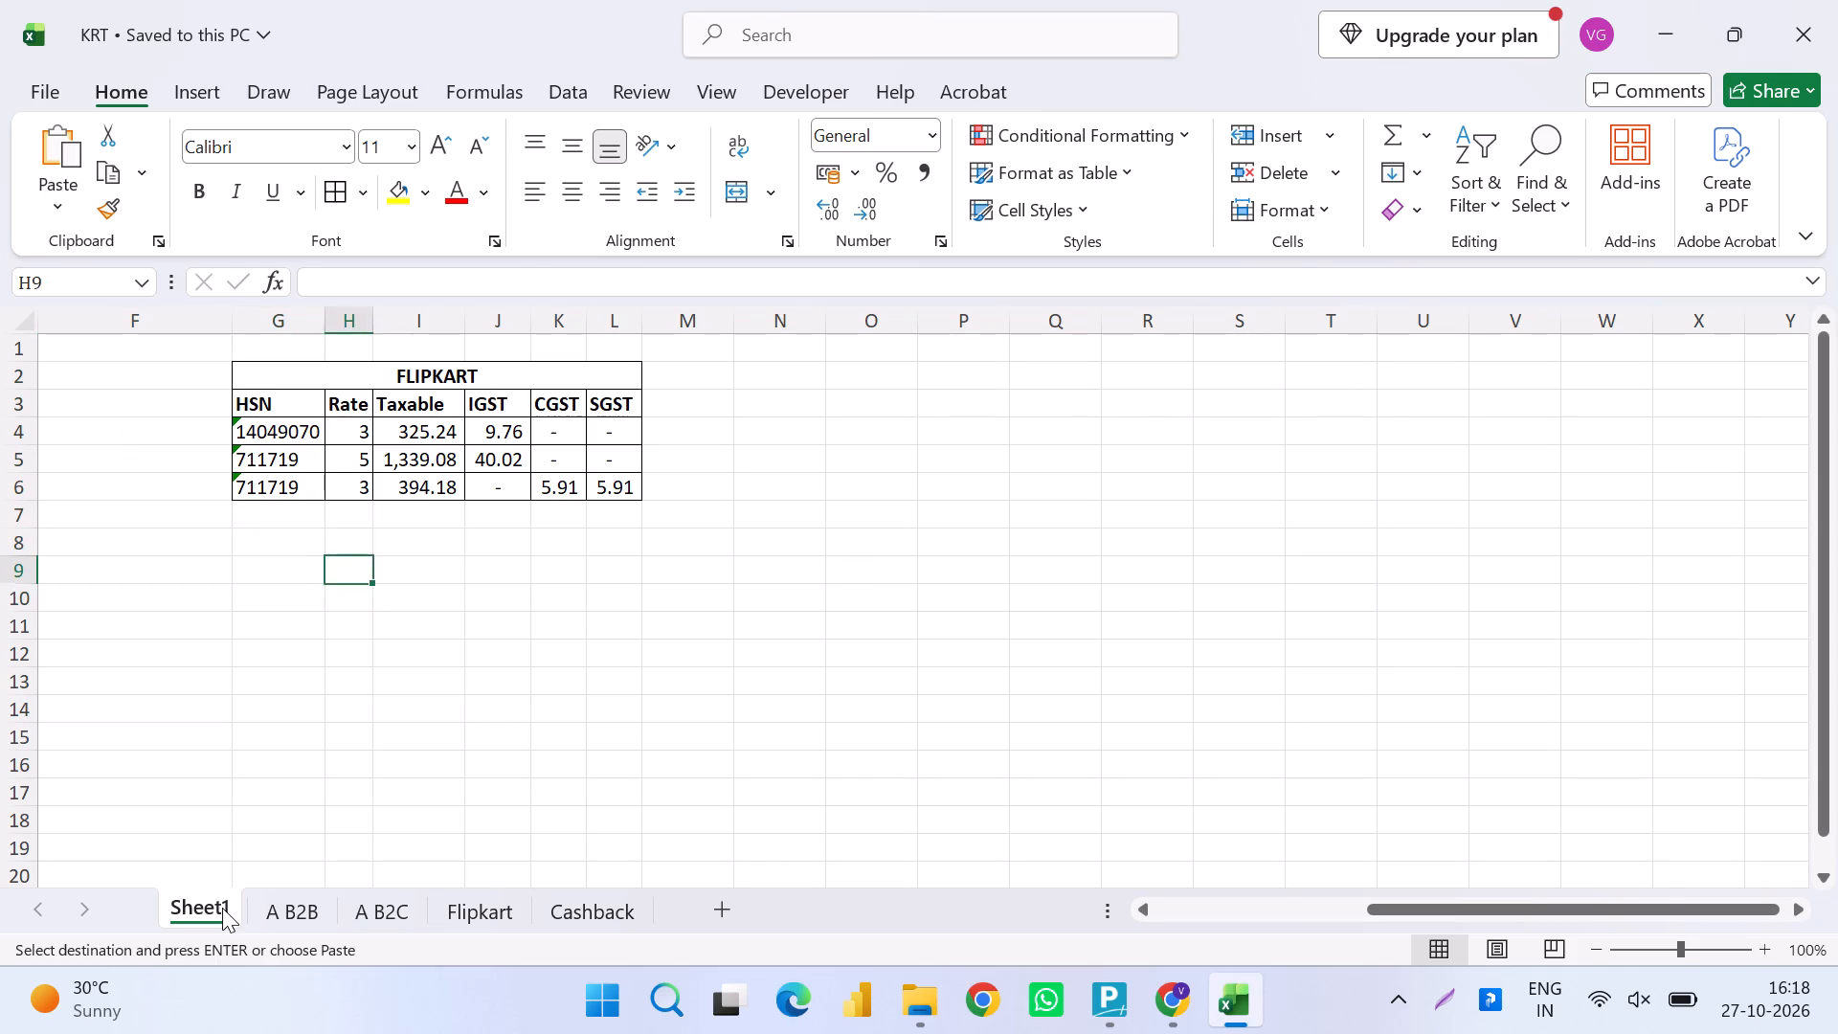
pyautogui.press('Right')
pyautogui.press('Right')
pyautogui.press('Up')
pyautogui.press('Right')
pyautogui.press('Right')
pyautogui.press('Up')
pyautogui.press('Up')
pyautogui.press('Right')
pyautogui.press('Up')
pyautogui.press('Right')
pyautogui.press('Up')
pyautogui.press('Up')
pyautogui.press('Up')
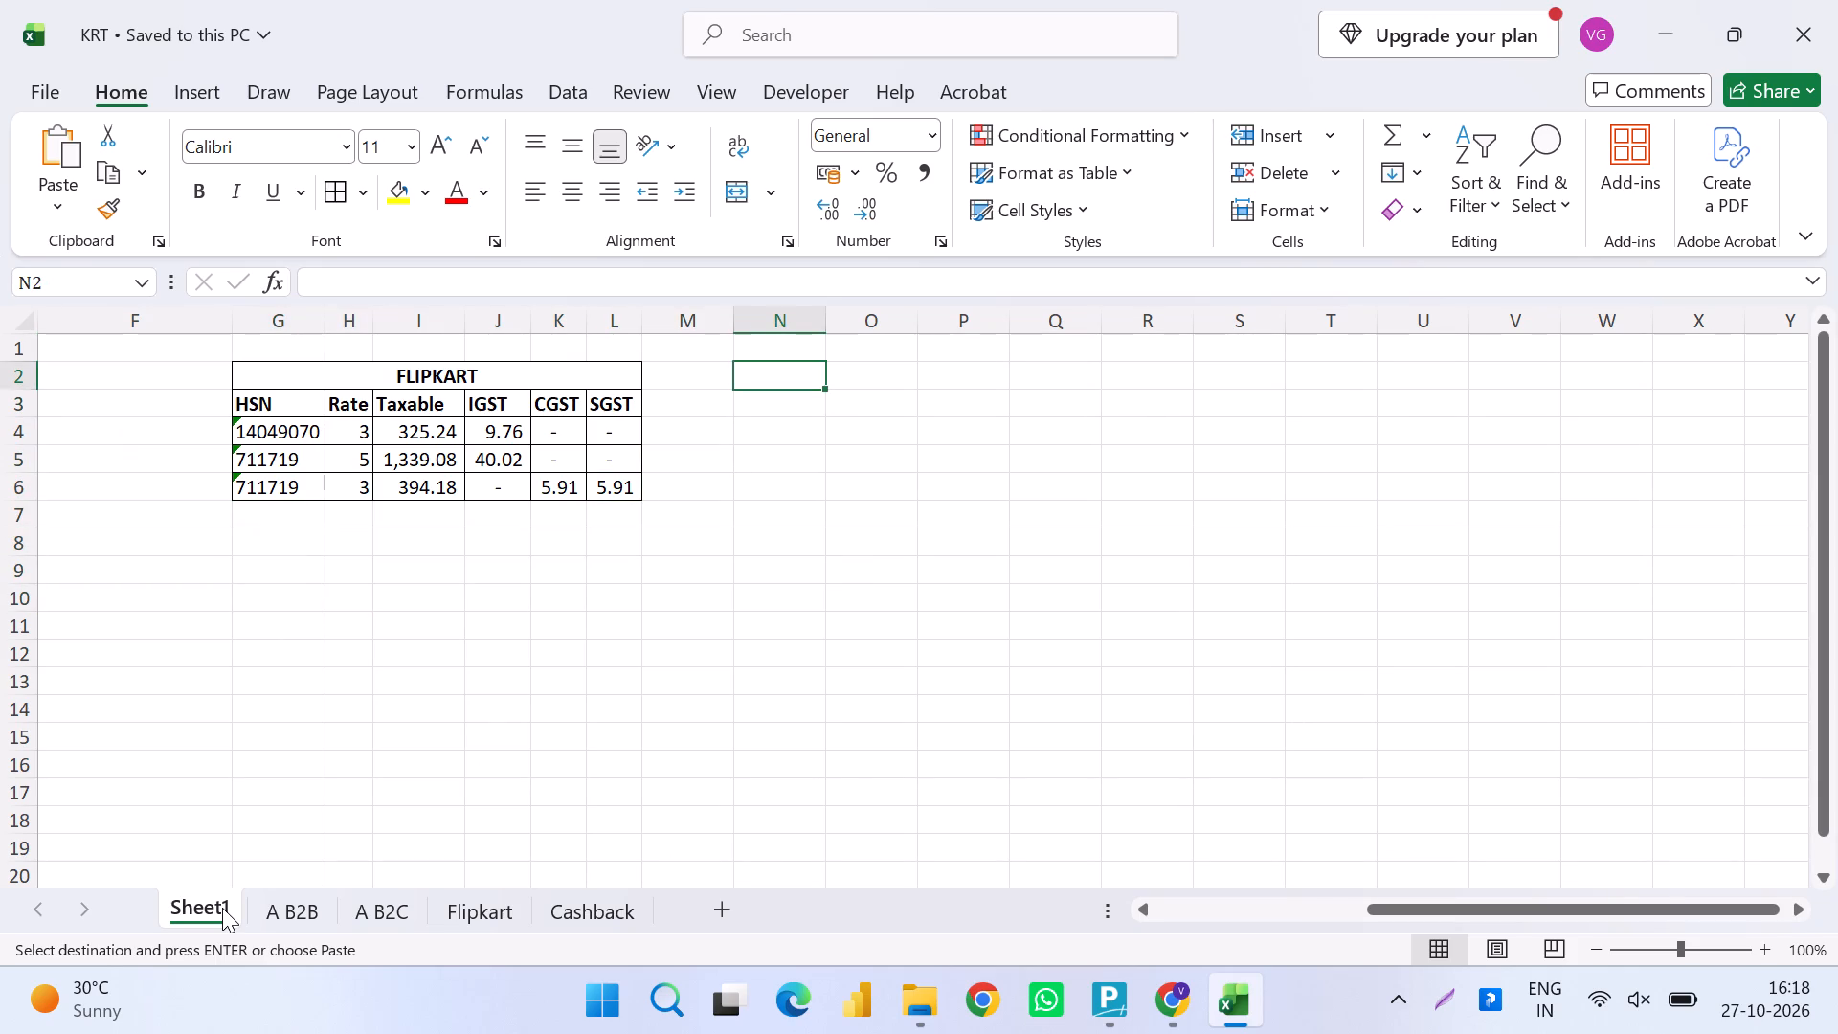
pyautogui.press('Down')
pyautogui.press('Up')
pyautogui.hotkey('ctrl', 'alt', 'v')
pyautogui.press('v')
pyautogui.press('Return')
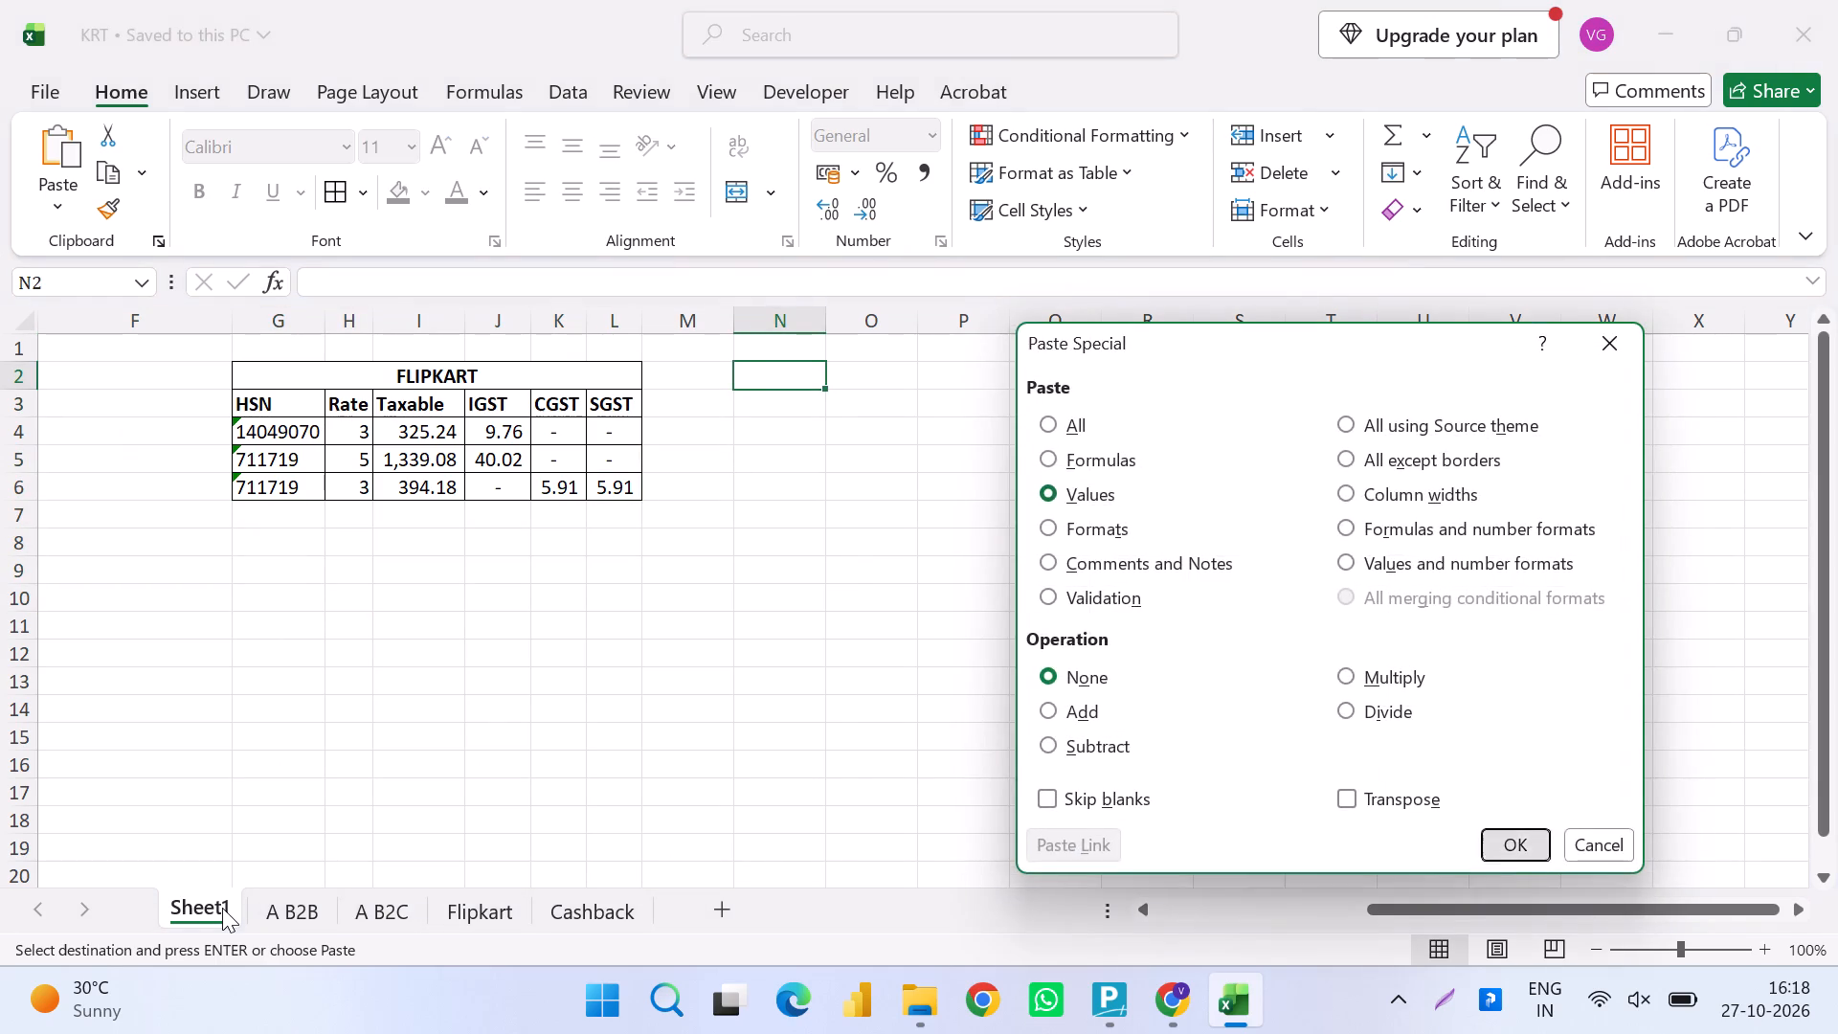
# Total the pasted Cashback columns O to R in row 8, summing rows 2 to 7 of each column.
pyautogui.press('Down')
pyautogui.press('Right')
pyautogui.press('Down')
pyautogui.press('Down')
pyautogui.press('Down')
pyautogui.press('Down')
pyautogui.press('Down')
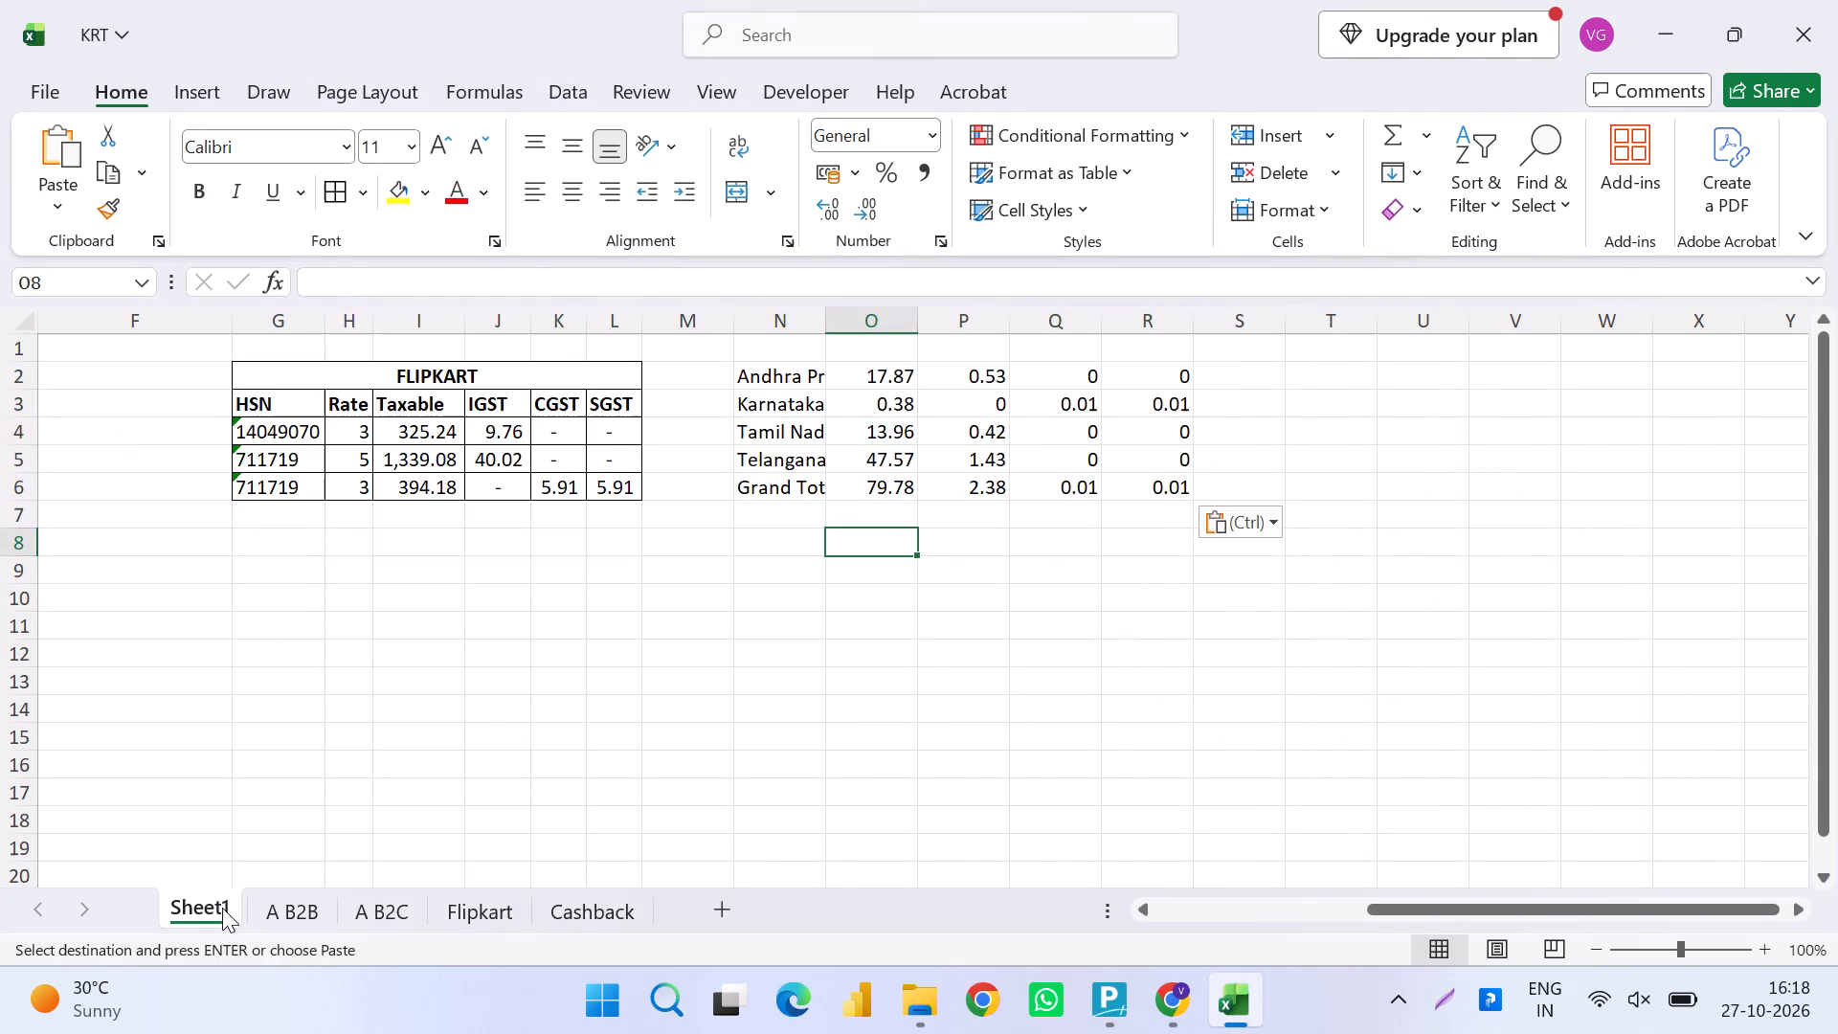
pyautogui.hotkey('alt', '=')
pyautogui.press('Return')
pyautogui.press('Right')
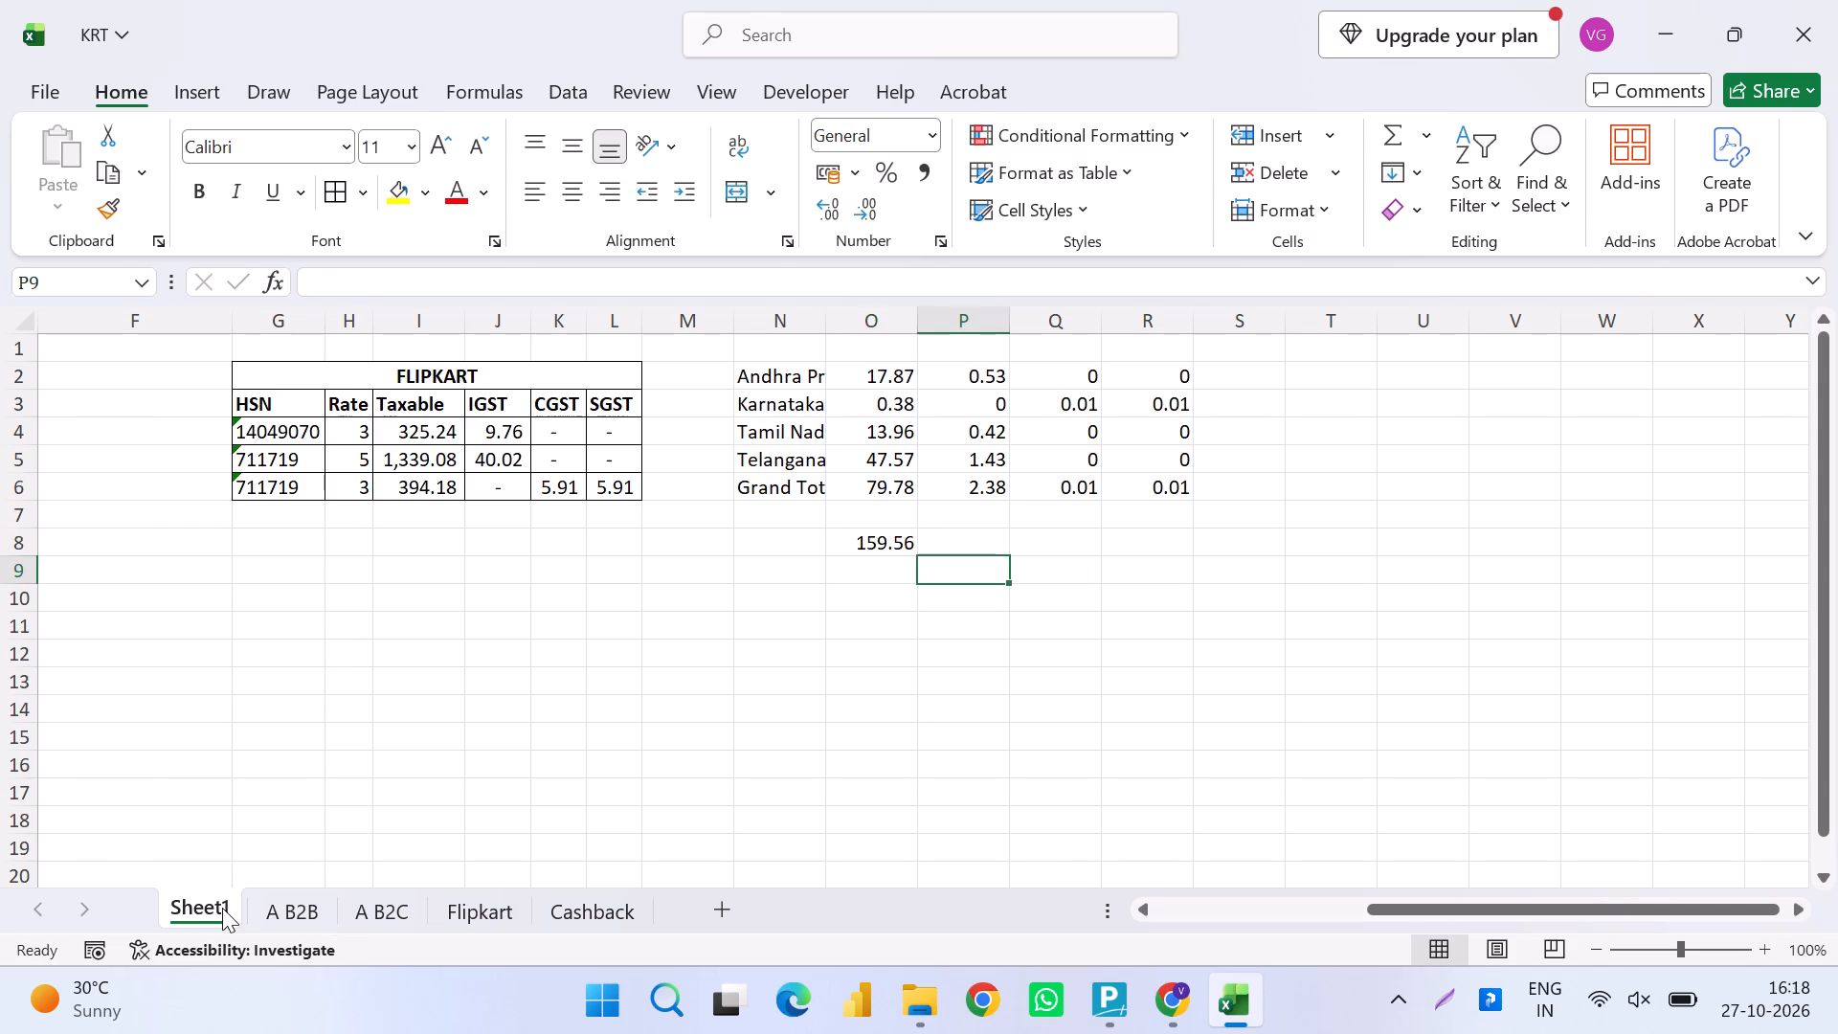
pyautogui.press('Up')
pyautogui.hotkey('alt', '-')
pyautogui.press('Escape')
pyautogui.hotkey('ctrl', 'r')
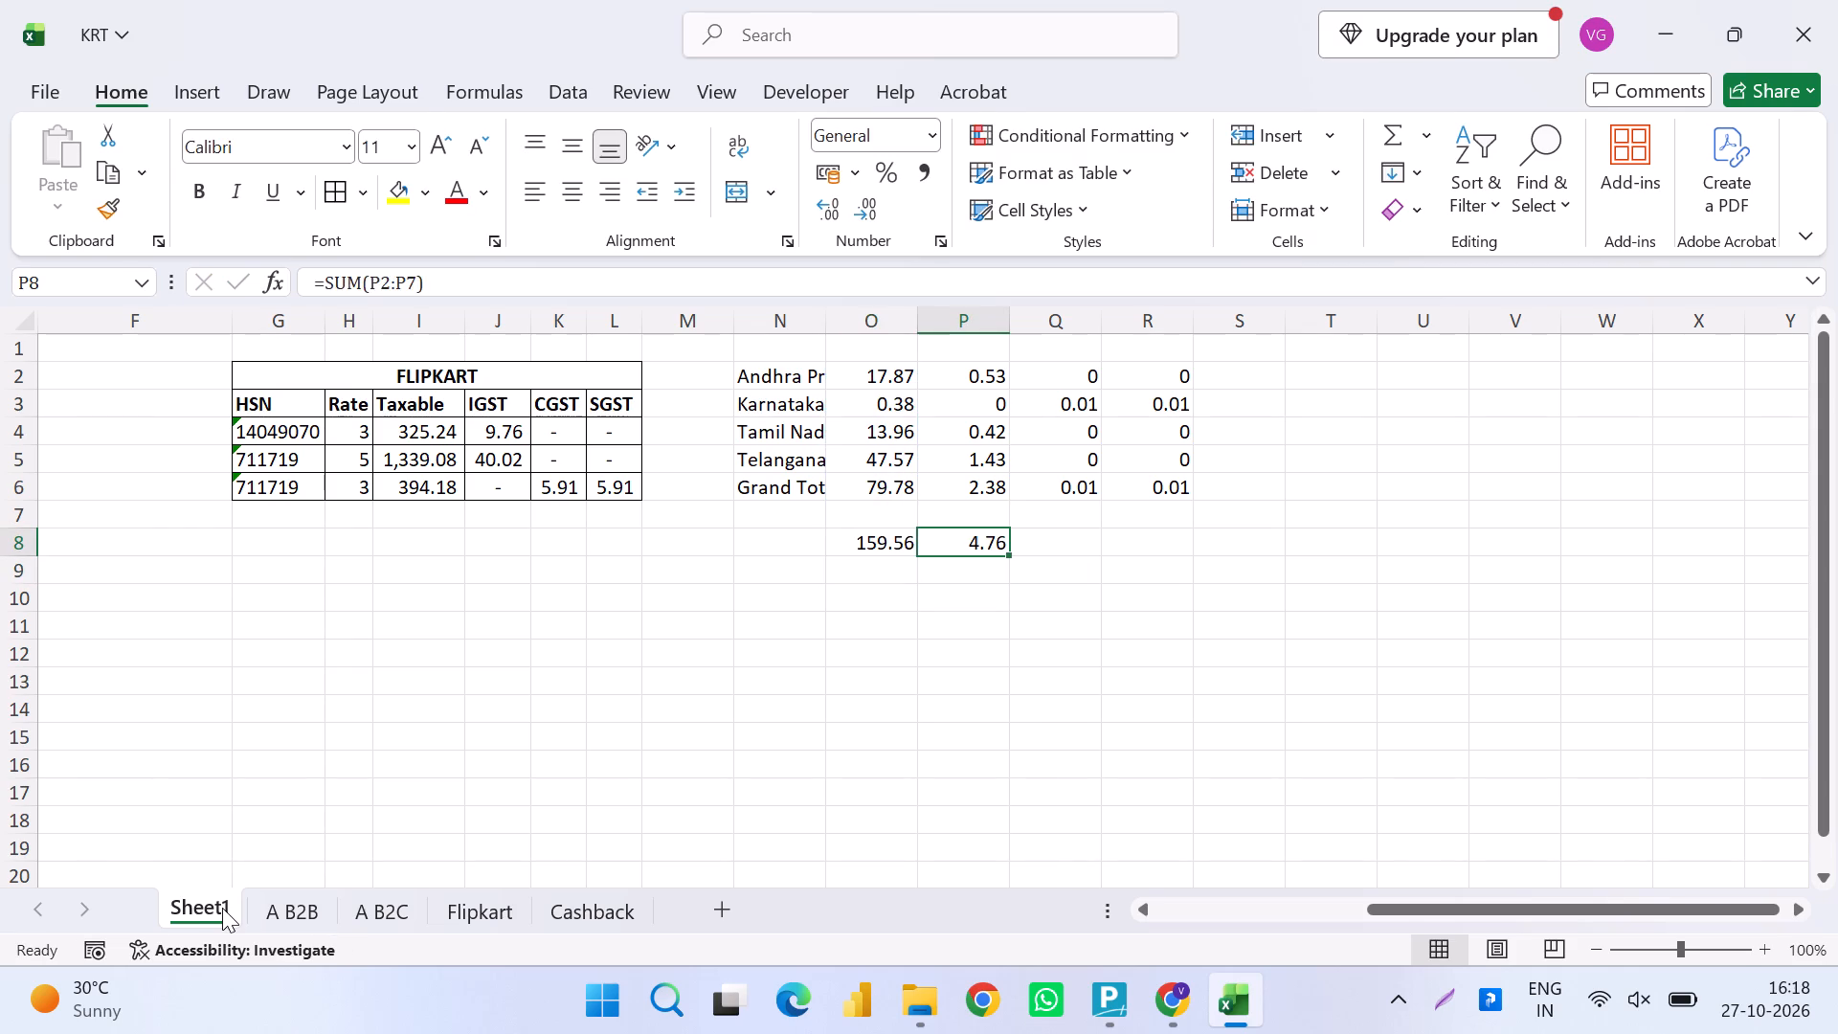
pyautogui.press('Right')
pyautogui.hotkey('ctrl', 'r')
pyautogui.press('Right')
pyautogui.hotkey('ctrl', 'r')
# Review the pasted state-wise Cashback figures against the taxable and tax amounts in the Flipkart HSN table.
pyautogui.press('Left')
pyautogui.press('Left')
pyautogui.press('Left')
pyautogui.press('Left')
pyautogui.press('Up')
pyautogui.press('Left')
pyautogui.press('Up')
pyautogui.press('Left')
pyautogui.press('Up')
pyautogui.press('Left')
pyautogui.press('Up')
pyautogui.press('Right')
pyautogui.press('Right')
pyautogui.press('Up')
pyautogui.press('Right')
pyautogui.press('Up')
pyautogui.press('Right')
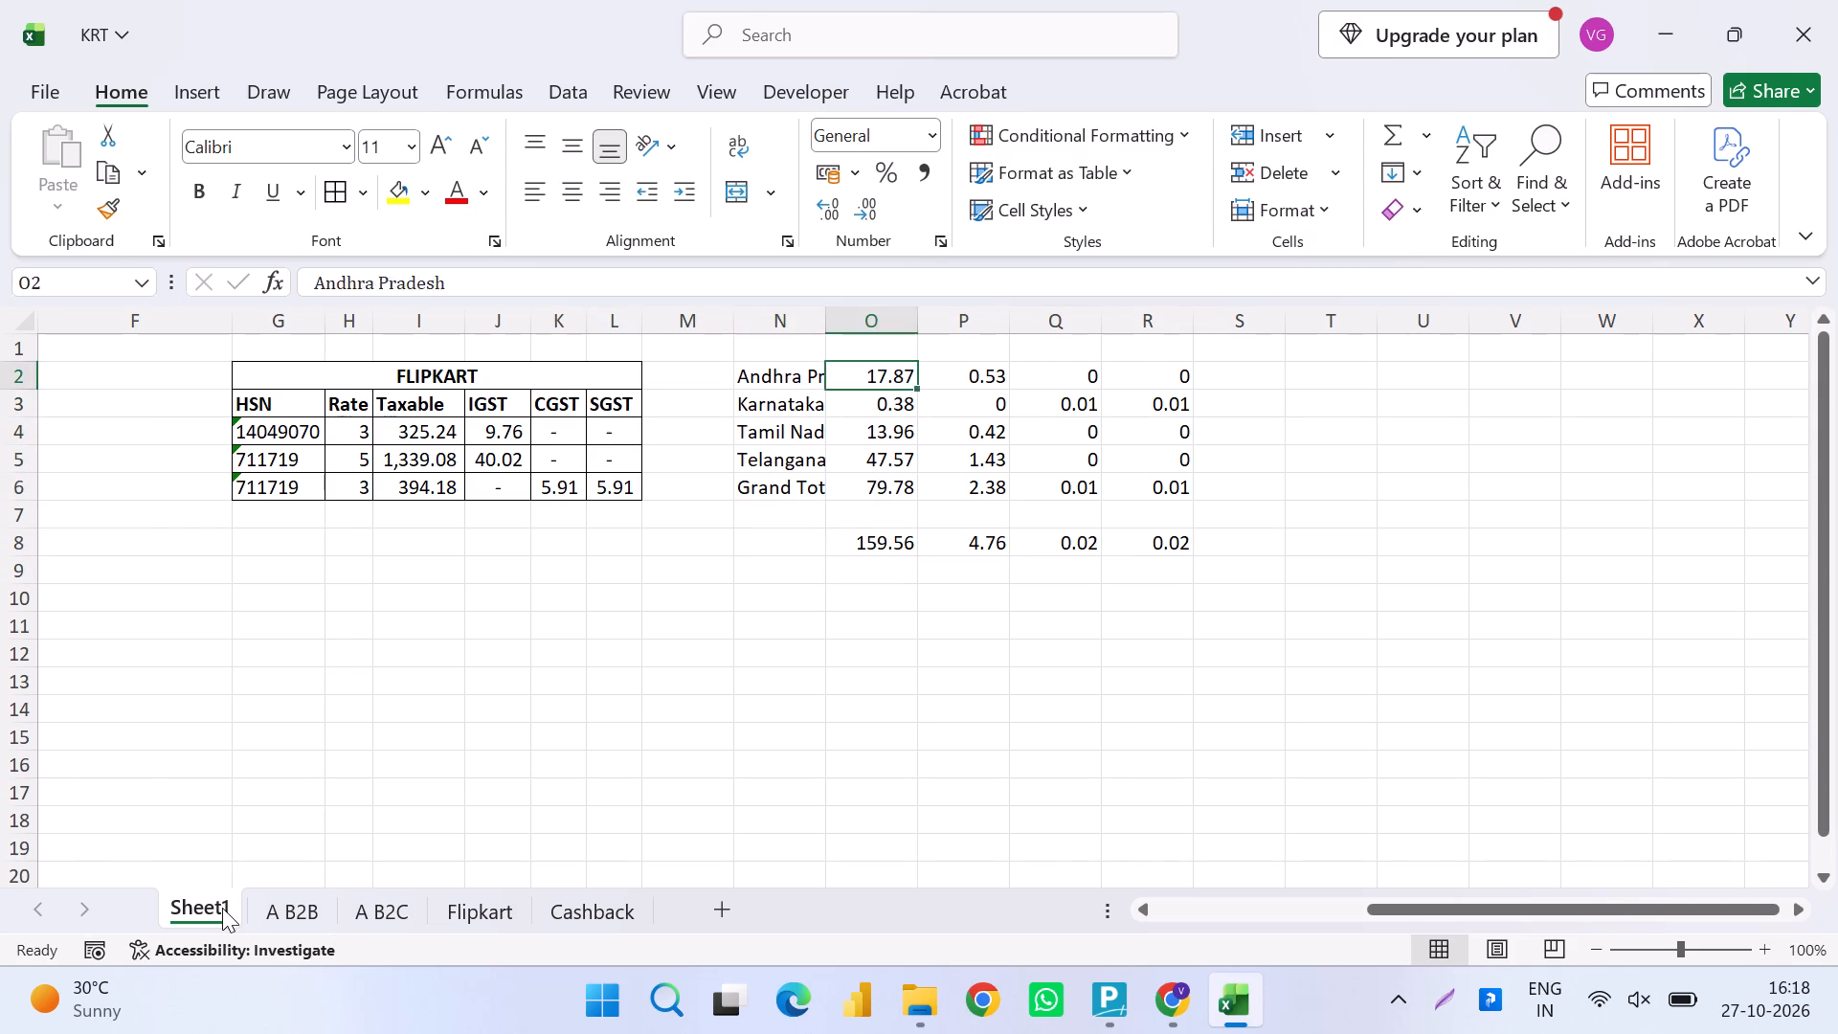
pyautogui.press('Up')
pyautogui.press('Left')
pyautogui.press('Down')
pyautogui.press('Down')
pyautogui.press('Right')
pyautogui.press('Up')
pyautogui.press('Left')
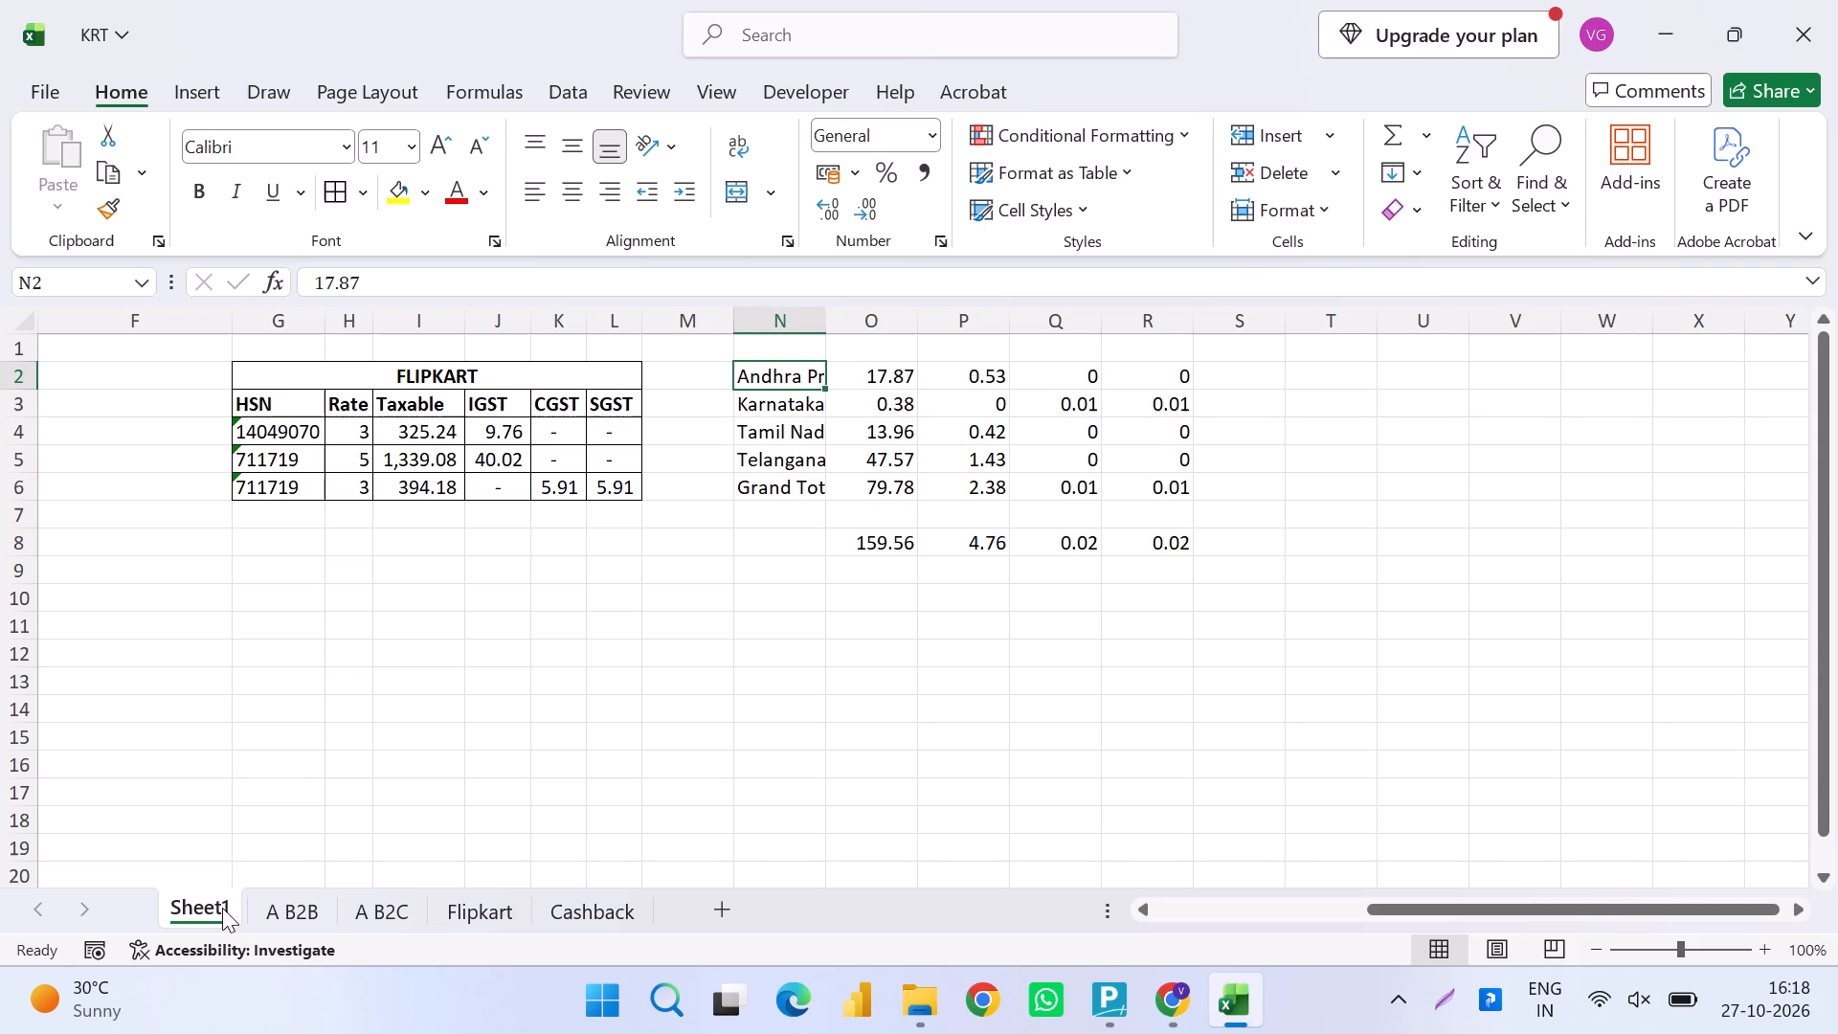
pyautogui.press('Escape')
pyautogui.press('Down')
pyautogui.press('Down')
pyautogui.press('Left')
pyautogui.press('Left')
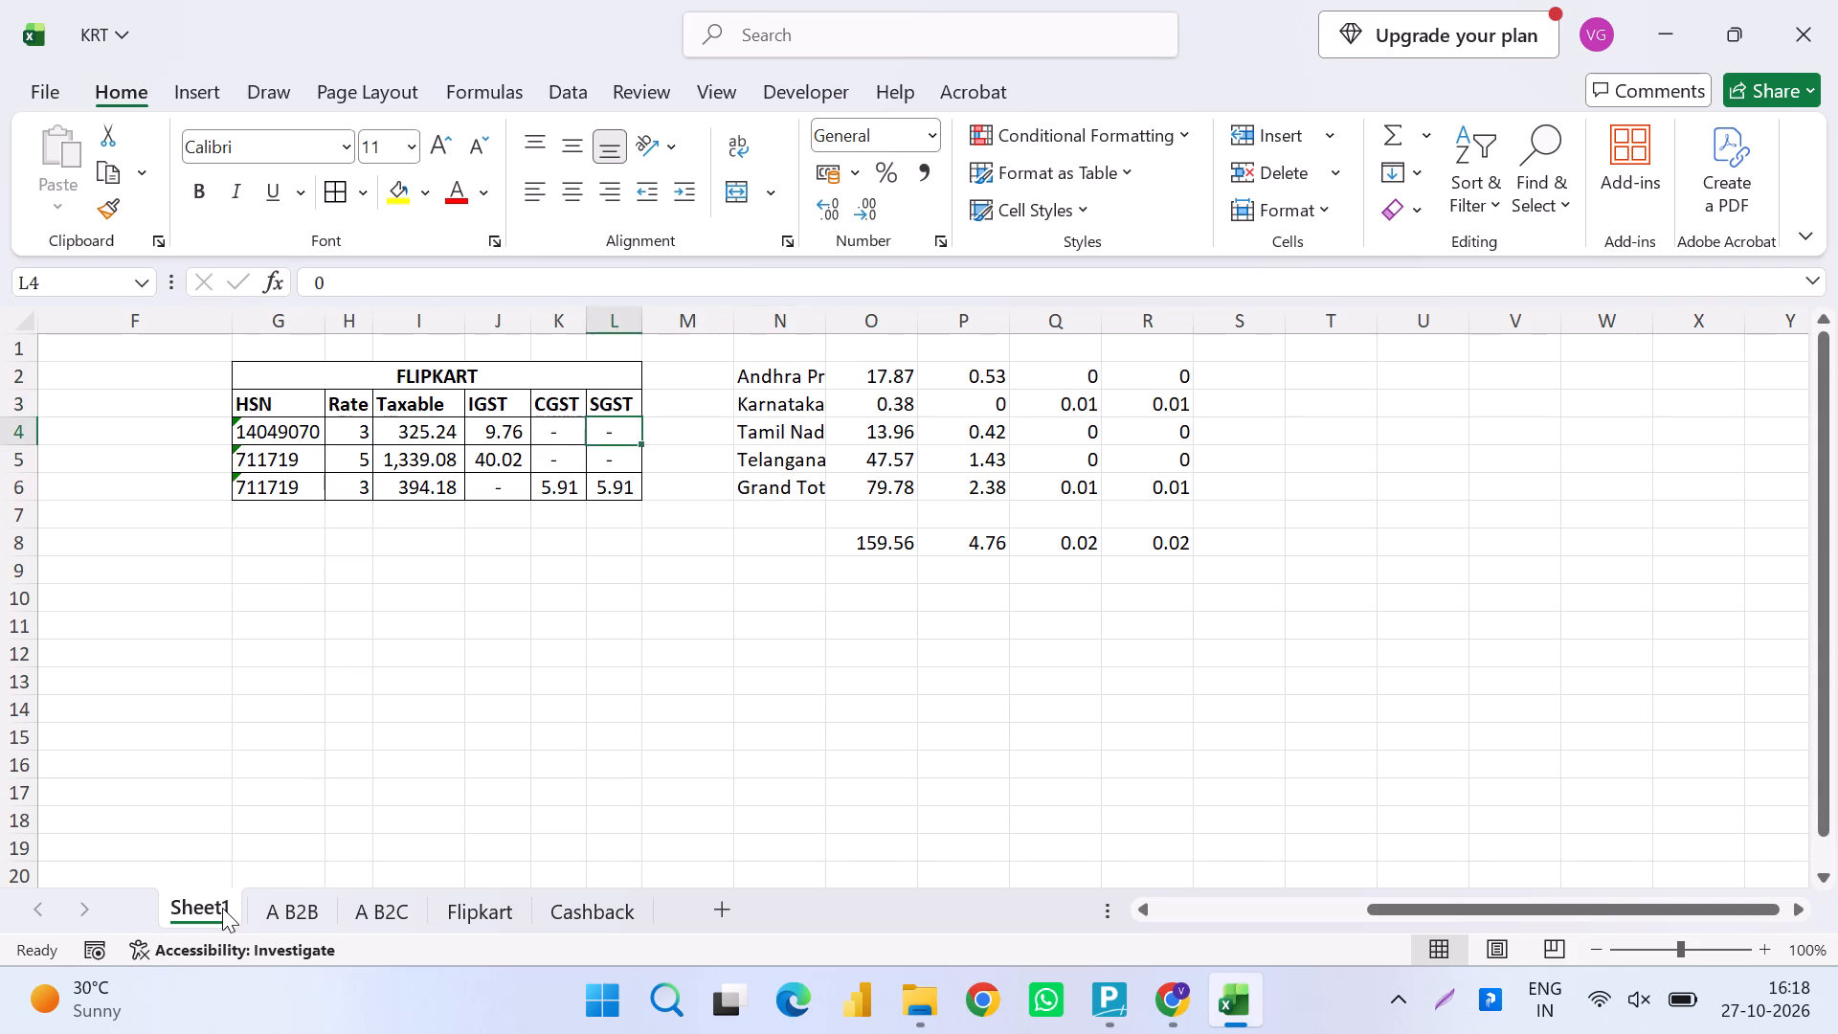
pyautogui.press('Left')
pyautogui.press('Down')
pyautogui.press('Left')
pyautogui.press('Left')
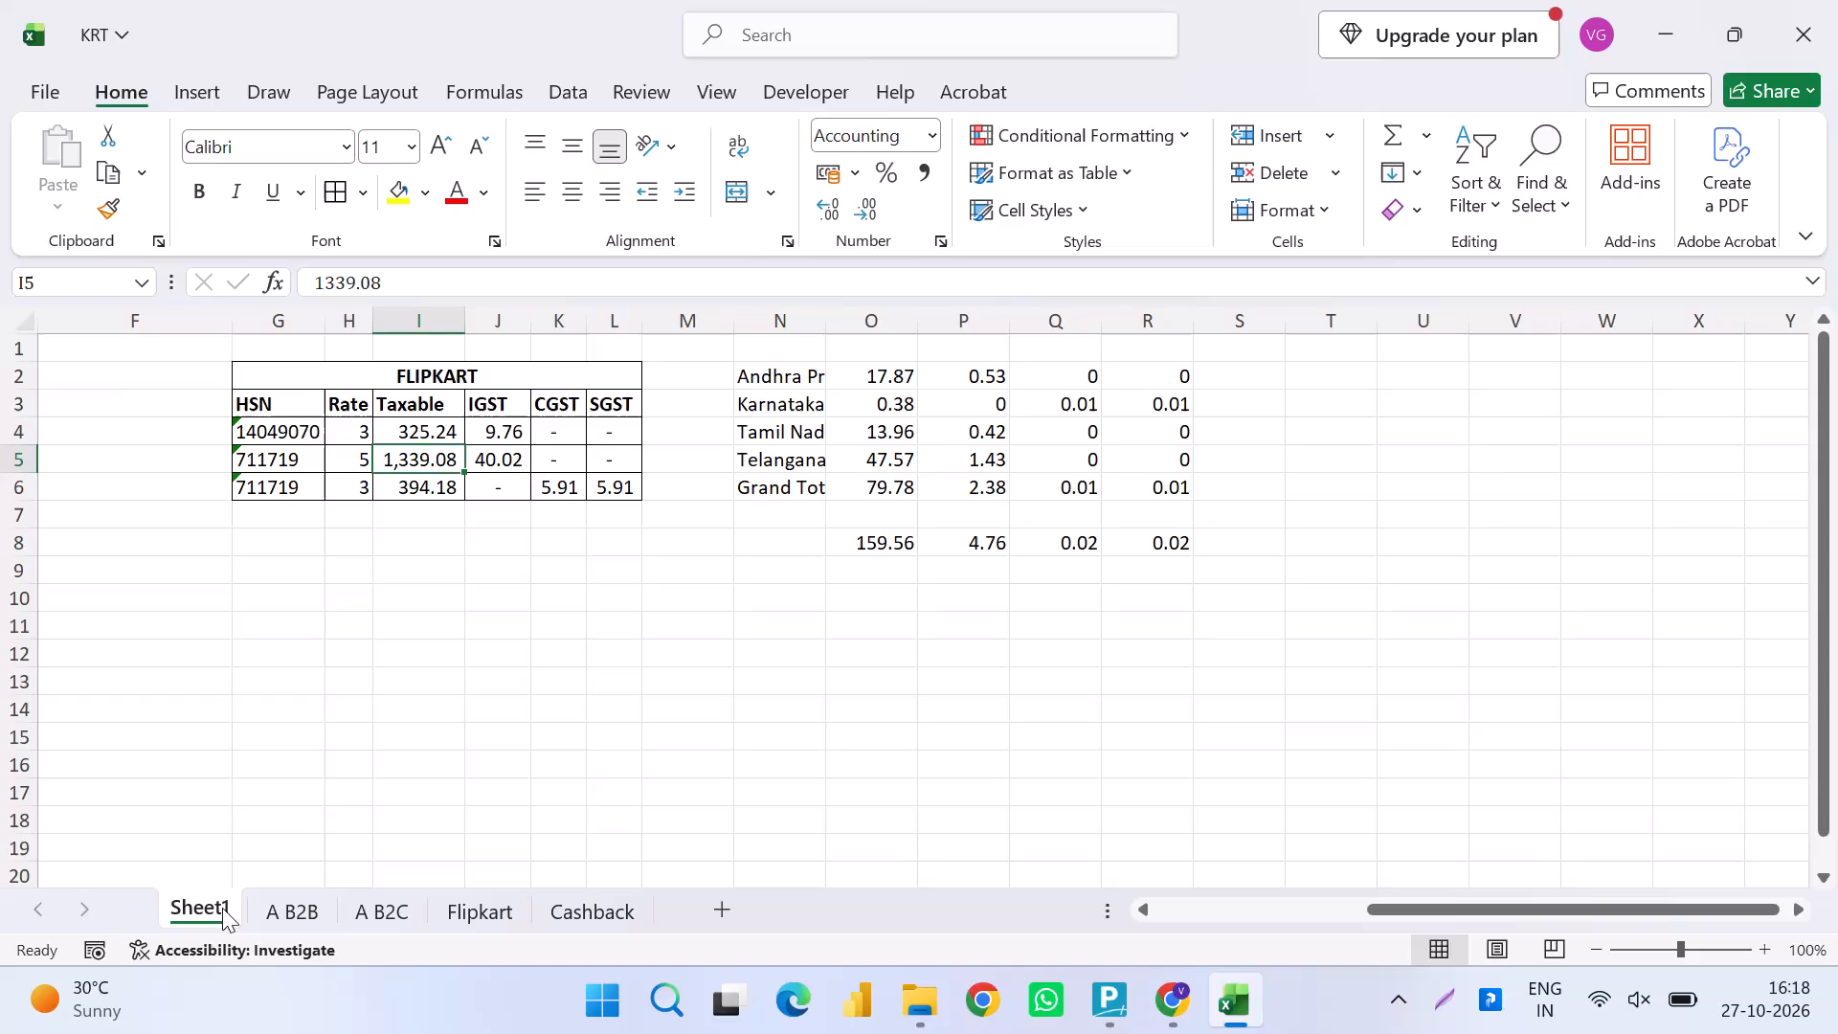
pyautogui.press('Up')
pyautogui.press('Right')
pyautogui.press('Right')
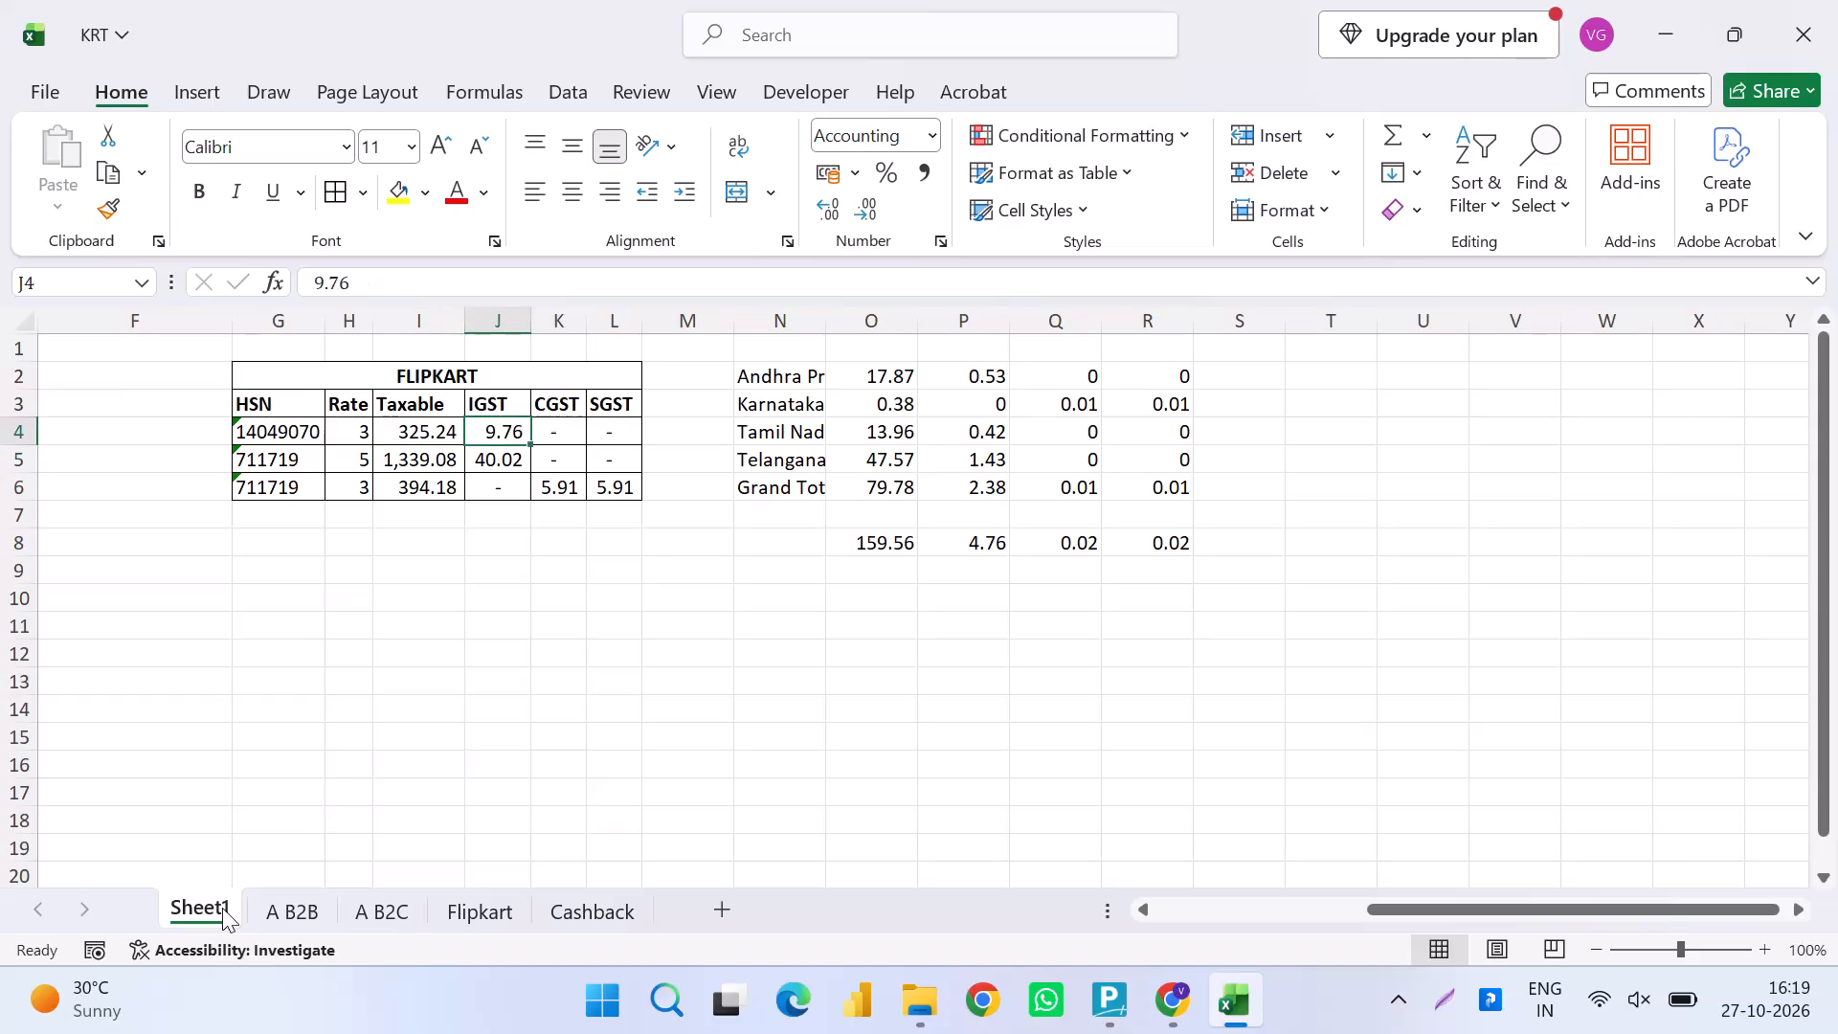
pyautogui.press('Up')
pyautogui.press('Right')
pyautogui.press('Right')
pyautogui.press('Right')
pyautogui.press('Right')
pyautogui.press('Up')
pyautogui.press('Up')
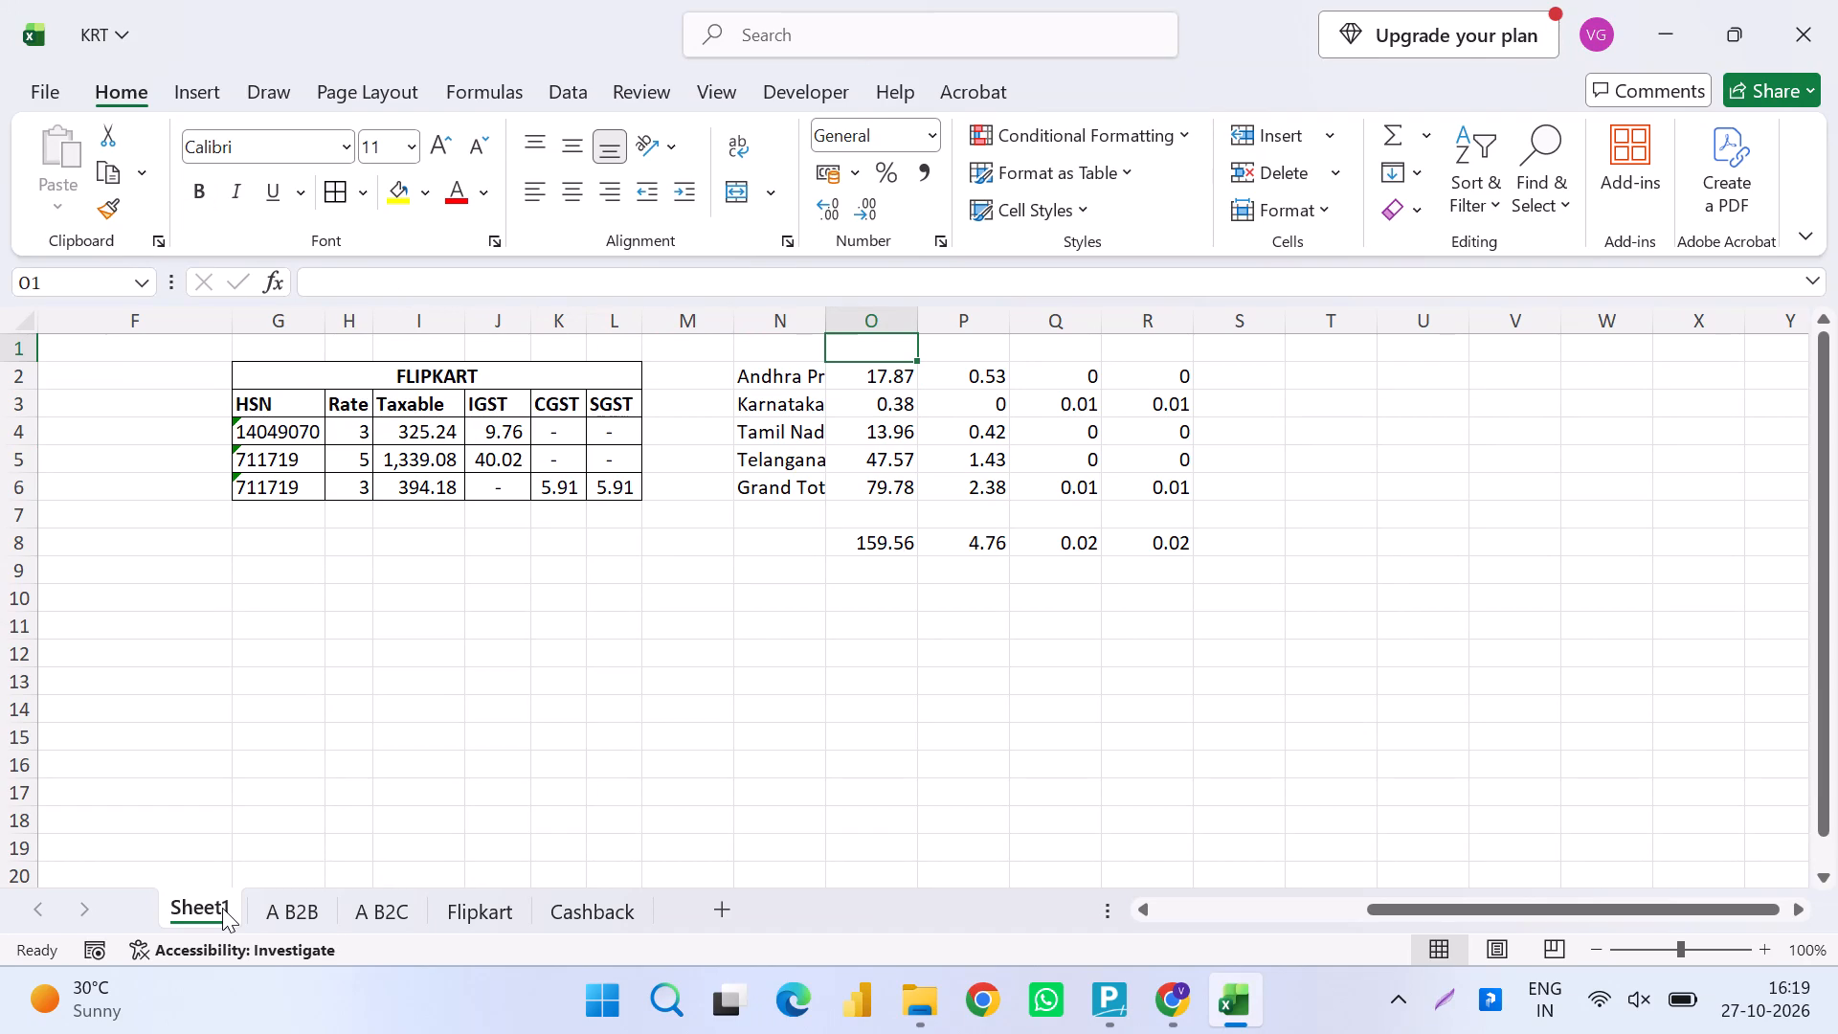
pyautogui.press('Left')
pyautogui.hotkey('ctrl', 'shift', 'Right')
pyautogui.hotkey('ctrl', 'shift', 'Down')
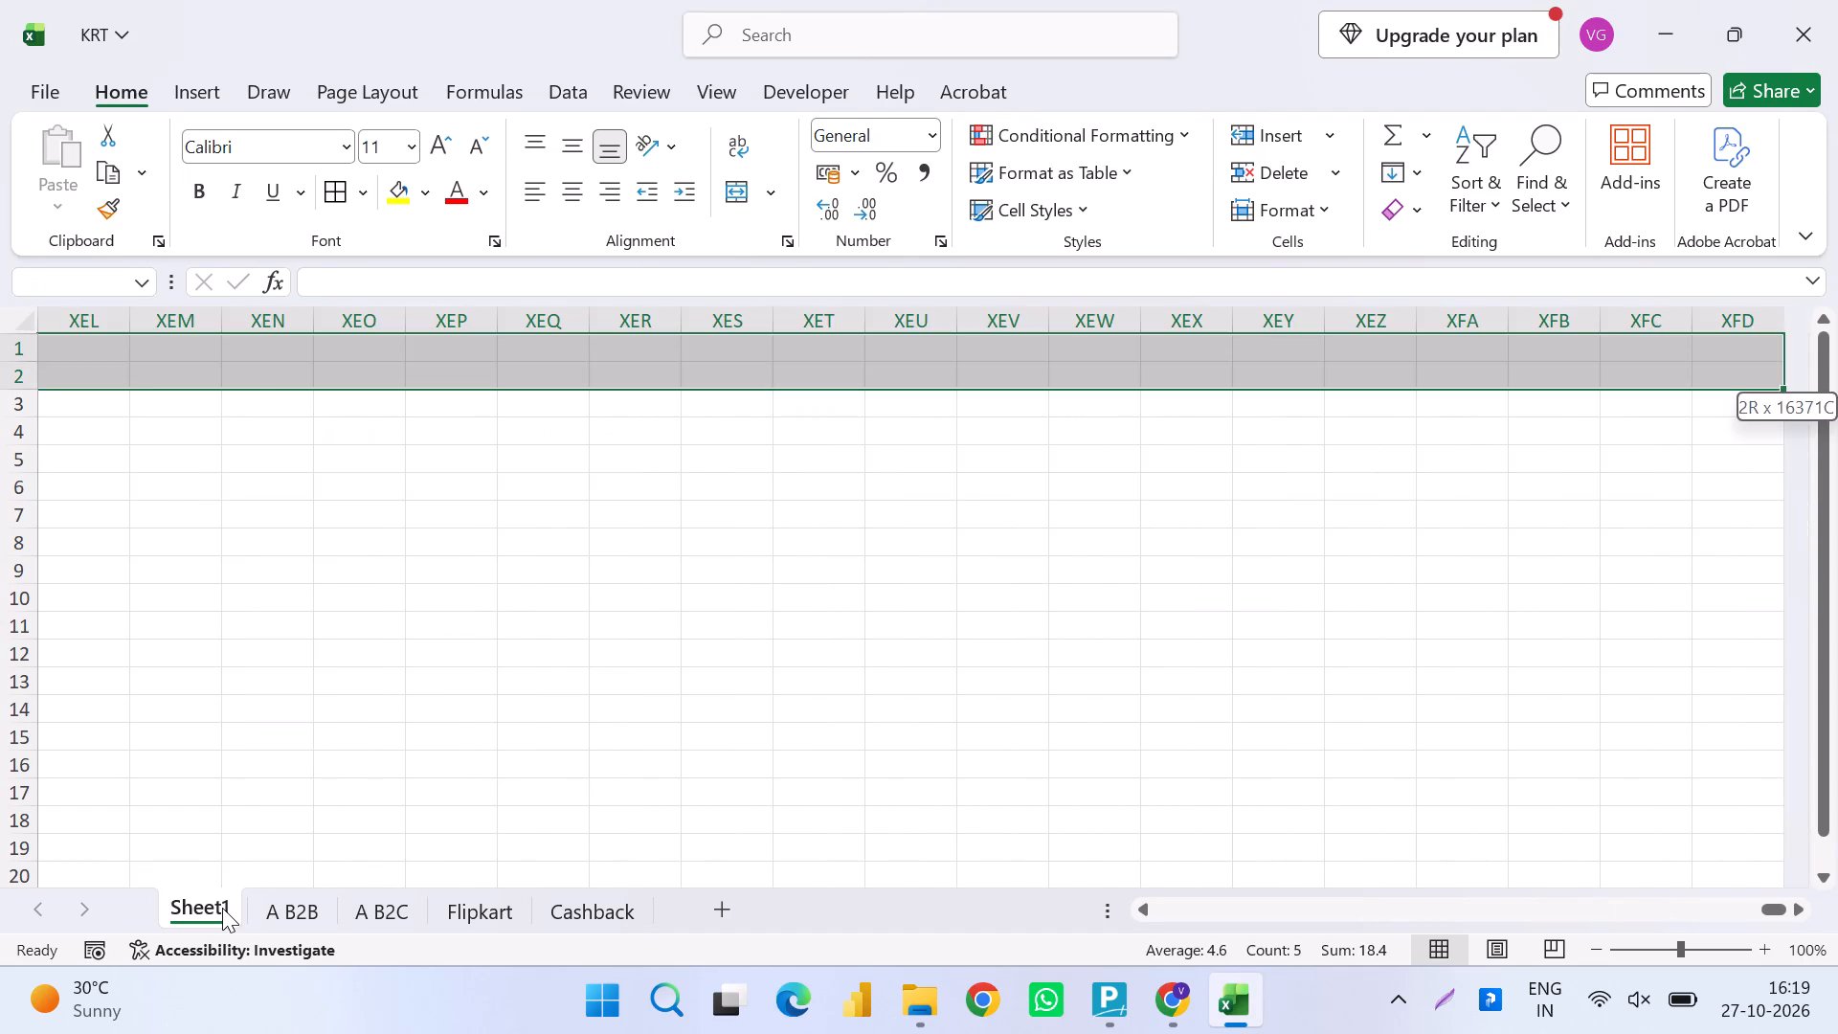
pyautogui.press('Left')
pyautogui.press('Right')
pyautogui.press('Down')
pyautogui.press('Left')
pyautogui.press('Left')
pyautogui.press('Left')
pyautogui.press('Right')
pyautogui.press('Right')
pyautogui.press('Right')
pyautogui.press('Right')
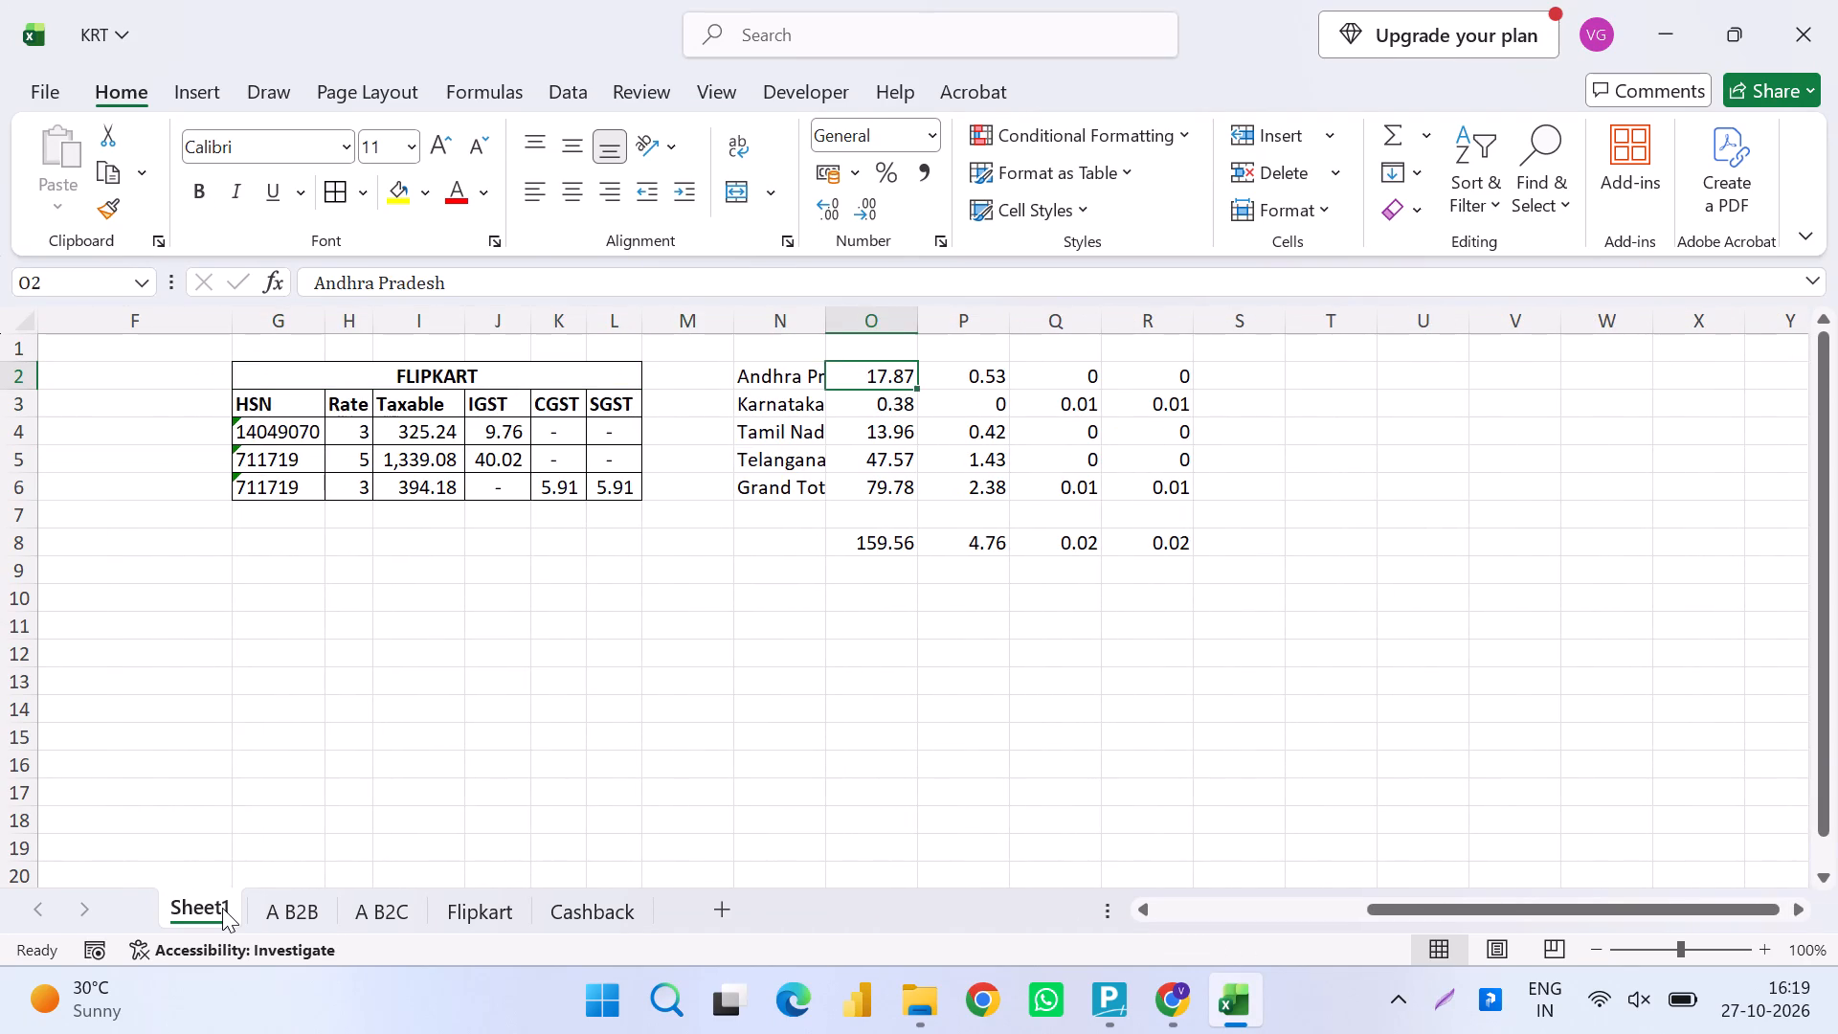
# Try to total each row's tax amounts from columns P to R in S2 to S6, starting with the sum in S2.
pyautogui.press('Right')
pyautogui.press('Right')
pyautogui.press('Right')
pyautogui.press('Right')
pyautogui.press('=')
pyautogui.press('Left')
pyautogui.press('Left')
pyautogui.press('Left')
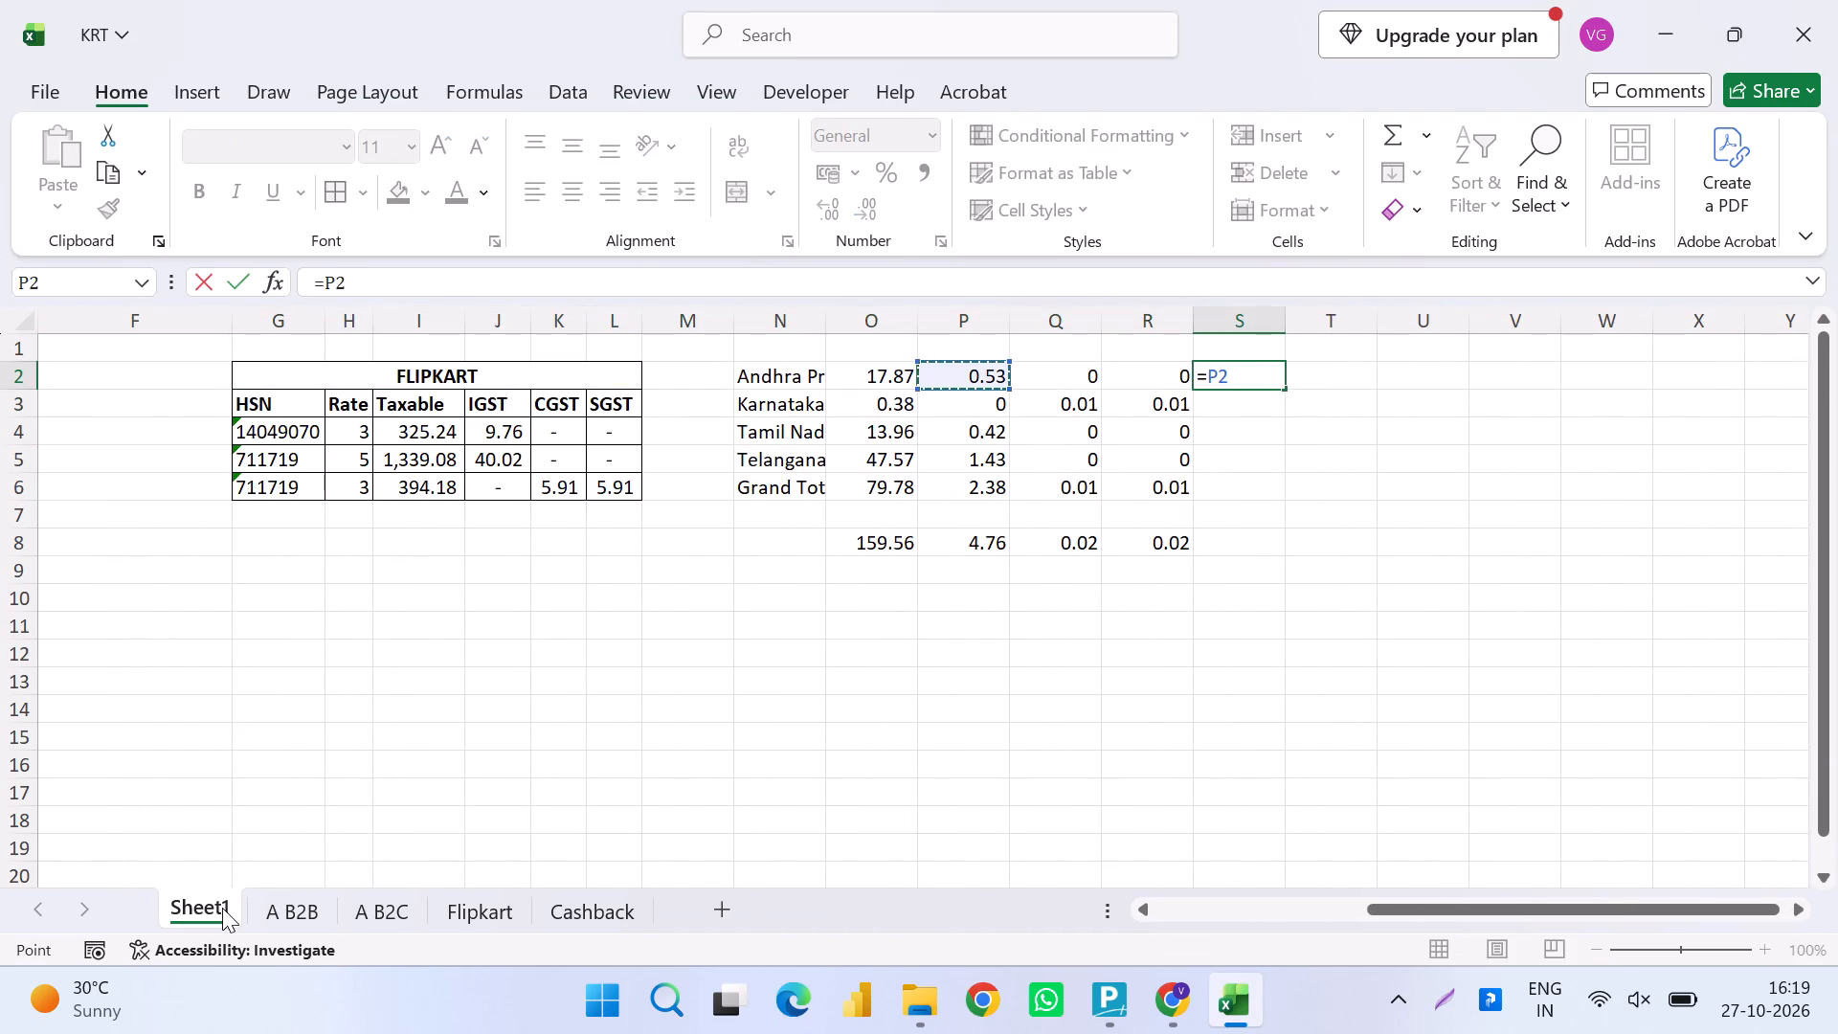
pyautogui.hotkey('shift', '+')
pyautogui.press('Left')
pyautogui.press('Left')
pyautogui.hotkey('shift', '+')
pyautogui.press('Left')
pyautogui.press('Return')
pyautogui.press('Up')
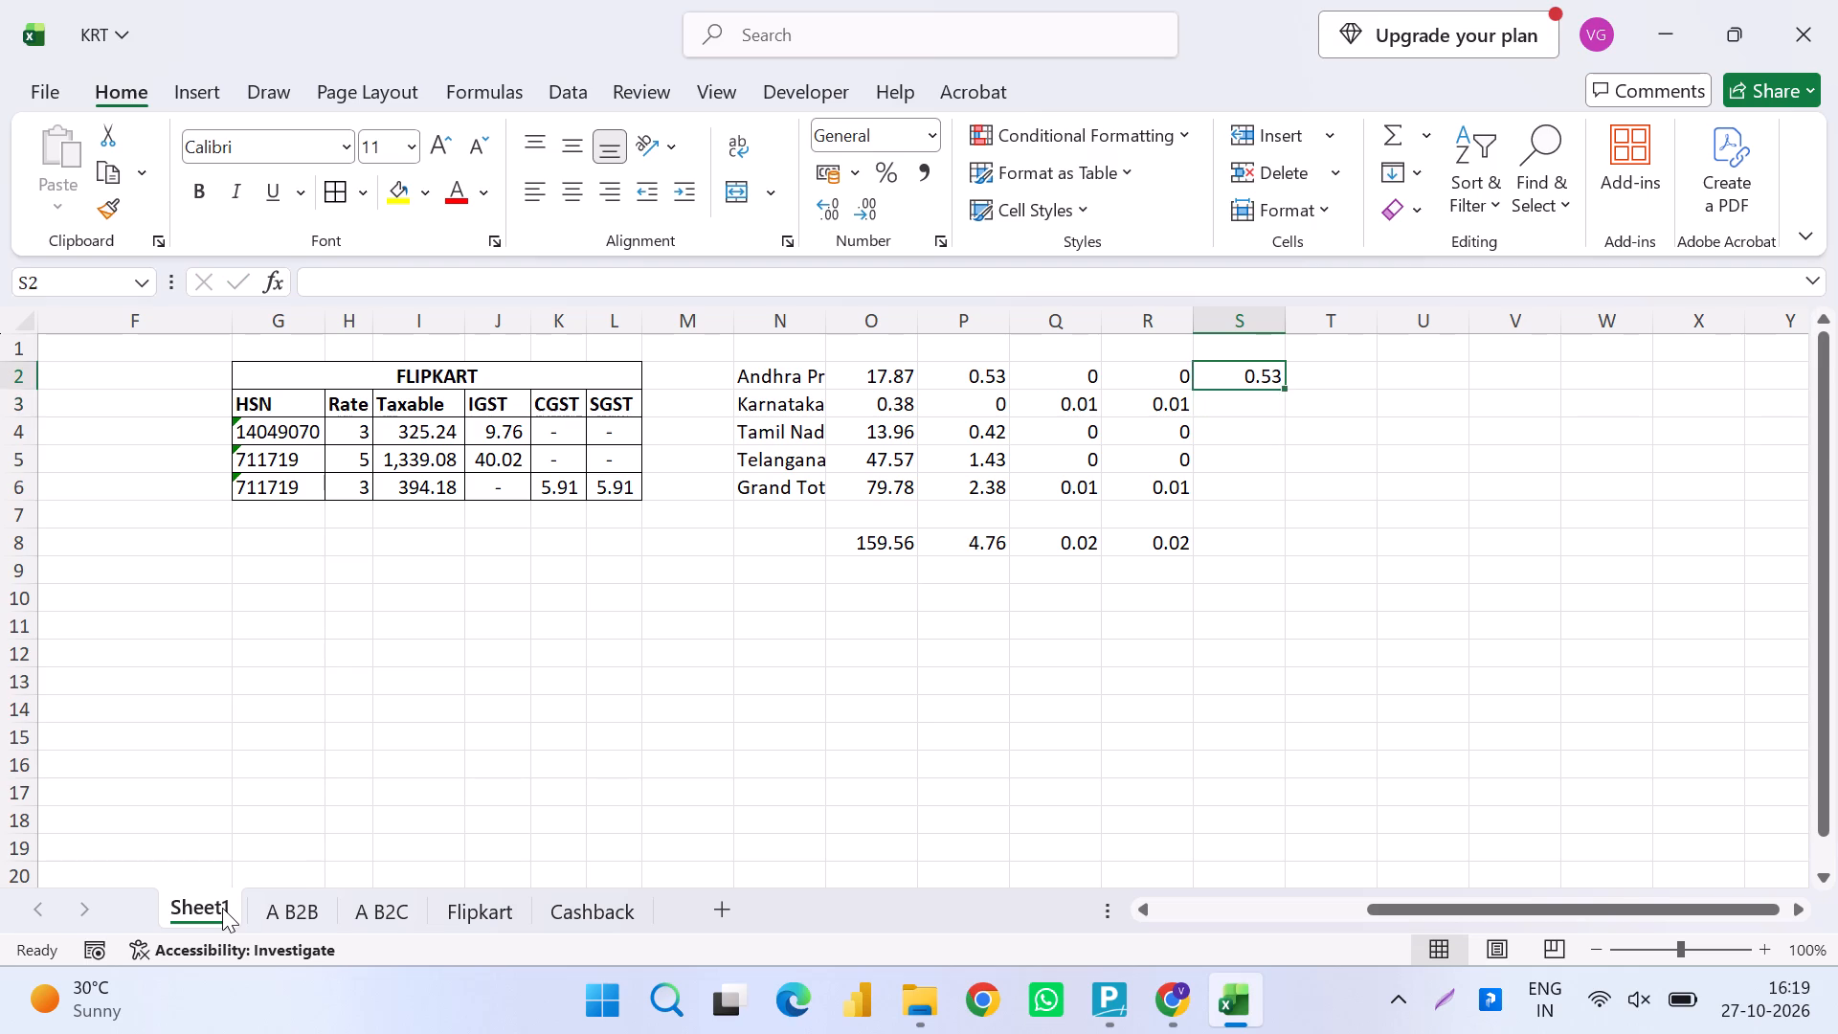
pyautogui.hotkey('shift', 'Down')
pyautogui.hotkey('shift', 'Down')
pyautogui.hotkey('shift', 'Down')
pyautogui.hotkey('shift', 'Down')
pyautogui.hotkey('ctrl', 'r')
# Inspect the contents of cells S2 to S6 to see whether they hold the tax-sum formula.
pyautogui.press('Right')
pyautogui.press('Up')
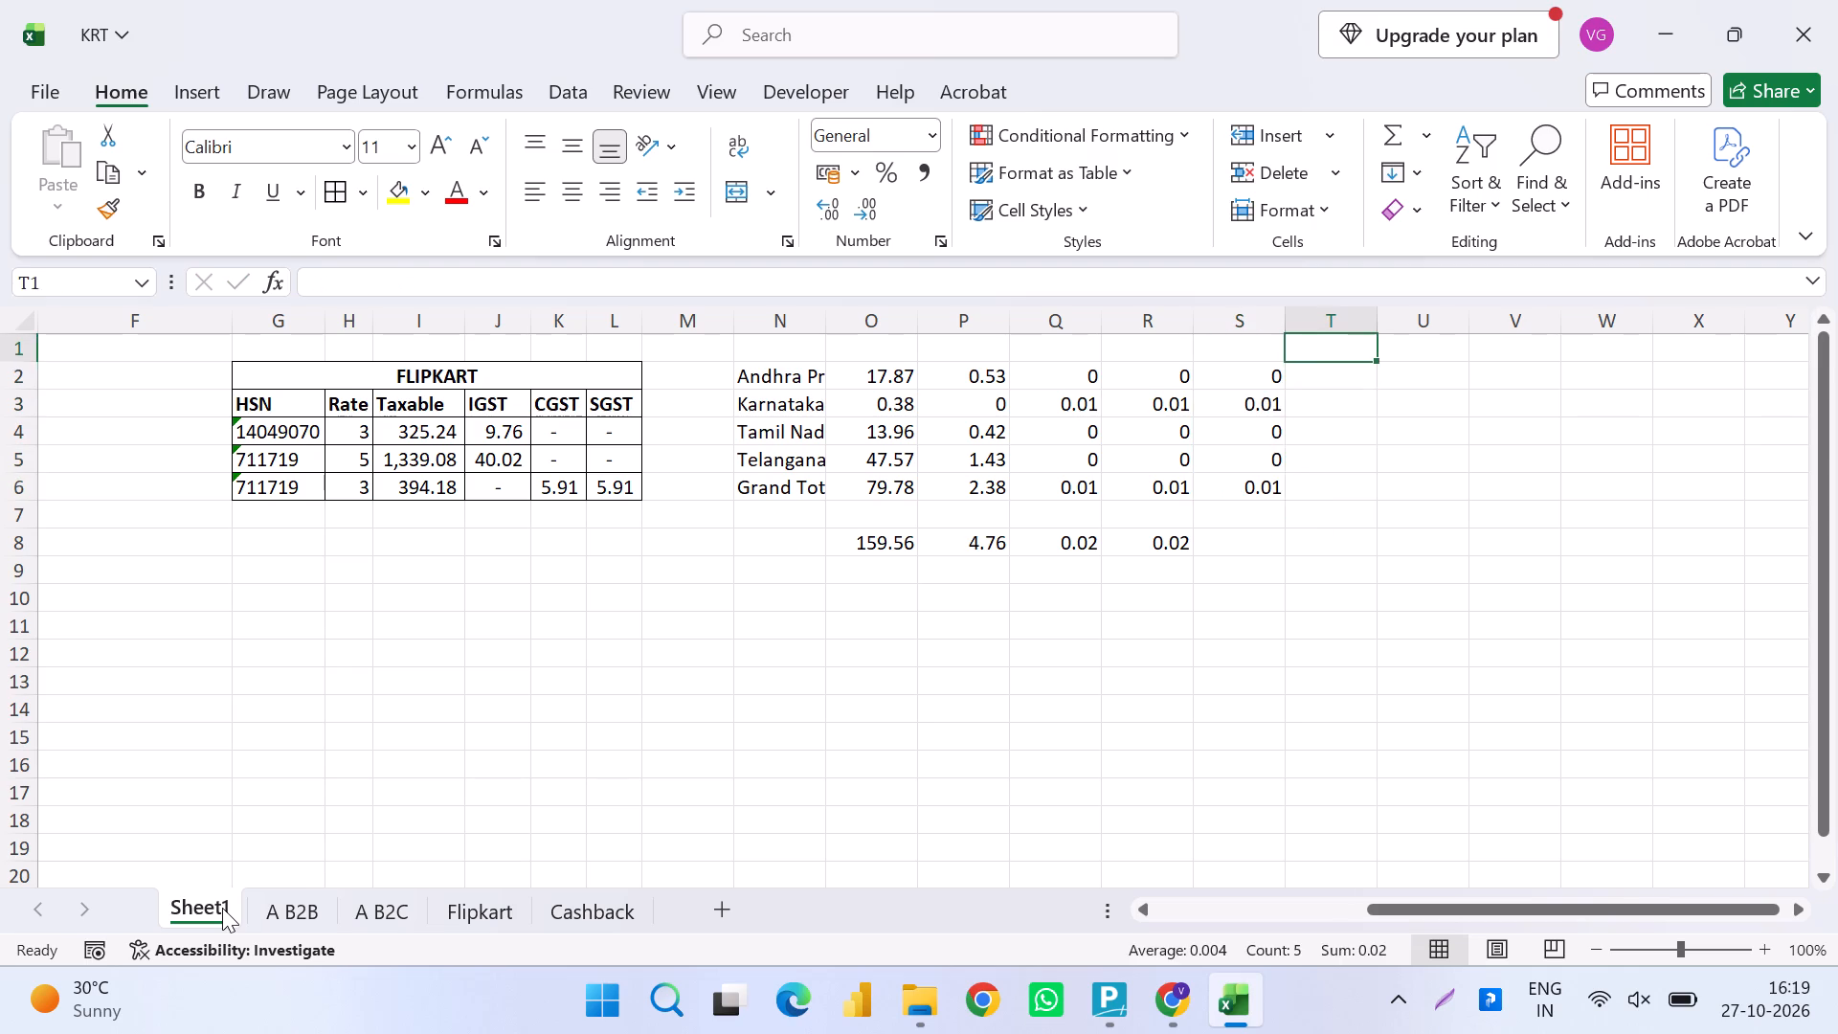
pyautogui.press('Down')
pyautogui.press('Left')
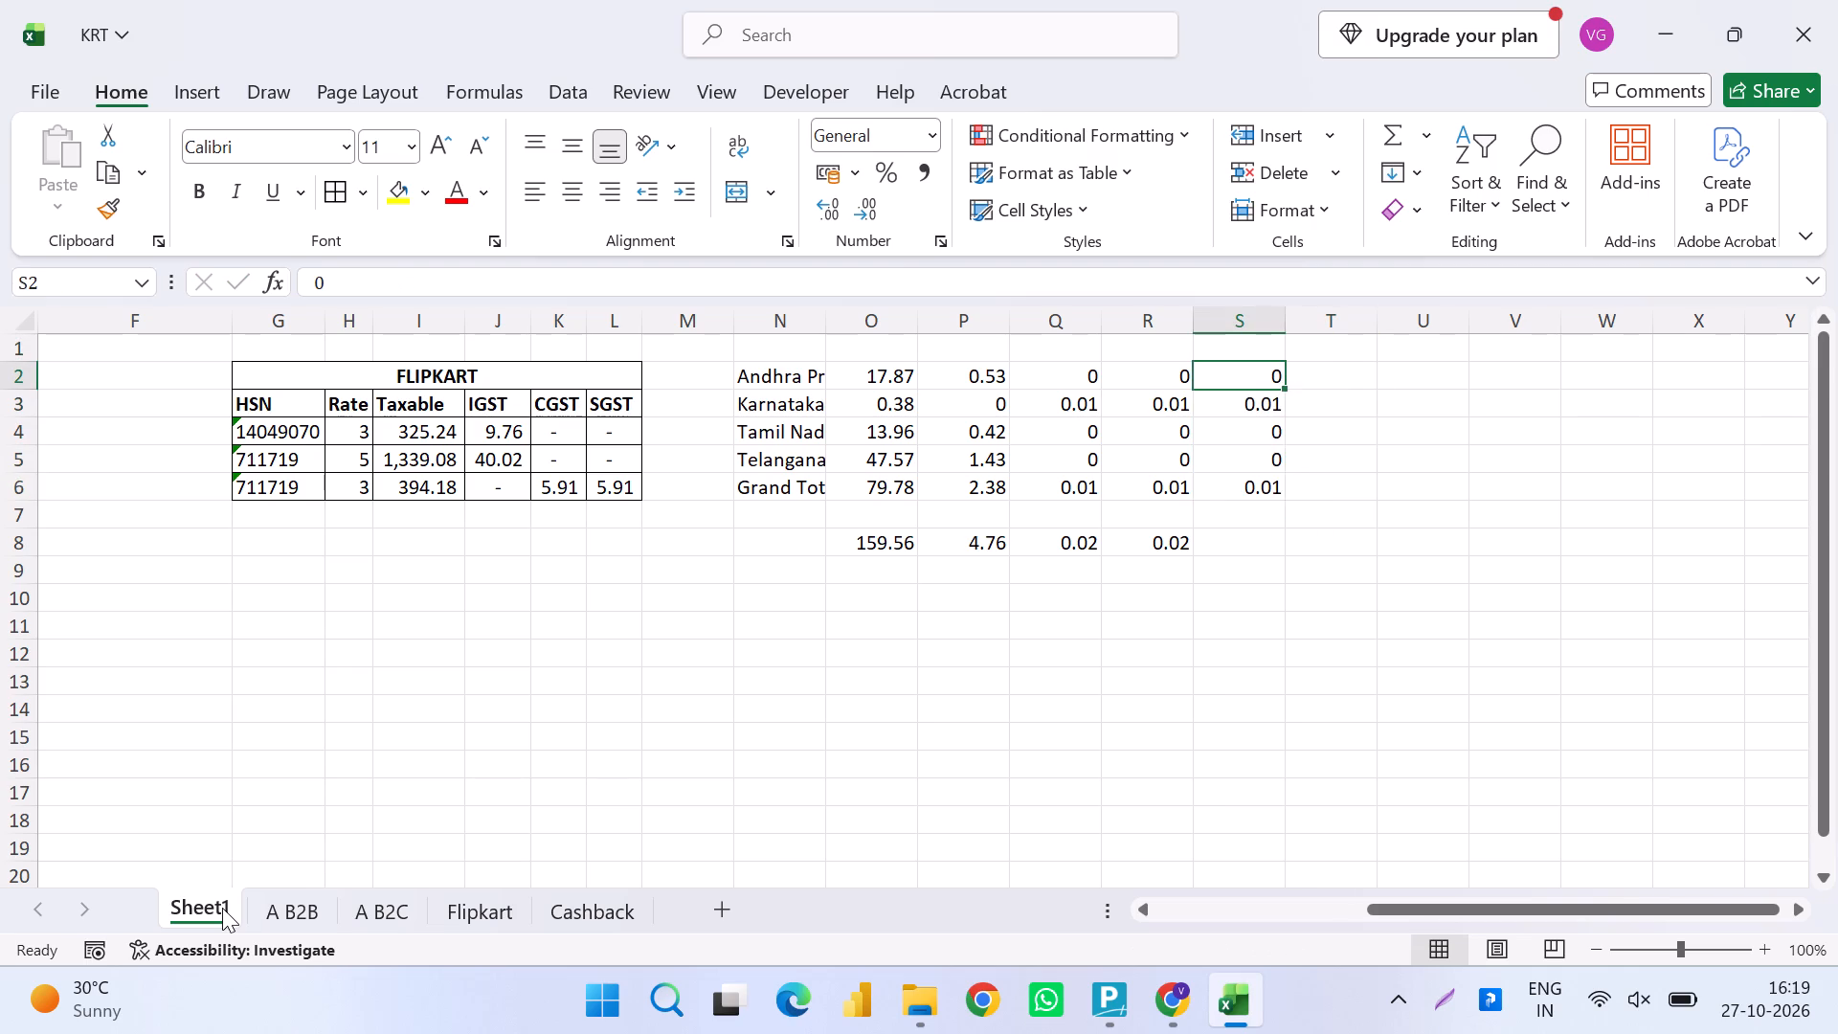
pyautogui.press('F2')
pyautogui.press('Return')
pyautogui.press('F2')
pyautogui.press('Return')
pyautogui.press('F2')
pyautogui.press('Return')
pyautogui.press('F2')
pyautogui.press('Return')
pyautogui.press('F2')
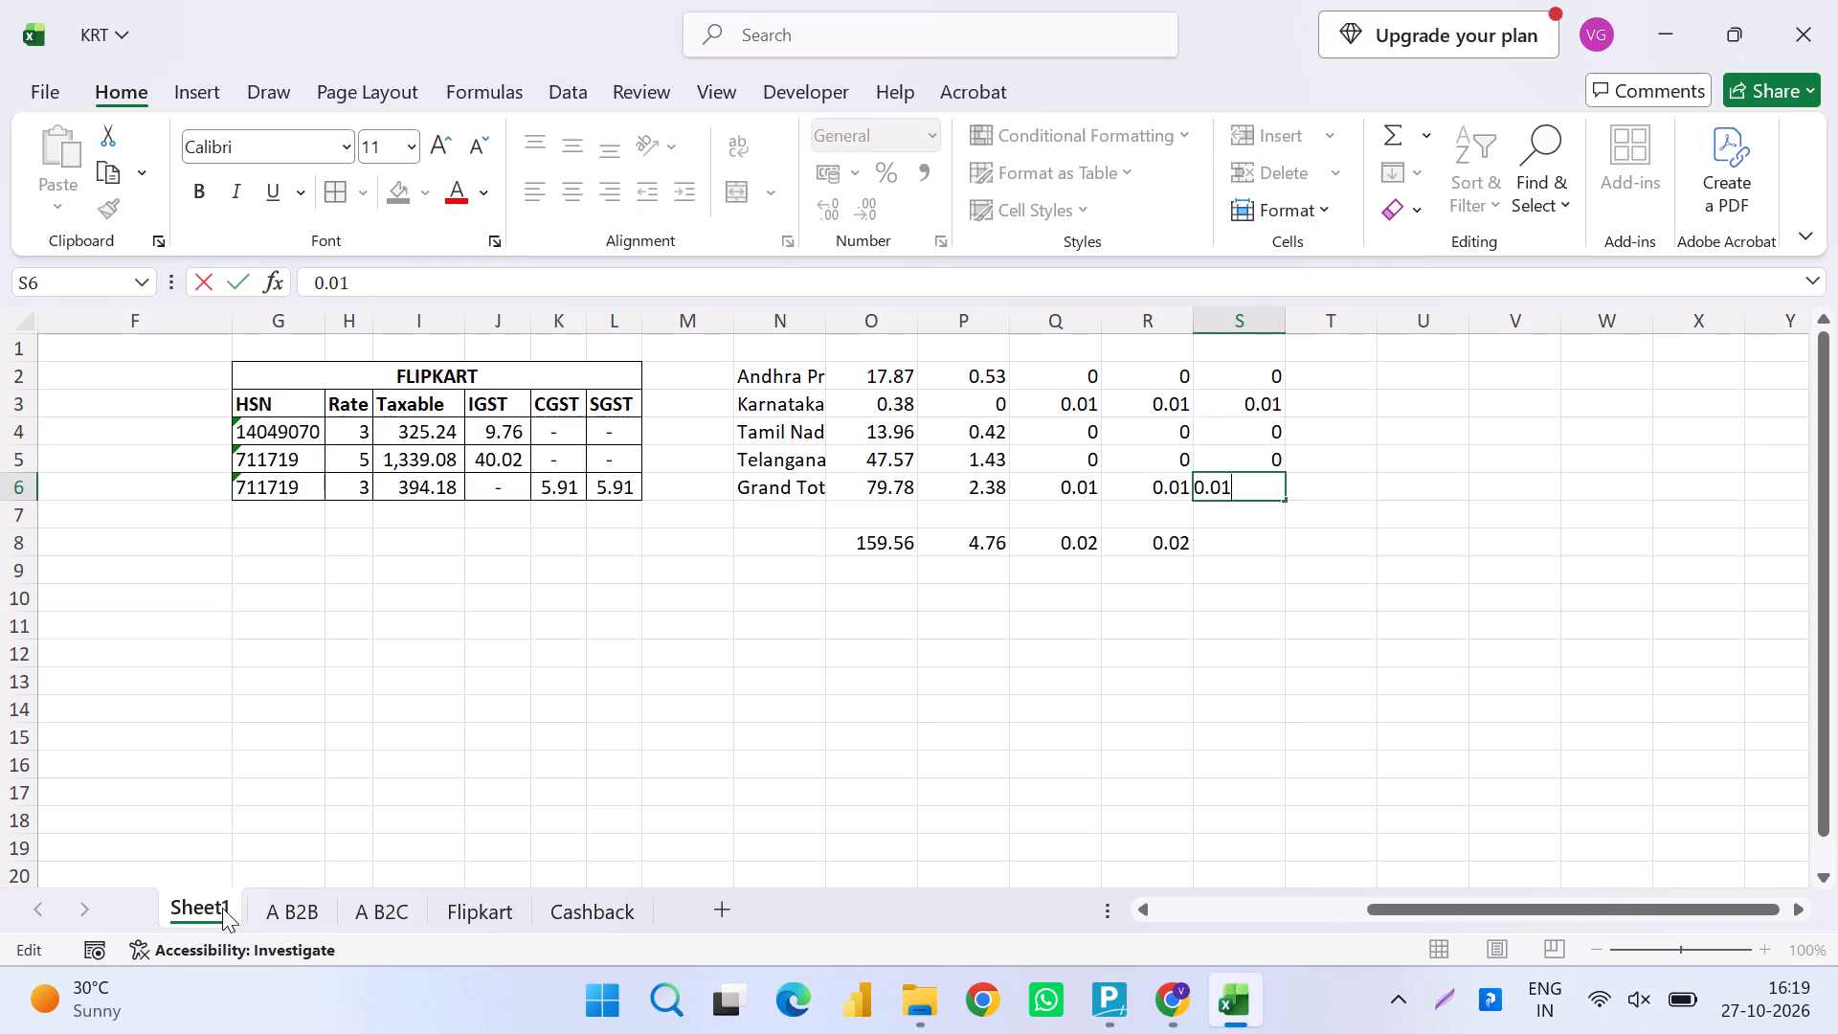
pyautogui.press('Escape')
pyautogui.press('Up')
pyautogui.press('Up')
pyautogui.press('Up')
pyautogui.press('Up')
pyautogui.press('F2')
pyautogui.press('Escape')
# Enter =P2+Q2+R2 in S2 to total the row's taxes, and fill the formula down to S6.
pyautogui.press('=')
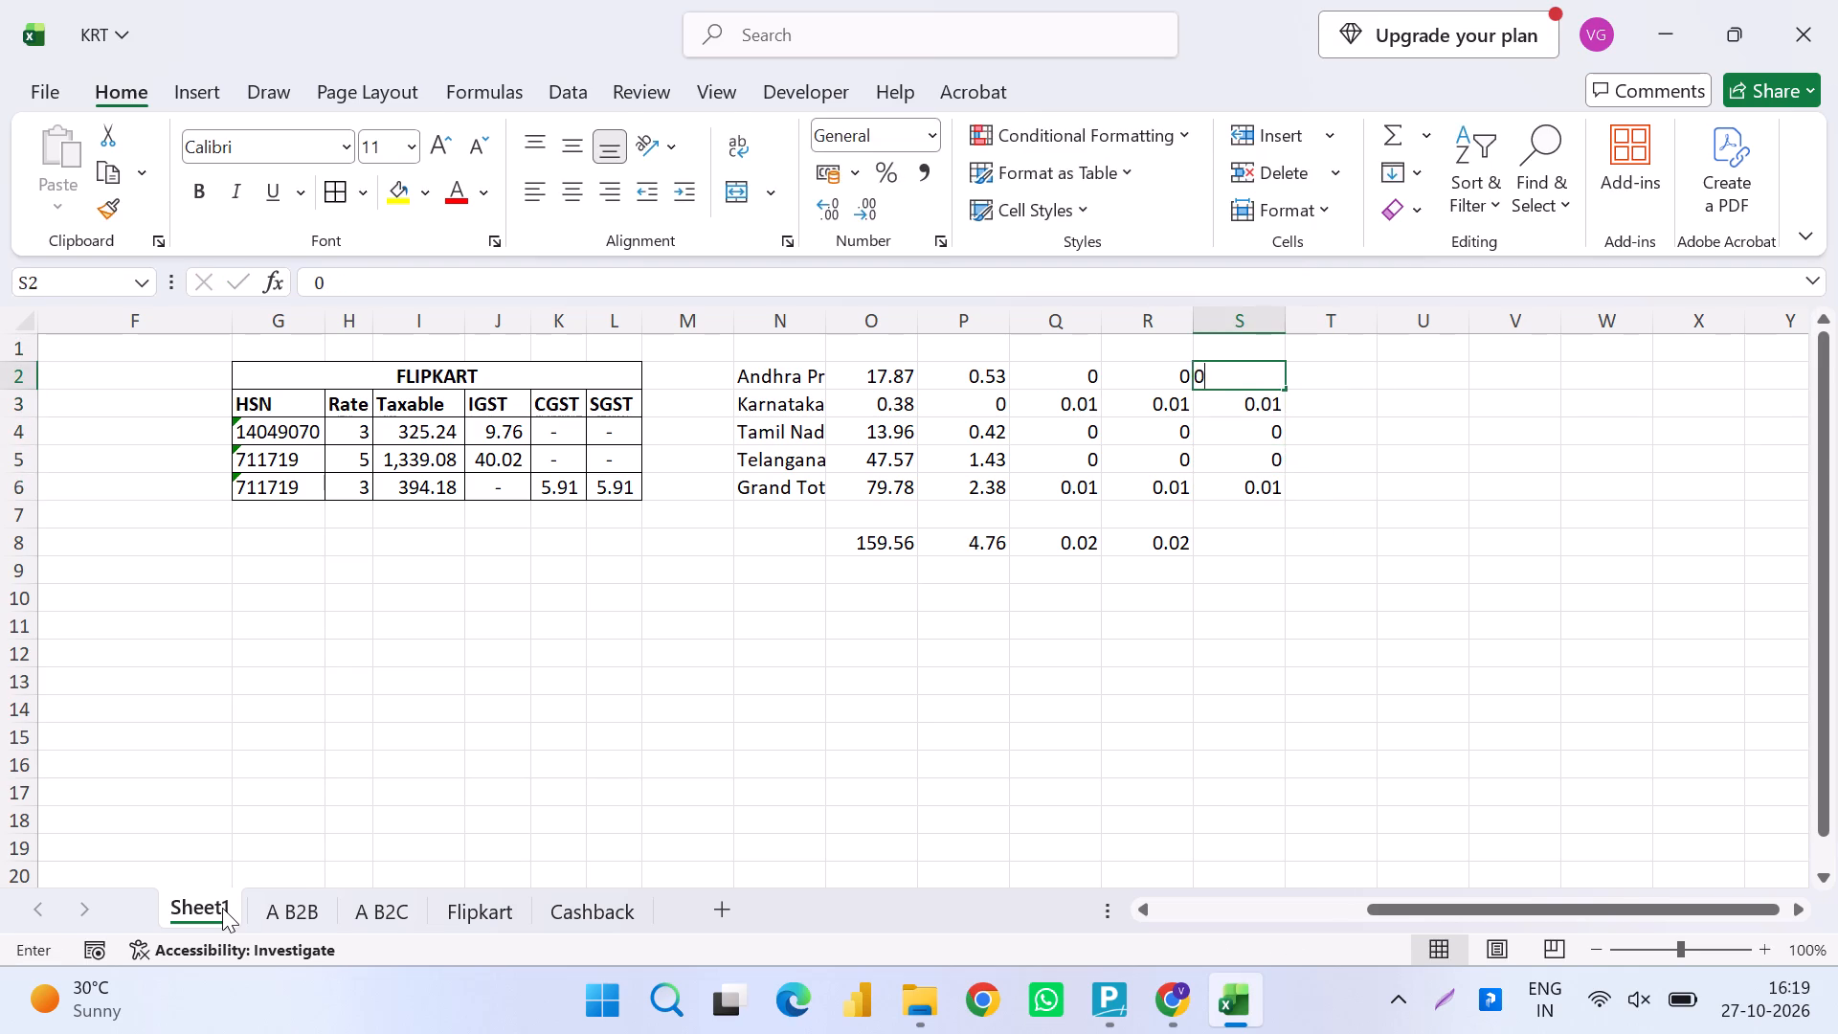
pyautogui.press('Left')
pyautogui.press('Left')
pyautogui.press('Left')
pyautogui.hotkey('shift', '+')
pyautogui.press('Left')
pyautogui.press('Left')
pyautogui.hotkey('shift', '+')
pyautogui.press('Left')
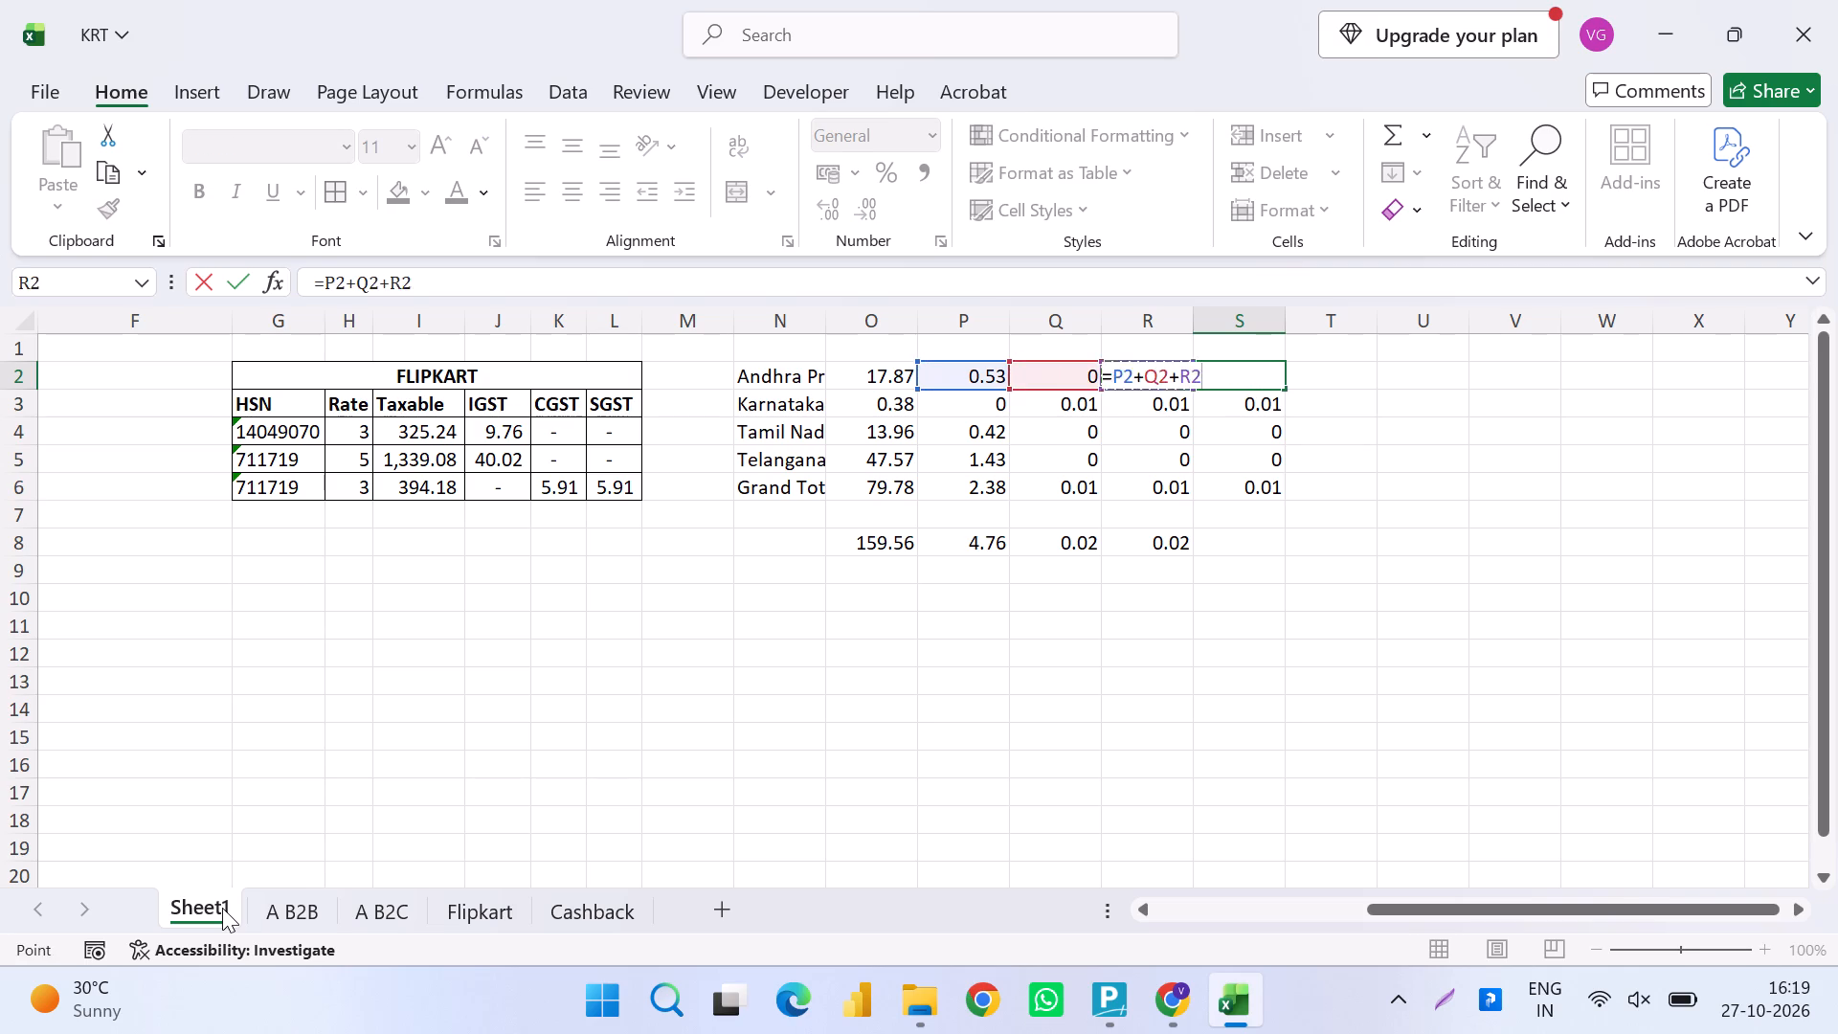
pyautogui.press('Return')
pyautogui.press('Up')
pyautogui.hotkey('ctrl', 'shift', 'Down')
pyautogui.hotkey('ctrl', 'd')
# Calculate each row's tax rate in column T with =S2/O2*100, and fill the formula down to T6.
pyautogui.press('Down')
pyautogui.press('Right')
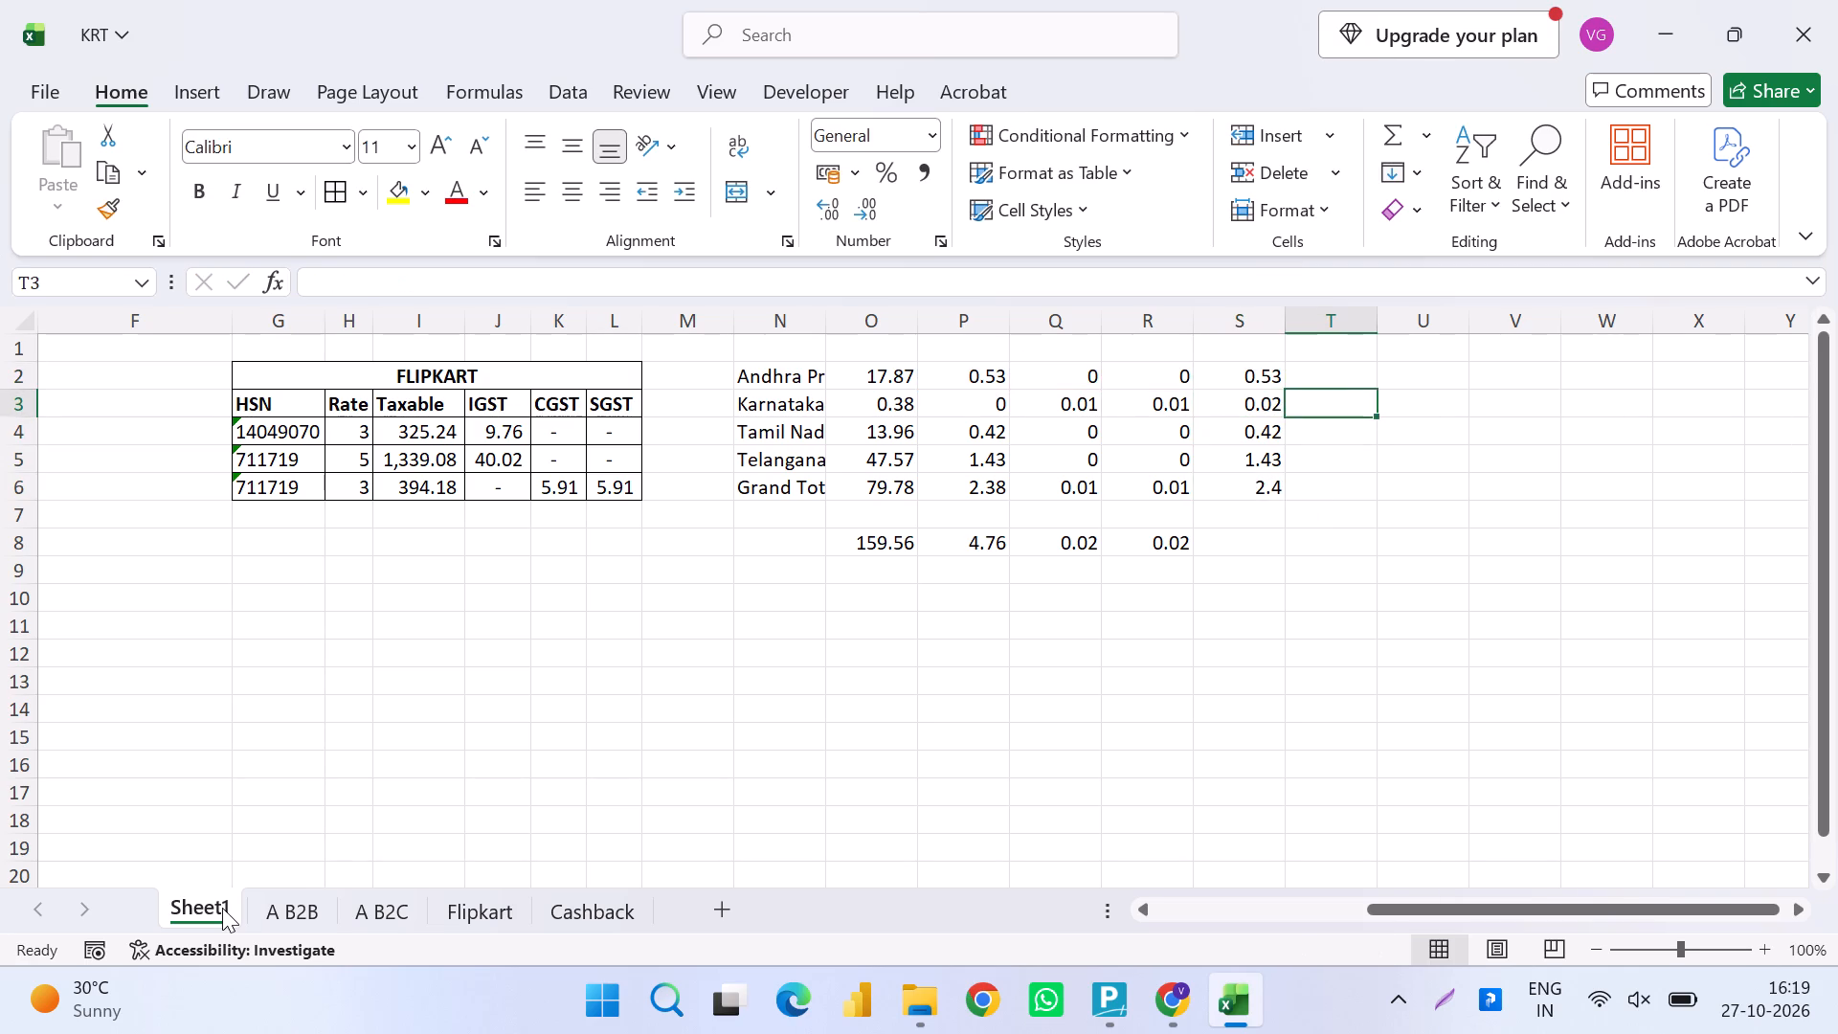
pyautogui.press('Up')
pyautogui.press('Down')
pyautogui.press('Up')
pyautogui.press('=')
pyautogui.press('Left')
pyautogui.press('/')
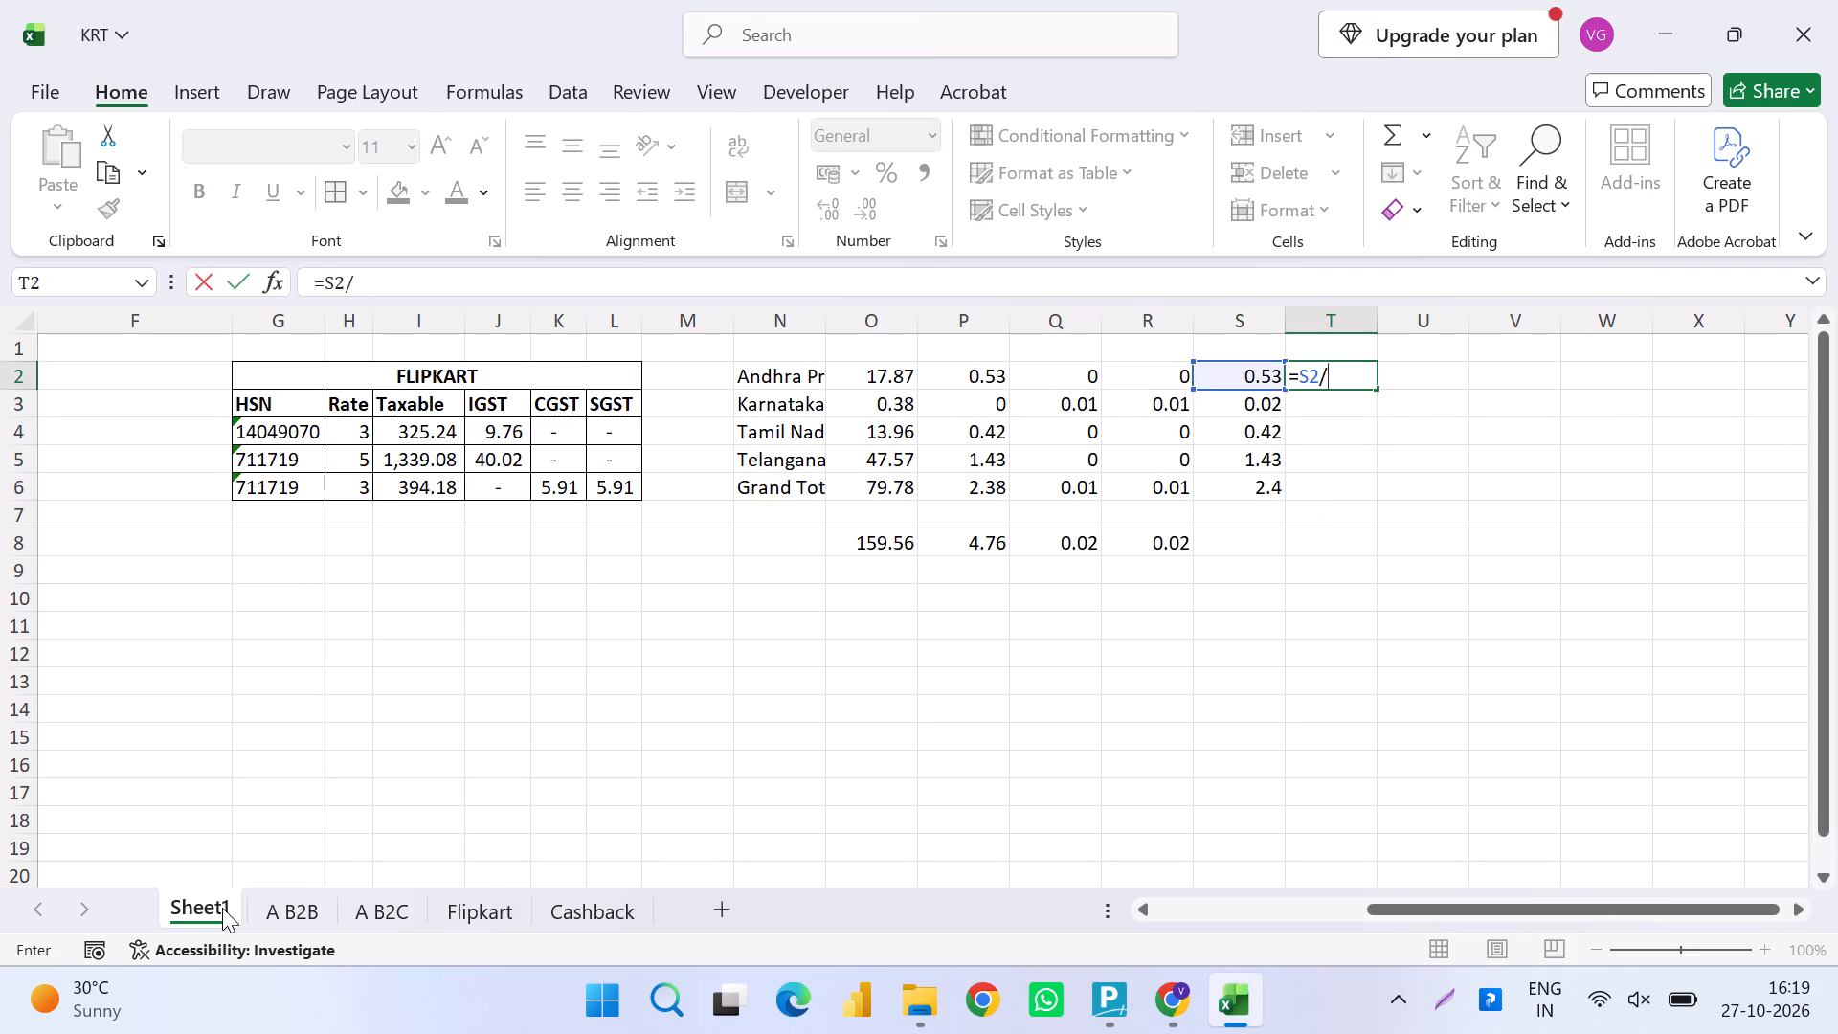
pyautogui.press('Left')
pyautogui.press('Left')
pyautogui.press('Left')
pyautogui.press('Left')
pyautogui.press('Left')
pyautogui.write('*100')
pyautogui.press('Return')
pyautogui.hotkey('ctrl', 'd')
pyautogui.press('Down')
pyautogui.hotkey('ctrl', 'd')
pyautogui.press('Down')
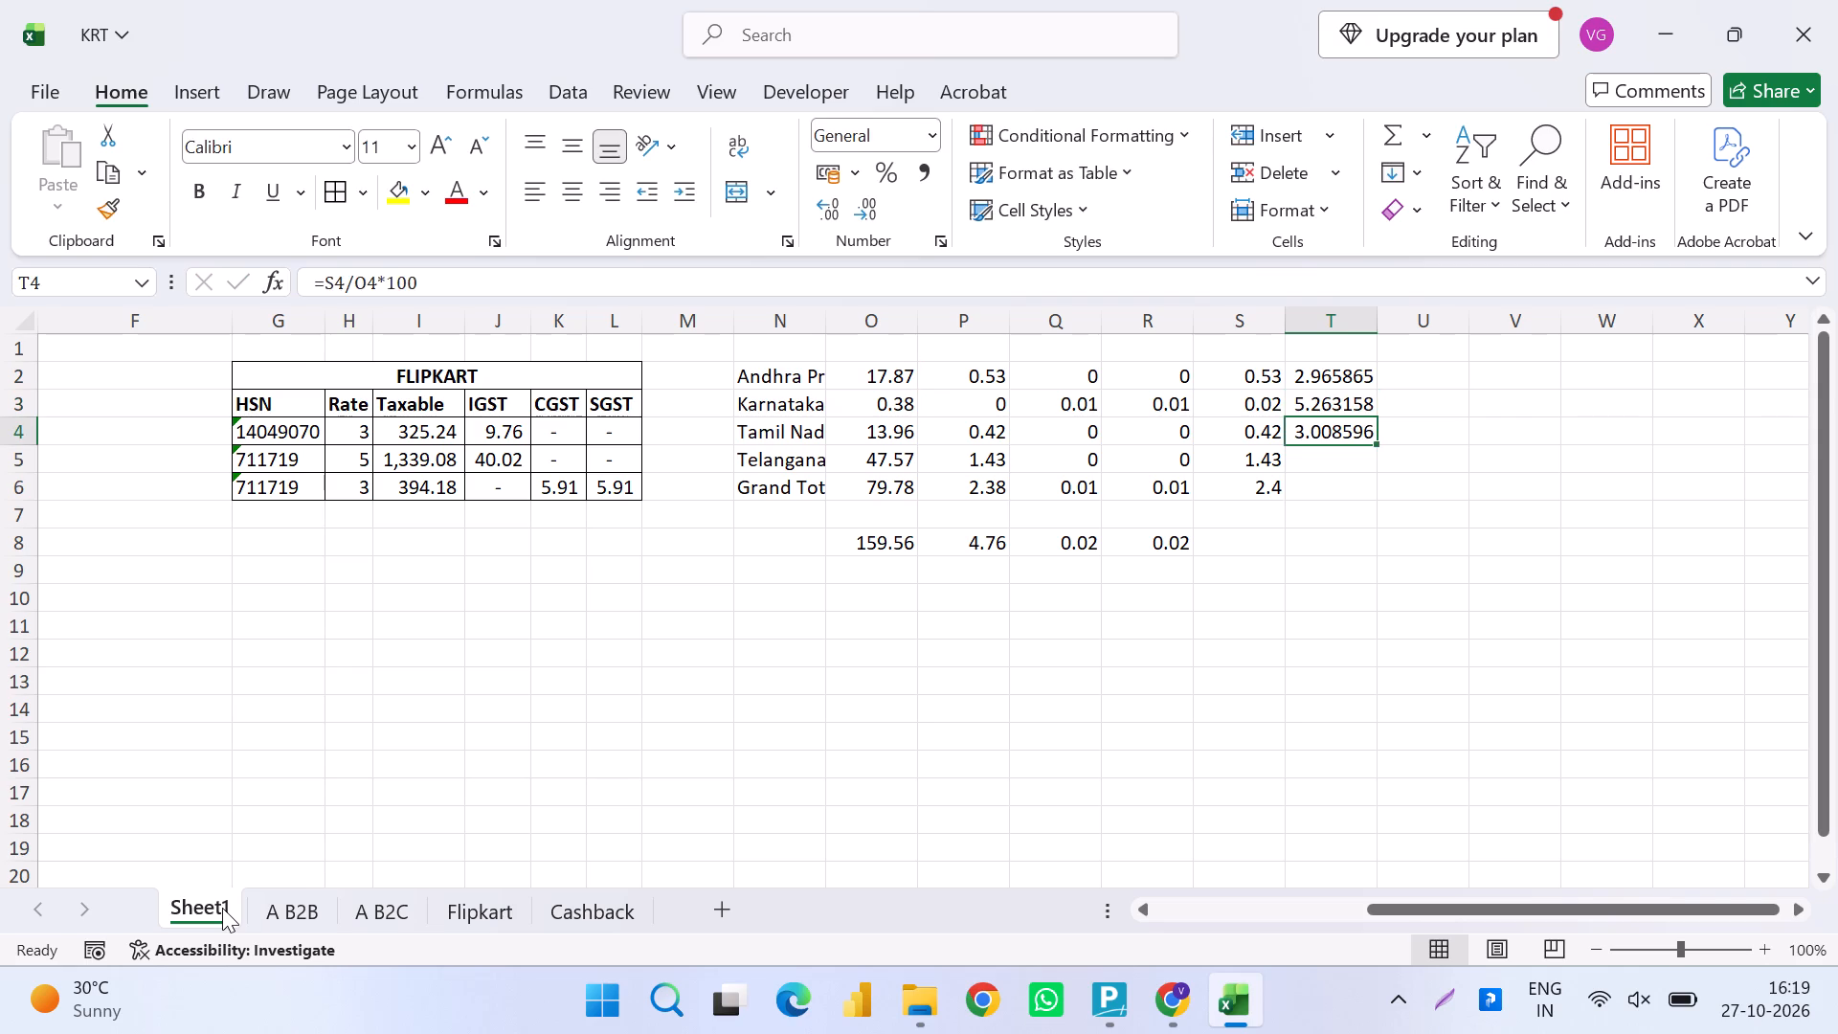
pyautogui.hotkey('ctrl', 'd')
pyautogui.press('Down')
pyautogui.hotkey('ctrl', 'd')
pyautogui.press('Up')
pyautogui.press('Up')
pyautogui.press('Up')
pyautogui.press('Up')
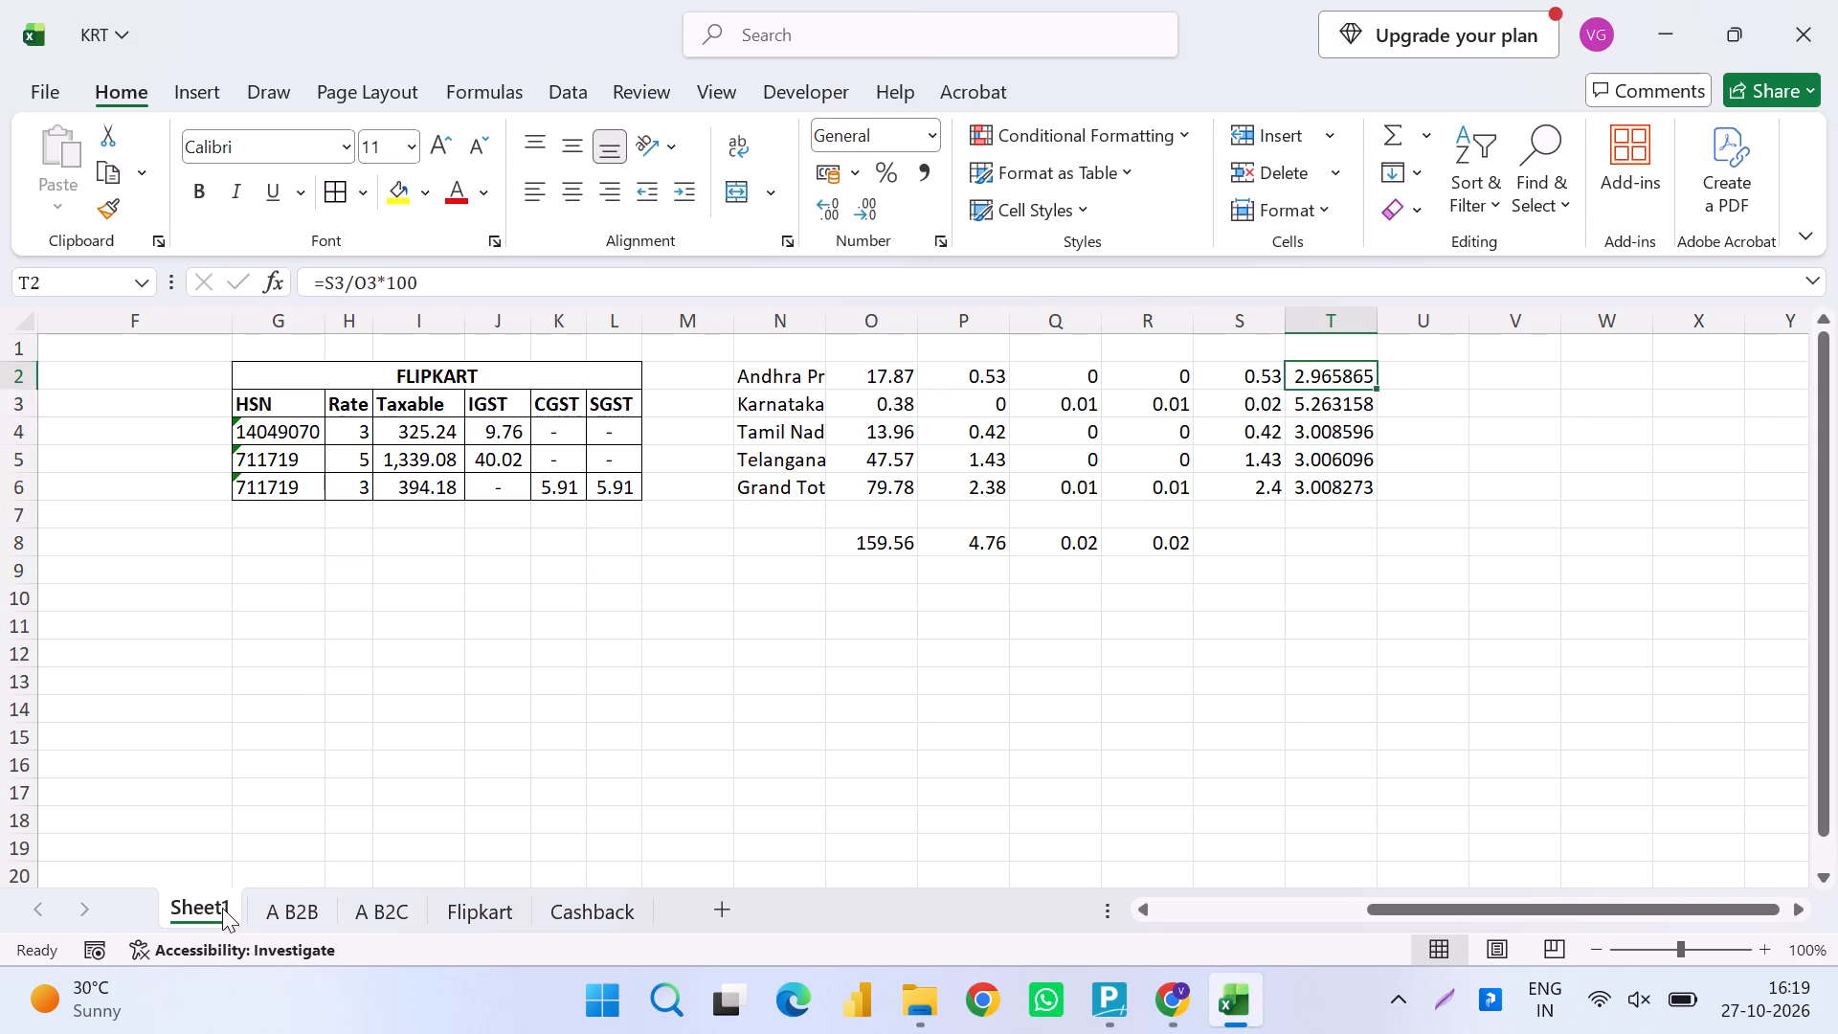
# Add filters to the Cashback figures across N1 to T8, using blank row 1 as the header row.
pyautogui.press('Up')
pyautogui.press('Left')
pyautogui.press('Left')
pyautogui.press('Left')
pyautogui.press('Left')
pyautogui.press('Left')
pyautogui.press('Left')
pyautogui.hotkey('shift', 'Right')
pyautogui.hotkey('shift', 'Down')
pyautogui.hotkey('shift', 'Right')
pyautogui.hotkey('shift', 'Down')
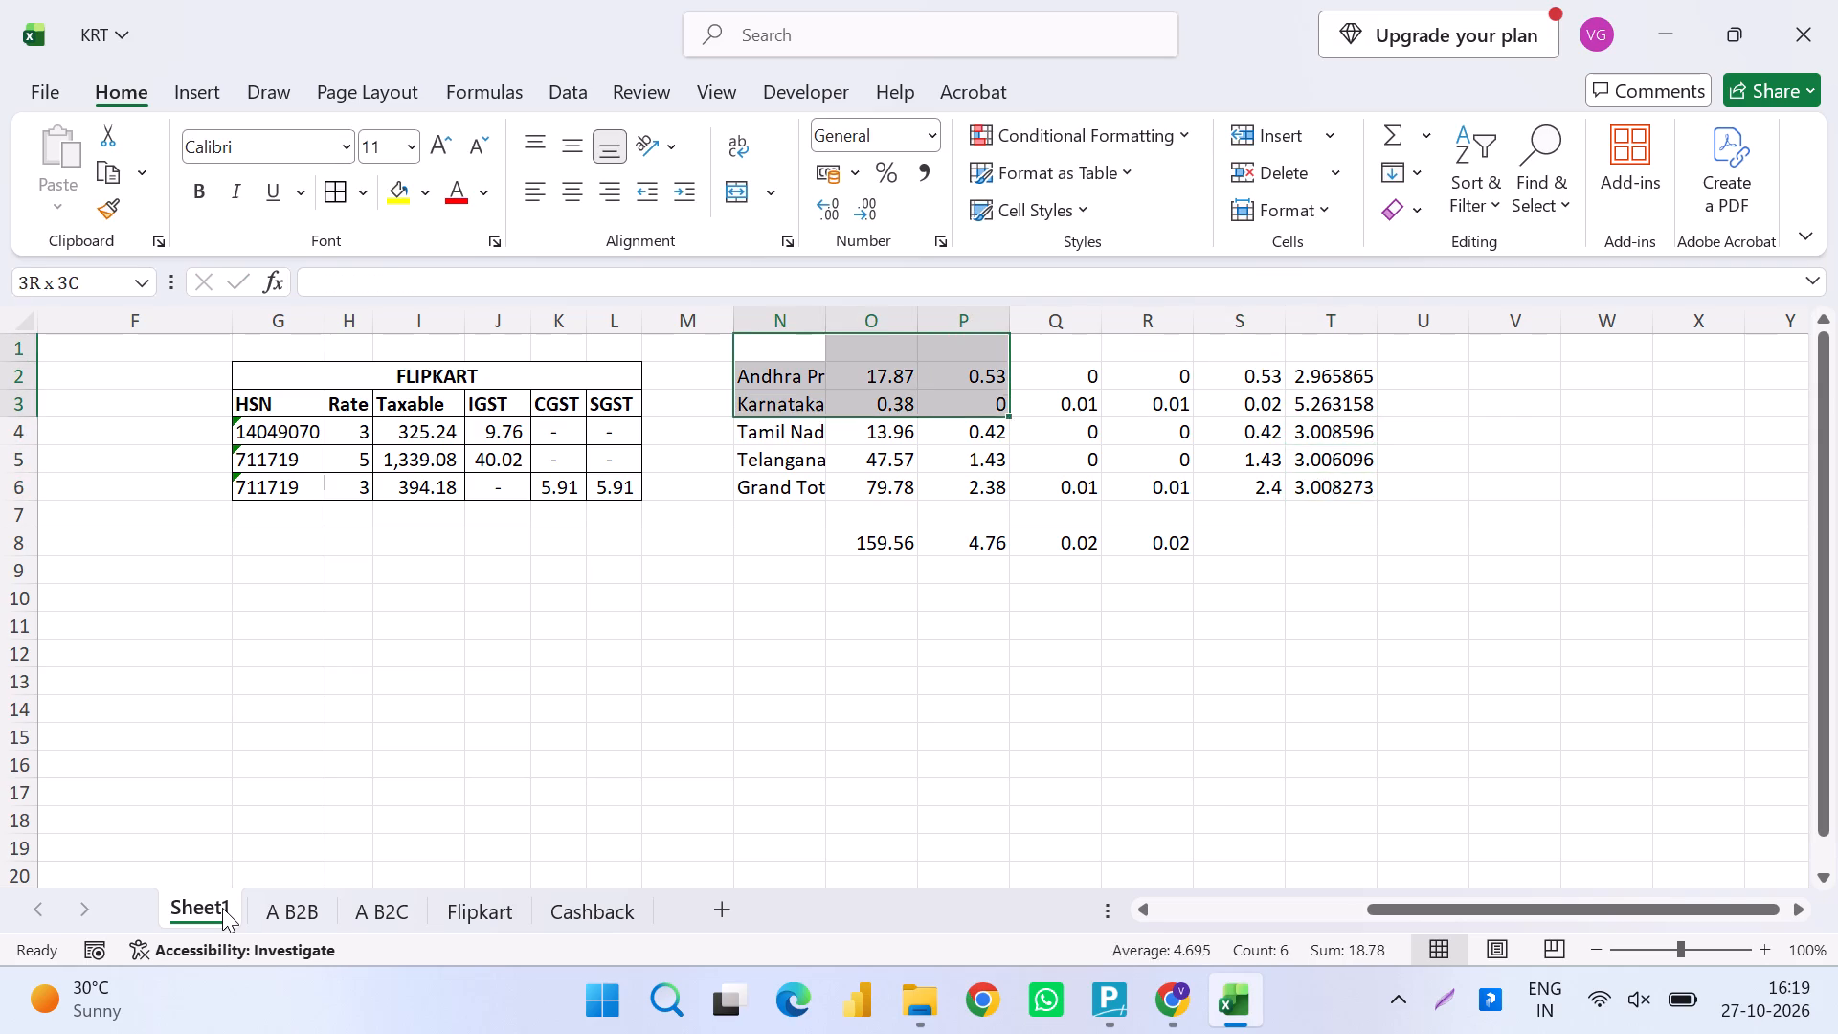
pyautogui.hotkey('shift', 'Right')
pyautogui.hotkey('shift', 'Down')
pyautogui.hotkey('shift', 'Down')
pyautogui.hotkey('shift', 'Right')
pyautogui.hotkey('shift', 'Down')
pyautogui.hotkey('shift', 'Down')
pyautogui.hotkey('shift', 'Right')
pyautogui.hotkey('shift', 'Down')
pyautogui.hotkey('shift', 'Right')
pyautogui.hotkey('ctrl', 'shift', 'l')
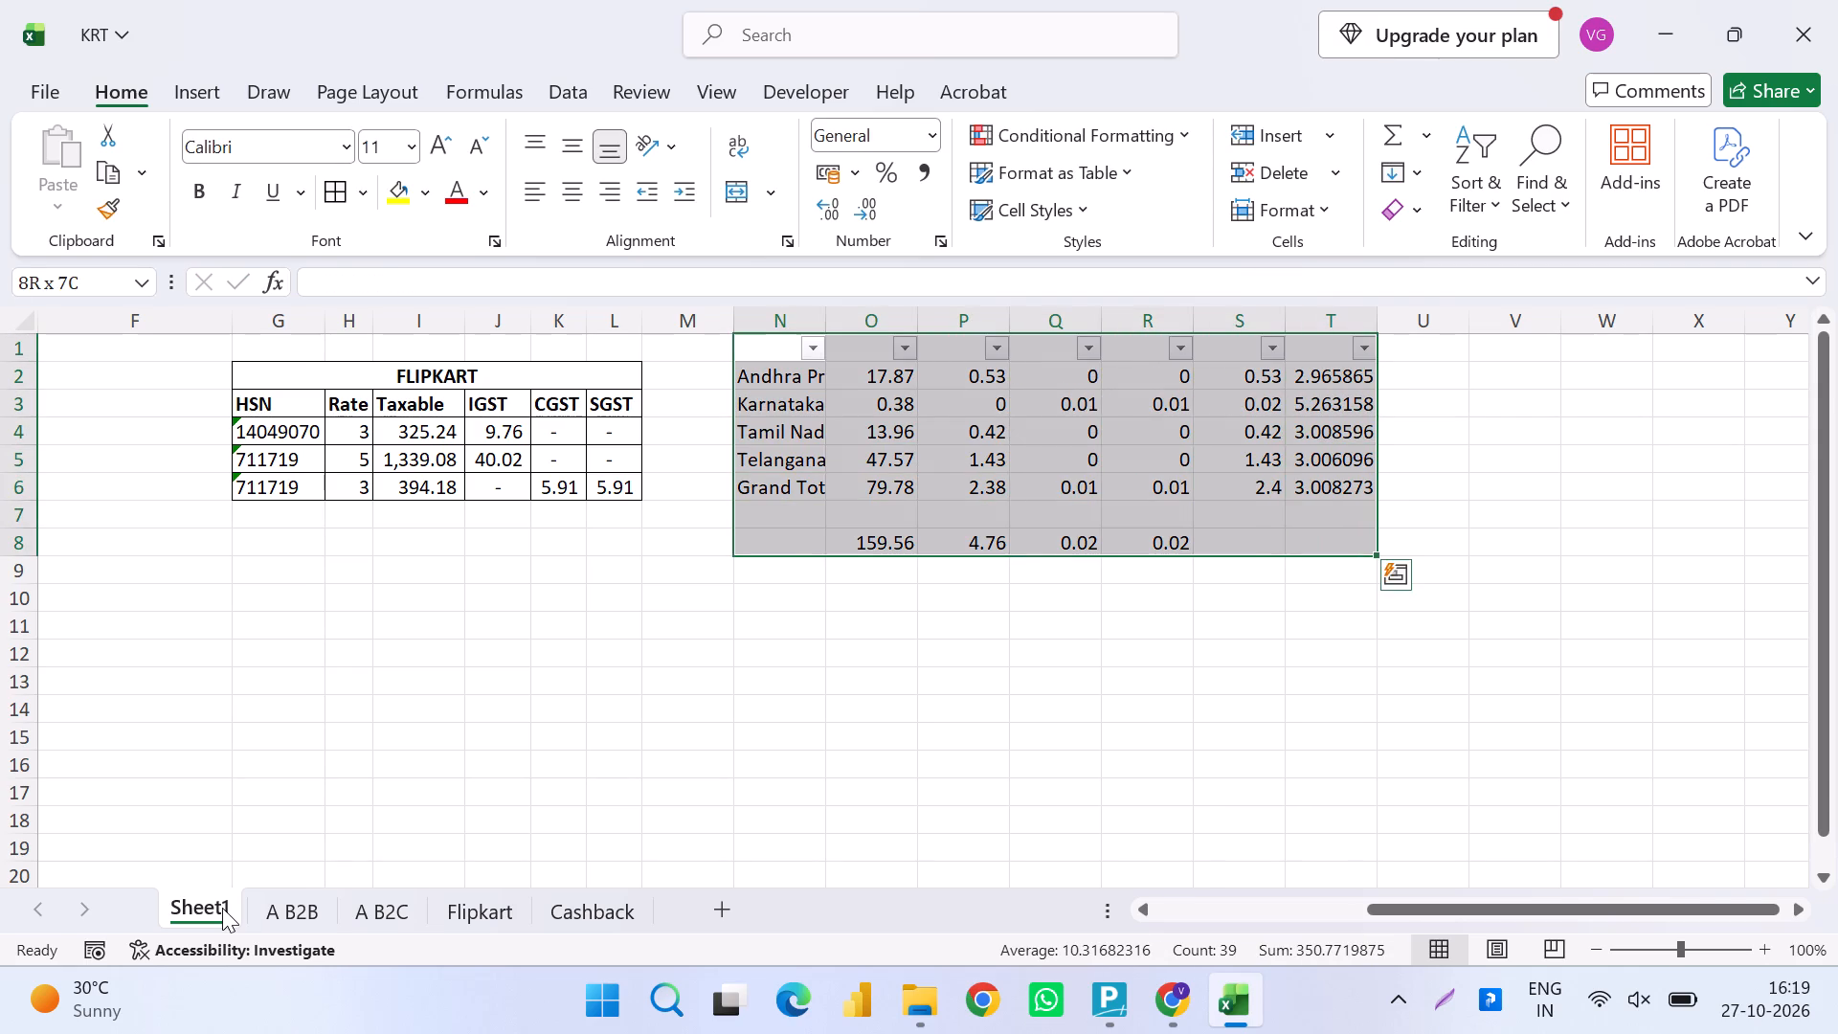
# Format the calculated tax rates in T2 to T6 in comma style with no decimal places.
pyautogui.press('Right')
pyautogui.press('Right')
pyautogui.press('Right')
pyautogui.press('Right')
pyautogui.press('Right')
pyautogui.press('Right')
pyautogui.press('Down')
pyautogui.hotkey('ctrl', 'shift', 'Down')
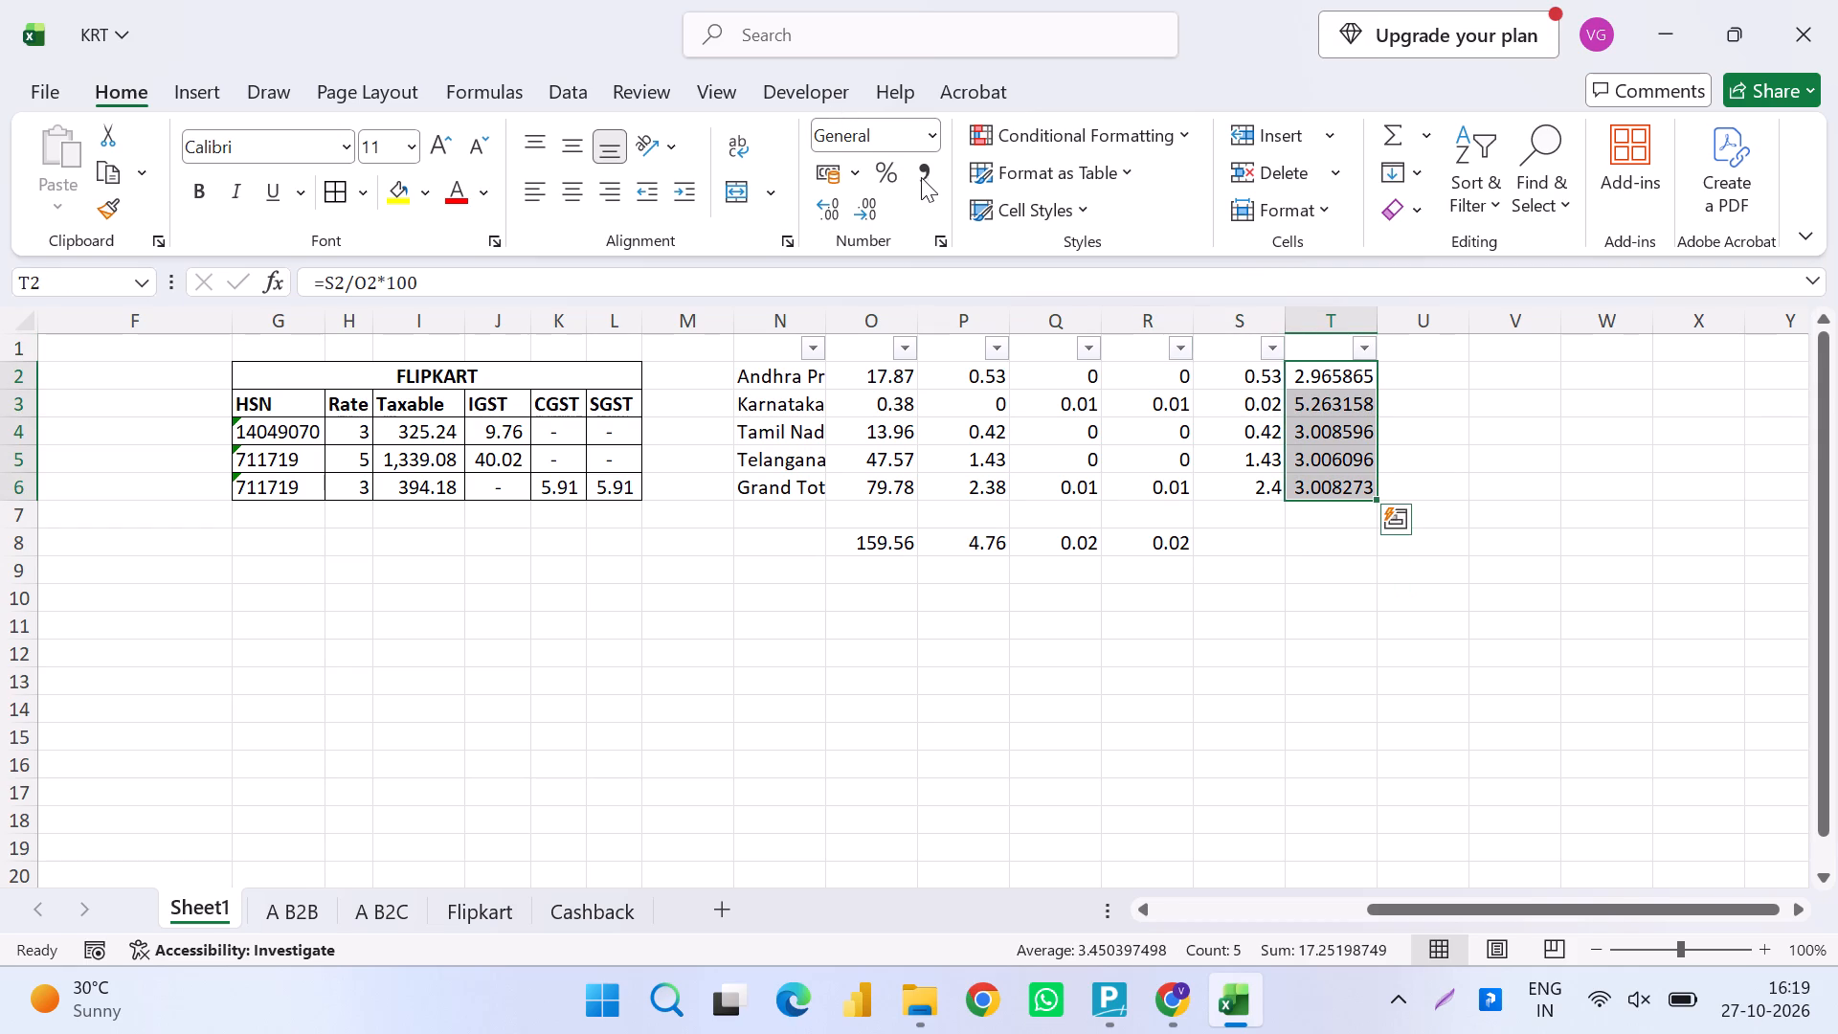
pyautogui.click(889, 178)
pyautogui.hotkey('ctrl', 'z')
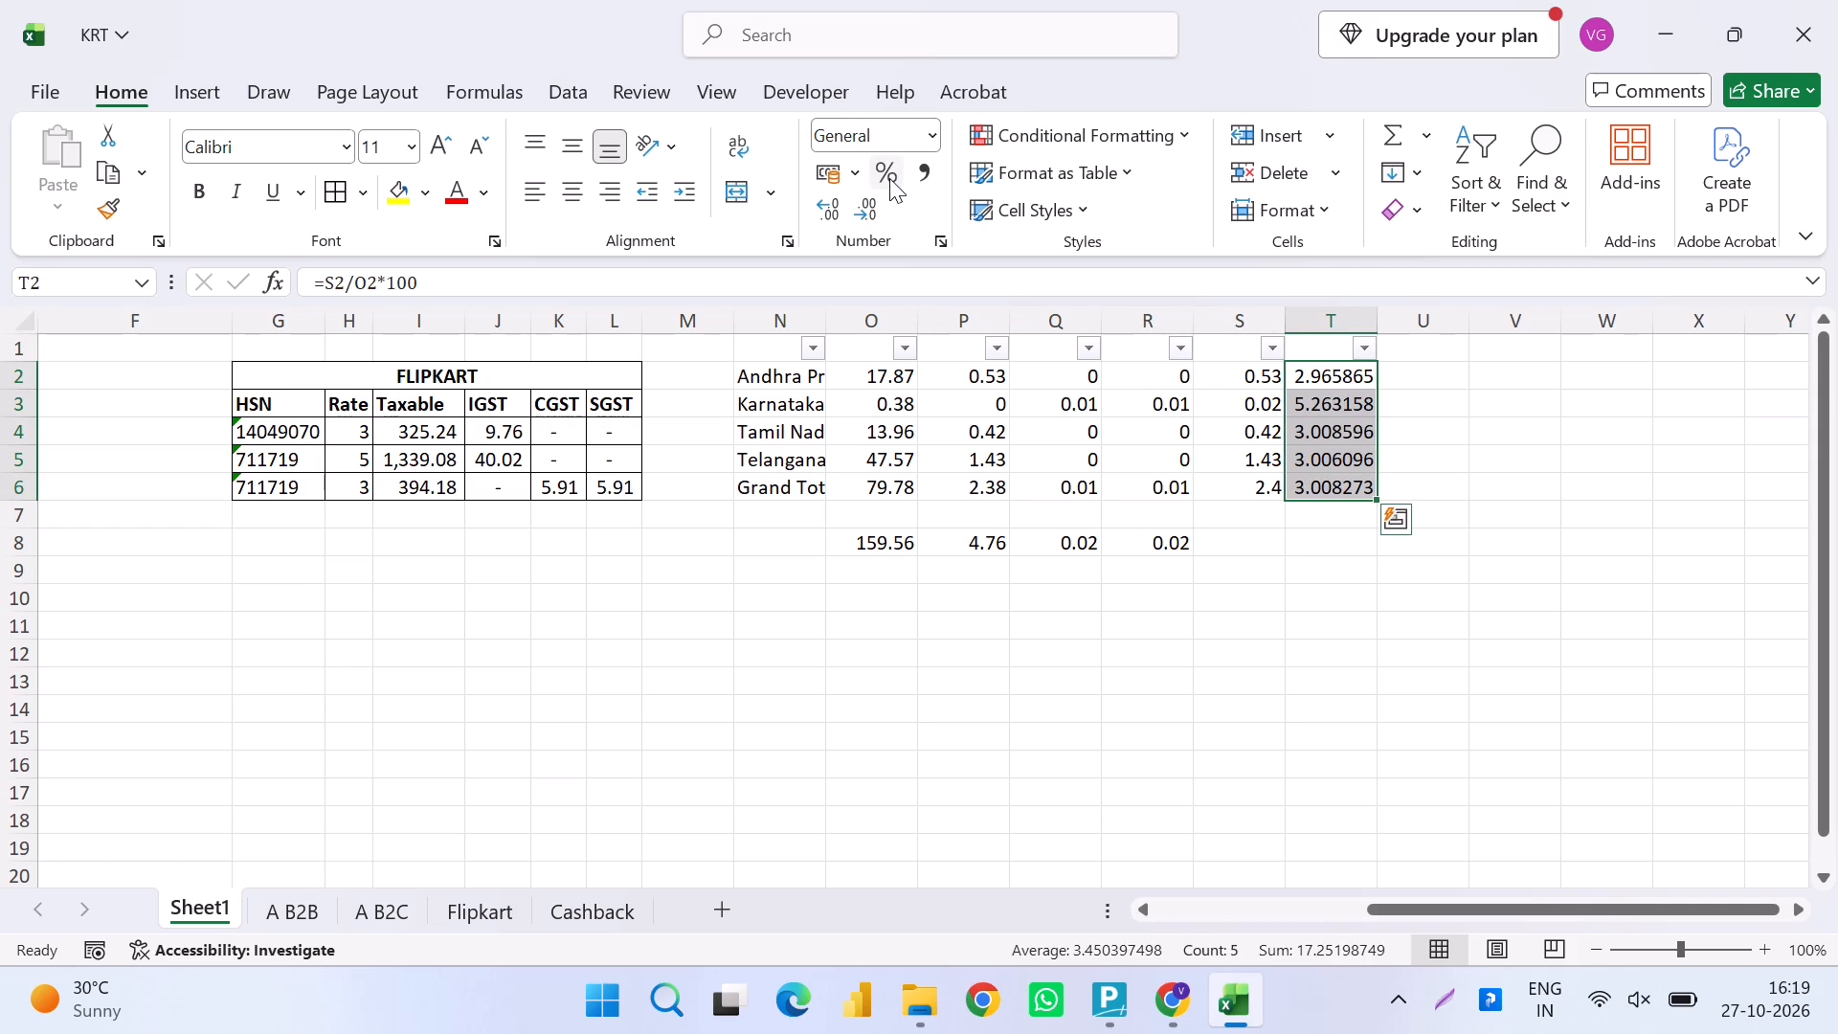
pyautogui.click(930, 178)
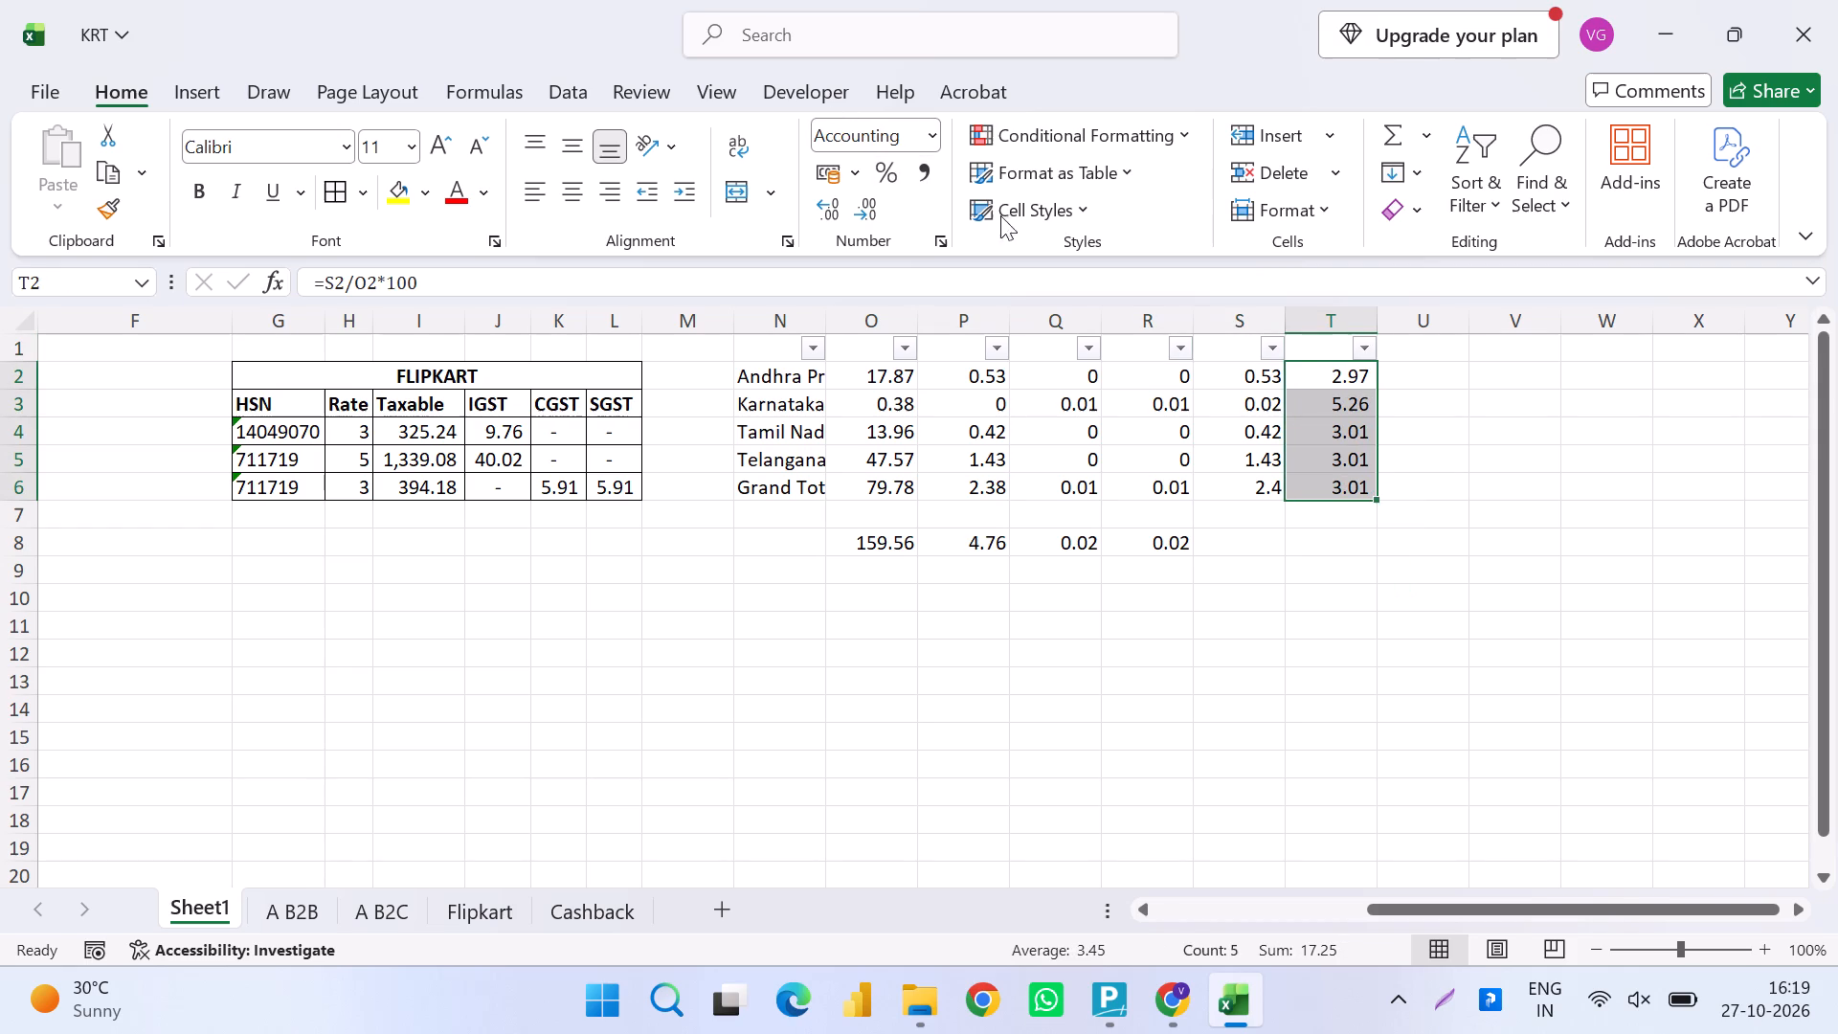
pyautogui.tripleClick(853, 205)
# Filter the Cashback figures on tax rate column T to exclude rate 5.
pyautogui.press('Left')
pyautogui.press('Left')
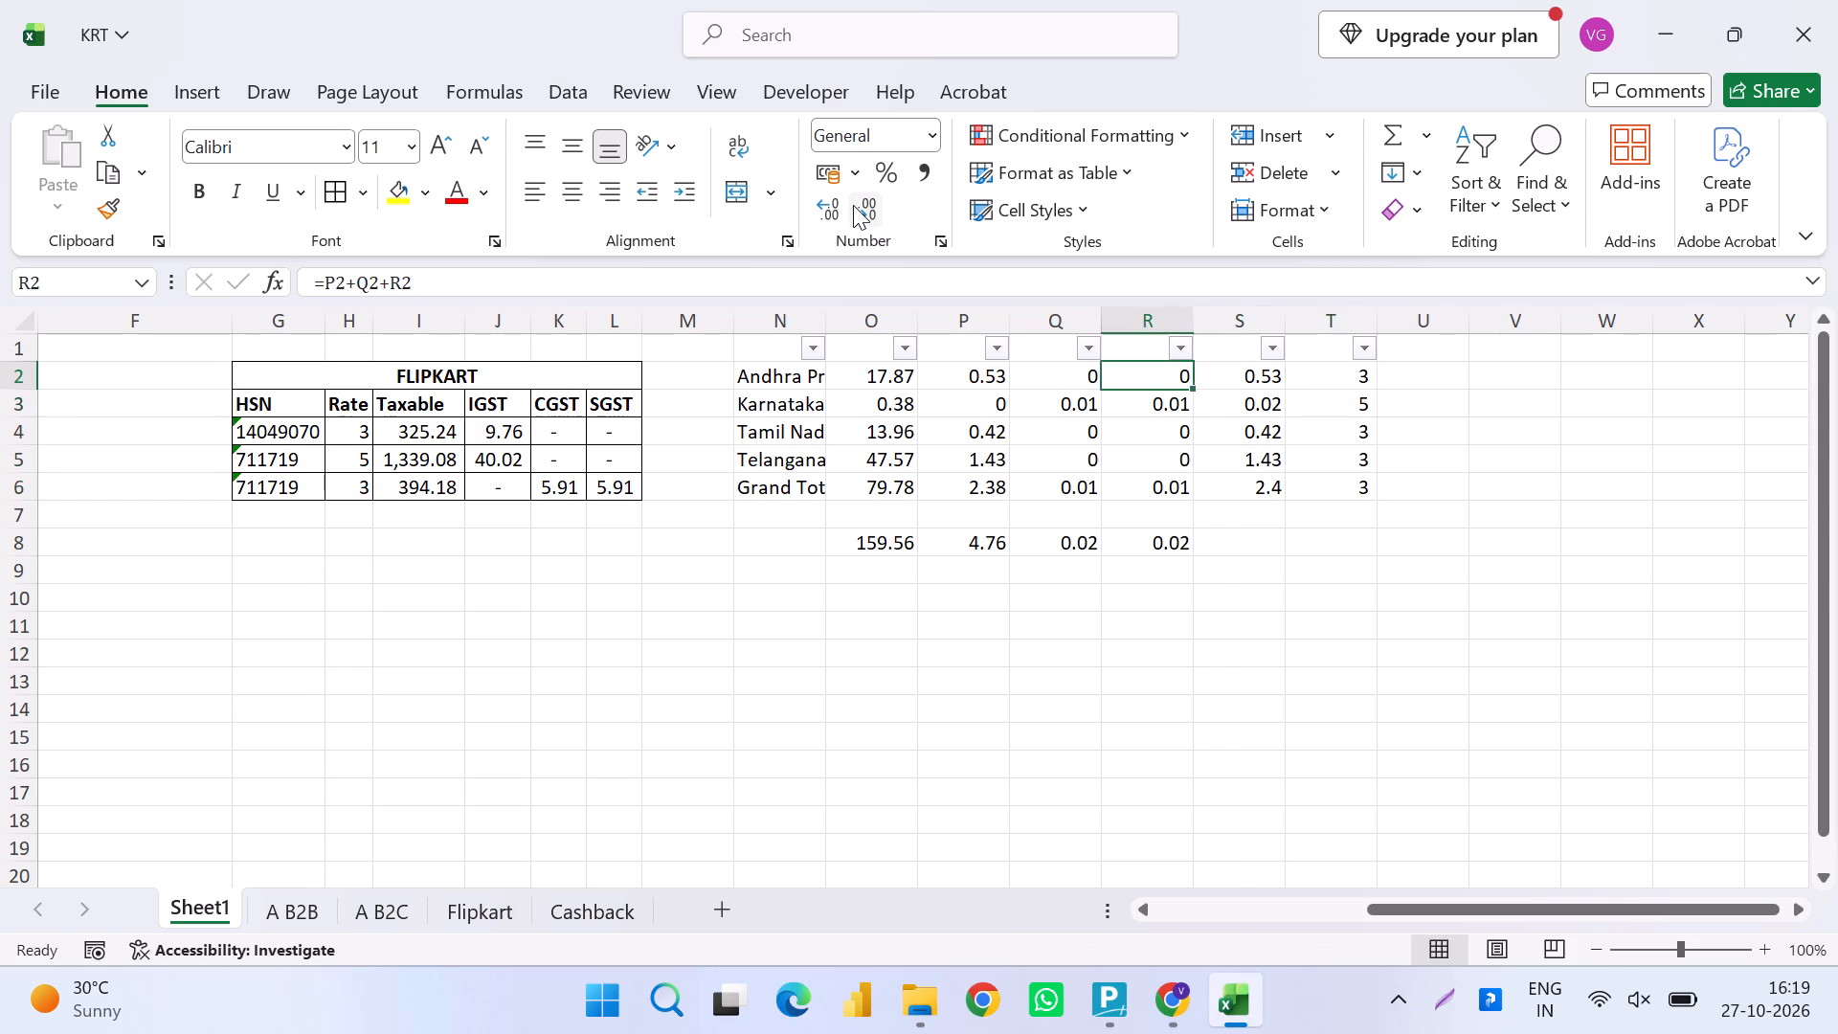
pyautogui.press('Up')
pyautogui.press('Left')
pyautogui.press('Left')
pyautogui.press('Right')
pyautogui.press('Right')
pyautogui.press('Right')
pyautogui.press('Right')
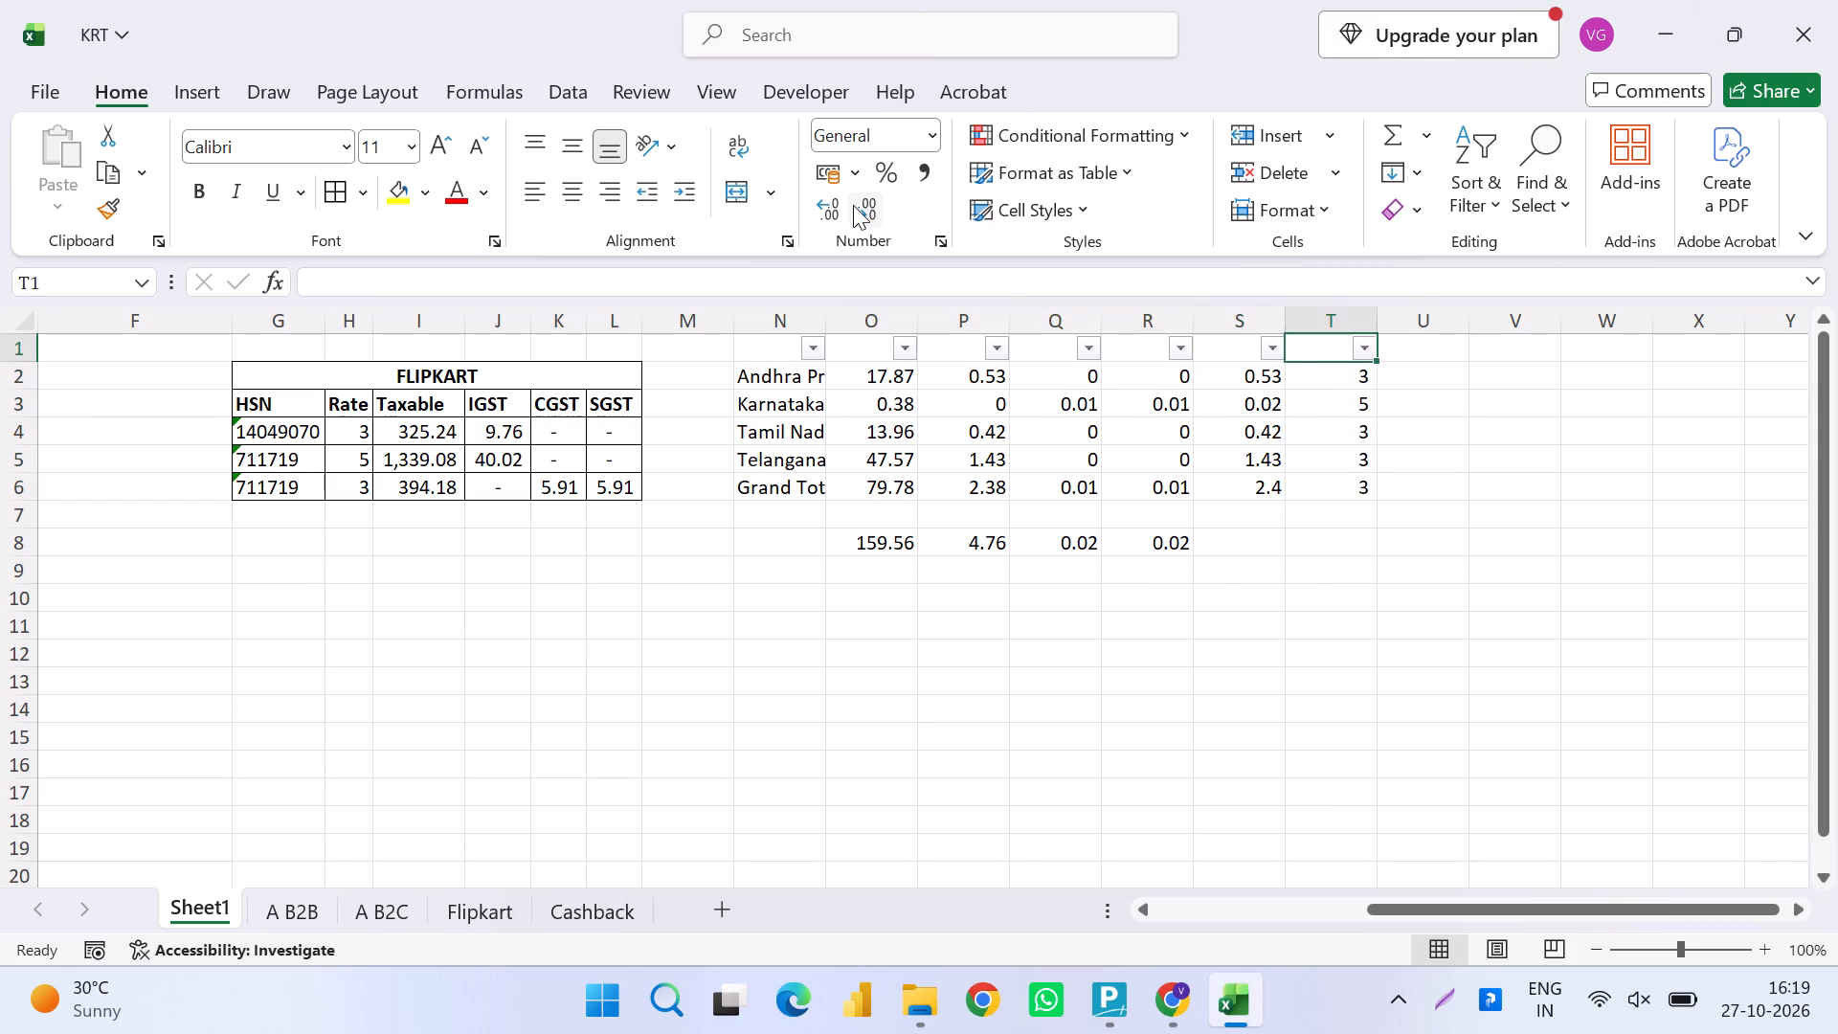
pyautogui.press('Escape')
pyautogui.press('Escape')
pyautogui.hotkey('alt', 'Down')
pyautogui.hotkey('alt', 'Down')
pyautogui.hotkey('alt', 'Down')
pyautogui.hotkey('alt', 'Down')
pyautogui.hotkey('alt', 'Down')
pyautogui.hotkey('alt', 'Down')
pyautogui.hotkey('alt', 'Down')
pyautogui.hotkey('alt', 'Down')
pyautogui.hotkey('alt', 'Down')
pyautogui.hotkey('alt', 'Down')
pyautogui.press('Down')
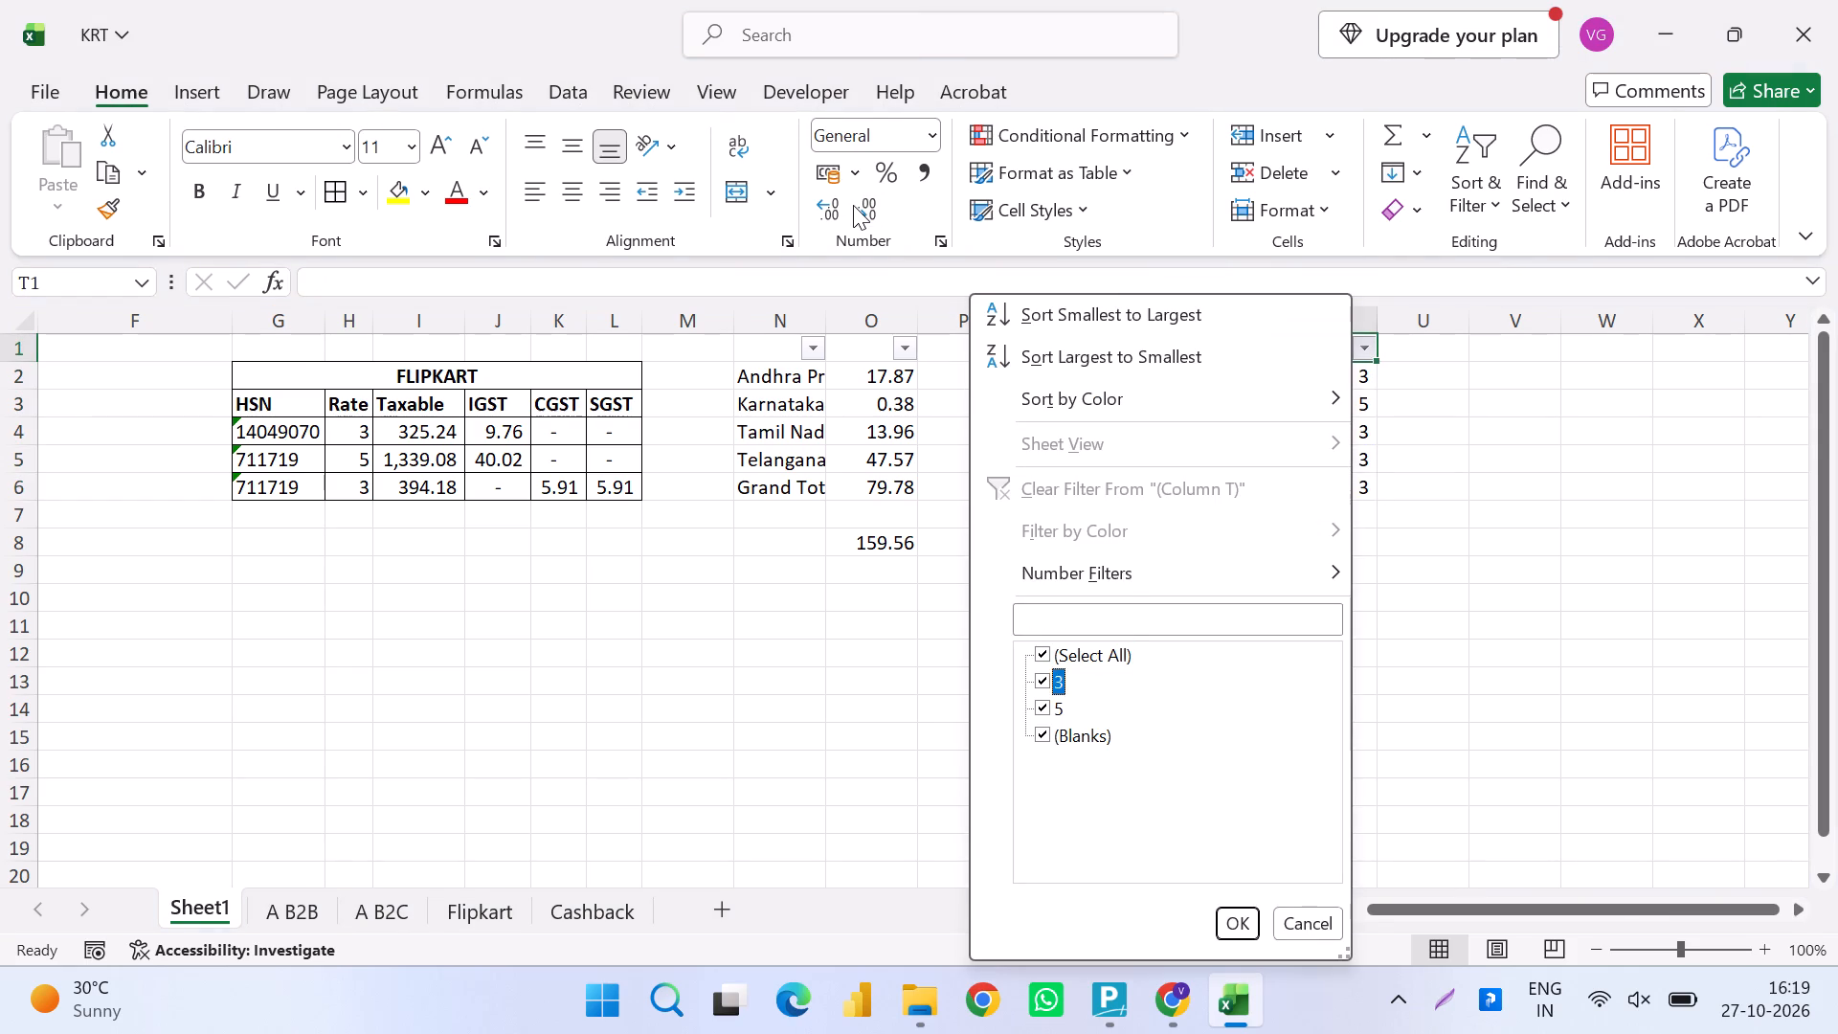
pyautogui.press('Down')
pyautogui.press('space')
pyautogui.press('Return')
# Examine the filtered Cashback figures alongside the Flipkart HSN summary.
pyautogui.press('Down')
pyautogui.press('Left')
pyautogui.press('Left')
pyautogui.press('Left')
pyautogui.press('Left')
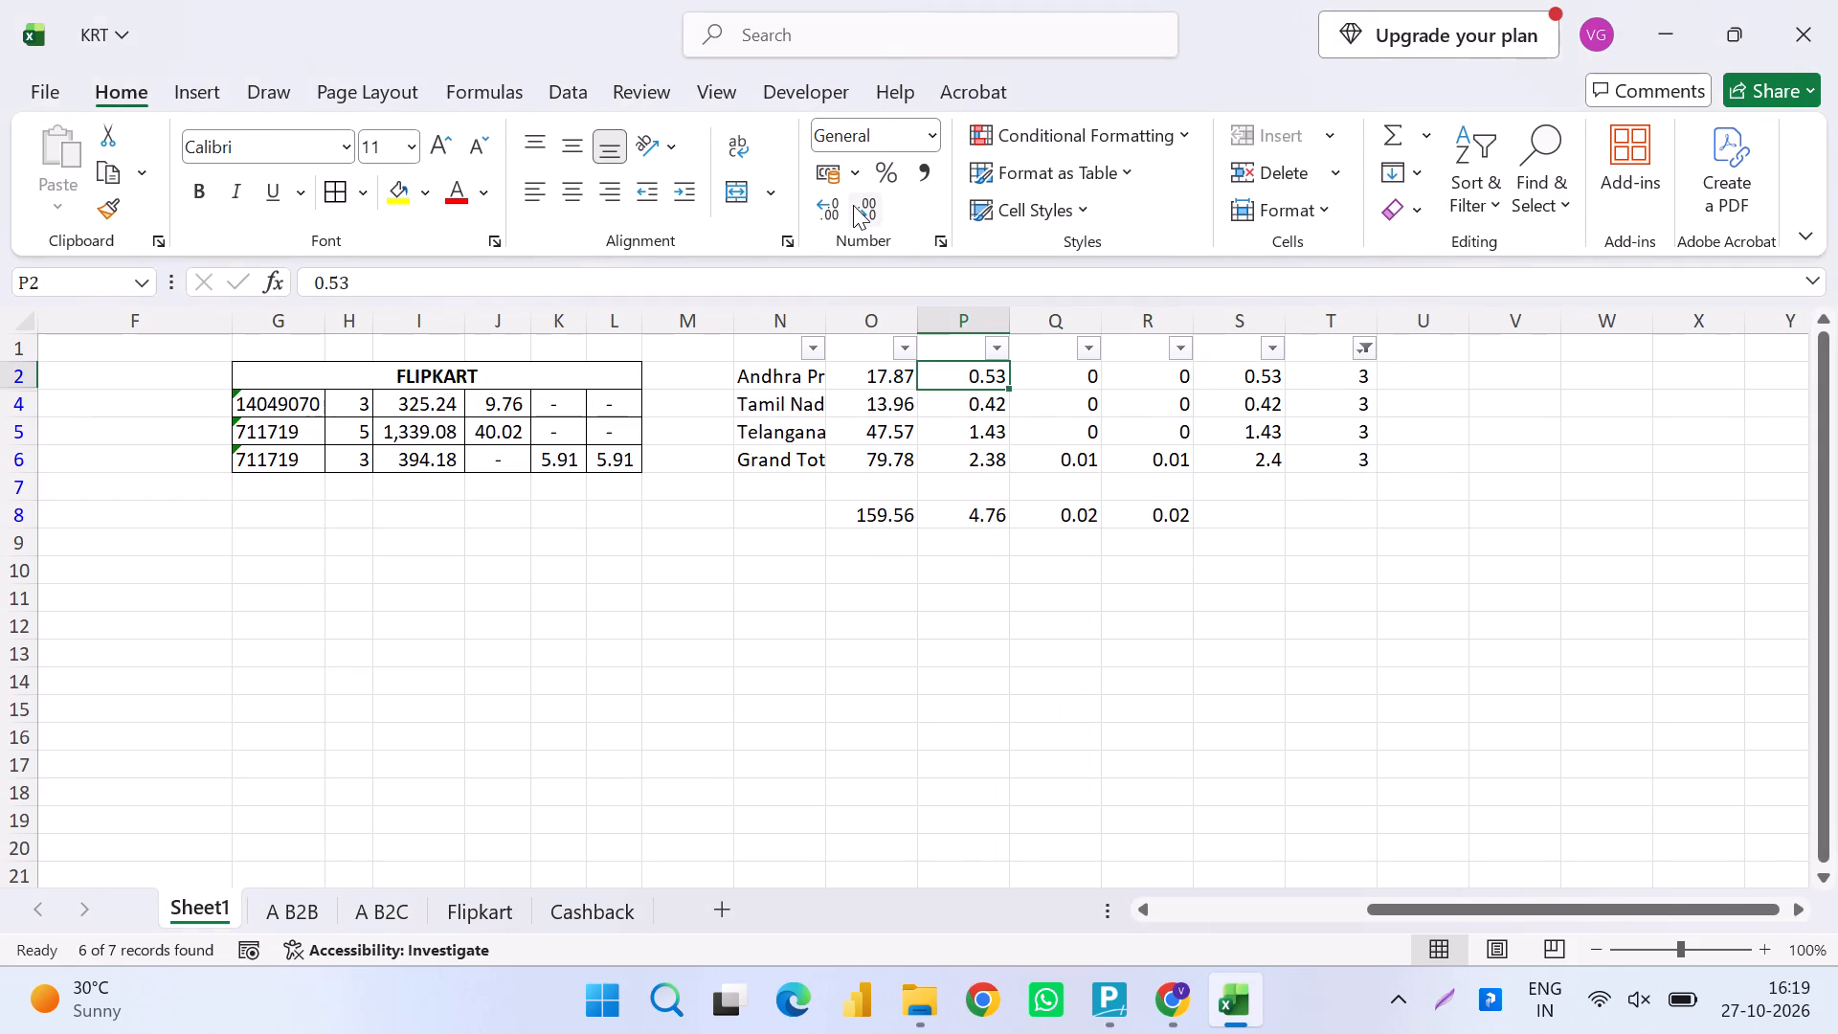
pyautogui.press('Left')
pyautogui.press('Left')
pyautogui.press('Left')
pyautogui.press('Left')
pyautogui.press('Left')
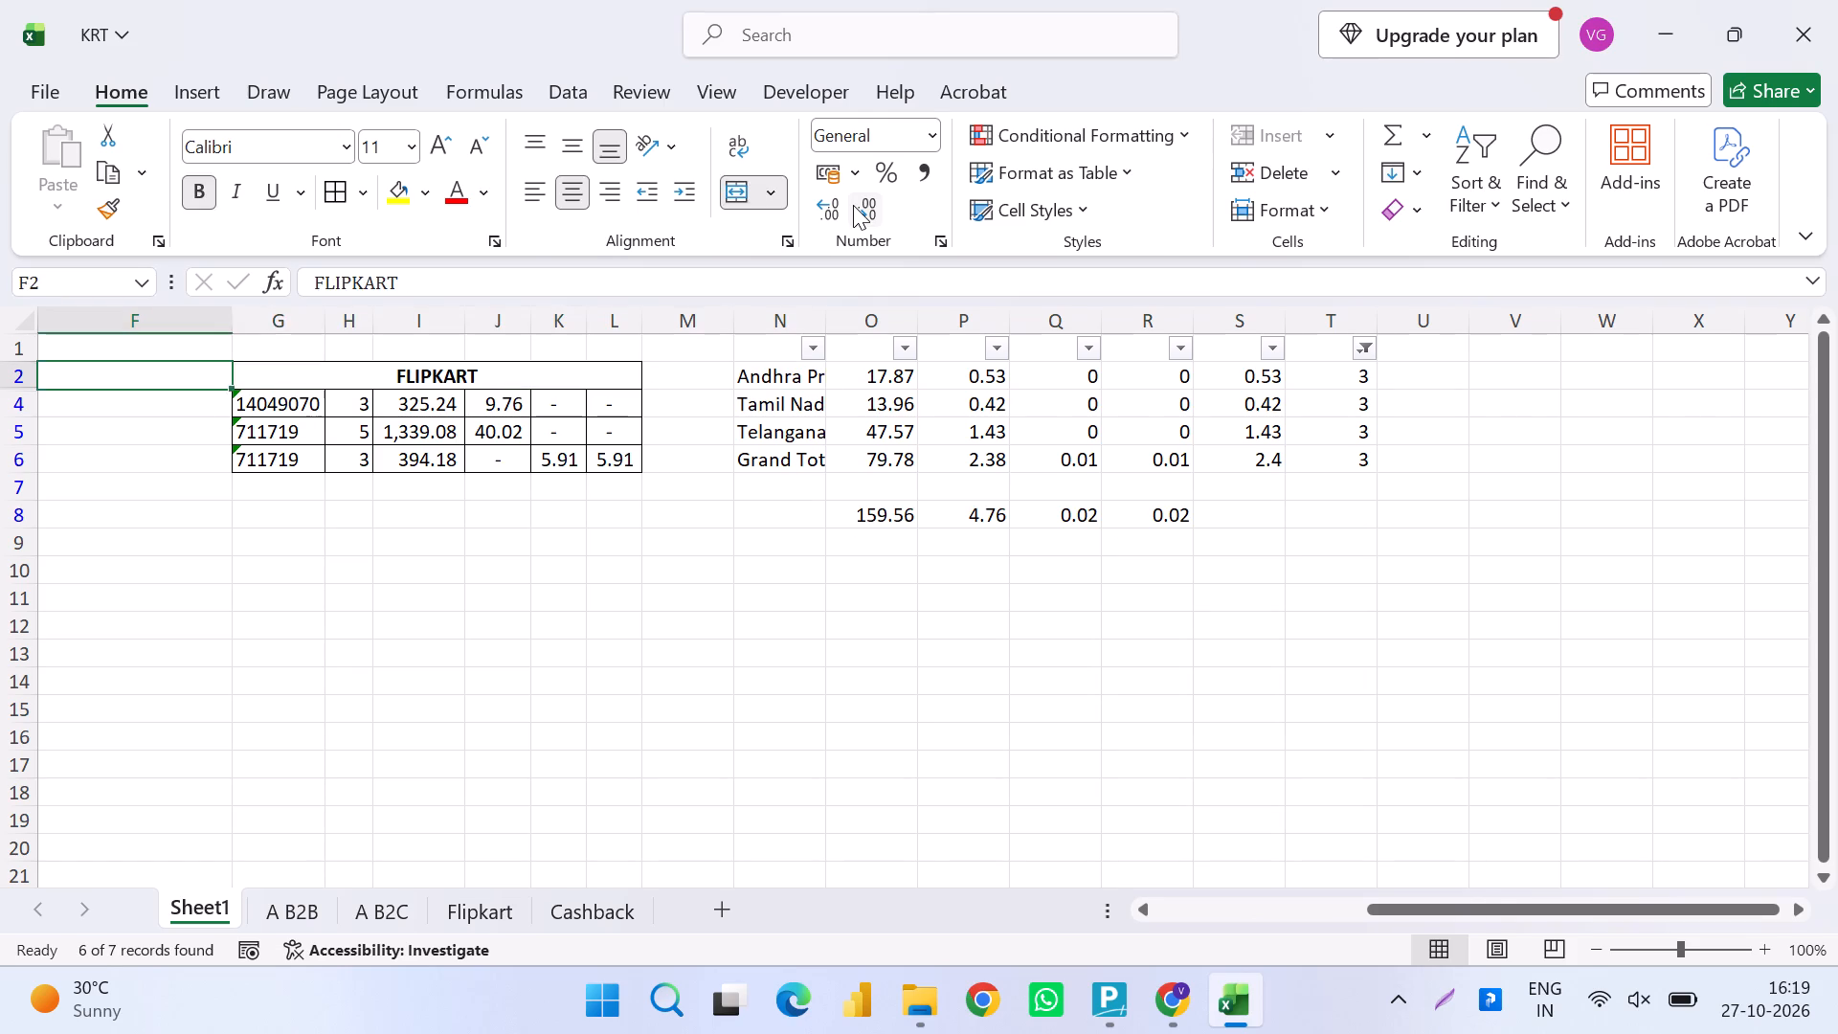
pyautogui.press('Down')
pyautogui.press('Right')
pyautogui.press('Right')
pyautogui.press('Right')
pyautogui.press('Right')
pyautogui.press('Right')
pyautogui.press('Right')
pyautogui.press('Down')
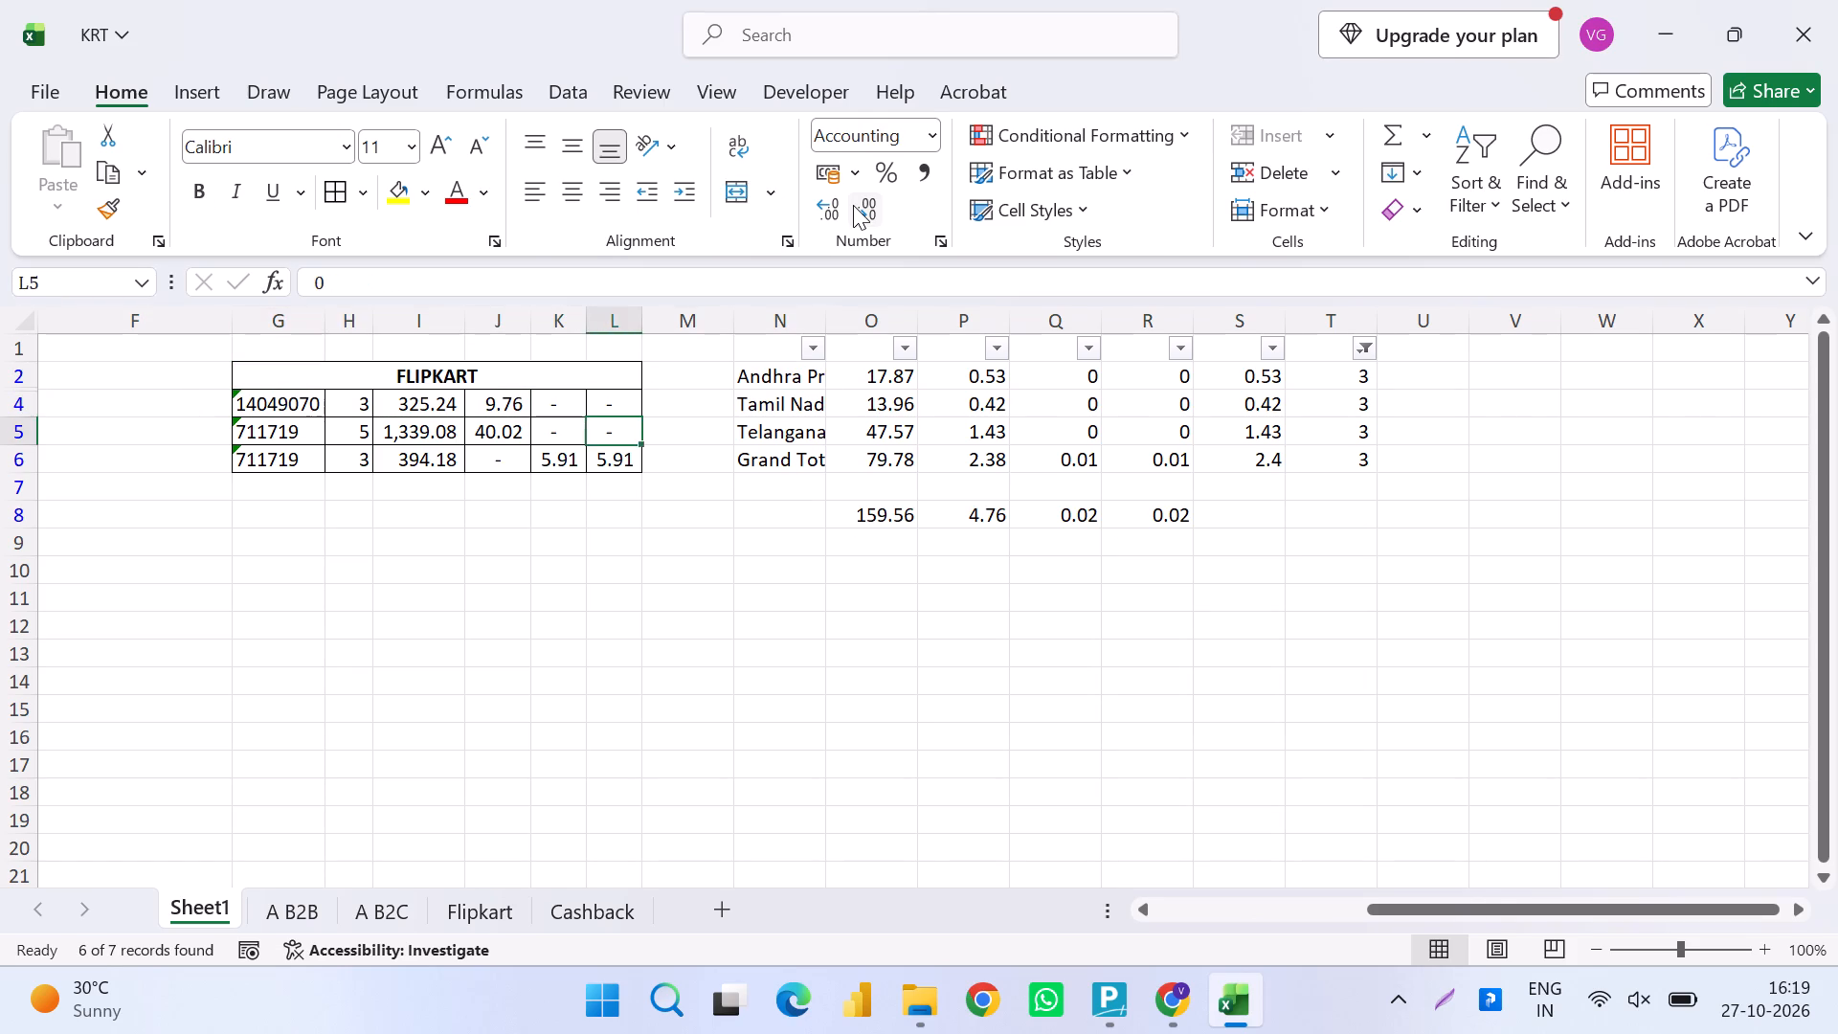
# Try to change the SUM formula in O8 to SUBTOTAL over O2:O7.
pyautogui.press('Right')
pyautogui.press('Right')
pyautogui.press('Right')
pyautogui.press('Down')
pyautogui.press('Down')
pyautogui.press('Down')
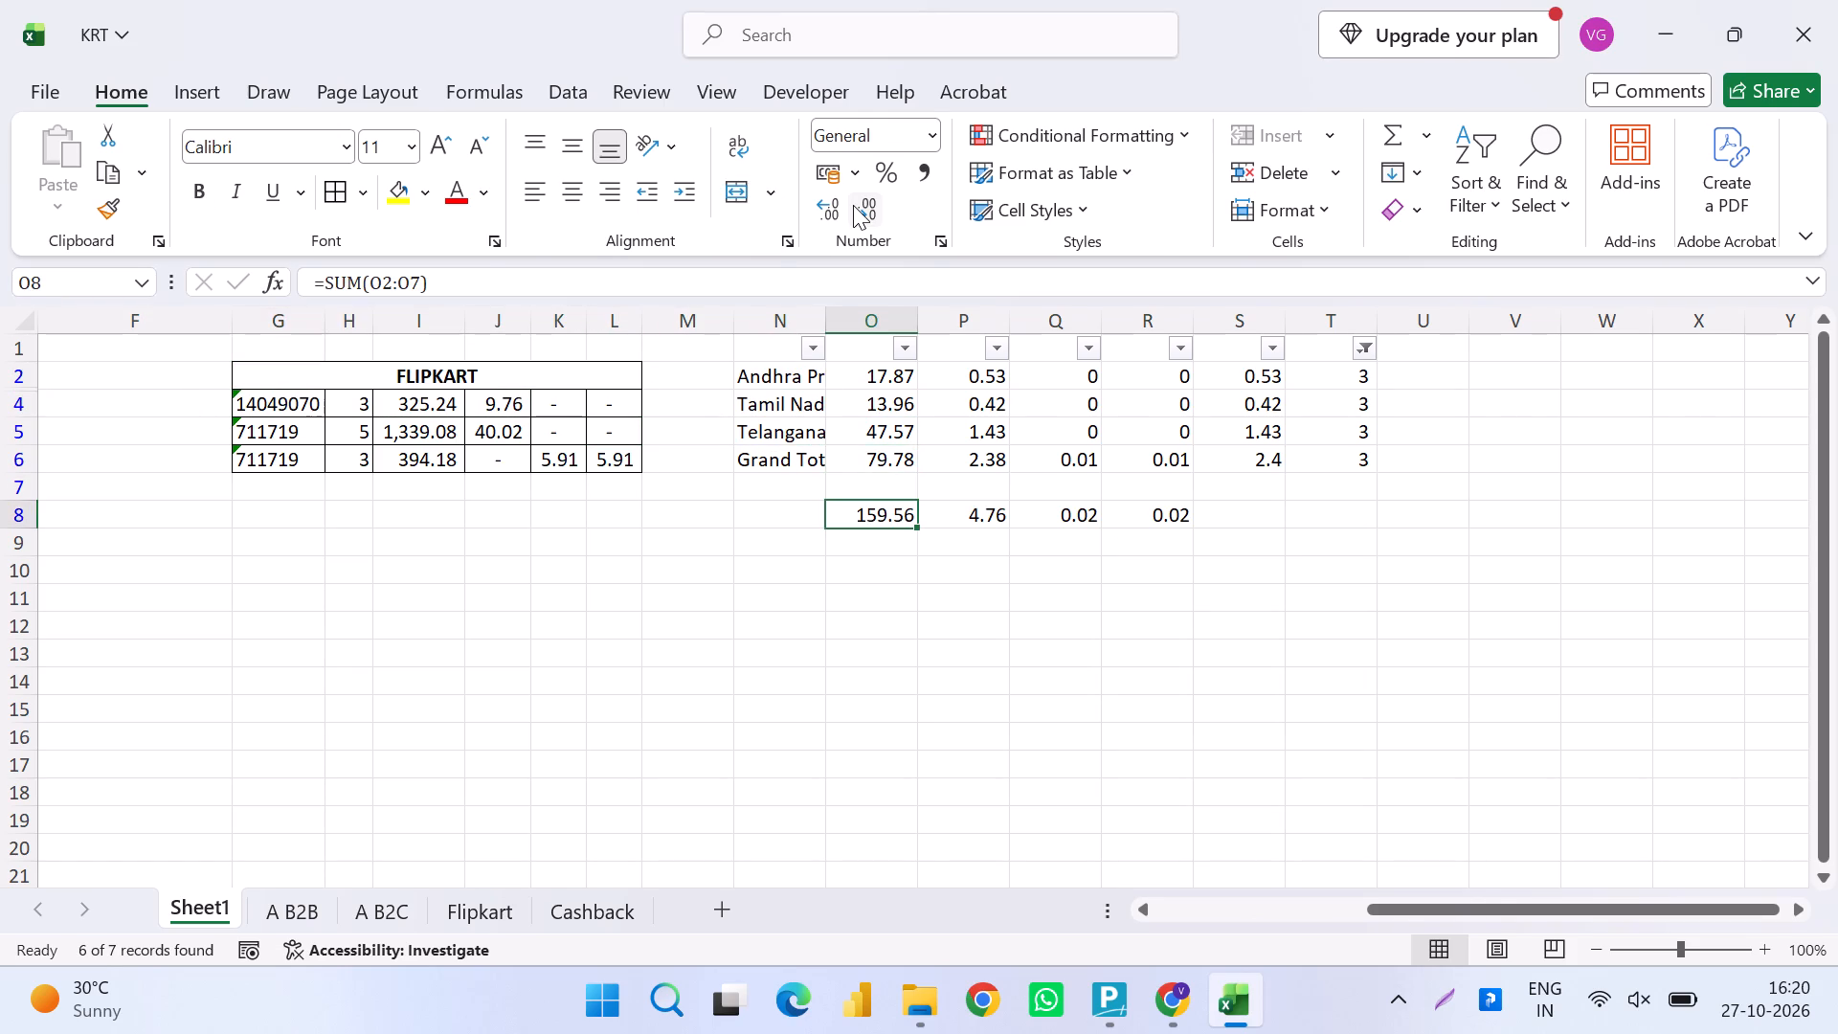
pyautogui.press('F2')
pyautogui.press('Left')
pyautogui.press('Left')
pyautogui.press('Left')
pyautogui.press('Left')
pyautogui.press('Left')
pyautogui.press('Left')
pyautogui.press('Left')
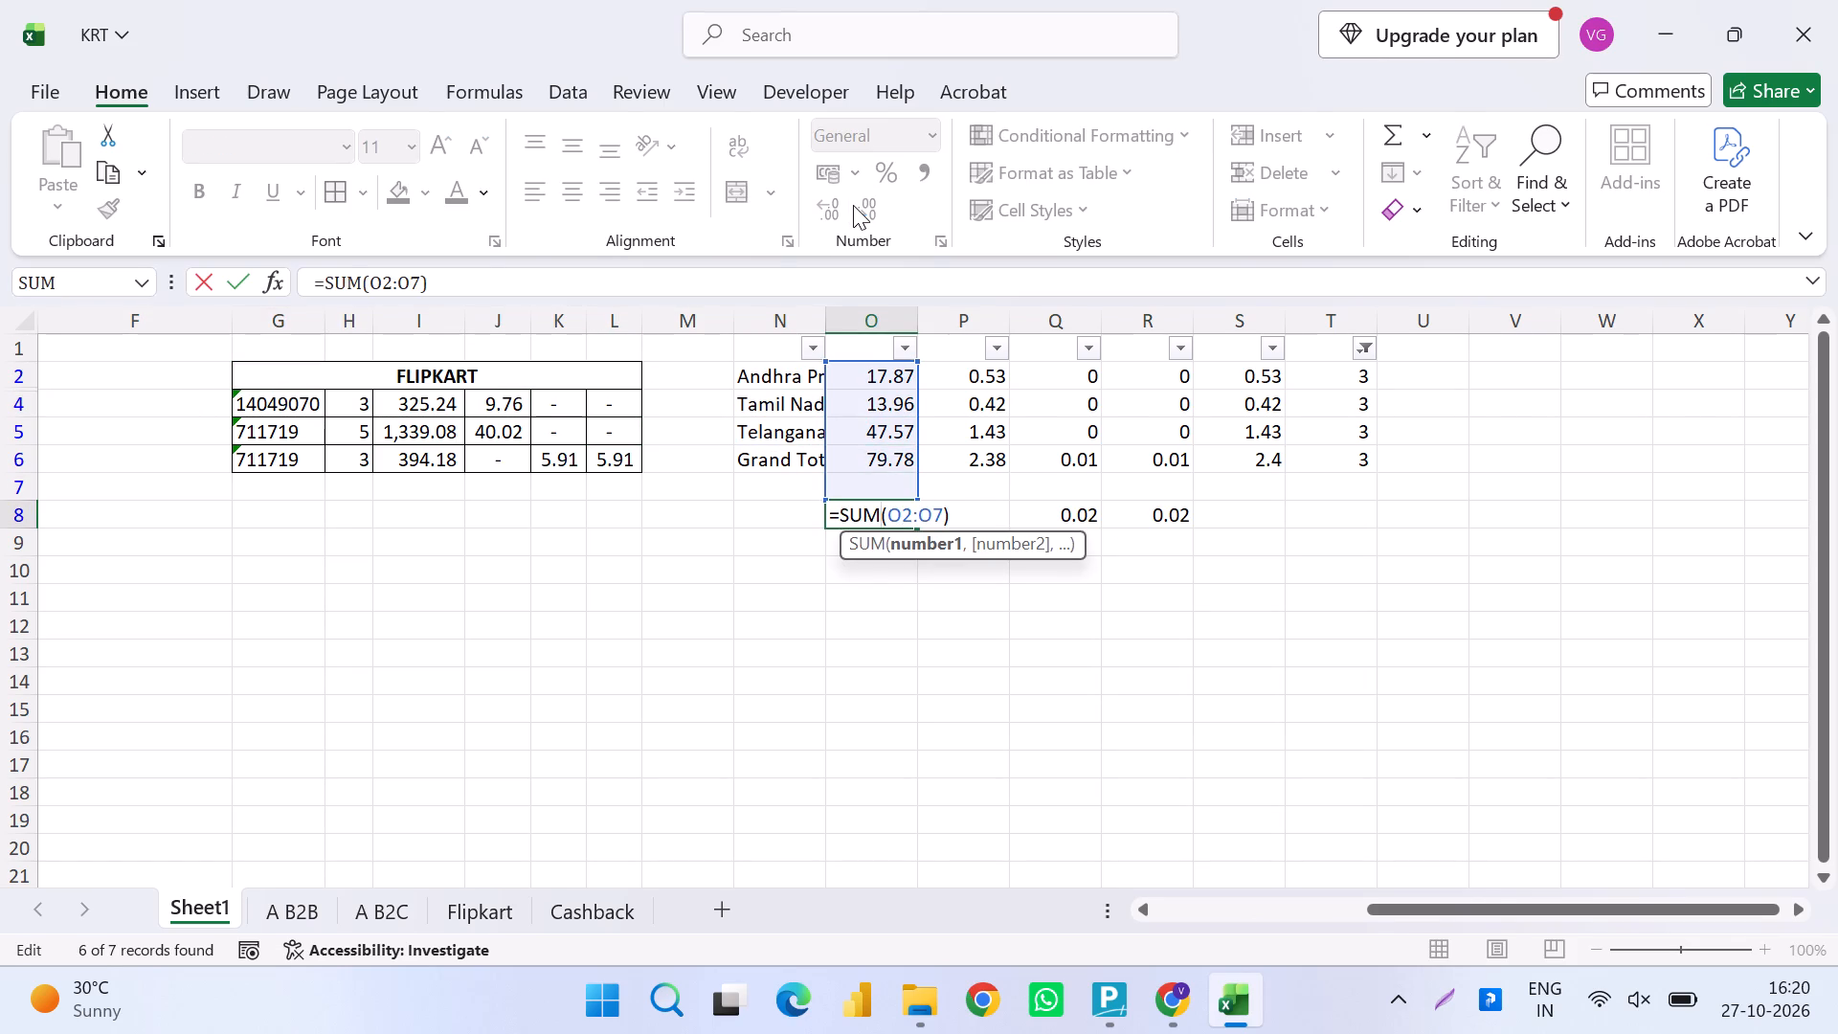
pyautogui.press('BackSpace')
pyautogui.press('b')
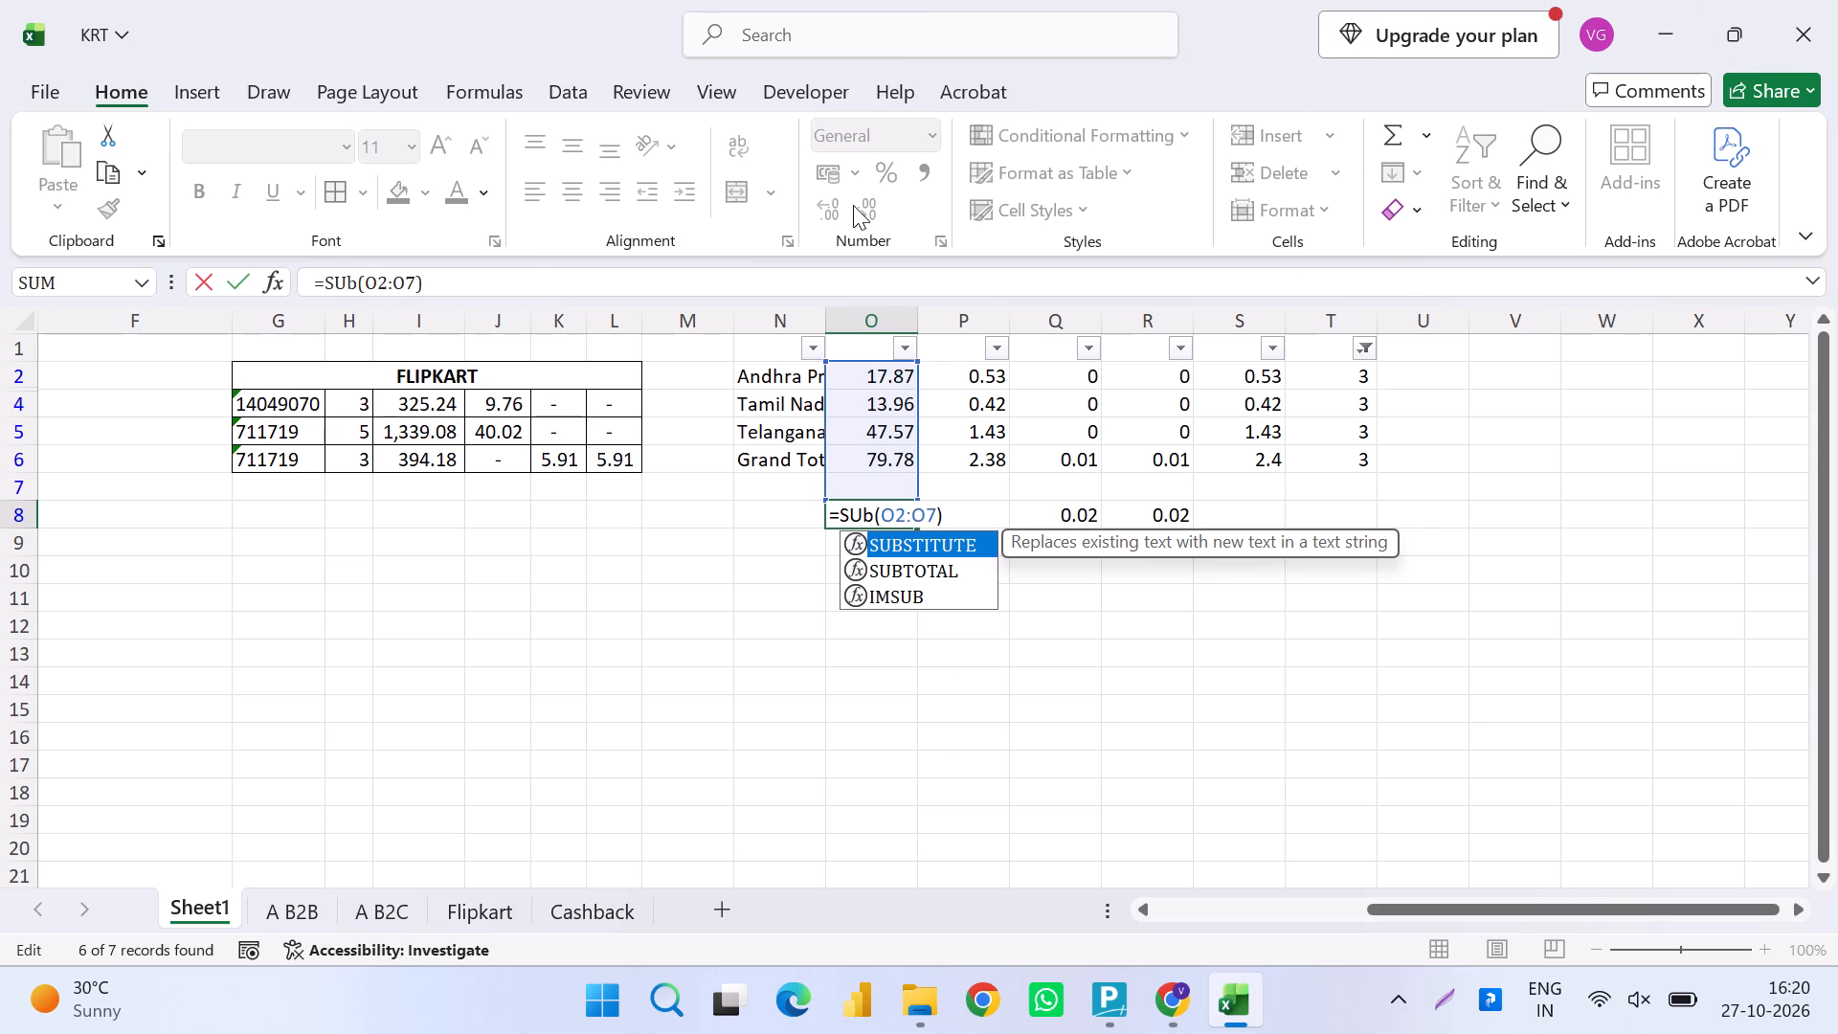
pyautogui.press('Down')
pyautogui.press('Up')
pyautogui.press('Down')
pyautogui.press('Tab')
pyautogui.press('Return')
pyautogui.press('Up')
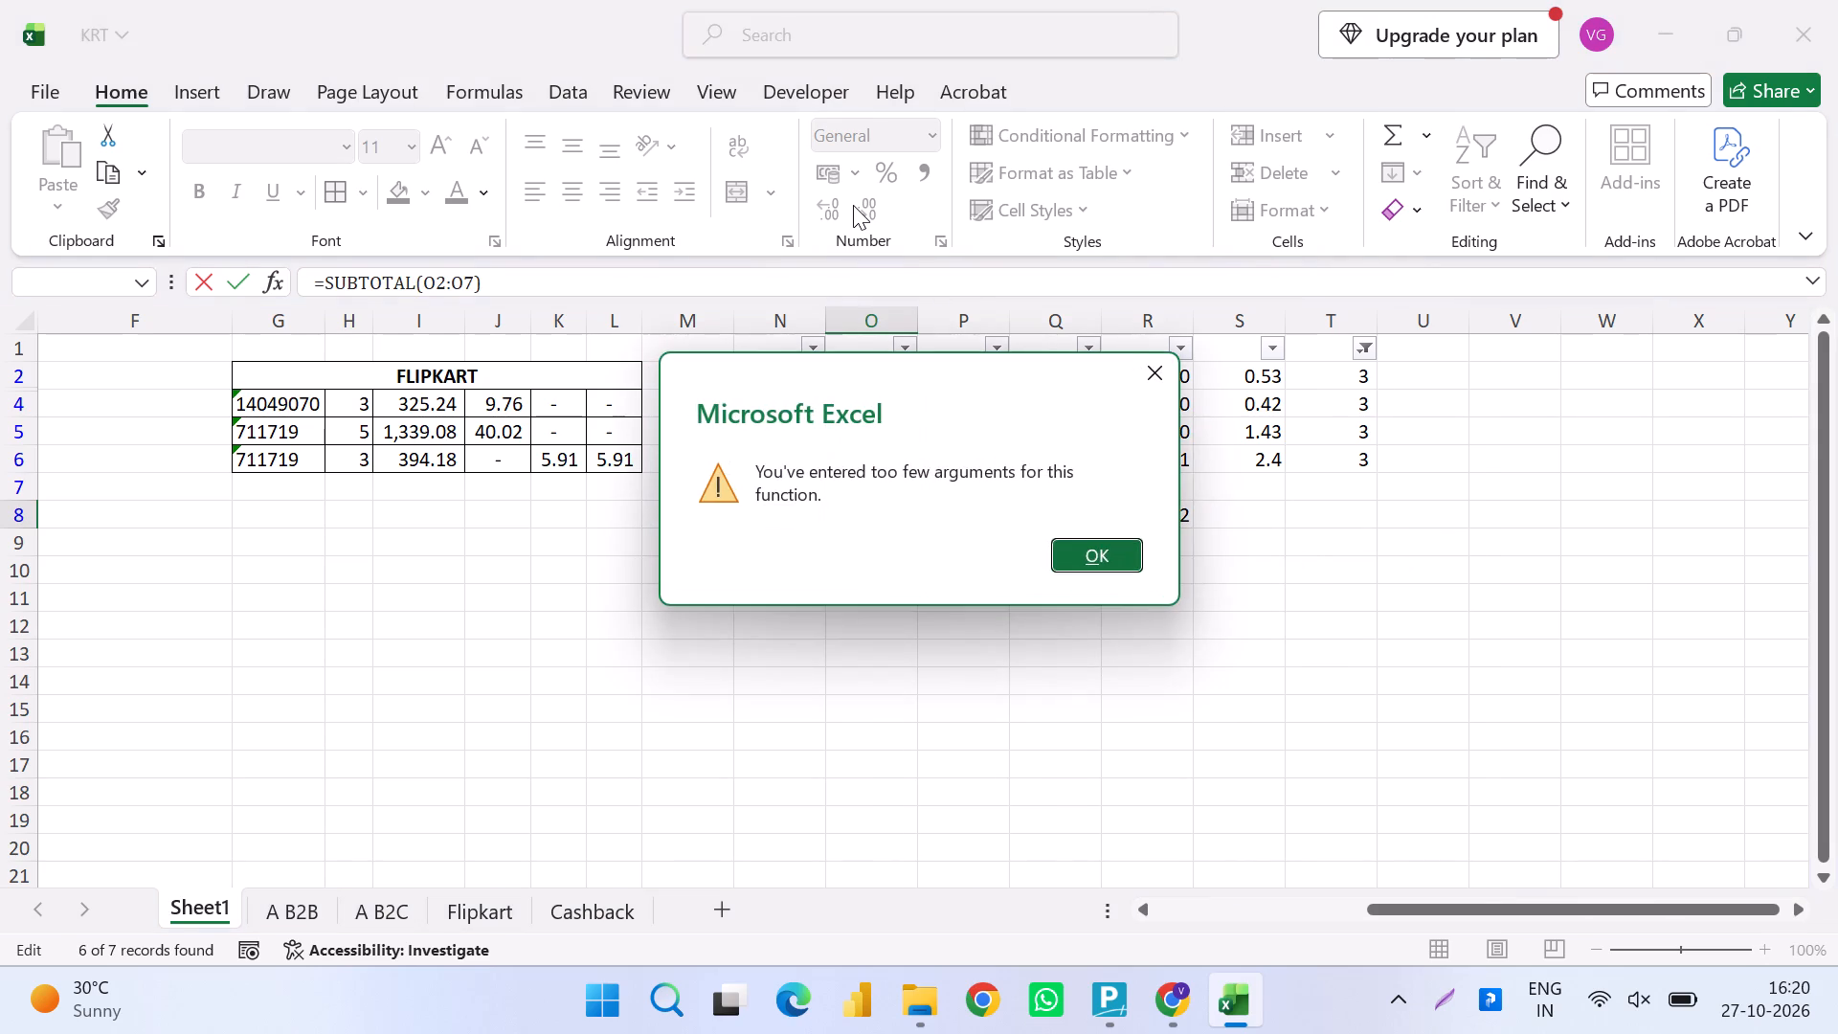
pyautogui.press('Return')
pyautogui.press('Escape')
# Remove the filters from the Cashback figures.
pyautogui.hotkey('ctrl', 'shift', 'l')
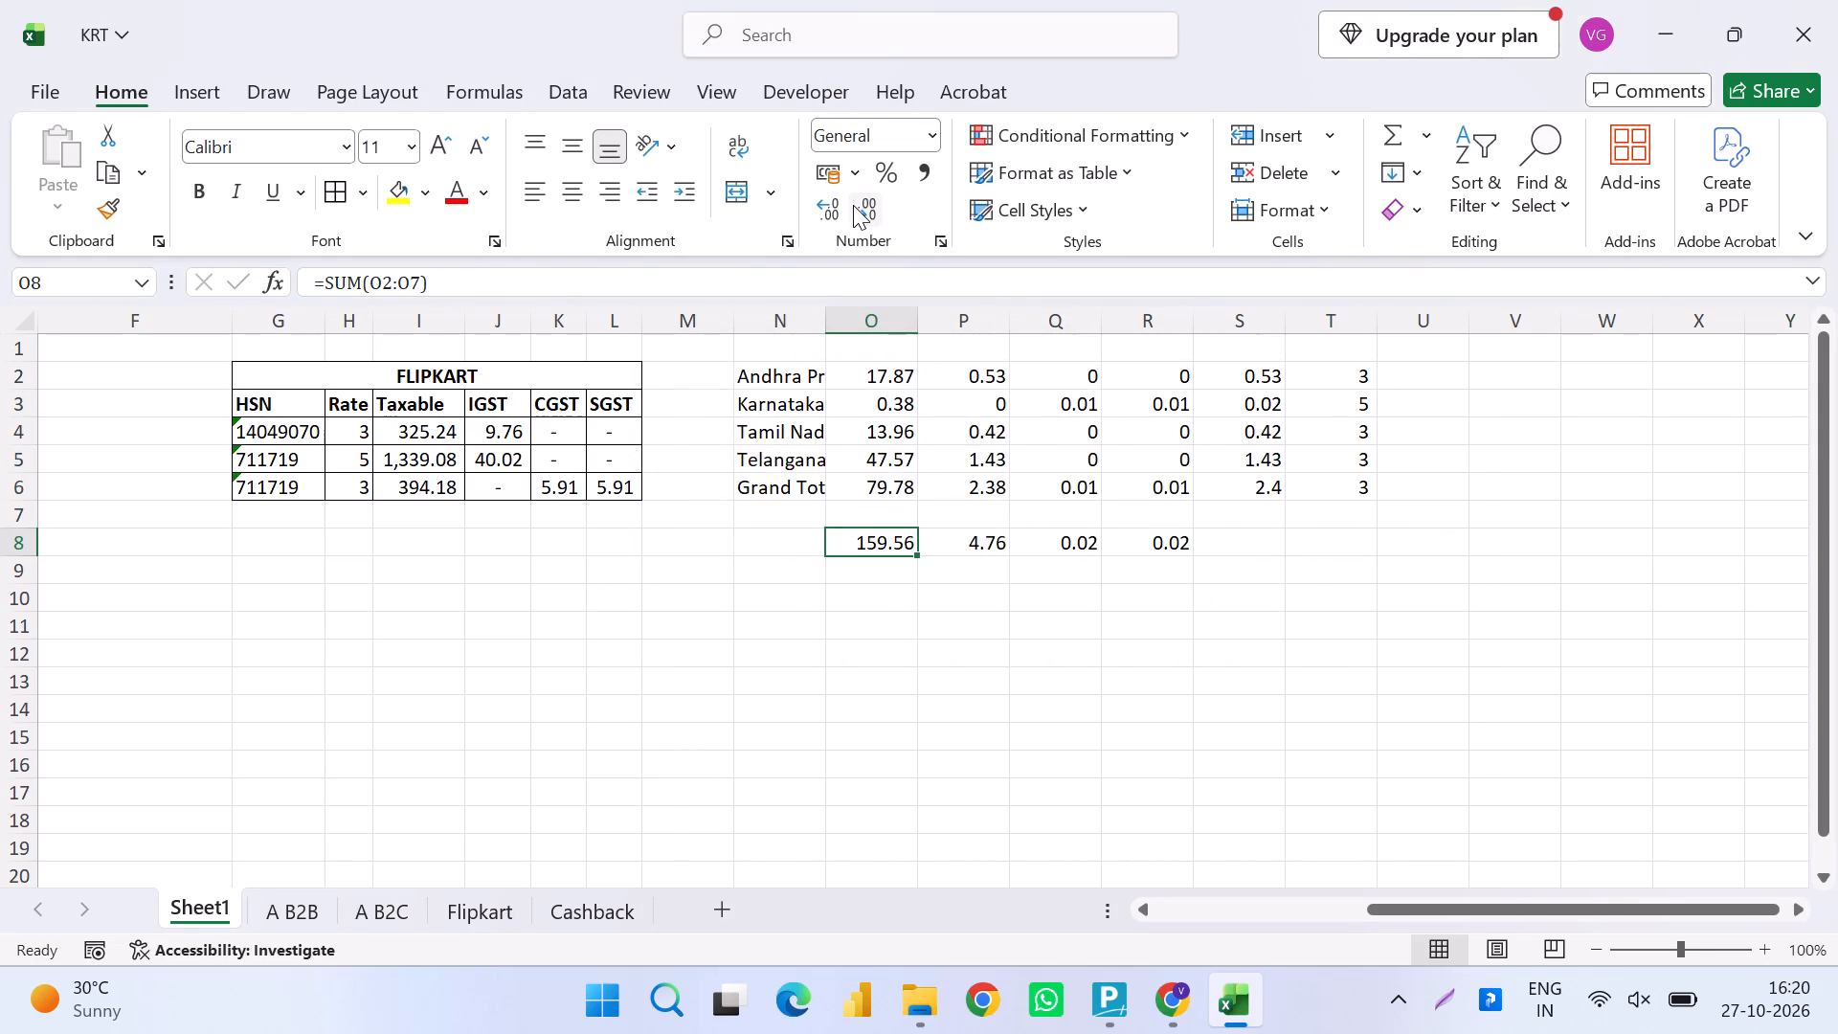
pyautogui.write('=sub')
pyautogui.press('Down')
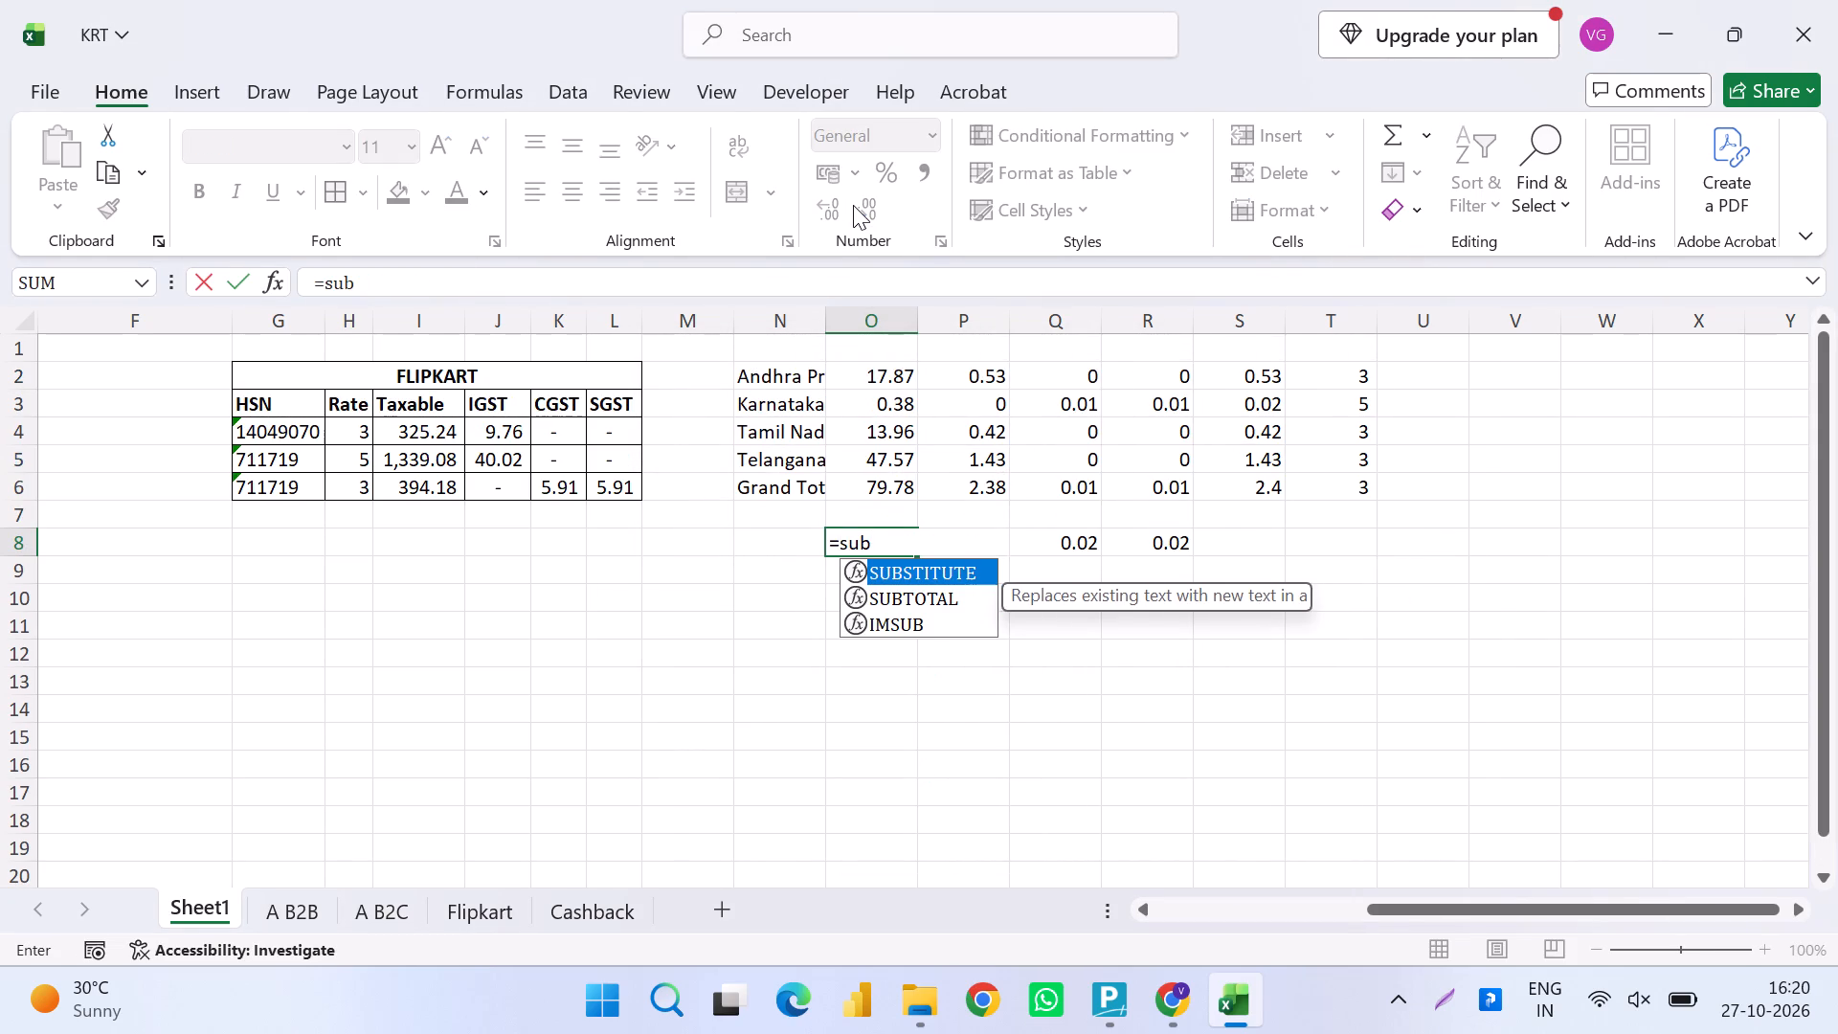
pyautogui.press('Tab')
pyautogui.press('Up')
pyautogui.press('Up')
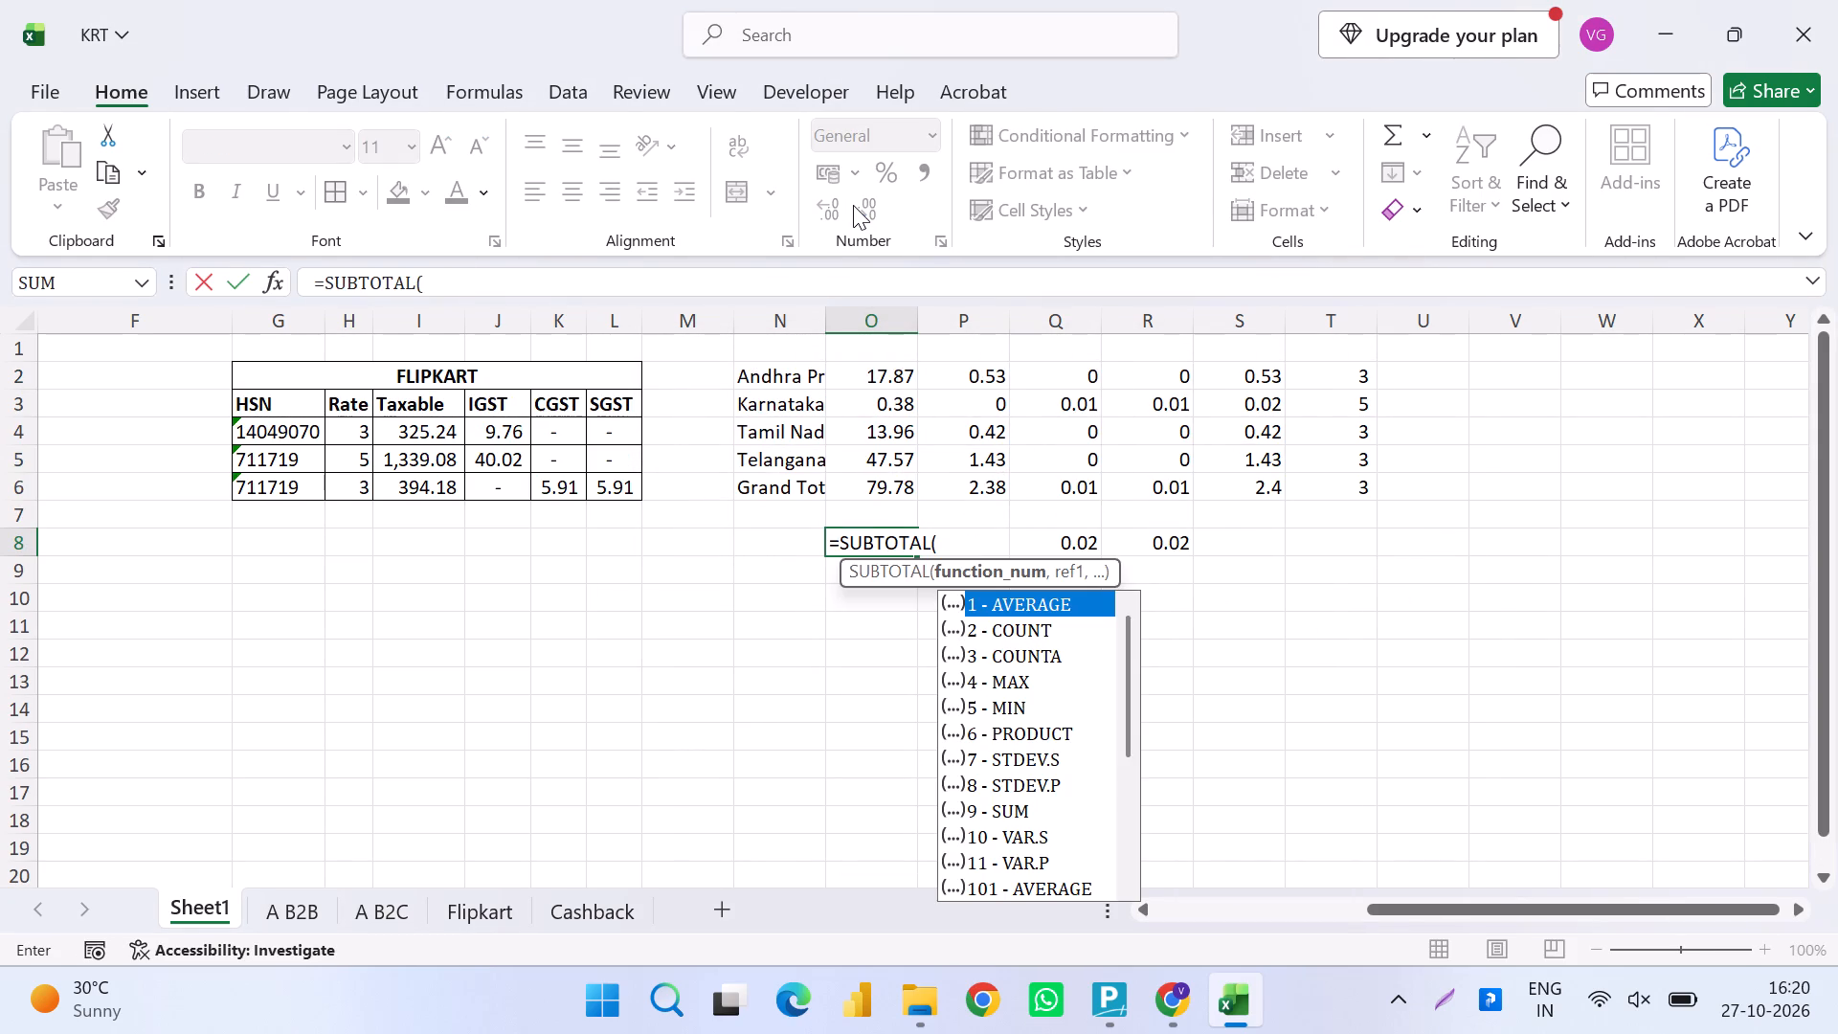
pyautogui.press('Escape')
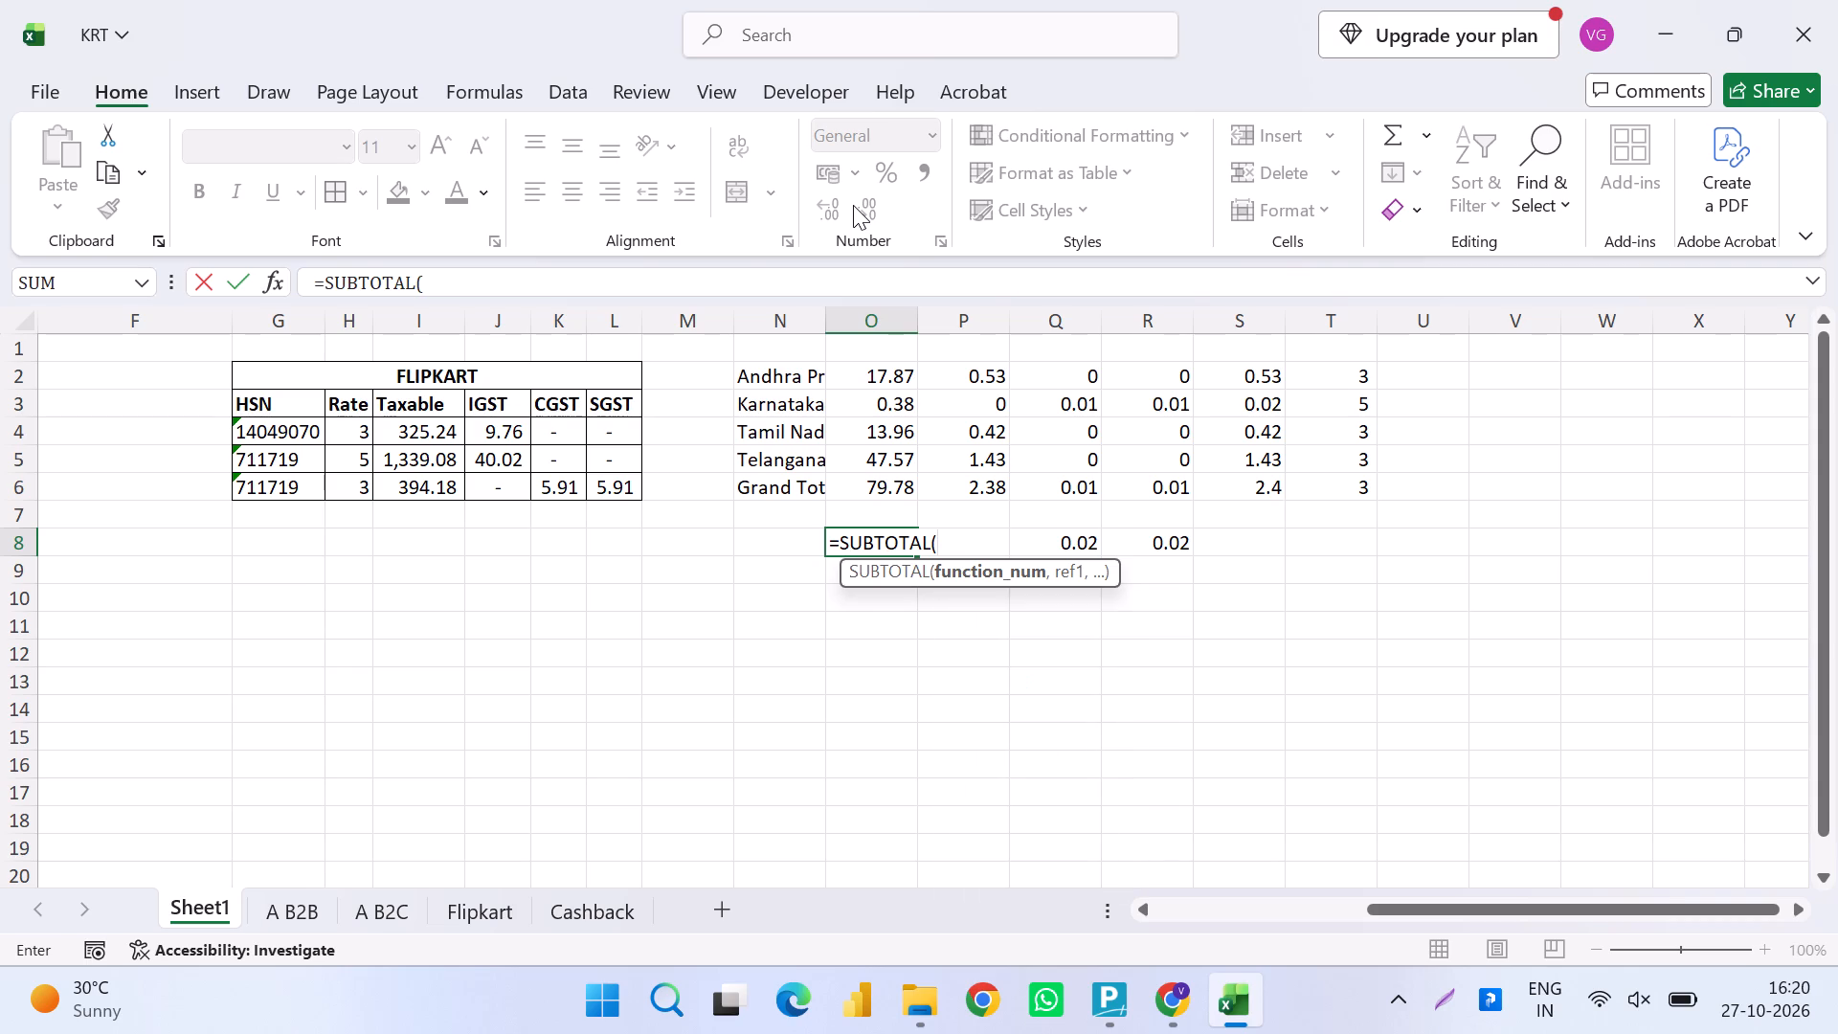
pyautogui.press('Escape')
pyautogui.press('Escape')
# Replace the Grand Total value in O6 with =SUBTOTAL(9,O2:O5), and fill the formula right to T6.
pyautogui.press('Up')
pyautogui.press('Up')
pyautogui.write('=sub')
pyautogui.press('Up')
pyautogui.press('Down')
pyautogui.press('Tab')
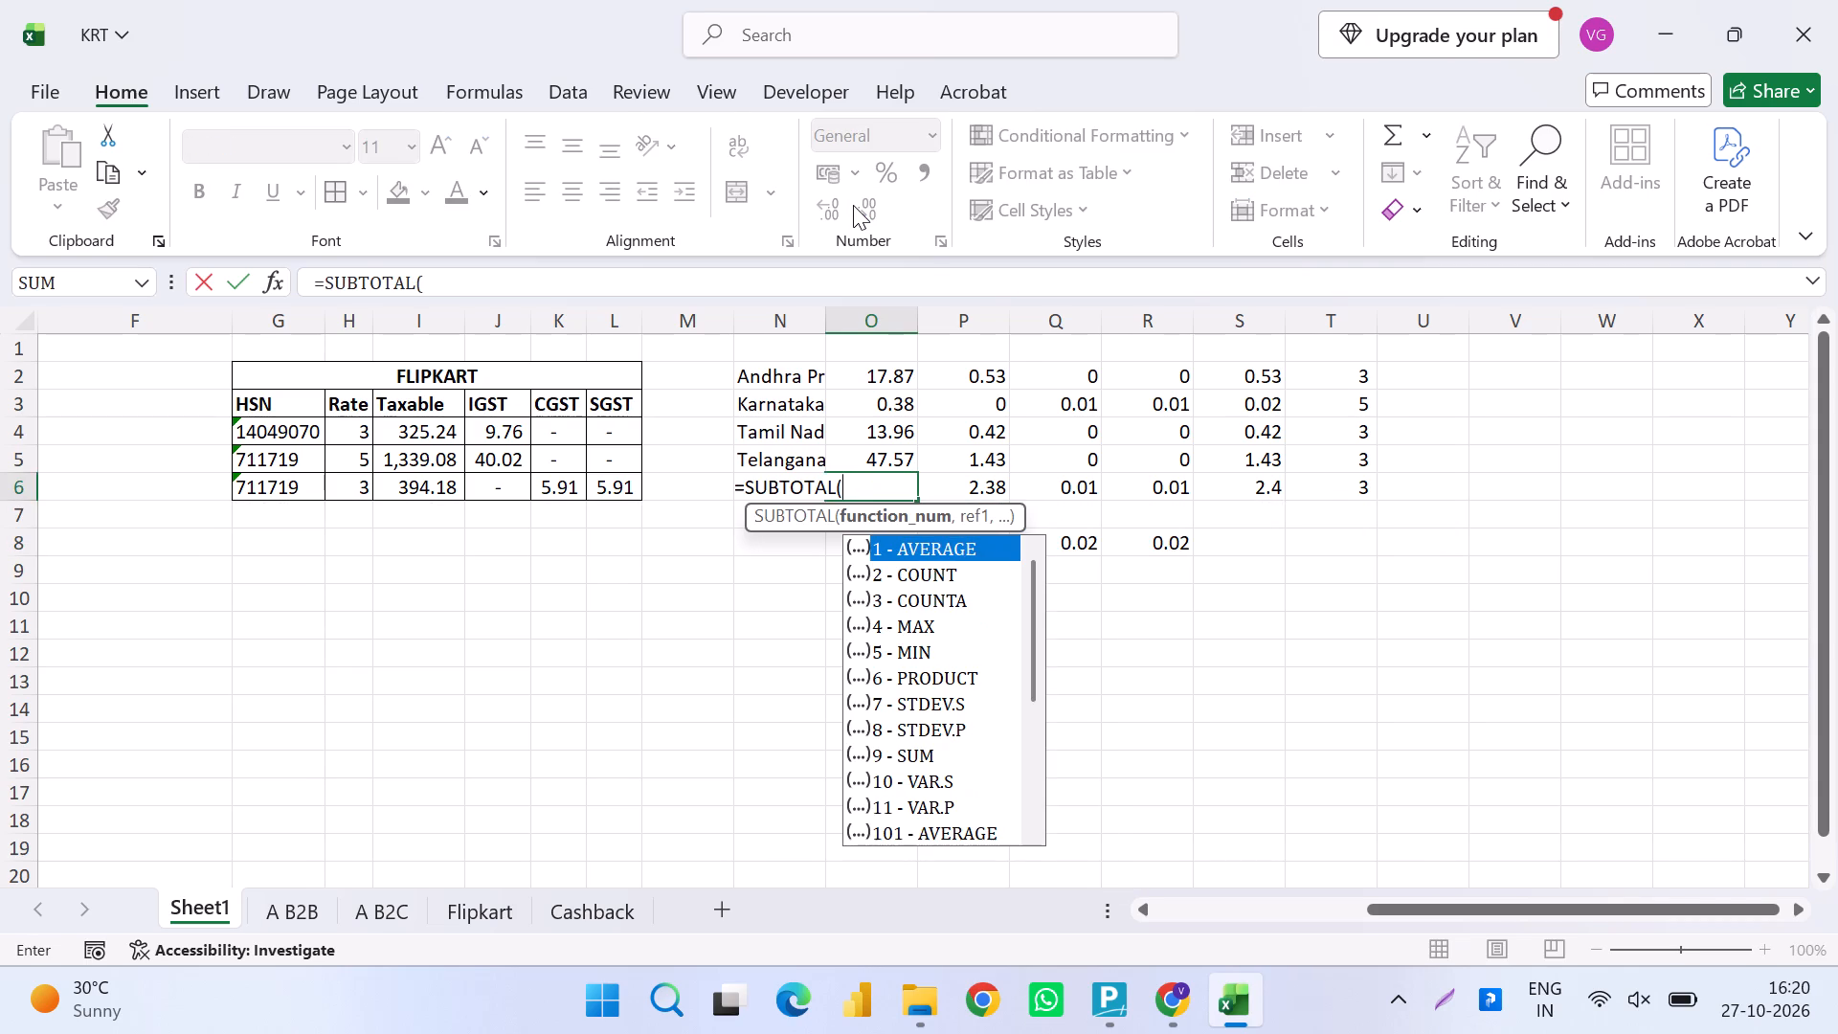
pyautogui.write('9,')
pyautogui.press('Up')
pyautogui.press('Up')
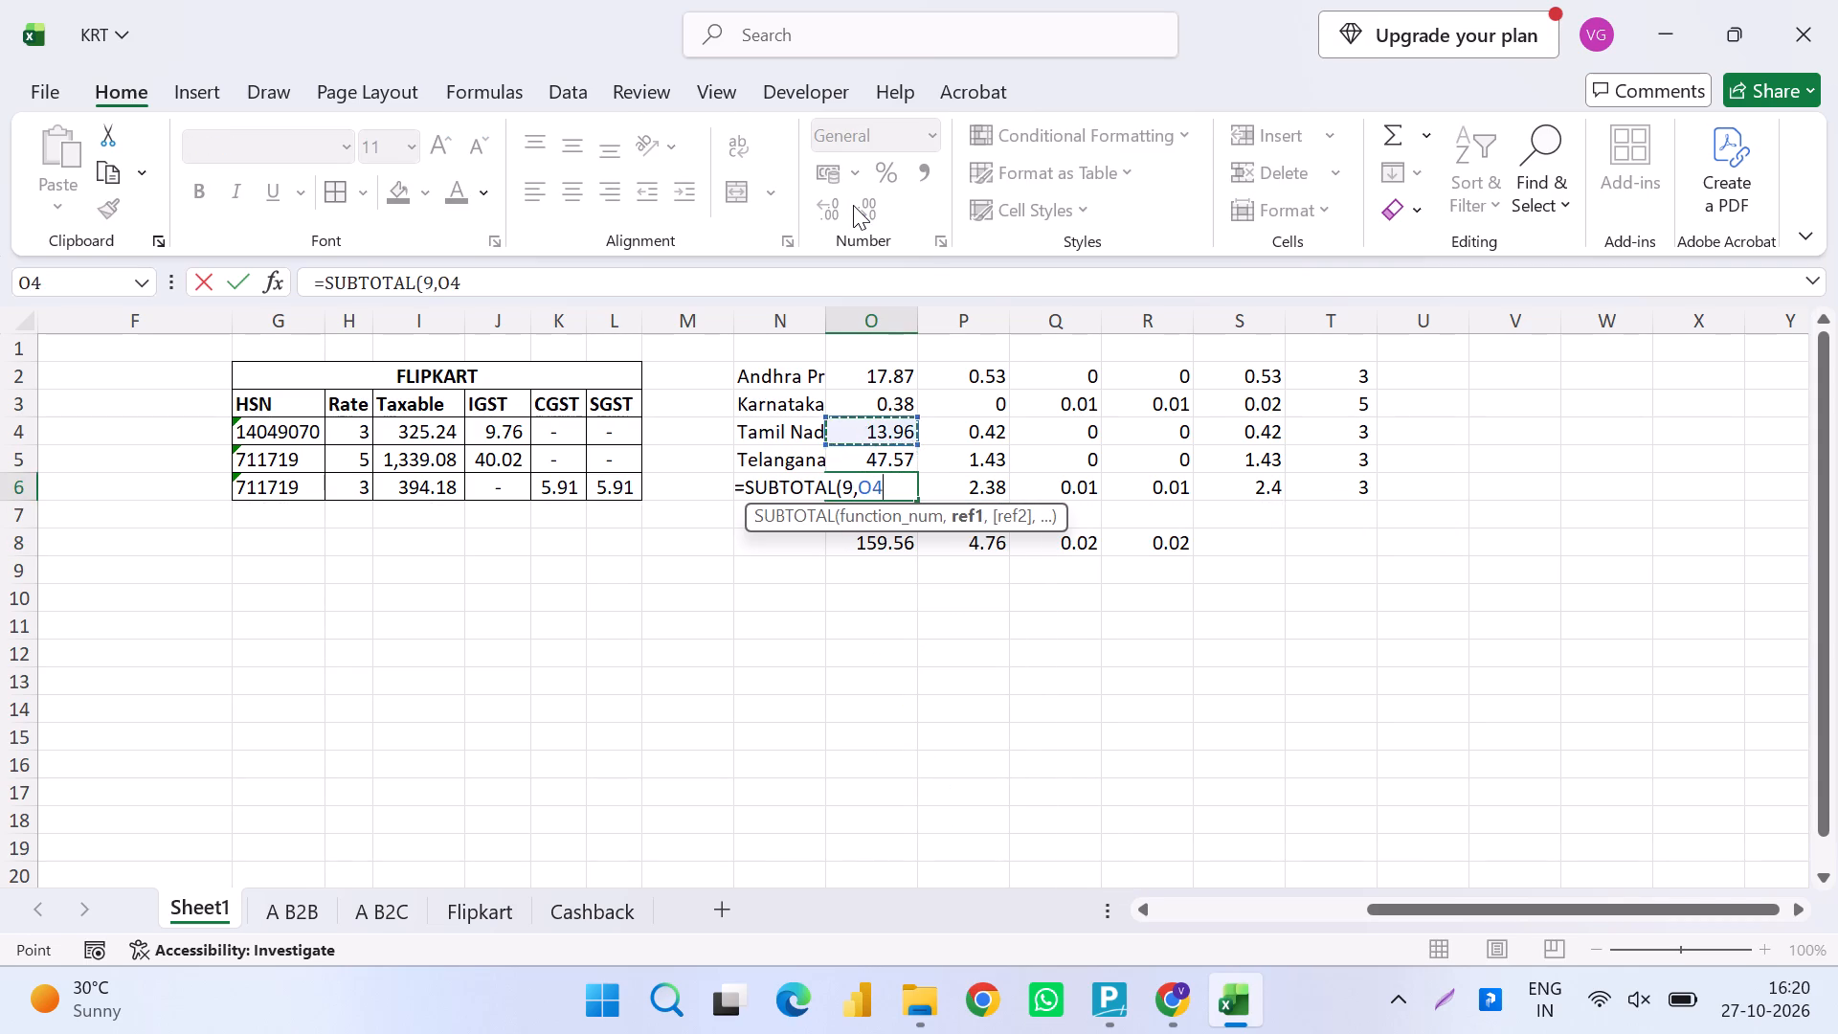
pyautogui.press('Down')
pyautogui.hotkey('shift', 'Up')
pyautogui.hotkey('shift', 'Up')
pyautogui.hotkey('shift', 'Up')
pyautogui.press('Return')
pyautogui.press('Up')
pyautogui.hotkey('ctrl', 'shift', 'Right')
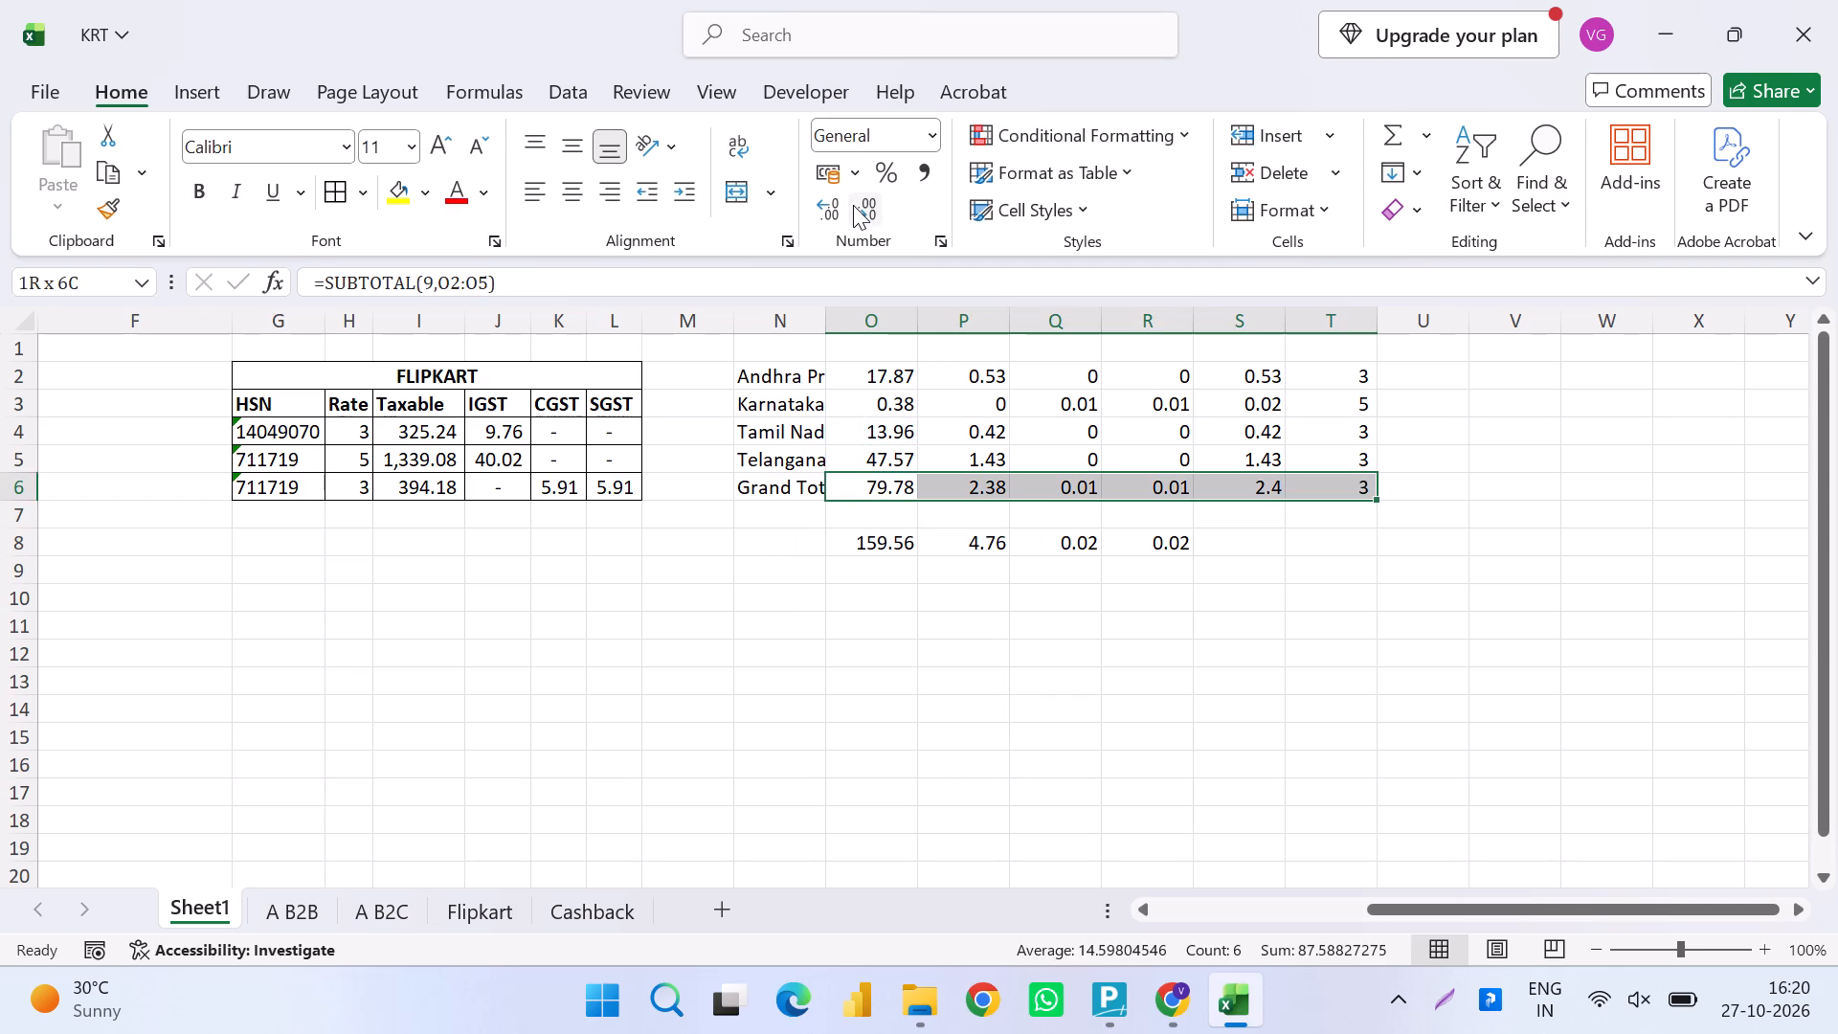
pyautogui.hotkey('ctrl', 'r')
# Clear S6 and T6 in the Cashback Grand Total row.
pyautogui.press('Up')
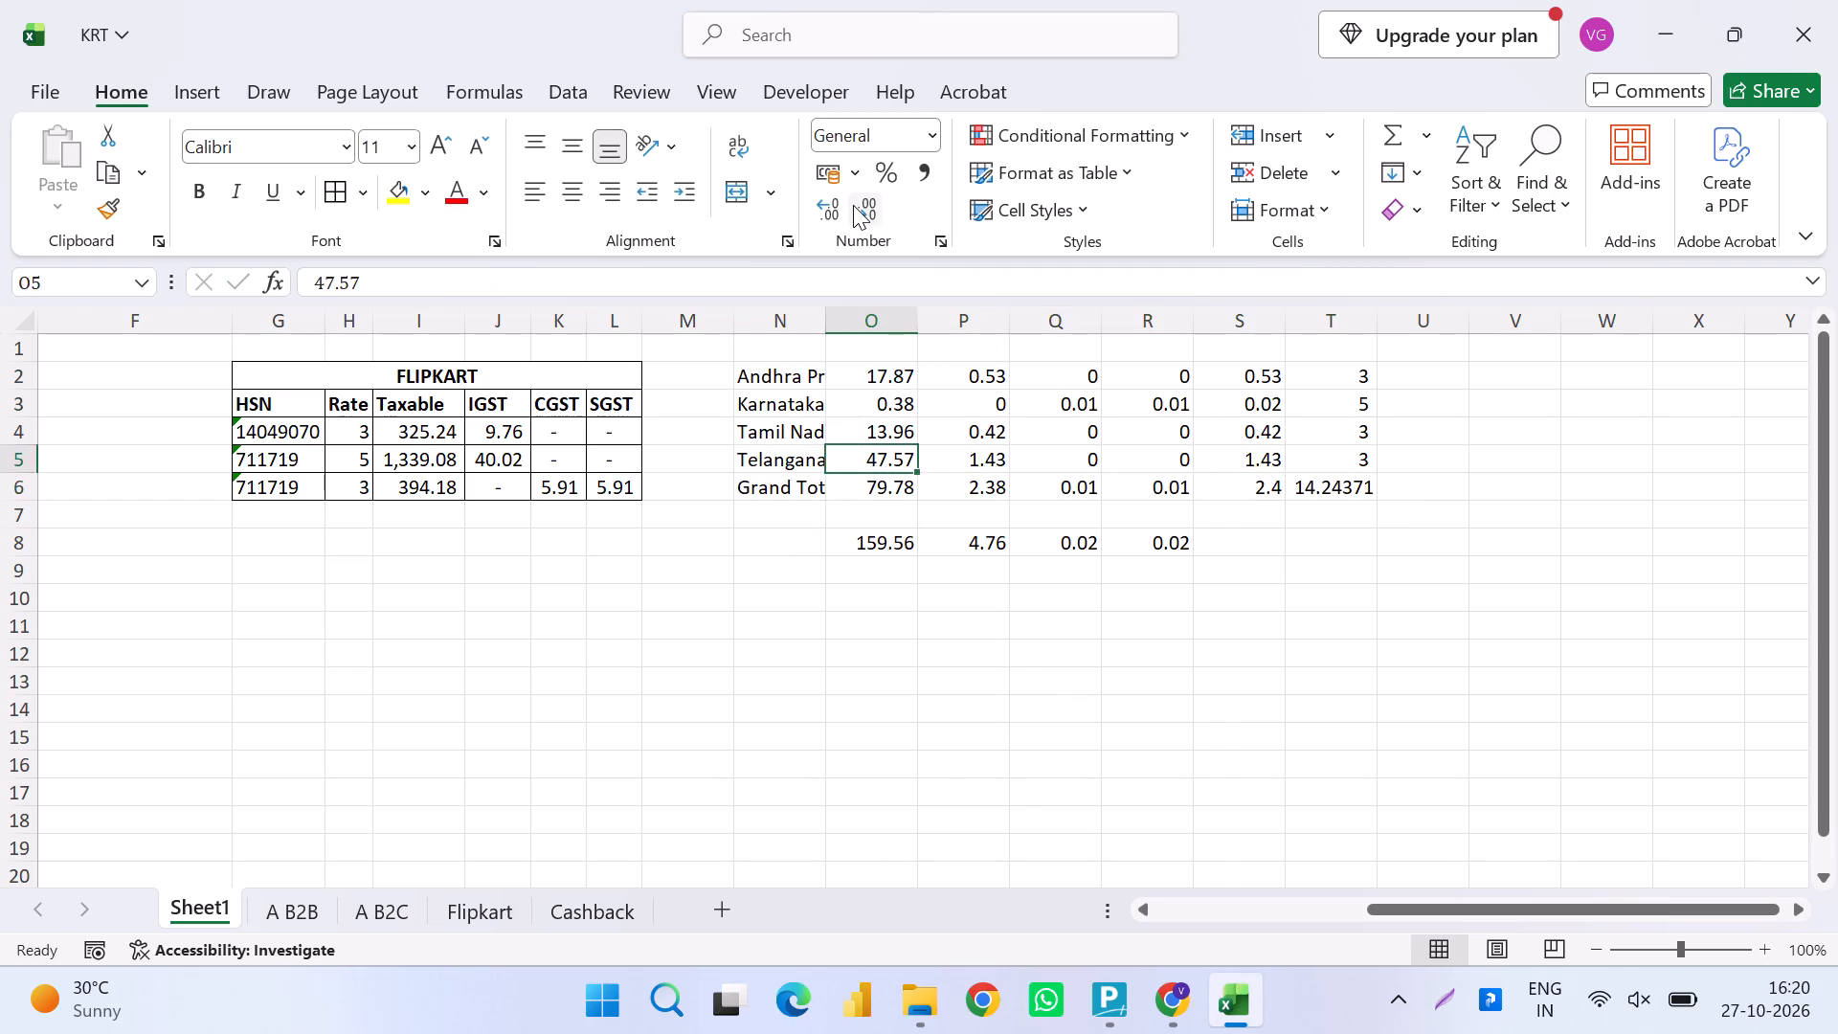
pyautogui.press('Down')
pyautogui.press('Down')
pyautogui.press('Right')
pyautogui.press('Right')
pyautogui.press('Right')
pyautogui.press('Right')
pyautogui.press('Up')
pyautogui.hotkey('shift', 'Right')
pyautogui.press('Delete')
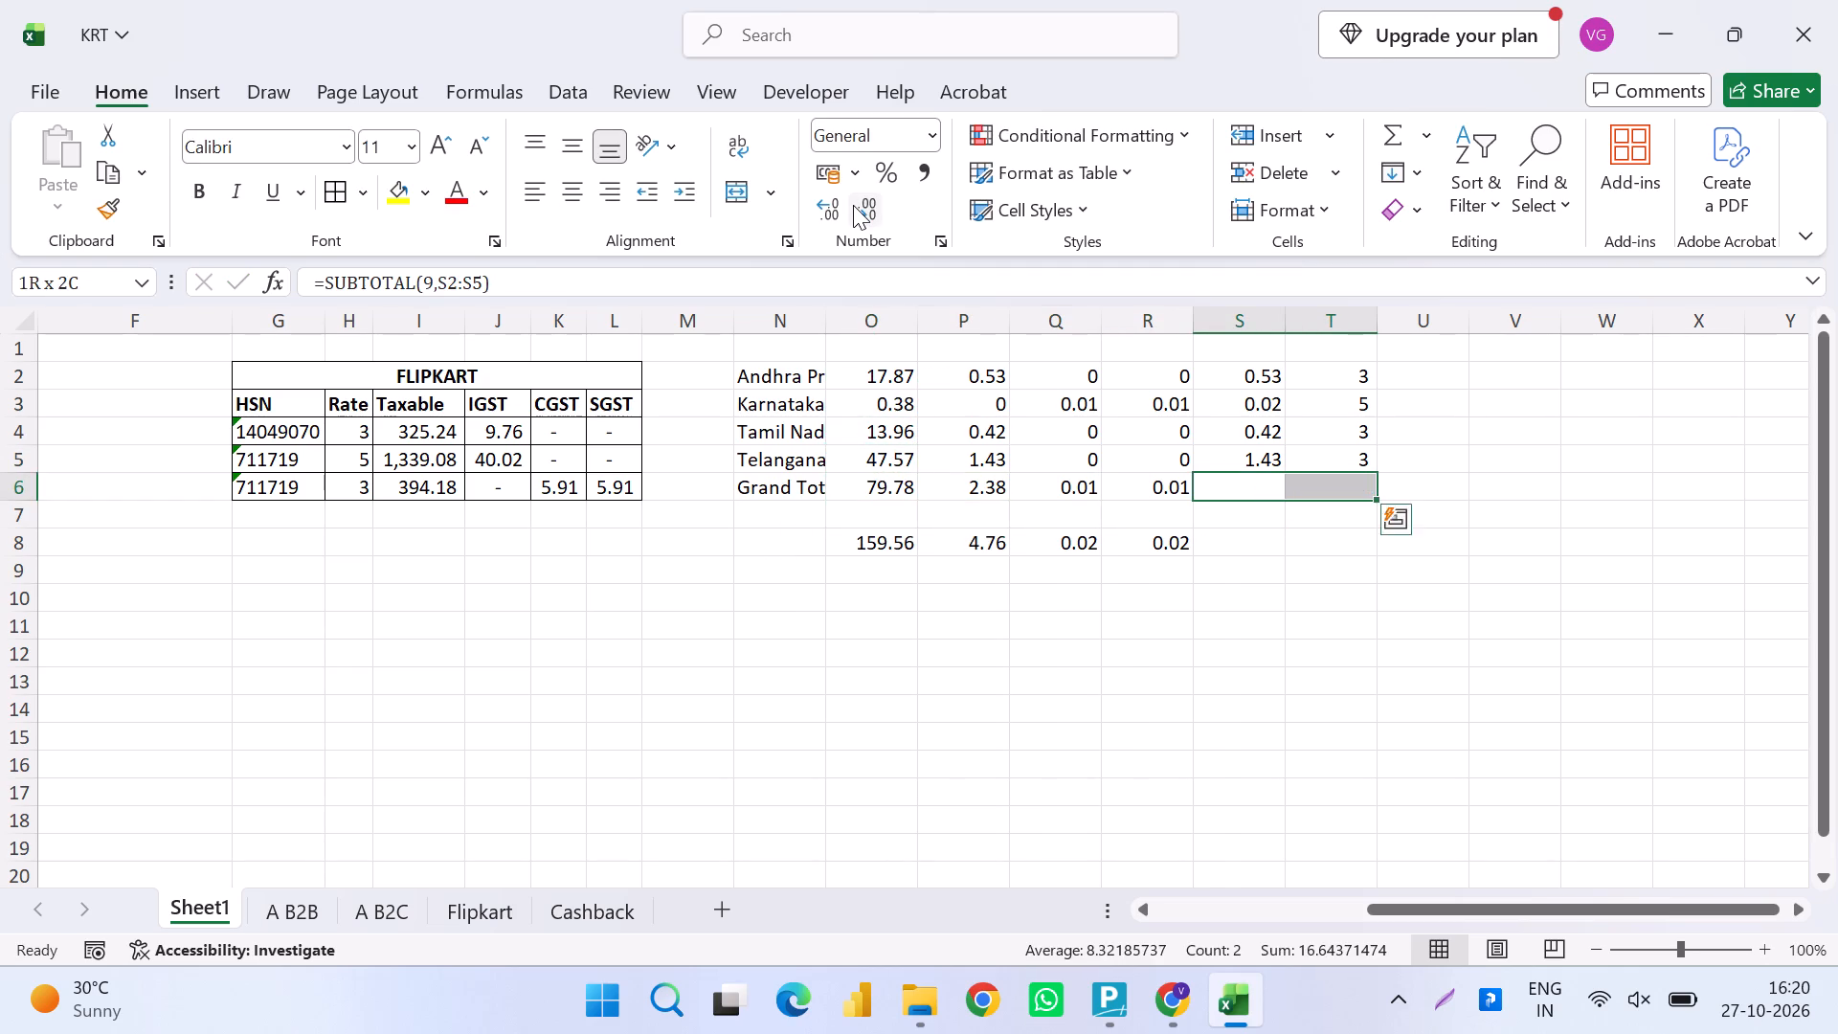
# Add filters to the Cashback figures in columns N to T, from blank row 1 down to the Grand Total row.
pyautogui.press('Left')
pyautogui.press('Up')
pyautogui.press('Left')
pyautogui.press('Up')
pyautogui.press('Left')
pyautogui.press('Up')
pyautogui.press('Left')
pyautogui.press('Up')
pyautogui.press('Left')
pyautogui.press('Up')
pyautogui.hotkey('ctrl', 'shift', 'Down')
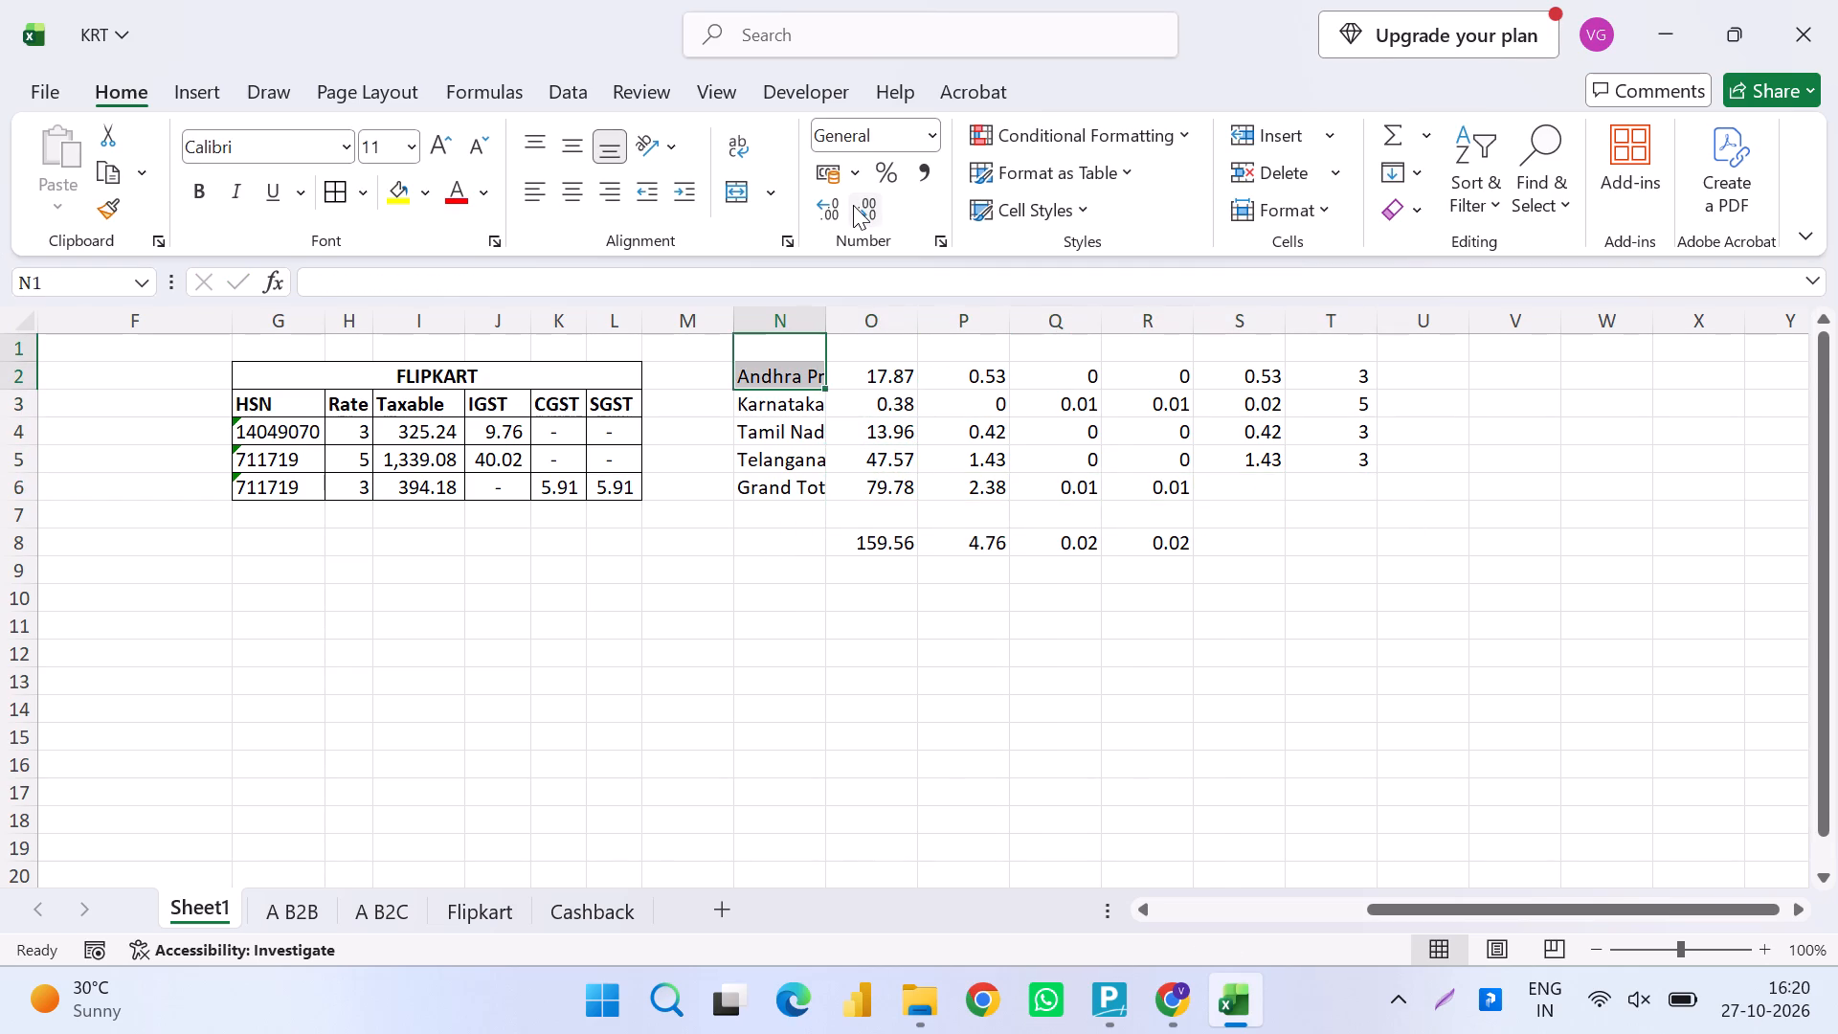
pyautogui.hotkey('ctrl', 'shift', 'Down')
pyautogui.hotkey('ctrl', 'shift', 'Right')
pyautogui.hotkey('ctrl', 'shift', 'l')
# Filter the Cashback figures on tax rate column T to show only rate 3.
pyautogui.press('Right')
pyautogui.press('Right')
pyautogui.press('Right')
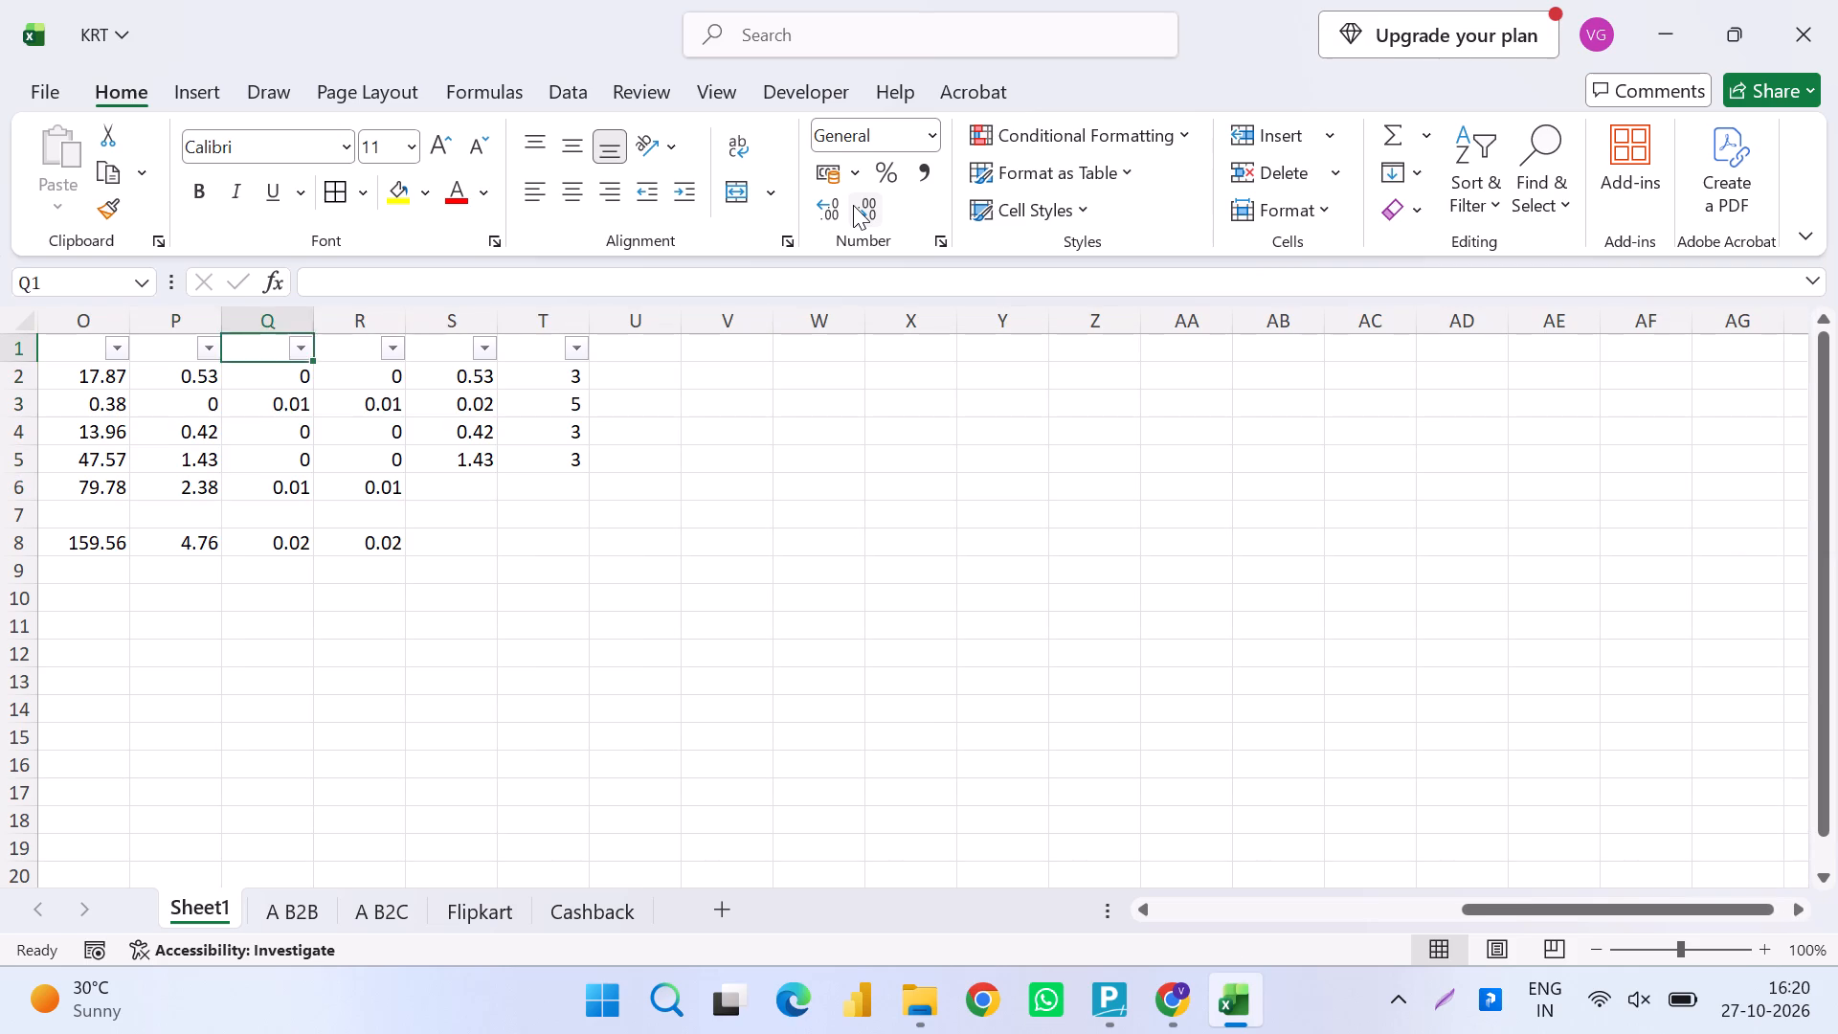
pyautogui.press('Right')
pyautogui.press('Left')
pyautogui.press('Left')
pyautogui.press('Left')
pyautogui.press('Right')
pyautogui.press('Right')
pyautogui.press('Right')
pyautogui.press('Right')
pyautogui.press('Right')
pyautogui.hotkey('alt', 'Up')
pyautogui.hotkey('alt', 'Down')
pyautogui.hotkey('alt', 'Down')
pyautogui.hotkey('alt', 'Down')
pyautogui.hotkey('alt', 'Down')
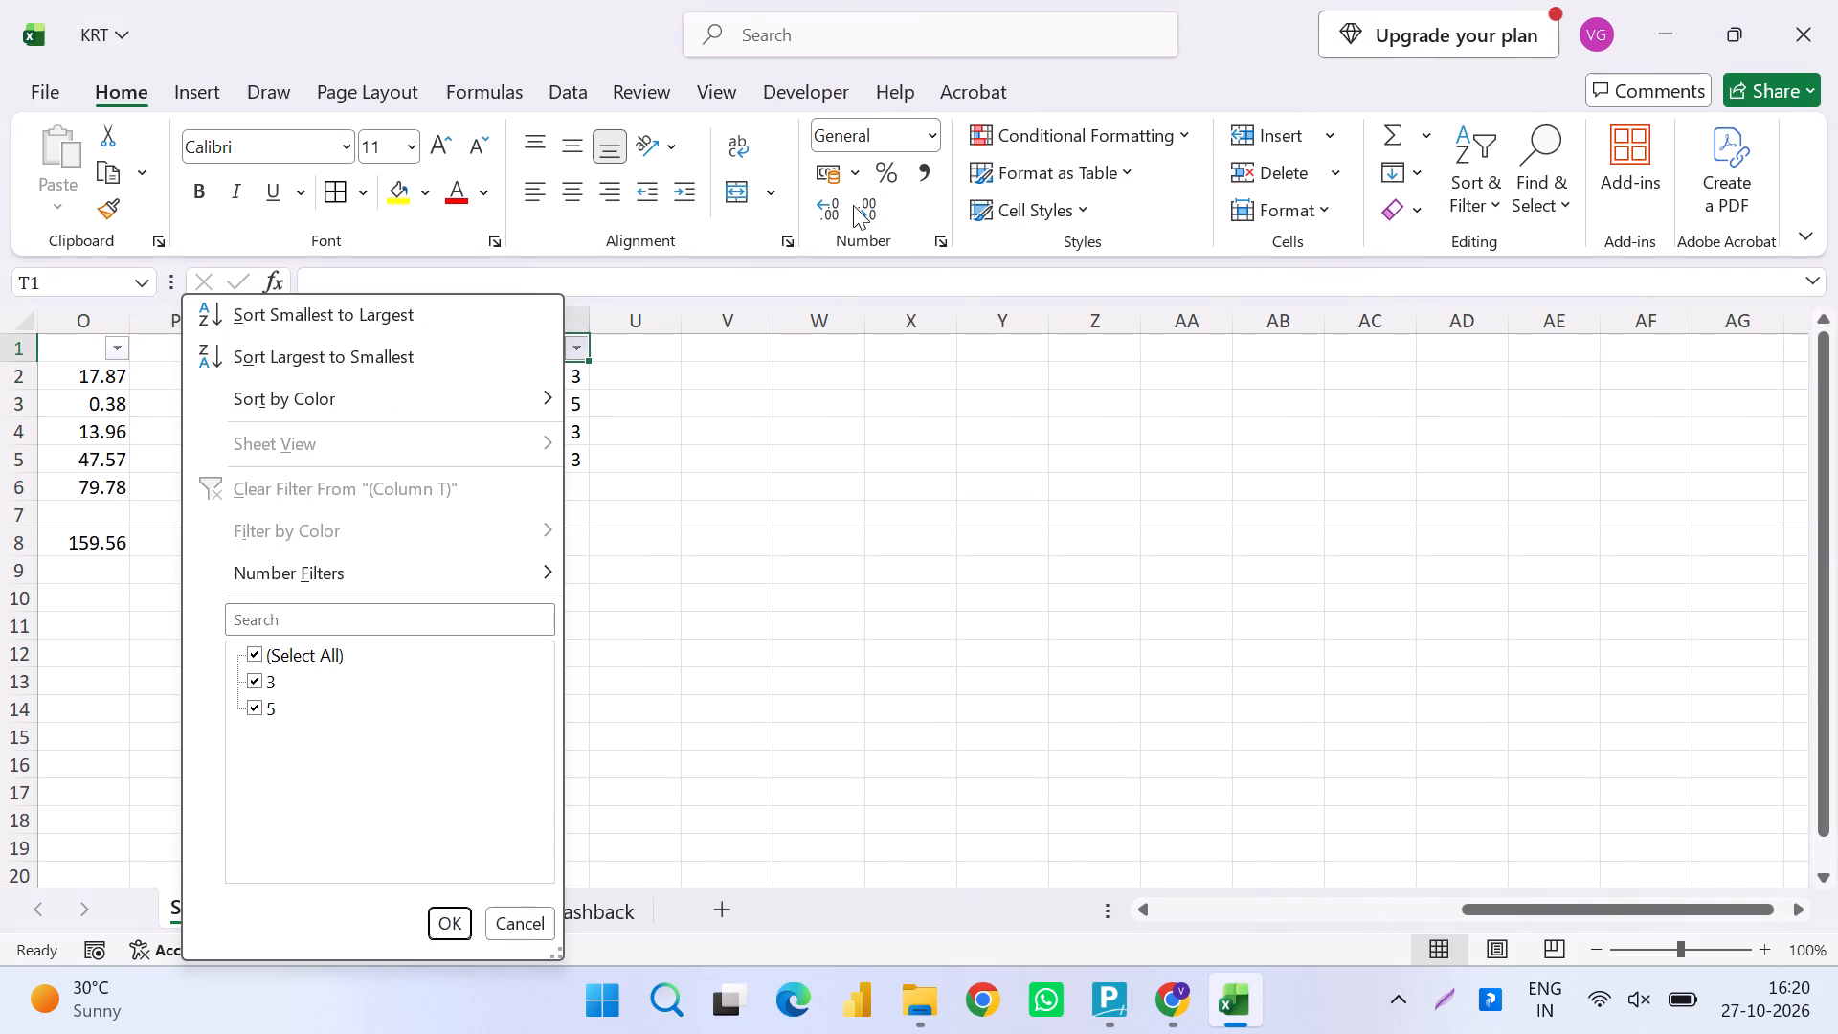
pyautogui.press('Down')
pyautogui.press('Down')
pyautogui.press('Down')
pyautogui.press('Down')
pyautogui.press('Down')
pyautogui.press('Down')
pyautogui.press('space')
pyautogui.press('Down')
pyautogui.press('space')
pyautogui.press('Return')
# Subtract the rate-3 Cashback taxable total from Flipkart HSN 14049070's taxable value by changing I4 to =325.24-79.4.
pyautogui.press('Left')
pyautogui.press('Left')
pyautogui.press('Left')
pyautogui.press('Left')
pyautogui.press('Left')
pyautogui.press('Left')
pyautogui.press('Left')
pyautogui.press('Left')
pyautogui.press('Left')
pyautogui.press('Left')
pyautogui.press('Left')
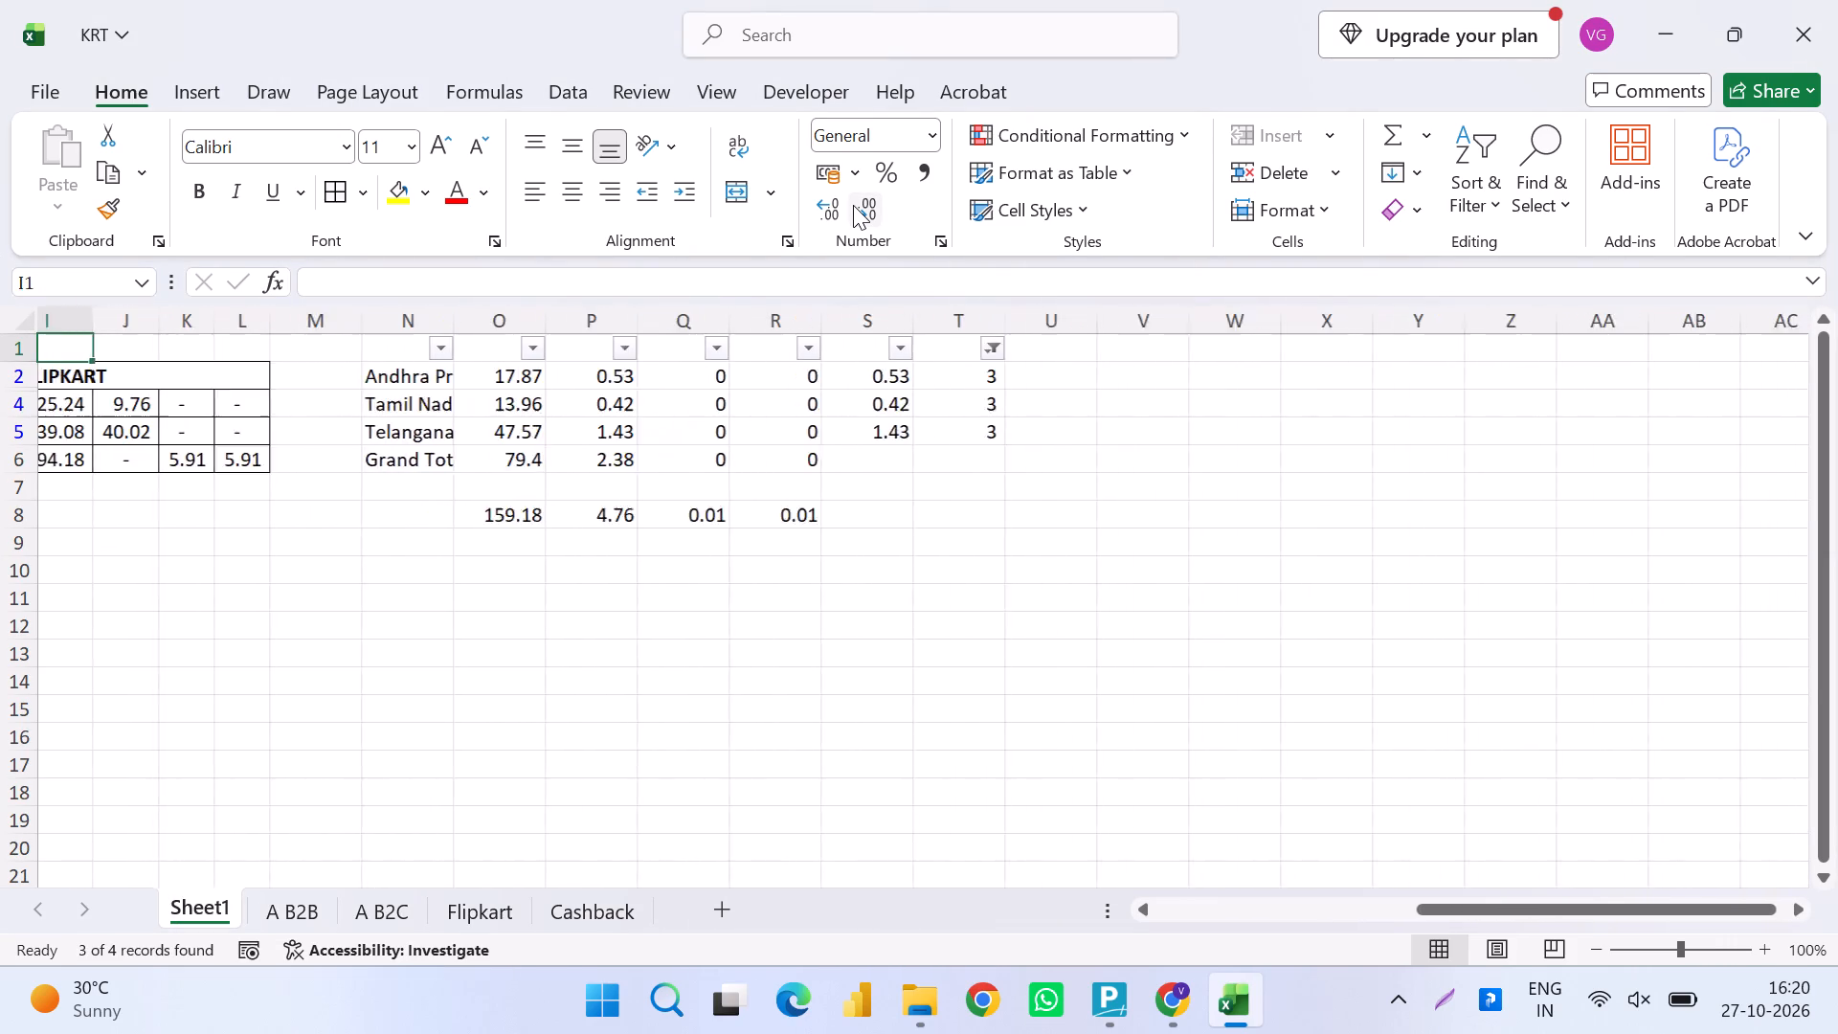
pyautogui.press('Left')
pyautogui.press('Left')
pyautogui.press('Left')
pyautogui.press('Left')
pyautogui.press('Down')
pyautogui.press('Right')
pyautogui.press('Right')
pyautogui.press('Down')
pyautogui.press('Down')
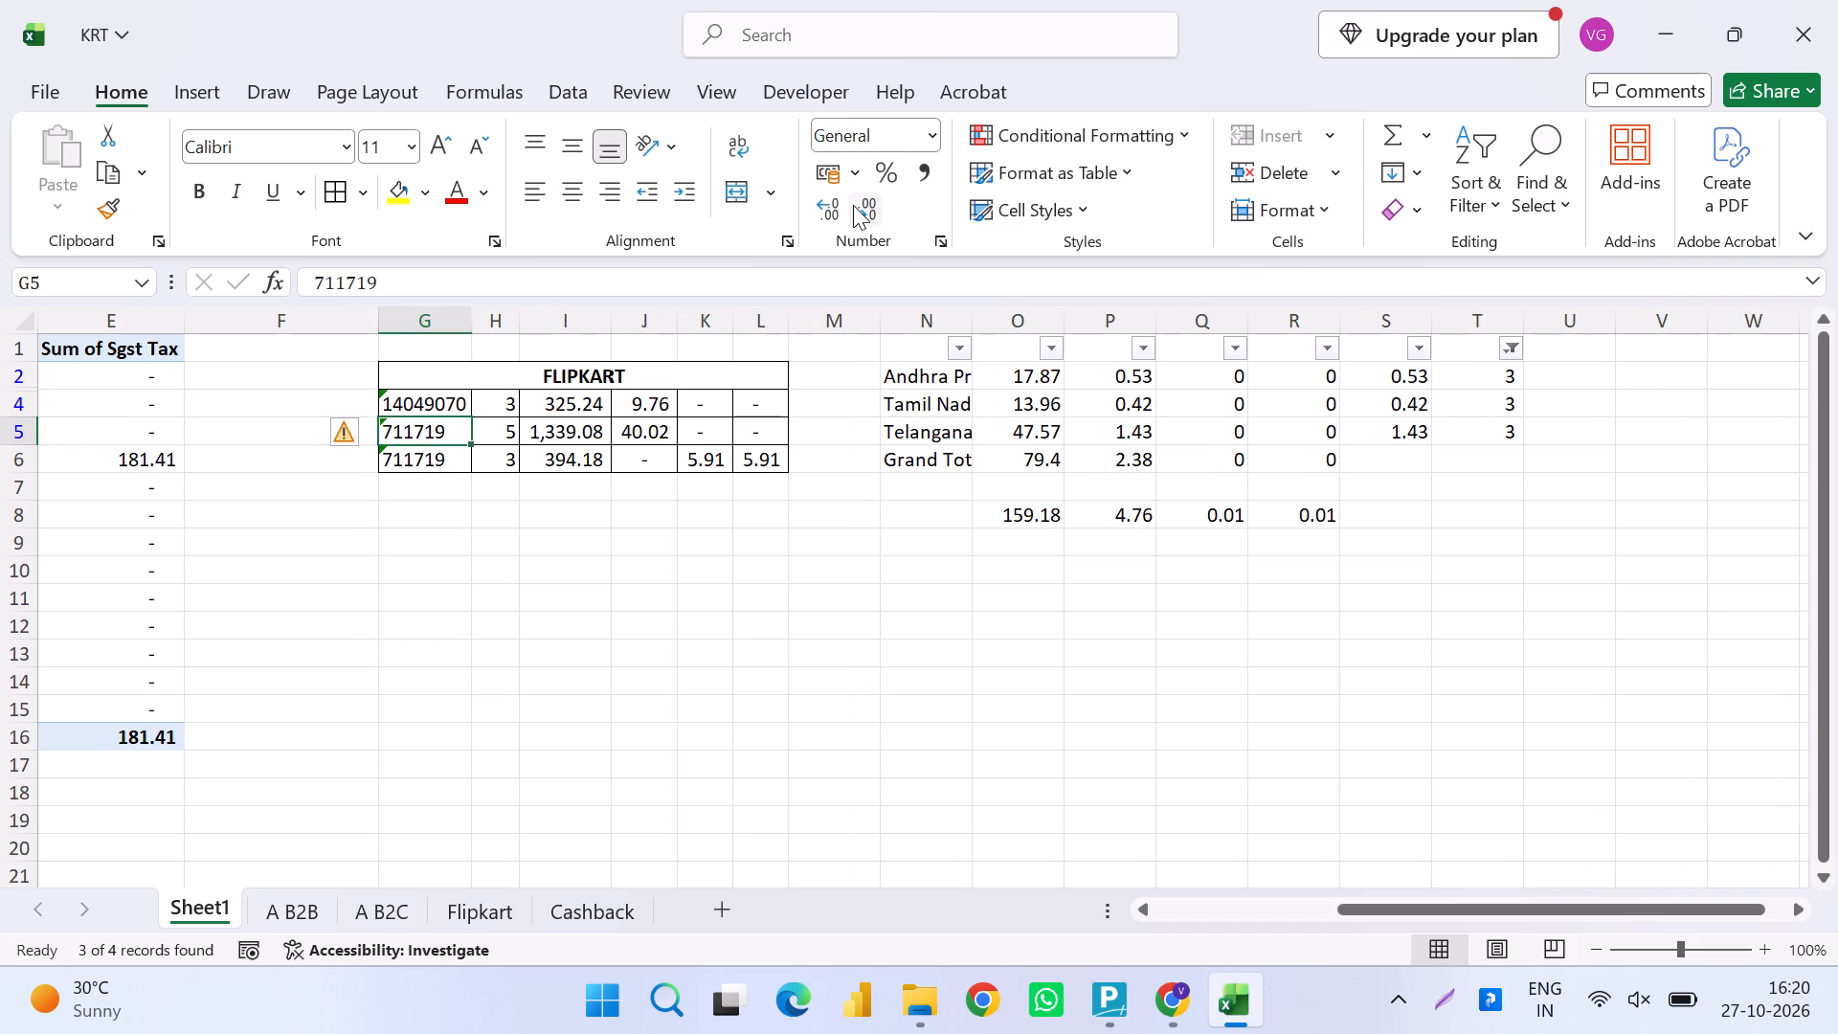
pyautogui.press('Right')
pyautogui.press('Right')
pyautogui.press('Right')
pyautogui.press('Right')
pyautogui.press('Left')
pyautogui.press('Left')
pyautogui.press('Up')
pyautogui.press('Left')
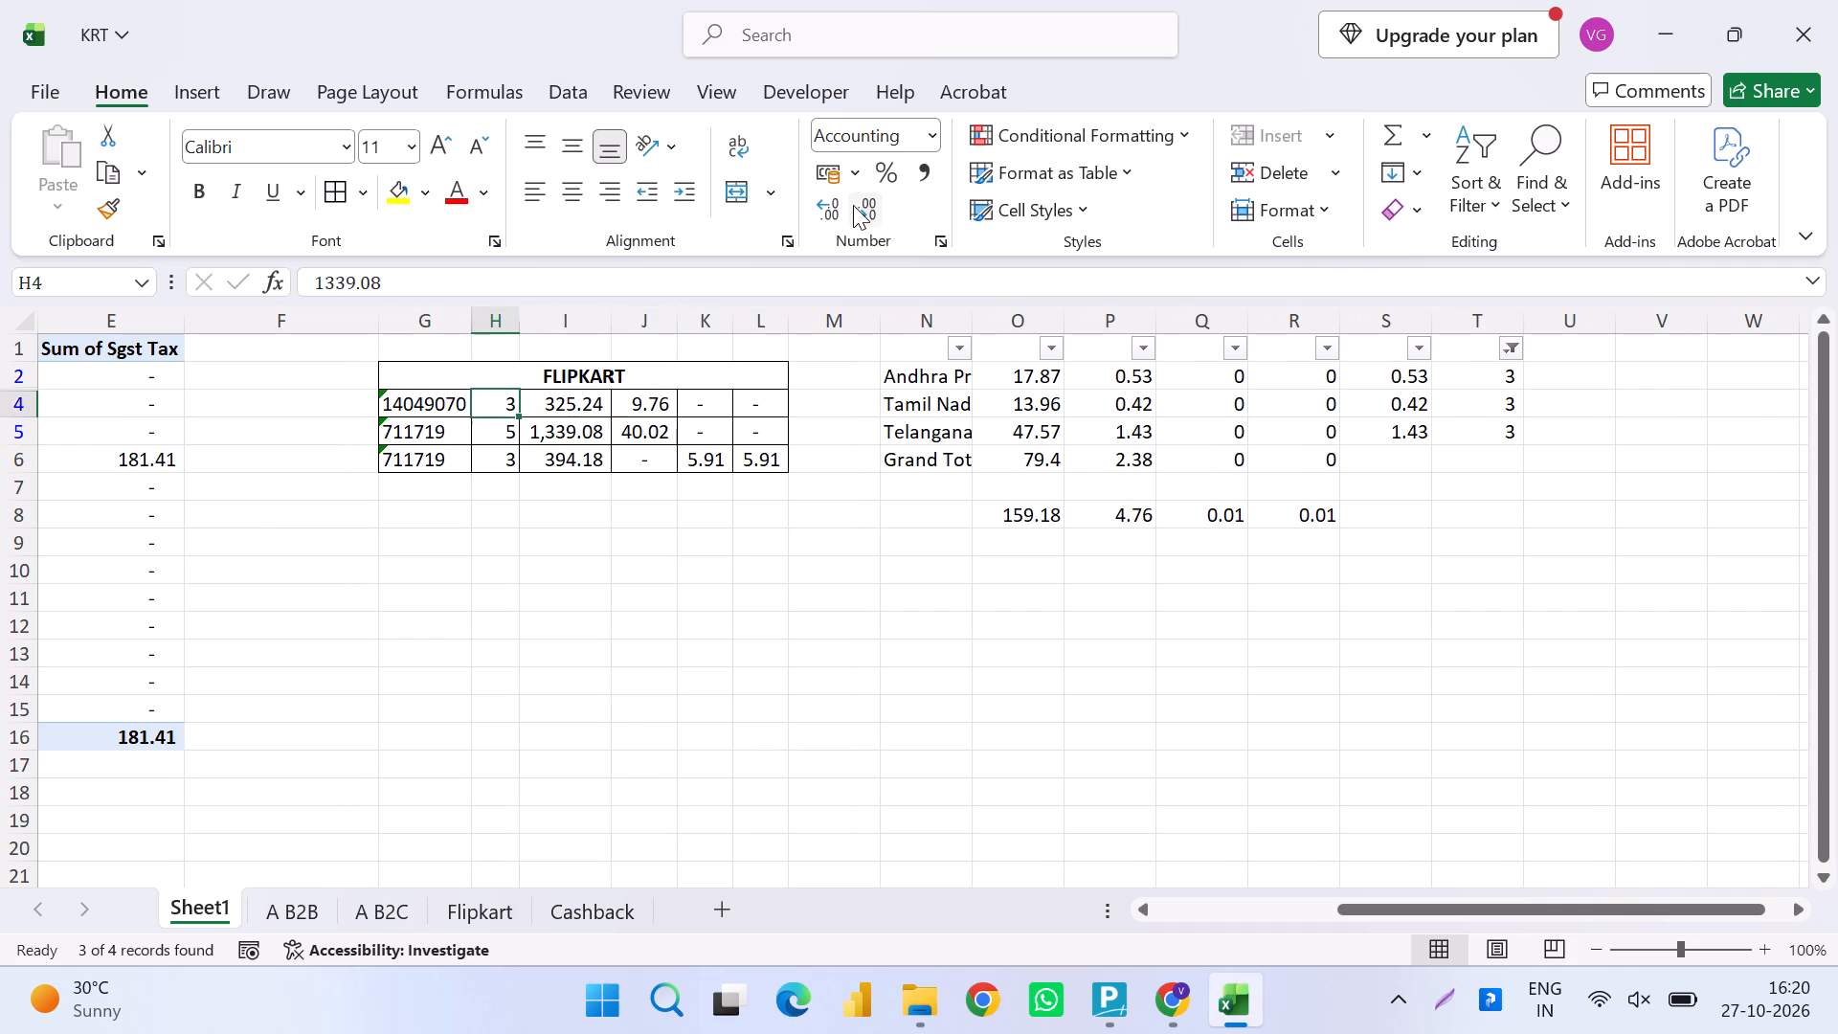
pyautogui.press('Right')
pyautogui.press('F2')
pyautogui.press('-')
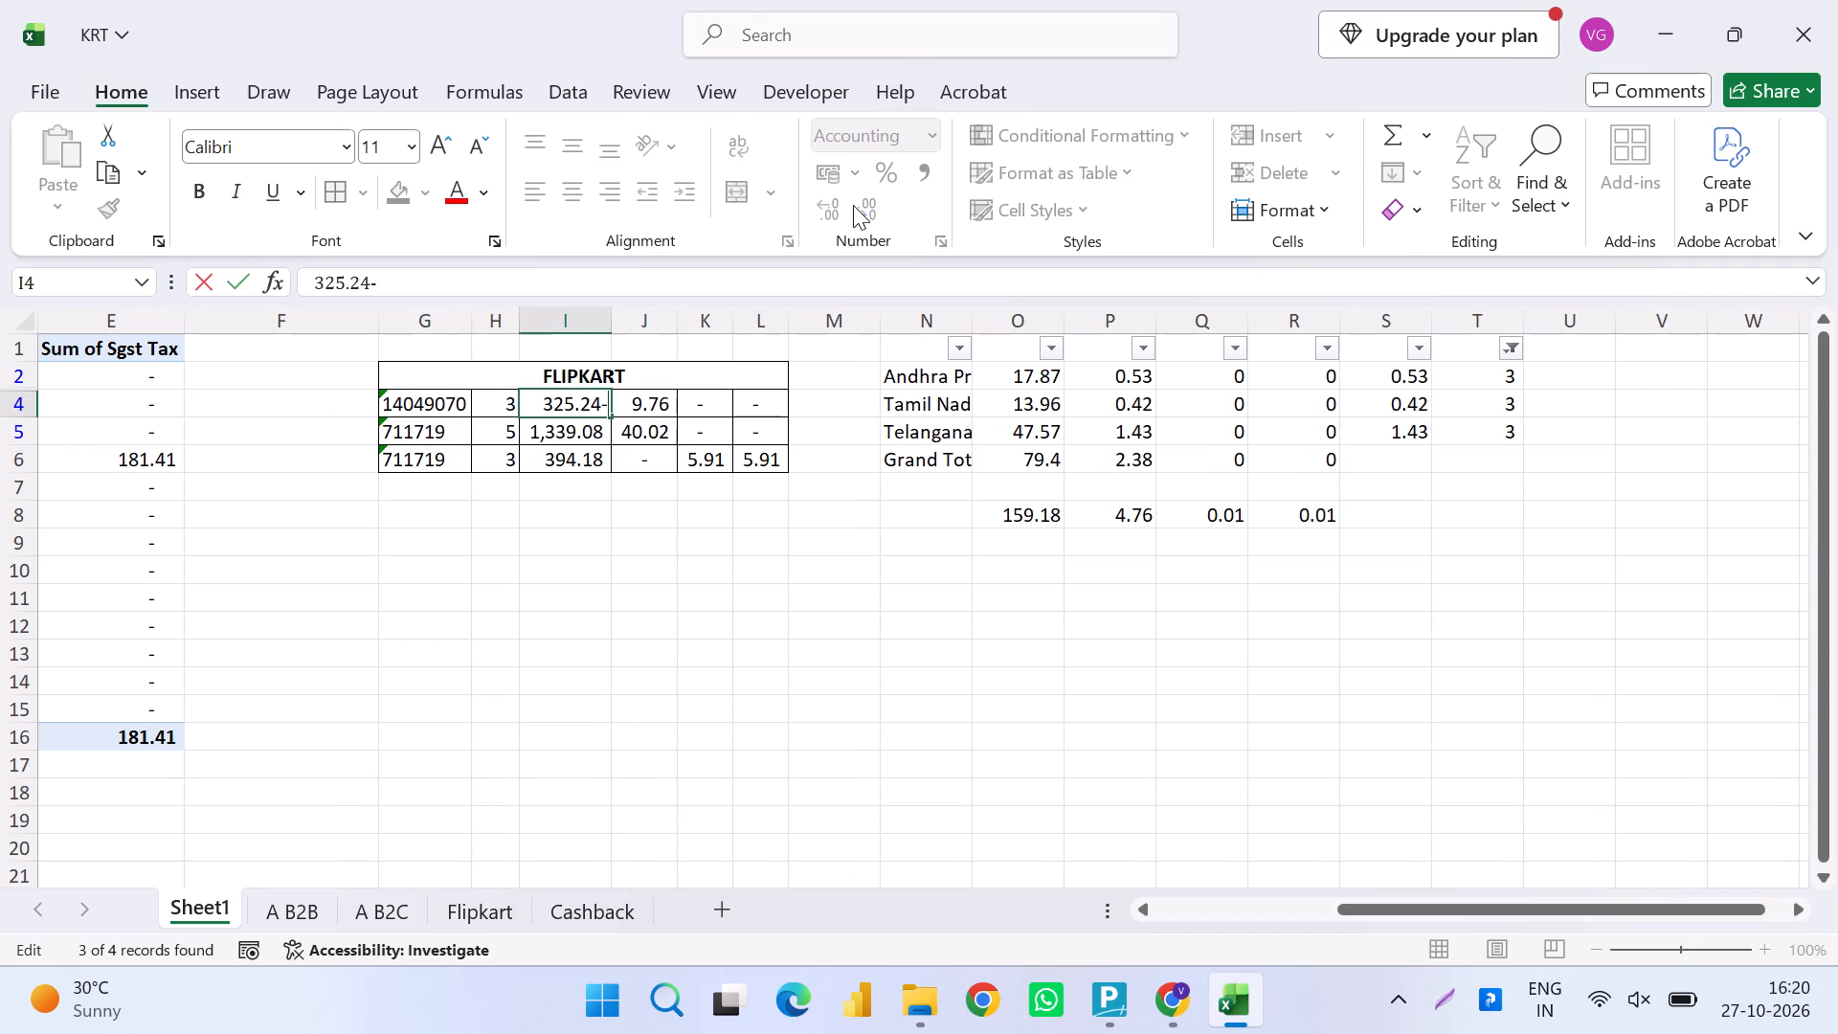
pyautogui.write('79')
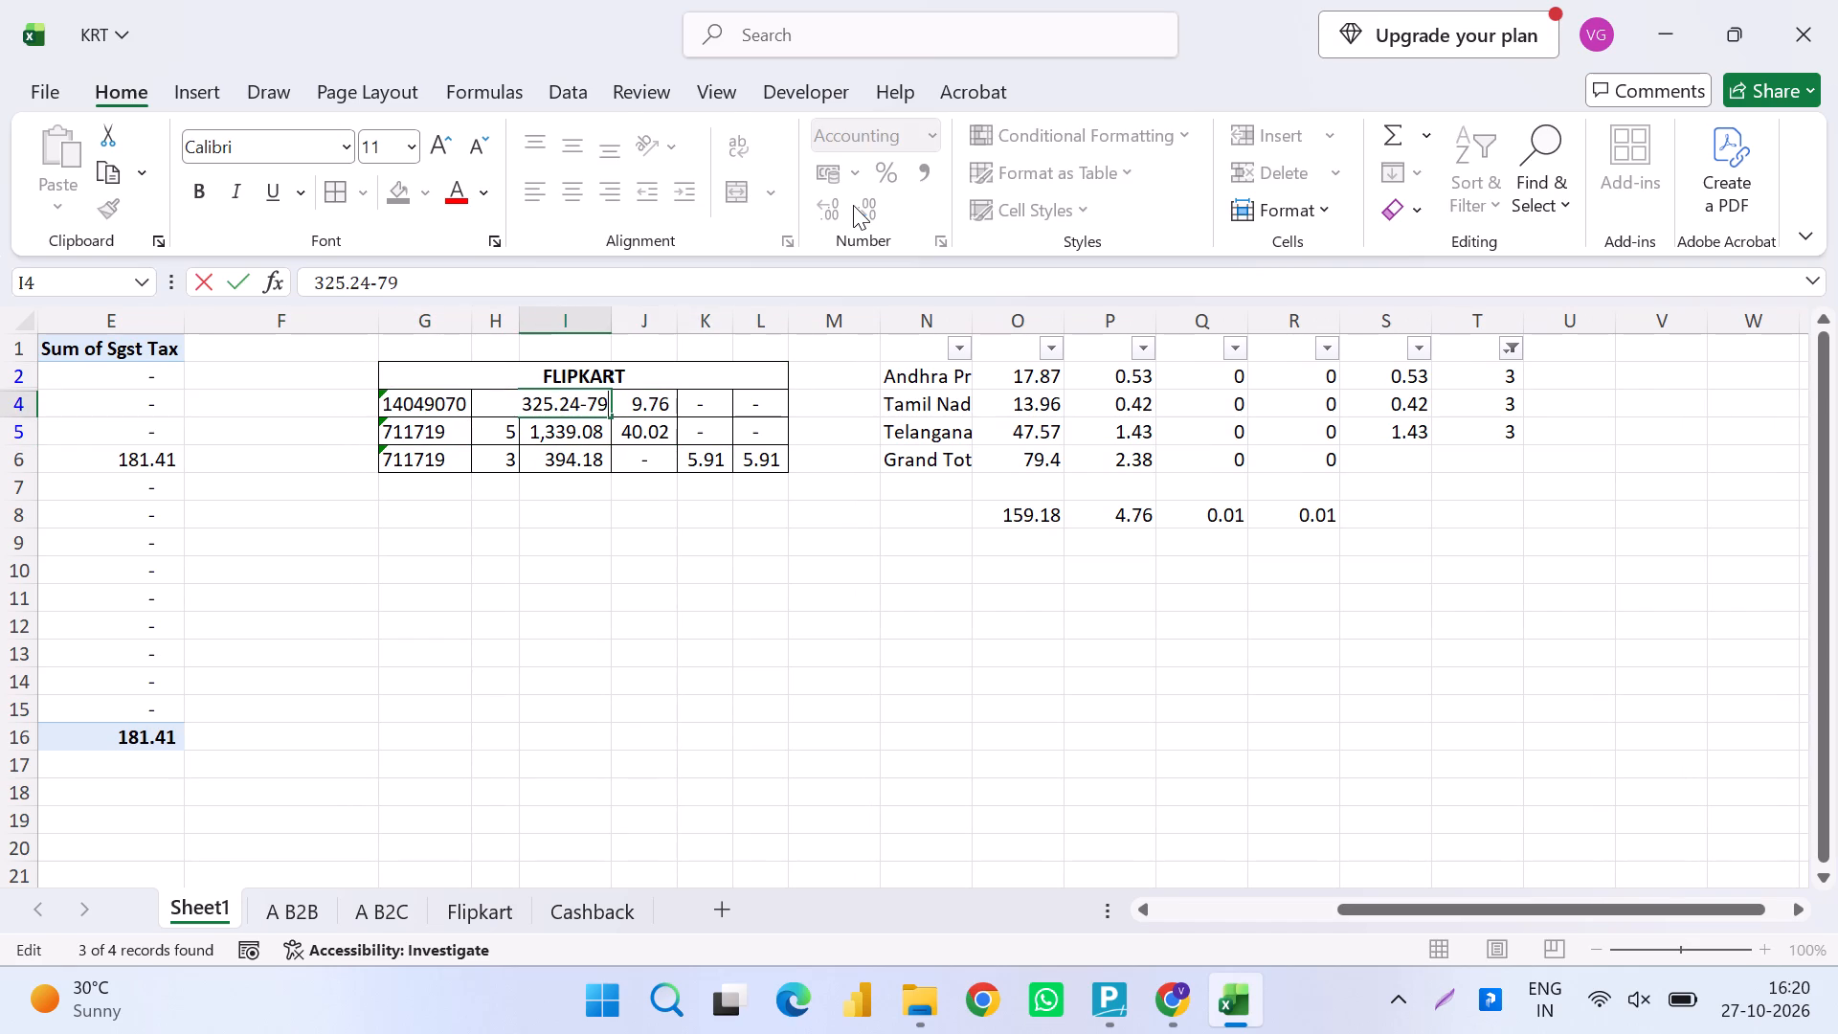
pyautogui.write('.4')
pyautogui.press('Left')
pyautogui.hotkey('ctrl', 'Left')
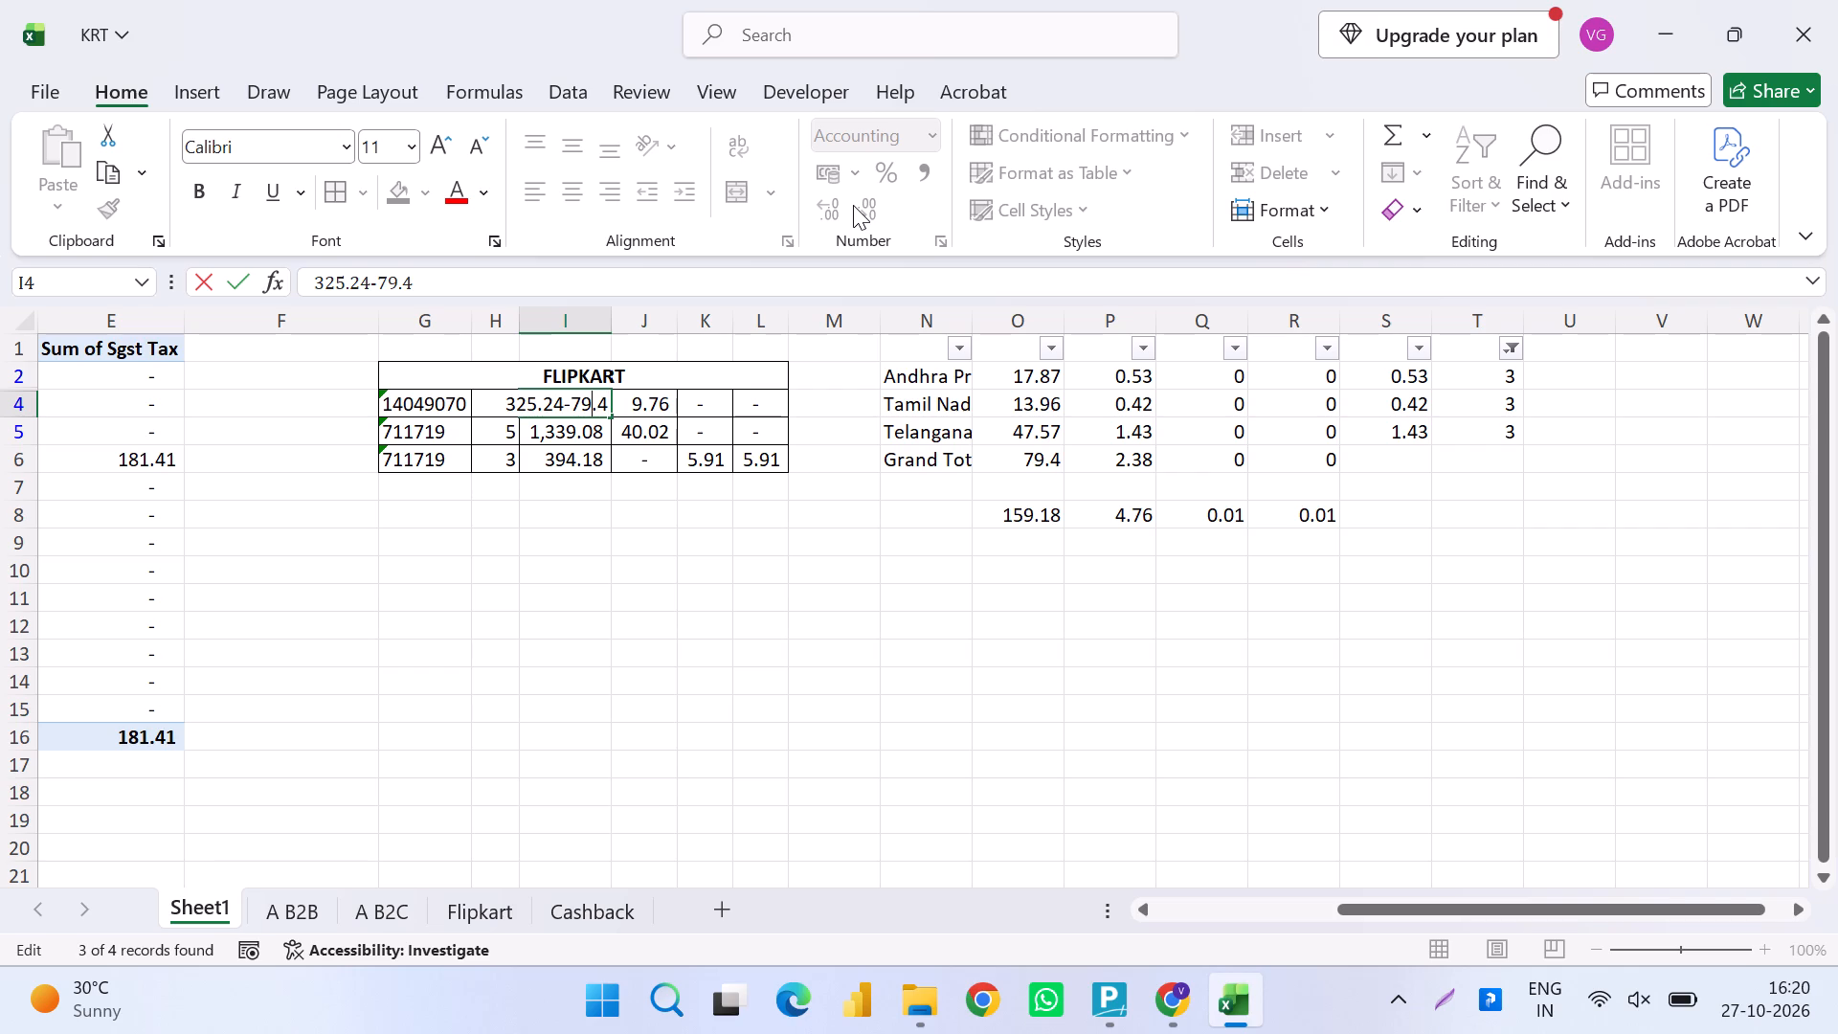
pyautogui.hotkey('ctrl', 'Left')
pyautogui.hotkey('ctrl', 'Left')
pyautogui.hotkey('ctrl', 'Left')
pyautogui.hotkey('ctrl', 'Left')
pyautogui.hotkey('ctrl', 'Left')
pyautogui.hotkey('ctrl', 'Left')
pyautogui.press('=')
pyautogui.press('Return')
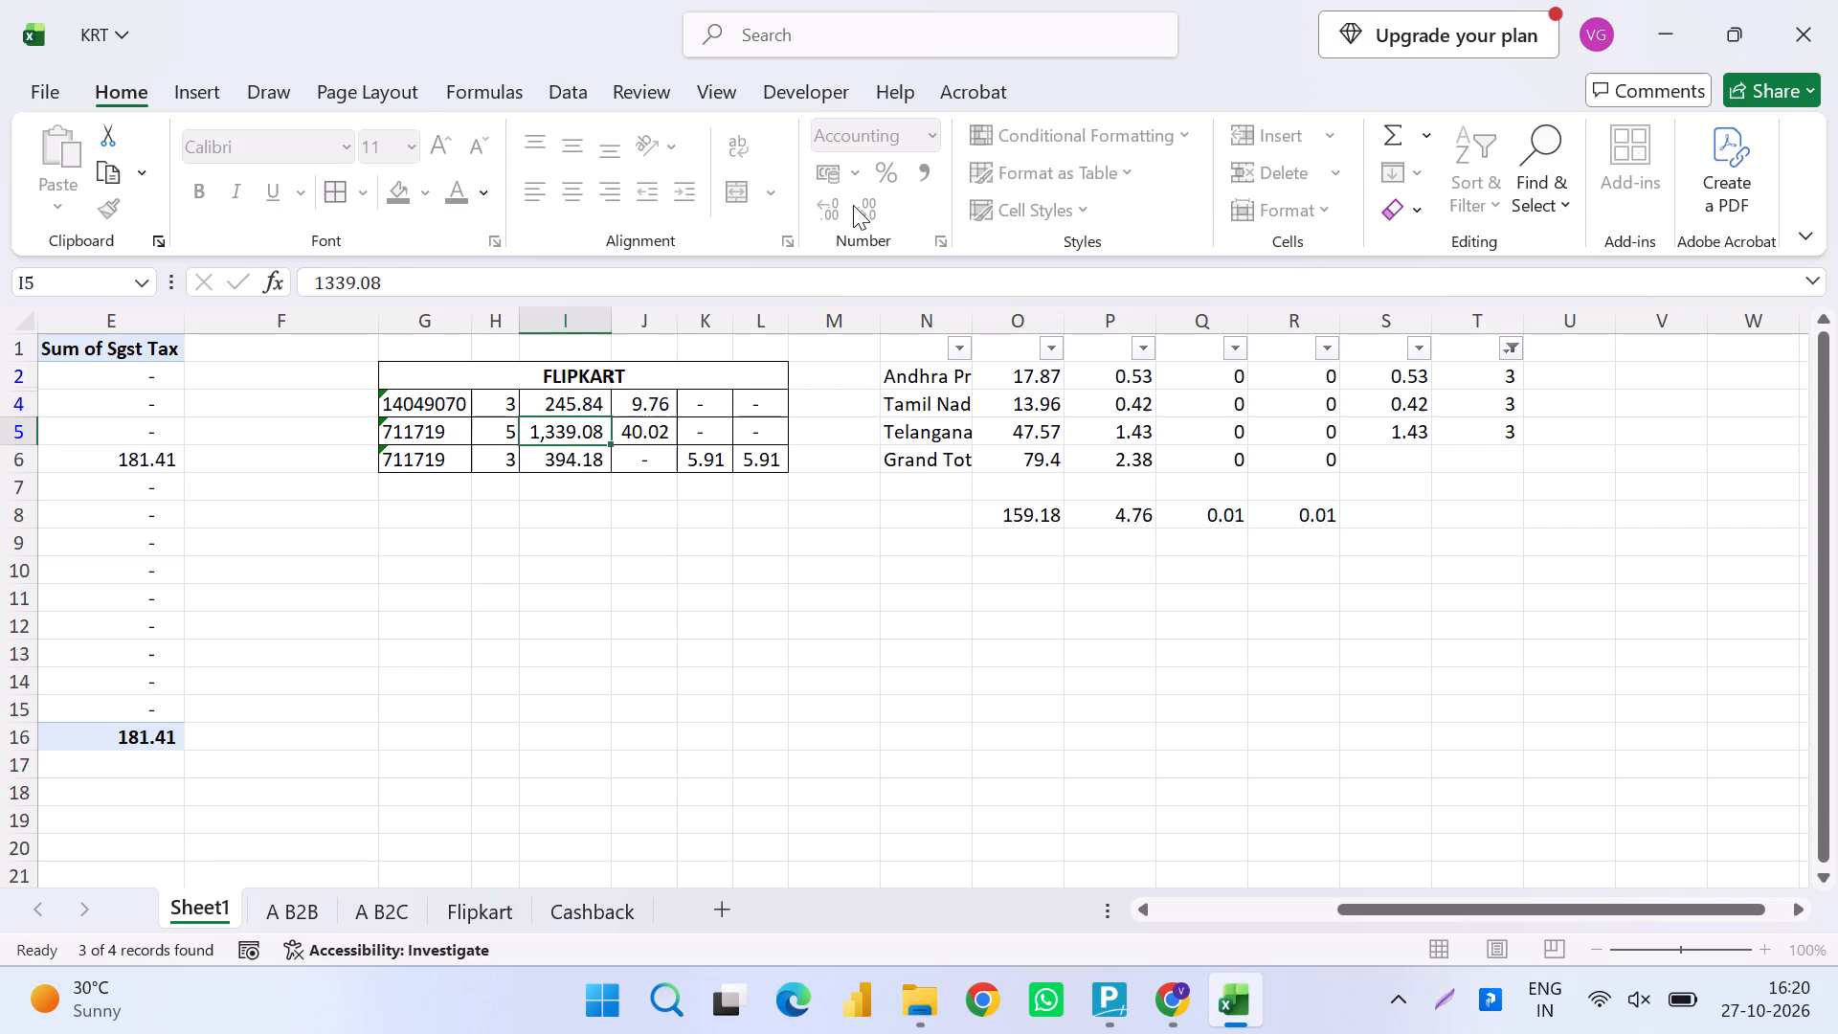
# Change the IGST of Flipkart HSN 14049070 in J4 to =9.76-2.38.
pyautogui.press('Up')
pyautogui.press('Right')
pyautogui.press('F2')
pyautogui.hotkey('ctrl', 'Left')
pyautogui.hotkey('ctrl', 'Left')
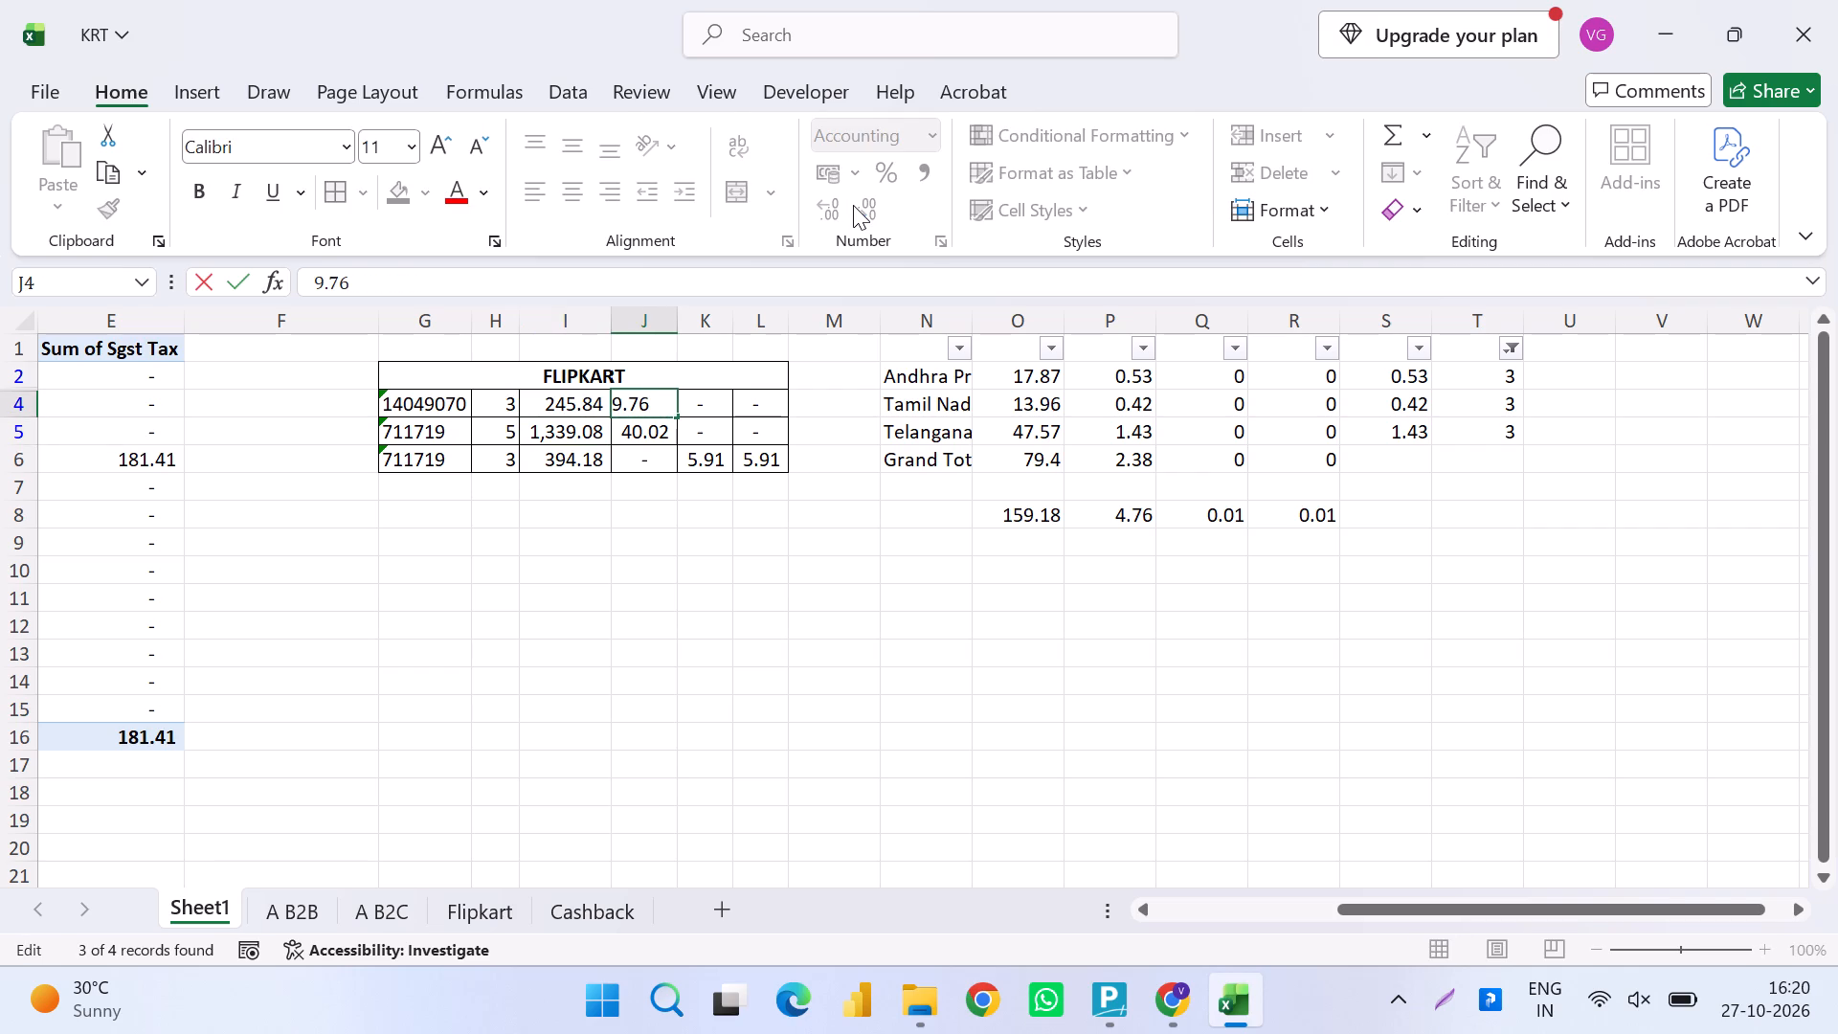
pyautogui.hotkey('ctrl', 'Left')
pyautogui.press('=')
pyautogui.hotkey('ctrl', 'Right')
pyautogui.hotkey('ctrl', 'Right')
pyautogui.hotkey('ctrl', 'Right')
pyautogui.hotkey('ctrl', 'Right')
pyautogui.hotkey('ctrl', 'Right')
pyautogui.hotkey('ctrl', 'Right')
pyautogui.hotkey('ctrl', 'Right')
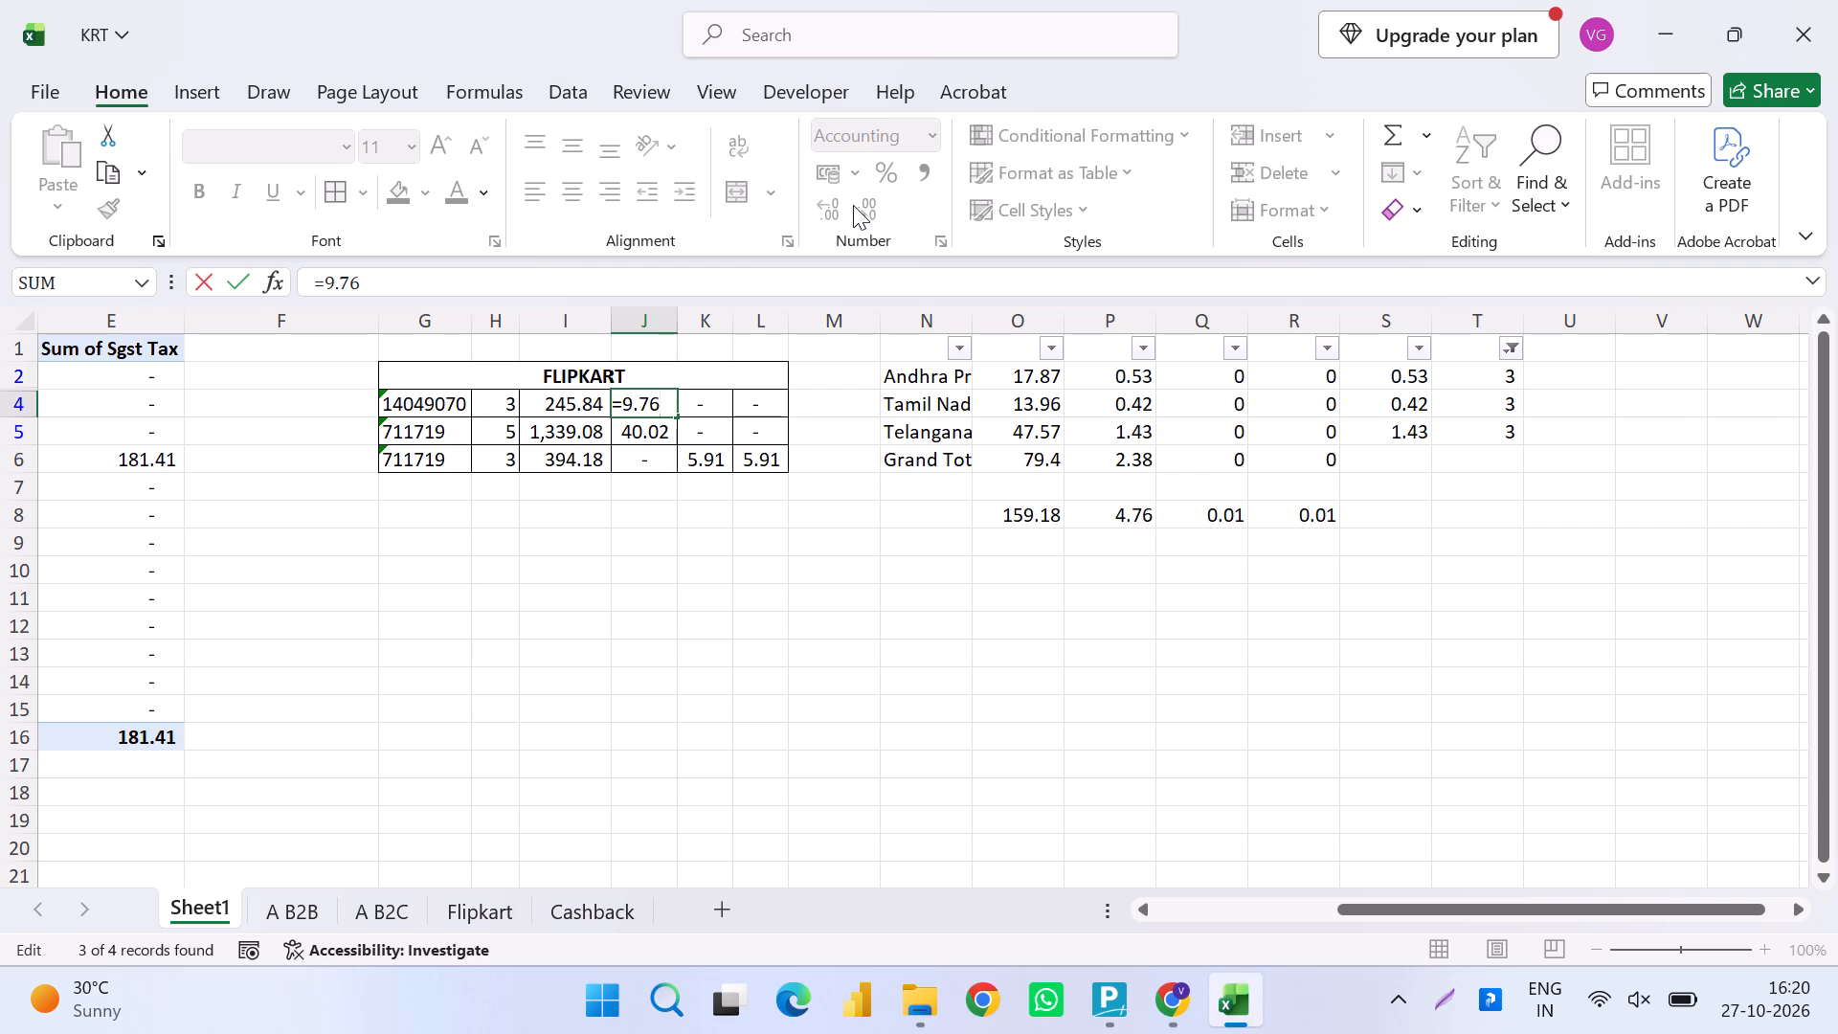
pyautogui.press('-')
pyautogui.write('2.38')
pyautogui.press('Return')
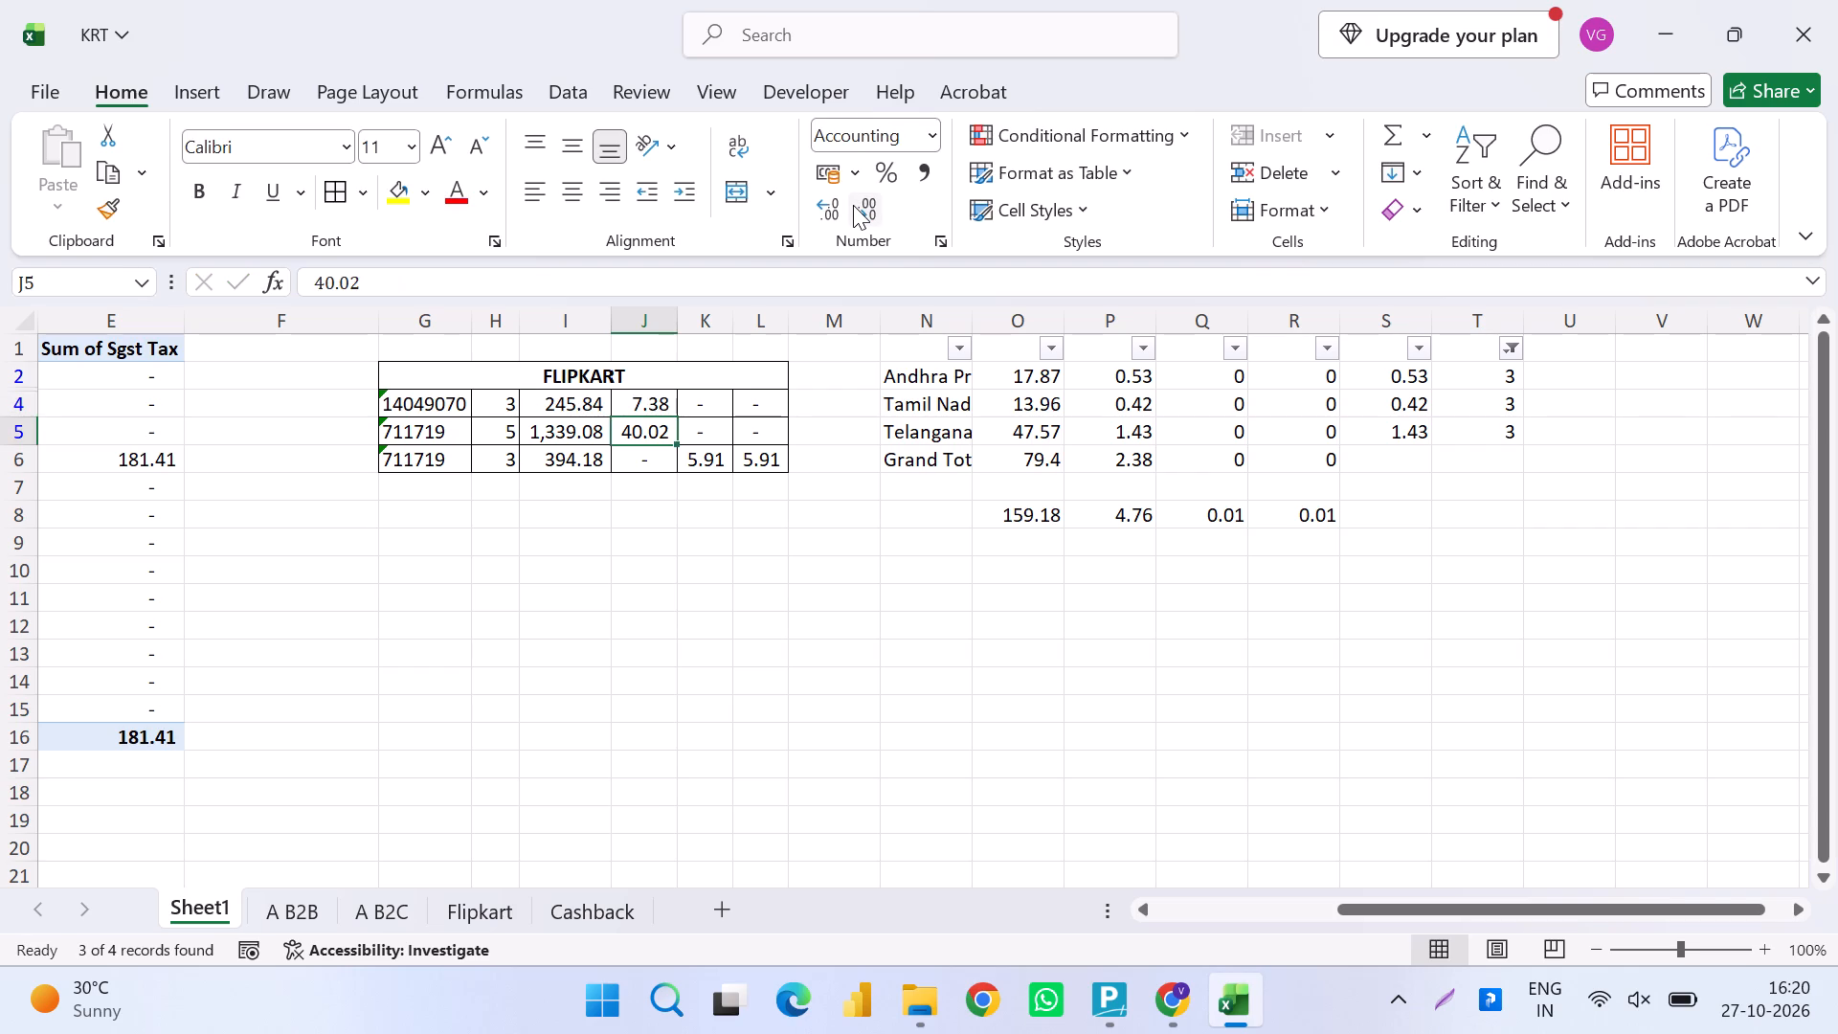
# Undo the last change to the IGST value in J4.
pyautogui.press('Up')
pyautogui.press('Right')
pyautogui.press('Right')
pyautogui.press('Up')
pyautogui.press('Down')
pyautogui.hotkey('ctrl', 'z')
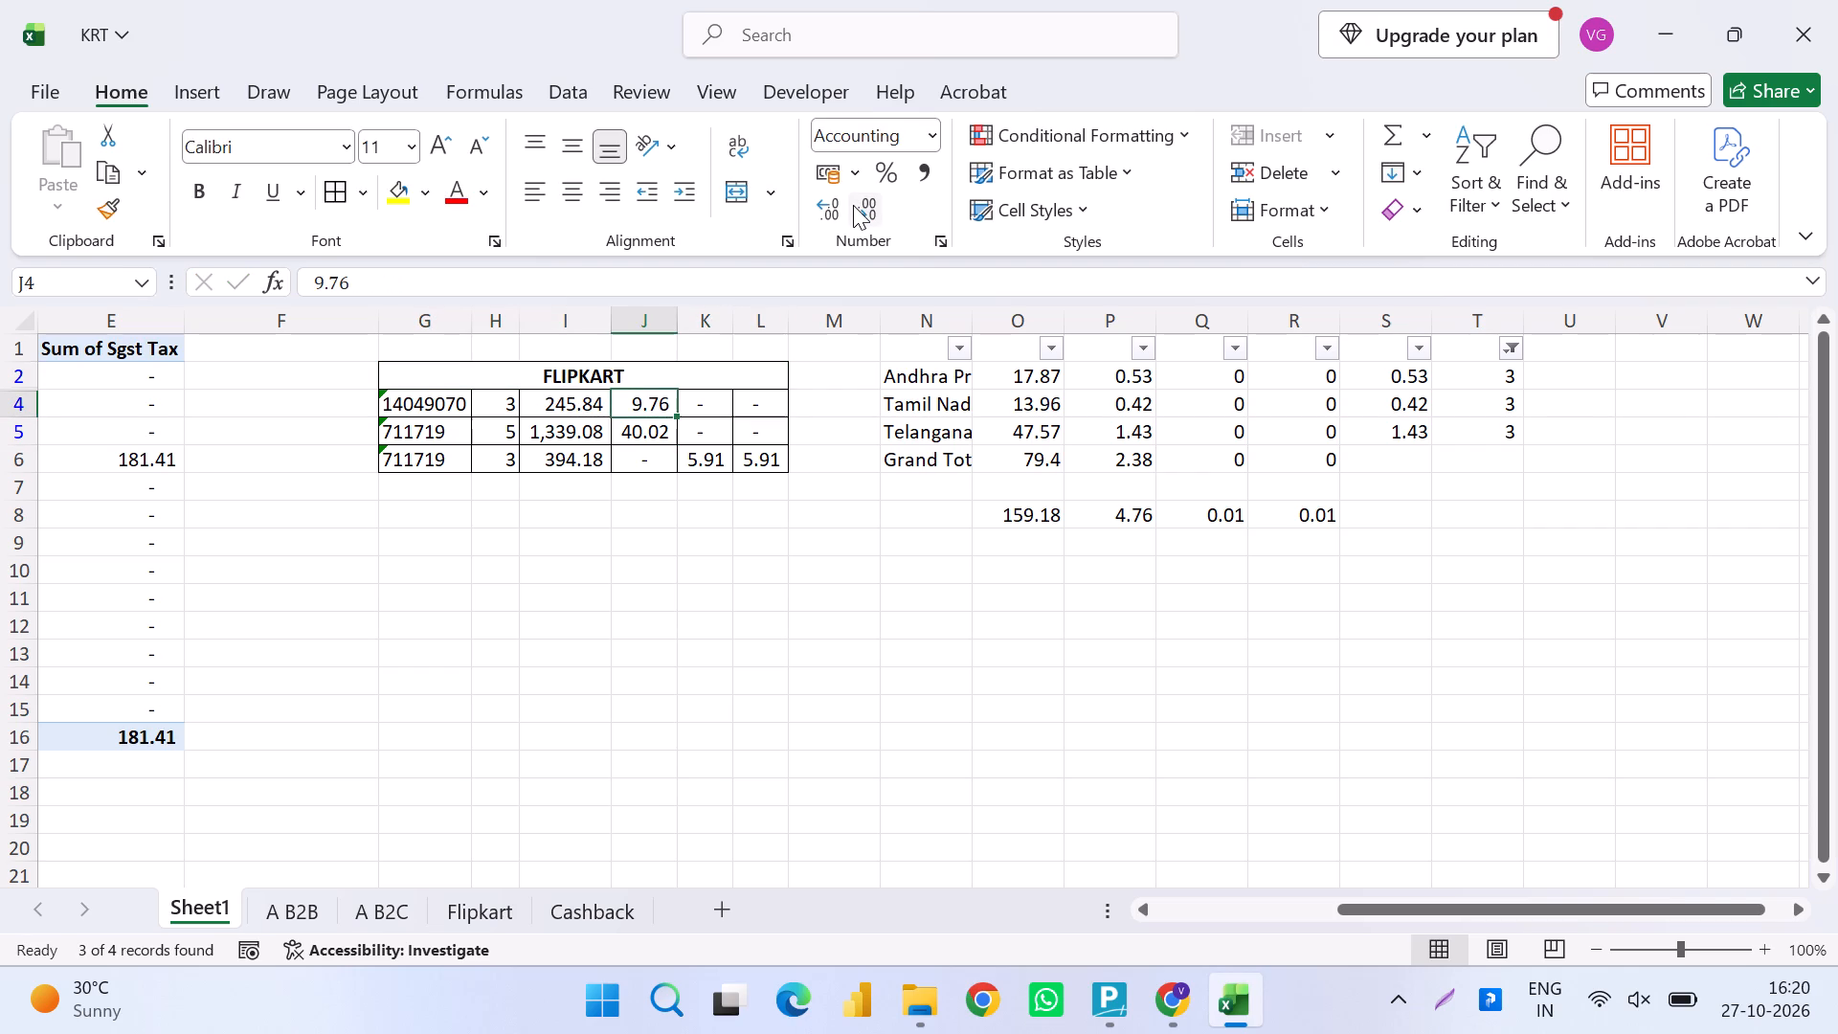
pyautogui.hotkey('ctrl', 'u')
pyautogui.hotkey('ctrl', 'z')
# Subtract the rate-3 Cashback IGST from Flipkart HSN 14049070's IGST by changing J4 to =9.76-2.38.
pyautogui.press('F2')
pyautogui.write('-2.38')
pyautogui.hotkey('ctrl', 'Left')
pyautogui.hotkey('ctrl', 'Left')
pyautogui.hotkey('ctrl', 'Left')
pyautogui.hotkey('ctrl', 'Left')
pyautogui.hotkey('ctrl', 'Left')
pyautogui.hotkey('ctrl', 'Left')
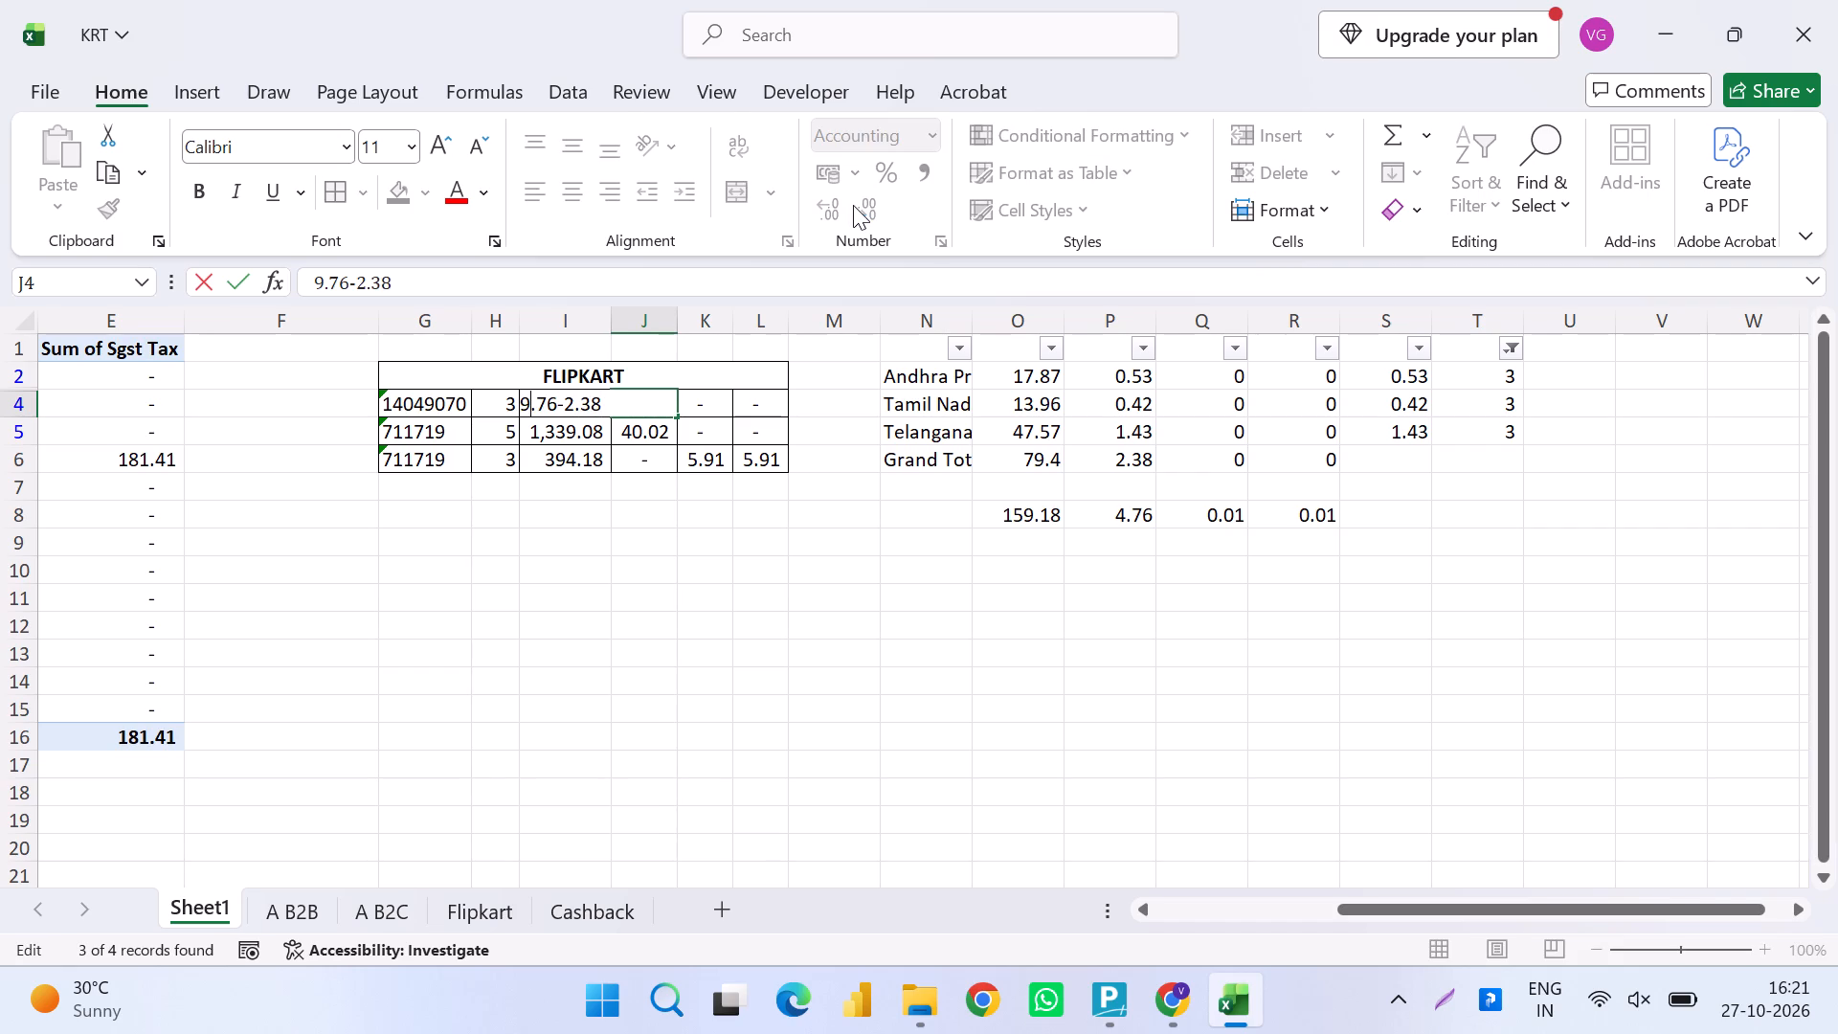
pyautogui.hotkey('ctrl', 'Left')
pyautogui.hotkey('ctrl', 'Left')
pyautogui.hotkey('ctrl', 'Left')
pyautogui.hotkey('ctrl', 'Left')
pyautogui.press('=')
pyautogui.press('Return')
# Switch the Cashback filter on tax rate column T to show only rate 5.
pyautogui.press('Up')
pyautogui.press('Up')
pyautogui.press('Right')
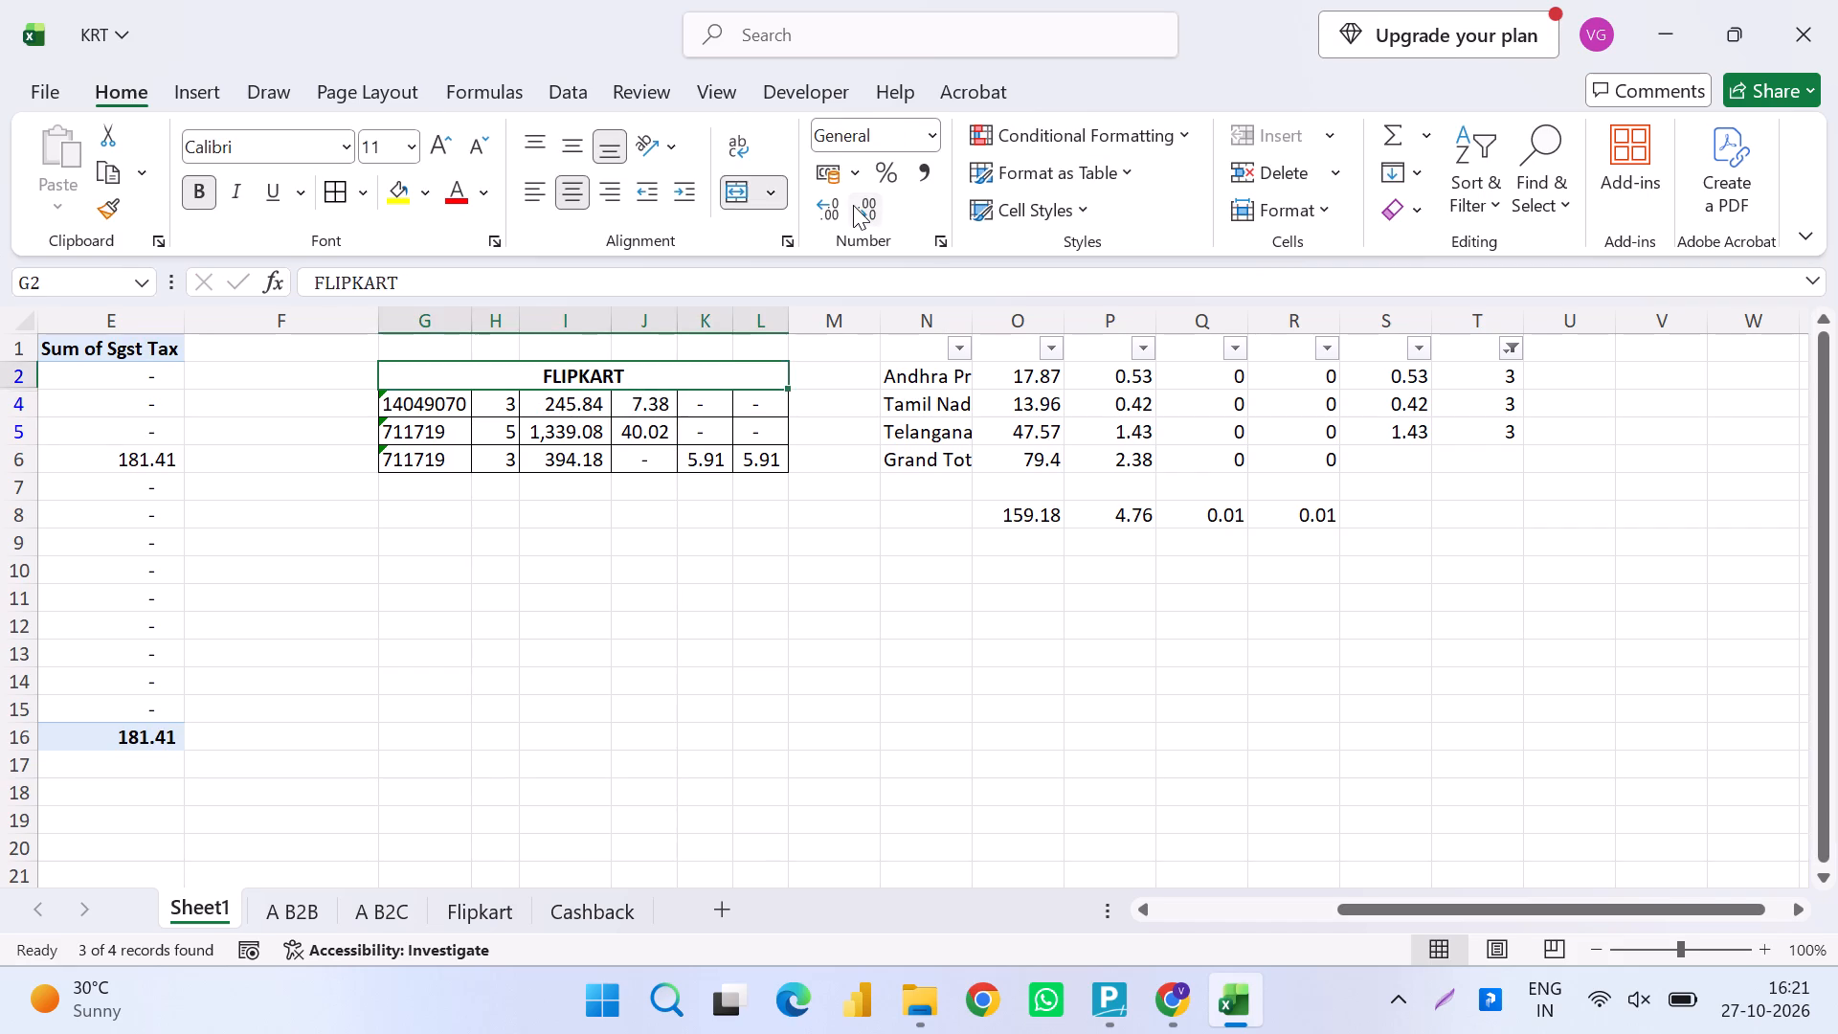
pyautogui.press('Right')
pyautogui.press('Right')
pyautogui.press('Right')
pyautogui.press('Up')
pyautogui.press('Right')
pyautogui.press('Right')
pyautogui.press('Right')
pyautogui.press('Right')
pyautogui.hotkey('alt', 'Down')
pyautogui.hotkey('alt', 'Down')
pyautogui.hotkey('alt', 'Down')
pyautogui.hotkey('alt', 'Down')
pyautogui.hotkey('alt', 'Down')
pyautogui.hotkey('alt', 'Down')
pyautogui.hotkey('alt', 'Down')
pyautogui.hotkey('alt', 'Down')
pyautogui.hotkey('alt', 'Down')
pyautogui.hotkey('alt', 'Down')
pyautogui.hotkey('alt', 'Down')
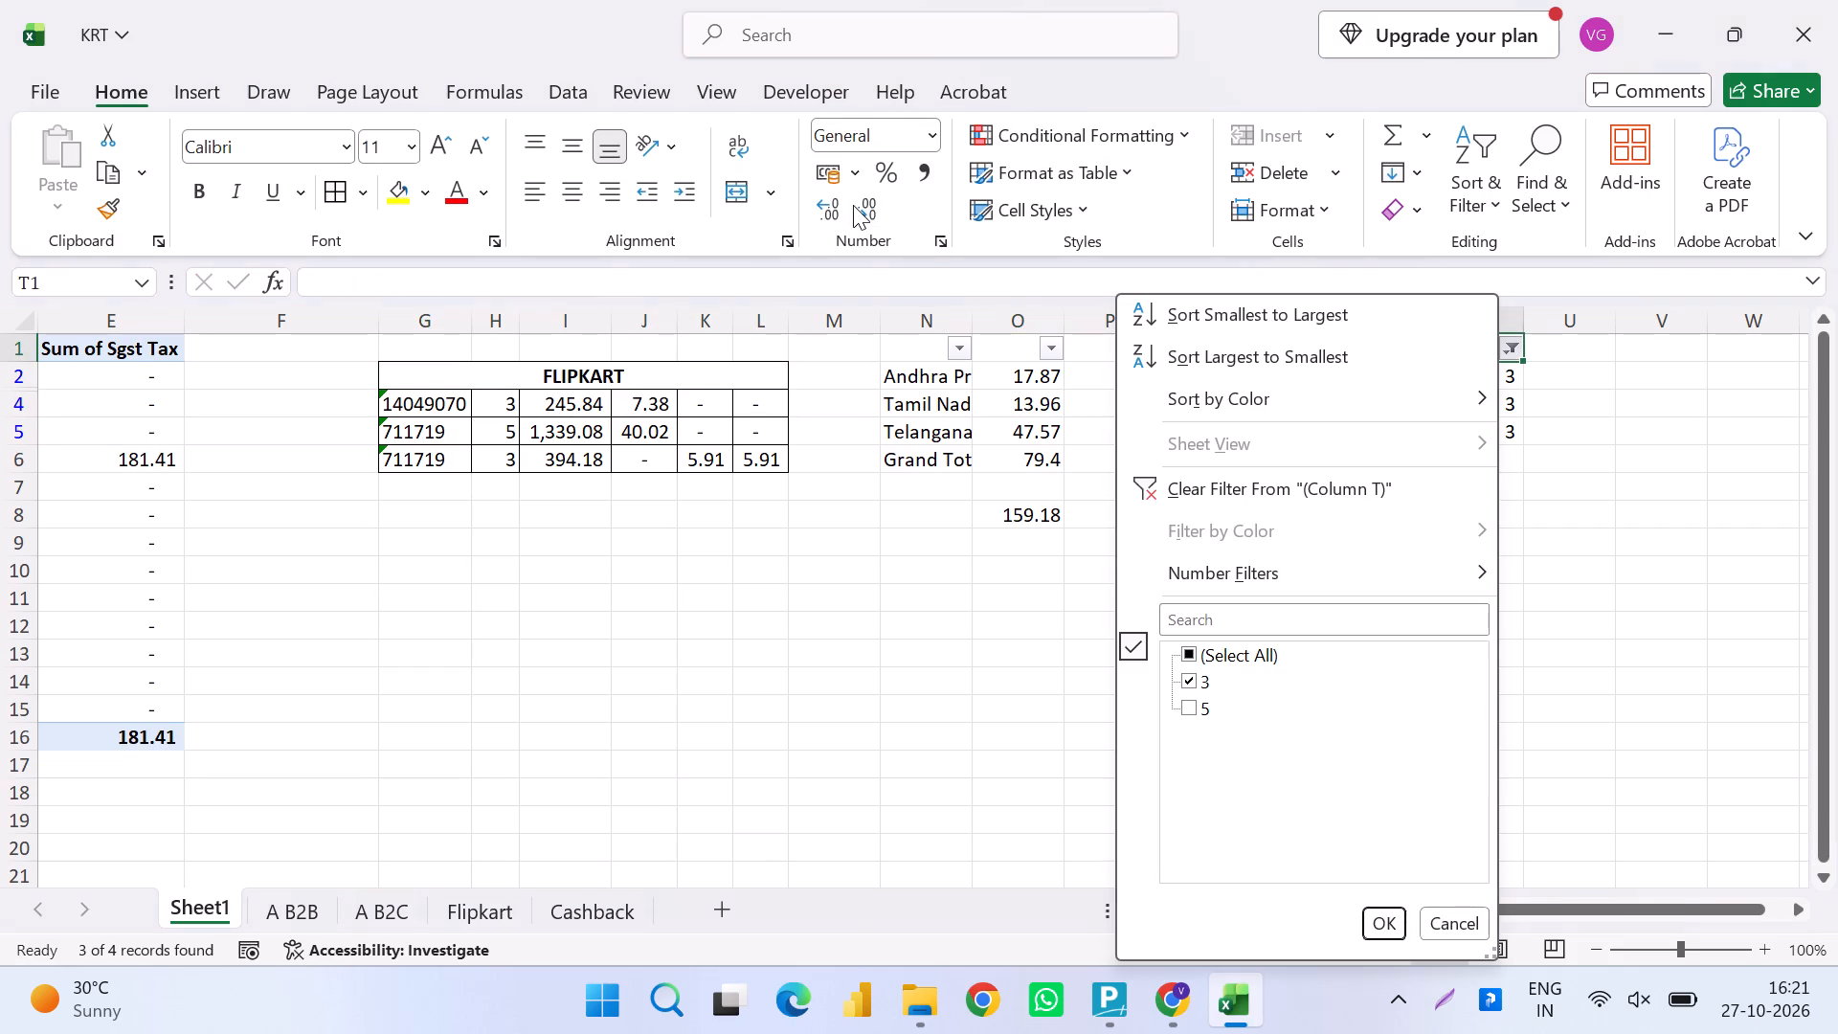
pyautogui.press('space')
pyautogui.press('Down')
pyautogui.press('space')
pyautogui.press('Return')
# Subtract the rate-5 Cashback taxable total from the Flipkart taxable value in I6, making it =394.18-.38.
pyautogui.press('Down')
pyautogui.press('Down')
pyautogui.press('Left')
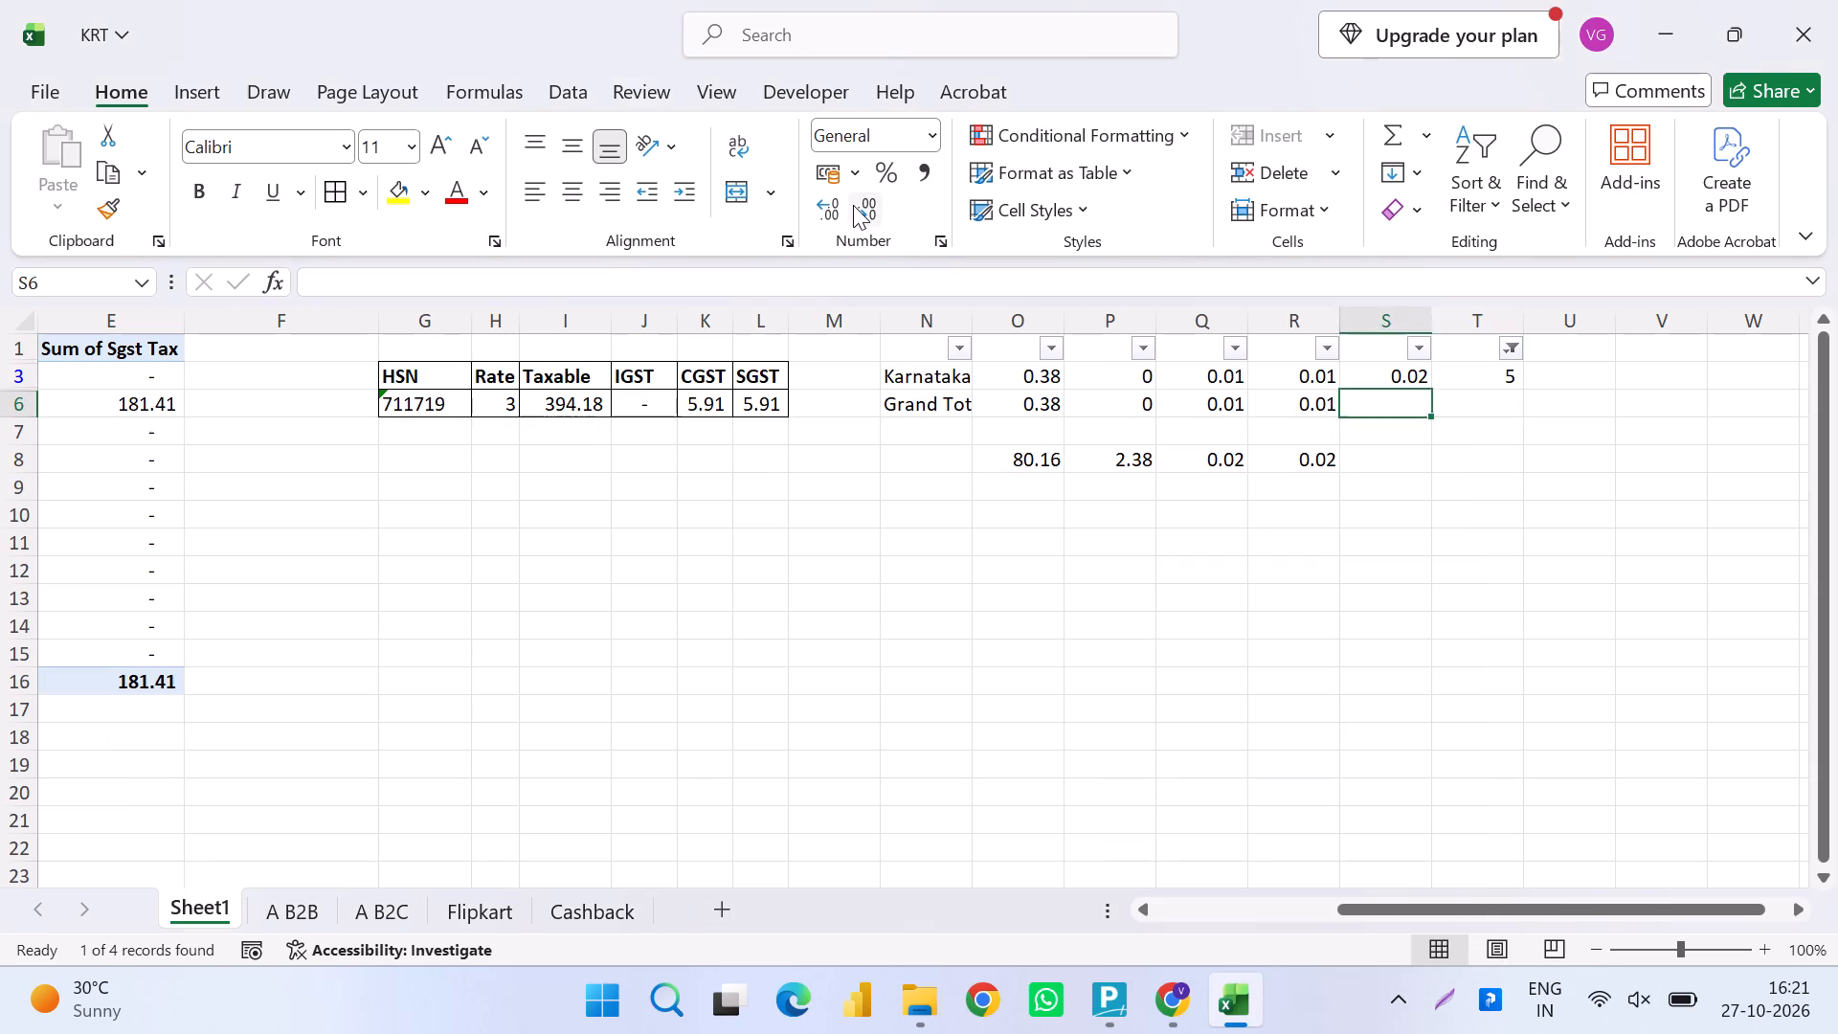
pyautogui.press('Left')
pyautogui.press('Left')
pyautogui.press('Left')
pyautogui.press('Down')
pyautogui.press('Left')
pyautogui.press('Left')
pyautogui.press('Left')
pyautogui.press('Up')
pyautogui.press('Left')
pyautogui.press('Left')
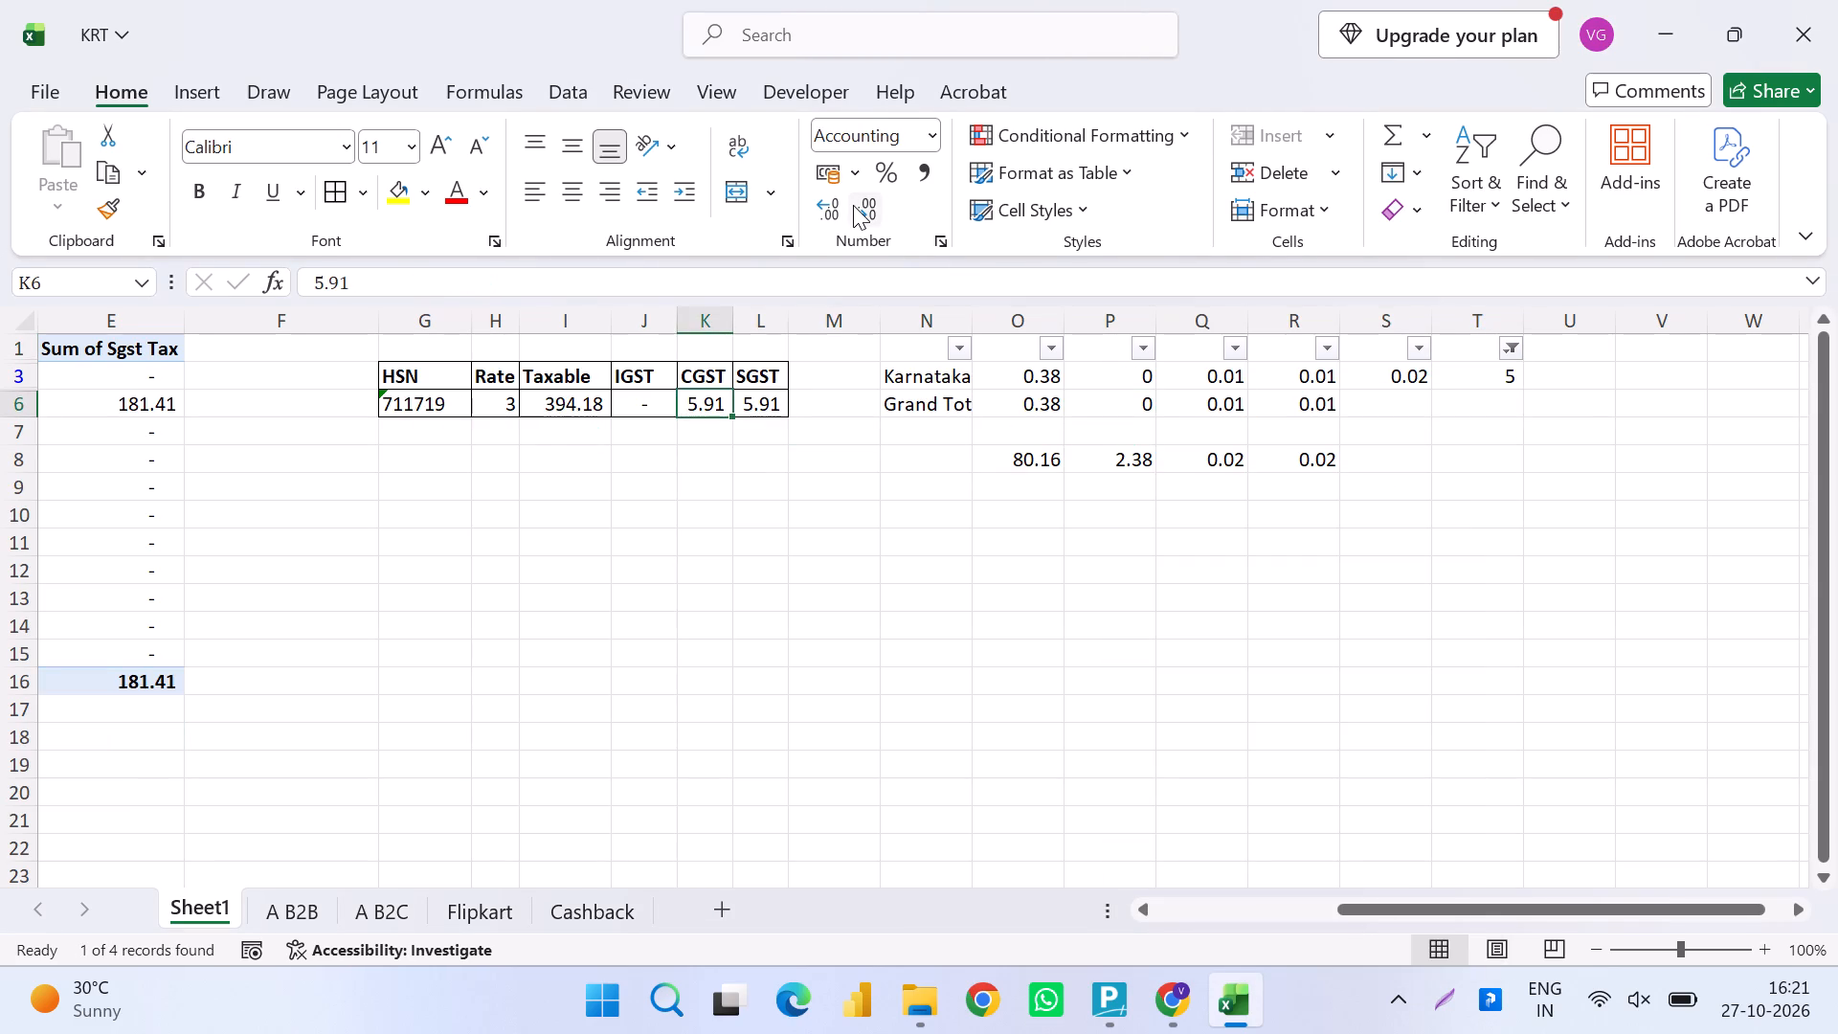
pyautogui.press('Left')
pyautogui.press('Left')
pyautogui.press('2')
pyautogui.press('F2')
pyautogui.press('Escape')
pyautogui.press('`')
pyautogui.press('Escape')
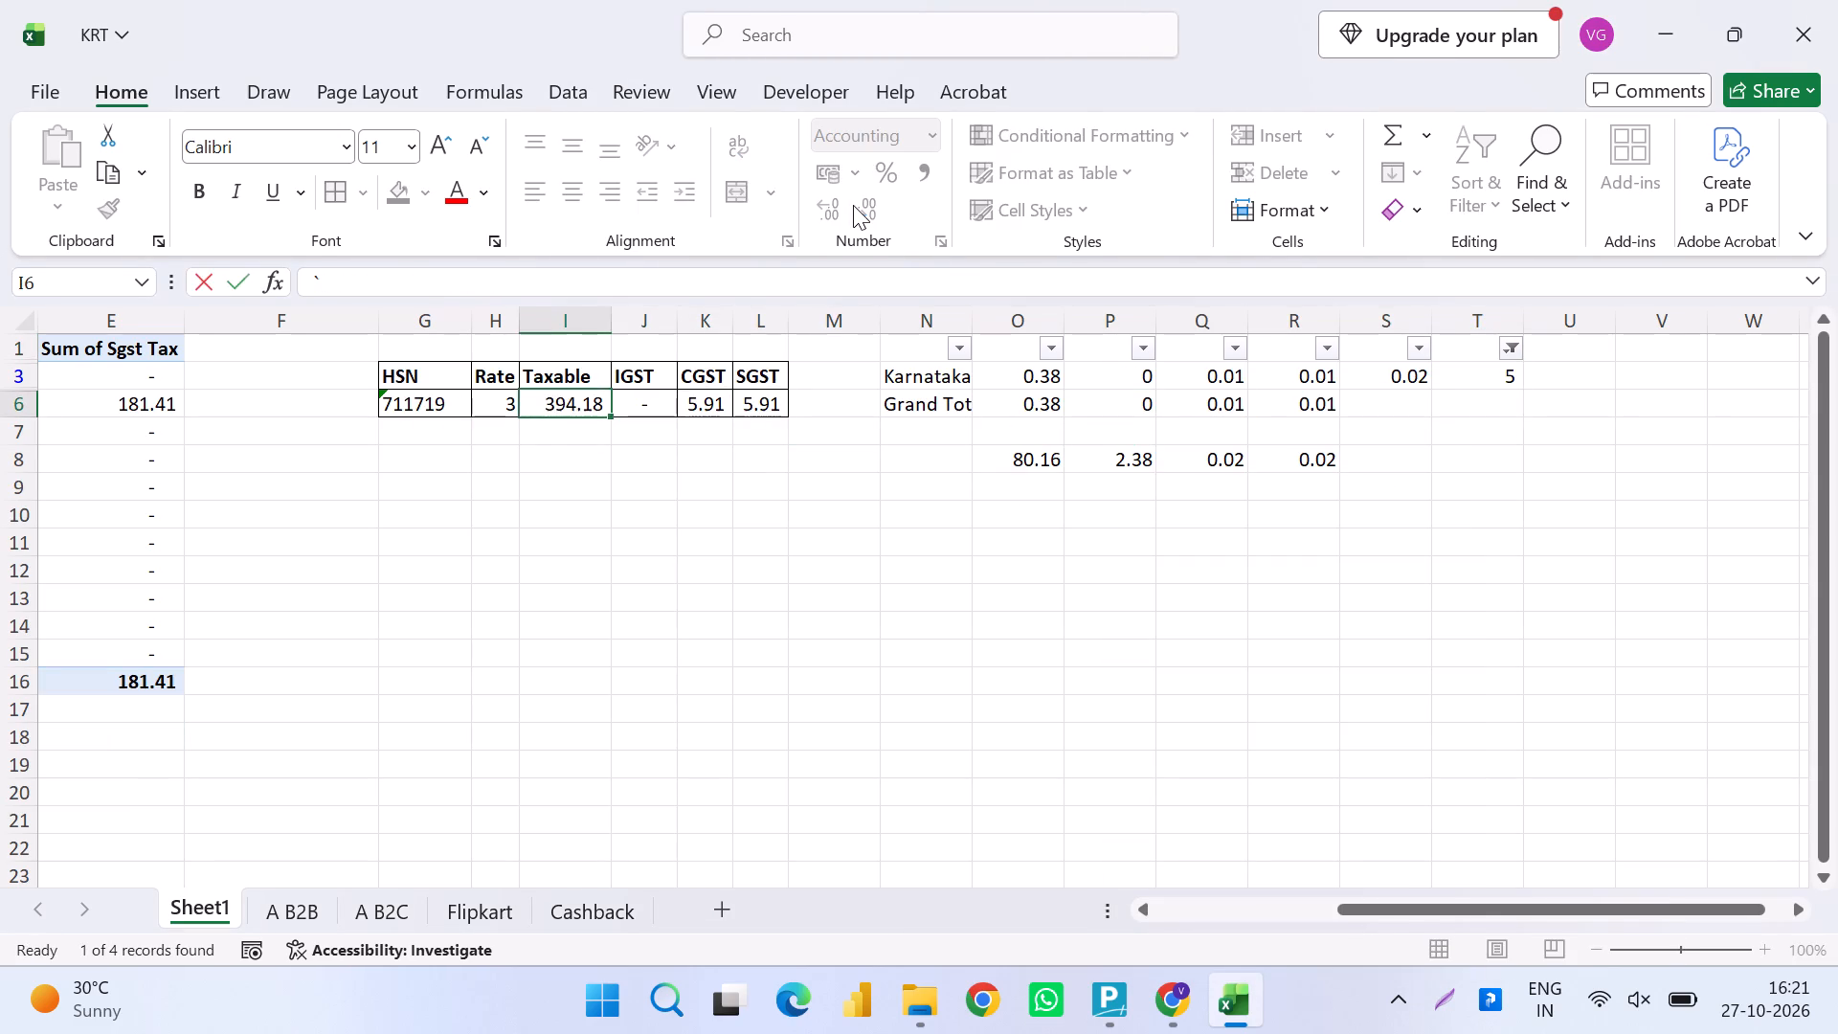
pyautogui.press('F2')
pyautogui.write('-.38')
pyautogui.hotkey('ctrl', 'Left')
pyautogui.hotkey('ctrl', 'Left')
pyautogui.hotkey('ctrl', 'Left')
pyautogui.hotkey('ctrl', 'Left')
pyautogui.hotkey('ctrl', 'Left')
pyautogui.hotkey('ctrl', 'Left')
pyautogui.press('=')
pyautogui.press('Return')
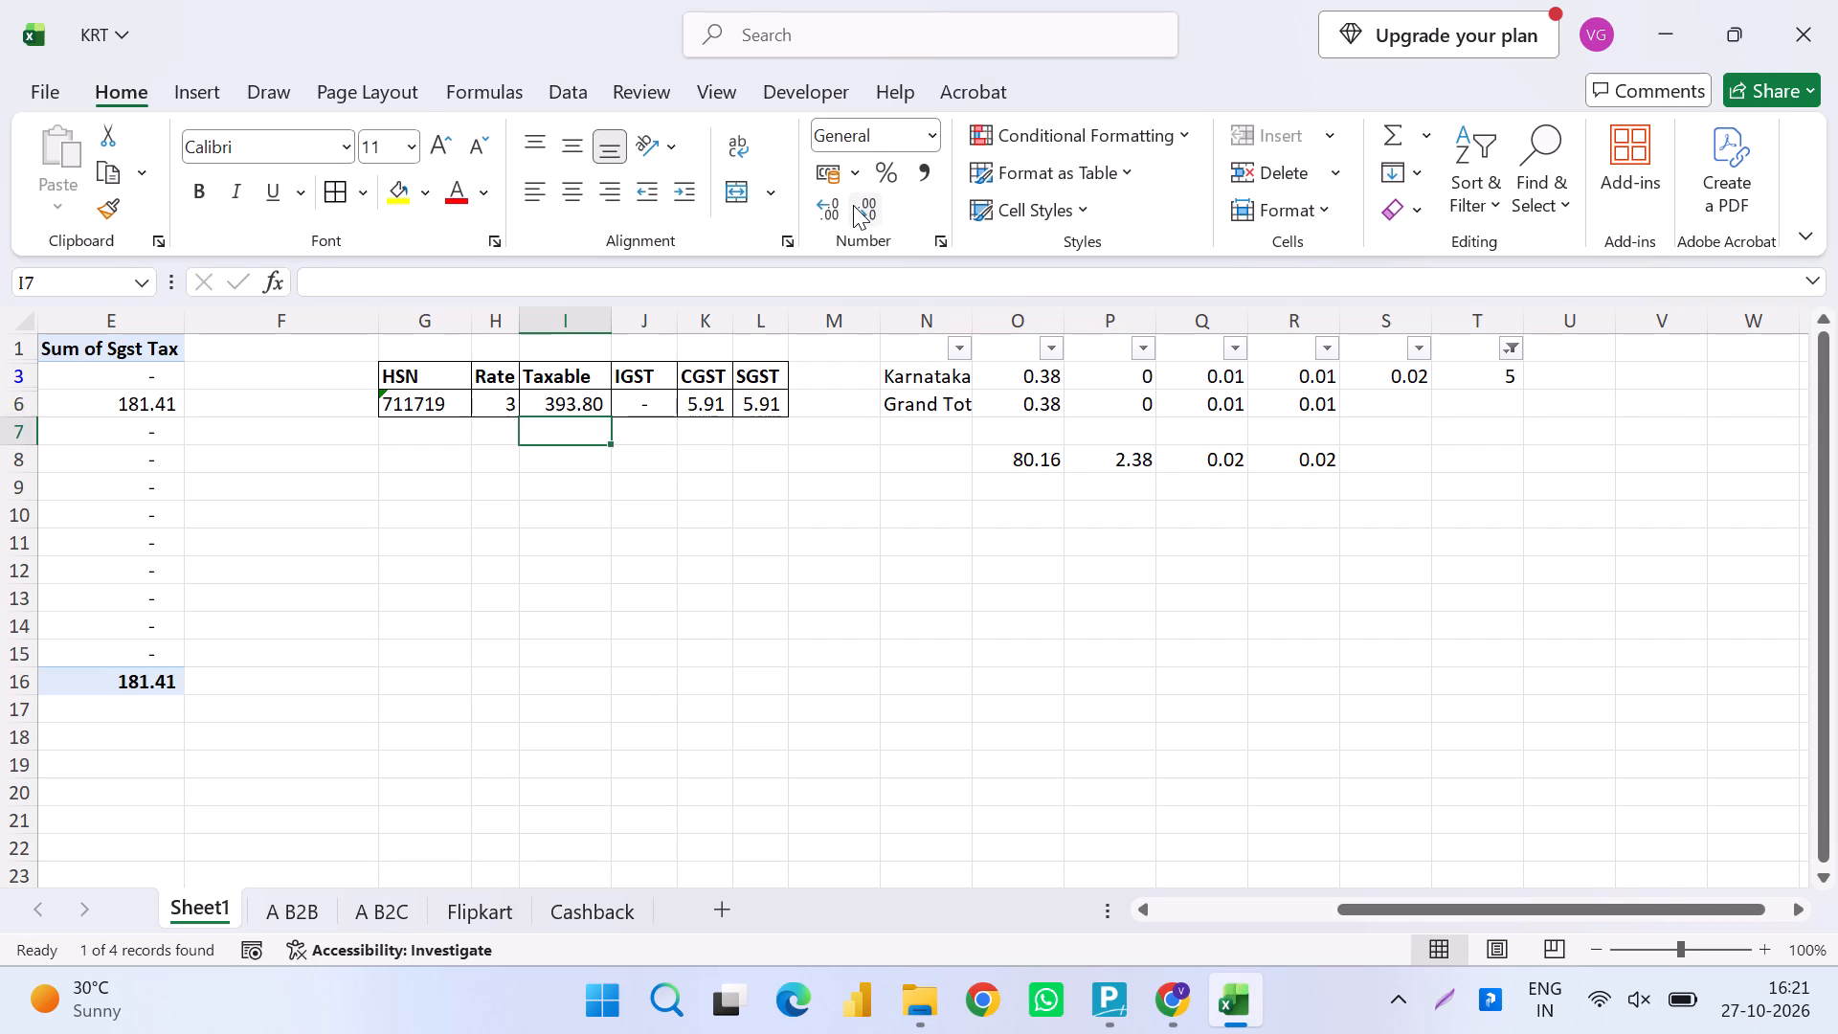
# Set the Flipkart CGST in K6 to 5.9 and fill it right into the SGST cell L6.
pyautogui.press('Up')
pyautogui.press('Right')
pyautogui.press('Right')
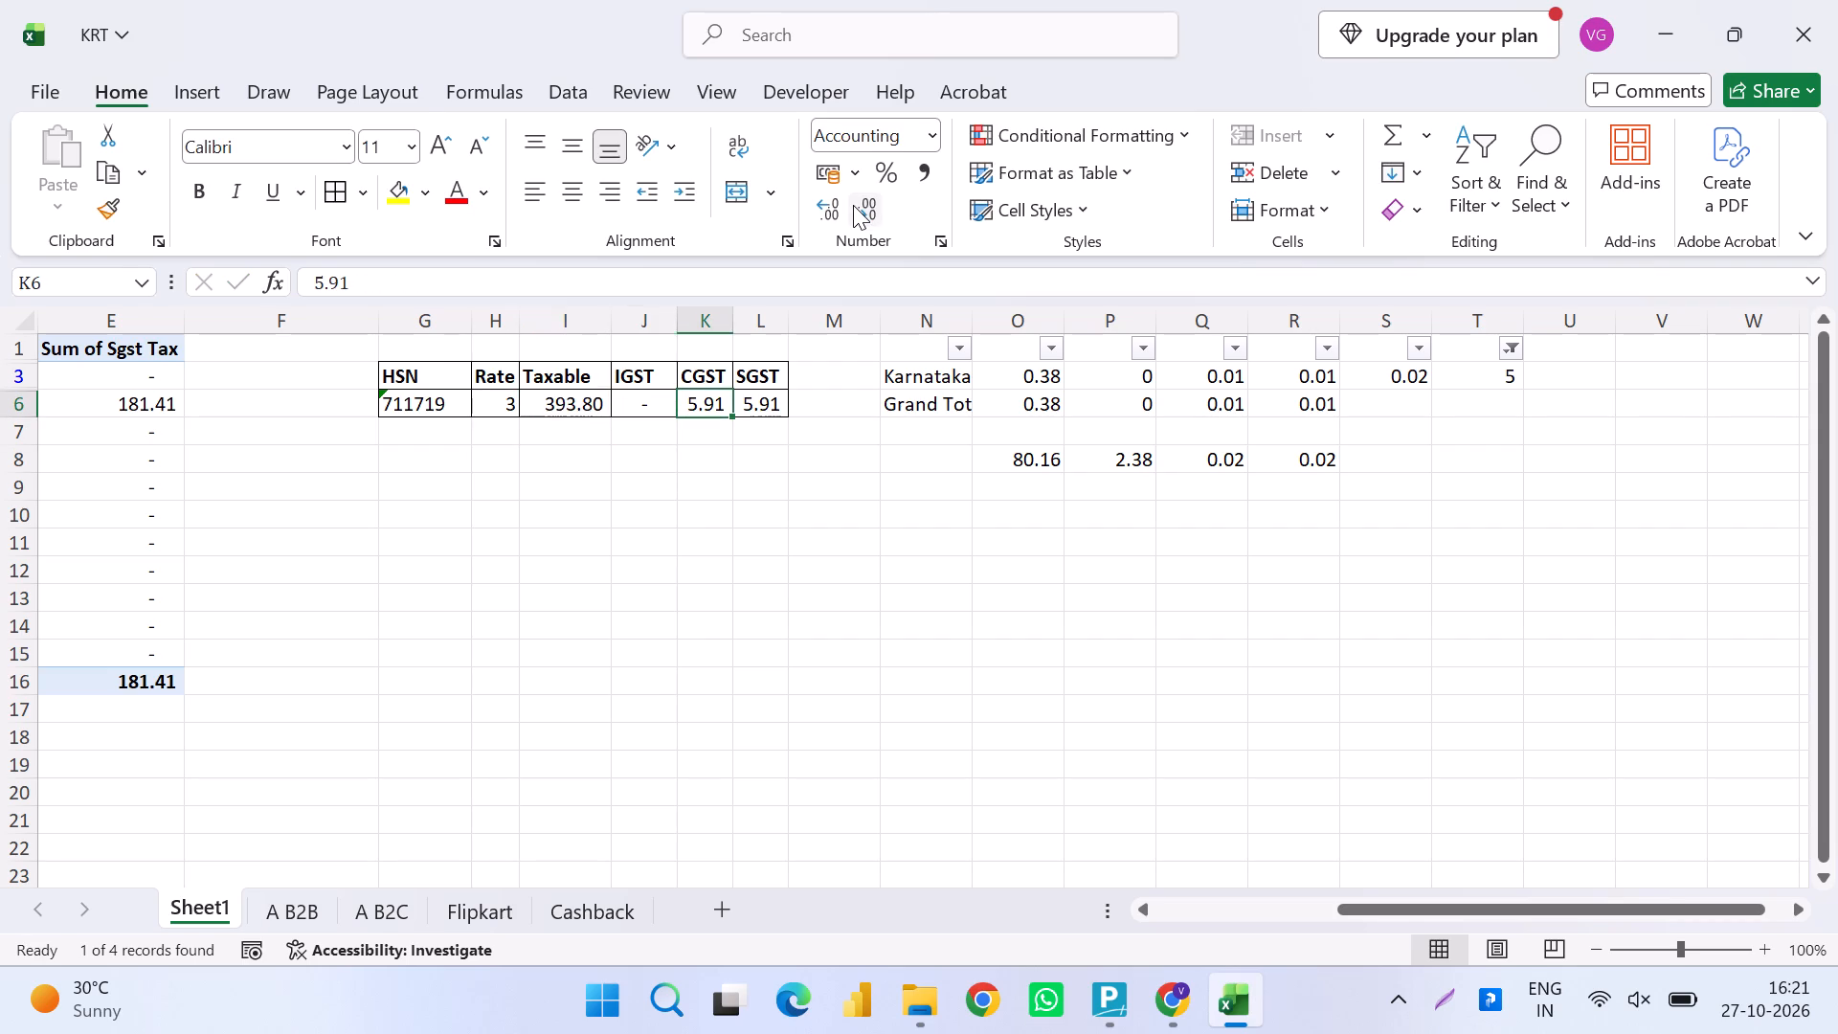
pyautogui.press('F2')
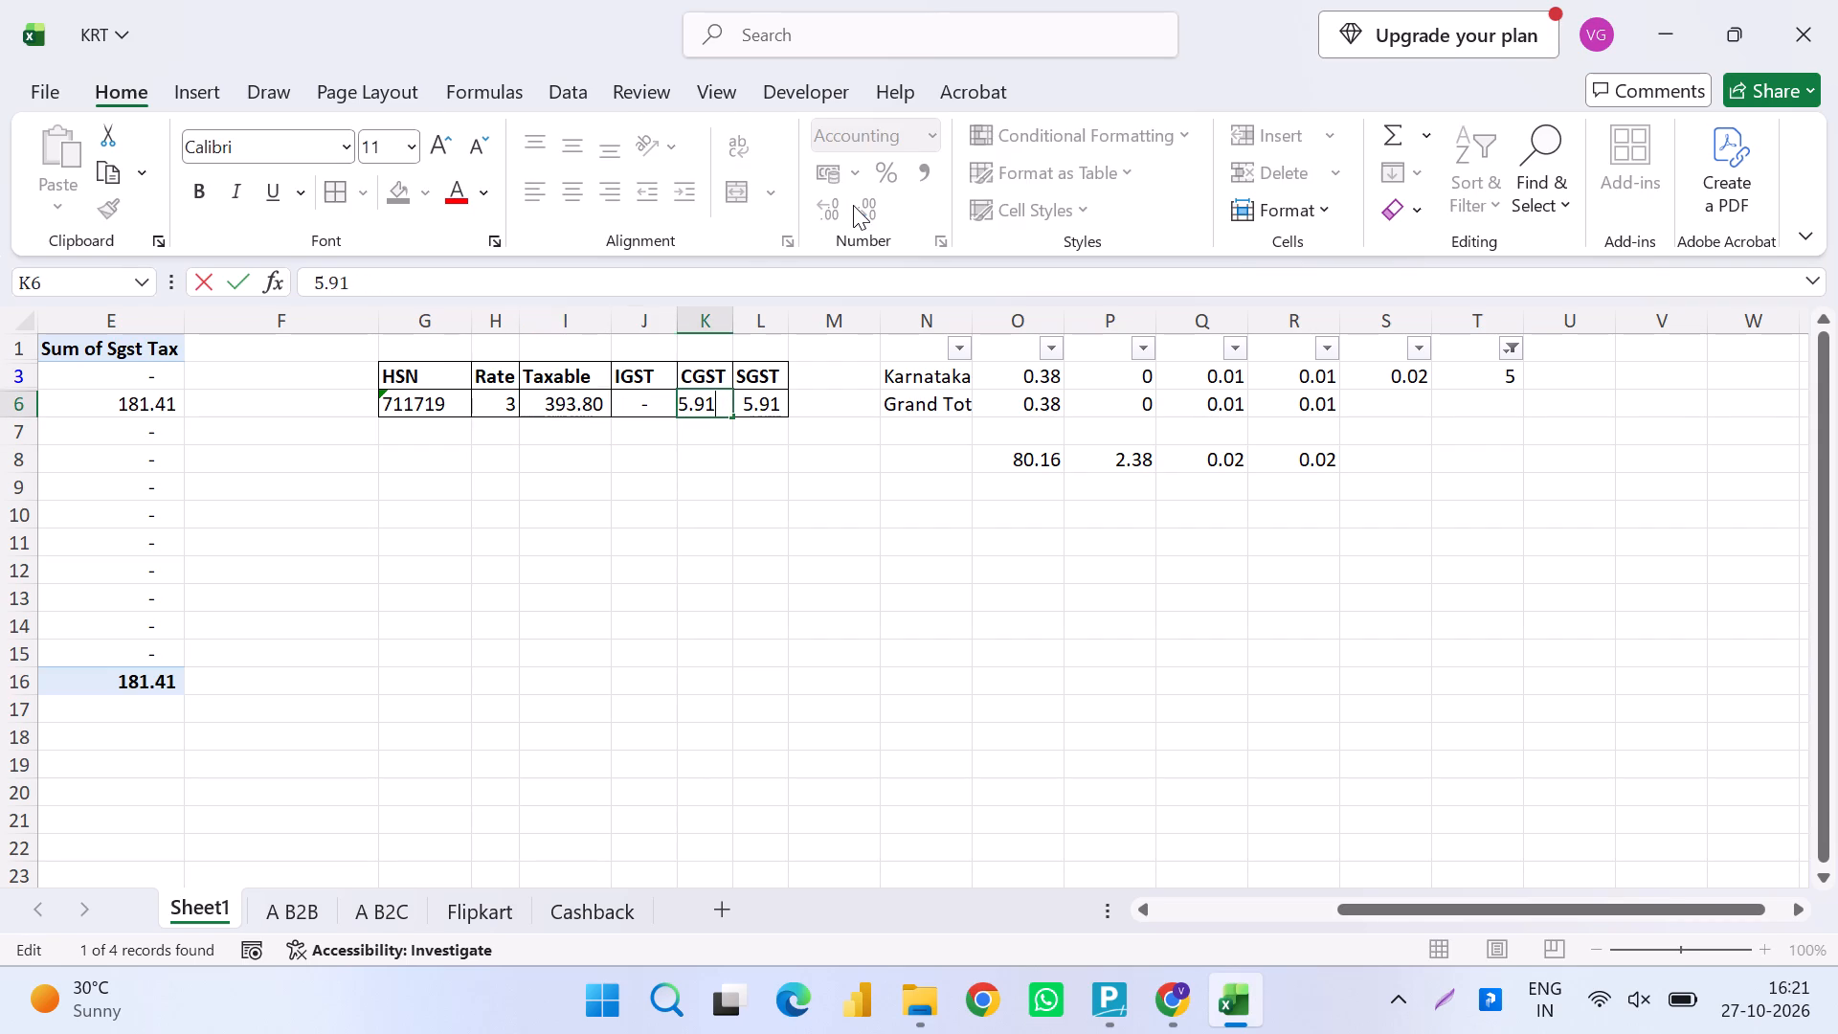
pyautogui.press('BackSpace')
pyautogui.press('Return')
pyautogui.press('Right')
pyautogui.press('Up')
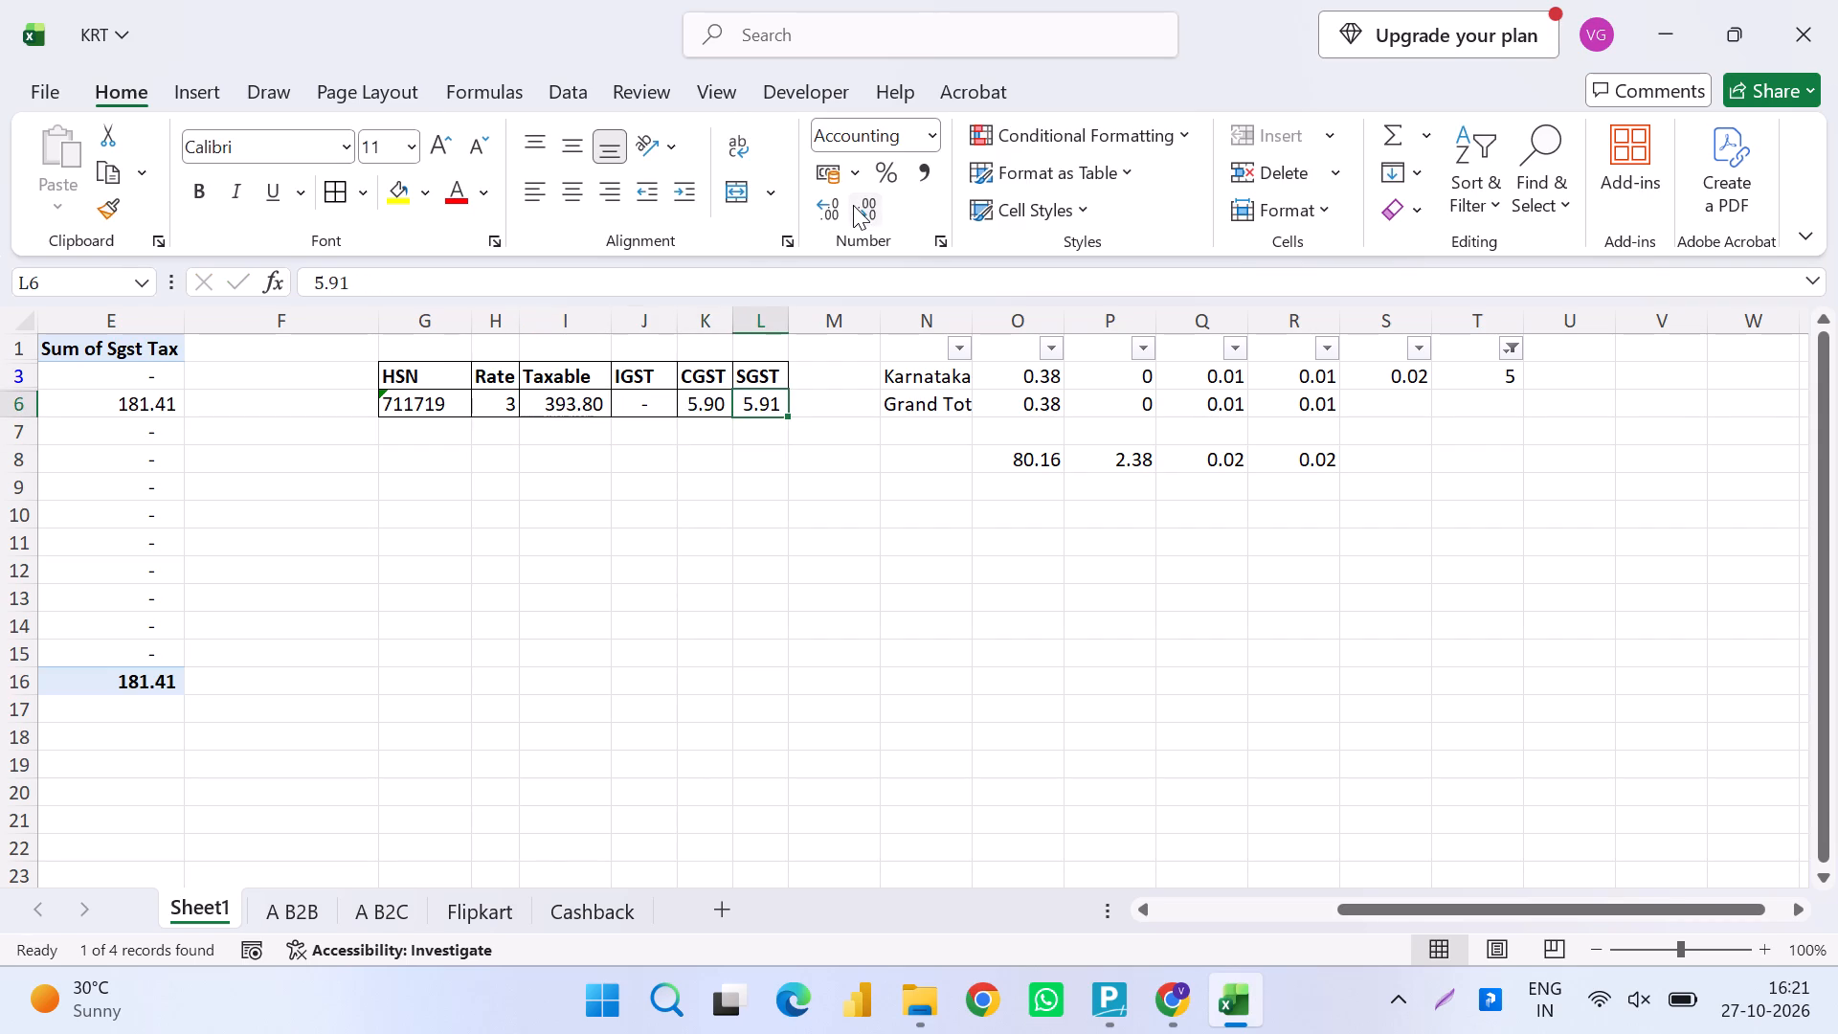
pyautogui.hotkey('ctrl', 'r')
# Remove the filters from the Cashback figures so all rows show.
pyautogui.hotkey('ctrl', 'shift', 'l')
pyautogui.press('Up')
pyautogui.press('Right')
pyautogui.press('Right')
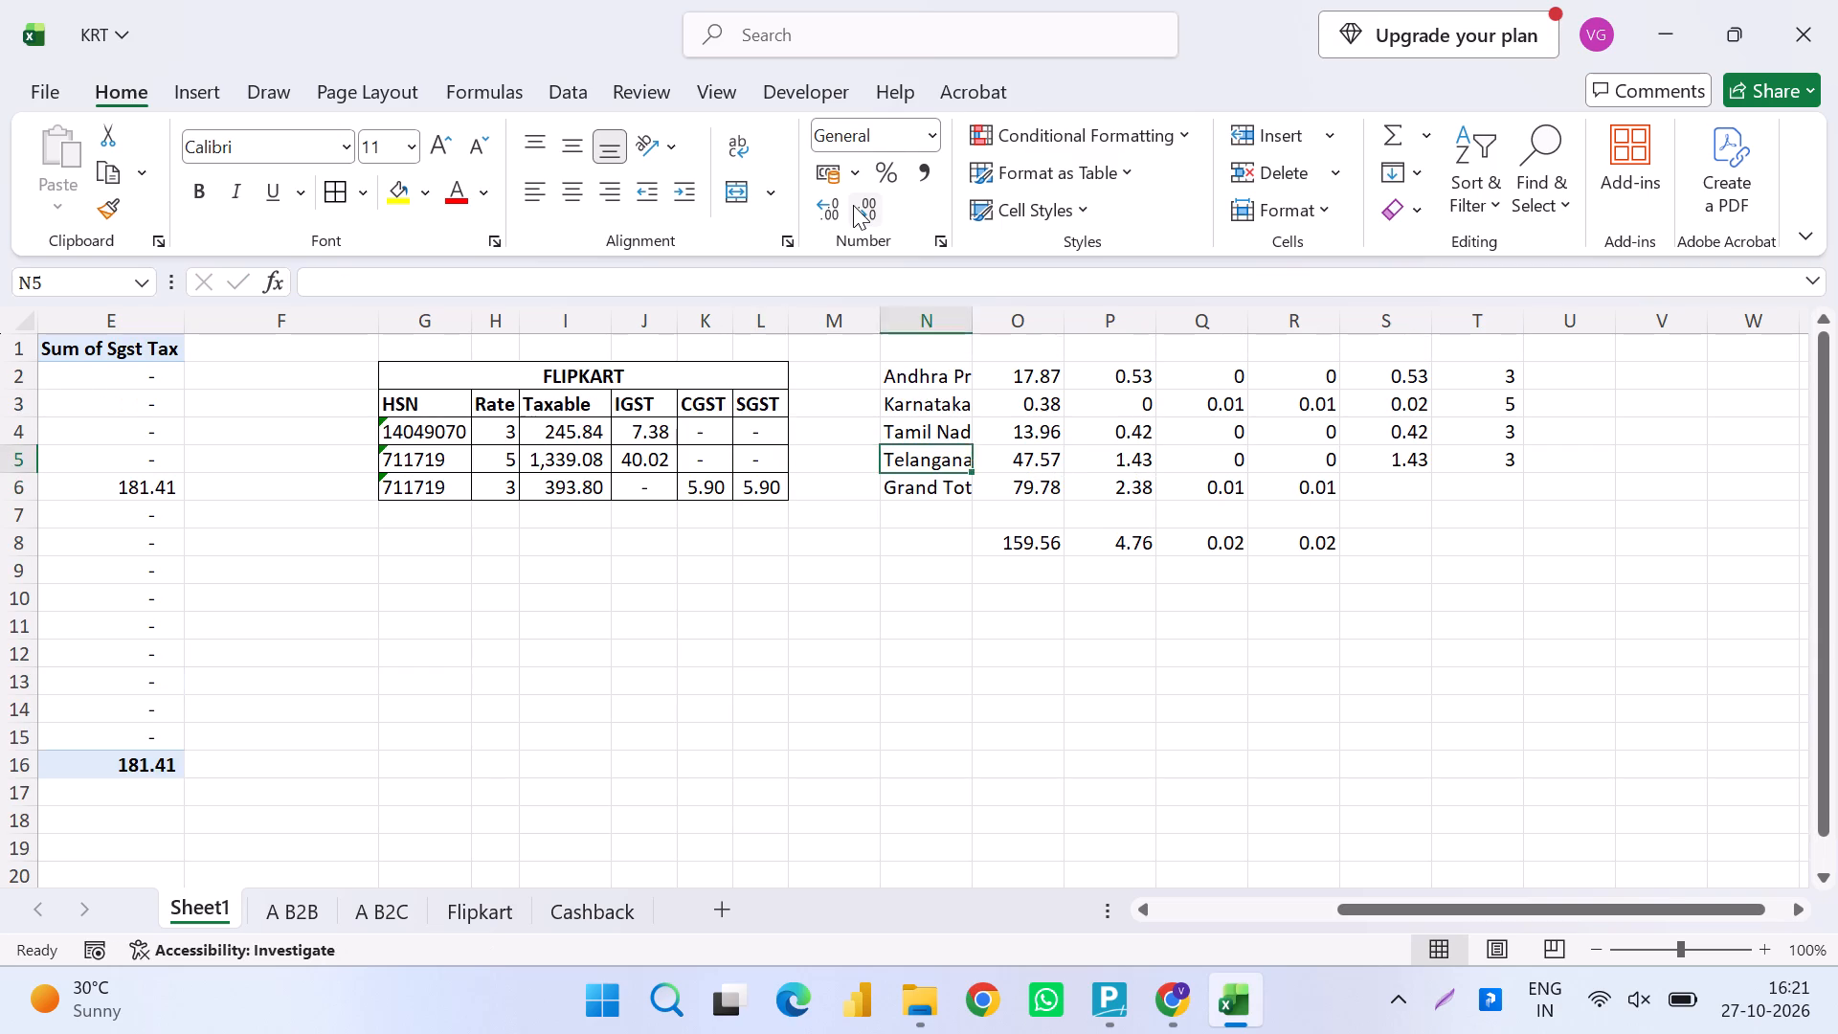
# Delete the copied Cashback state figures and their working totals in columns N to T beside the Flipkart table.
pyautogui.press('Right')
pyautogui.press('Up')
pyautogui.press('Up')
pyautogui.press('Left')
pyautogui.press('Up')
pyautogui.press('Left')
pyautogui.hotkey('ctrl', 'shift', 'Right')
pyautogui.press('Right')
pyautogui.hotkey('ctrl', 'shift', 'Down')
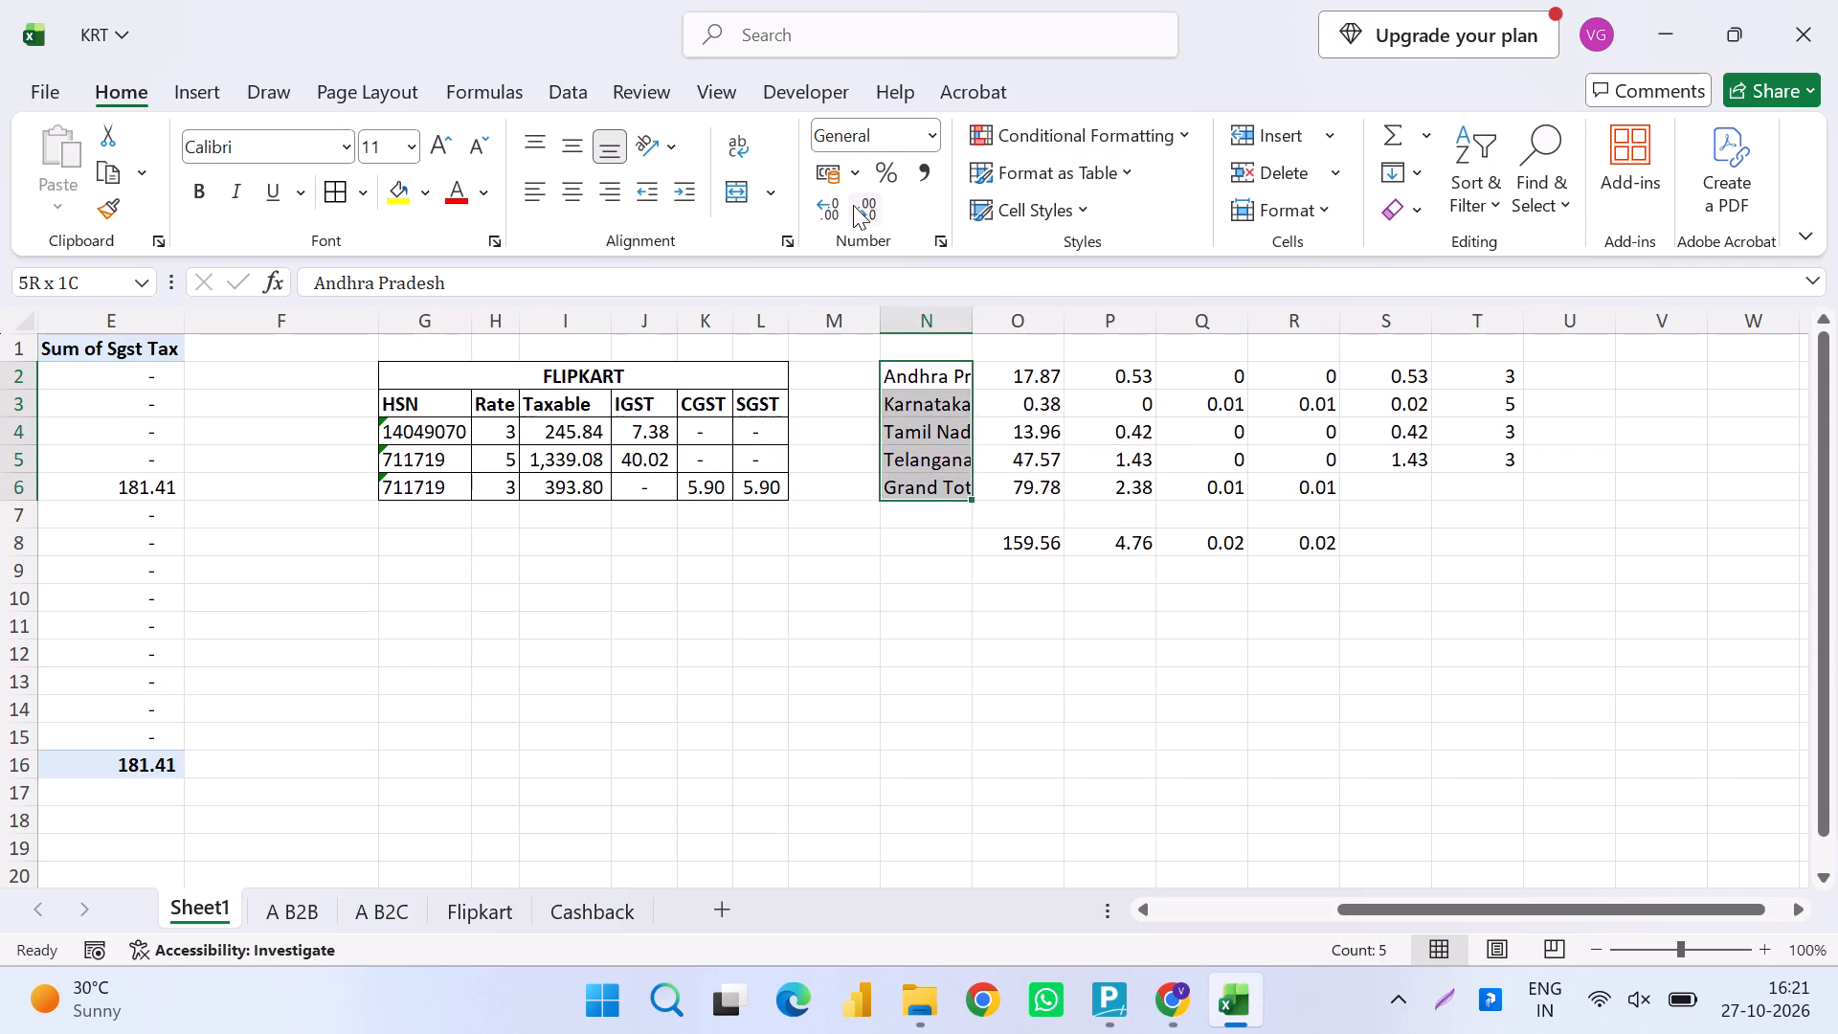
pyautogui.hotkey('ctrl', 'shift', 'Right')
pyautogui.hotkey('ctrl', 'shift', 'Right')
pyautogui.hotkey('ctrl', 'shift', 'Down')
pyautogui.press('Delete')
pyautogui.press('BackSpace')
# Return to cell A1 of the Amazon state summary and save the KRT workbook.
pyautogui.hotkey('ctrl', 's')
pyautogui.hotkey('ctrl', 'Left')
pyautogui.hotkey('ctrl', 'Up')
pyautogui.hotkey('ctrl', 'Left')
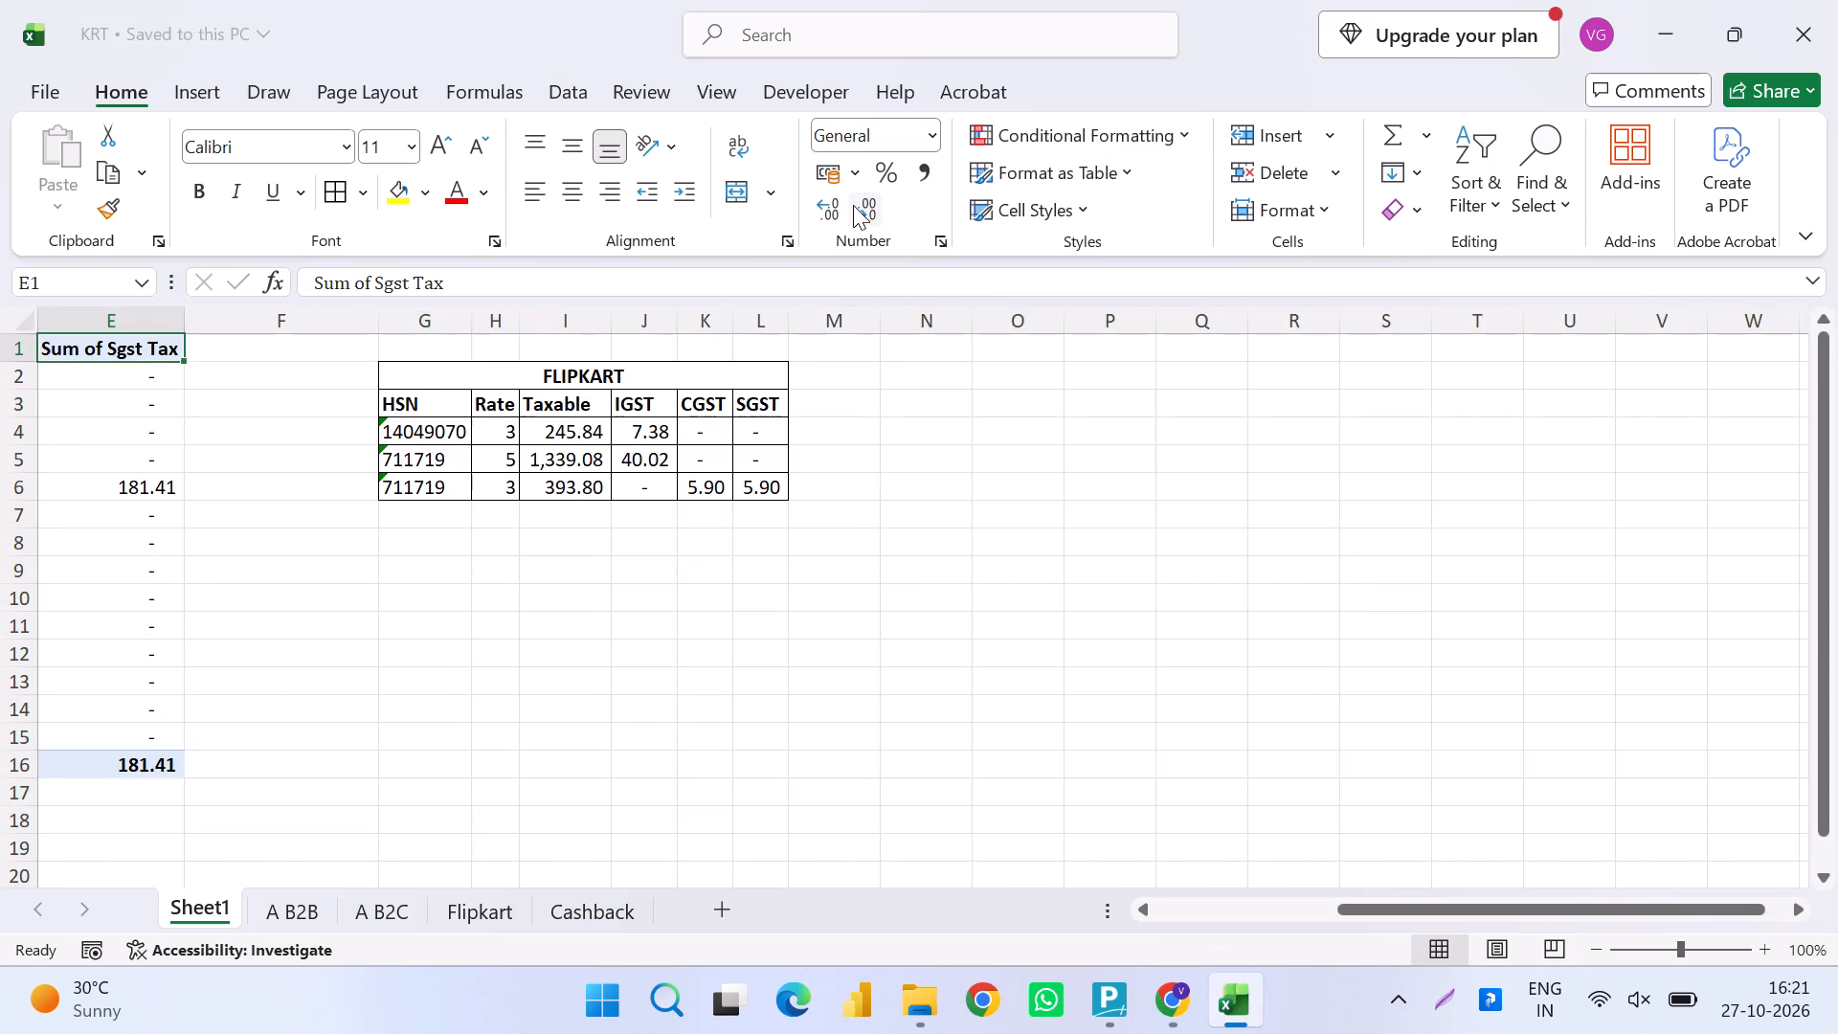
pyautogui.hotkey('ctrl', 'Up')
pyautogui.hotkey('ctrl', 'Left')
pyautogui.hotkey('ctrl', 's')
pyautogui.hotkey('ctrl', 'Up')
pyautogui.hotkey('ctrl', 's')
pyautogui.hotkey('ctrl', 's')
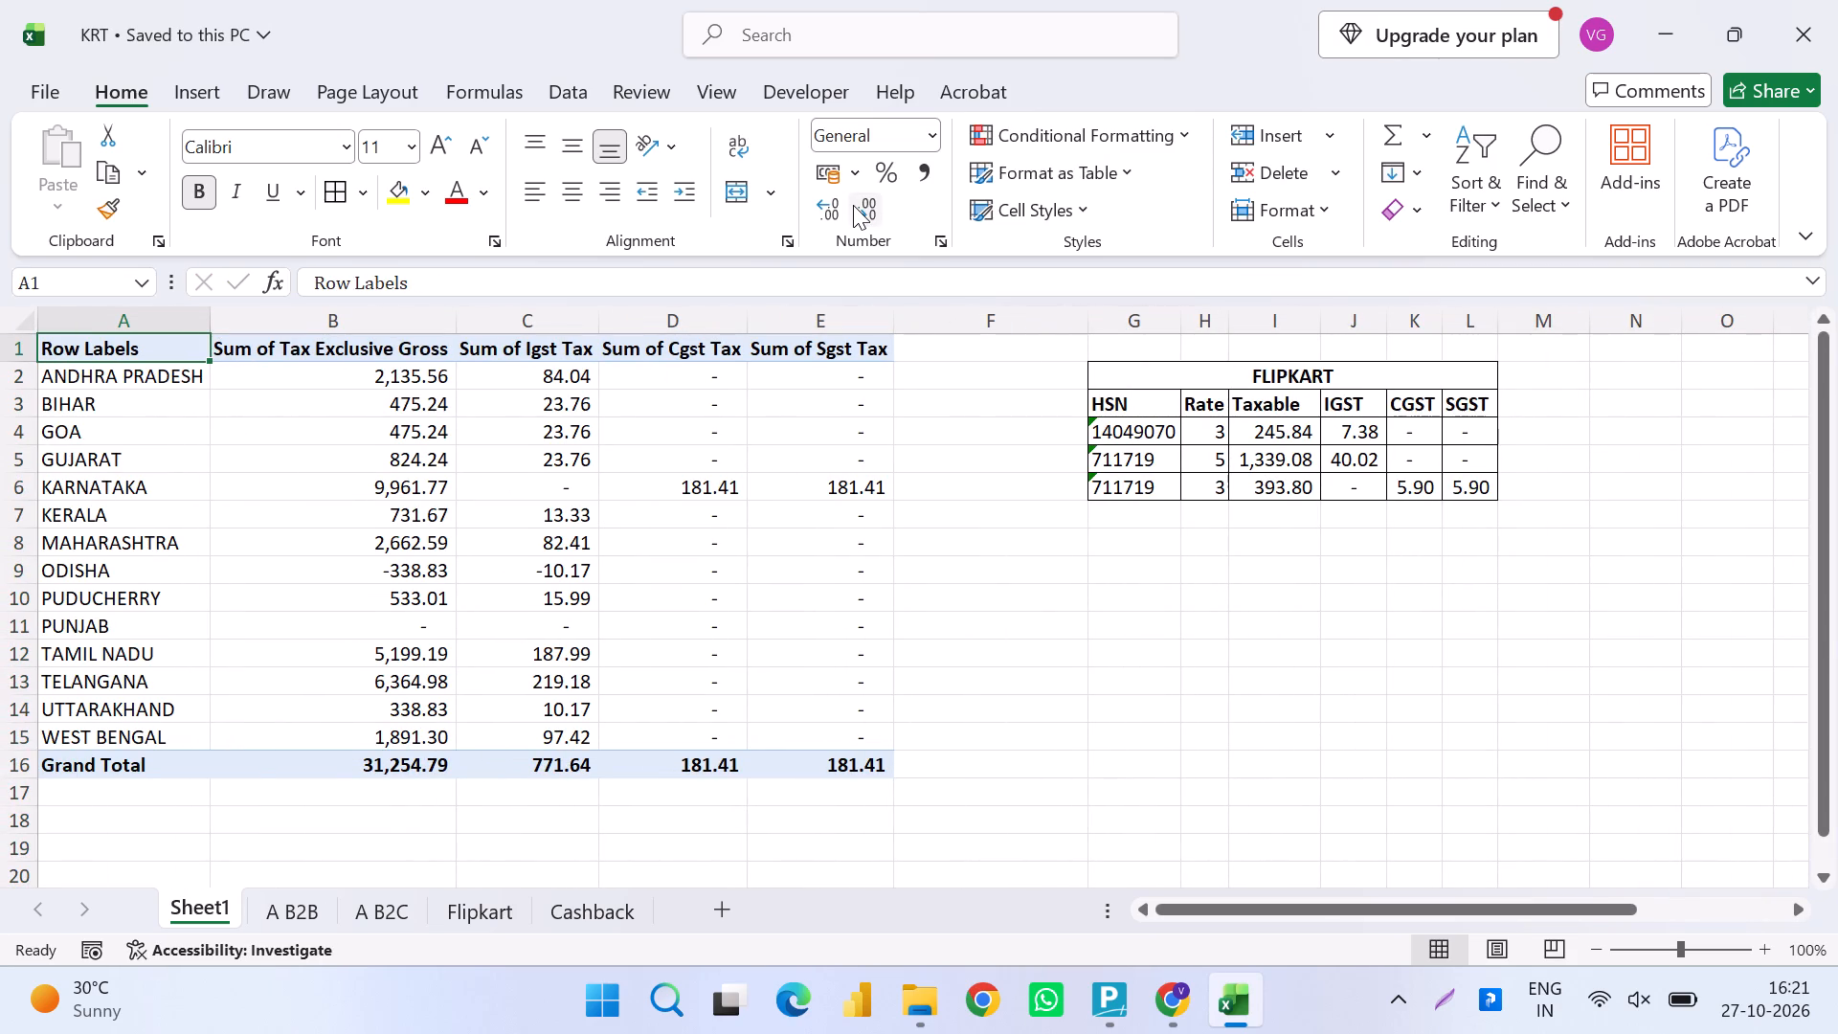
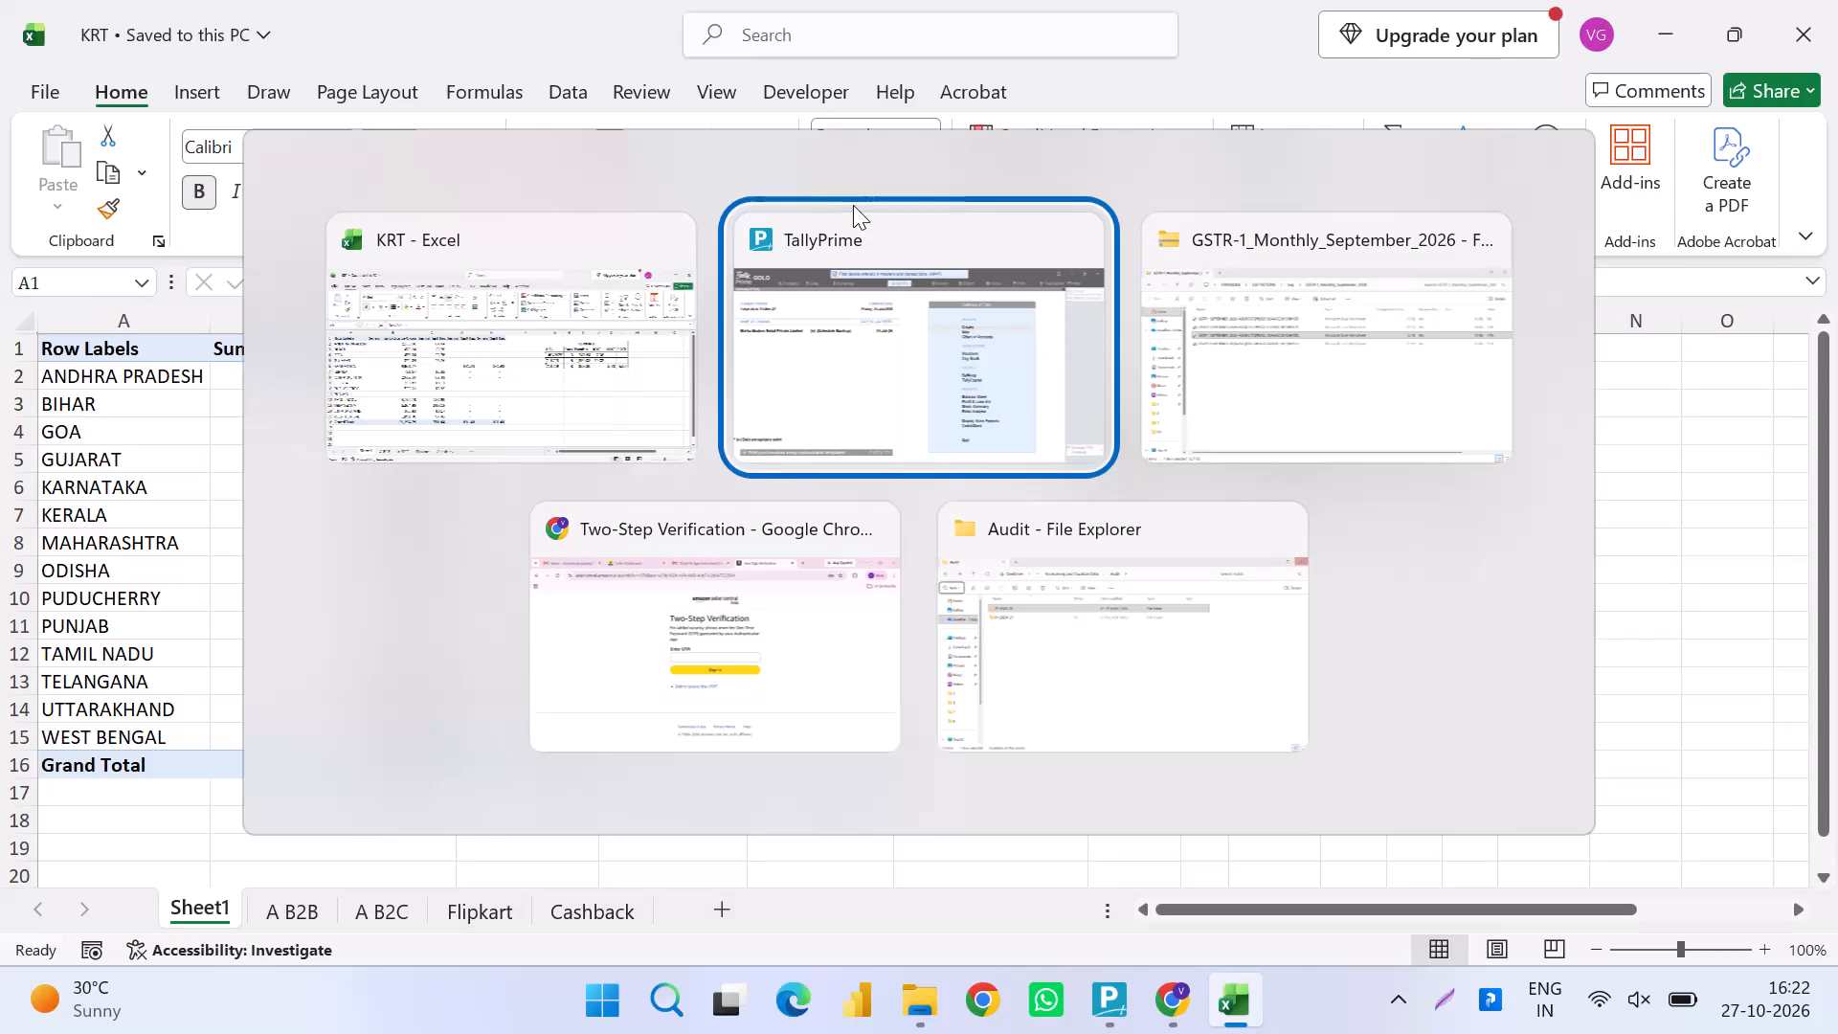
# Open Amazon's September 2026 GSTR-1 report from its folder, go to the HSN Summary sheet and enable editing.
pyautogui.hotkey('alt', 'Tab')
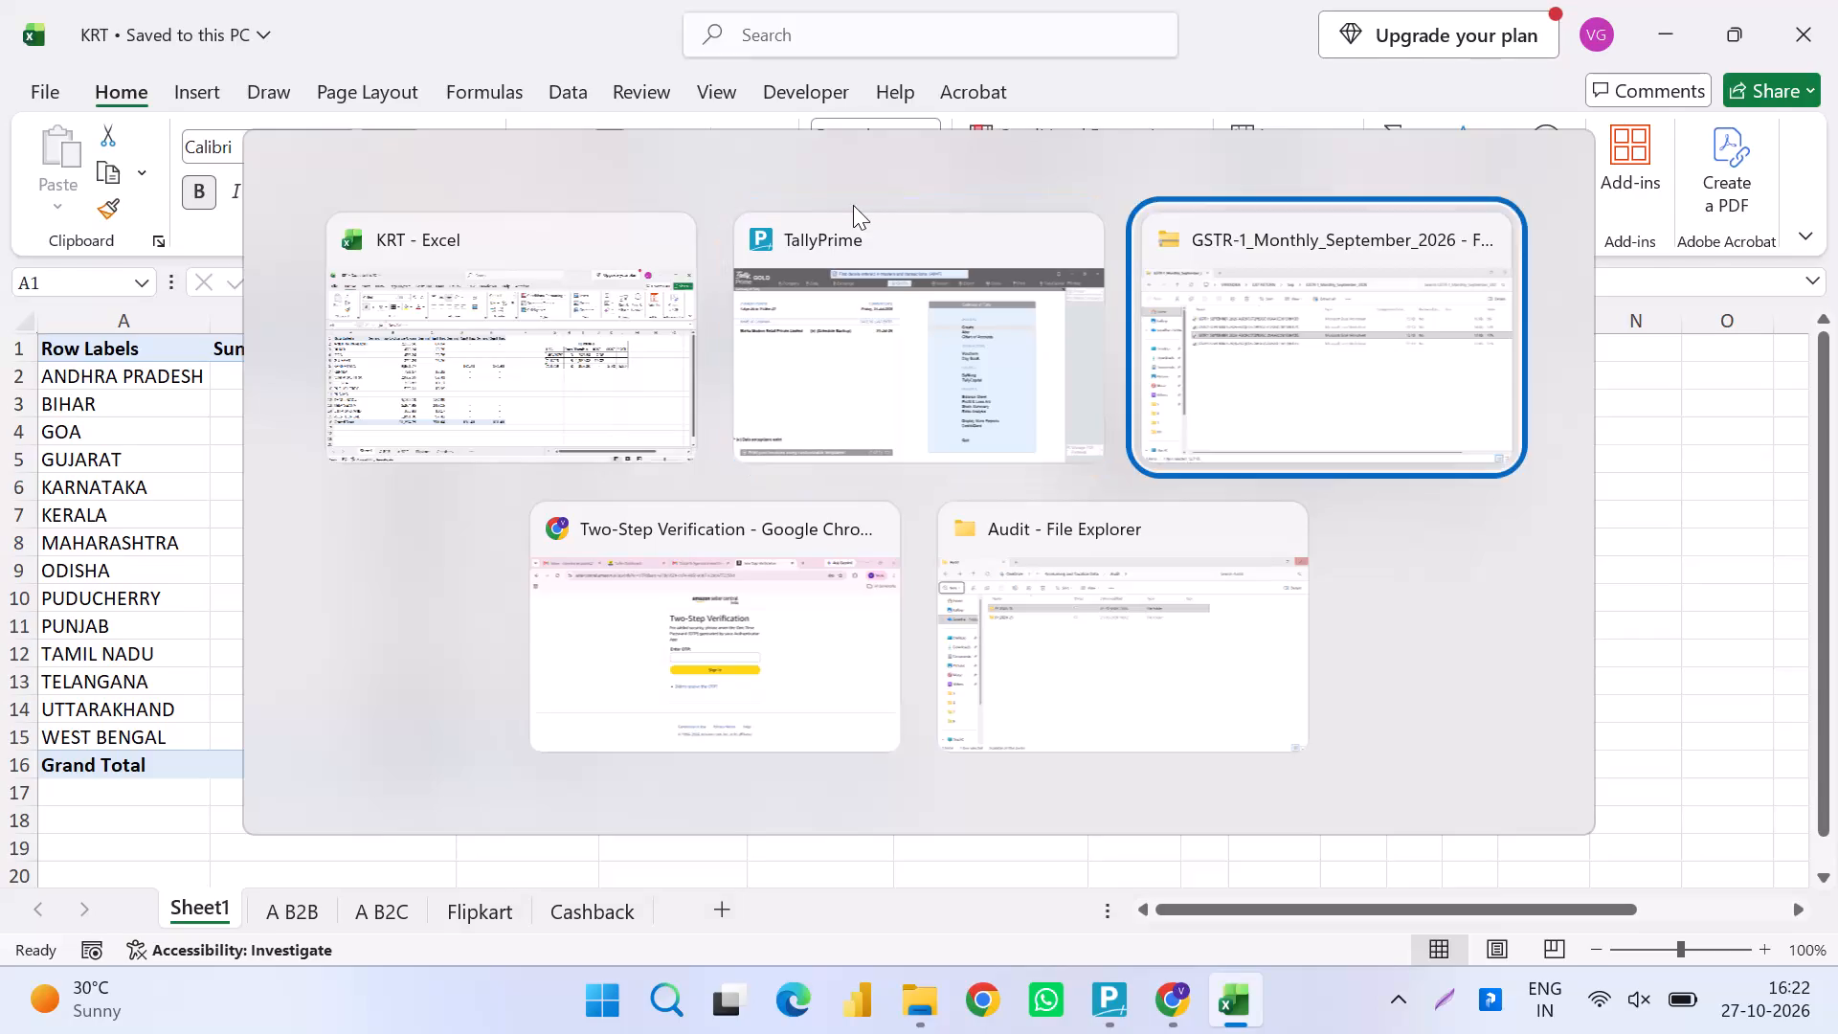
pyautogui.press('Return')
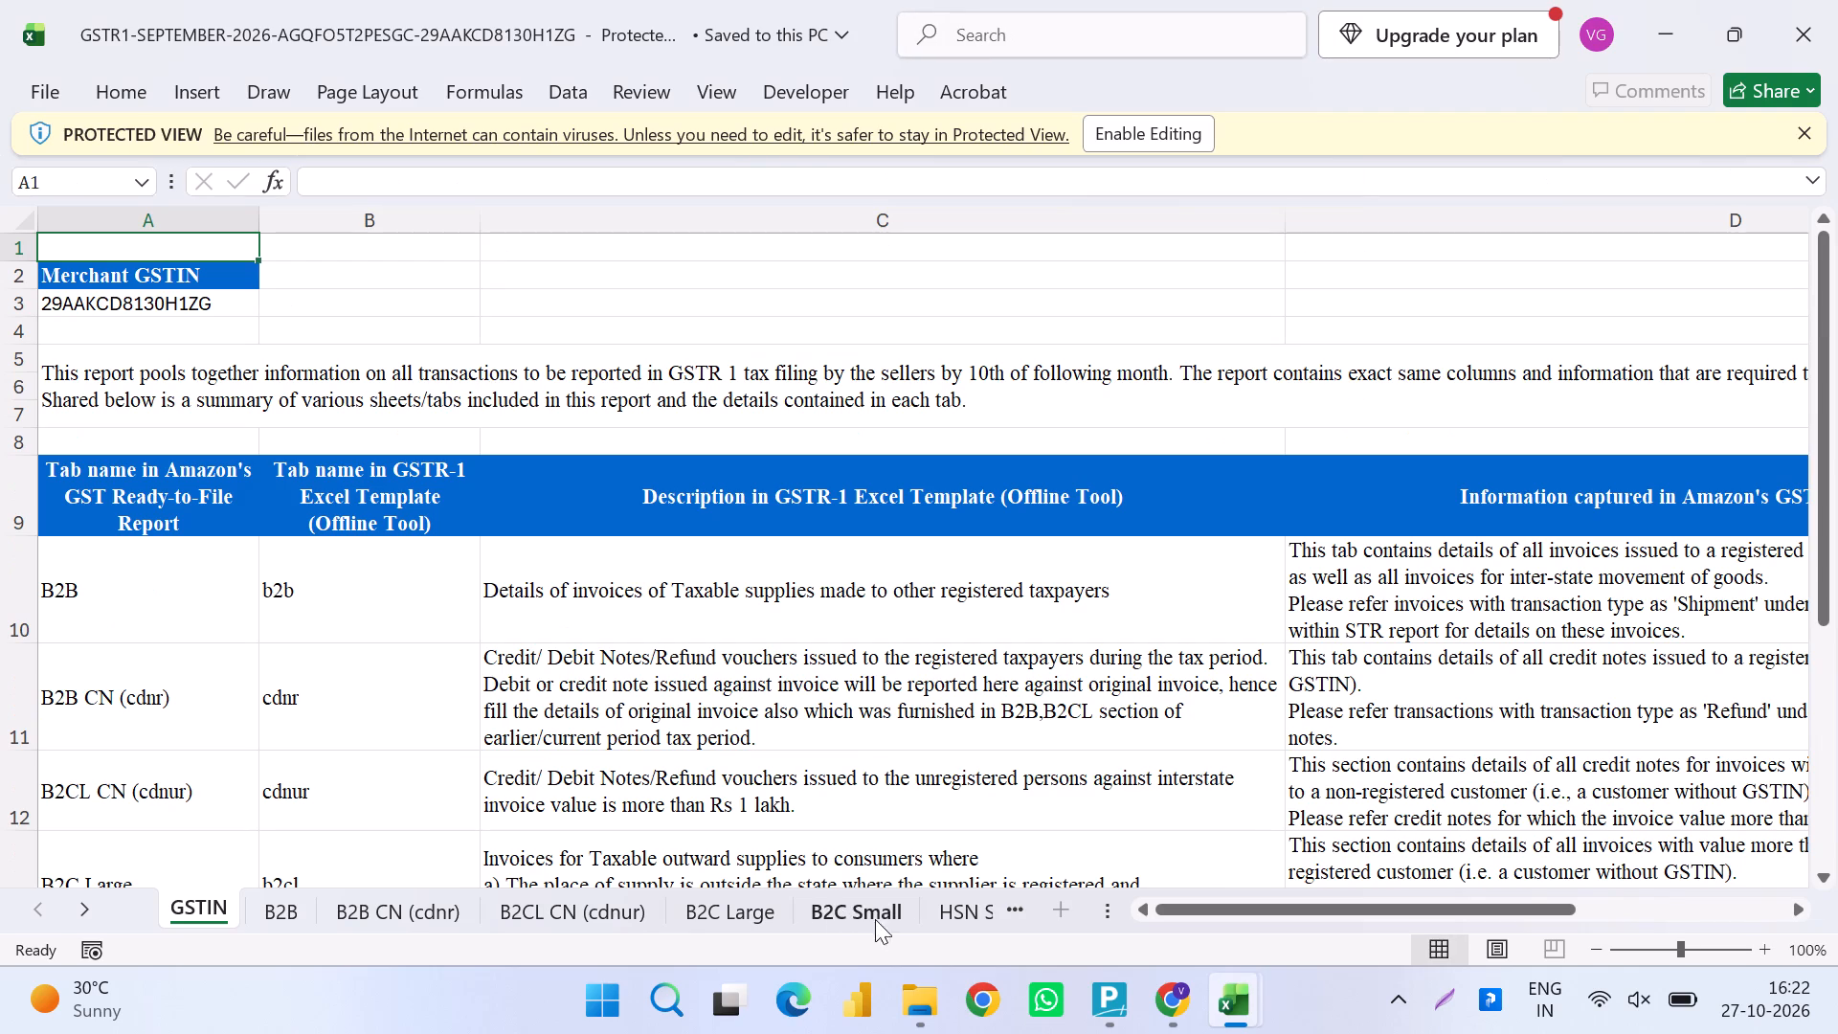
pyautogui.click(993, 912)
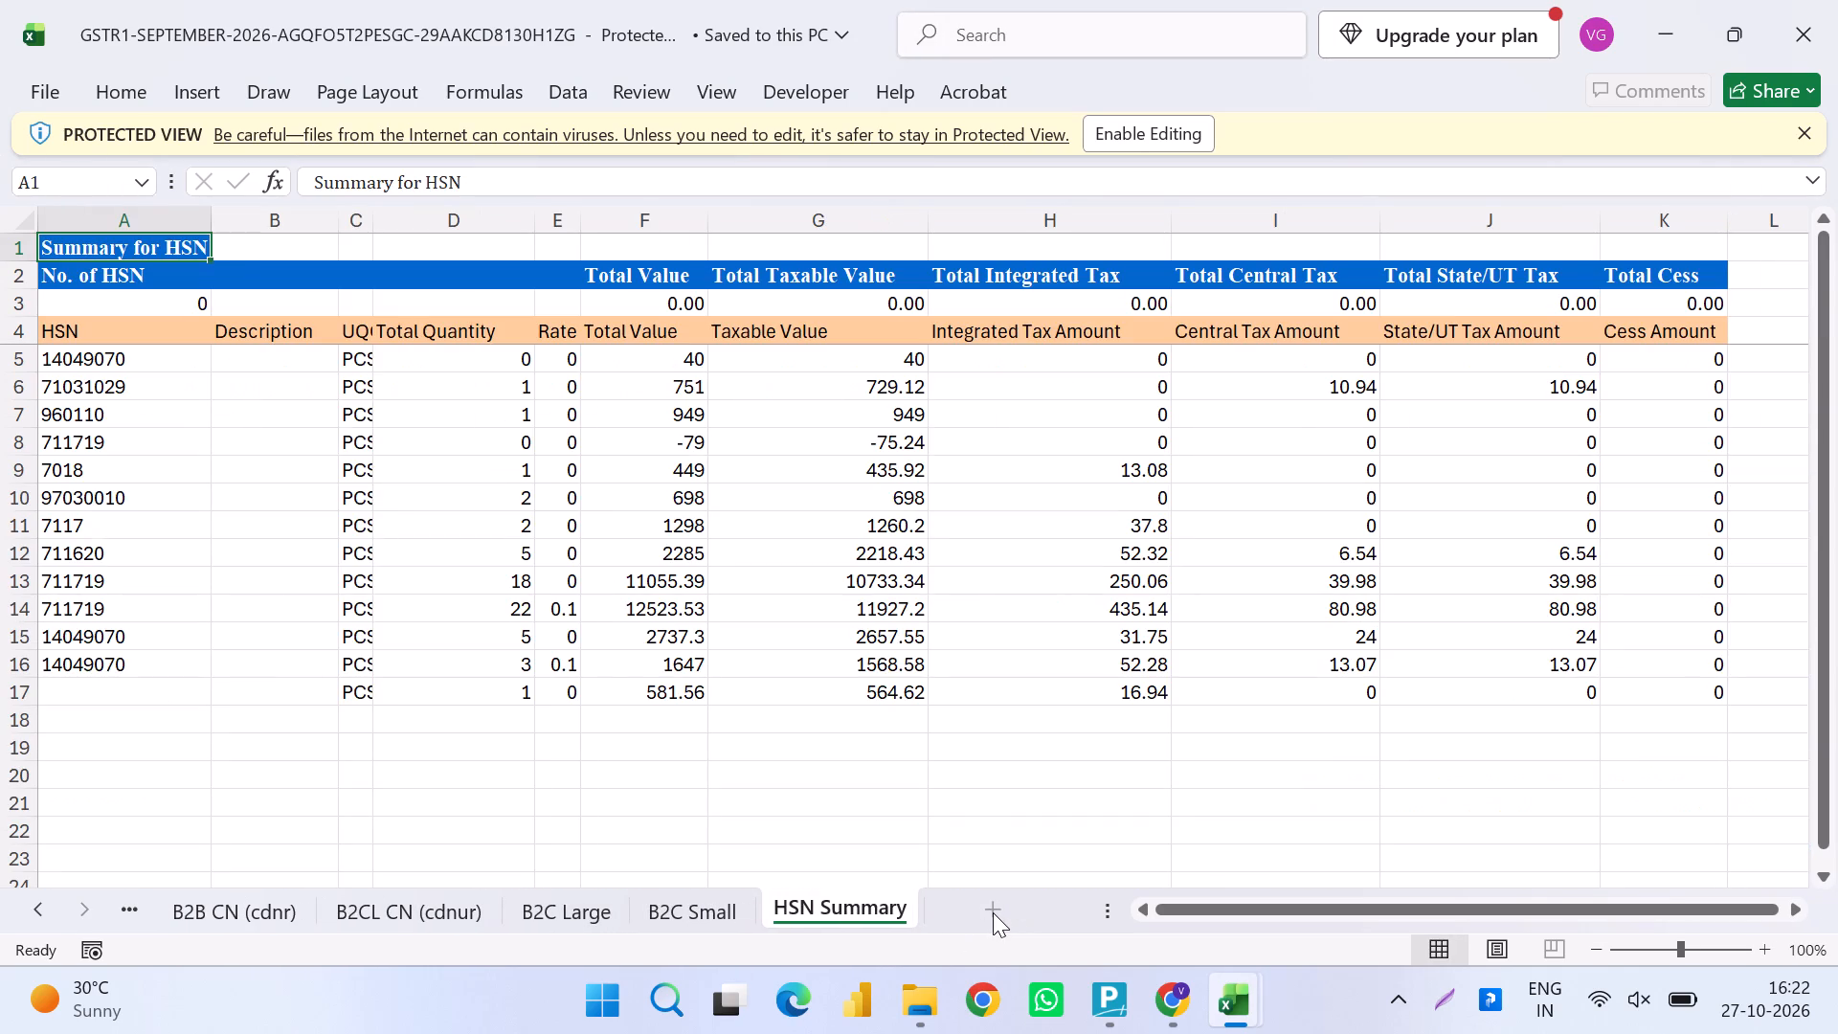
pyautogui.press('Down')
pyautogui.press('Down')
pyautogui.press('Down')
pyautogui.press('Down')
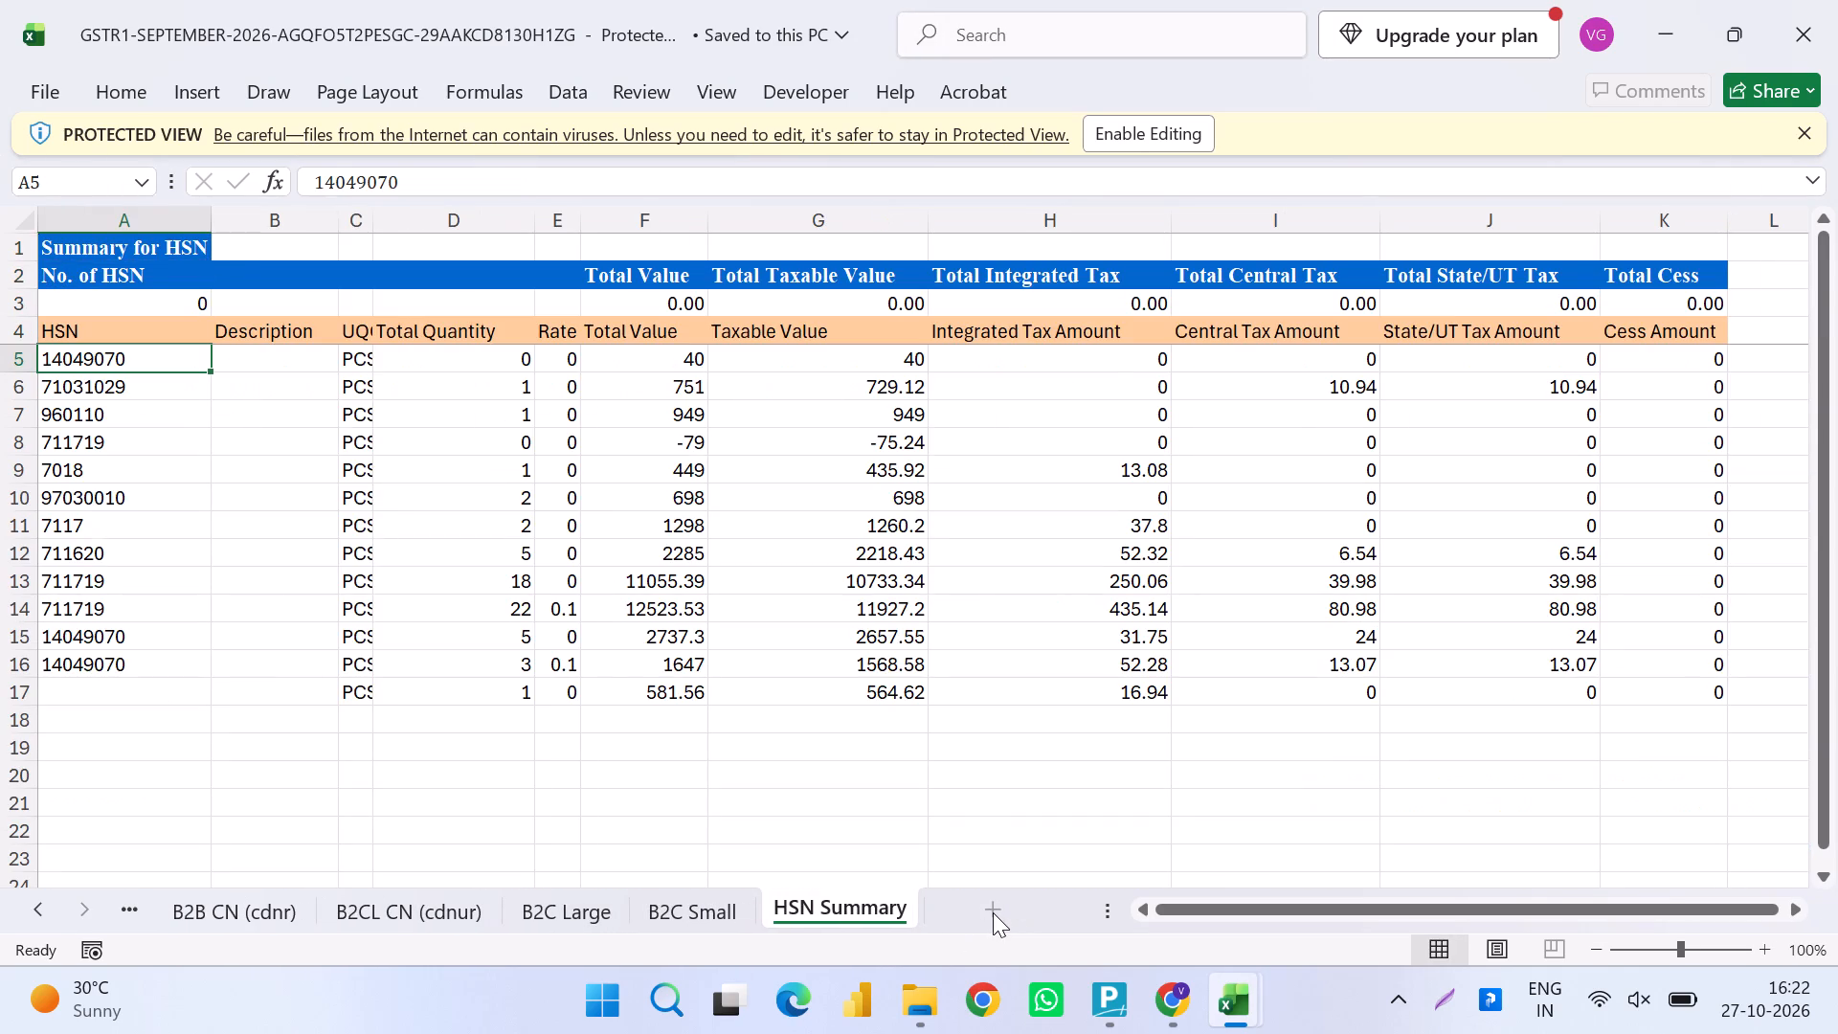
pyautogui.press('F2')
pyautogui.press('Left')
pyautogui.press('Return')
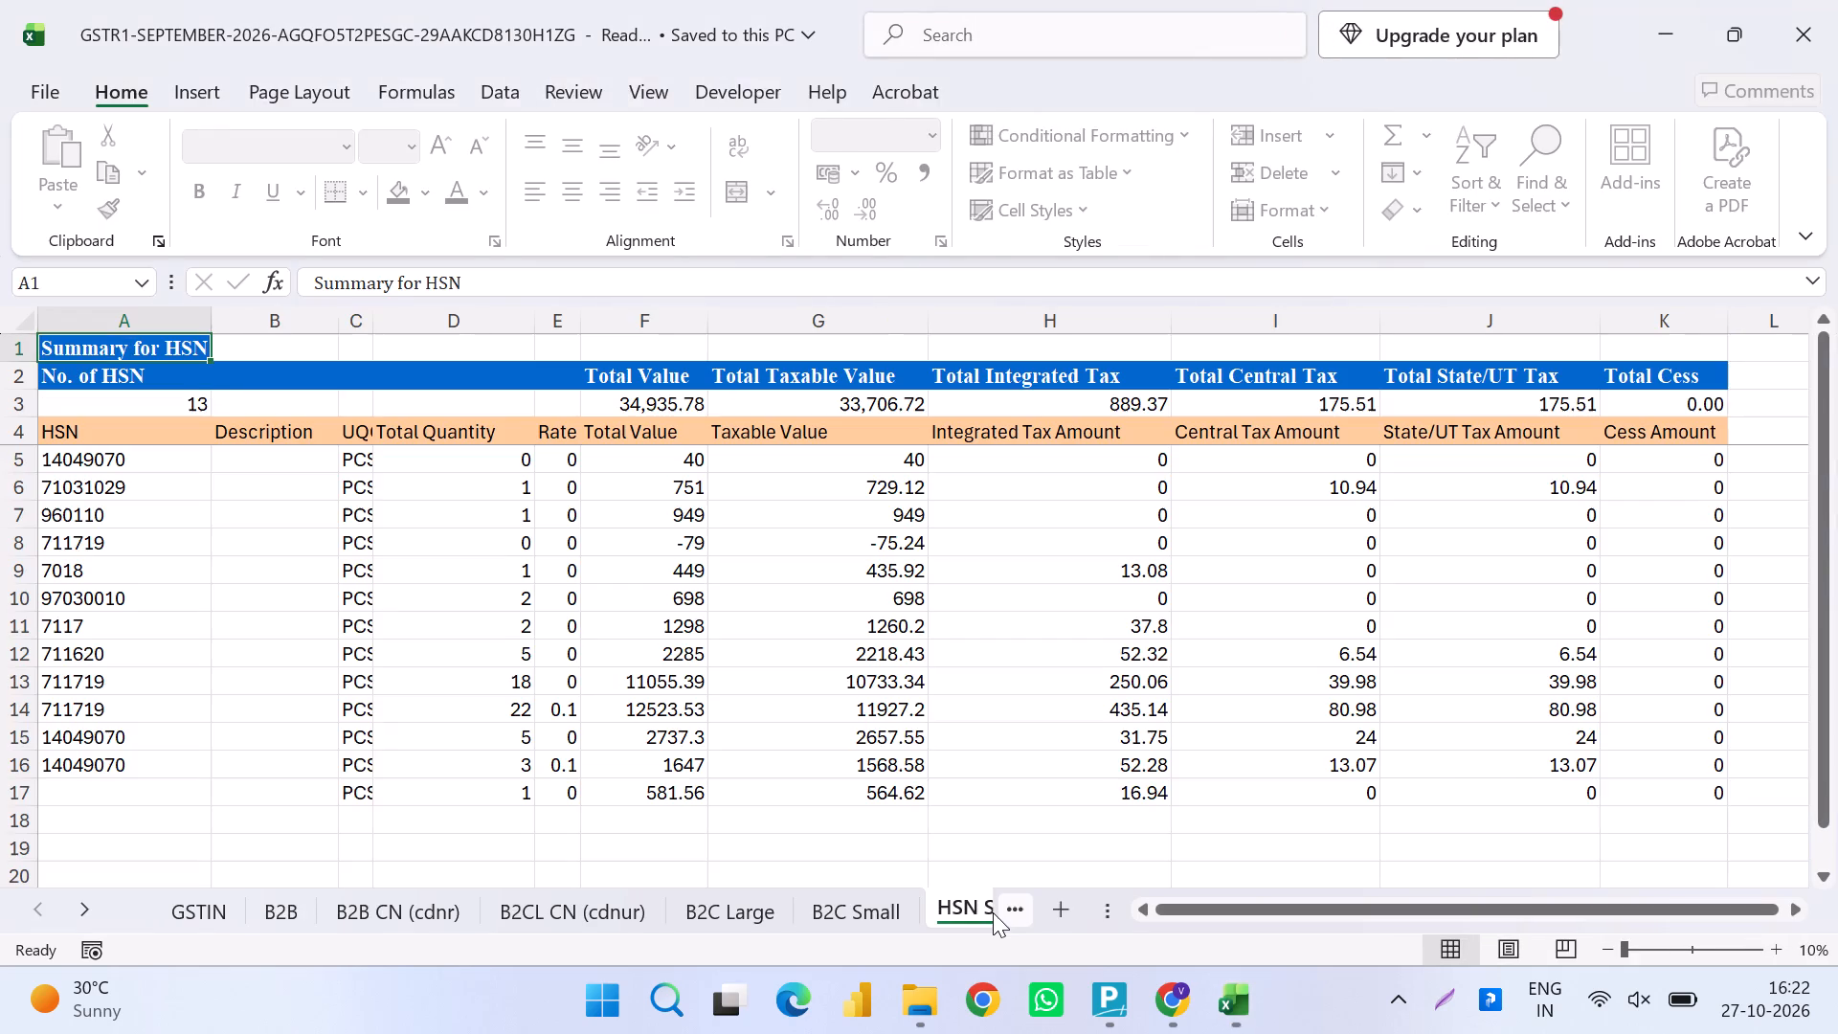
# Format the HSN Summary rates in E5:E17 in comma style with two decimals and autofit the column.
pyautogui.press('Down')
pyautogui.press('Down')
pyautogui.press('Down')
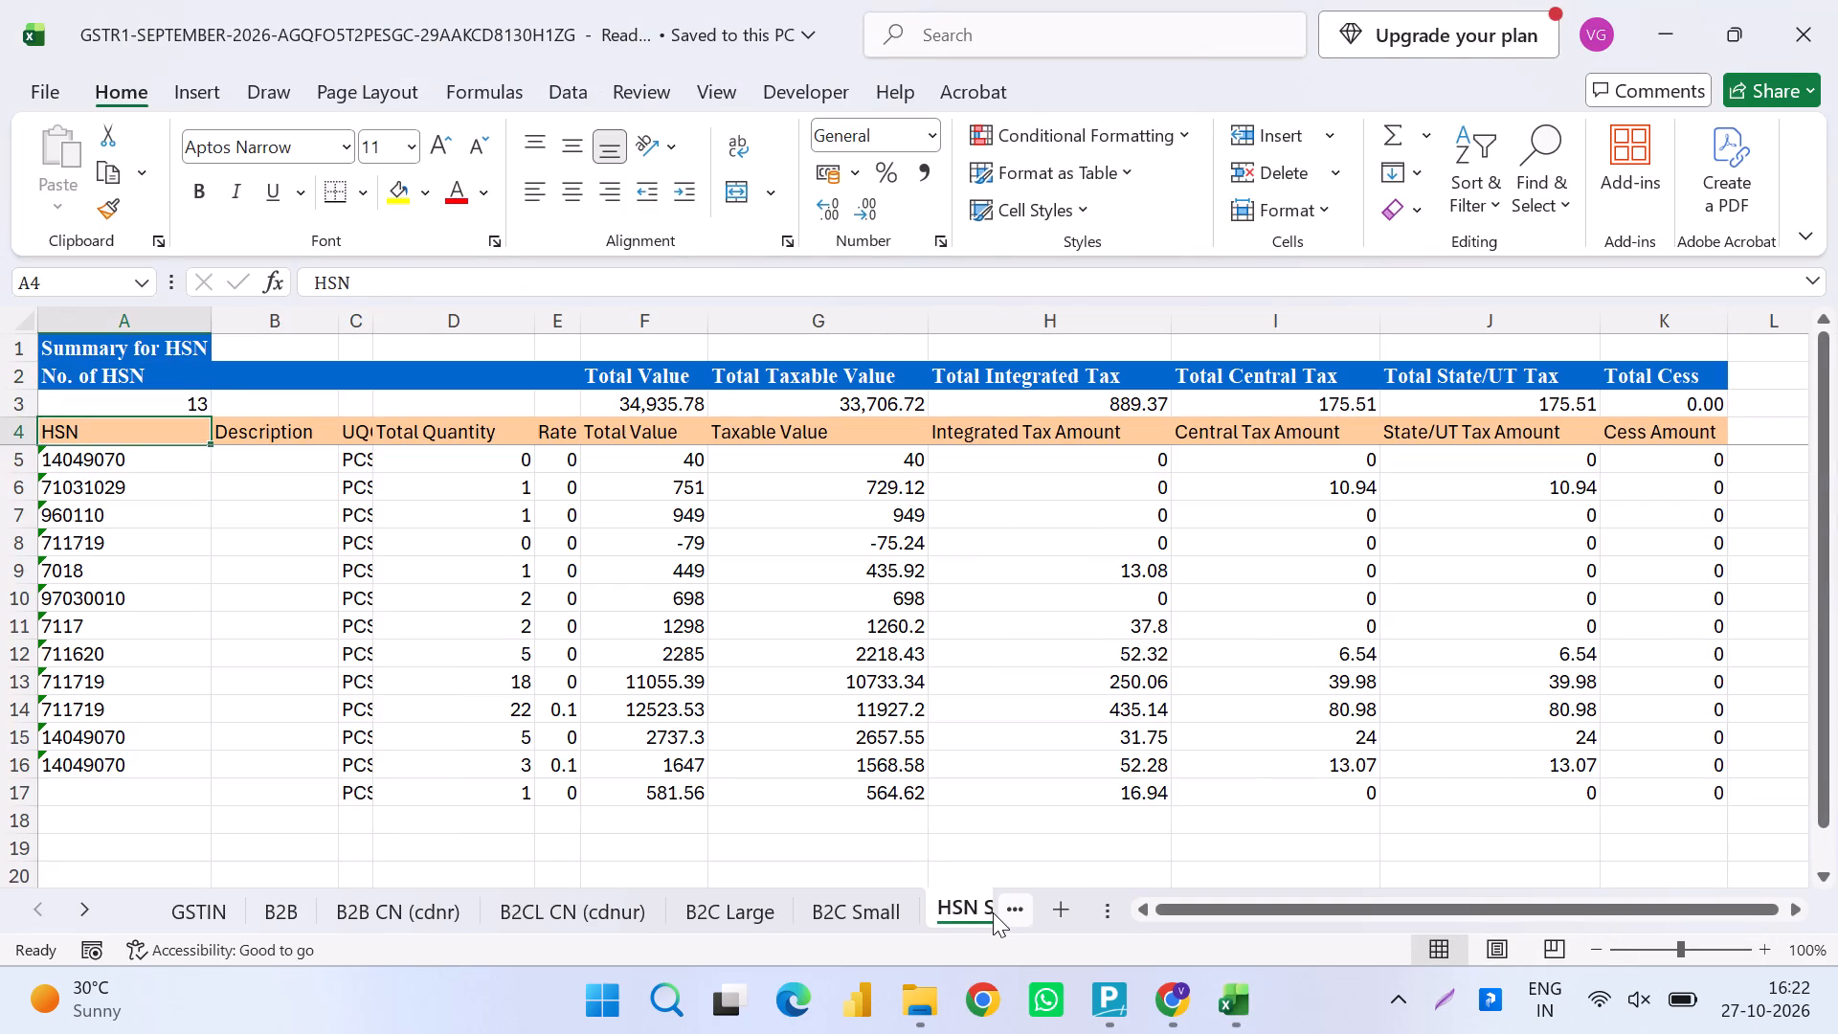
pyautogui.press('Right')
pyautogui.press('Right')
pyautogui.press('Right')
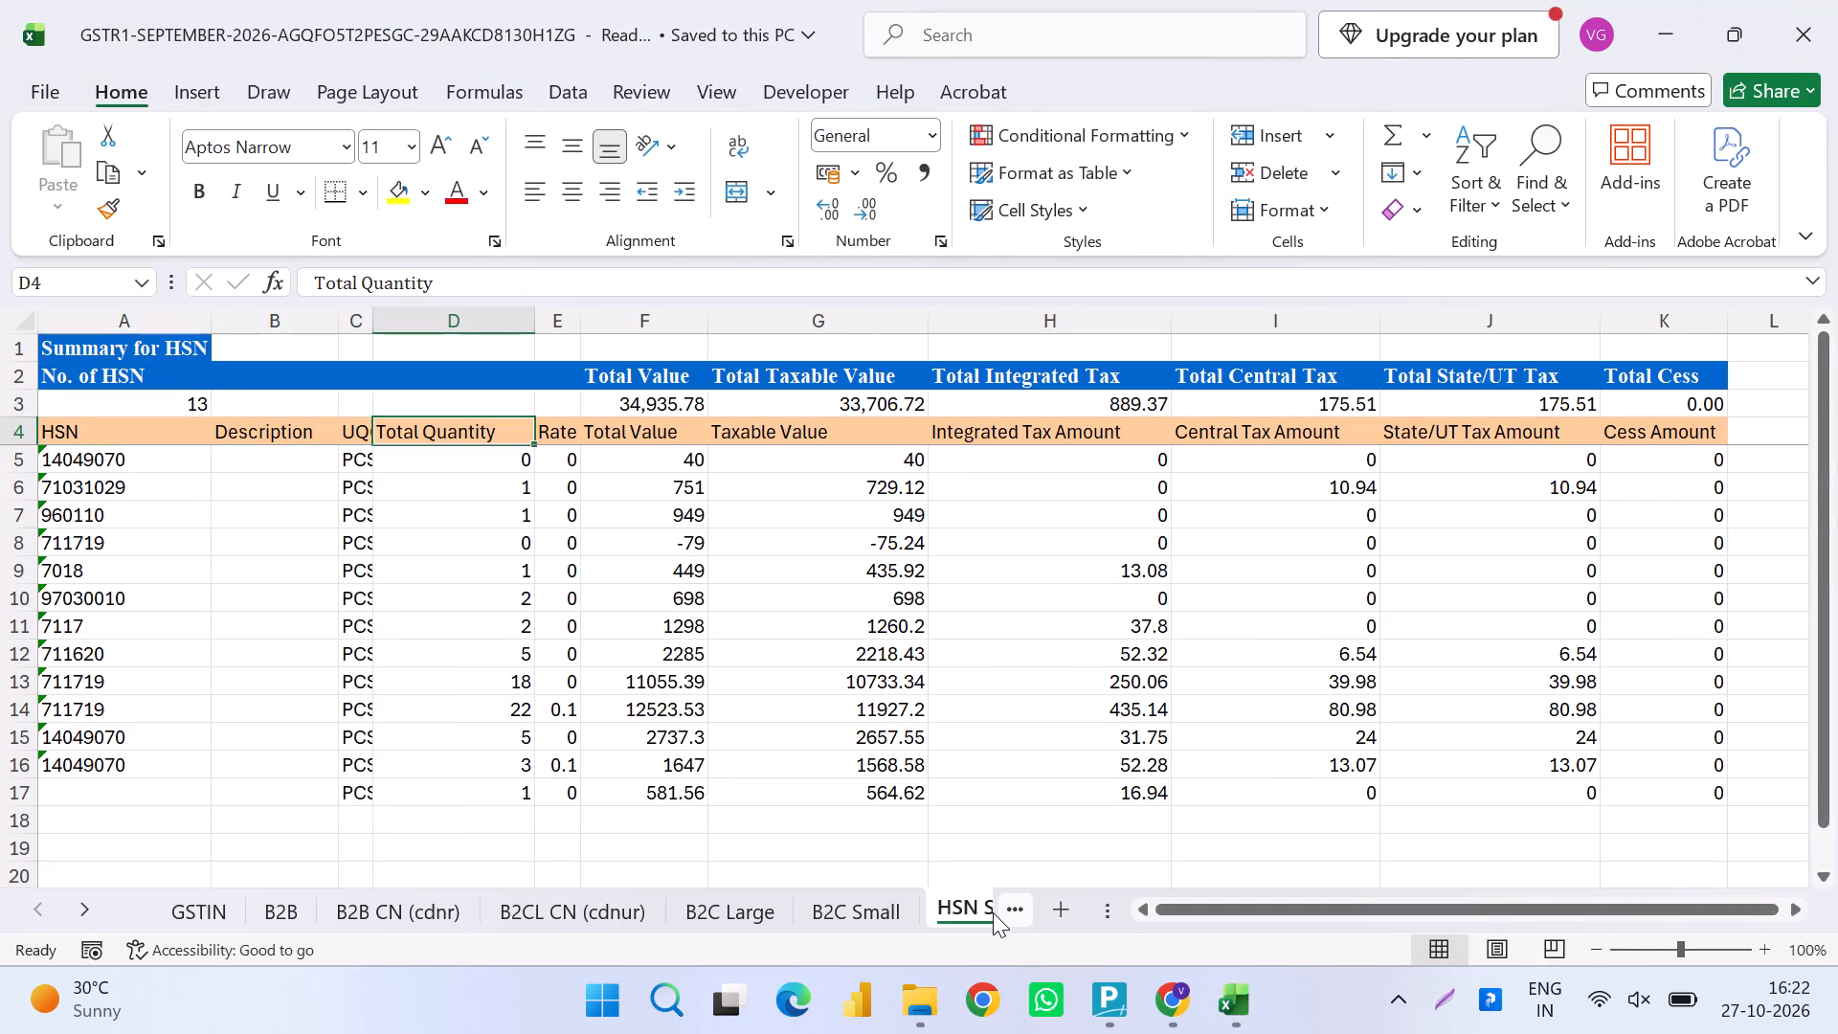
pyautogui.press('Right')
pyautogui.press('Down')
pyautogui.hotkey('ctrl', 'shift', 'Down')
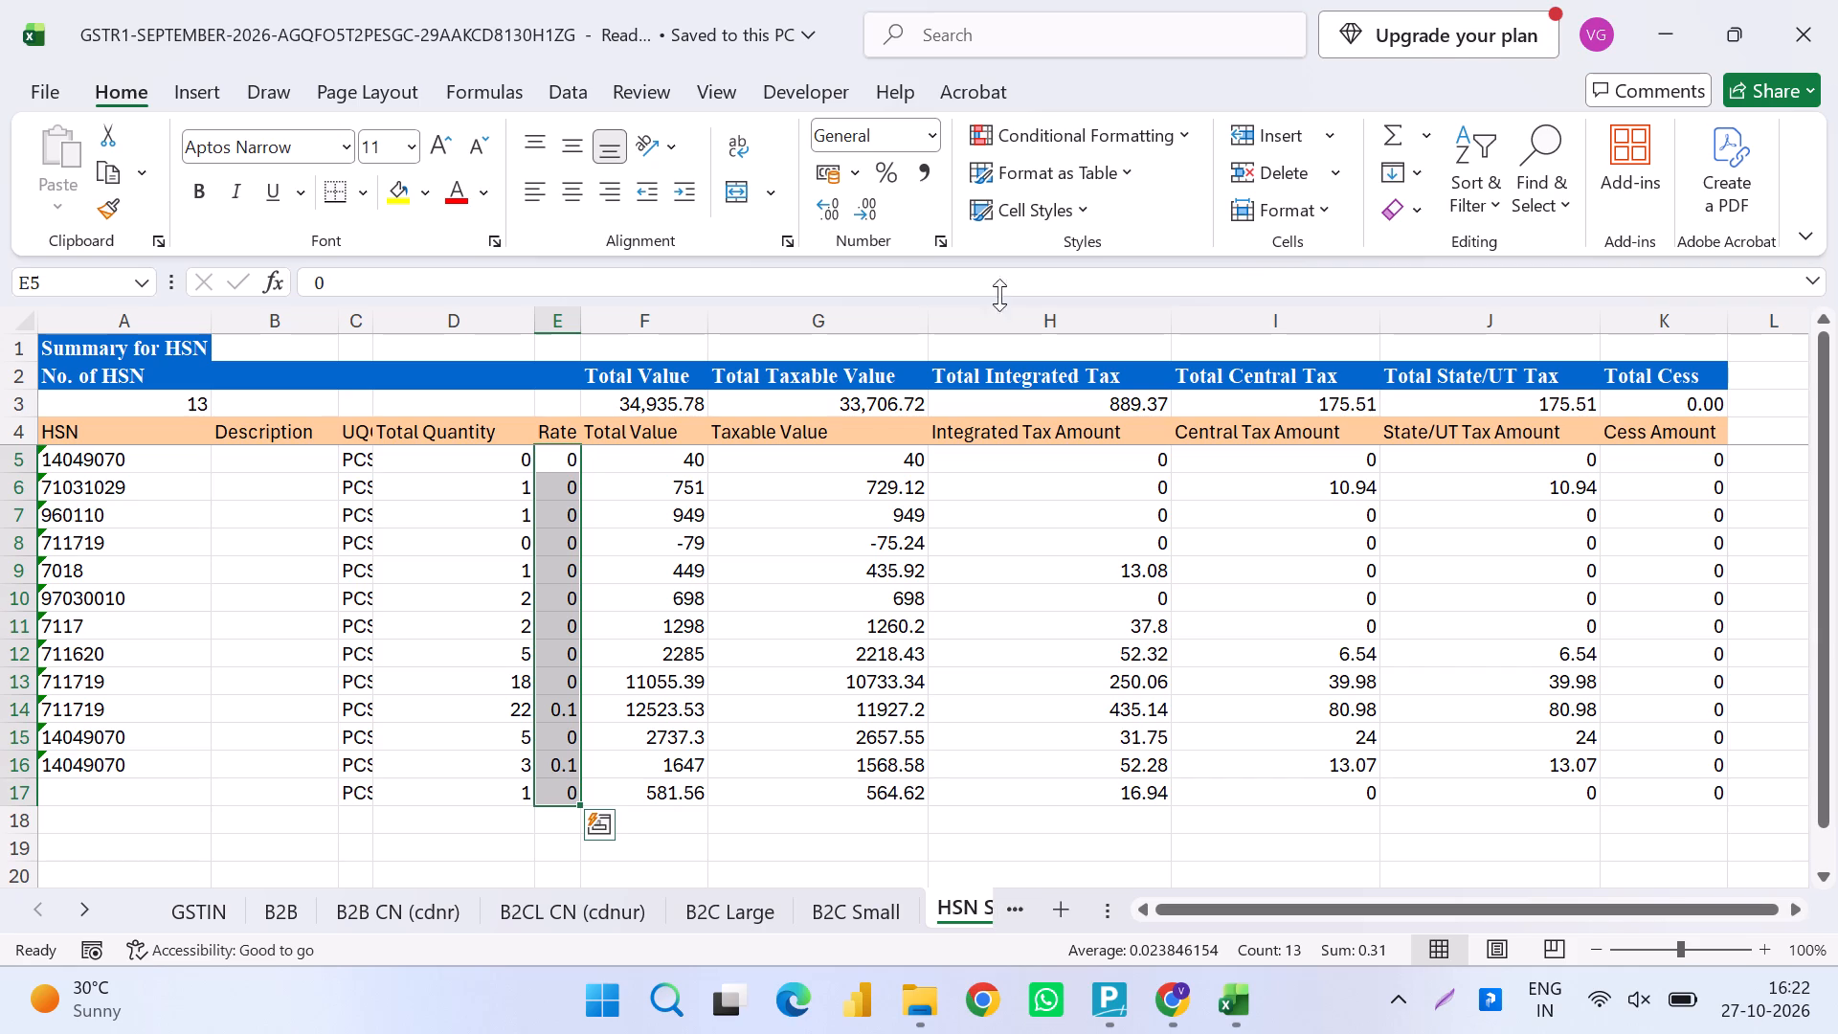
pyautogui.click(922, 179)
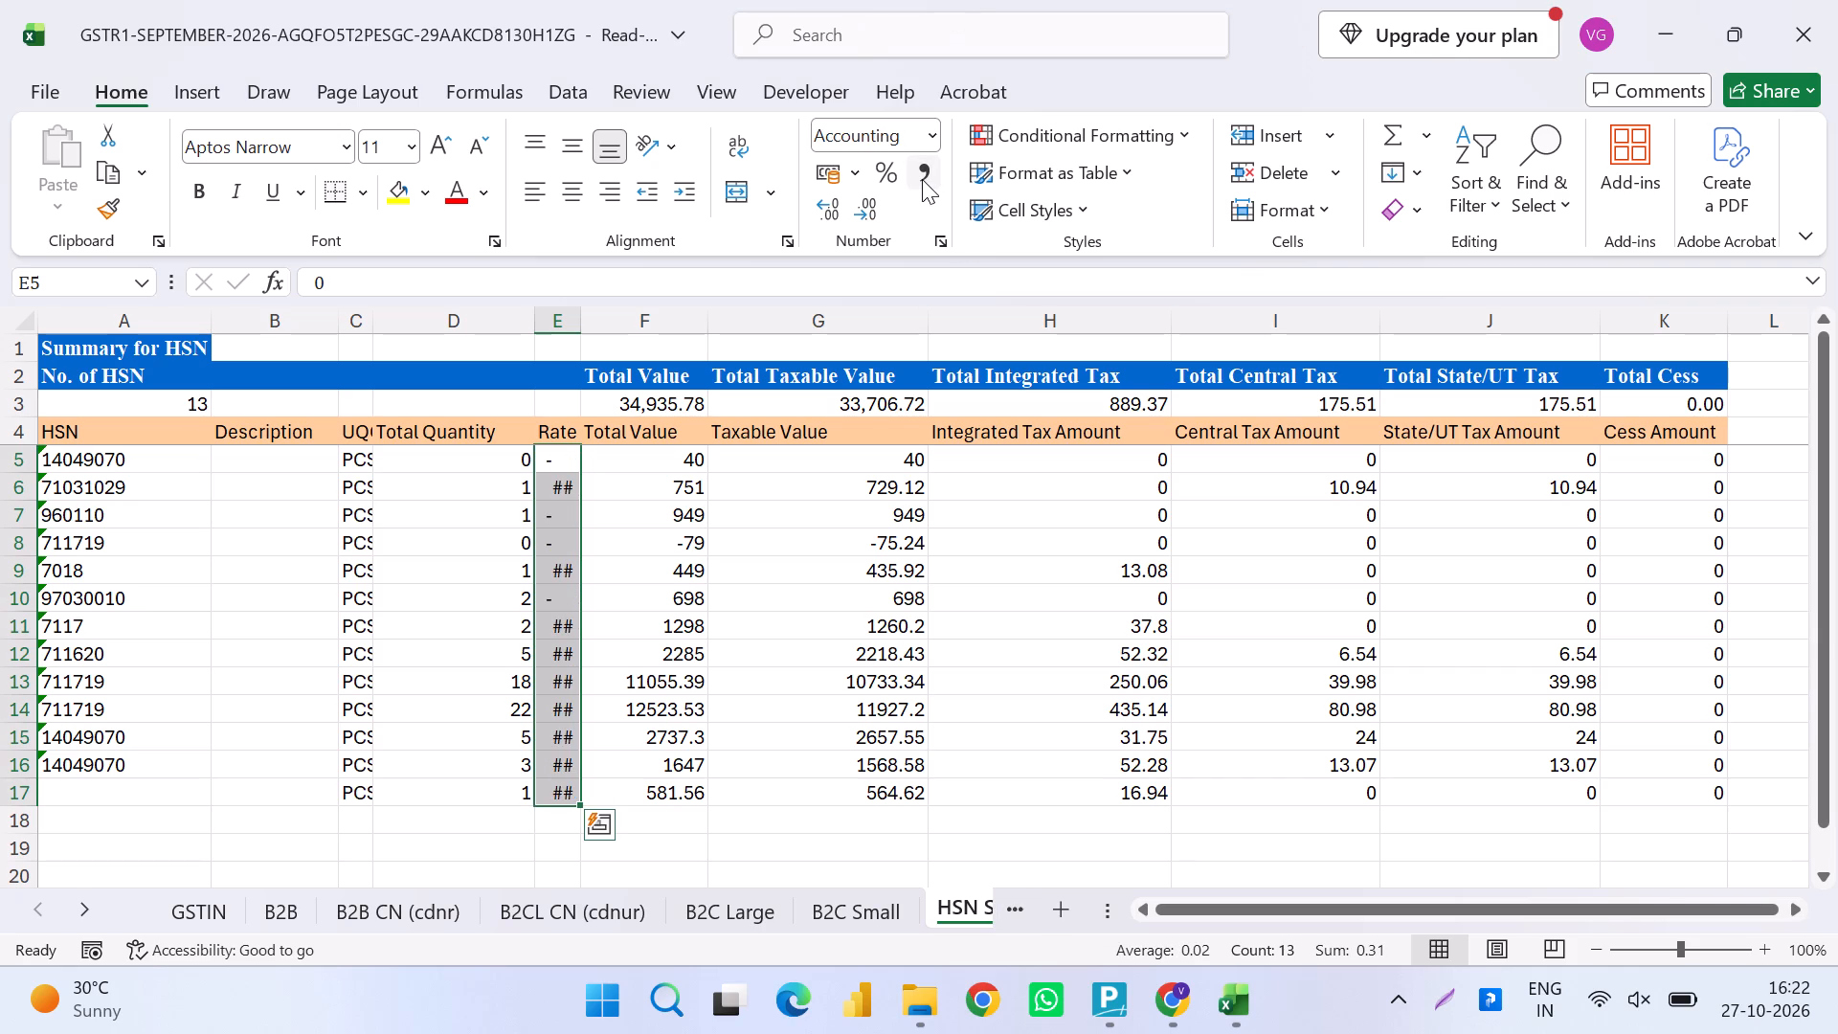
pyautogui.hotkey('alt', 'h')
pyautogui.write('oi')
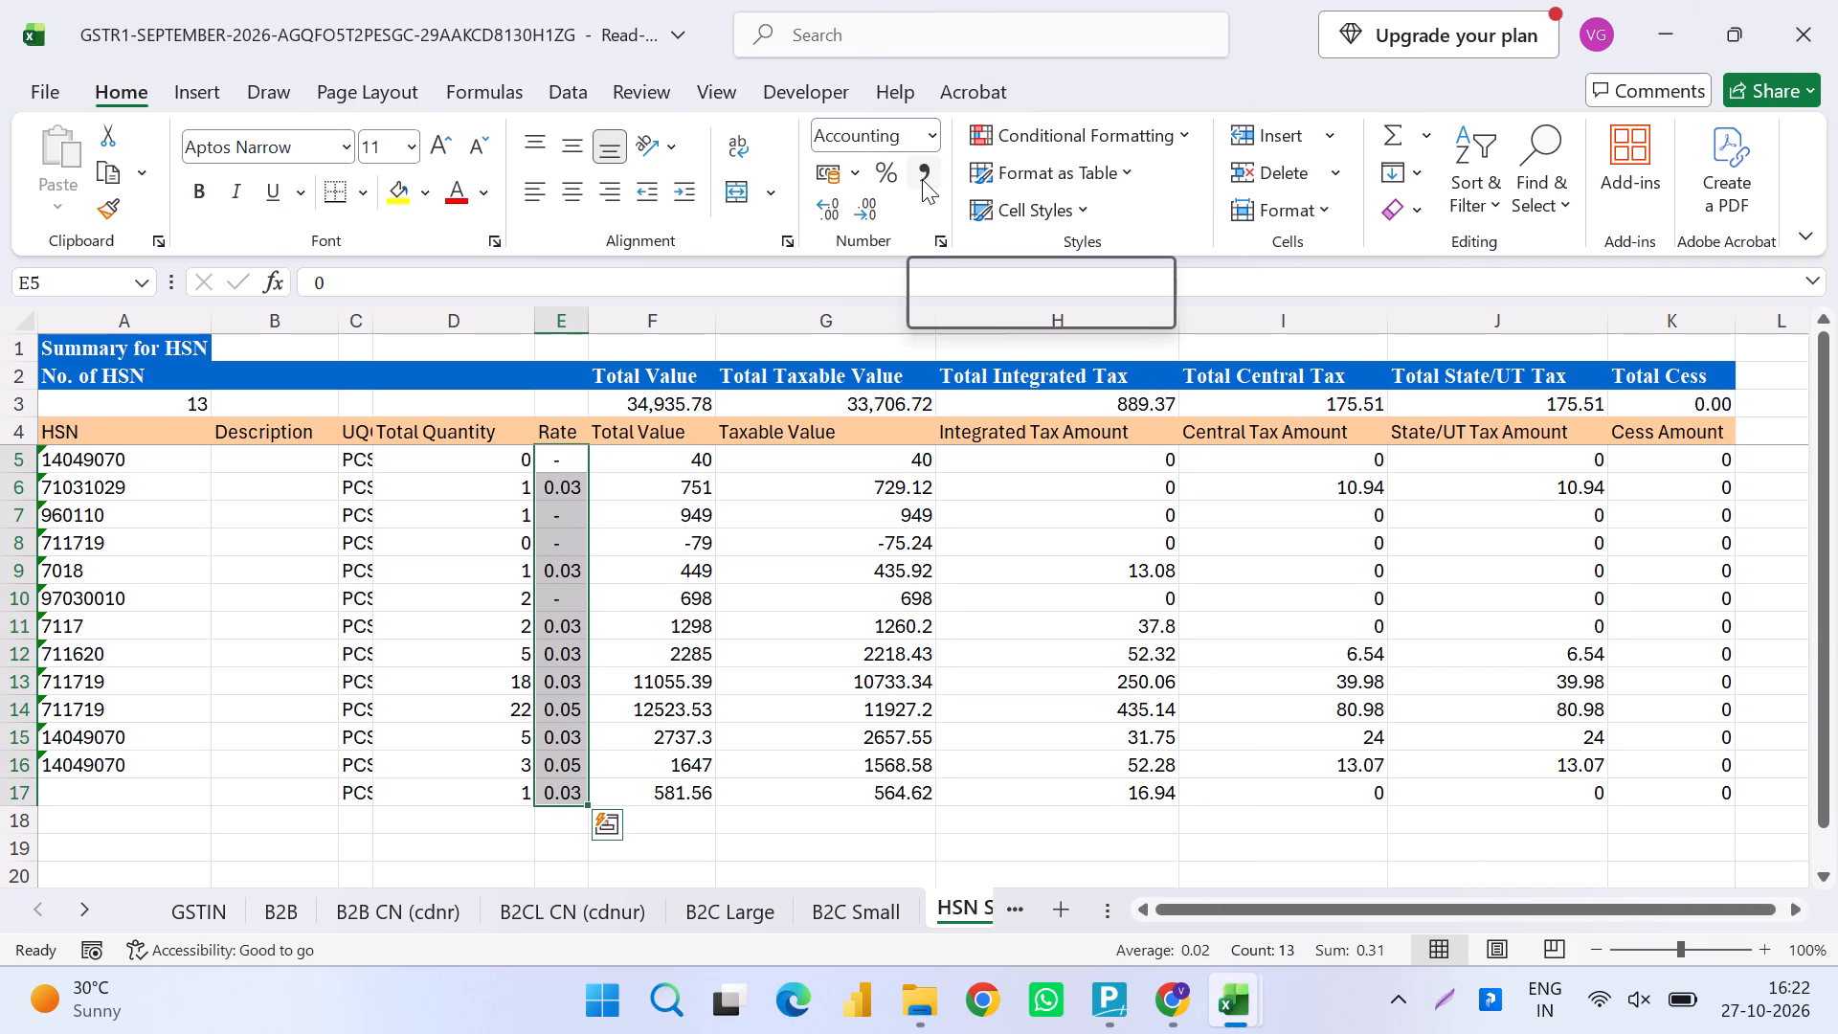
# Copy the HSN summary table with its header row into Sheet1 of the KRT workbook, starting at N3.
pyautogui.press('Up')
pyautogui.press('Left')
pyautogui.press('Left')
pyautogui.press('Left')
pyautogui.press('Left')
pyautogui.press('Down')
pyautogui.press('Left')
pyautogui.press('Up')
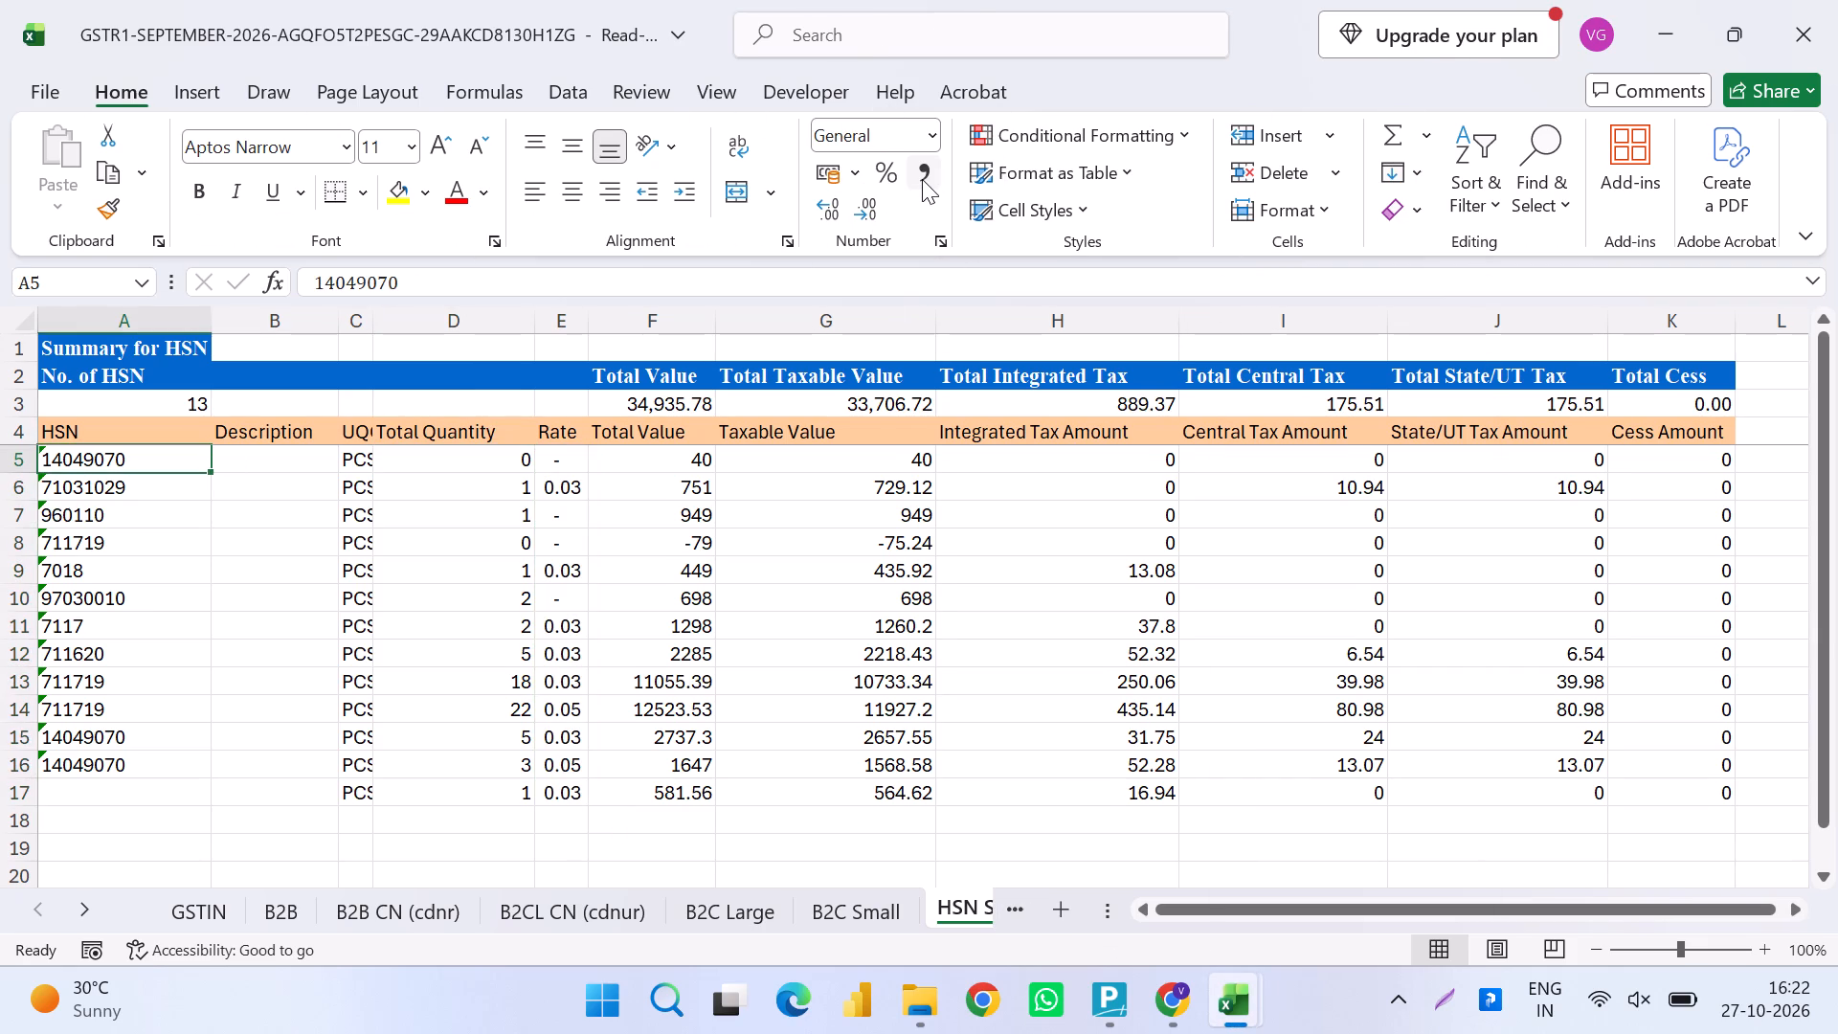
pyautogui.hotkey('ctrl', 'shift', 'Right')
pyautogui.hotkey('ctrl', 'shift', 'Down')
pyautogui.hotkey('ctrl', 'c')
pyautogui.hotkey('alt', 'Tab')
pyautogui.press('Down')
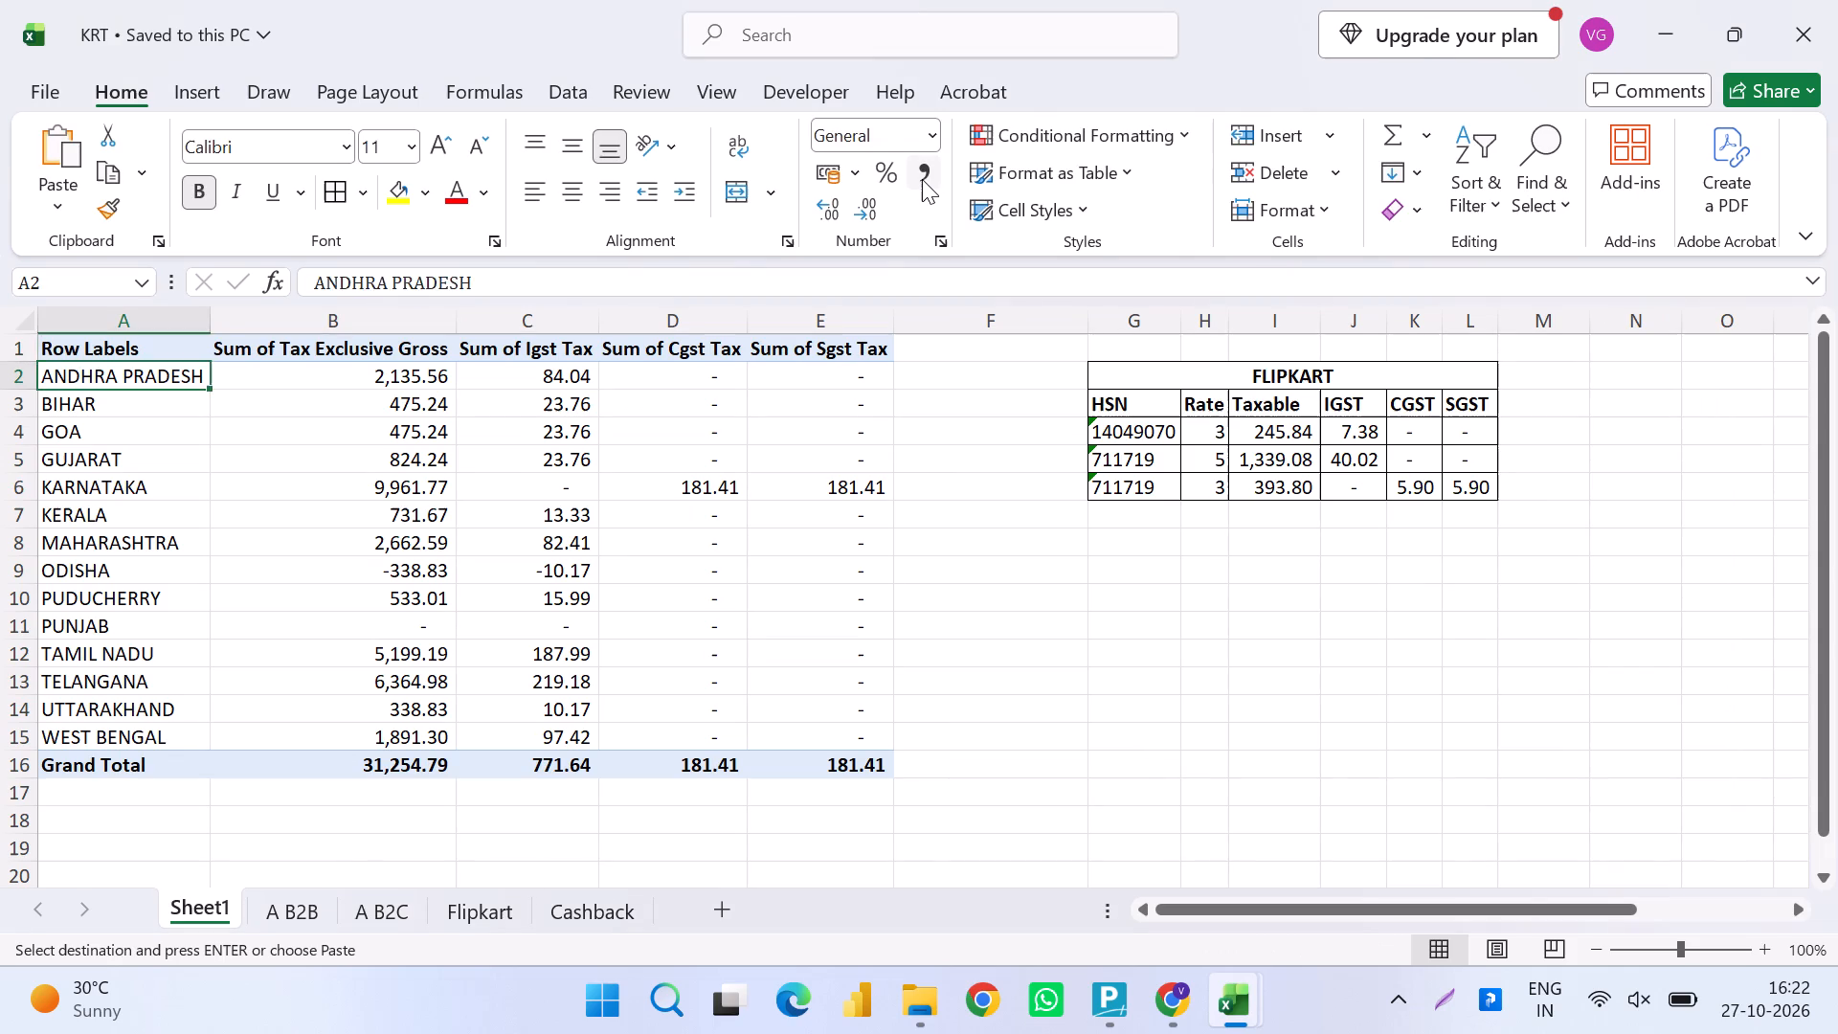
pyautogui.press('Right')
pyautogui.press('Right')
pyautogui.press('Right')
pyautogui.press('Right')
pyautogui.press('Right')
pyautogui.press('Right')
pyautogui.press('Right')
pyautogui.press('Right')
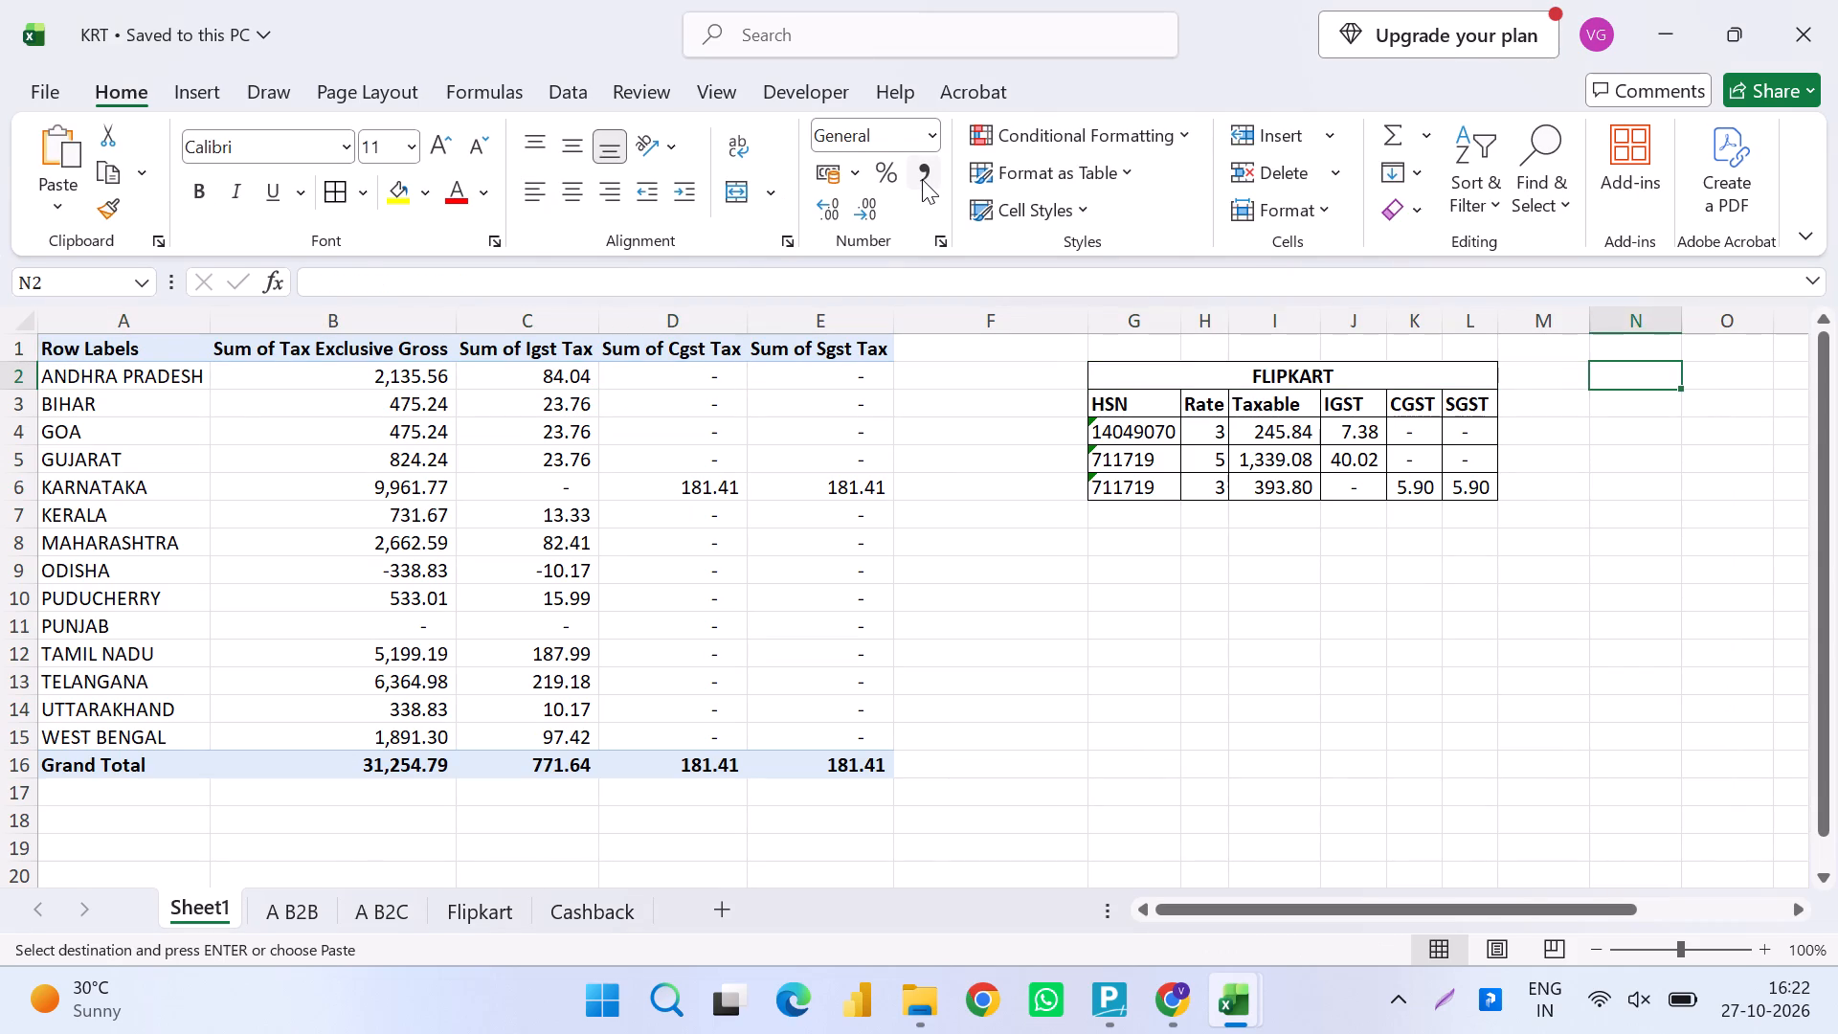
pyautogui.press('Down')
pyautogui.hotkey('ctrl', 'v')
# Delete the empty Description column from the pasted Amazon HSN table on Sheet1.
pyautogui.press('Up')
pyautogui.press('Right')
pyautogui.press('Right')
pyautogui.press('Right')
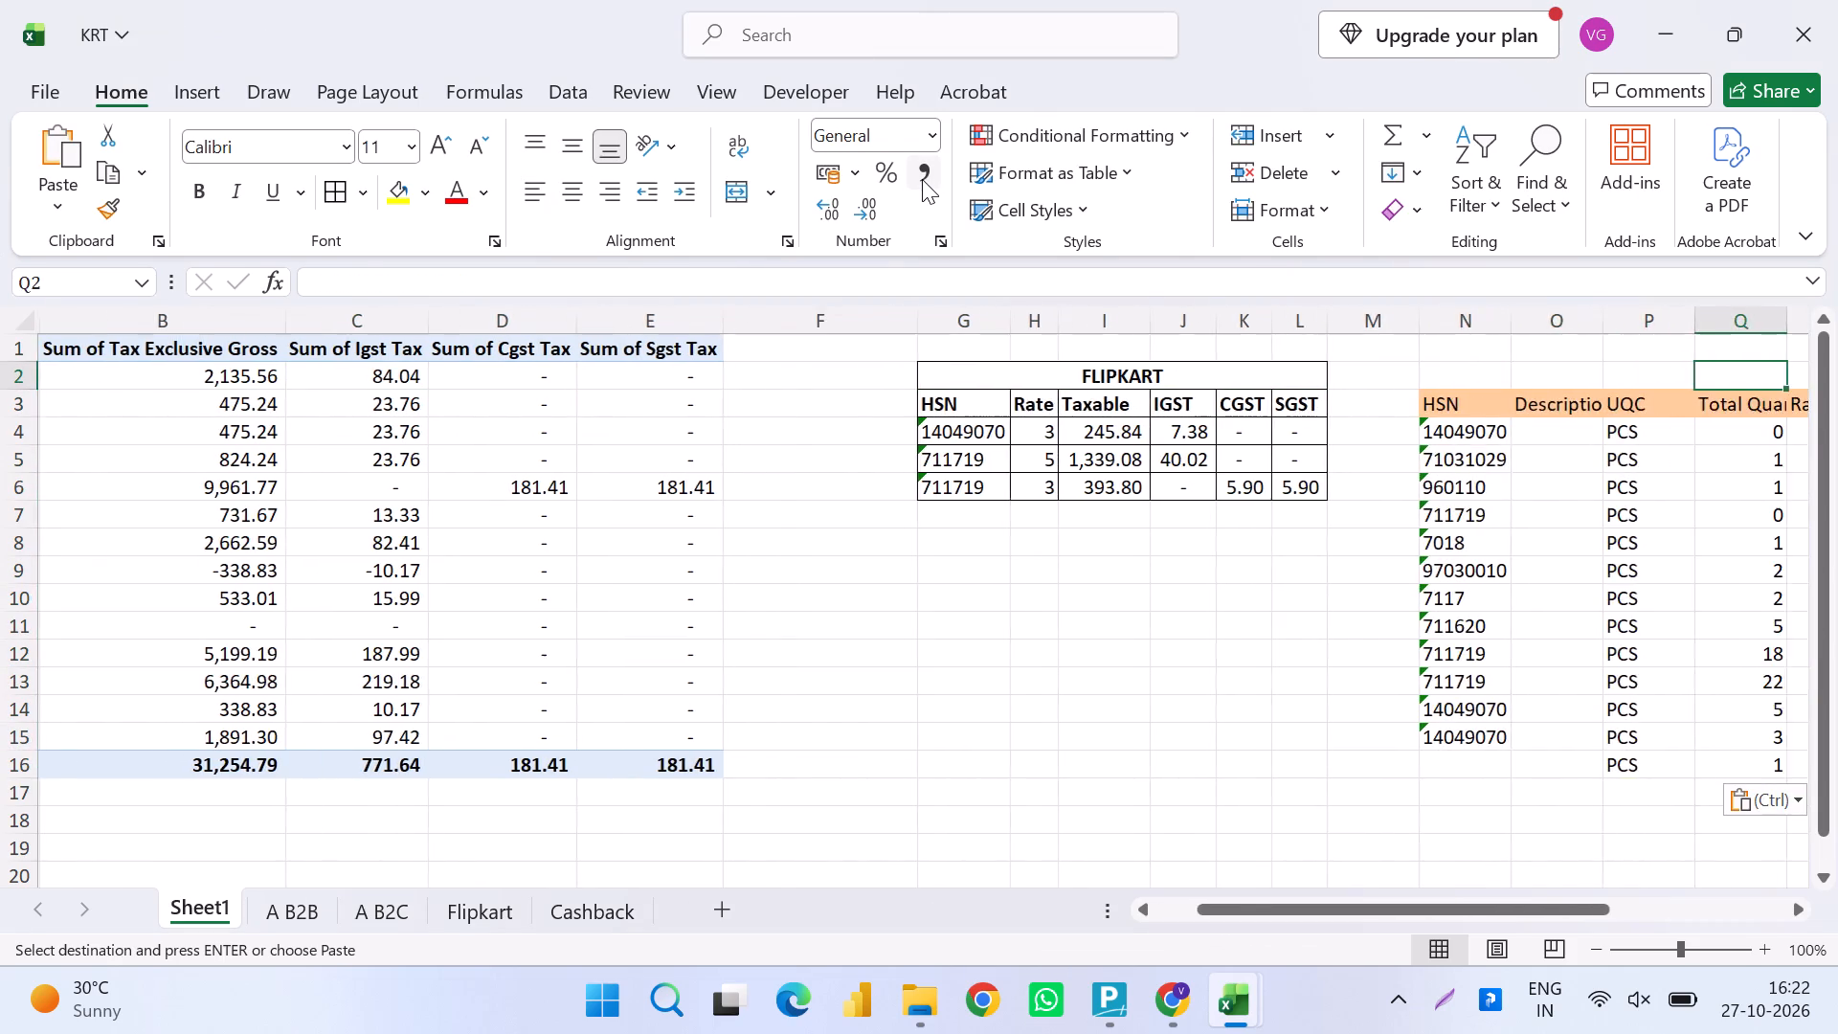
pyautogui.press('Right')
pyautogui.press('Right')
pyautogui.press('Right')
pyautogui.press('Right')
pyautogui.press('Right')
pyautogui.press('Right')
pyautogui.press('Right')
pyautogui.press('Left')
pyautogui.press('Left')
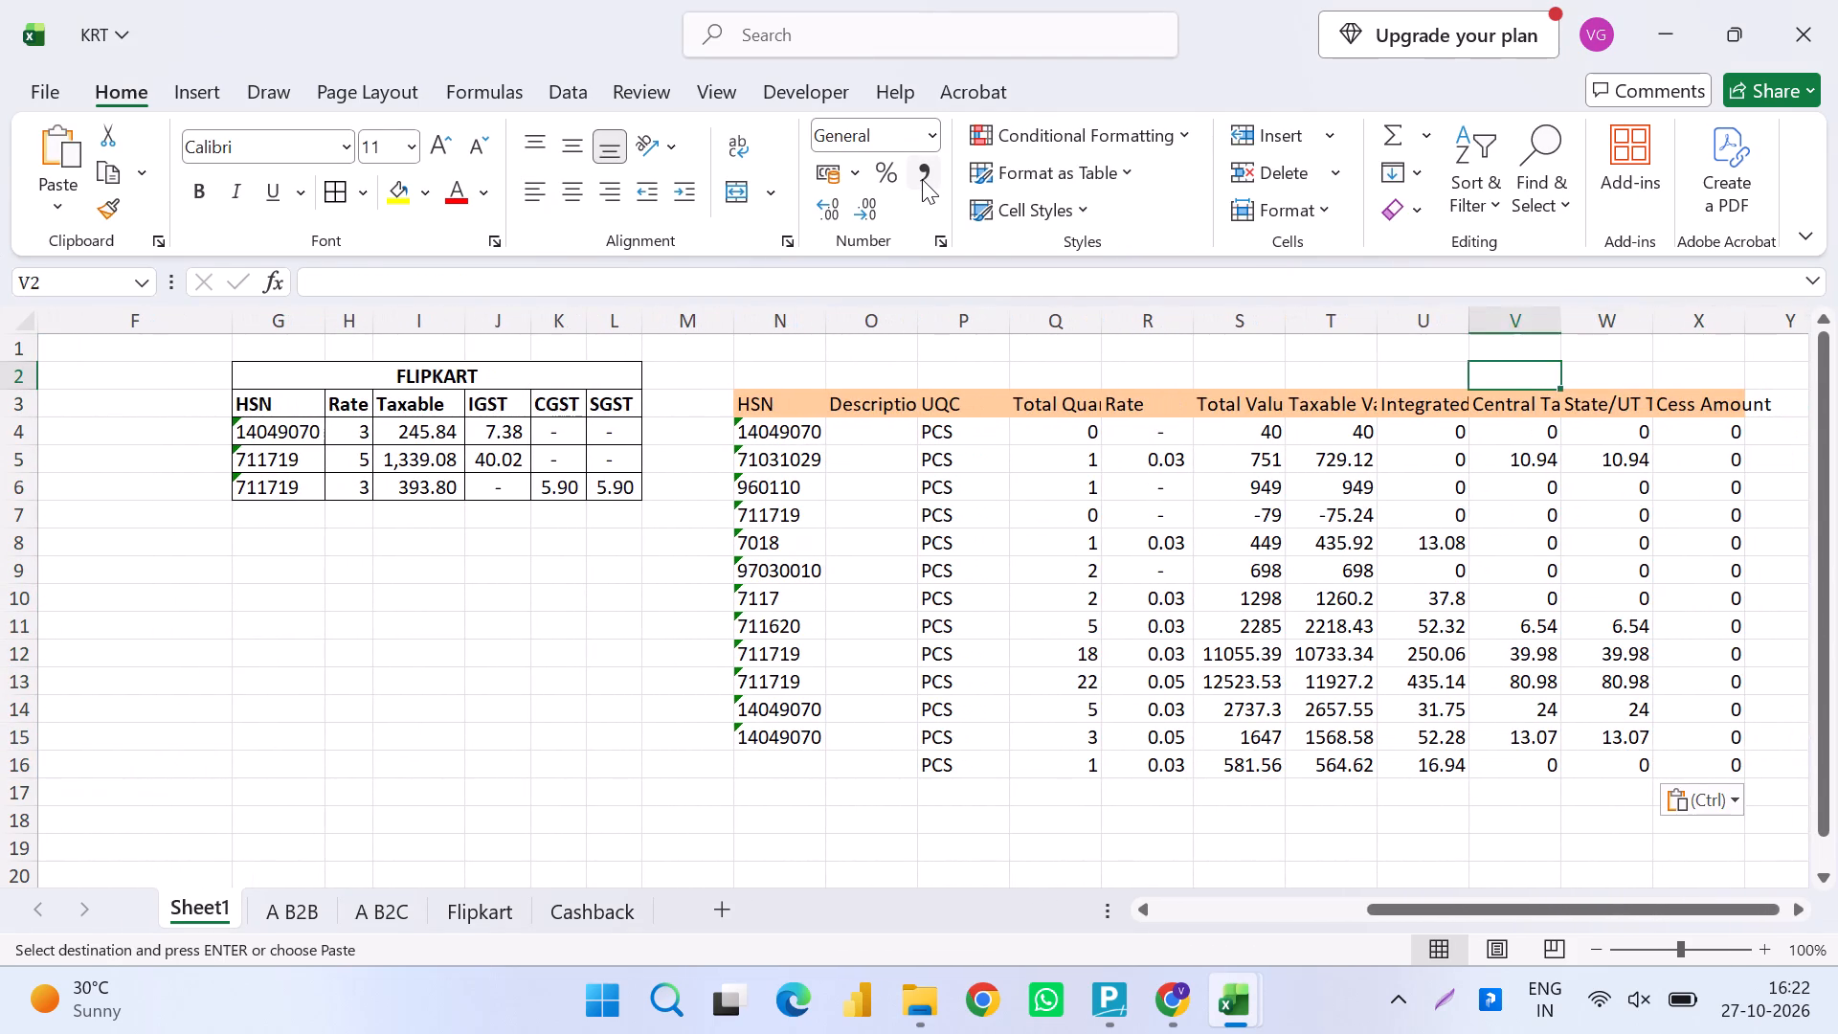
pyautogui.press('Left')
pyautogui.press('Left')
pyautogui.press('Left')
pyautogui.press('Left')
pyautogui.press('Left')
pyautogui.press('Left')
pyautogui.press('Left')
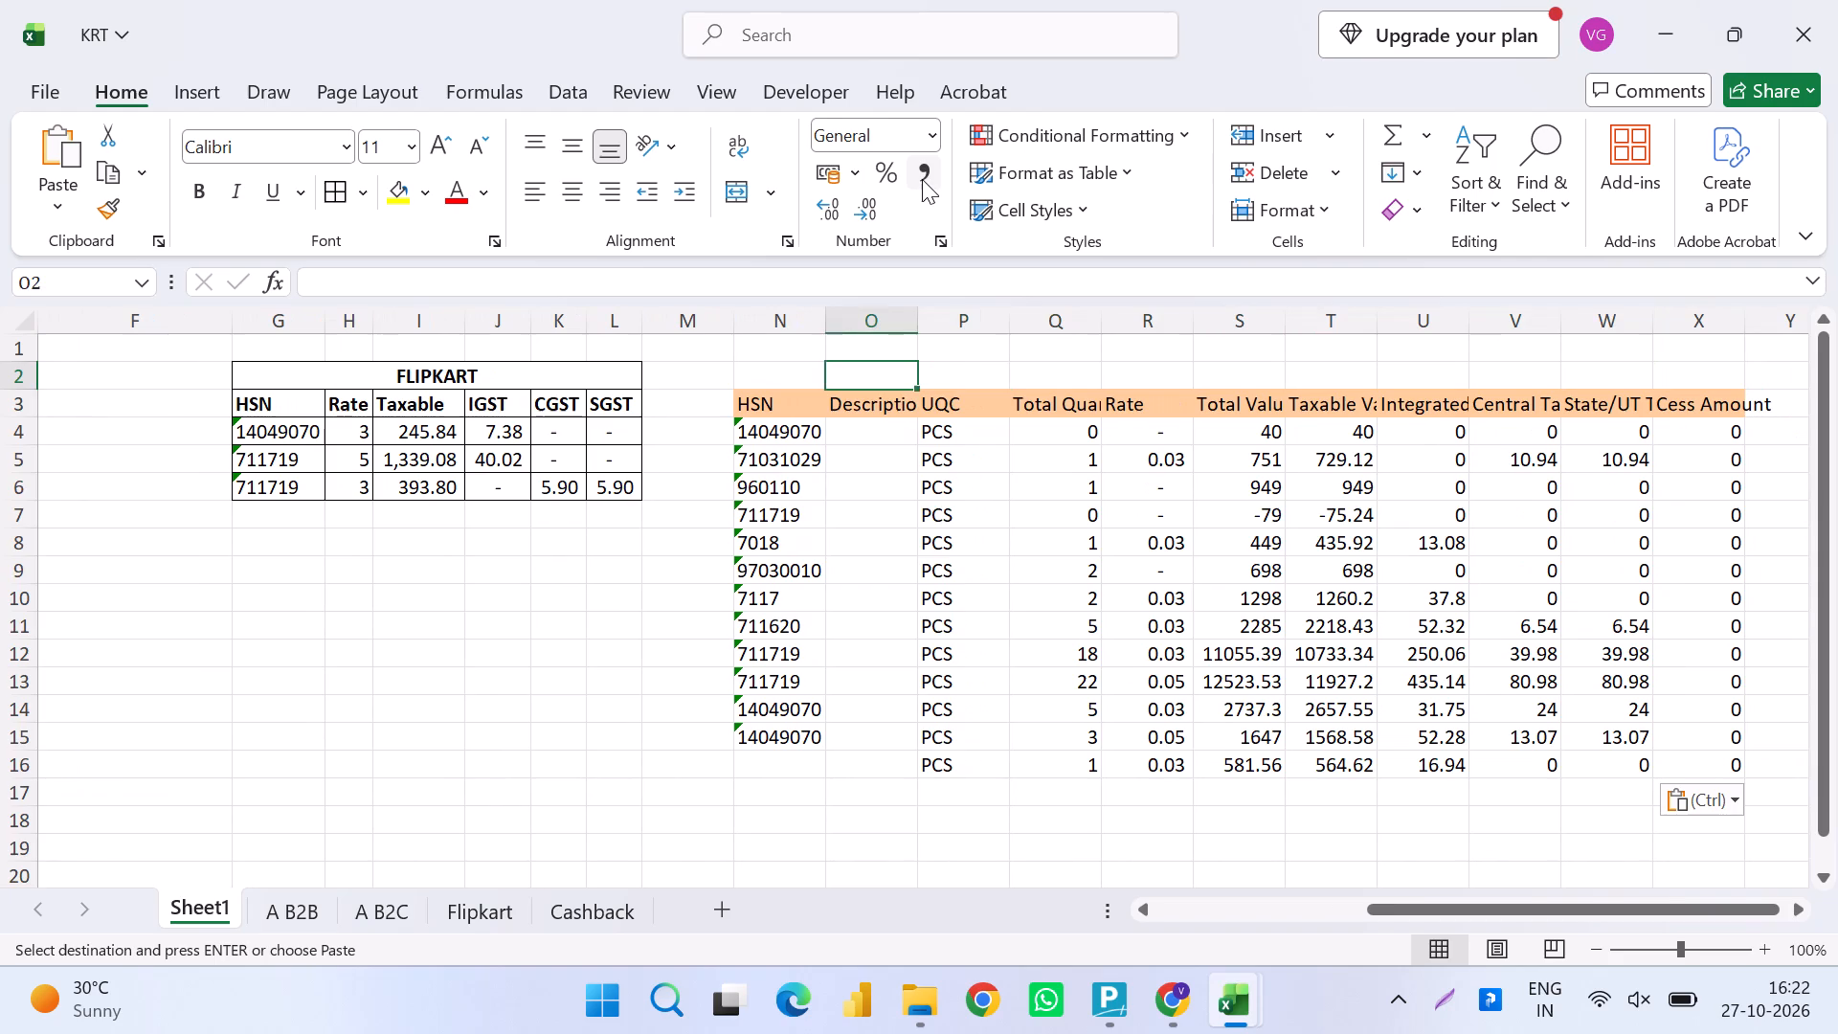
pyautogui.hotkey('ctrl', 'space')
pyautogui.hotkey('ctrl', '-')
# Insert a blank column between HSN and Rate in the Flipkart table.
pyautogui.press('Right')
pyautogui.press('Right')
pyautogui.press('Left')
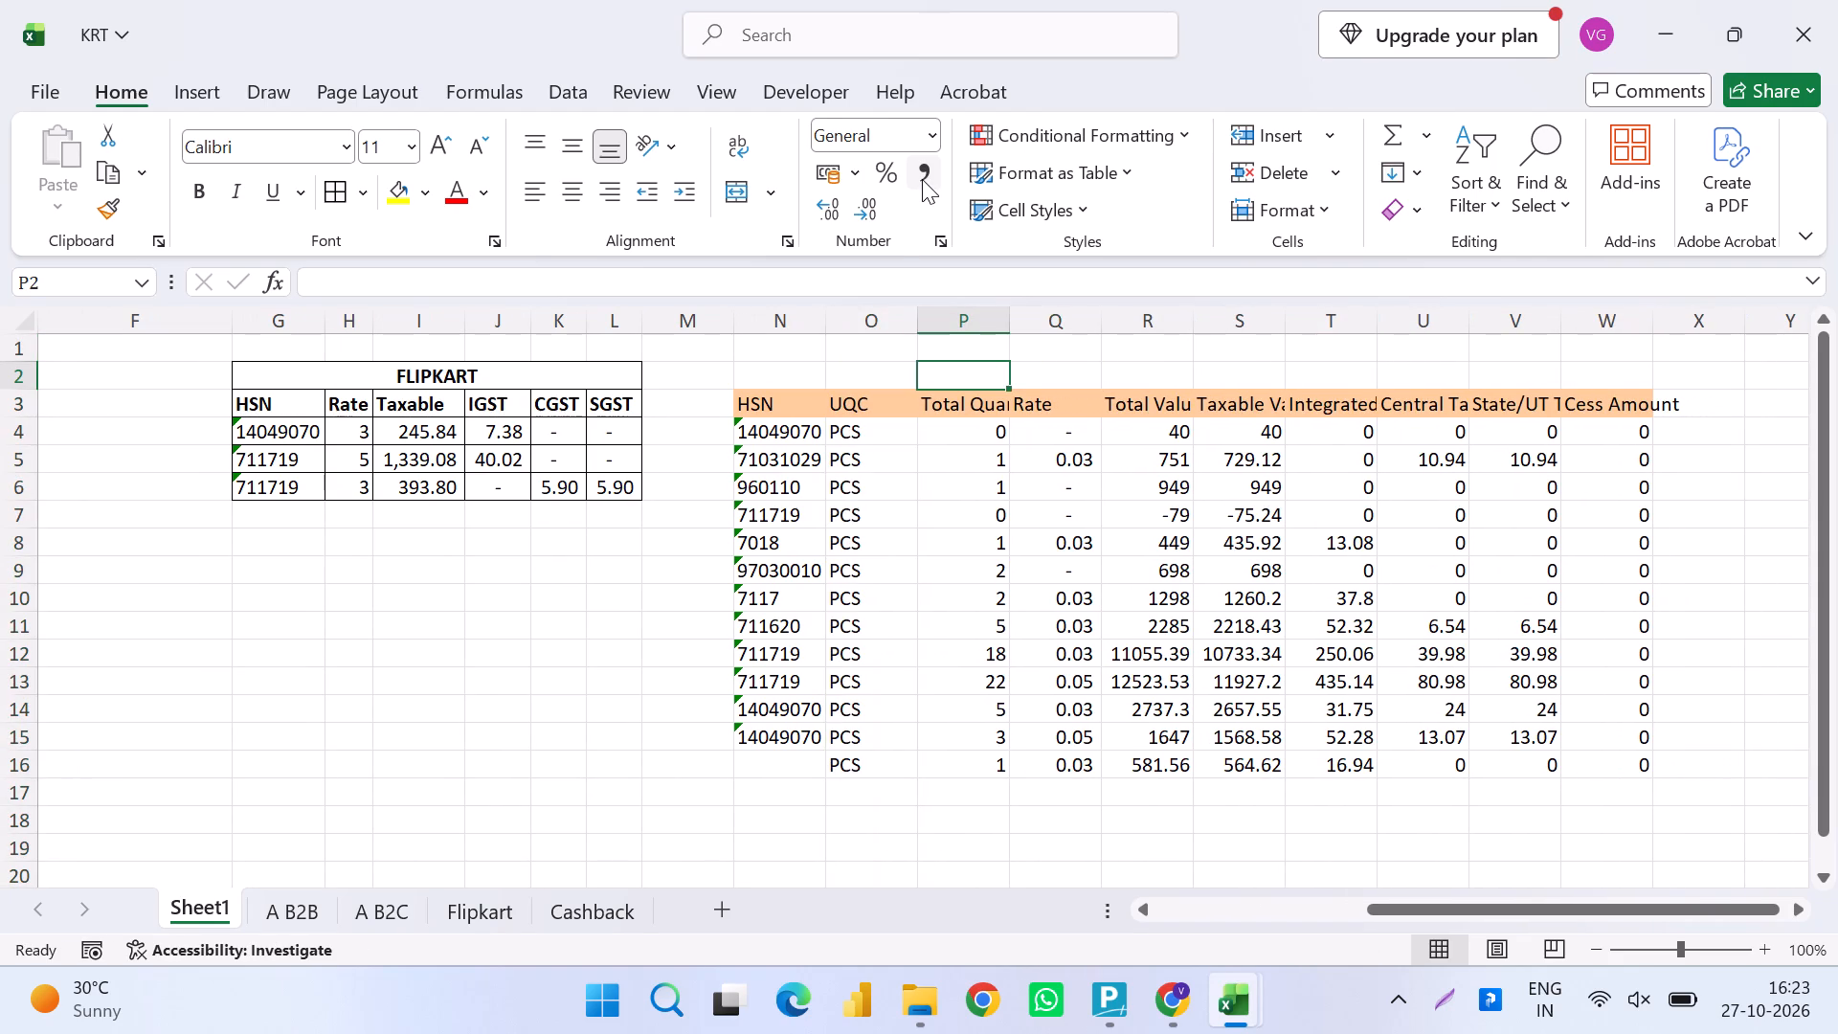
pyautogui.press('Left')
pyautogui.press('Left')
pyautogui.press('Left')
pyautogui.press('Left')
pyautogui.press('Left')
pyautogui.press('Left')
pyautogui.press('Right')
pyautogui.press('Right')
pyautogui.press('Down')
pyautogui.press('Down')
pyautogui.press('Right')
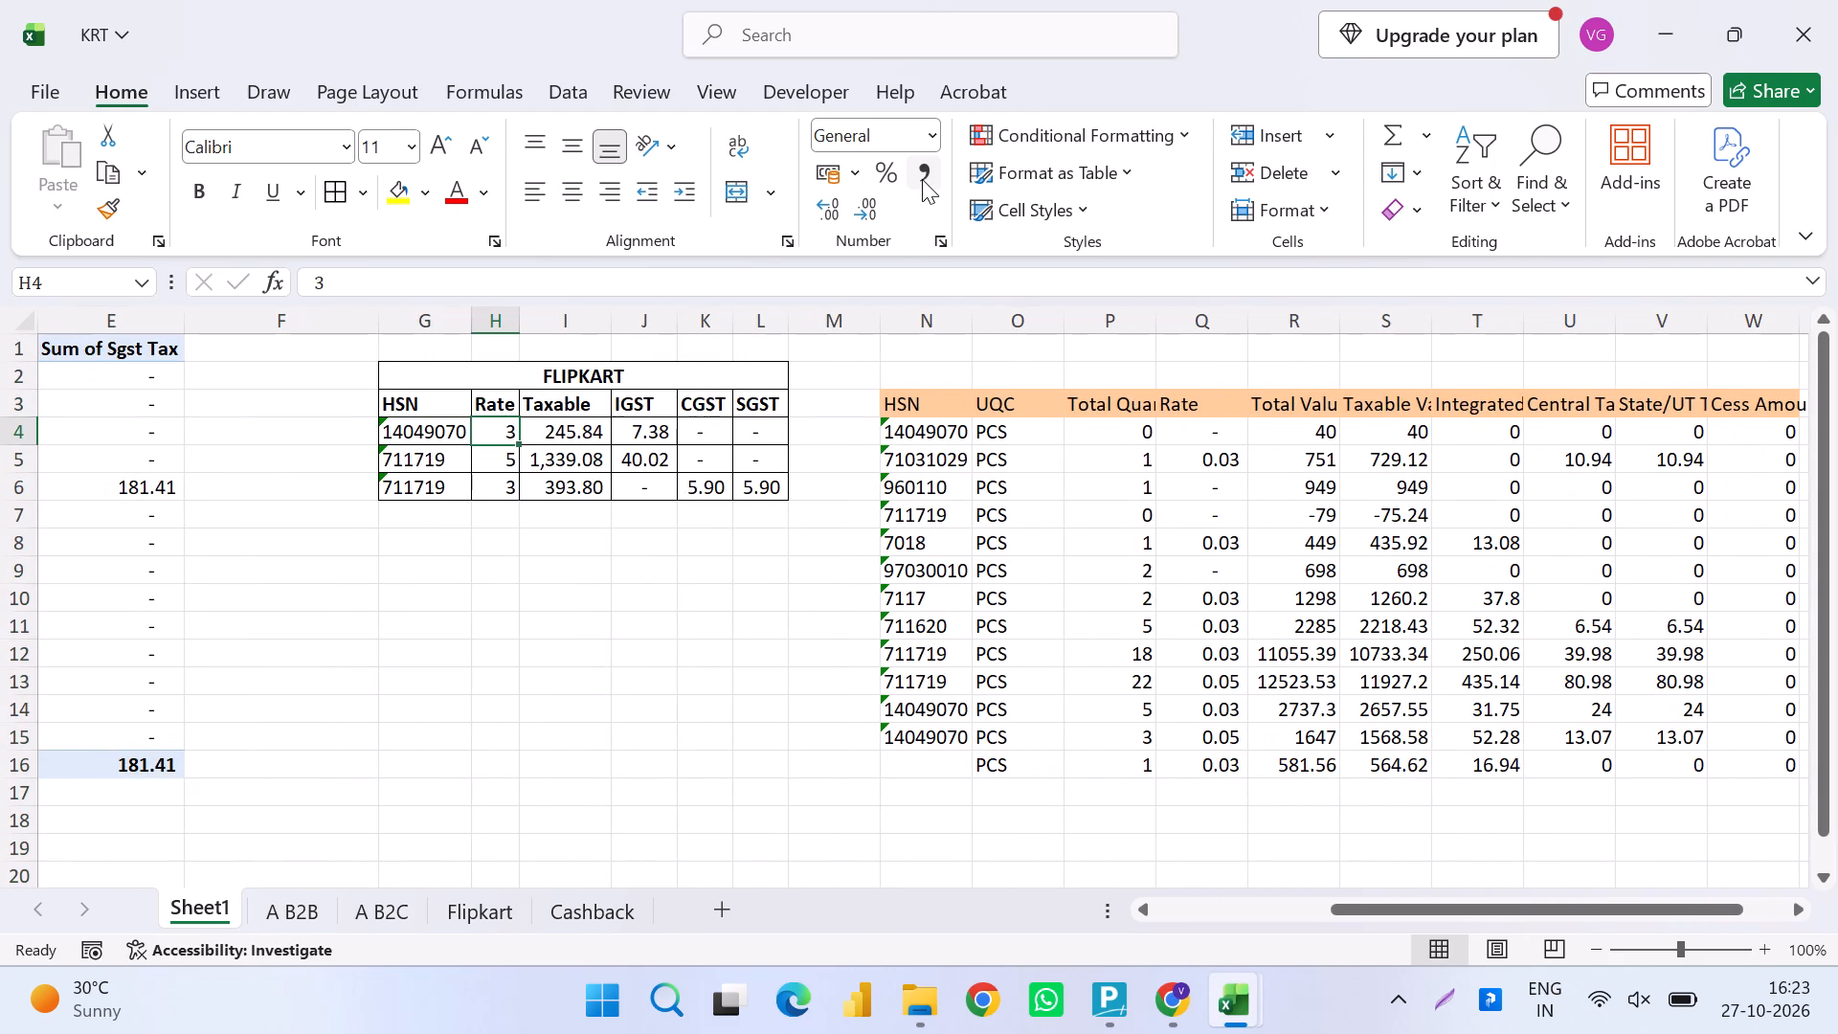
pyautogui.click(504, 314)
pyautogui.hotkey('ctrl', 'shift', '=')
pyautogui.press('Right')
pyautogui.press('Right')
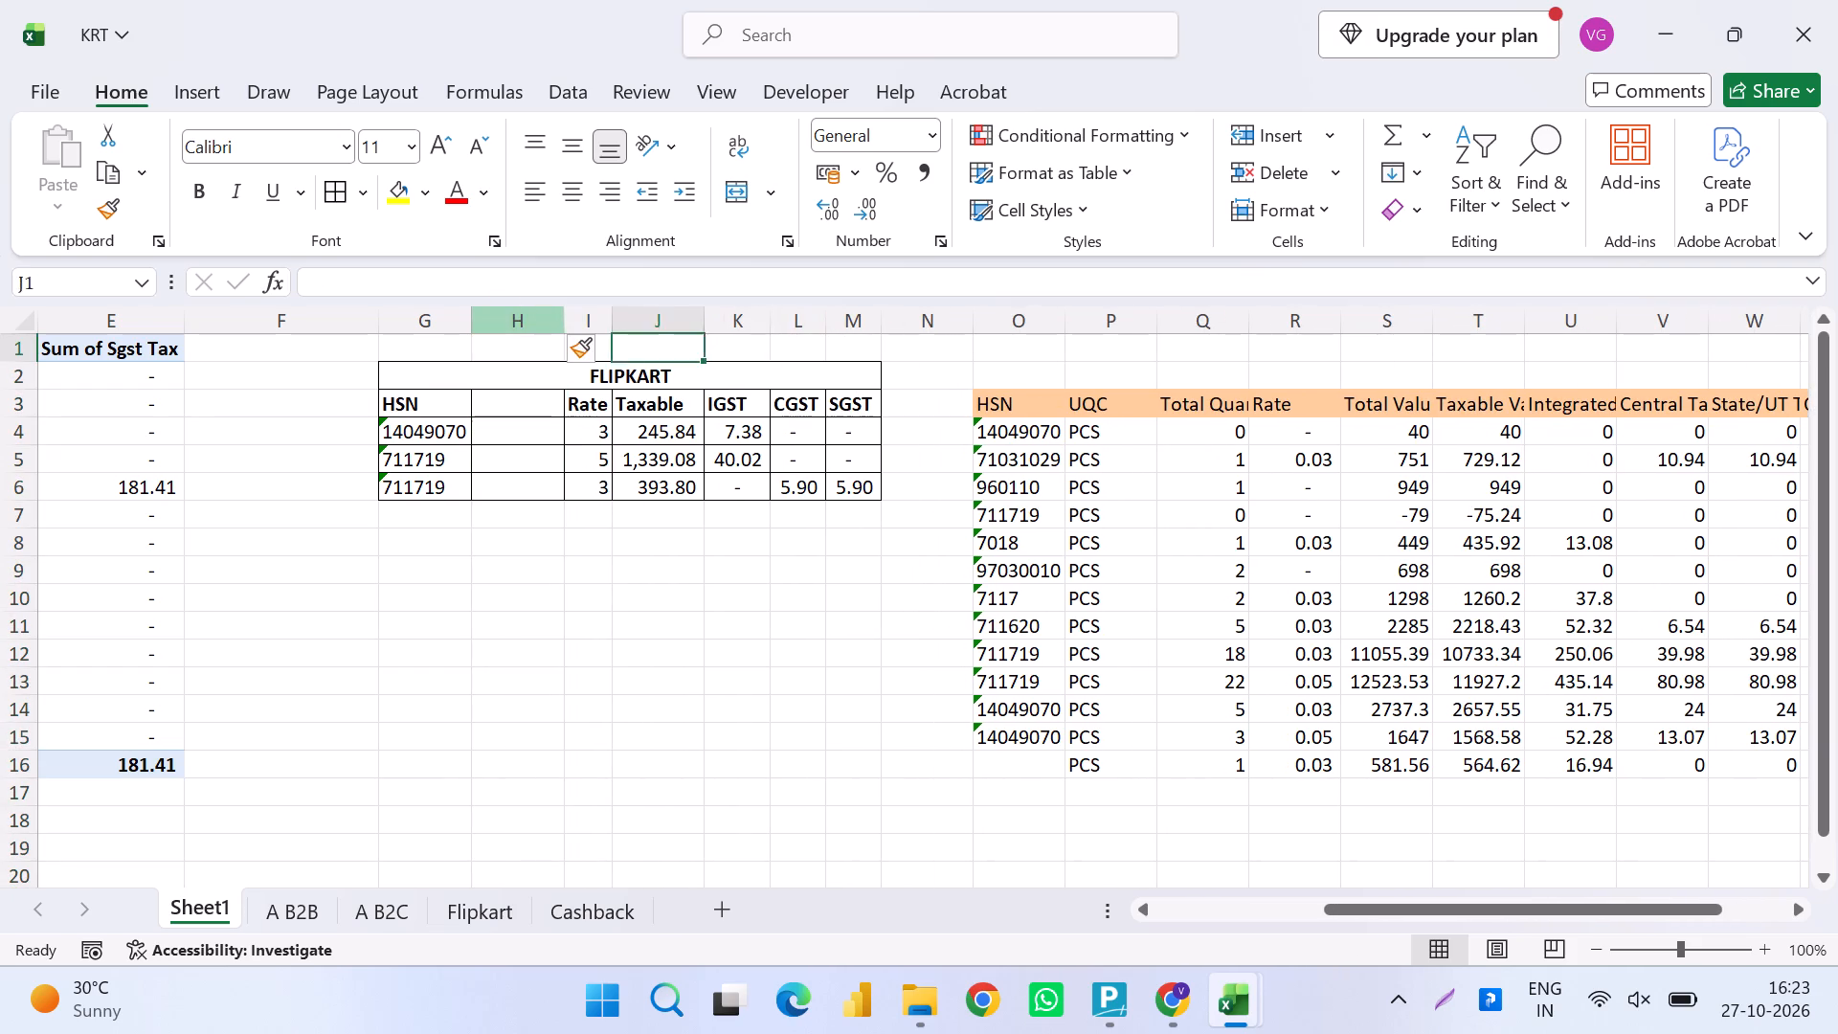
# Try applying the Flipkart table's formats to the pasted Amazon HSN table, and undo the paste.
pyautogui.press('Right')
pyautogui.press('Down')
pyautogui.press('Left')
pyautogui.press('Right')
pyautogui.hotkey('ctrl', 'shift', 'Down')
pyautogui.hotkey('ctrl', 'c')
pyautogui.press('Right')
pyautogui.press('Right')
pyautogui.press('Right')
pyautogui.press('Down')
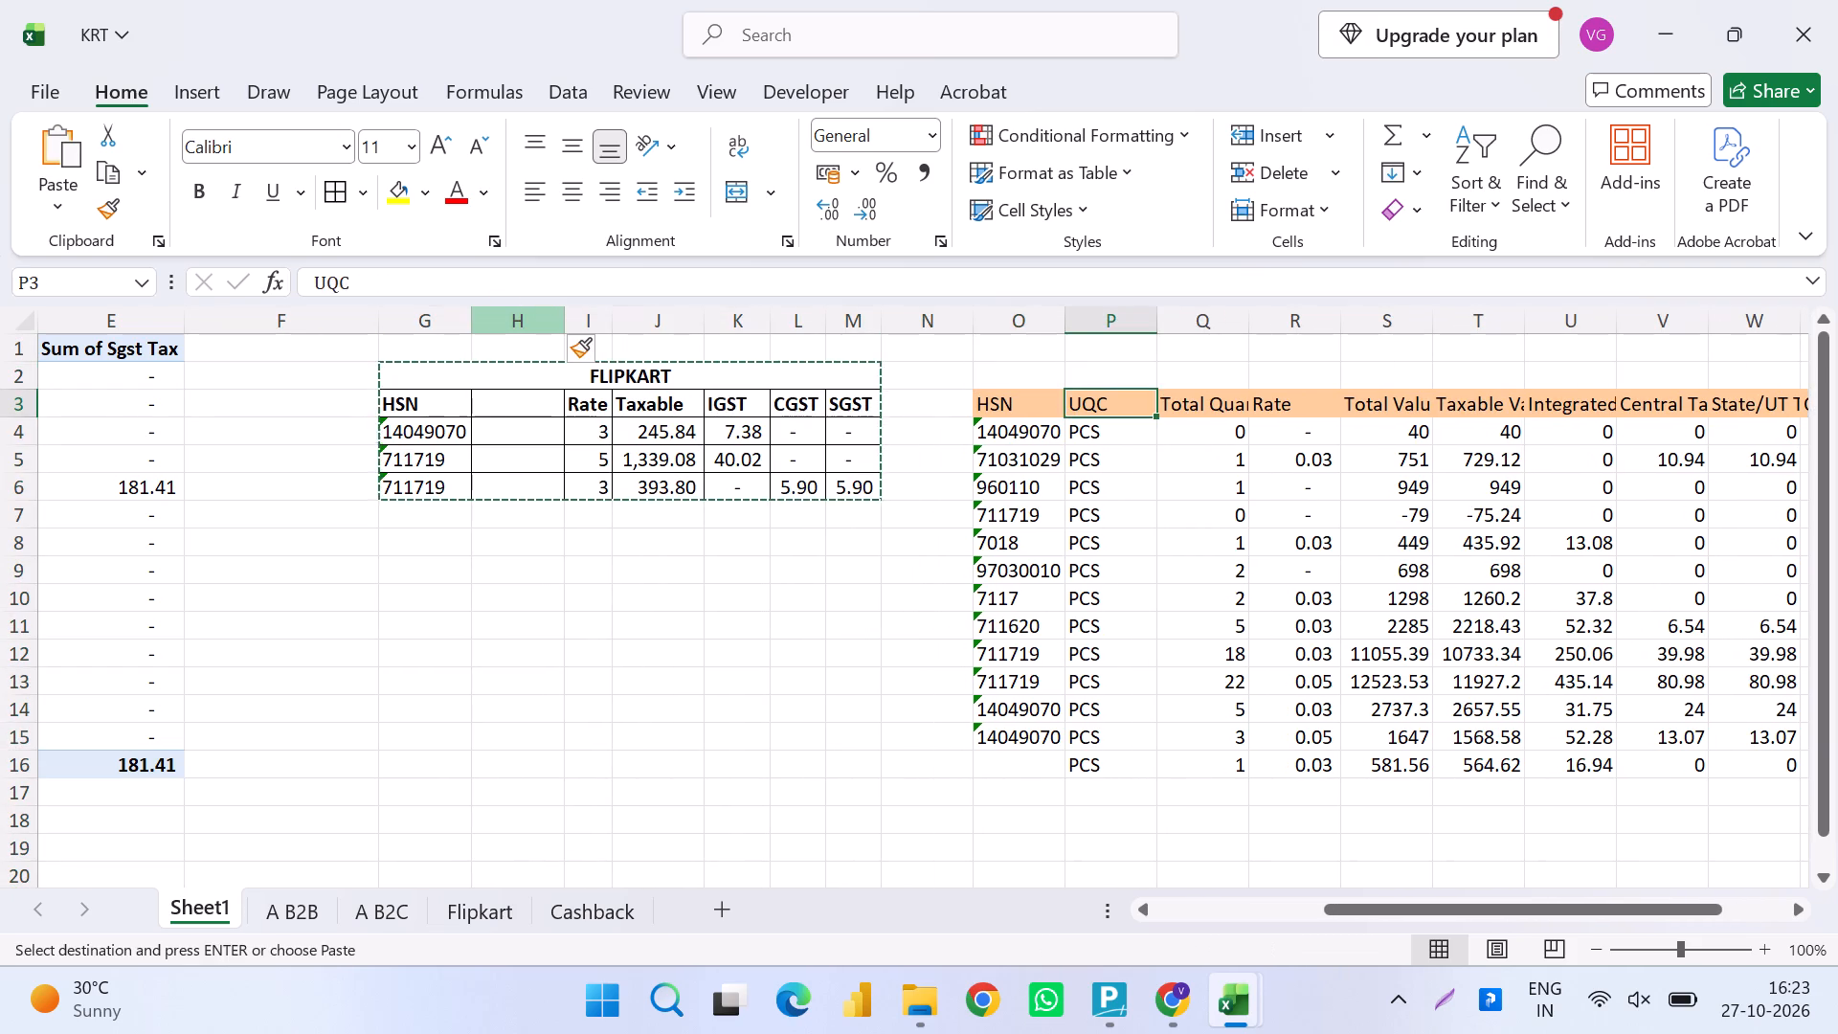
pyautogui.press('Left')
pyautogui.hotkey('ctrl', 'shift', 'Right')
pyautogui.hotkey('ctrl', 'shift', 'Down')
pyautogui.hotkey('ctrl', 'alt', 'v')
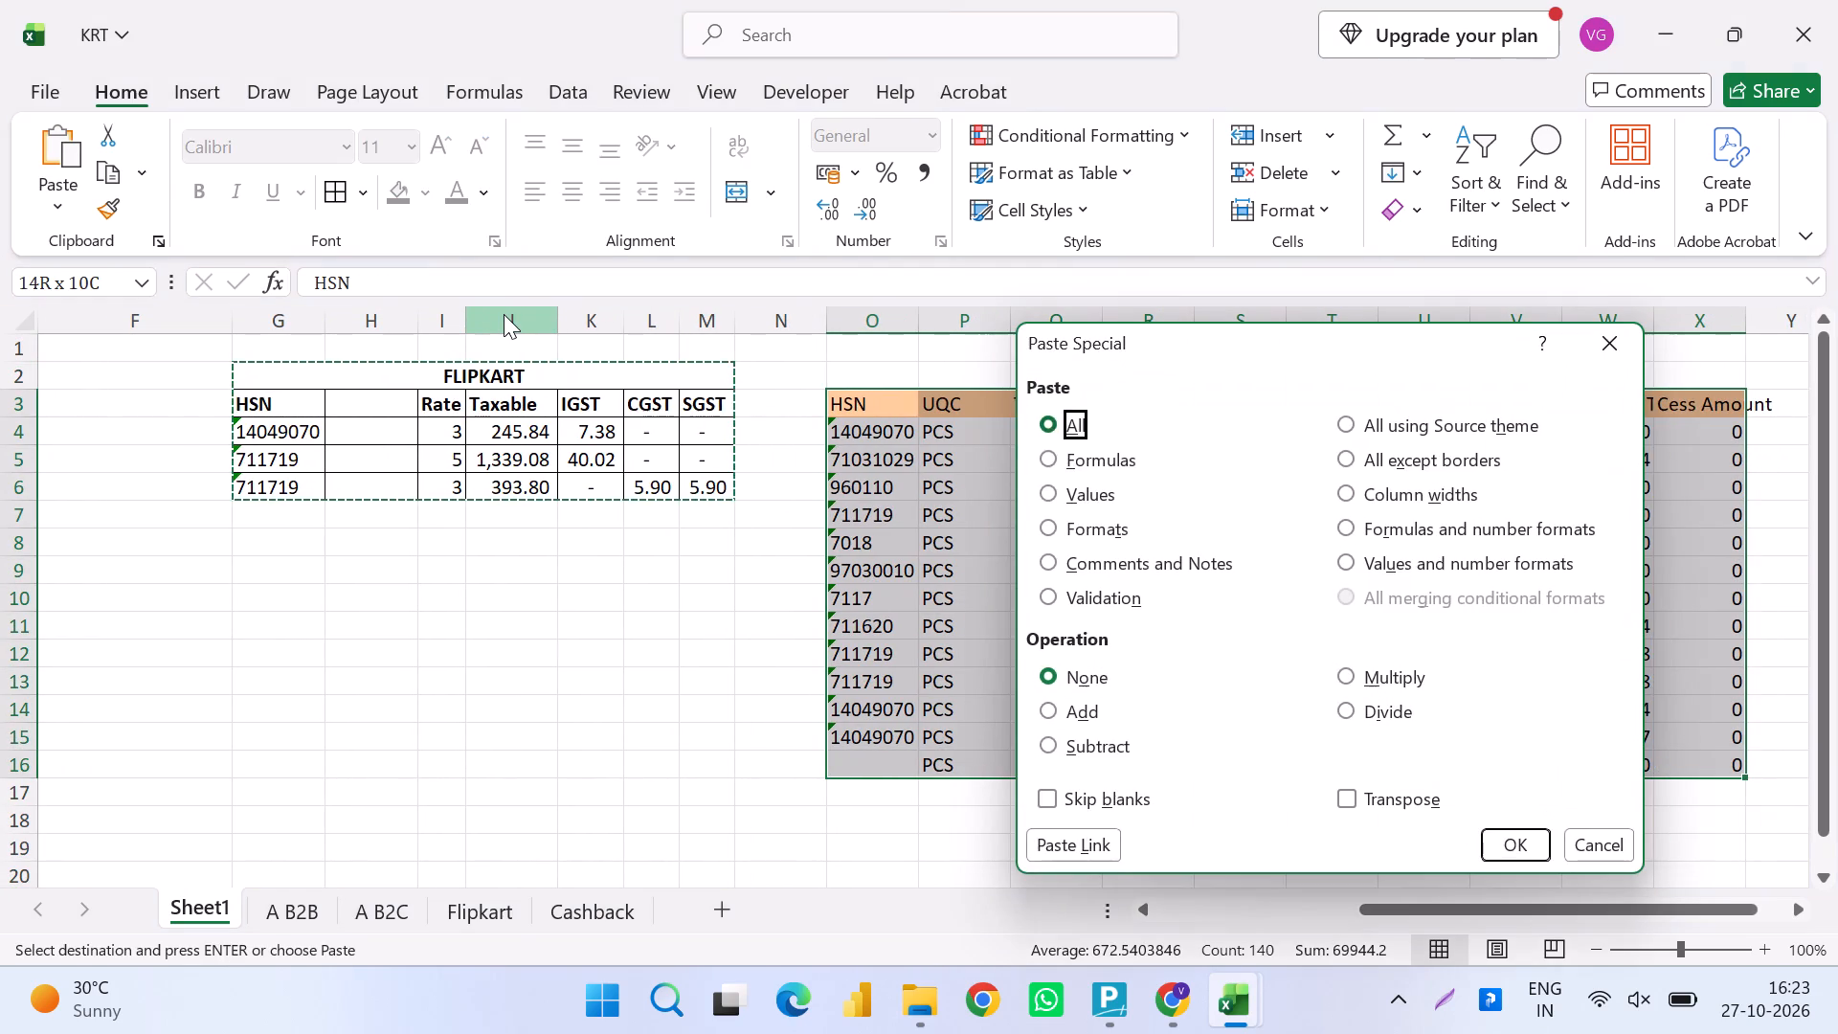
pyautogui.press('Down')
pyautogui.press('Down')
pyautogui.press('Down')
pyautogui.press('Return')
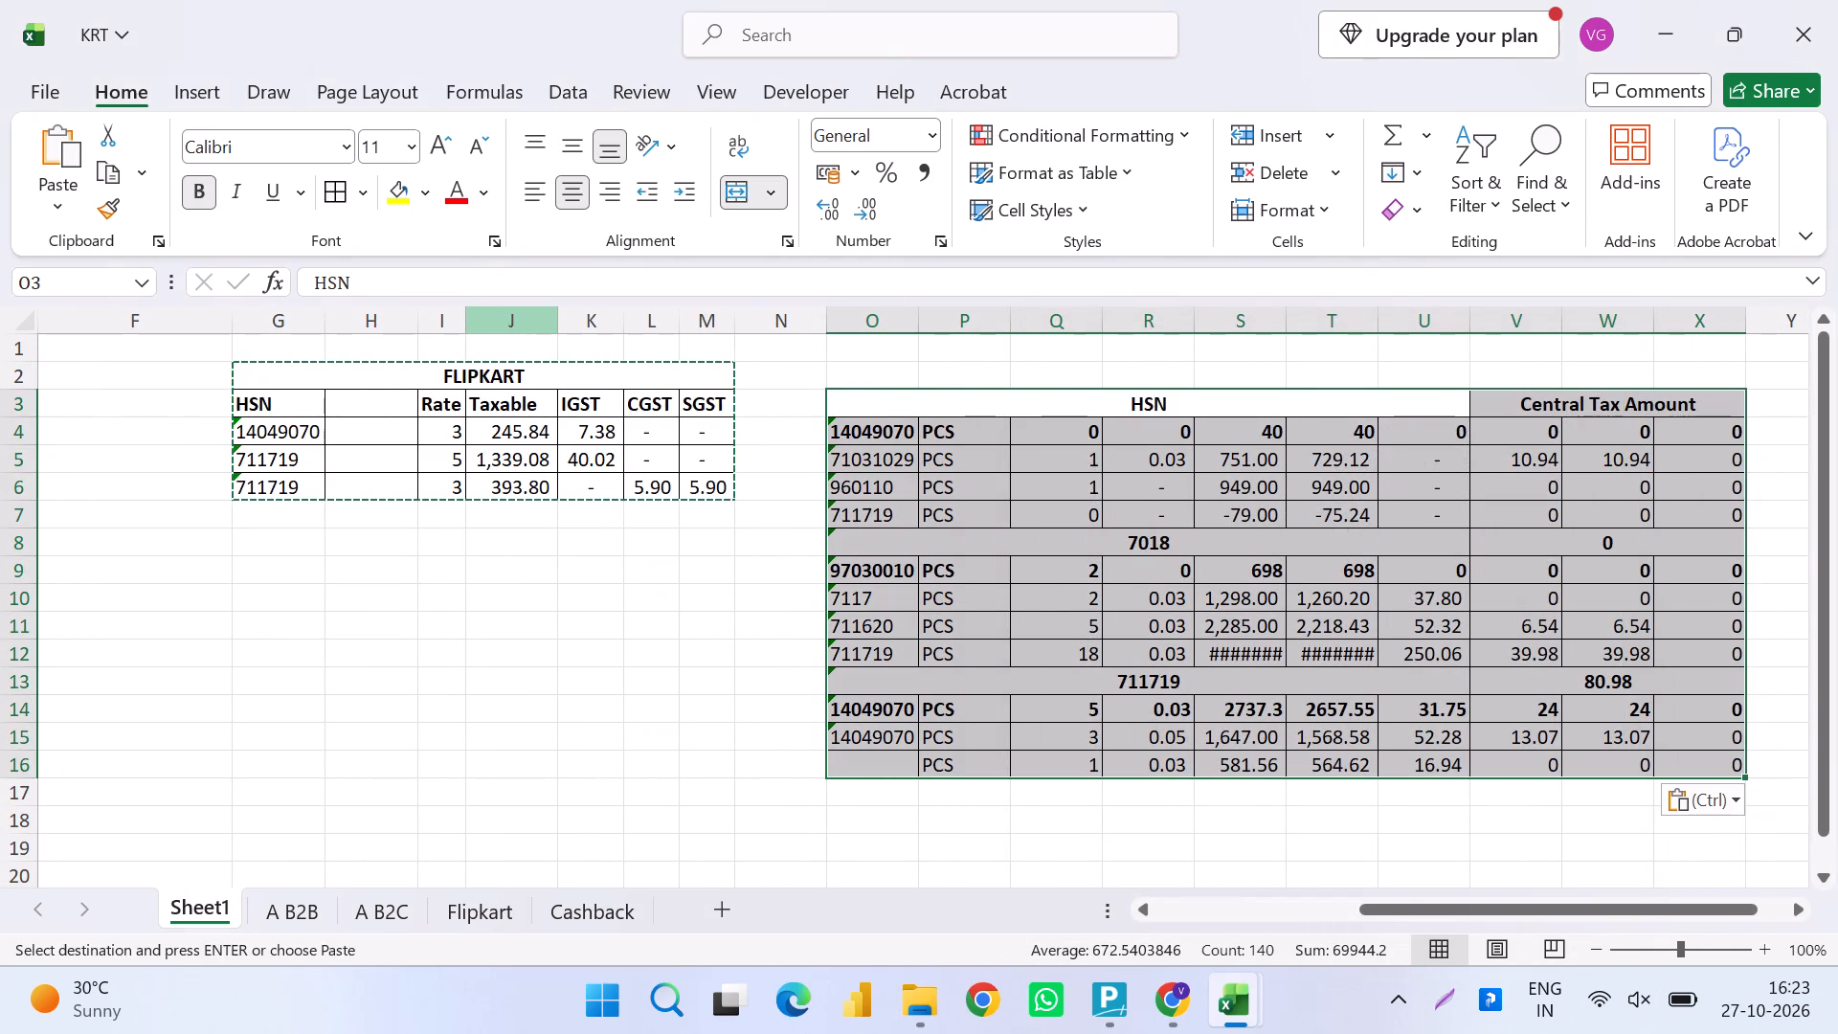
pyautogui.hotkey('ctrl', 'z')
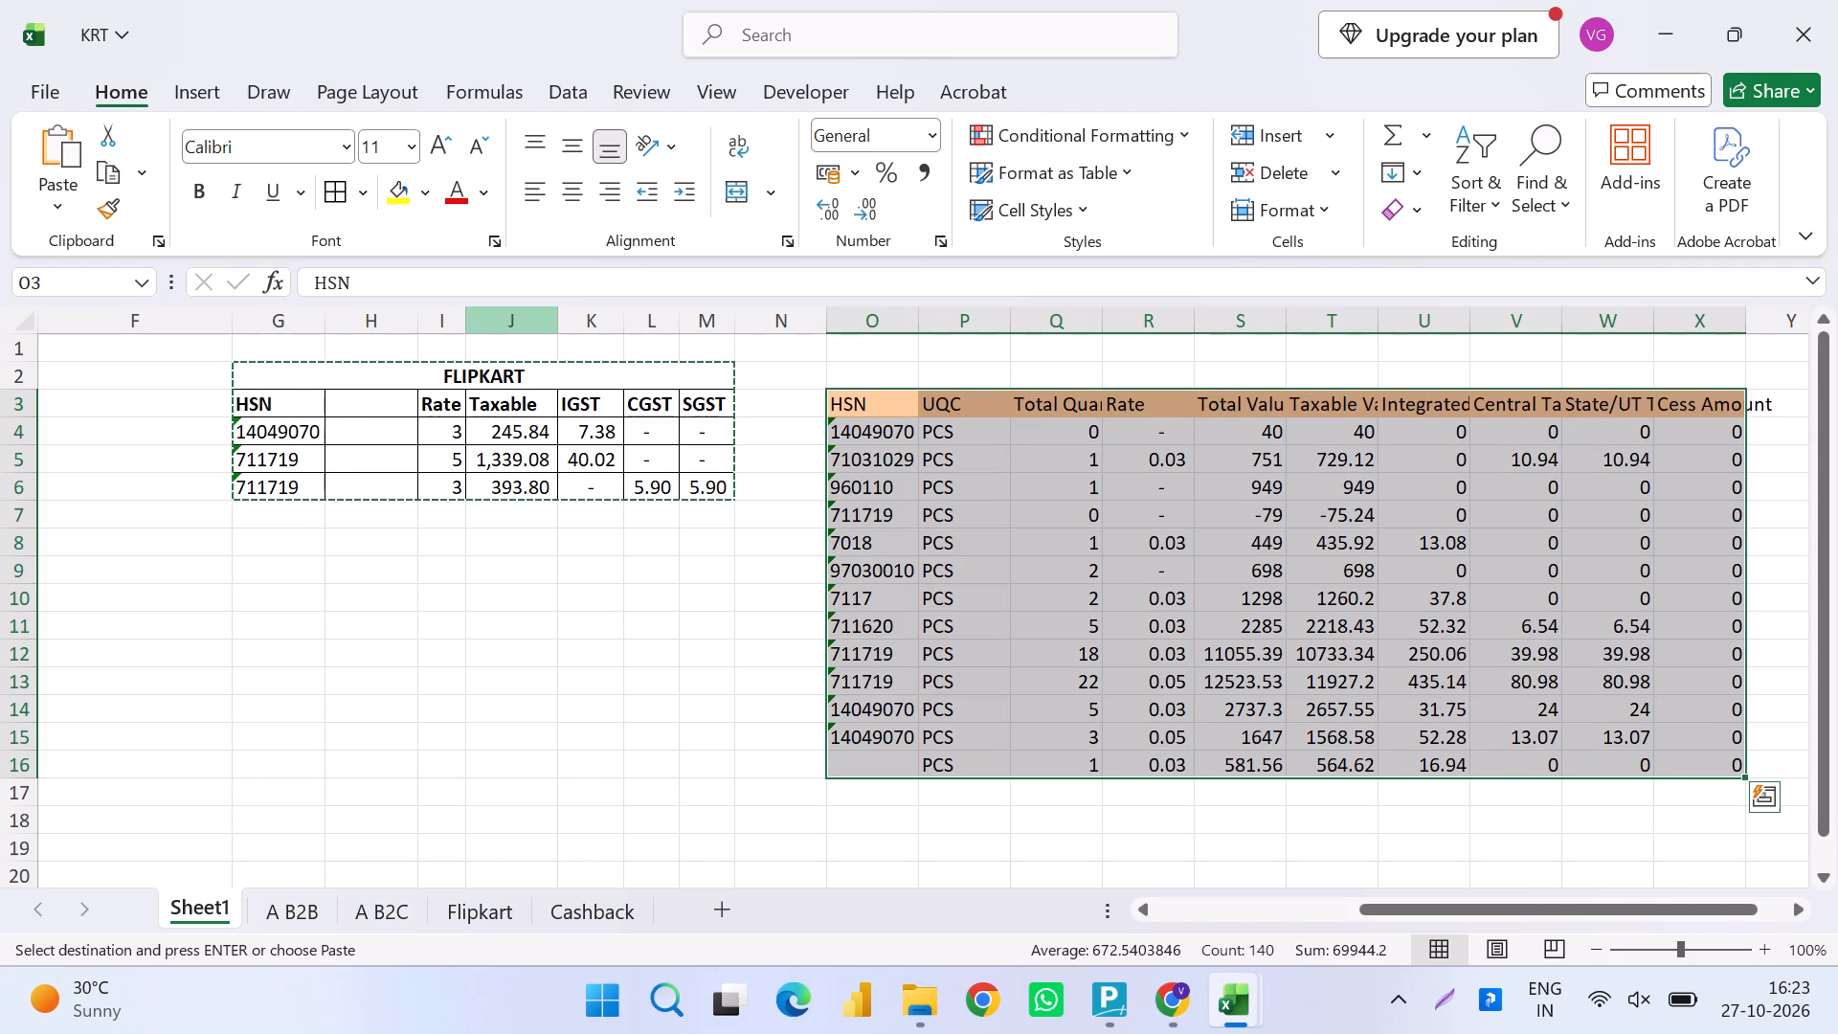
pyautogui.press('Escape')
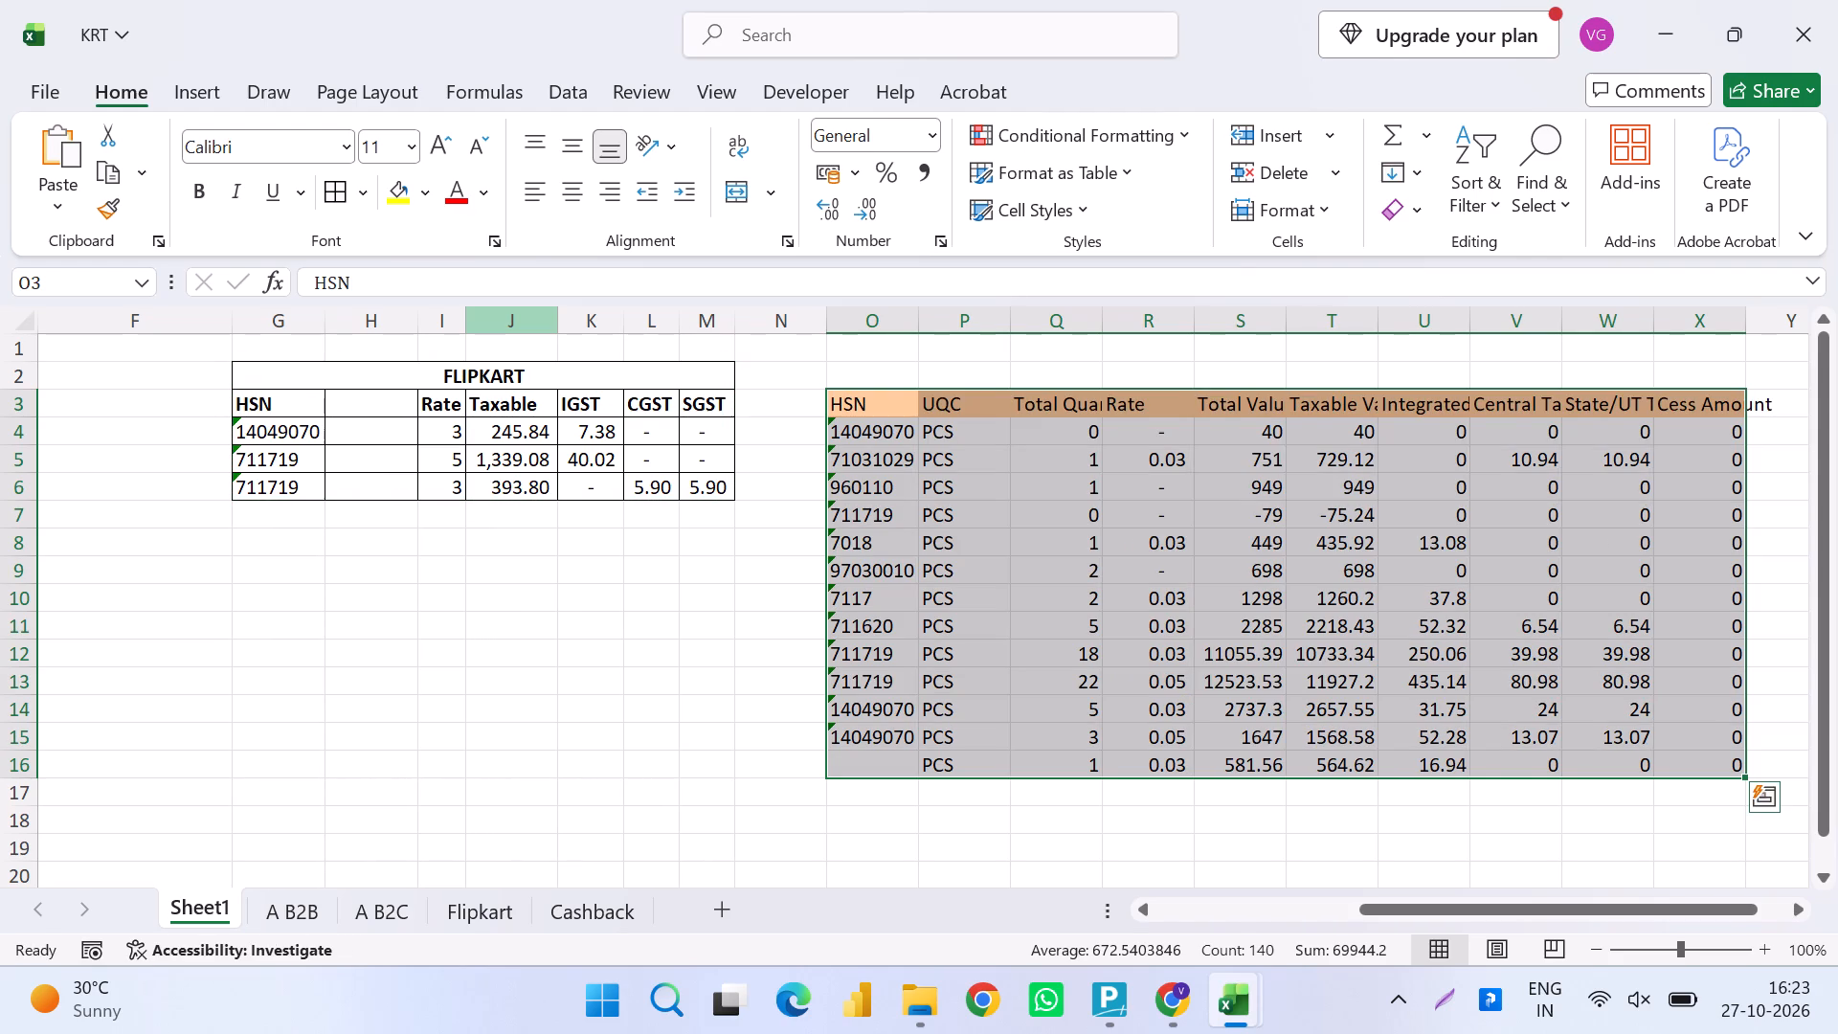
# Delete the UQC column from the Amazon HSN table.
pyautogui.press('Up')
pyautogui.press('Up')
pyautogui.press('Up')
pyautogui.press('Up')
pyautogui.press('Up')
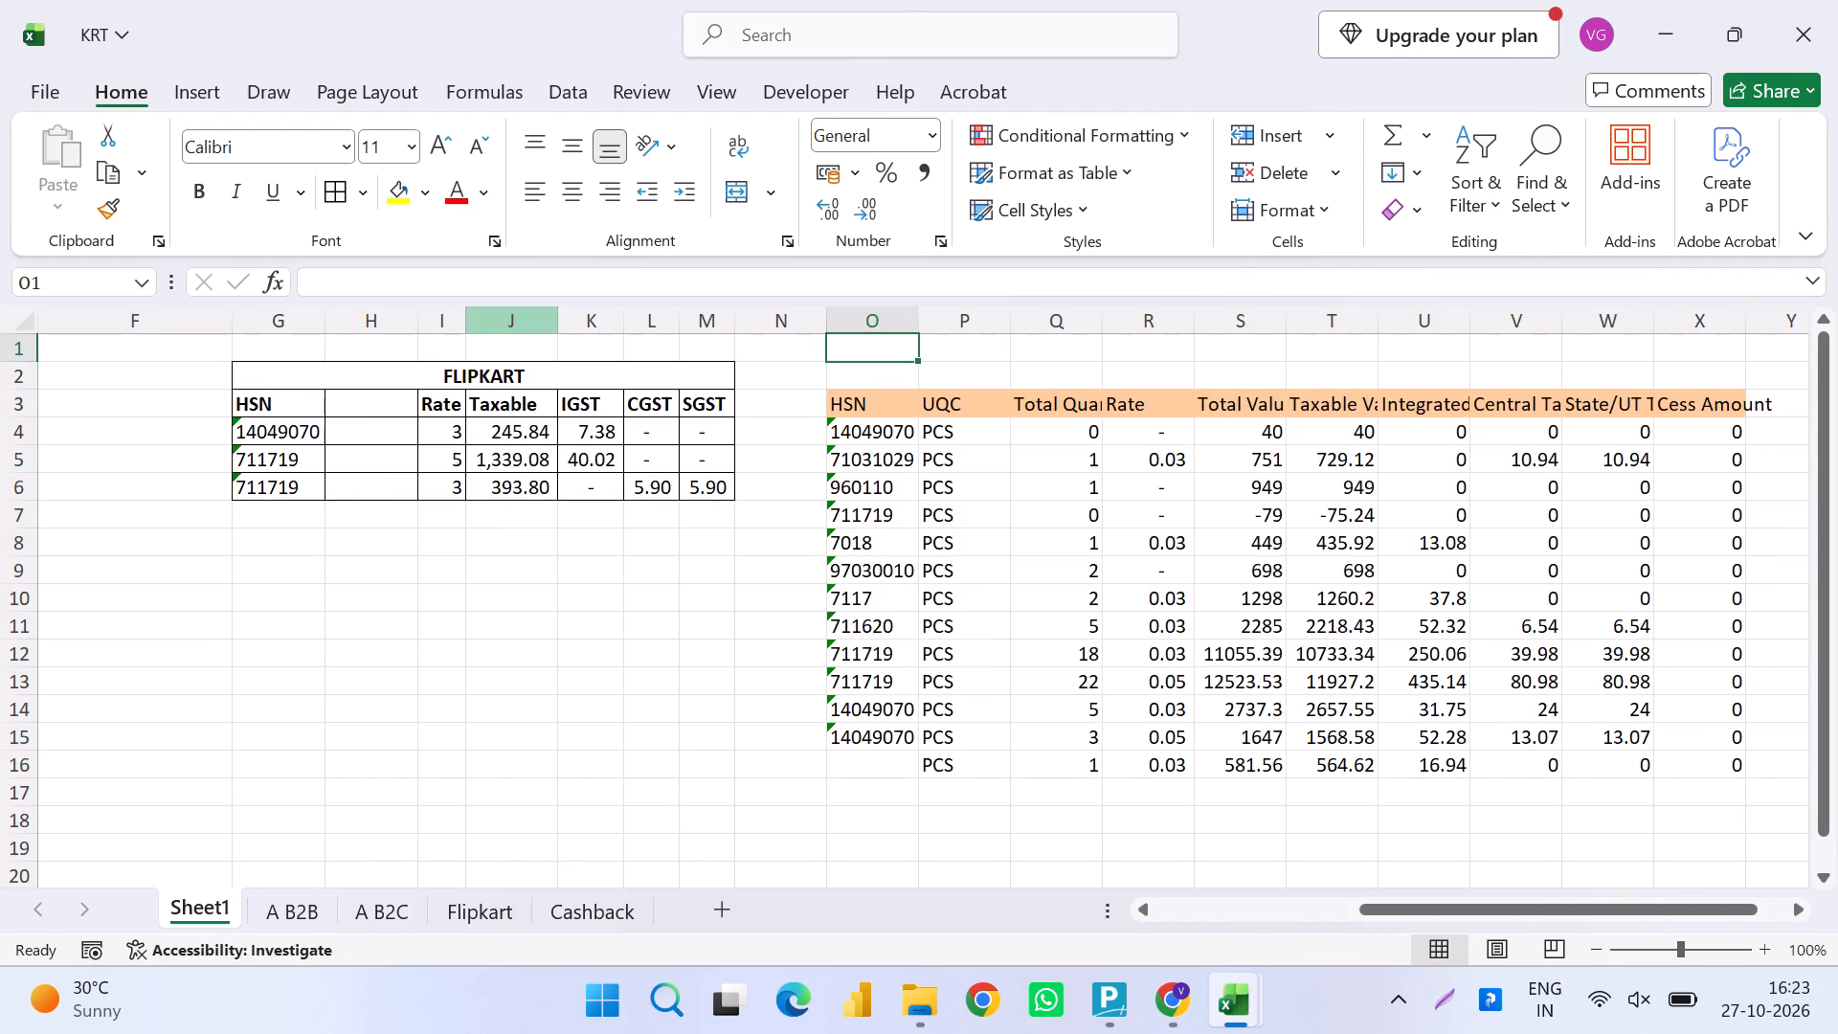
pyautogui.press('Down')
pyautogui.press('Down')
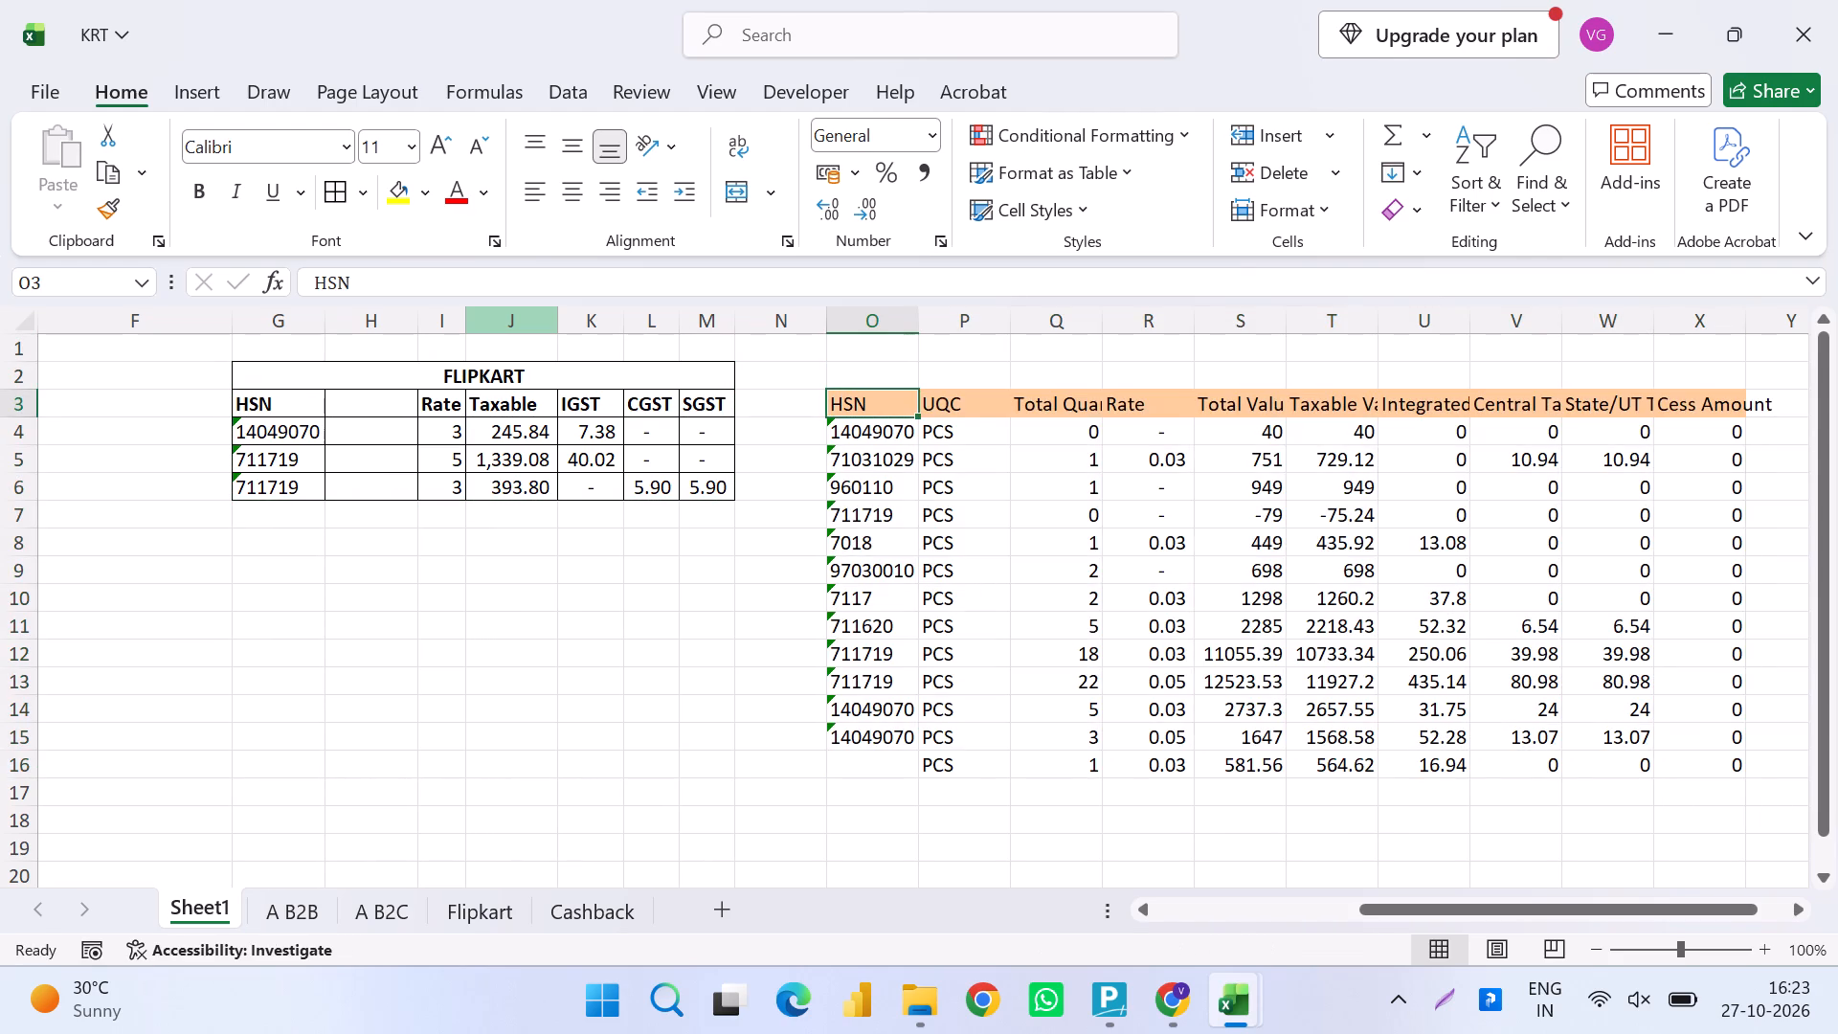
pyautogui.press('Right')
pyautogui.hotkey('ctrl', 'space')
pyautogui.hotkey('ctrl', '-')
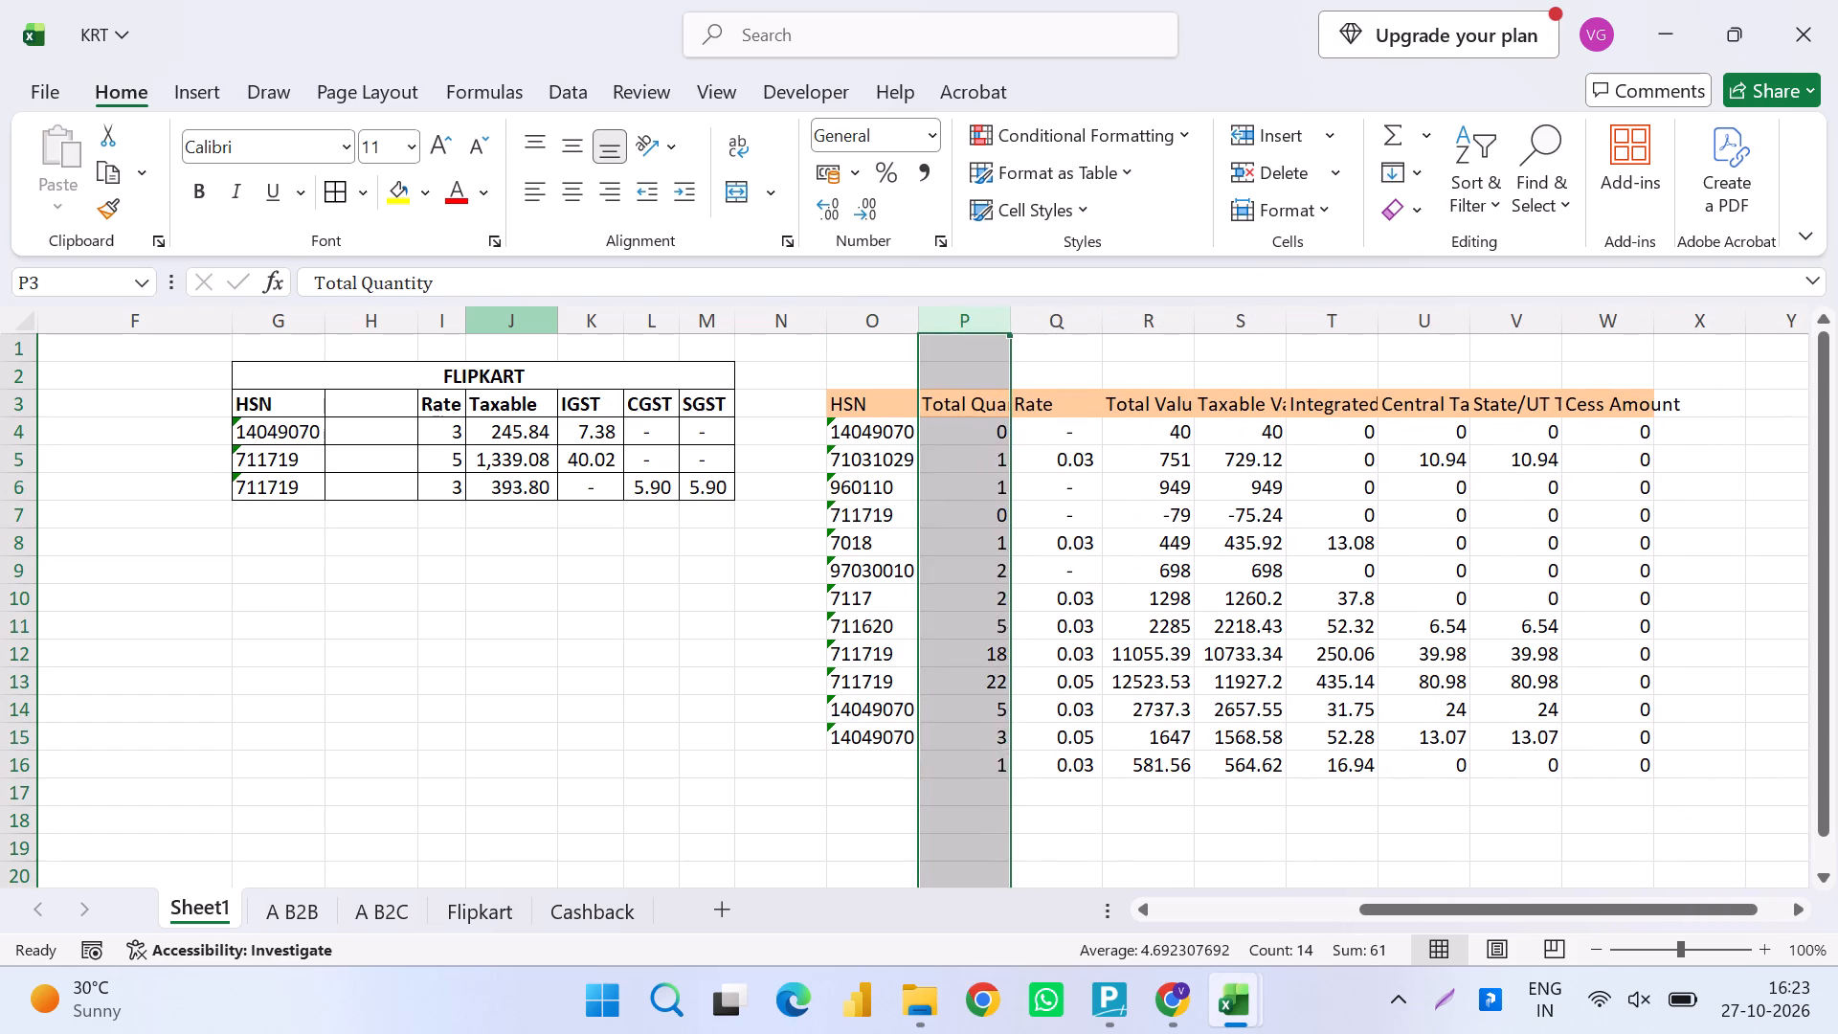
# Autofit the column widths of the Amazon HSN table across O3:W16.
pyautogui.press('Right')
pyautogui.press('Right')
pyautogui.press('Left')
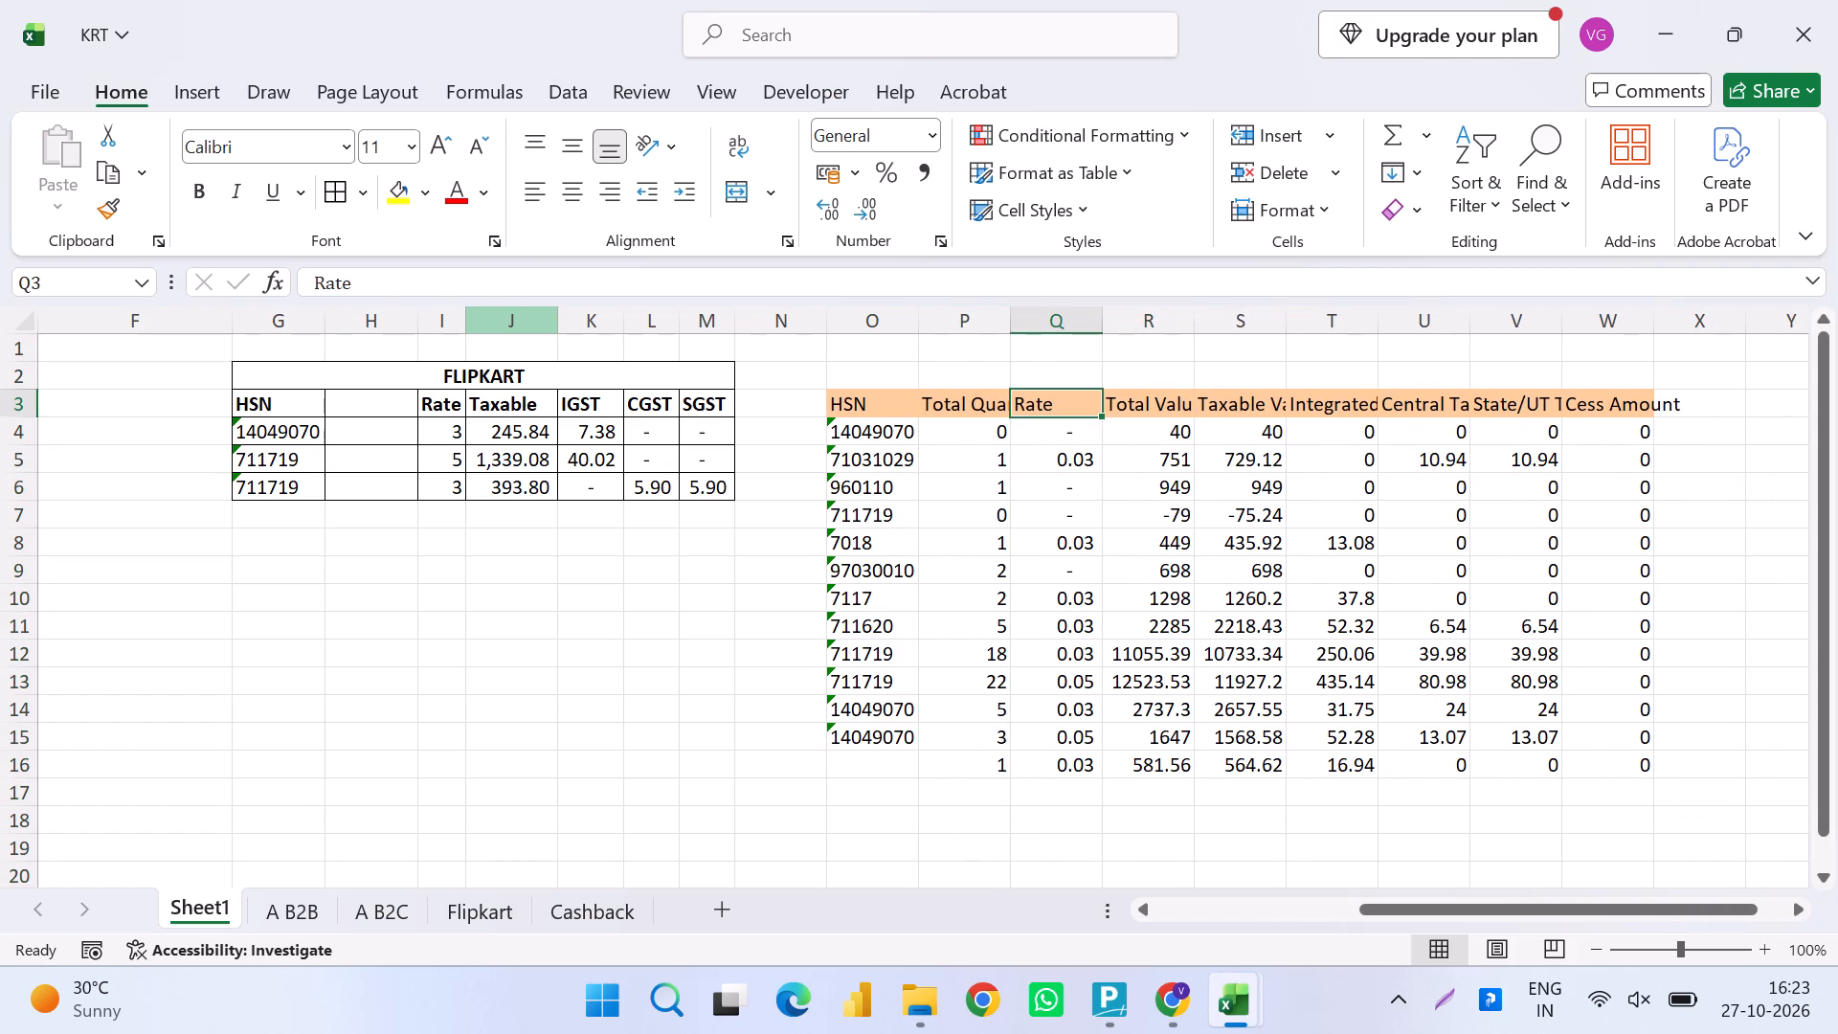
pyautogui.press('Left')
pyautogui.hotkey('ctrl', 'shift', 'Right')
pyautogui.hotkey('ctrl', 'shift', 'Up')
pyautogui.hotkey('ctrl', 'shift', 'Down')
pyautogui.press('Left')
pyautogui.hotkey('ctrl', 'shift', 'Right')
pyautogui.hotkey('ctrl', 'shift', 'Up')
pyautogui.hotkey('ctrl', 'shift', 'Down')
pyautogui.hotkey('ctrl', 'shift', 'Down')
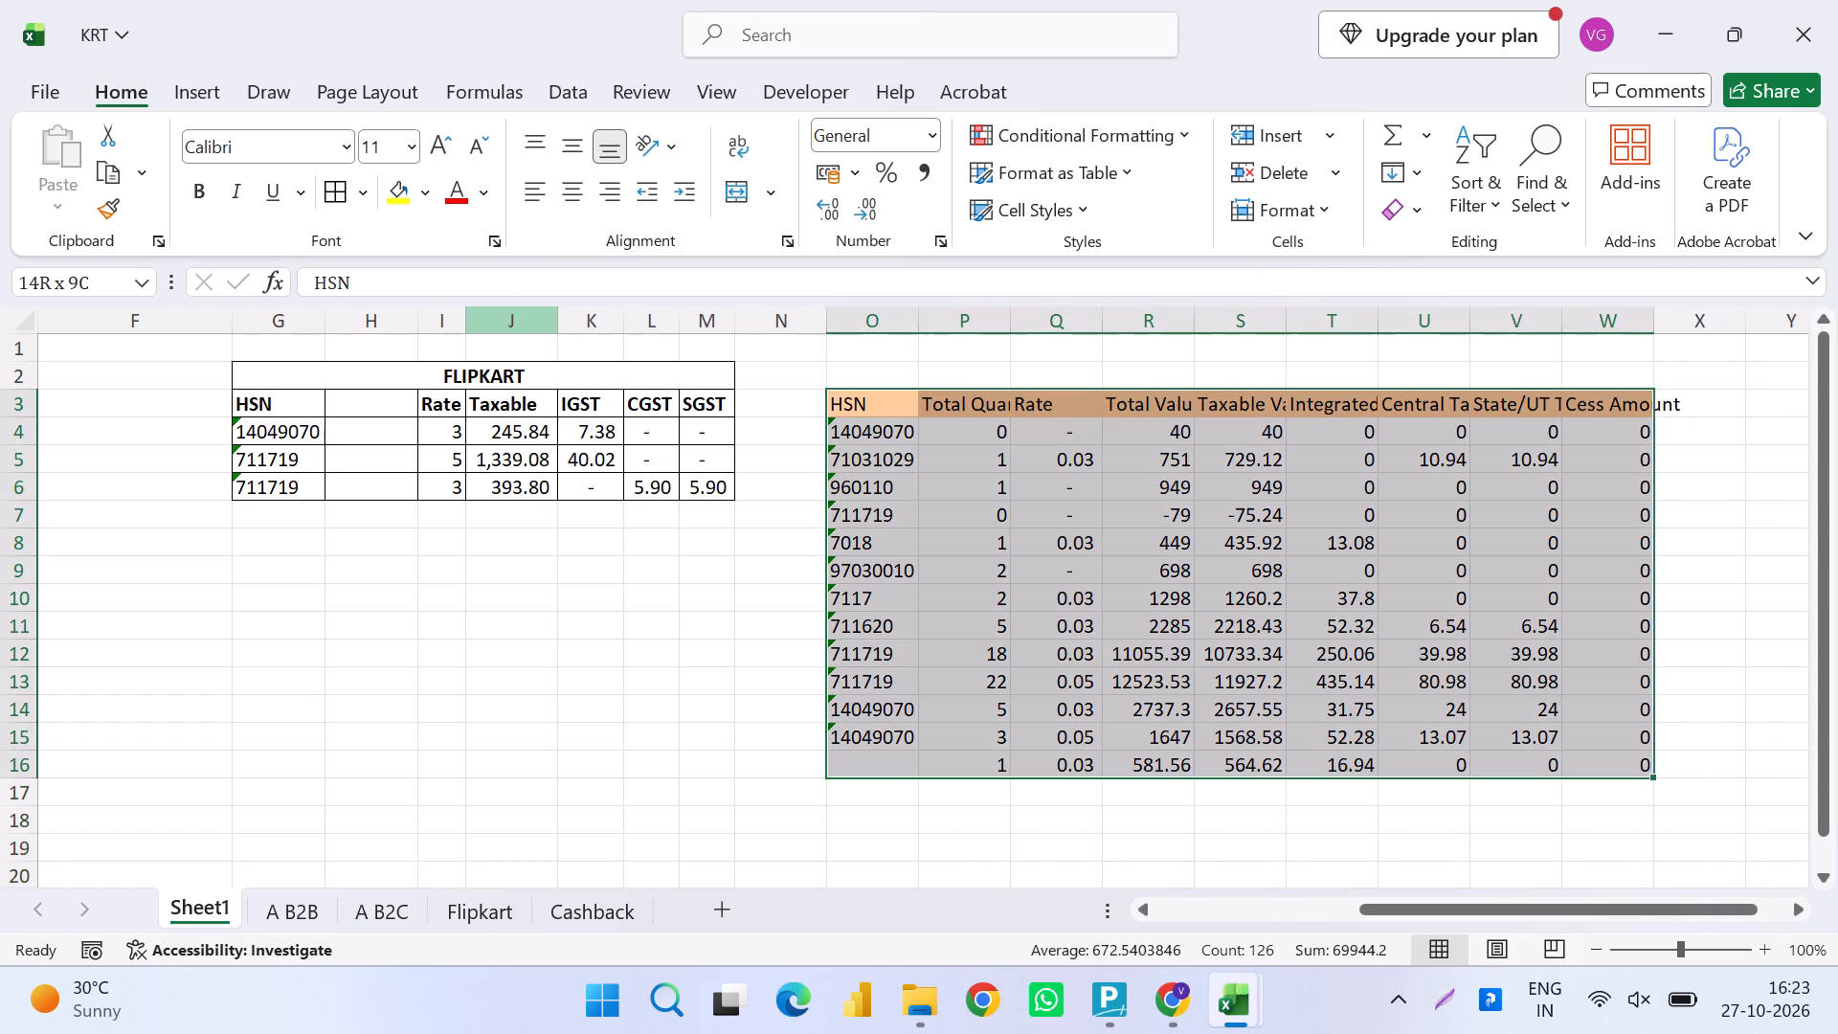
pyautogui.hotkey('alt', 'h')
pyautogui.write('oi')
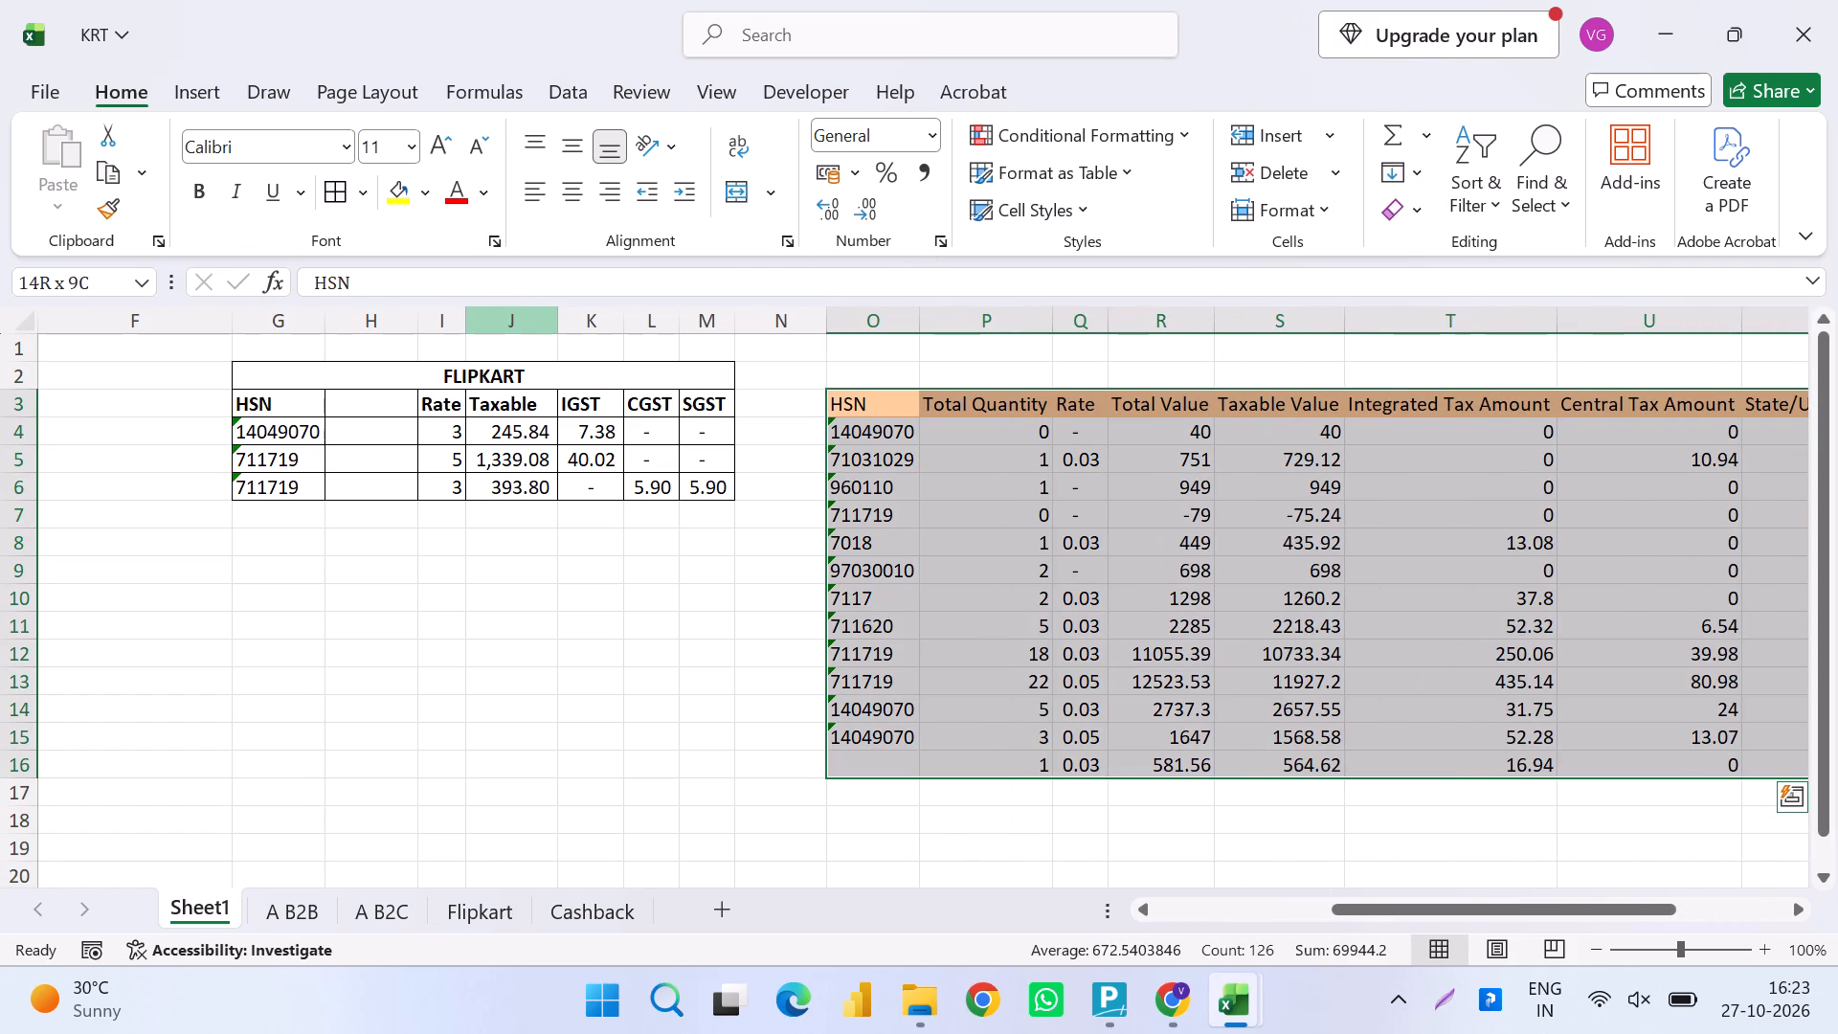
# Rename the Total Quantity header in P3 of the Amazon HSN table to QTY.
pyautogui.press('Right')
pyautogui.press('Right')
pyautogui.press('Right')
pyautogui.press('Right')
pyautogui.press('Left')
pyautogui.press('Left')
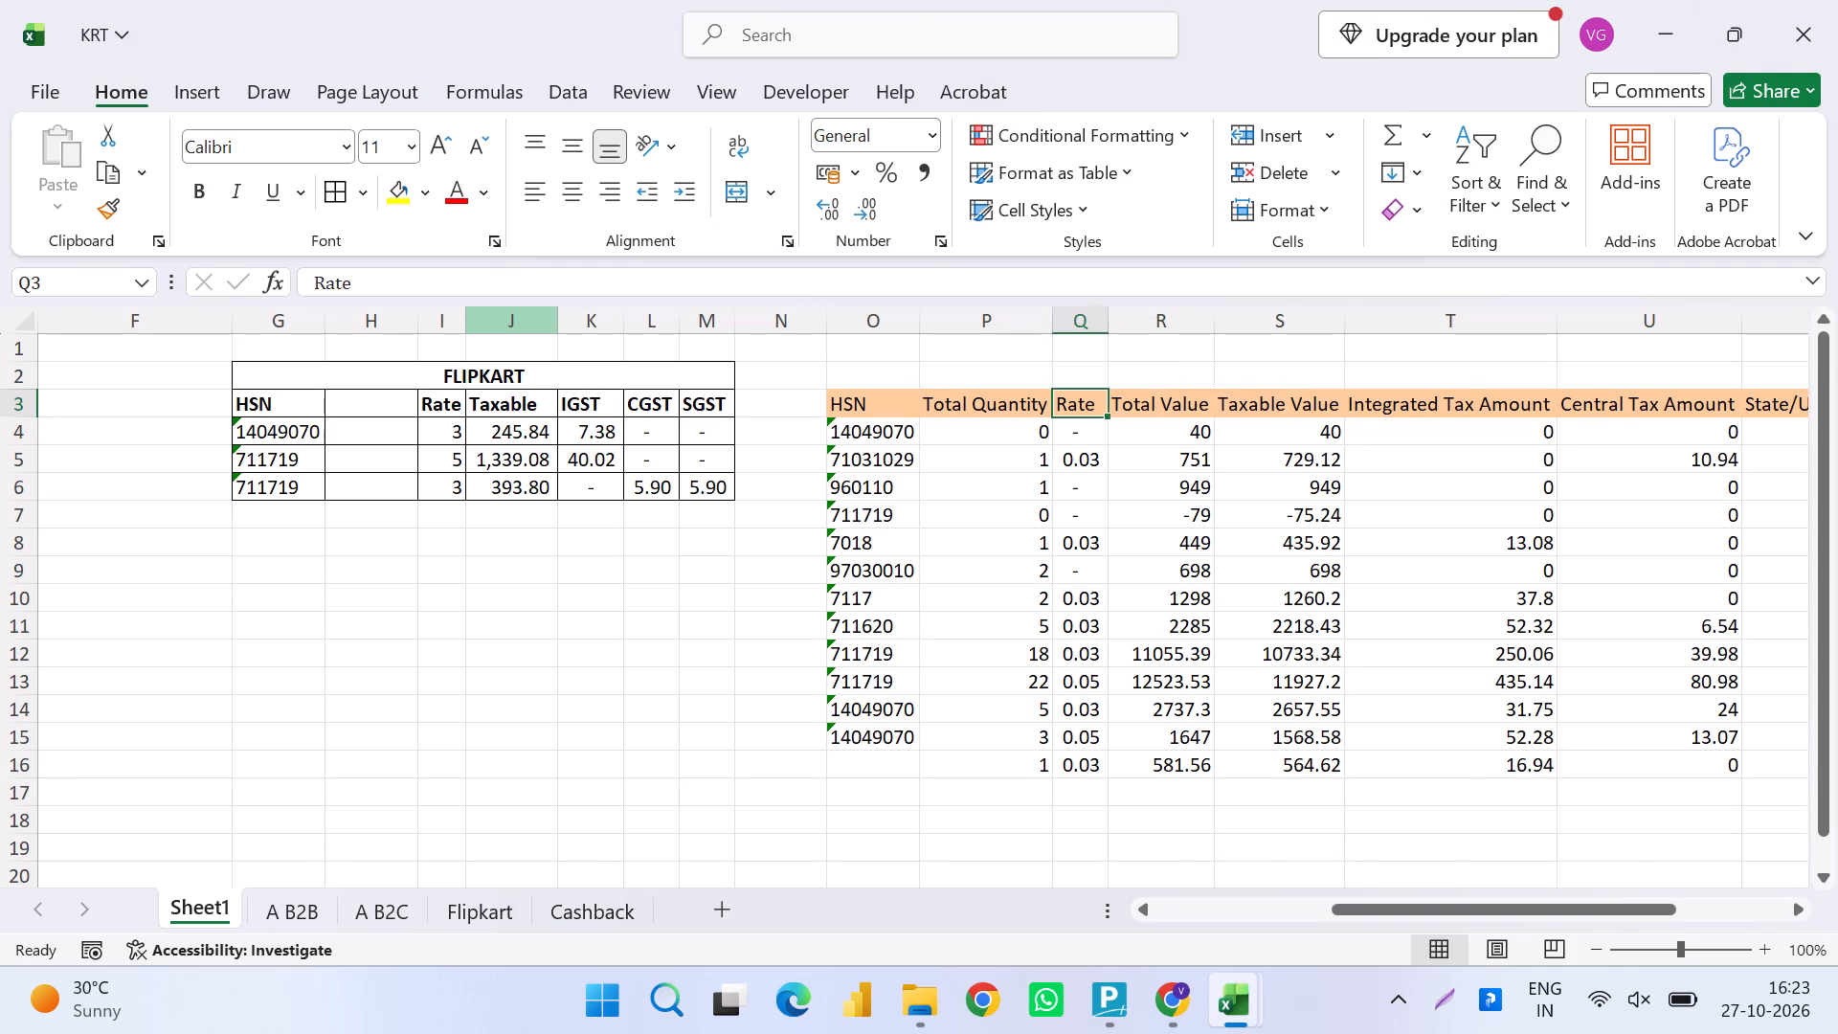
pyautogui.press('Left')
pyautogui.press('F2')
pyautogui.press('Escape')
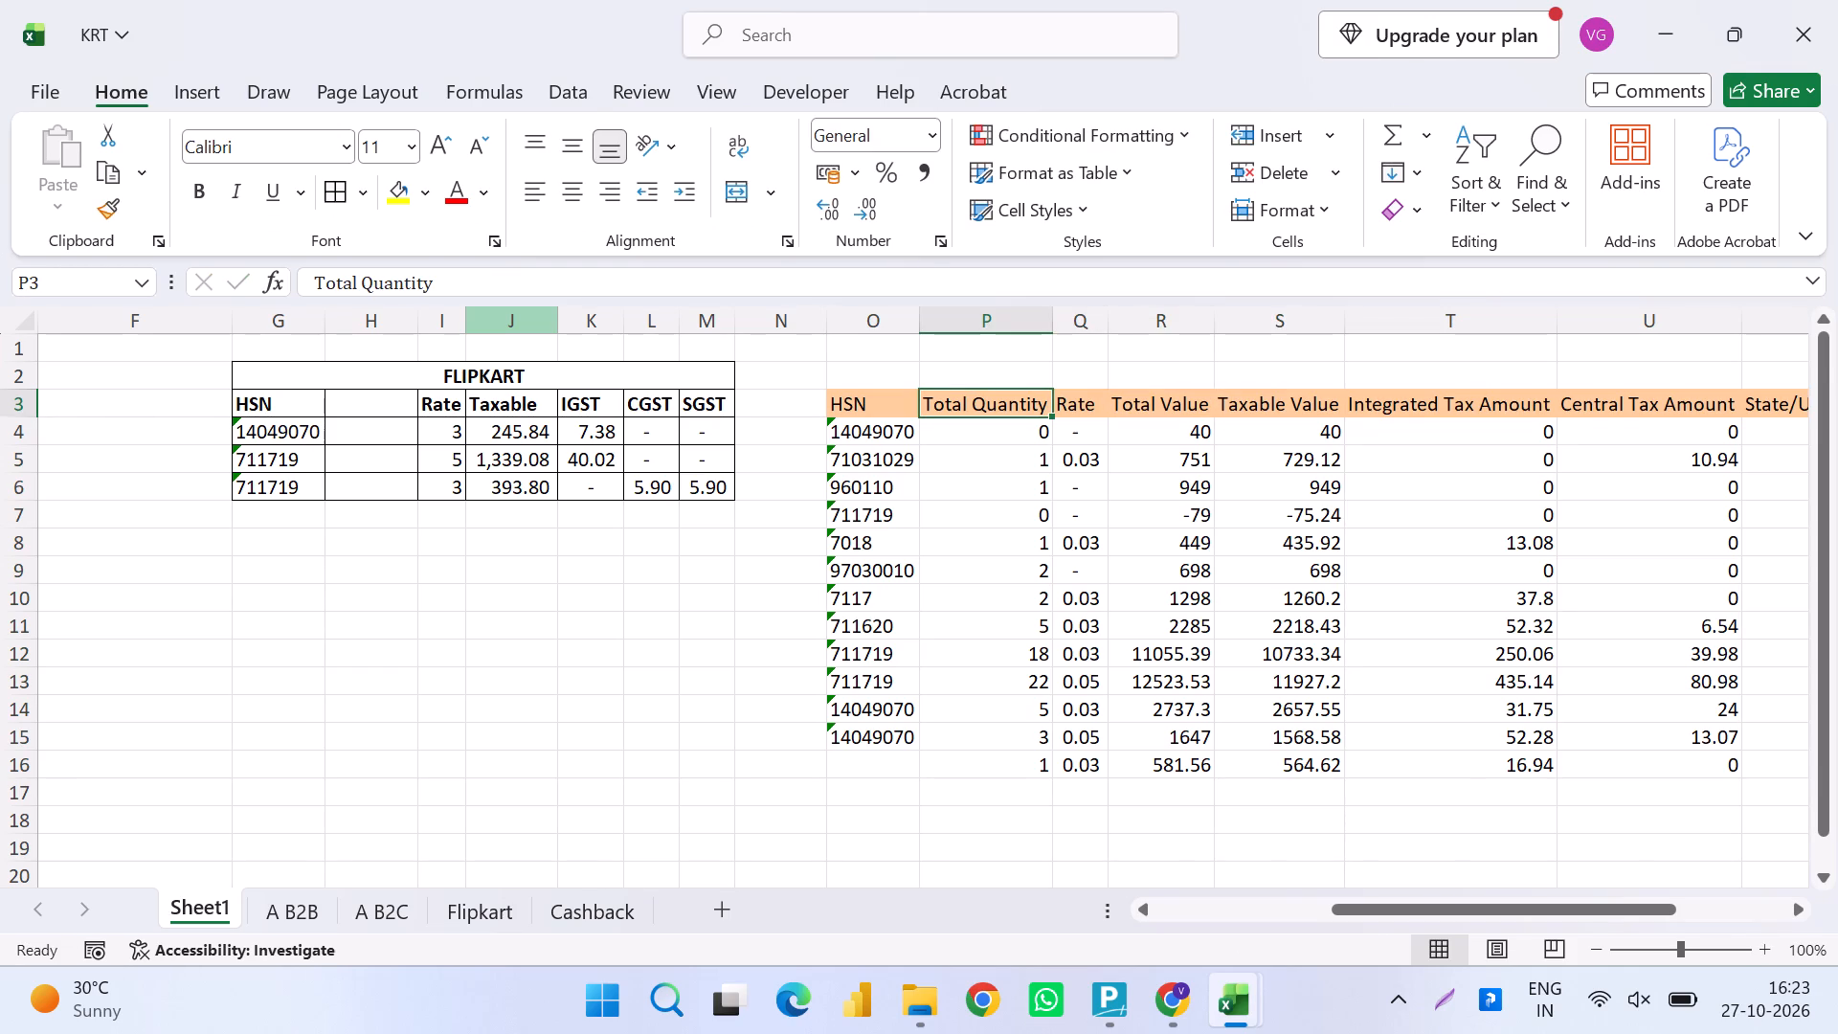
pyautogui.write('QTY')
pyautogui.press('Return')
# Delete the Total Value column from the Amazon HSN table.
pyautogui.press('Up')
pyautogui.press('Right')
pyautogui.press('Right')
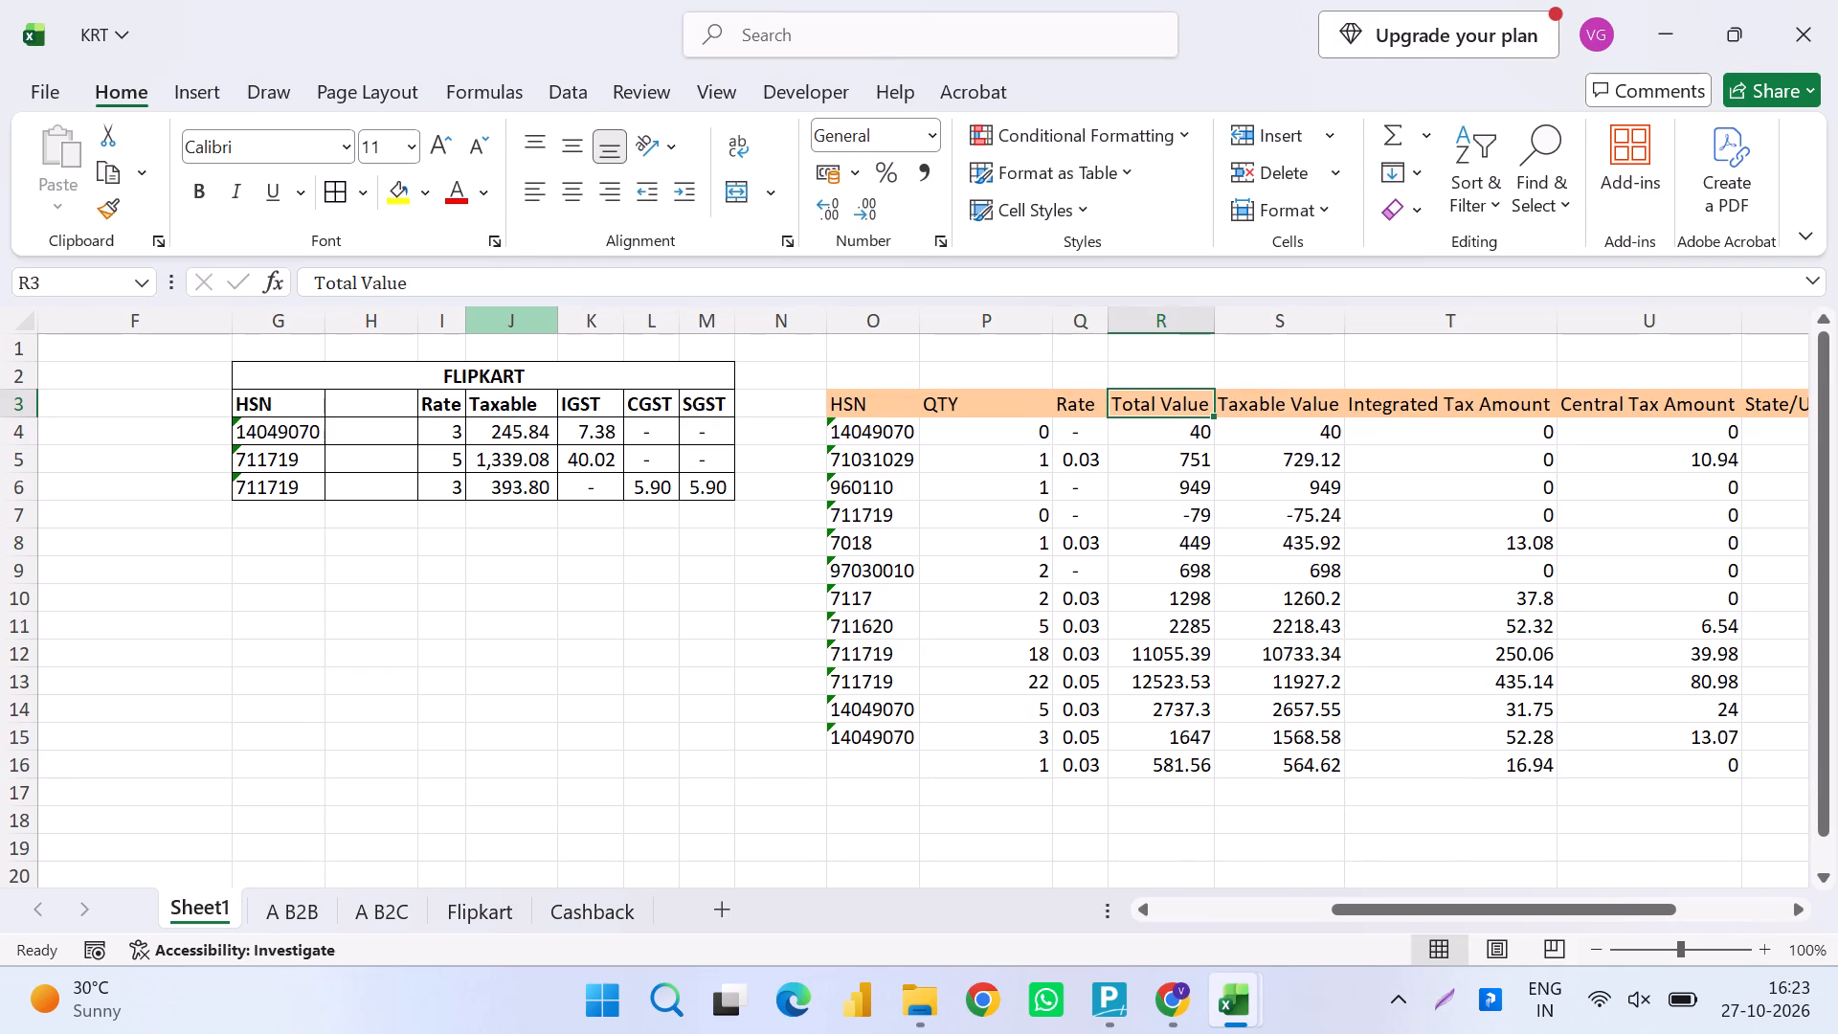
pyautogui.hotkey('ctrl', 'space')
pyautogui.hotkey('ctrl', '-')
# Rename the Integrated Tax Amount header in S3 to IGST.
pyautogui.press('Right')
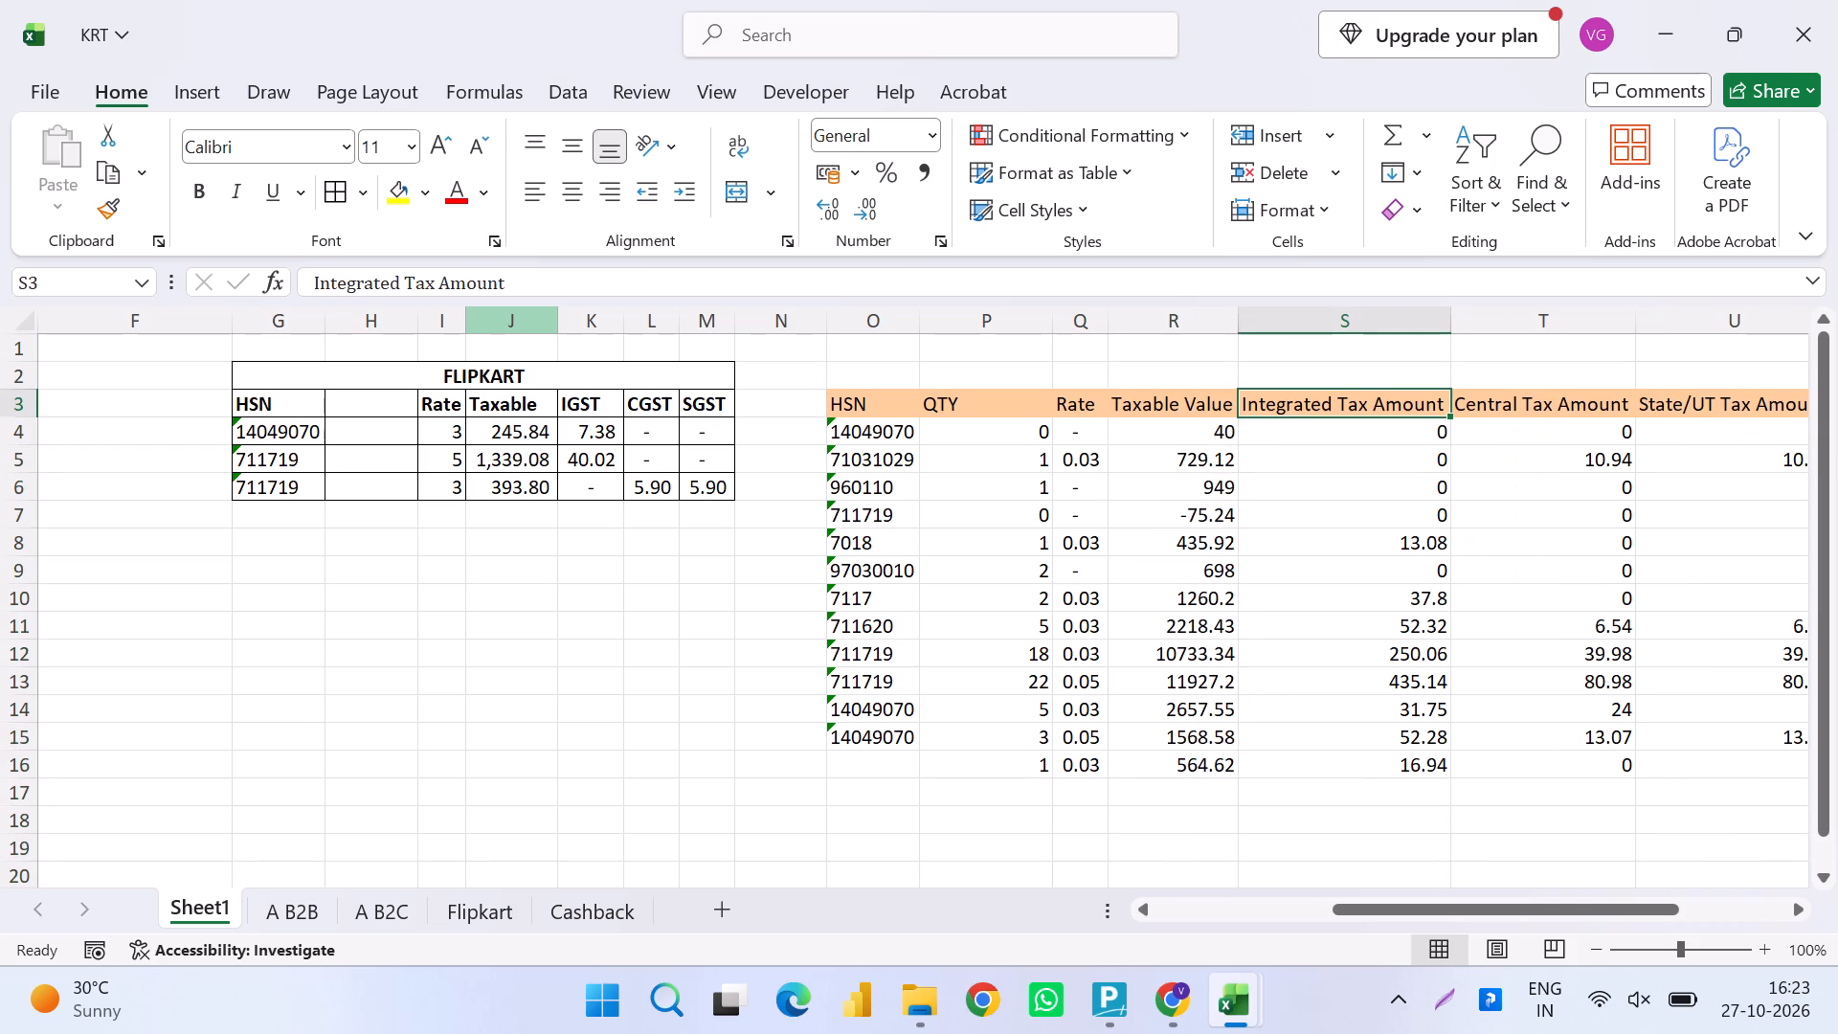
pyautogui.write('IGST')
pyautogui.press('Return')
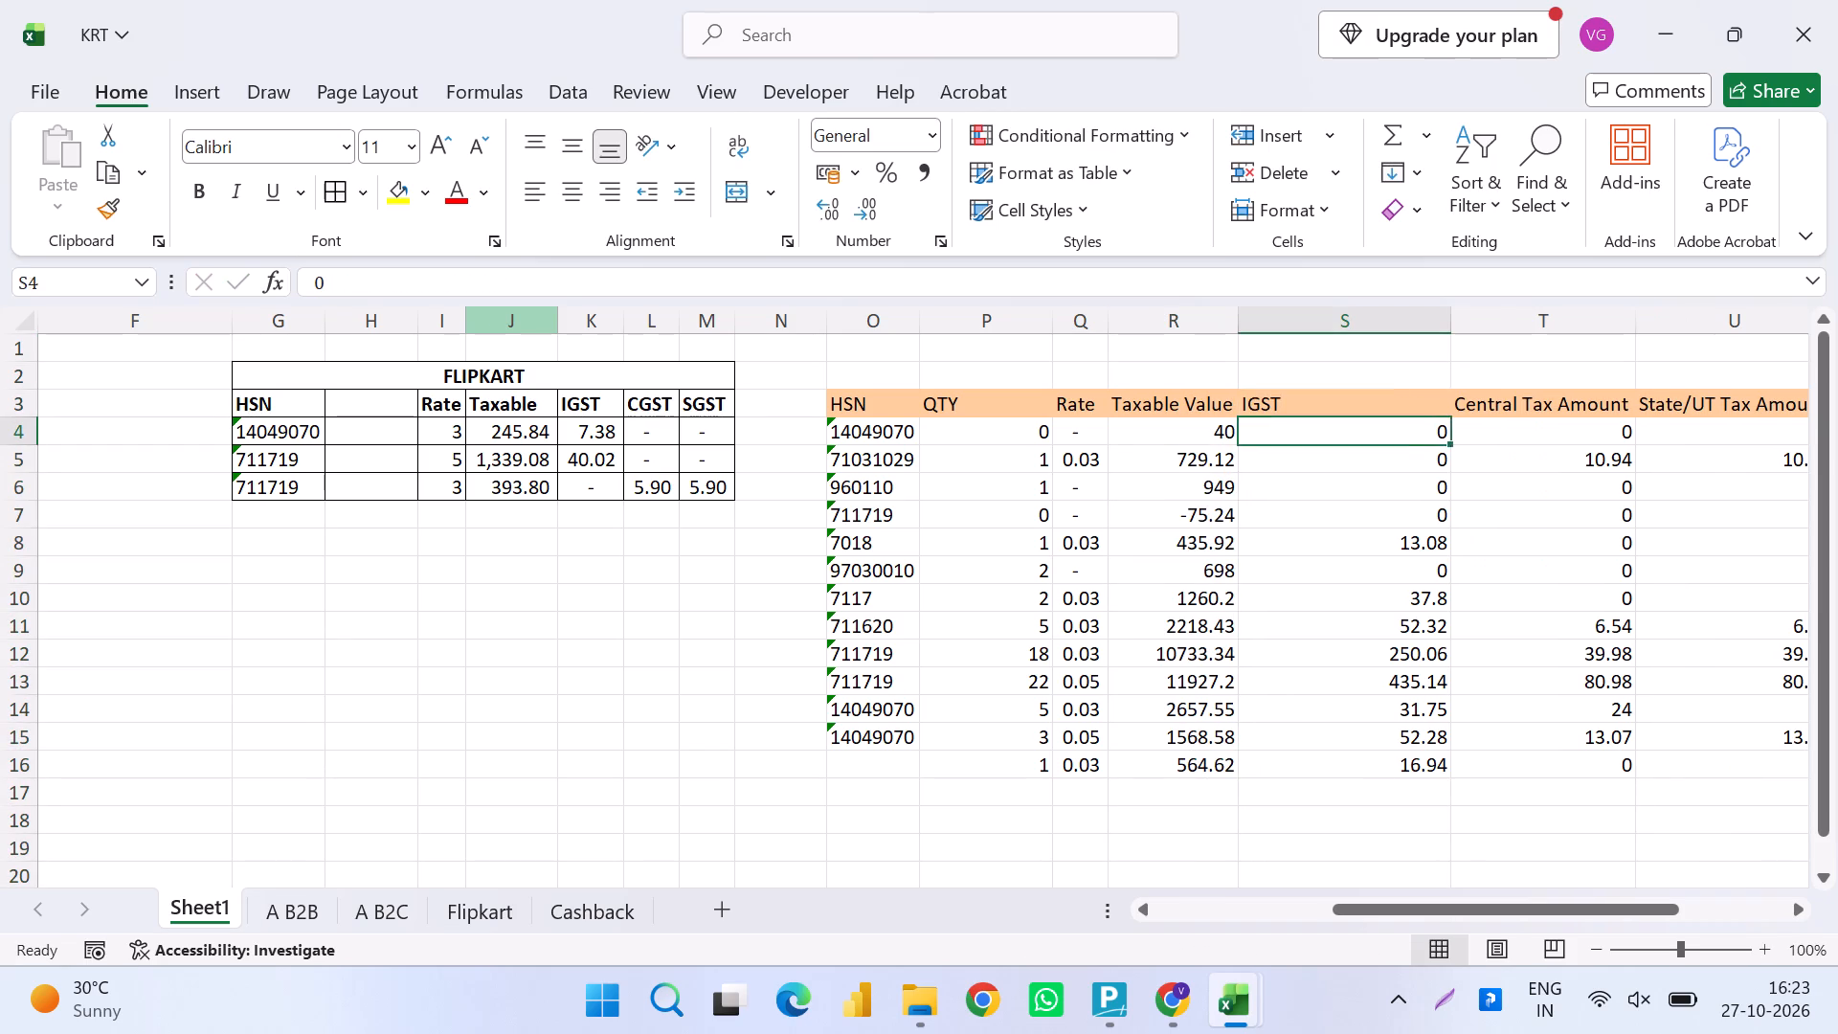
# Rename the Central Tax and State/UT Tax Amount headers in T3 and U3 to CGST and SGST.
pyautogui.press('Up')
pyautogui.press('Right')
pyautogui.write('CGST')
pyautogui.press('Tab')
pyautogui.write('SGST')
pyautogui.press('Return')
# Delete the column directly after SGST from the Amazon HSN table.
pyautogui.press('Right')
pyautogui.press('Right')
pyautogui.hotkey('ctrl', 'space')
pyautogui.hotkey('ctrl', '-')
# Autofit the column widths of the whole Amazon HSN table.
pyautogui.press('Left')
pyautogui.press('Left')
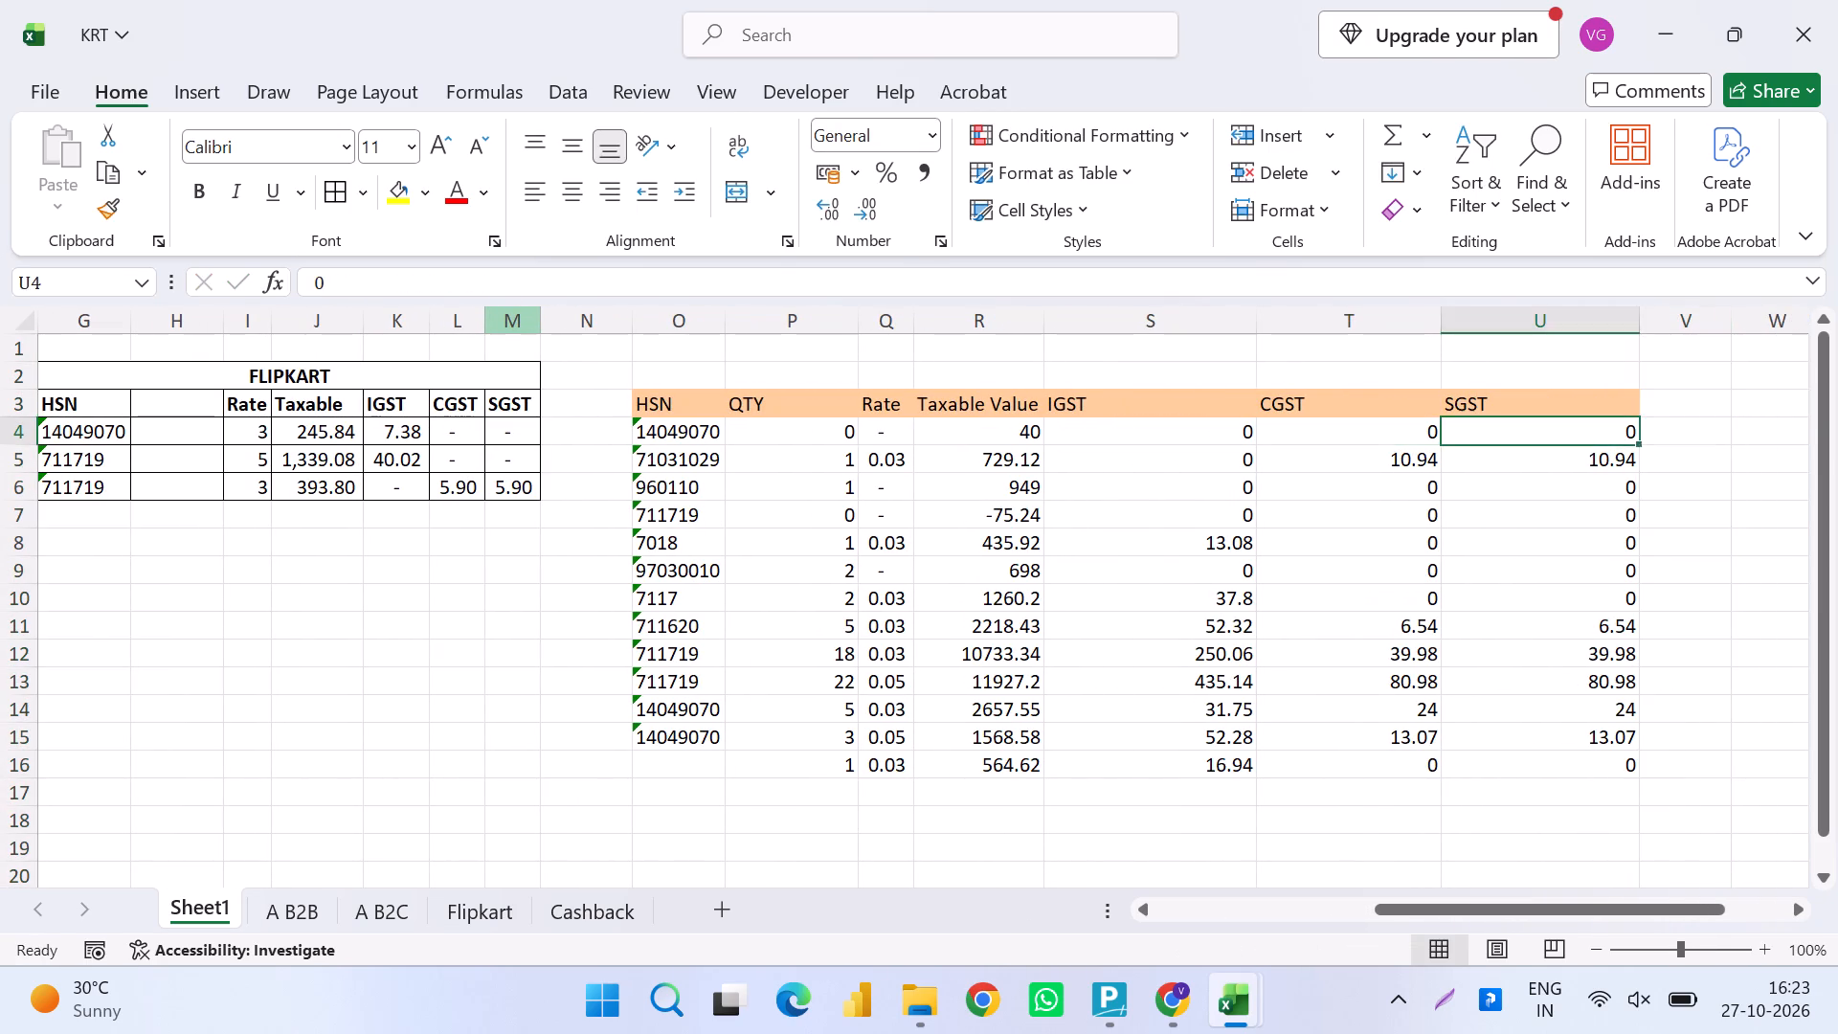
pyautogui.press('Left')
pyautogui.press('Left')
pyautogui.hotkey('ctrl', 'a')
pyautogui.write('hoi')
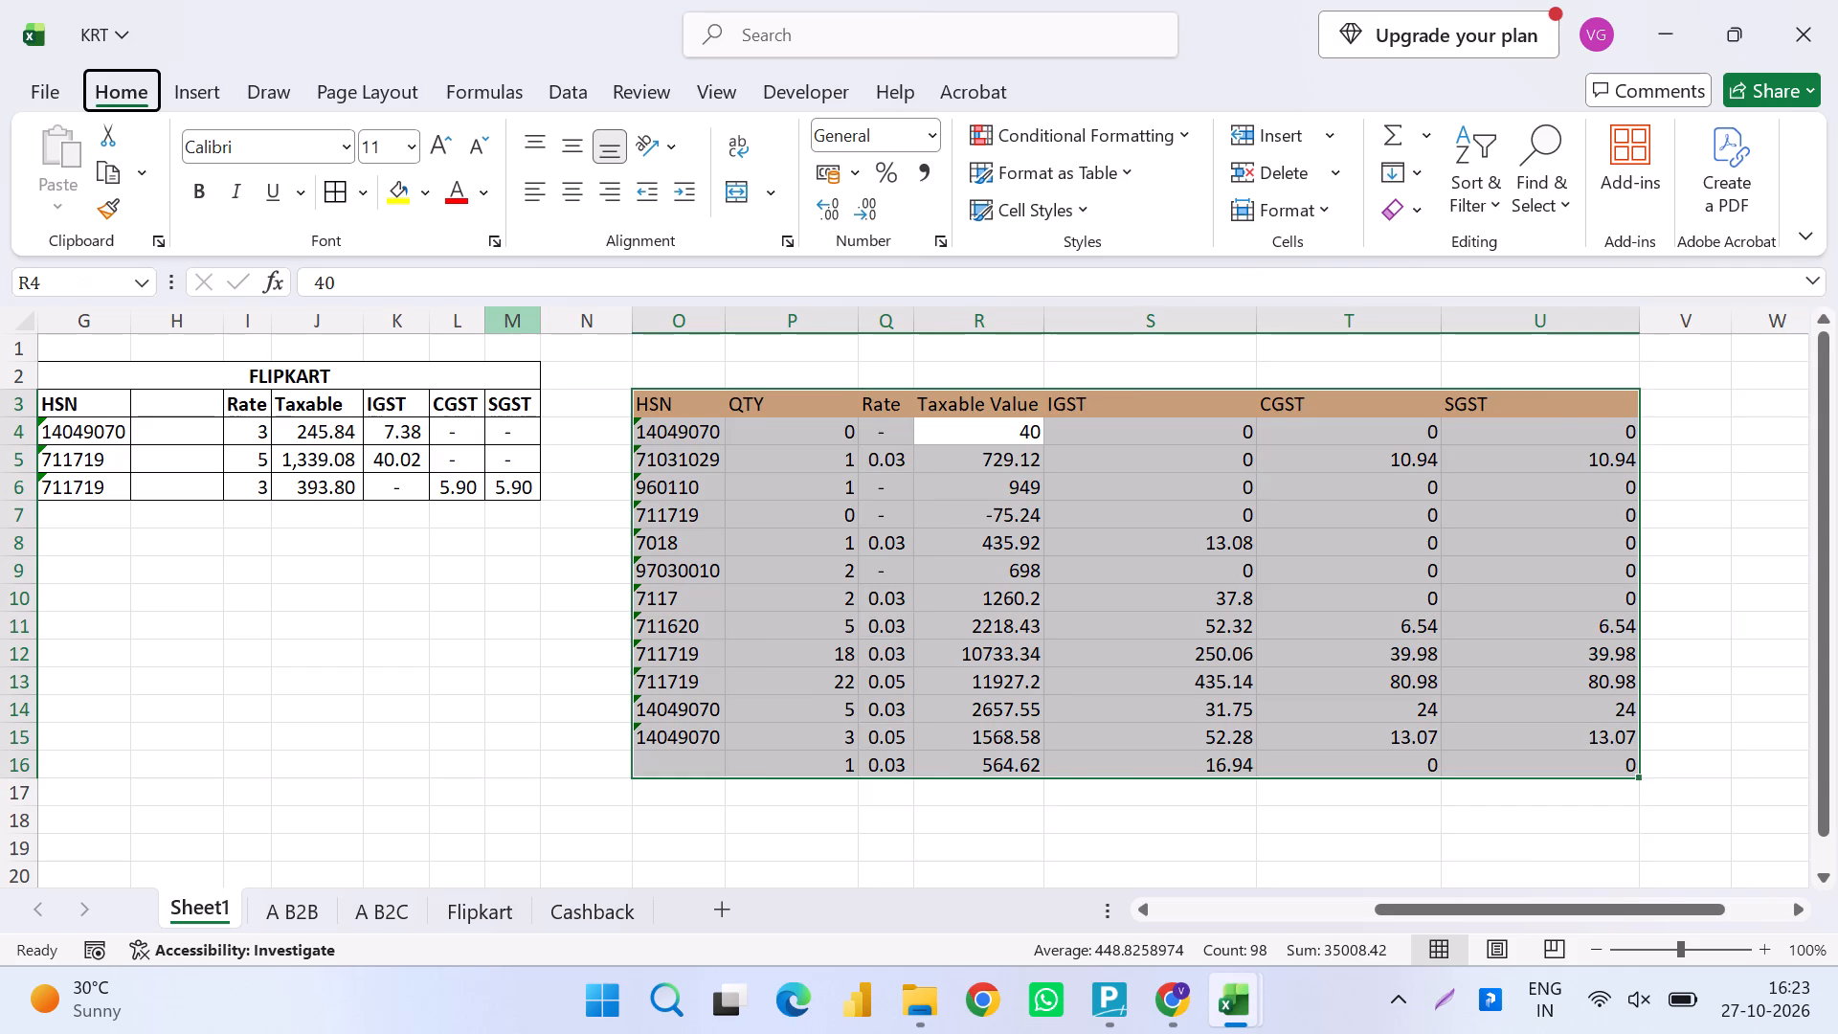
# Apply the comma number format to the Taxable Value, IGST, CGST and SGST columns, R to U.
pyautogui.press('Down')
pyautogui.press('Down')
pyautogui.press('Down')
pyautogui.press('Down')
pyautogui.press('Down')
pyautogui.press('Left')
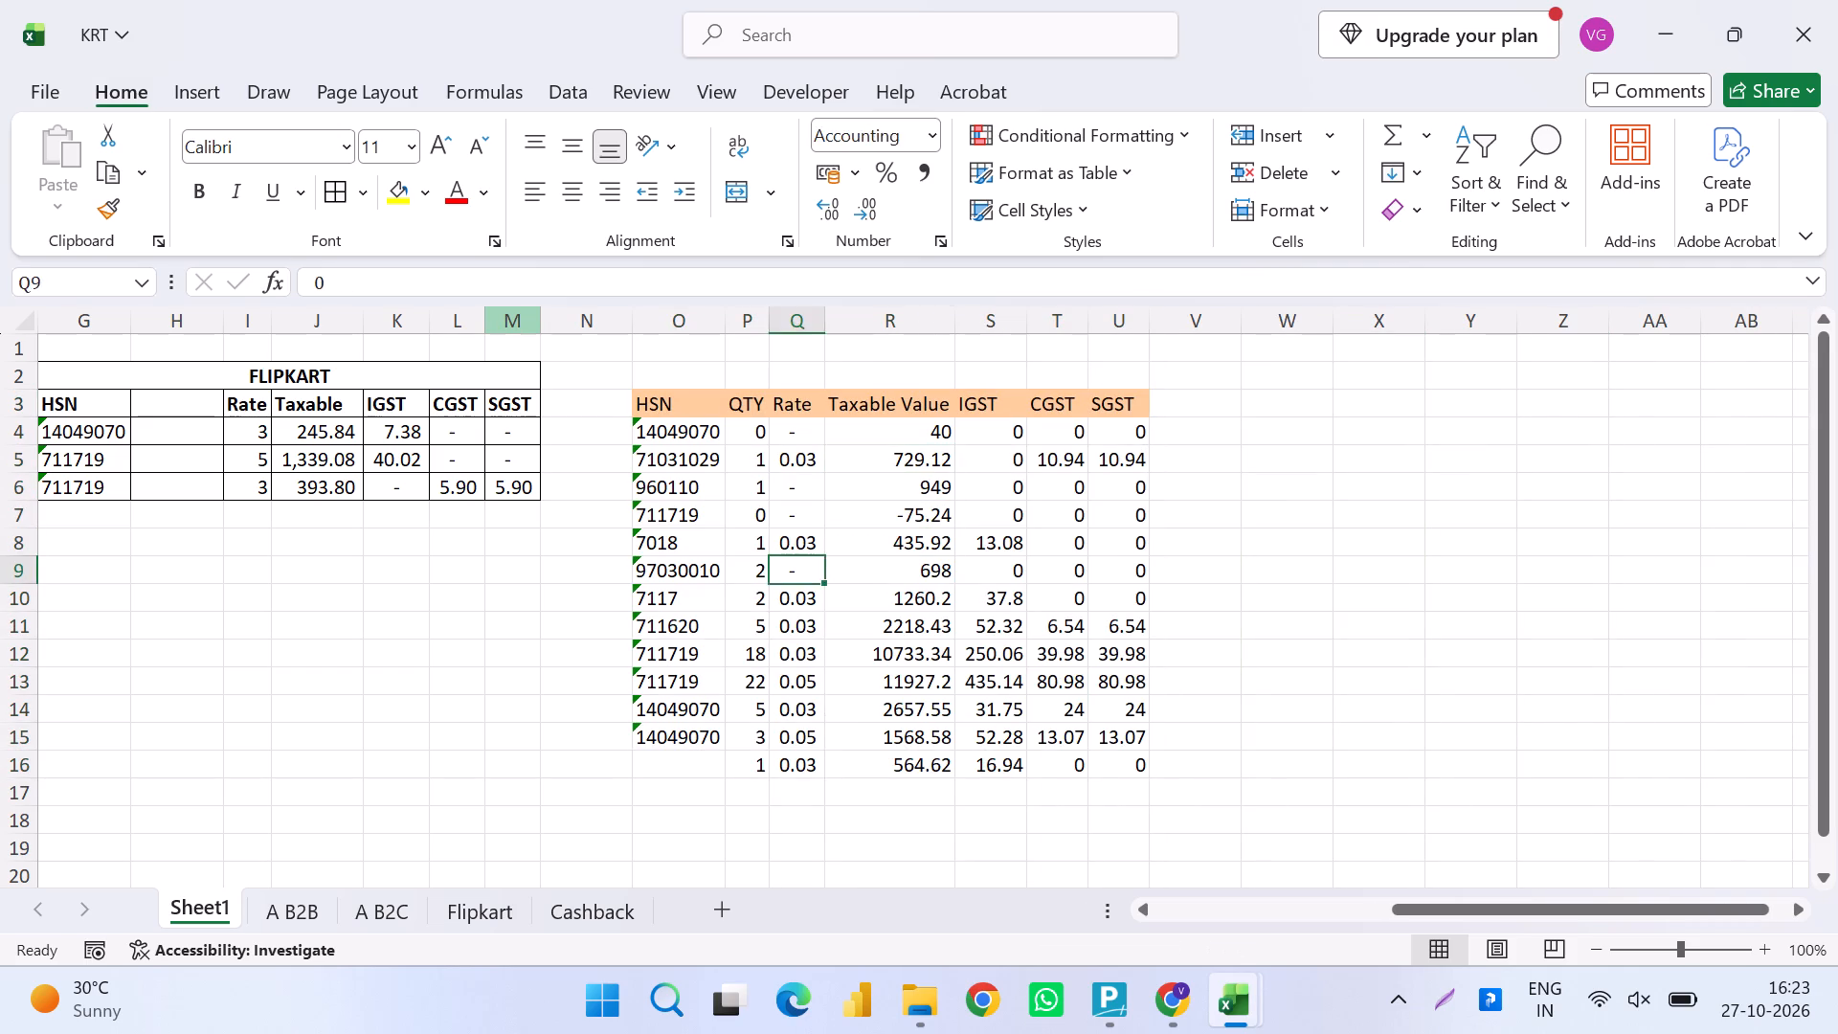
pyautogui.press('Left')
pyautogui.hotkey('ctrl', 'space')
pyautogui.press('Right')
pyautogui.press('Right')
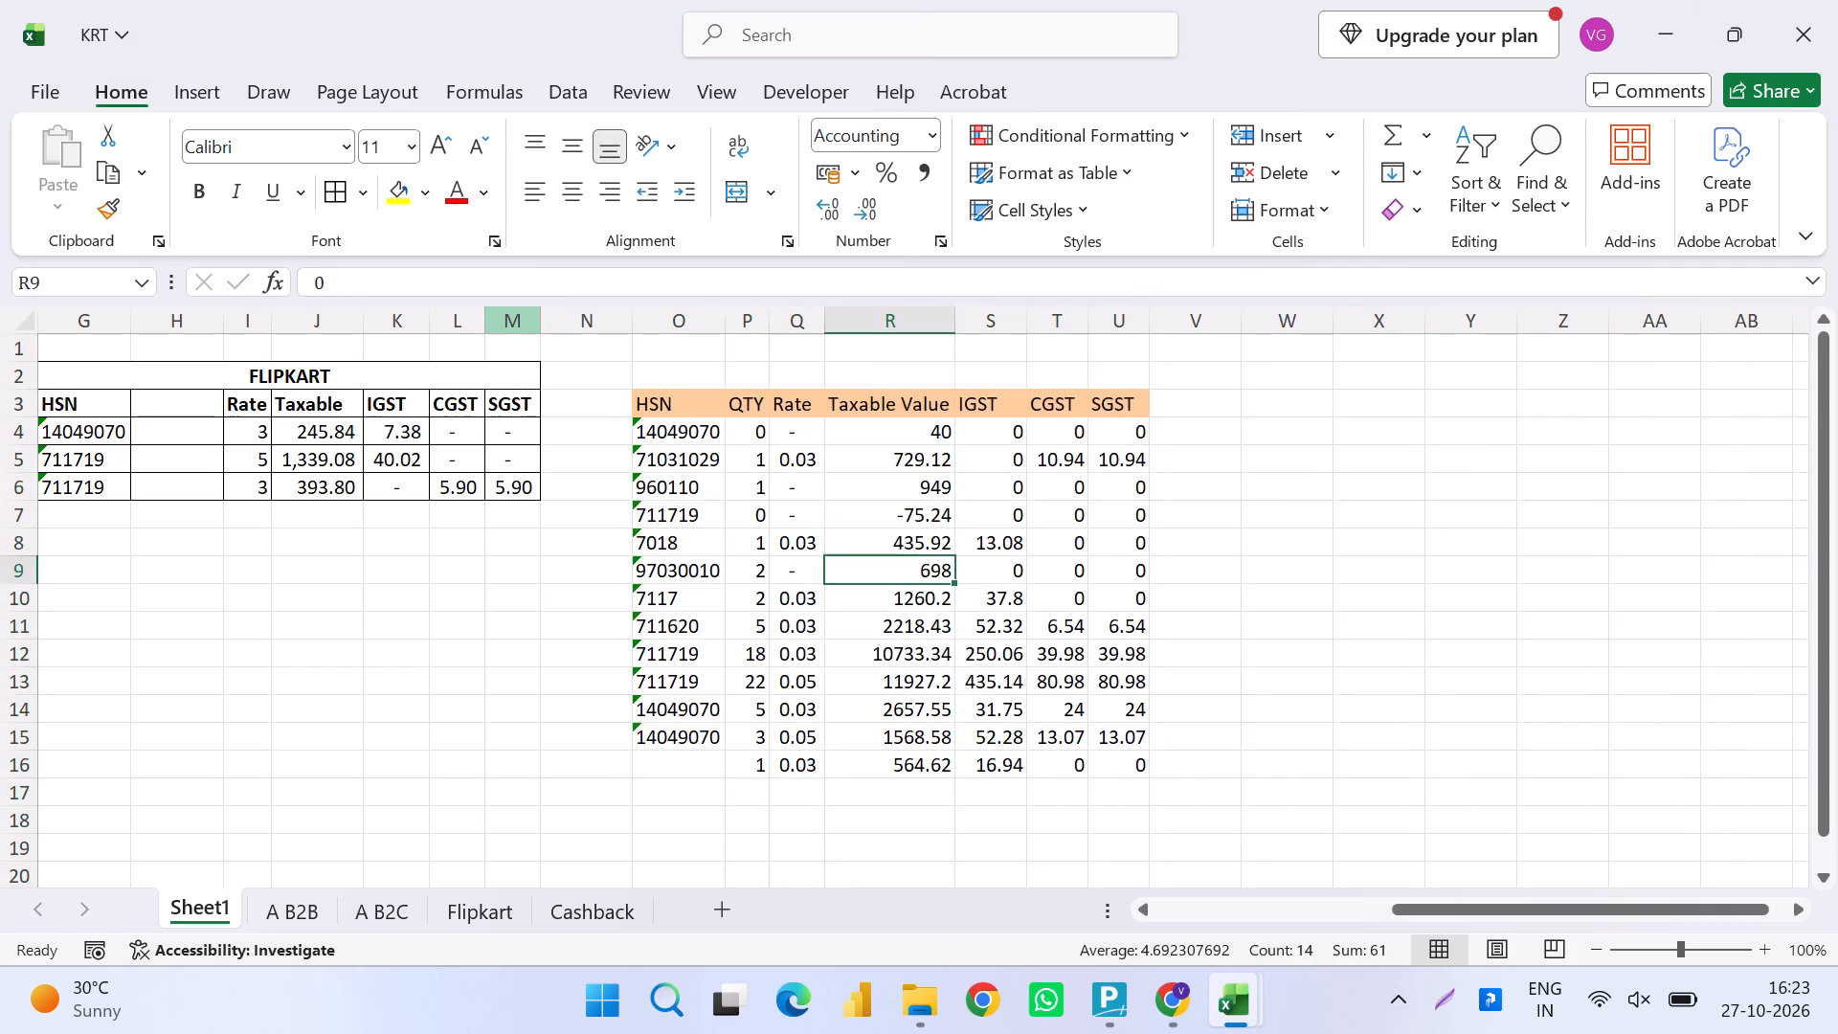
pyautogui.hotkey('ctrl', 'space')
pyautogui.hotkey('shift', 'Right')
pyautogui.hotkey('shift', 'Right')
pyautogui.hotkey('shift', 'Right')
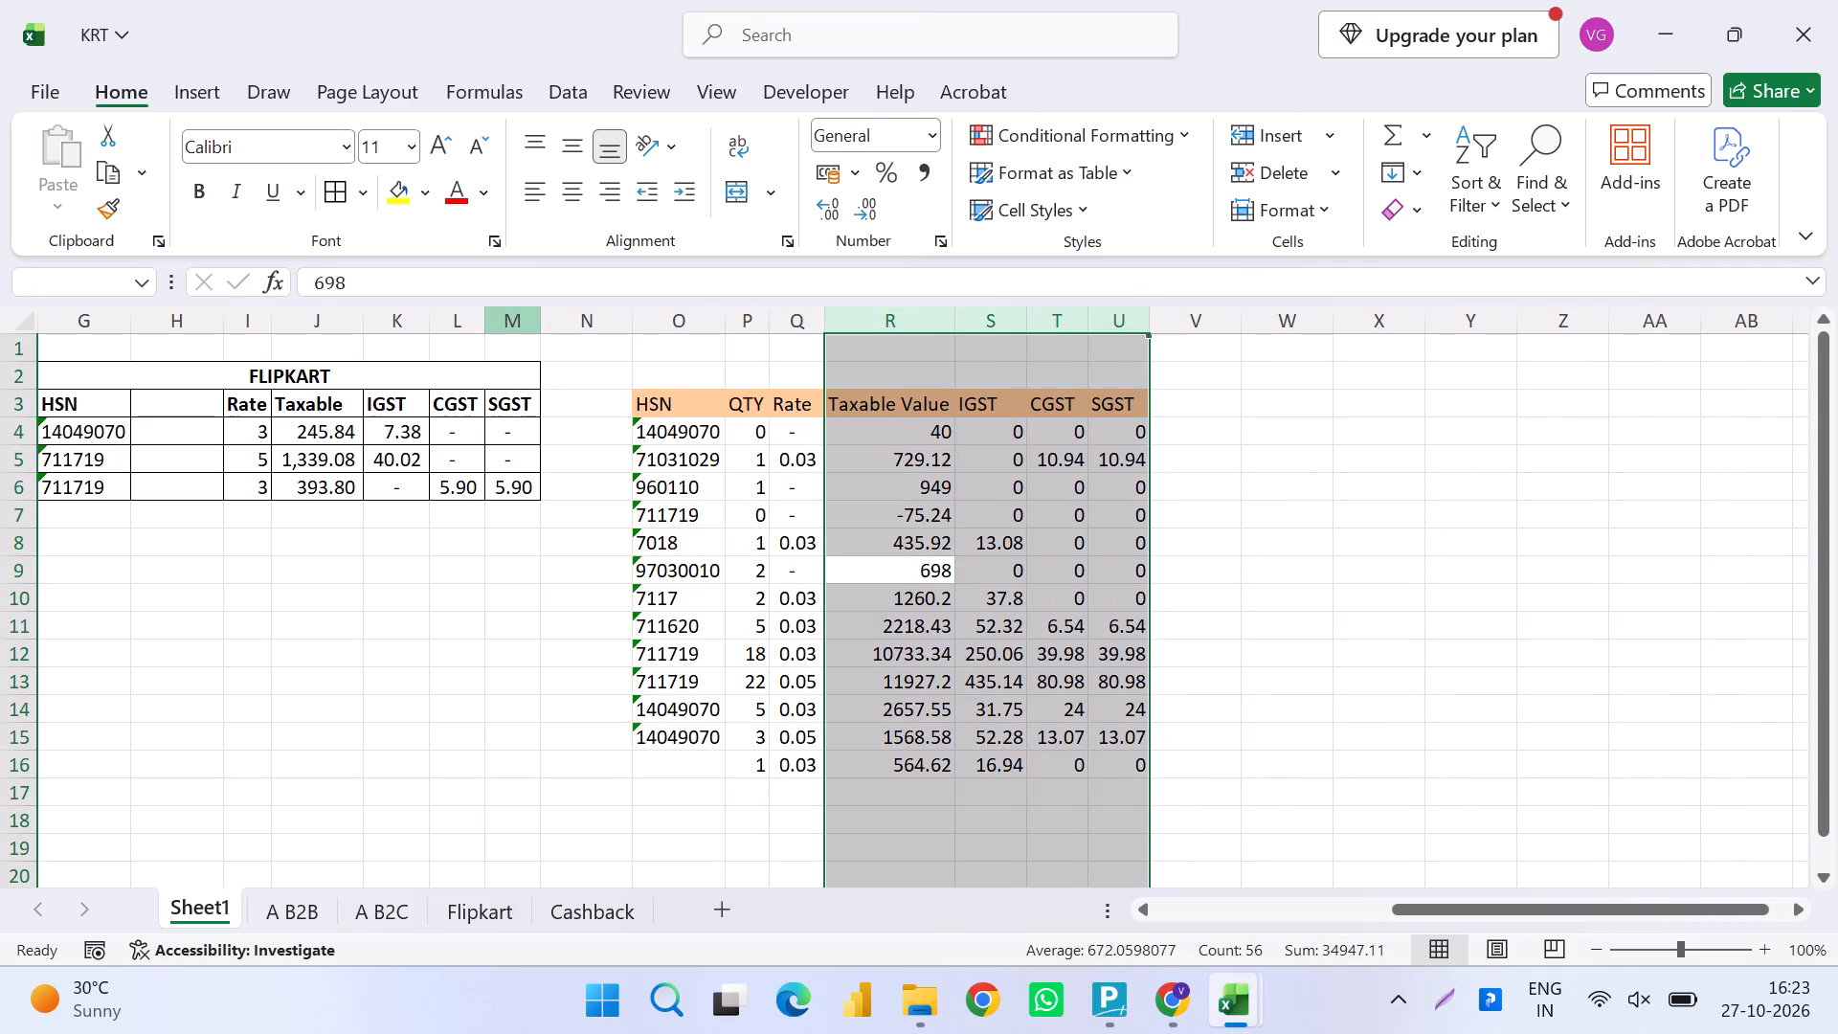
pyautogui.click(922, 171)
# In the Amazon table's Rate column, enter 0 in Q4 and 3 in both Q5 and Q8.
pyautogui.press('Left')
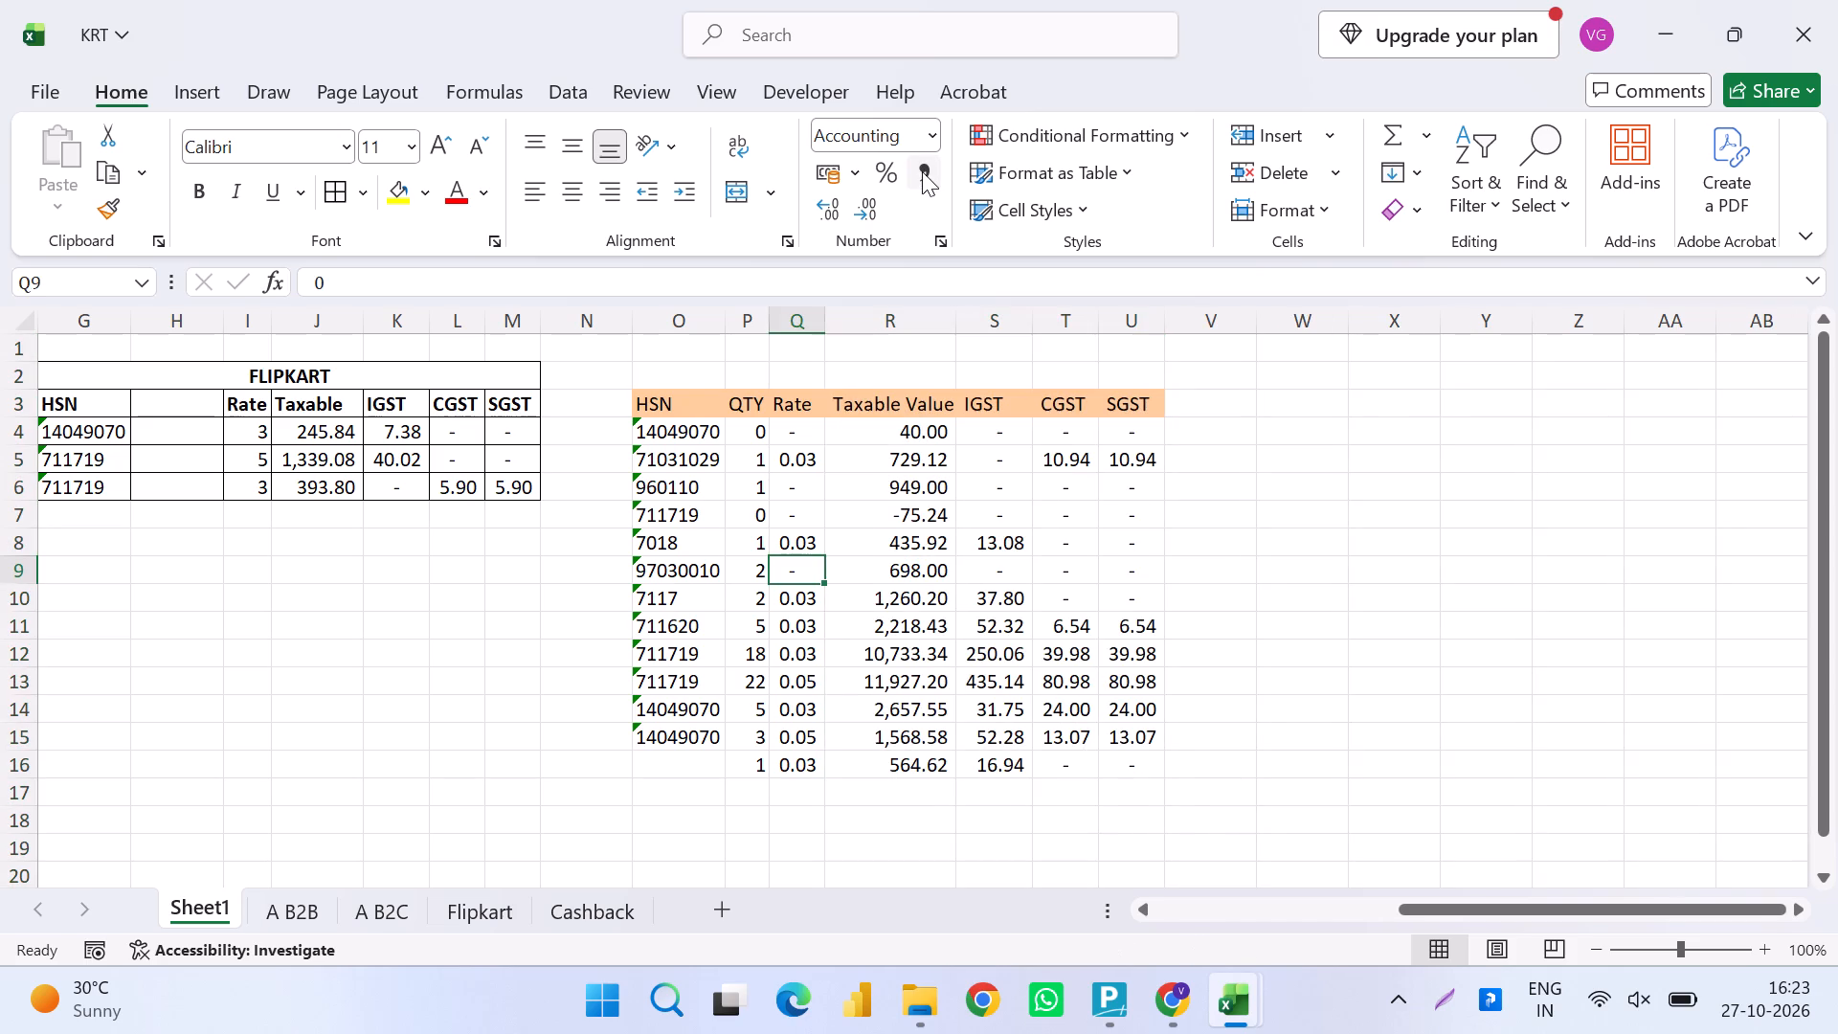
pyautogui.press('Down')
pyautogui.press('Up')
pyautogui.hotkey('ctrl', 'Up')
pyautogui.press('Down')
pyautogui.hotkey('ctrl', 'shift', 'Down')
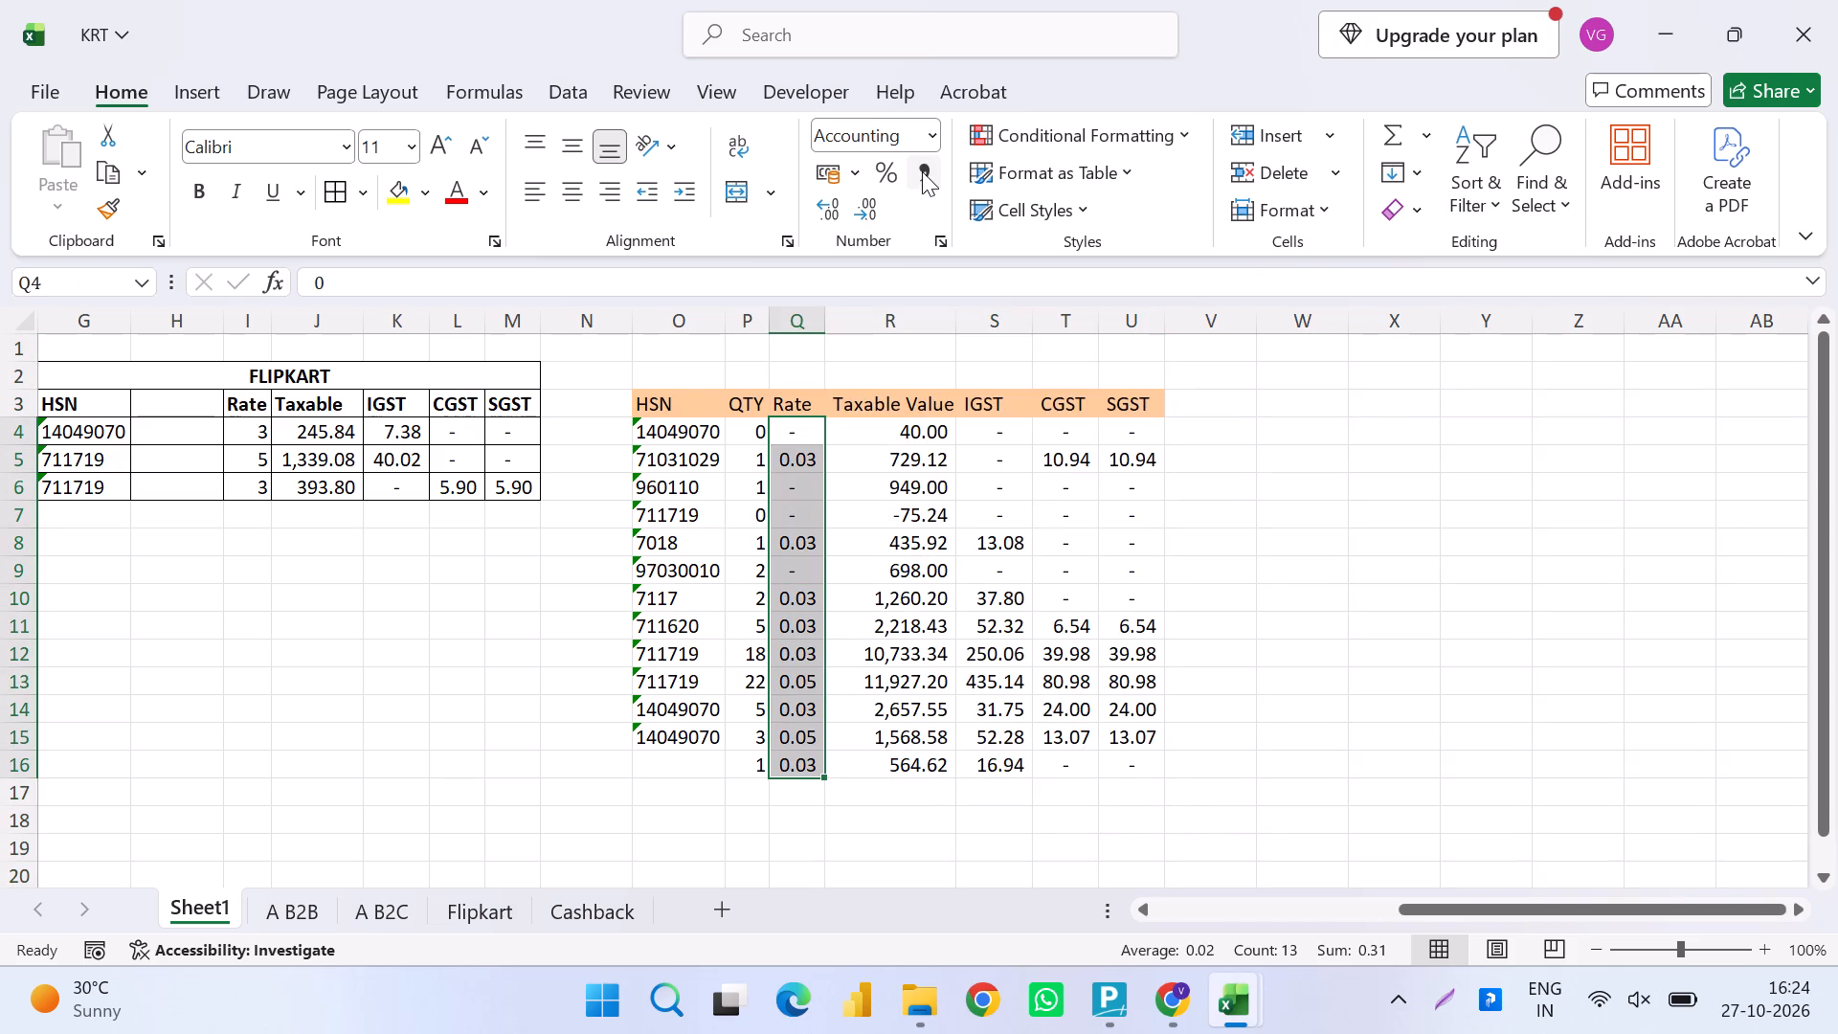
pyautogui.press('0')
pyautogui.press('Return')
pyautogui.press('3')
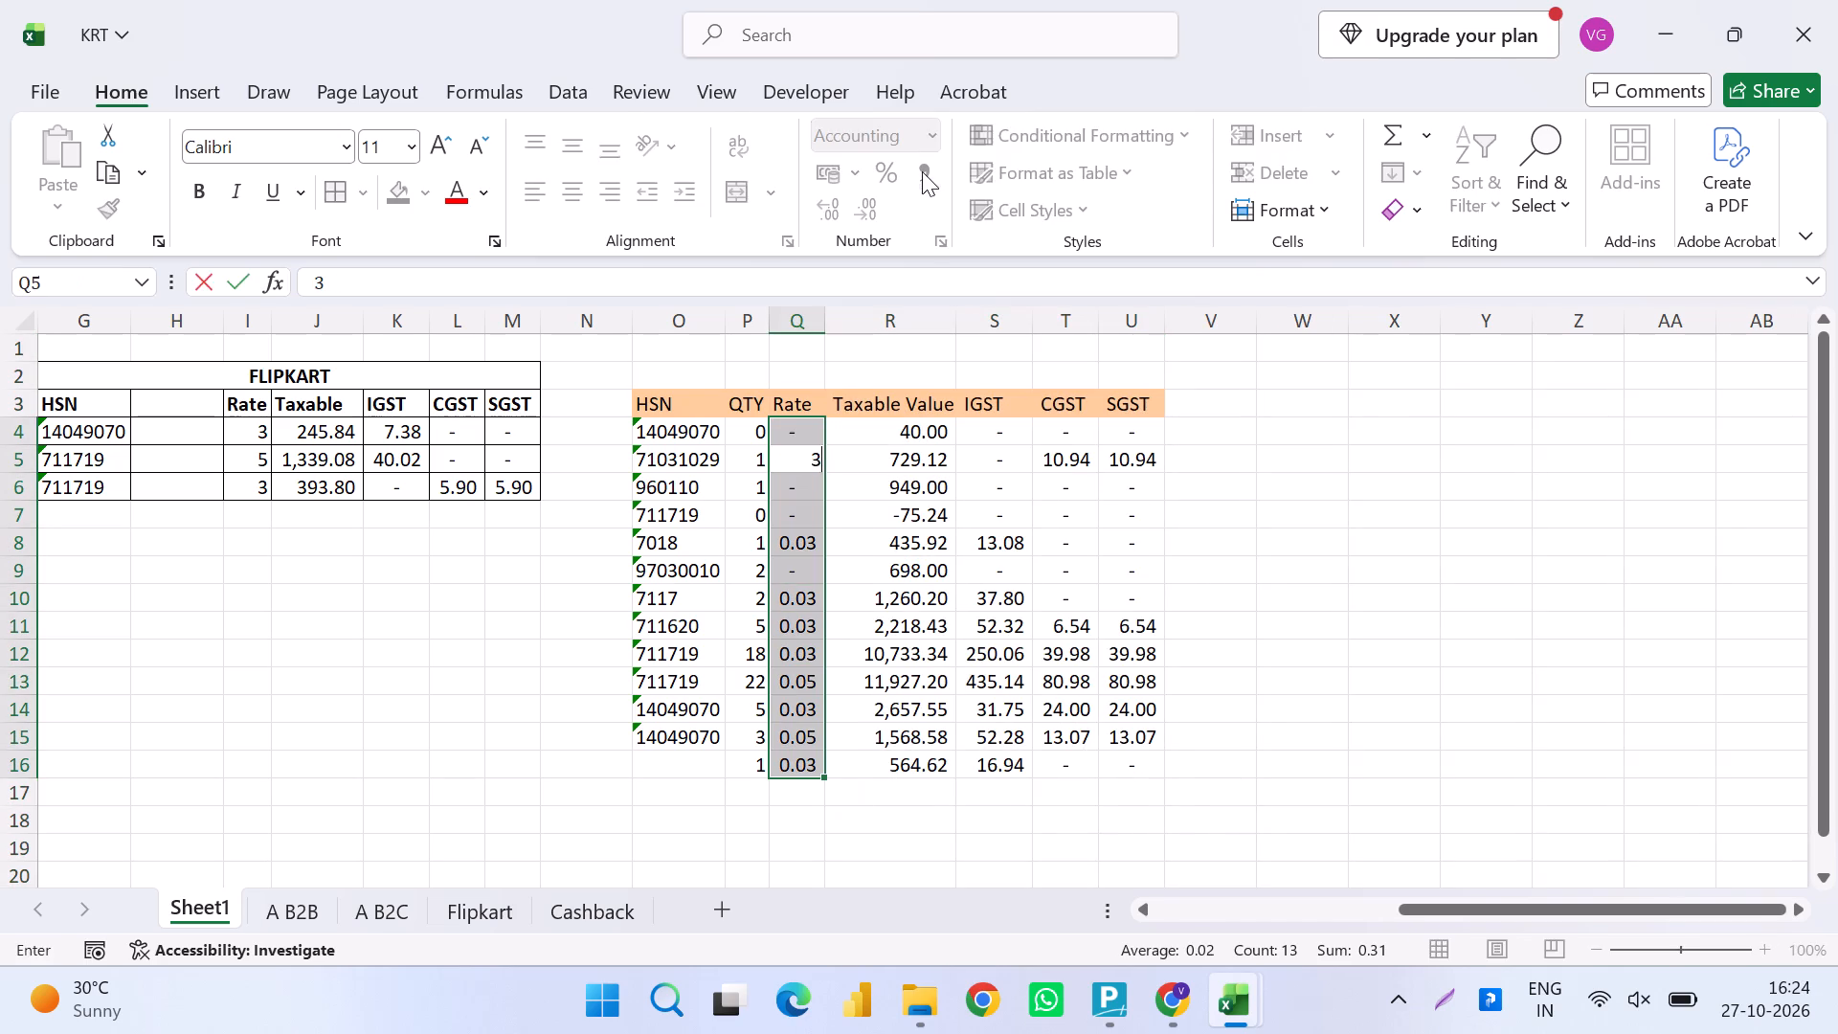
pyautogui.press('Return')
pyautogui.press('Return')
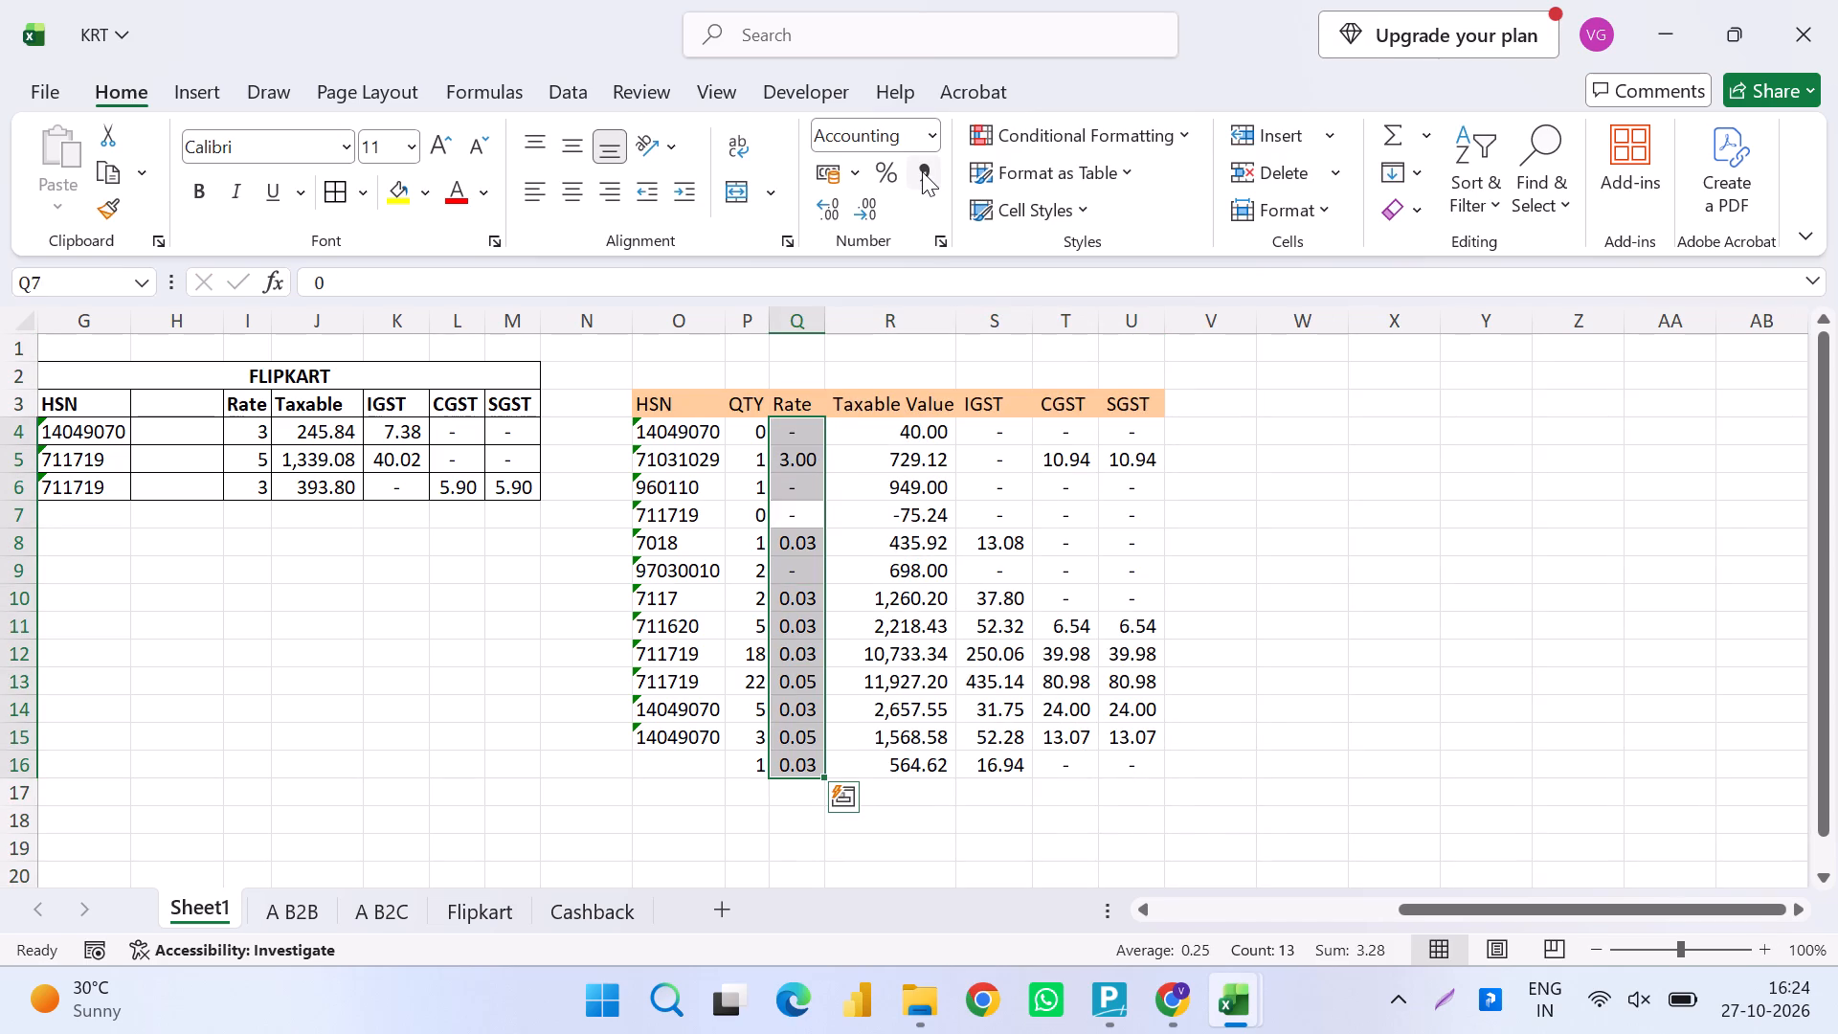
pyautogui.press('Return')
pyautogui.press('3')
pyautogui.press('Return')
# Continue the Rate column as whole numbers: 3 in Q10, Q11 and Q12, and 5 in Q13.
pyautogui.press('Return')
pyautogui.press('3')
pyautogui.press('Return')
pyautogui.press('3')
pyautogui.press('Return')
pyautogui.press('3')
pyautogui.press('Return')
pyautogui.press('3')
pyautogui.press('Return')
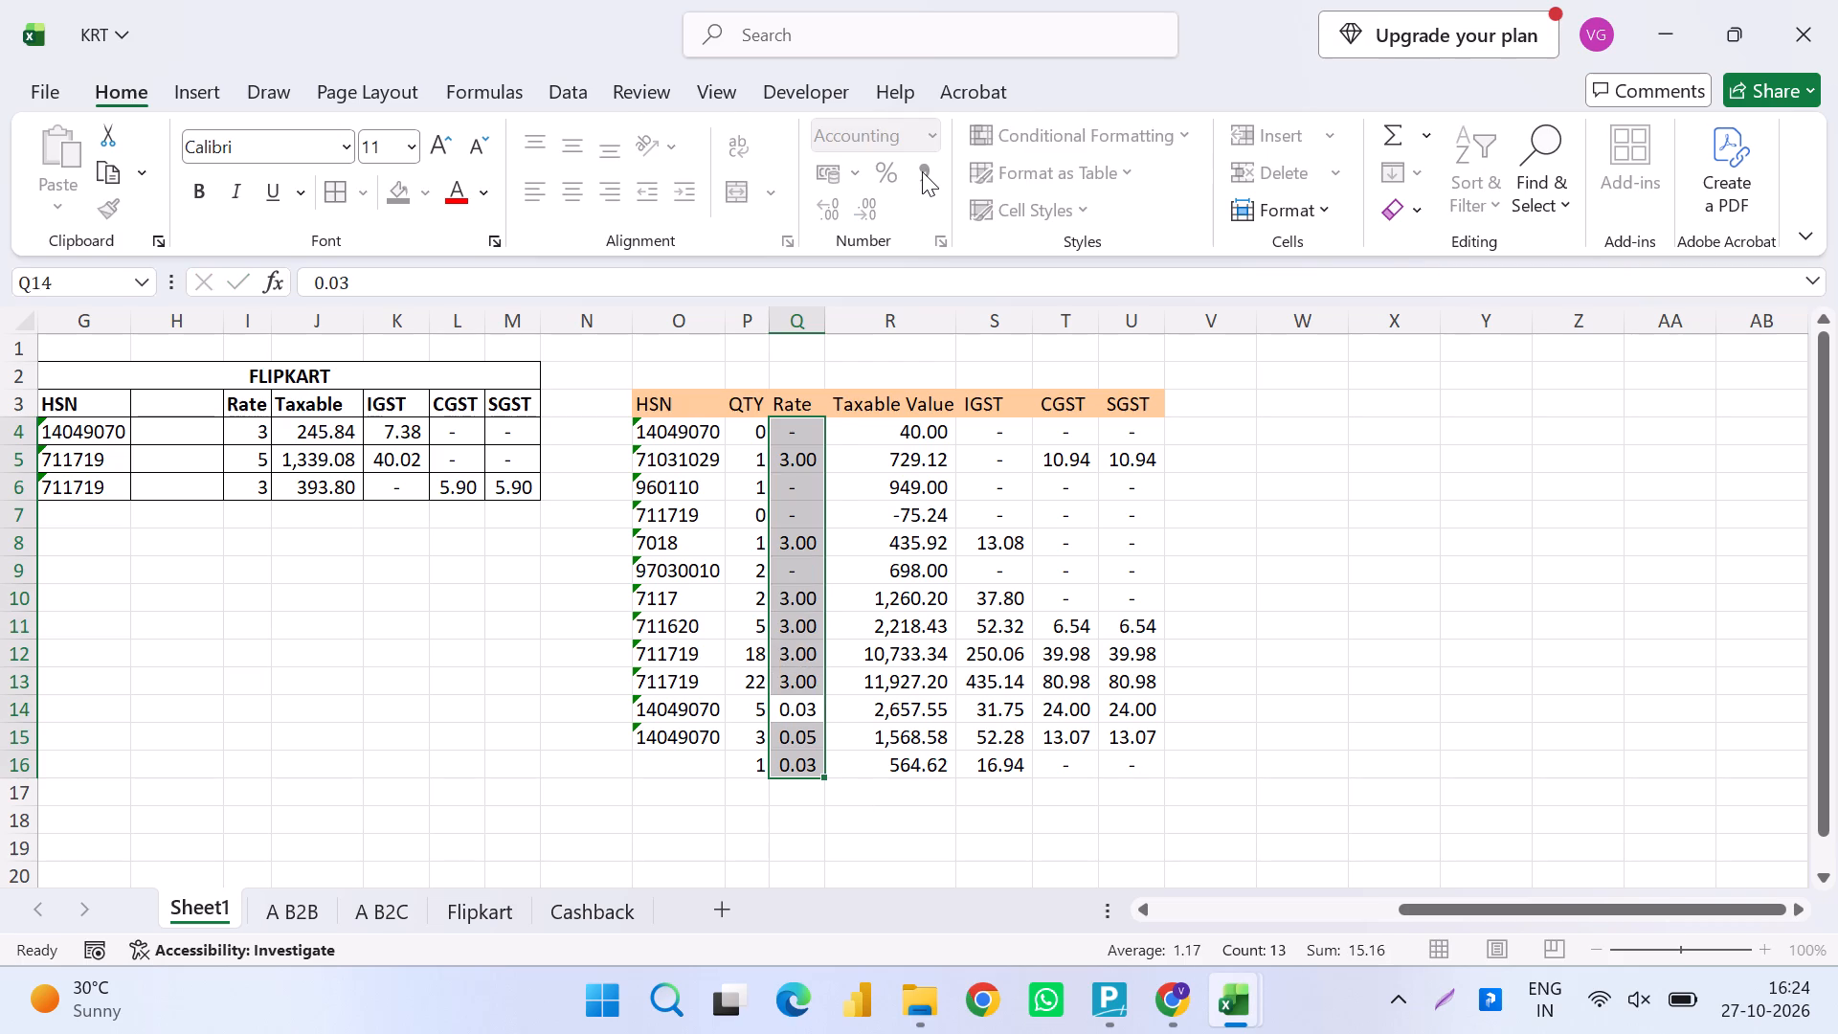
pyautogui.hotkey('ctrl', 'z')
pyautogui.press('5')
pyautogui.press('Return')
# Enter rates 3, 5 and 3 in Q14, Q15 and Q16, and save the workbook.
pyautogui.press('3')
pyautogui.press('Return')
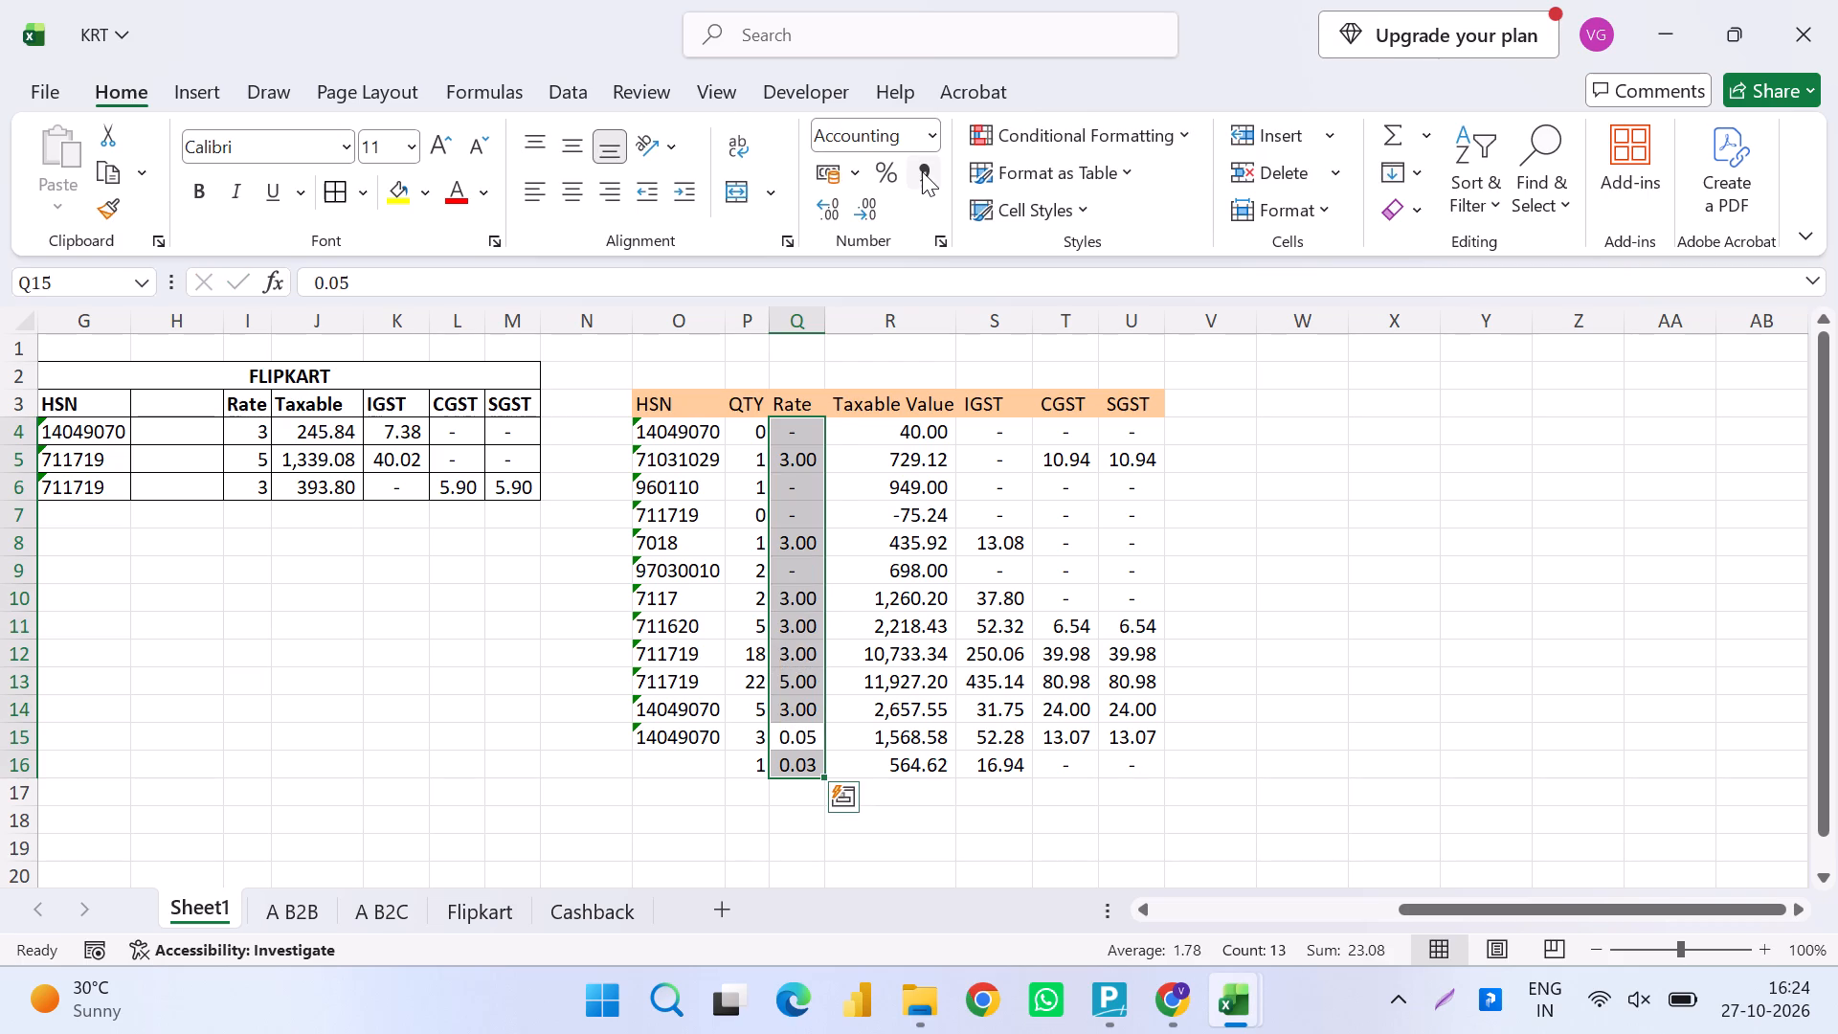
pyautogui.press('5')
pyautogui.press('Return')
pyautogui.press('3')
pyautogui.press('Return')
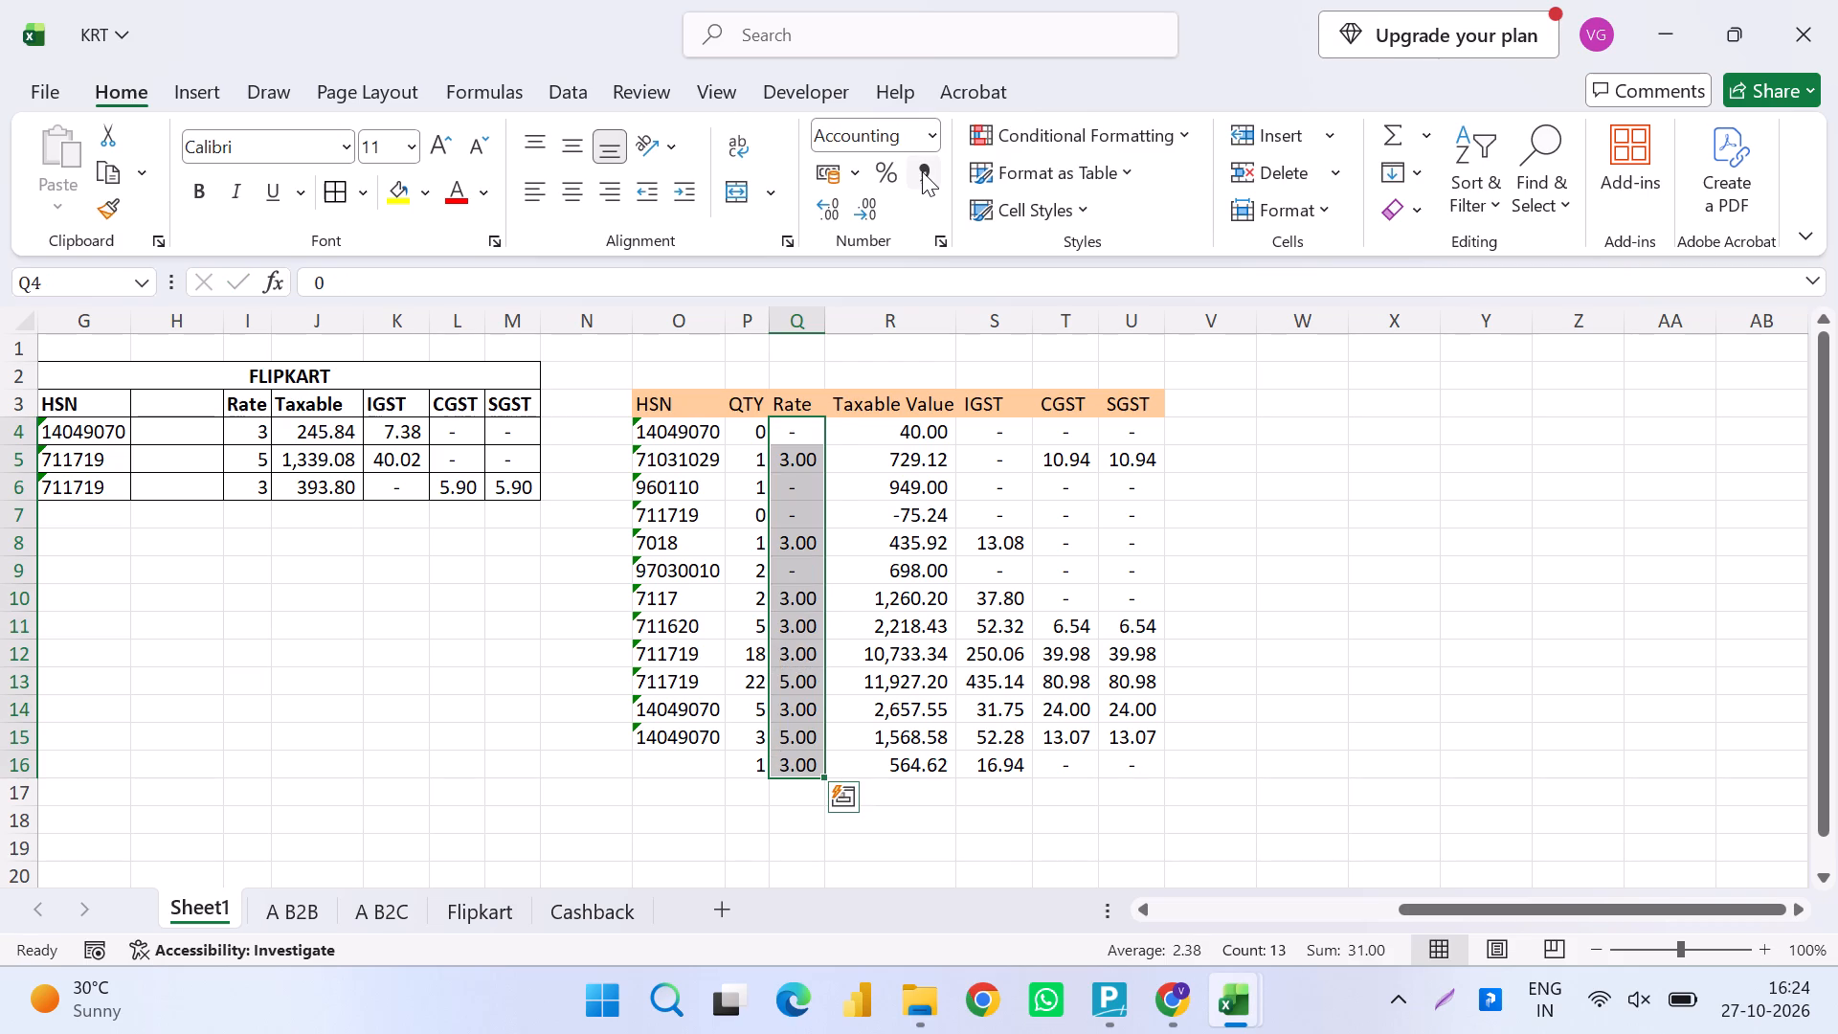
pyautogui.press('Down')
pyautogui.hotkey('ctrl', 's')
# Clear the last row without an HSN code, P16 to U16, from the Amazon table and save.
pyautogui.hotkey('ctrl', 'Down')
pyautogui.press('Left')
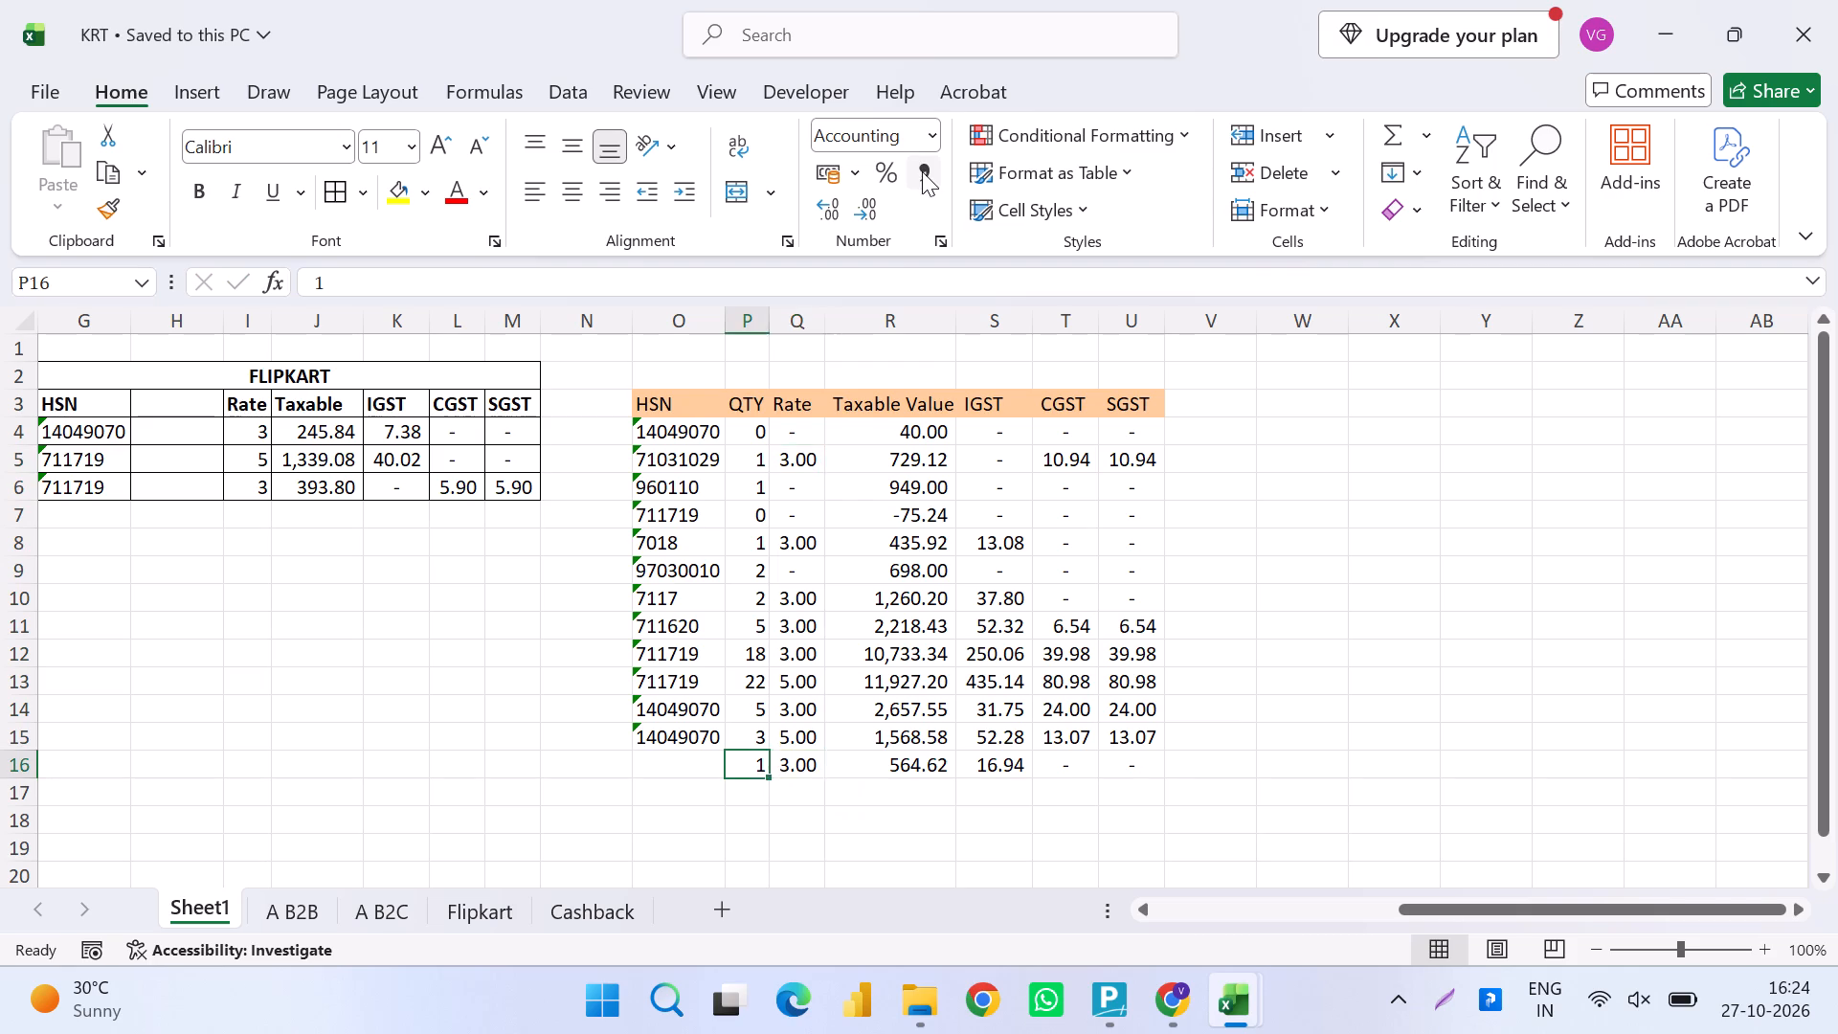
pyautogui.hotkey('ctrl', 'shift', 'Right')
pyautogui.press('Delete')
pyautogui.hotkey('ctrl', 's')
# Apply all borders to the Amazon HSN table in O3:U16 and autofit its columns.
pyautogui.press('Up')
pyautogui.press('Up')
pyautogui.press('Left')
pyautogui.press('Up')
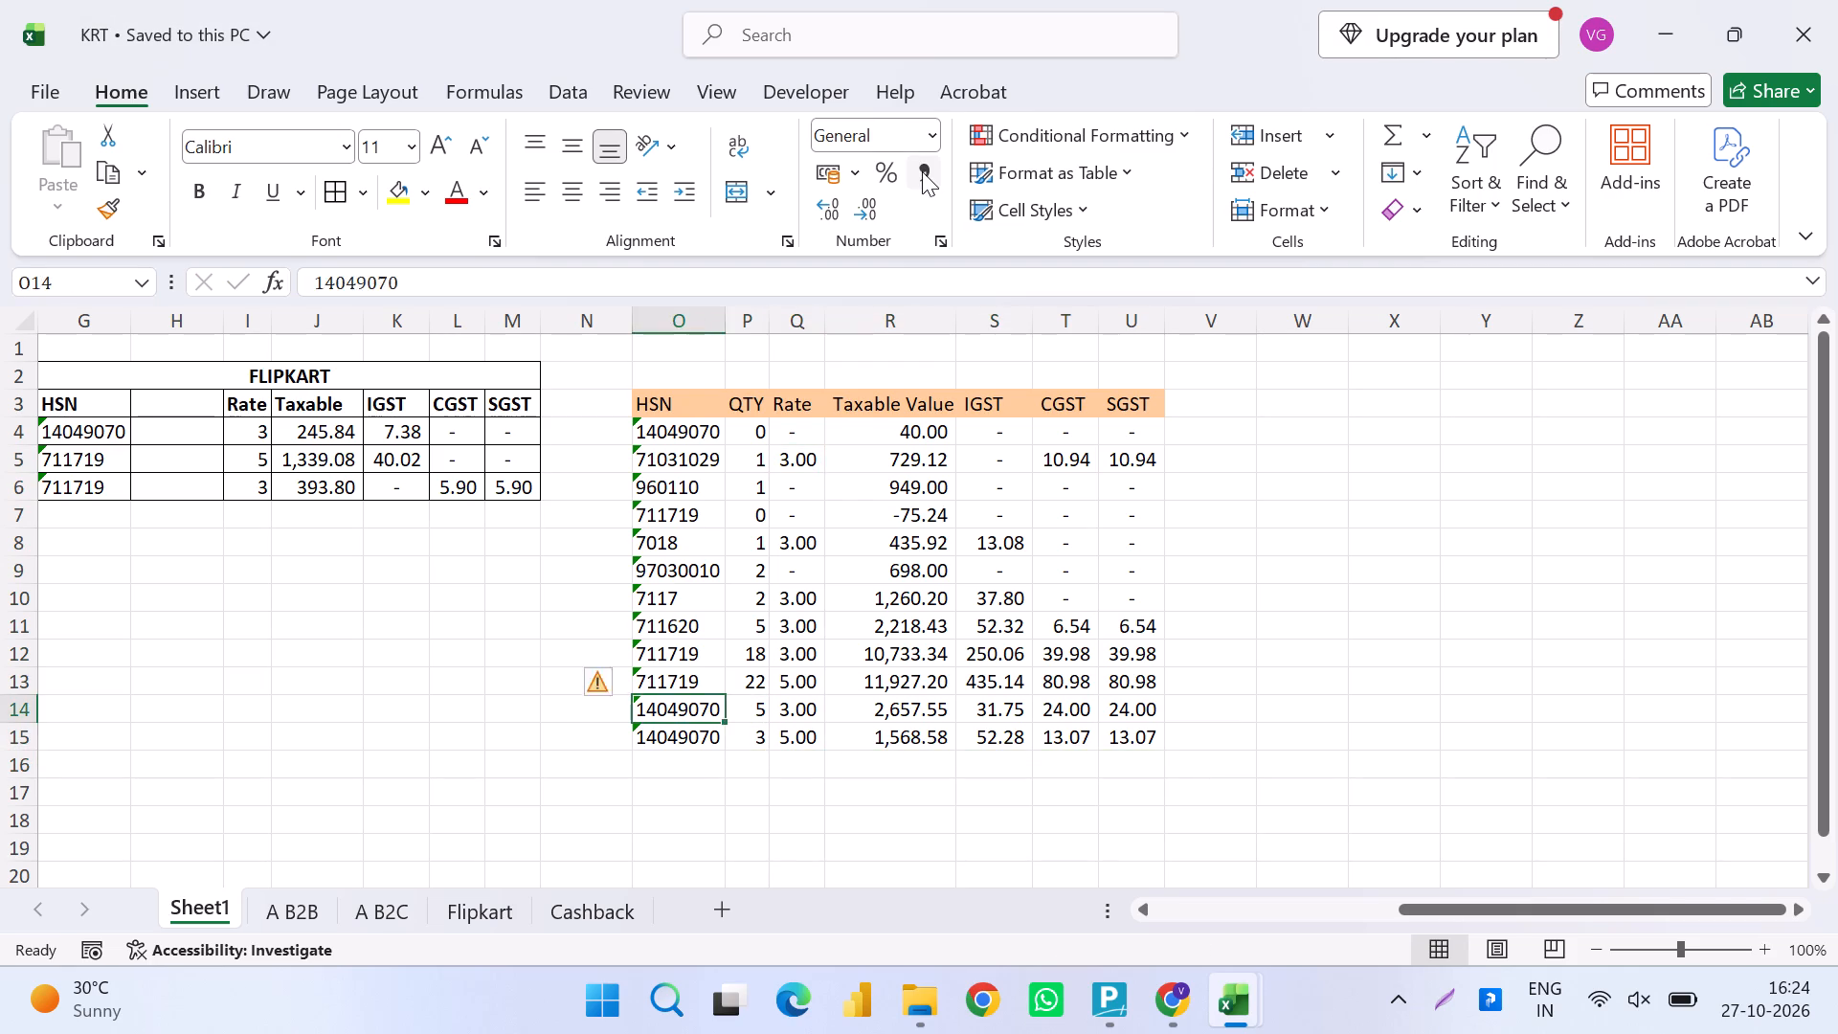
pyautogui.press('Left')
pyautogui.press('Up')
pyautogui.press('Left')
pyautogui.press('Up')
pyautogui.press('Up')
pyautogui.press('Up')
pyautogui.press('Up')
pyautogui.press('Up')
pyautogui.press('Up')
pyautogui.press('Up')
pyautogui.press('Up')
pyautogui.press('Right')
pyautogui.press('Right')
pyautogui.press('Up')
pyautogui.hotkey('ctrl', 'shift', 'Right')
pyautogui.hotkey('ctrl', 'shift', 'Down')
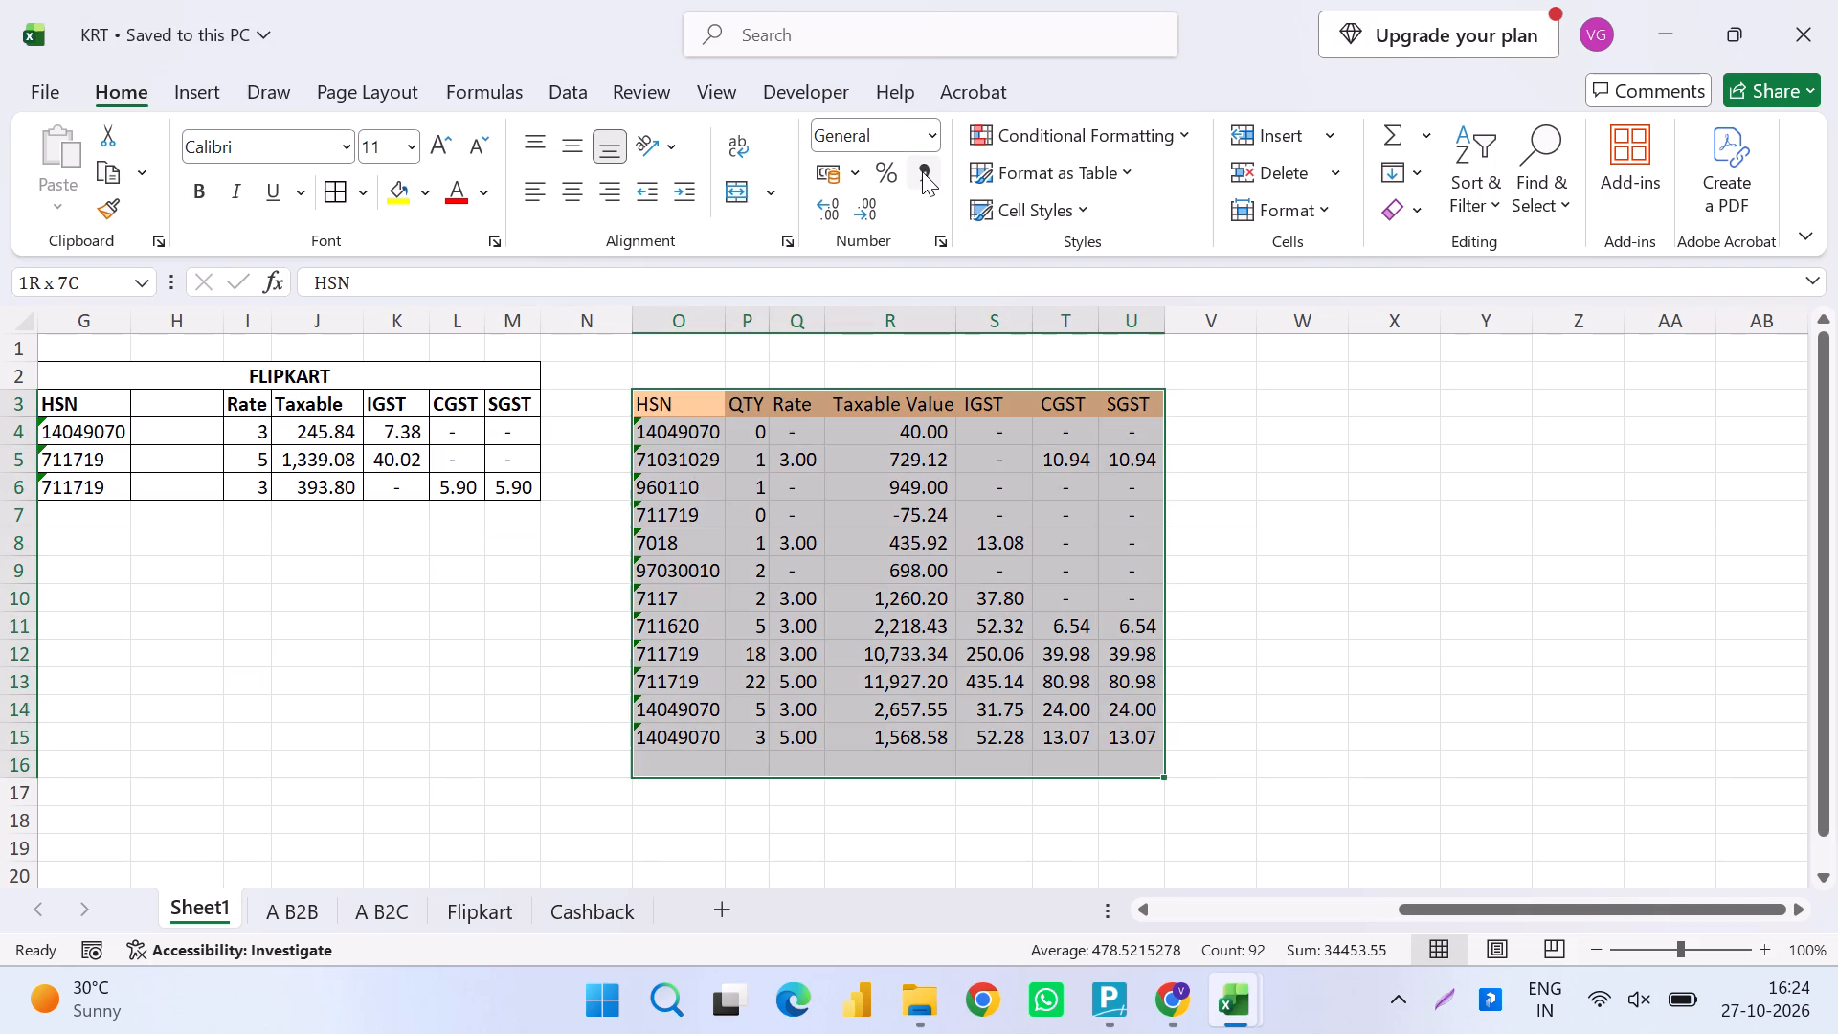
pyautogui.write('hba')
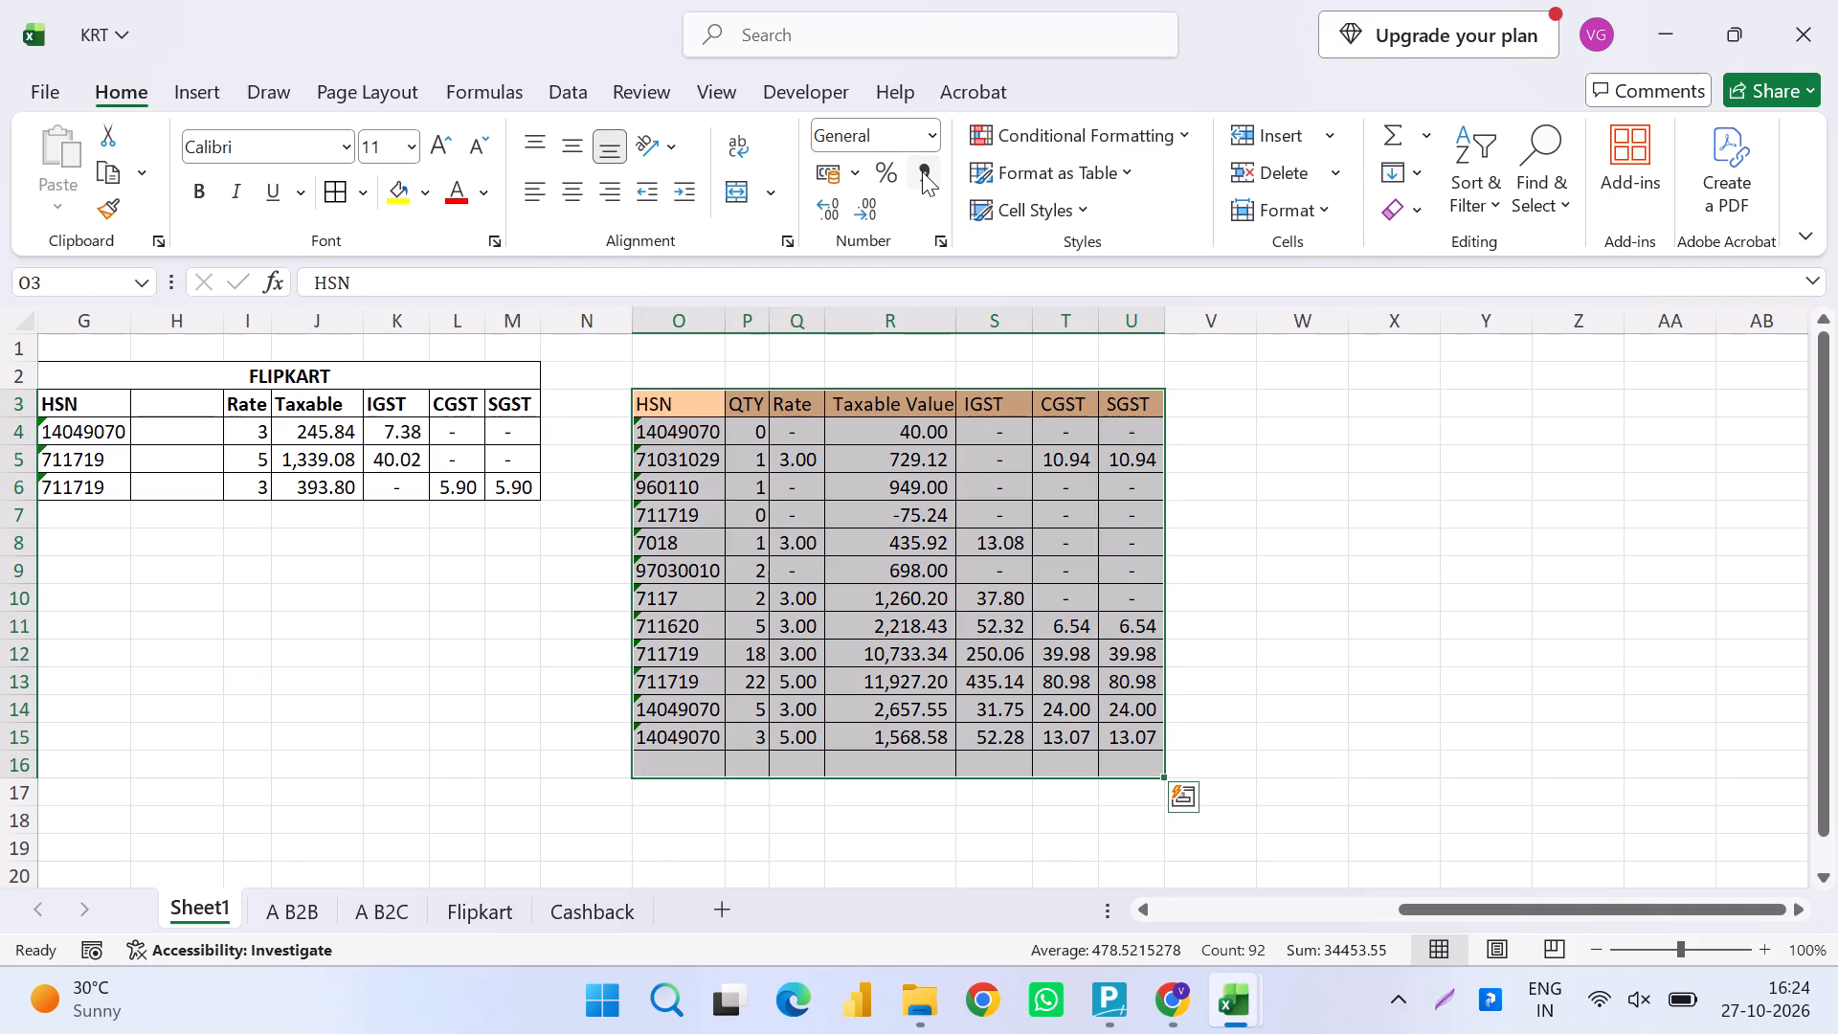
pyautogui.write('hoi')
# Copy the Amazon HSN table and paste only its formats onto the Flipkart table starting at G3, and save.
pyautogui.hotkey('ctrl', 'c')
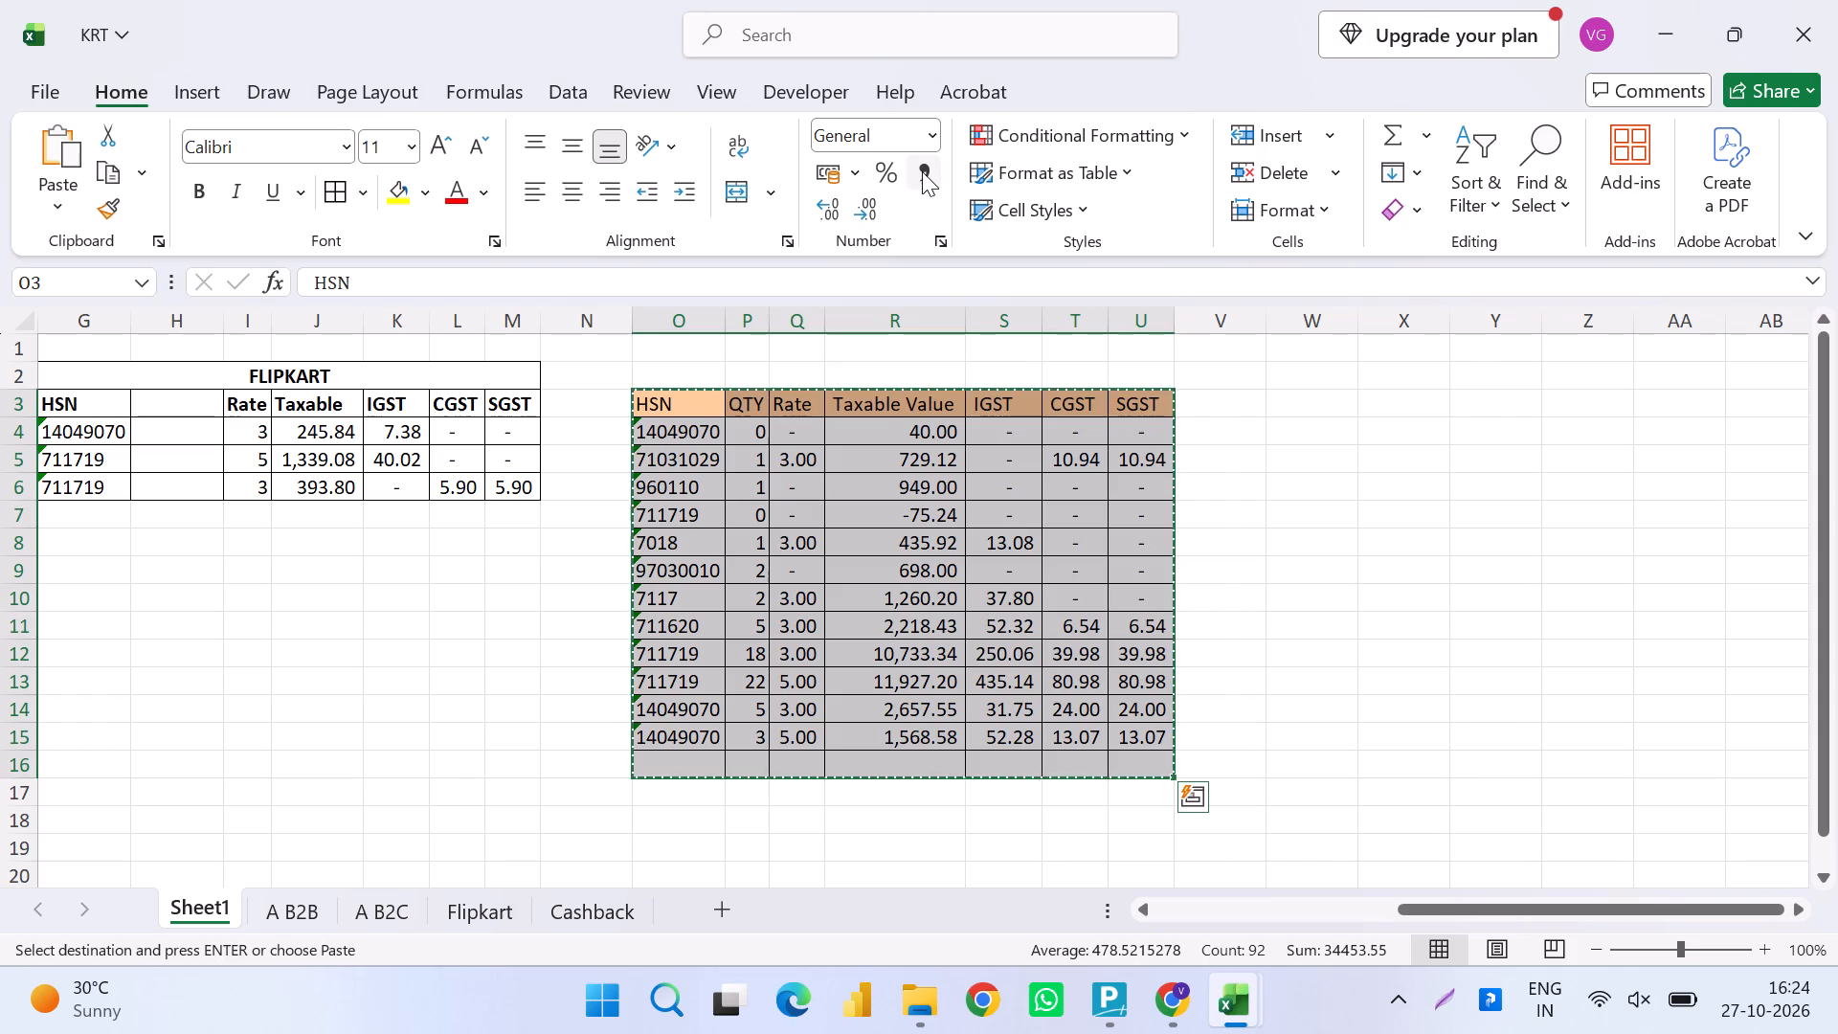
pyautogui.press('Up')
pyautogui.press('Left')
pyautogui.press('Left')
pyautogui.press('Left')
pyautogui.press('Right')
pyautogui.press('Down')
pyautogui.hotkey('ctrl', 'alt', 'v')
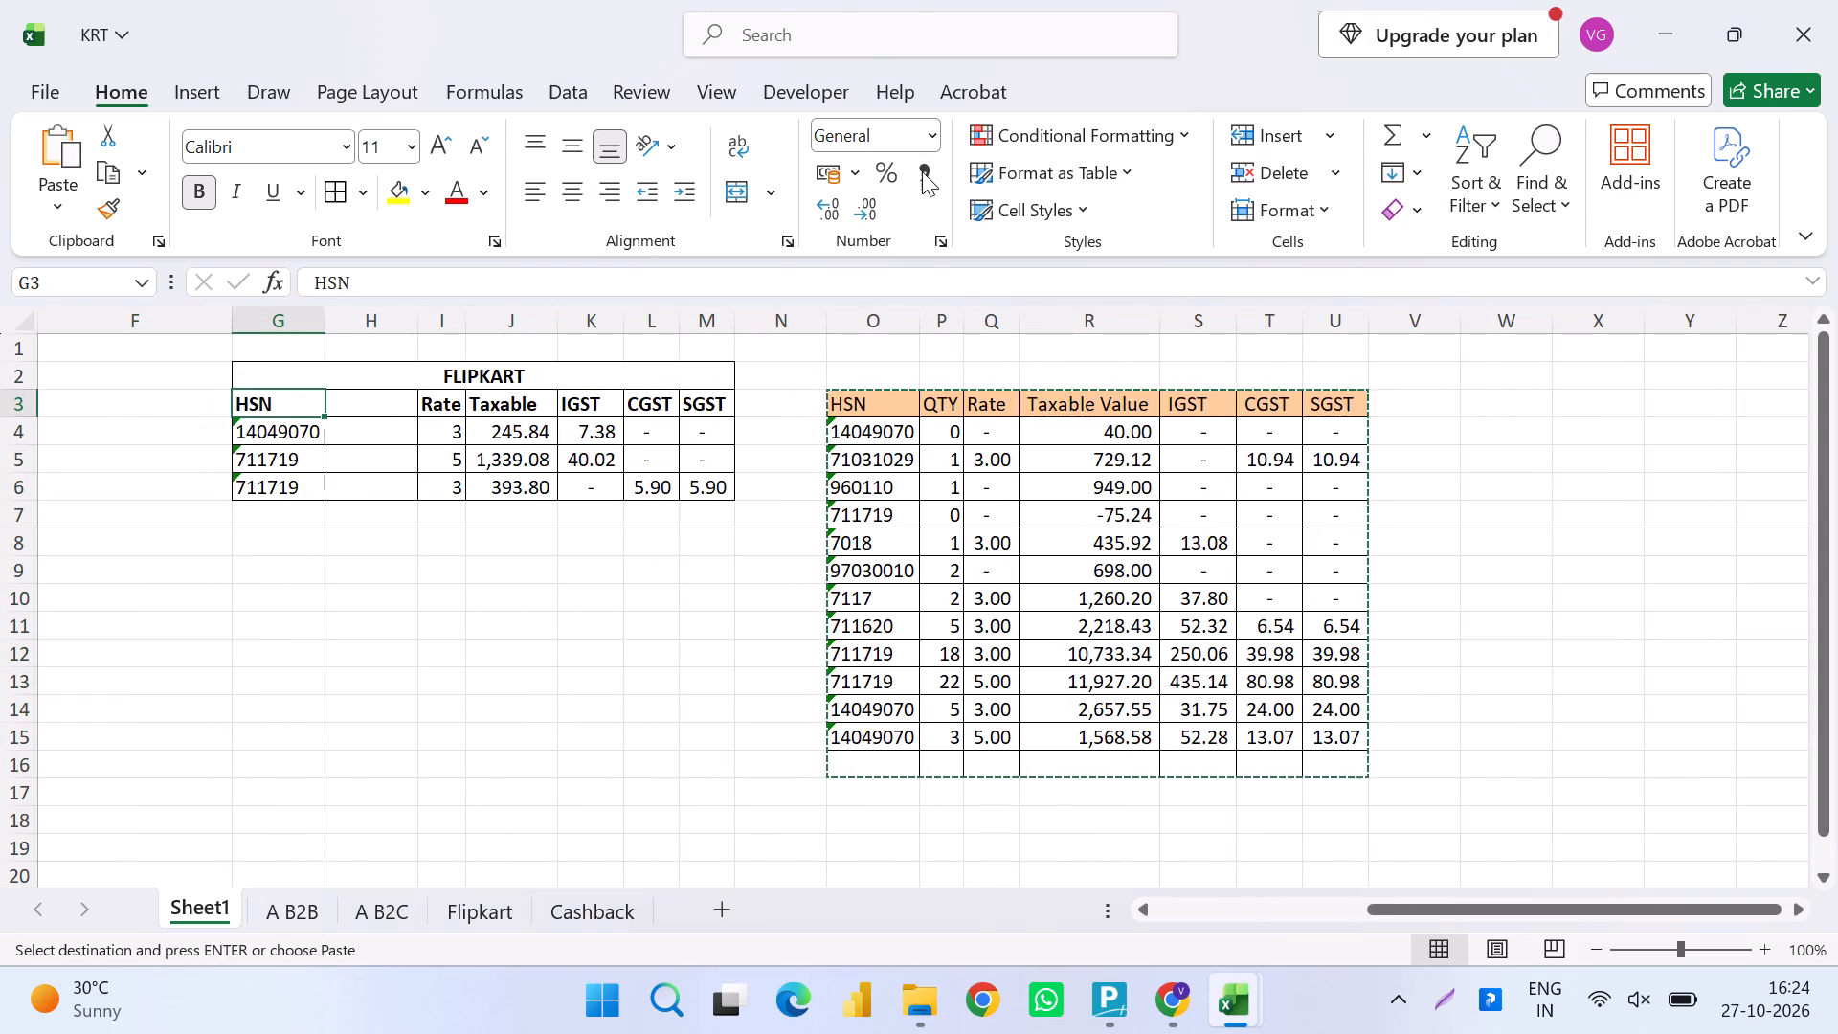
pyautogui.press('Down')
pyautogui.press('Down')
pyautogui.press('Down')
pyautogui.press('Return')
pyautogui.hotkey('ctrl', 's')
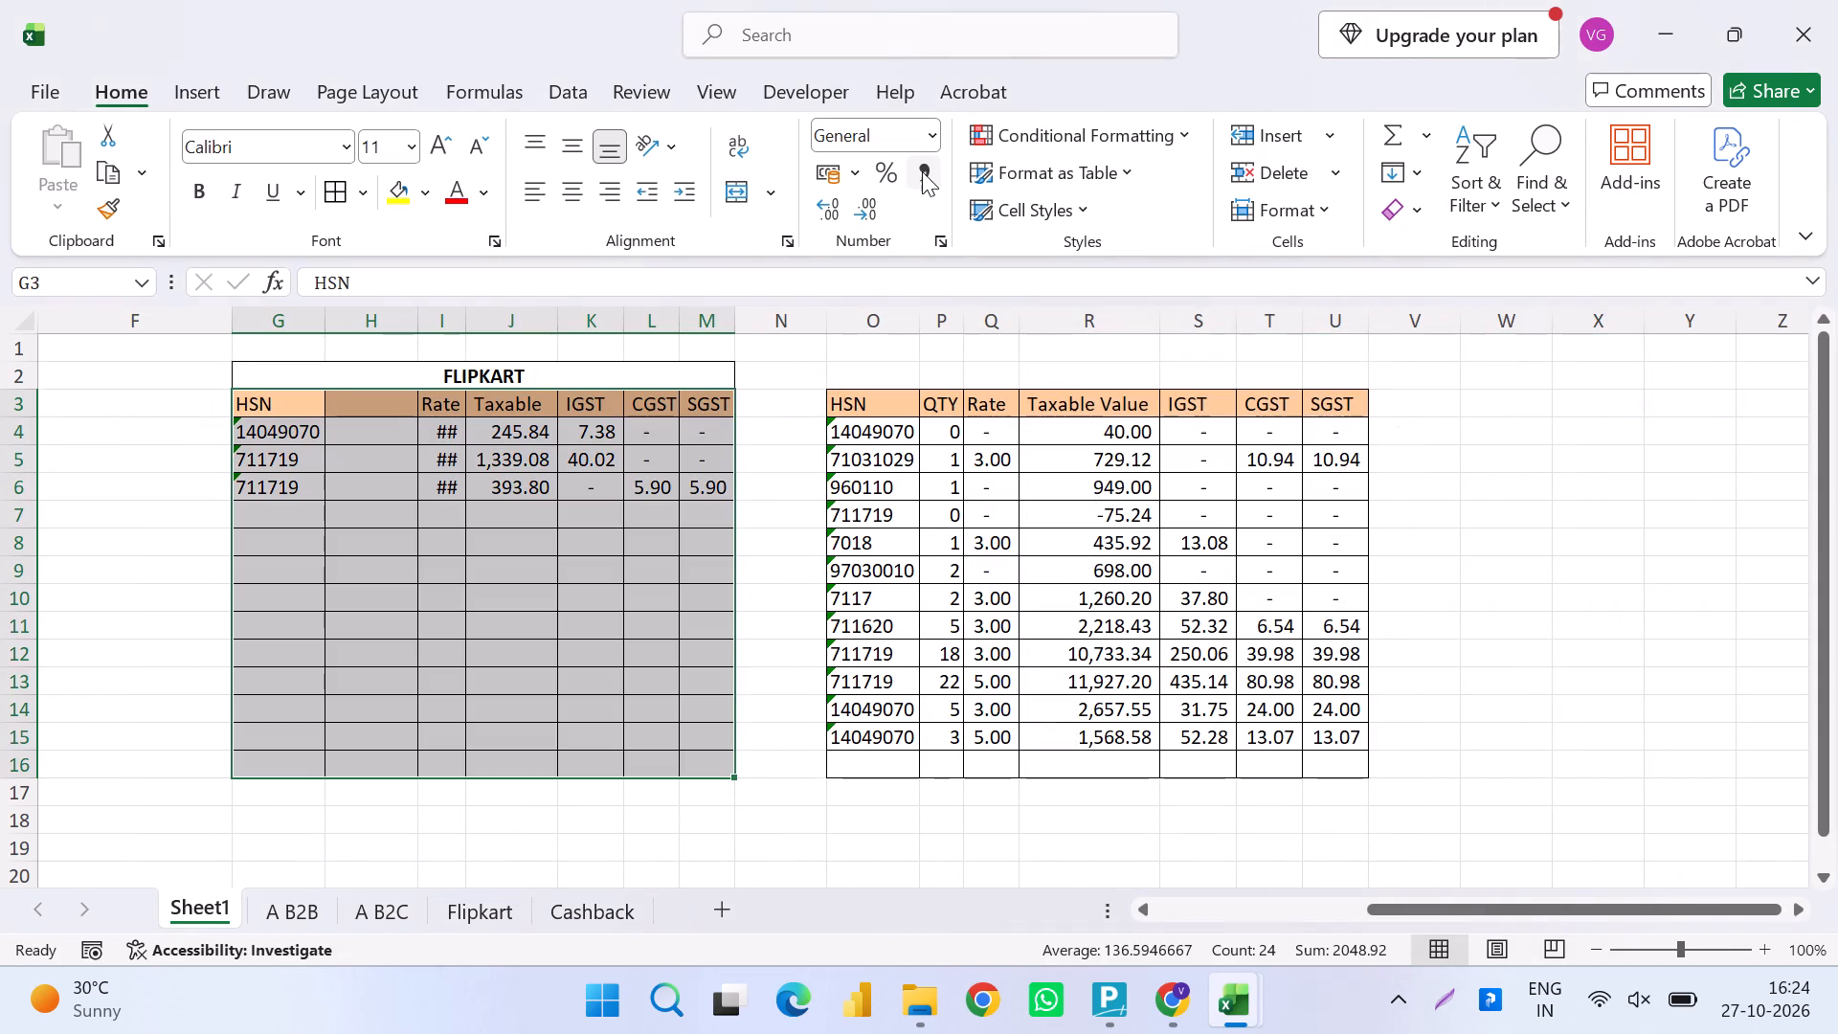
# Autofit the Flipkart table's columns G to M and save the workbook.
pyautogui.hotkey('alt', 'h')
pyautogui.write('oi')
pyautogui.hotkey('ctrl', 's')
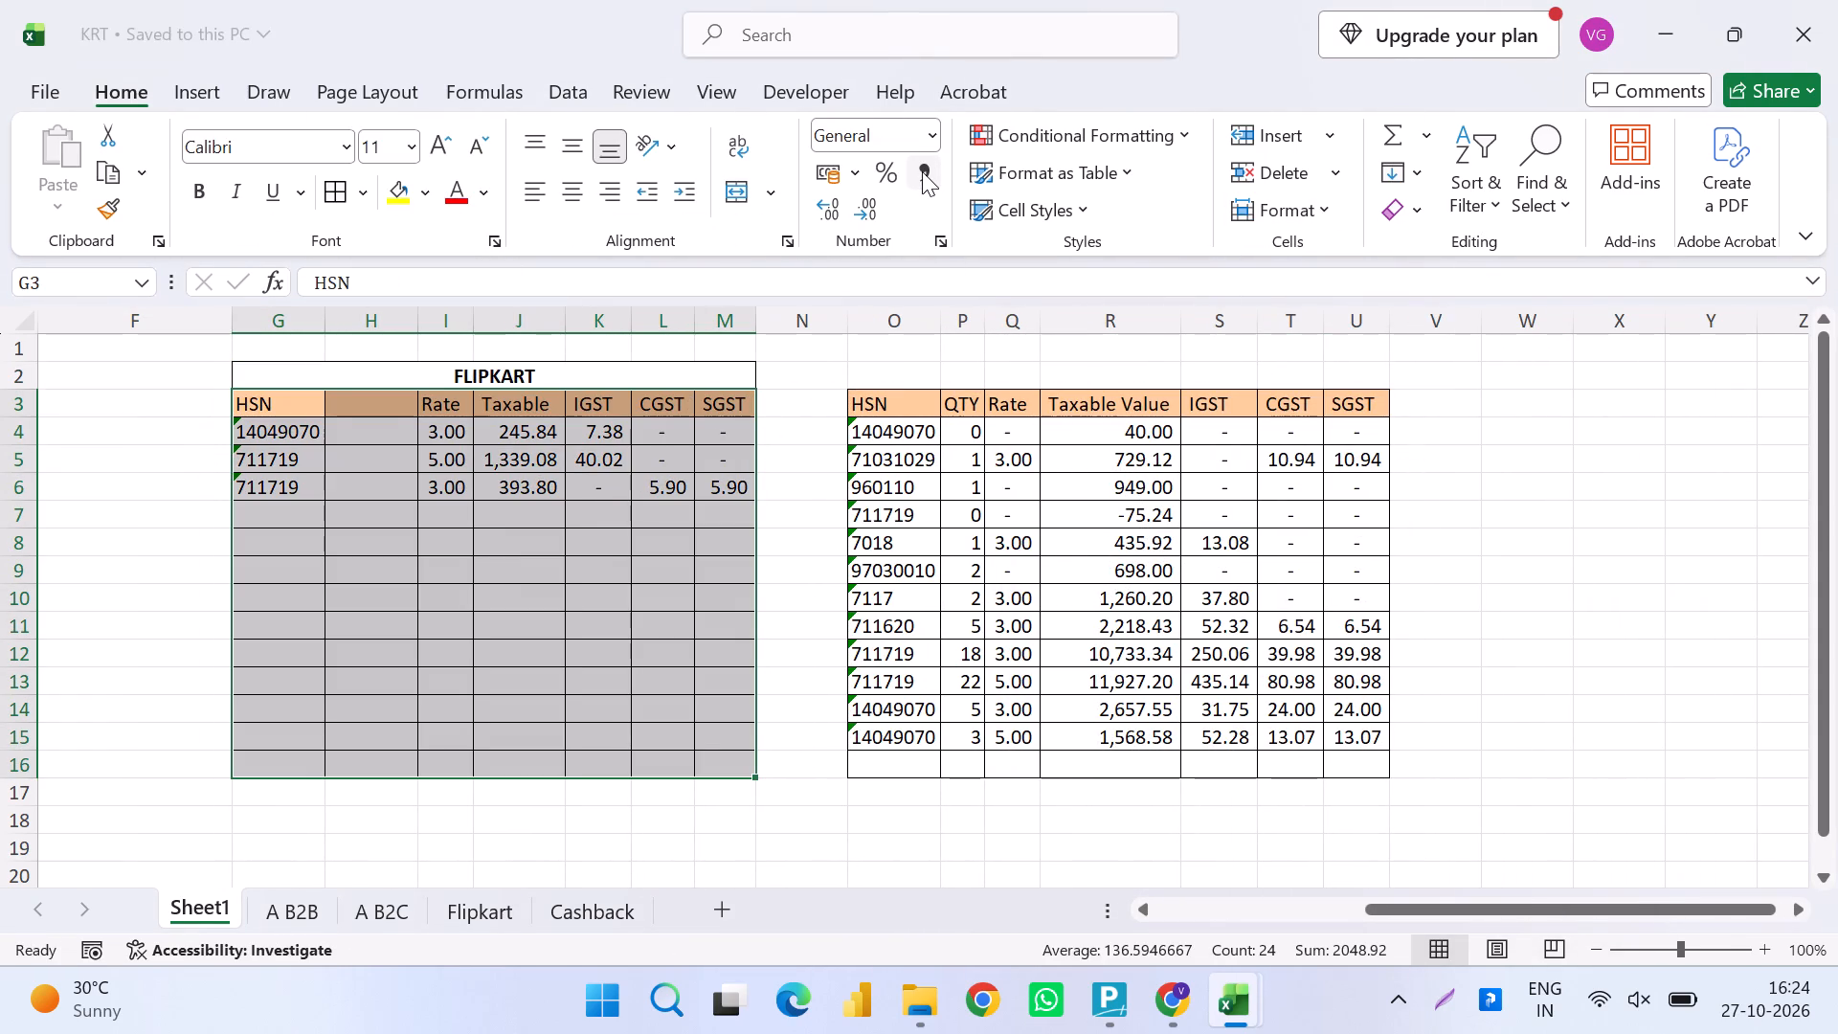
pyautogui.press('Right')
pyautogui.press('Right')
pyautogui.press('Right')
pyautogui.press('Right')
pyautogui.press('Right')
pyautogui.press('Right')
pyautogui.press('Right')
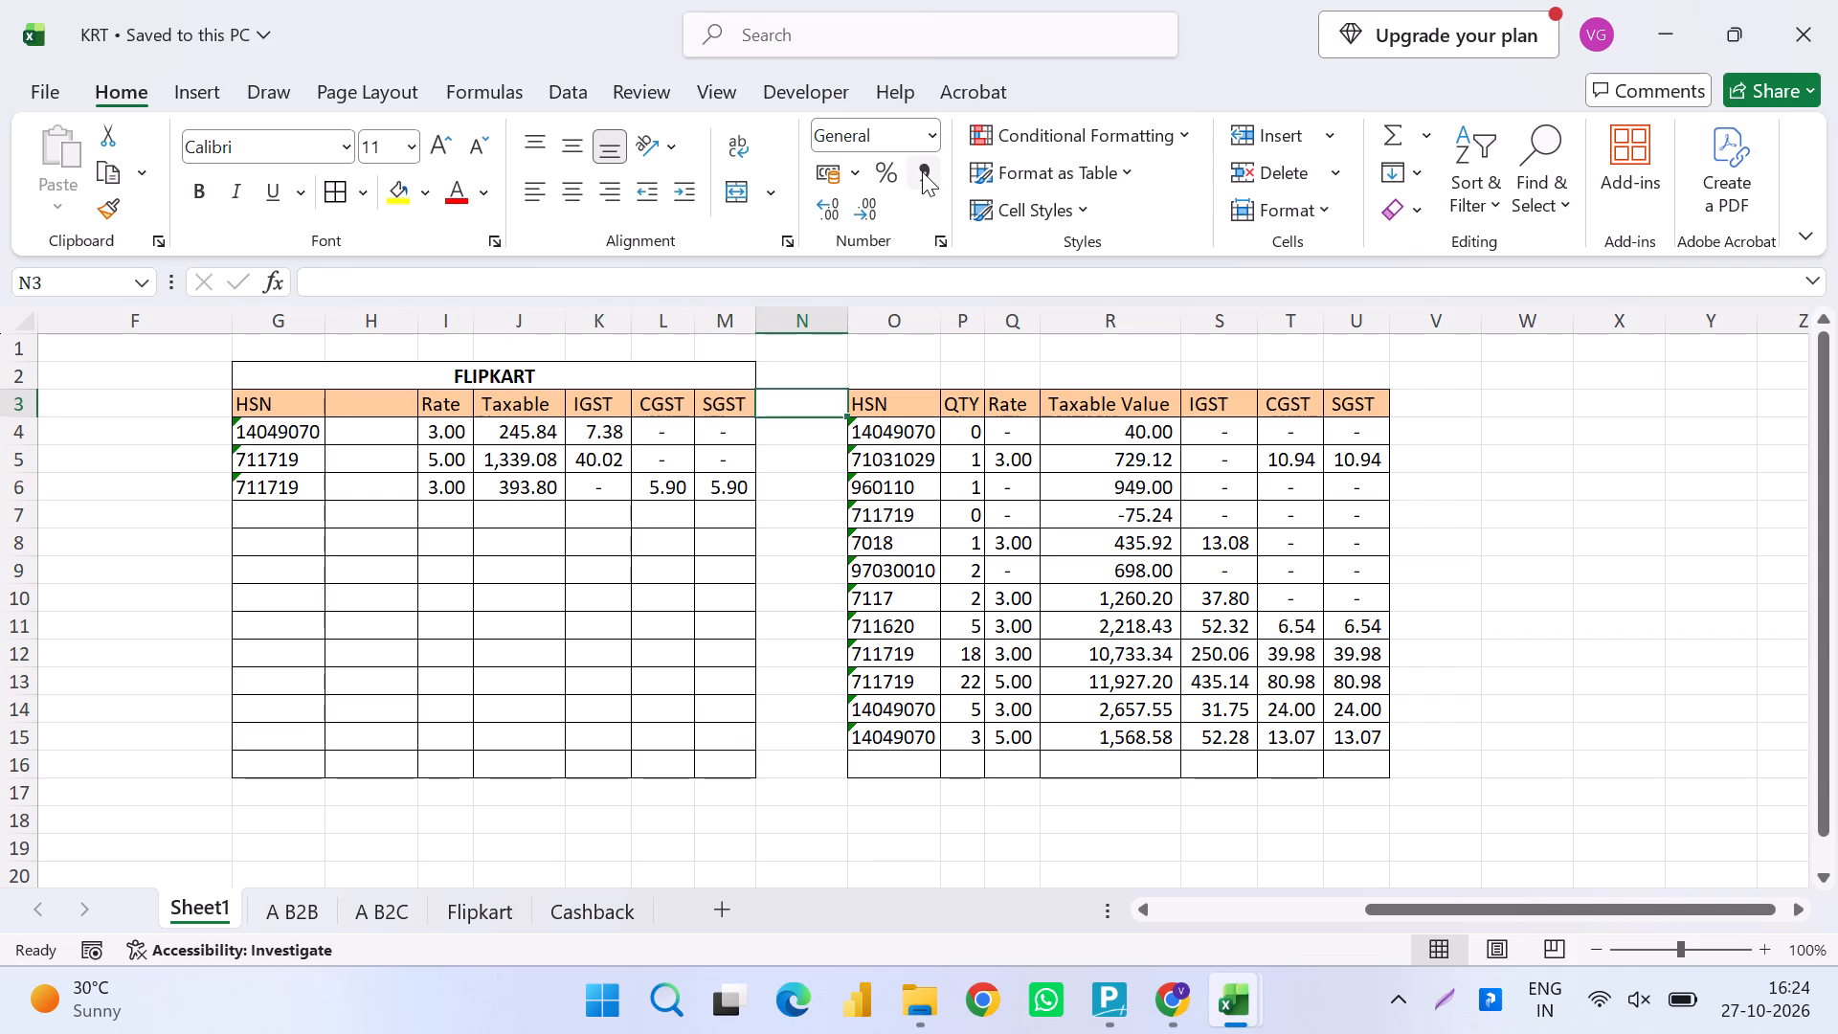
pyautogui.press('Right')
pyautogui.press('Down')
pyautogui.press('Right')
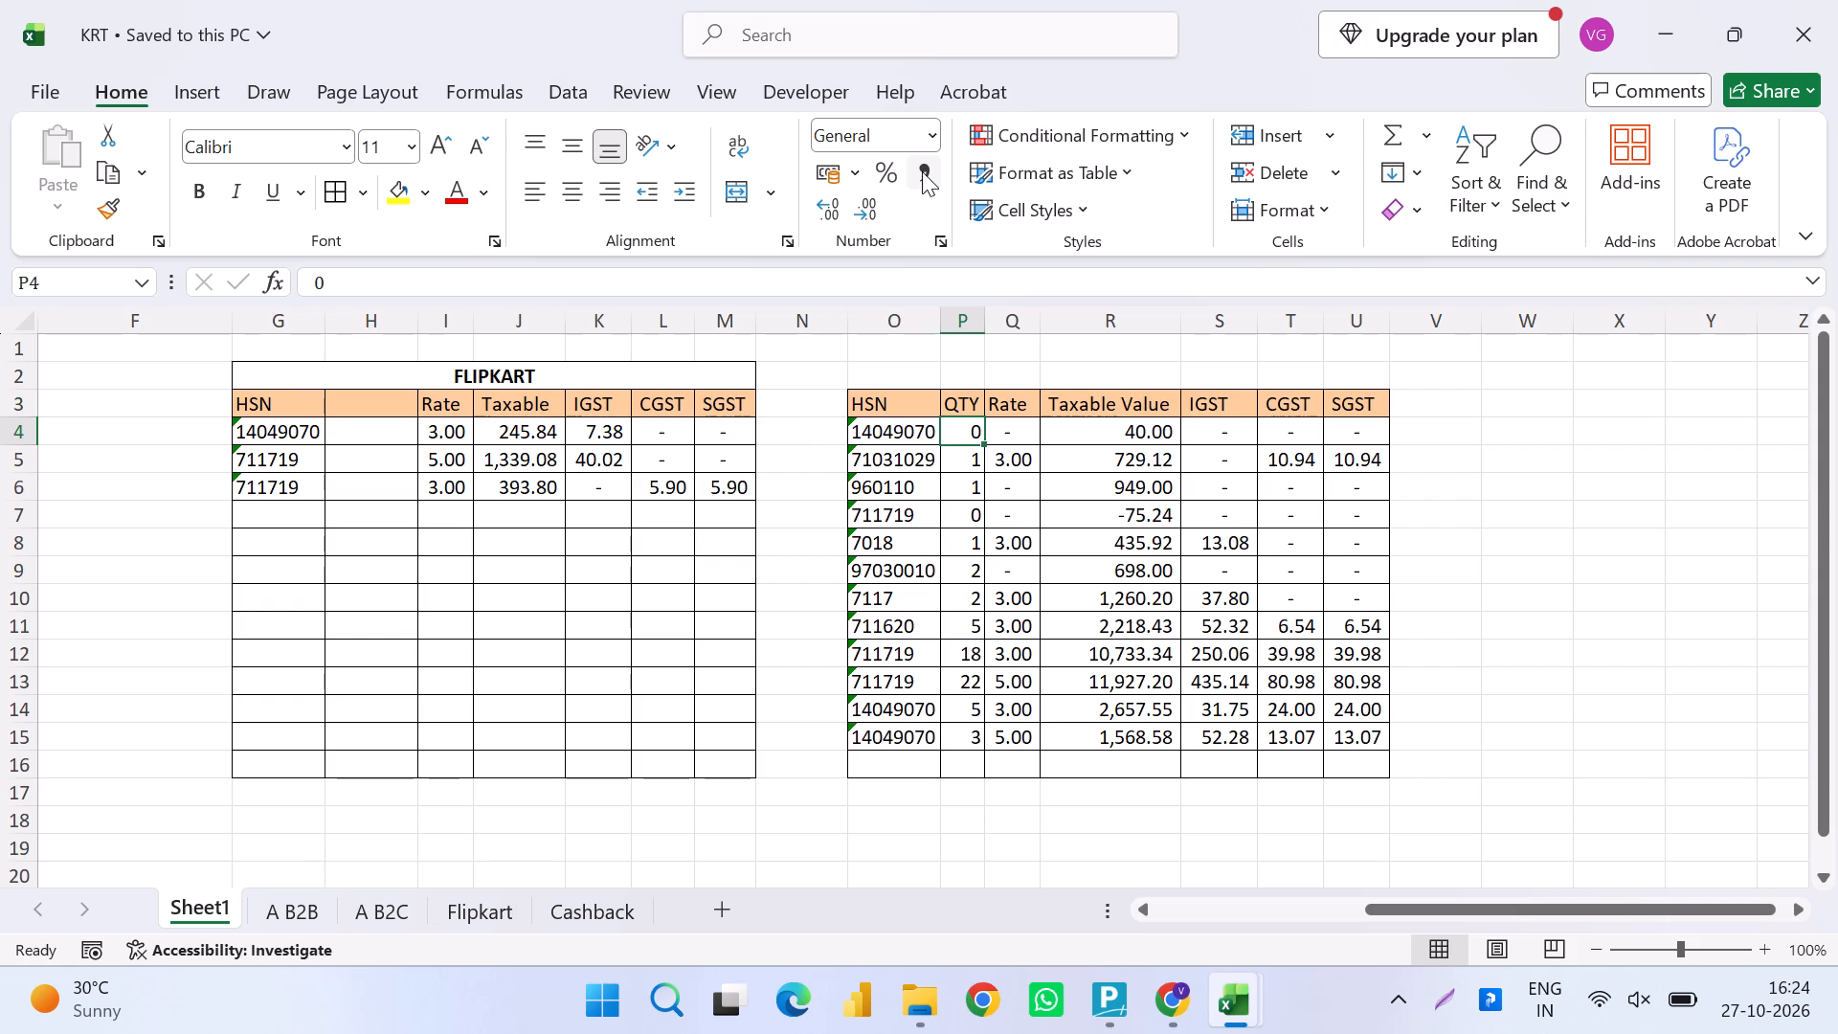
# Switch to the desktop and open the Kuro application.
pyautogui.press('super+d')
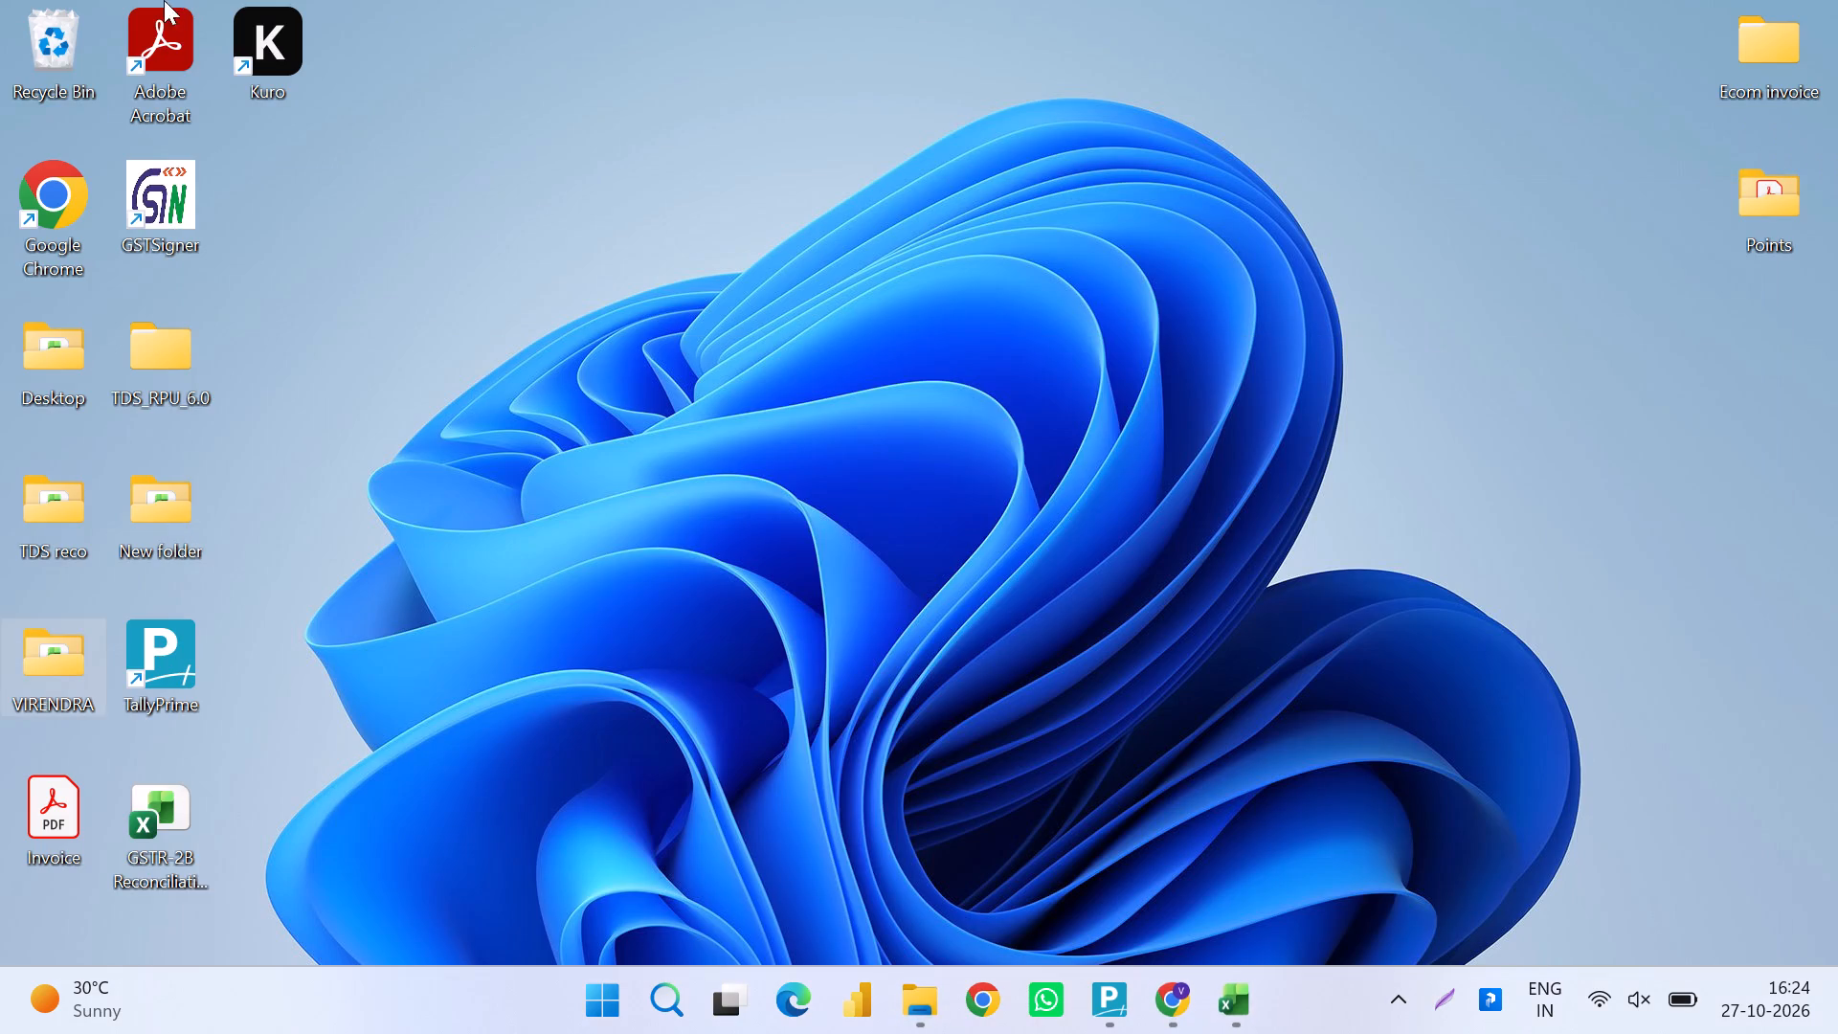
pyautogui.click(293, 104)
pyautogui.moveTo(293, 104); pyautogui.dragTo(273, 79)
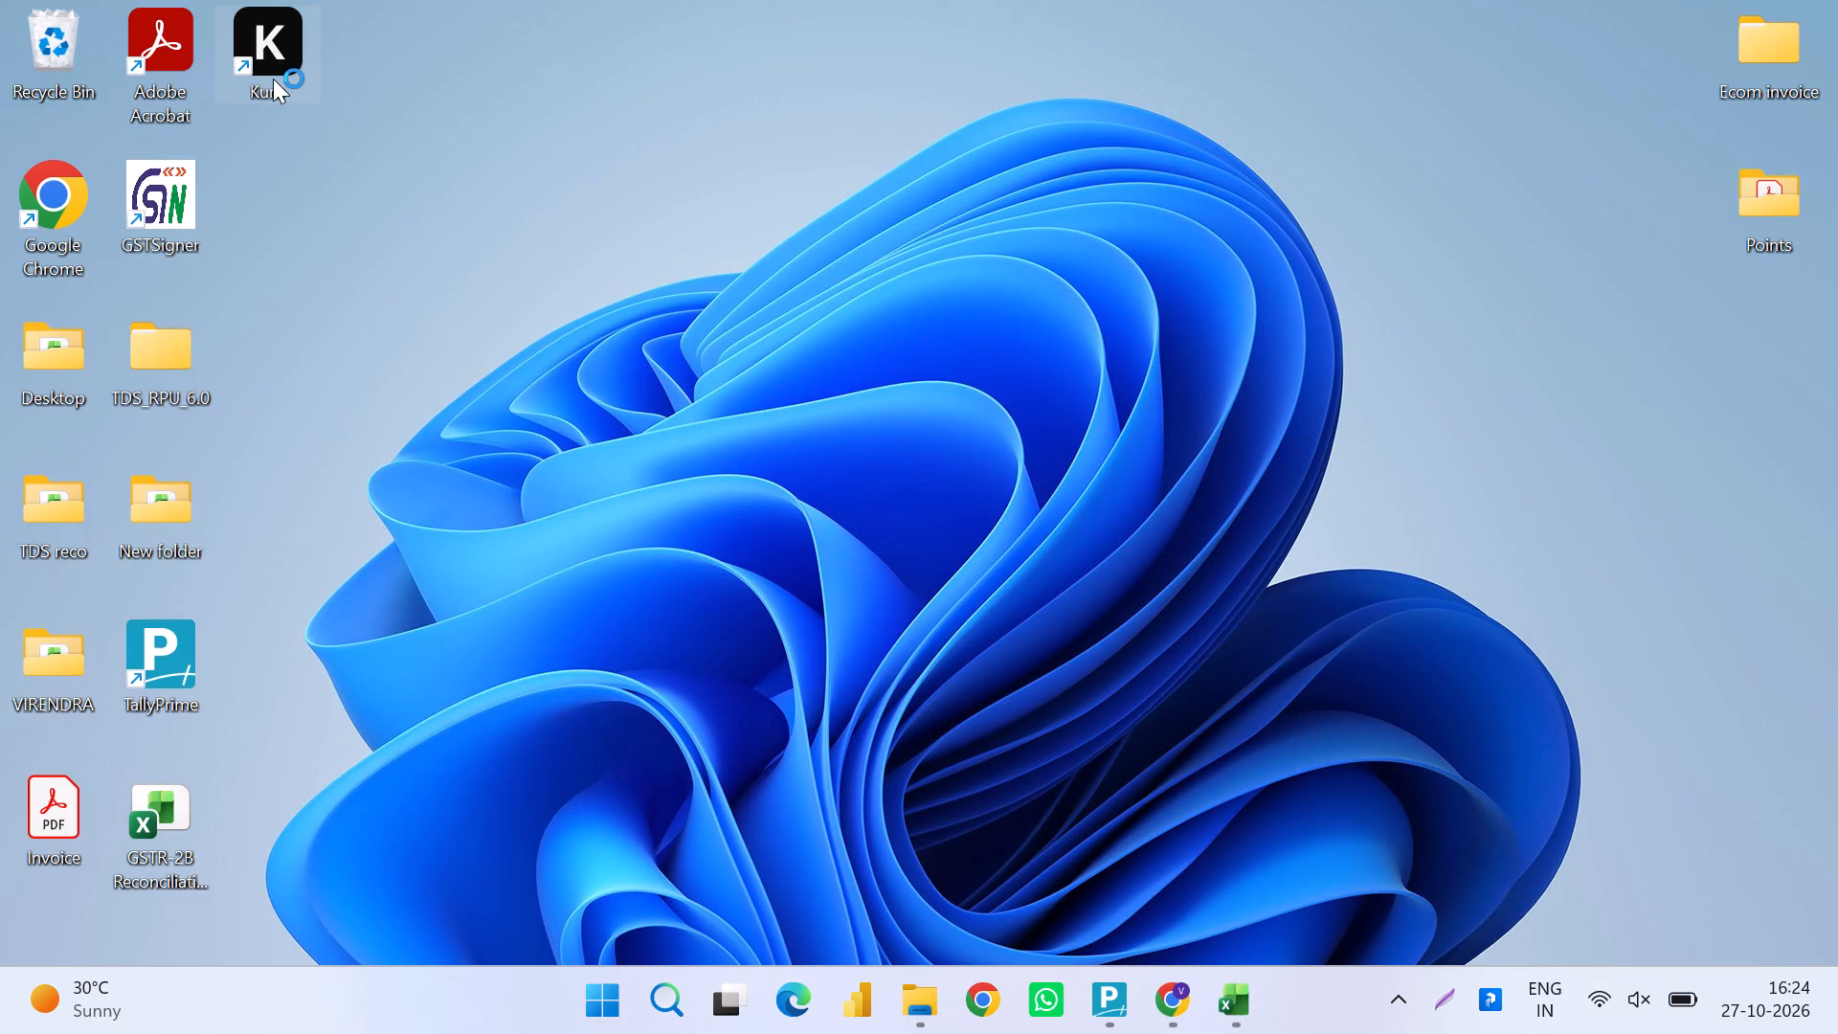
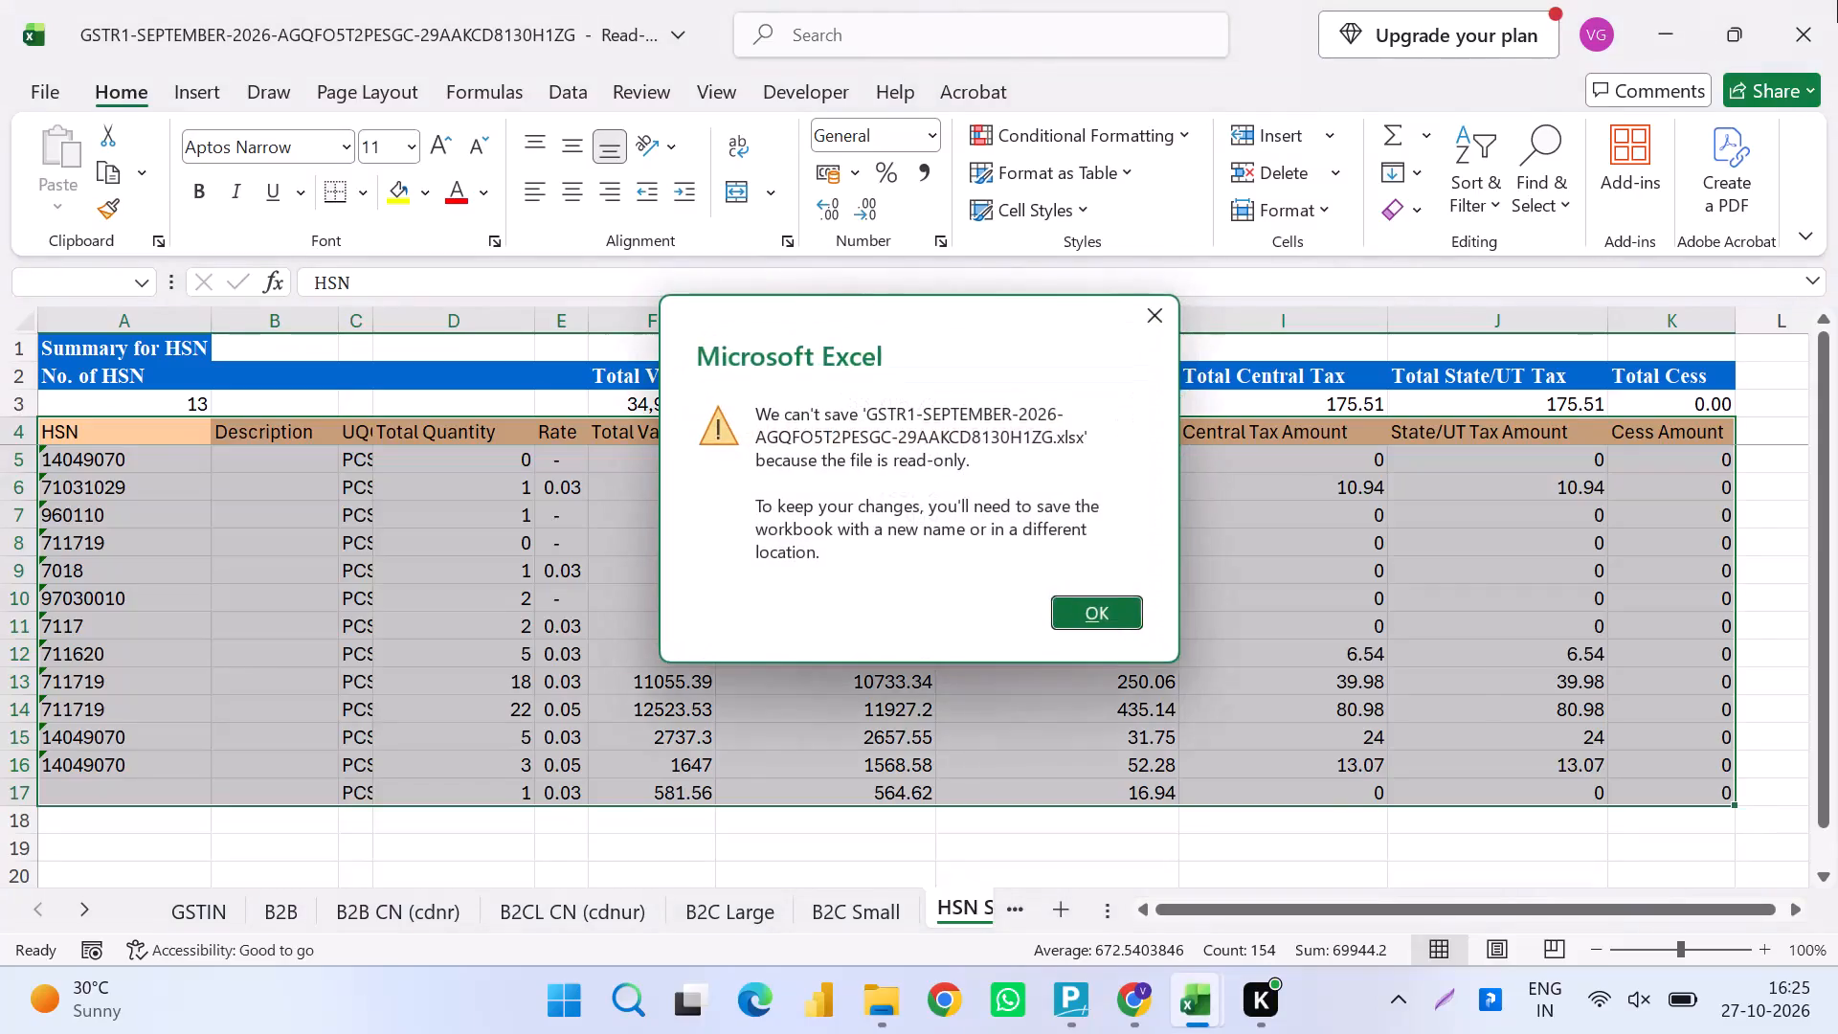
# Dismiss the save attempt and close the read-only September GSTR-1 workbook without saving, returning to the KRT workbook.
pyautogui.press('Escape')
pyautogui.click(1837, 0)
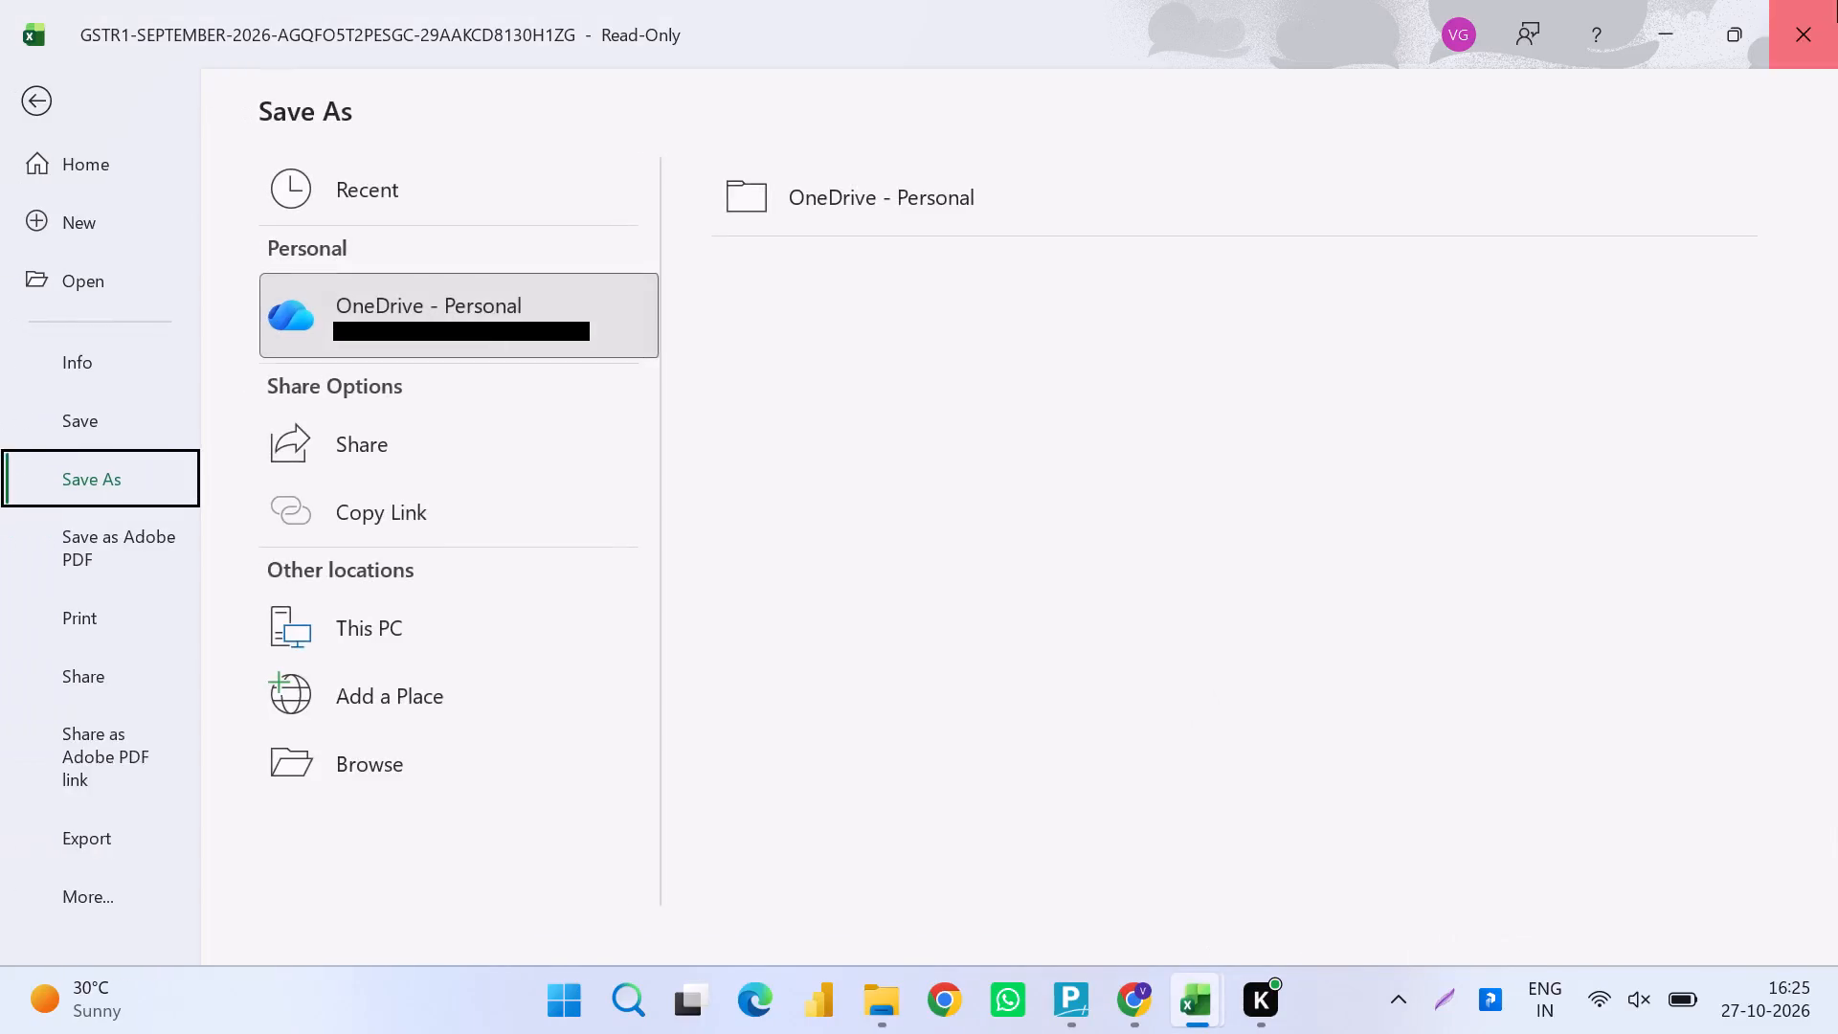
pyautogui.press('Escape')
pyautogui.click(1837, 0)
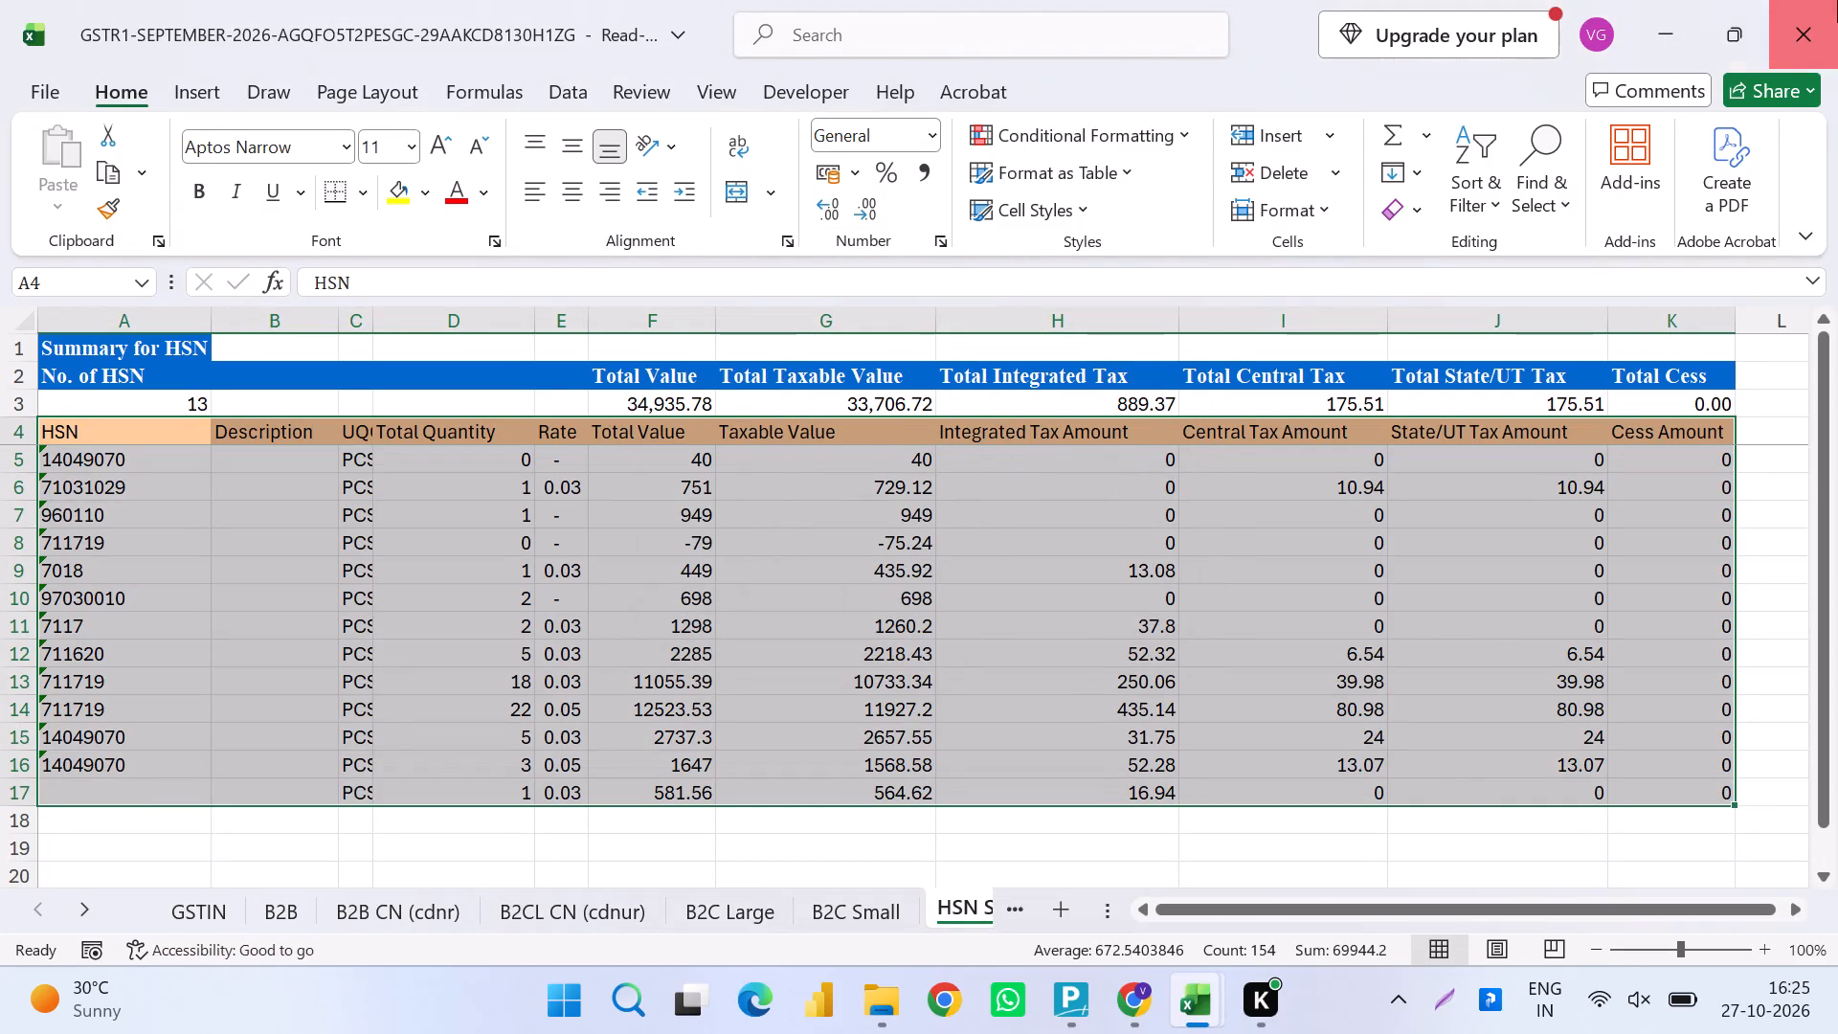
pyautogui.press('Tab')
pyautogui.press('Return')
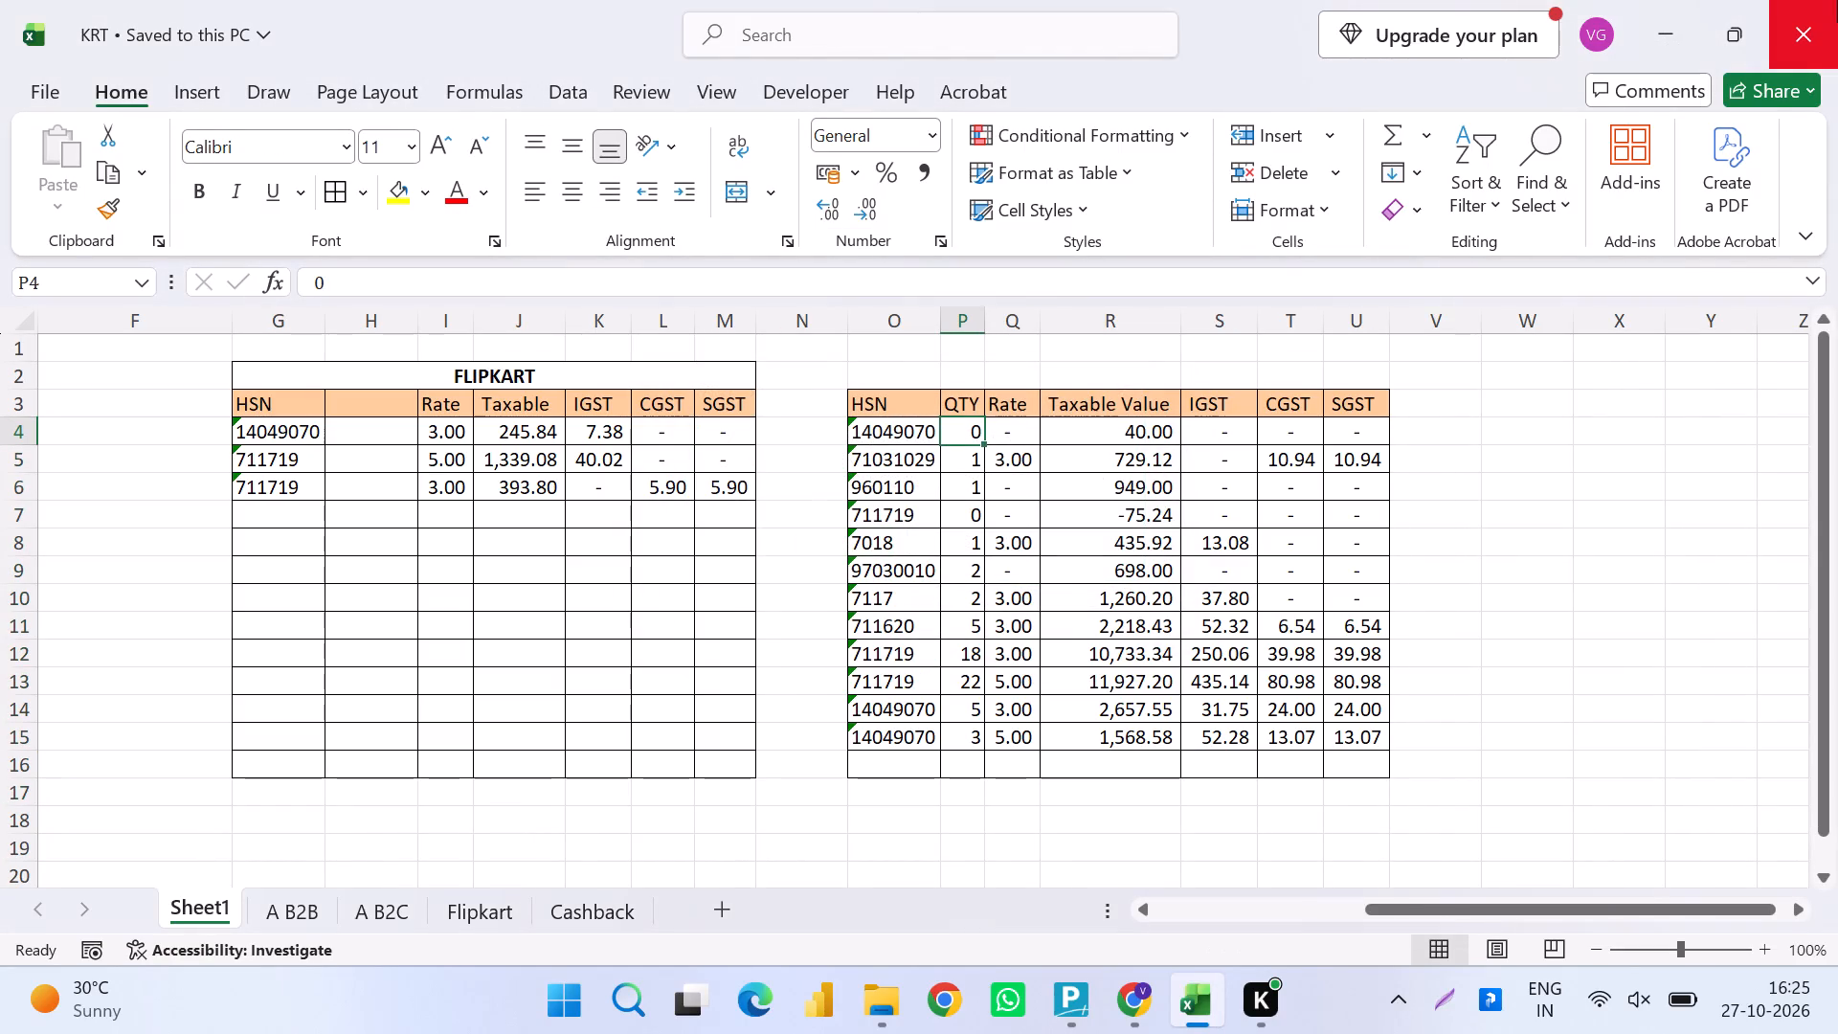
# Clear all formatting and contents from the empty rows below the Flipkart HSN table, G7:M16.
pyautogui.press('Down')
pyautogui.press('Down')
pyautogui.press('Down')
pyautogui.press('Down')
pyautogui.press('Left')
pyautogui.press('Left')
pyautogui.press('Up')
pyautogui.press('Left')
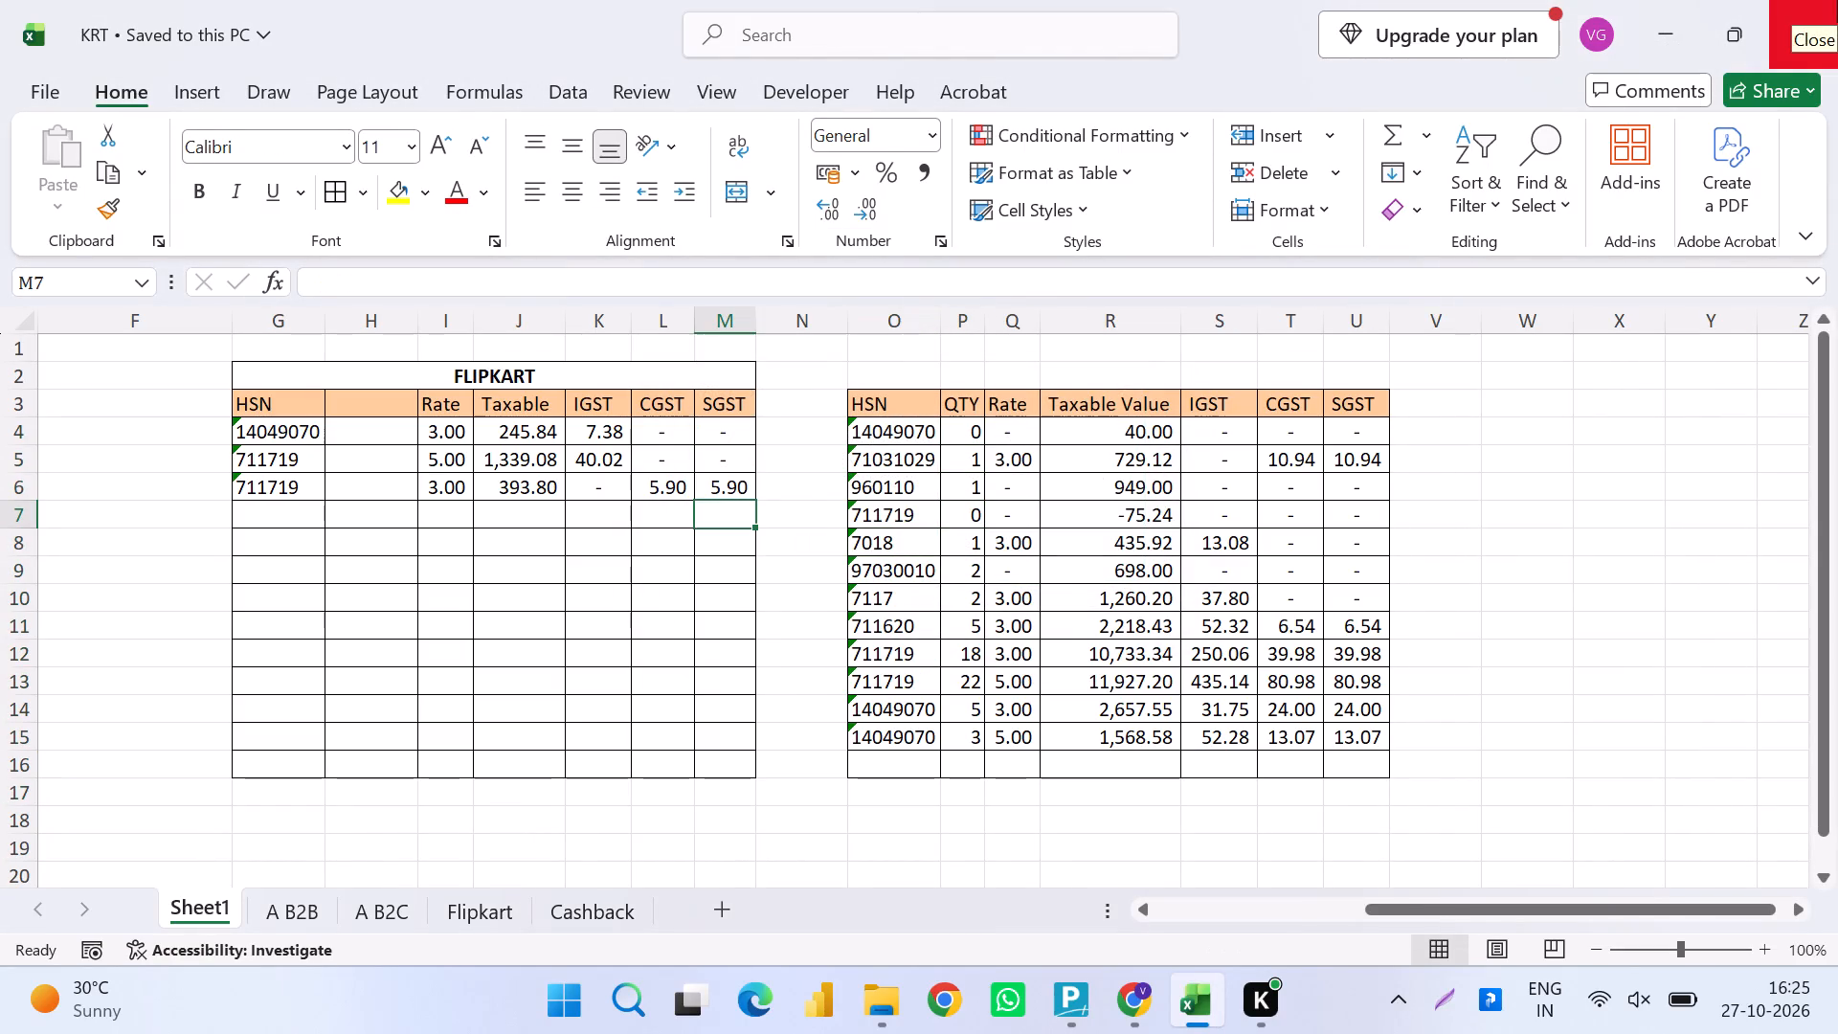
pyautogui.hotkey('shift', 'Down')
pyautogui.hotkey('shift', 'Left')
pyautogui.hotkey('shift', 'Down')
pyautogui.hotkey('shift', 'Left')
pyautogui.hotkey('shift', 'Down')
pyautogui.hotkey('shift', 'Left')
pyautogui.hotkey('shift', 'Down')
pyautogui.hotkey('shift', 'Left')
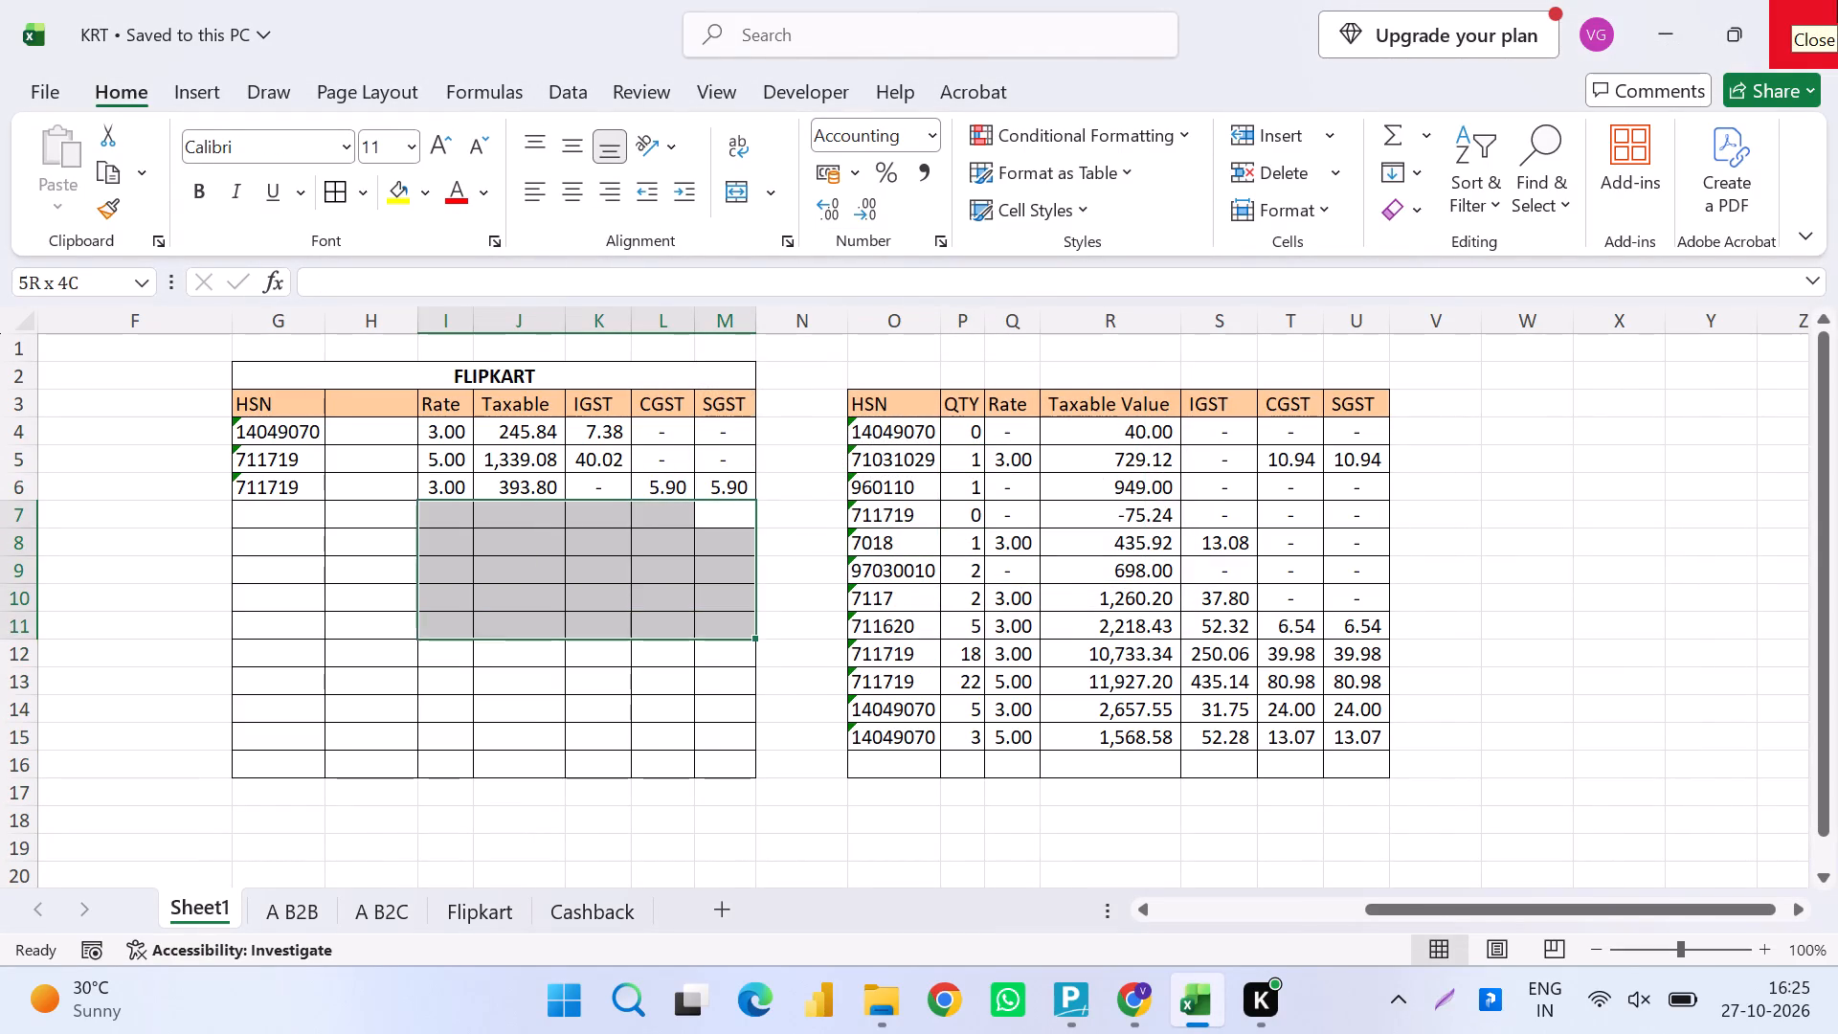
pyautogui.hotkey('shift', 'Down')
pyautogui.hotkey('shift', 'Left')
pyautogui.hotkey('shift', 'Down')
pyautogui.hotkey('shift', 'Left')
pyautogui.hotkey('shift', 'Down')
pyautogui.hotkey('shift', 'Left')
pyautogui.hotkey('shift', 'Down')
pyautogui.hotkey('shift', 'Down')
pyautogui.hotkey('shift', 'Right')
pyautogui.hotkey('alt', 'h')
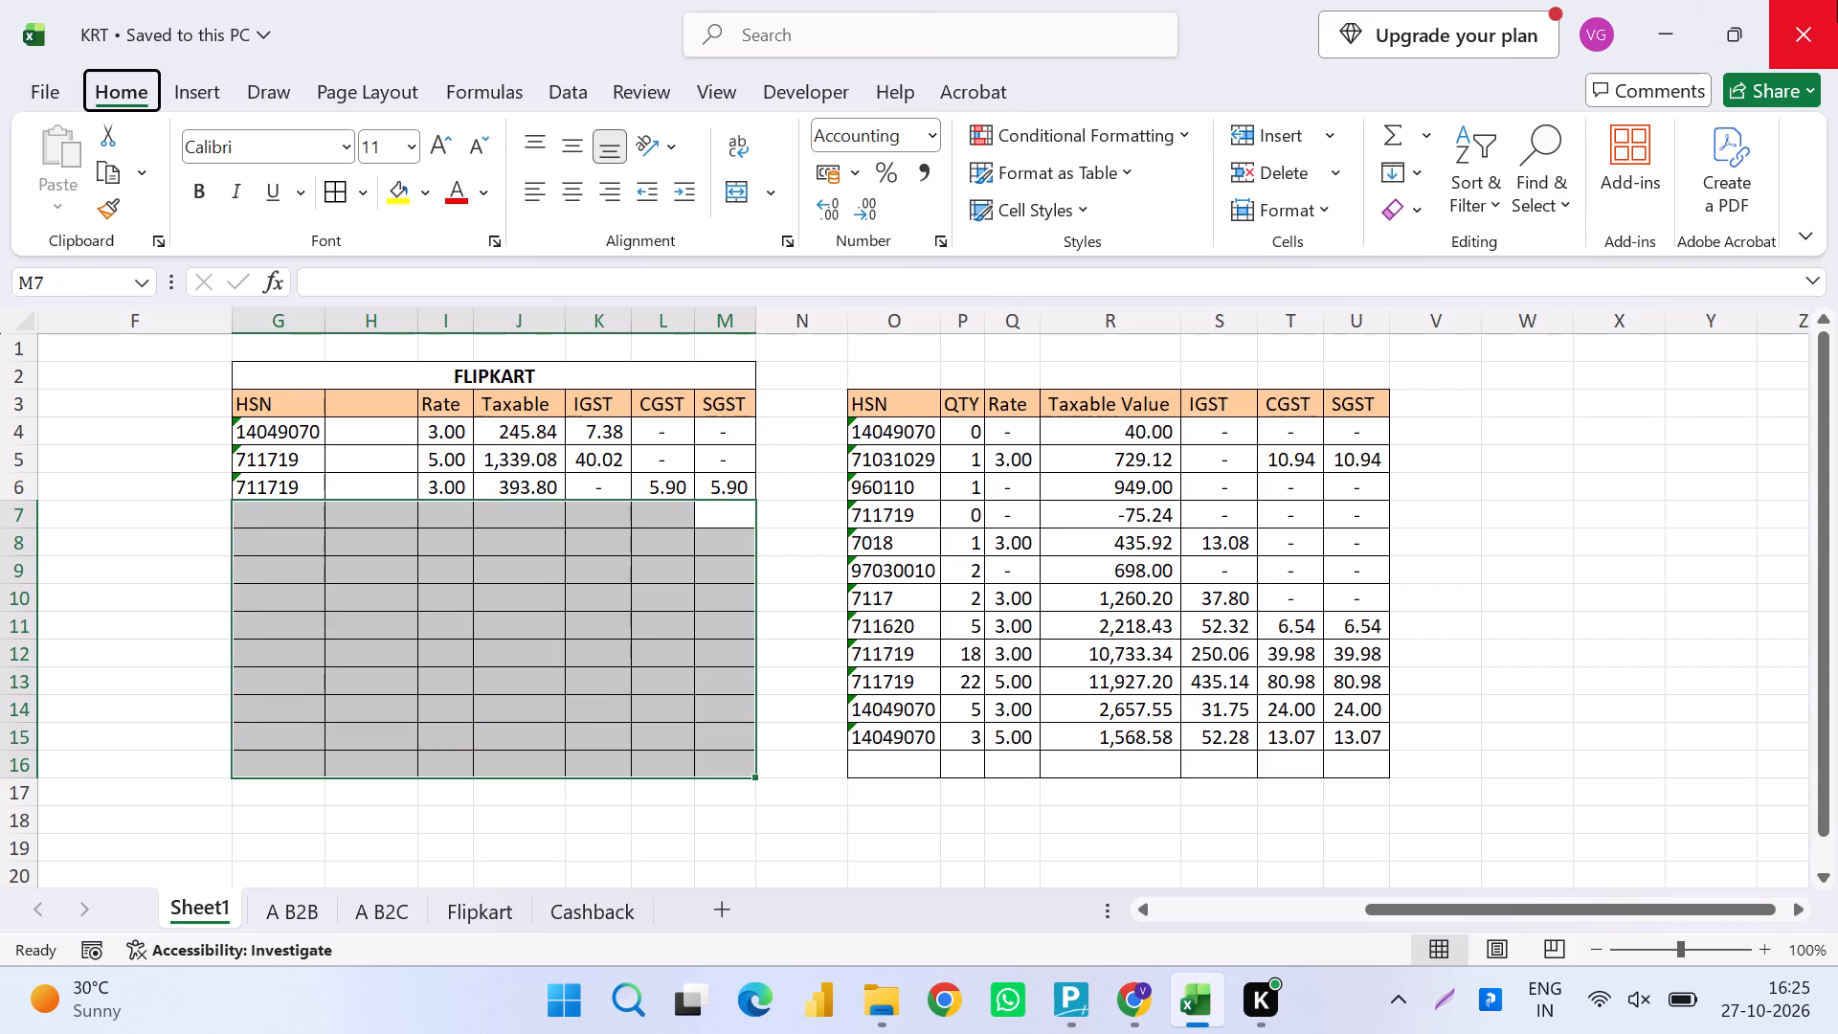
pyautogui.write('ea')
pyautogui.press('Up')
pyautogui.press('Down')
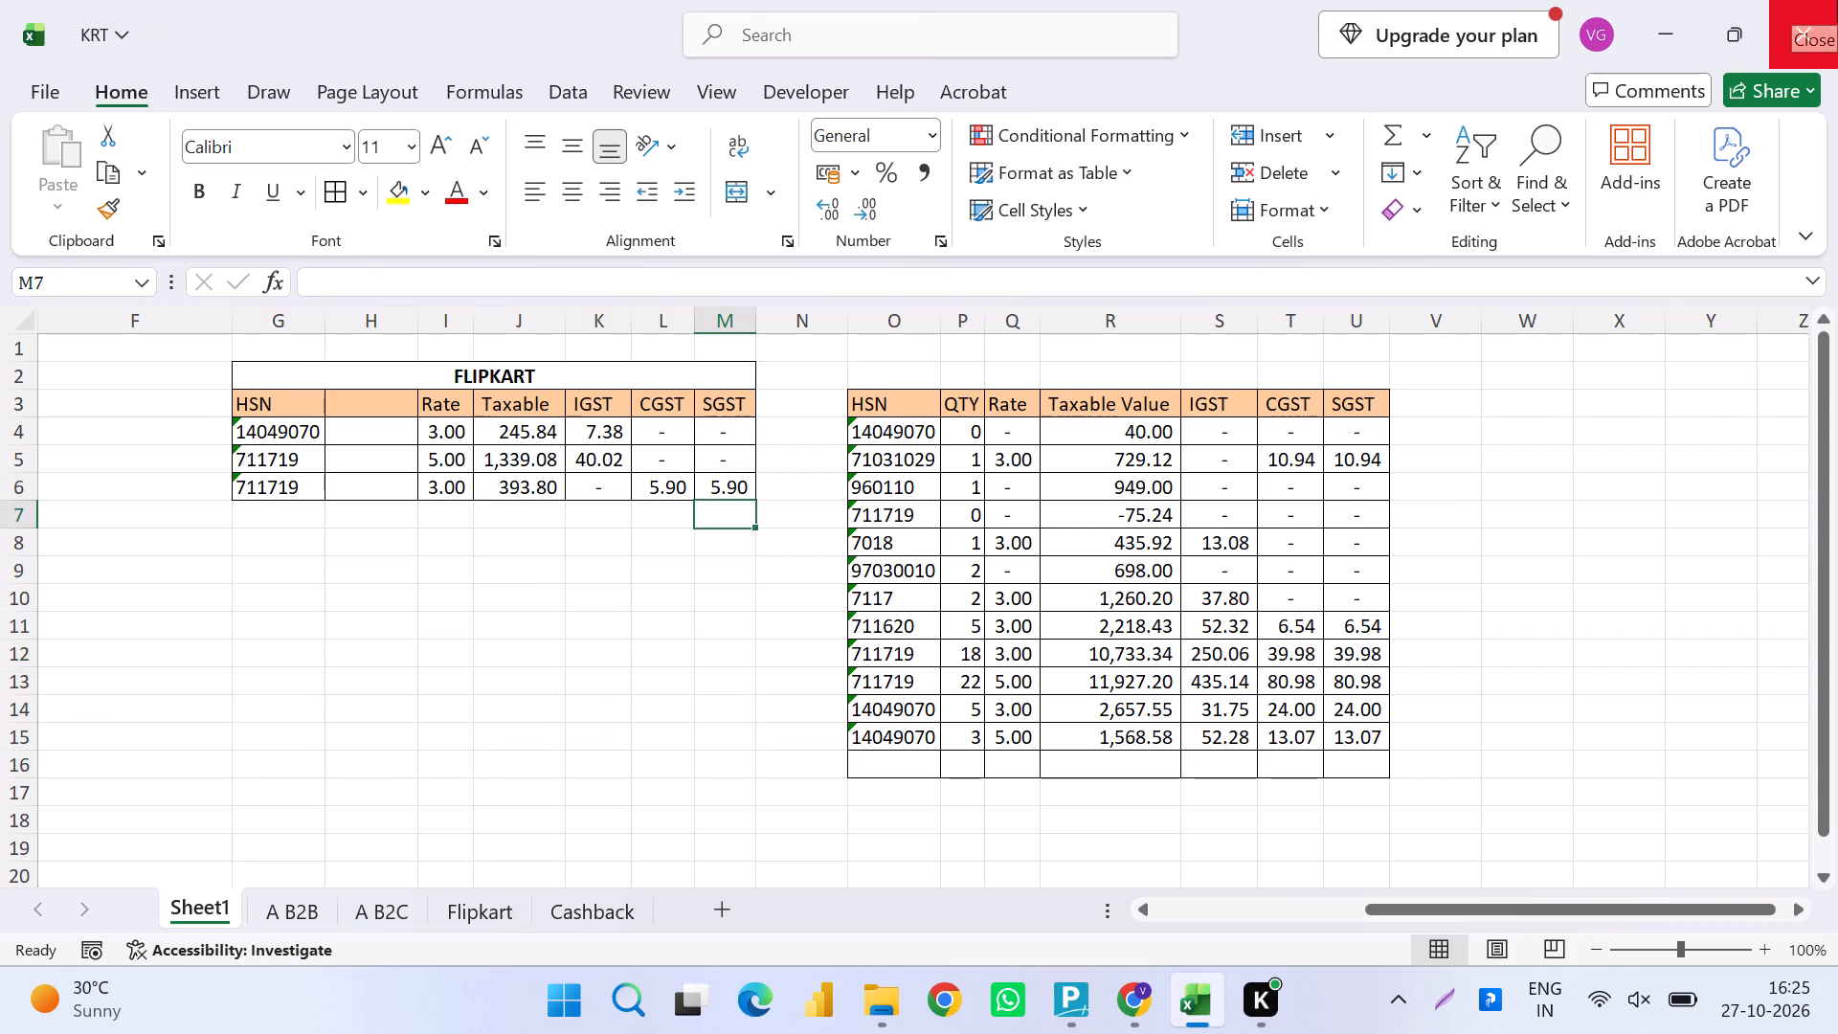
# Total the Amazon HSN table's Taxable Value column in R16 with AutoSum and fill the formula across to U16.
pyautogui.press('Right')
pyautogui.press('Down')
pyautogui.press('Right')
pyautogui.hotkey('ctrl', 'Down')
pyautogui.press('Right')
pyautogui.press('Right')
pyautogui.press('Down')
pyautogui.press('Right')
pyautogui.press('Up')
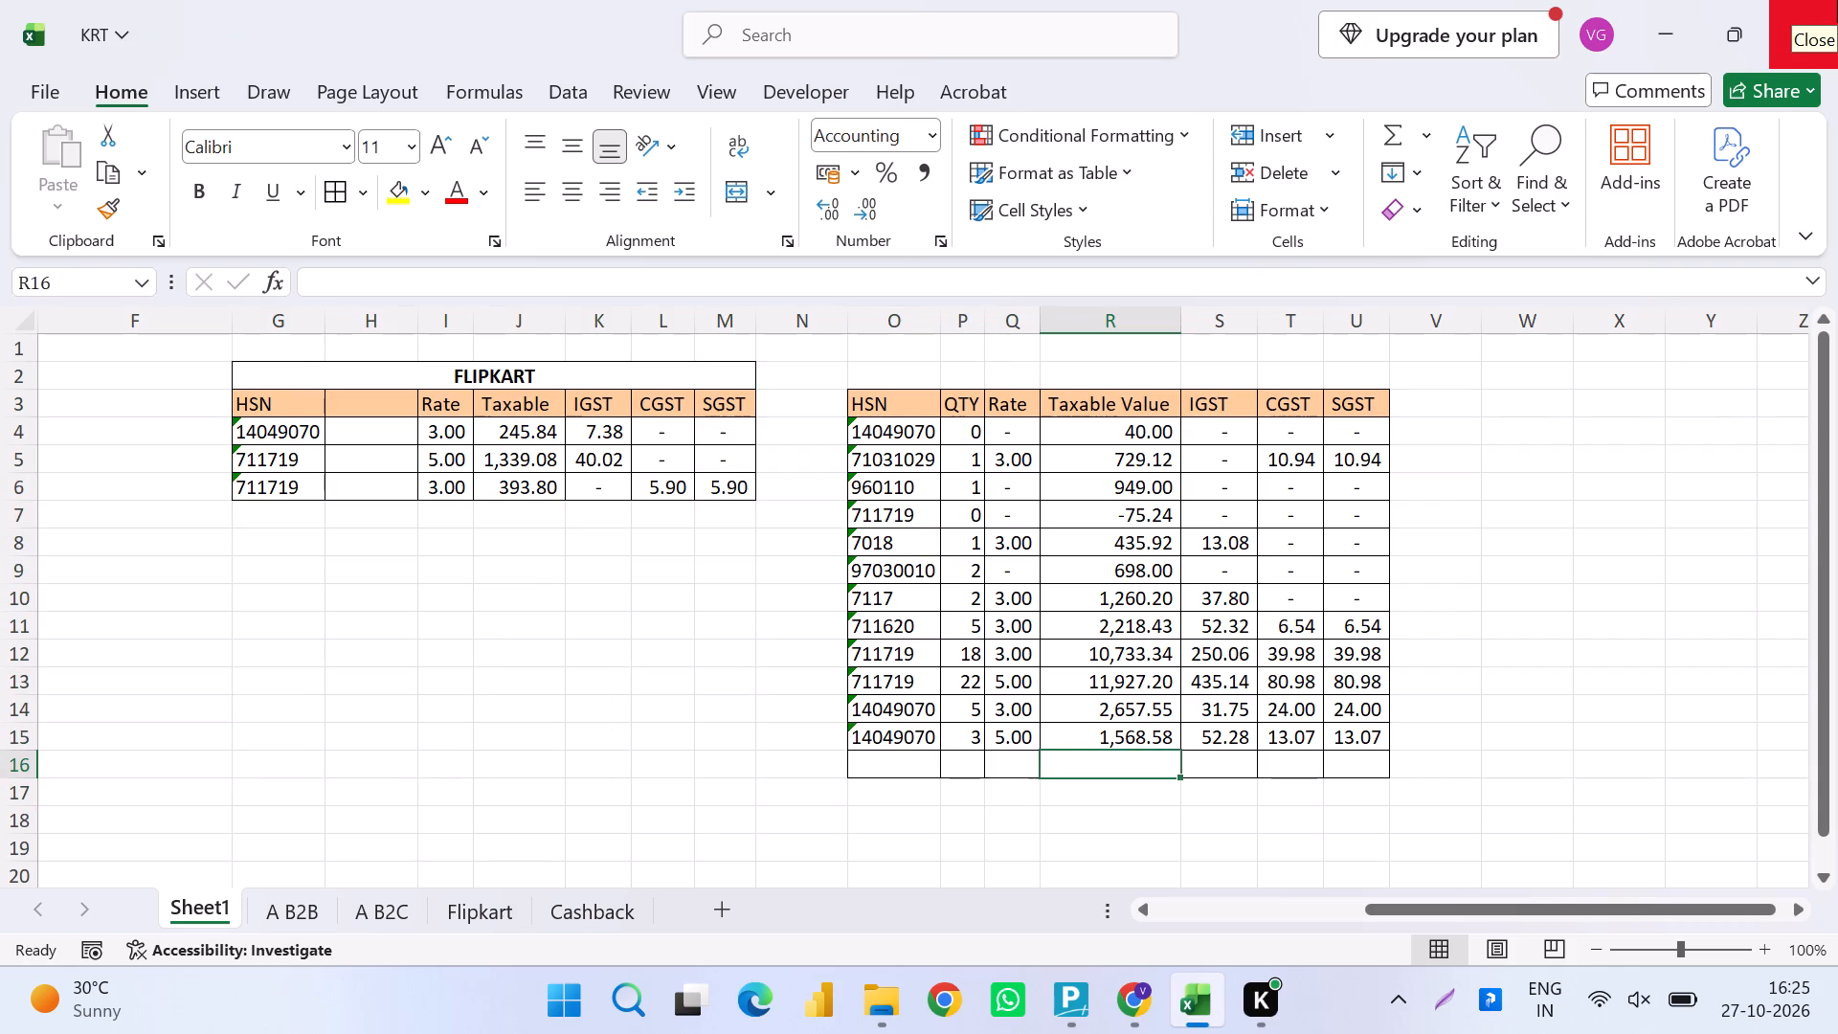
pyautogui.hotkey('alt', '=')
pyautogui.press('Return')
pyautogui.press('Up')
pyautogui.hotkey('shift', 'Right')
pyautogui.hotkey('shift', 'Right')
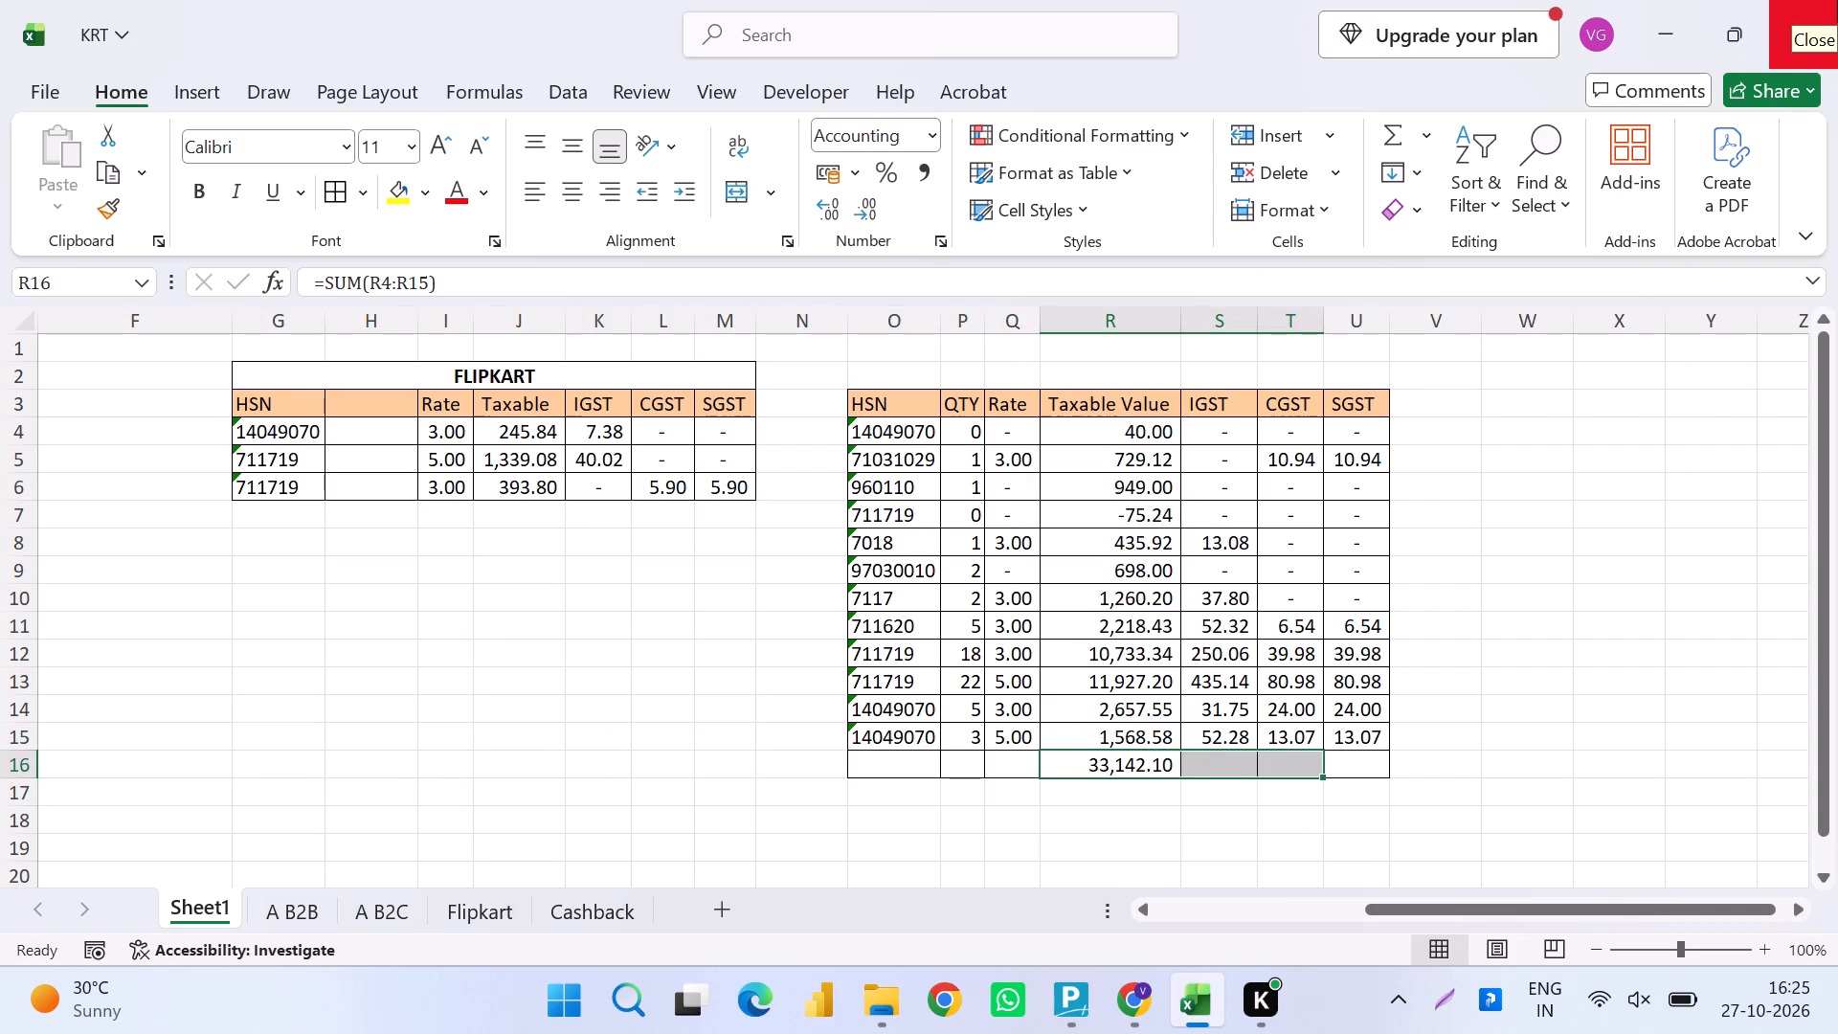
pyautogui.hotkey('ctrl', 'r')
pyautogui.hotkey('ctrl', 'r')
# Autofit the columns of the Amazon HSN table O3:U16 and save the workbook.
pyautogui.hotkey('ctrl', 'shift', 'Up')
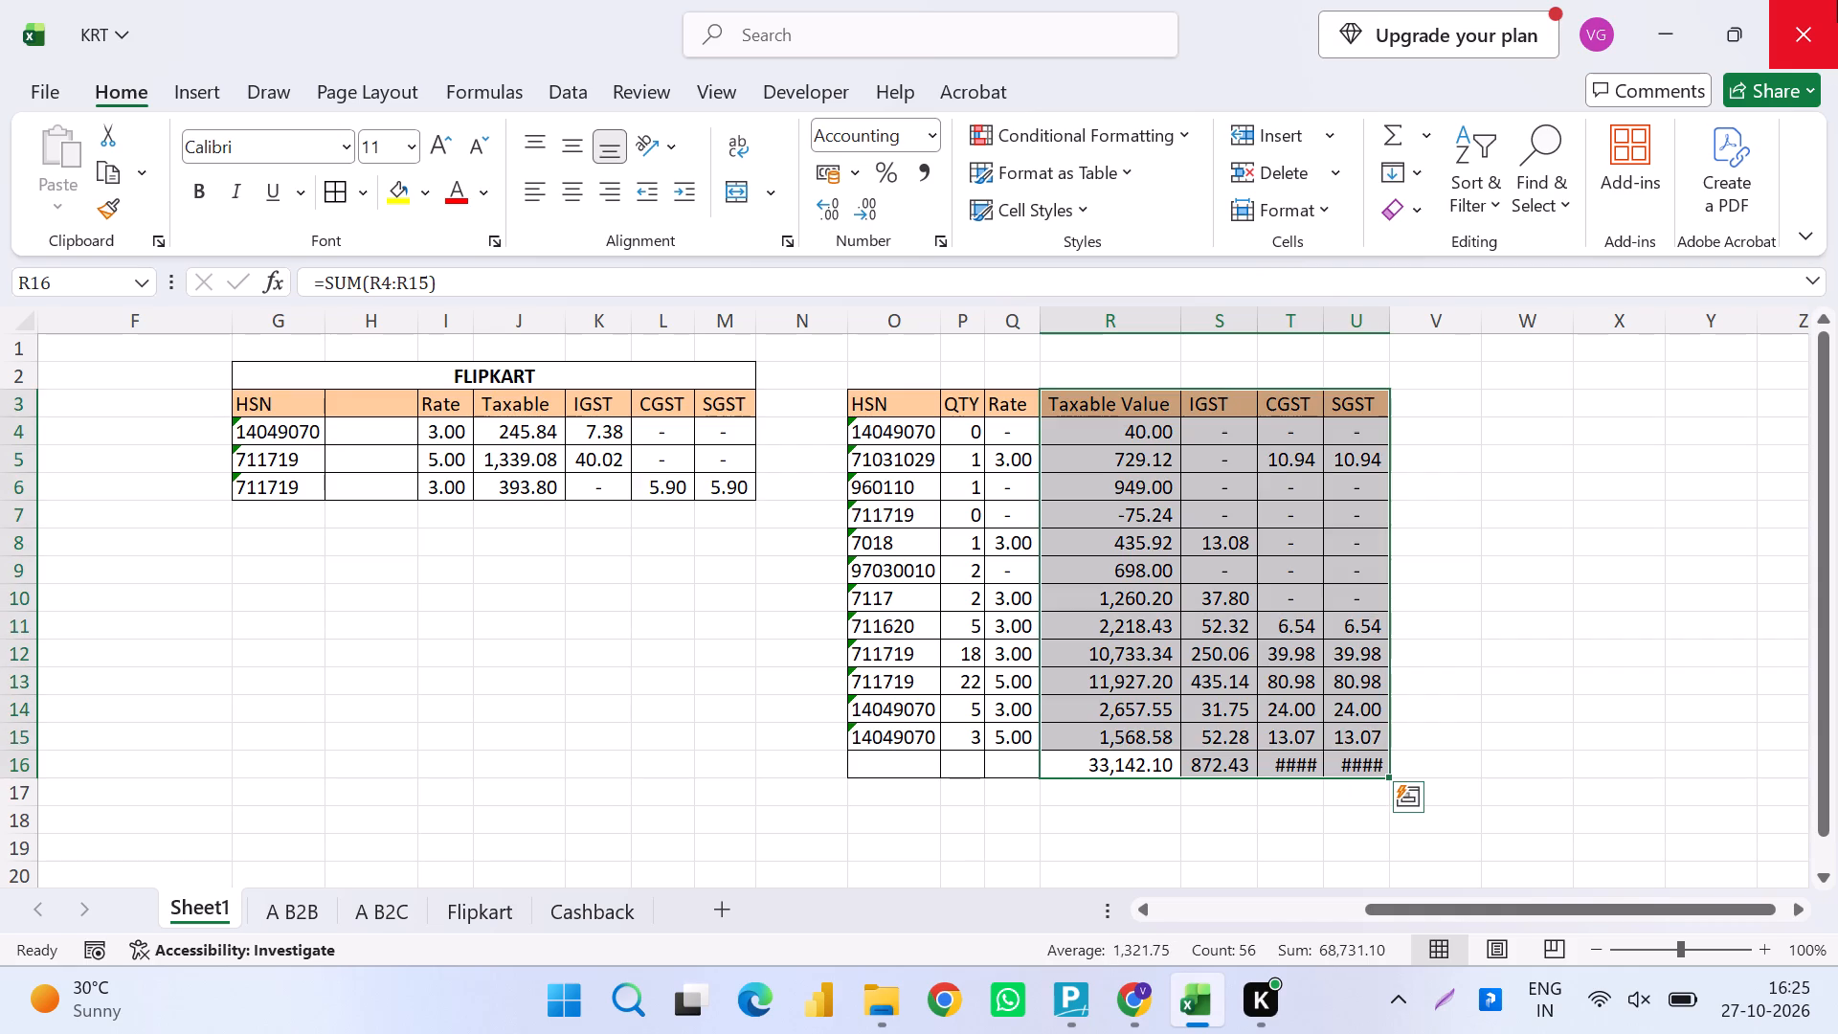
pyautogui.hotkey('shift', 'Left')
pyautogui.hotkey('shift', 'Left')
pyautogui.press('Right')
pyautogui.press('Left')
pyautogui.press('Left')
pyautogui.hotkey('ctrl', 'Up')
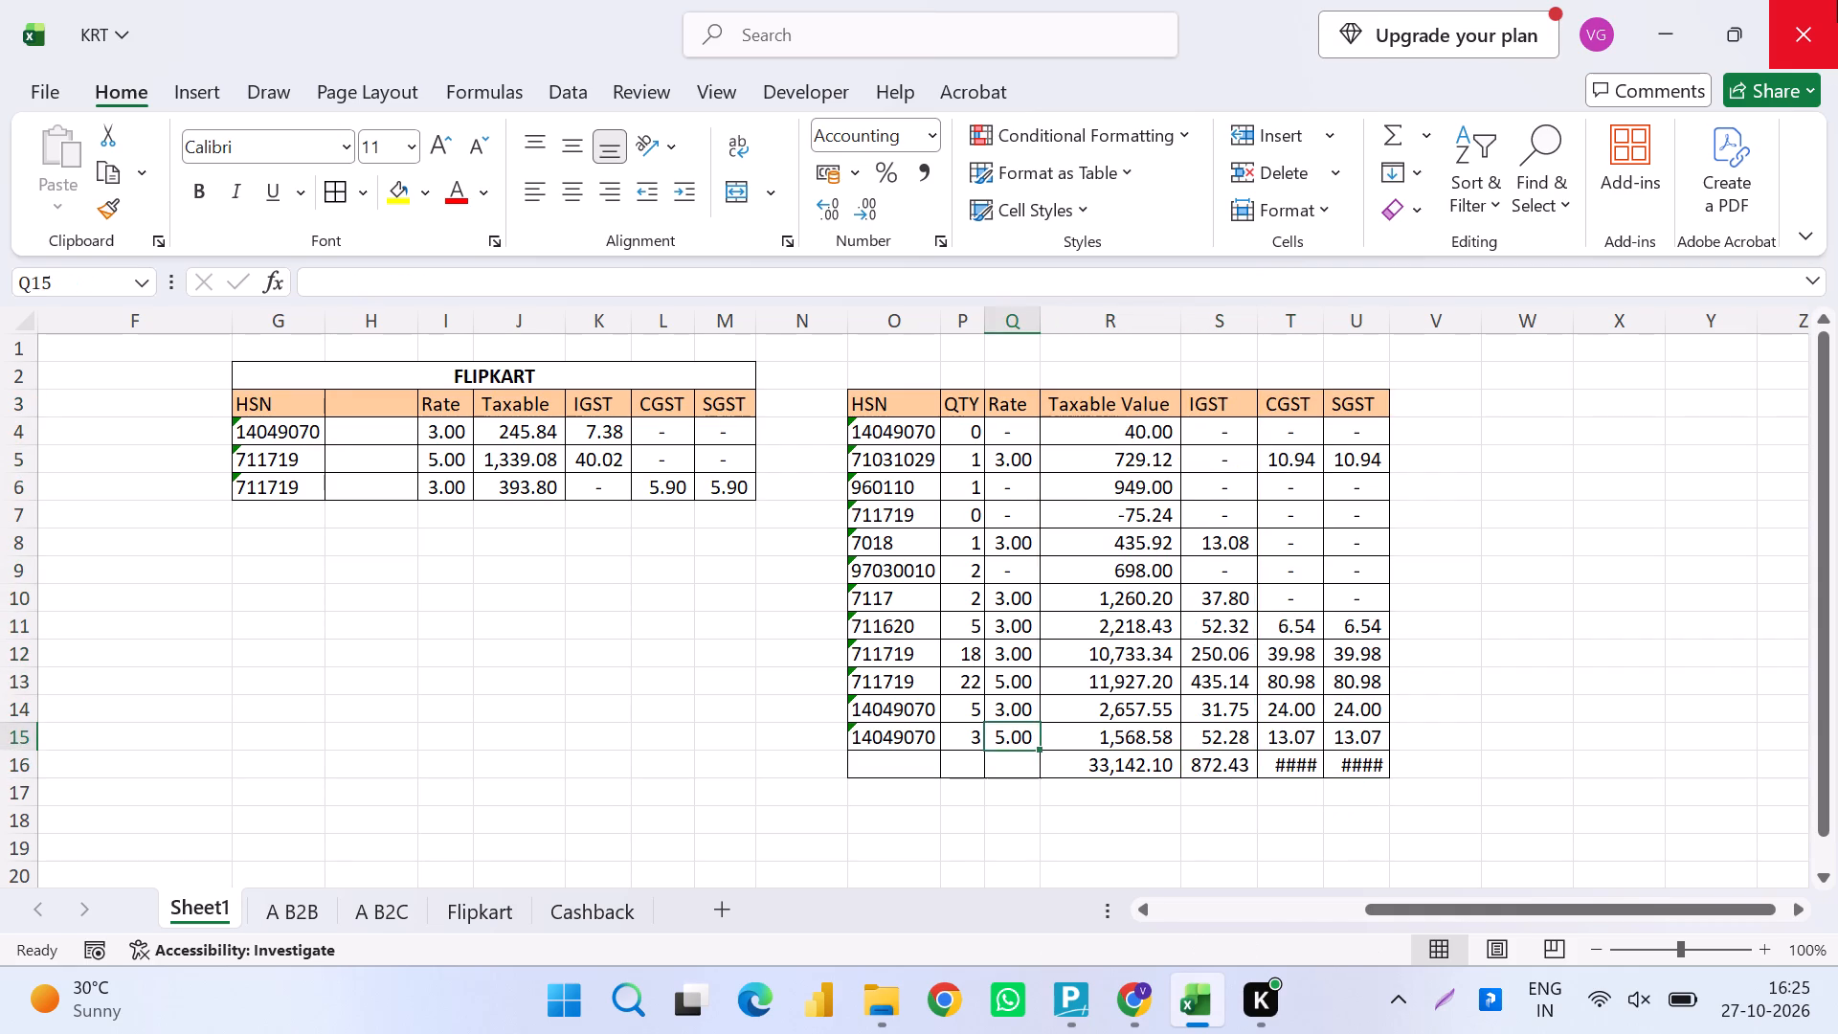
pyautogui.hotkey('ctrl', 'Left')
pyautogui.press('Up')
pyautogui.hotkey('ctrl', 'Up')
pyautogui.hotkey('ctrl', 'shift', 'Right')
pyautogui.hotkey('ctrl', 'shift', 'Down')
pyautogui.hotkey('alt', 'h')
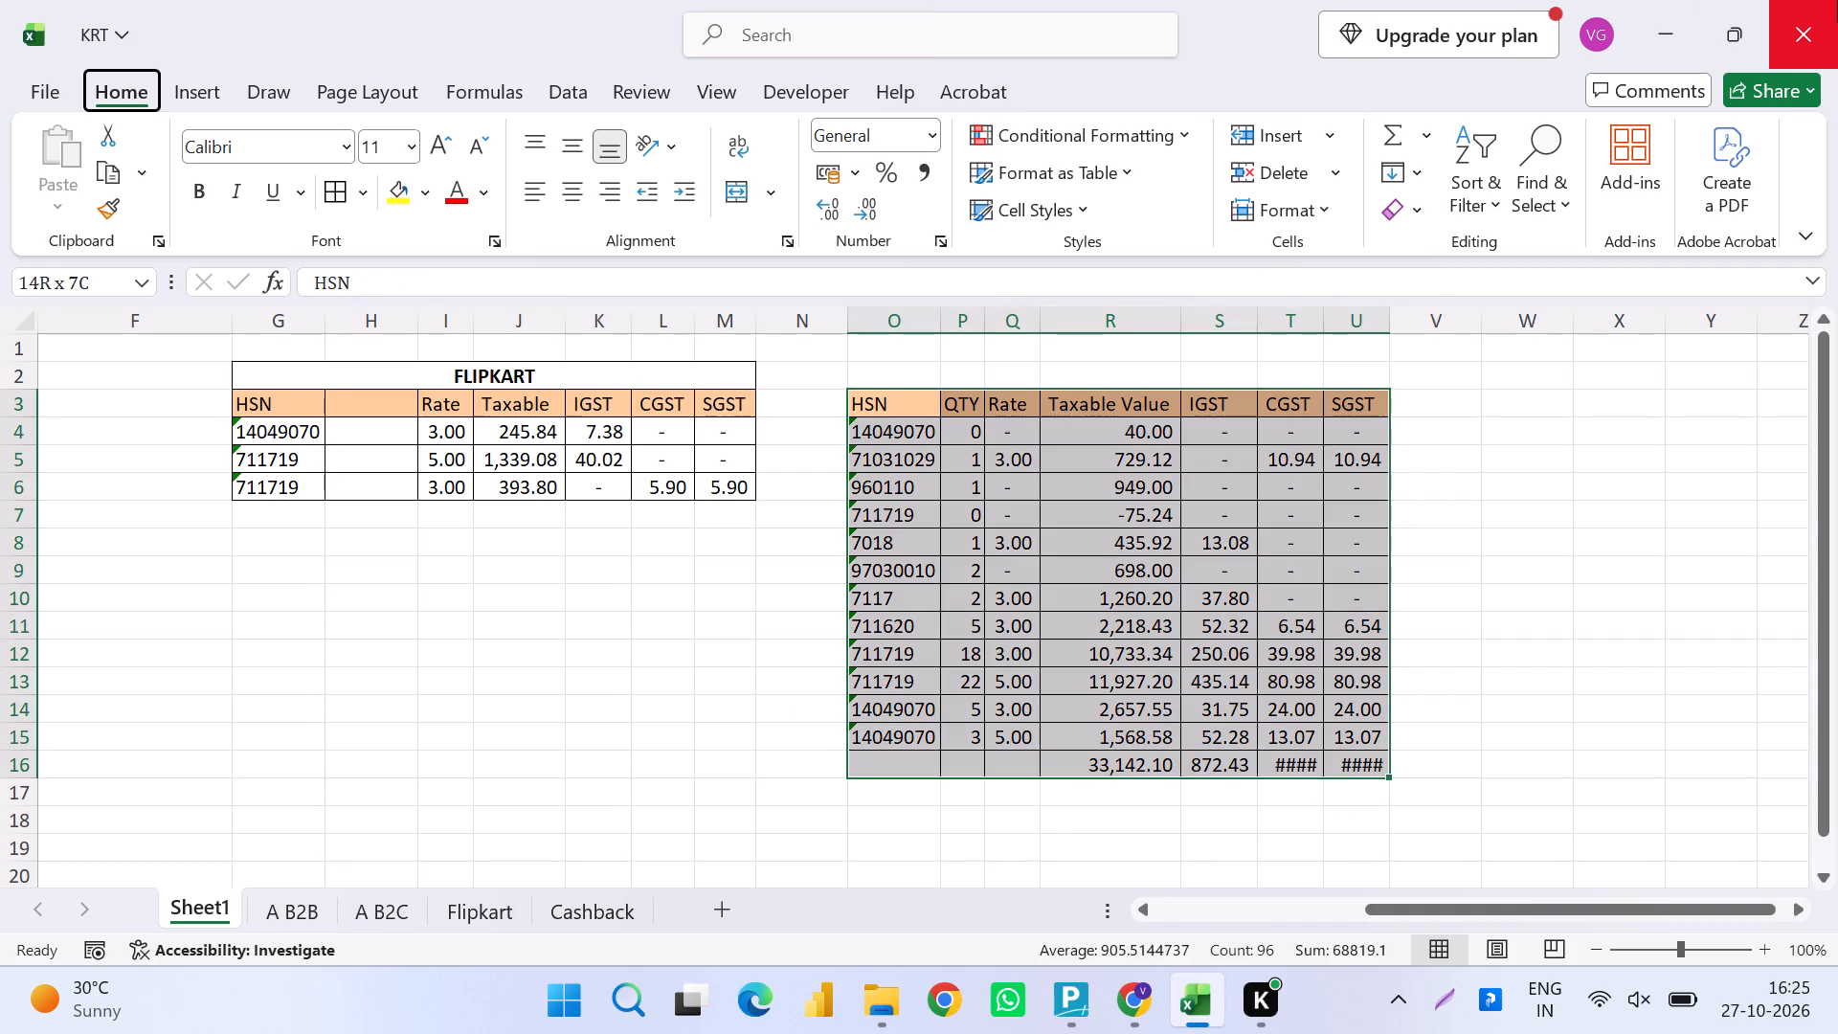
pyautogui.write('OI')
pyautogui.hotkey('ctrl', 's')
pyautogui.hotkey('ctrl', 's')
pyautogui.hotkey('ctrl', 's')
pyautogui.hotkey('ctrl', 's')
pyautogui.hotkey('ctrl', 's')
pyautogui.hotkey('ctrl', 's')
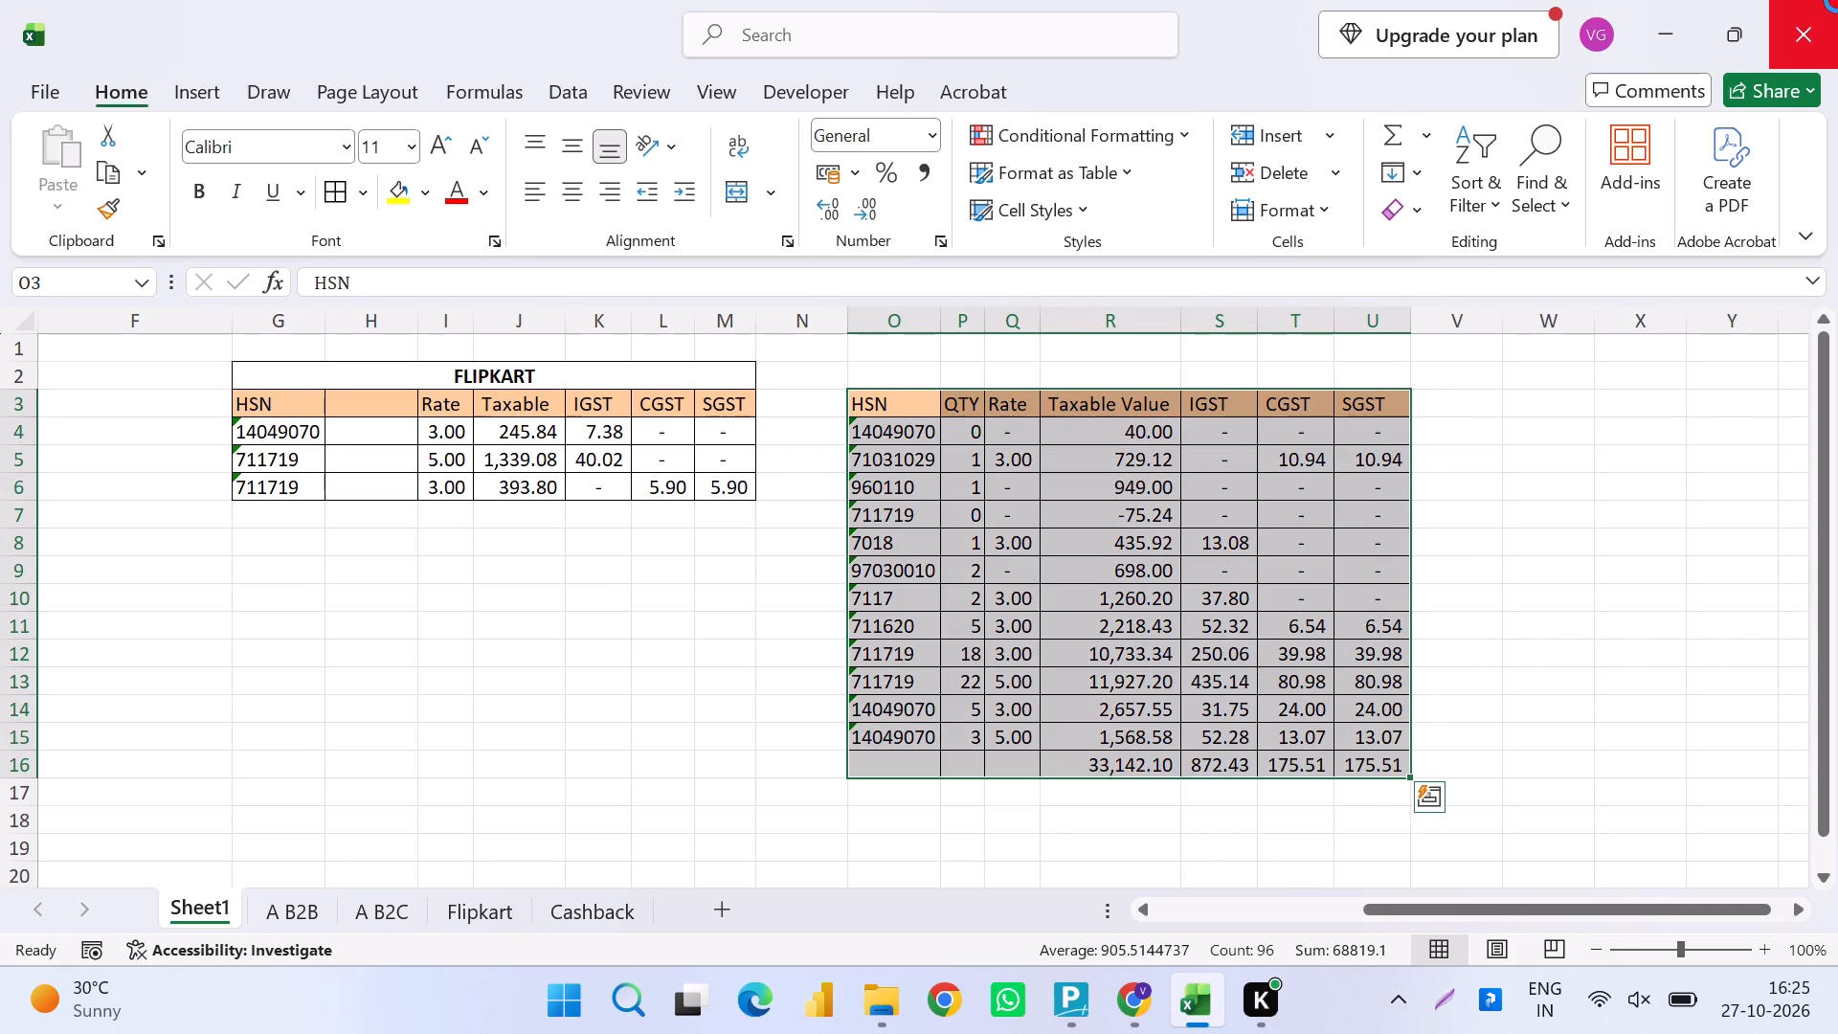
# Copy the FLIPKART heading to O2 above the Amazon HSN table, change its text to AMAZON, and save.
pyautogui.press('Up')
pyautogui.press('Left')
pyautogui.press('Left')
pyautogui.press('Left')
pyautogui.press('Right')
pyautogui.hotkey('ctrl', 'c')
pyautogui.press('Right')
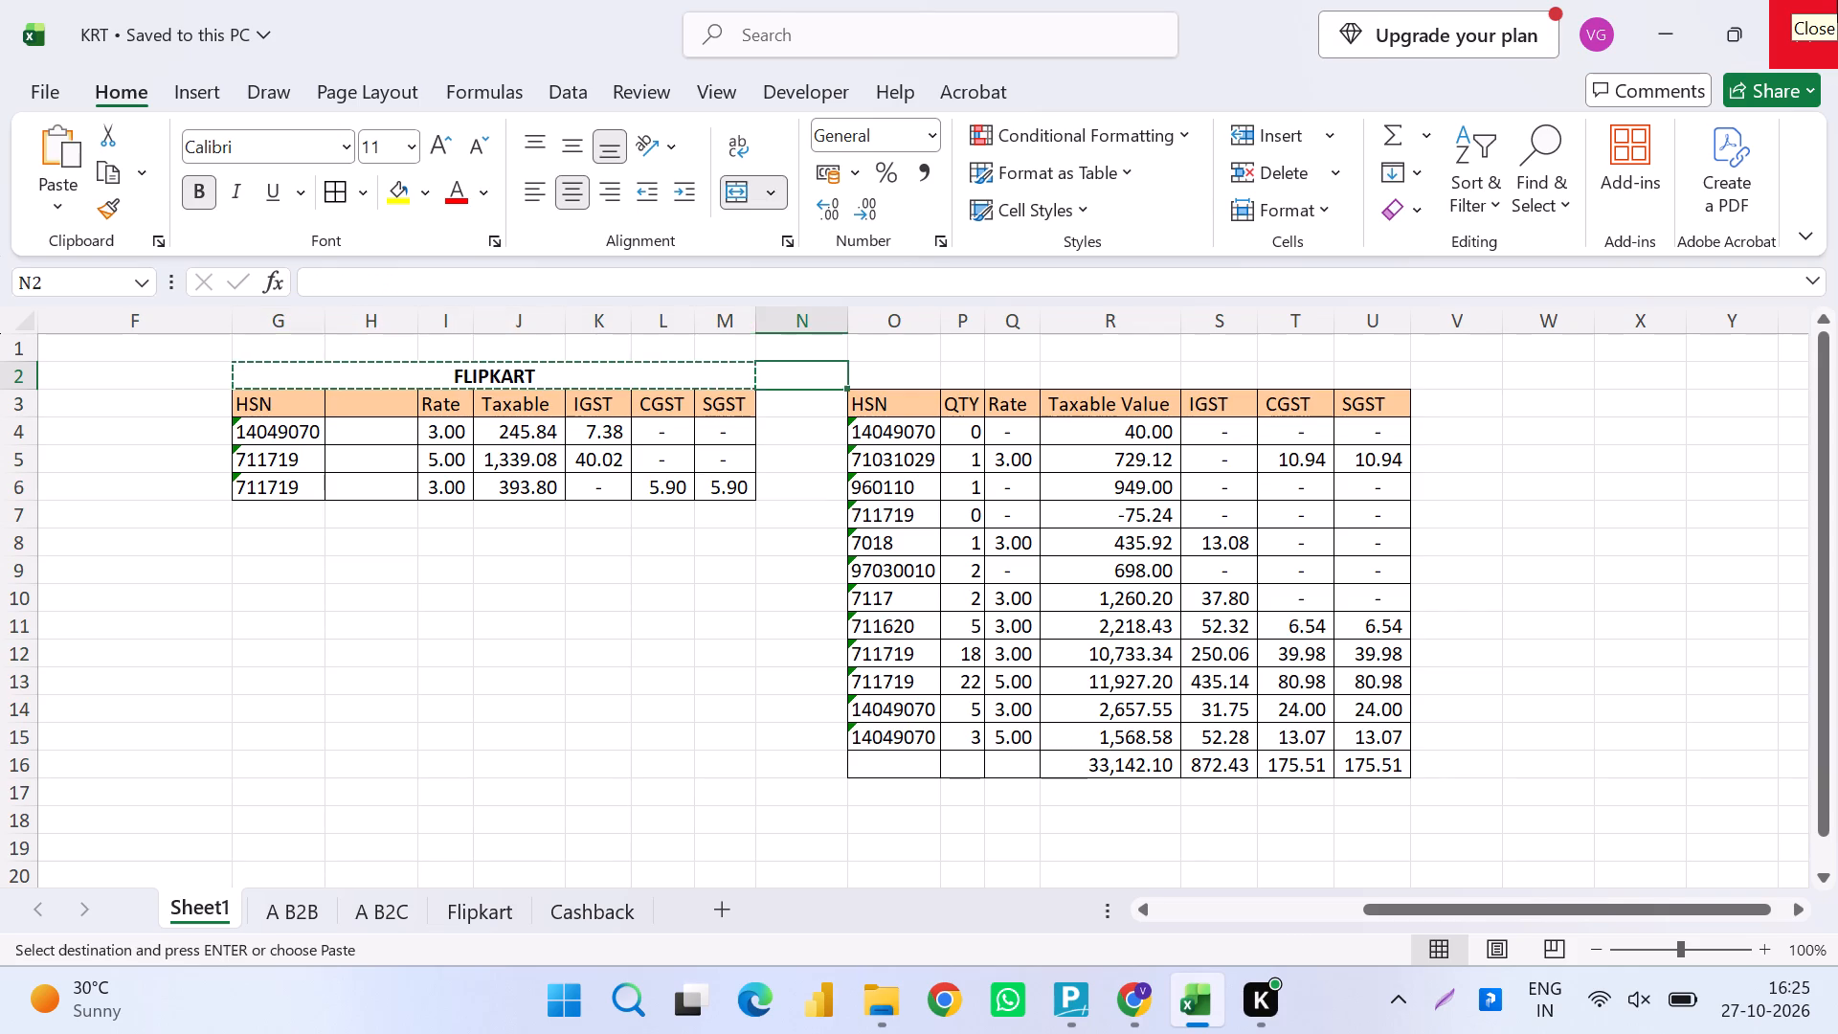
pyautogui.press('Right')
pyautogui.press('Return')
pyautogui.write('ama')
pyautogui.press('BackSpace')
pyautogui.press('BackSpace')
pyautogui.press('BackSpace')
pyautogui.write('AMAZON')
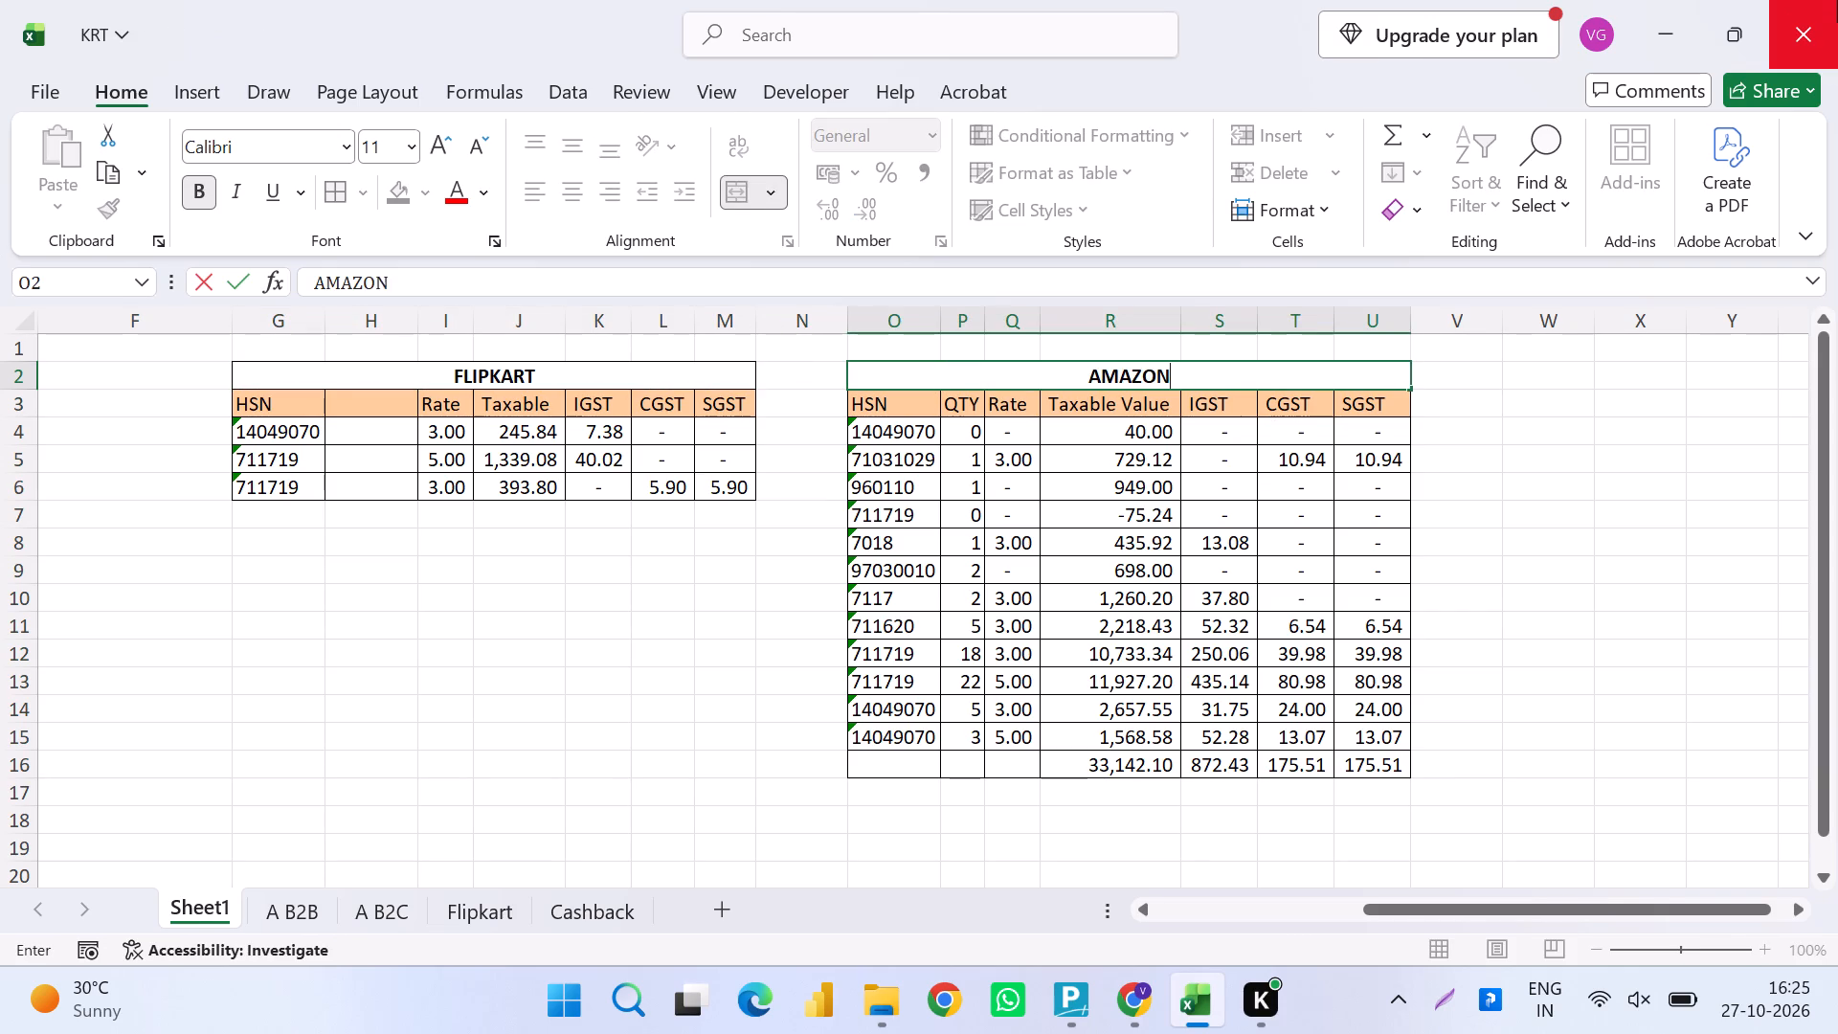
pyautogui.press('Return')
pyautogui.hotkey('ctrl', 's')
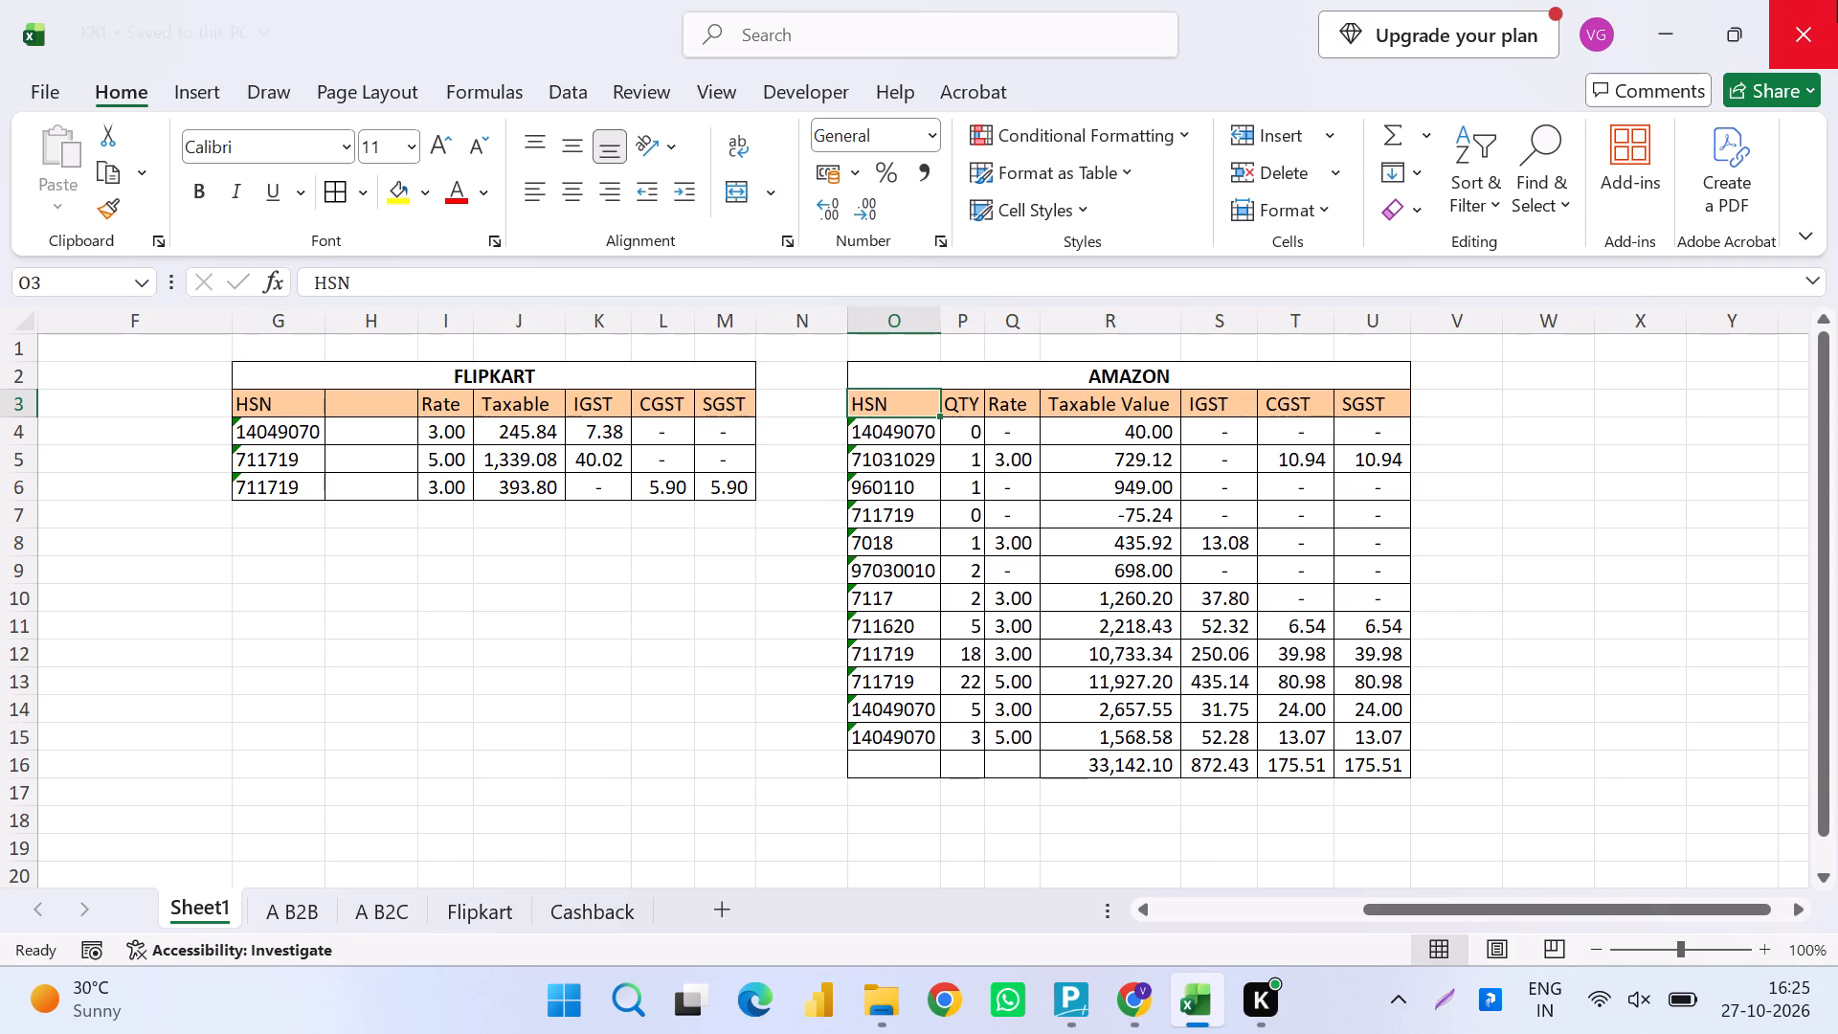
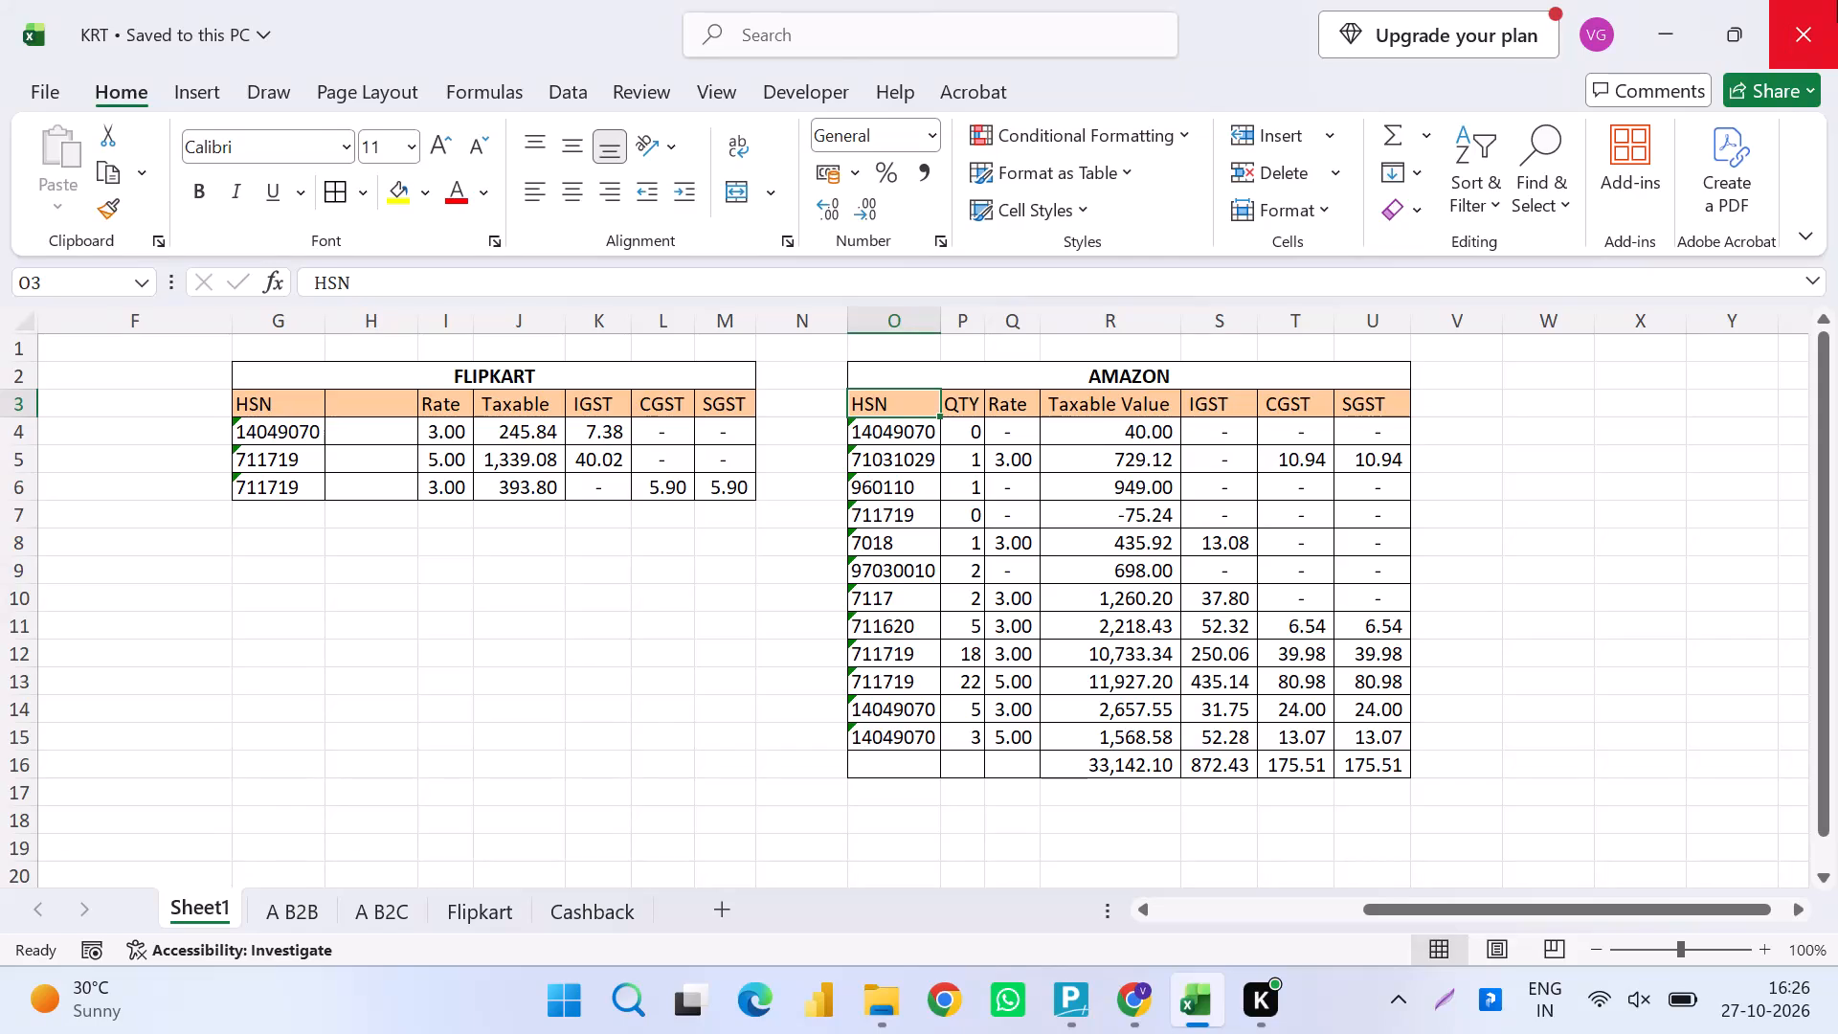
# Examine the Item Quantity values of the filtered HSN 711719 rows on the Flipkart sheet.
pyautogui.click(513, 900)
pyautogui.press('Up')
pyautogui.press('Up')
pyautogui.press('Up')
pyautogui.press('Up')
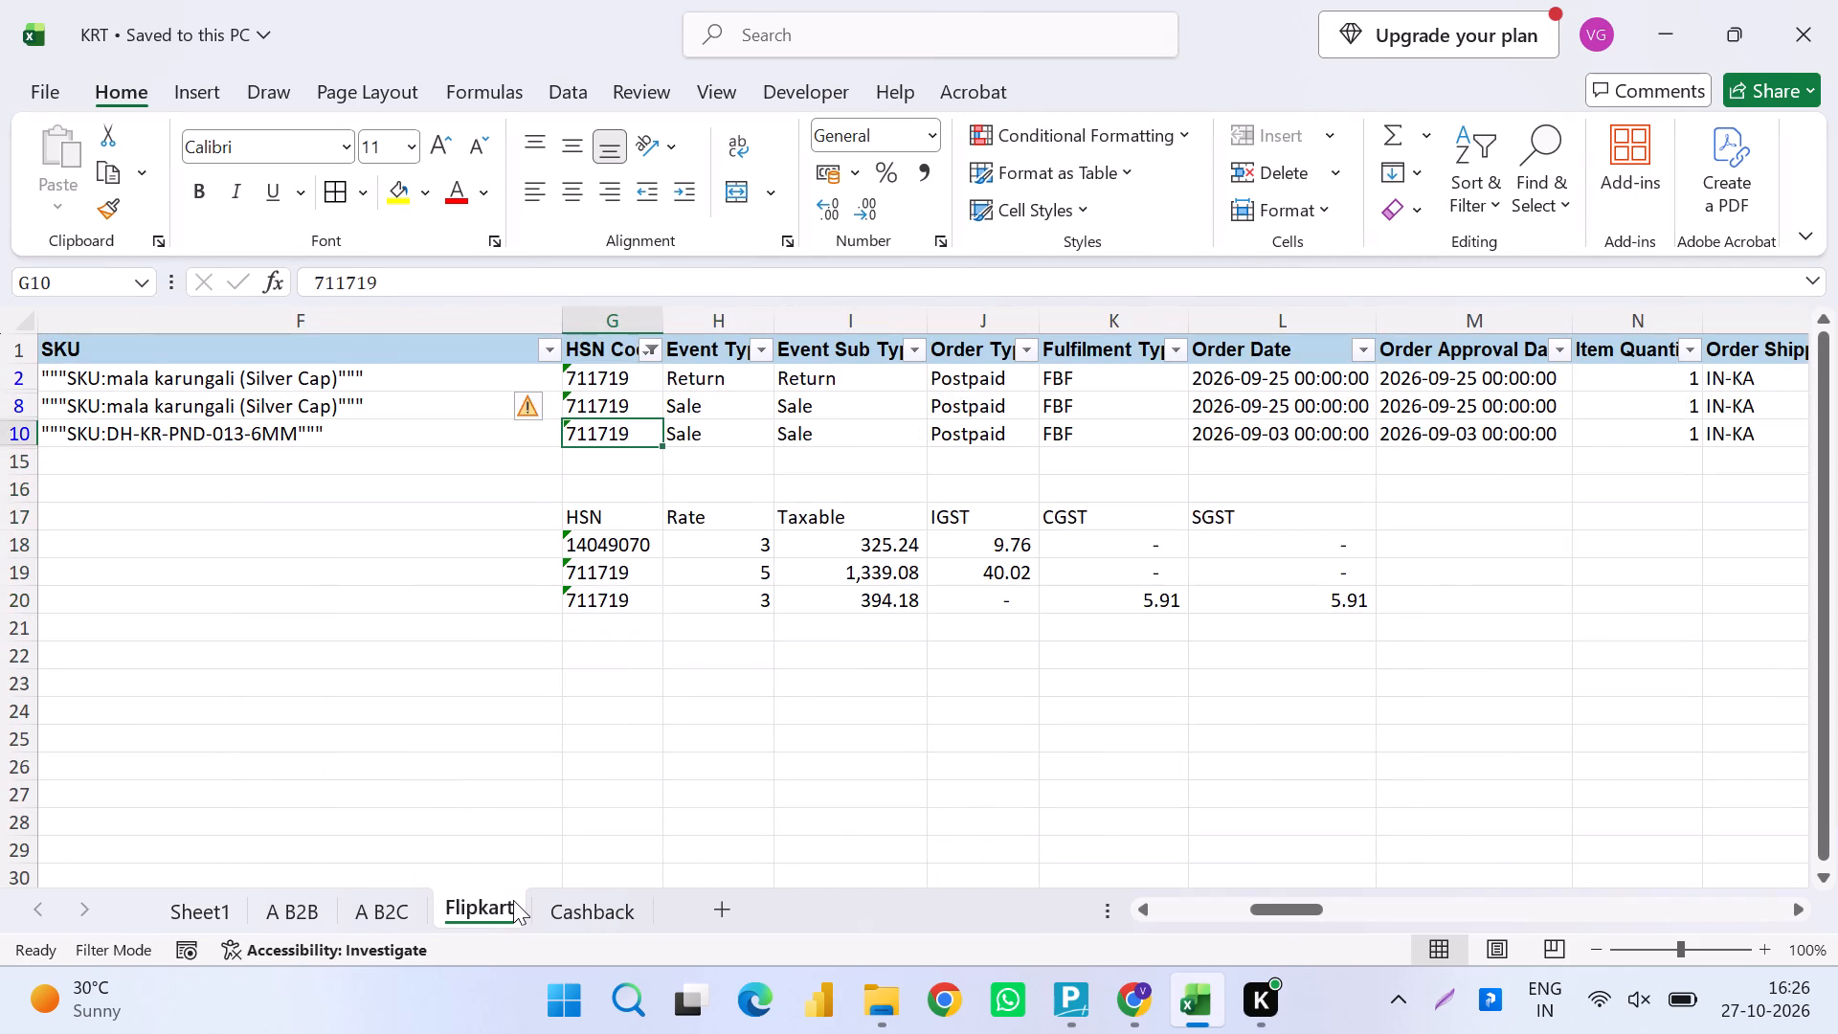
pyautogui.press('Up')
pyautogui.press('Up')
pyautogui.press('Up')
pyautogui.press('Right')
pyautogui.press('Right')
pyautogui.press('Right')
pyautogui.press('Right')
pyautogui.press('Right')
pyautogui.press('Right')
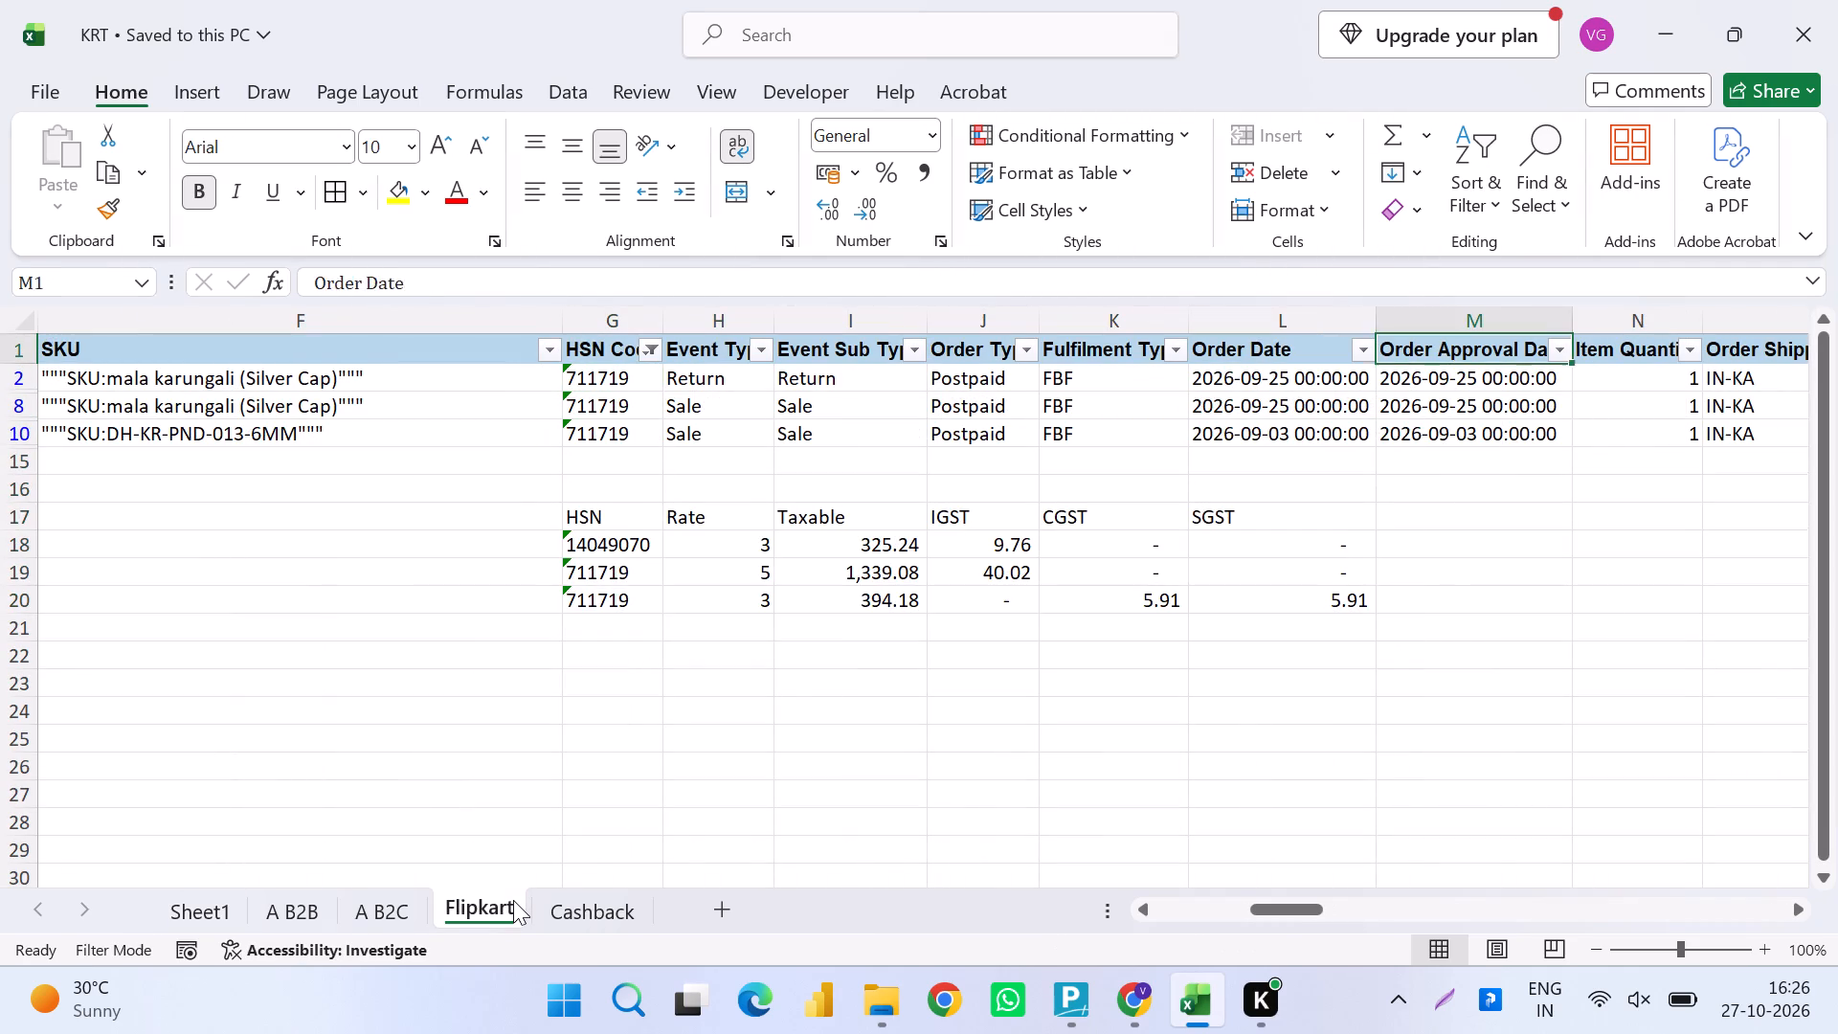
pyautogui.press('Down')
pyautogui.press('Right')
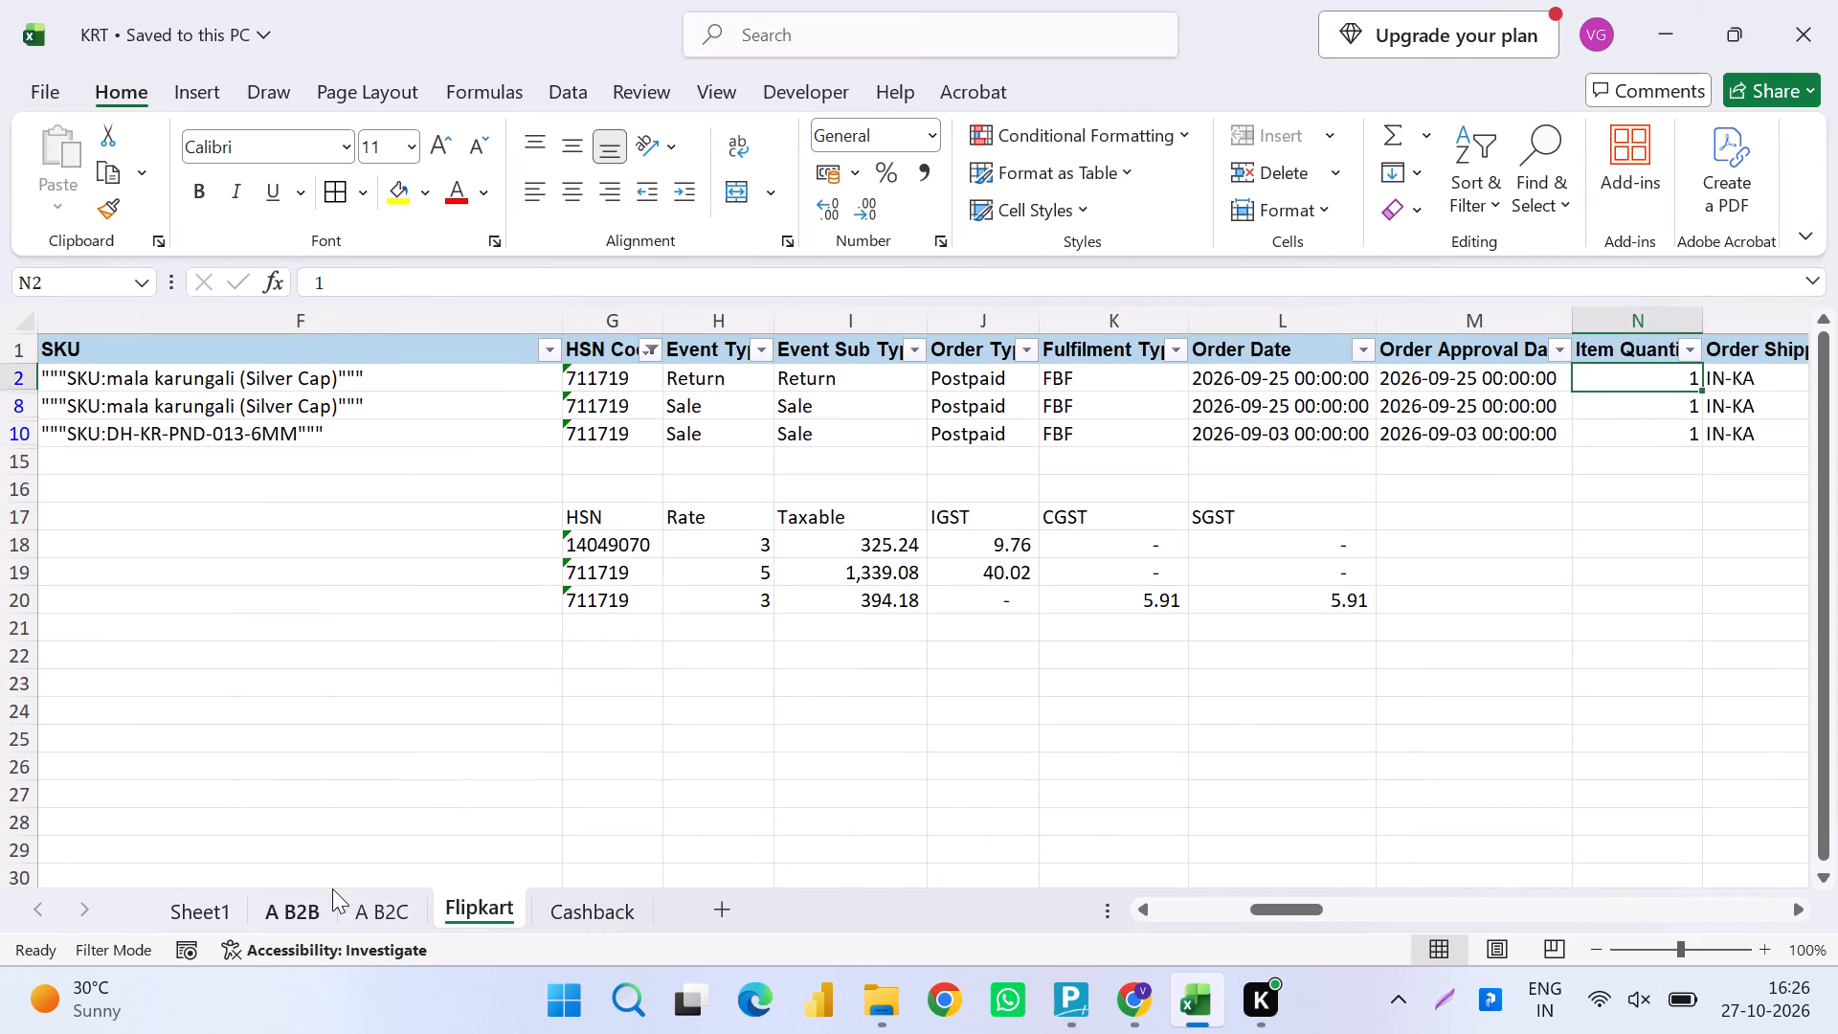
# On Sheet1, enter quantities 2 in H5 and 1 in H6 for the two 711719 rows of the FLIPKART table.
pyautogui.click(219, 905)
pyautogui.press('Left')
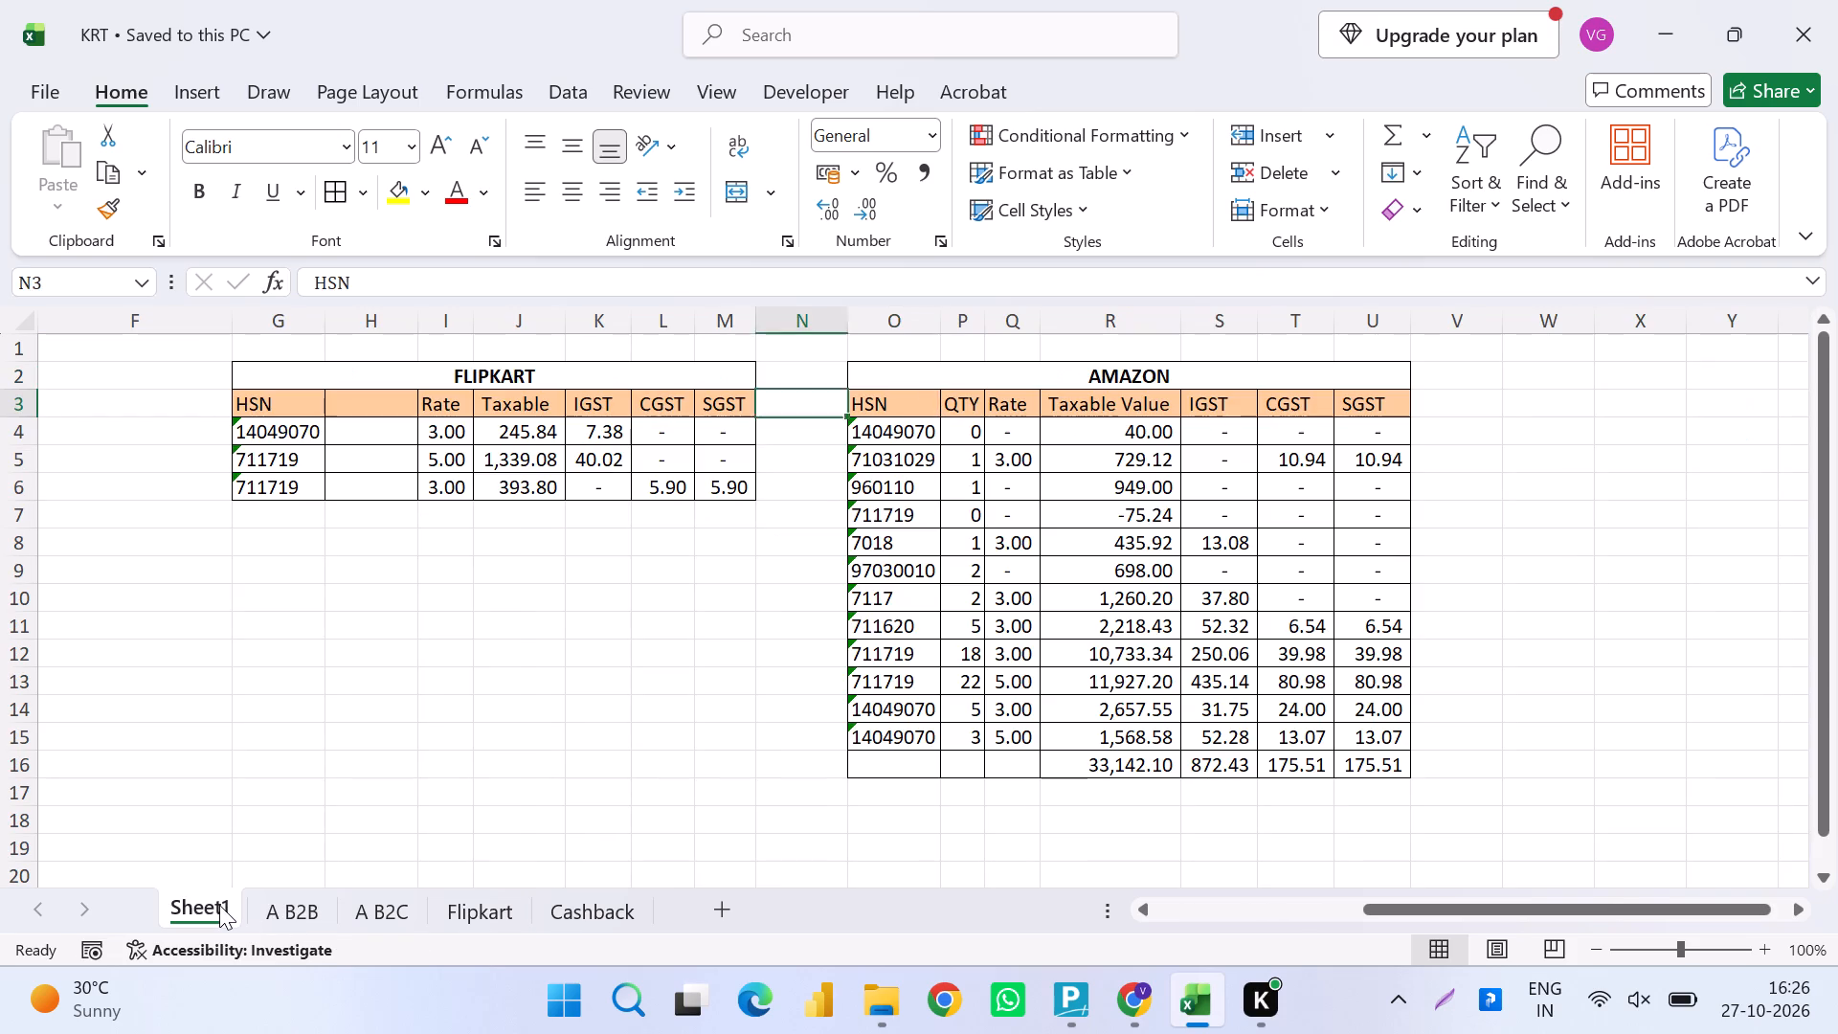
pyautogui.press('Down')
pyautogui.press('Left')
pyautogui.press('Left')
pyautogui.press('Left')
pyautogui.press('Down')
pyautogui.press('Left')
pyautogui.press('Left')
pyautogui.press('Left')
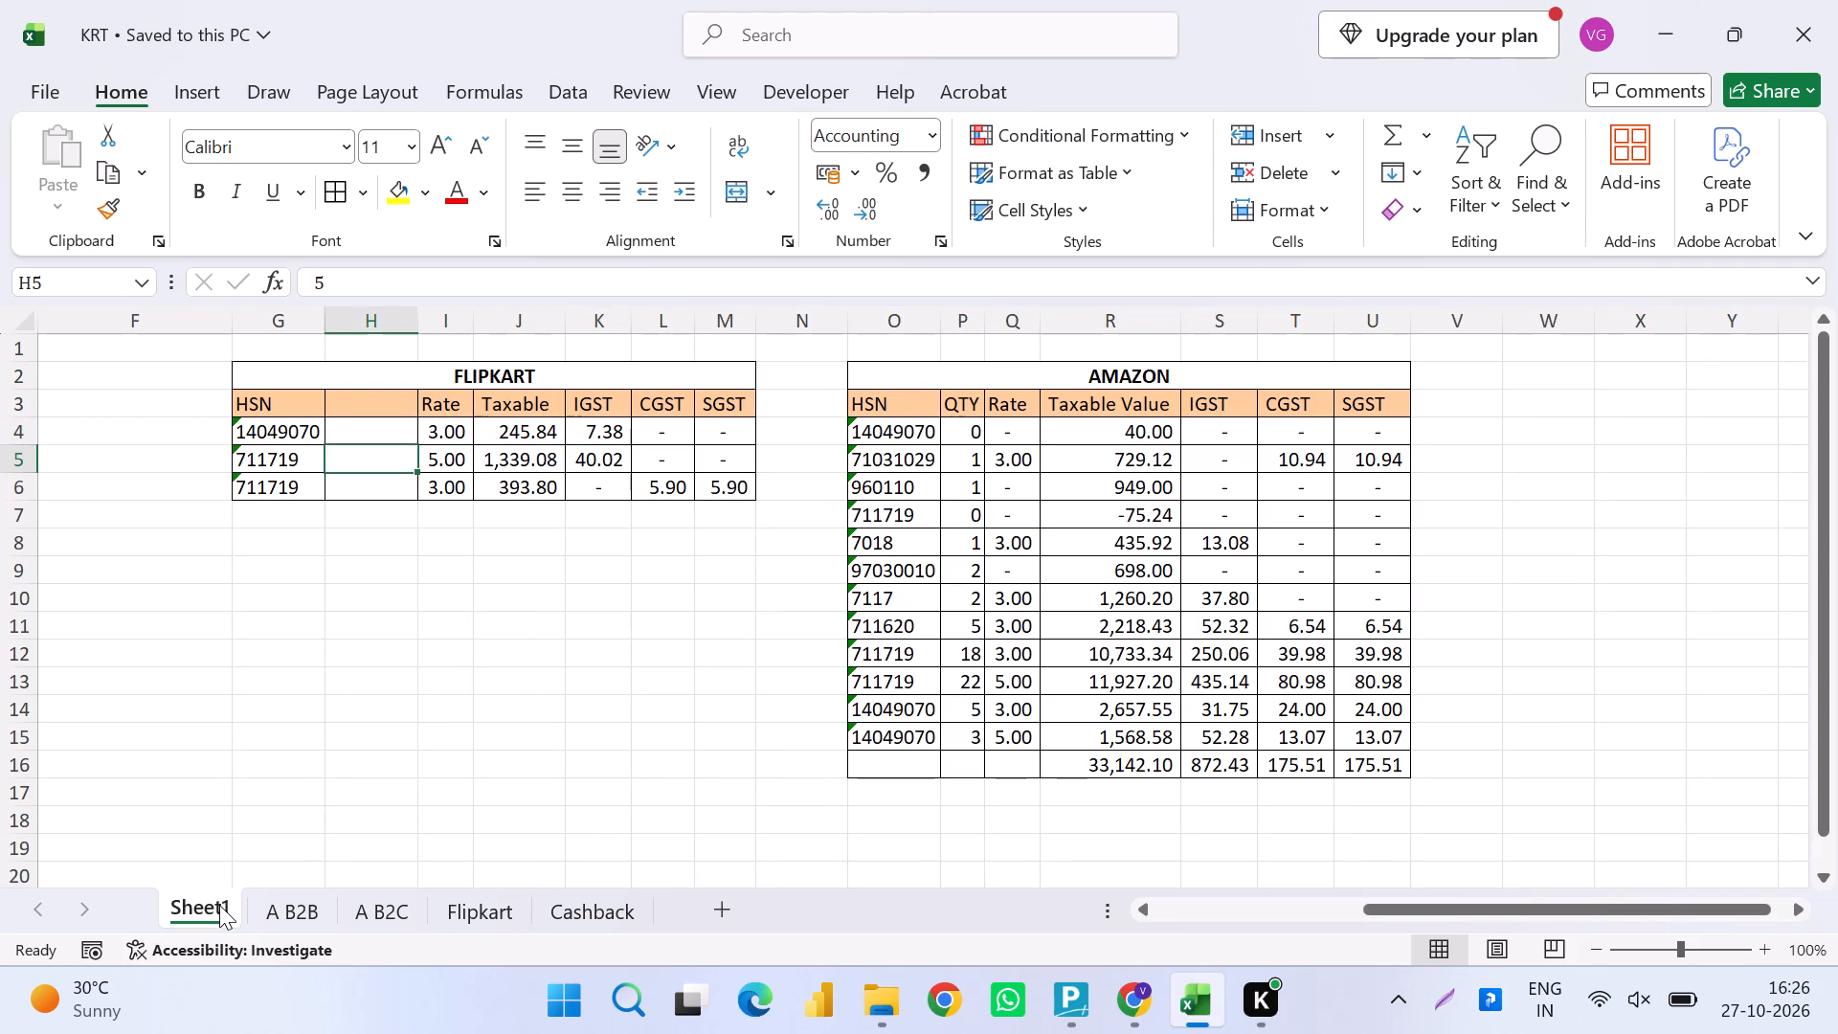
pyautogui.press('2')
pyautogui.press('Return')
pyautogui.press('1')
pyautogui.press('Return')
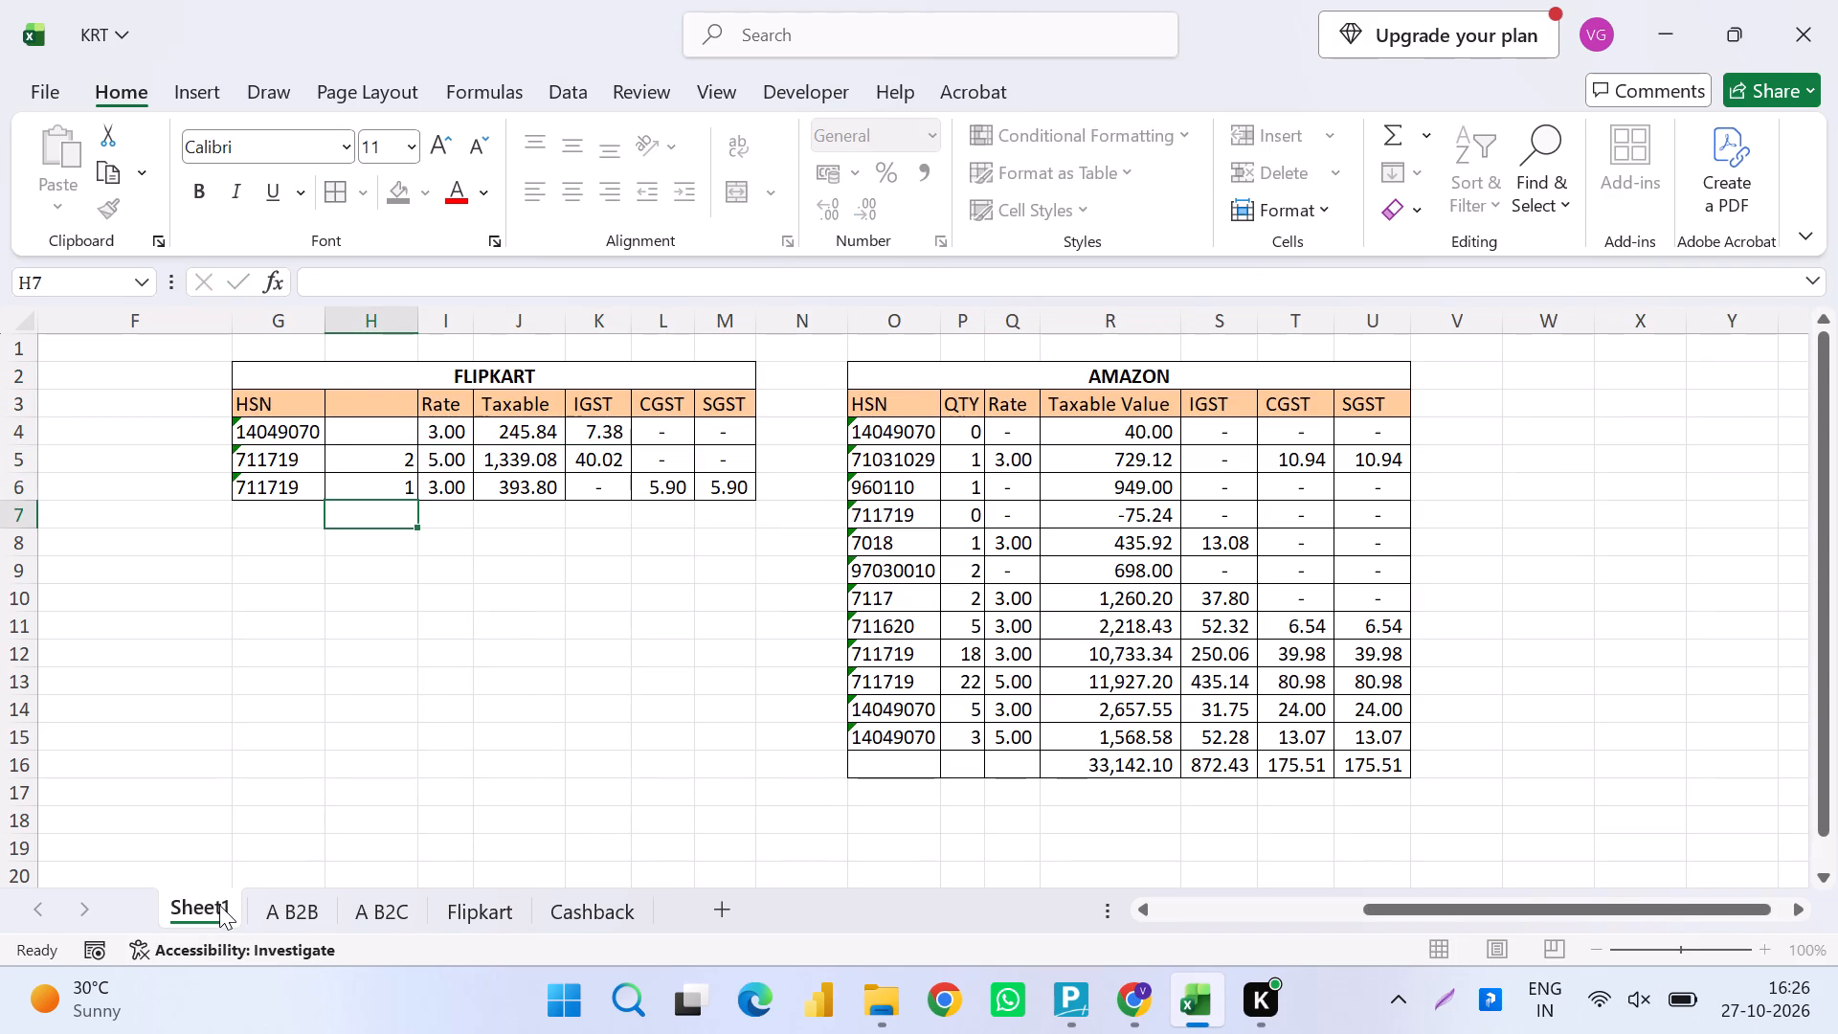
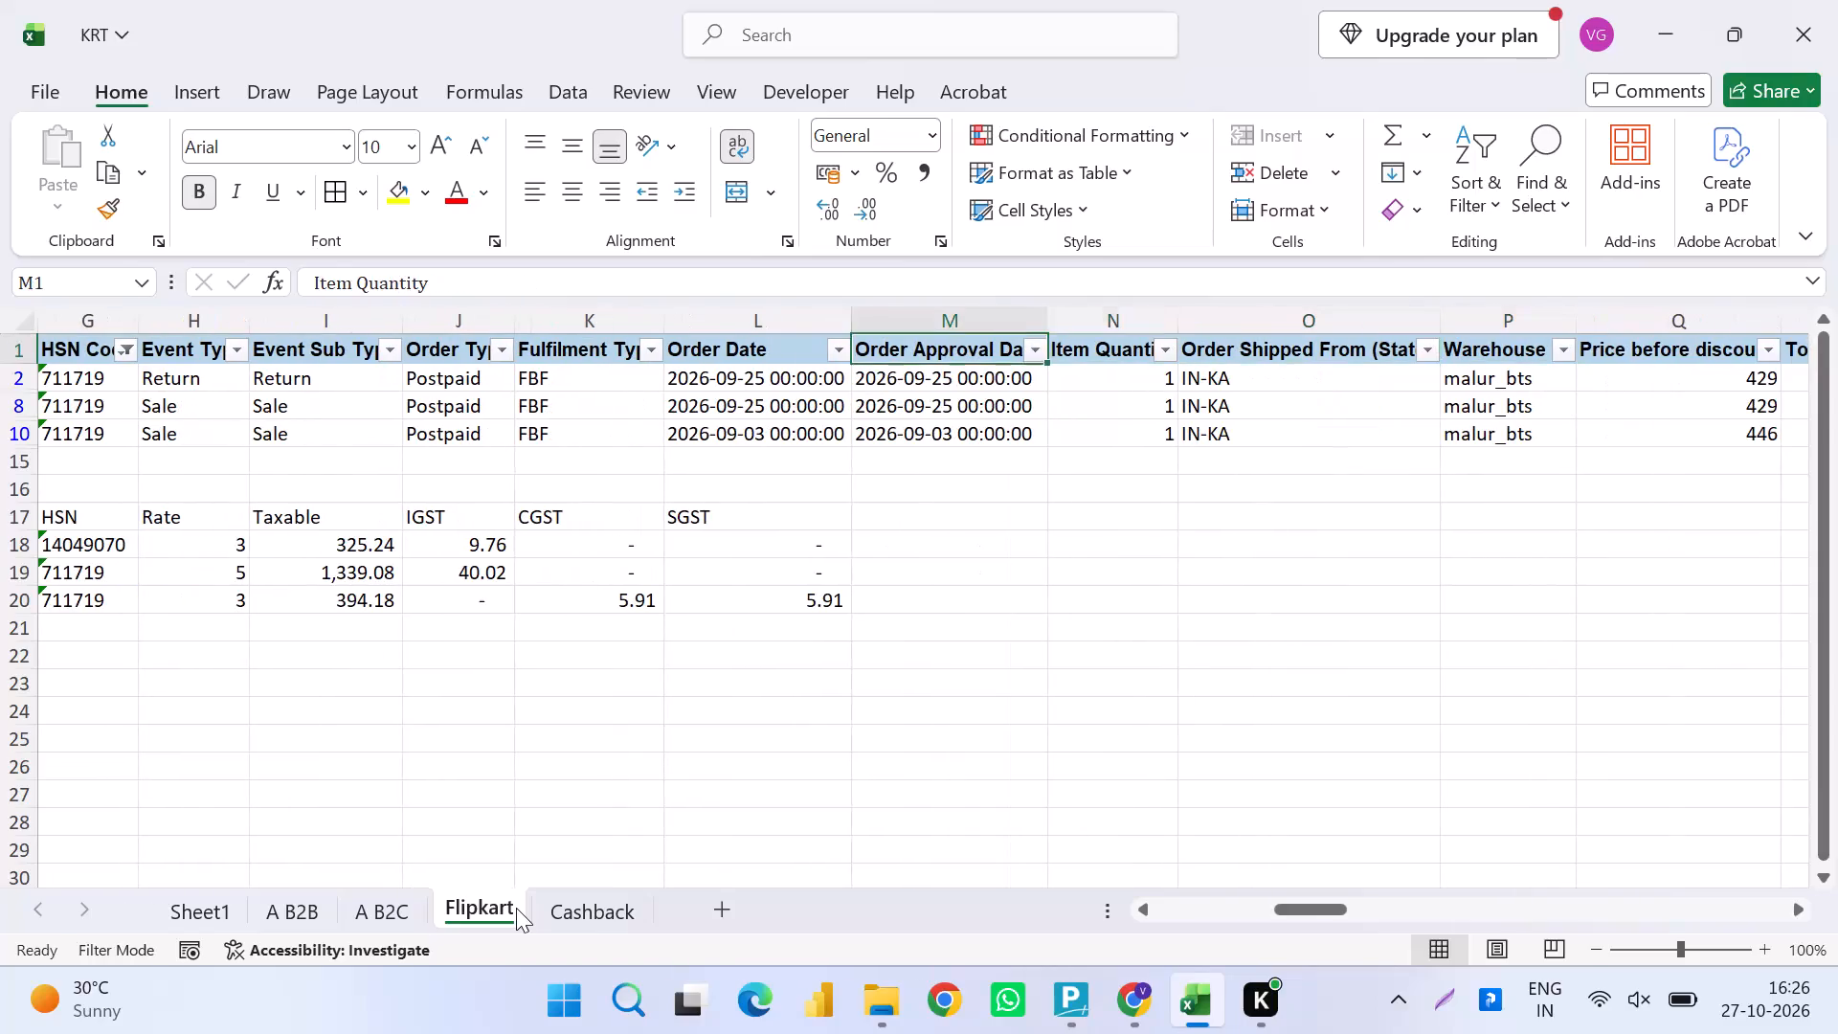
# On the Flipkart sheet, filter HSN Code to 14049070 only, then remove the filters from the header row.
pyautogui.press('Left')
pyautogui.press('Left')
pyautogui.press('Left')
pyautogui.press('Left')
pyautogui.press('Left')
pyautogui.hotkey('alt', 'Down')
pyautogui.press('Escape')
pyautogui.press('Left')
pyautogui.hotkey('alt', 'Down')
pyautogui.hotkey('alt', 'Down')
pyautogui.hotkey('alt', 'Down')
pyautogui.hotkey('alt', 'Down')
pyautogui.hotkey('alt', 'Down')
pyautogui.hotkey('alt', 'Down')
pyautogui.hotkey('alt', 'Down')
pyautogui.hotkey('alt', 'Down')
pyautogui.hotkey('alt', 'Down')
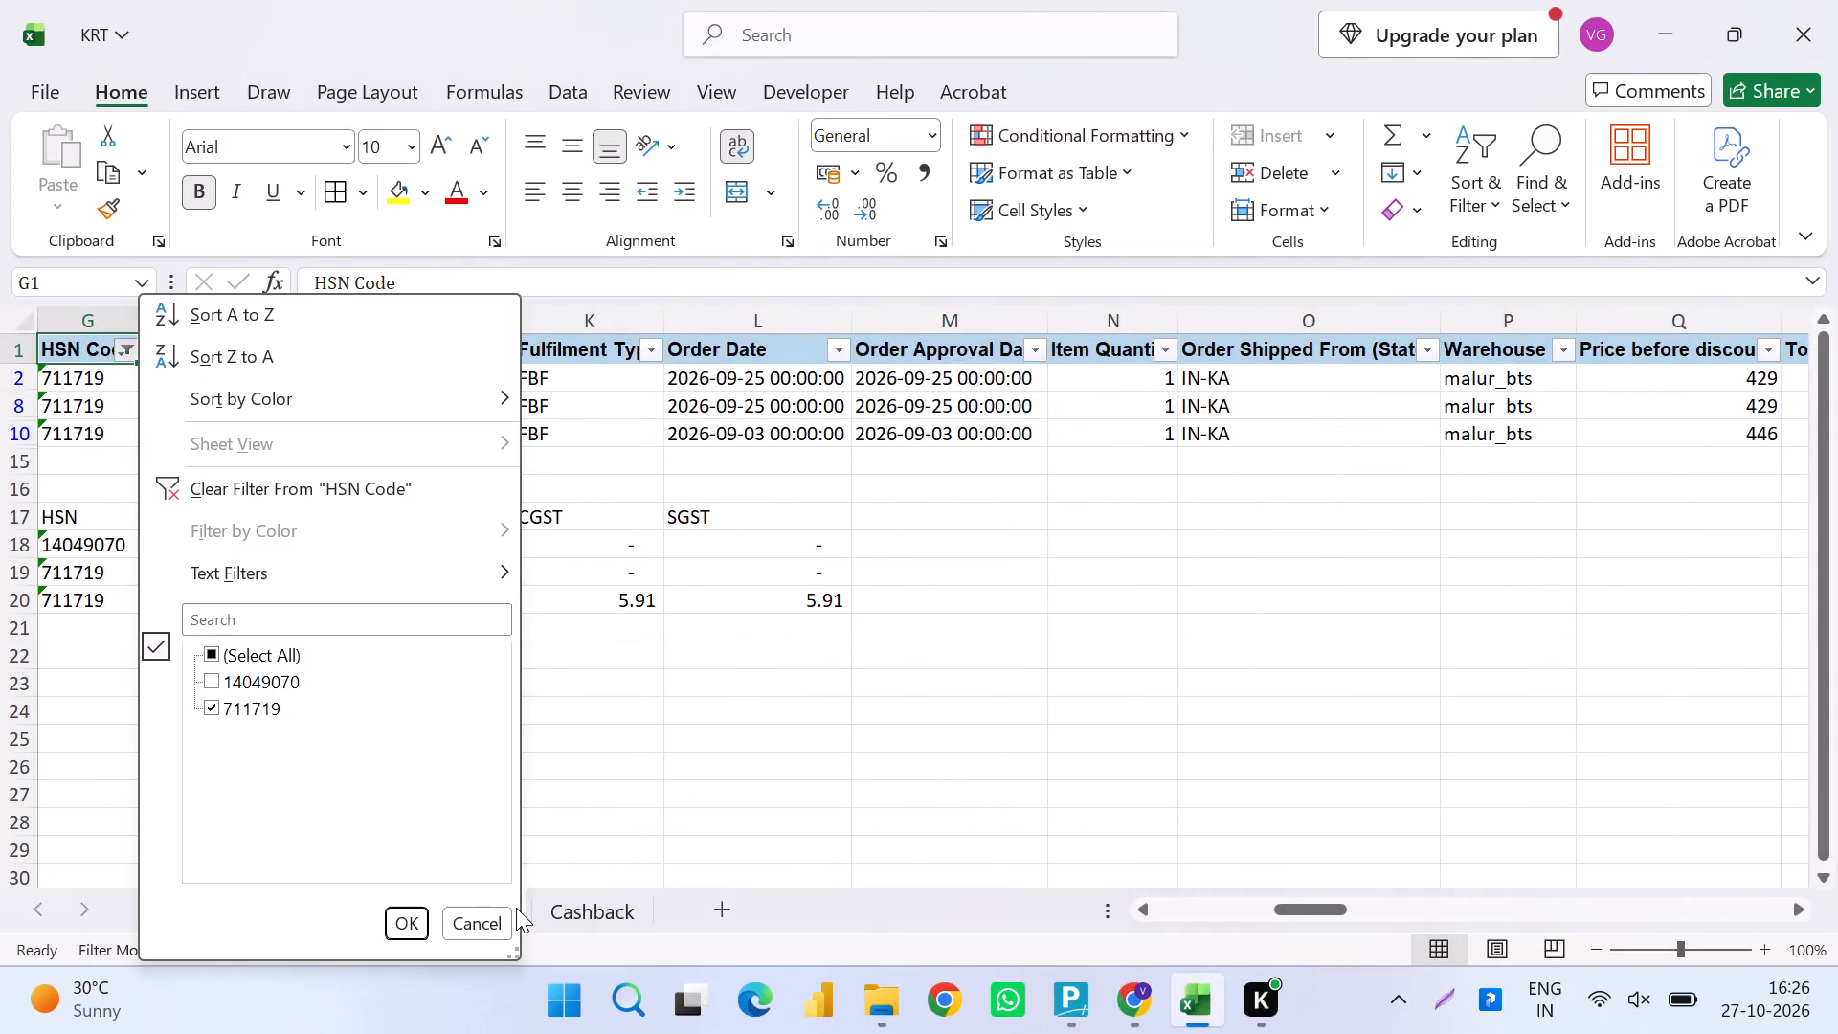
pyautogui.press('Down')
pyautogui.press('Down')
pyautogui.press('space')
pyautogui.press('Down')
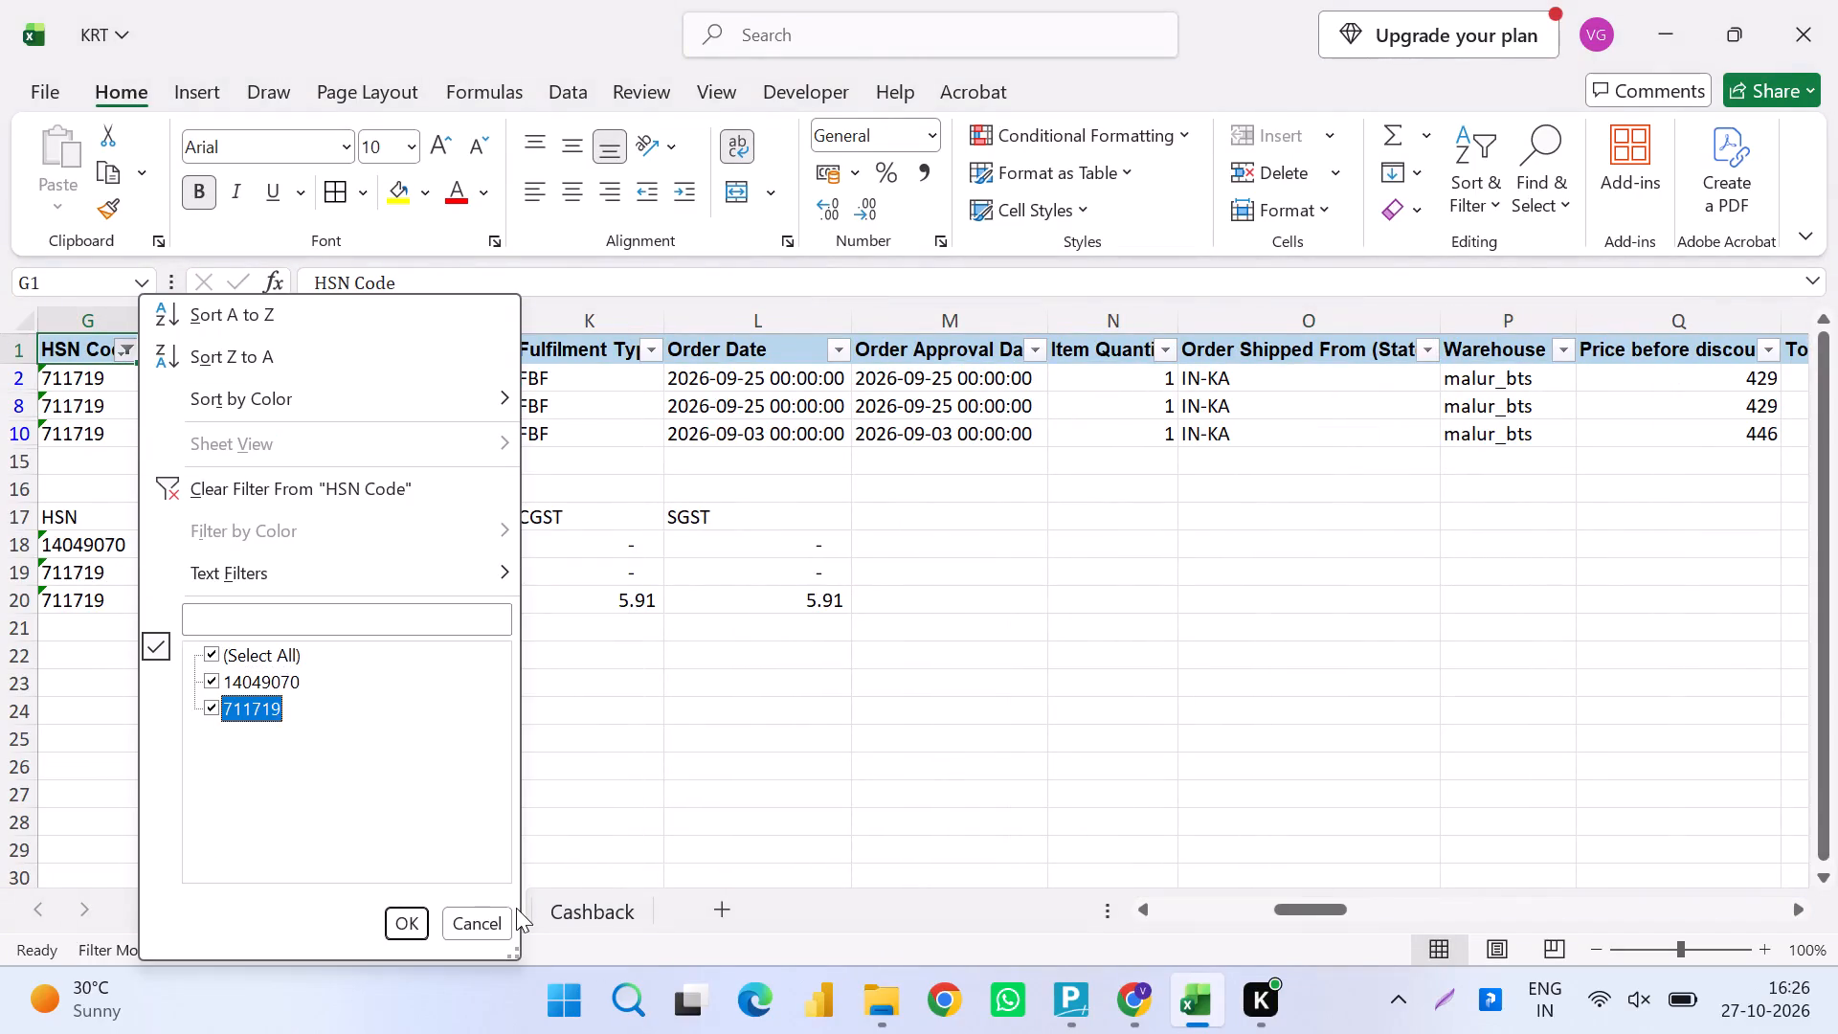
pyautogui.press('space')
pyautogui.press('Return')
pyautogui.hotkey('ctrl', 'shift', 'l')
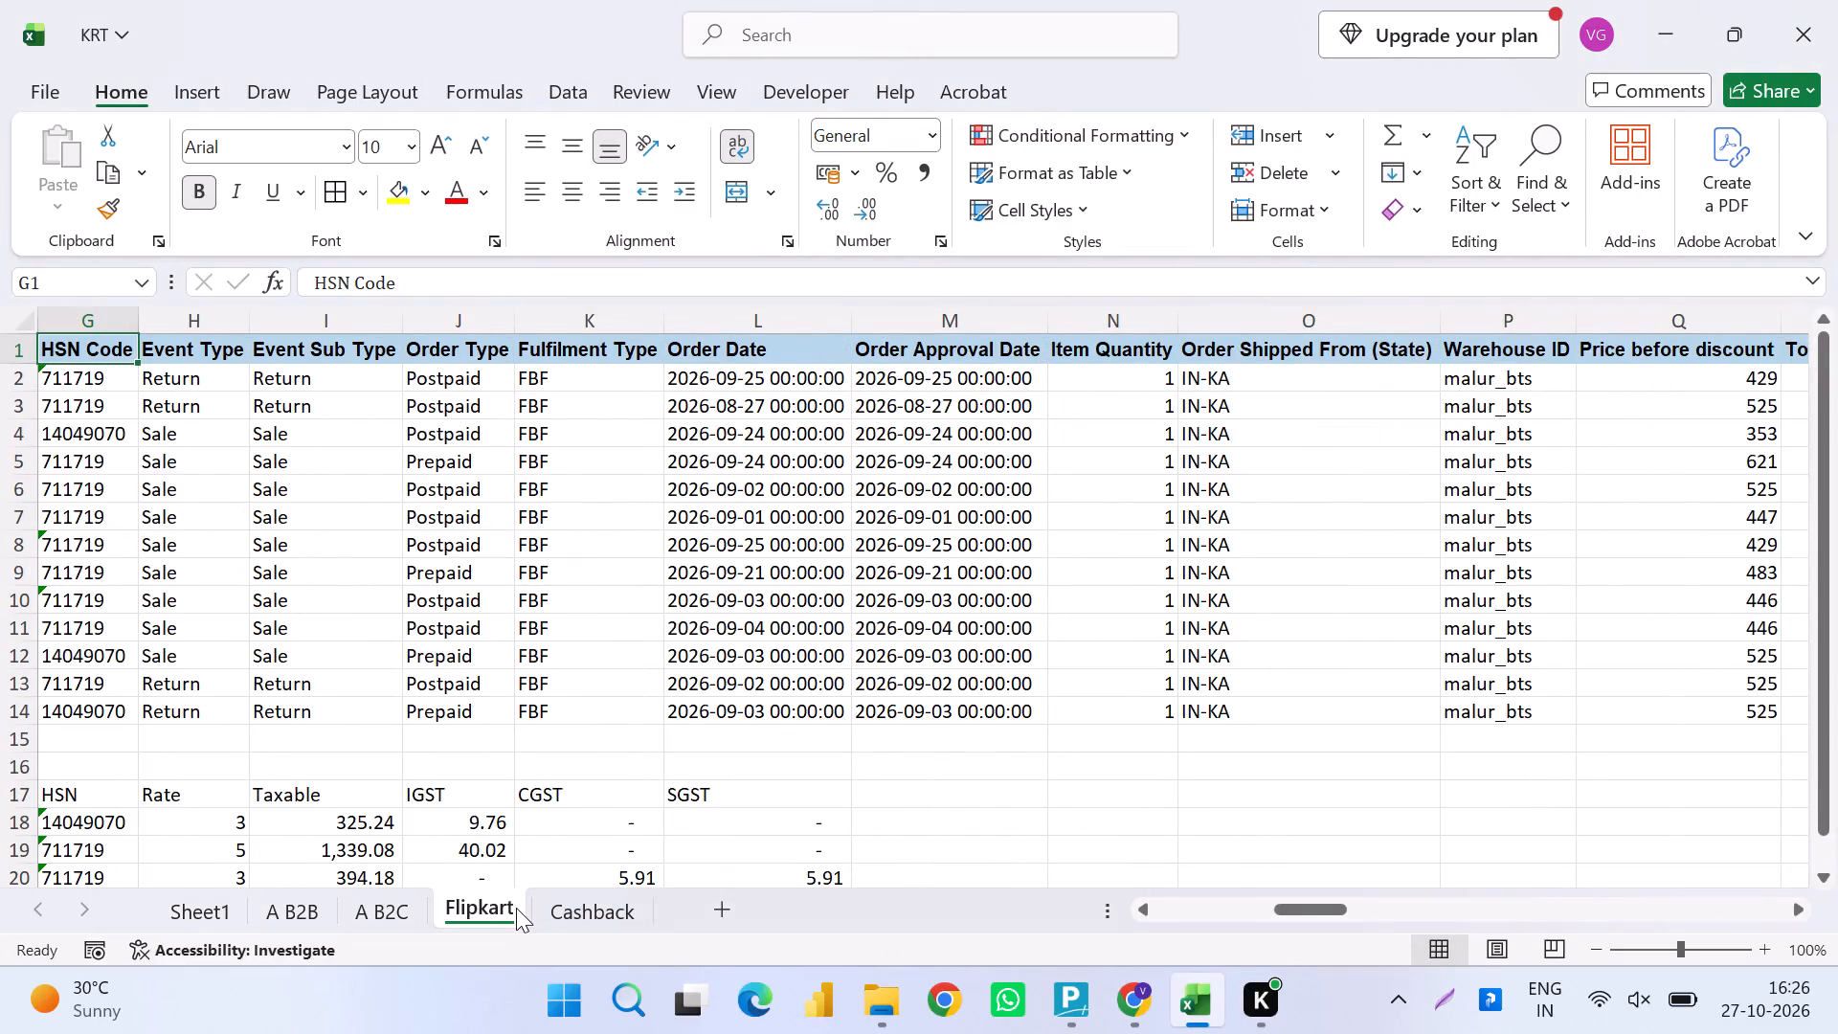
# On Sheet1, enter quantity 2 in H4 for the 14049070 row of the FLIPKART table and save the workbook.
pyautogui.click(296, 910)
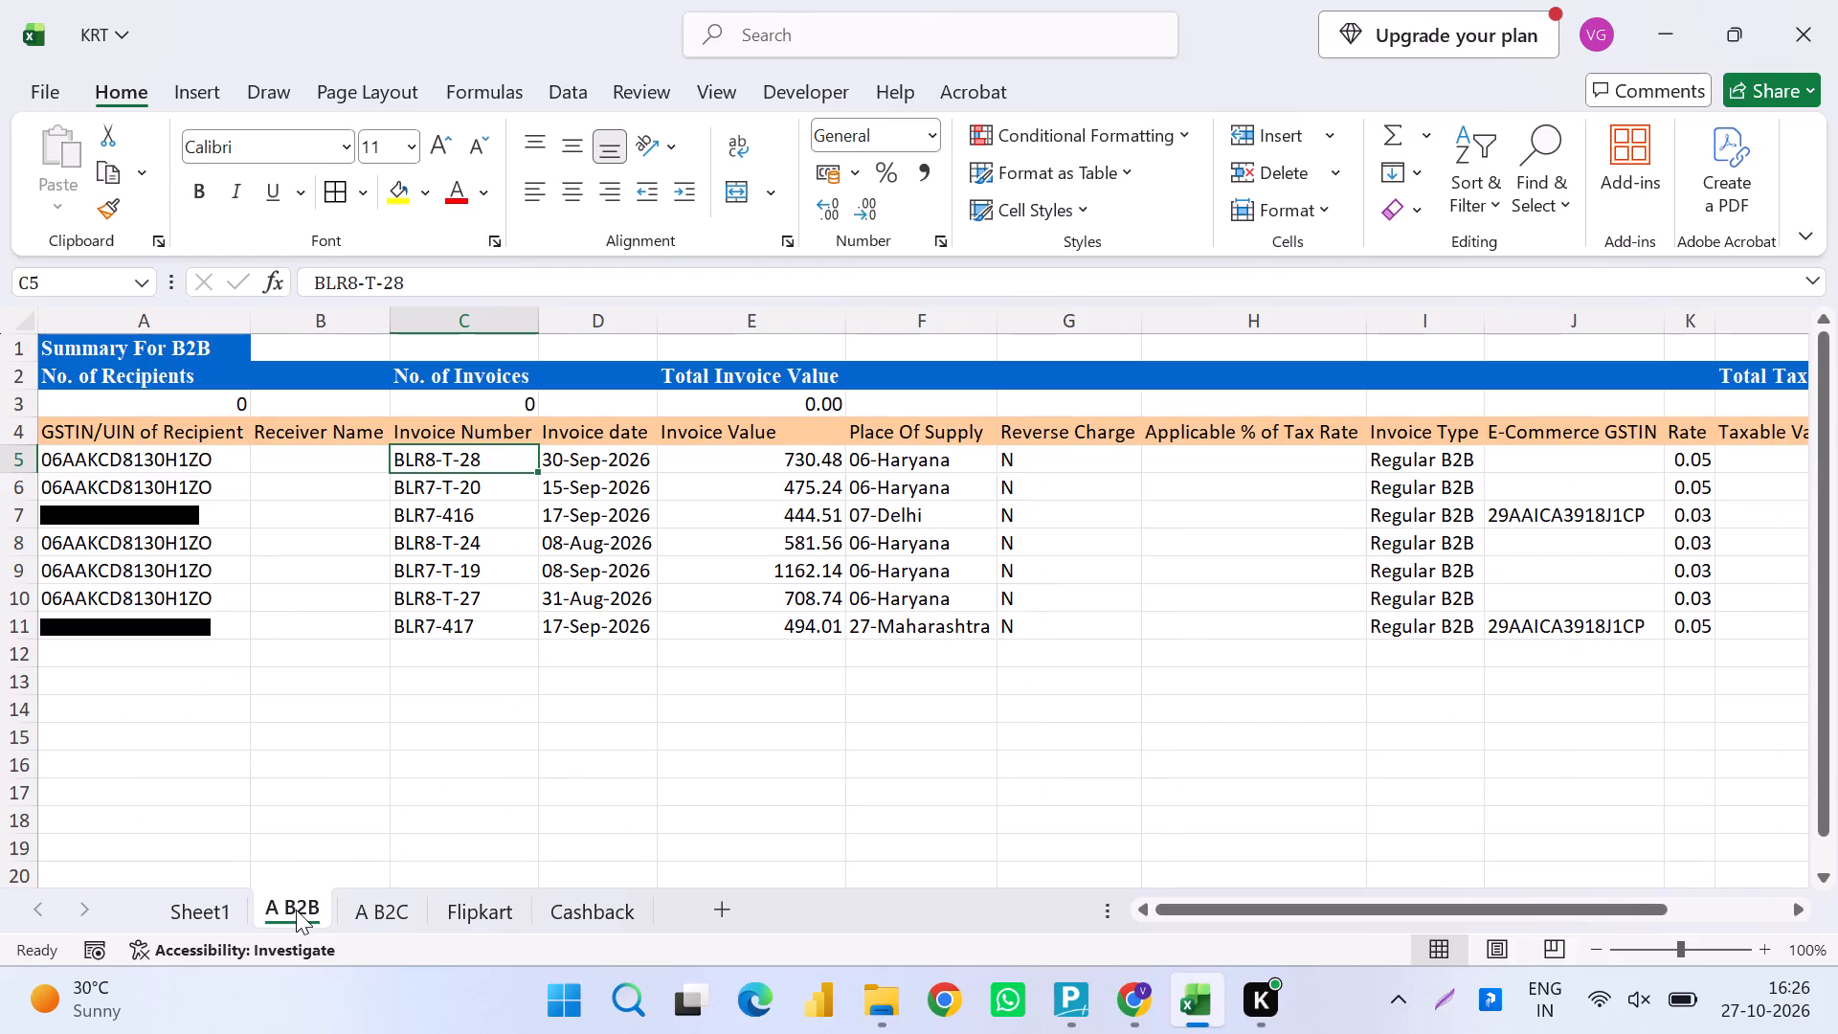
pyautogui.click(182, 925)
pyautogui.press('Up')
pyautogui.press('Up')
pyautogui.press('Up')
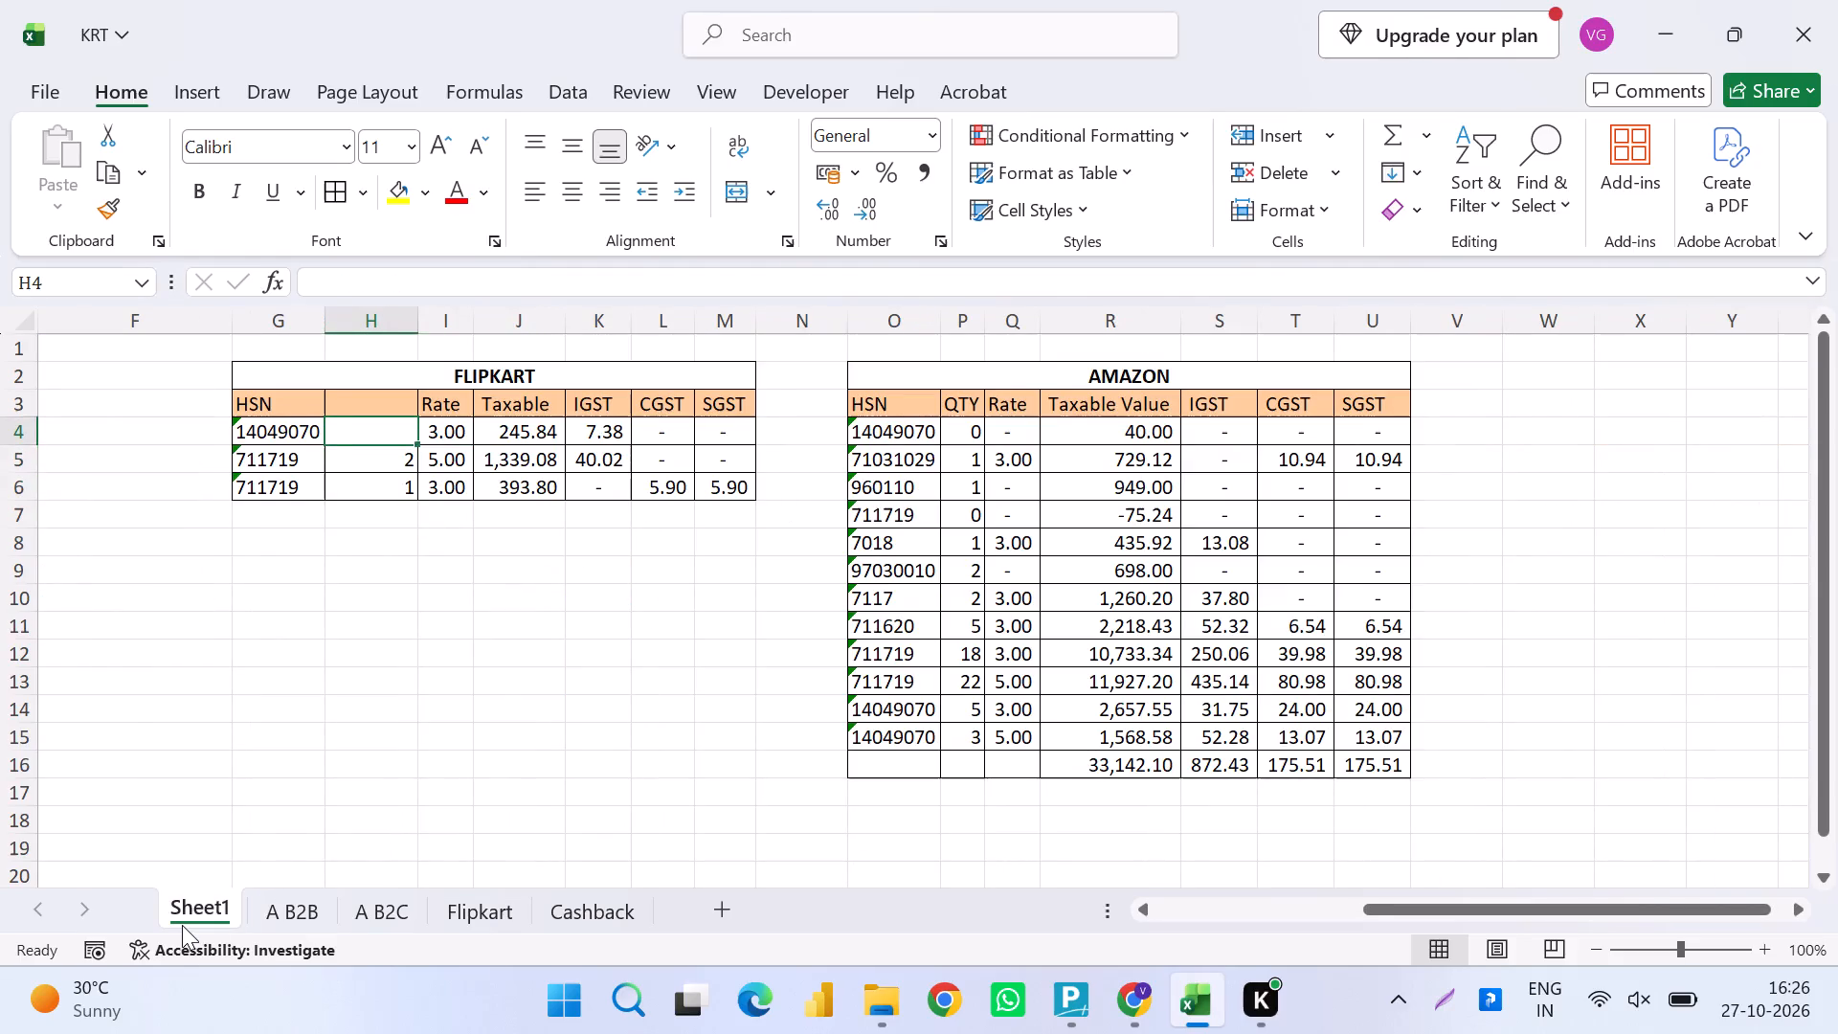
pyautogui.press('2')
pyautogui.press('Return')
pyautogui.hotkey('ctrl', 's')
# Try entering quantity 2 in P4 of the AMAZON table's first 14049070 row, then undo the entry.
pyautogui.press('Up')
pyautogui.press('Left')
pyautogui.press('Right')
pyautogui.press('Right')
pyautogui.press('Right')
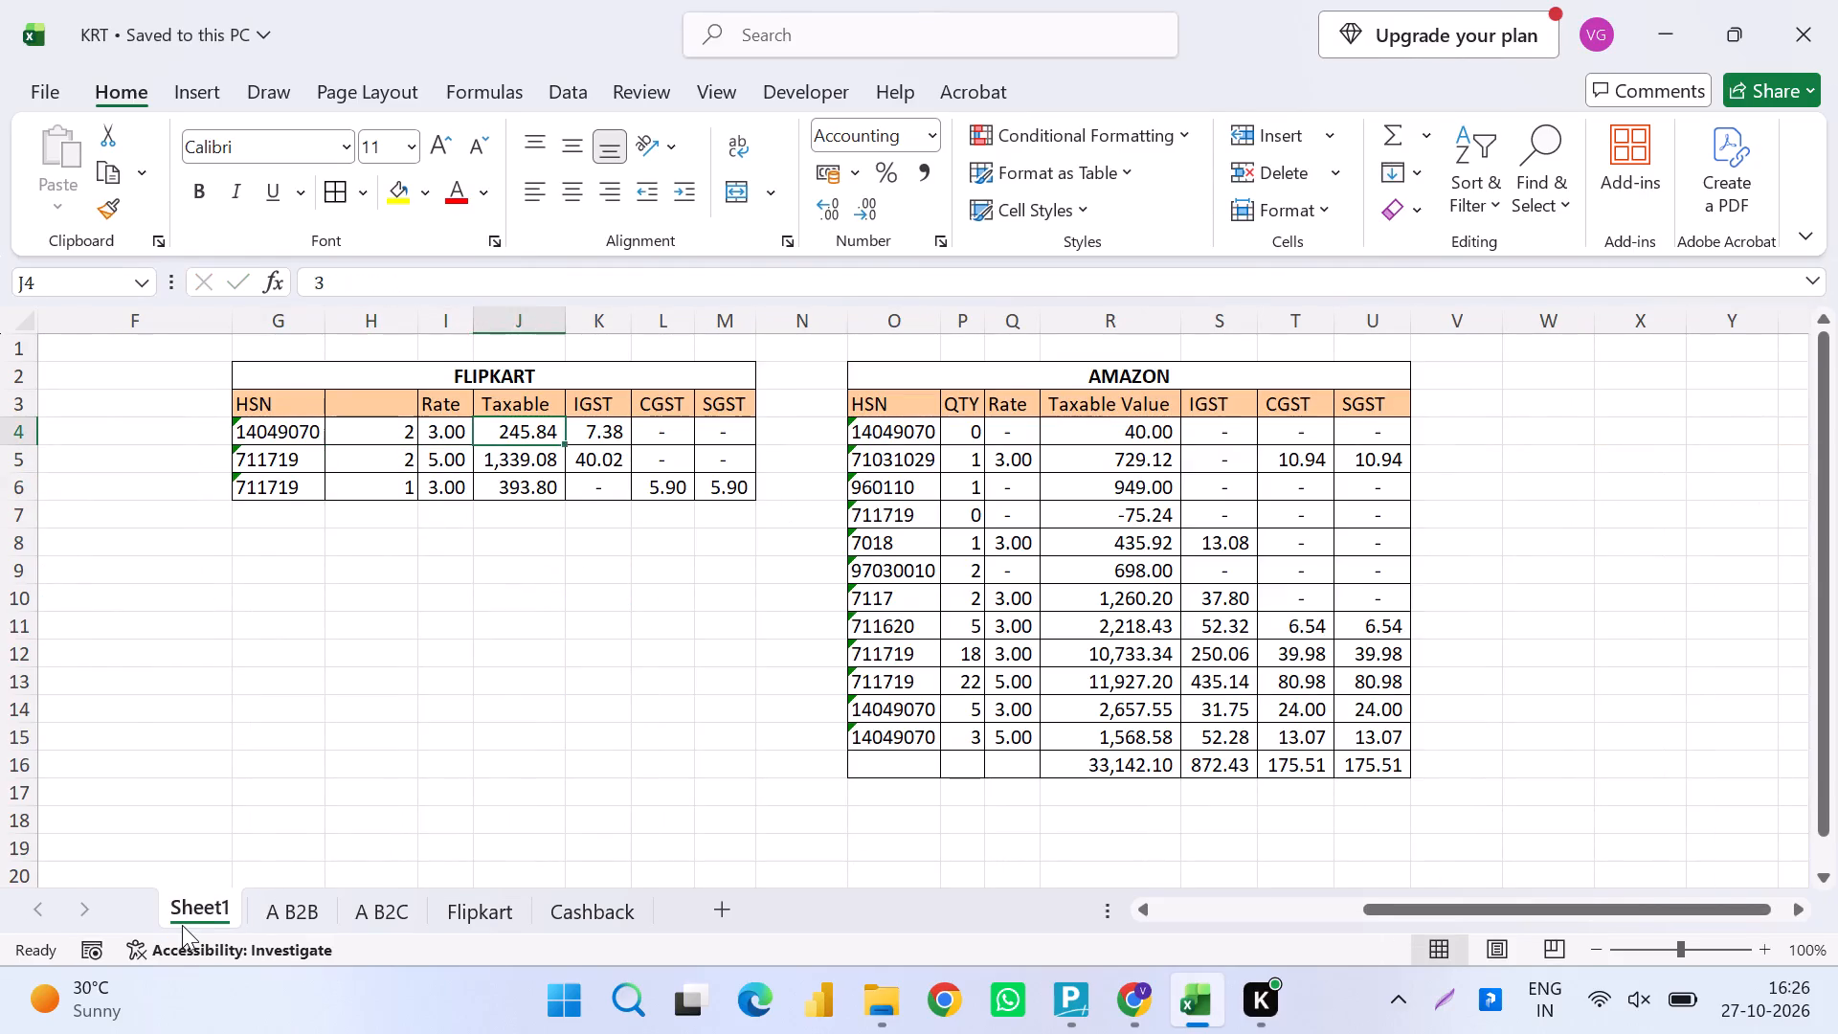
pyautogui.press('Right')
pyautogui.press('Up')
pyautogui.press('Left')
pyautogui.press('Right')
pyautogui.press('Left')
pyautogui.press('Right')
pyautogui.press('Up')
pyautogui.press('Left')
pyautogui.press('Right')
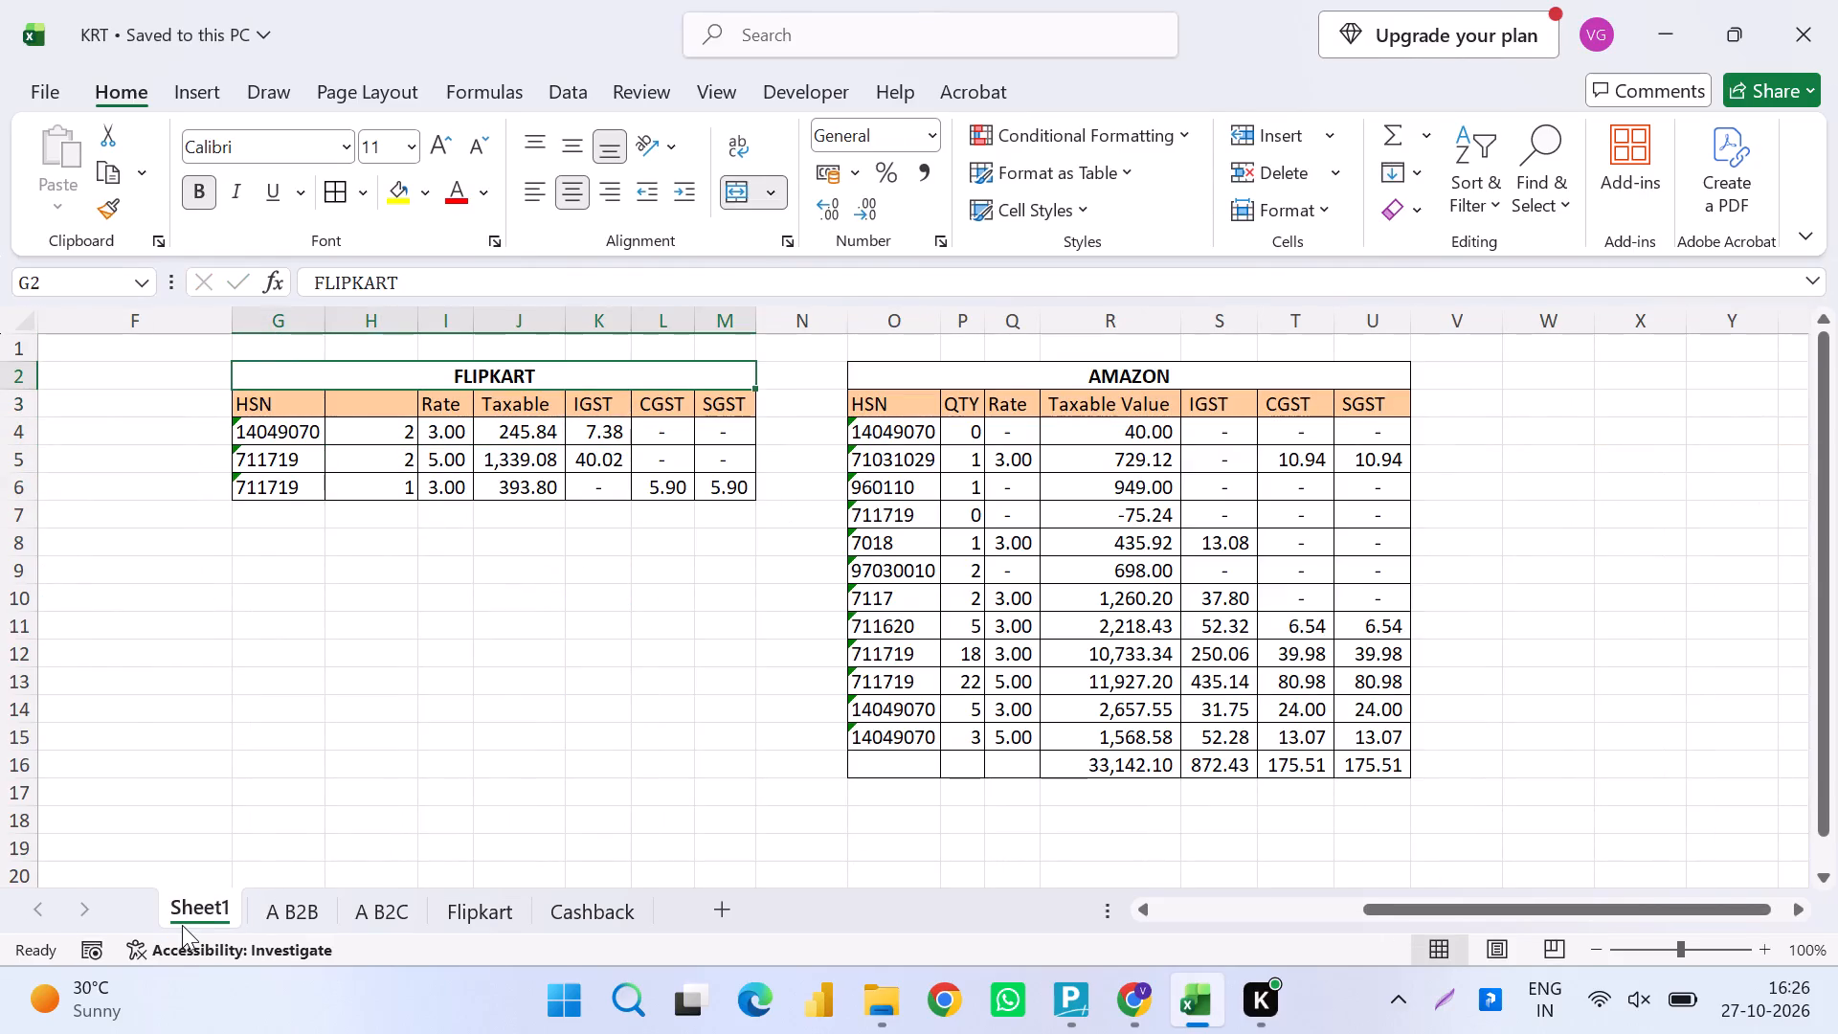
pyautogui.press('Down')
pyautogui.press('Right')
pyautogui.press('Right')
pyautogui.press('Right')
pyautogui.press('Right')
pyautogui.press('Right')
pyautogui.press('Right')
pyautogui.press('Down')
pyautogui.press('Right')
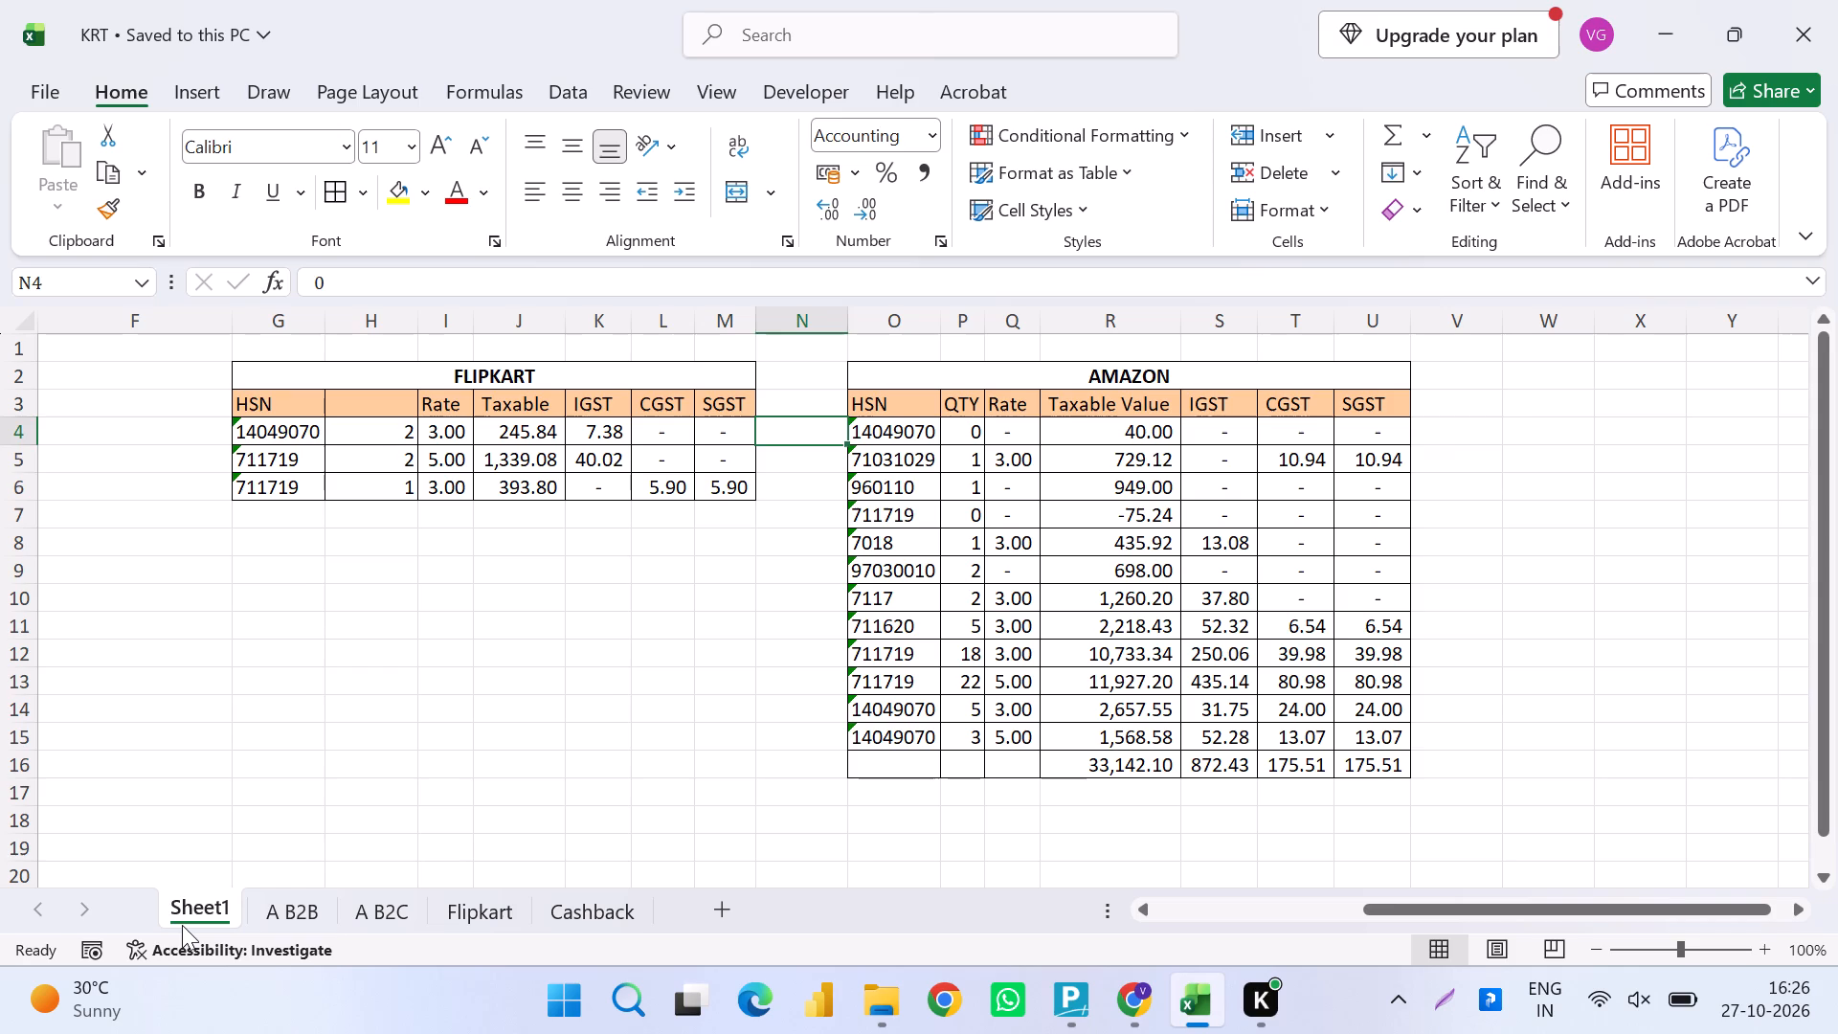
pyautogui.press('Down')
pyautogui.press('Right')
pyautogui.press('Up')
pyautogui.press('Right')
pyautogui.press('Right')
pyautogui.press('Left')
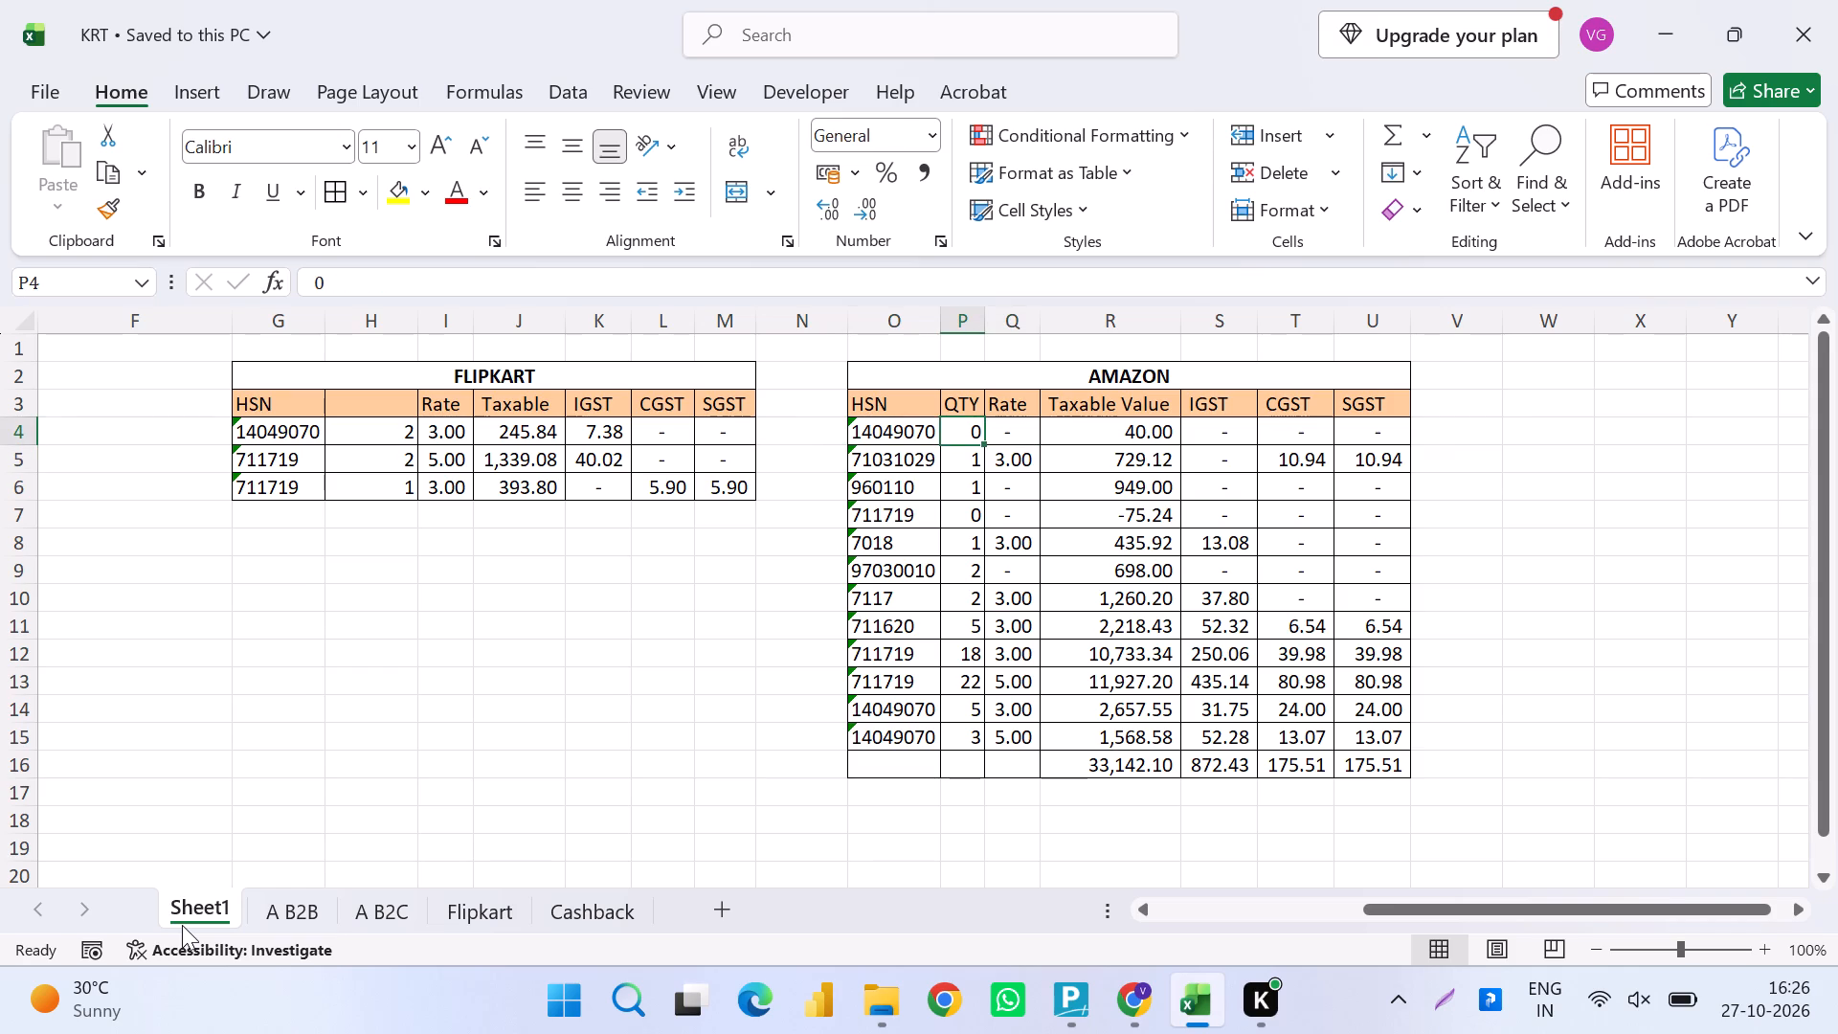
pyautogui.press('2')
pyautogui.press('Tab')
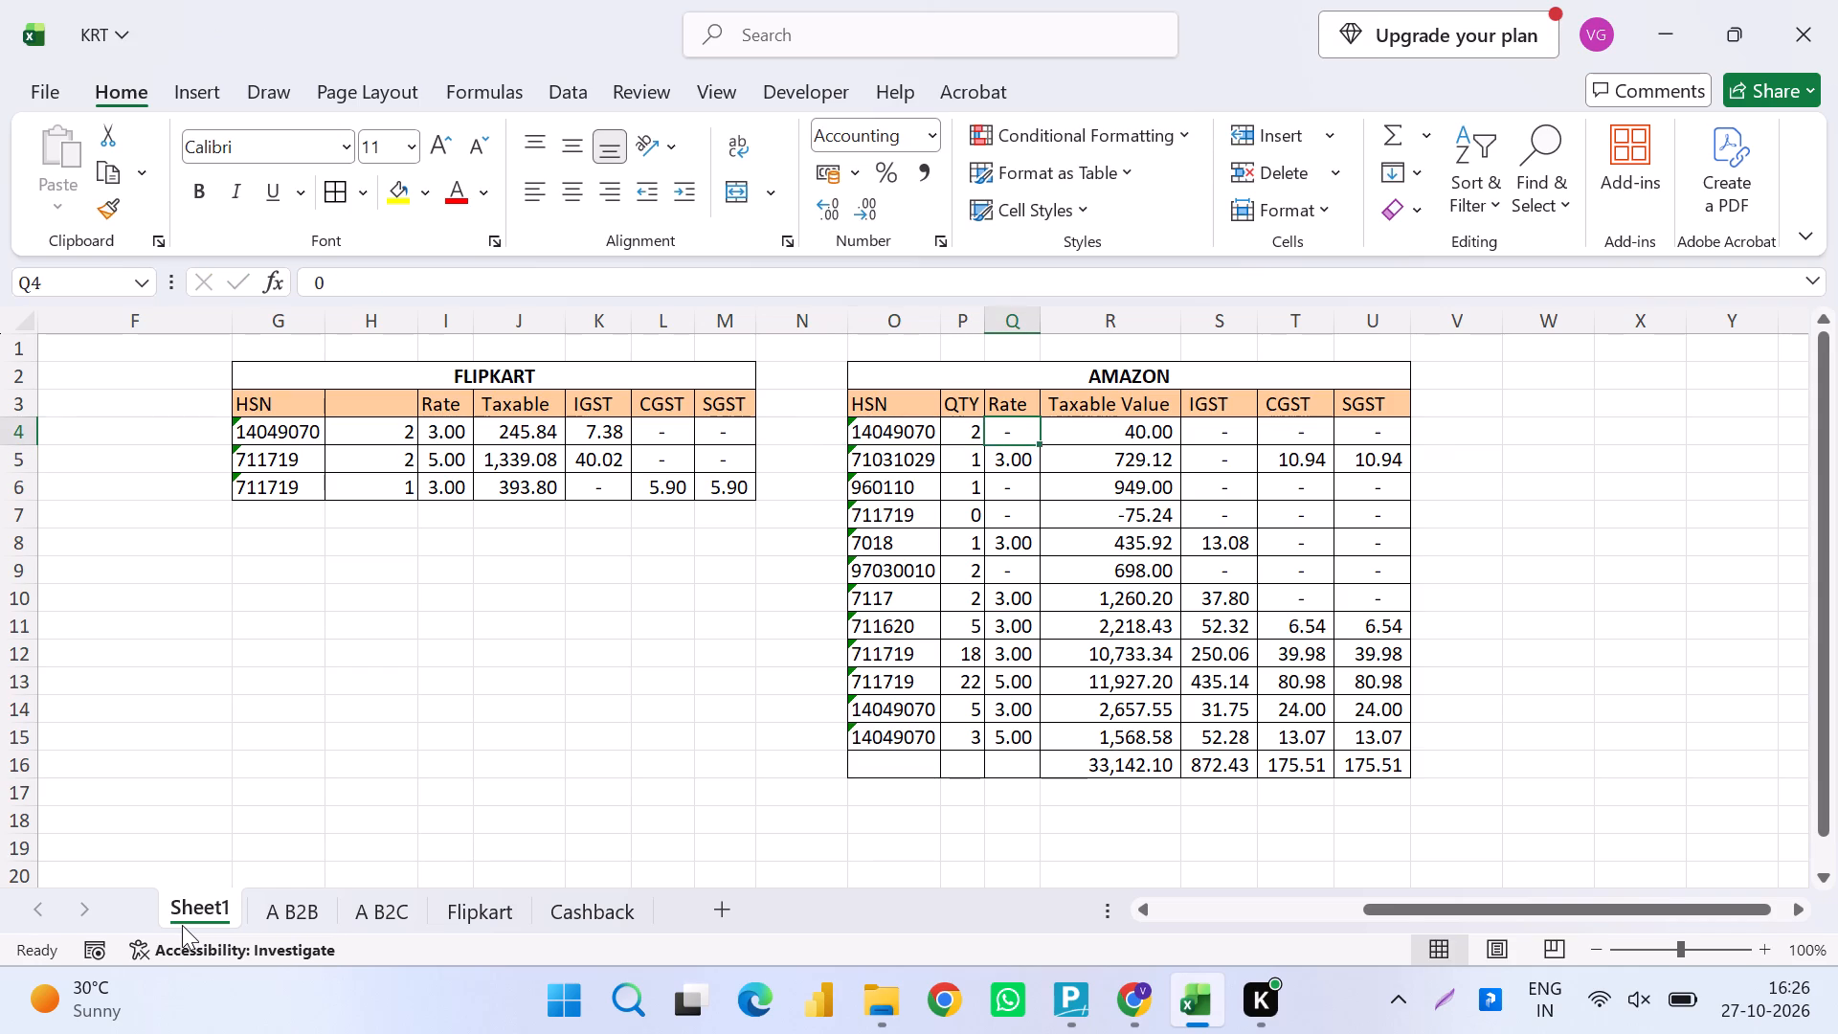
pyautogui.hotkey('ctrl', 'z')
# Copy the AMAZON table block from the 71031029 row through the totals row and paste it one row lower, at O6.
pyautogui.press('Down')
pyautogui.press('Left')
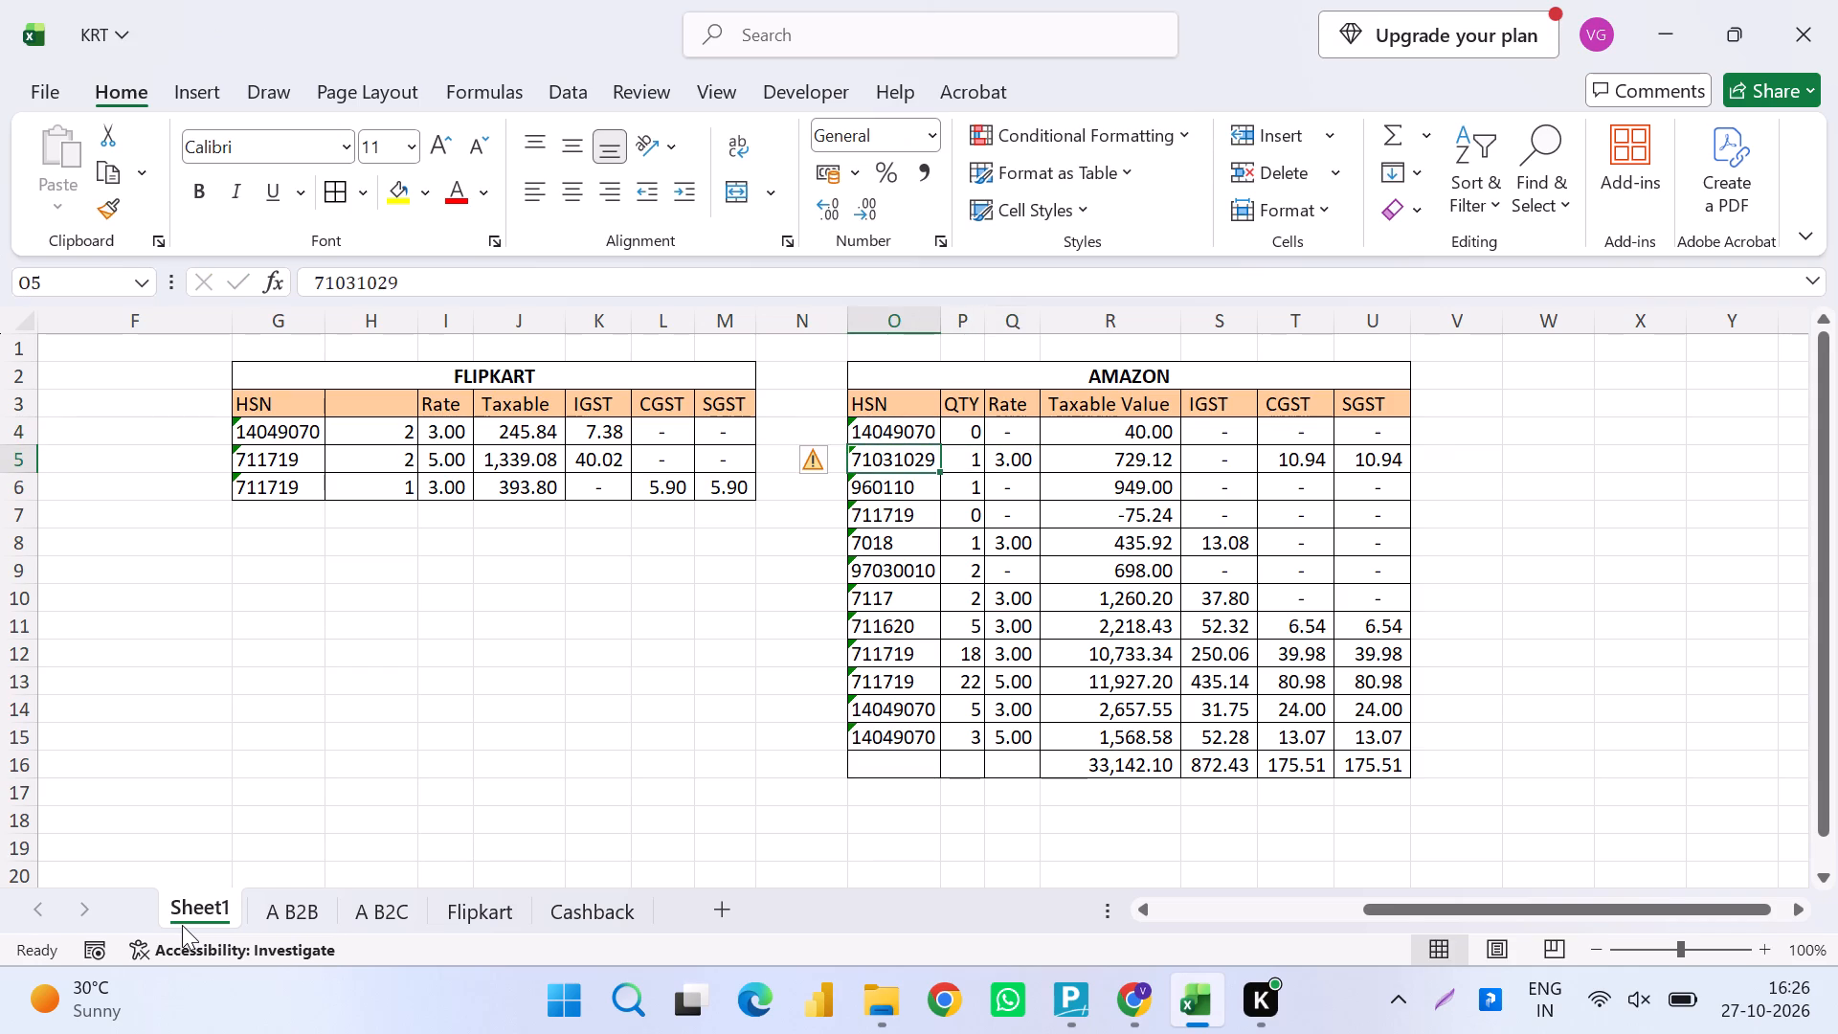
pyautogui.hotkey('ctrl', 'shift', 'Right')
pyautogui.hotkey('ctrl', 'shift', 'Down')
pyautogui.hotkey('ctrl', 'c')
pyautogui.press('Down')
pyautogui.press('Return')
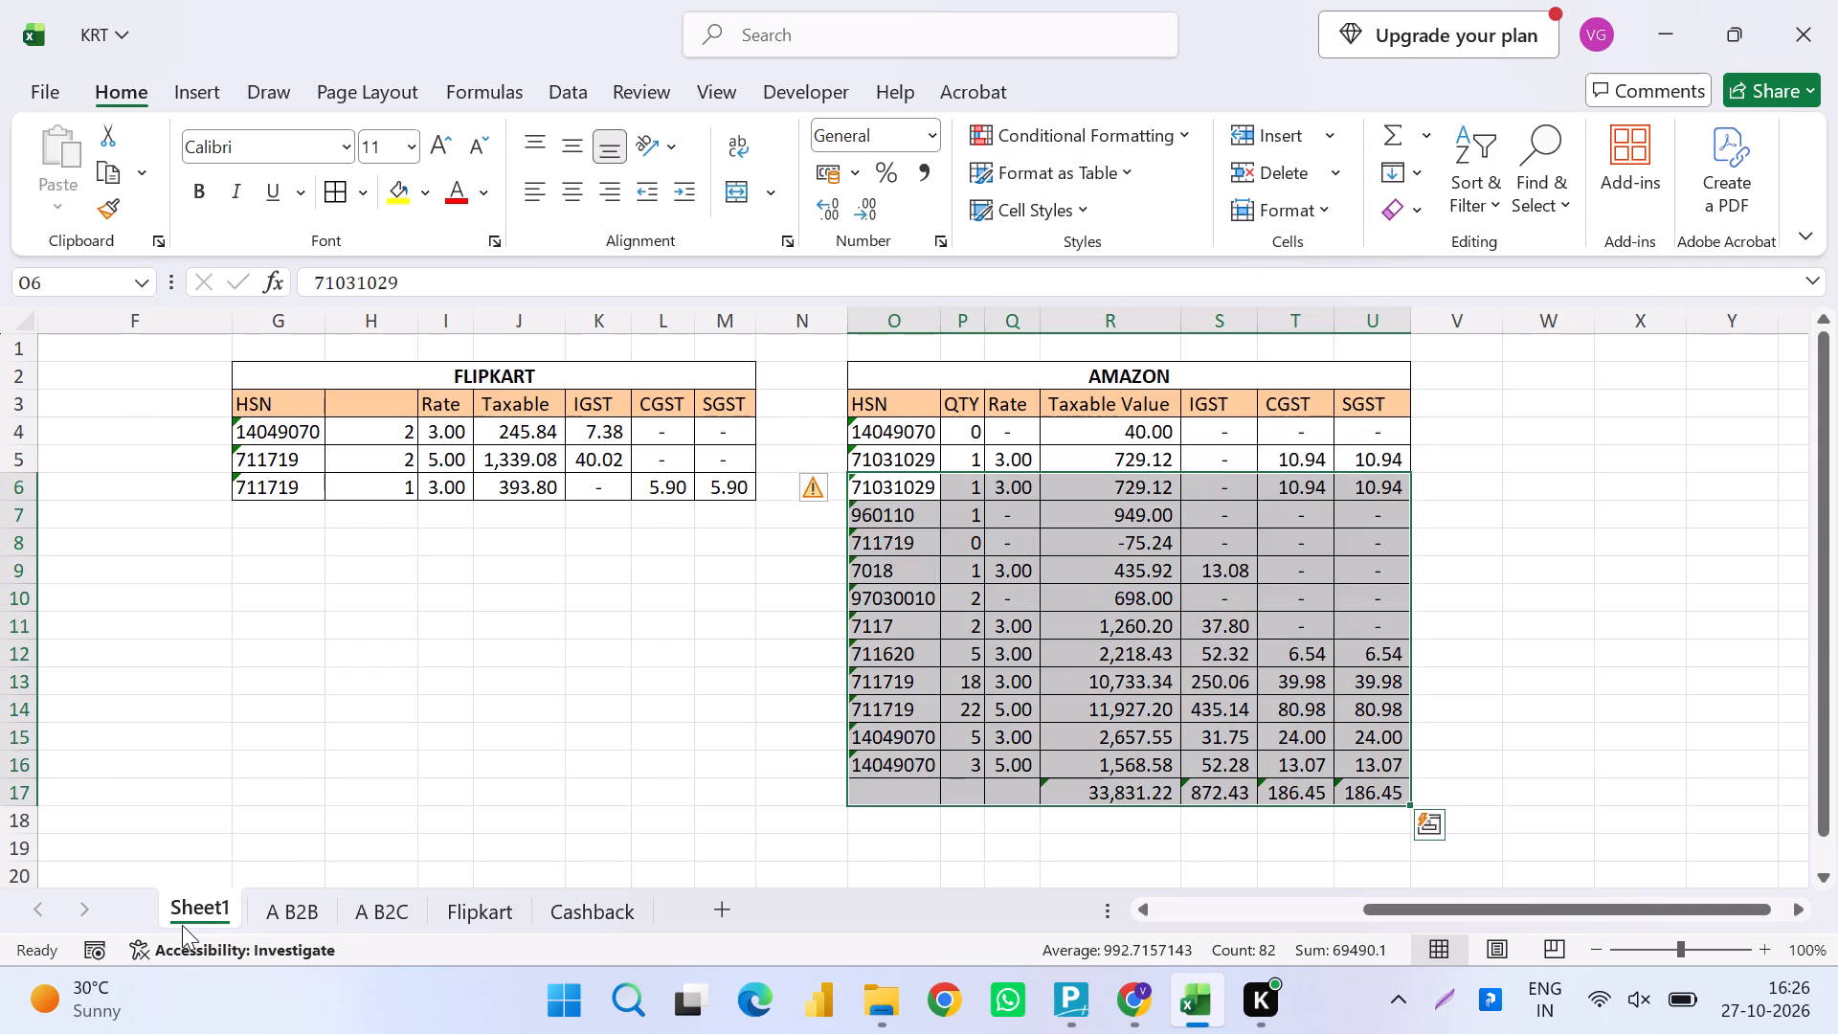
# Fill HSN 14049070 down into O5 of the AMAZON table and set its quantity in P5 to 2.
pyautogui.press('Up')
pyautogui.hotkey('ctrl', 'd')
pyautogui.press('Right')
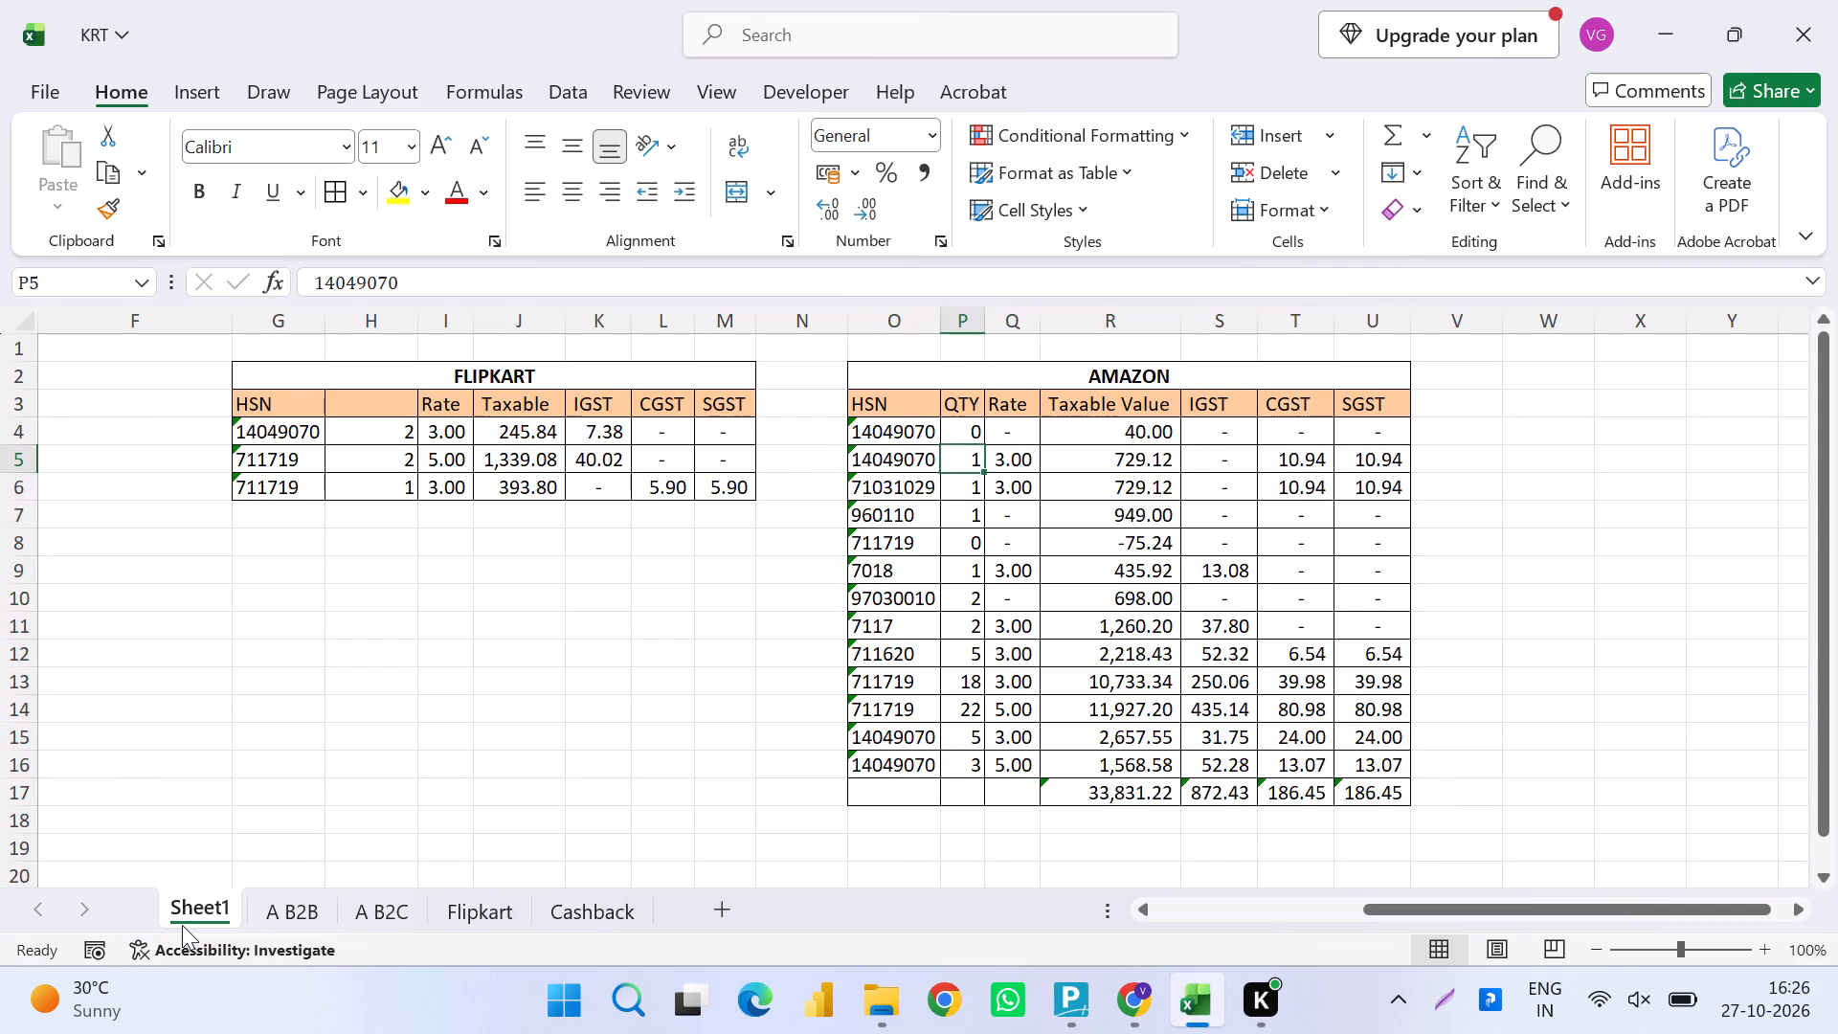
pyautogui.press('2')
pyautogui.press('Tab')
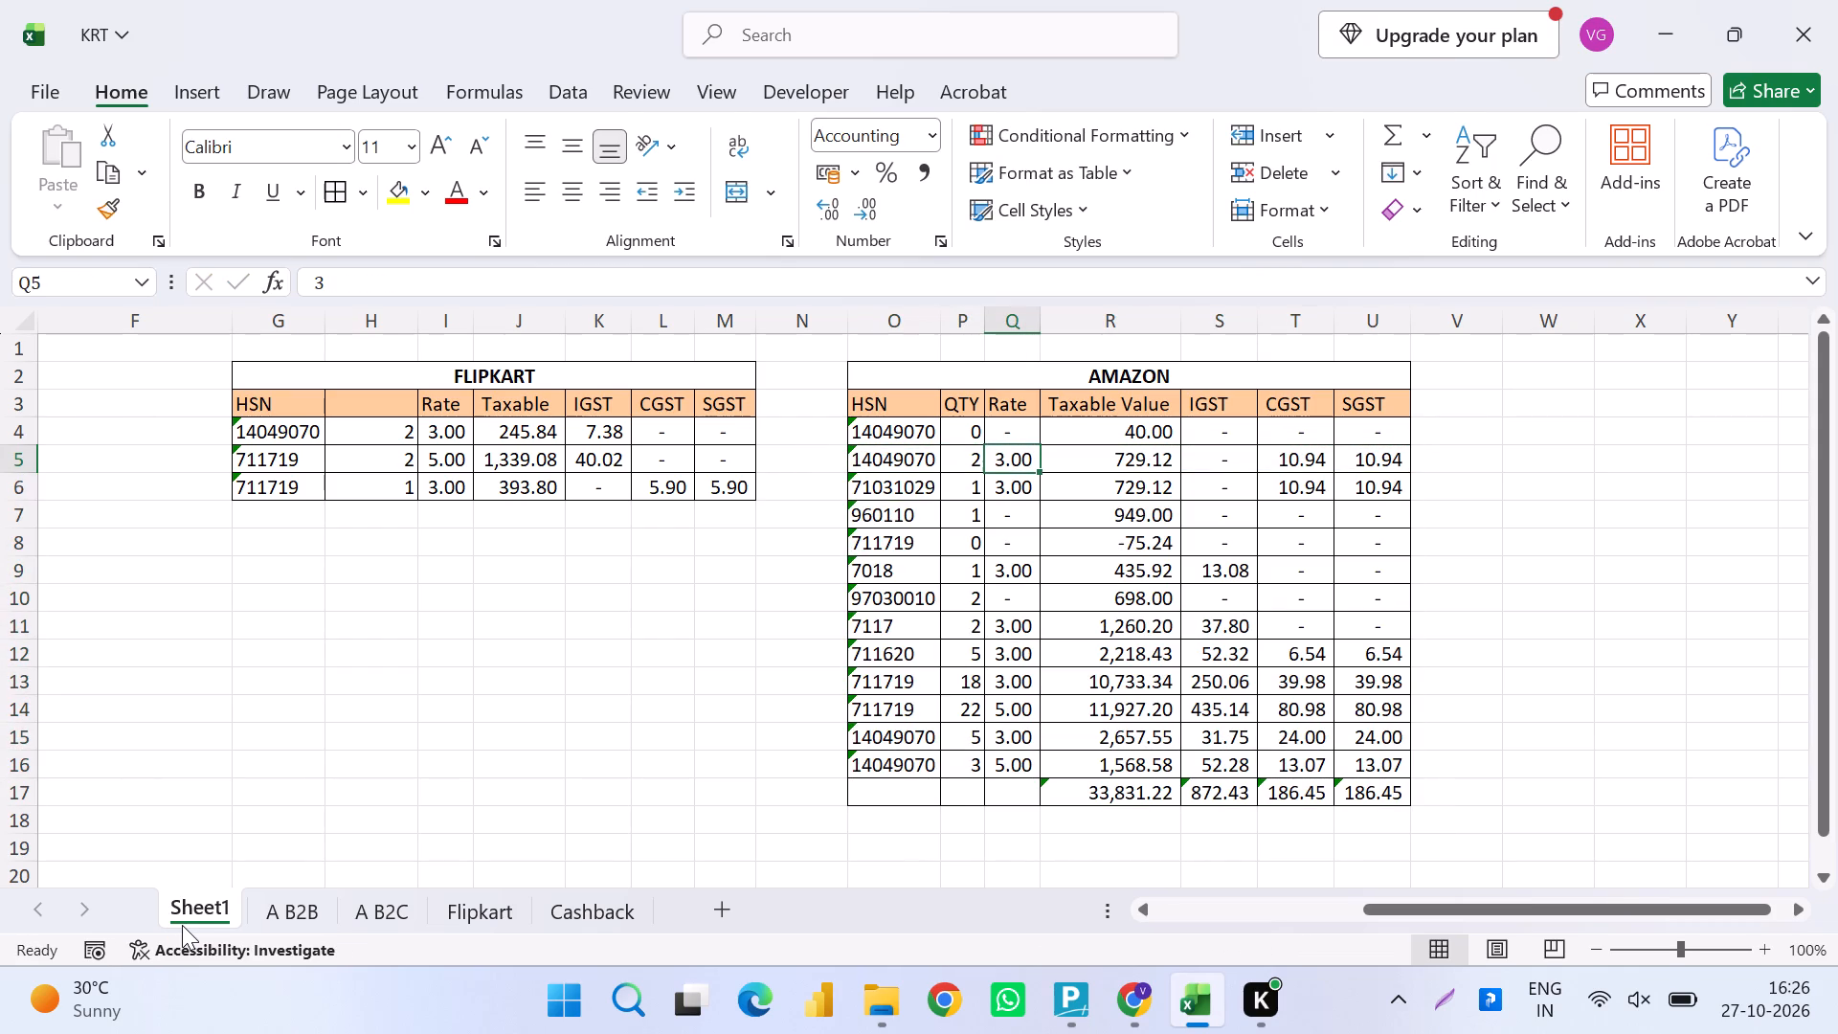
# Paste the FLIPKART 14049070 row's H4:M4 figures as values into P5:U5 of the AMAZON table and save the workbook.
pyautogui.press('Tab')
pyautogui.press('Left')
pyautogui.press('Up')
pyautogui.press('Left')
pyautogui.press('Left')
pyautogui.press('Left')
pyautogui.press('Left')
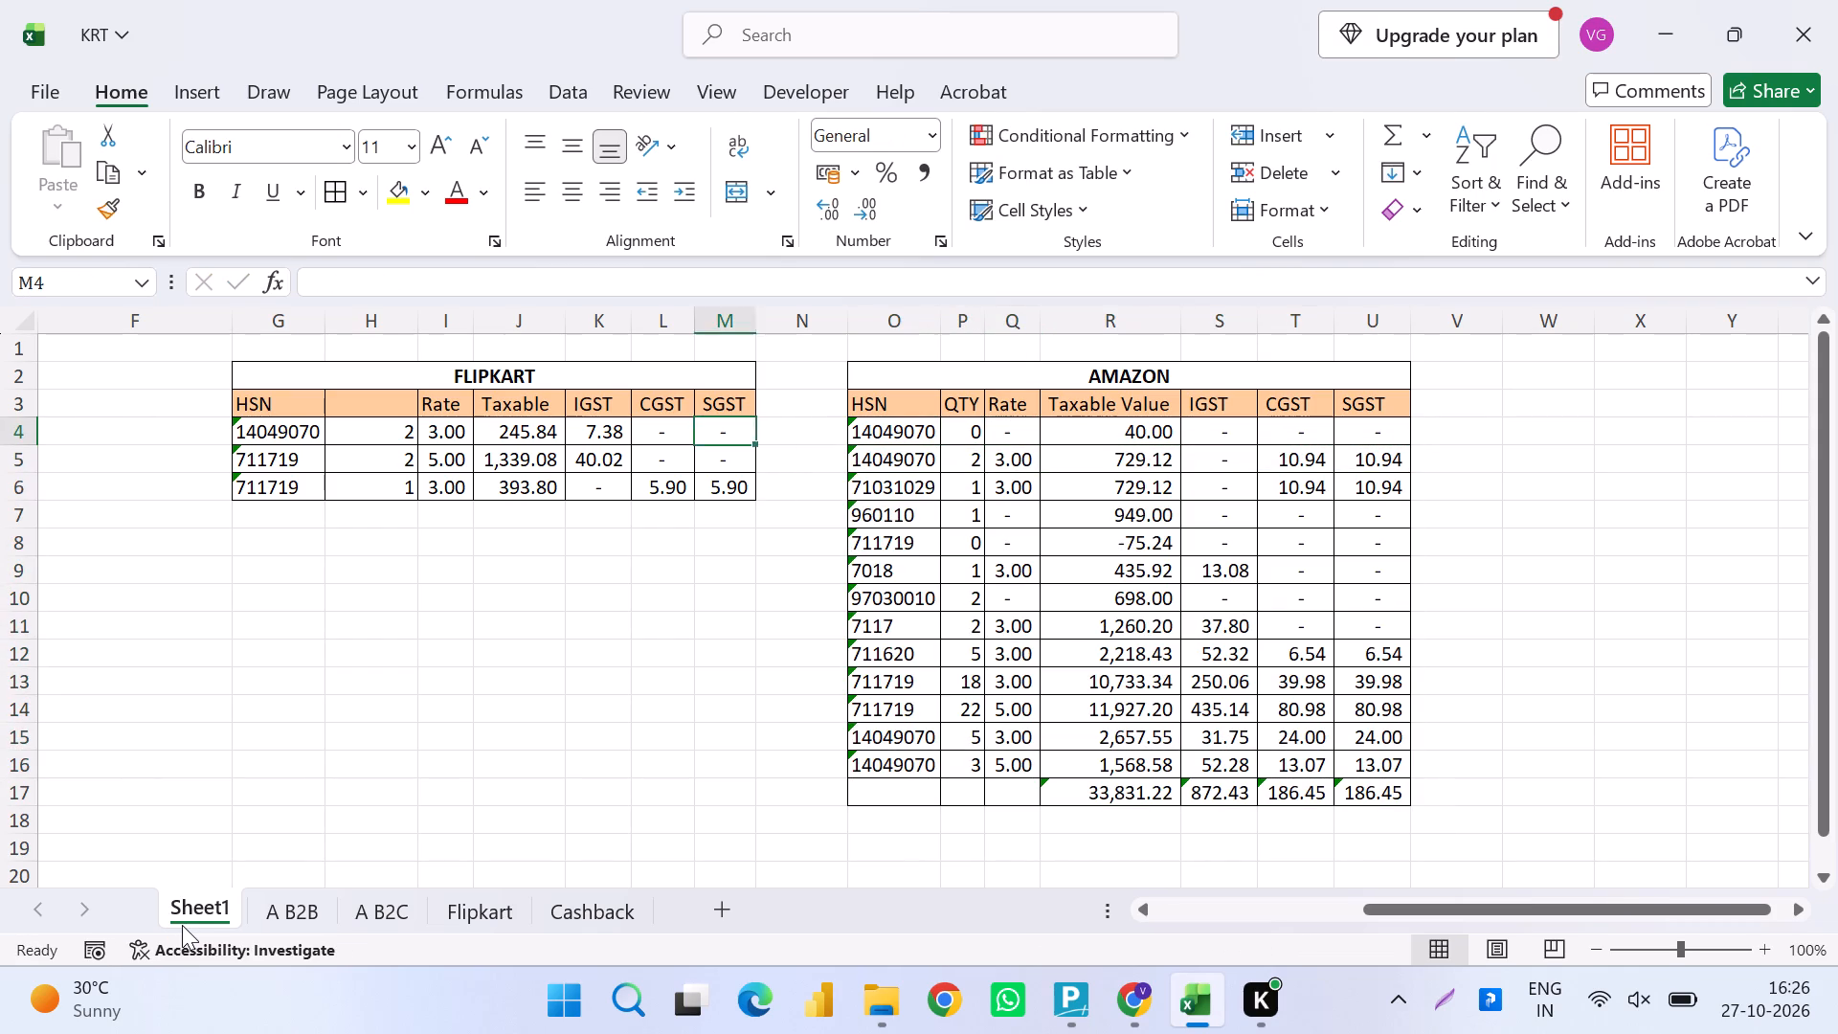
pyautogui.press('Left')
pyautogui.press('Left')
pyautogui.press('Left')
pyautogui.press('Left')
pyautogui.press('Left')
pyautogui.press('Right')
pyautogui.press('Left')
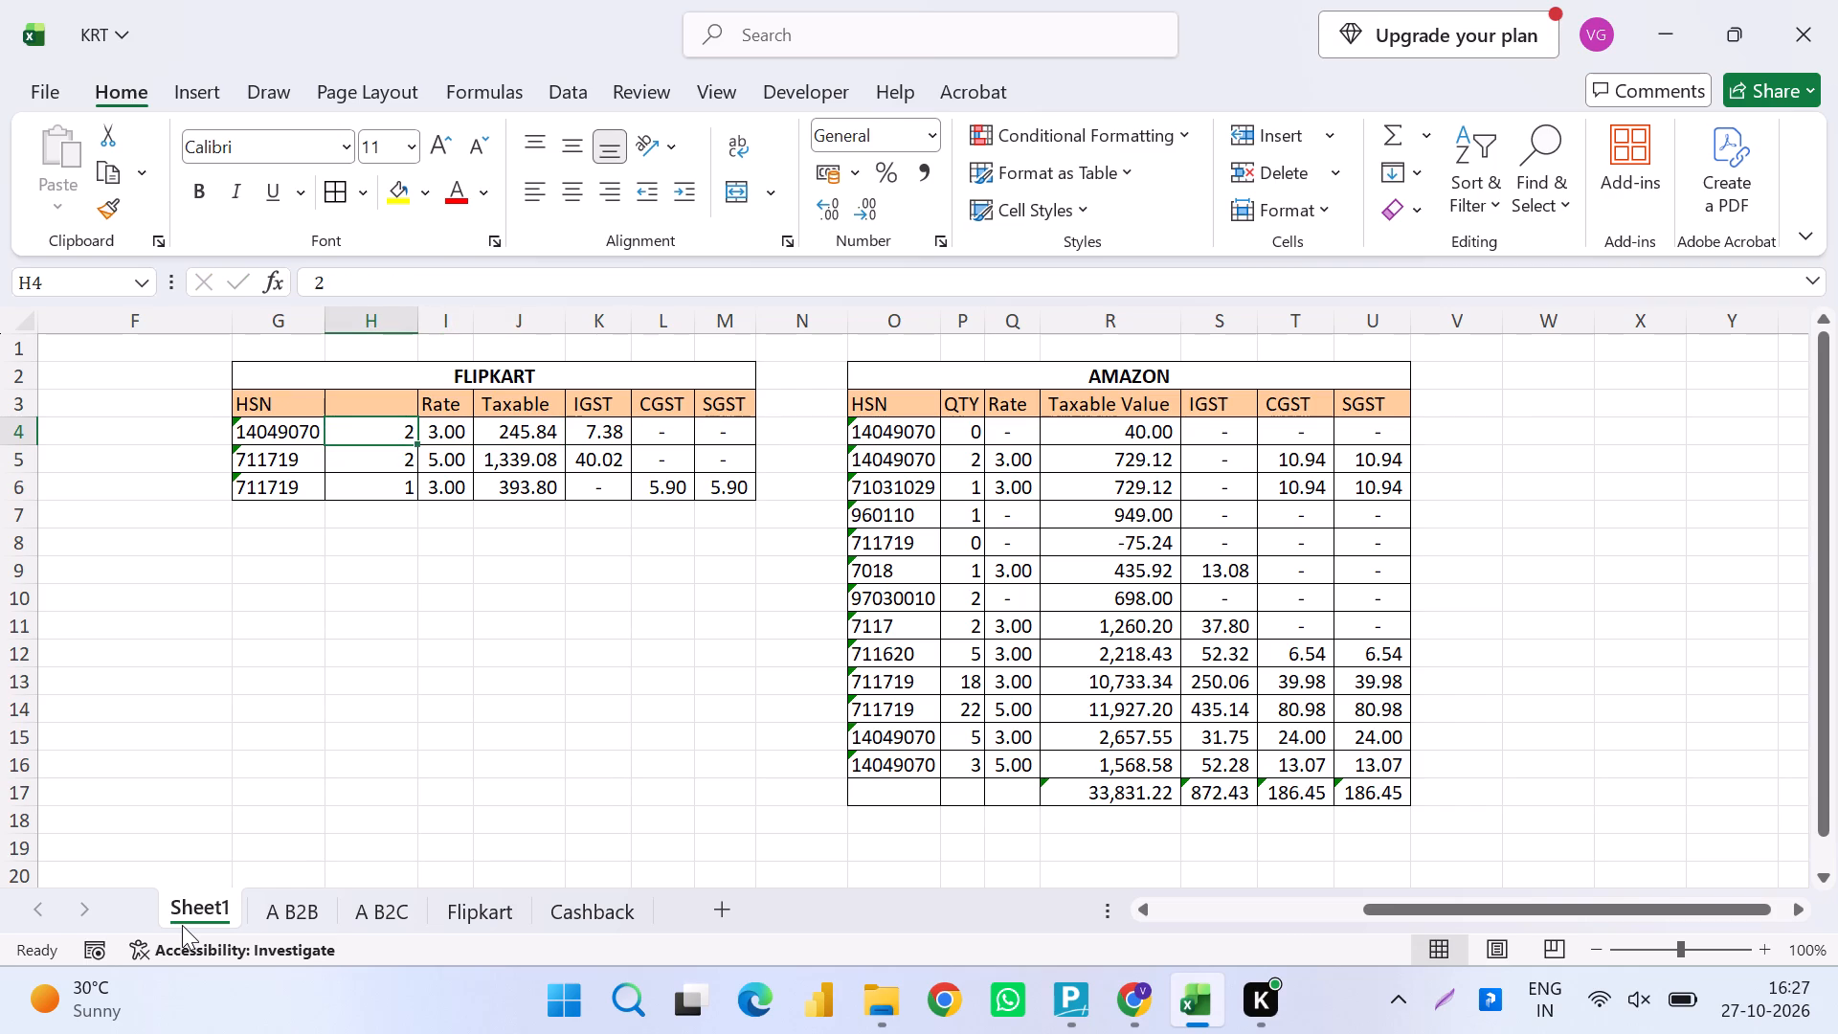
pyautogui.hotkey('ctrl', 'shift', 'Right')
pyautogui.hotkey('ctrl', 'c')
pyautogui.press('Right')
pyautogui.press('Right')
pyautogui.press('Right')
pyautogui.press('Right')
pyautogui.press('Down')
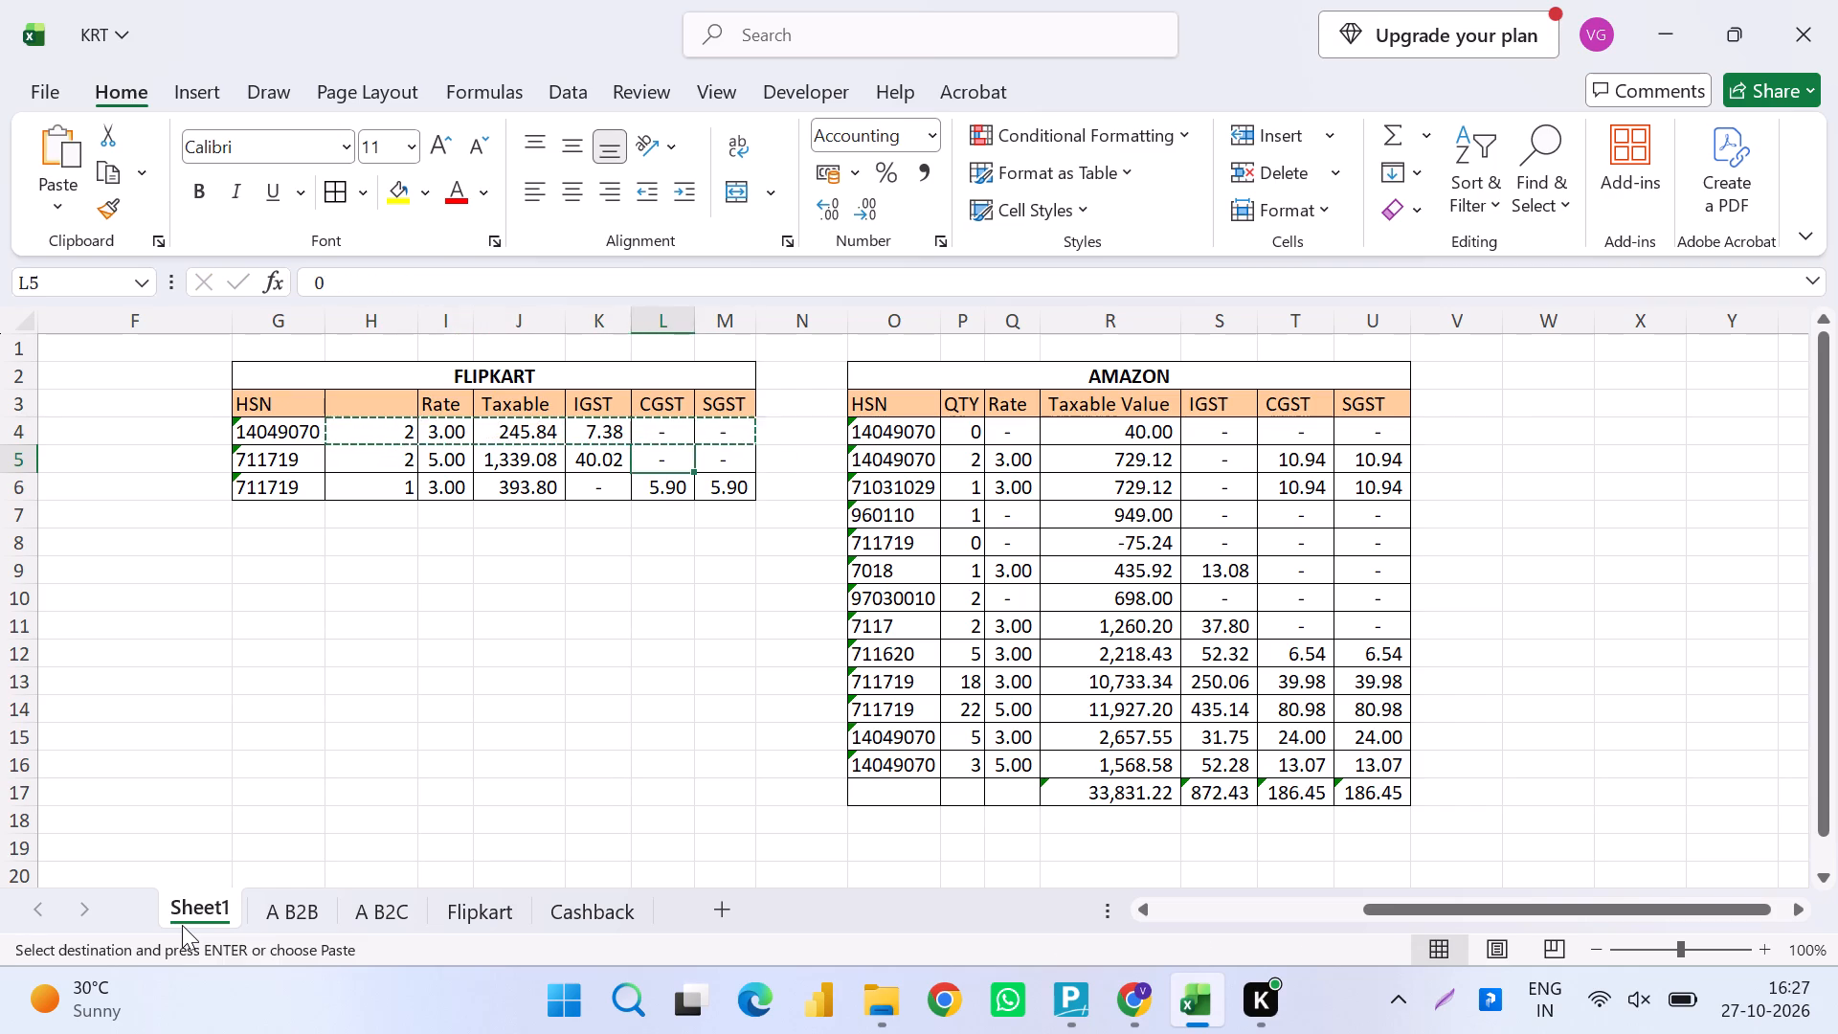
pyautogui.press('Right')
pyautogui.press('Right')
pyautogui.press('Right')
pyautogui.press('Right')
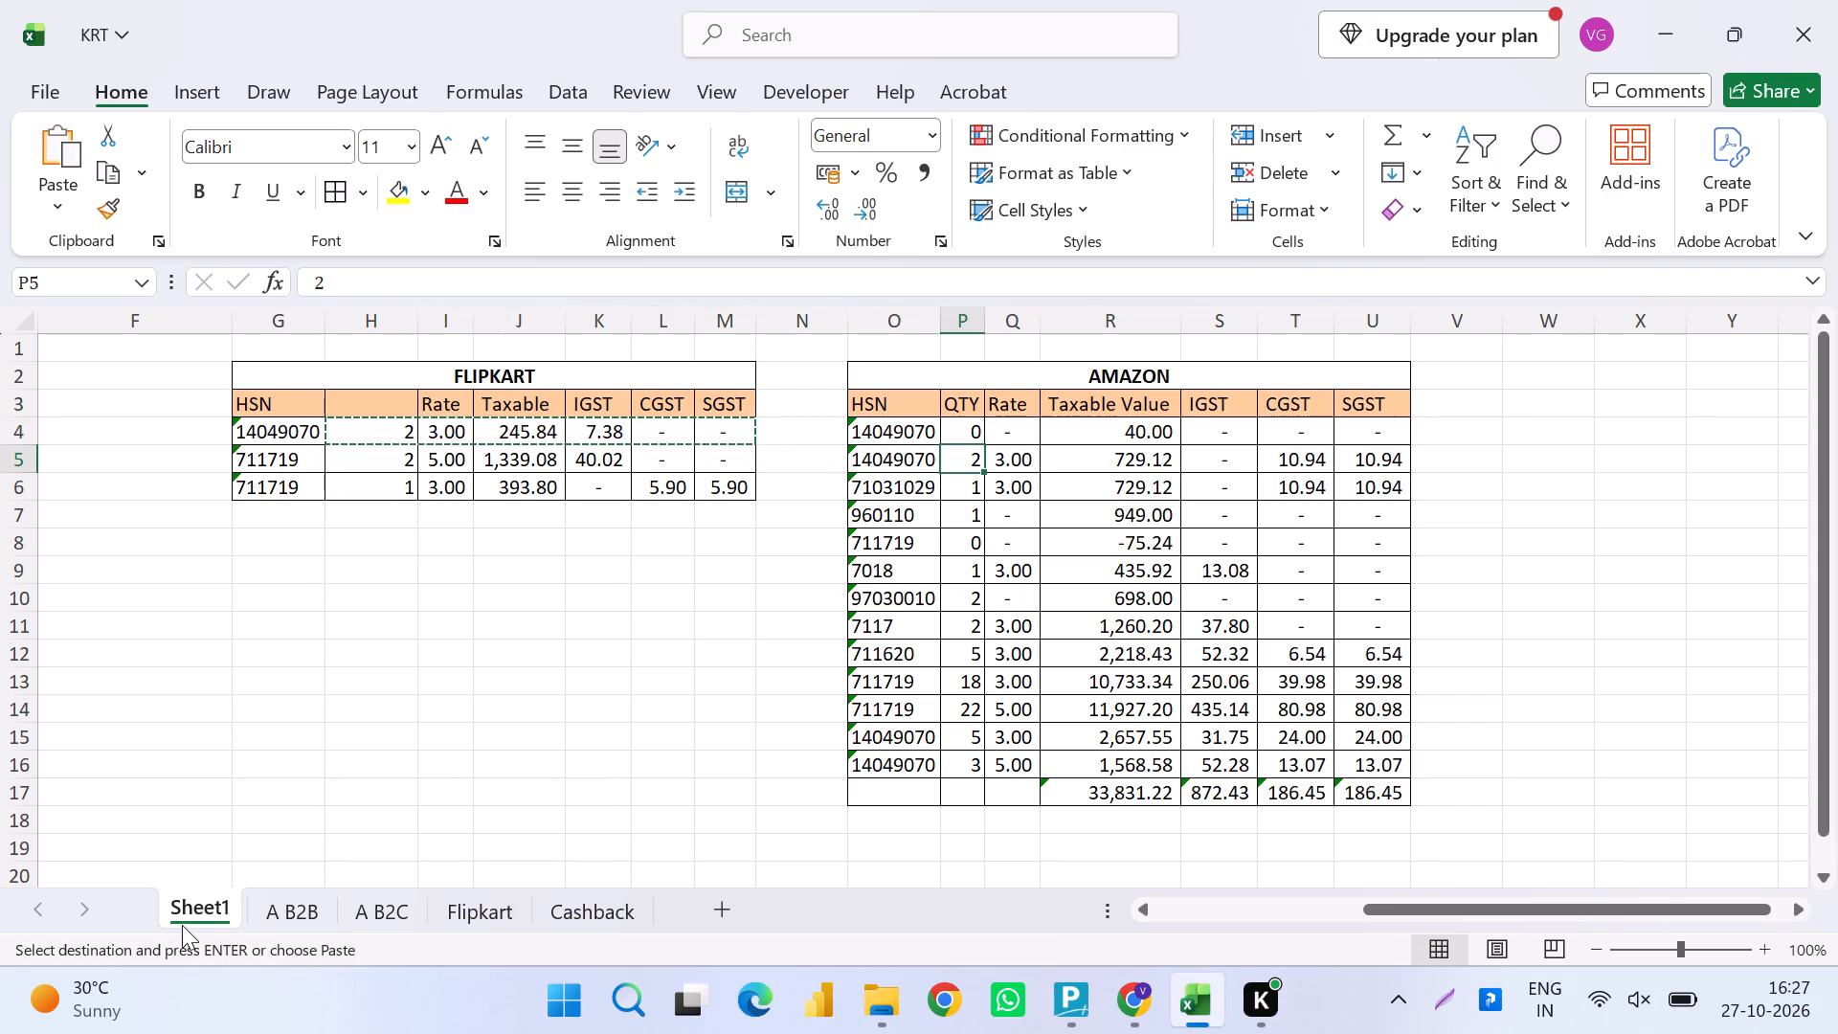
pyautogui.hotkey('ctrl', 'alt', 'v')
pyautogui.press('v')
pyautogui.press('Return')
pyautogui.hotkey('ctrl', 's')
pyautogui.press('Escape')
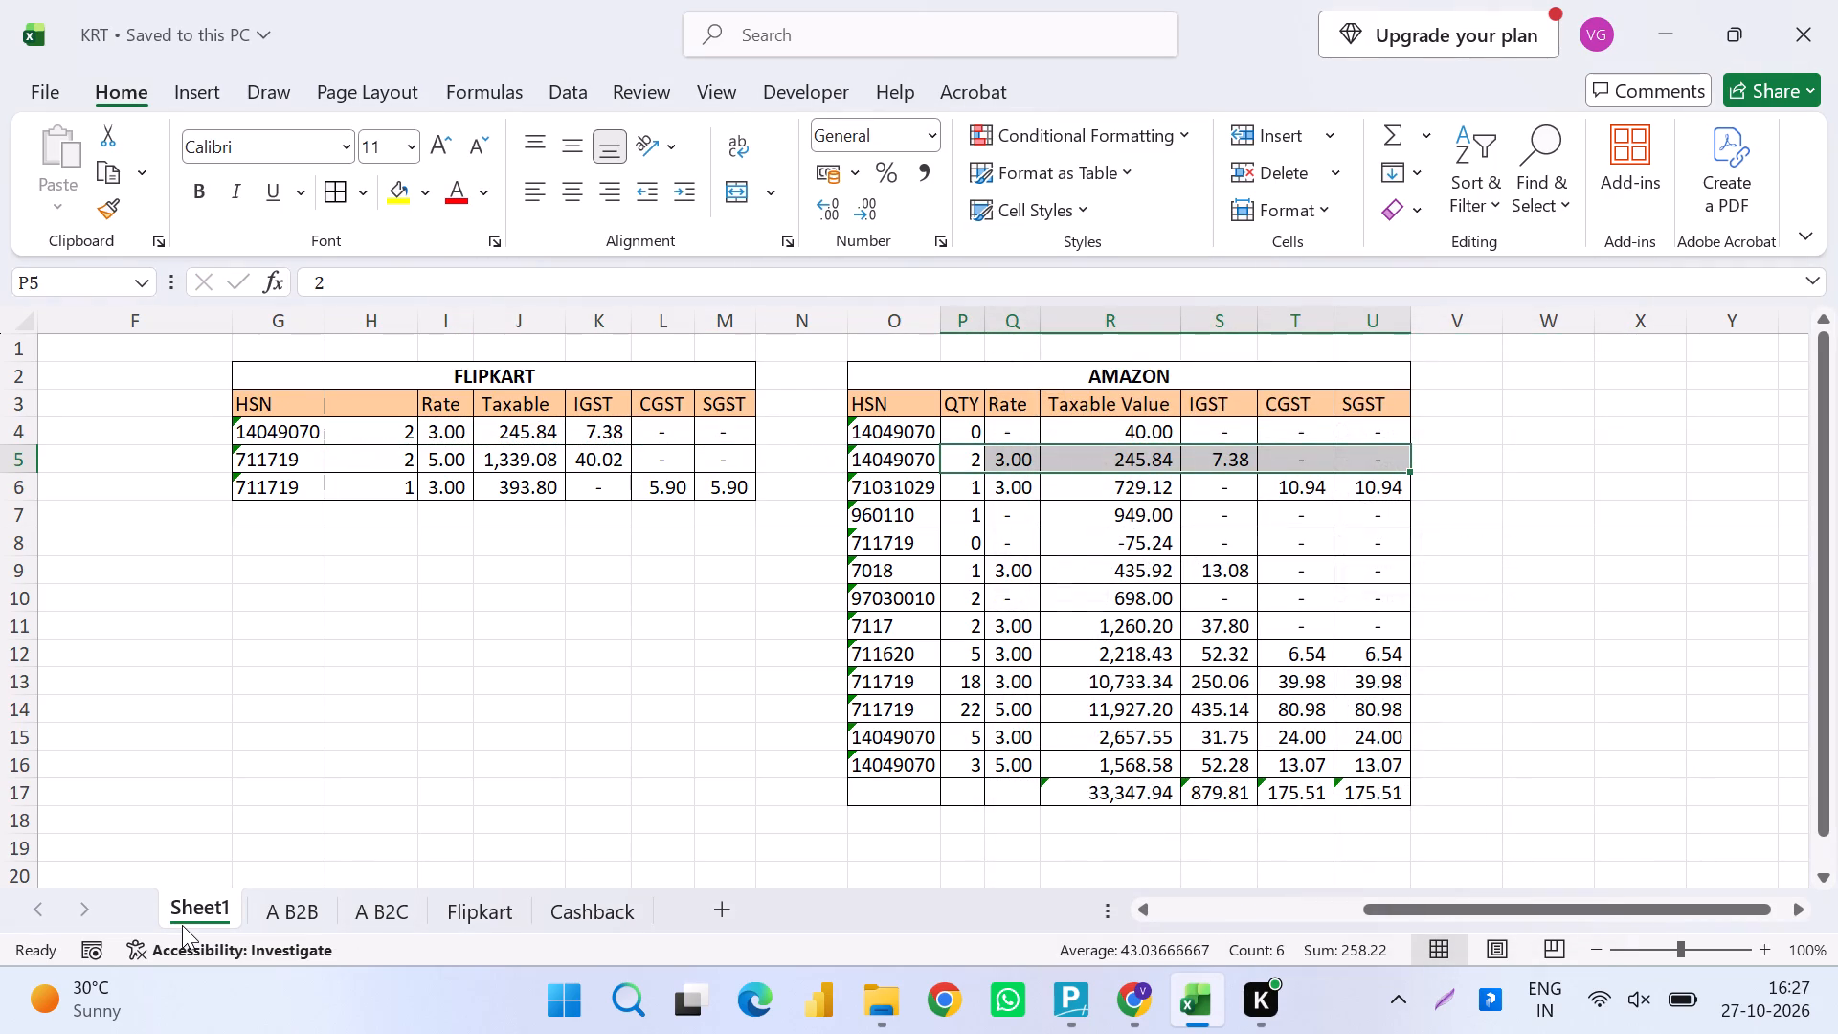
# Insert nine blank rows across O9:U17 of the AMAZON table, above the HSN 7018 row.
pyautogui.press('Down')
pyautogui.press('Down')
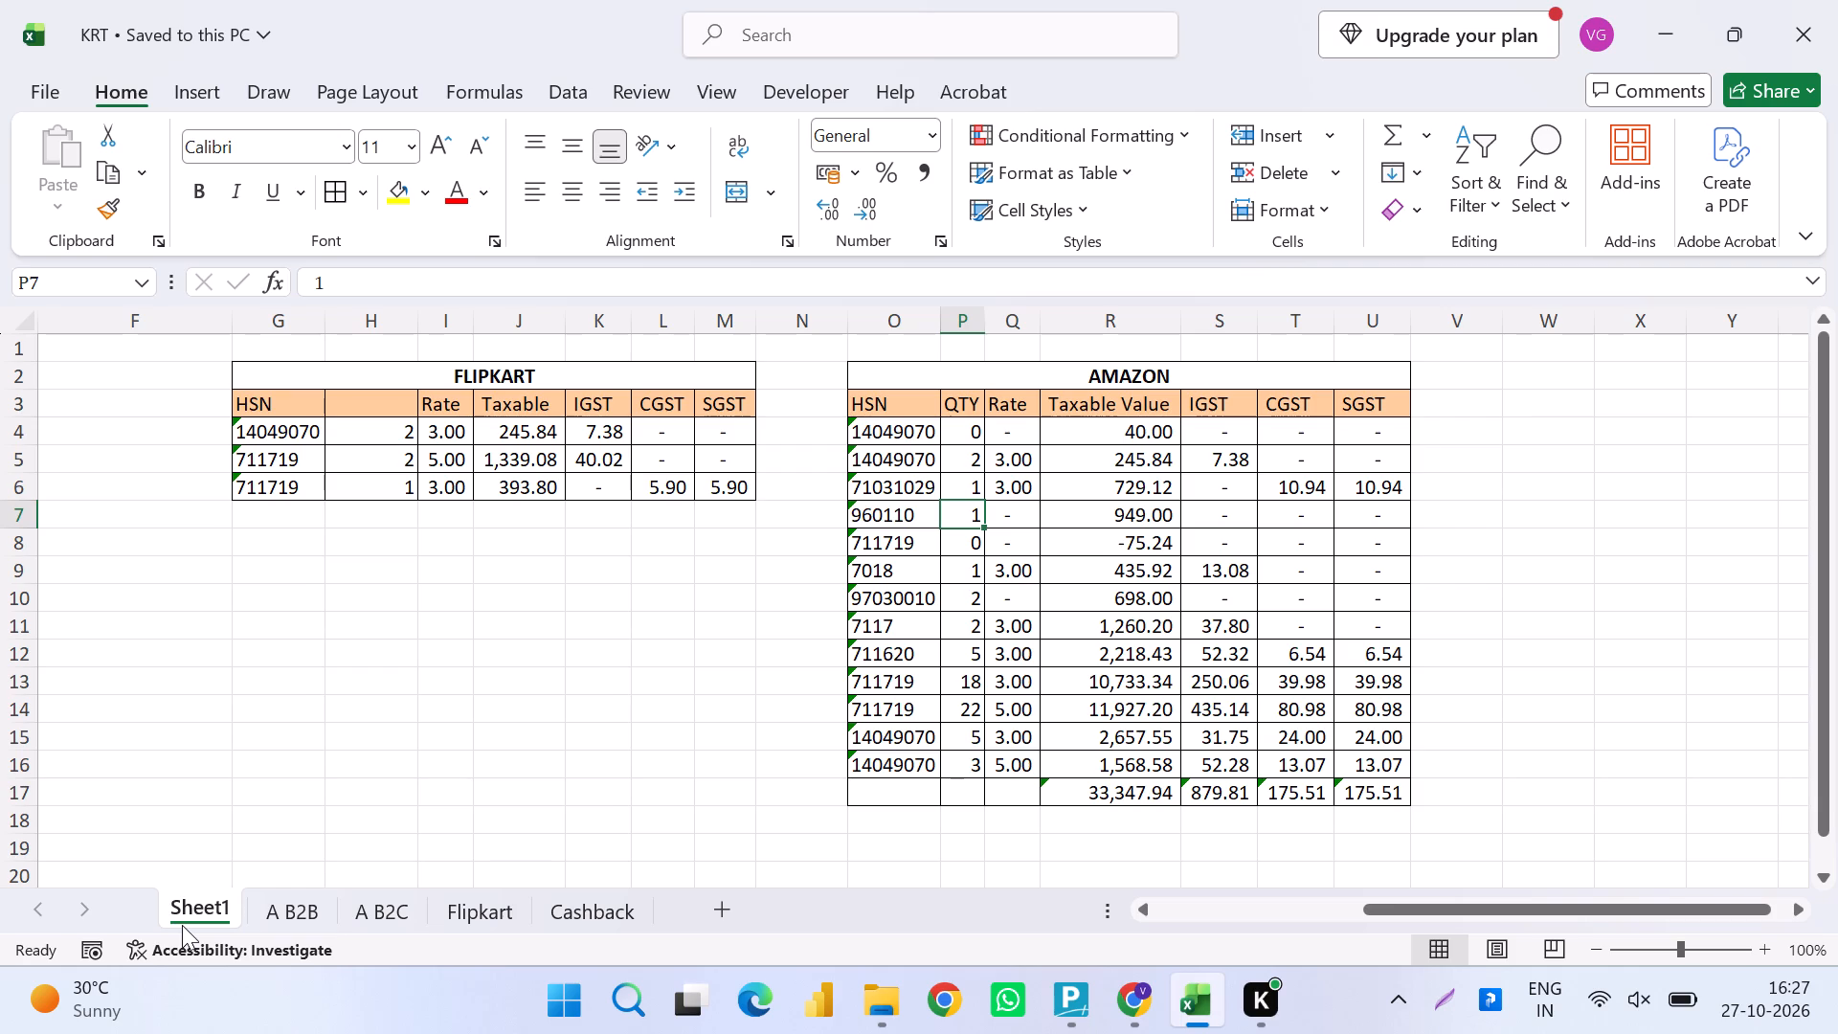
pyautogui.press('Down')
pyautogui.press('Down')
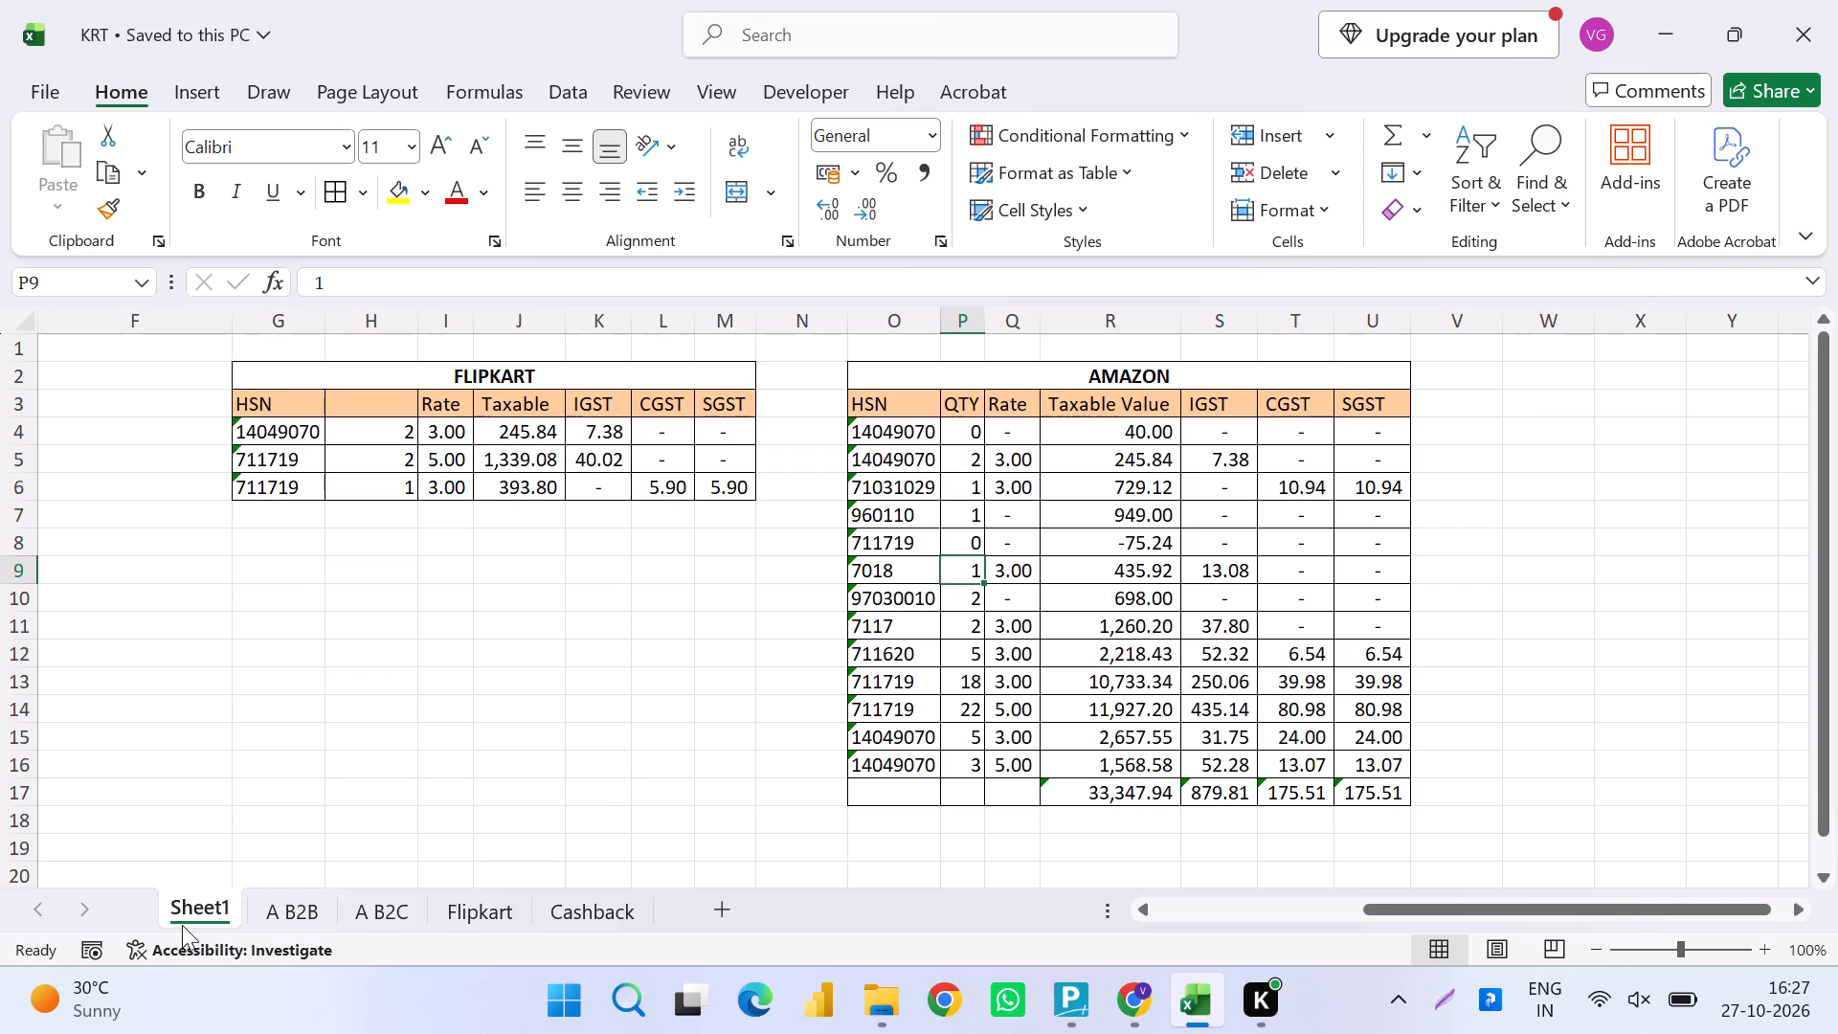
pyautogui.press('Left')
pyautogui.hotkey('ctrl', 'shift', 'Right')
pyautogui.hotkey('ctrl', 'shift', 'Down')
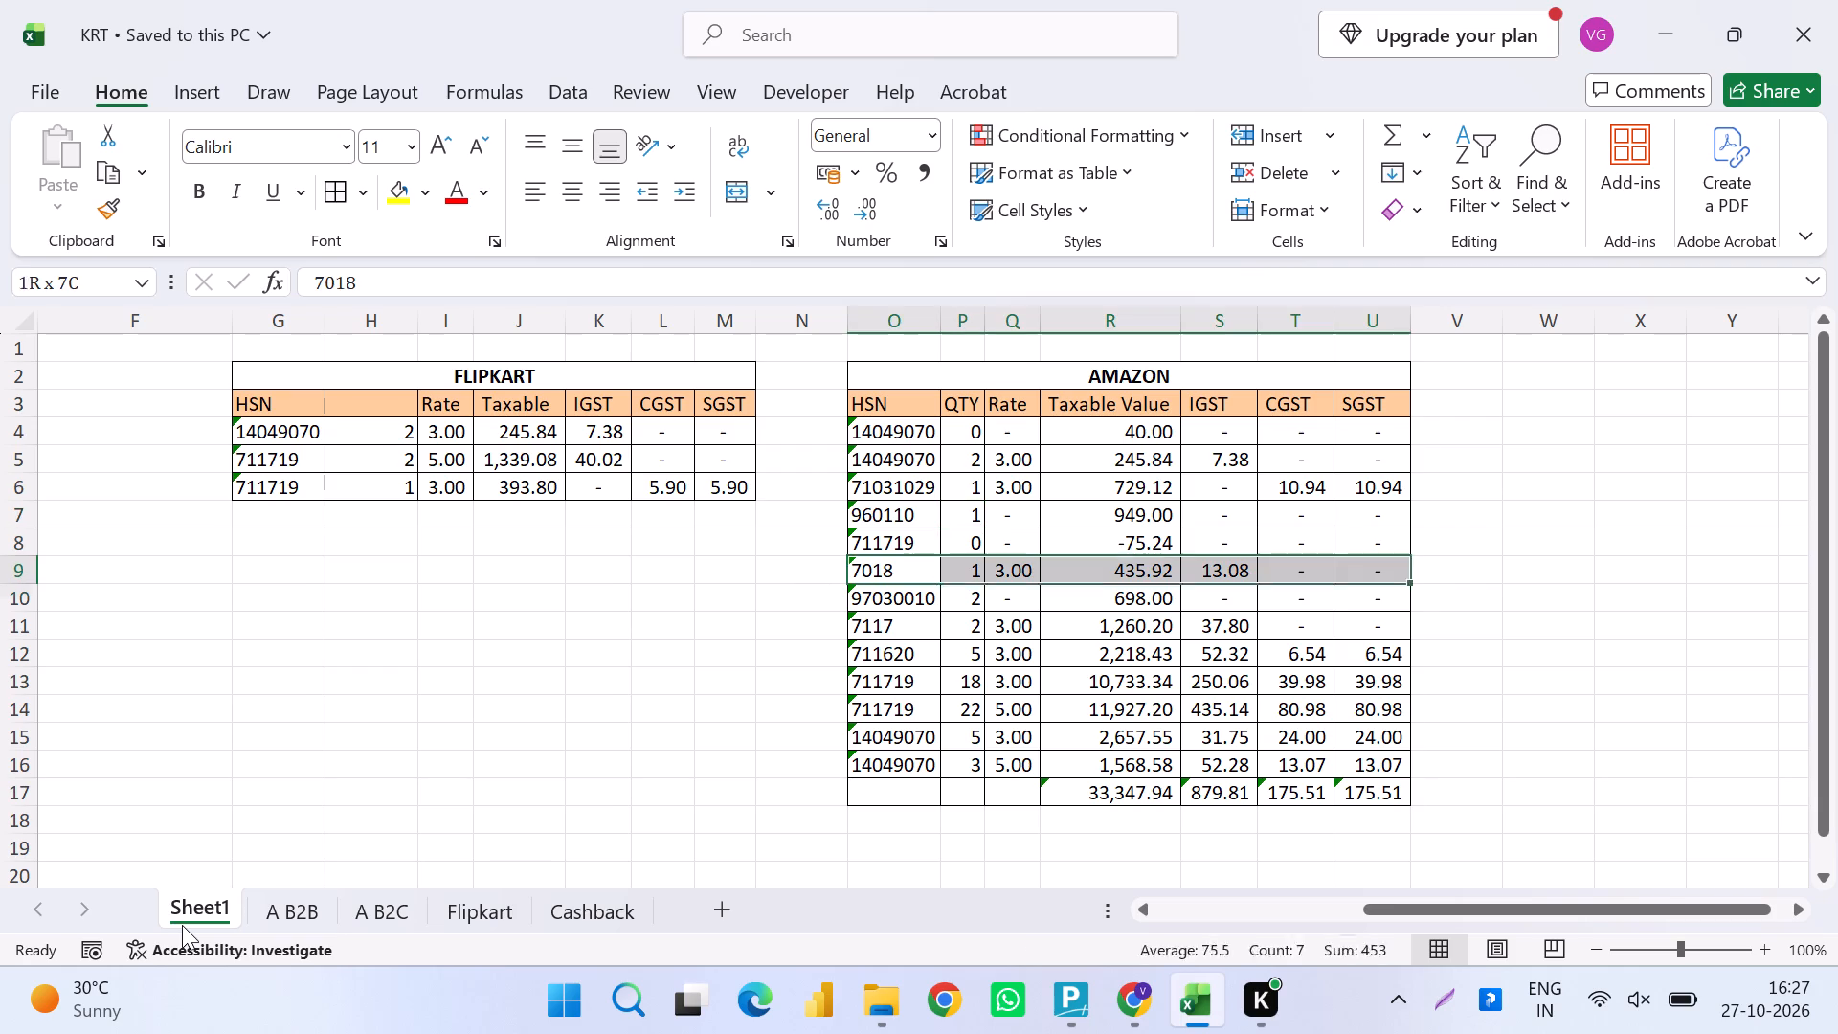
pyautogui.hotkey('ctrl', 'shift', '=')
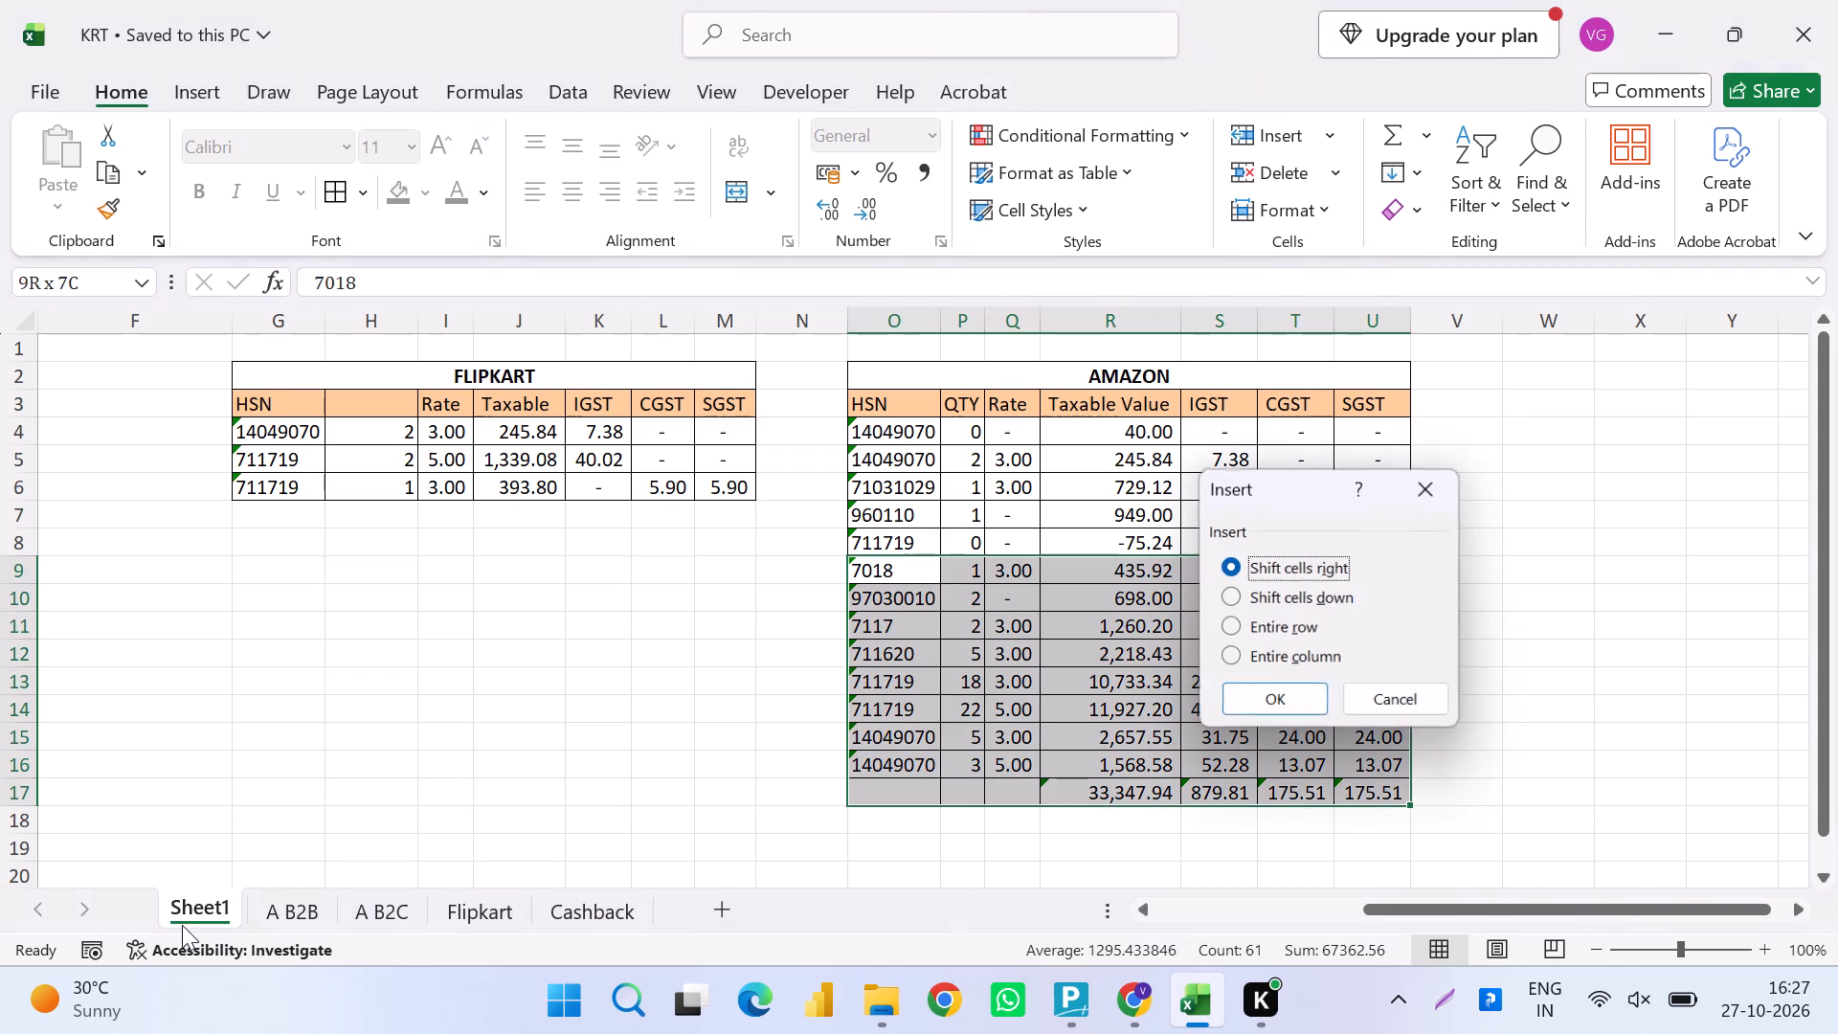
pyautogui.press('Return')
pyautogui.hotkey('ctrl', 'z')
pyautogui.hotkey('ctrl', 'shift', '=')
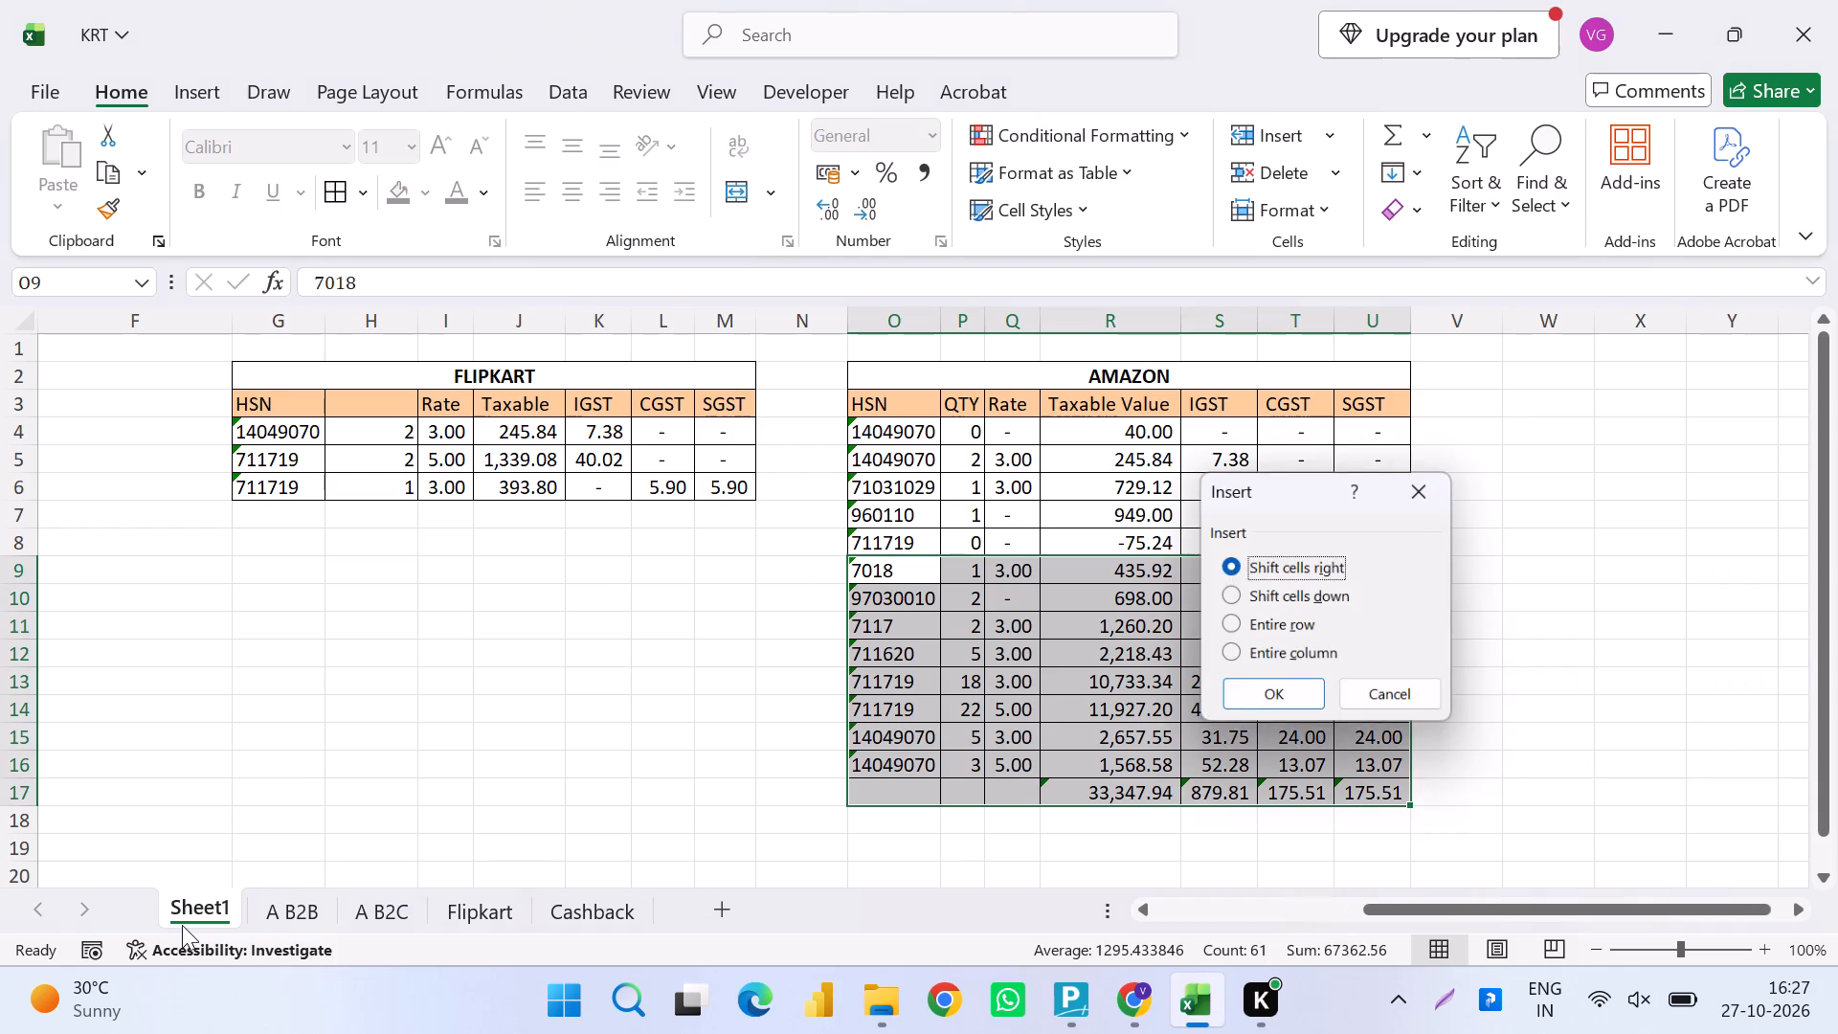
pyautogui.press('Down')
pyautogui.press('Down')
pyautogui.press('Return')
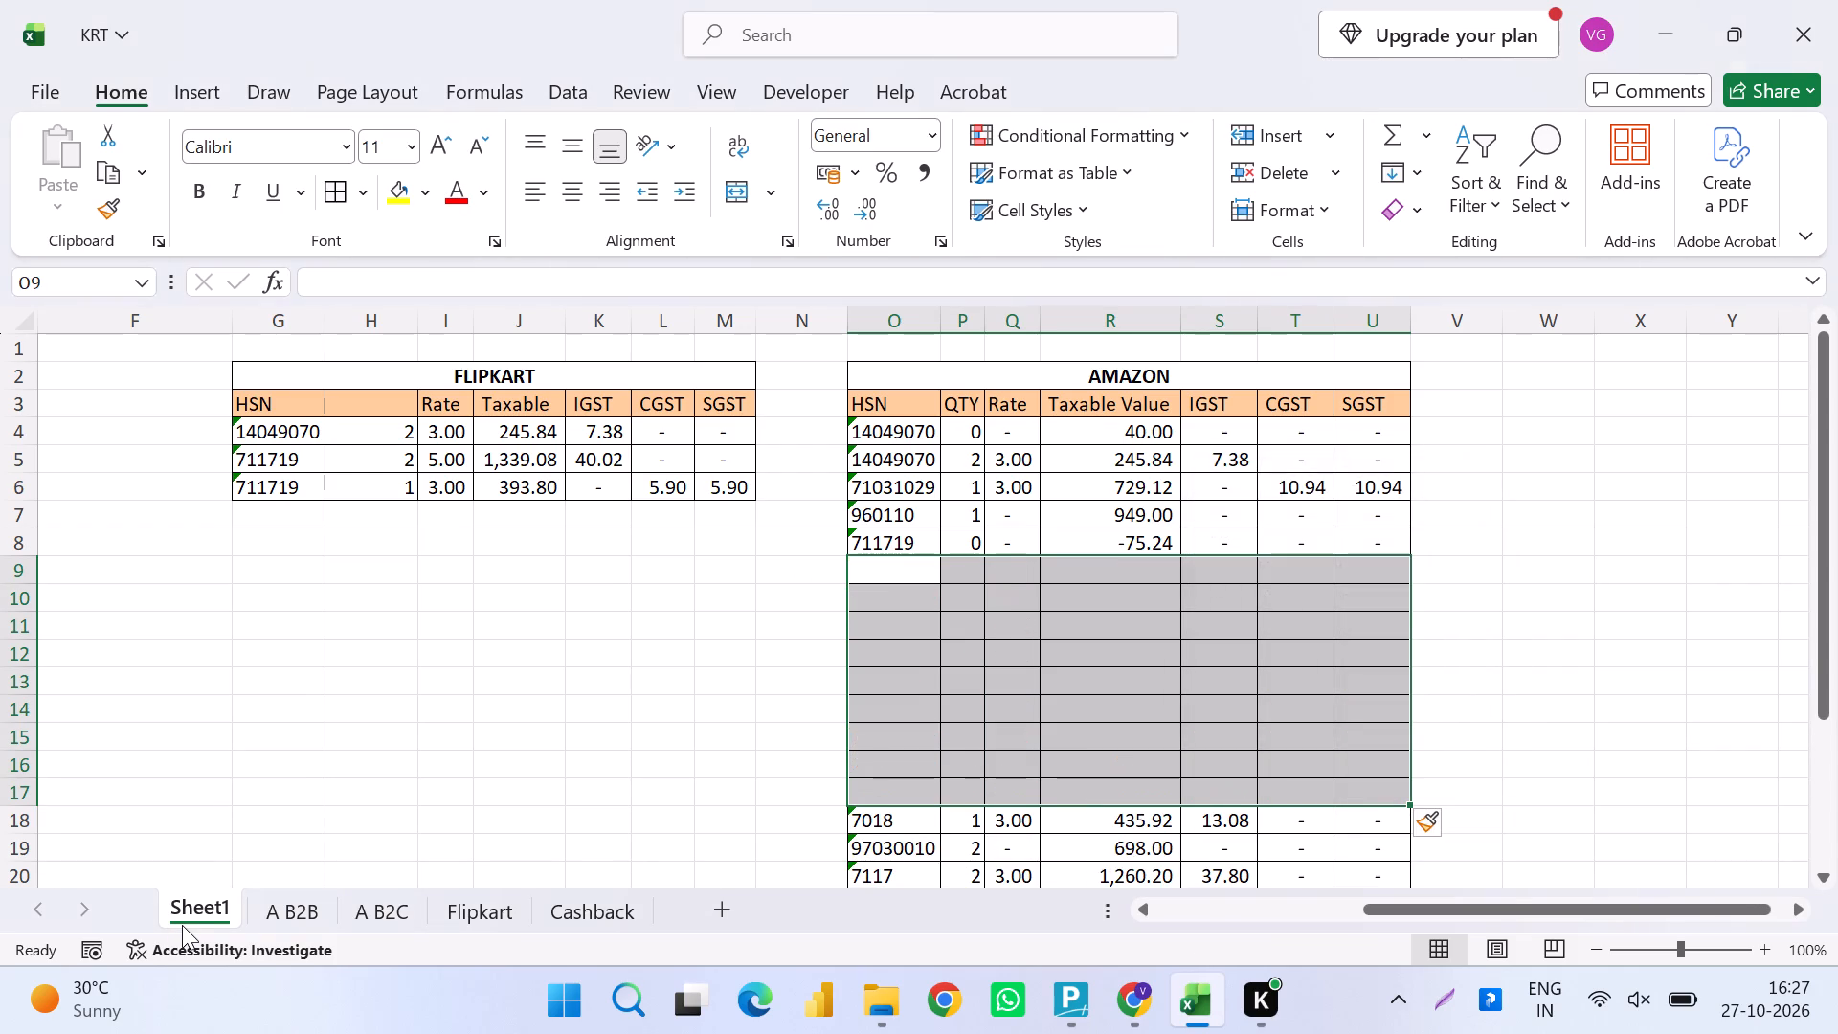
# Copy the two FLIPKART 711719 rows, G5:M6, into the AMAZON table's blank rows starting at O9.
pyautogui.press('Up')
pyautogui.press('Left')
pyautogui.press('Left')
pyautogui.press('Up')
pyautogui.press('Left')
pyautogui.press('Up')
pyautogui.press('Left')
pyautogui.press('Left')
pyautogui.press('Up')
pyautogui.press('Left')
pyautogui.press('Left')
pyautogui.press('Left')
pyautogui.hotkey('ctrl', 'shift', 'Right')
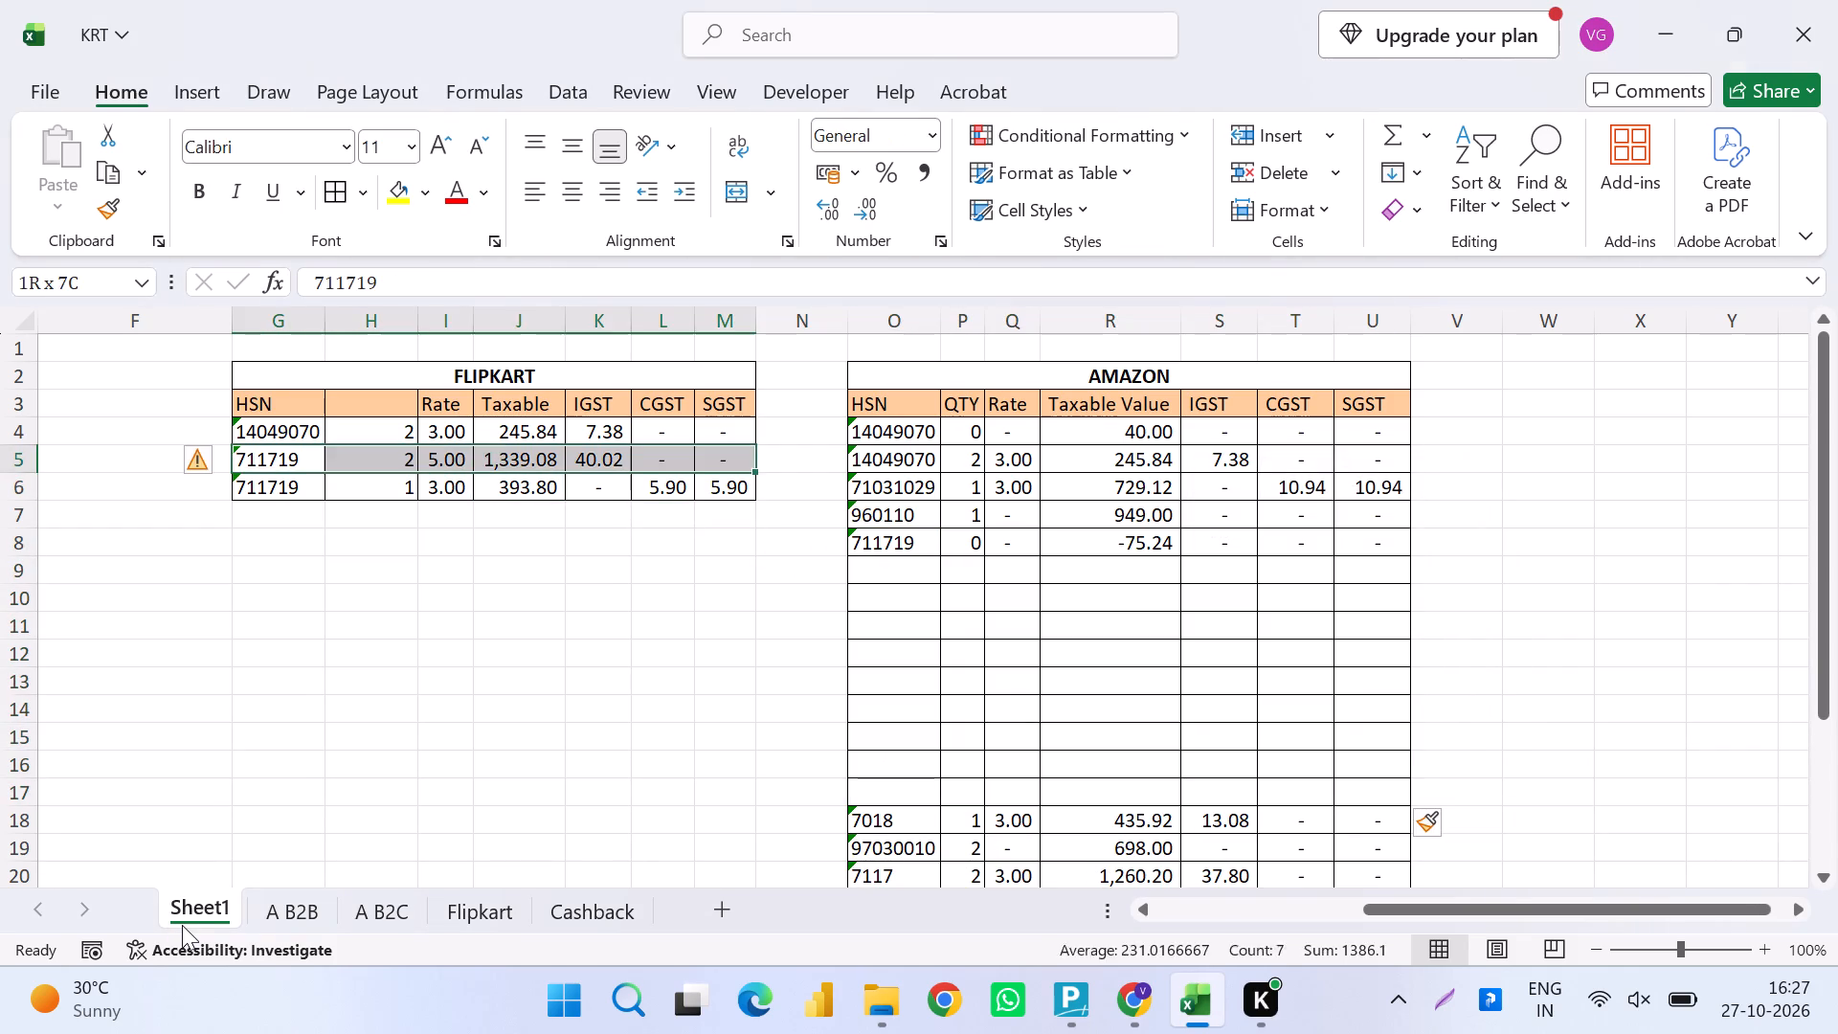
pyautogui.hotkey('ctrl', 'shift', 'Down')
pyautogui.hotkey('ctrl', 'c')
pyautogui.press('Right')
pyautogui.press('Down')
pyautogui.press('Right')
pyautogui.press('Down')
pyautogui.press('Down')
pyautogui.press('Right')
pyautogui.press('Right')
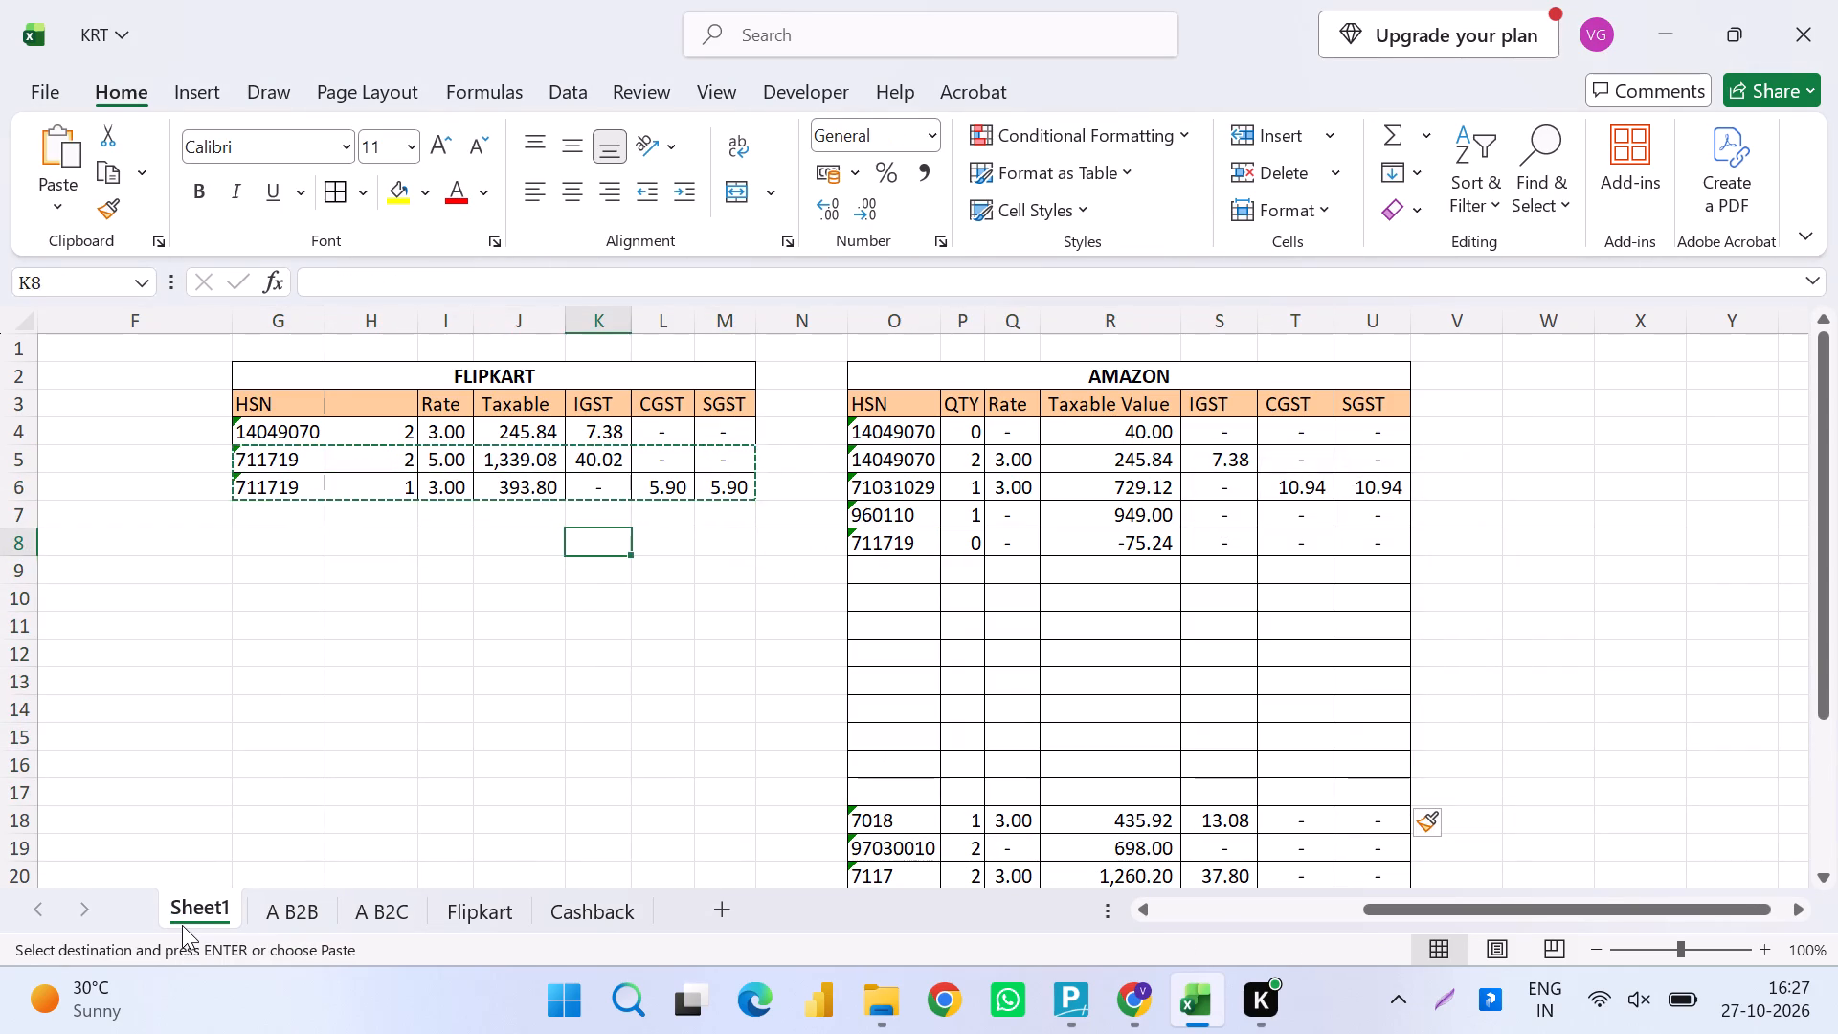
pyautogui.press('Right')
pyautogui.press('Right')
pyautogui.press('Down')
pyautogui.press('Right')
pyautogui.press('Right')
pyautogui.press('Return')
# Move the AMAZON table's block O18:U26, from HSN 7018 through the total row, up to start at O11, closing the blank rows.
pyautogui.press('Down')
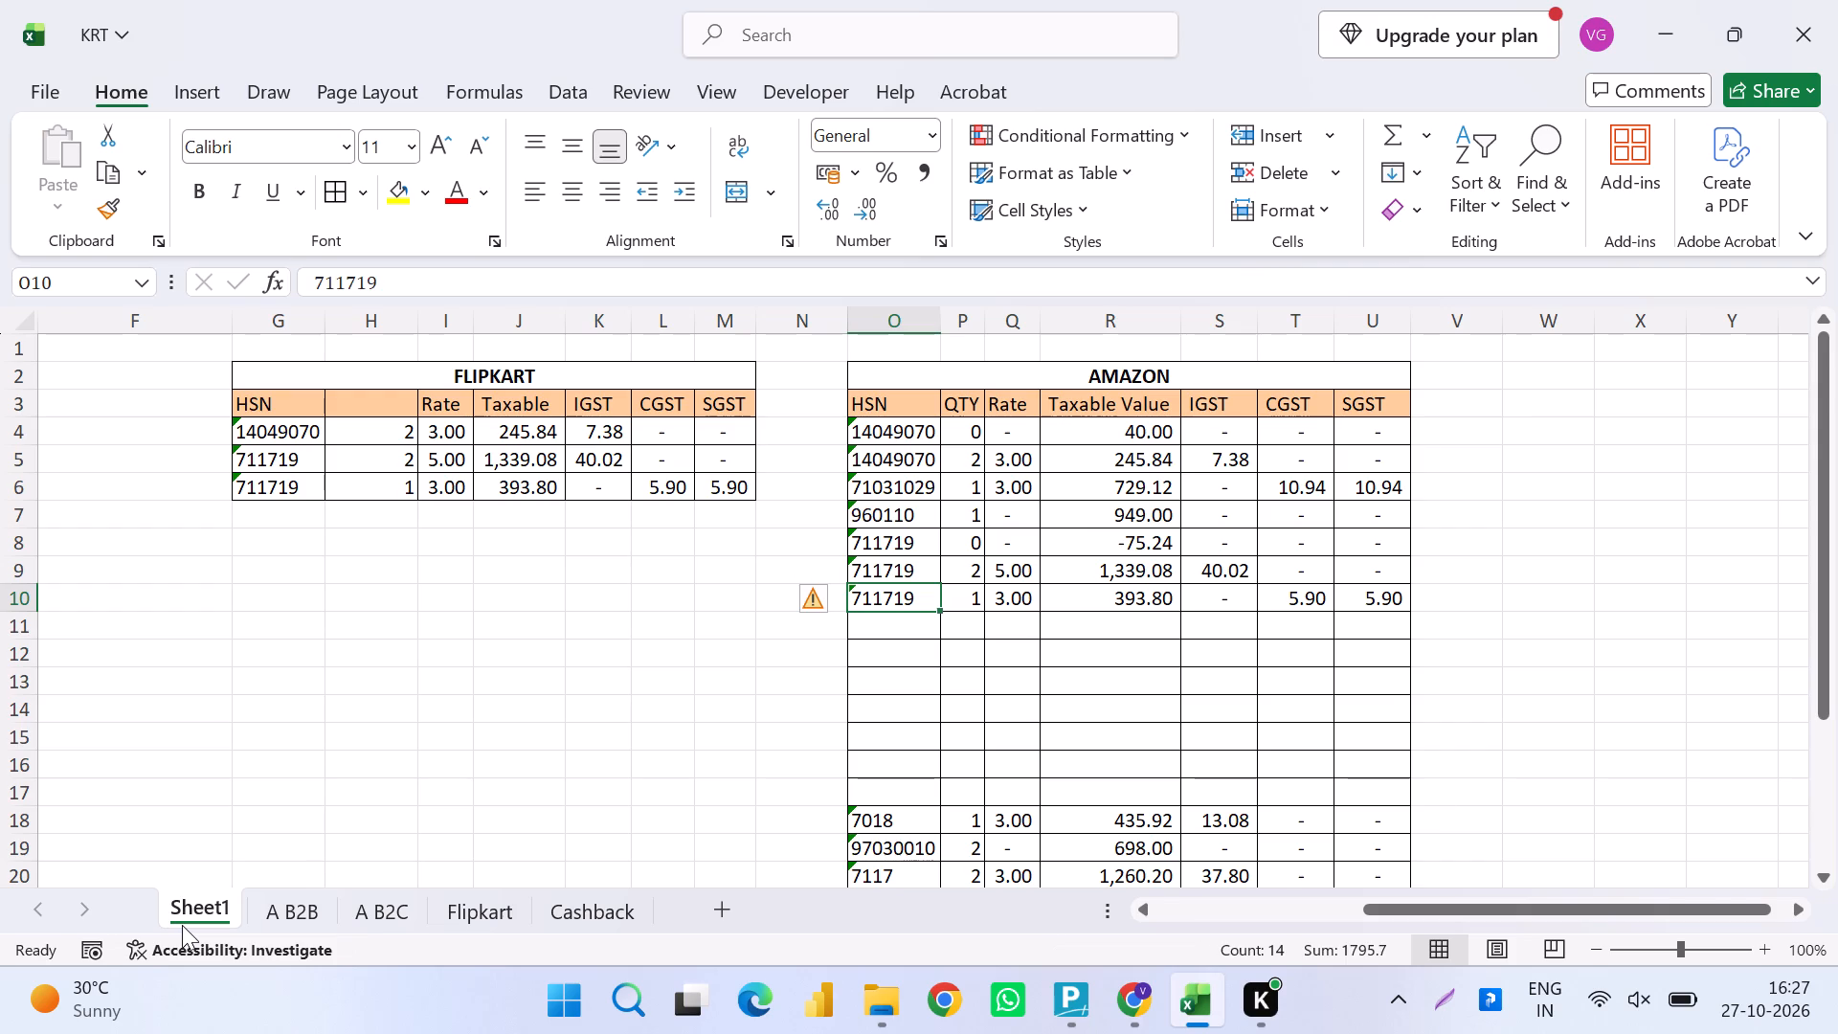
pyautogui.press('Down')
pyautogui.hotkey('ctrl', 'shift', 'Down')
pyautogui.hotkey('shift', 'Up')
pyautogui.hotkey('shift', 'Right')
pyautogui.hotkey('shift', 'Right')
pyautogui.hotkey('shift', 'Right')
pyautogui.hotkey('shift', 'Right')
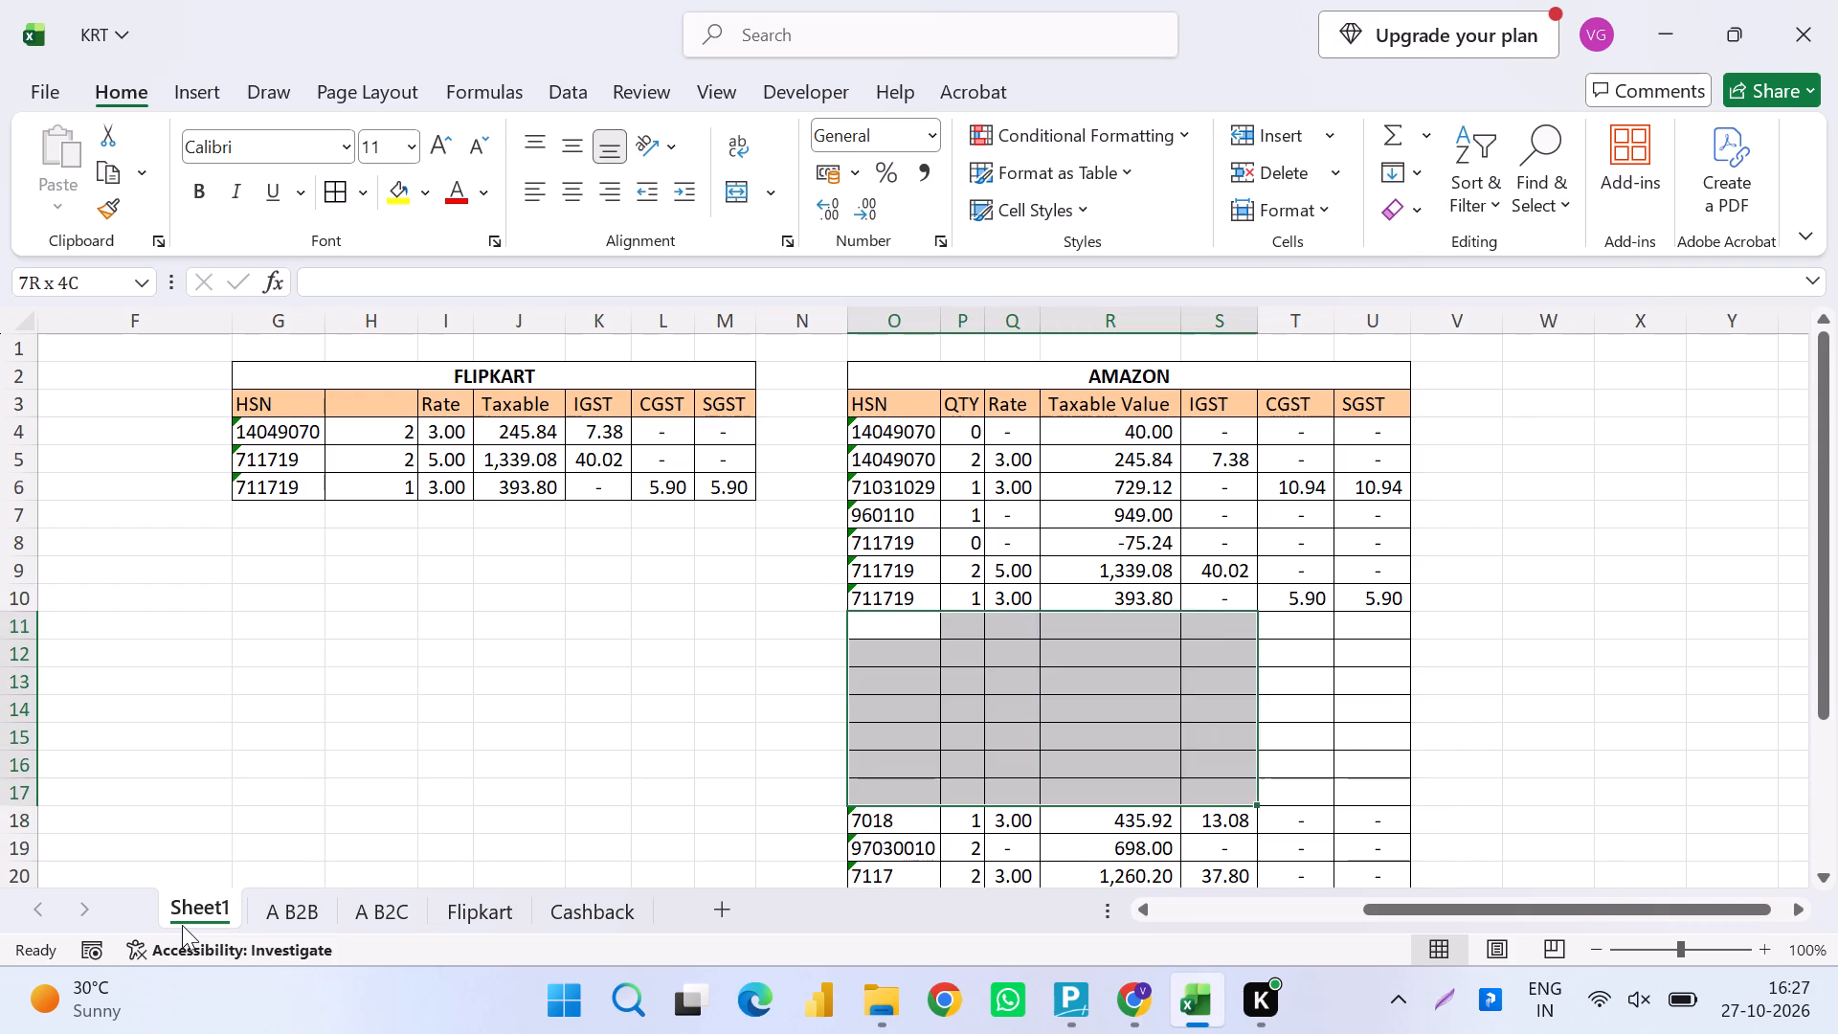
pyautogui.hotkey('shift', 'Right')
pyautogui.press('Down')
pyautogui.press('Down')
pyautogui.press('Down')
pyautogui.hotkey('ctrl', 'Down')
pyautogui.hotkey('ctrl', 'shift', 'Down')
pyautogui.hotkey('ctrl', 'shift', 'Right')
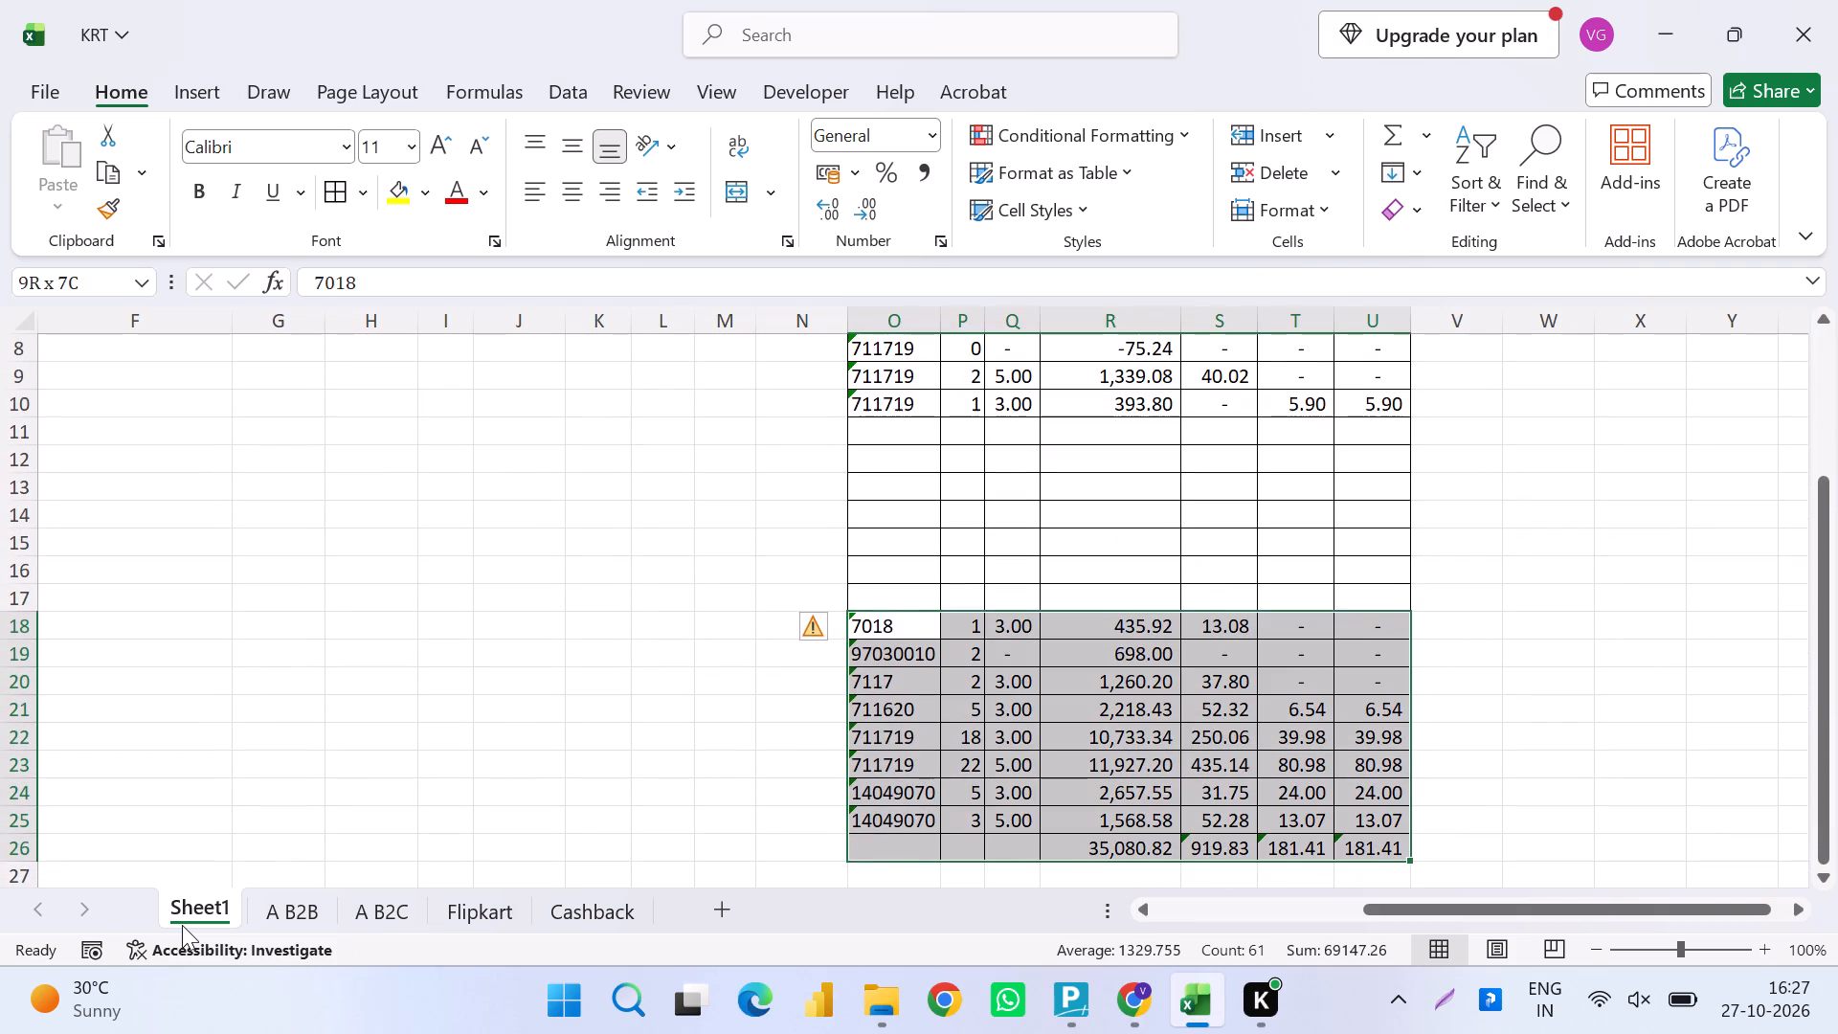
pyautogui.hotkey('ctrl', 'x')
pyautogui.hotkey('ctrl', 'Up')
pyautogui.press('Down')
pyautogui.press('Return')
# Re-sum the AMAZON taxable value total in R19 over R4:R18, fill it across to U19, and save the workbook.
pyautogui.hotkey('ctrl', 'Down')
pyautogui.press('Right')
pyautogui.press('Right')
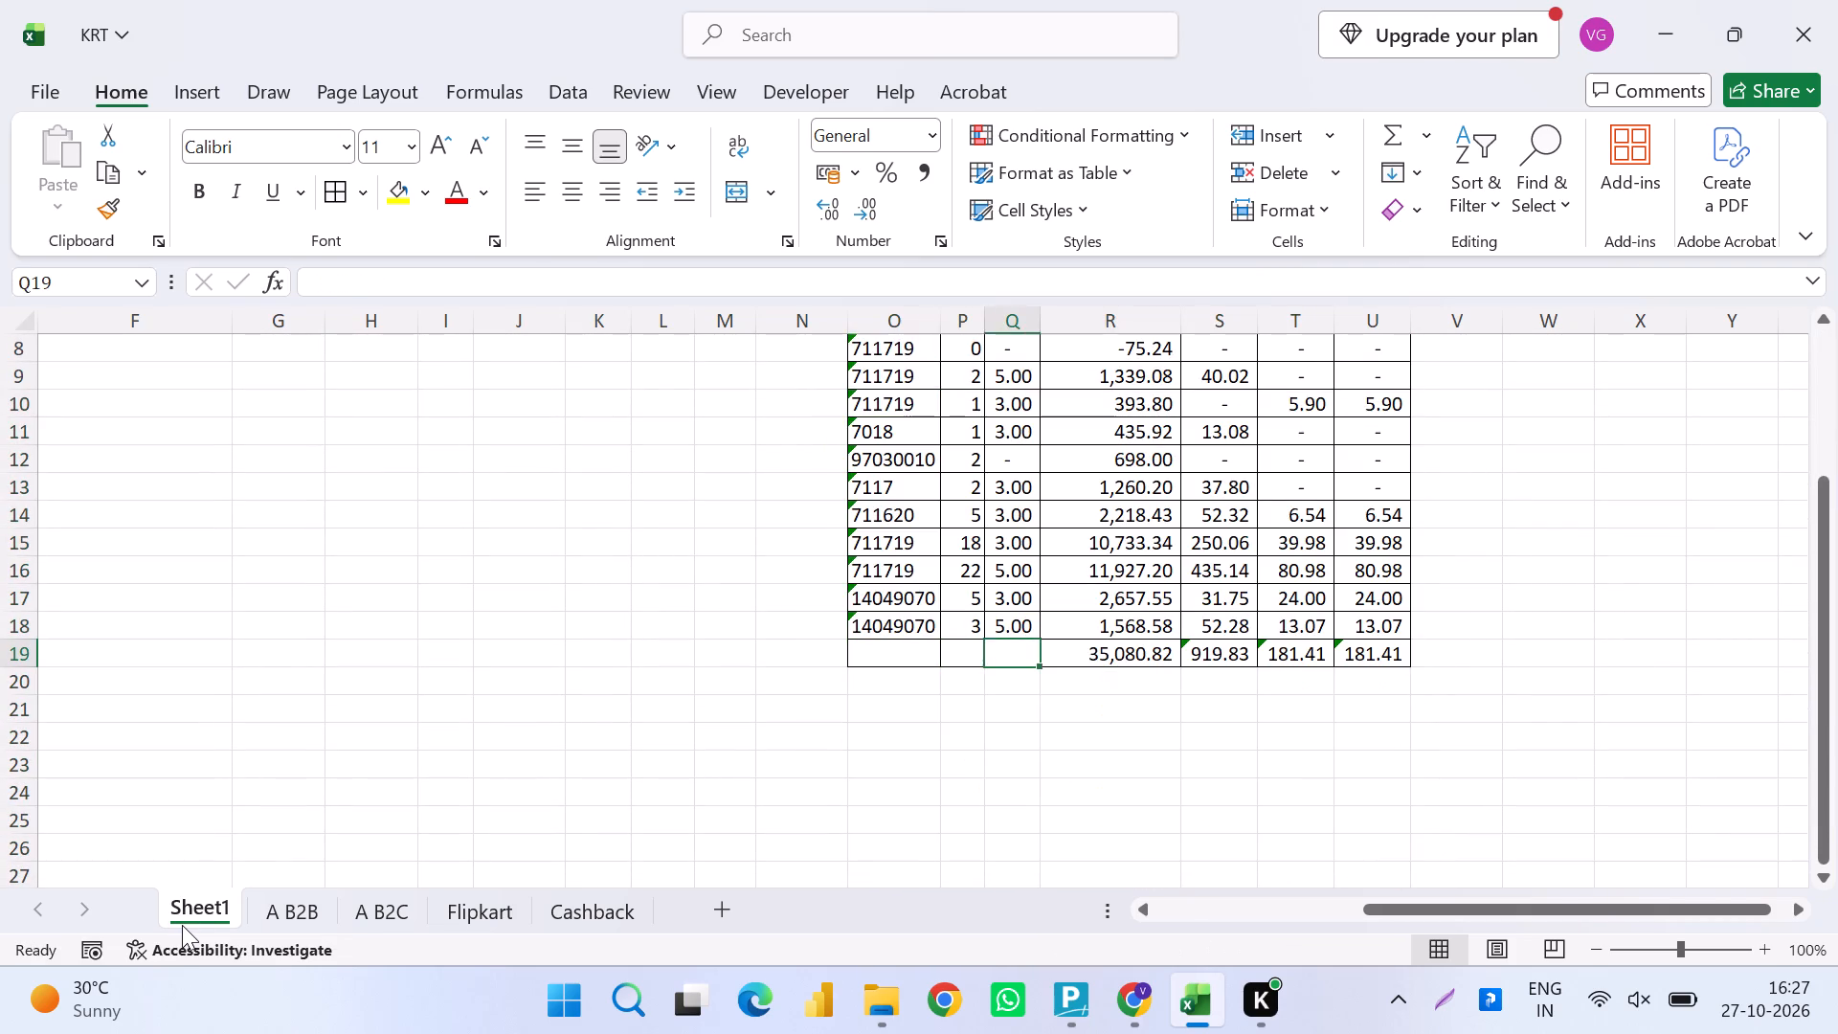
pyautogui.press('Right')
pyautogui.hotkey('alt', '=')
pyautogui.press('Return')
pyautogui.press('Up')
pyautogui.hotkey('ctrl', 'shift', 'Right')
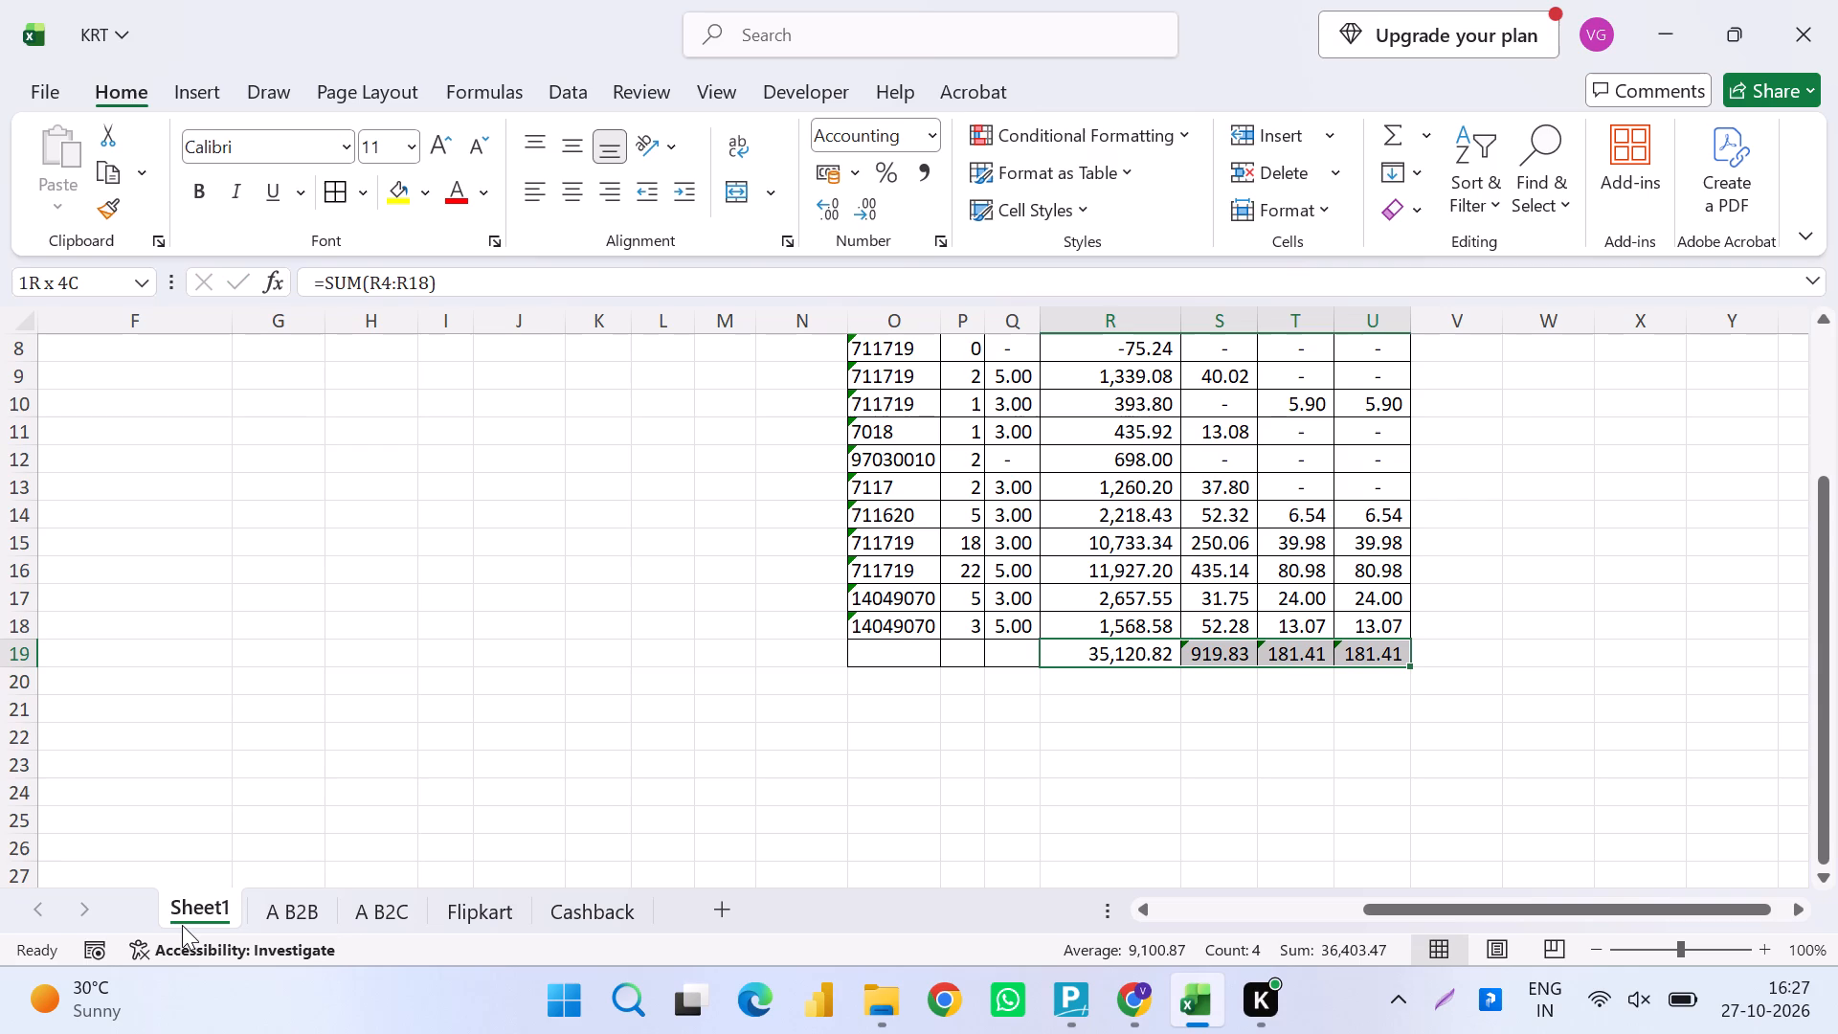
pyautogui.hotkey('ctrl', 'r')
pyautogui.hotkey('ctrl', 's')
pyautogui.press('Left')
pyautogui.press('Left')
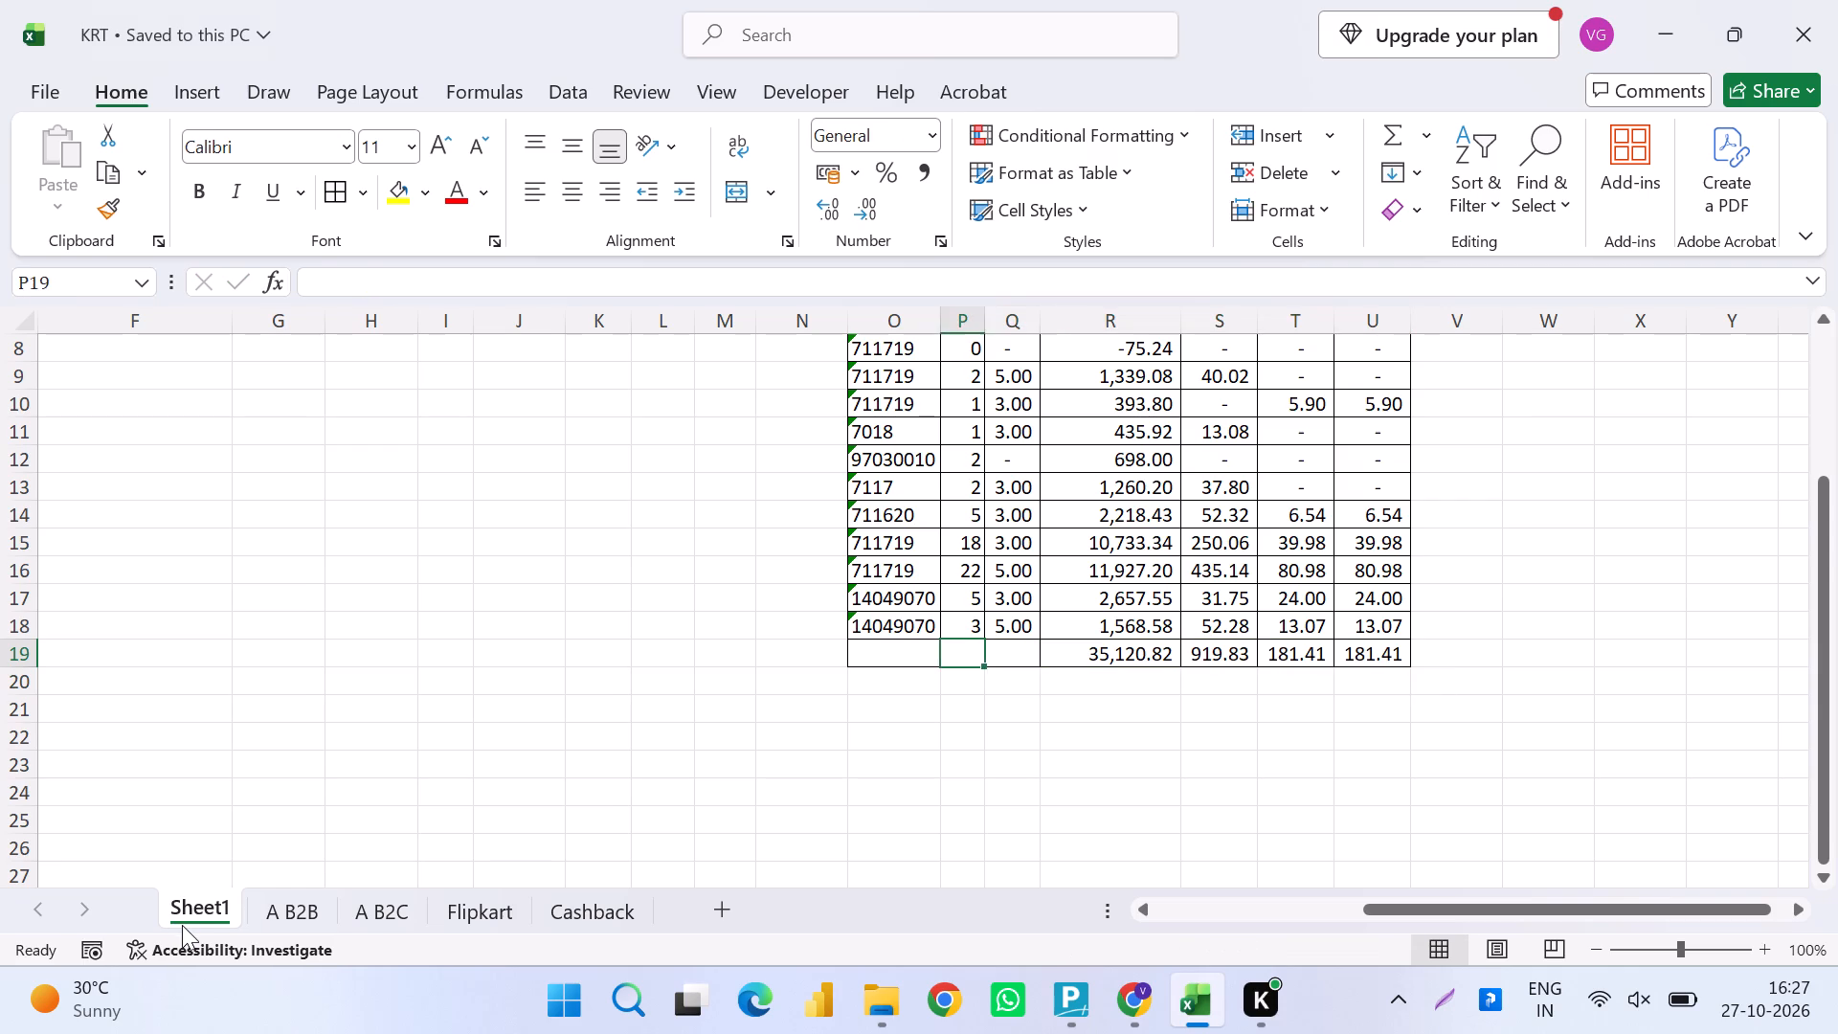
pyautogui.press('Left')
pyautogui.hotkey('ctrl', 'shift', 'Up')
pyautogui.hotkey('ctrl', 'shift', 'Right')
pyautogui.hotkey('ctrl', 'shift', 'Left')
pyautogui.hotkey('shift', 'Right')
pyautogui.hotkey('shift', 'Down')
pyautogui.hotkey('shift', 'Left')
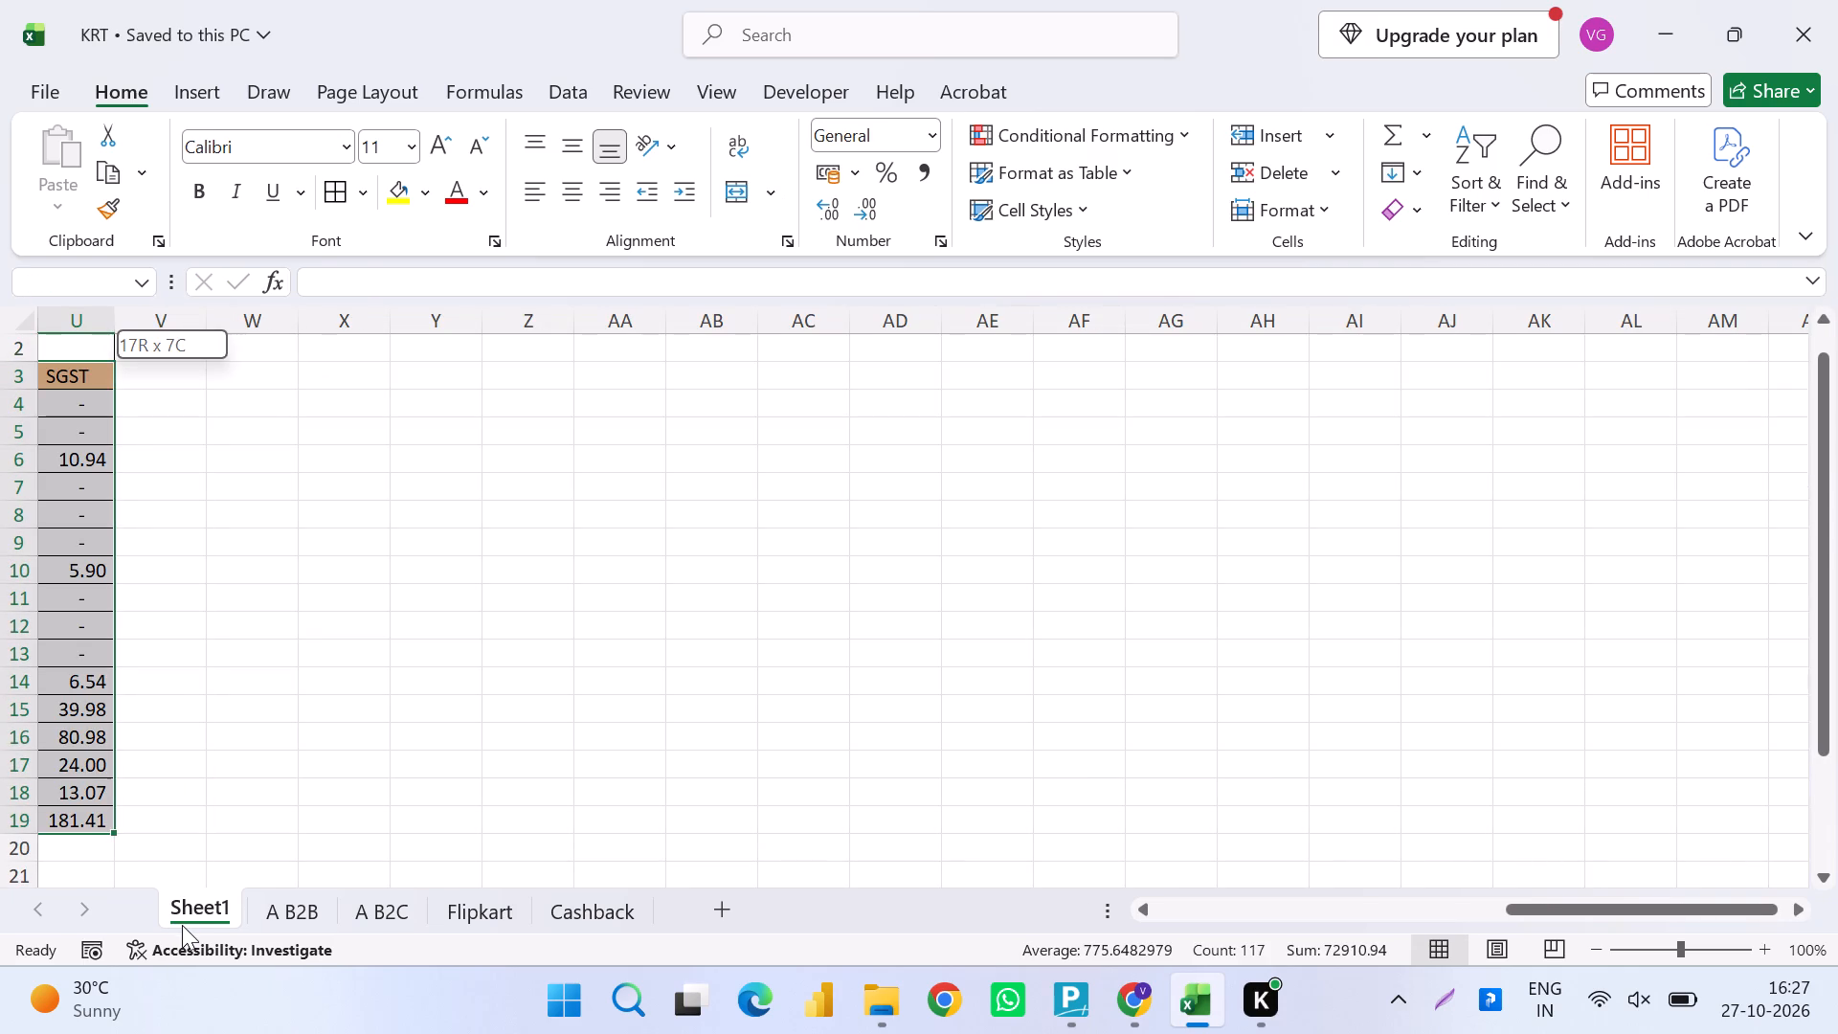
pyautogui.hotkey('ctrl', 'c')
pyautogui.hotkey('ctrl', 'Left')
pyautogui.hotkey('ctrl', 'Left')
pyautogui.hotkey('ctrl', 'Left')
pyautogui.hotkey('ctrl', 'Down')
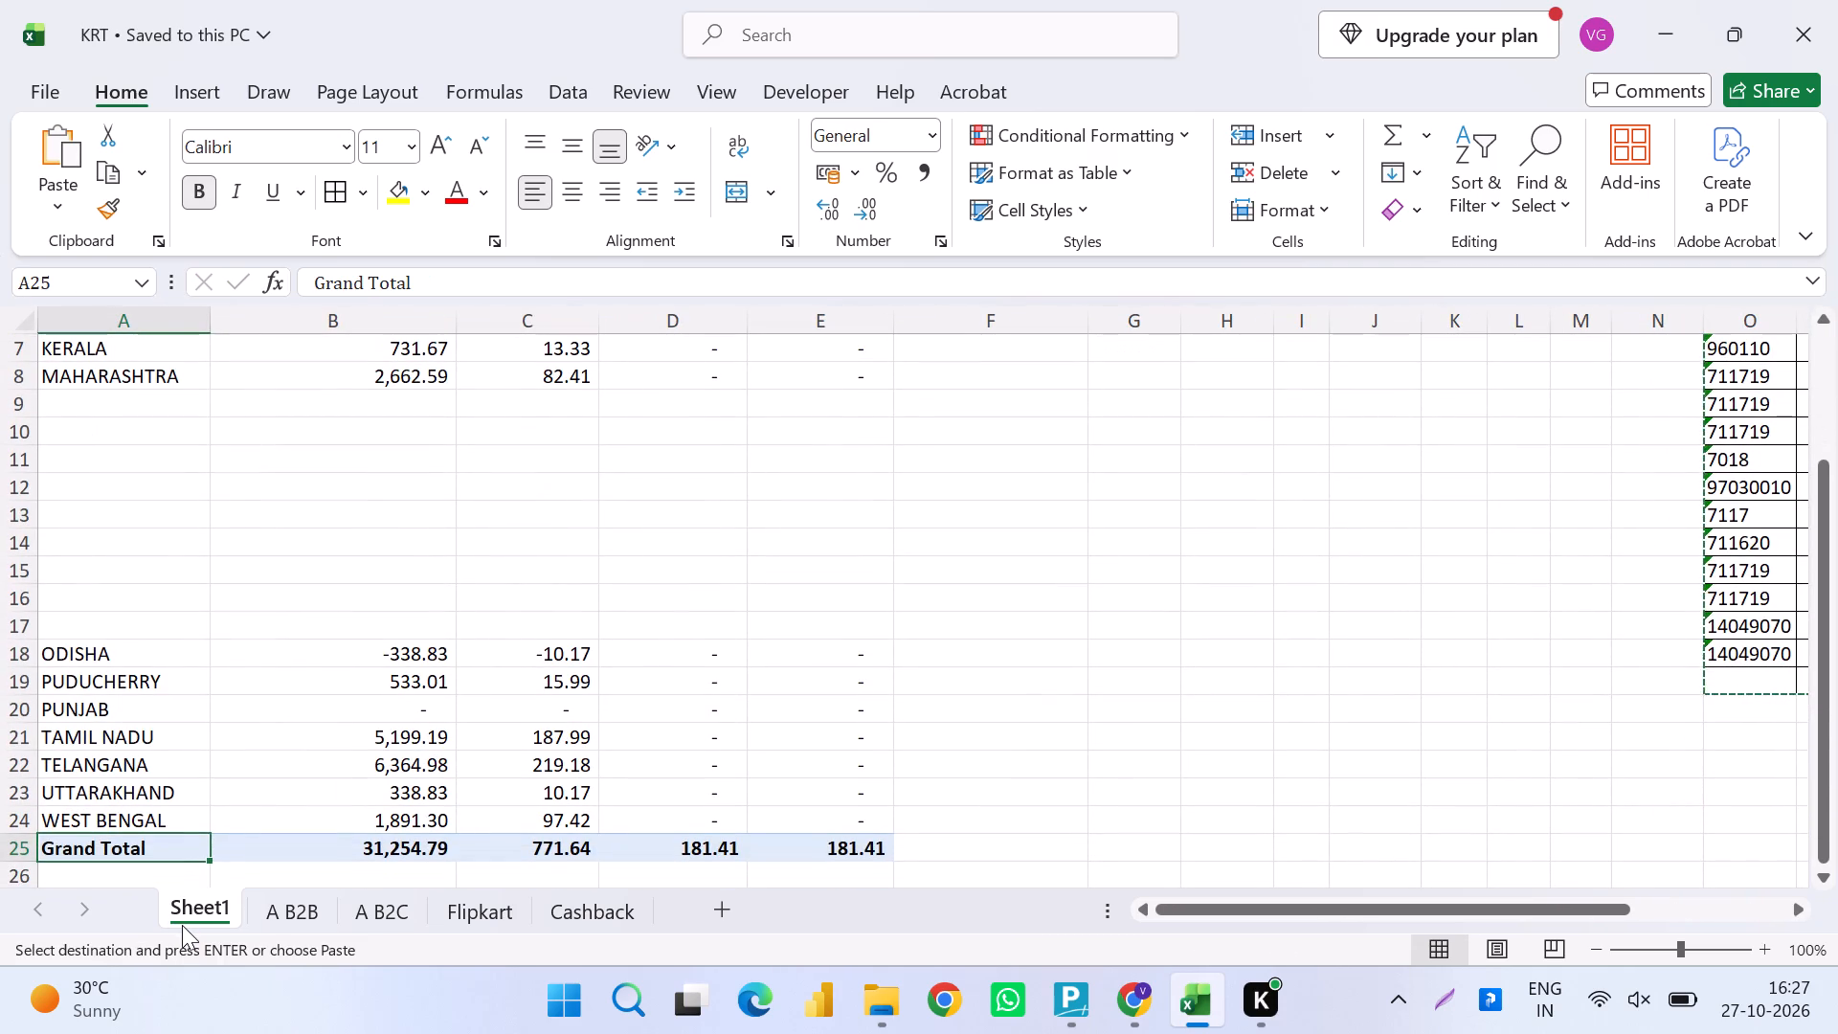
# Move the state summary rows A18:E25, from ODISHA through Grand Total, up to start at A9, below MAHARASHTRA.
pyautogui.hotkey('ctrl', 'Up')
pyautogui.hotkey('ctrl', 'shift', 'Right')
pyautogui.hotkey('ctrl', 'shift', 'Down')
pyautogui.hotkey('ctrl', 'x')
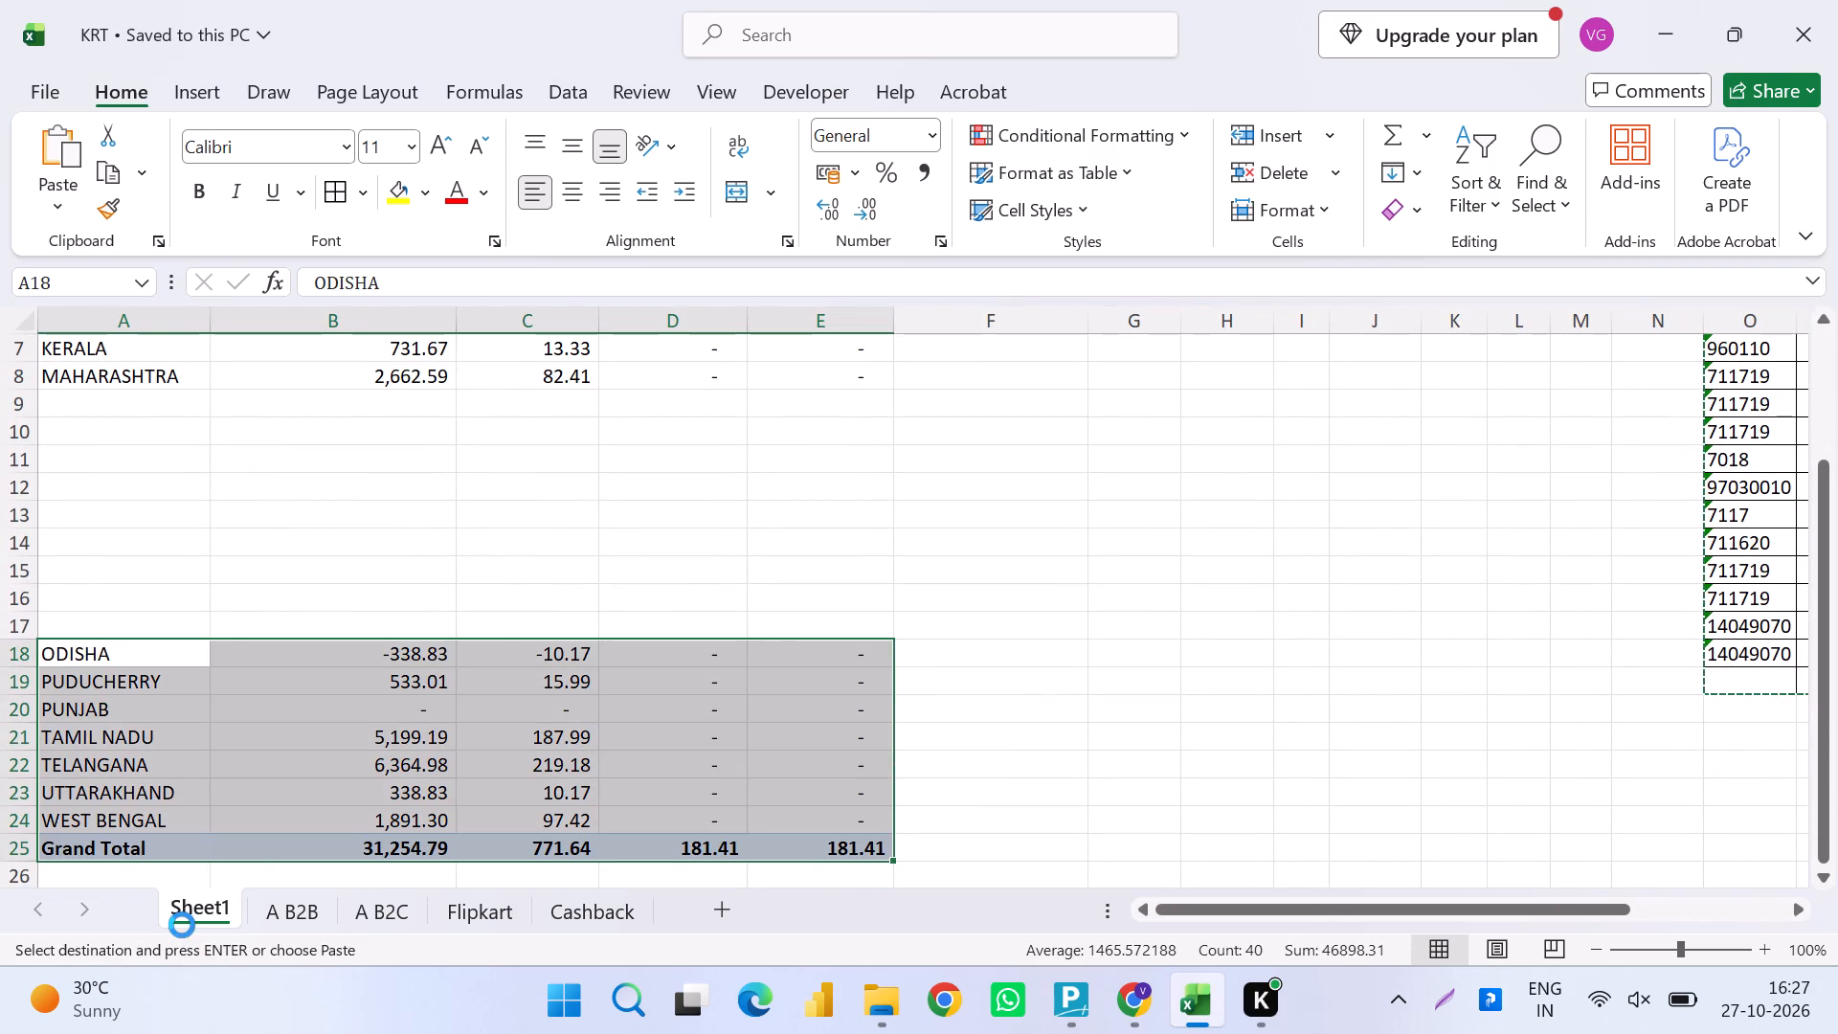
pyautogui.hotkey('ctrl', 'Up')
pyautogui.press('Down')
pyautogui.press('Return')
# Re-enter the state summary's Grand Total sum in B16 over B2:B15 and fill it across to E16.
pyautogui.hotkey('ctrl', 'Down')
pyautogui.press('Right')
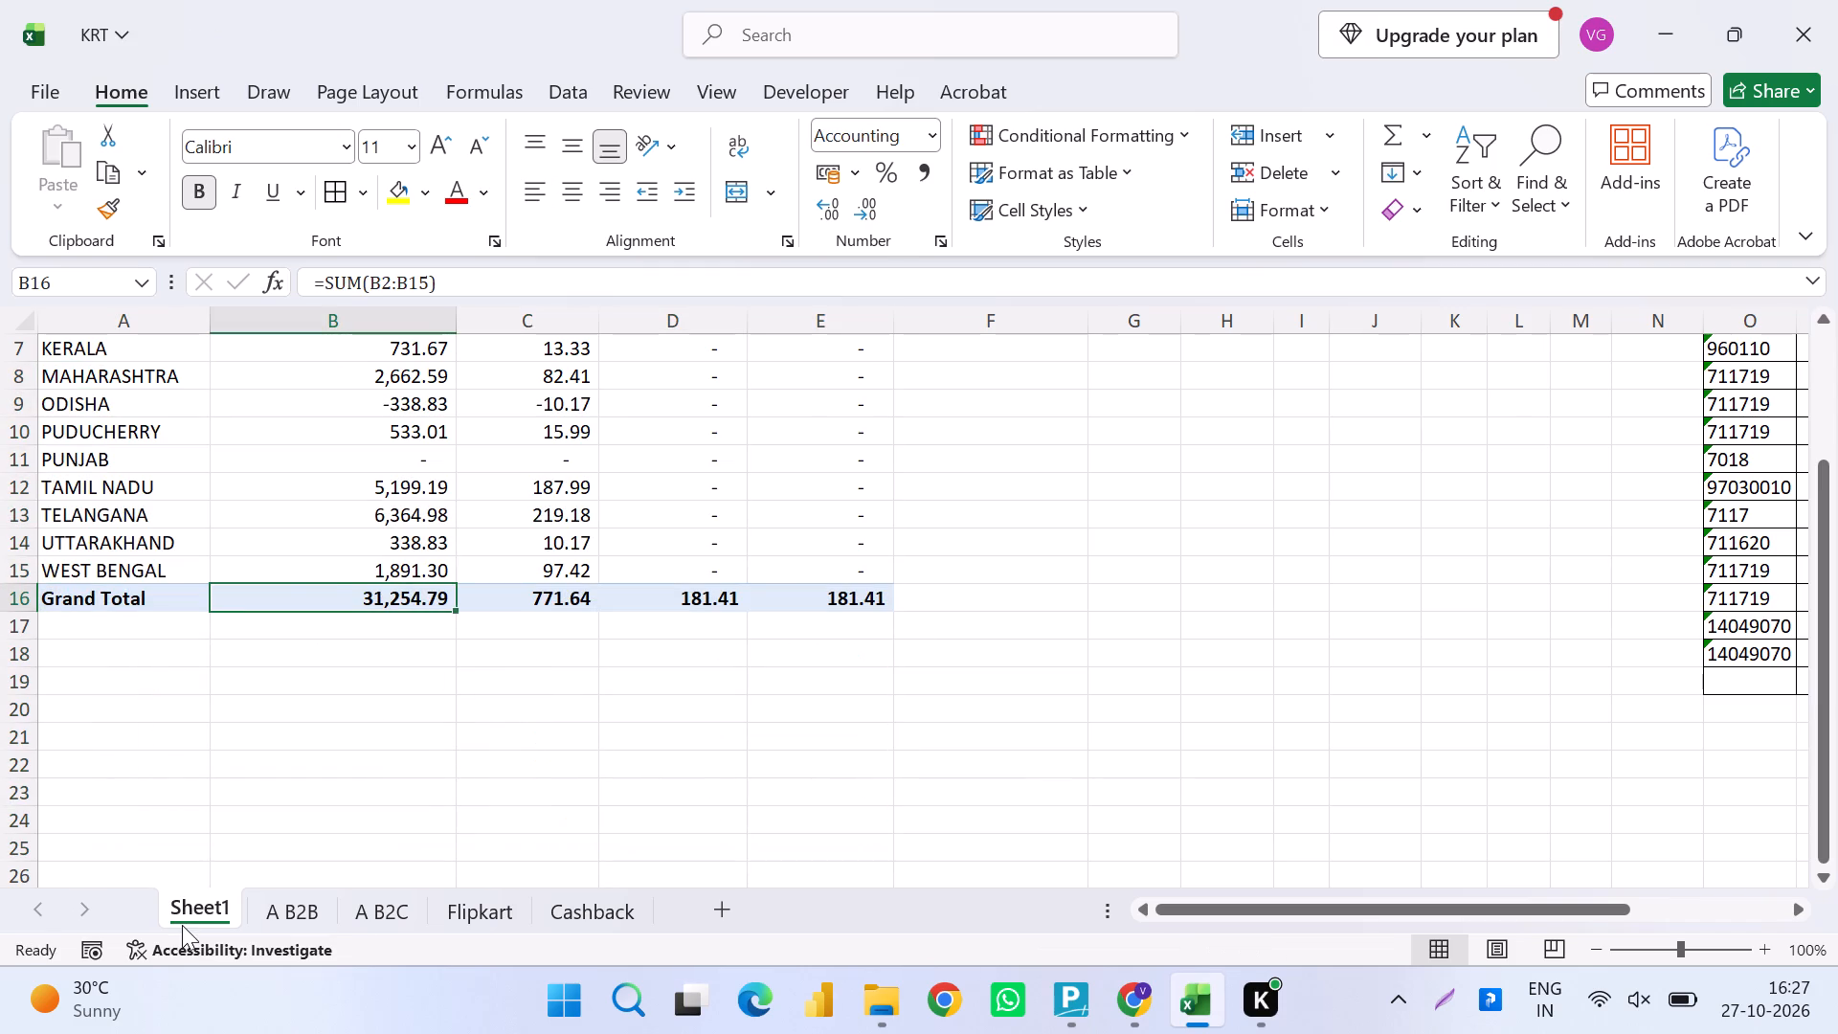
pyautogui.hotkey('alt', '=')
pyautogui.press('Return')
pyautogui.press('Up')
pyautogui.hotkey('ctrl', 'shift', 'Right')
pyautogui.hotkey('ctrl', 'r')
# Copy the merged AMAZON HSN table O3:U19, headers and totals included, below the state summary starting at A20.
pyautogui.press('Right')
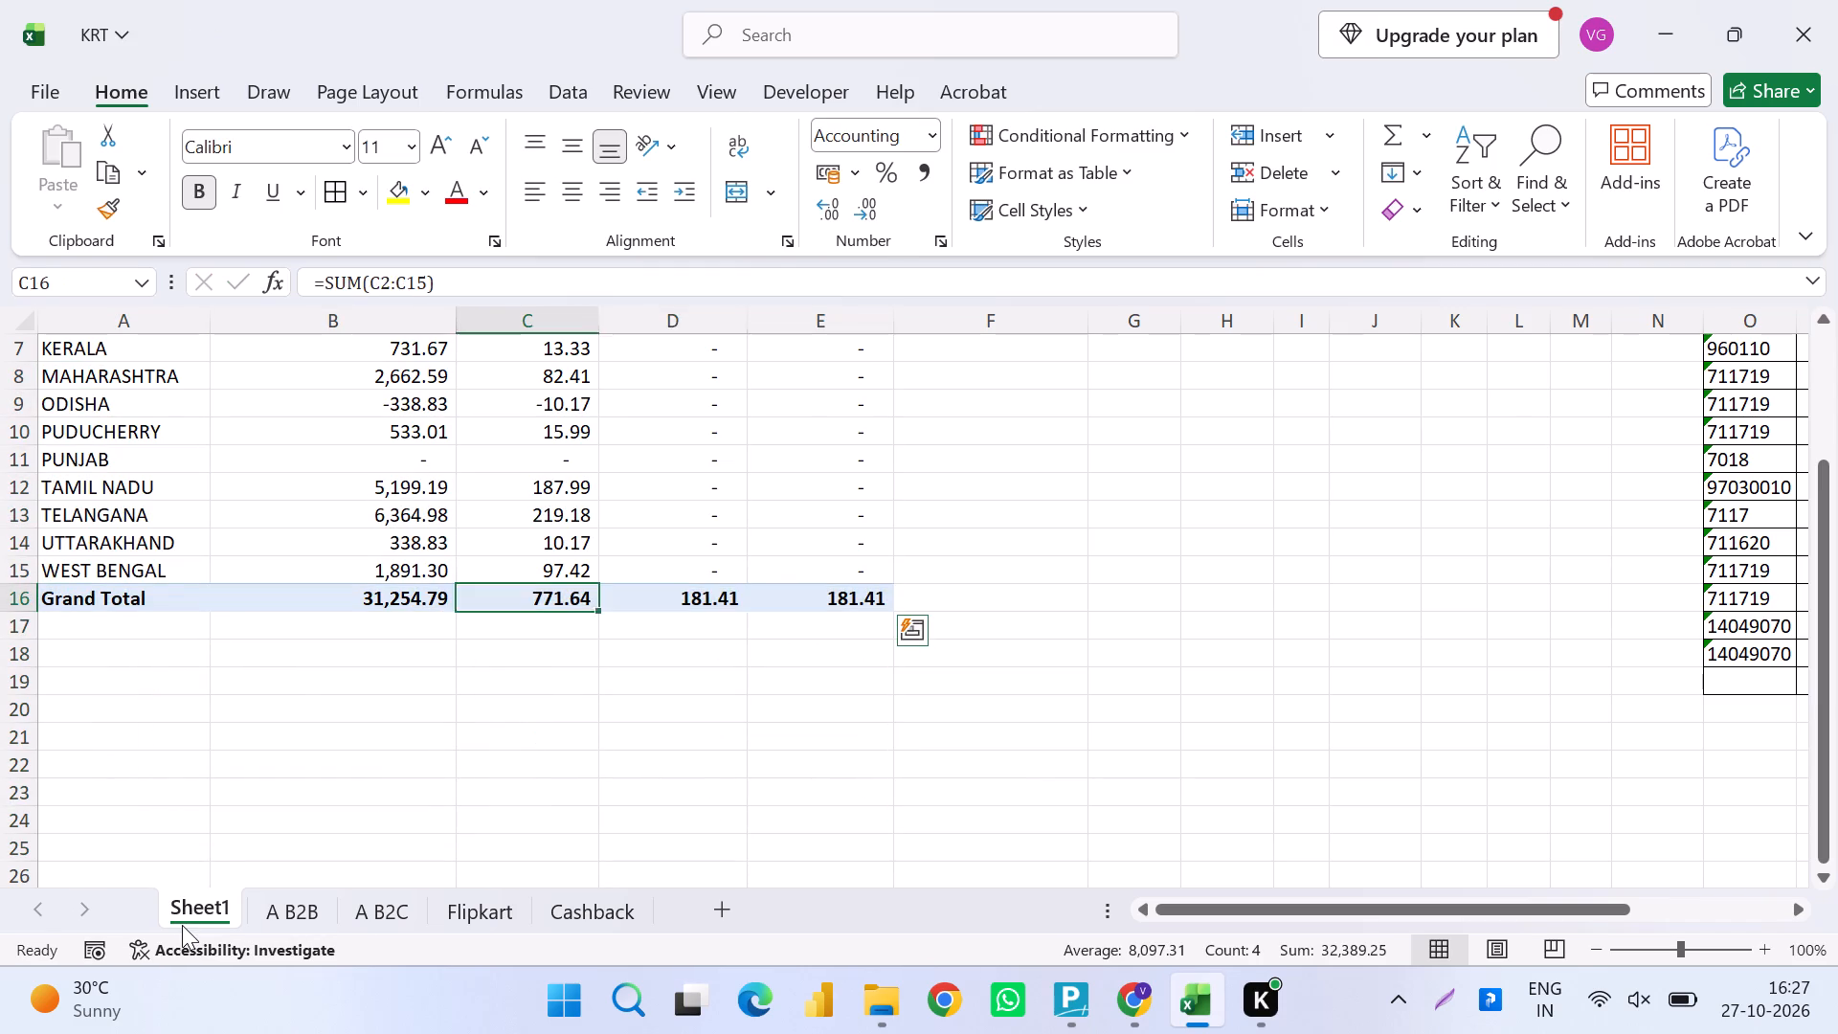
pyautogui.press('Right')
pyautogui.press('Right')
pyautogui.press('Right')
pyautogui.press('Right')
pyautogui.press('Right')
pyautogui.press('Right')
pyautogui.press('Right')
pyautogui.press('Right')
pyautogui.press('Right')
pyautogui.press('Right')
pyautogui.press('Right')
pyautogui.press('Right')
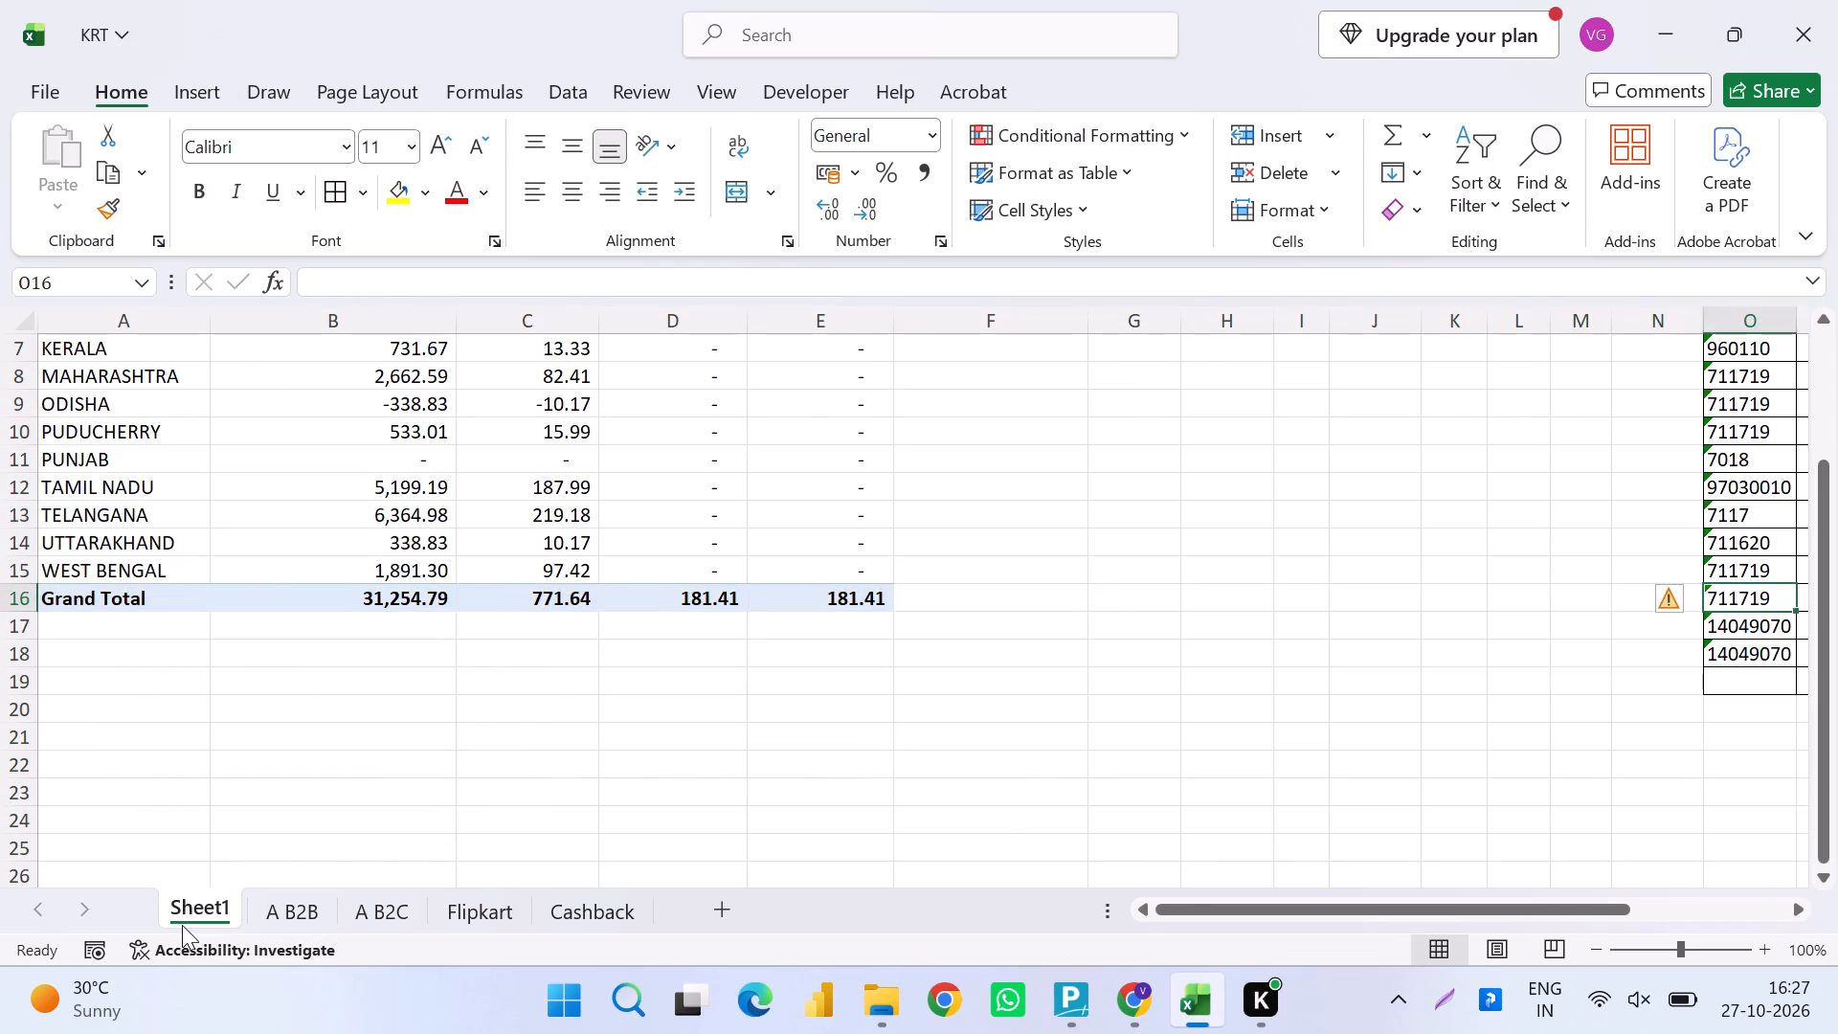
pyautogui.press('Right')
pyautogui.press('Right')
pyautogui.press('Down')
pyautogui.press('Right')
pyautogui.press('Right')
pyautogui.press('Left')
pyautogui.press('Down')
pyautogui.press('Left')
pyautogui.press('Down')
pyautogui.press('Left')
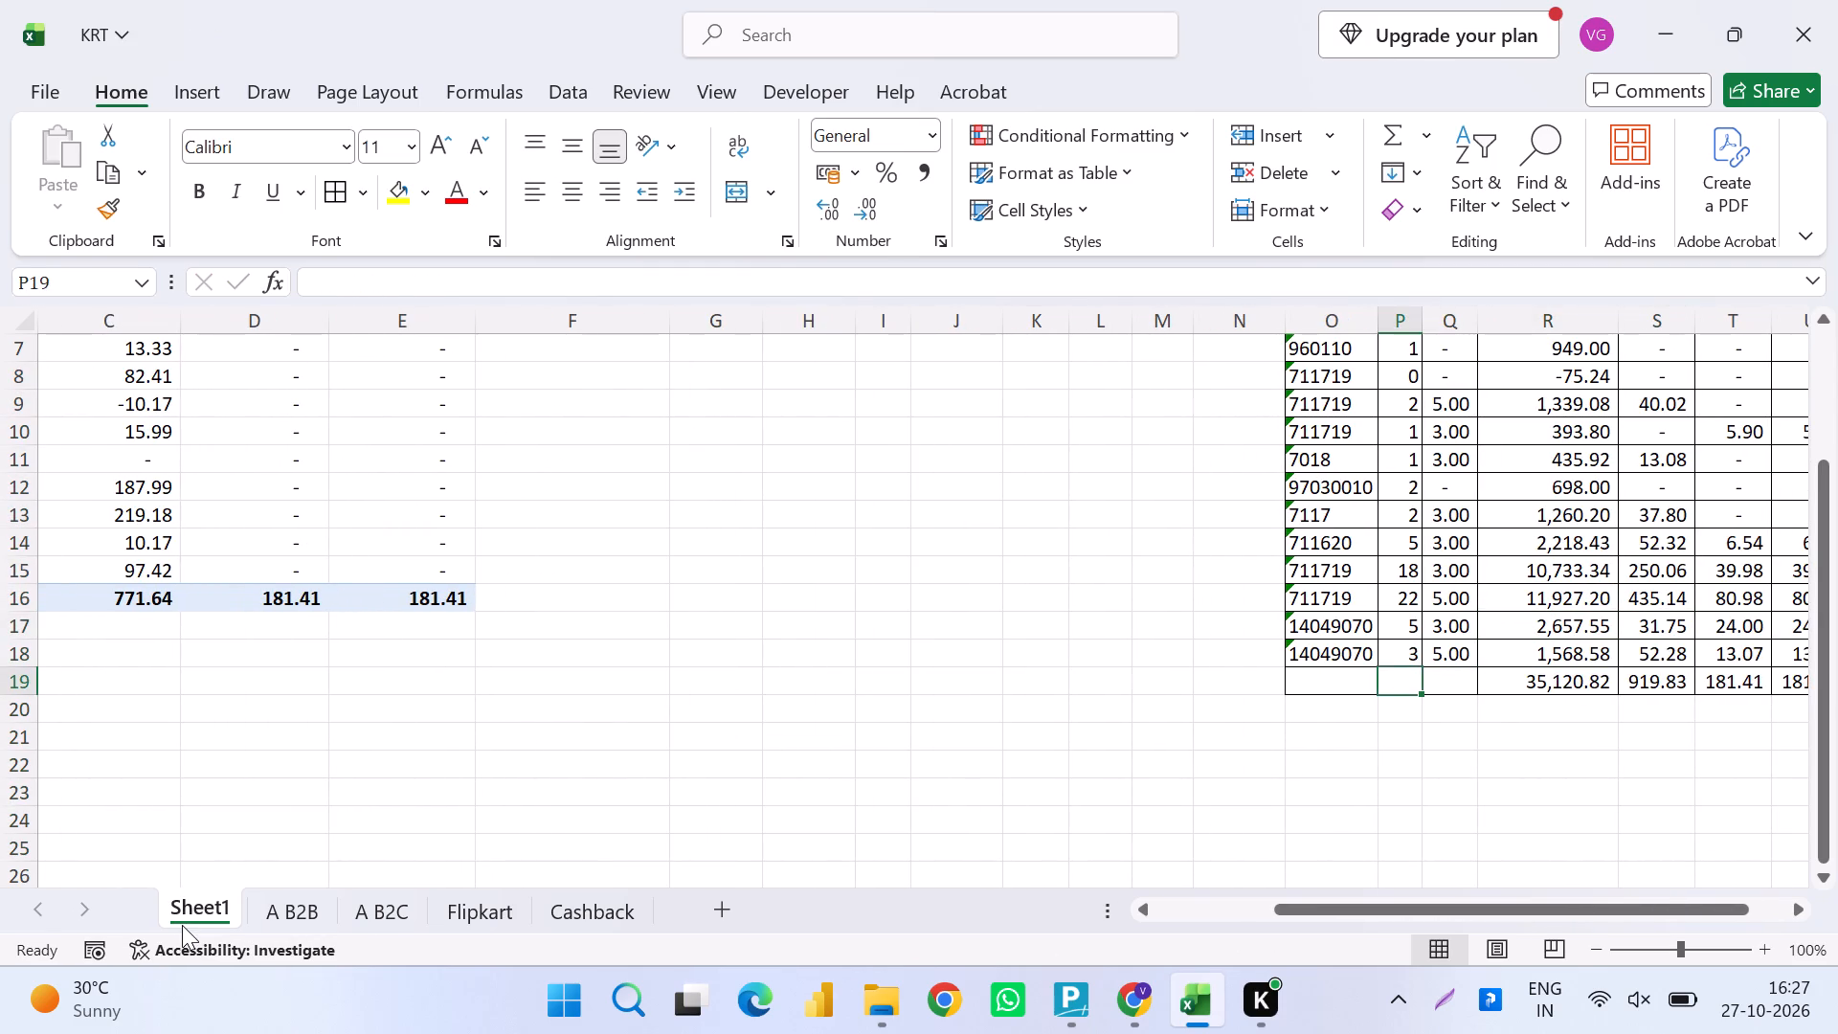
pyautogui.press('Left')
pyautogui.hotkey('ctrl', 'shift', 'Up')
pyautogui.hotkey('shift', 'Down')
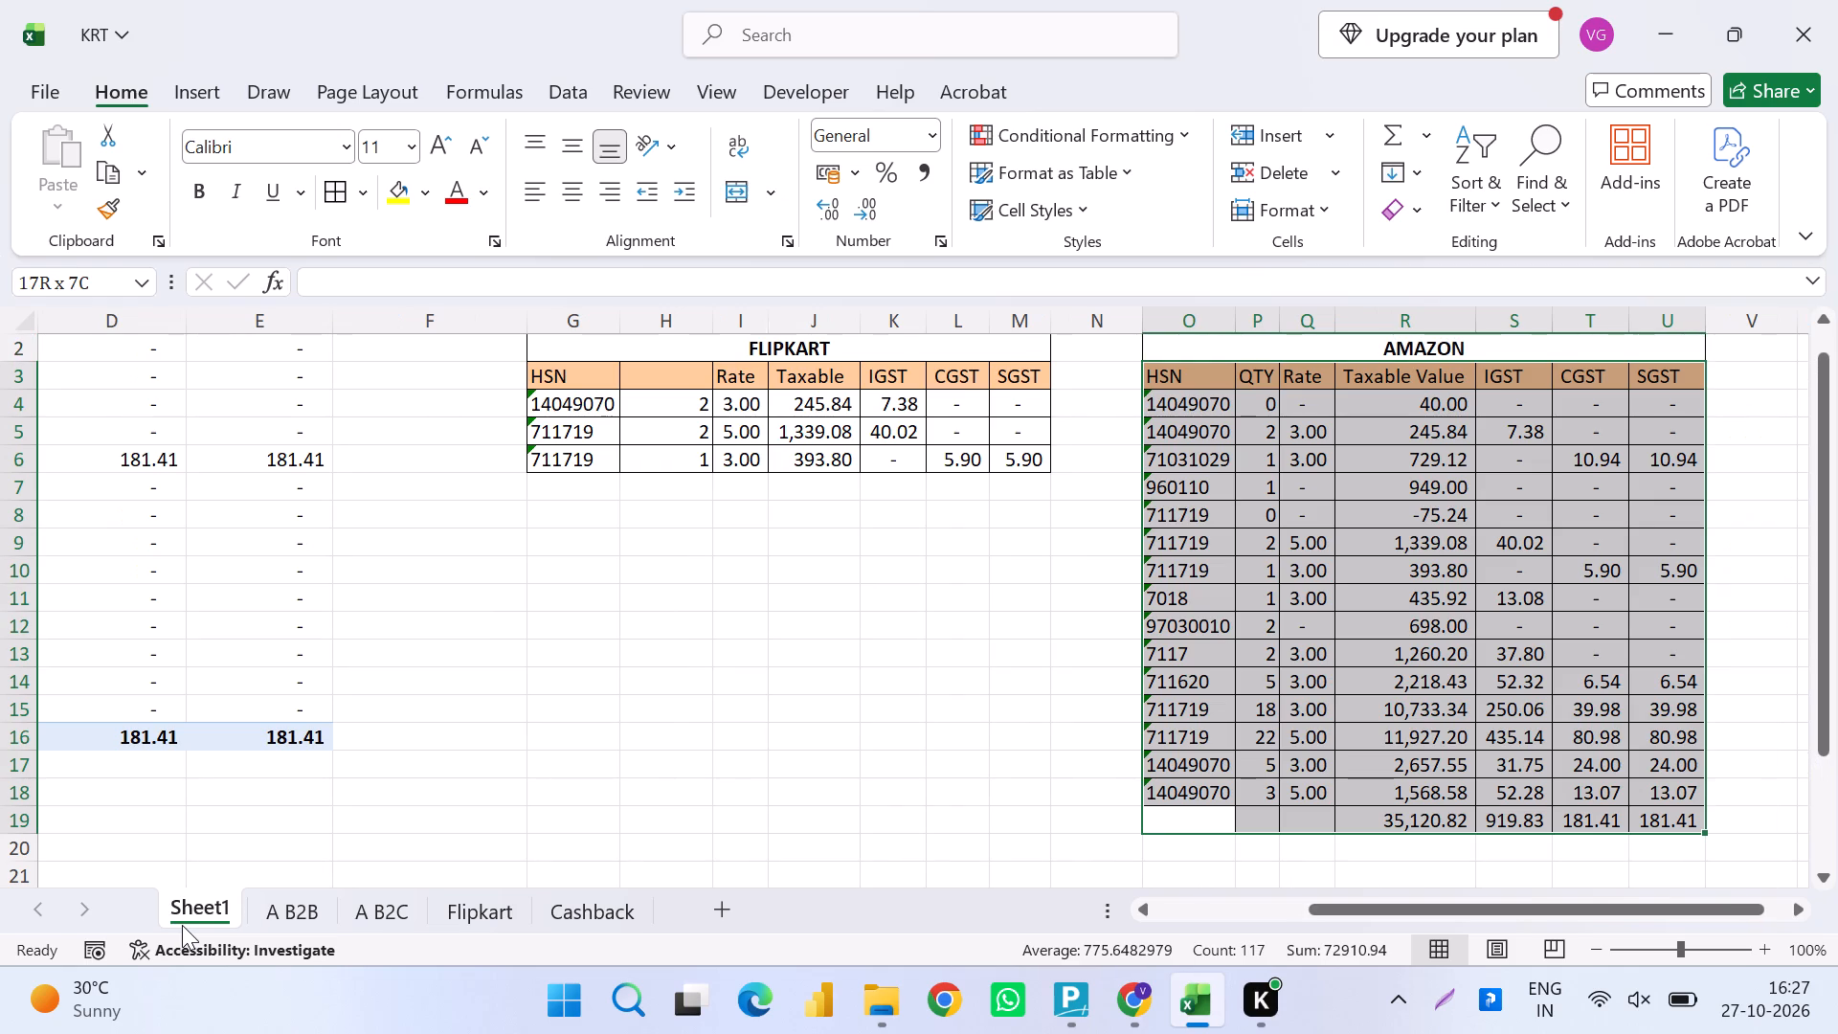
pyautogui.hotkey('ctrl', 'c')
pyautogui.hotkey('ctrl', 'Left')
pyautogui.hotkey('ctrl', 'Left')
pyautogui.hotkey('ctrl', 'Left')
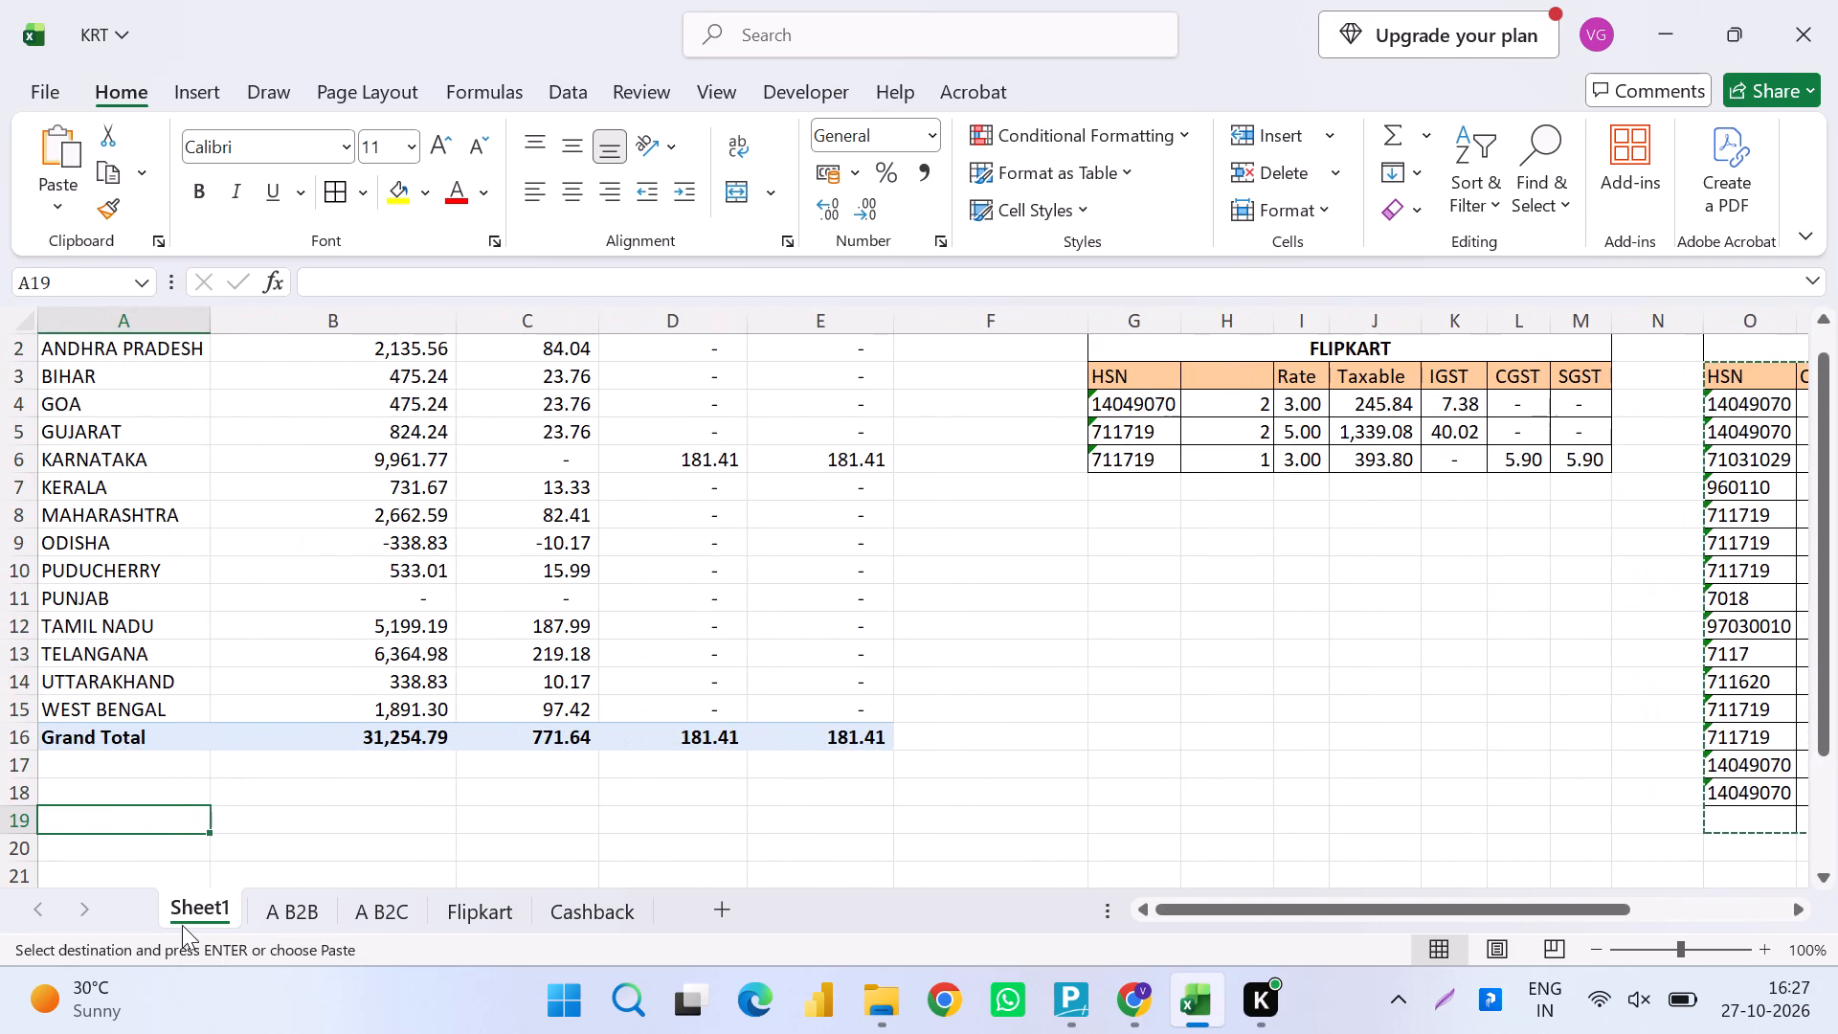
pyautogui.press('Down')
pyautogui.press('Return')
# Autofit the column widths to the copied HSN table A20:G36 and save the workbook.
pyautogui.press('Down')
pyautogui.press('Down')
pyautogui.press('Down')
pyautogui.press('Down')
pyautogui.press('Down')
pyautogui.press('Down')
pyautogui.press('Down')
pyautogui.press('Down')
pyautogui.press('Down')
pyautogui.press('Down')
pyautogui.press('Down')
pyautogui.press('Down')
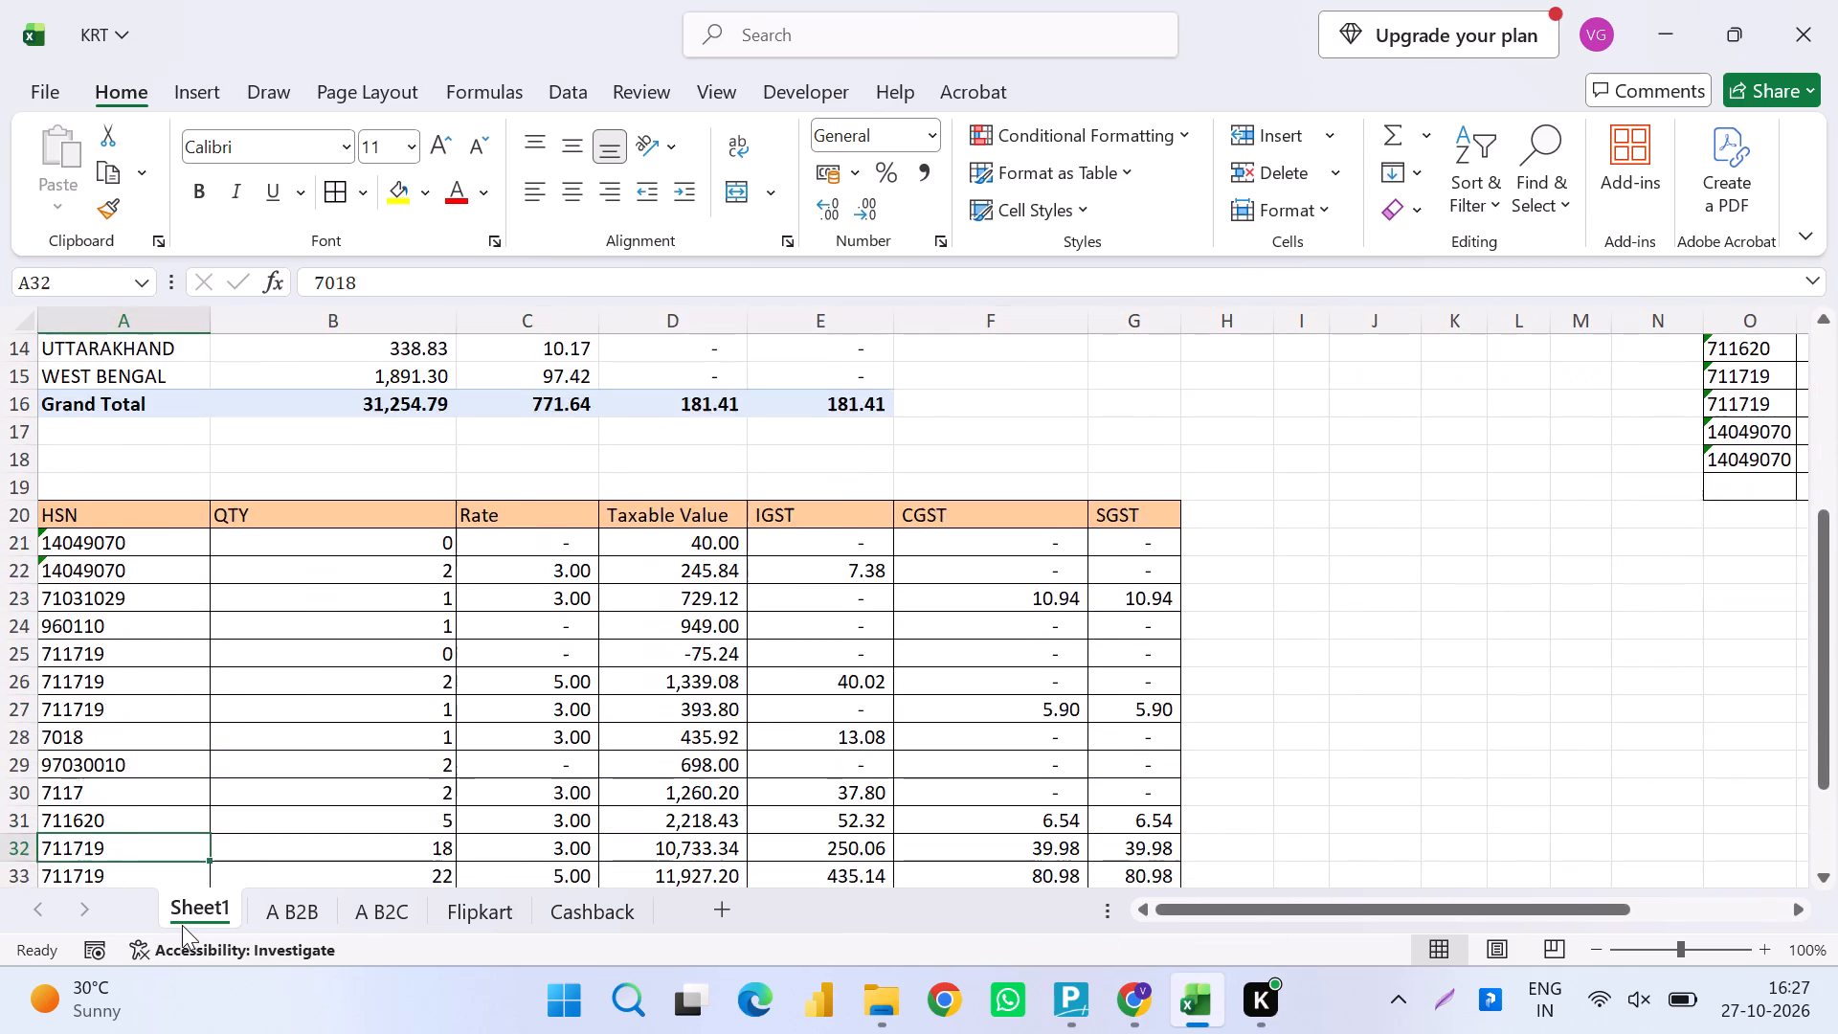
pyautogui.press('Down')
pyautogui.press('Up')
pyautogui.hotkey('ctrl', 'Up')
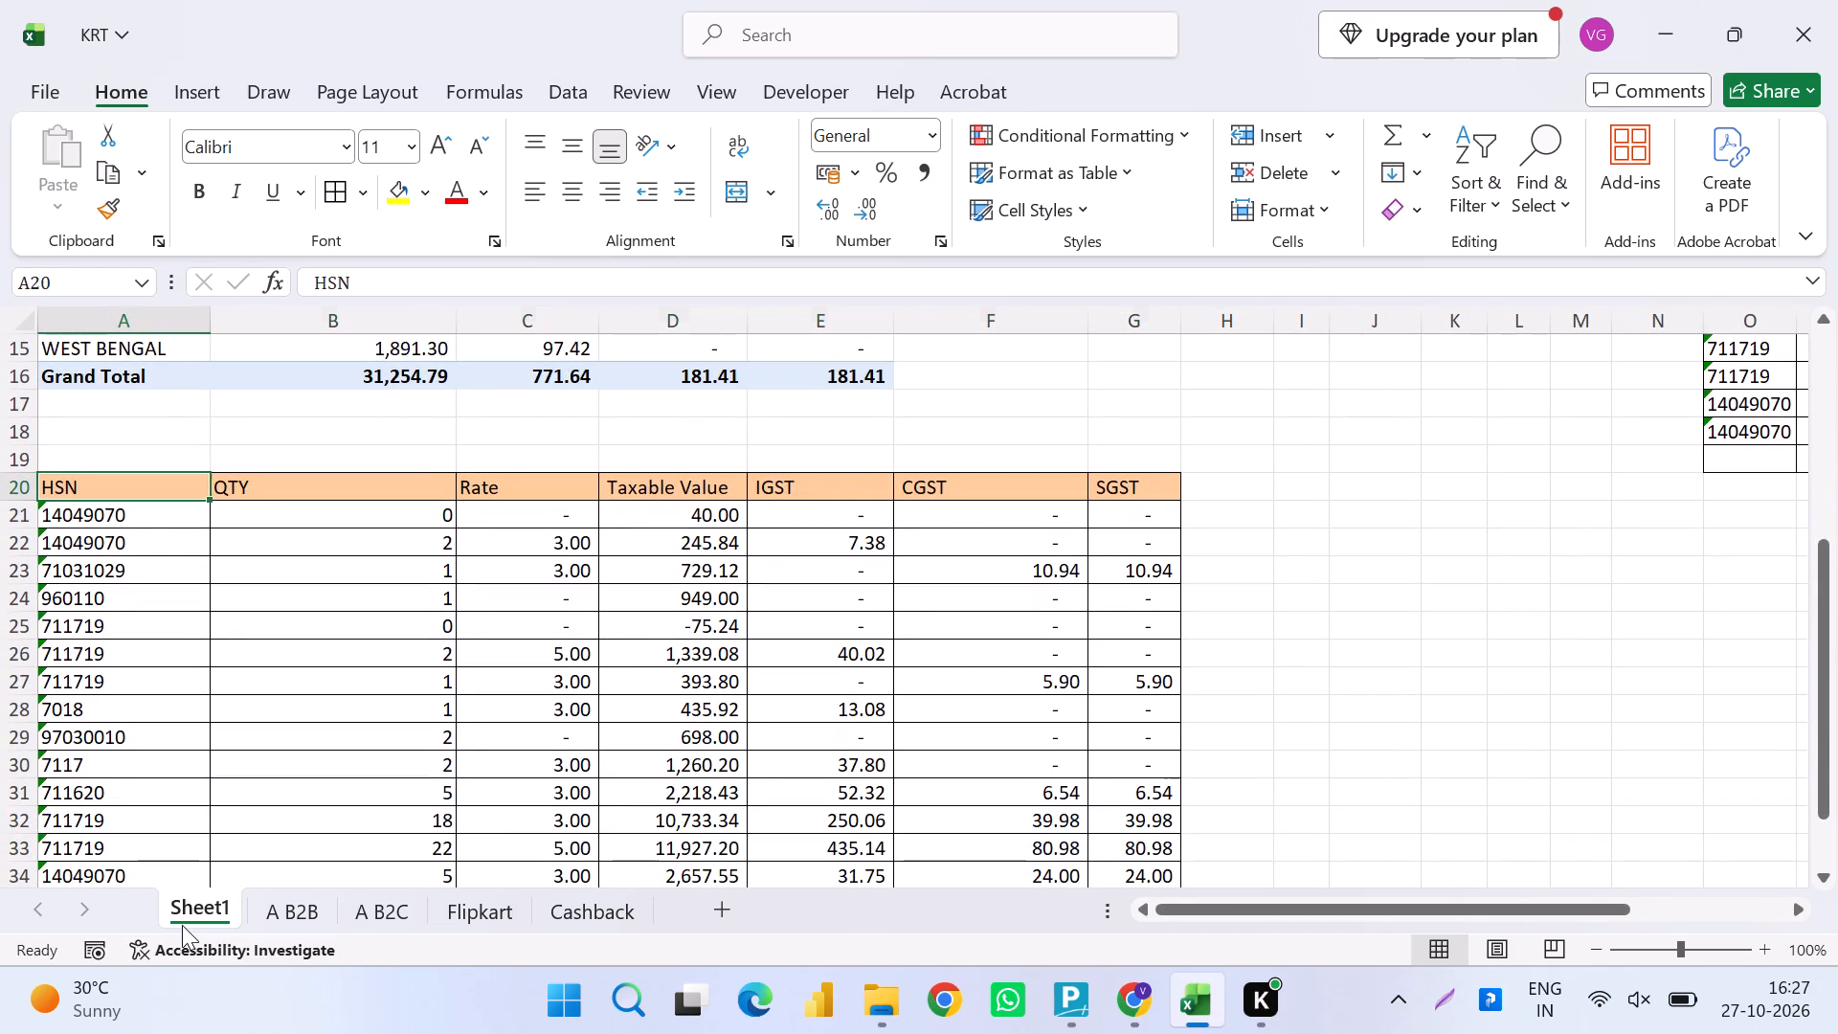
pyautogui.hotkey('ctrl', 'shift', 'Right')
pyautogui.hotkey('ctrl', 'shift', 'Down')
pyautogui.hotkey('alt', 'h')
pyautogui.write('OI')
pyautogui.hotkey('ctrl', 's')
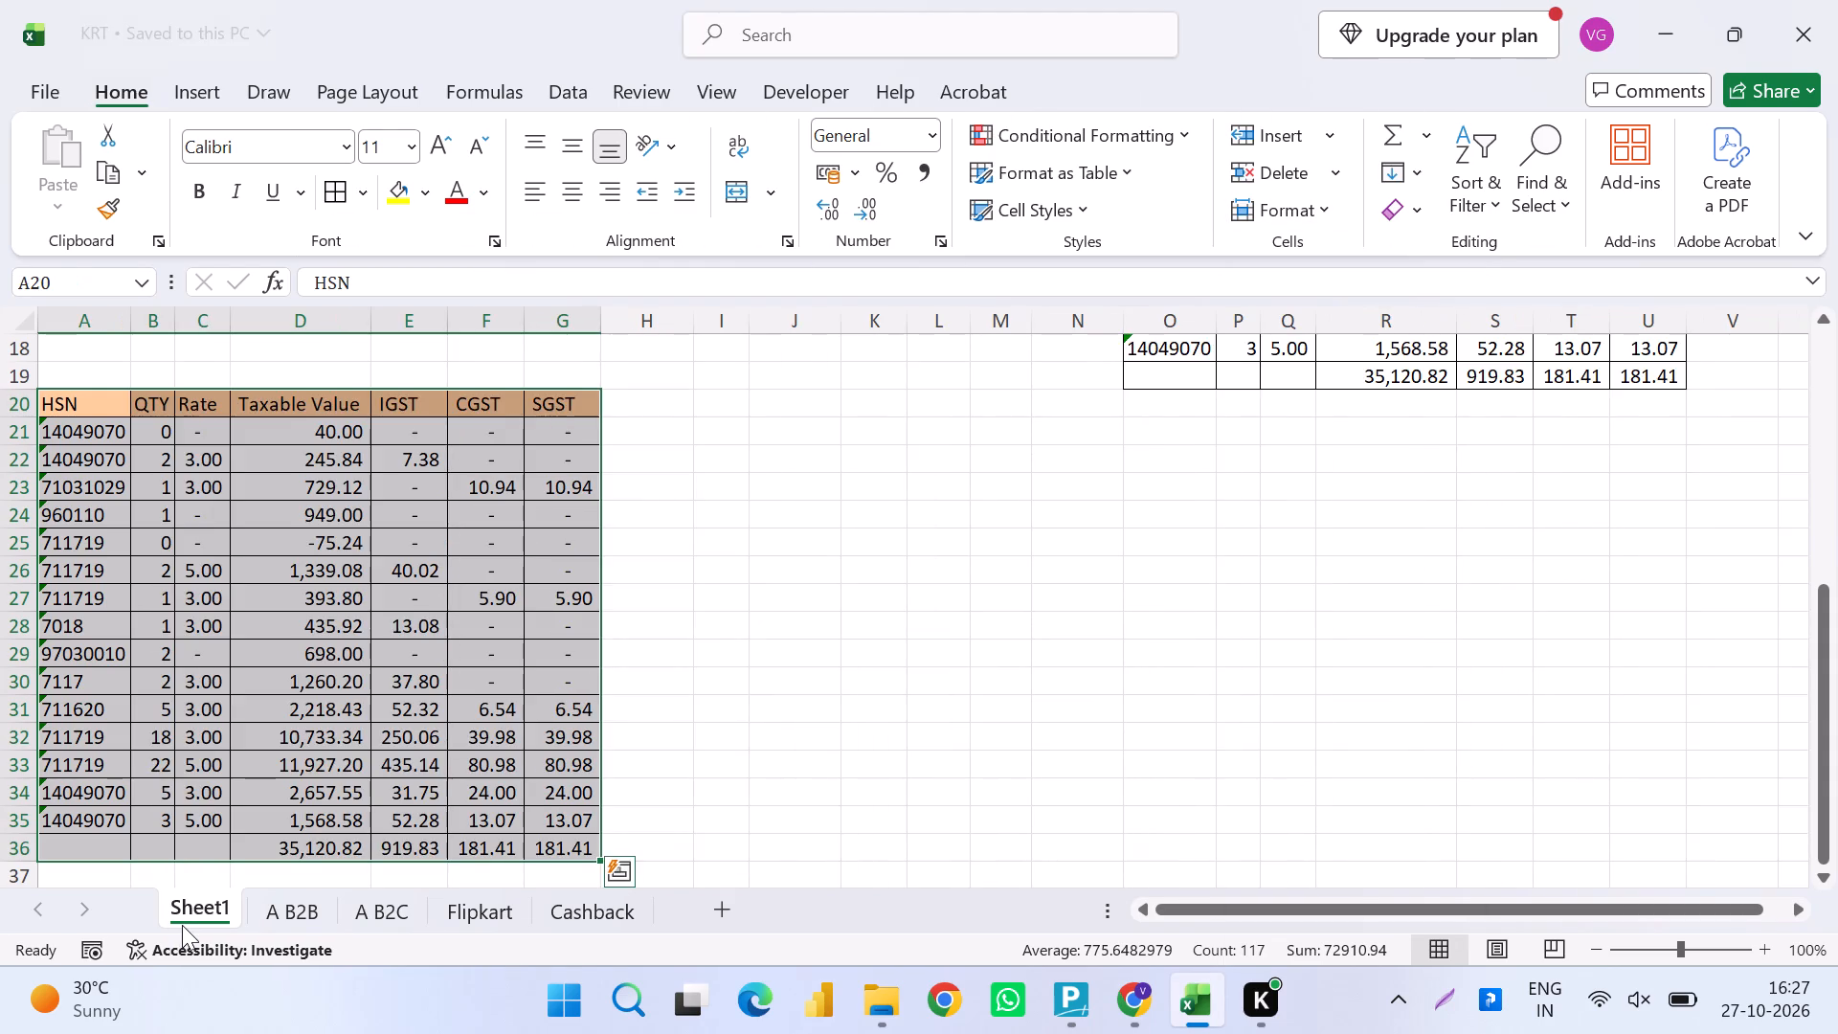
# Autofit the widths of all columns on Sheet1 so the state summary's contents fit.
pyautogui.hotkey('ctrl', 'Up')
pyautogui.press('Right')
pyautogui.press('Up')
pyautogui.press('Left')
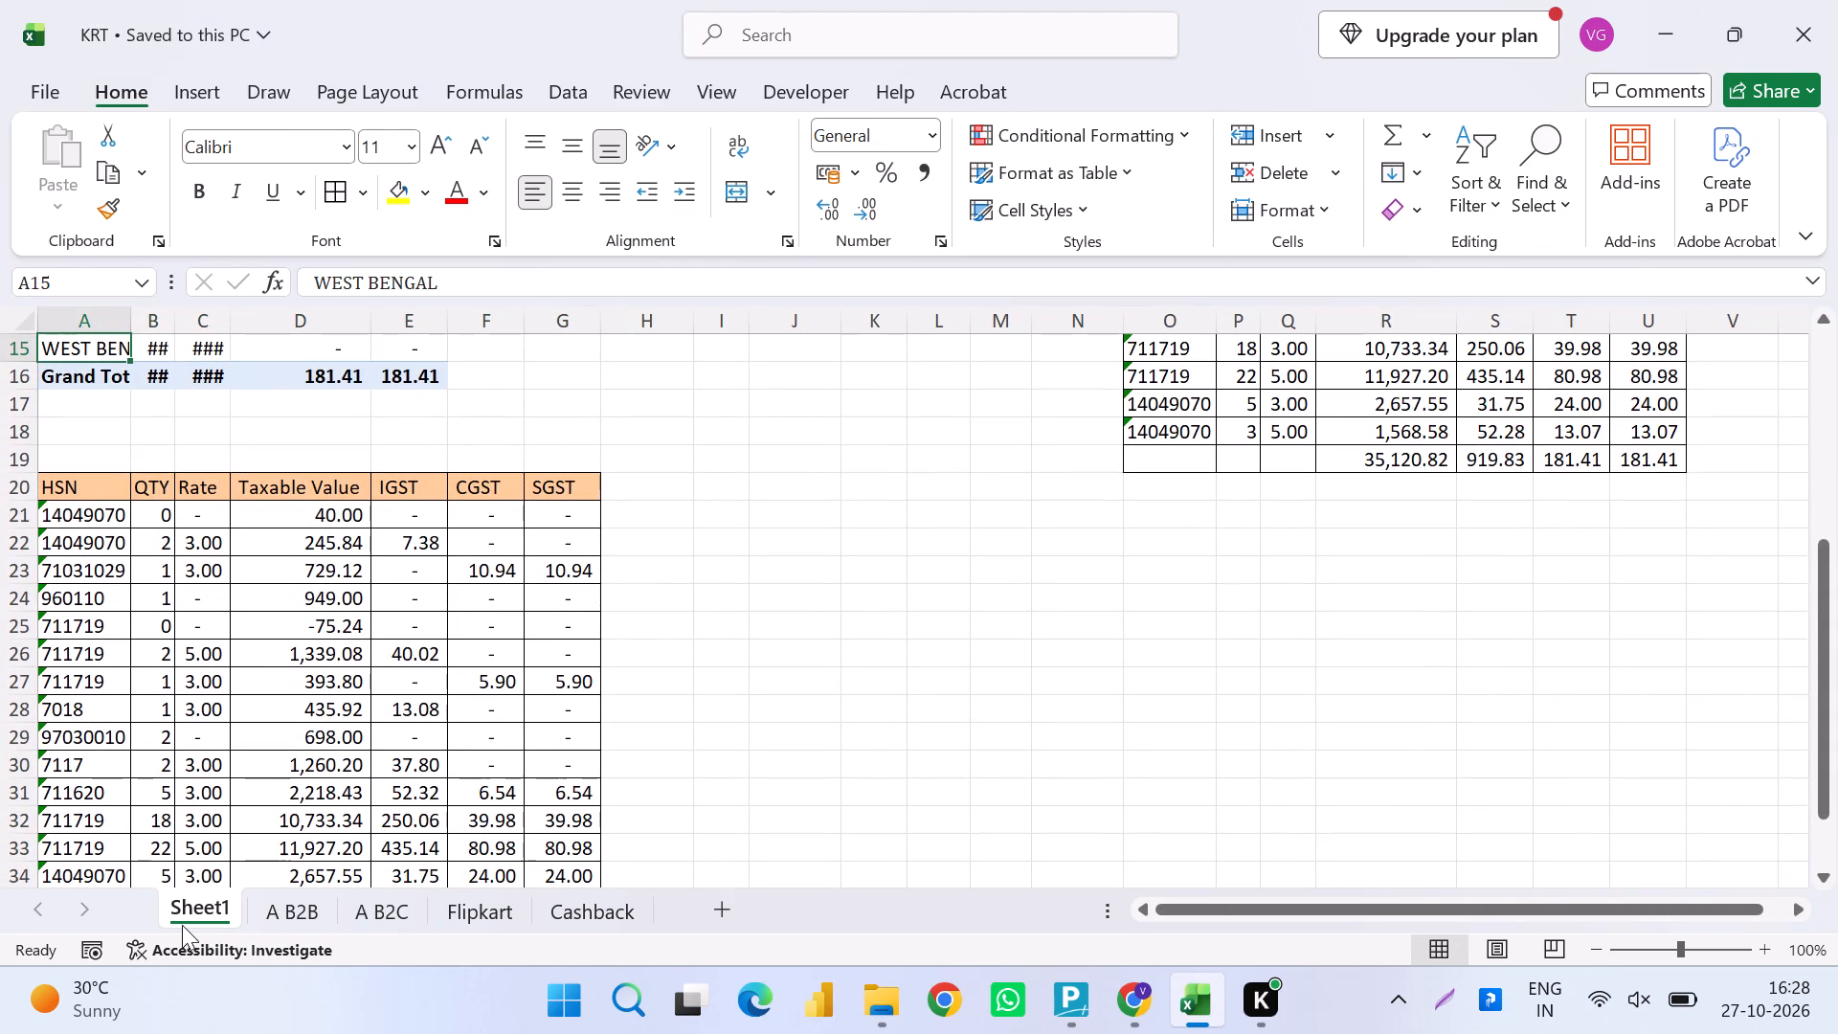
pyautogui.hotkey('ctrl', 'a')
pyautogui.hotkey('ctrl', 'a')
pyautogui.hotkey('ctrl', 'Up')
pyautogui.hotkey('ctrl', 'a')
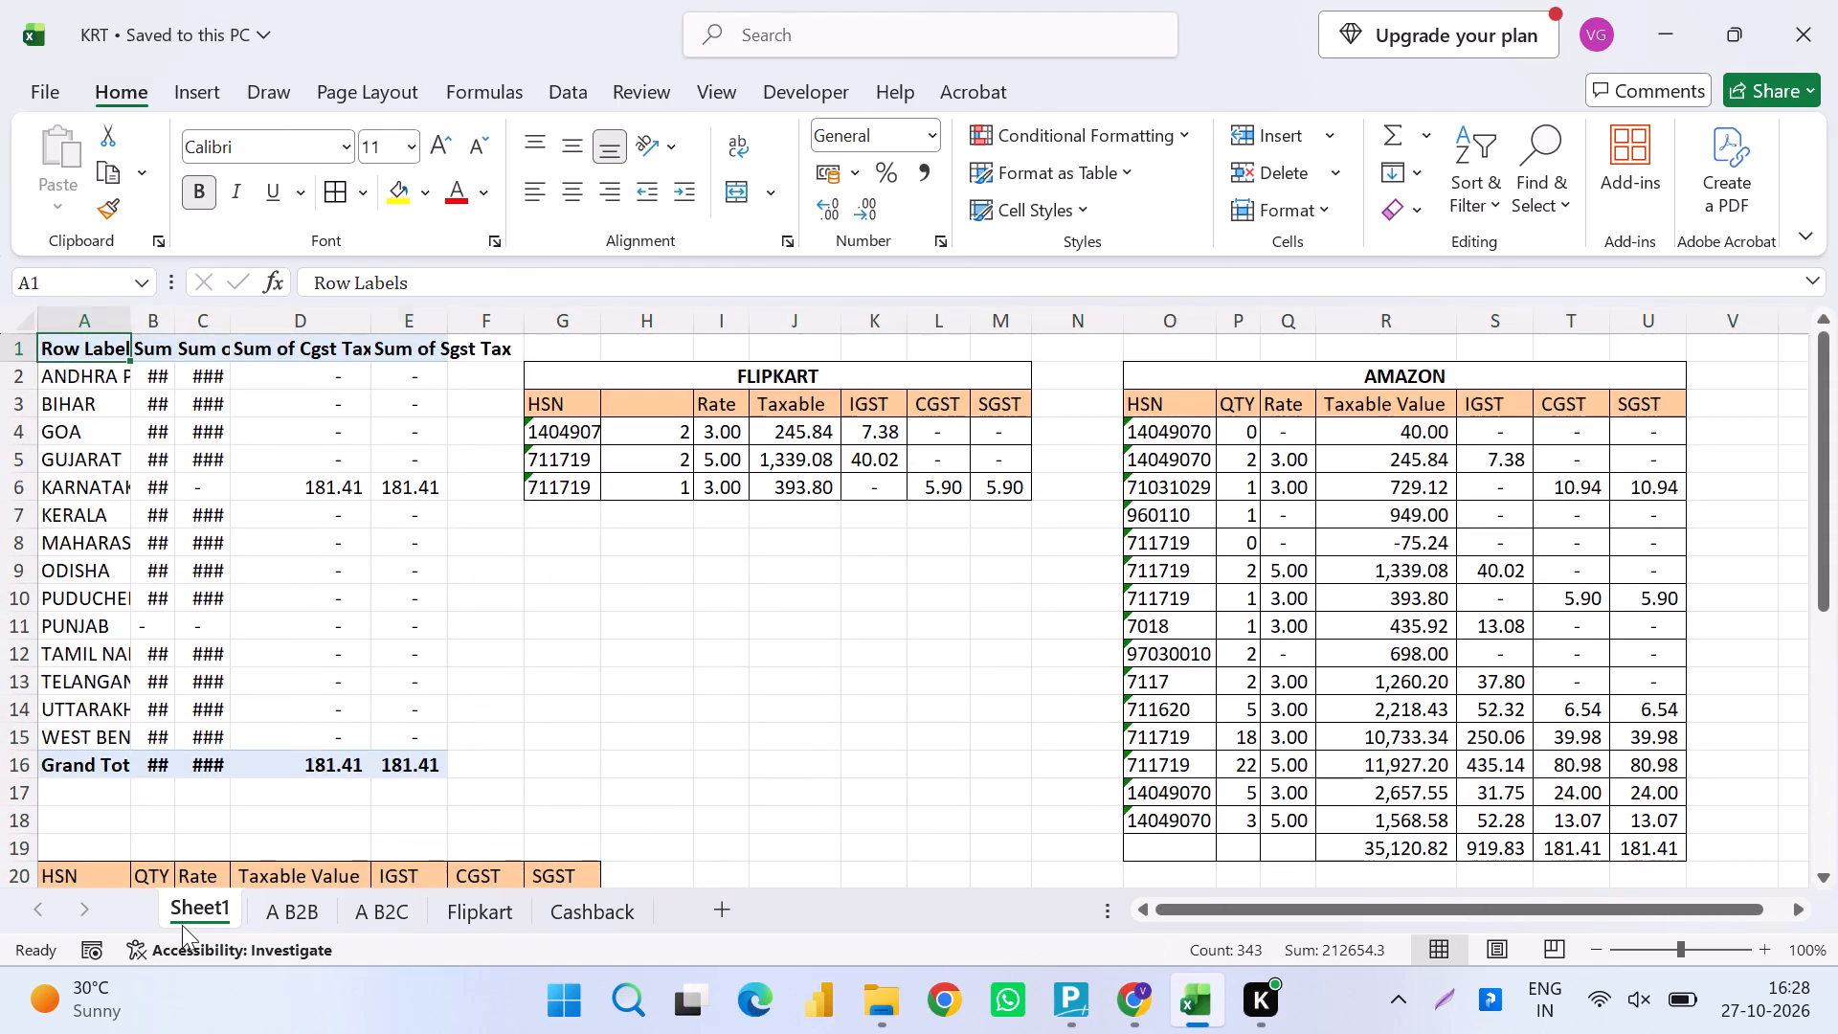
pyautogui.hotkey('ctrl', 'a')
pyautogui.hotkey('alt', 'h')
pyautogui.write('OI')
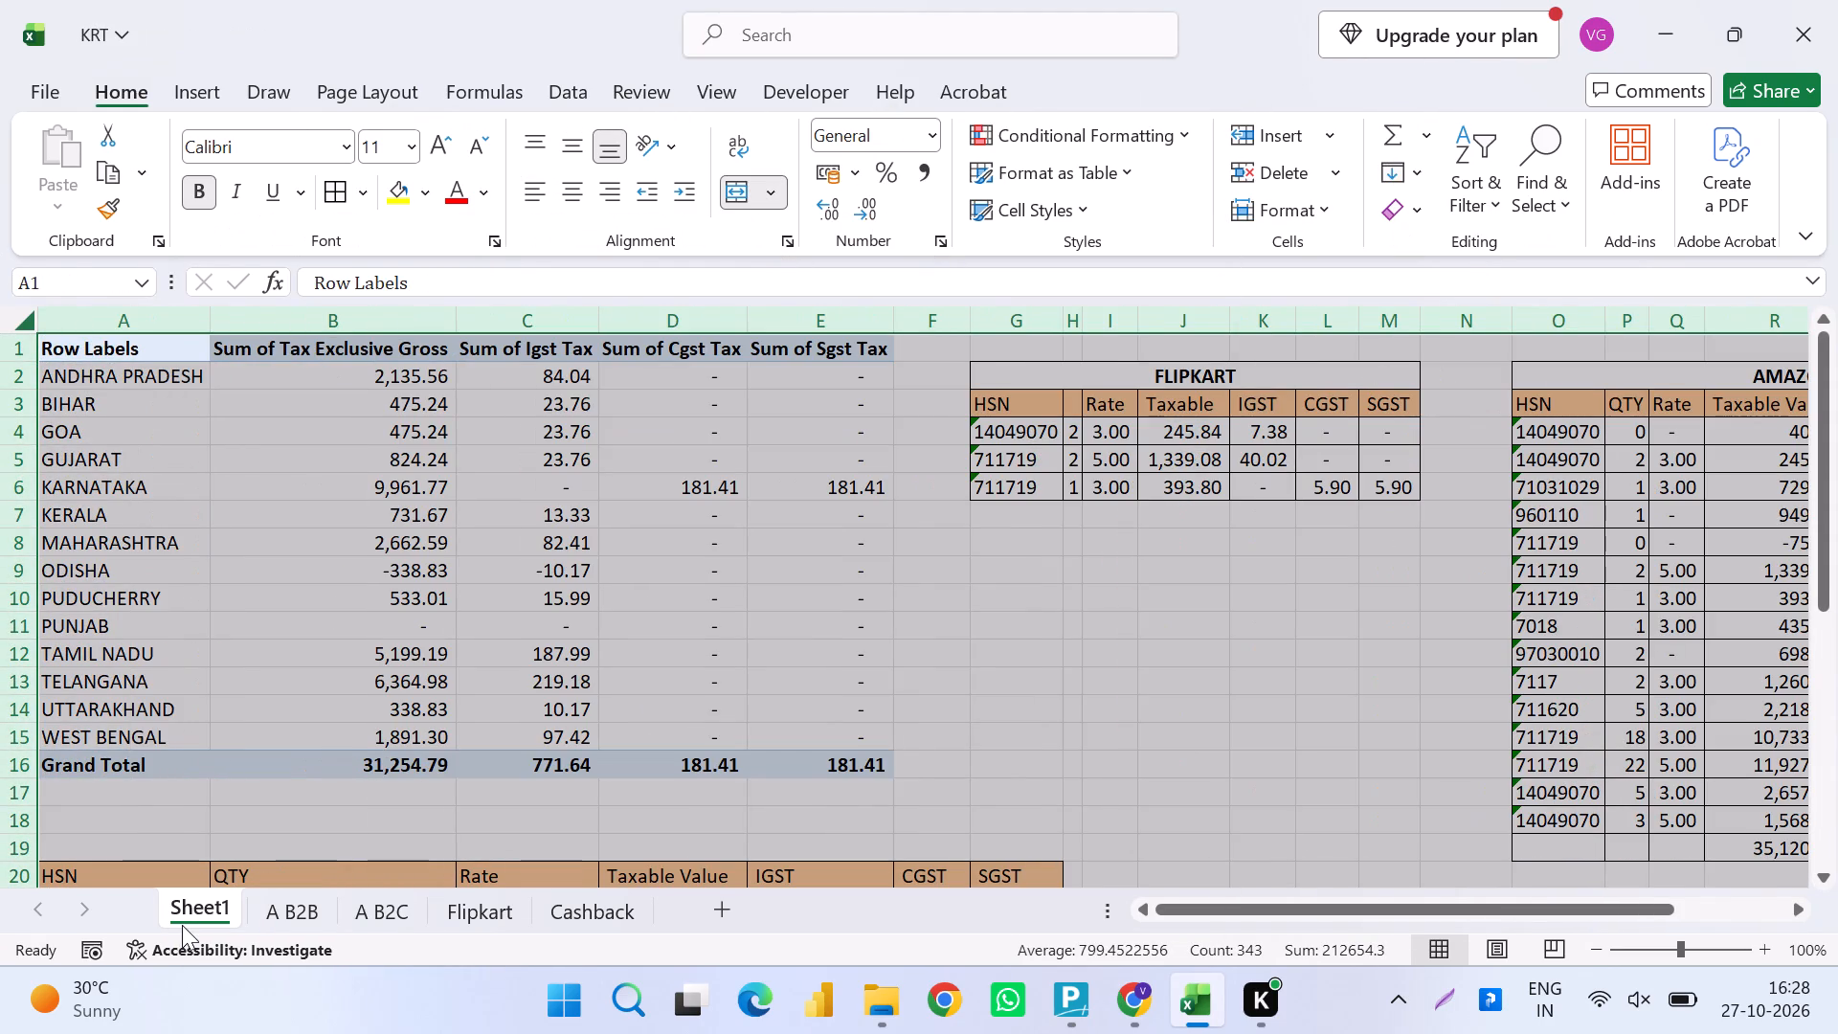
# Rename the state summary headers in B1:E1 as Taxable Value, IGST, CGST and SGST.
pyautogui.click(379, 350)
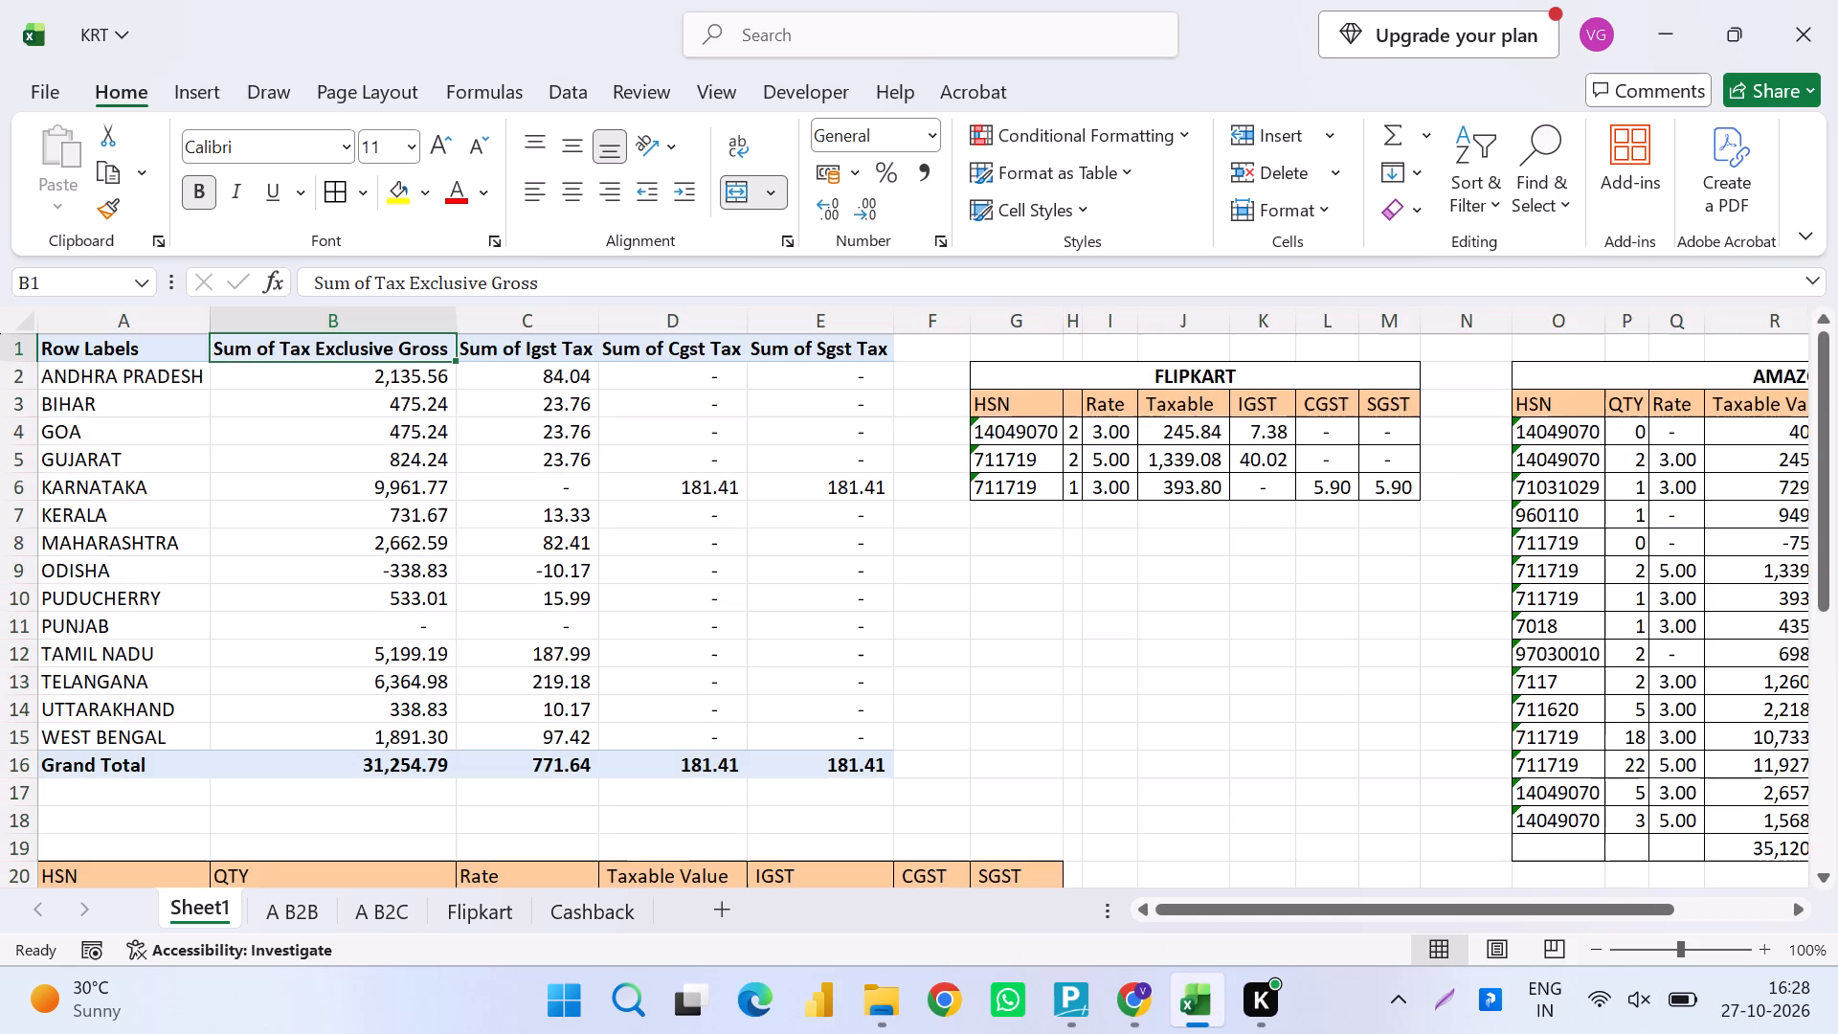
pyautogui.write('tAXA')
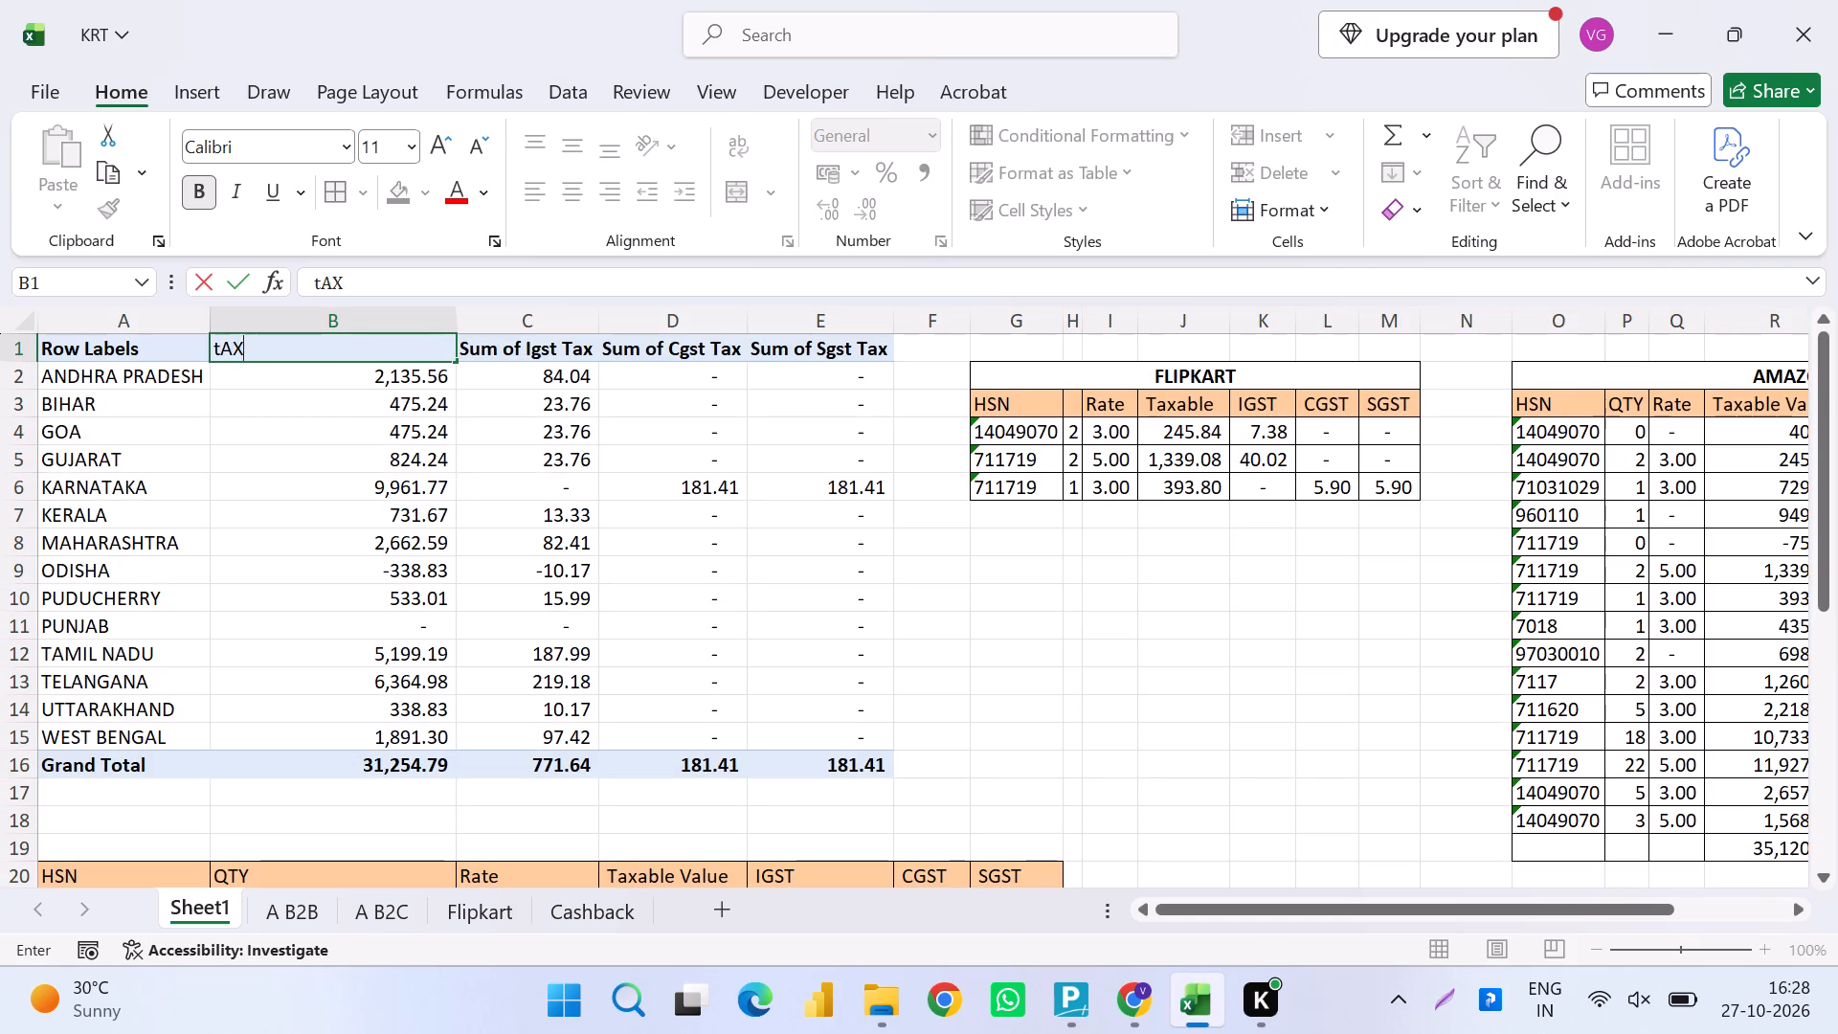
pyautogui.press('BackSpace')
pyautogui.press('BackSpace')
pyautogui.press('BackSpace')
pyautogui.press('BackSpace')
pyautogui.write('Taxable Val')
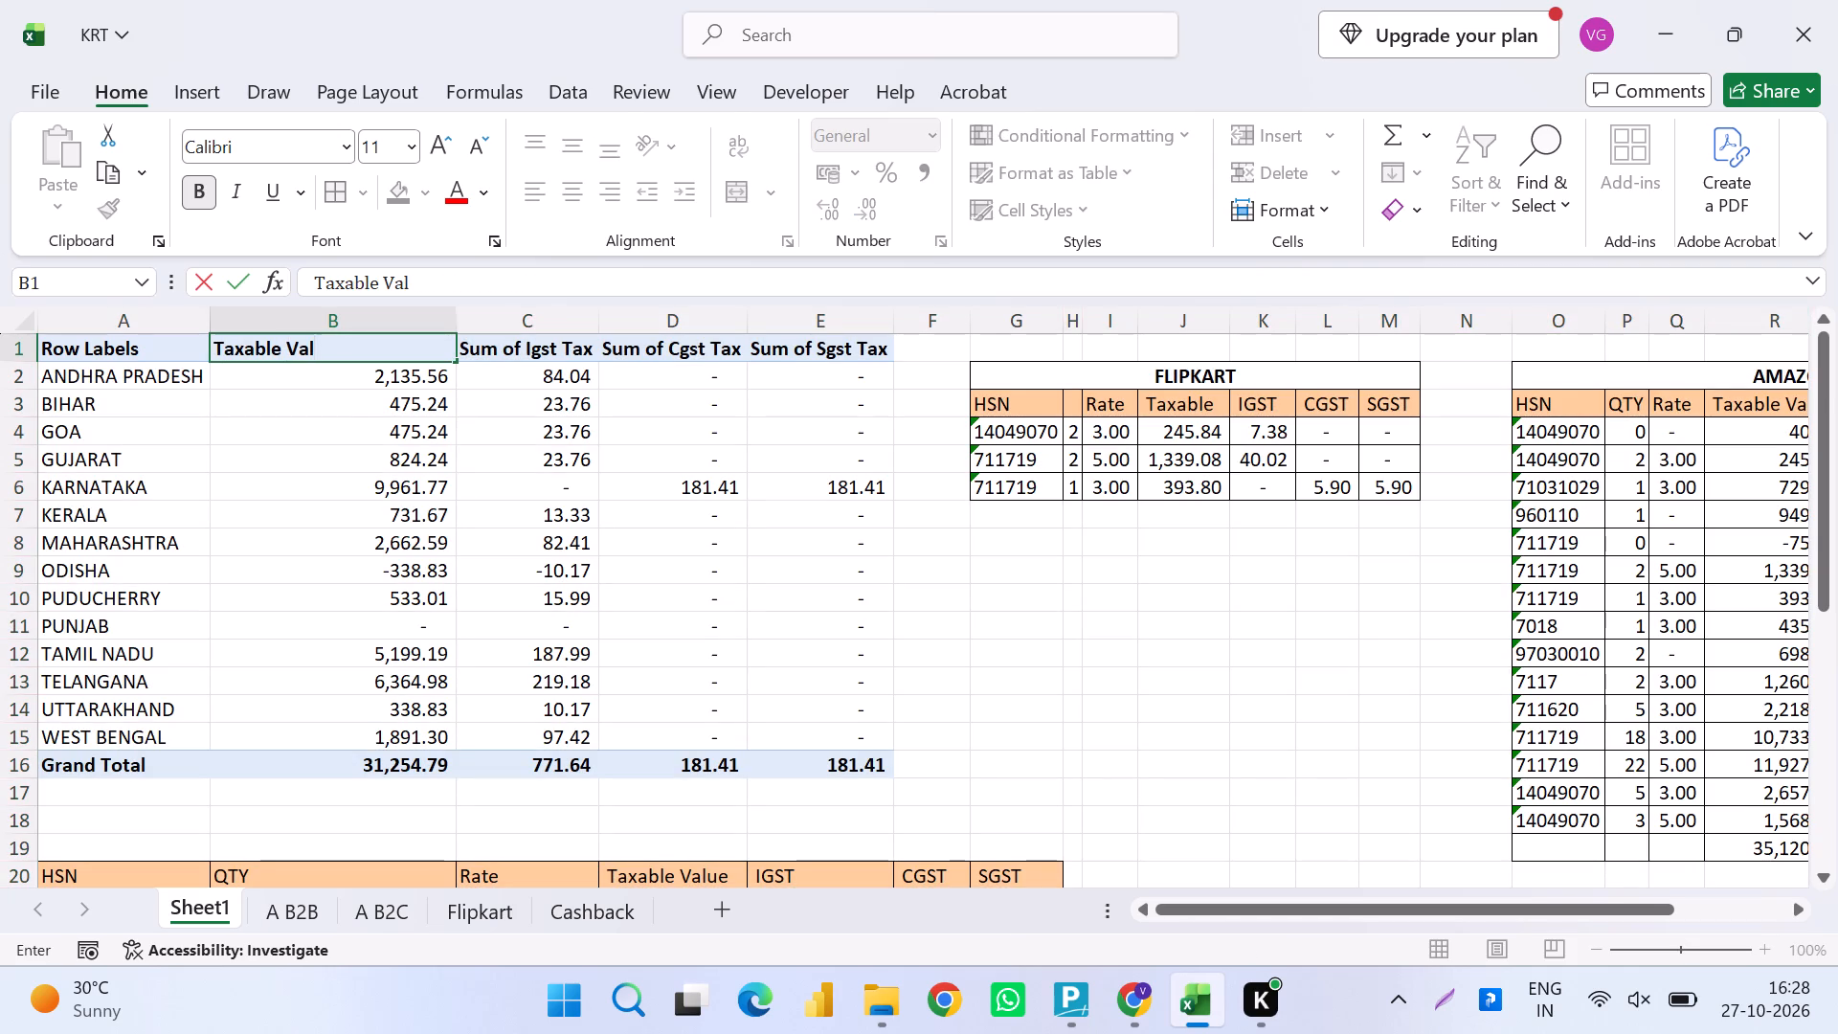
pyautogui.write('ue')
pyautogui.press('Tab')
pyautogui.write('IGST')
pyautogui.press('Tab')
pyautogui.write('CGST')
pyautogui.press('Tab')
pyautogui.write('SGST')
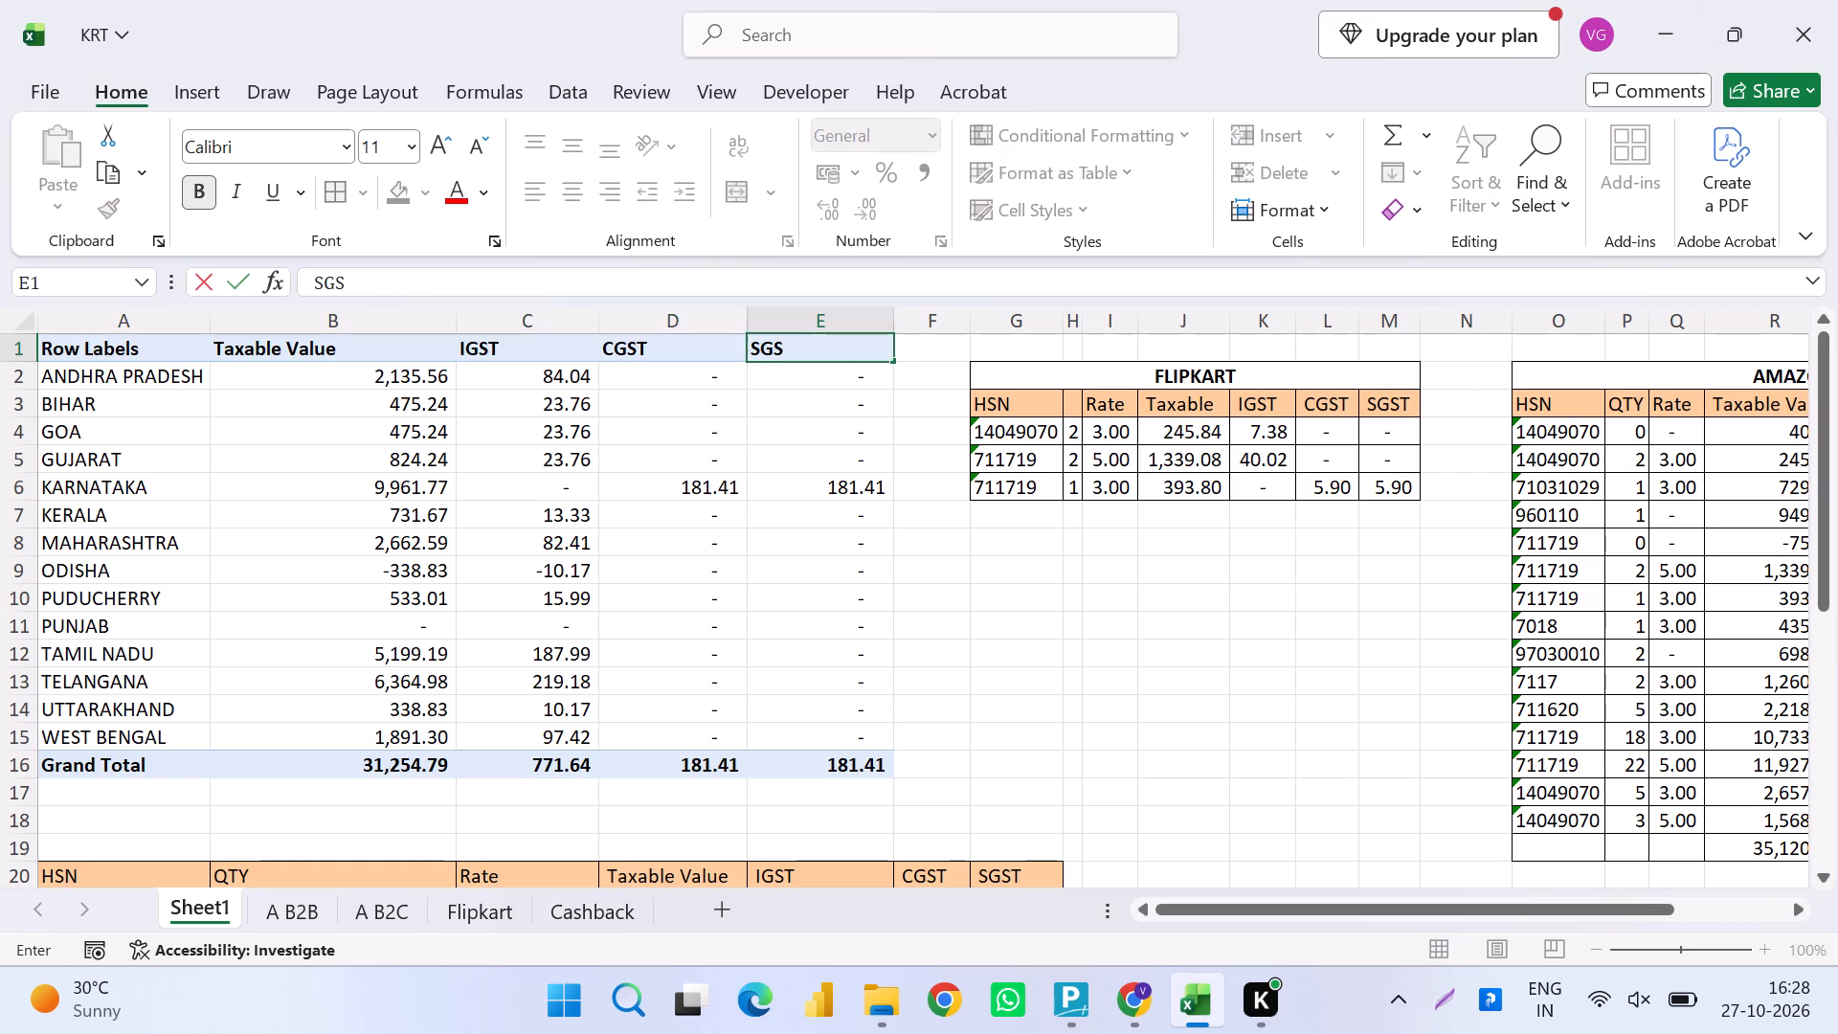
pyautogui.press('Return')
# Autofit all column widths on Sheet1 to suit the shortened headers.
pyautogui.hotkey('ctrl', 'a')
pyautogui.hotkey('ctrl', 'a')
pyautogui.write('hopoi')
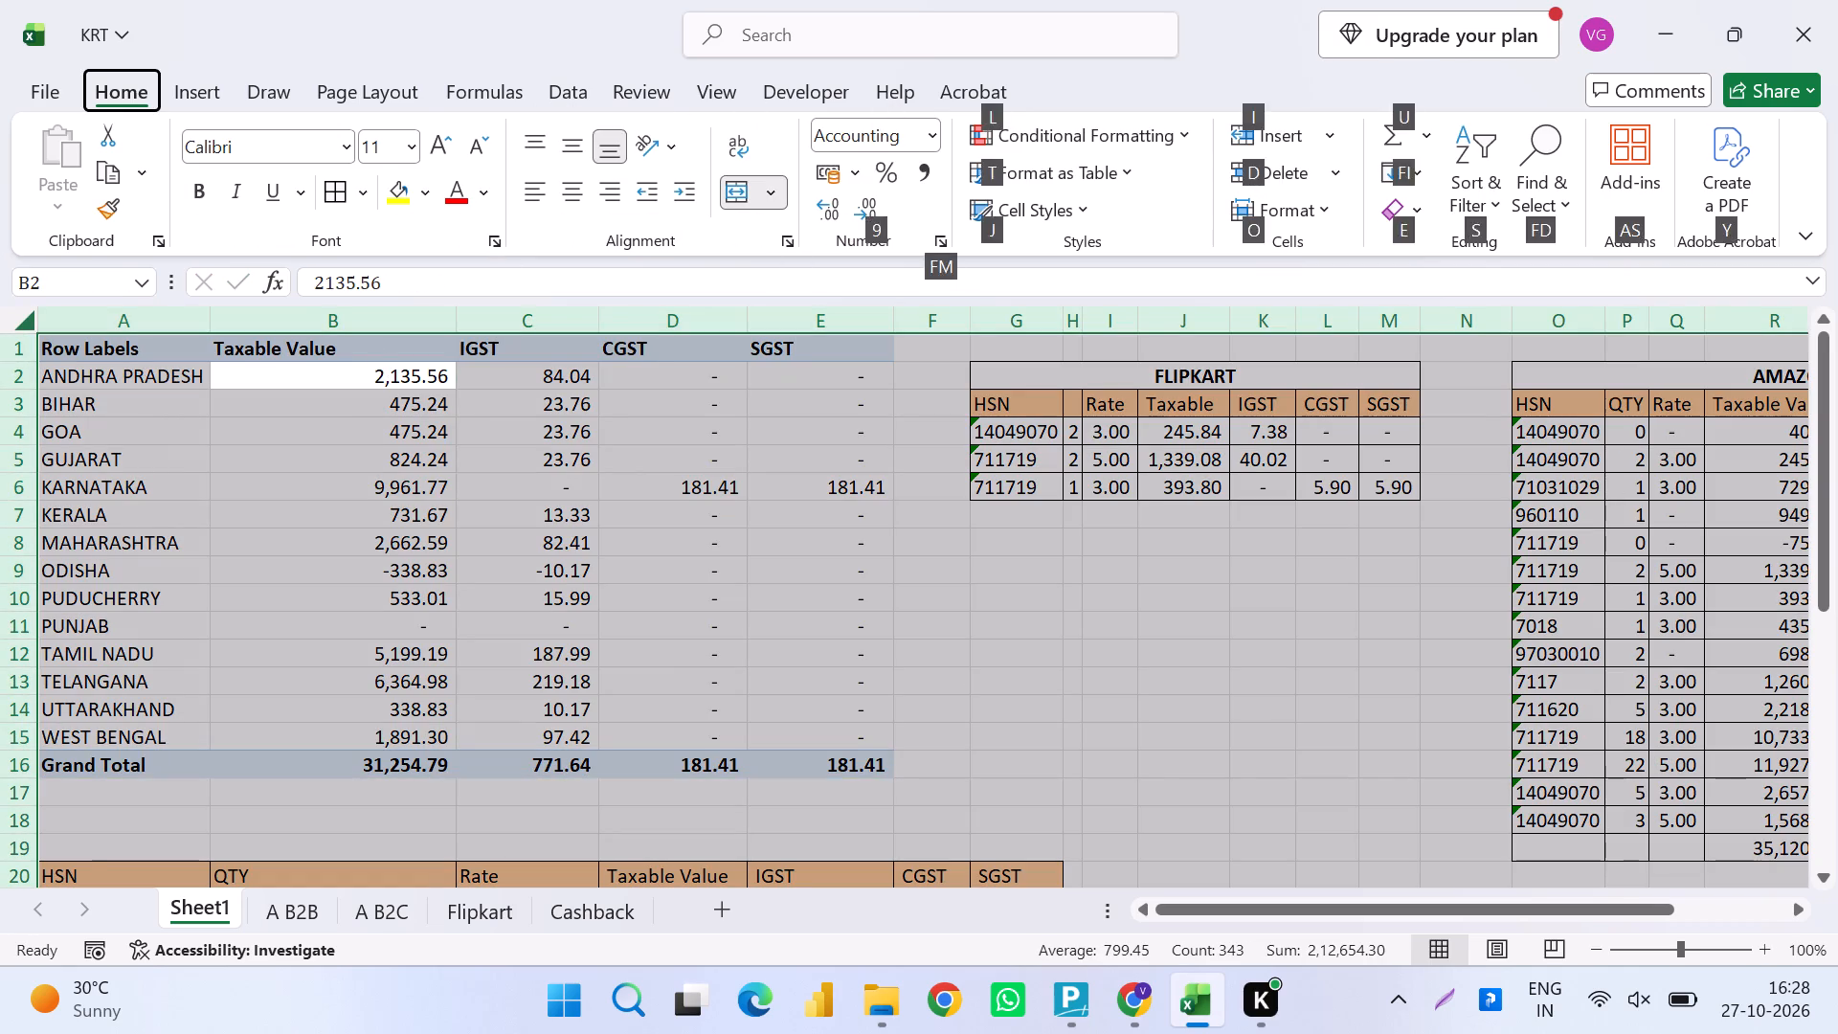
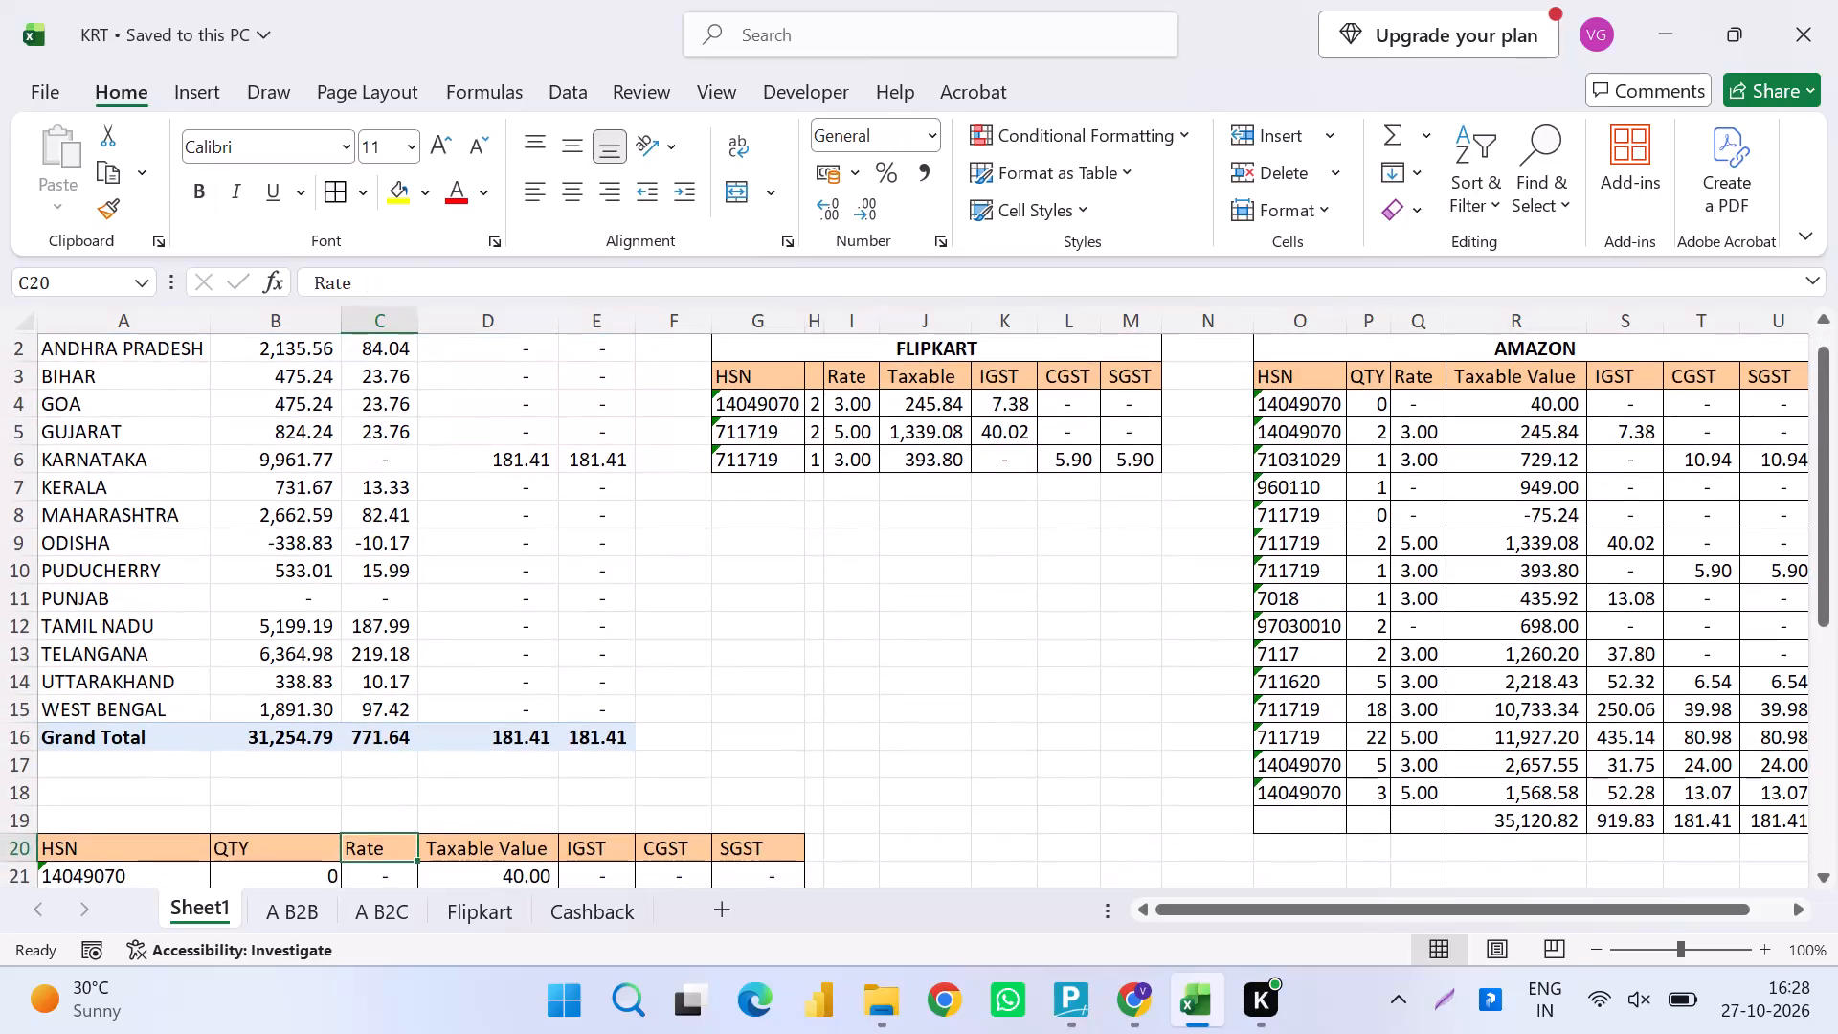
# Move the QTY and Rate columns of the lower HSN table, B20:C35, to H20:I35 after the SGST column.
pyautogui.press('Down')
pyautogui.hotkey('ctrl', 'Down')
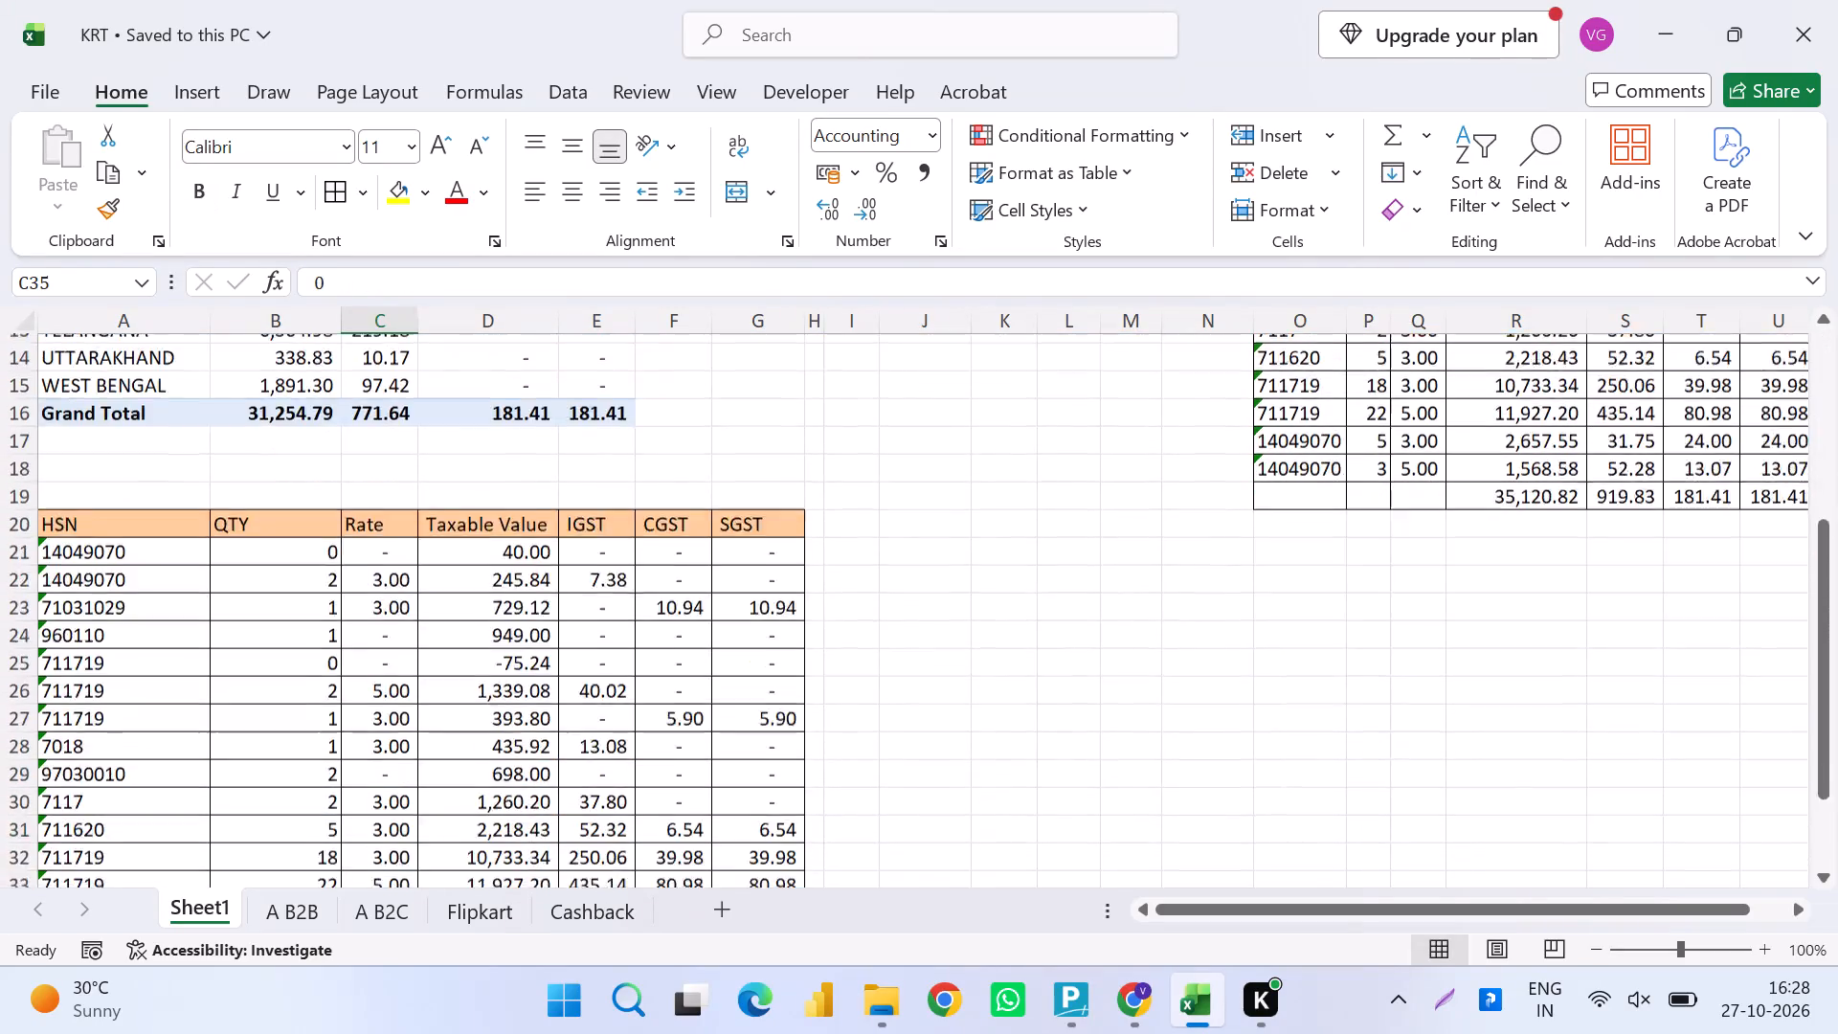
pyautogui.press('Down')
pyautogui.press('Down')
pyautogui.press('Down')
pyautogui.press('Up')
pyautogui.press('Up')
pyautogui.press('Up')
pyautogui.press('Right')
pyautogui.press('Up')
pyautogui.press('Left')
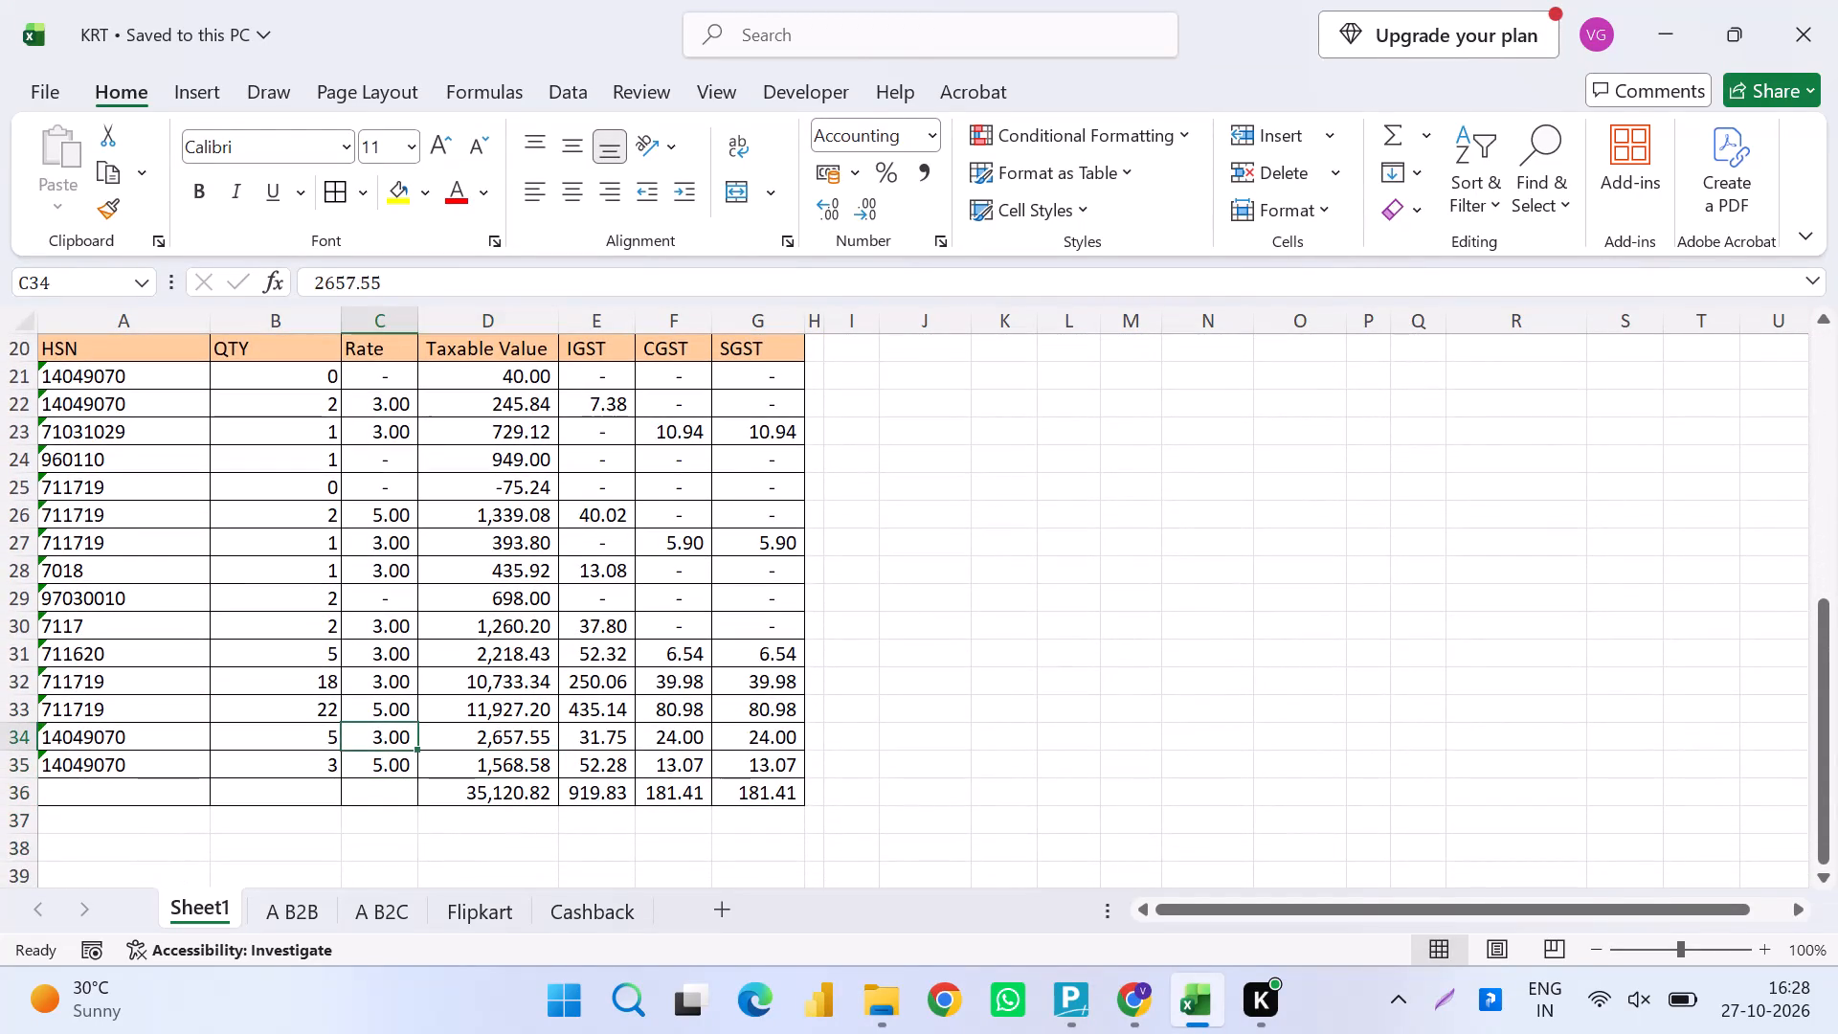
pyautogui.hotkey('ctrl', 'Up')
pyautogui.hotkey('ctrl', 'Left')
pyautogui.press('Right')
pyautogui.hotkey('ctrl', 'shift', 'Down')
pyautogui.hotkey('ctrl', 'shift', 'Right')
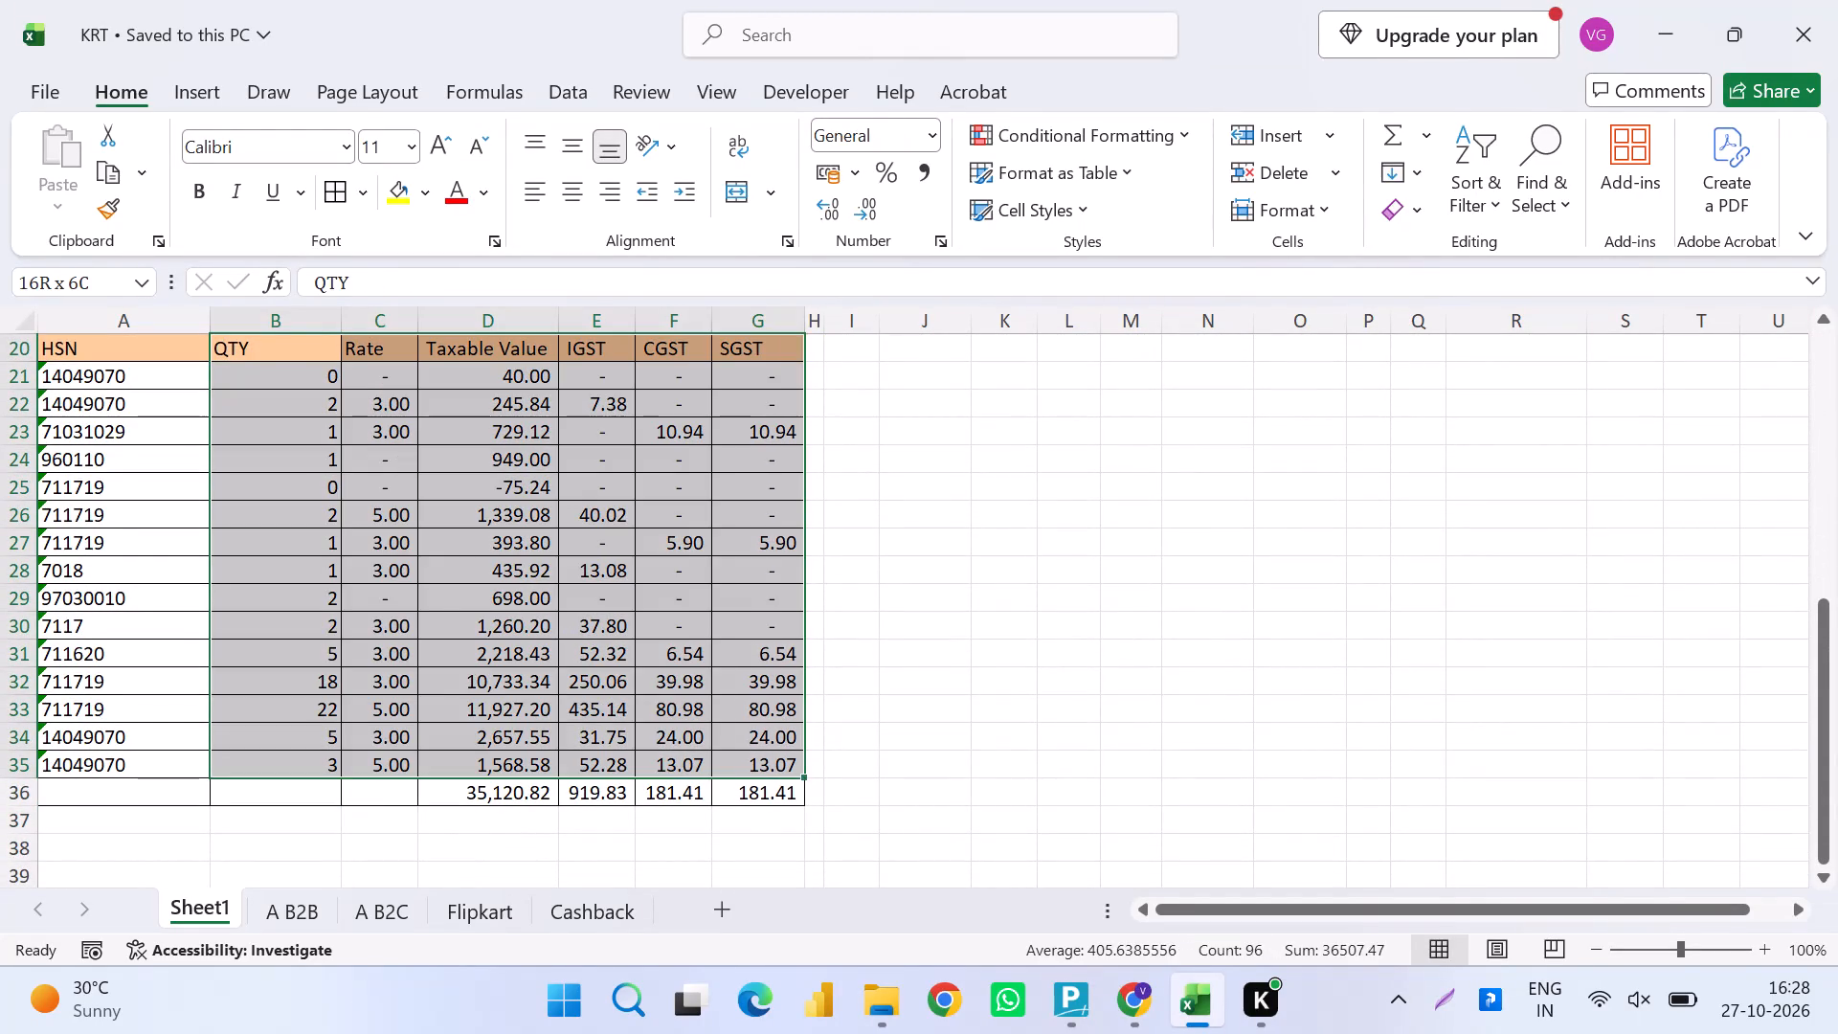
pyautogui.hotkey('shift', 'Left')
pyautogui.hotkey('shift', 'Down')
pyautogui.hotkey('shift', 'Left')
pyautogui.hotkey('shift', 'Left')
pyautogui.hotkey('shift', 'Left')
pyautogui.hotkey('shift', 'Up')
pyautogui.hotkey('ctrl', 'x')
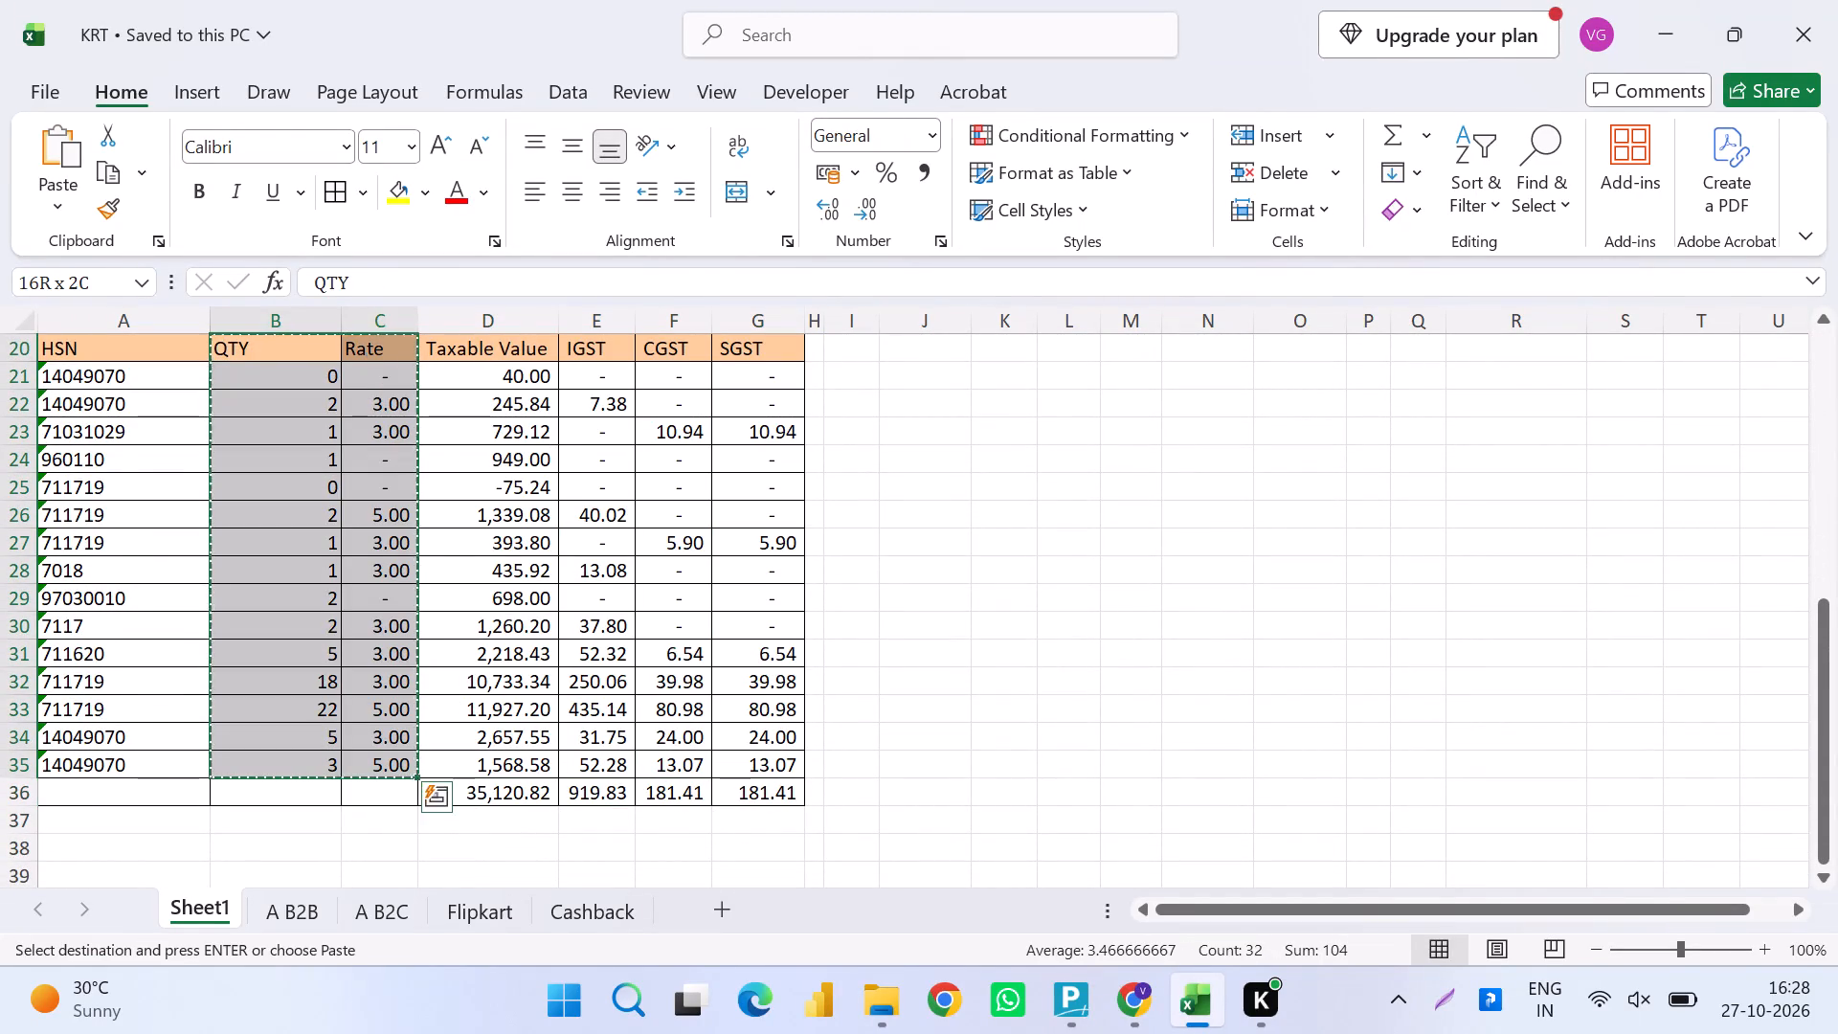
pyautogui.hotkey('ctrl', 'Up')
pyautogui.press('Right')
pyautogui.press('Right')
pyautogui.press('Down')
pyautogui.press('Down')
pyautogui.press('Right')
pyautogui.press('Right')
pyautogui.press('Right')
pyautogui.press('Down')
pyautogui.press('Right')
pyautogui.press('Down')
pyautogui.press('Return')
# Move the Taxable Value through Rate block, D20:I36, to start at B20, directly beside the HSN column.
pyautogui.press('Left')
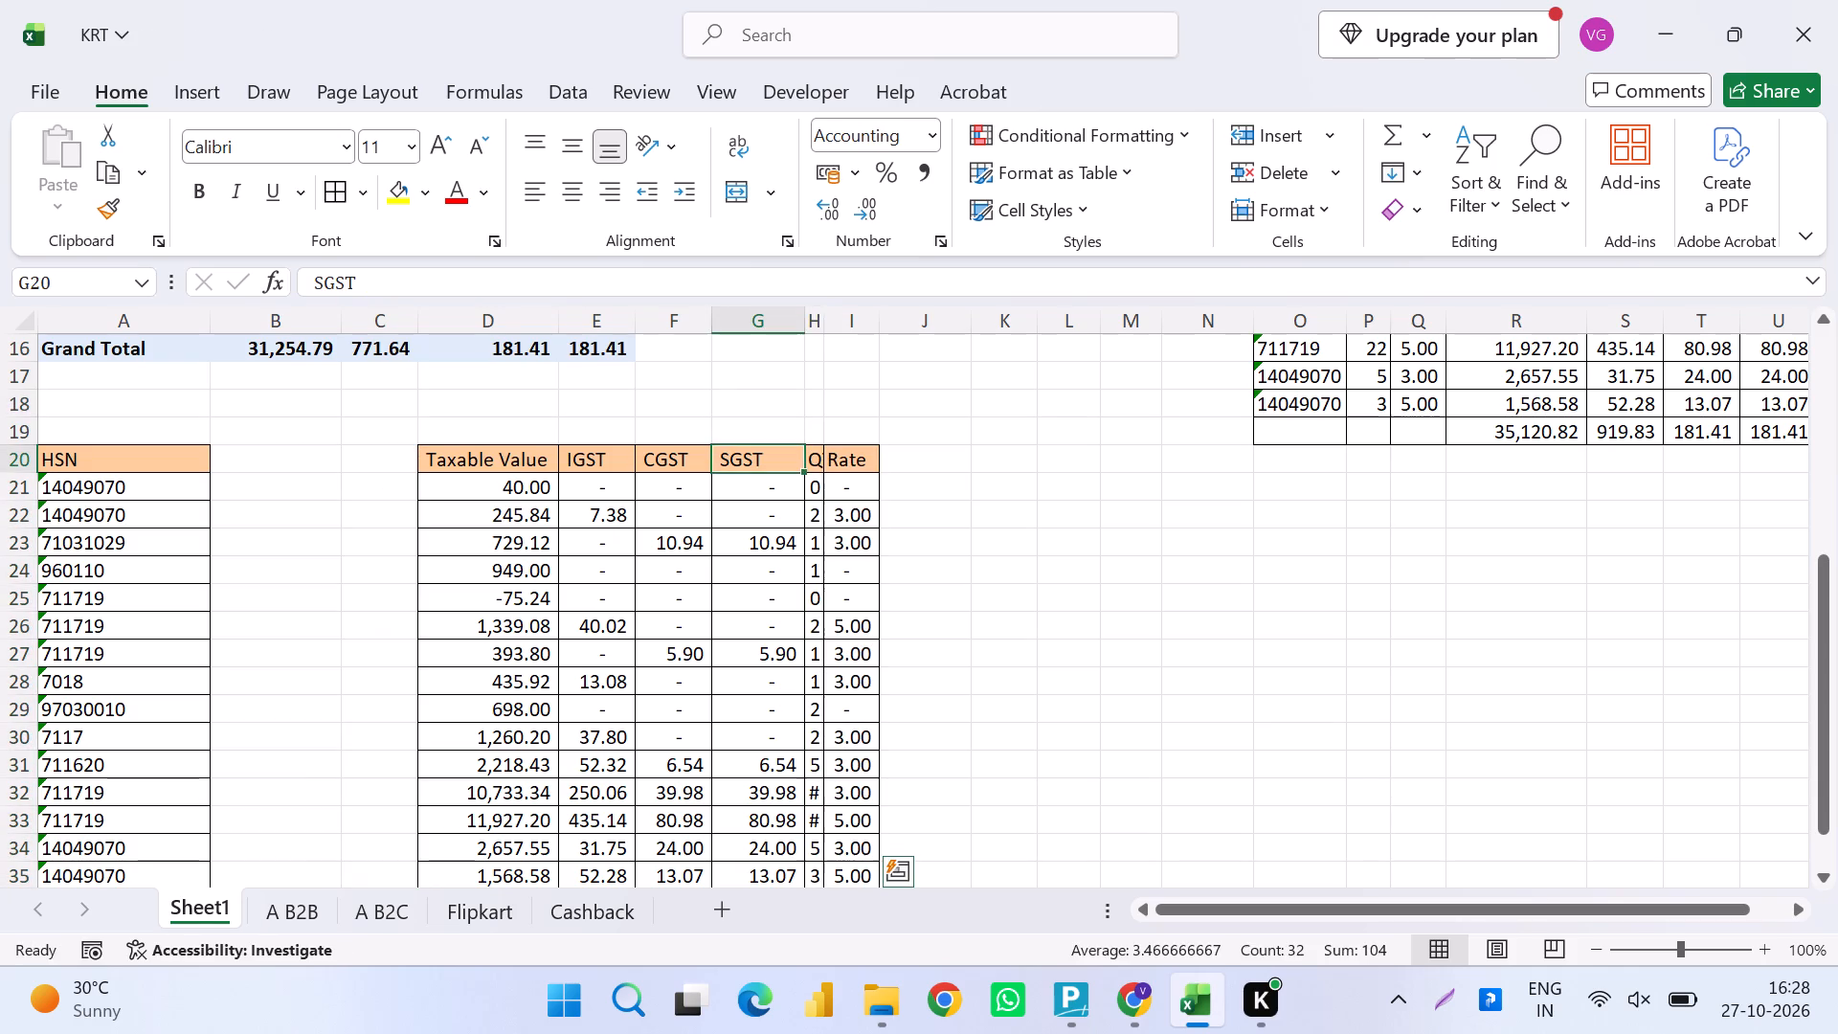
pyautogui.press('Left')
pyautogui.press('Left')
pyautogui.press('Left')
pyautogui.hotkey('ctrl', 'shift', 'Right')
pyautogui.hotkey('ctrl', 'shift', 'Down')
pyautogui.hotkey('ctrl', 'x')
pyautogui.hotkey('ctrl', 'Left')
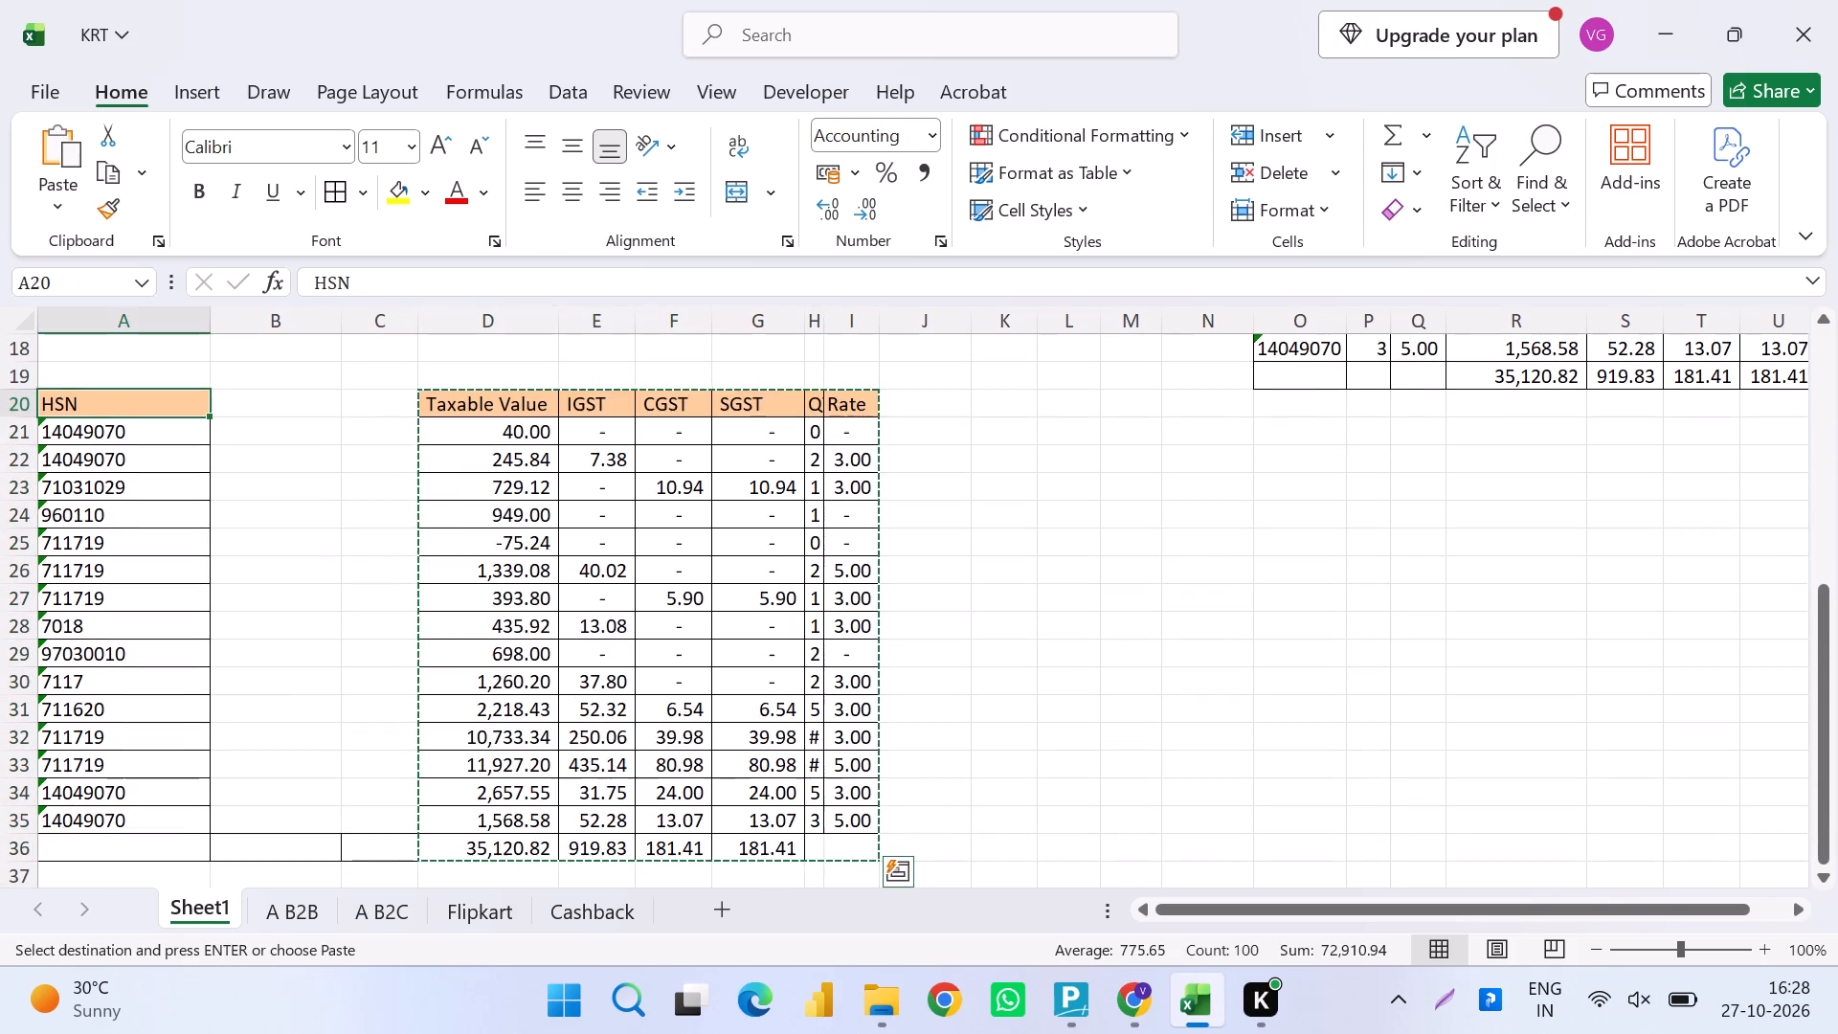
pyautogui.press('Right')
pyautogui.press('Return')
# Autofit all column widths on Sheet1 to suit the rearranged HSN table.
pyautogui.press('Down')
pyautogui.hotkey('ctrl', 'a')
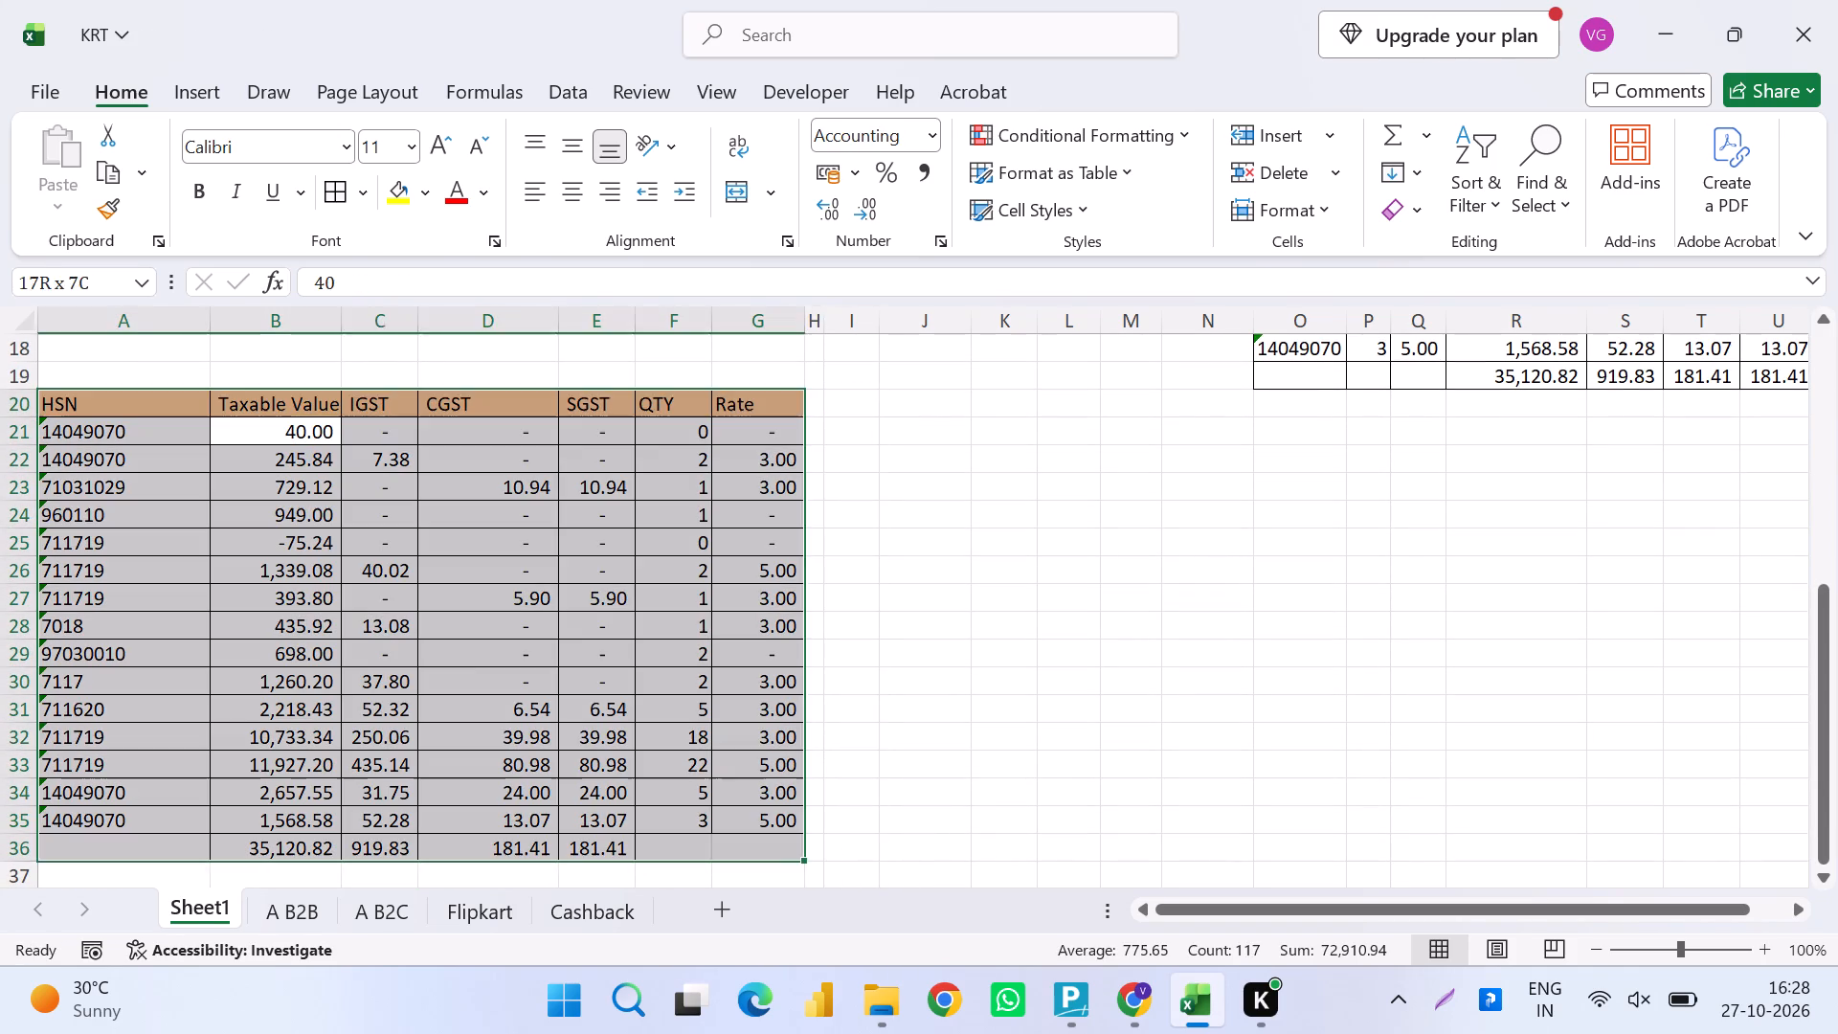
pyautogui.hotkey('ctrl', 'a')
pyautogui.write('hoi')
# Clear all contents and formatting from G2:U6, covering the Flipkart table and the first rows of the Amazon table.
pyautogui.press('Right')
pyautogui.press('Right')
pyautogui.press('Right')
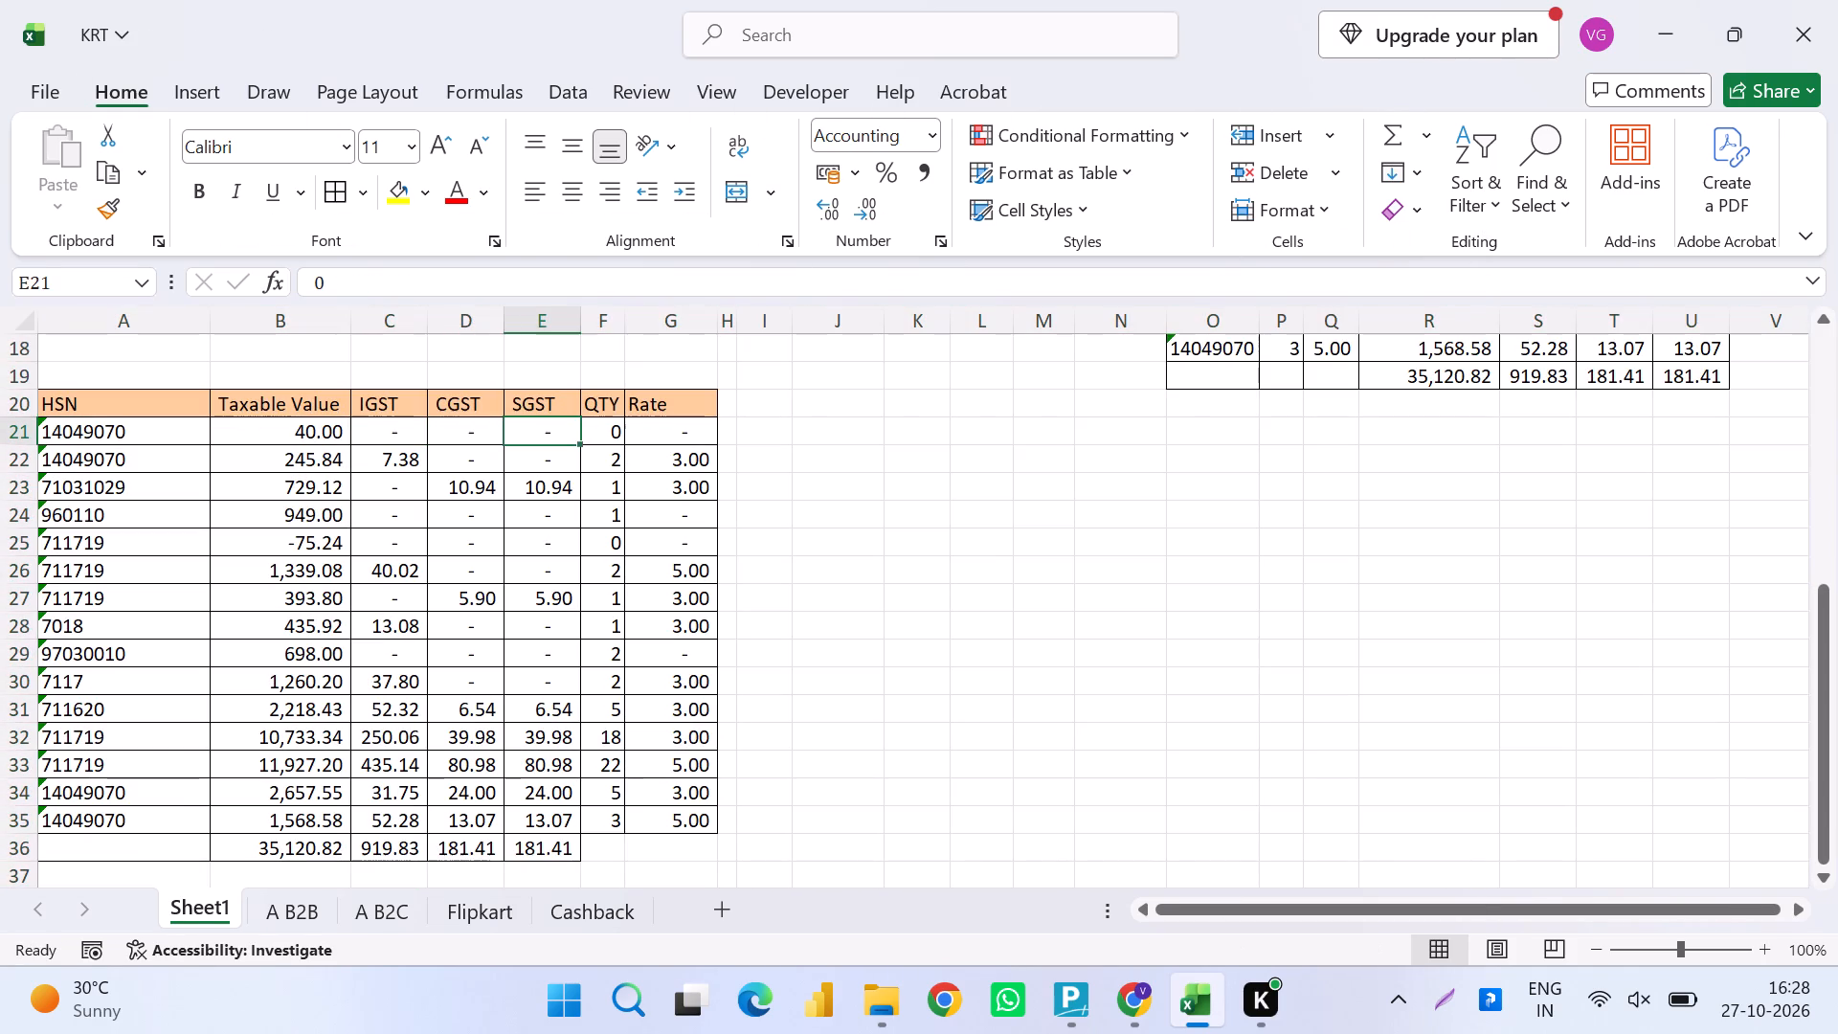
pyautogui.press('Right')
pyautogui.press('Right')
pyautogui.press('Right')
pyautogui.press('Right')
pyautogui.press('Right')
pyautogui.press('Right')
pyautogui.hotkey('ctrl', 'space')
pyautogui.press('Right')
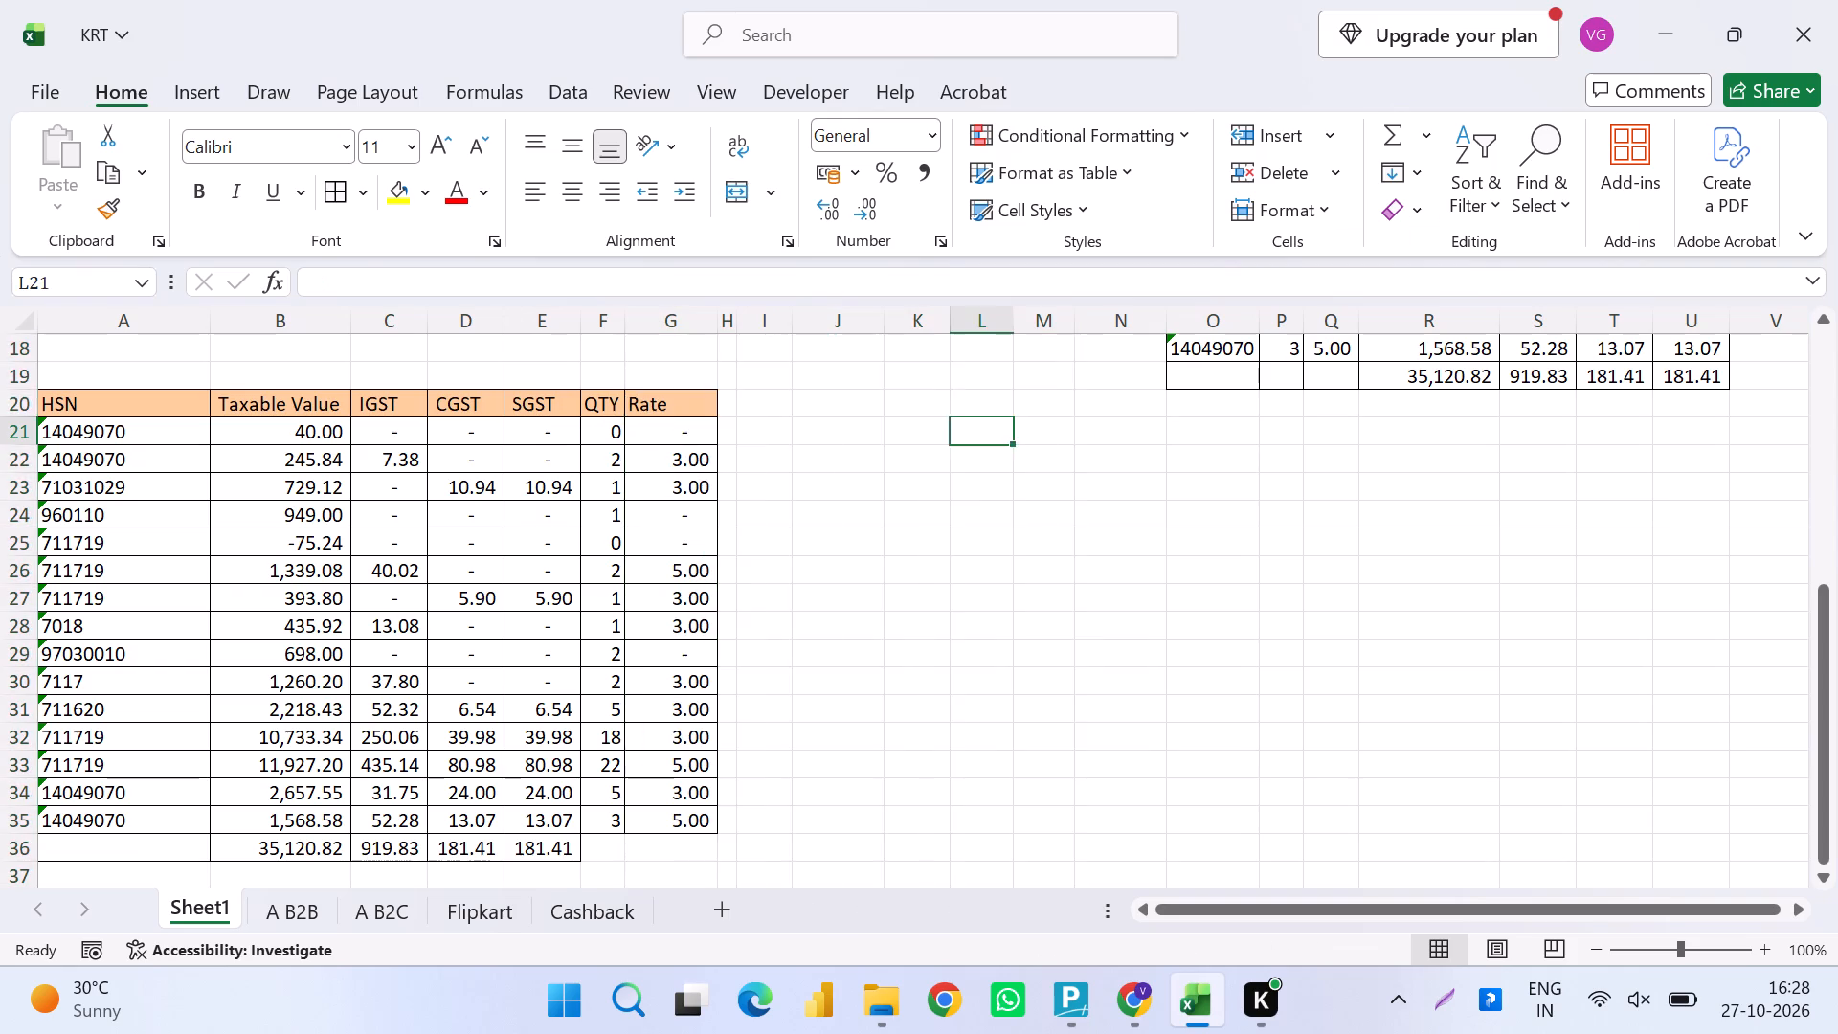
pyautogui.press('Up')
pyautogui.hotkey('ctrl', 'Up')
pyautogui.hotkey('ctrl', 'Up')
pyautogui.press('Up')
pyautogui.press('Left')
pyautogui.press('Left')
pyautogui.press('Up')
pyautogui.press('Right')
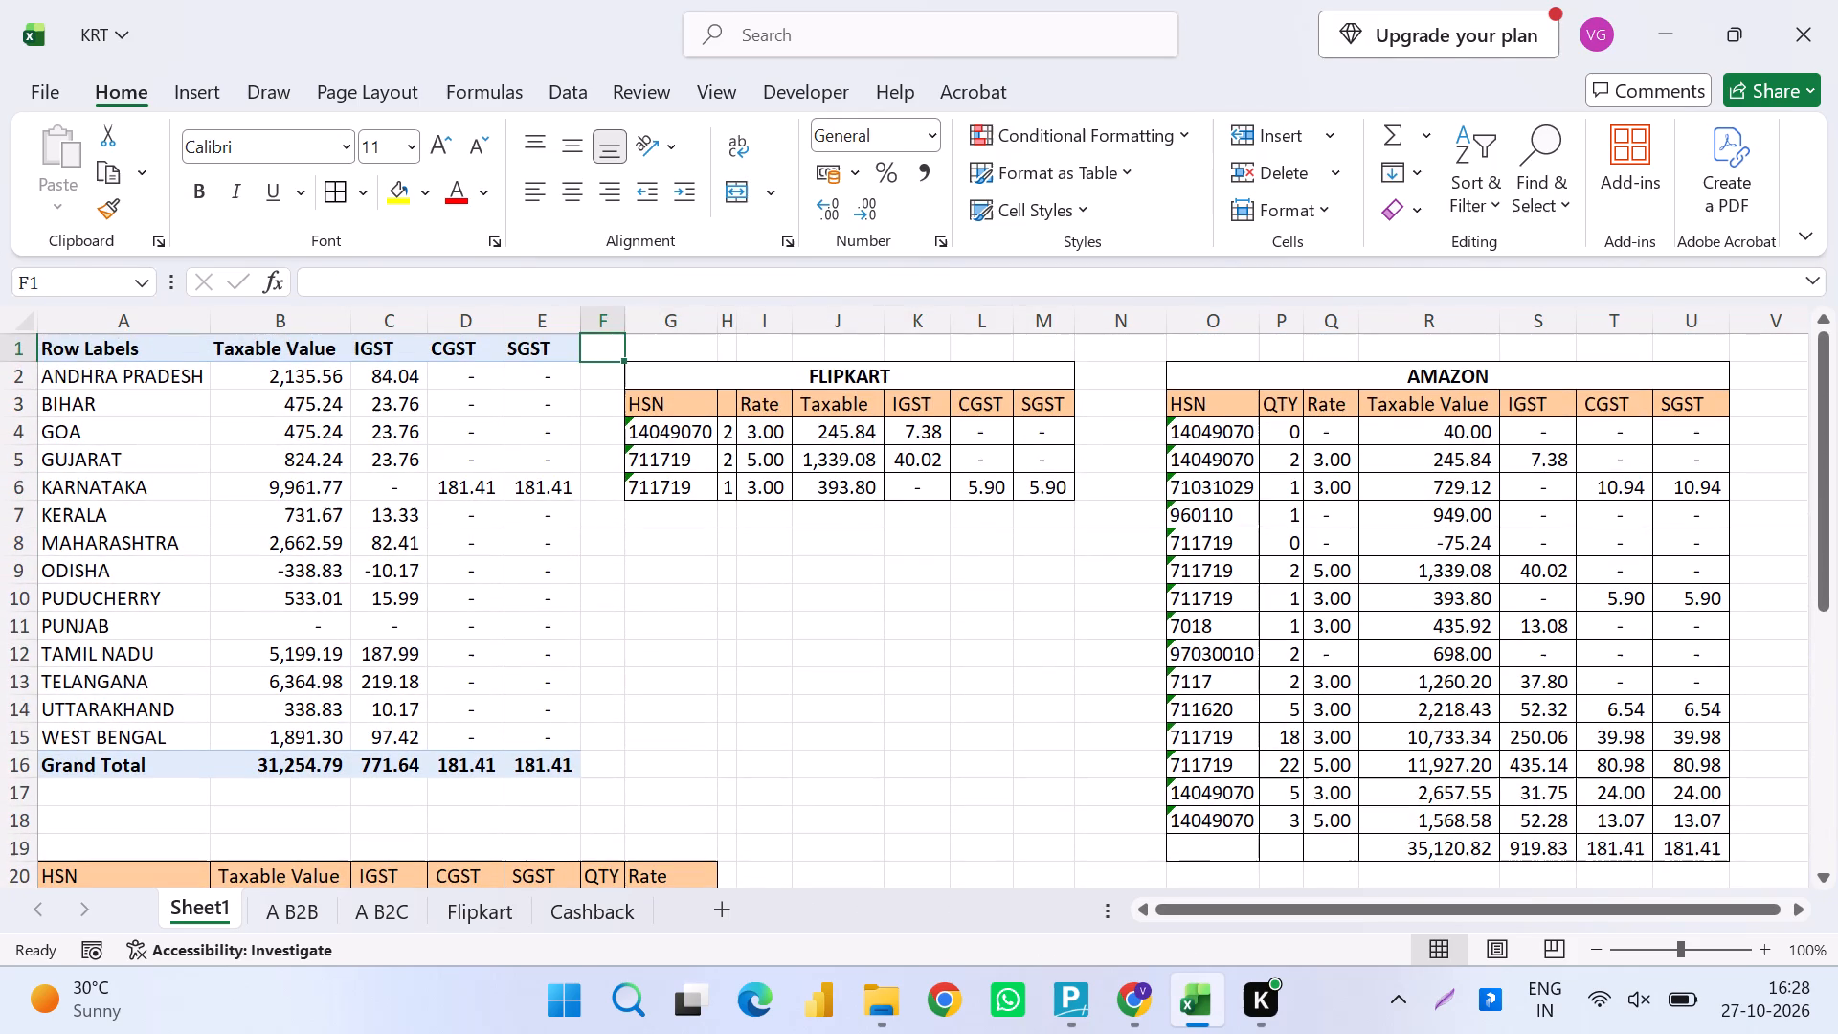
pyautogui.press('Down')
pyautogui.press('Right')
pyautogui.hotkey('ctrl', 'shift', 'Right')
pyautogui.hotkey('ctrl', 'shift', 'Down')
pyautogui.hotkey('alt', 'h')
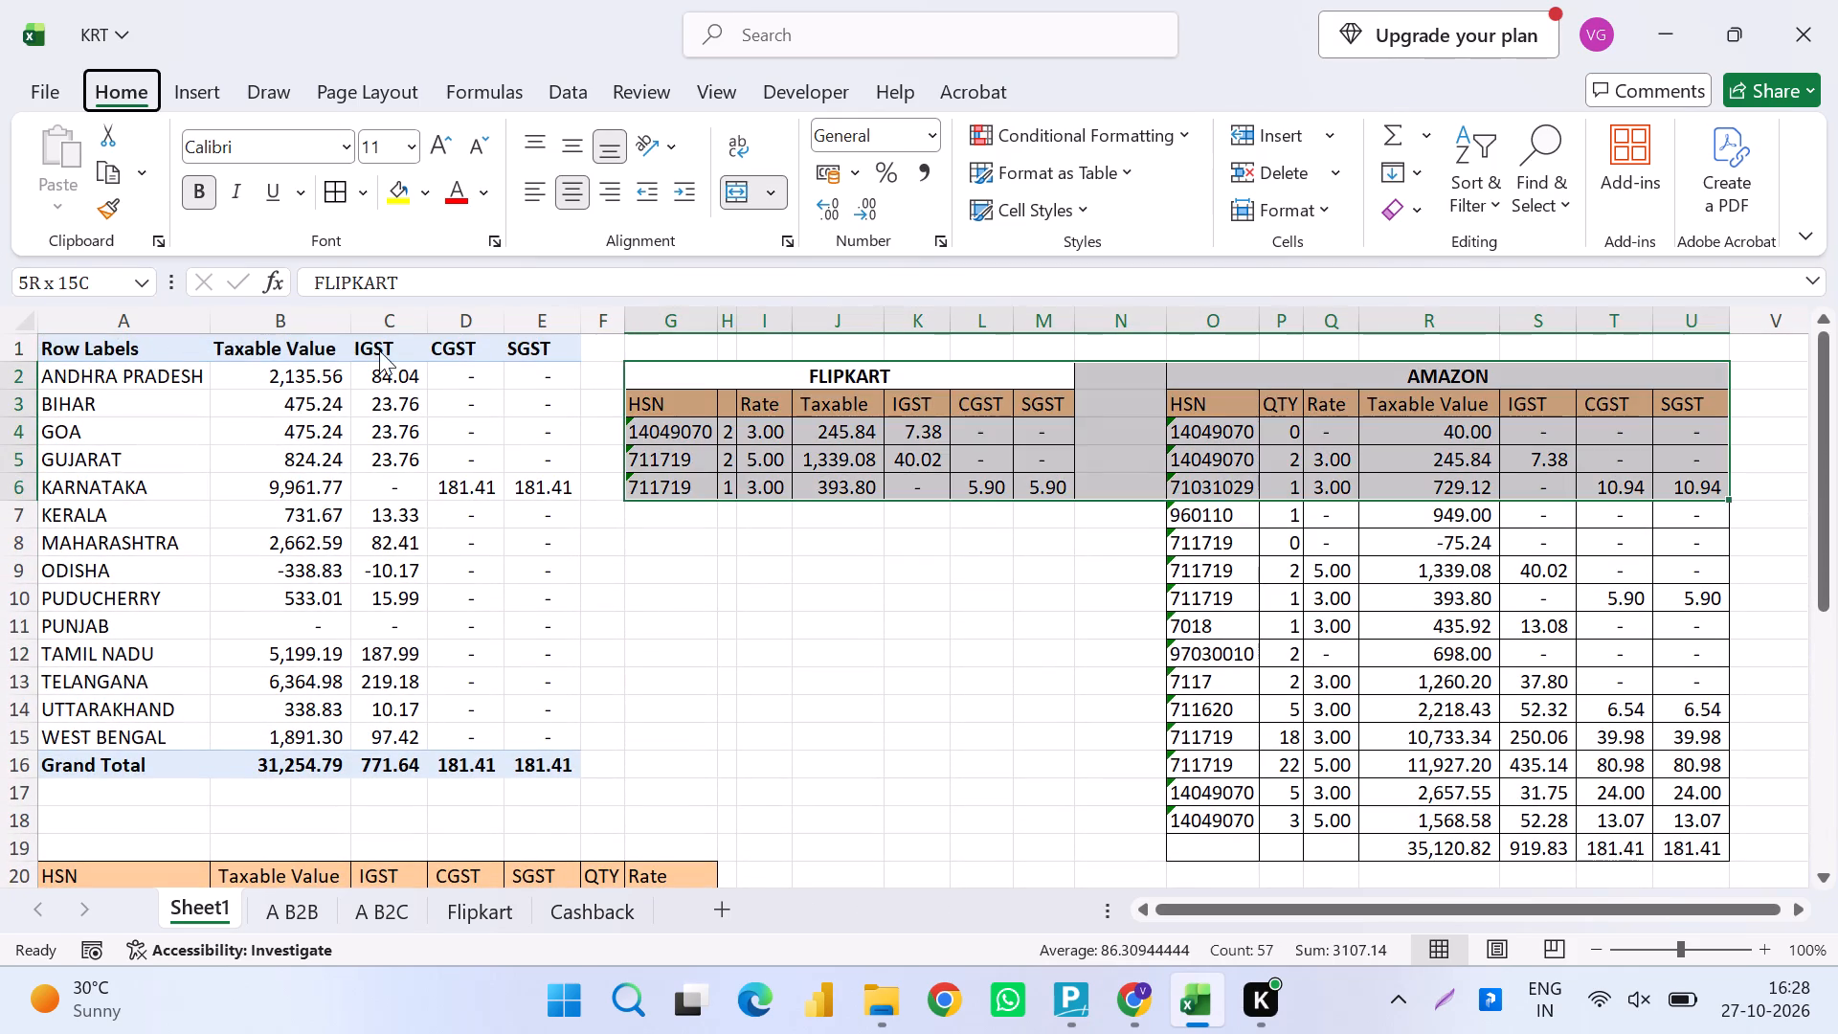
pyautogui.write('ea')
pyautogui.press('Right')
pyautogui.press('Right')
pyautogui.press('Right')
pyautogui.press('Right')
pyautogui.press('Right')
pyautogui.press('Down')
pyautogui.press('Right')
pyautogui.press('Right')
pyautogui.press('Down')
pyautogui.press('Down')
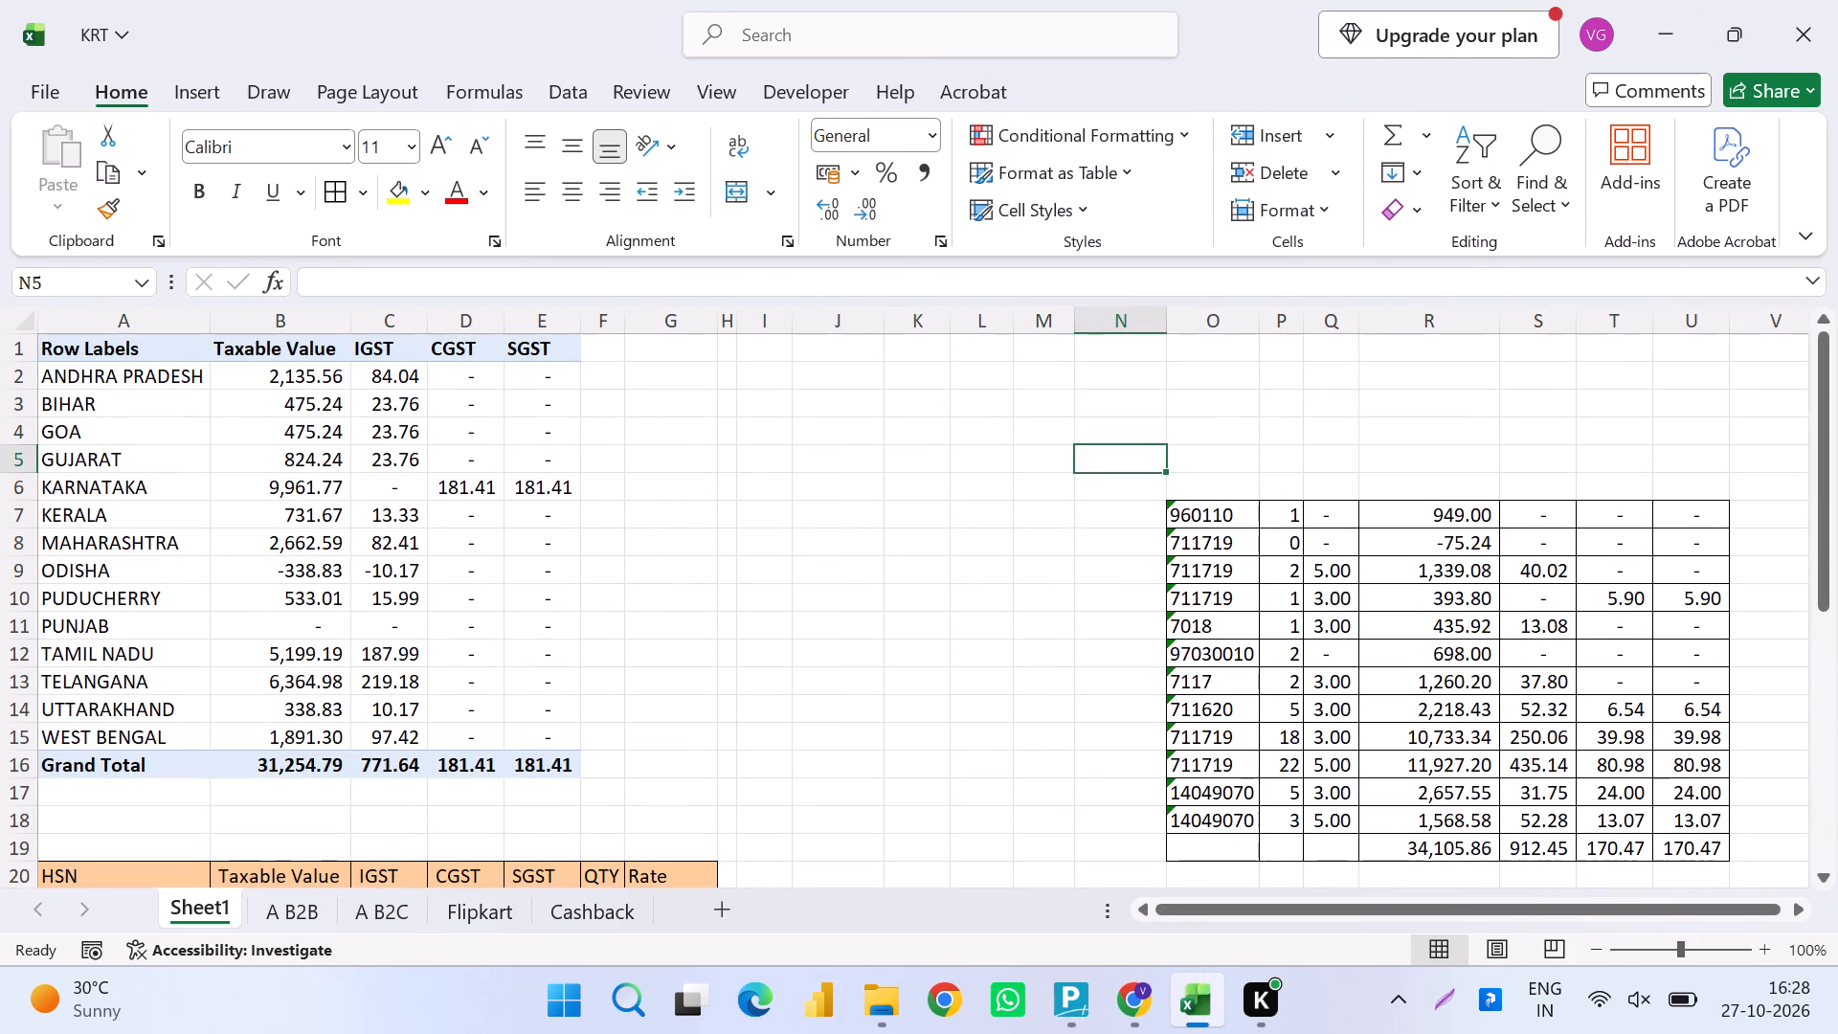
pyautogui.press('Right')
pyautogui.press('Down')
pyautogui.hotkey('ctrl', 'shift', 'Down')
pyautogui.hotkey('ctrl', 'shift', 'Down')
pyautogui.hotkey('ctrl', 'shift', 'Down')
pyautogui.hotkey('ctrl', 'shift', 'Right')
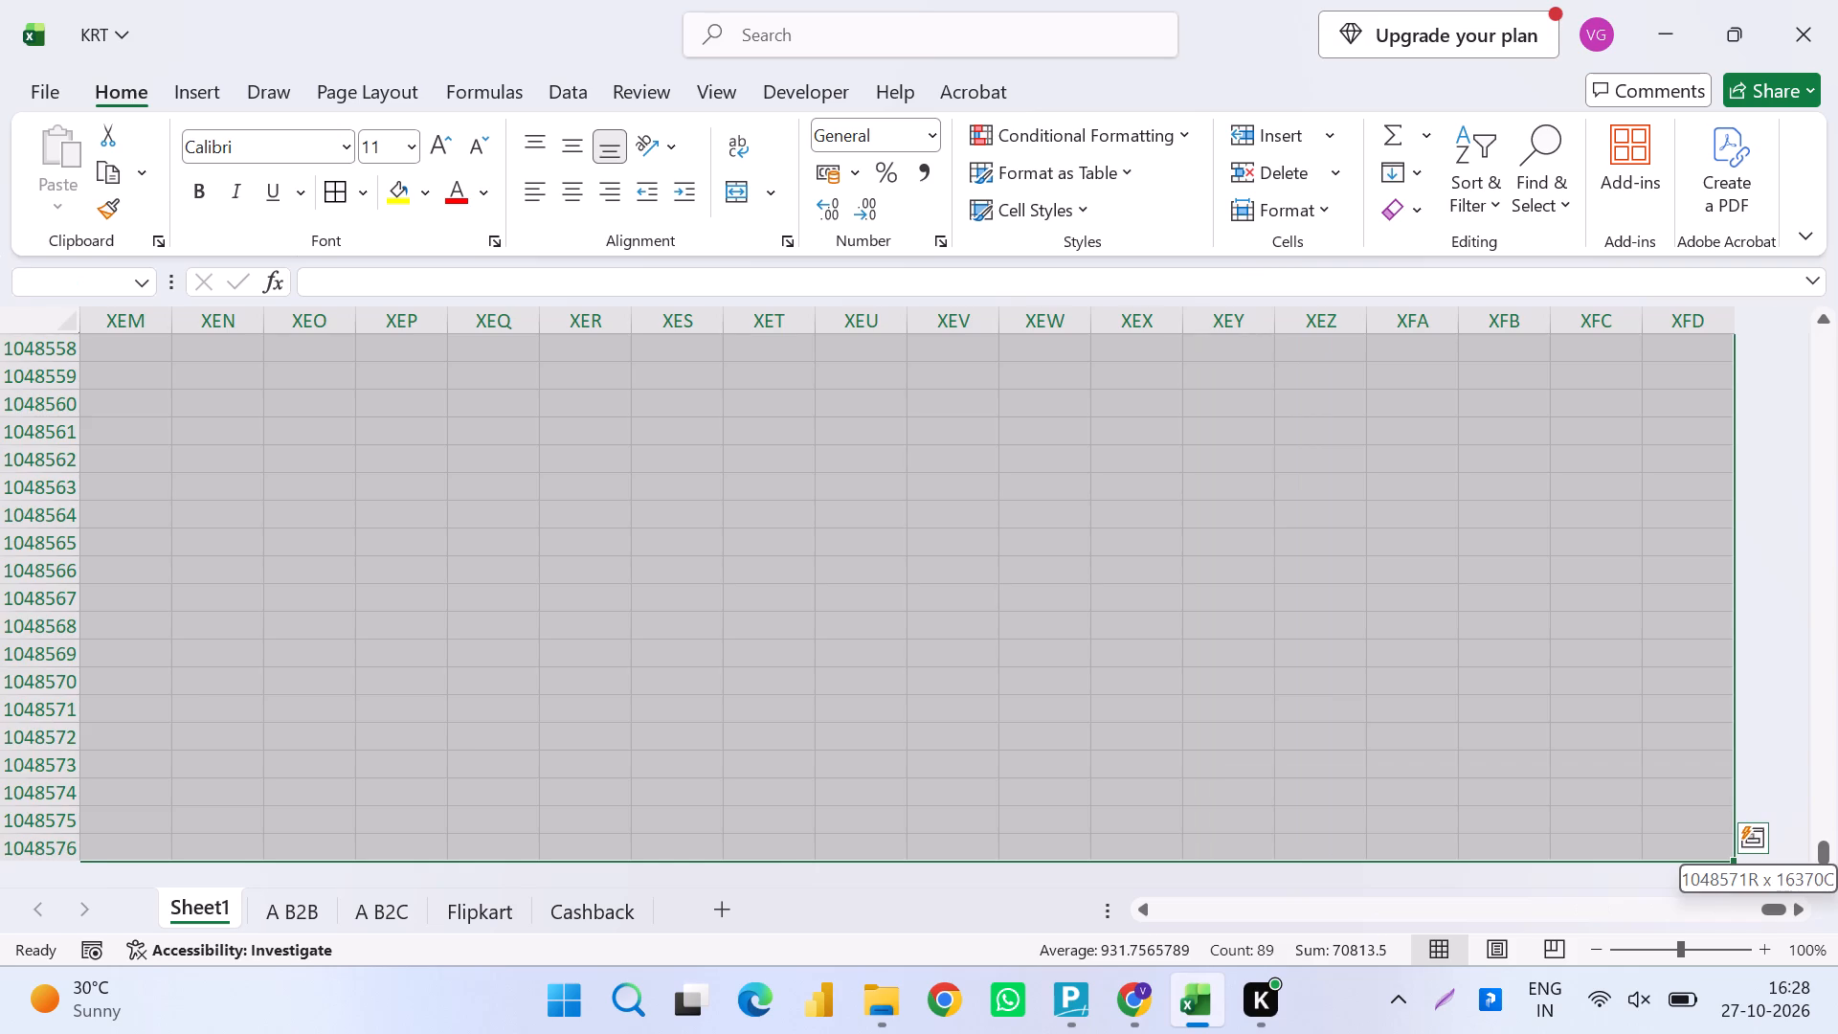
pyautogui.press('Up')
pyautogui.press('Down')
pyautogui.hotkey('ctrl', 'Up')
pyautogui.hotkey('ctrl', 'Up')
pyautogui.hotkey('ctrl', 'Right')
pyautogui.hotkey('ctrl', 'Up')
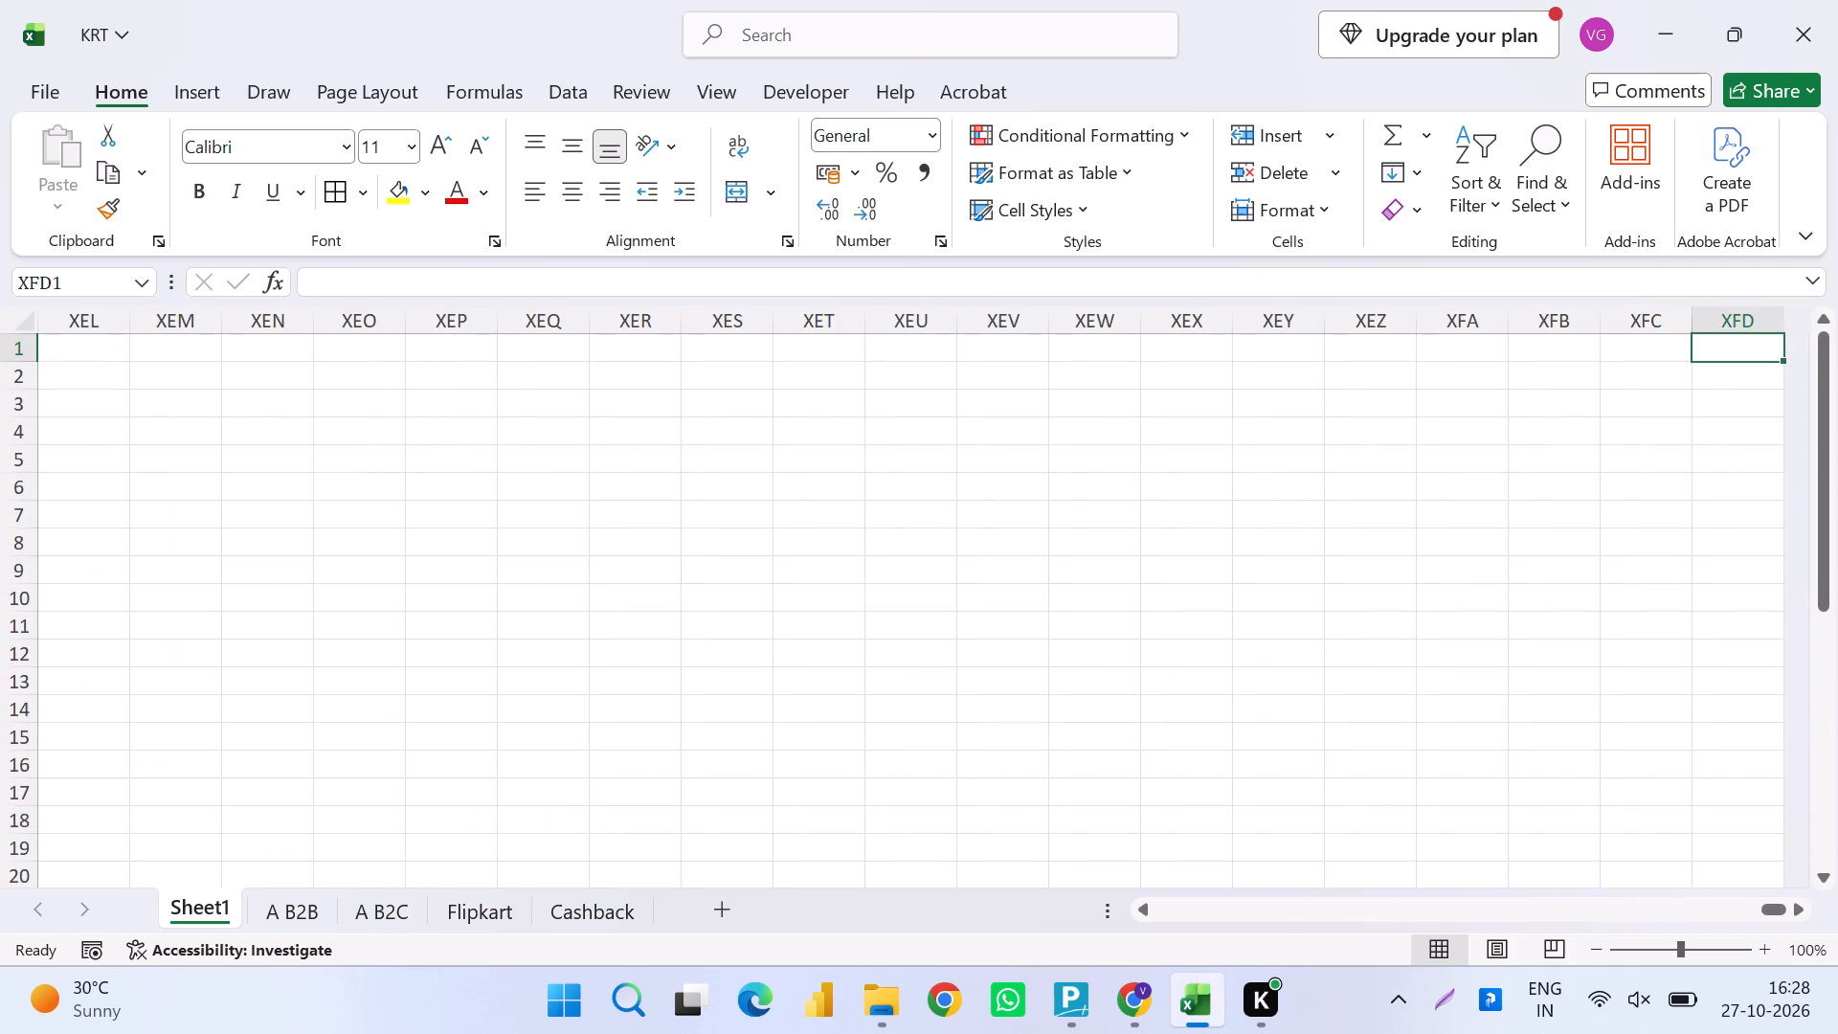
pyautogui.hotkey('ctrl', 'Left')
# Clear all contents and formatting from the remaining Amazon table rows, O7:U19, and save the workbook.
pyautogui.press('Right')
pyautogui.press('Down')
pyautogui.press('Down')
pyautogui.press('Right')
pyautogui.press('Right')
pyautogui.press('Down')
pyautogui.press('Right')
pyautogui.press('Right')
pyautogui.press('Right')
pyautogui.press('Down')
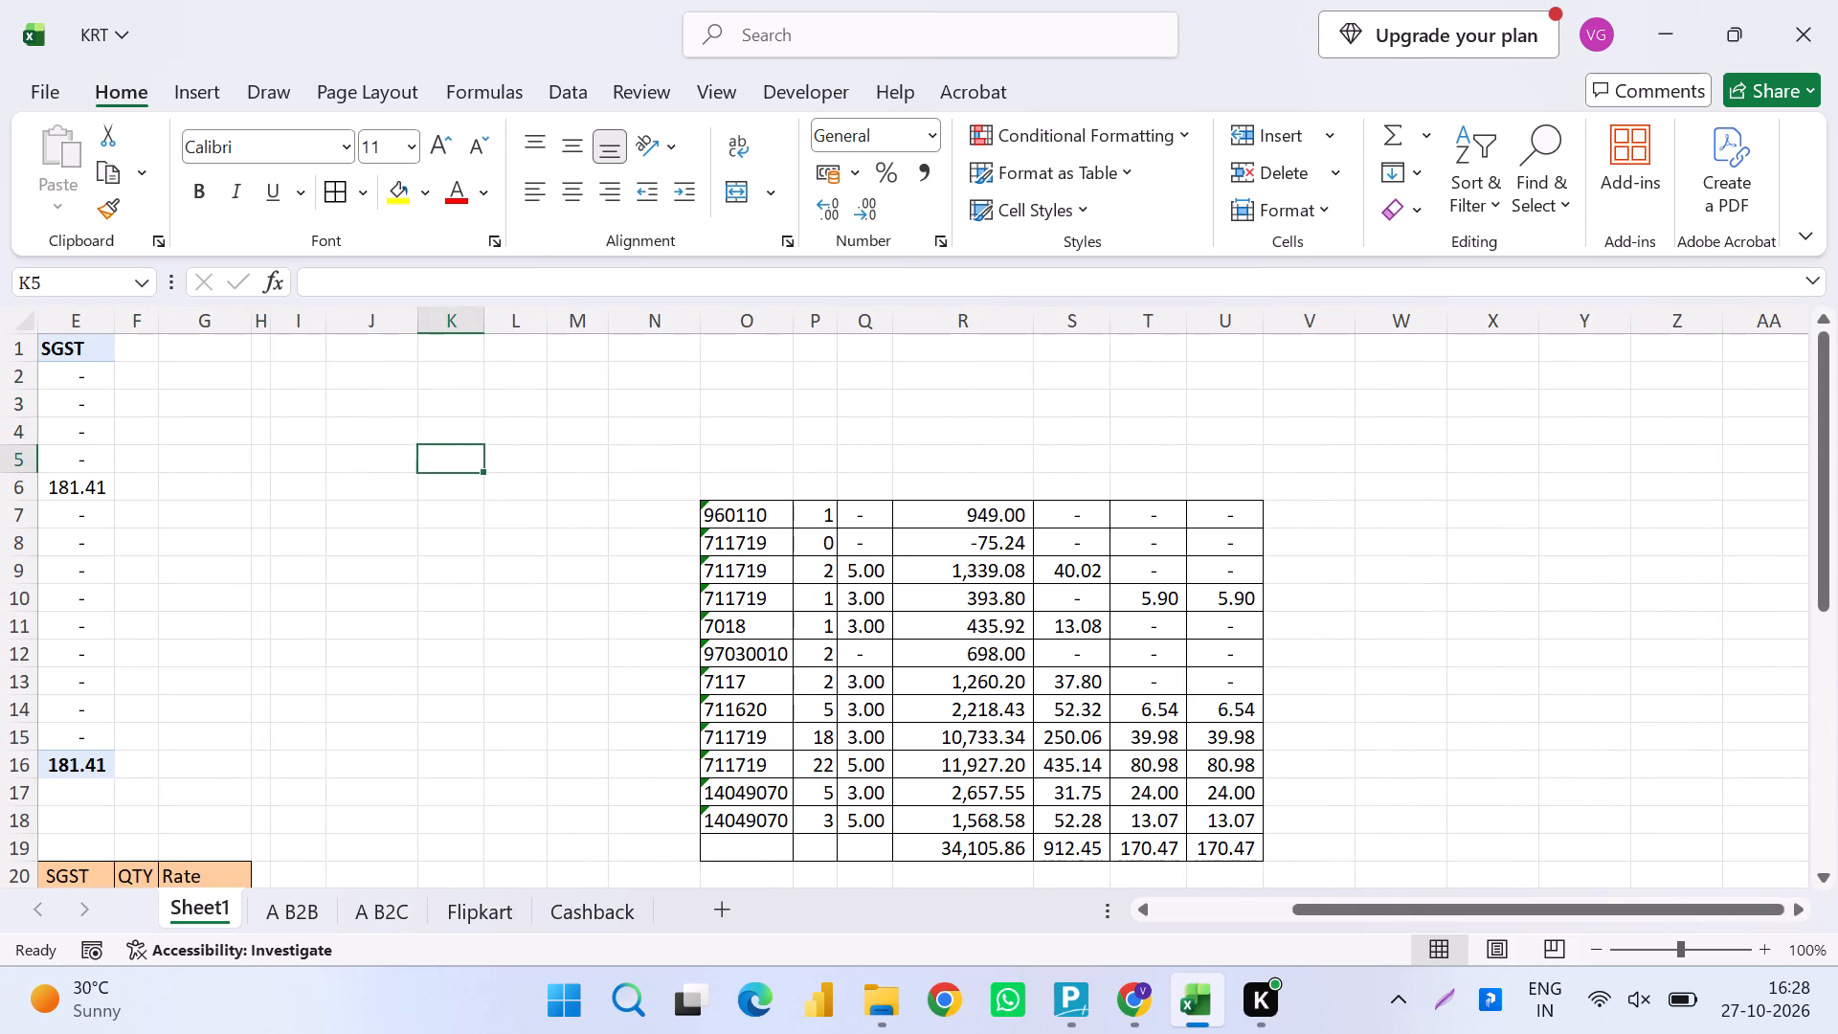
pyautogui.press('Down')
pyautogui.press('Down')
pyautogui.press('Right')
pyautogui.press('Right')
pyautogui.press('Right')
pyautogui.press('Right')
pyautogui.hotkey('ctrl', 'shift', 'Down')
pyautogui.hotkey('shift', 'Right')
pyautogui.hotkey('shift', 'Right')
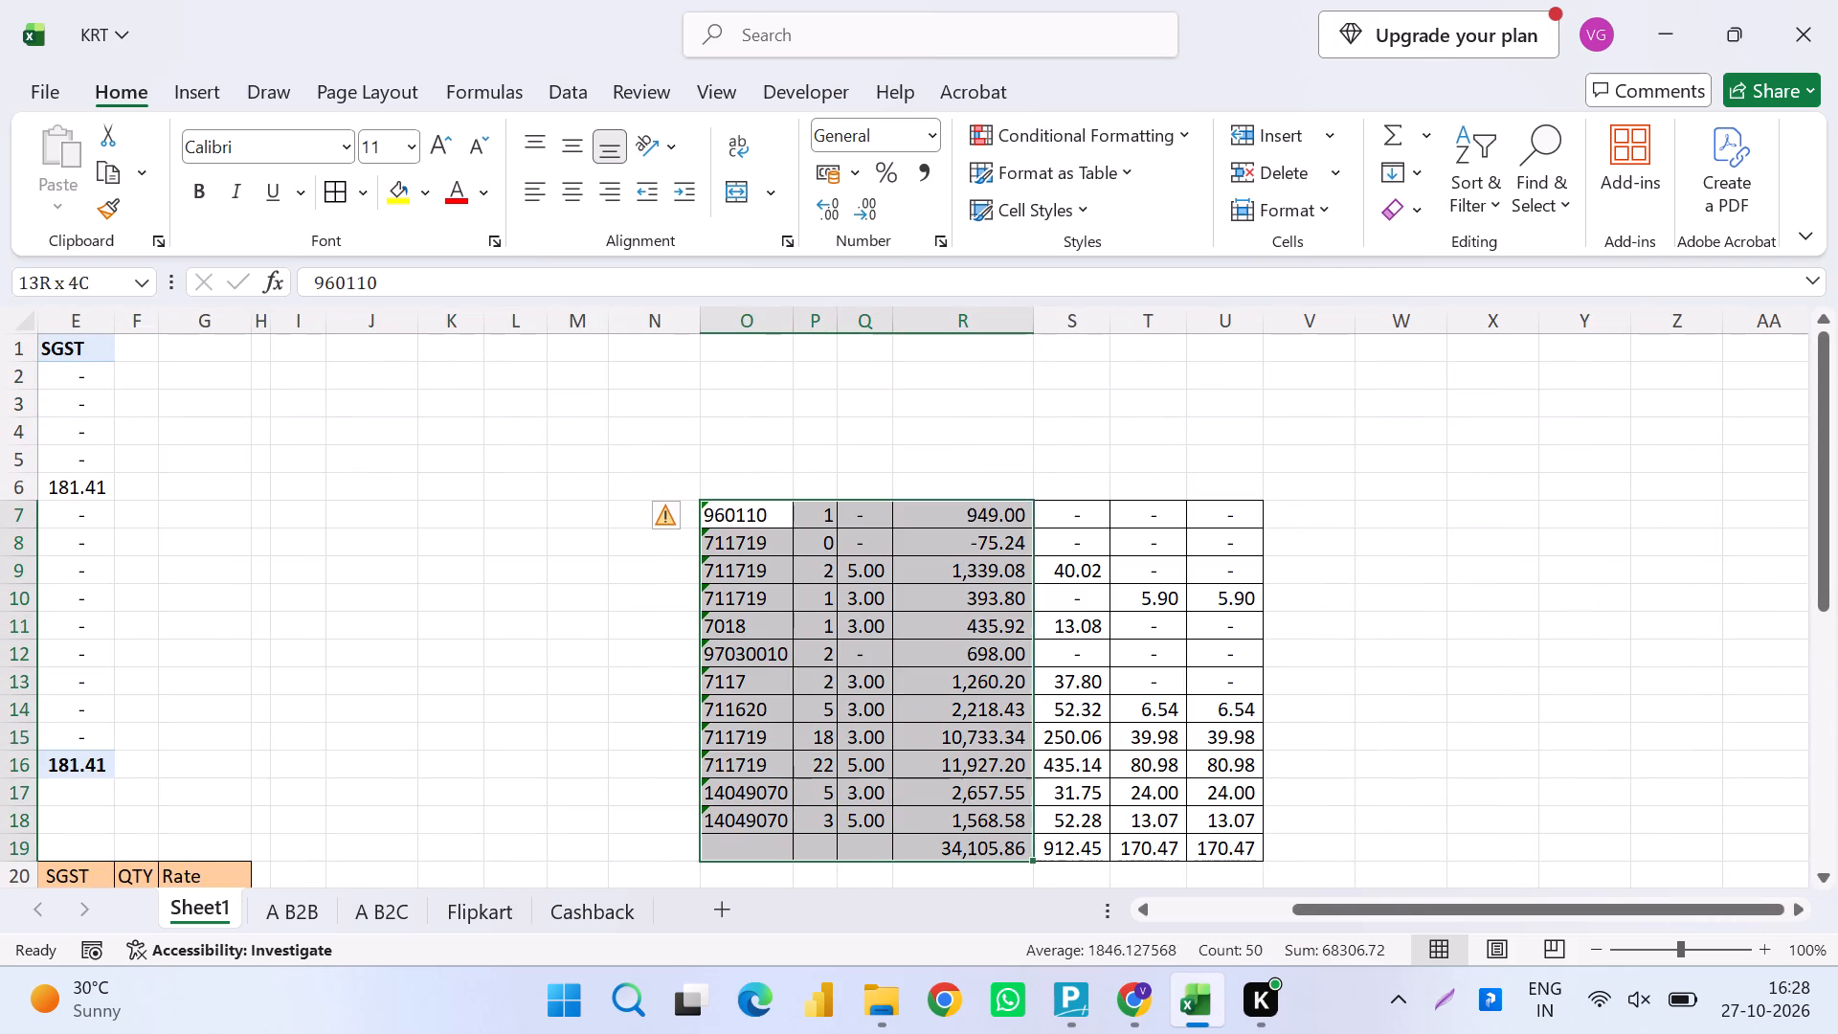
pyautogui.hotkey('shift', 'Right')
pyautogui.hotkey('shift', 'Right')
pyautogui.hotkey('shift', 'Right')
pyautogui.hotkey('shift', 'Right')
pyautogui.press('F4')
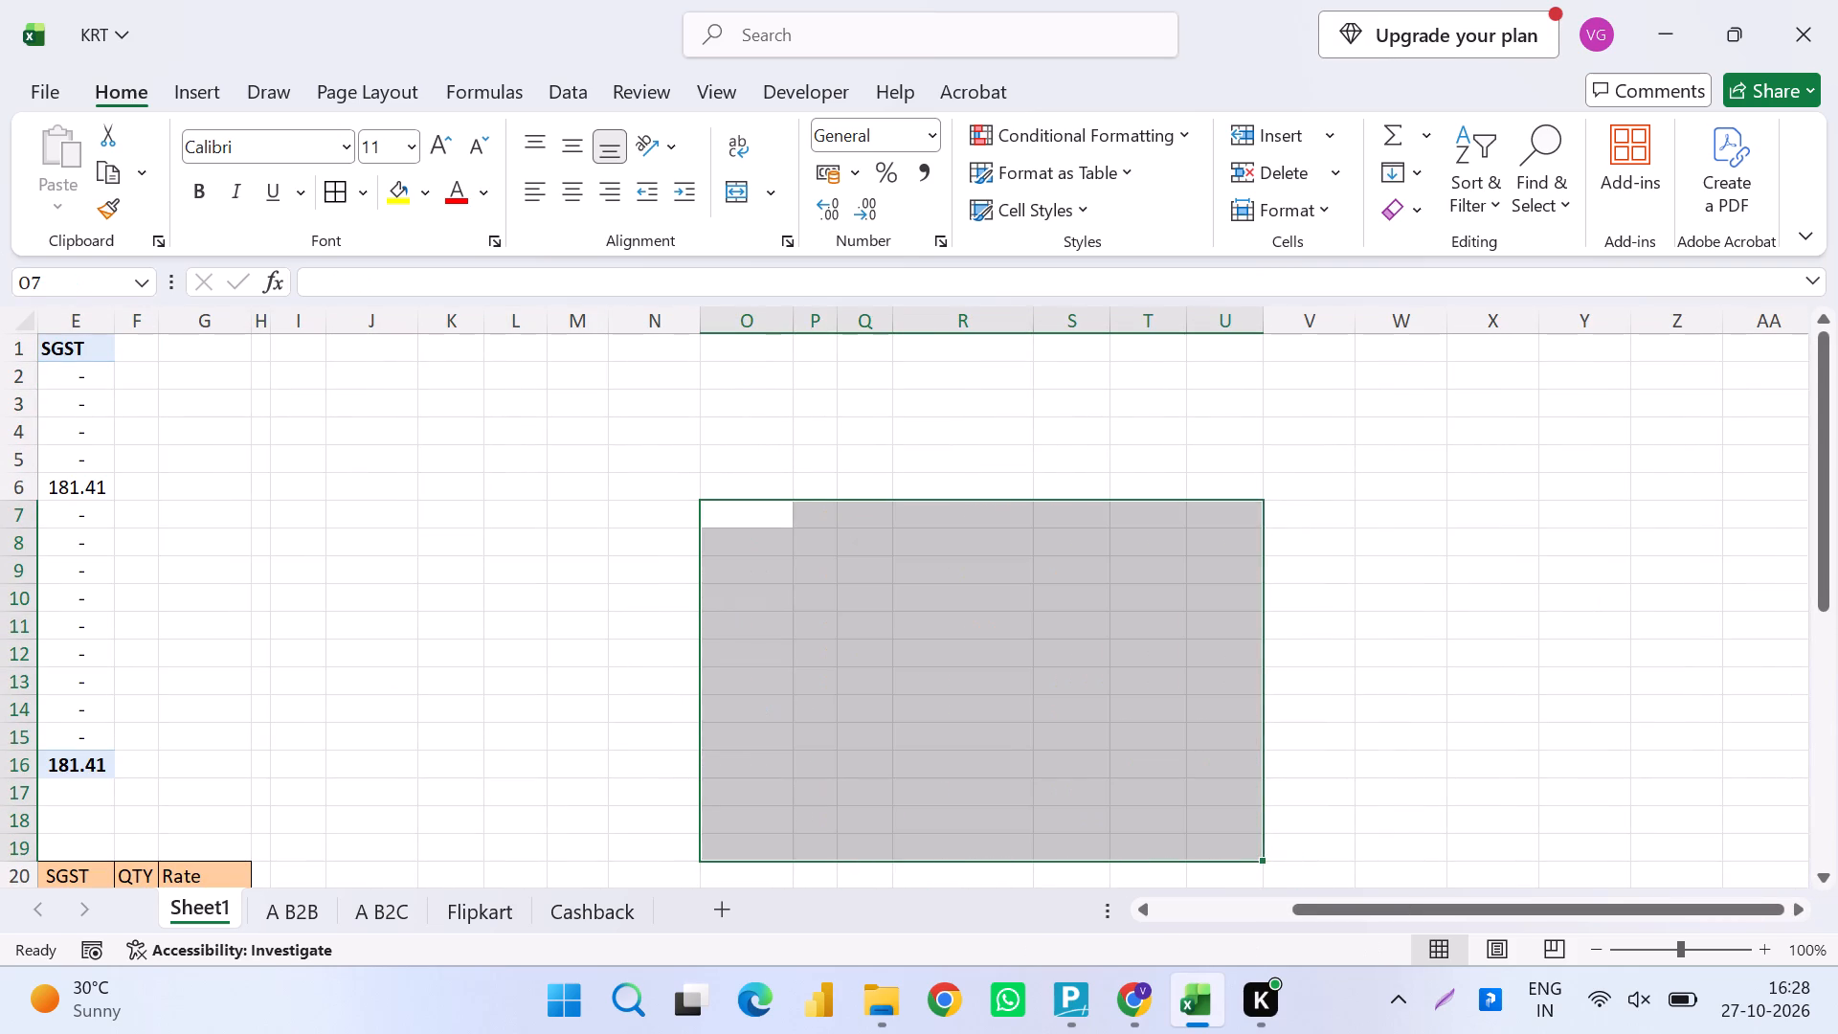
pyautogui.hotkey('ctrl', 's')
# Review the state-wise summary and the rearranged HSN table on Sheet1.
pyautogui.hotkey('ctrl', 'Left')
pyautogui.hotkey('ctrl', 'Up')
pyautogui.hotkey('ctrl', 'Left')
pyautogui.hotkey('ctrl', 'Left')
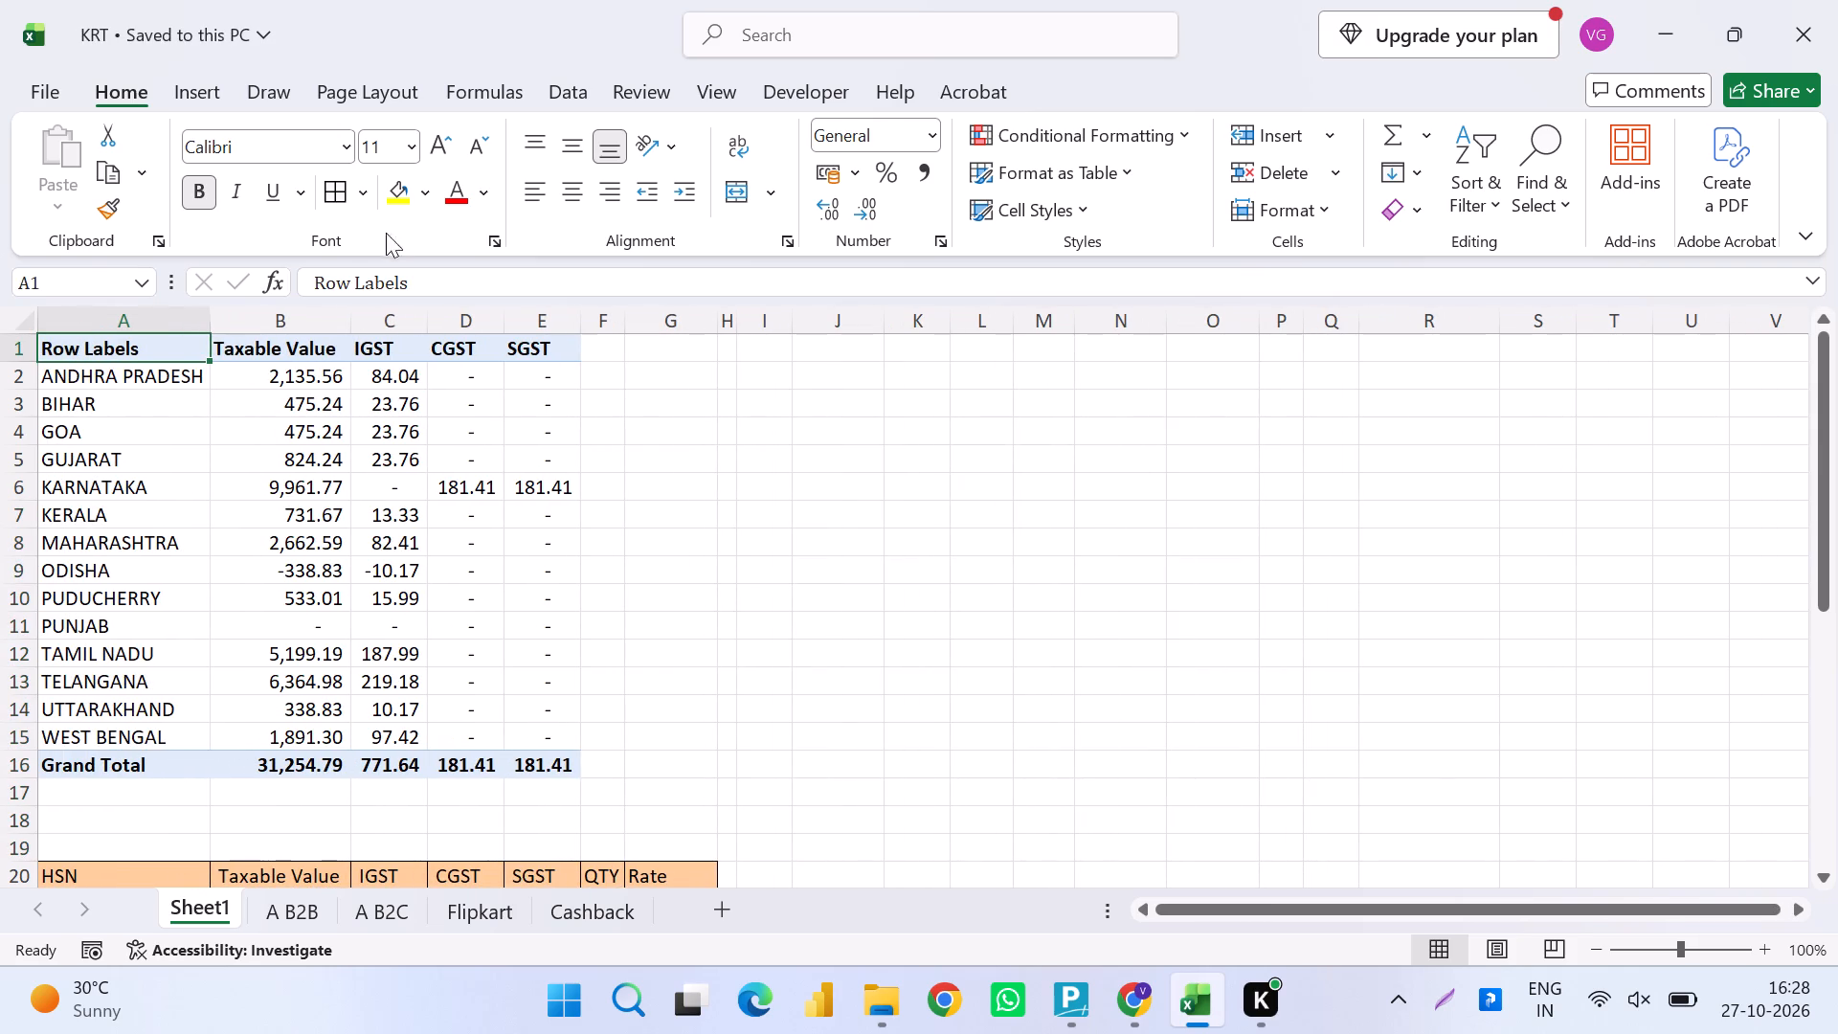
pyautogui.hscroll(1, 537, 551)
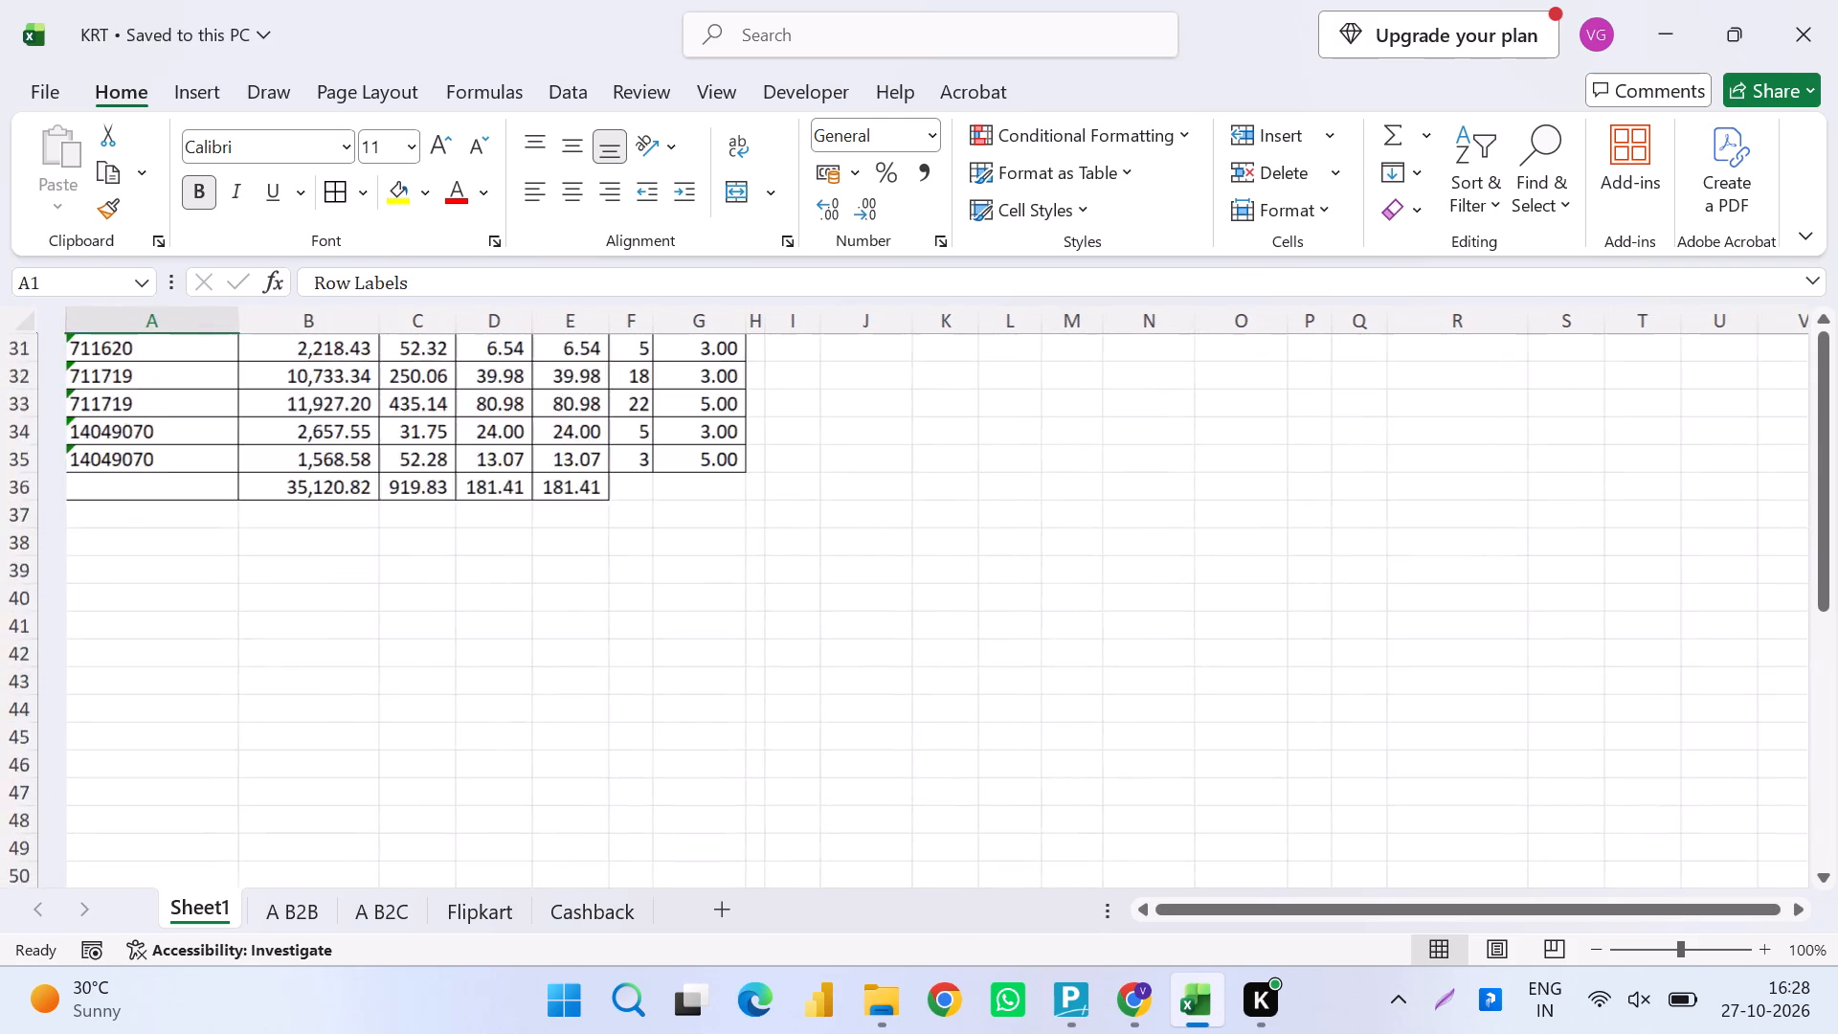
pyautogui.hscroll(1, 537, 551)
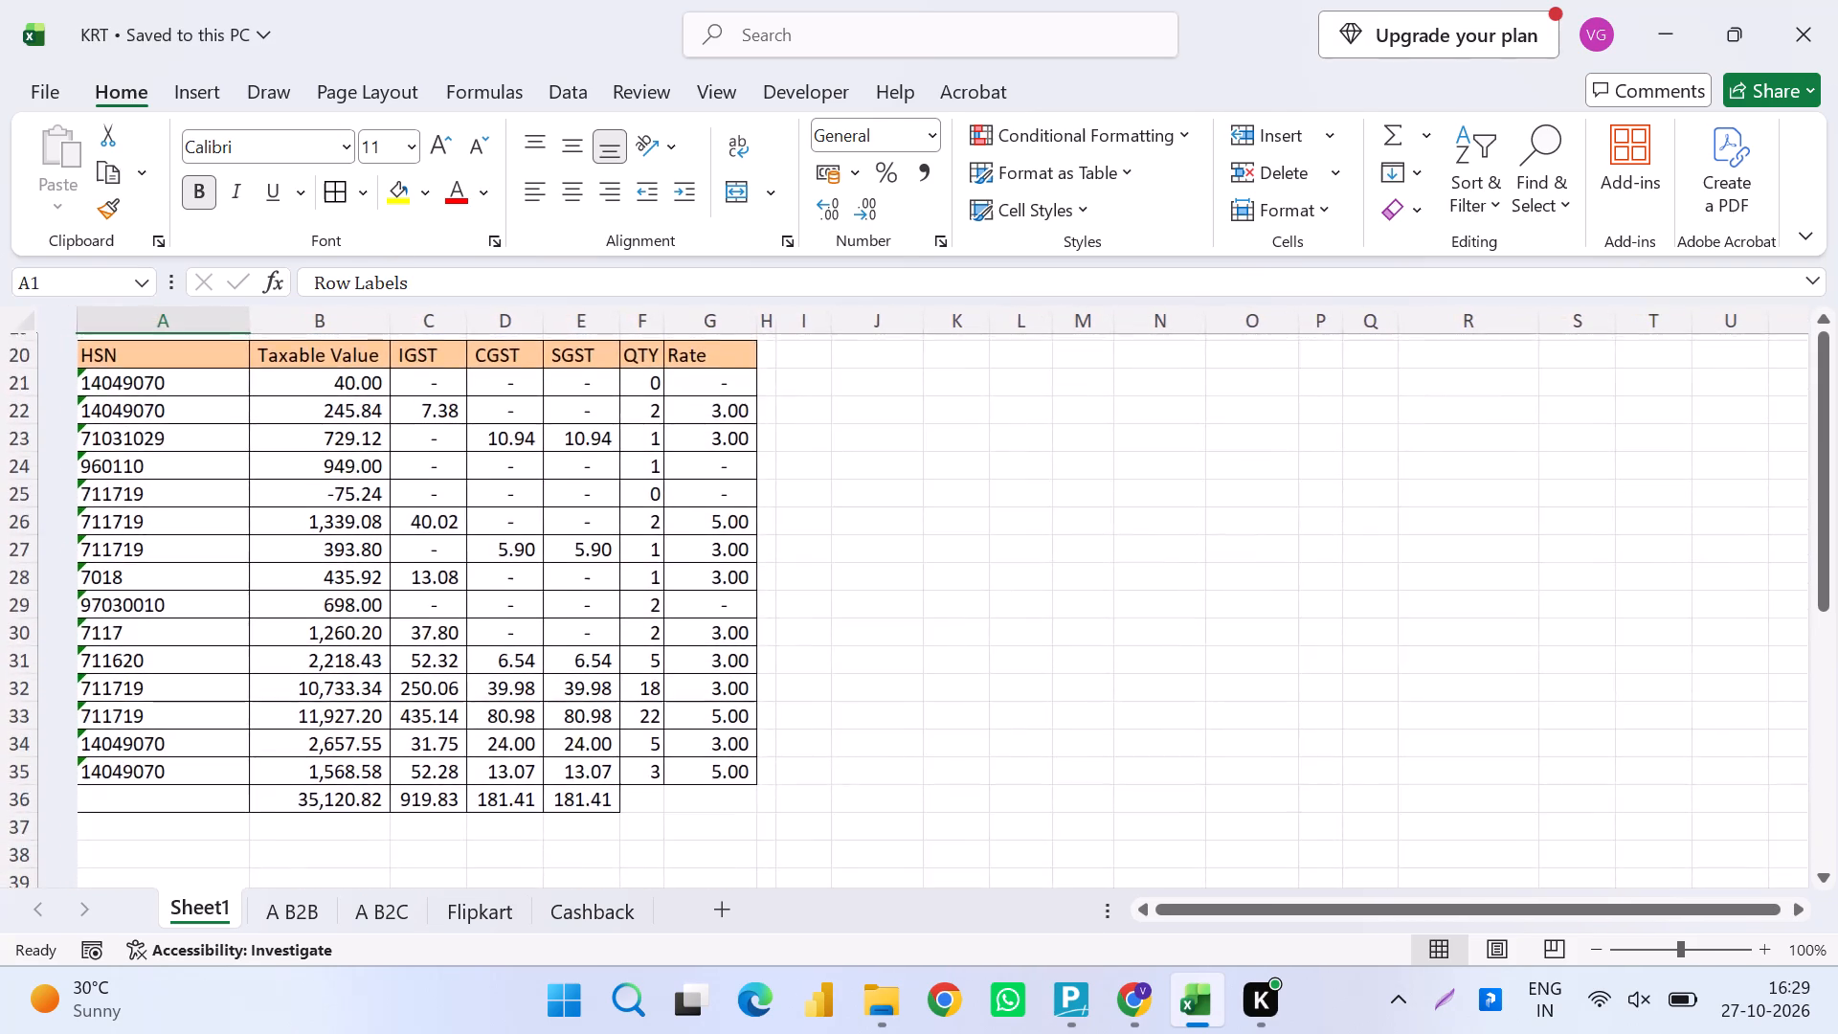
pyautogui.hscroll(1, 537, 551)
pyautogui.scroll(1, 537, 551)
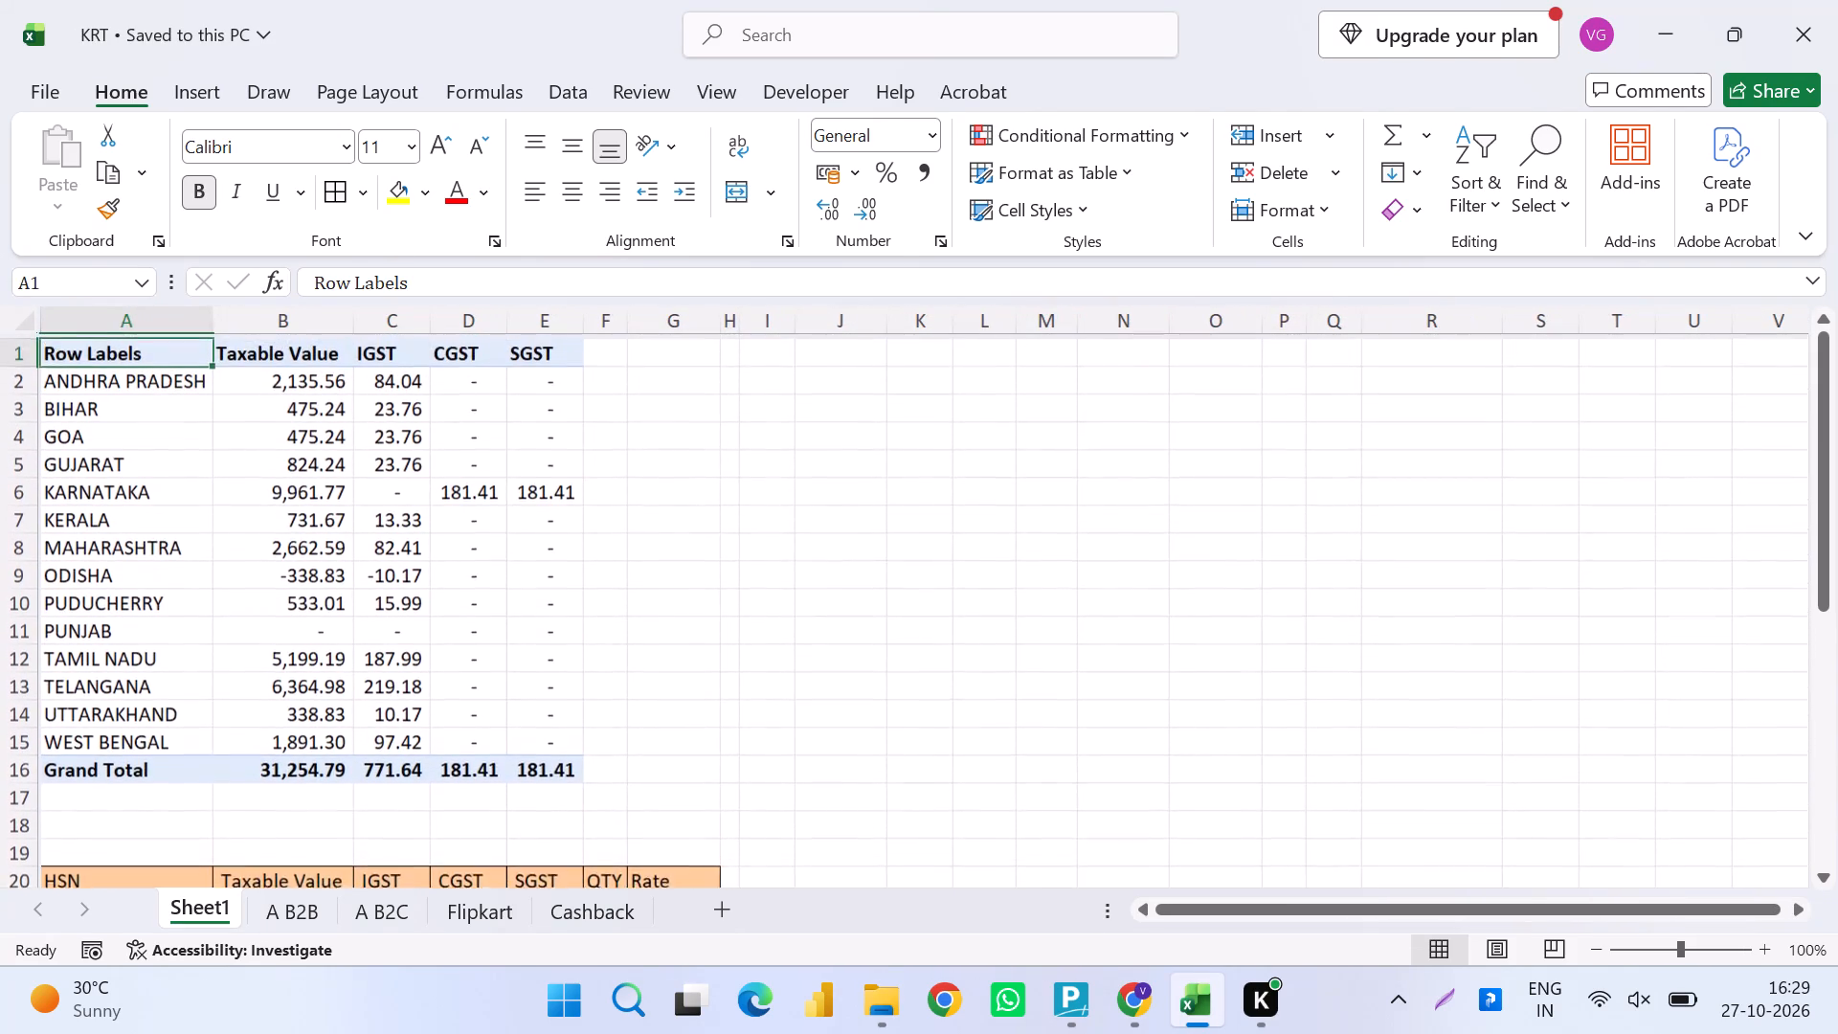
pyautogui.scroll(1, 537, 551)
pyautogui.scroll(-4, 542, 647)
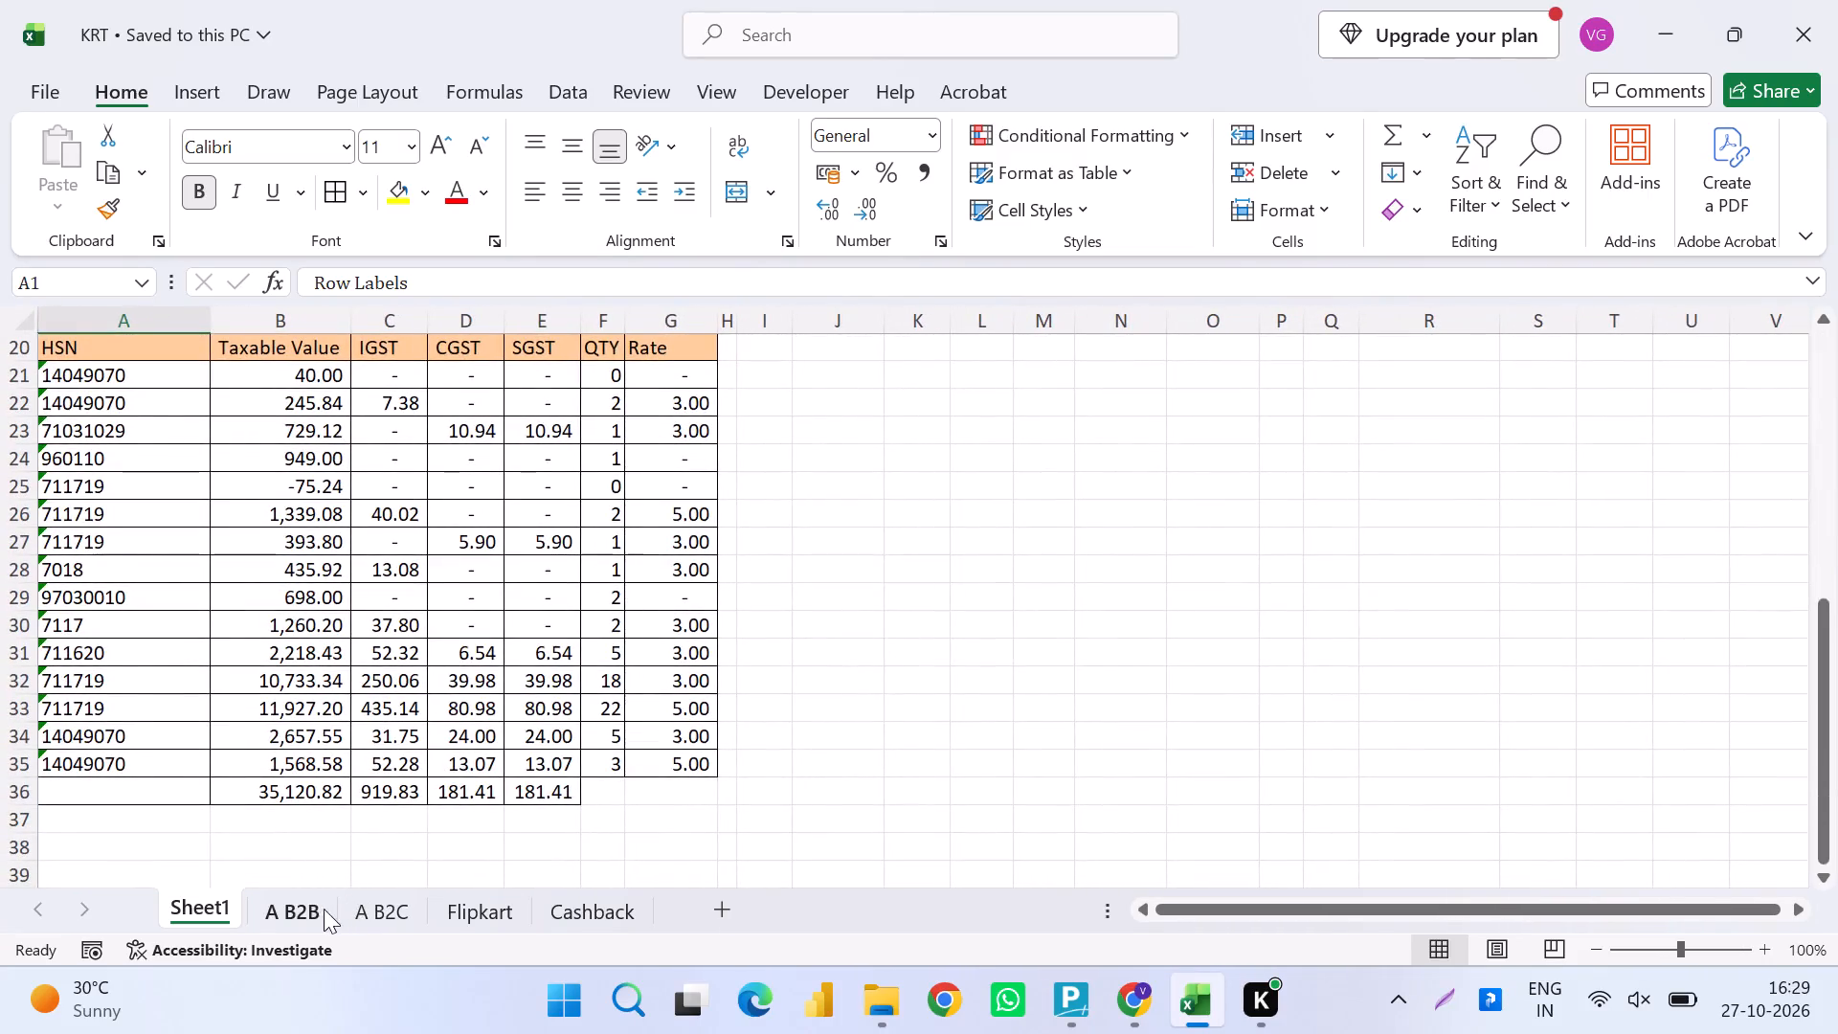
# On the A B2B sheet, total the Taxable Value column with a SUM formula in L13.
pyautogui.click(312, 898)
pyautogui.hscroll(-5, 982, 642)
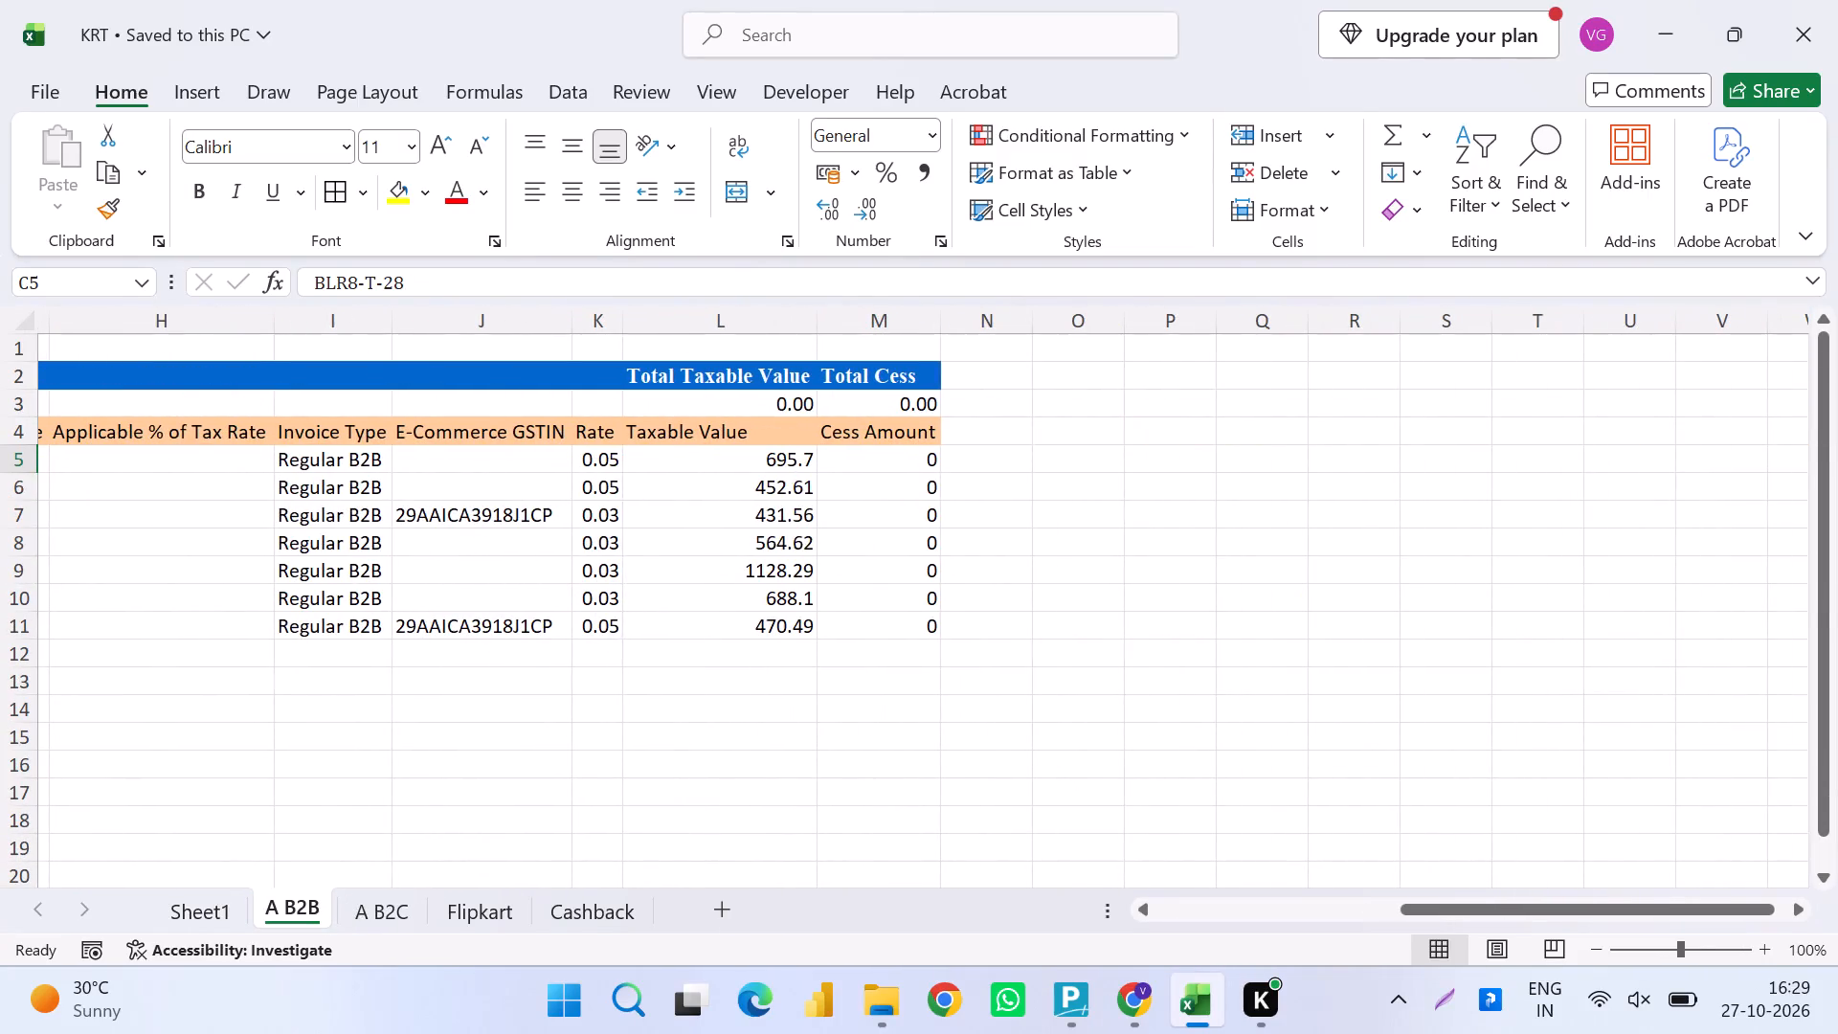
pyautogui.click(765, 686)
pyautogui.hotkey('alt', '=')
pyautogui.press('Return')
# Paste the B2B taxable total from L13 as a value into B17 on Sheet1, below the Grand Total.
pyautogui.hotkey('ctrl', 'c')
pyautogui.press('Up')
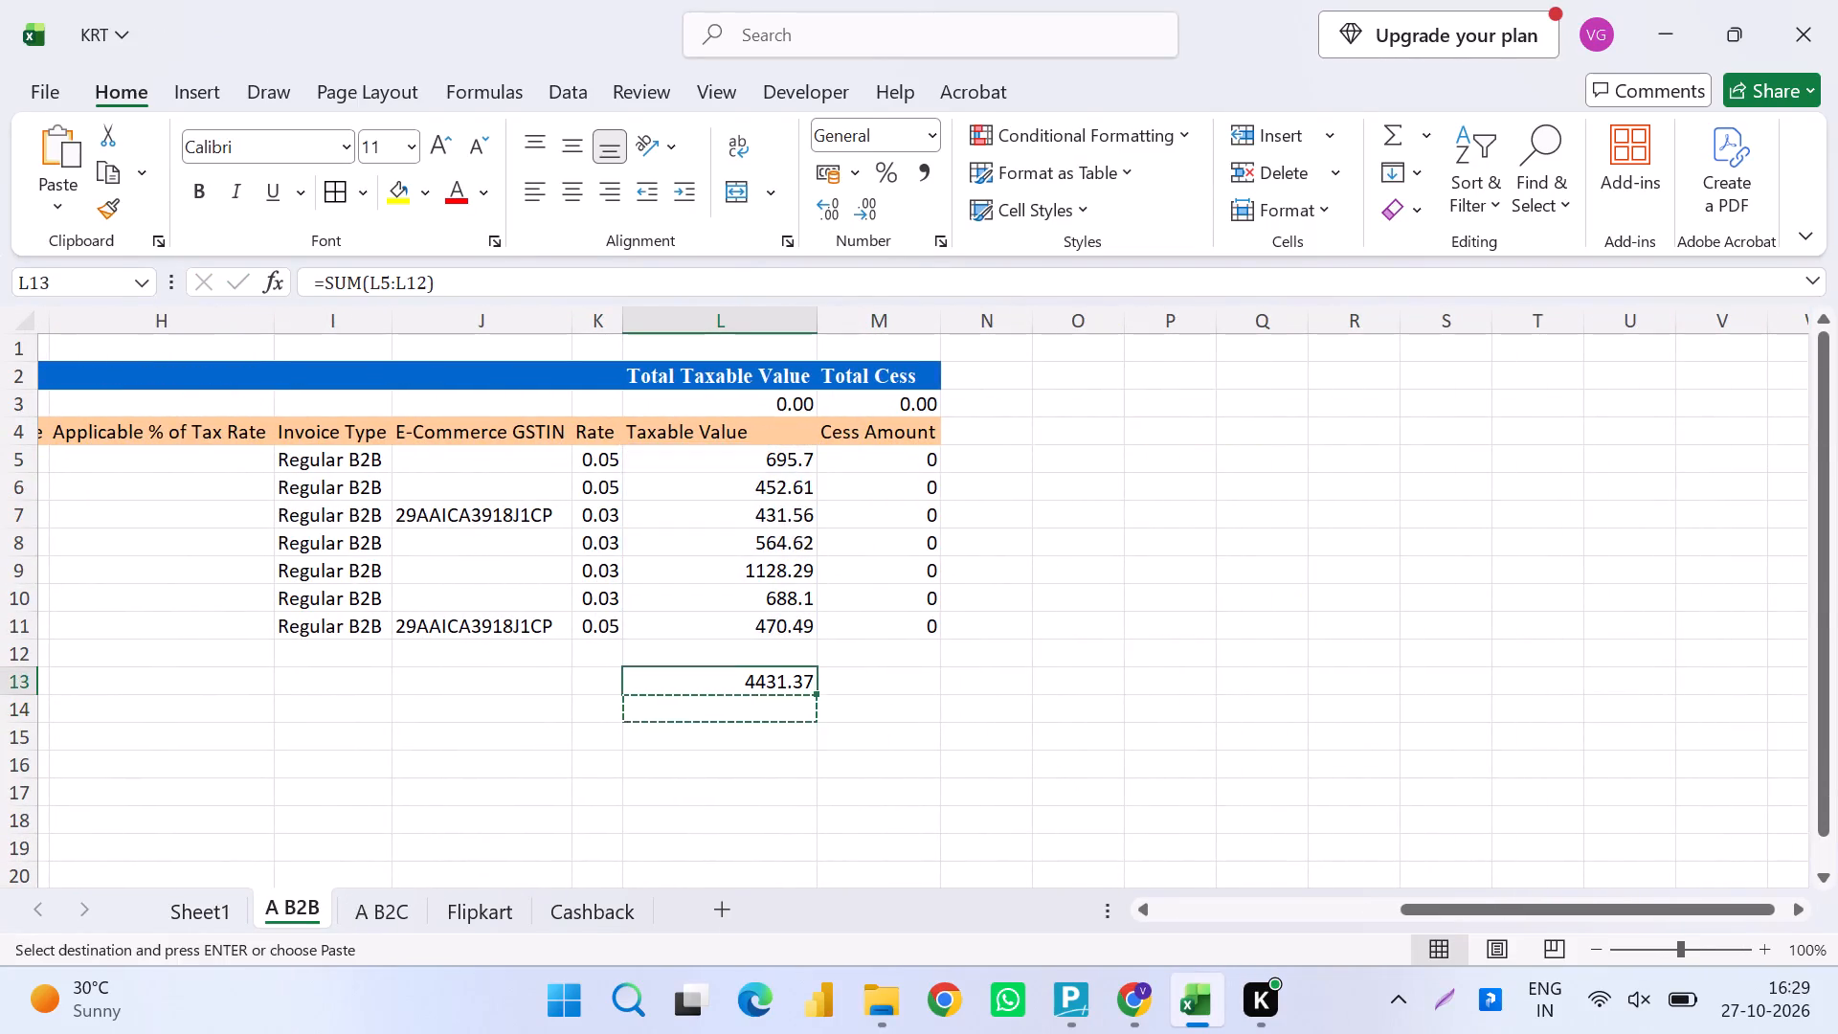
pyautogui.hotkey('ctrl', 'c')
pyautogui.click(205, 926)
pyautogui.press('Up')
pyautogui.hotkey('ctrl', 'Up')
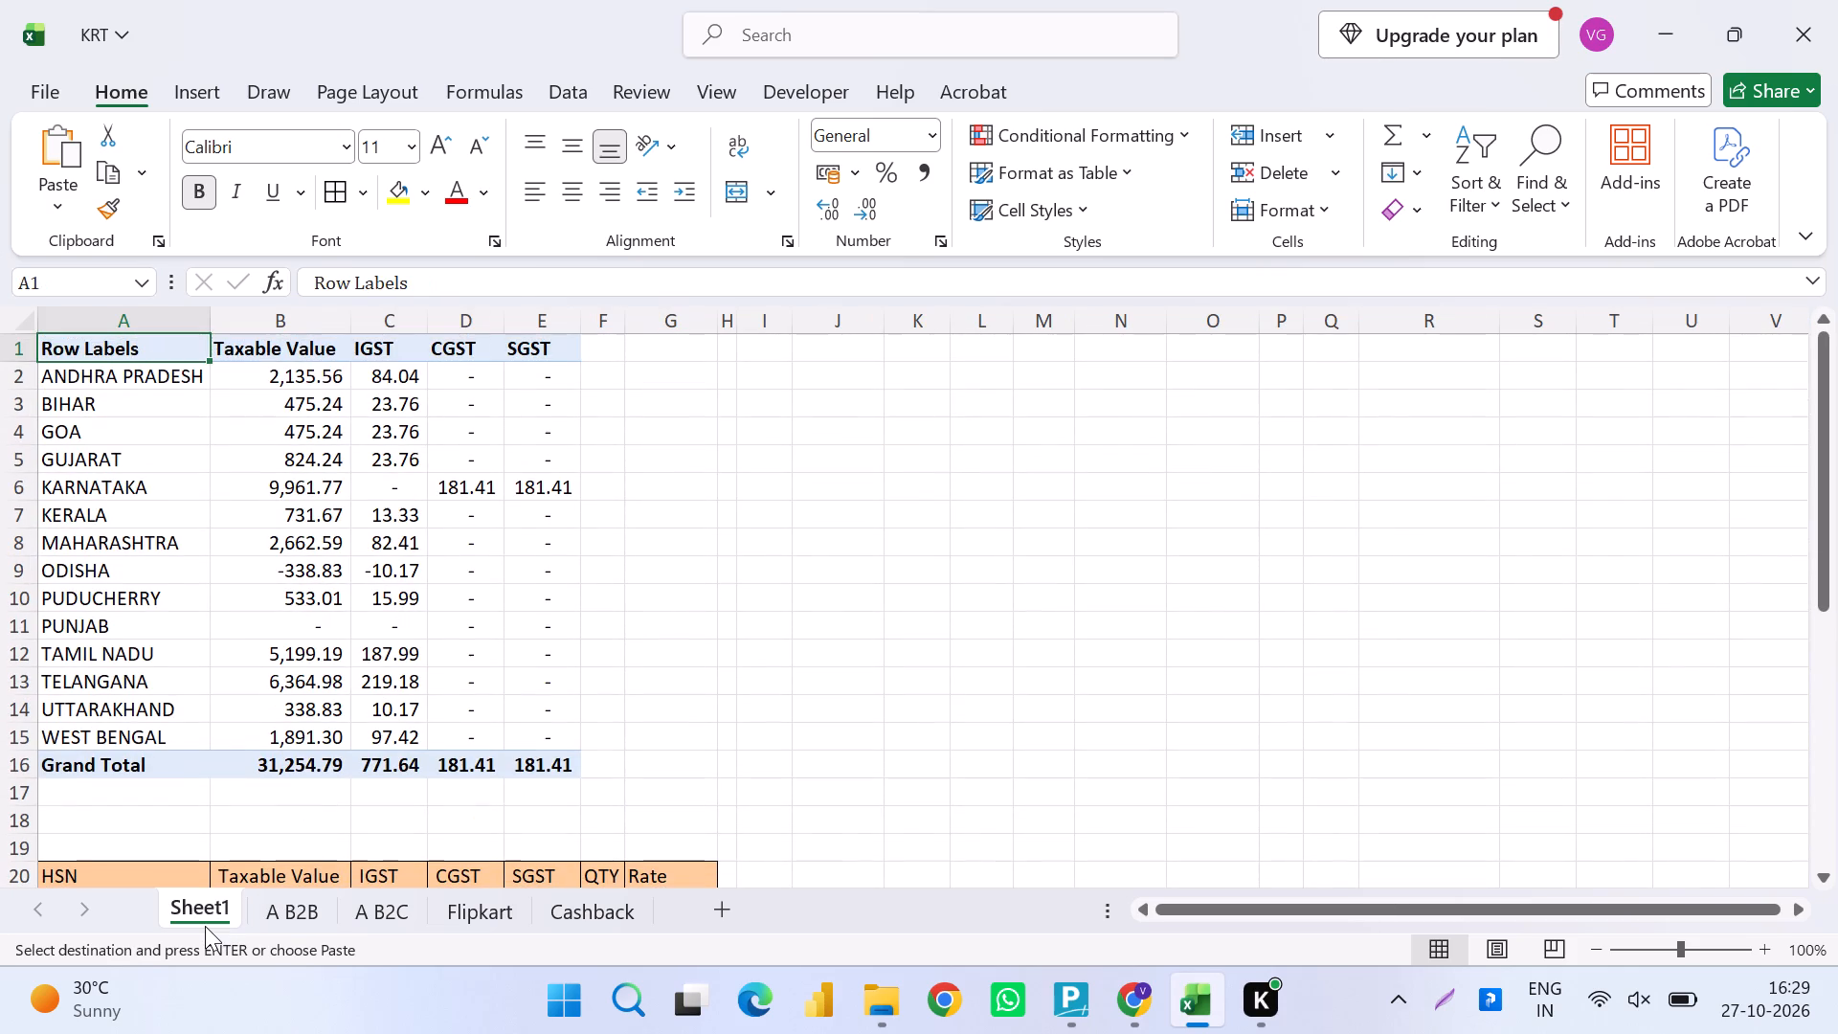
pyautogui.hotkey('ctrl', 'Down')
pyautogui.press('Right')
pyautogui.press('Down')
pyautogui.hotkey('ctrl', 'alt', 'v')
pyautogui.press('v')
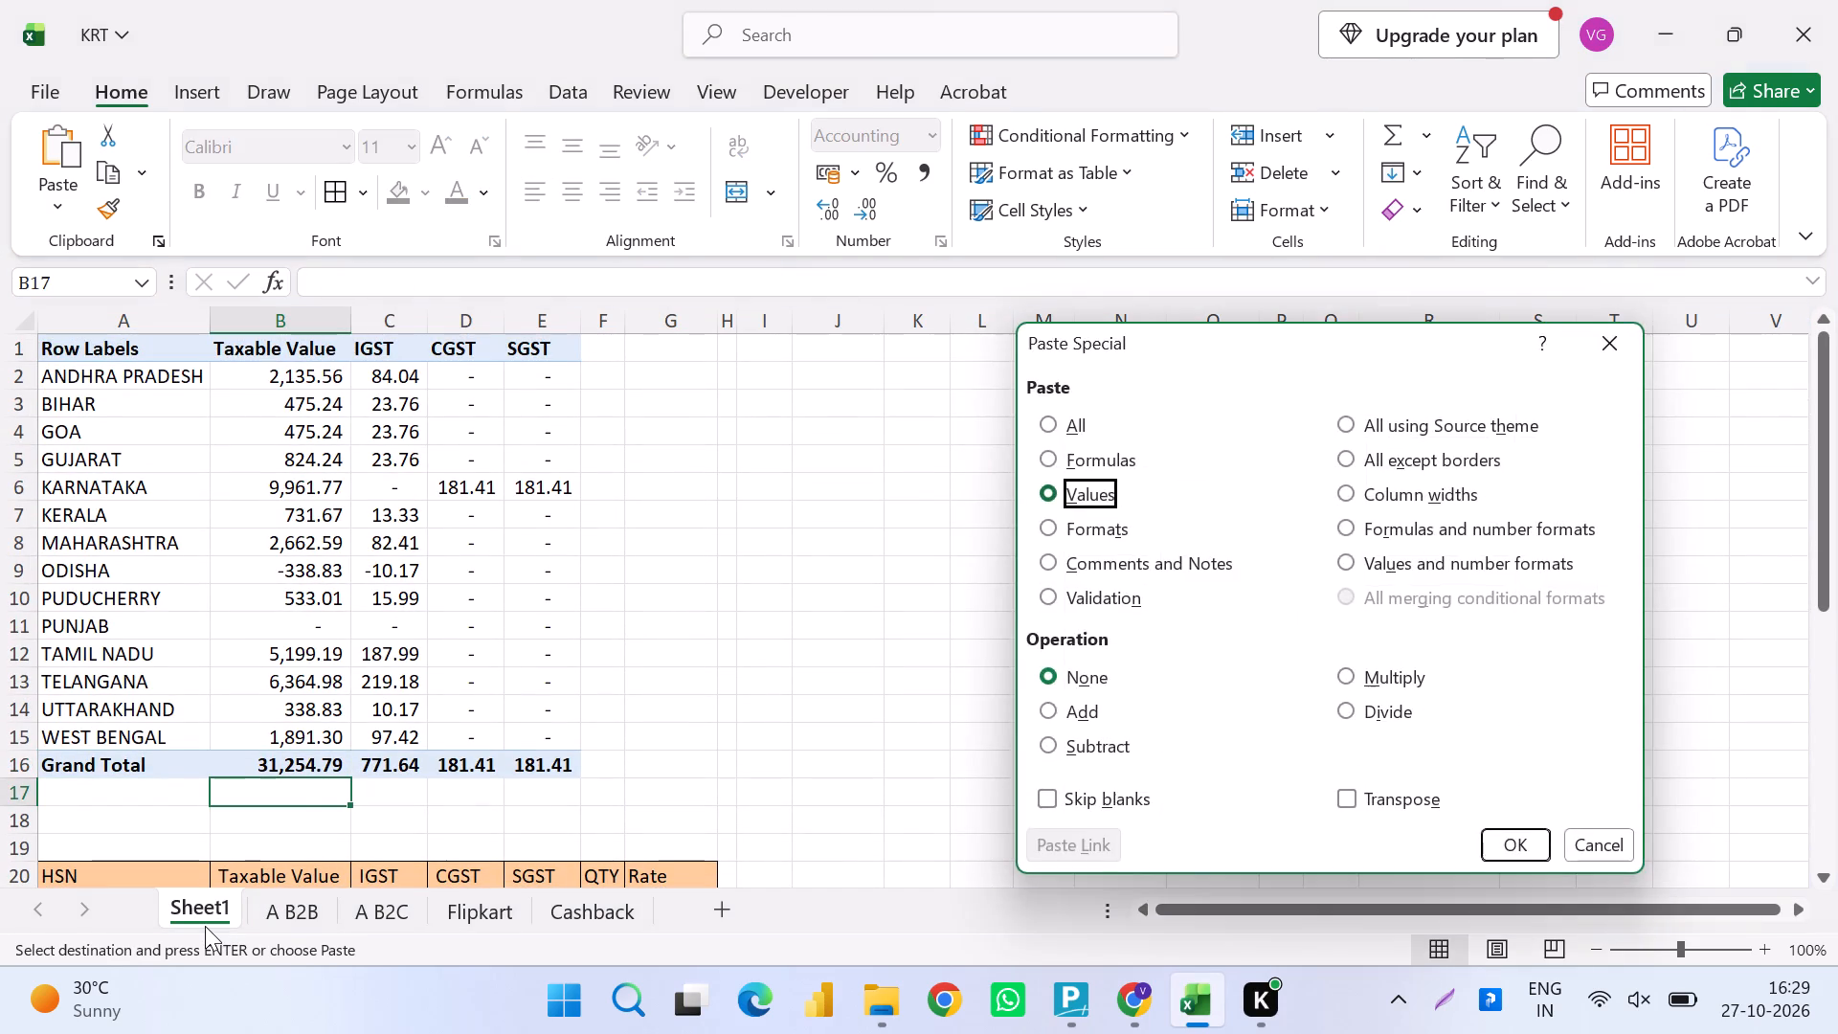
pyautogui.press('Return')
# Check the combined total of B16:B17 against the HSN taxable total, and look through the Cashback, A B2B and A B2C sheets.
pyautogui.hotkey('shift', 'Up')
pyautogui.scroll(-1, 205, 926)
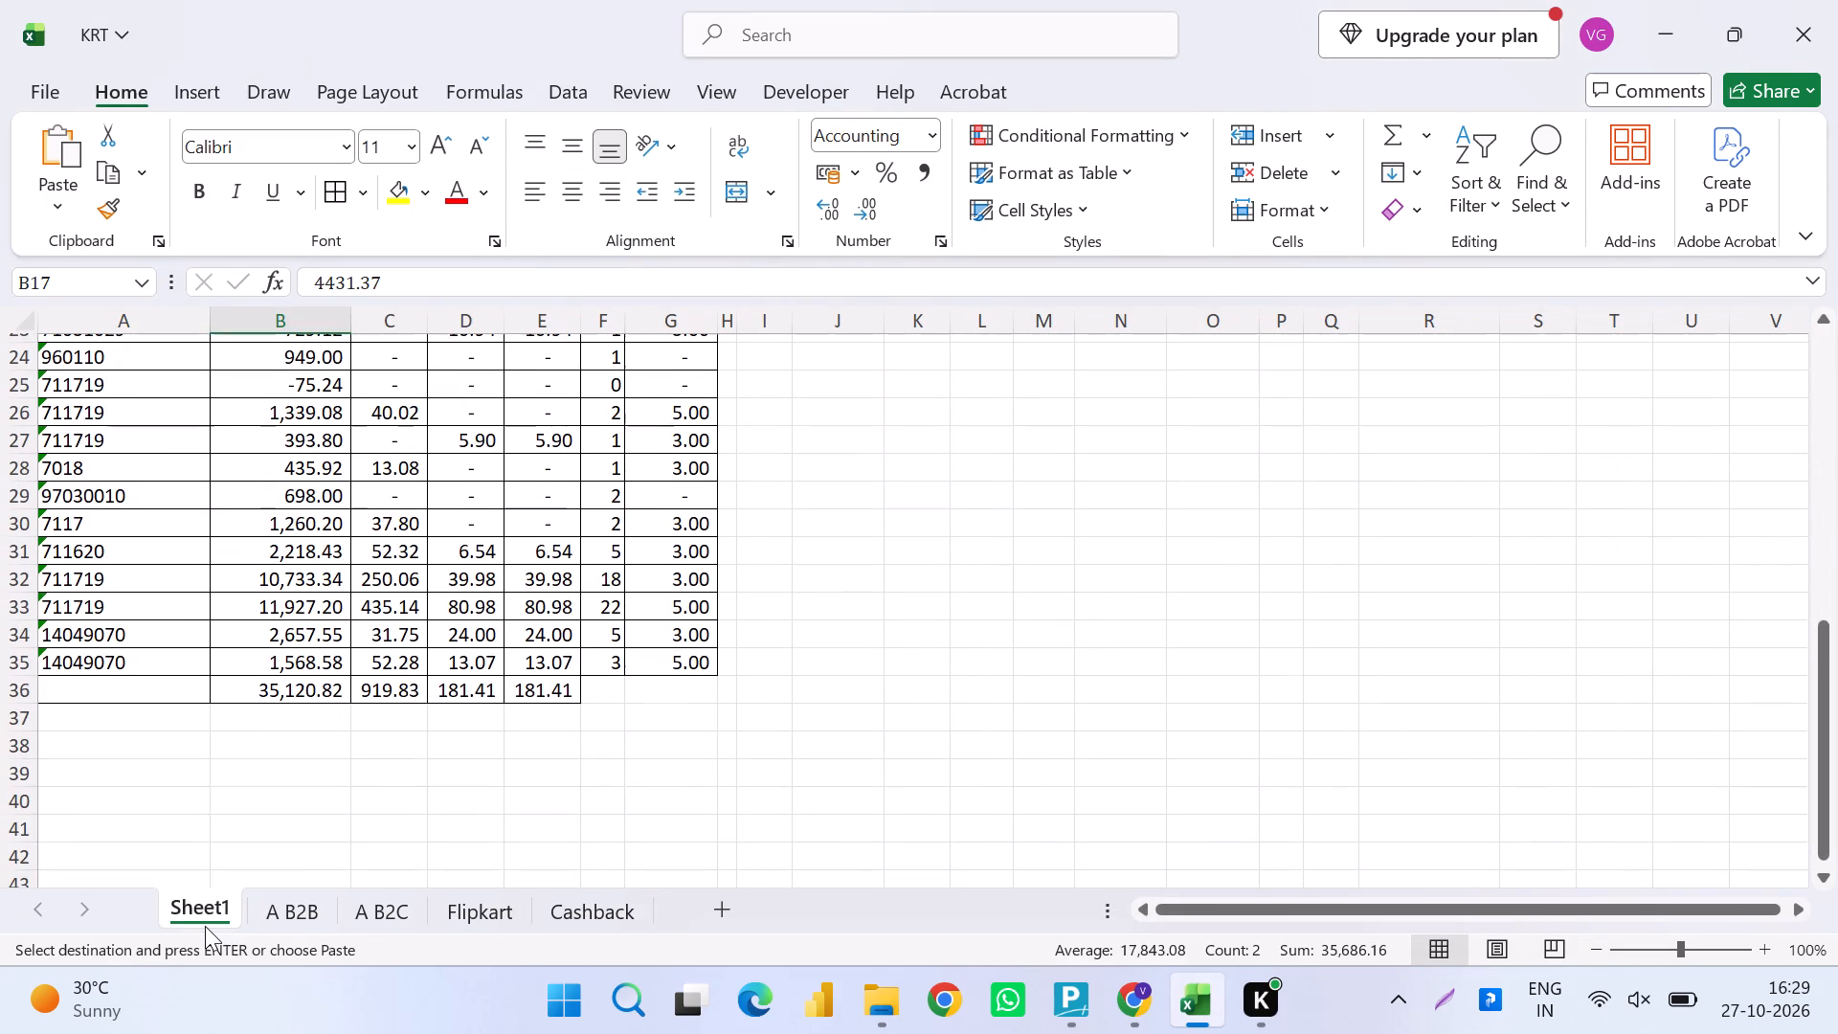
pyautogui.scroll(-1, 205, 926)
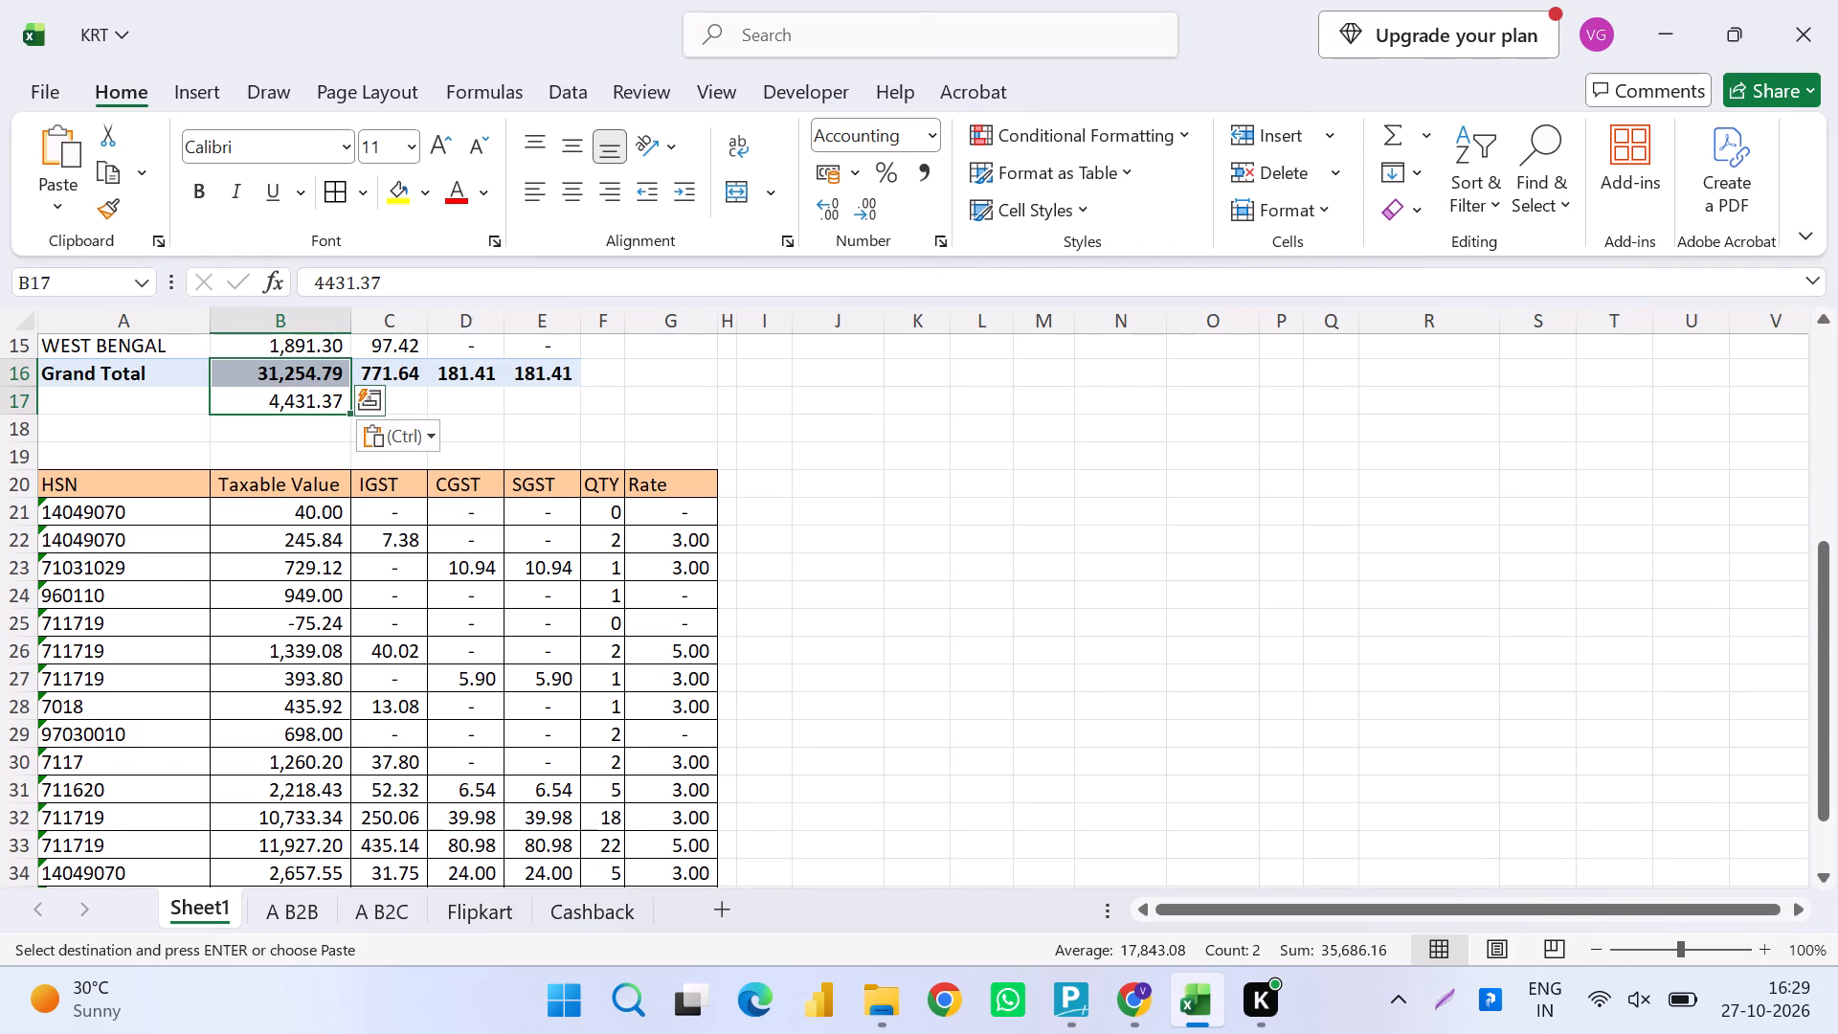
pyautogui.click(585, 899)
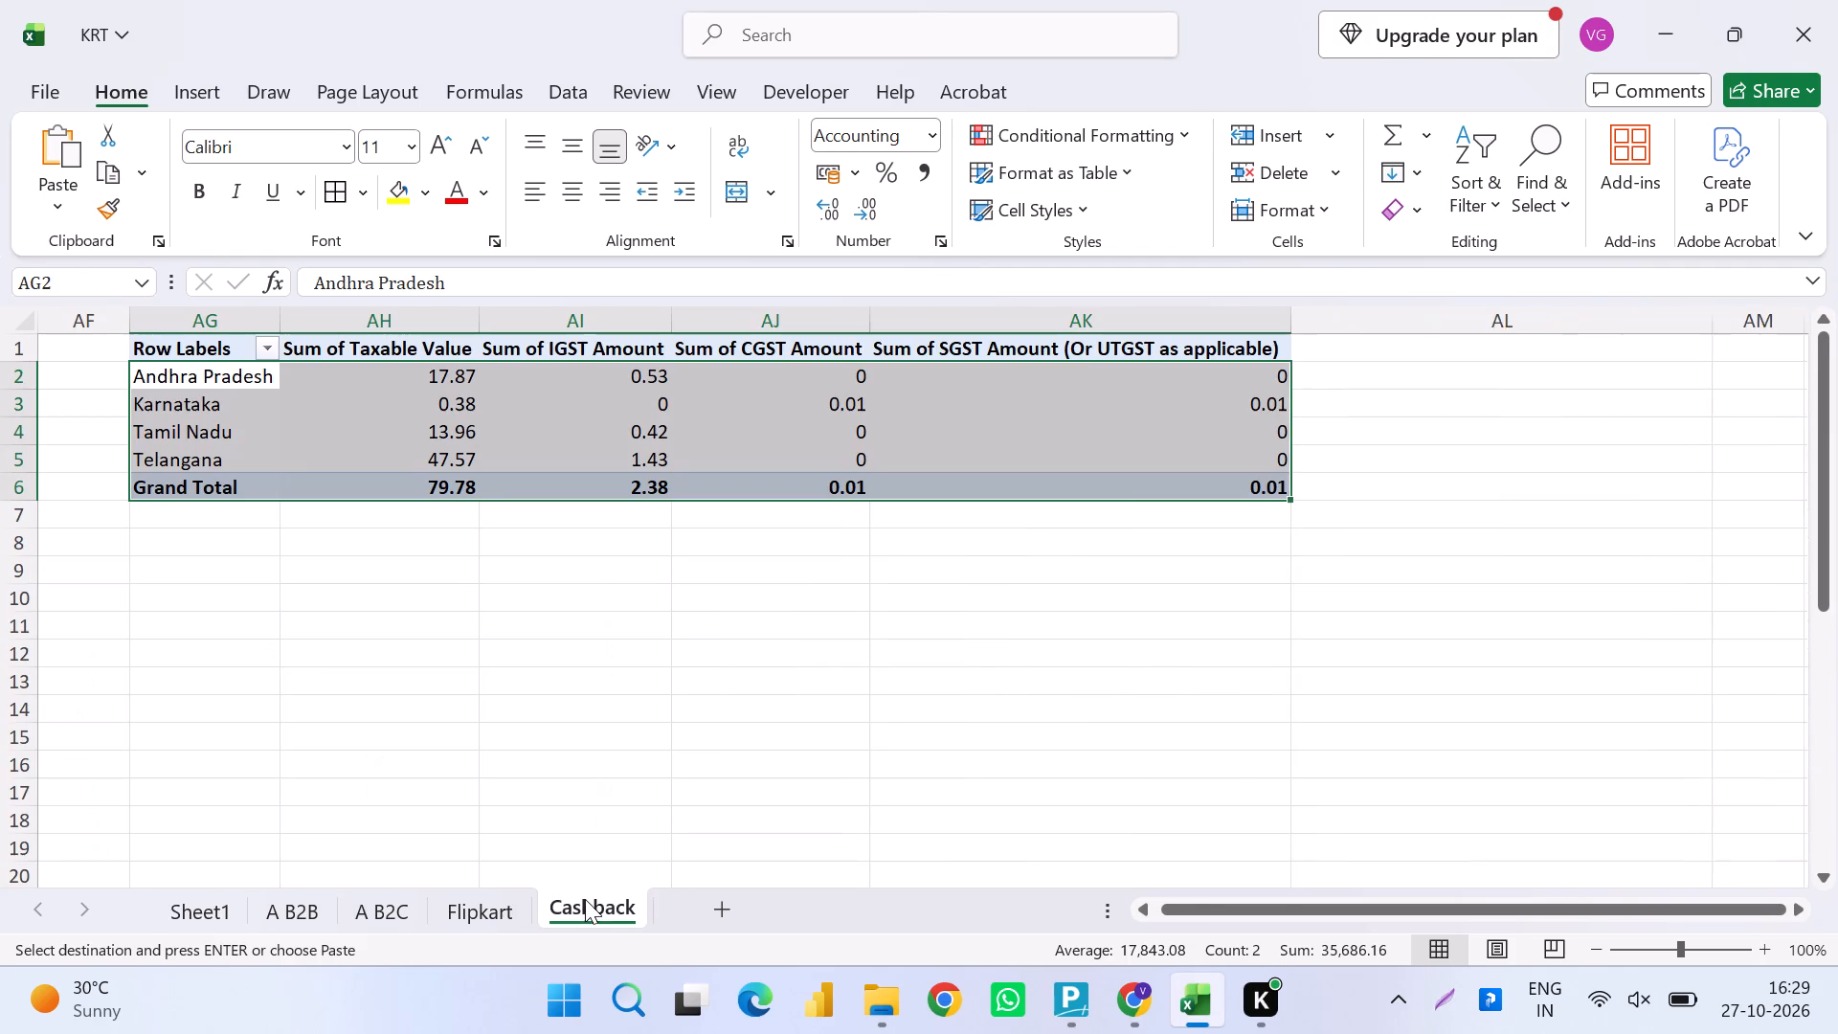
pyautogui.hscroll(4, 518, 754)
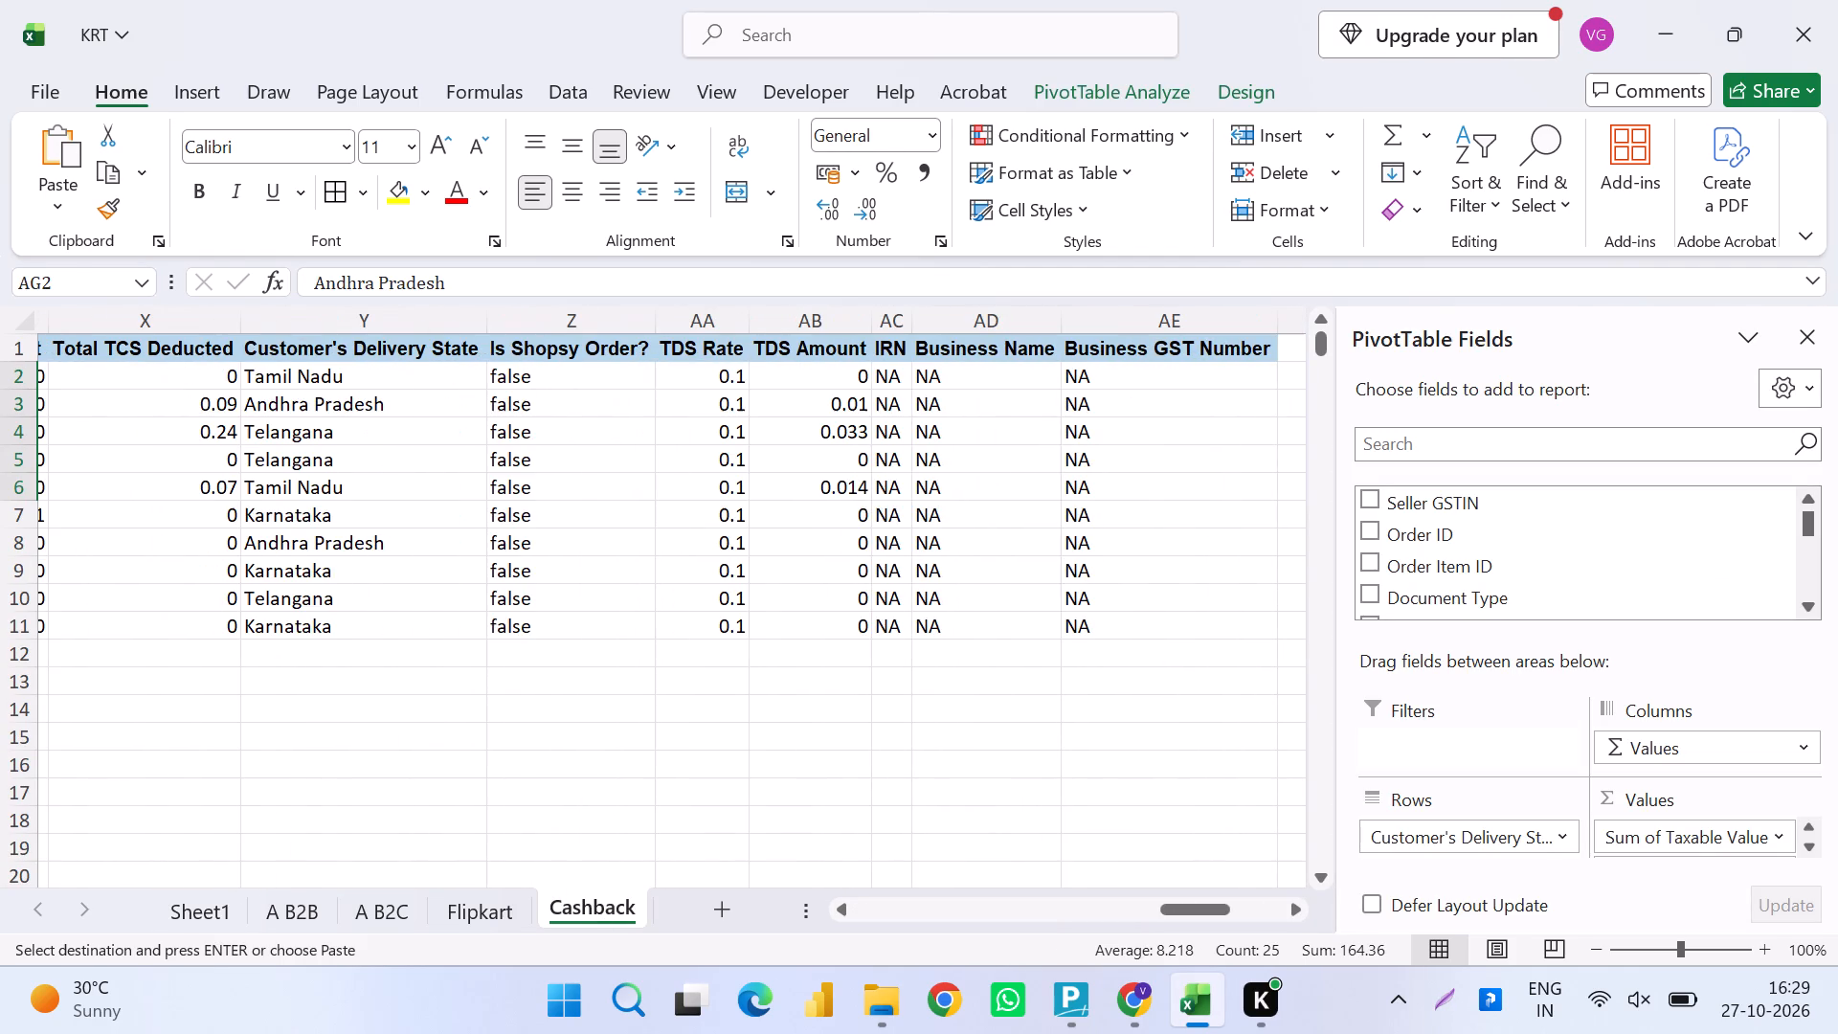
pyautogui.click(312, 906)
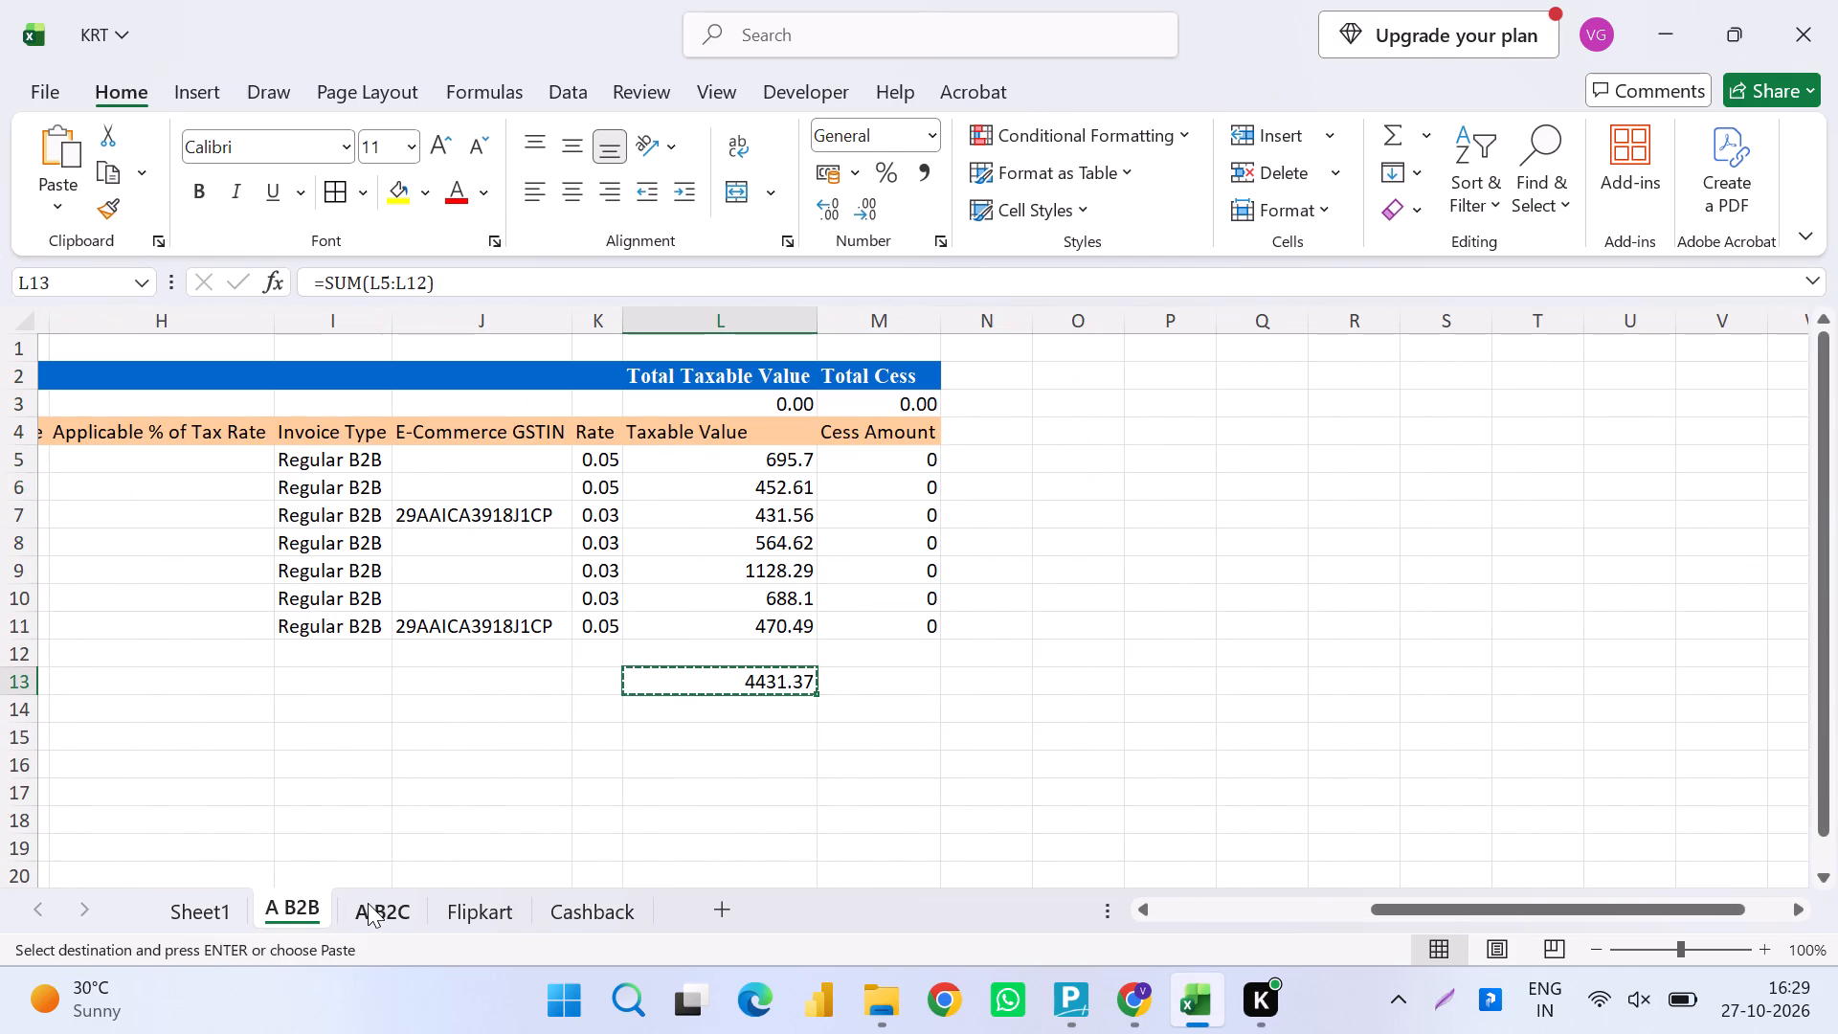
pyautogui.click(368, 903)
pyautogui.scroll(1, 330, 715)
pyautogui.hscroll(2, 330, 715)
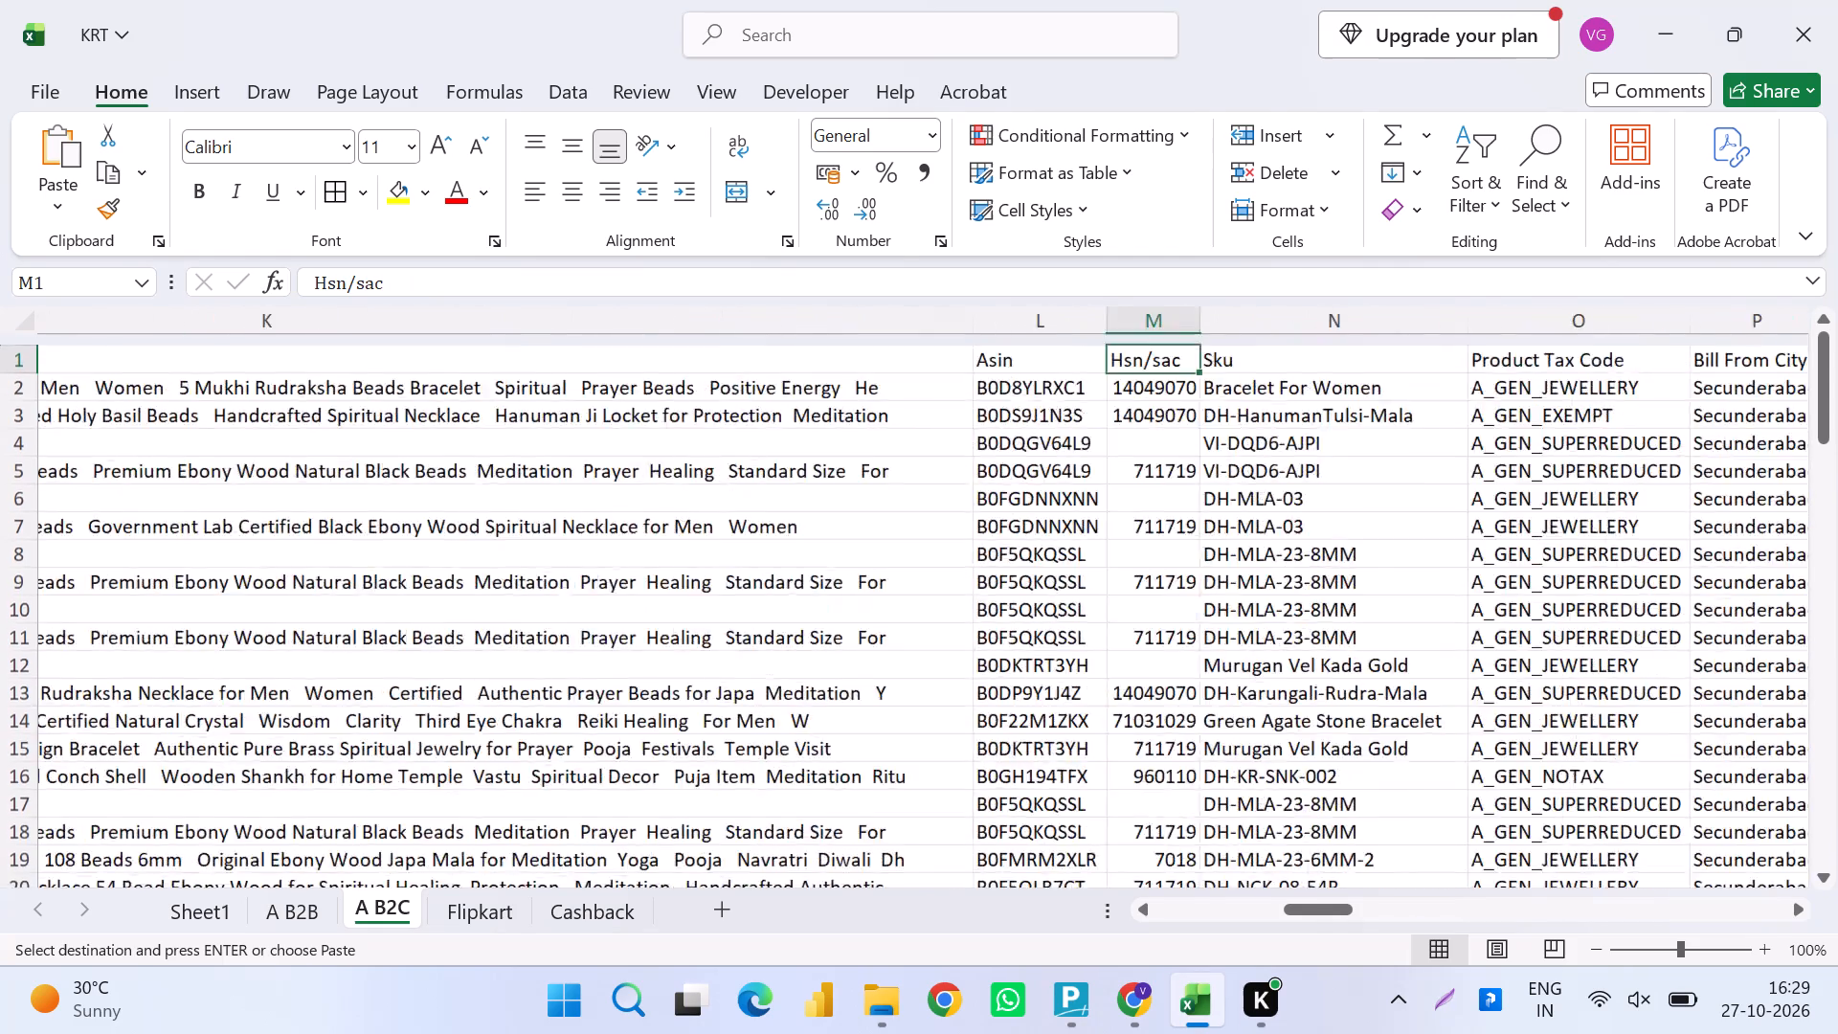
pyautogui.hscroll(2, 330, 715)
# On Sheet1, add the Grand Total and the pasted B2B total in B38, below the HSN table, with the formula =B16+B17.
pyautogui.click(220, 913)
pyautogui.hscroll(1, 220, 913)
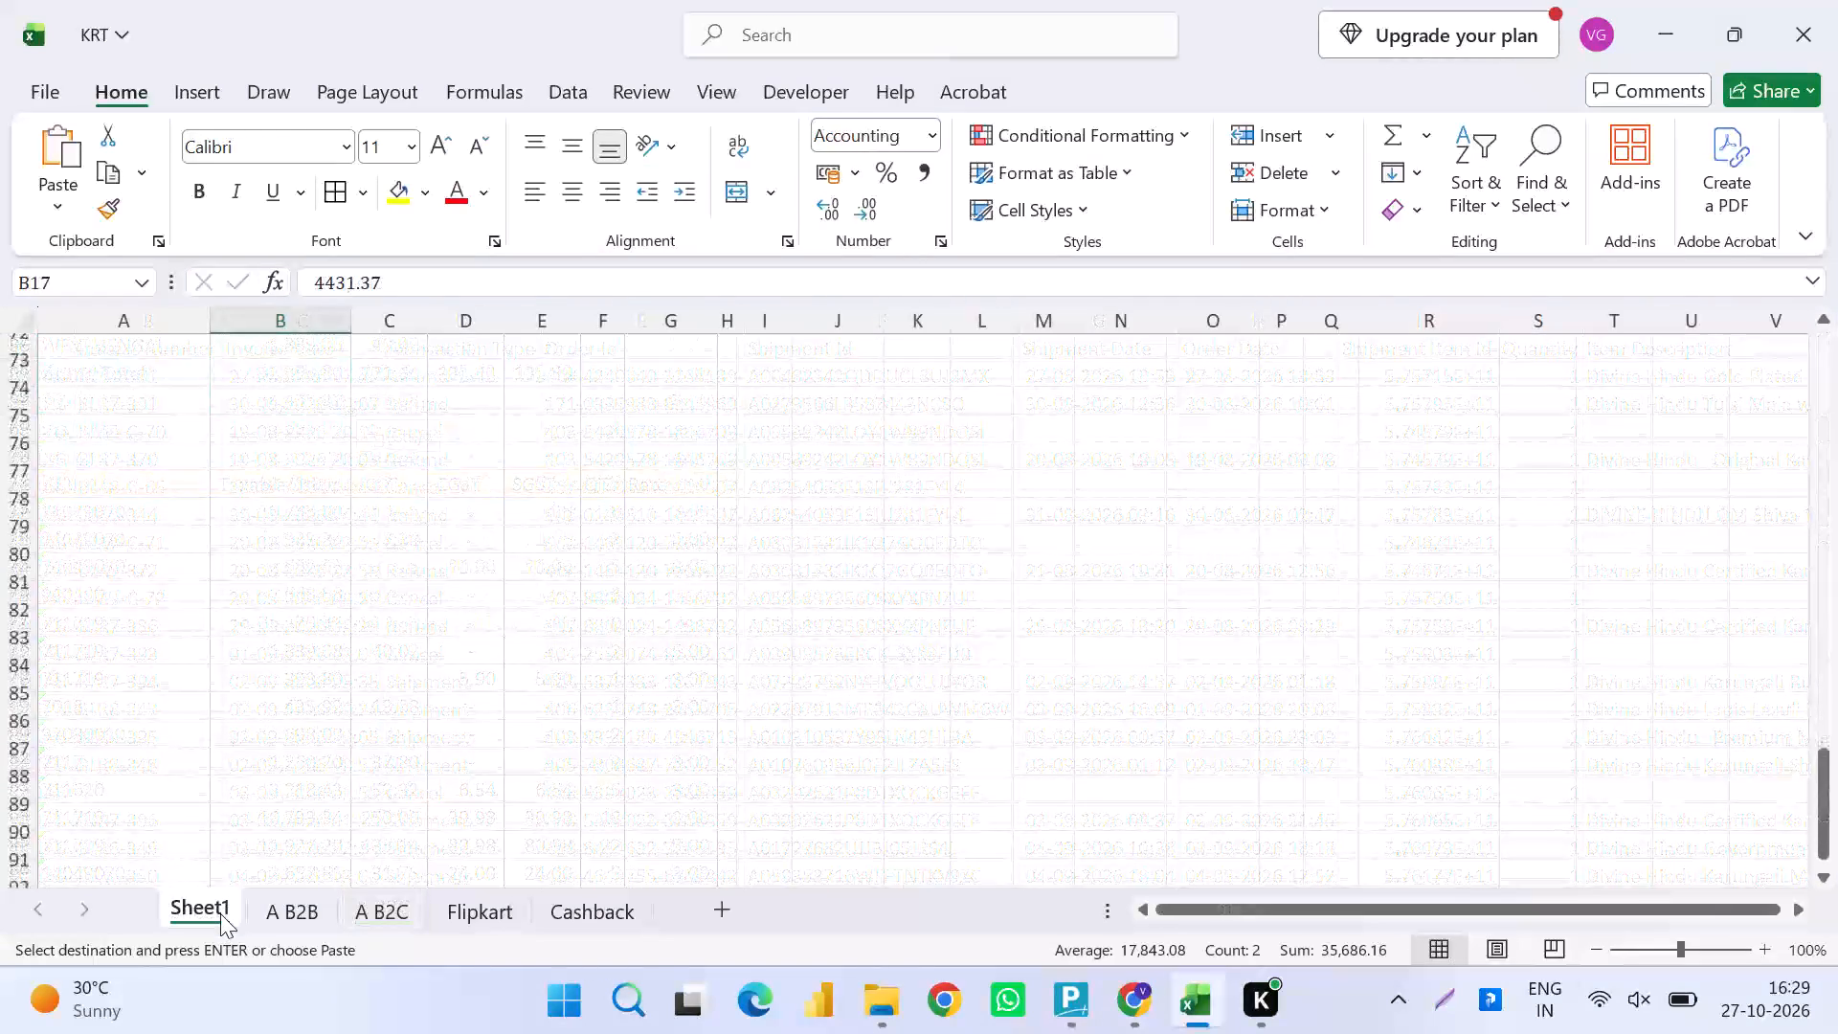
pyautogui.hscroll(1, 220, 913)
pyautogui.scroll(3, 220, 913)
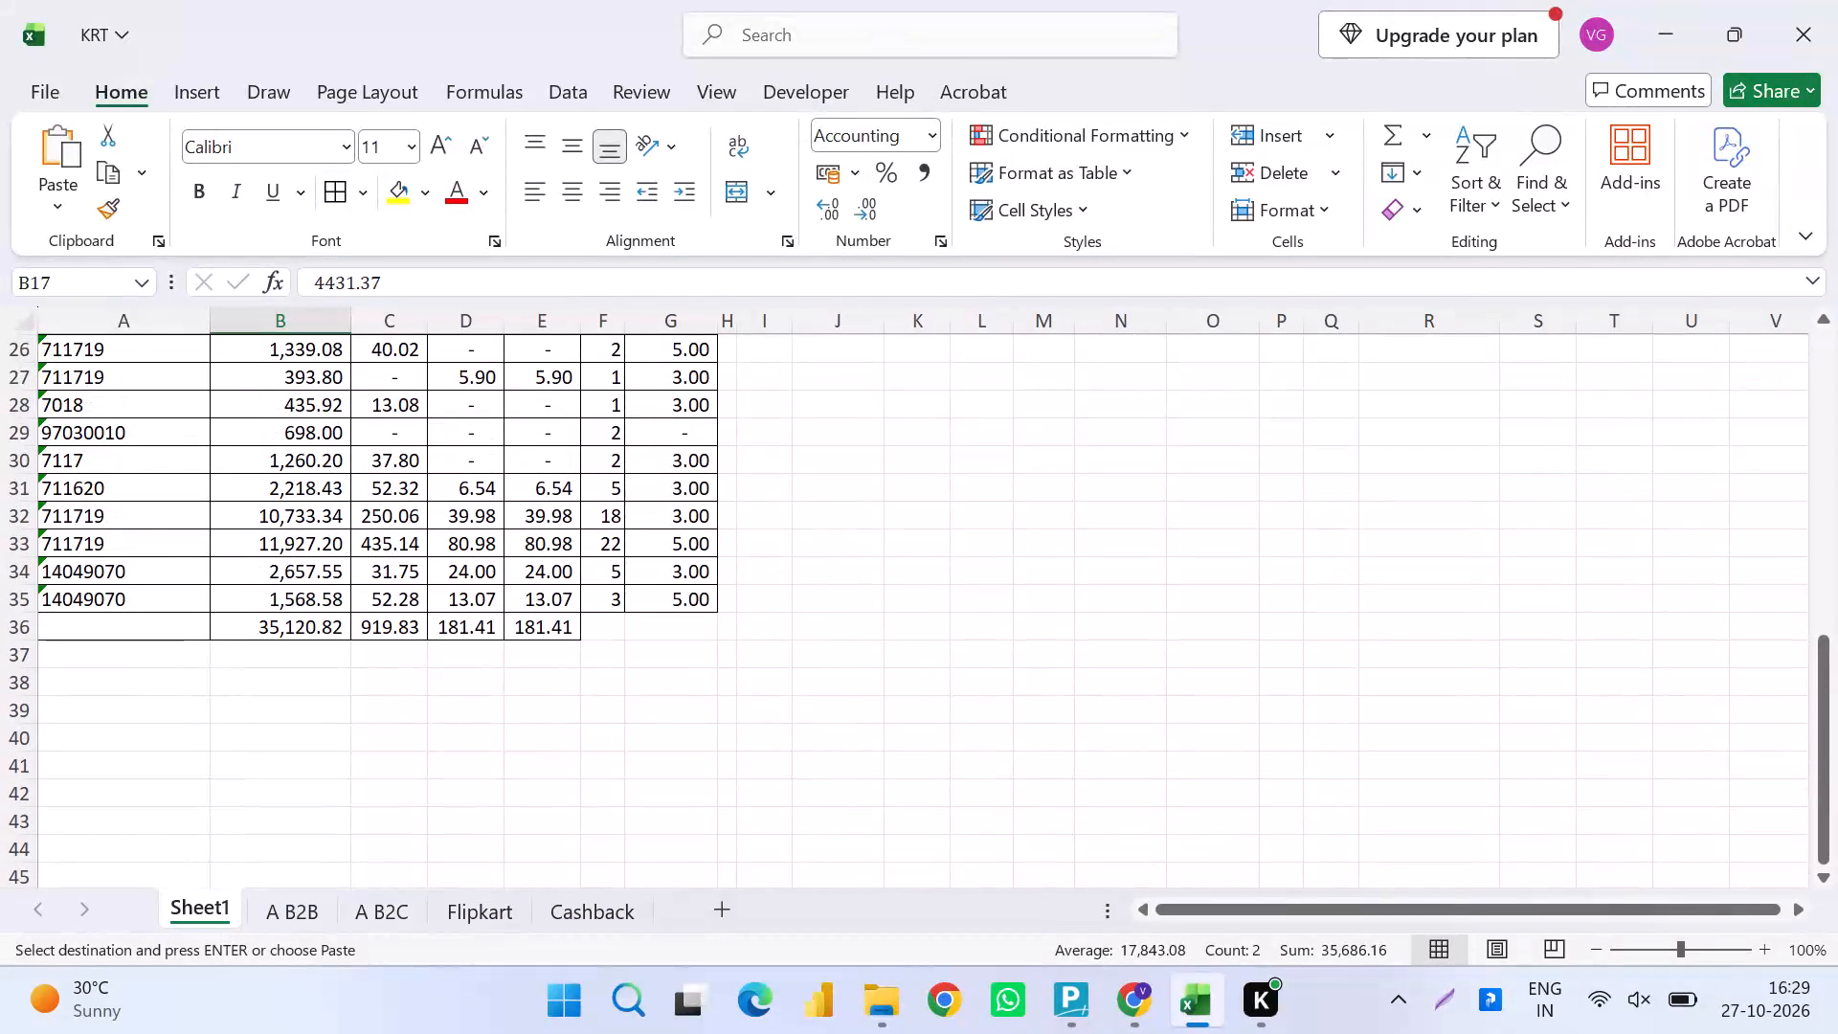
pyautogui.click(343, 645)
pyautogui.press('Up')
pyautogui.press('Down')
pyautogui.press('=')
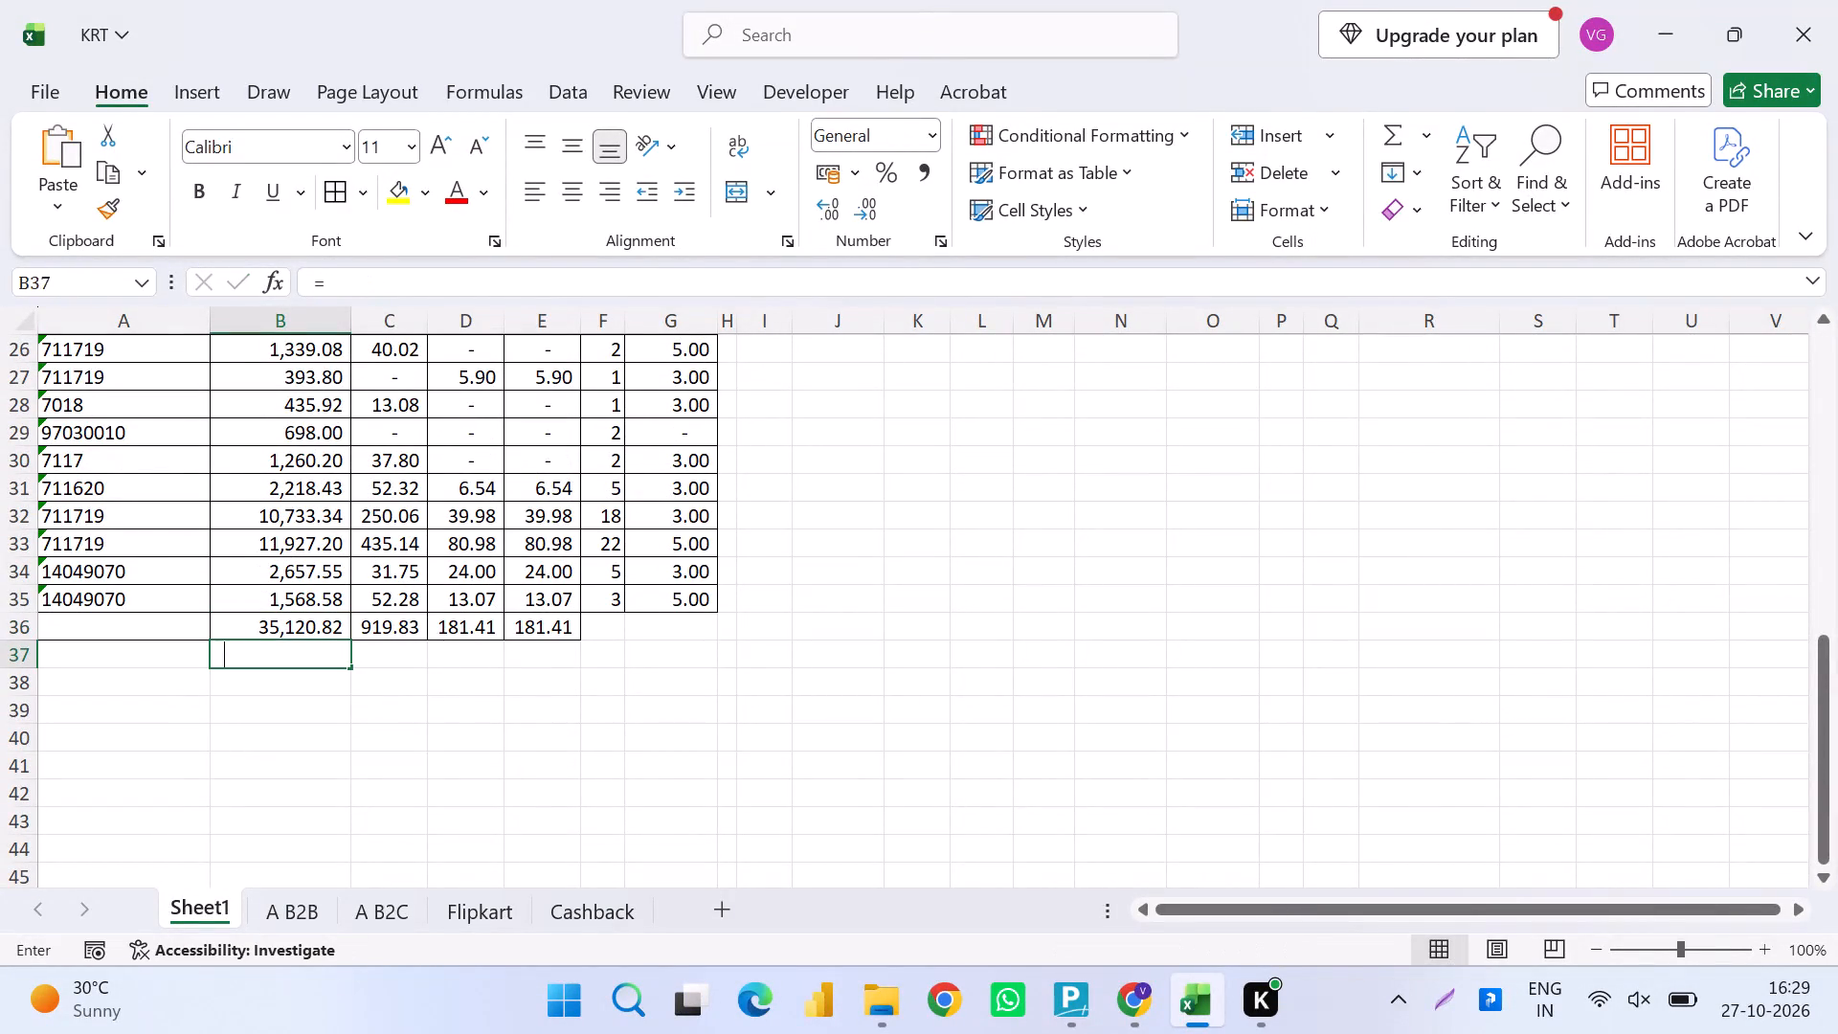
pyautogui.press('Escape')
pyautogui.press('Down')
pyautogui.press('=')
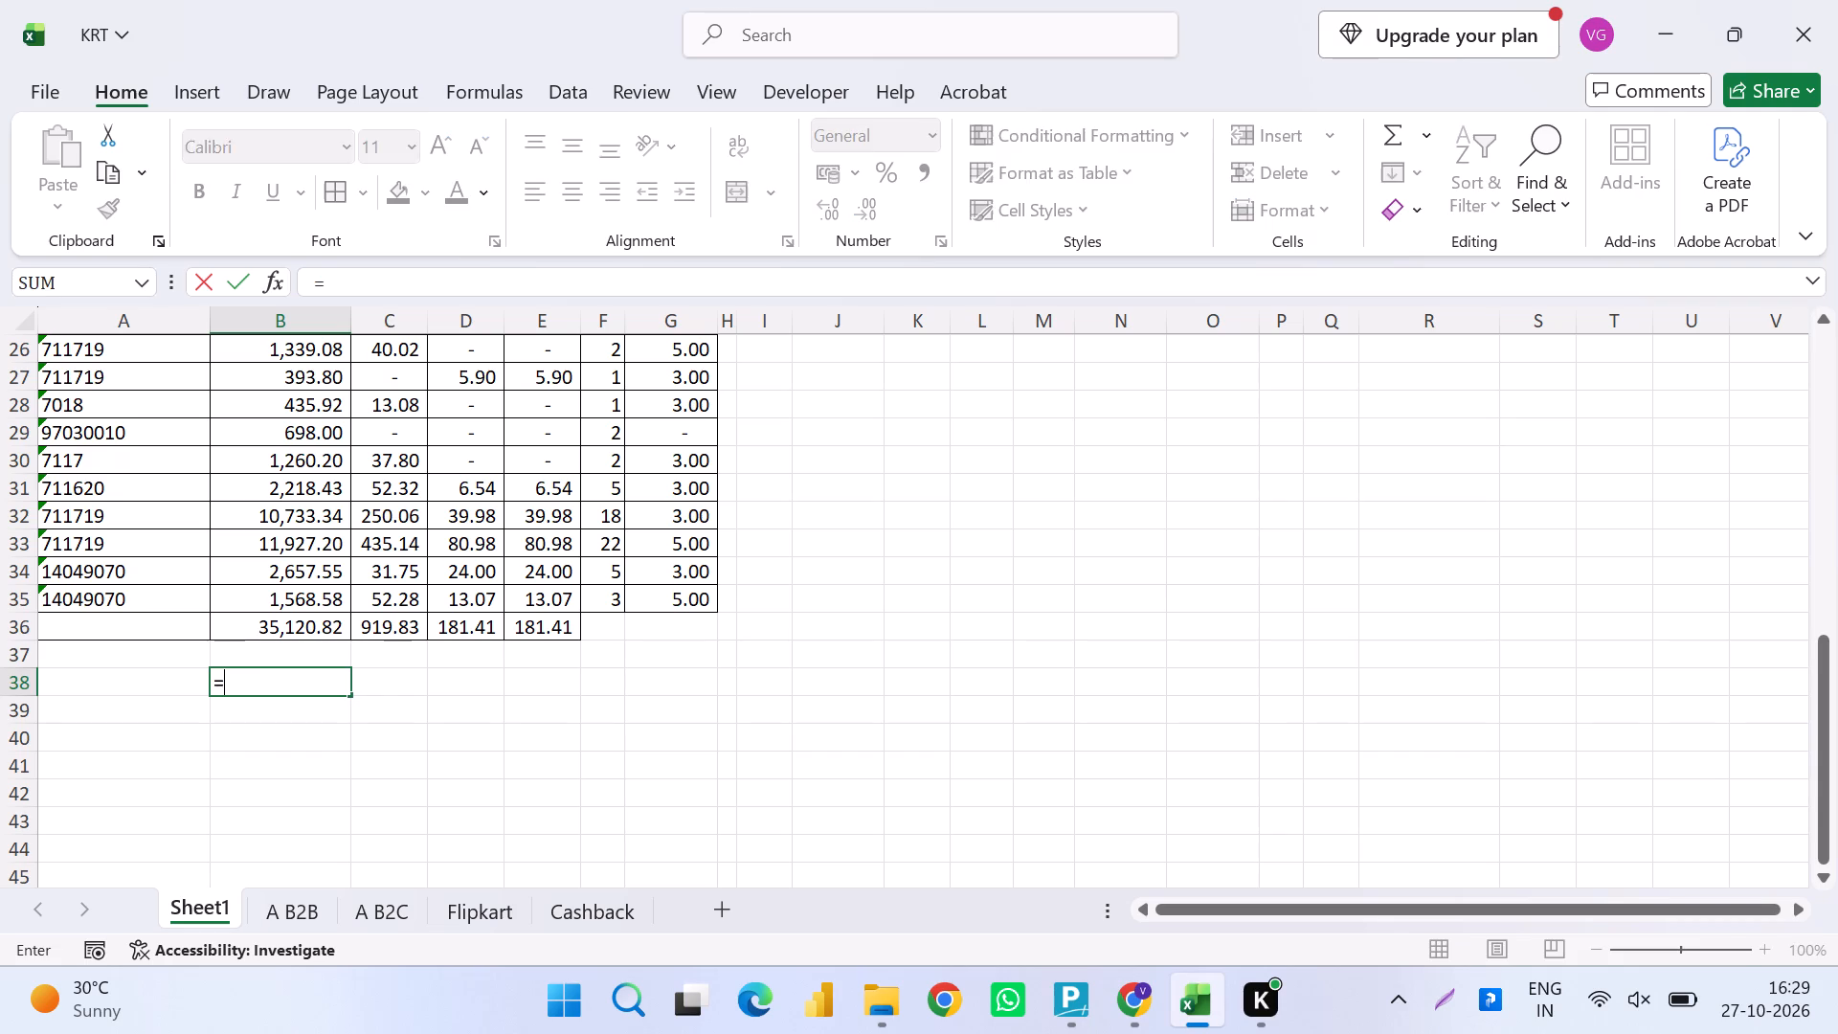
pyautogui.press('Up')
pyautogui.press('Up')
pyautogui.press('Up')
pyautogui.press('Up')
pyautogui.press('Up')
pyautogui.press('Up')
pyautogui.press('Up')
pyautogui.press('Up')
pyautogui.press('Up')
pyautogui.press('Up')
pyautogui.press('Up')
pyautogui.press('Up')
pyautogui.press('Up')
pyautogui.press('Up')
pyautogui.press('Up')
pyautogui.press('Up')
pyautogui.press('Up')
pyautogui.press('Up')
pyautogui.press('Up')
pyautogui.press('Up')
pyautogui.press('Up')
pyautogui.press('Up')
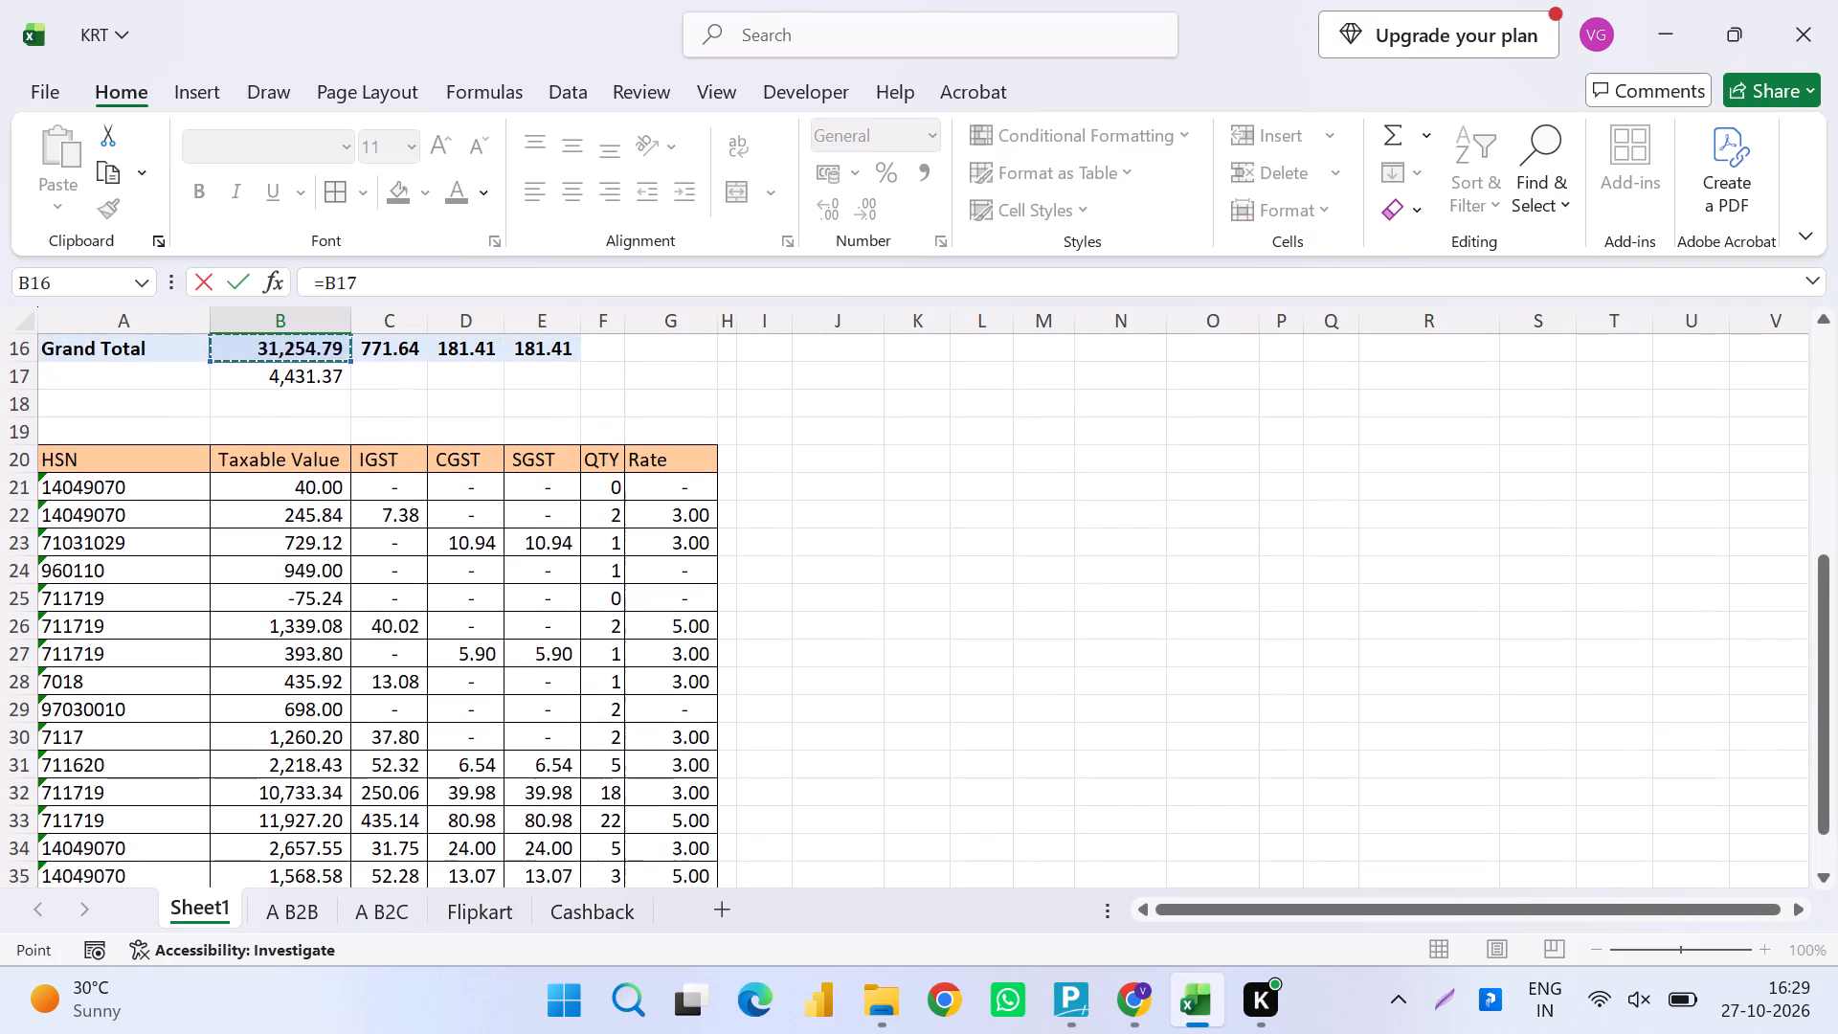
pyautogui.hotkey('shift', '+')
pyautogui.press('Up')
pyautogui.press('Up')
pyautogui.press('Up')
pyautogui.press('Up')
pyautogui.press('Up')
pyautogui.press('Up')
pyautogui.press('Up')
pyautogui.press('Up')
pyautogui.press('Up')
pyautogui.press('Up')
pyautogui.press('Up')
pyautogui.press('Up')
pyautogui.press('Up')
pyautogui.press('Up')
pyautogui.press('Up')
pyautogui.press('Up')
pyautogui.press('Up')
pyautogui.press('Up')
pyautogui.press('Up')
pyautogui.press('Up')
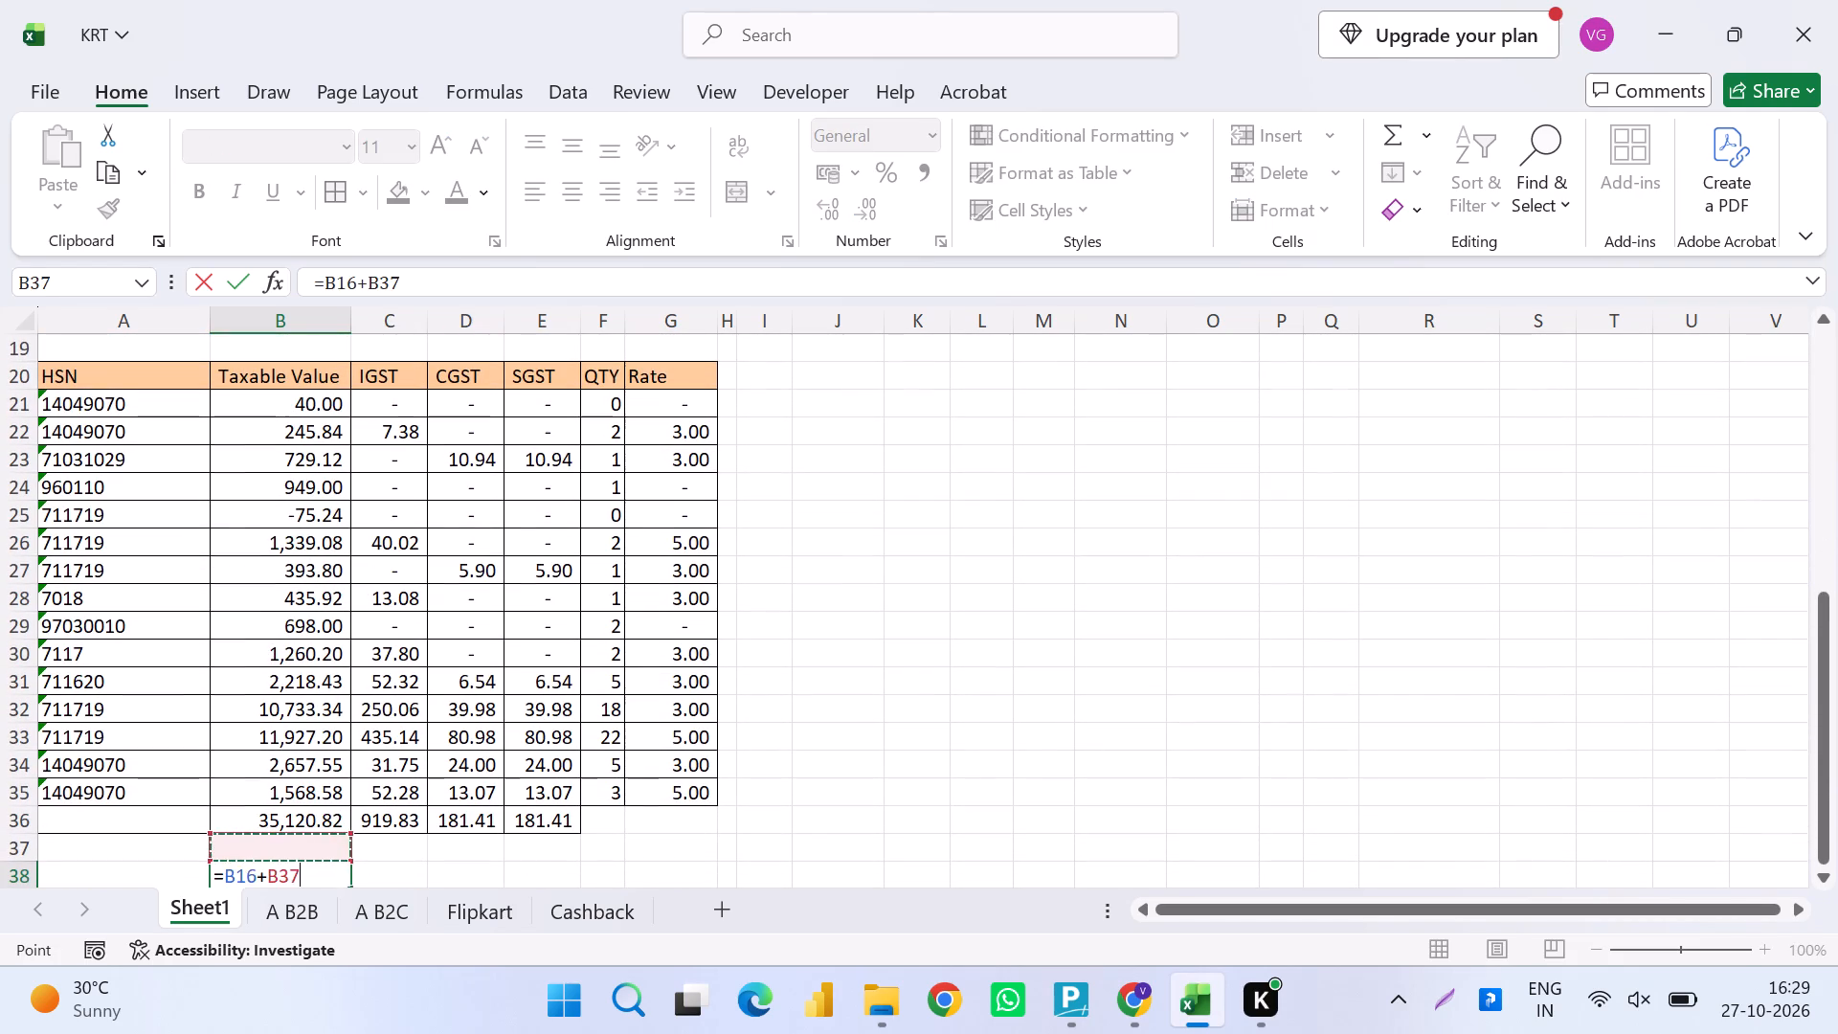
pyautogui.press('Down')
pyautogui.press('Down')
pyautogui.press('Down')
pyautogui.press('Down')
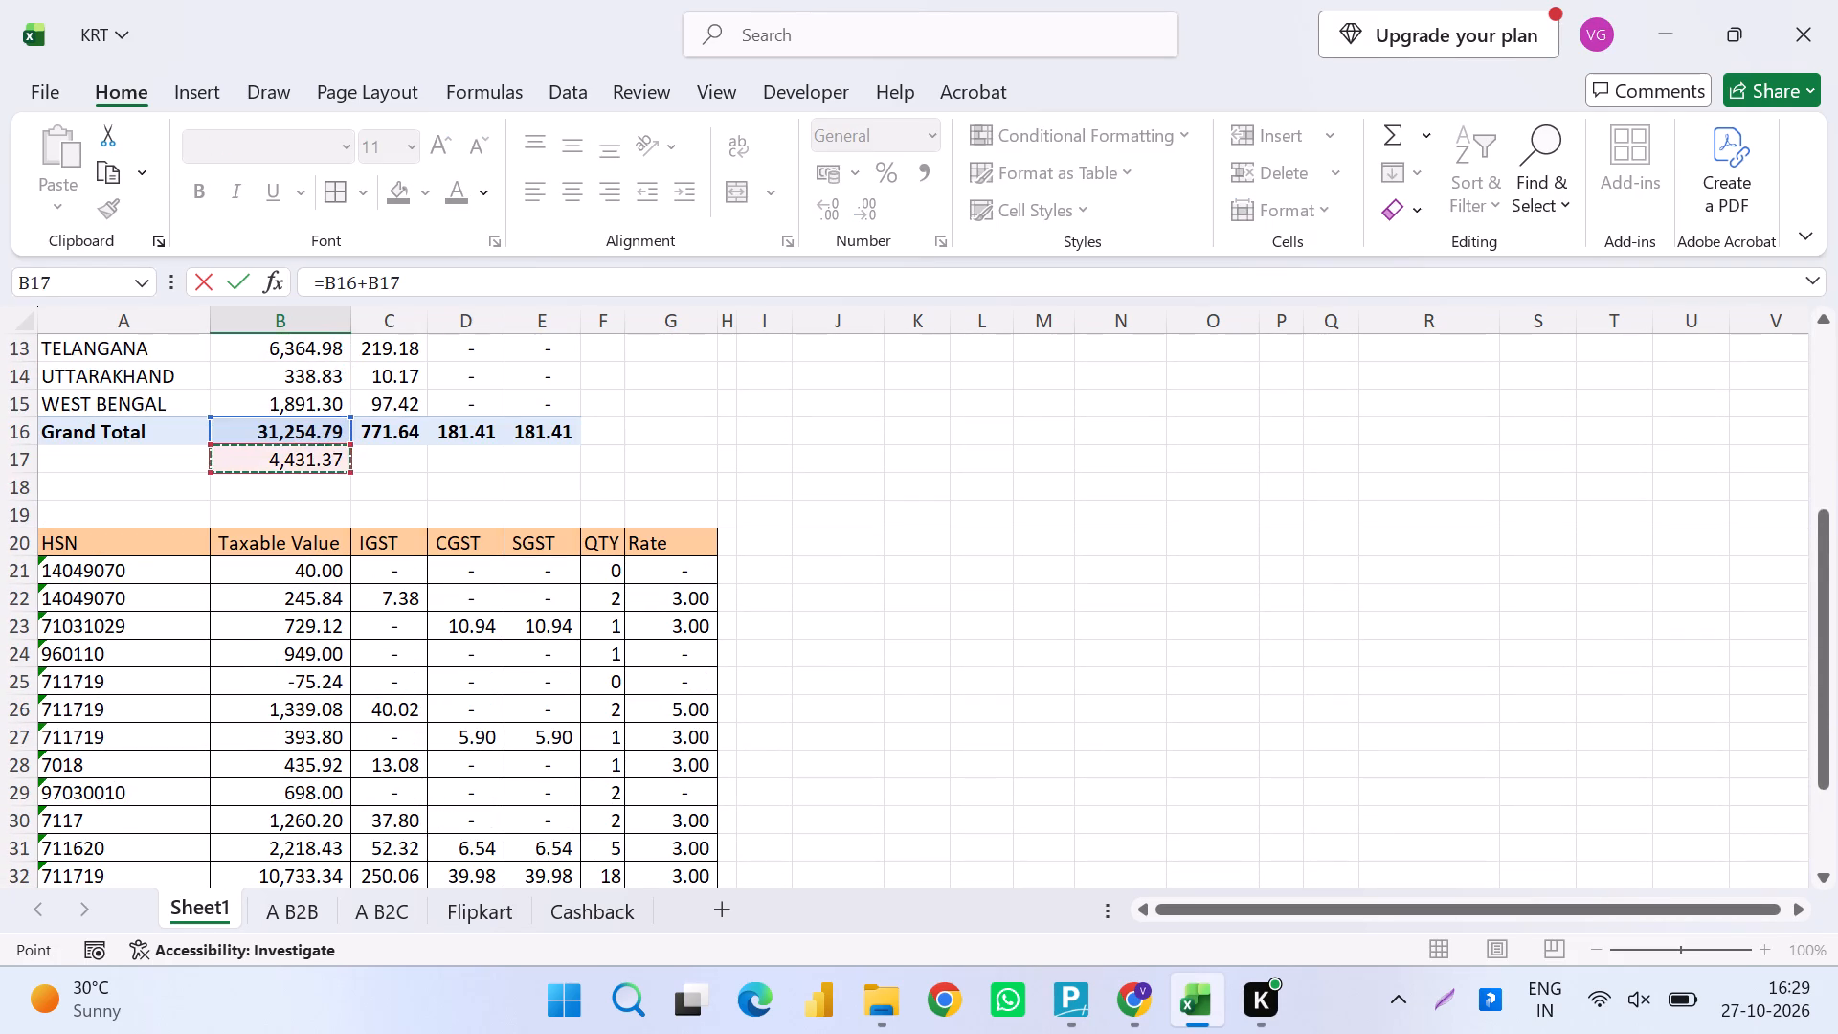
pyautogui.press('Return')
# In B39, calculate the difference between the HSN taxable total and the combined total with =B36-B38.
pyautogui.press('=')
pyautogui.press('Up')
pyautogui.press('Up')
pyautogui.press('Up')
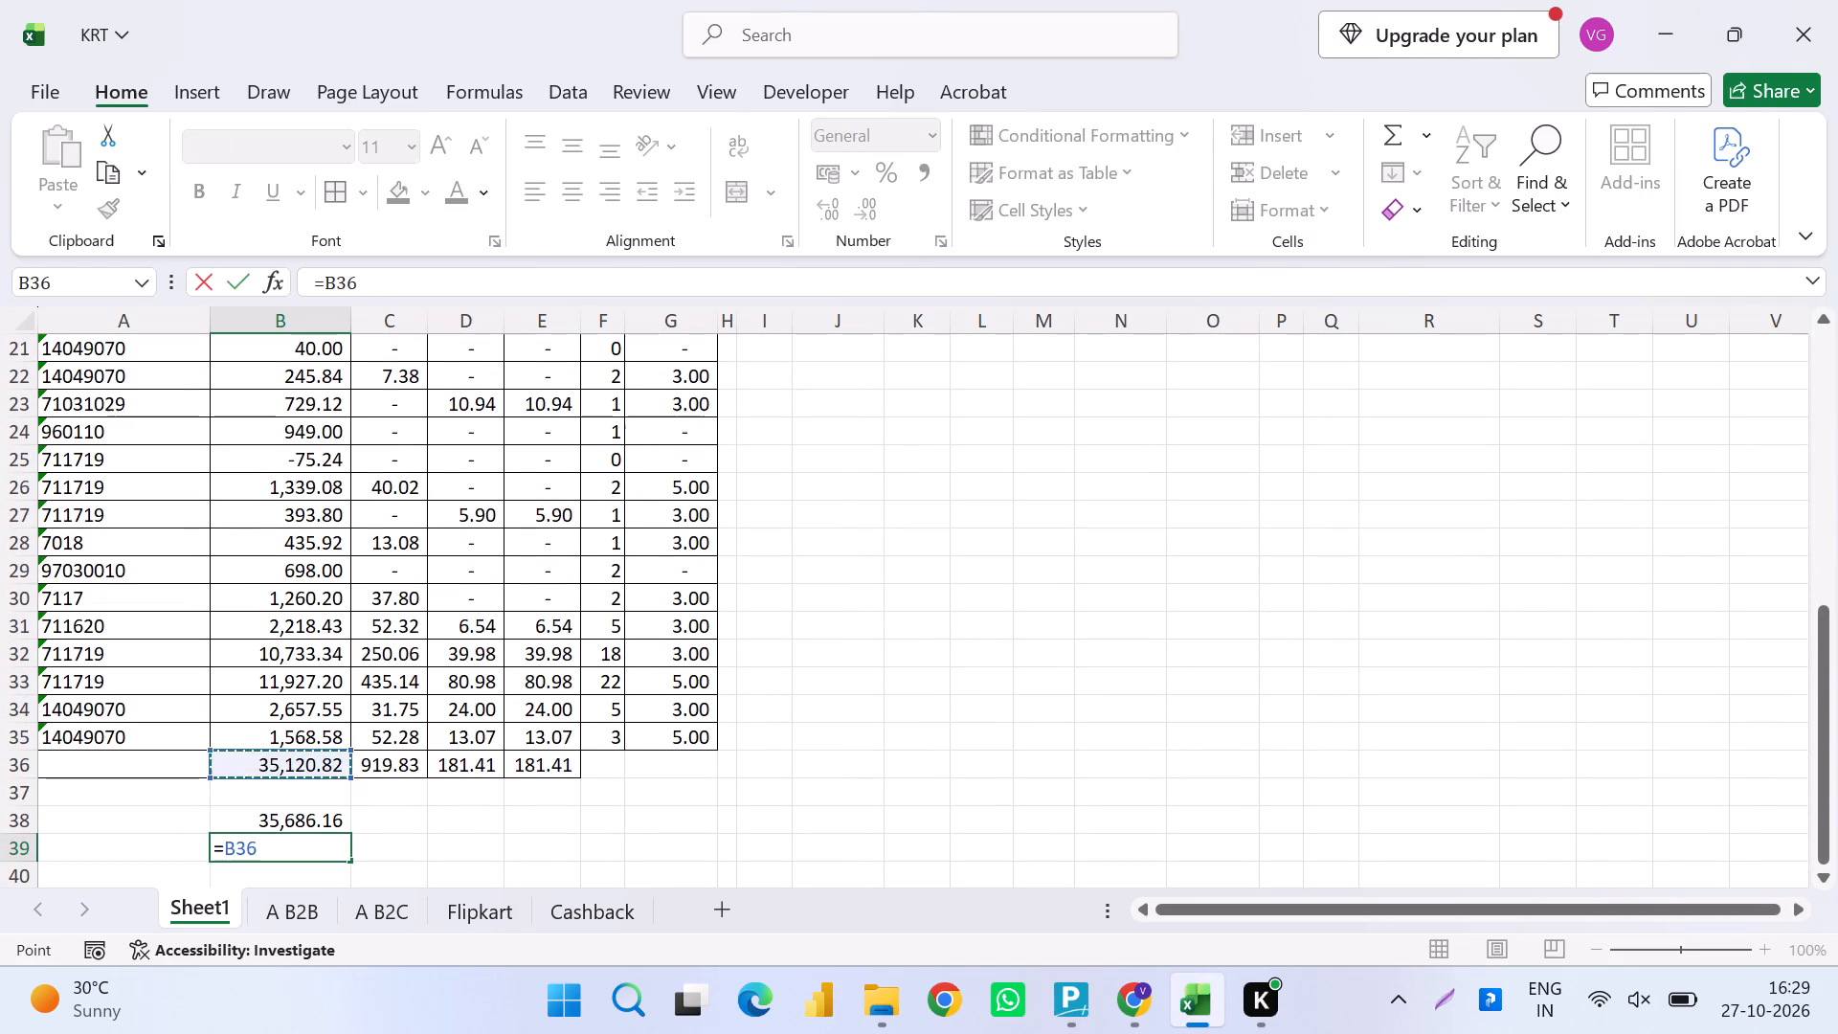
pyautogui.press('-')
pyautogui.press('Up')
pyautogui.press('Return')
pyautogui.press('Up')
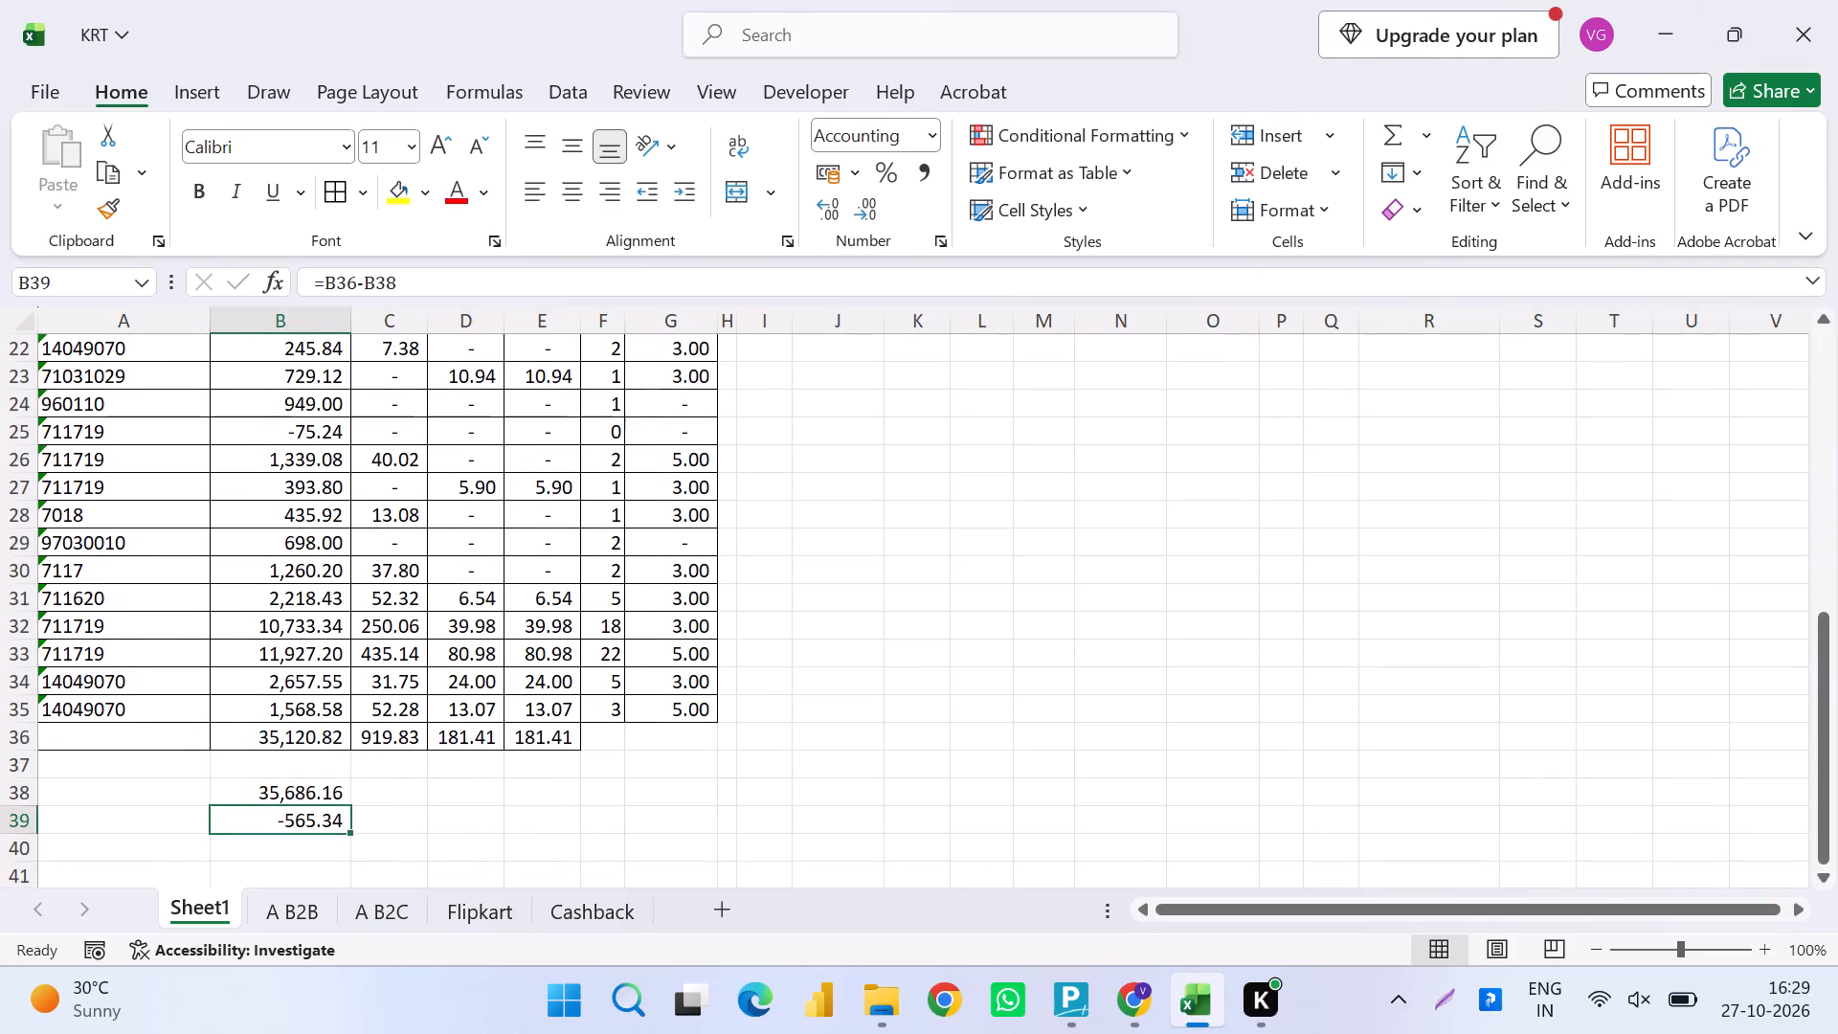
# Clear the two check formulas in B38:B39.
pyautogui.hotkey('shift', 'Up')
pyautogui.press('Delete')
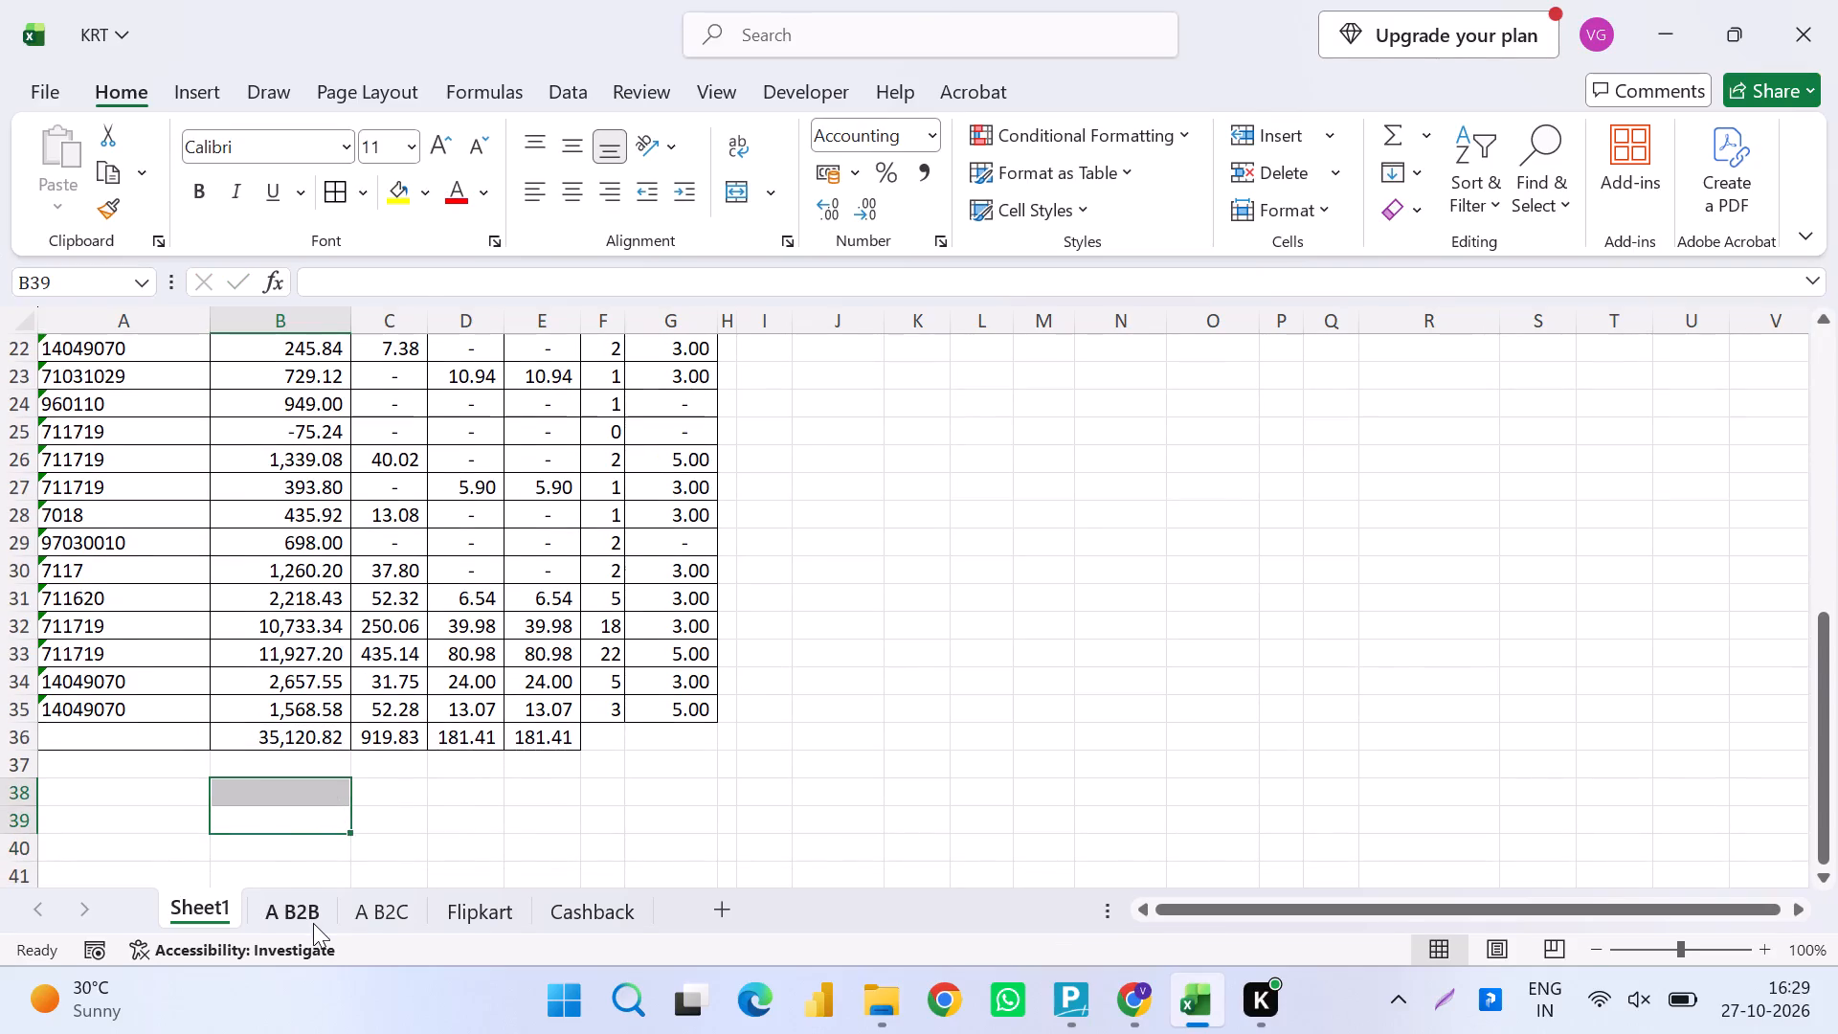
# Turn on filters for the whole data range on the A B2C sheet.
pyautogui.click(313, 923)
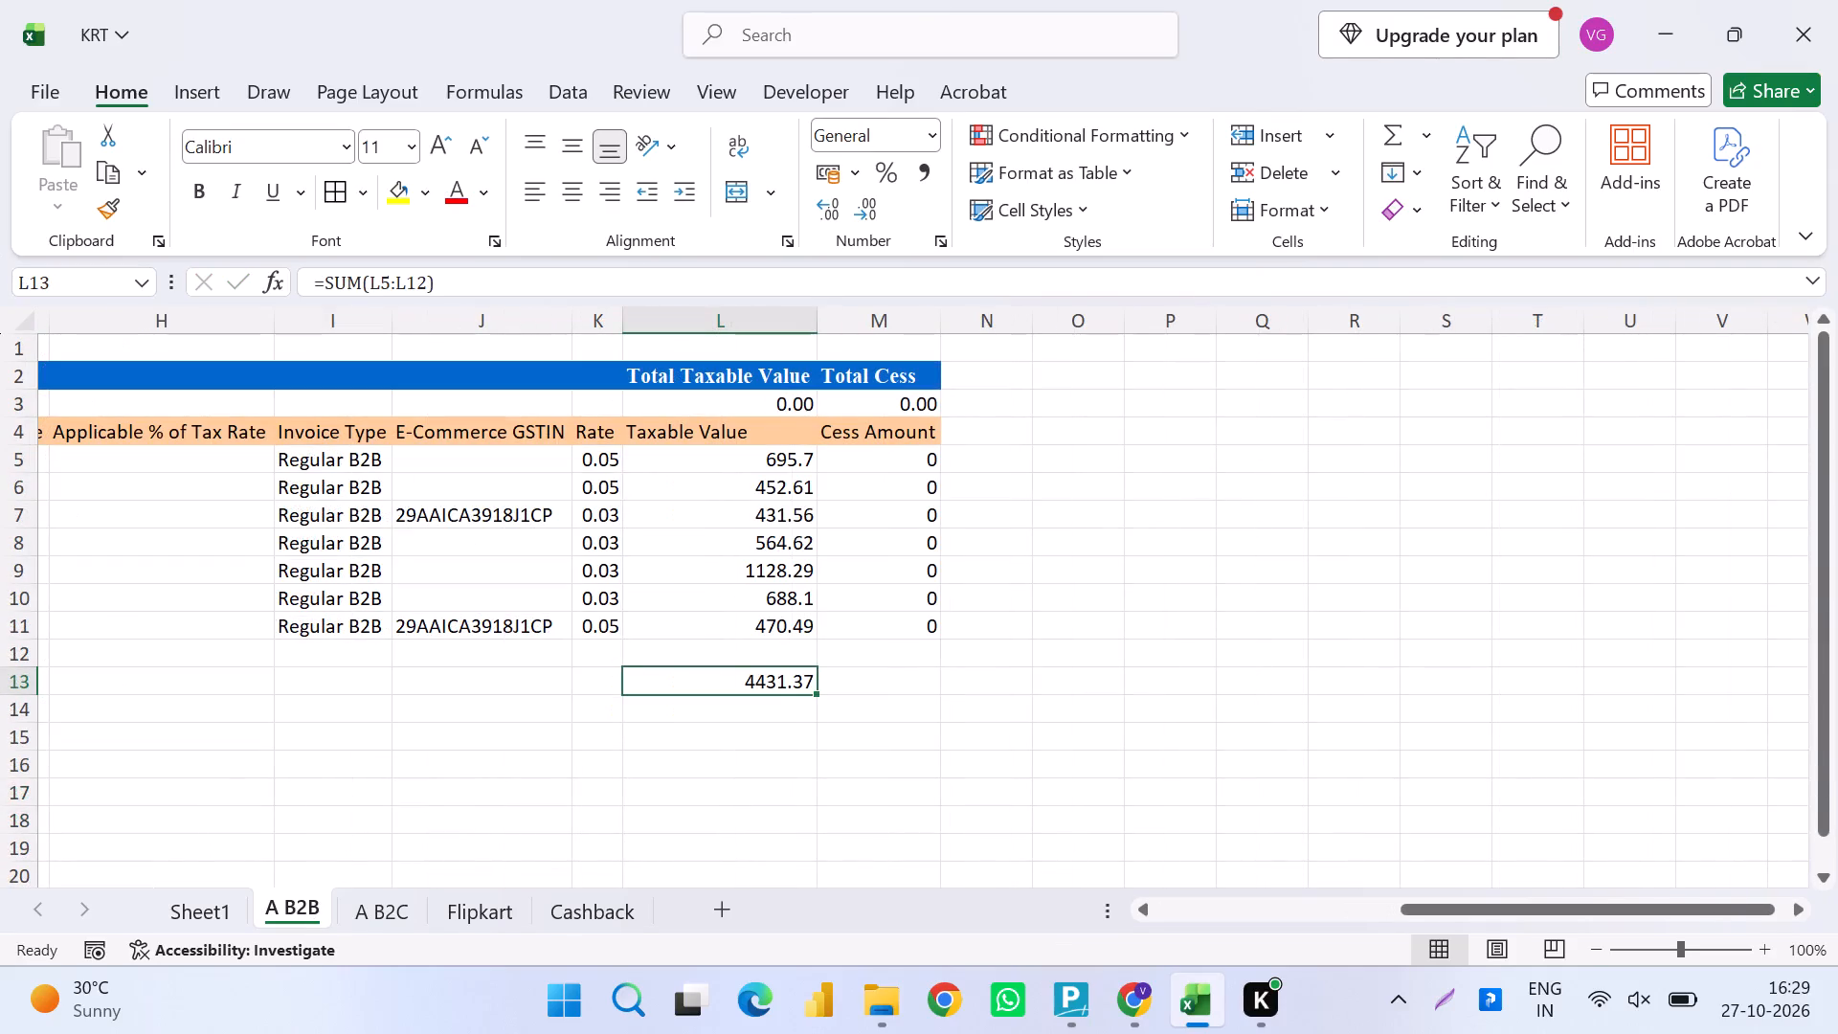
pyautogui.hscroll(3, 468, 884)
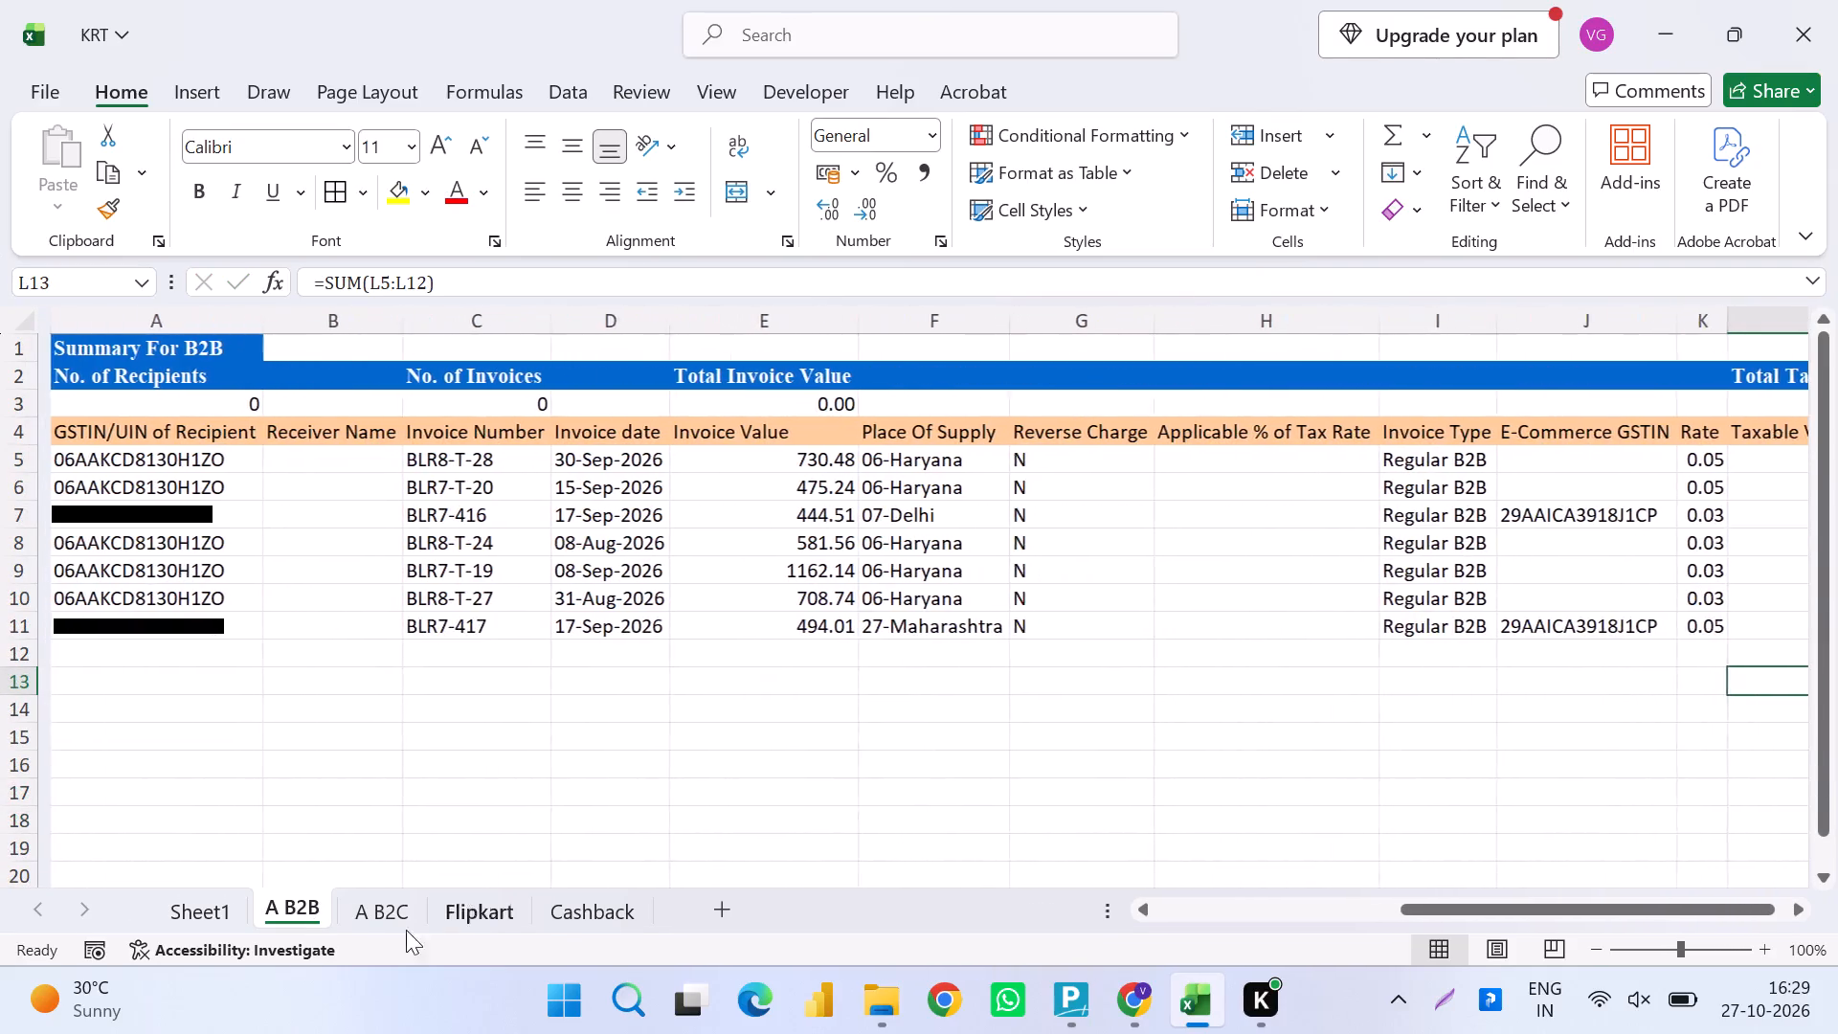
pyautogui.click(379, 933)
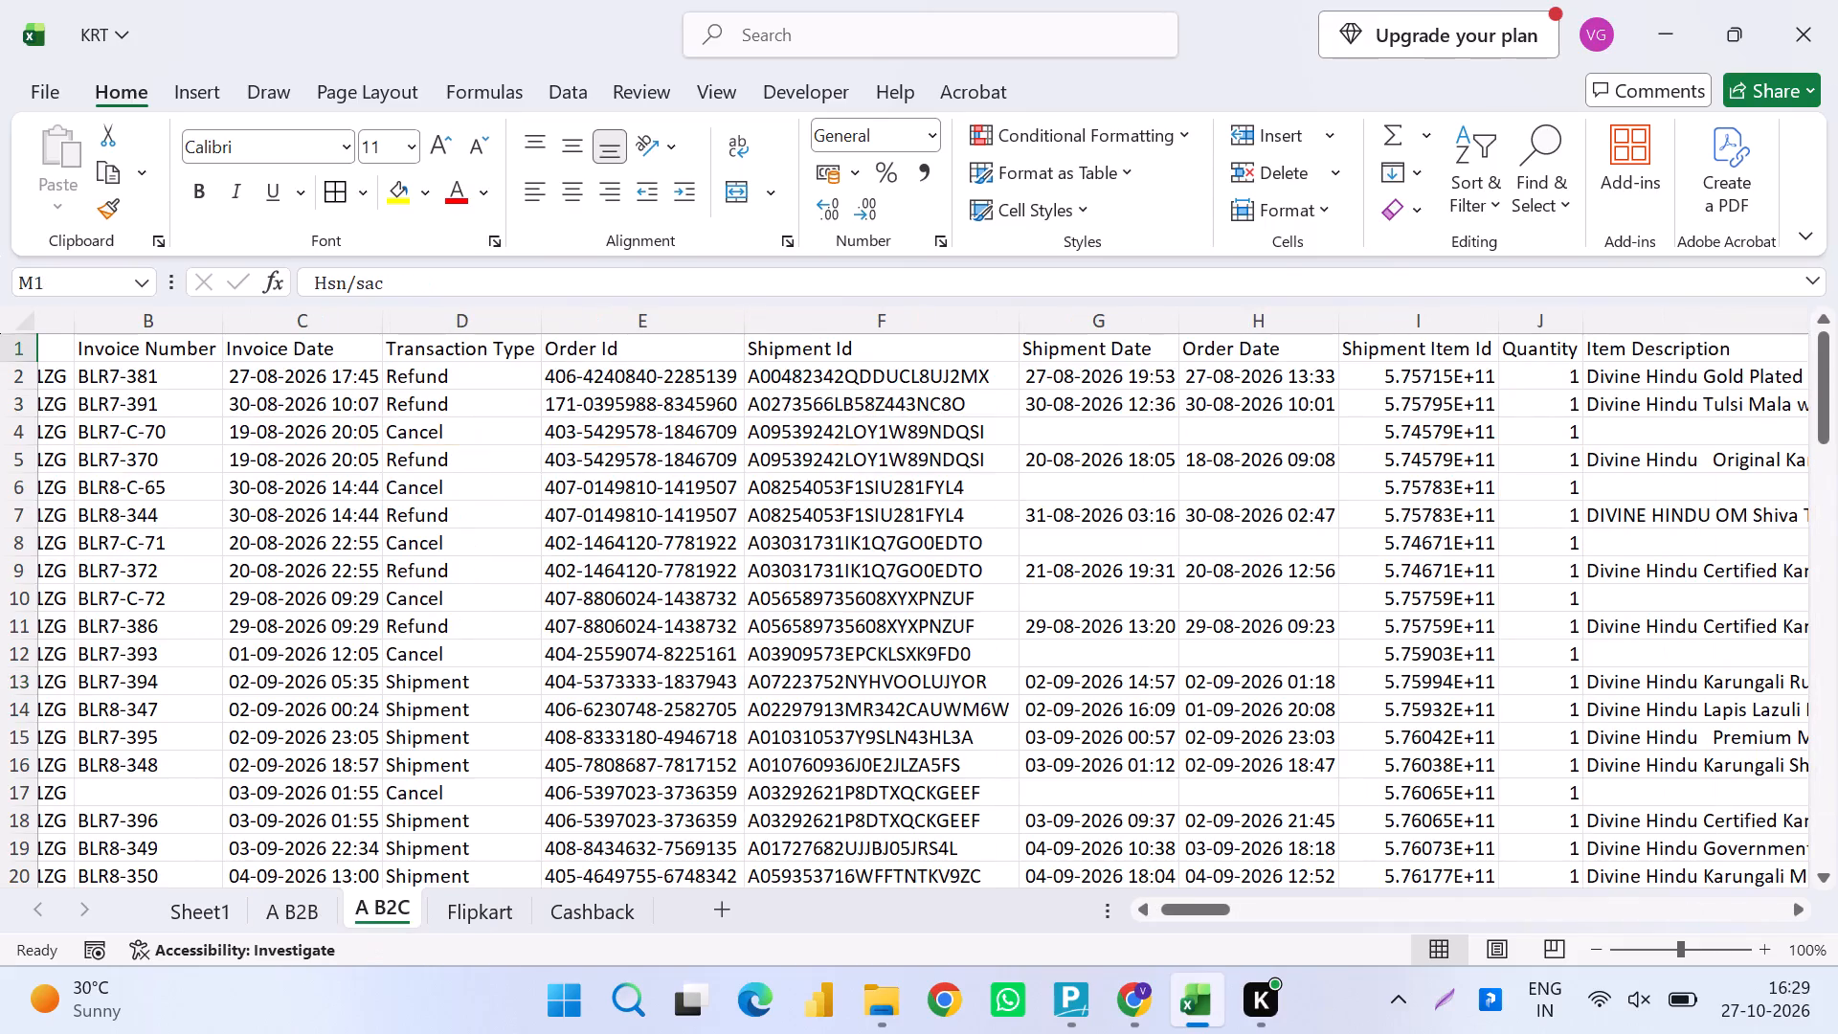
pyautogui.press('Left')
pyautogui.hotkey('ctrl', 'Left')
pyautogui.hotkey('ctrl', 'Left')
pyautogui.hotkey('ctrl', 'shift', 'Right')
pyautogui.hotkey('ctrl', 'shift', 'Down')
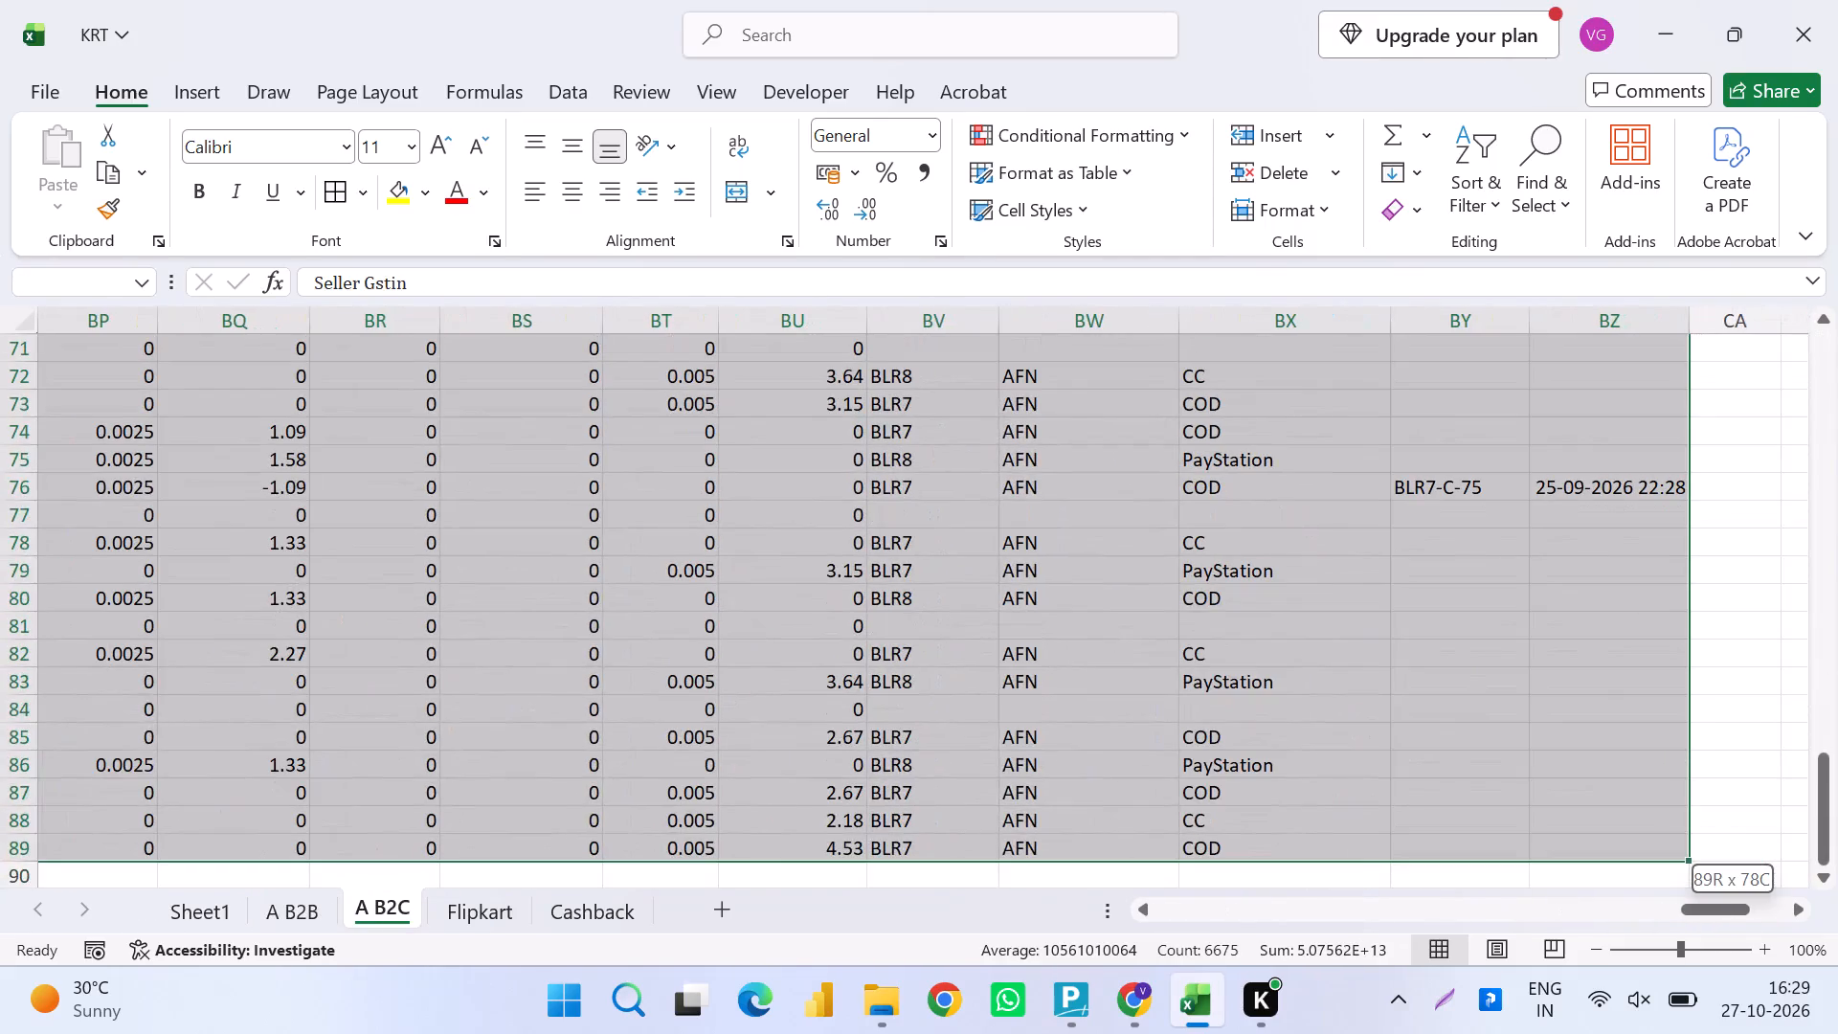
pyautogui.hotkey('ctrl', 'shift', 'l')
# Filter the Transaction Type column on A B2C to show only Refund rows.
pyautogui.hotkey('ctrl', 'Up')
pyautogui.press('Right')
pyautogui.press('Right')
pyautogui.press('Right')
pyautogui.hotkey('alt', 'Down')
pyautogui.hotkey('alt', 'Down')
pyautogui.hotkey('alt', 'Down')
pyautogui.hotkey('alt', 'Down')
pyautogui.hotkey('alt', 'Down')
pyautogui.hotkey('alt', 'Down')
pyautogui.hotkey('alt', 'Down')
pyautogui.hotkey('alt', 'Down')
pyautogui.hotkey('alt', 'Down')
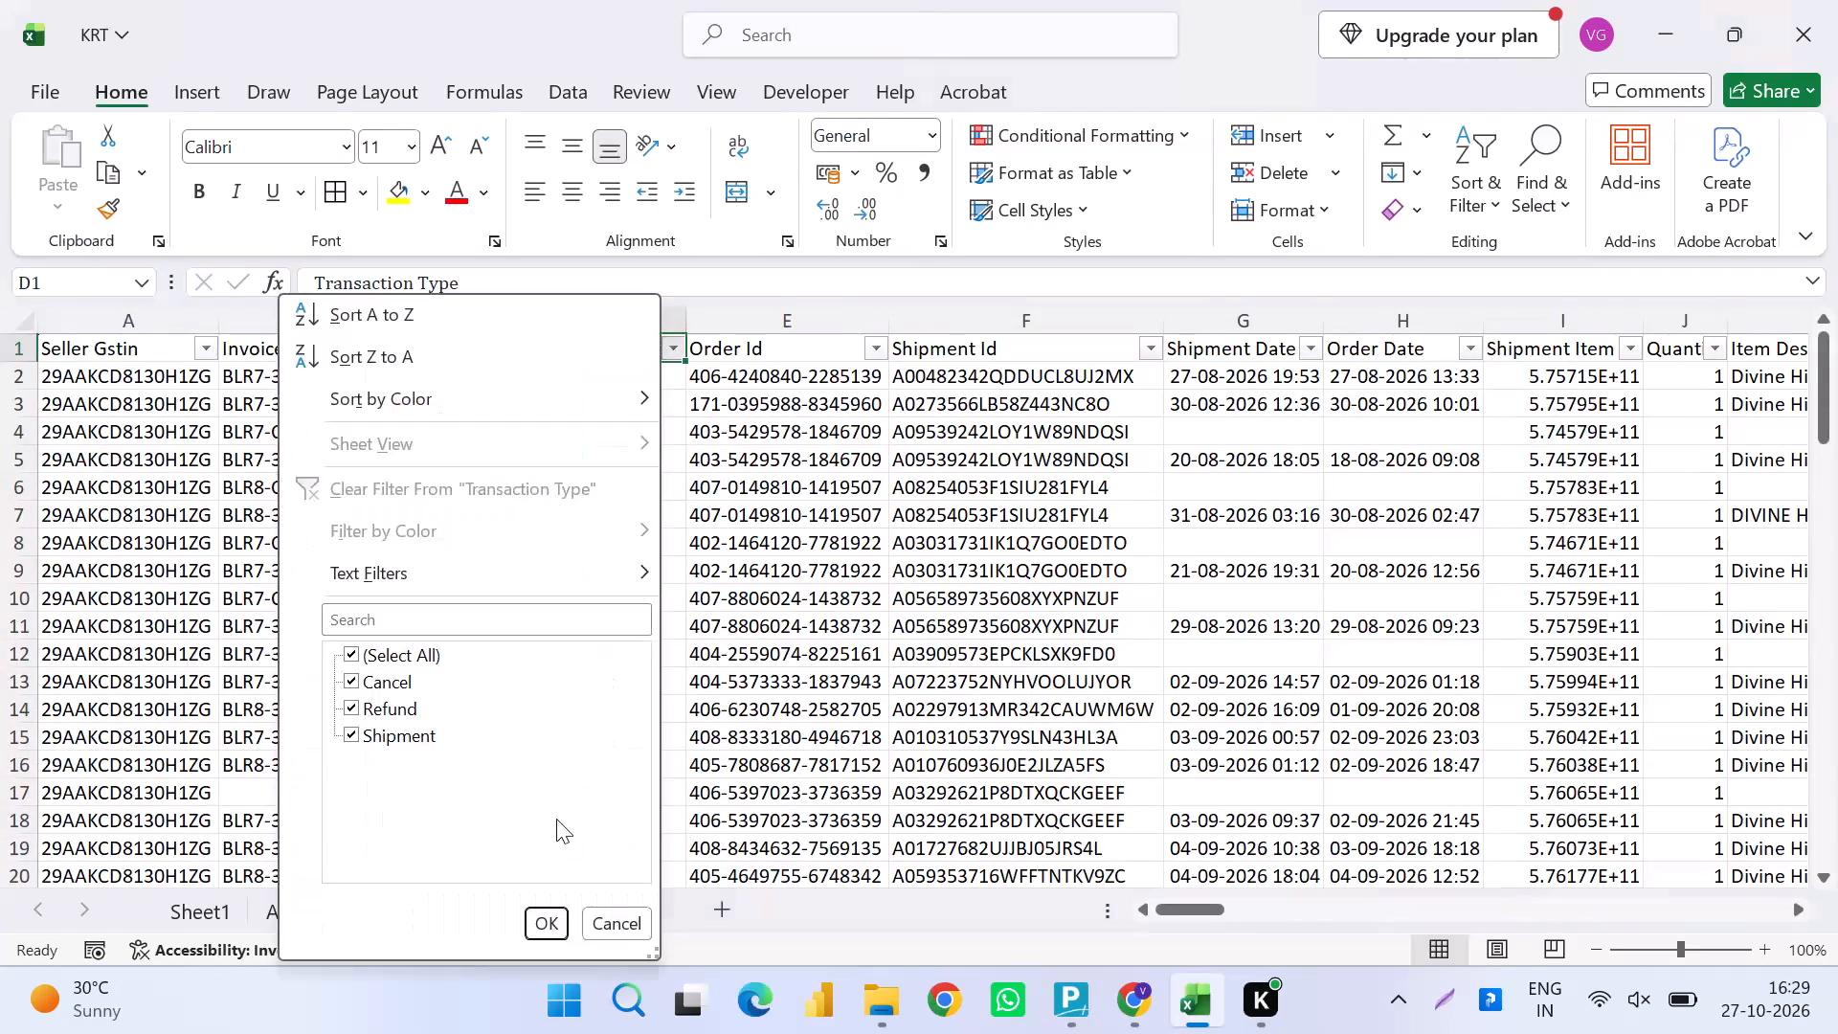
pyautogui.press('Down')
pyautogui.press('Down')
pyautogui.press('Down')
pyautogui.press('Up')
pyautogui.press('Up')
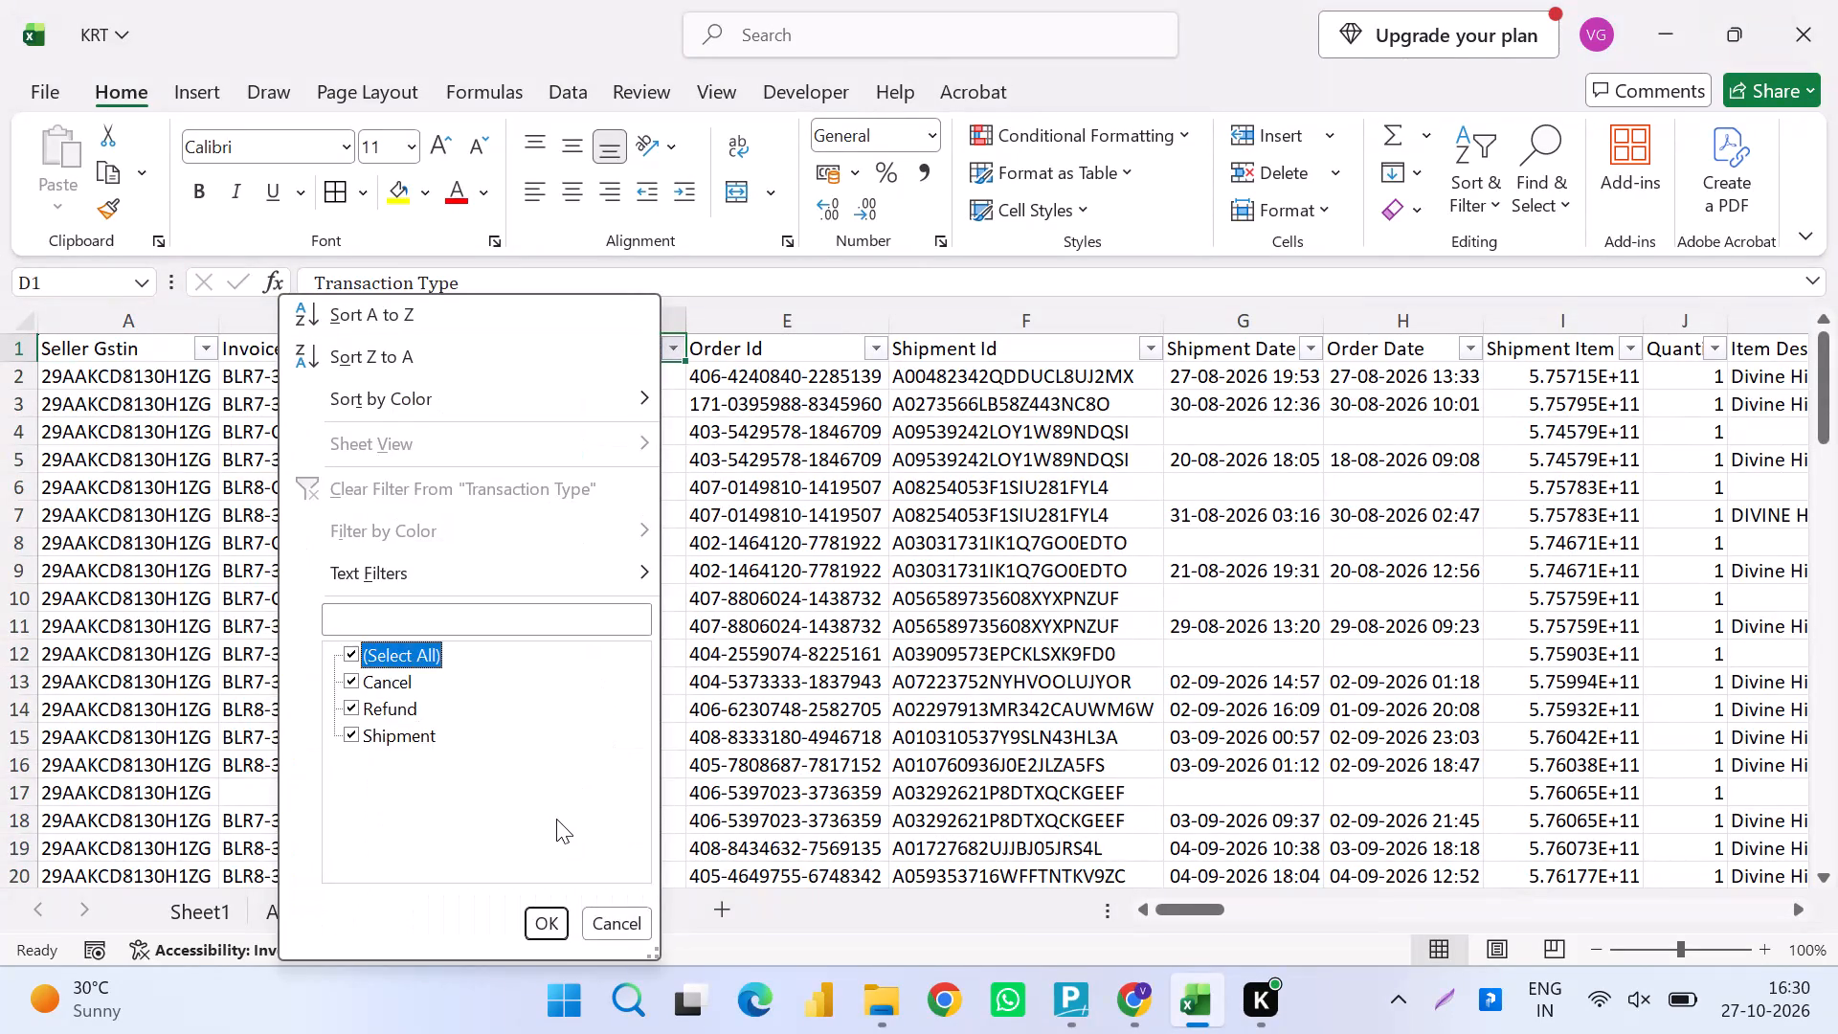
pyautogui.press('space')
pyautogui.press('Down')
pyautogui.press('Down')
pyautogui.press('space')
pyautogui.press('Return')
# Check the sum of the refund rows' Tax Exclusive Gross values in column AC.
pyautogui.press('Right')
pyautogui.press('Right')
pyautogui.press('Right')
pyautogui.press('Right')
pyautogui.press('Right')
pyautogui.press('Right')
pyautogui.press('Right')
pyautogui.press('Right')
pyautogui.press('Right')
pyautogui.press('Right')
pyautogui.press('Right')
pyautogui.press('Right')
pyautogui.press('Right')
pyautogui.press('Right')
pyautogui.press('Right')
pyautogui.press('Right')
pyautogui.press('Right')
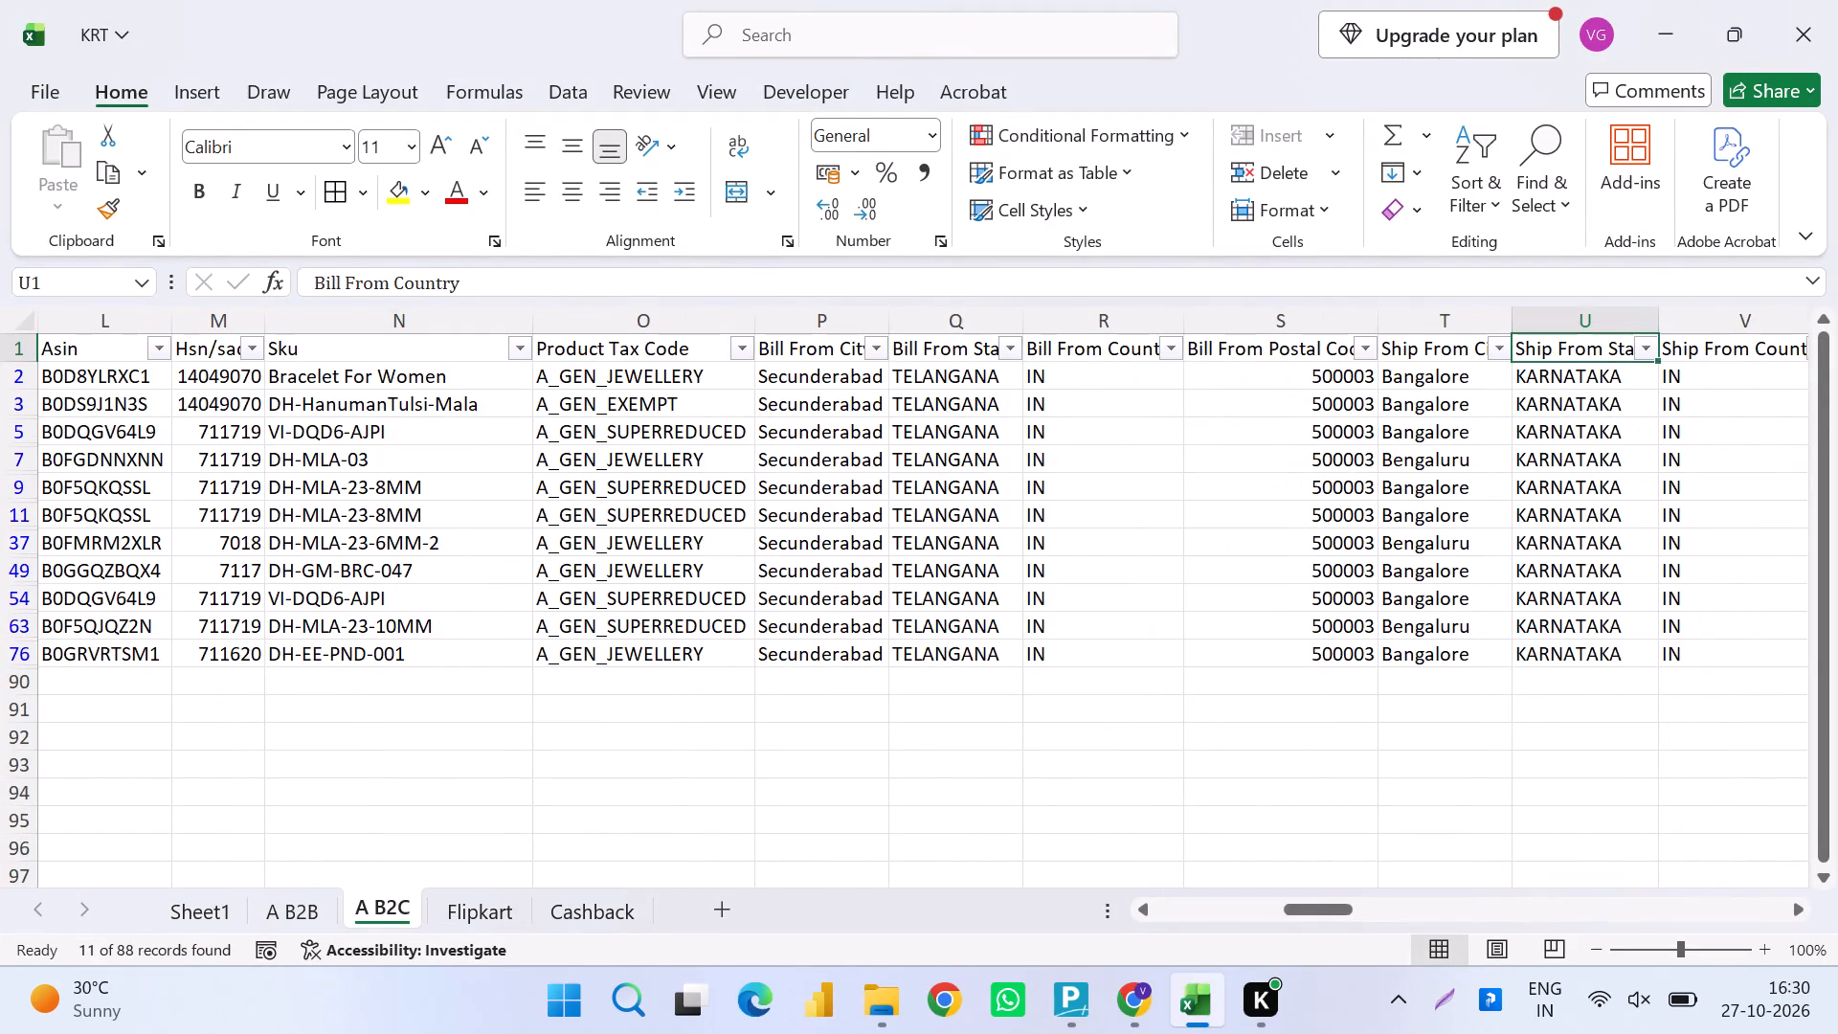
pyautogui.press('Left')
pyautogui.press('Right')
pyautogui.press('Right')
pyautogui.press('Right')
pyautogui.press('Right')
pyautogui.press('Right')
pyautogui.press('Right')
pyautogui.press('Right')
pyautogui.press('Right')
pyautogui.press('Right')
pyautogui.press('Right')
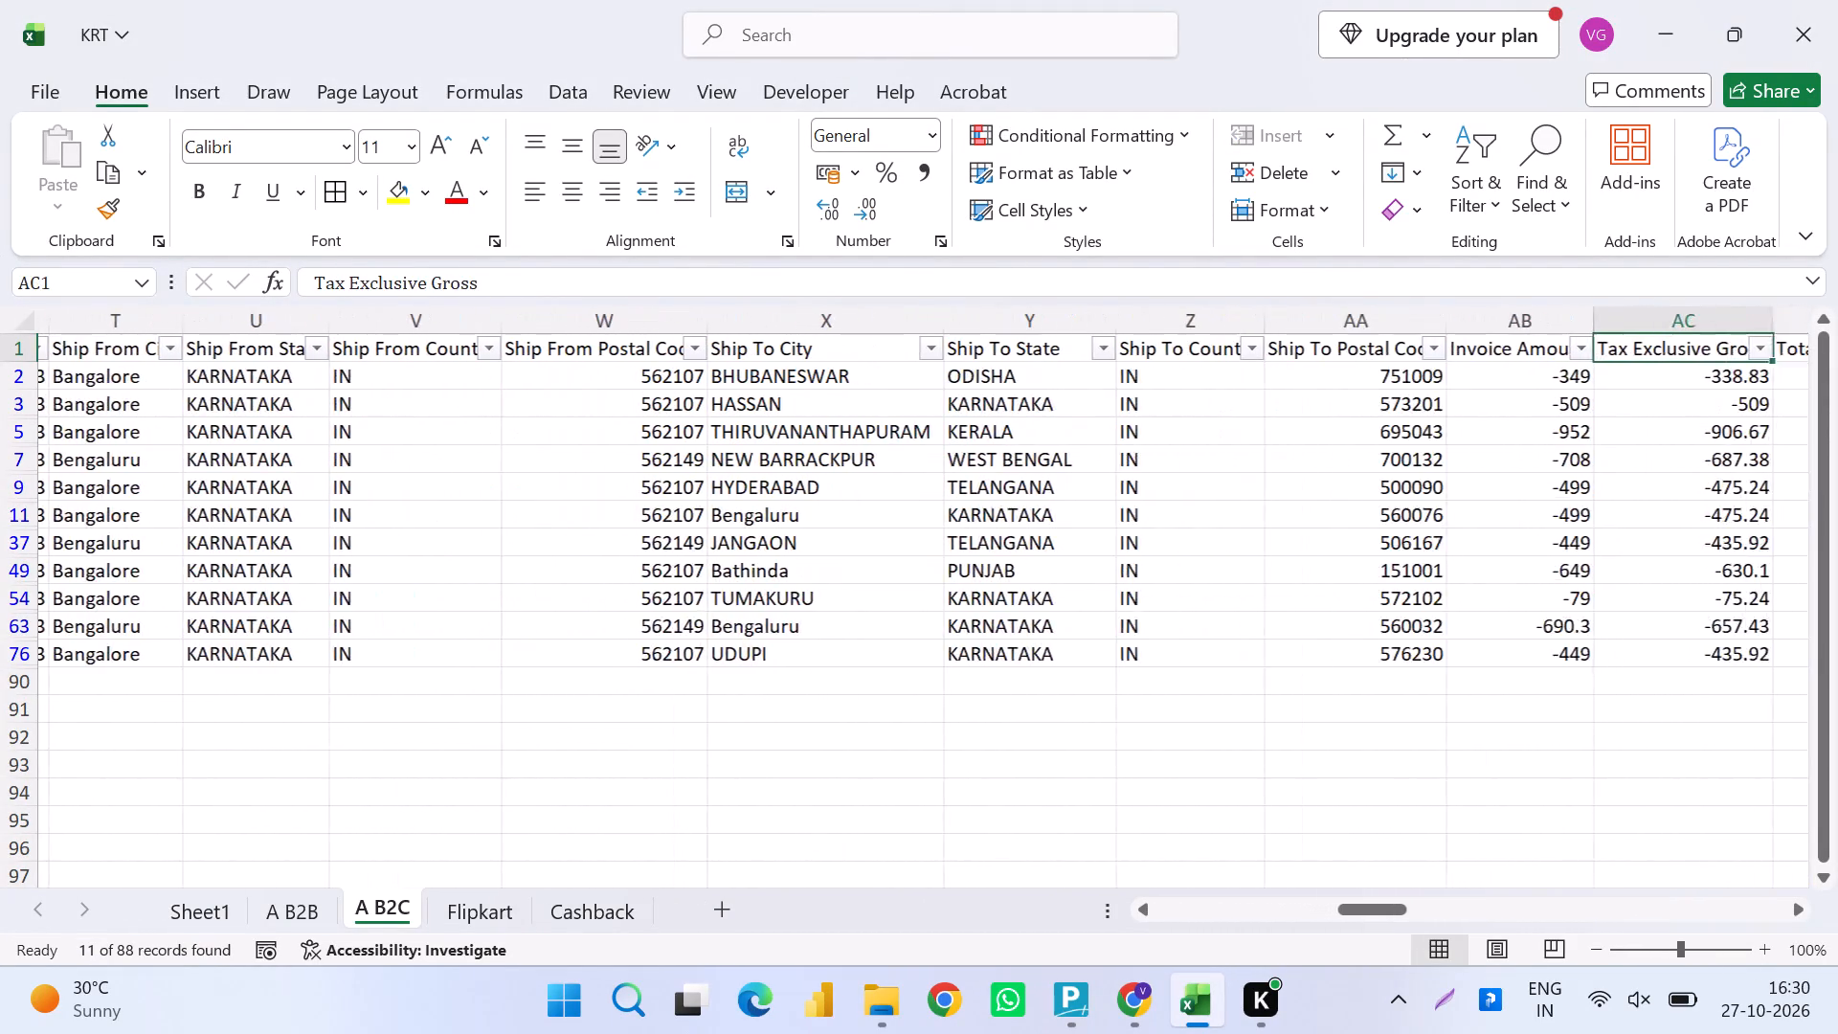
pyautogui.press('Right')
pyautogui.press('Left')
pyautogui.press('Left')
pyautogui.press('Down')
pyautogui.press('Left')
pyautogui.press('Right')
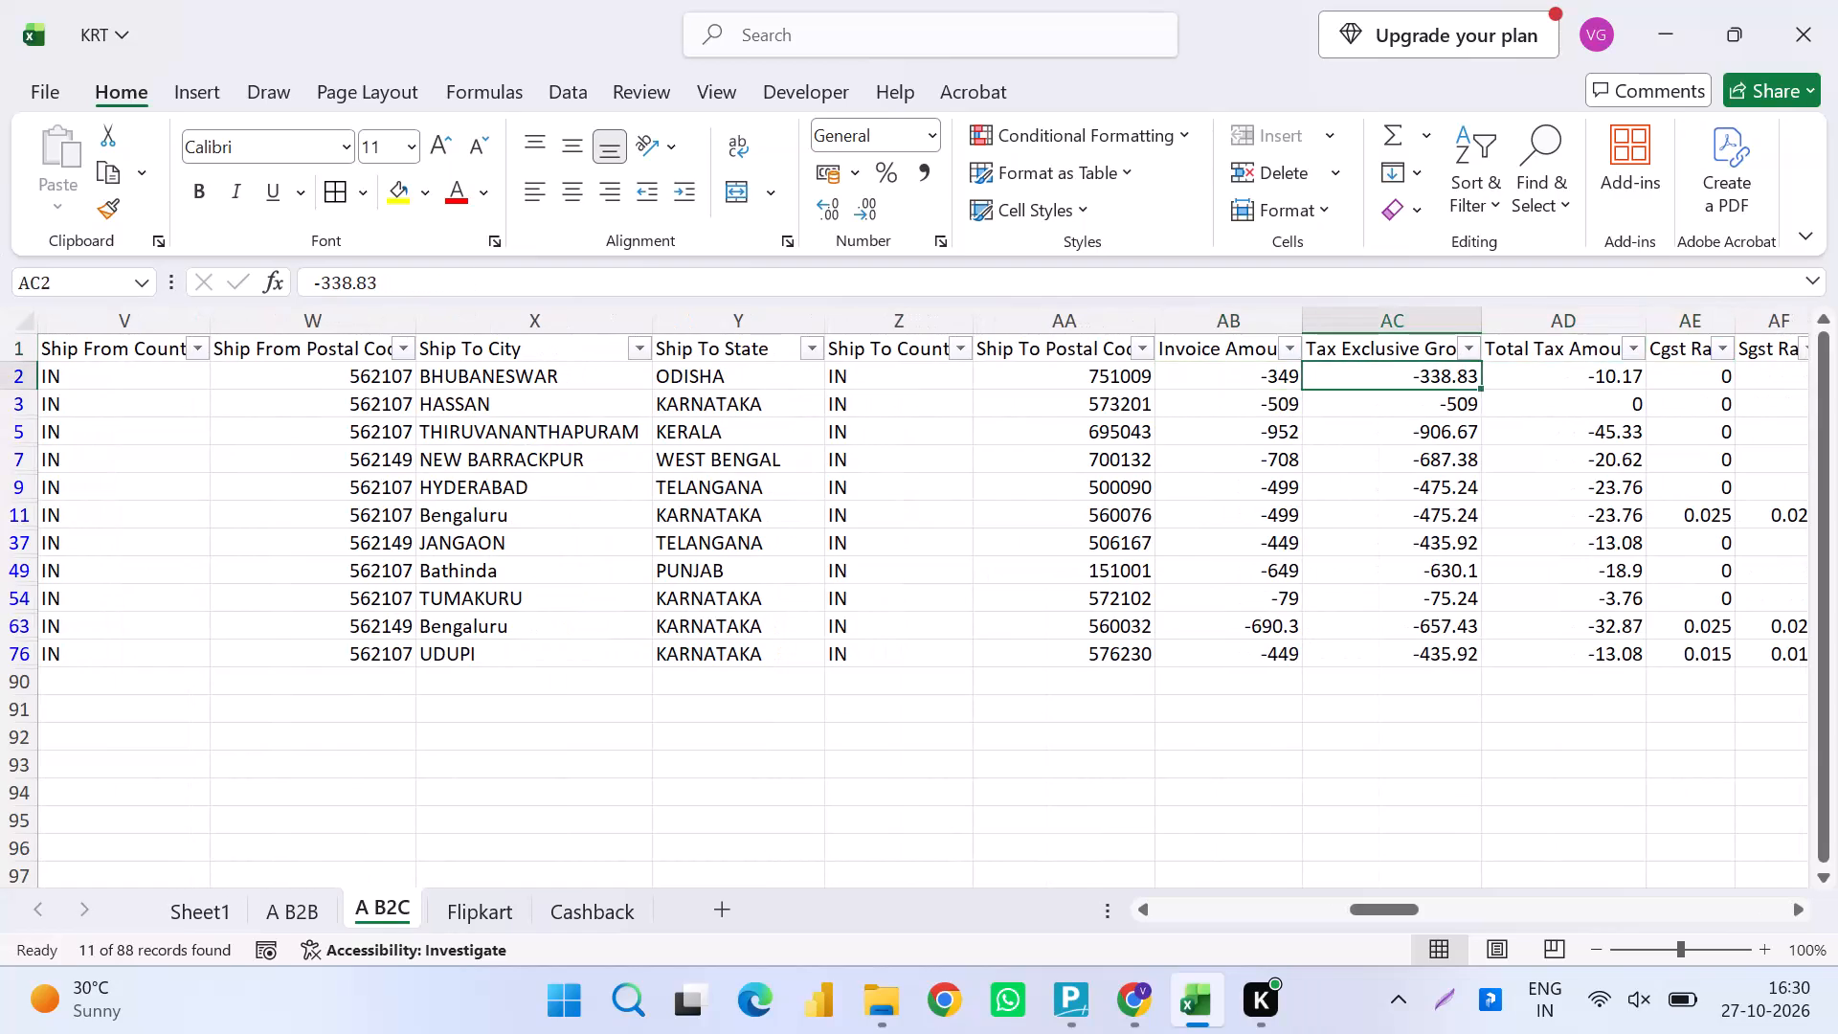
pyautogui.hotkey('ctrl', 'shift', 'Down')
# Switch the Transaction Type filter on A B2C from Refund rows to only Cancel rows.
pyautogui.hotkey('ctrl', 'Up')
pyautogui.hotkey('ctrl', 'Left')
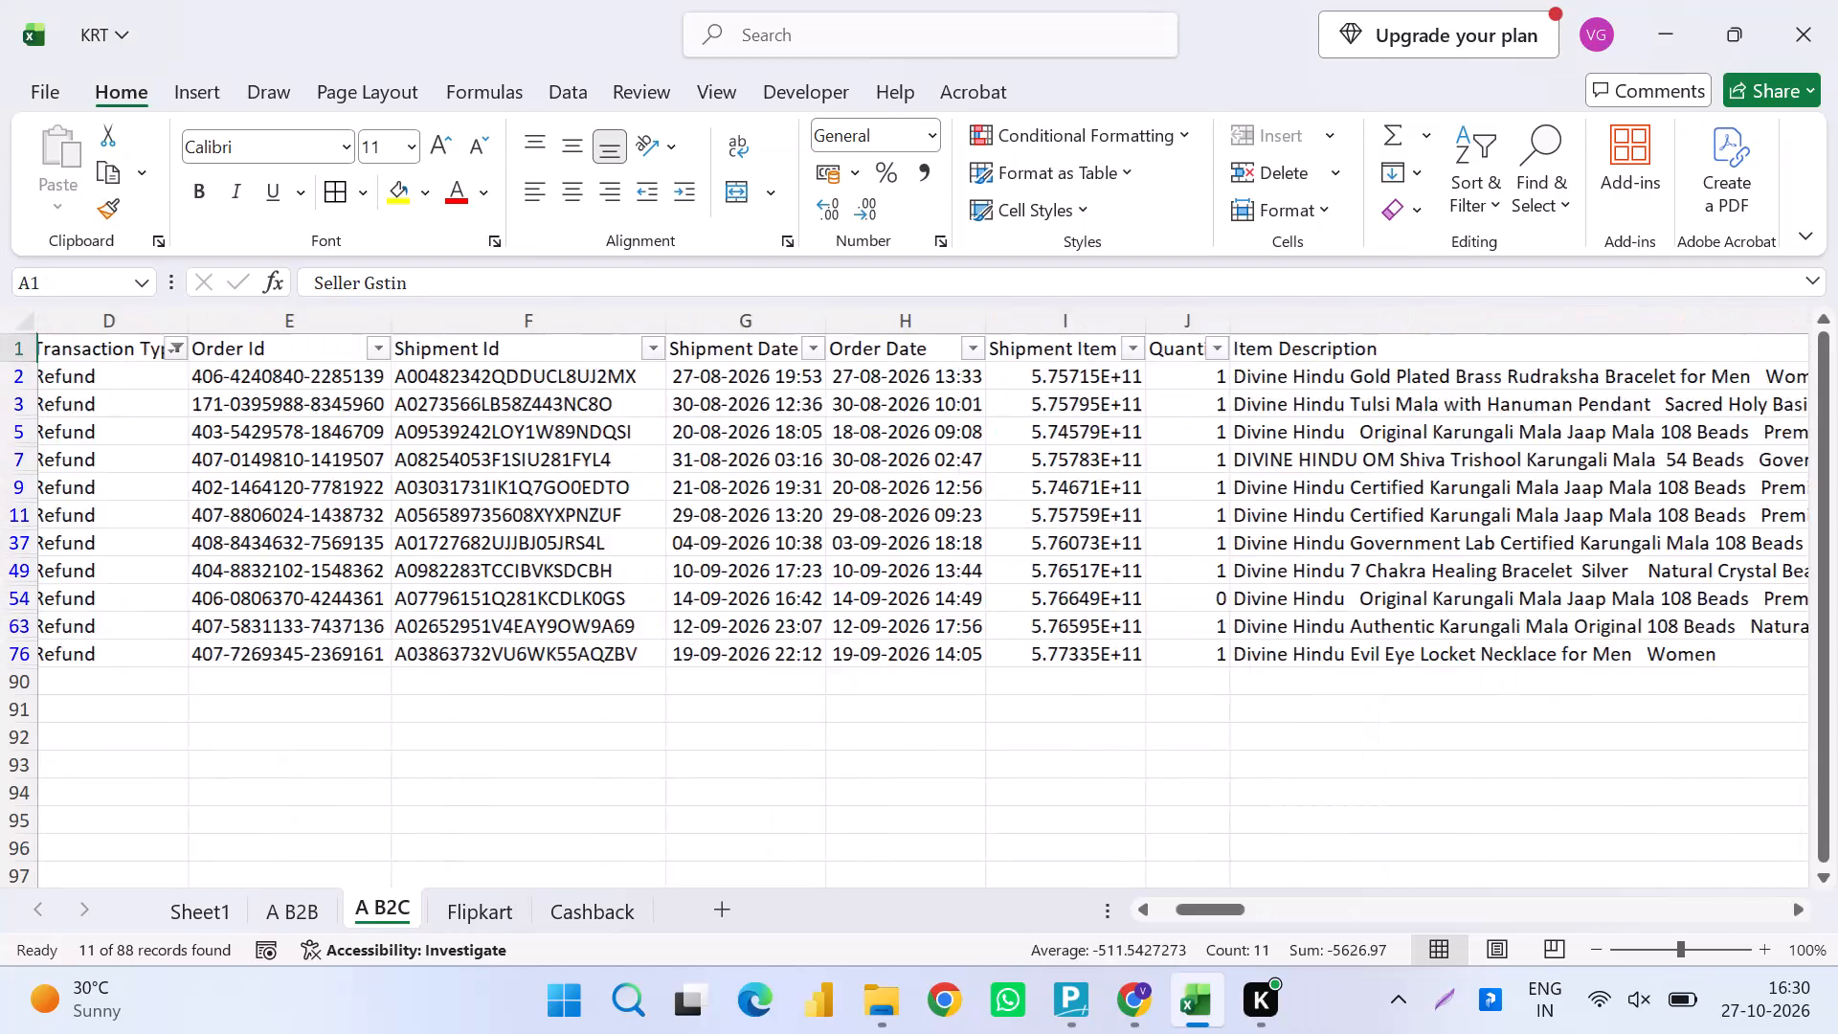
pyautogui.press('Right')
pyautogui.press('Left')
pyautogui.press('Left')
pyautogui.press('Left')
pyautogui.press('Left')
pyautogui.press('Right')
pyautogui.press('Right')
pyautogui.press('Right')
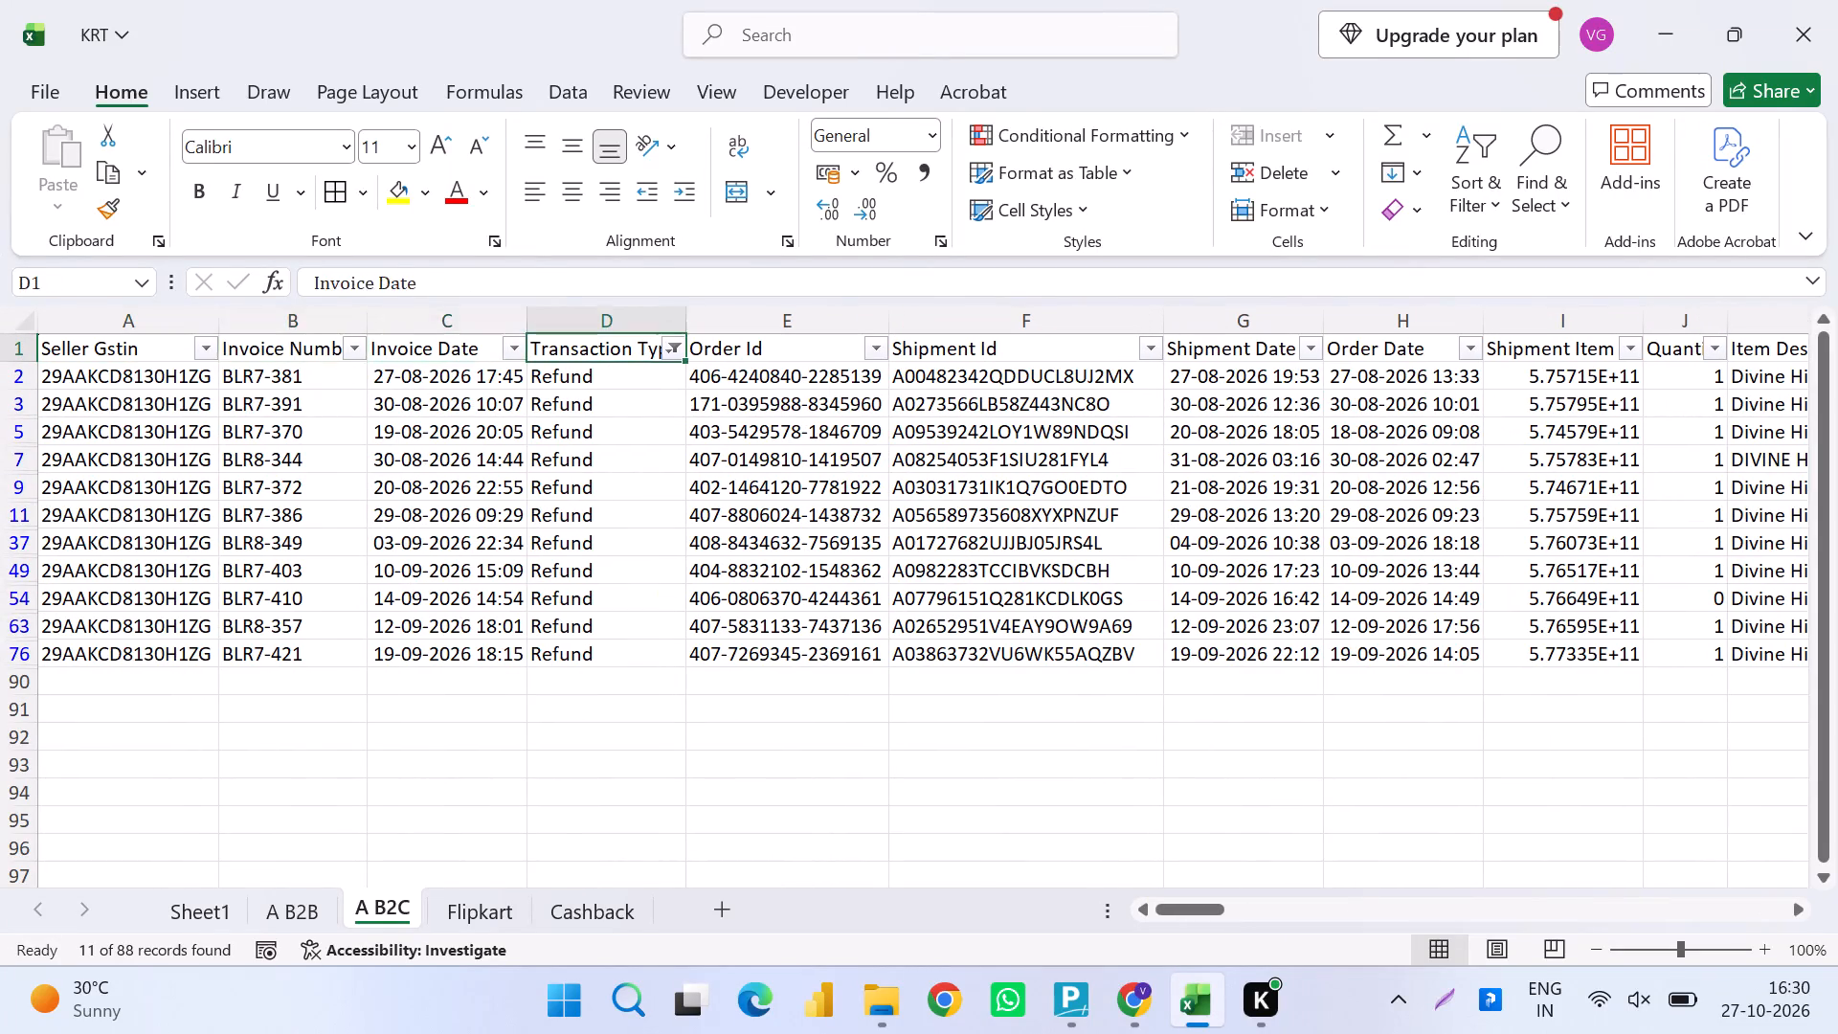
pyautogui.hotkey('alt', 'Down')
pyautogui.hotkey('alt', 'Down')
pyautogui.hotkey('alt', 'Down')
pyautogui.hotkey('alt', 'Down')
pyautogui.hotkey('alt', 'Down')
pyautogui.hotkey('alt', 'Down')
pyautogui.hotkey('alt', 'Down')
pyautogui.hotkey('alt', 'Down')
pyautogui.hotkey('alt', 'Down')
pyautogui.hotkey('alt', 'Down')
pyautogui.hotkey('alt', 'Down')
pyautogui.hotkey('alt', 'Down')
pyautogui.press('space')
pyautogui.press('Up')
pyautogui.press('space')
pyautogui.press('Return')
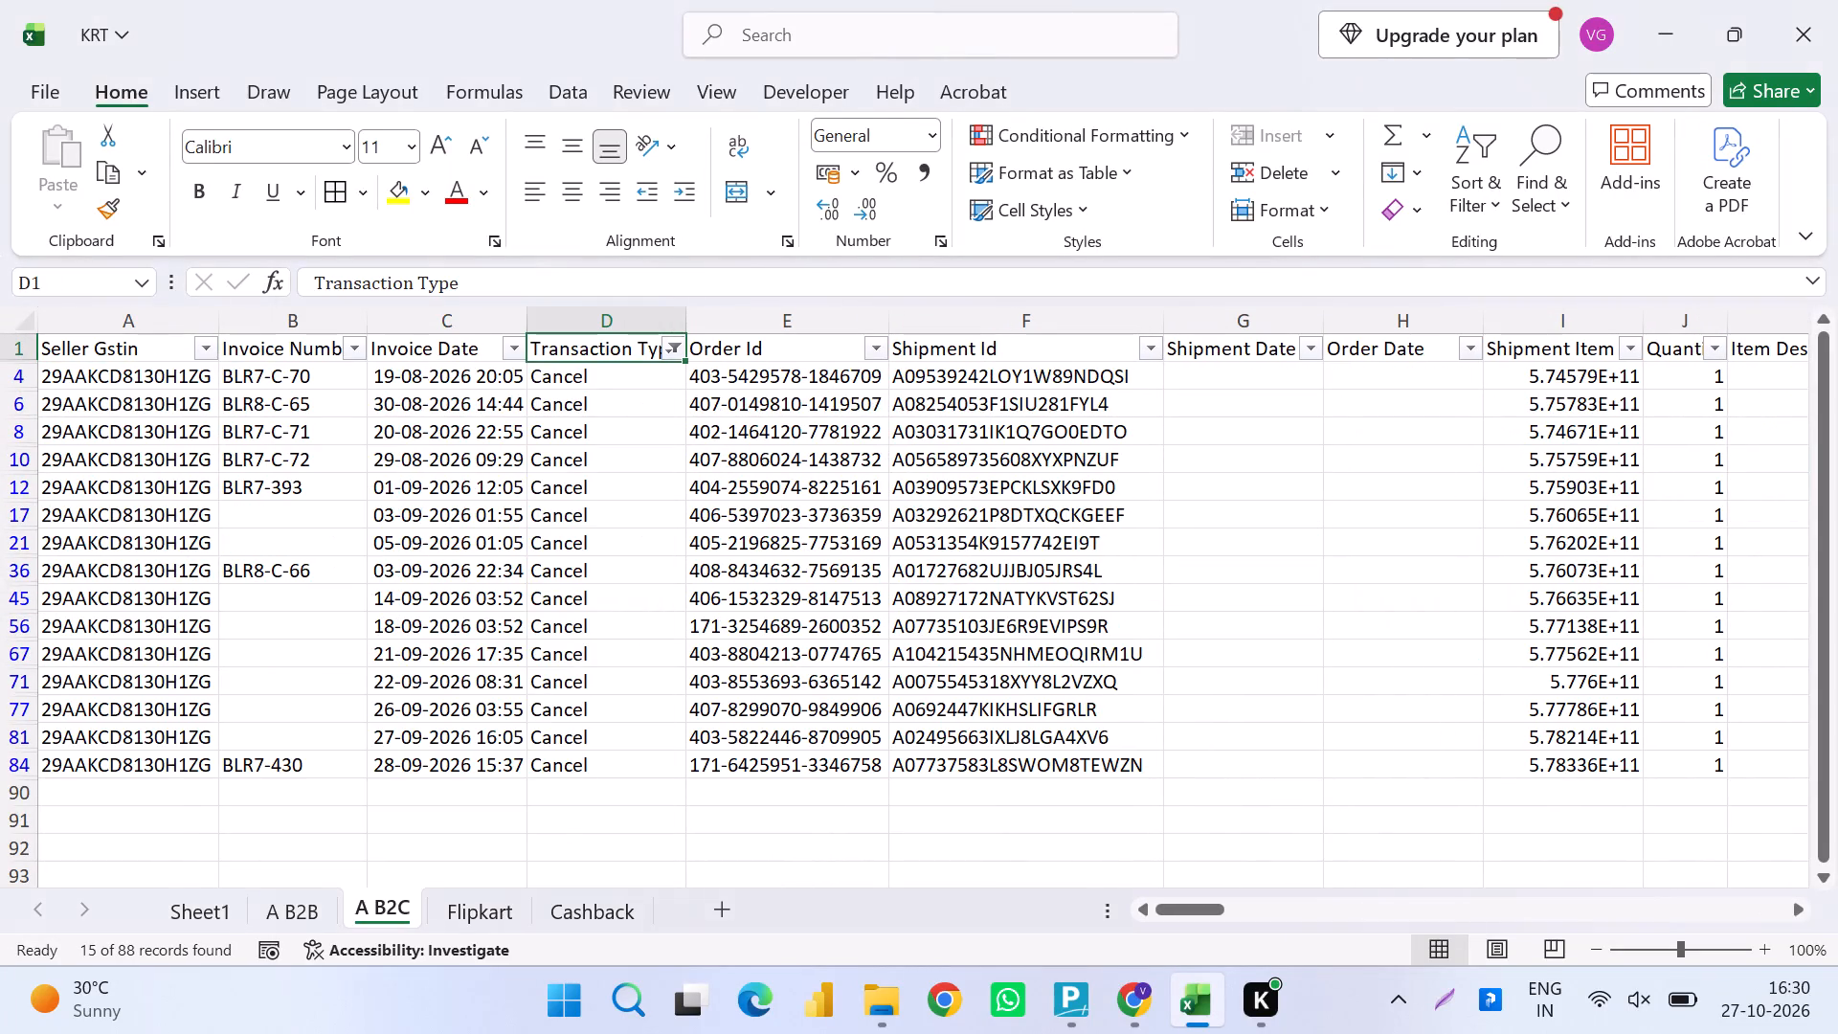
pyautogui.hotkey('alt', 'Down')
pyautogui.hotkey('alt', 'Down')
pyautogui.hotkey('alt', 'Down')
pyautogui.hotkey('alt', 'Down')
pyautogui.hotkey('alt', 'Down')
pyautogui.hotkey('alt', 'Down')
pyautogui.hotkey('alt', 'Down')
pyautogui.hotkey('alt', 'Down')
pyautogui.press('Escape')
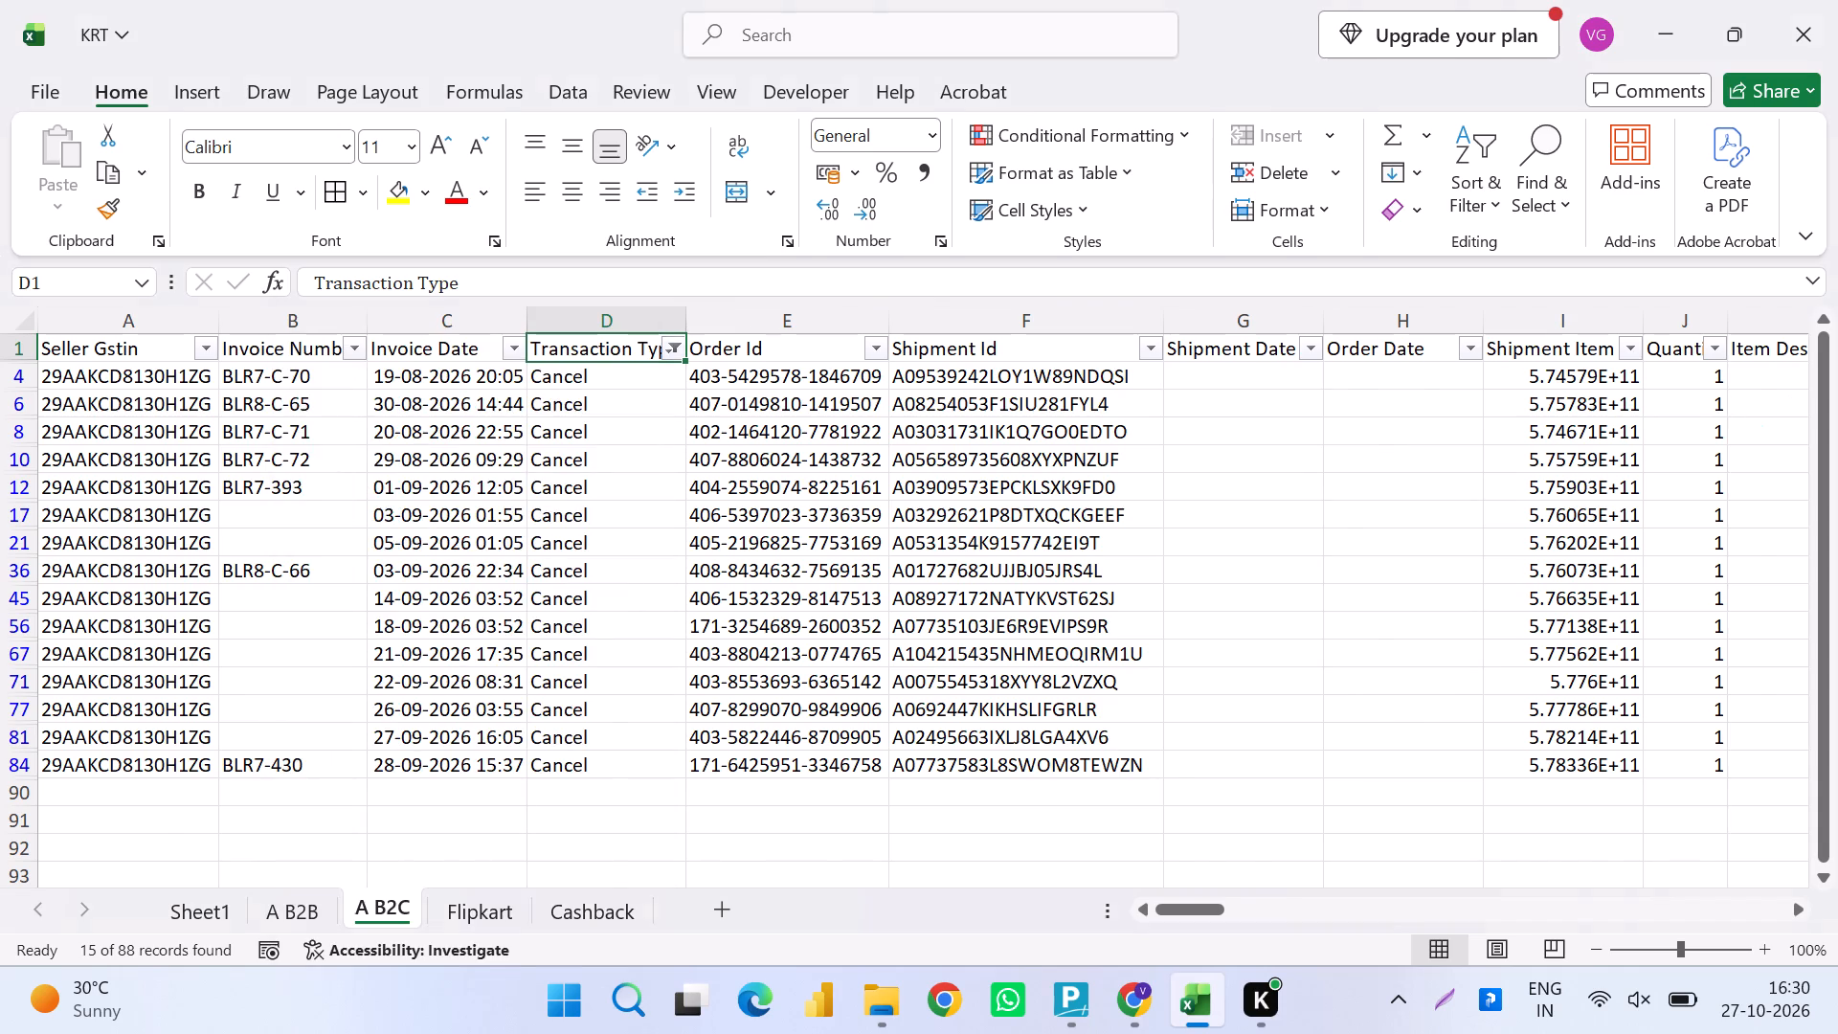
# Remove the filters from the A B2C data and save the workbook.
pyautogui.hotkey('ctrl', 'shift', 'l')
pyautogui.hotkey('ctrl', 's')
# On Sheet1, check the sum of the state-wise Grand Total and B2B taxable values against the HSN table's total.
pyautogui.click(209, 907)
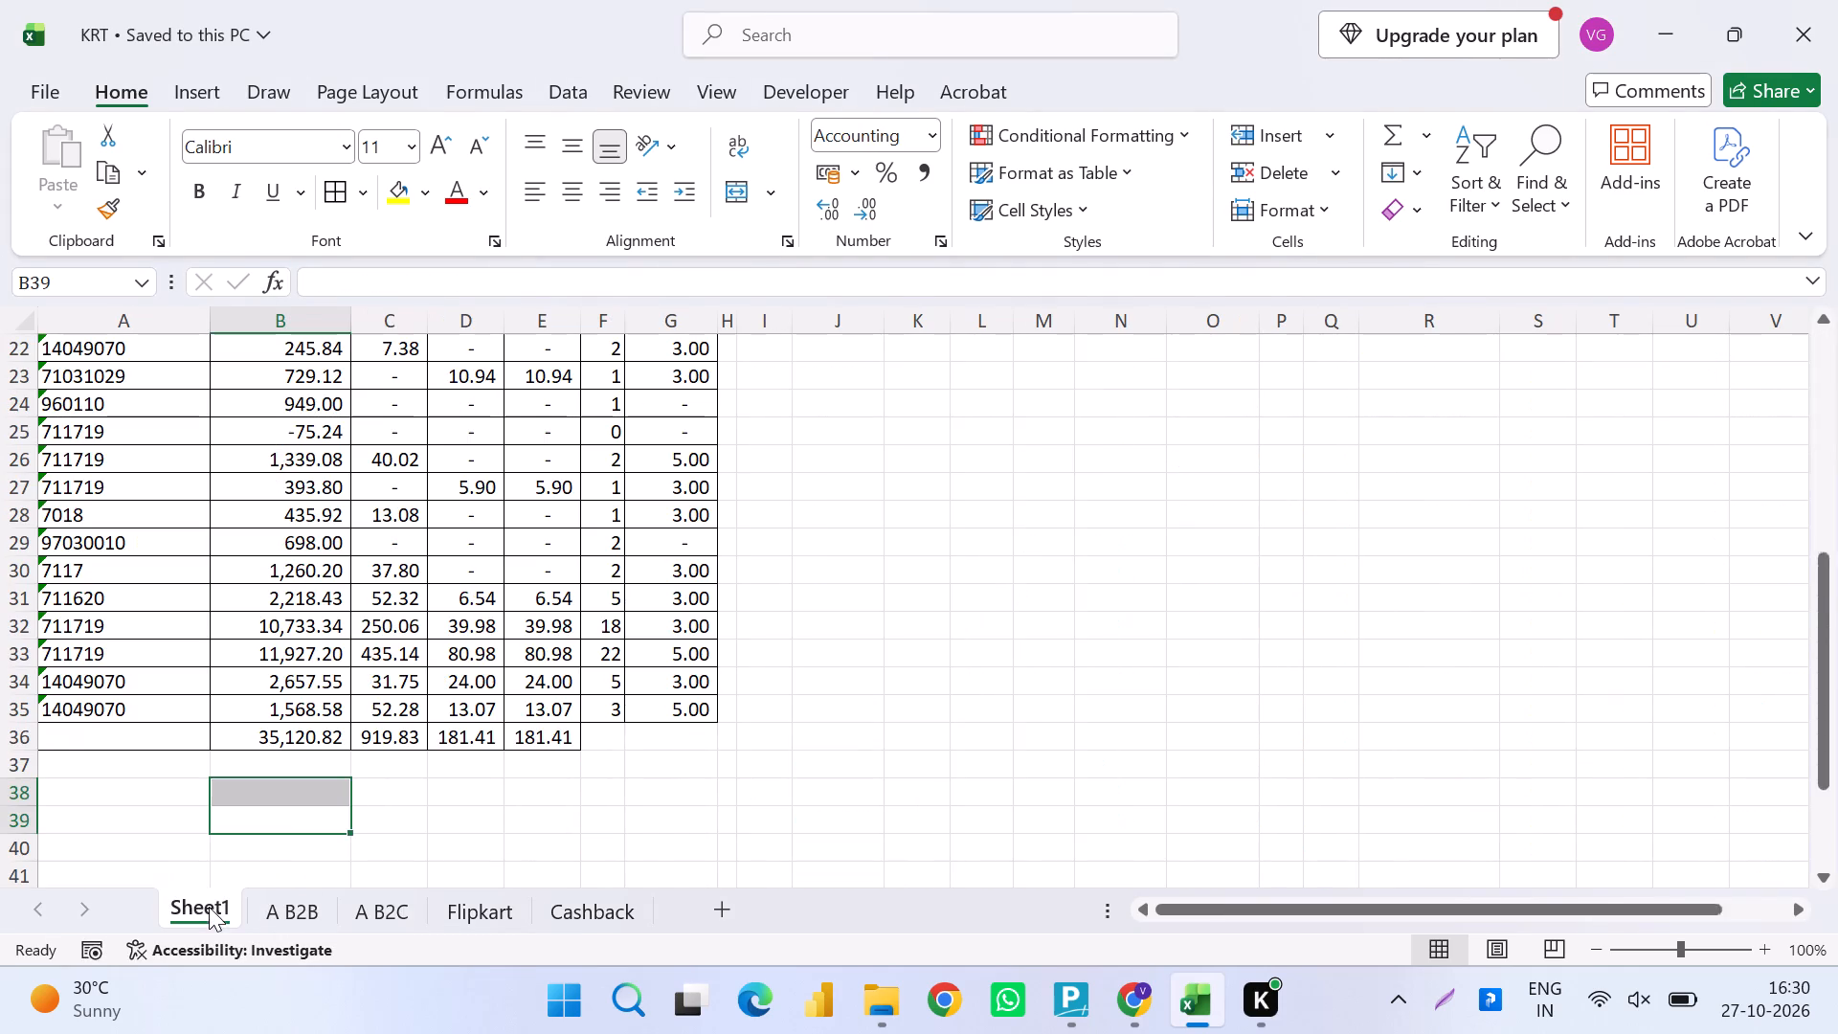
pyautogui.scroll(1, 533, 800)
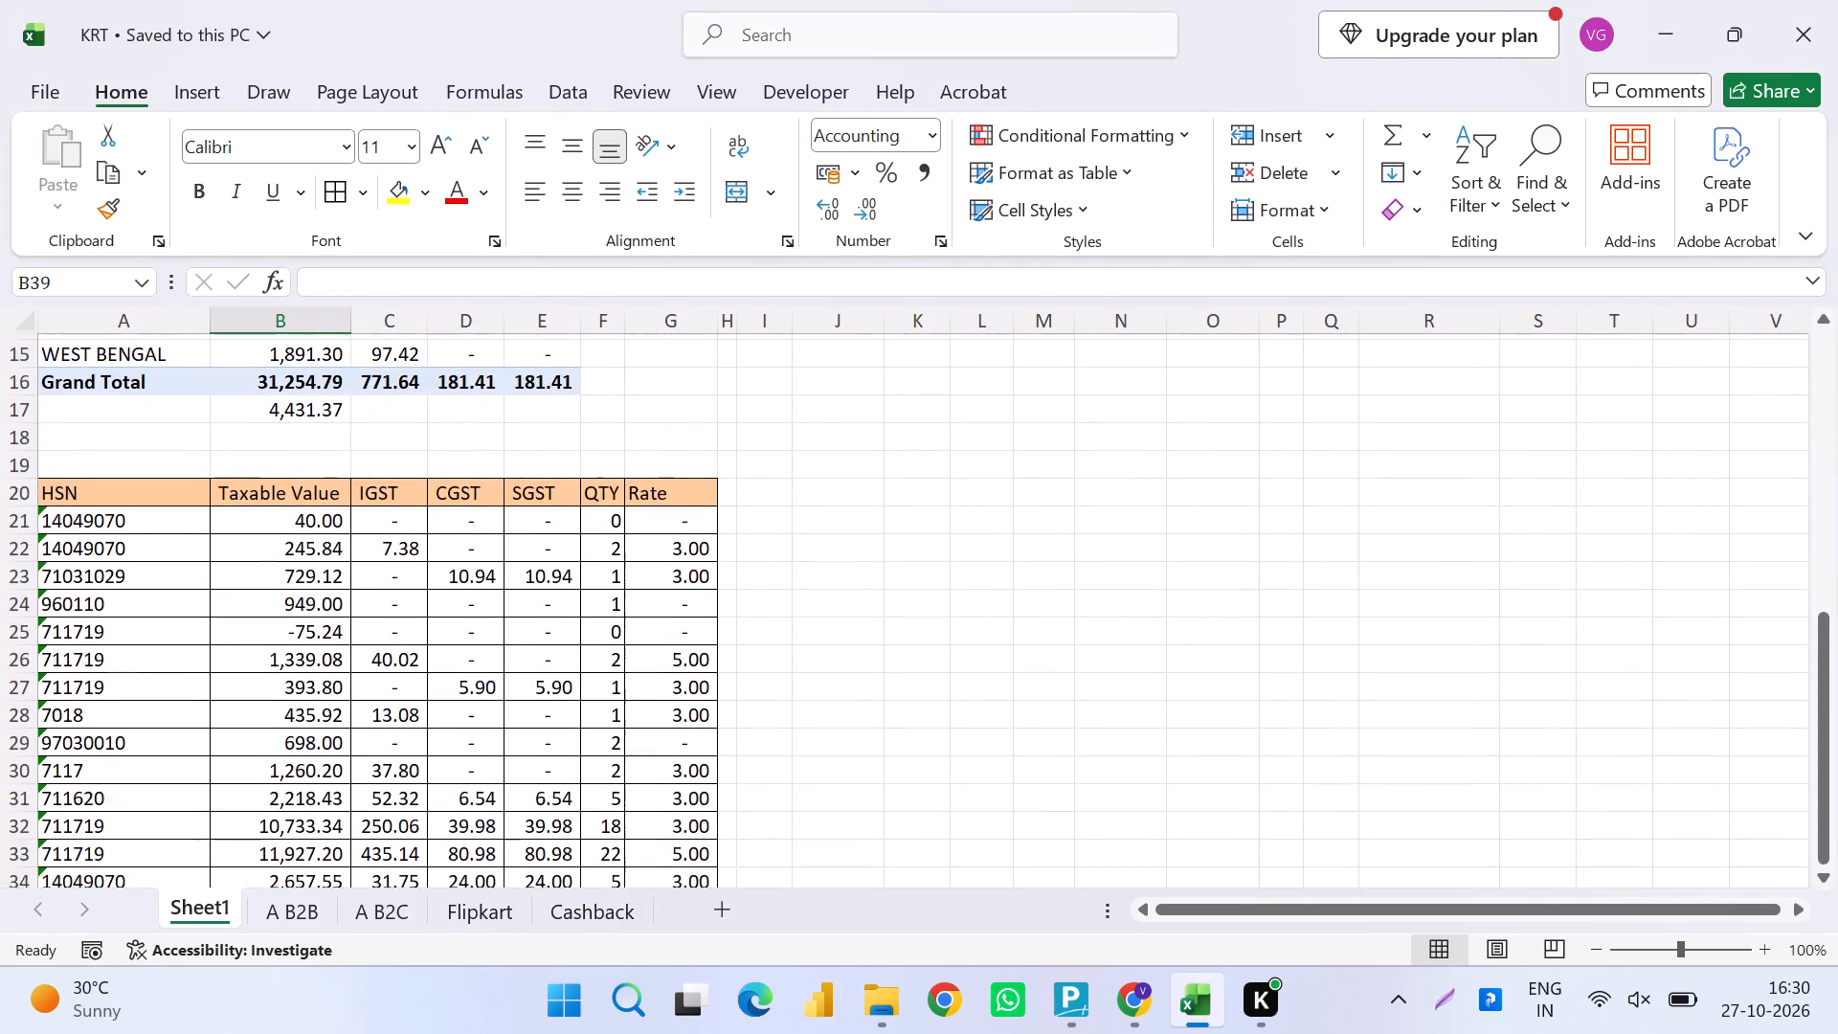
pyautogui.scroll(1, 533, 800)
pyautogui.moveTo(320, 421); pyautogui.dragTo(323, 460)
pyautogui.scroll(-3, 607, 688)
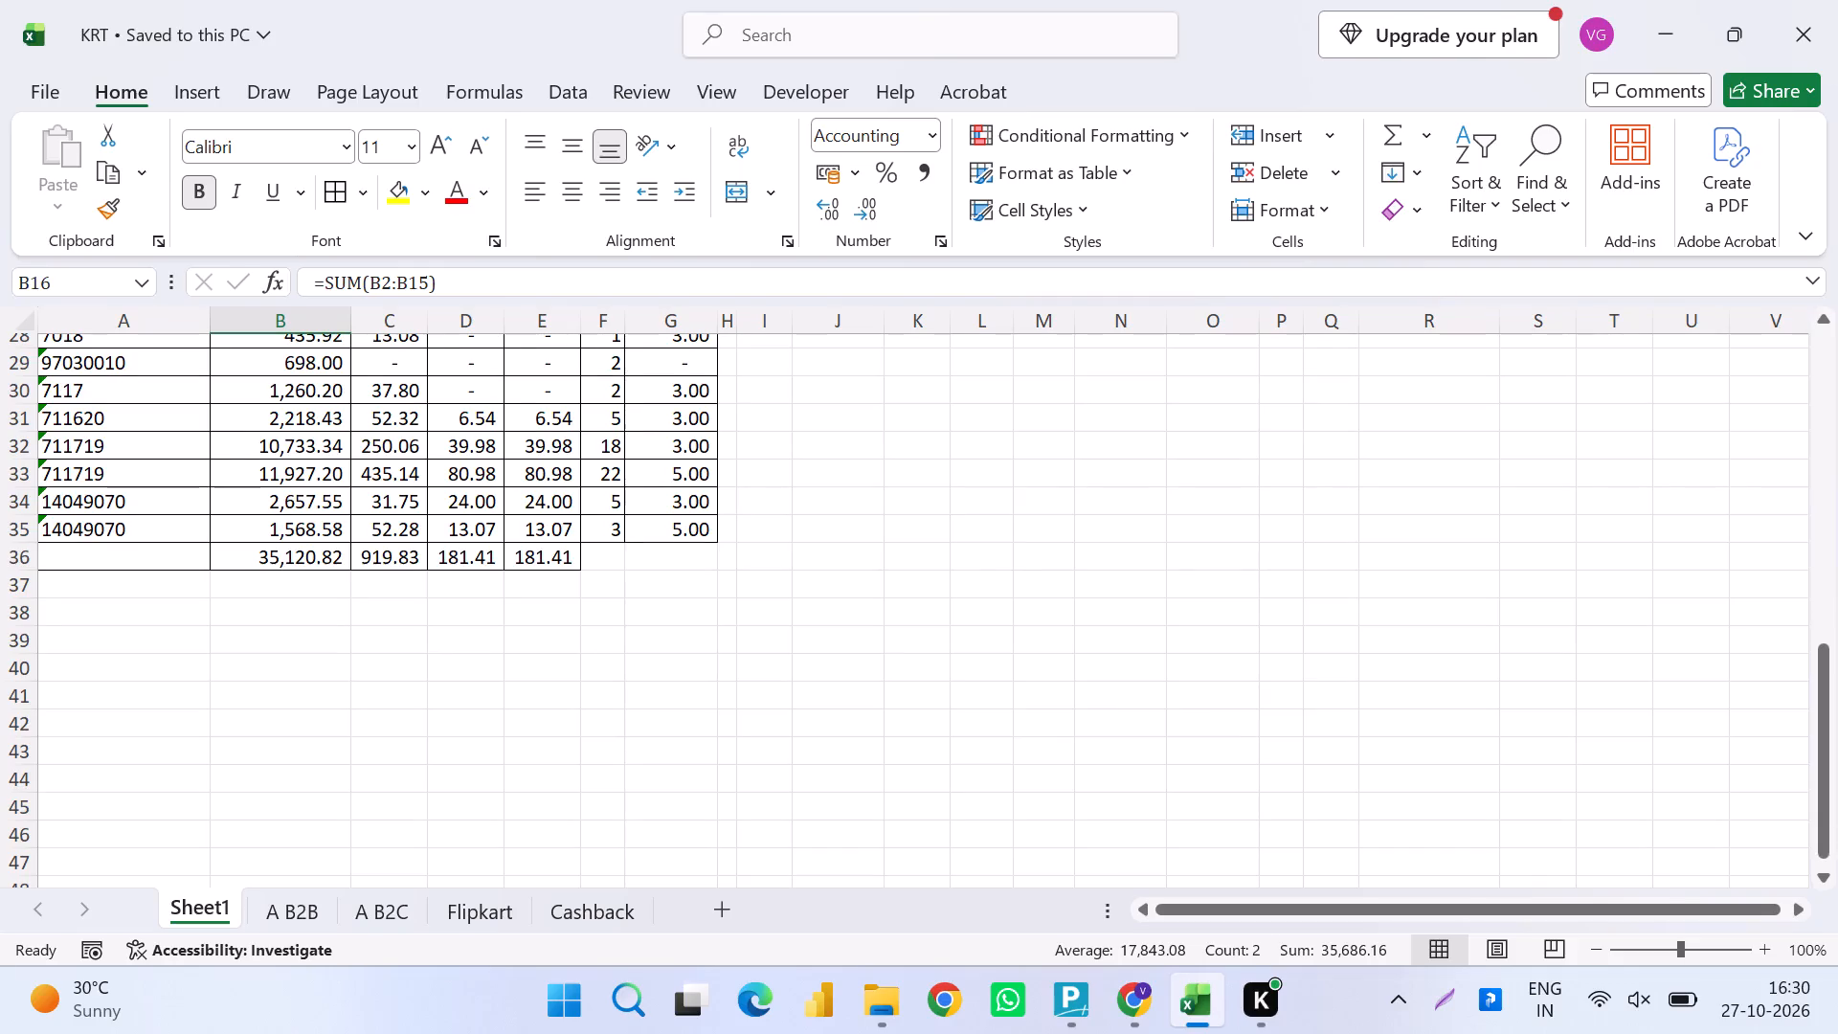
pyautogui.scroll(5, 607, 688)
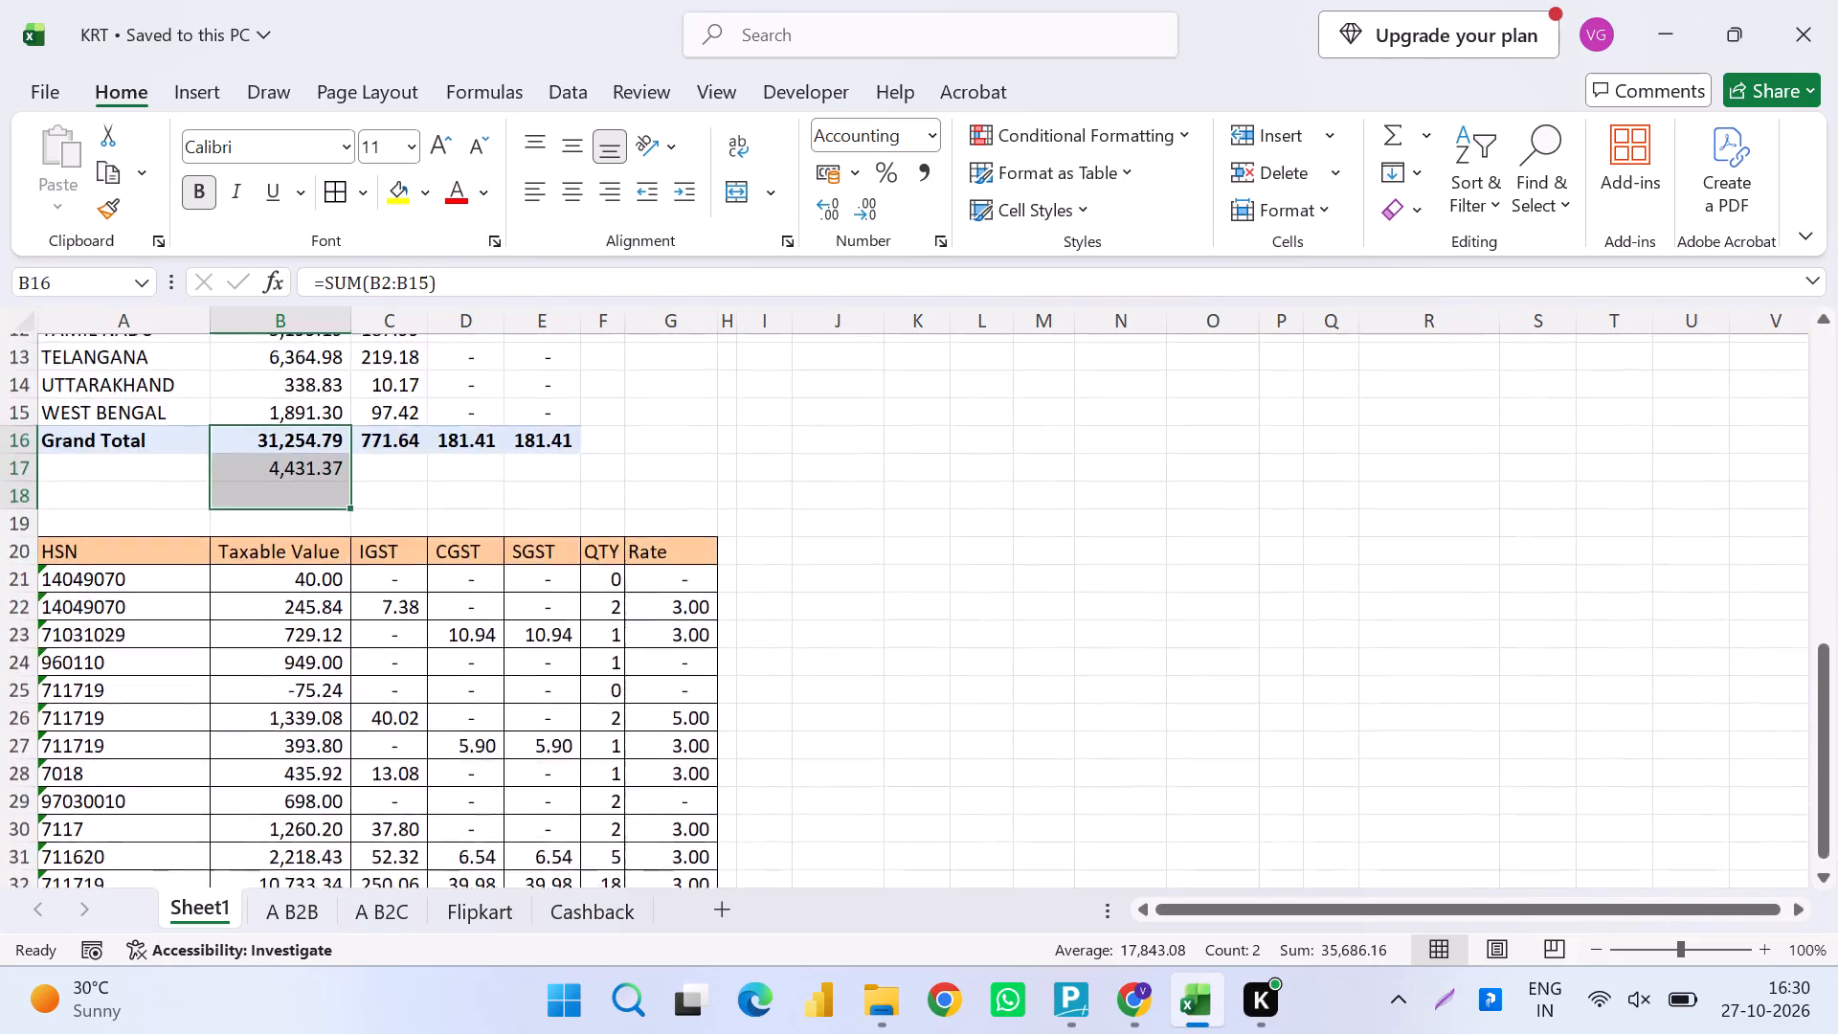
pyautogui.scroll(1, 607, 688)
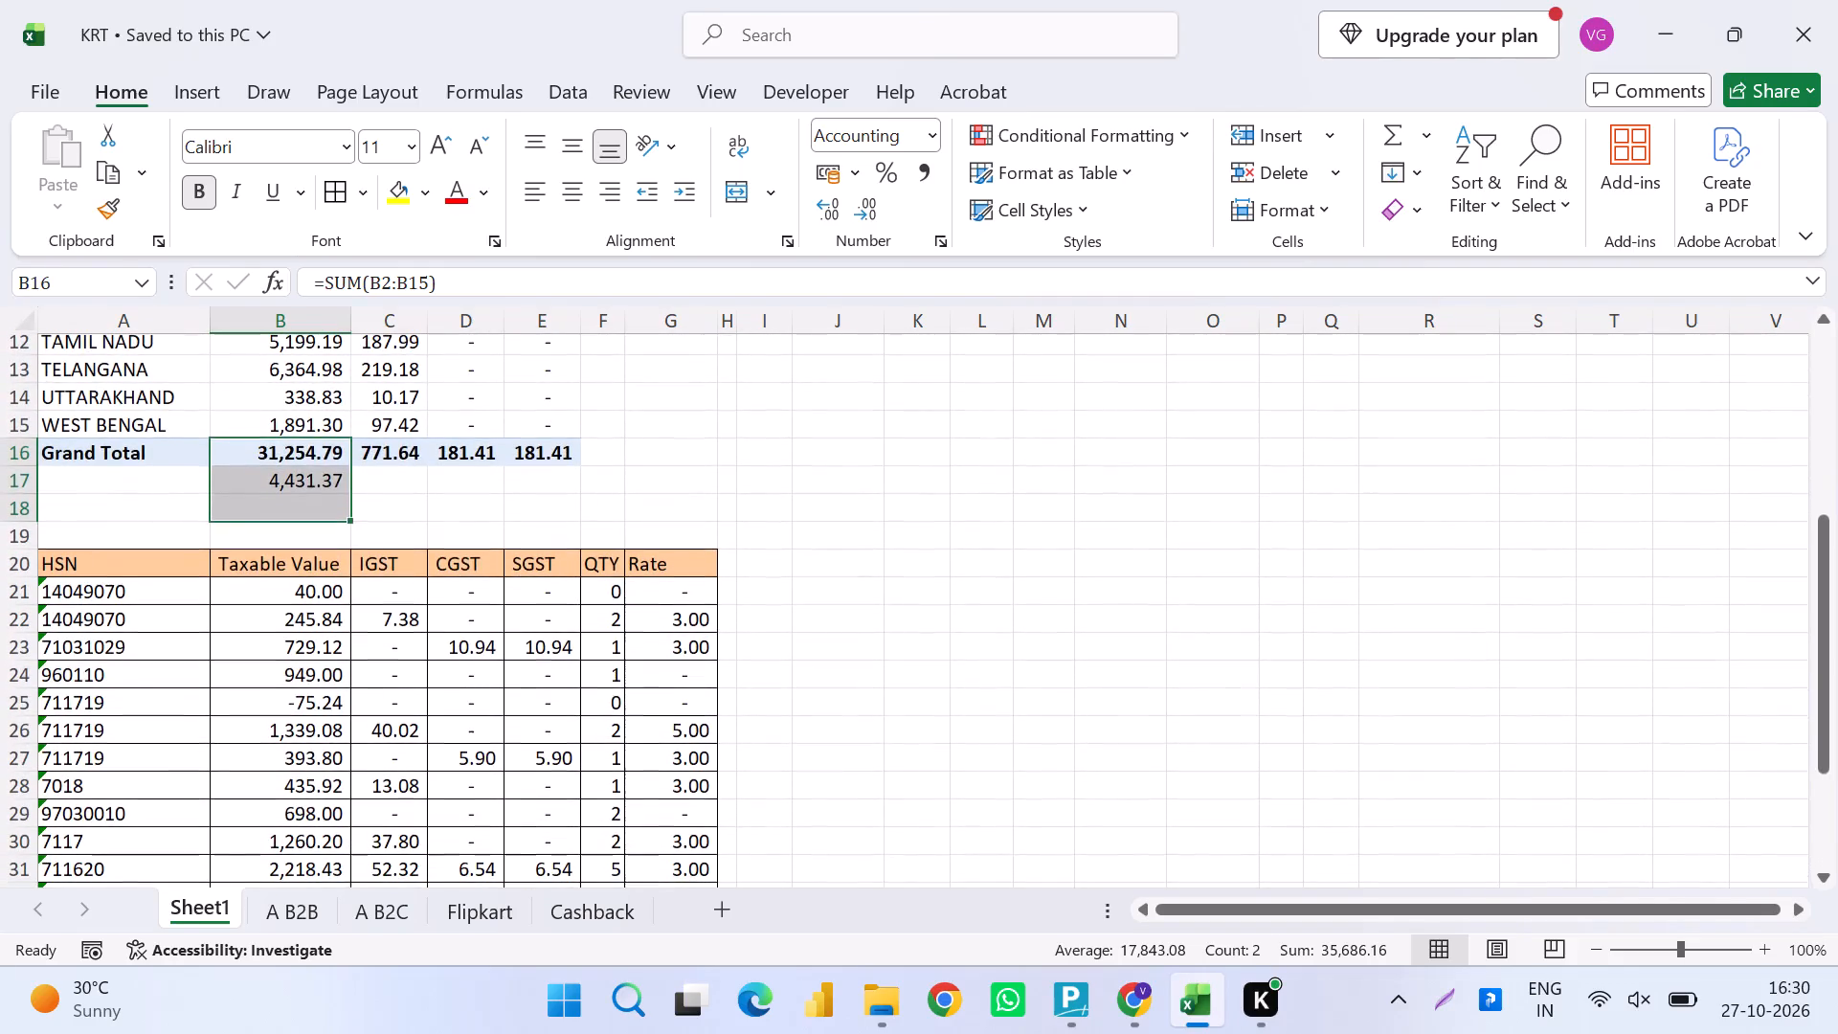
# On the A B2B sheet, calculate the first invoice's tax in N5 with the formula =L5*K5.
pyautogui.click(408, 489)
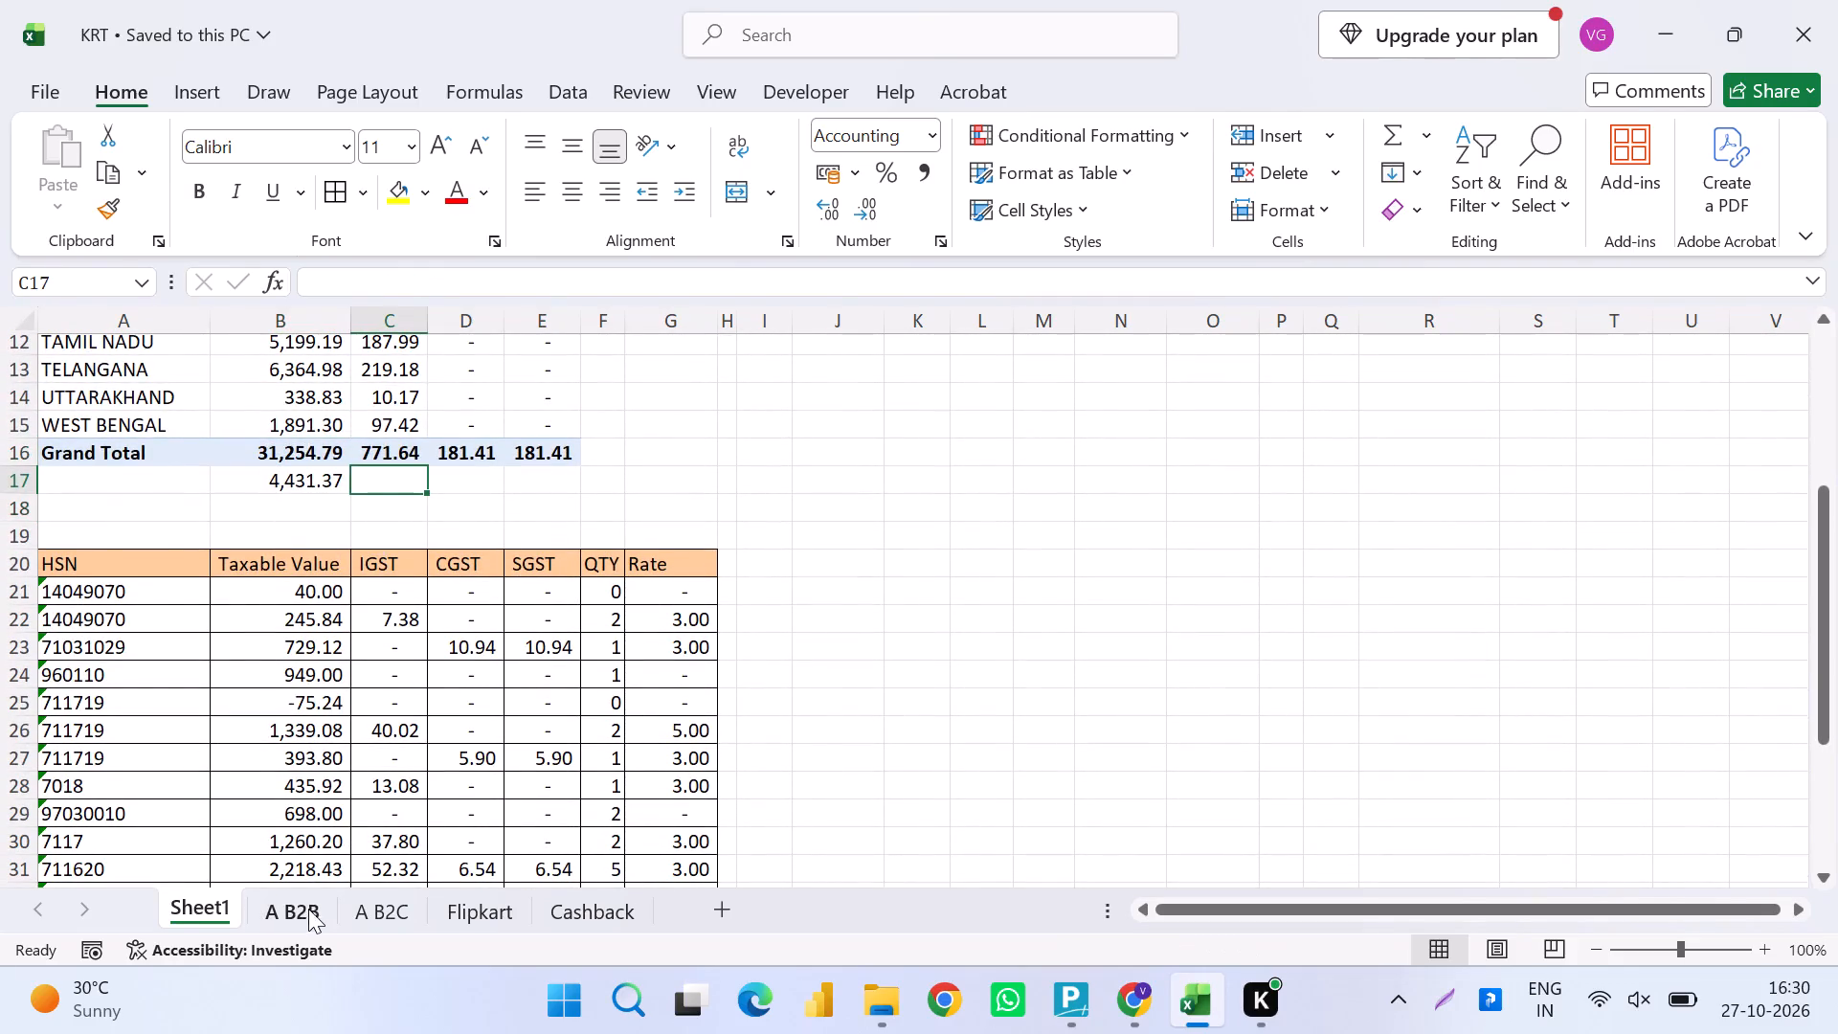
pyautogui.click(306, 910)
pyautogui.hscroll(-3, 876, 710)
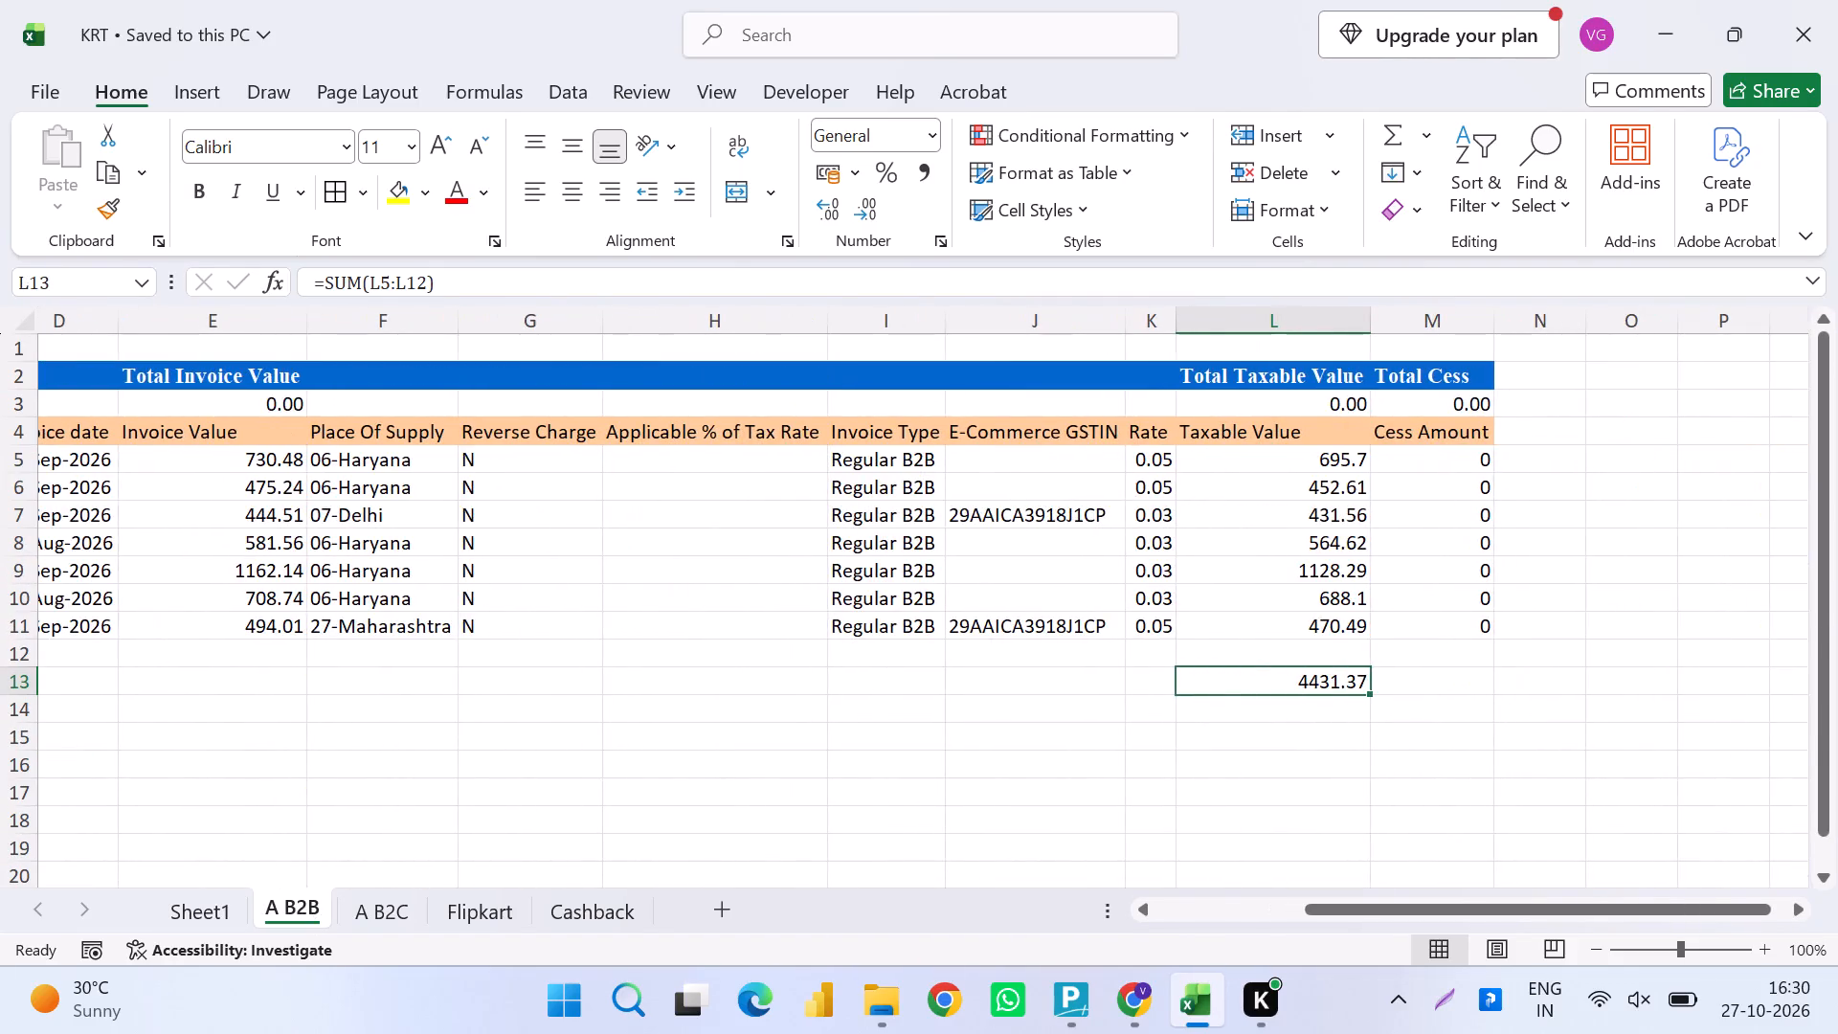
pyautogui.click(1538, 473)
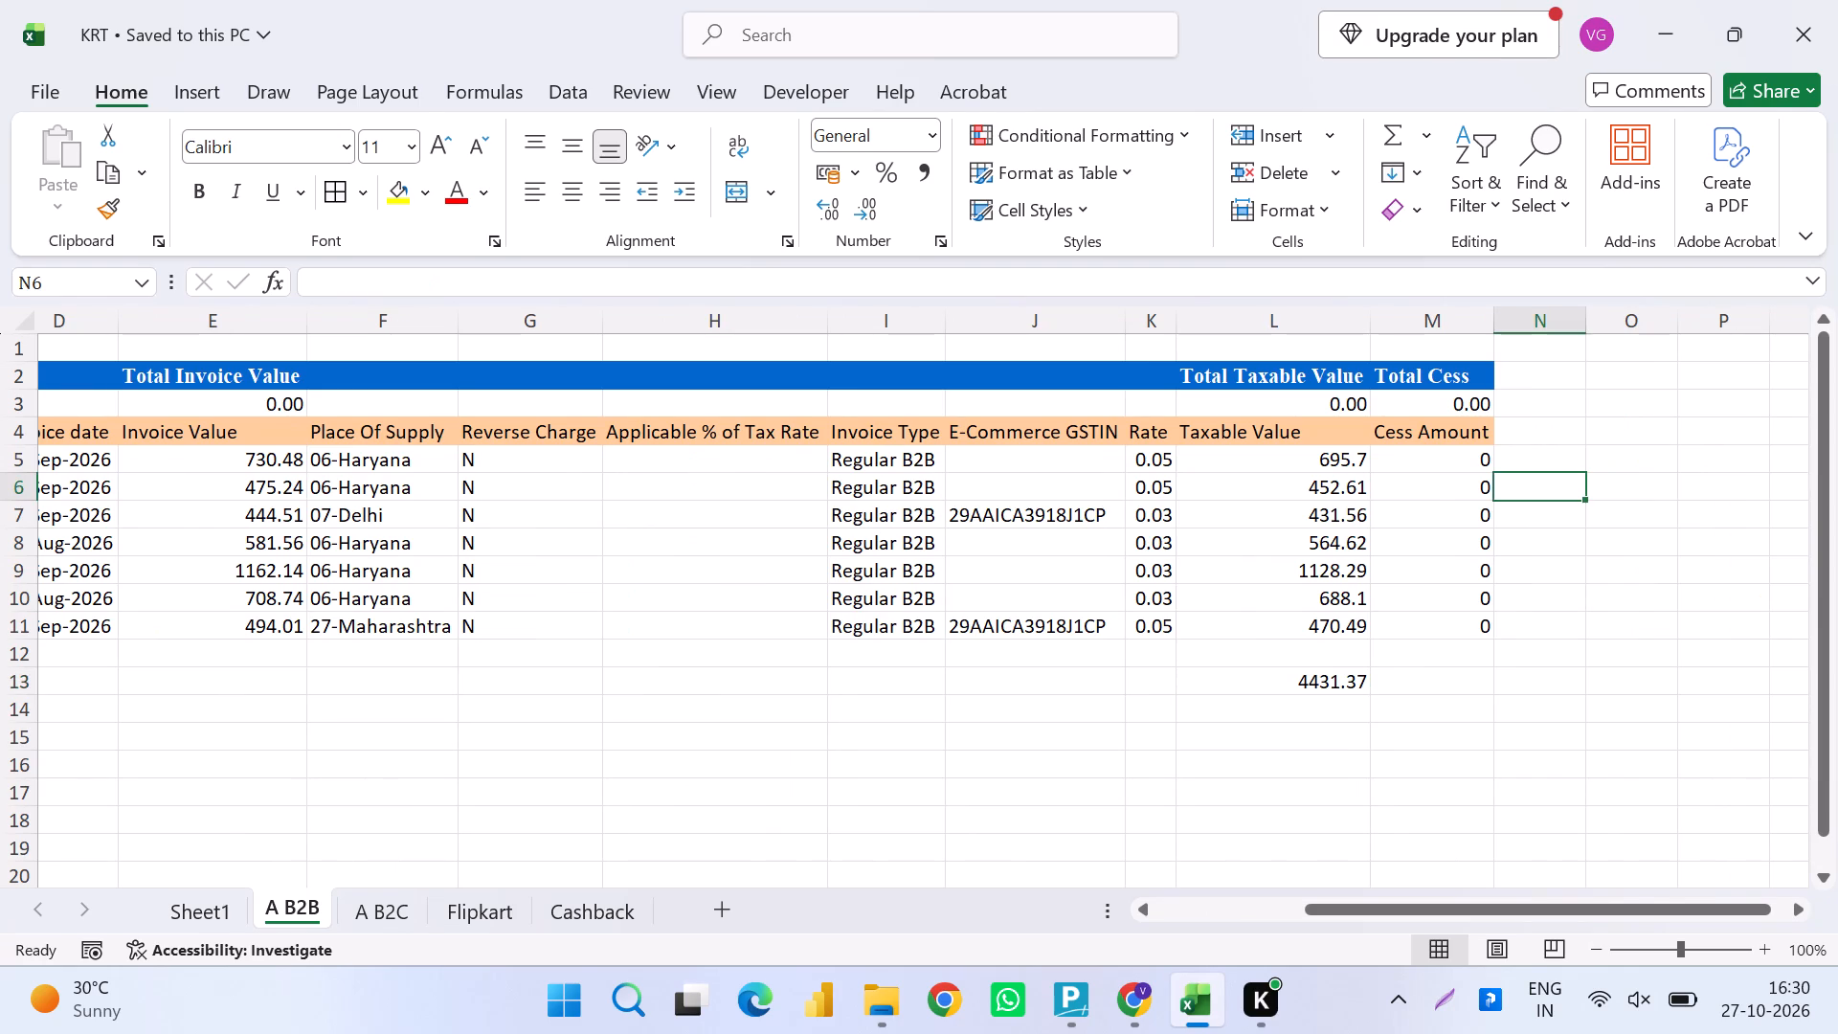
pyautogui.press('=')
pyautogui.press('Escape')
pyautogui.press('Down')
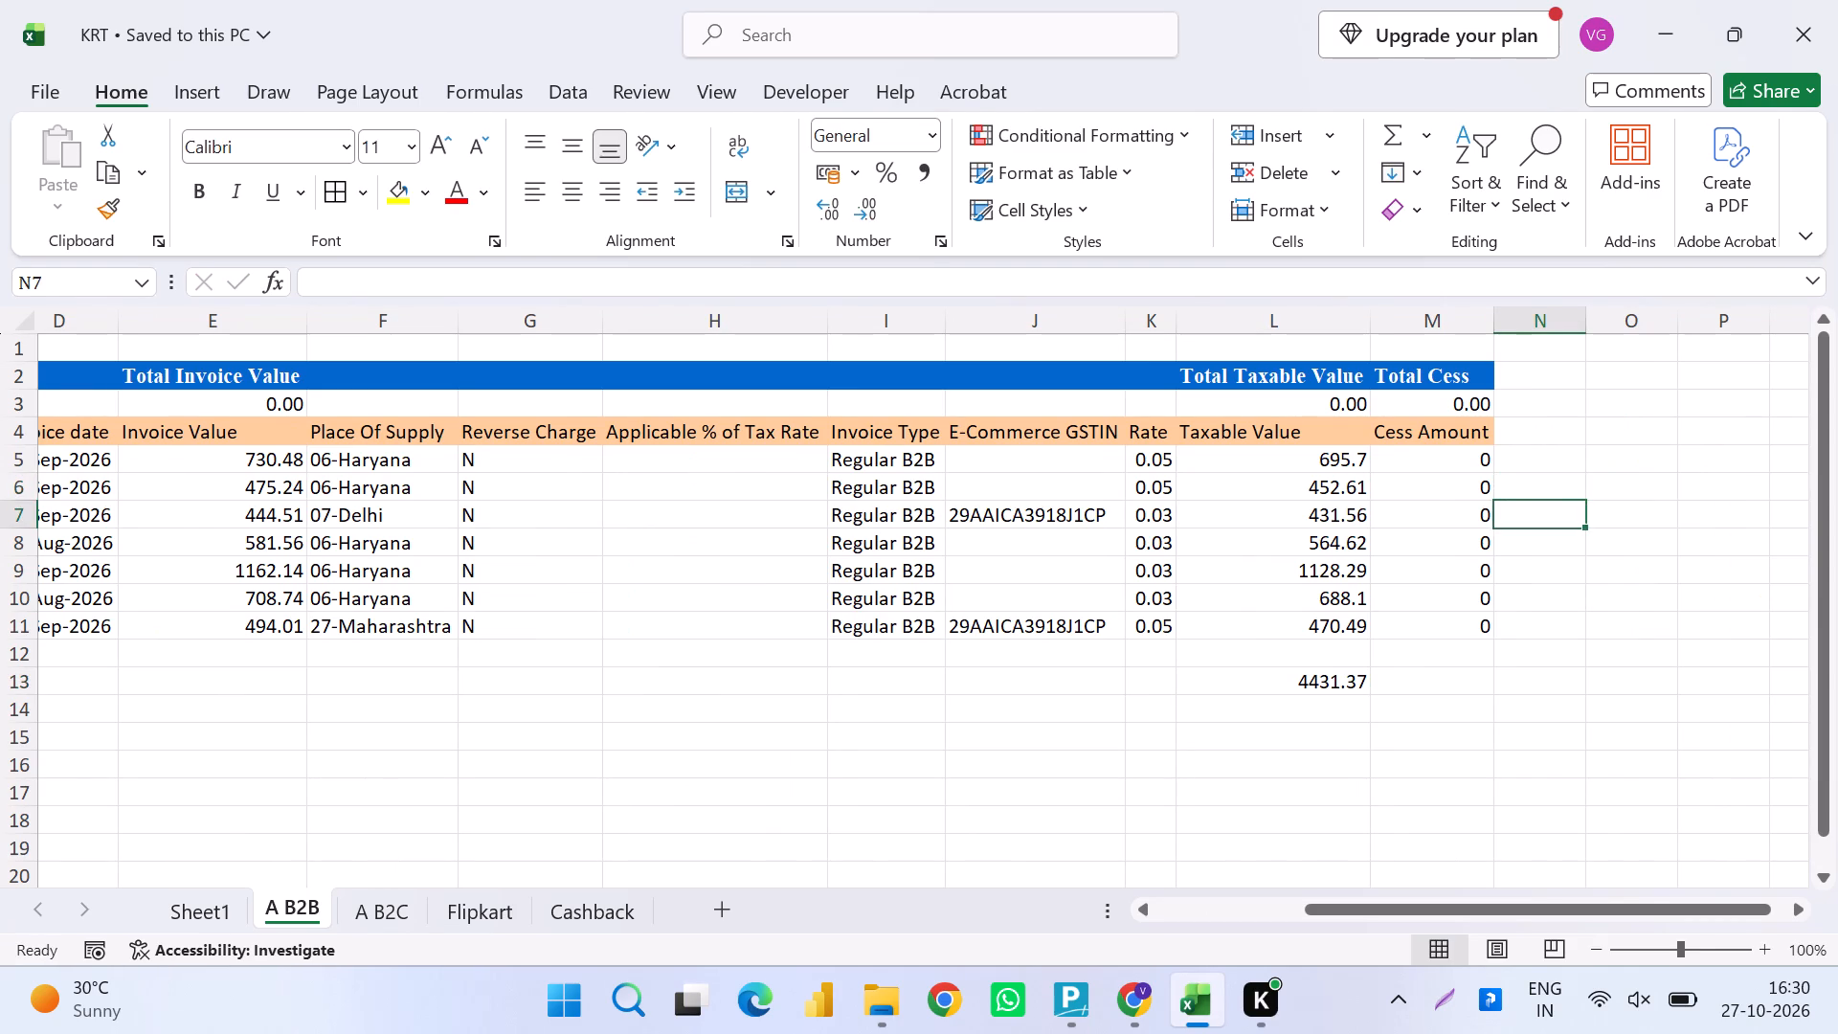
pyautogui.press('Up')
pyautogui.press('Up')
pyautogui.press('=')
pyautogui.press('Left')
pyautogui.press('Left')
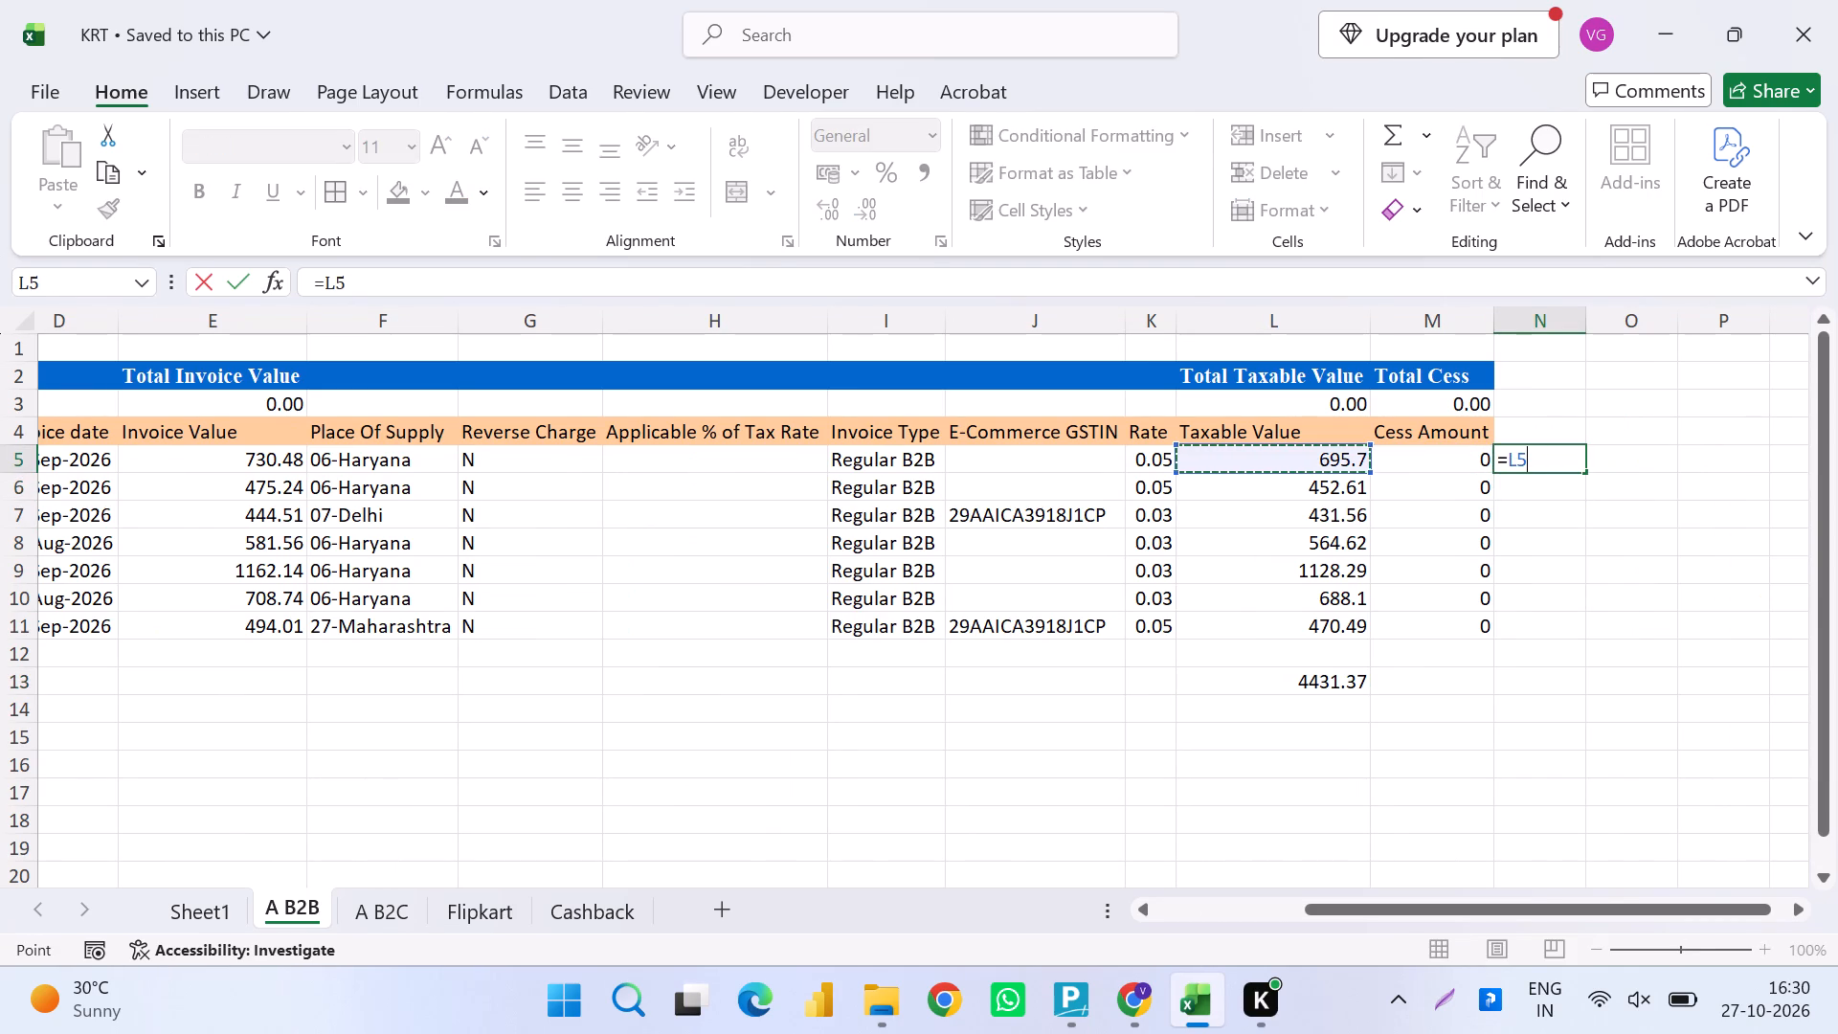
pyautogui.hotkey('shift', '*')
pyautogui.press('Left')
pyautogui.press('Left')
pyautogui.press('Left')
pyautogui.press('Left')
pyautogui.press('Right')
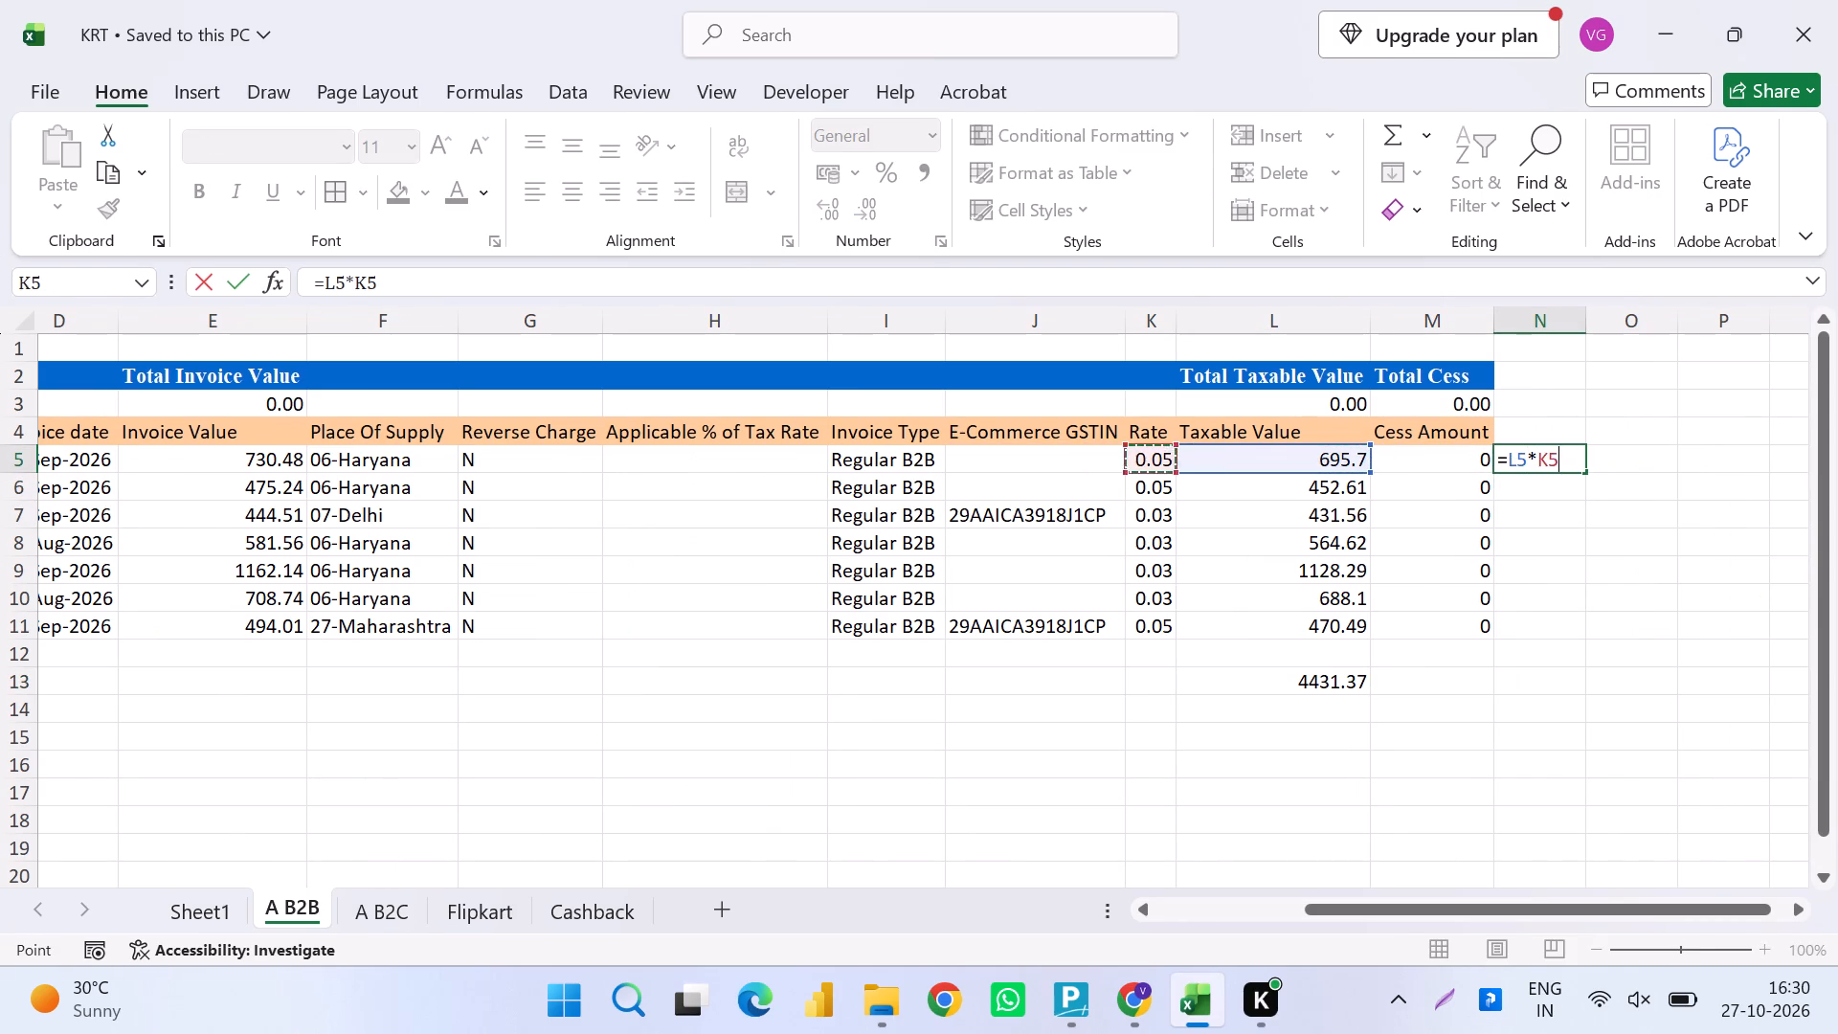
pyautogui.press('Return')
# Fill the N5 tax formula down to the last invoice row, N11.
pyautogui.press('Left')
pyautogui.hotkey('ctrl', 'Down')
pyautogui.press('Right')
pyautogui.hotkey('ctrl', 'shift', 'Up')
pyautogui.hotkey('ctrl', 'd')
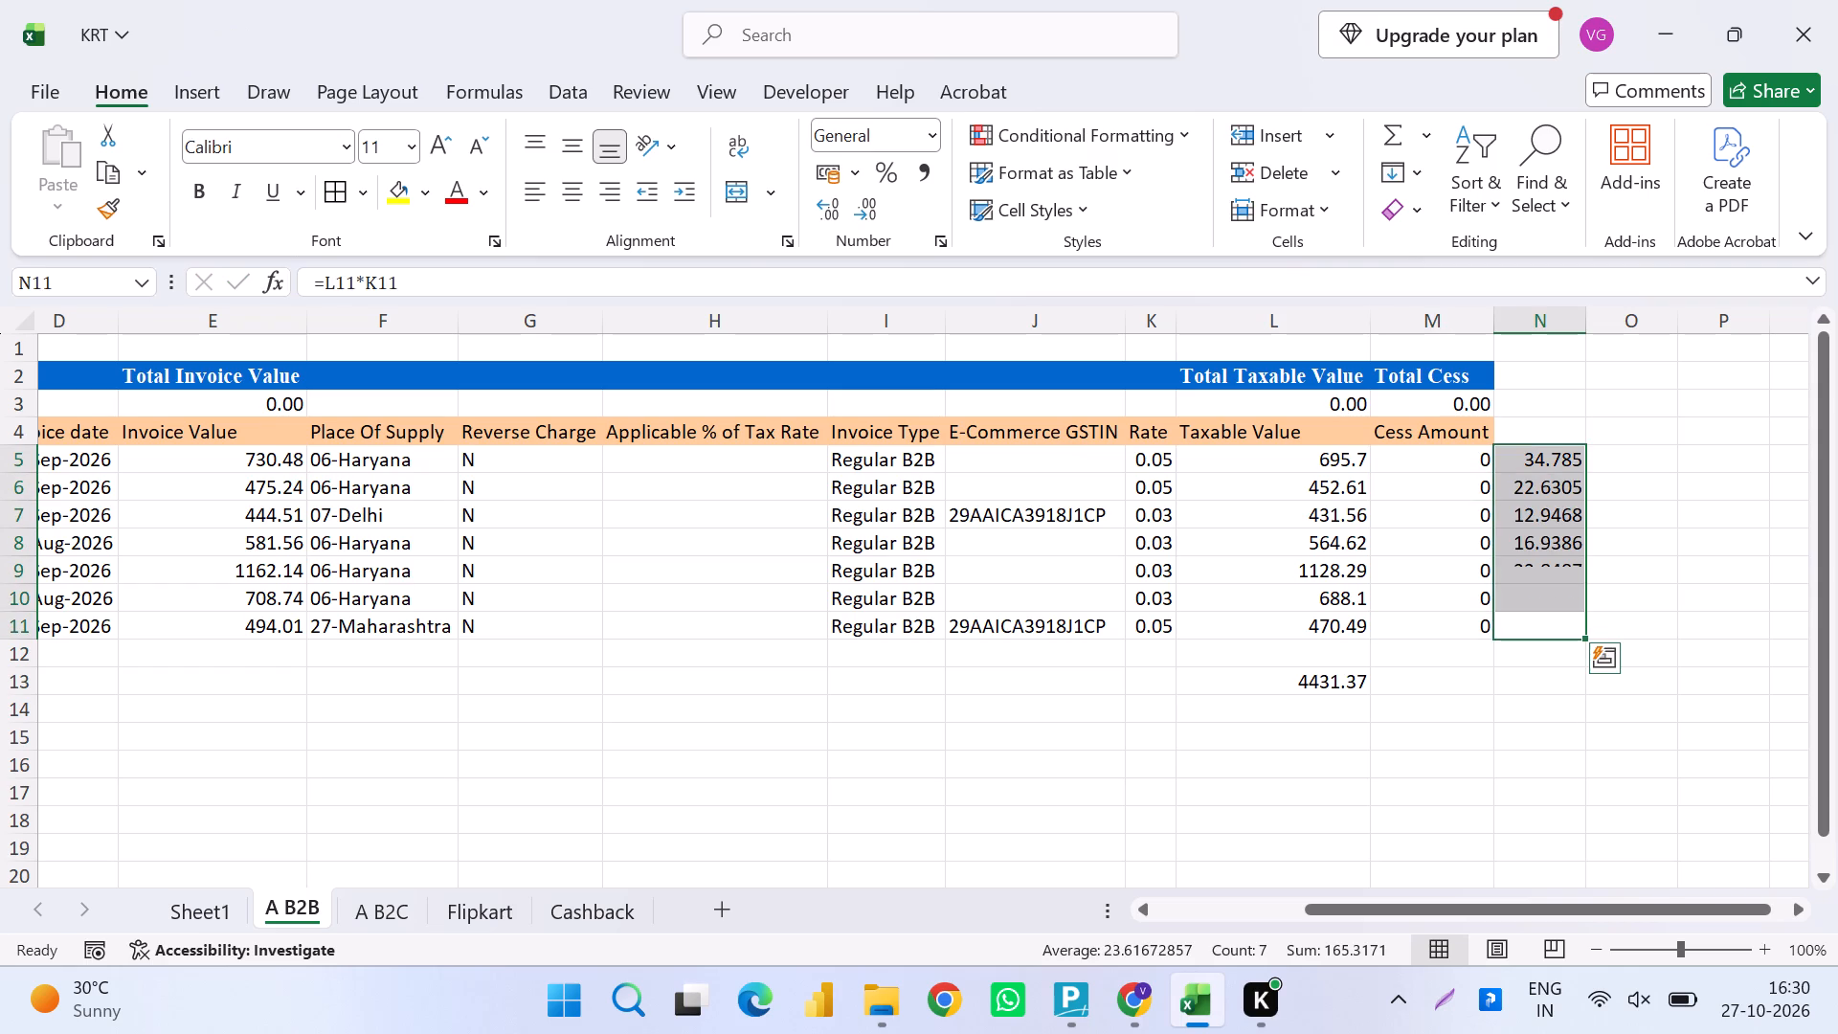
# Total the invoice tax amounts in N13 with =SUM(N5:N12).
pyautogui.hotkey('ctrl', 'Down')
pyautogui.hotkey('ctrl', 'Up')
pyautogui.press('Down')
pyautogui.press('Down')
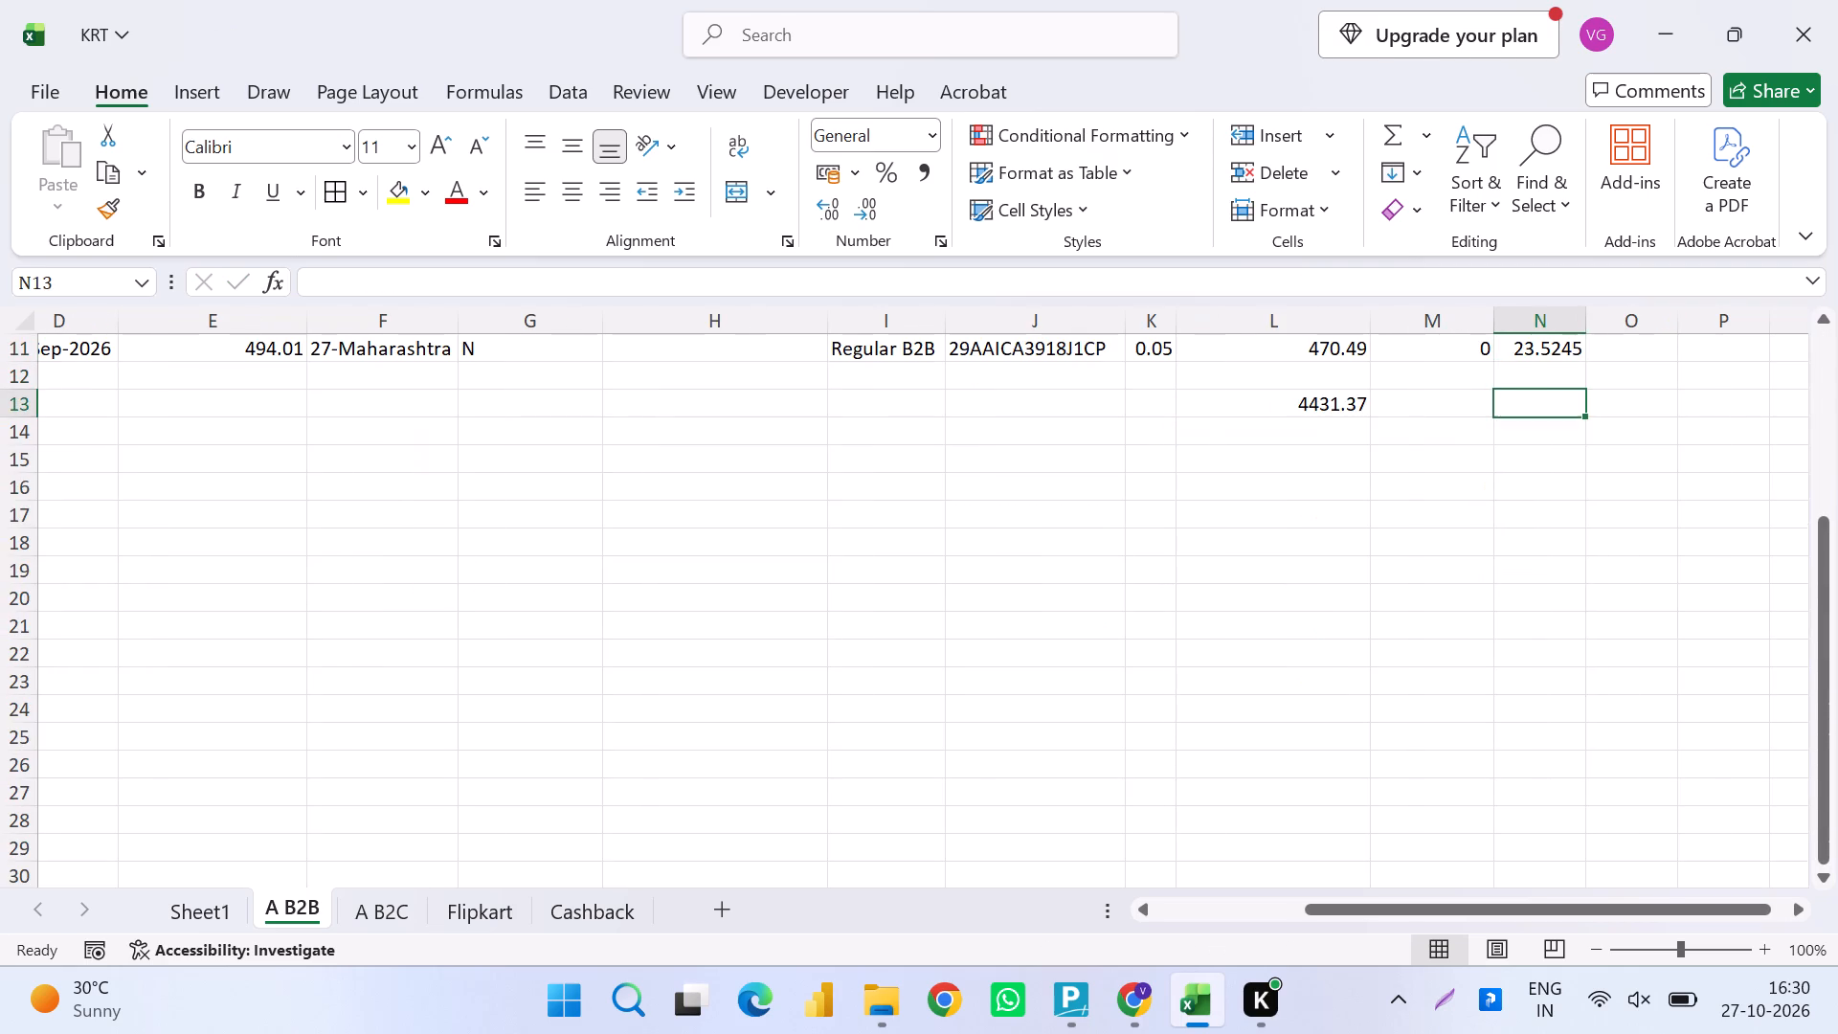
pyautogui.hotkey('alt', '=')
pyautogui.press('Return')
pyautogui.press('Up')
# Copy the N13 tax total and paste it as a value into C17 on Sheet1, beneath the IGST grand total.
pyautogui.hotkey('ctrl', 'c')
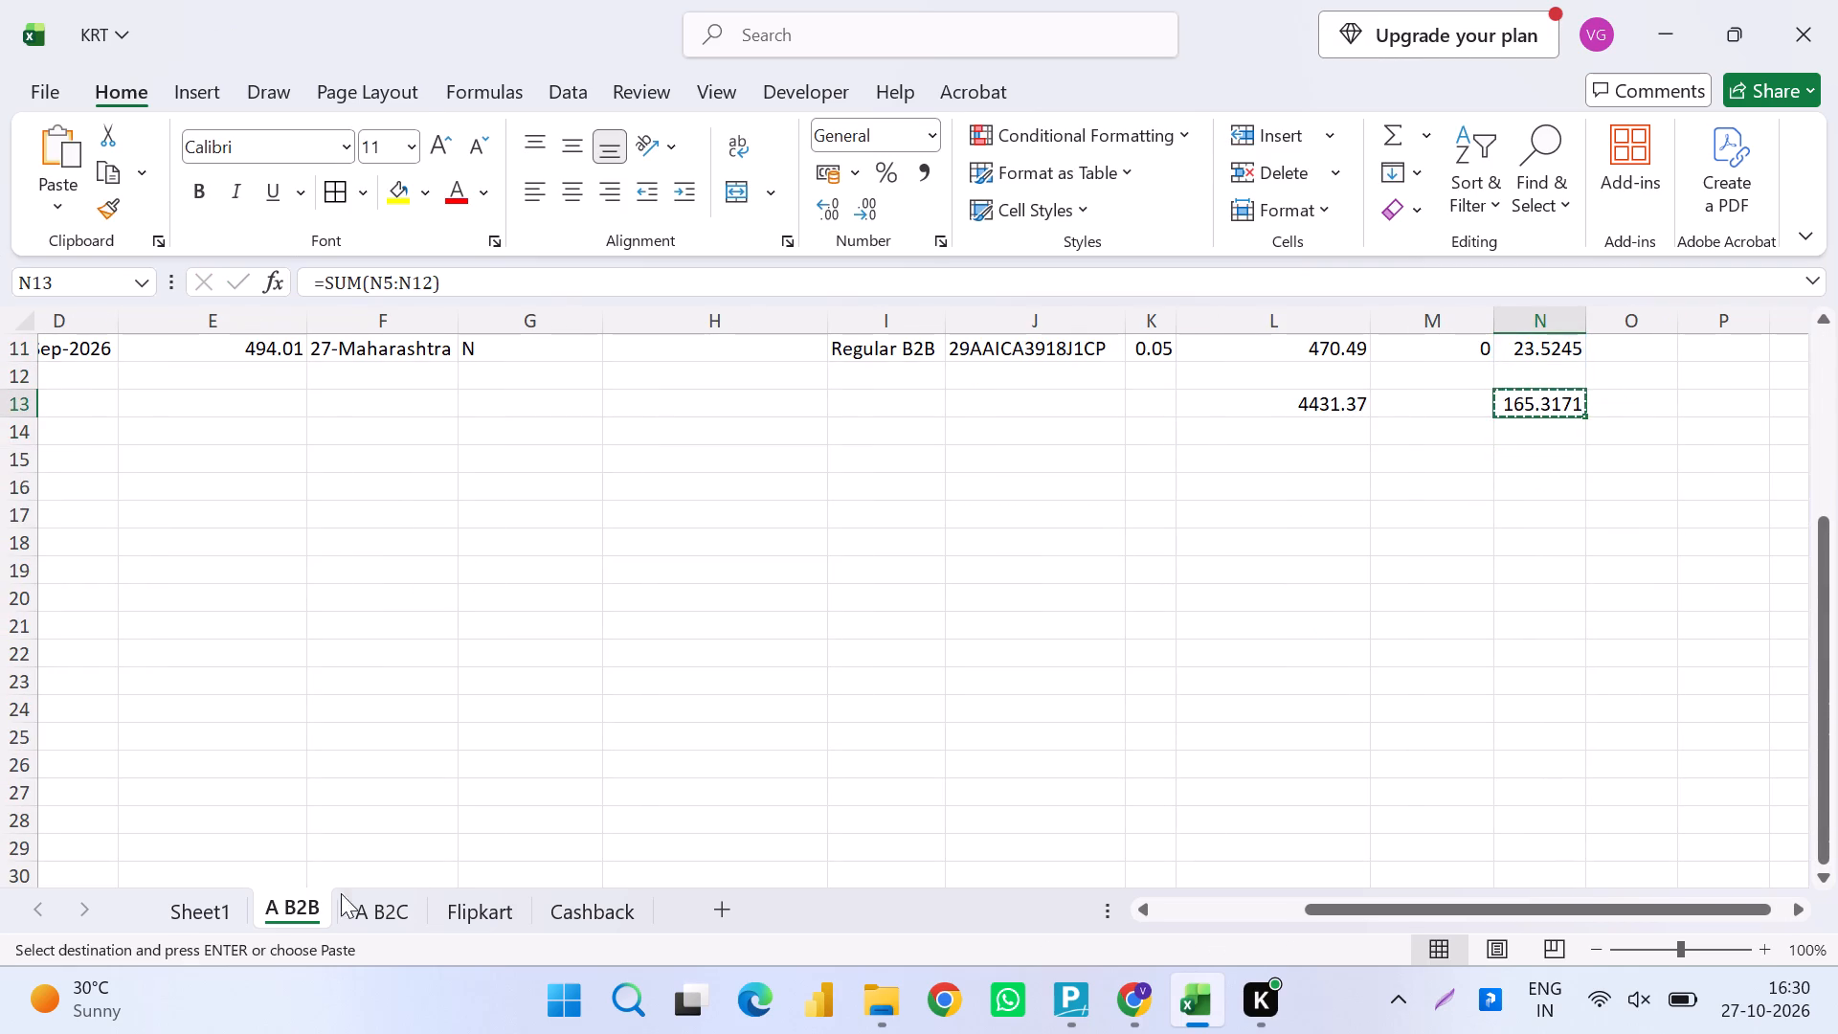
pyautogui.click(248, 901)
pyautogui.click(254, 892)
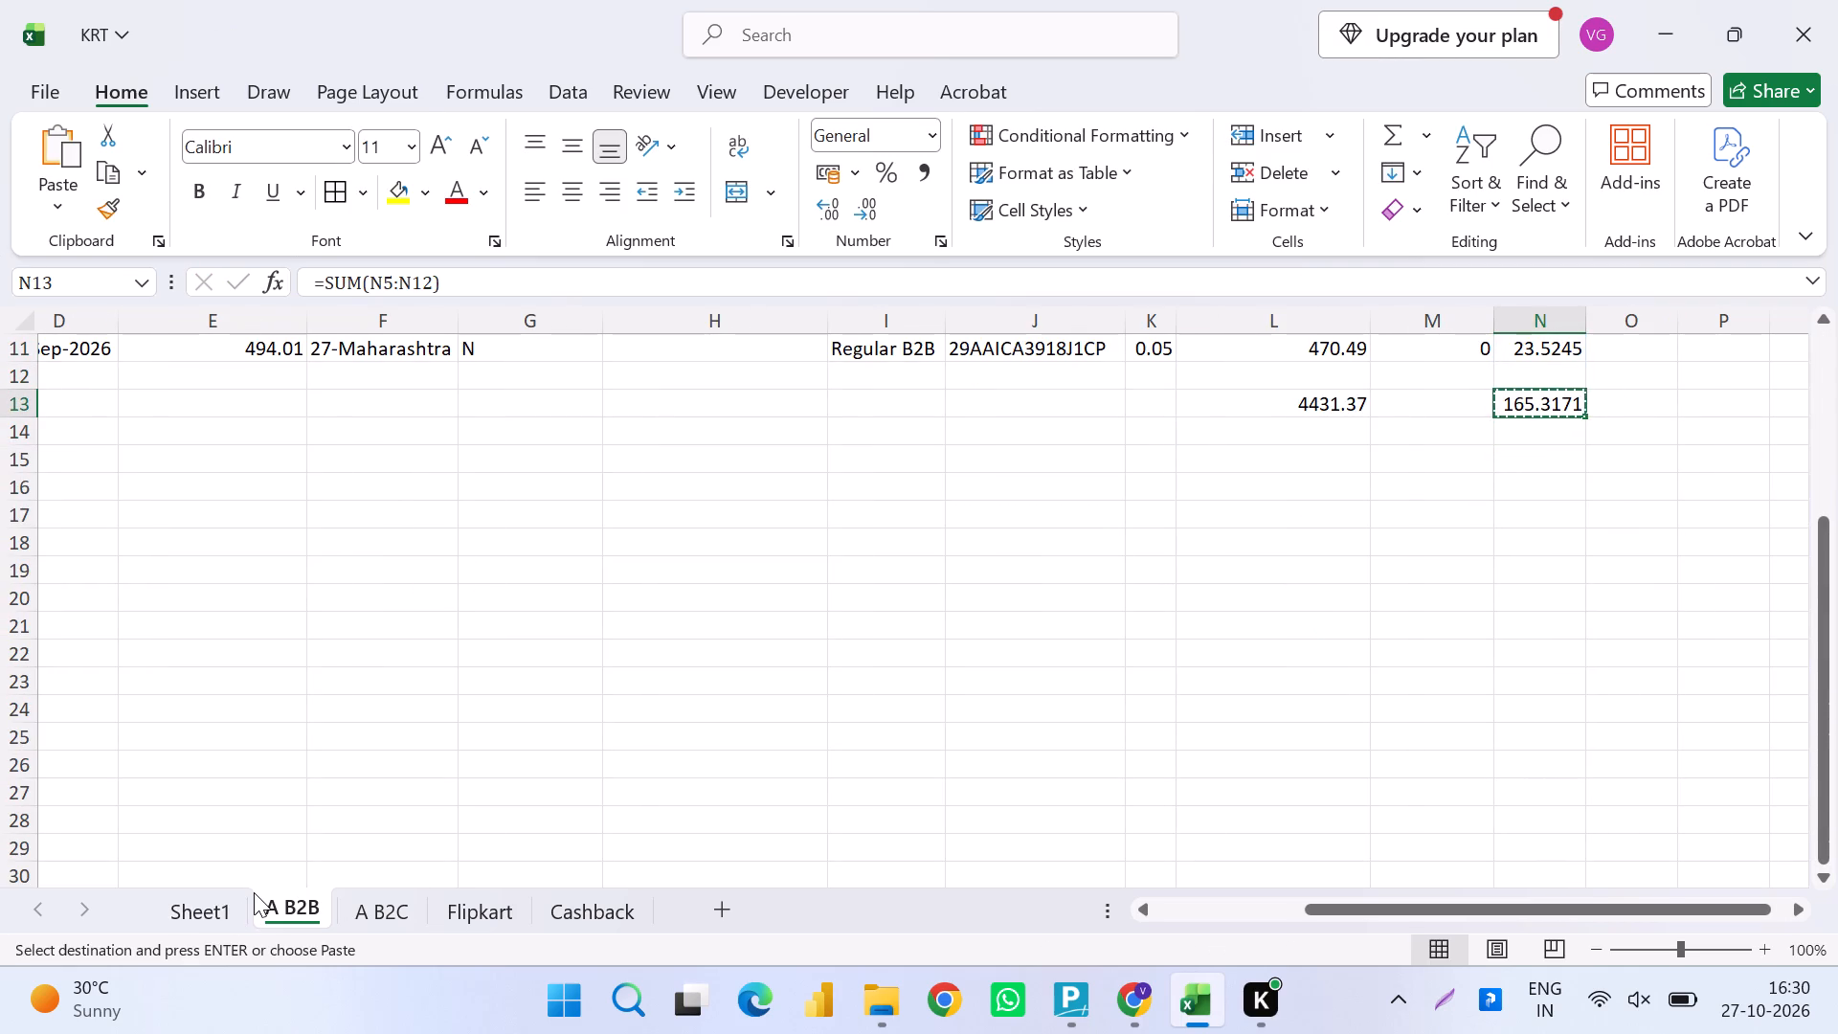
pyautogui.click(254, 892)
pyautogui.click(226, 900)
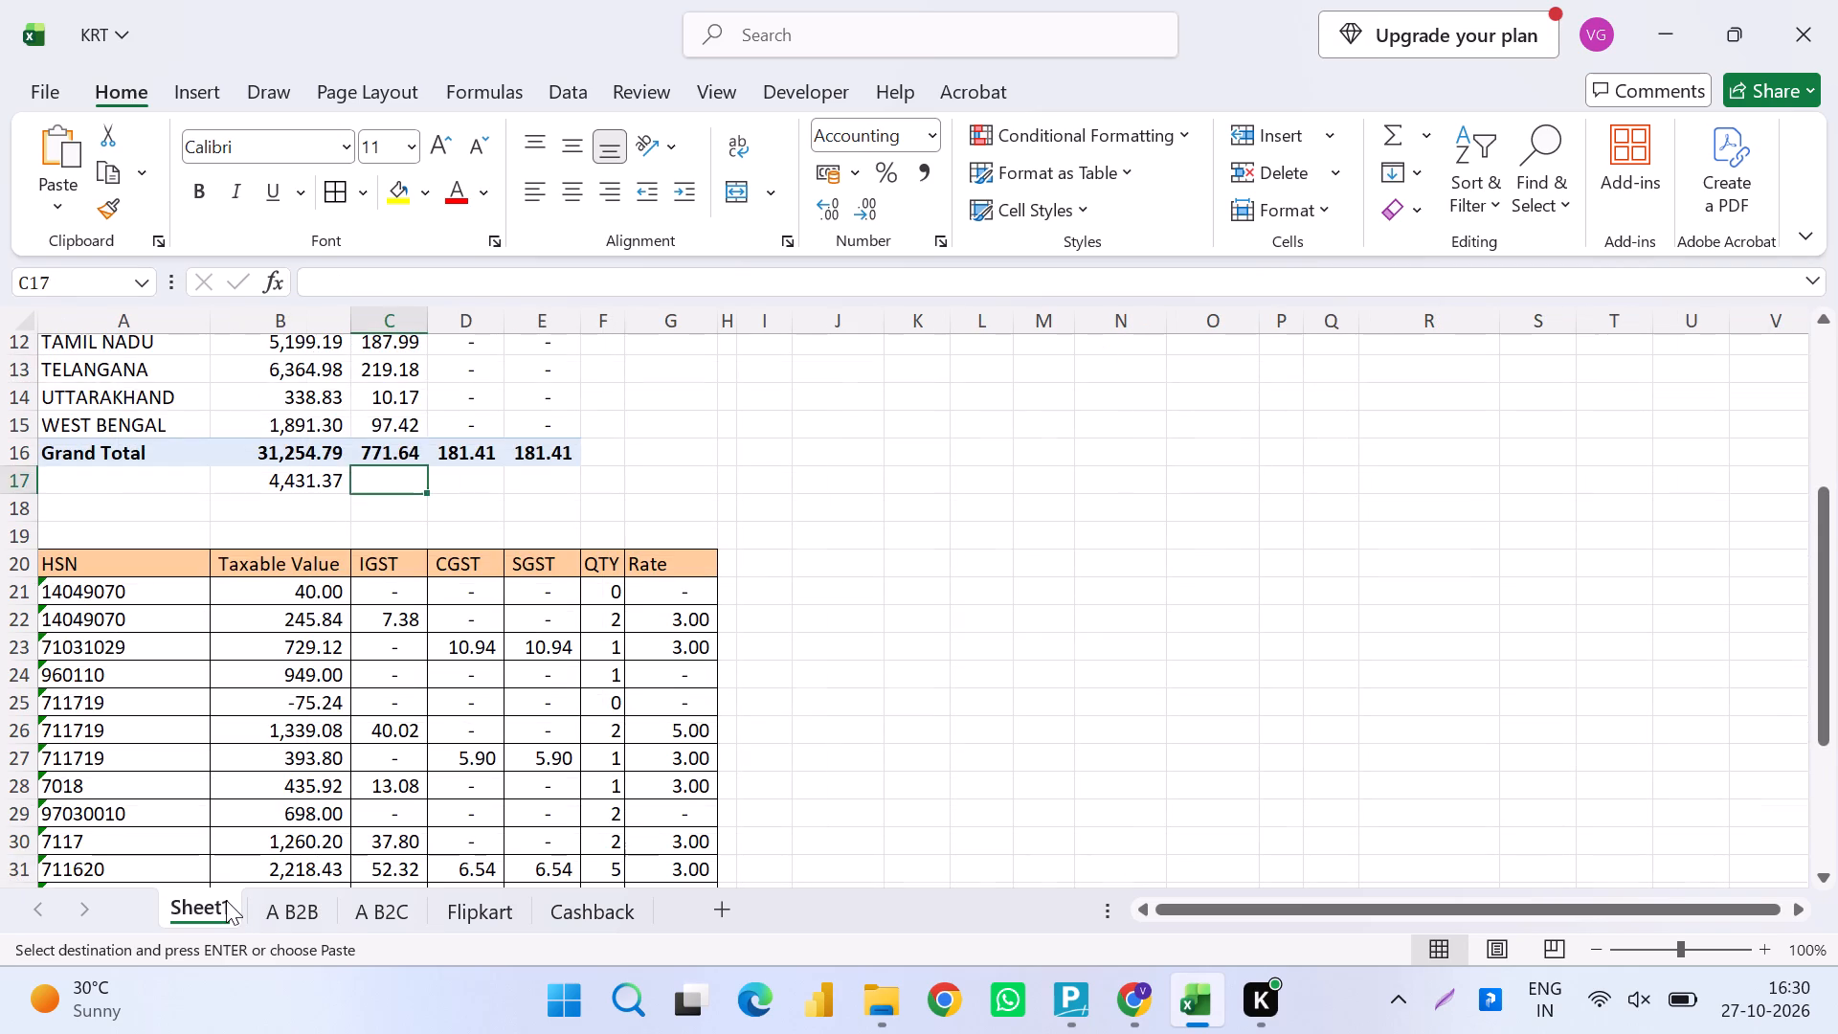
pyautogui.press('Up')
pyautogui.press('Down')
pyautogui.hotkey('ctrl', 'alt', 'v')
pyautogui.press('v')
pyautogui.press('Return')
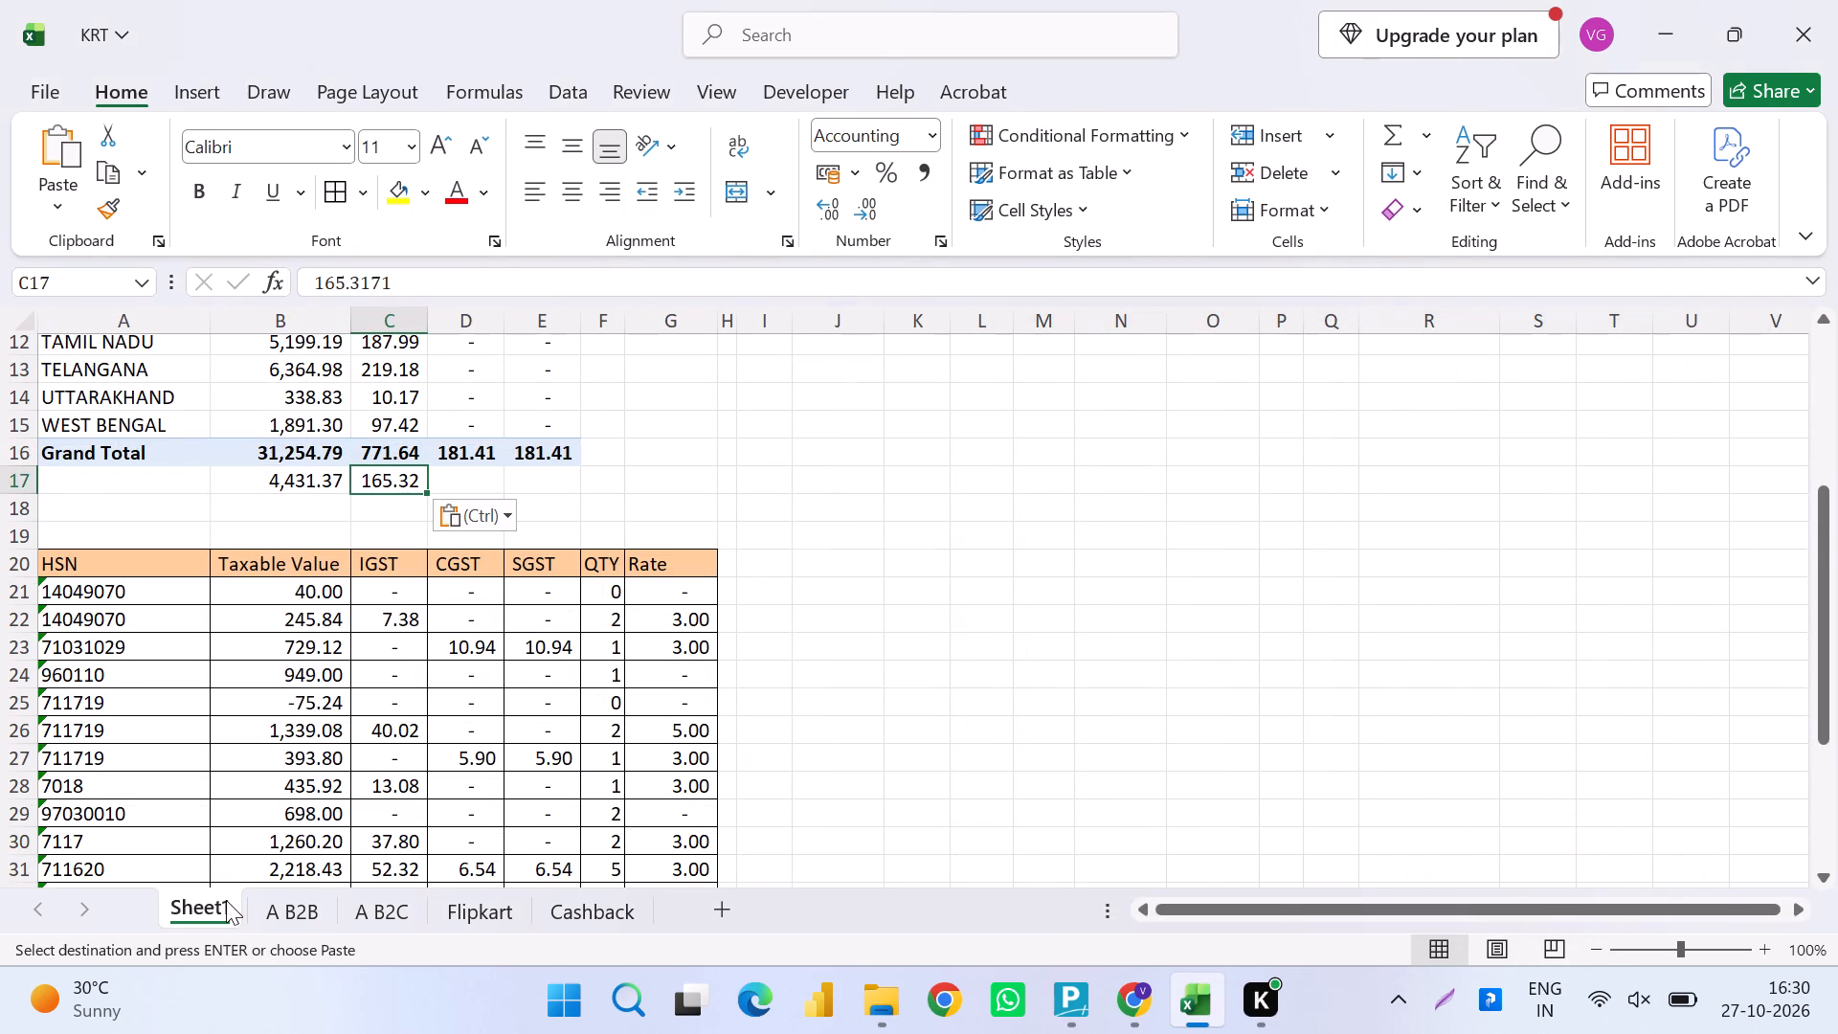
# Below the HSN table's taxable total, add the B2B and state-wise taxable totals in B37 with =B17+B16.
pyautogui.press('Down')
pyautogui.hotkey('ctrl', 'Down')
pyautogui.press('Down')
pyautogui.hotkey('ctrl', 'Down')
pyautogui.press('Down')
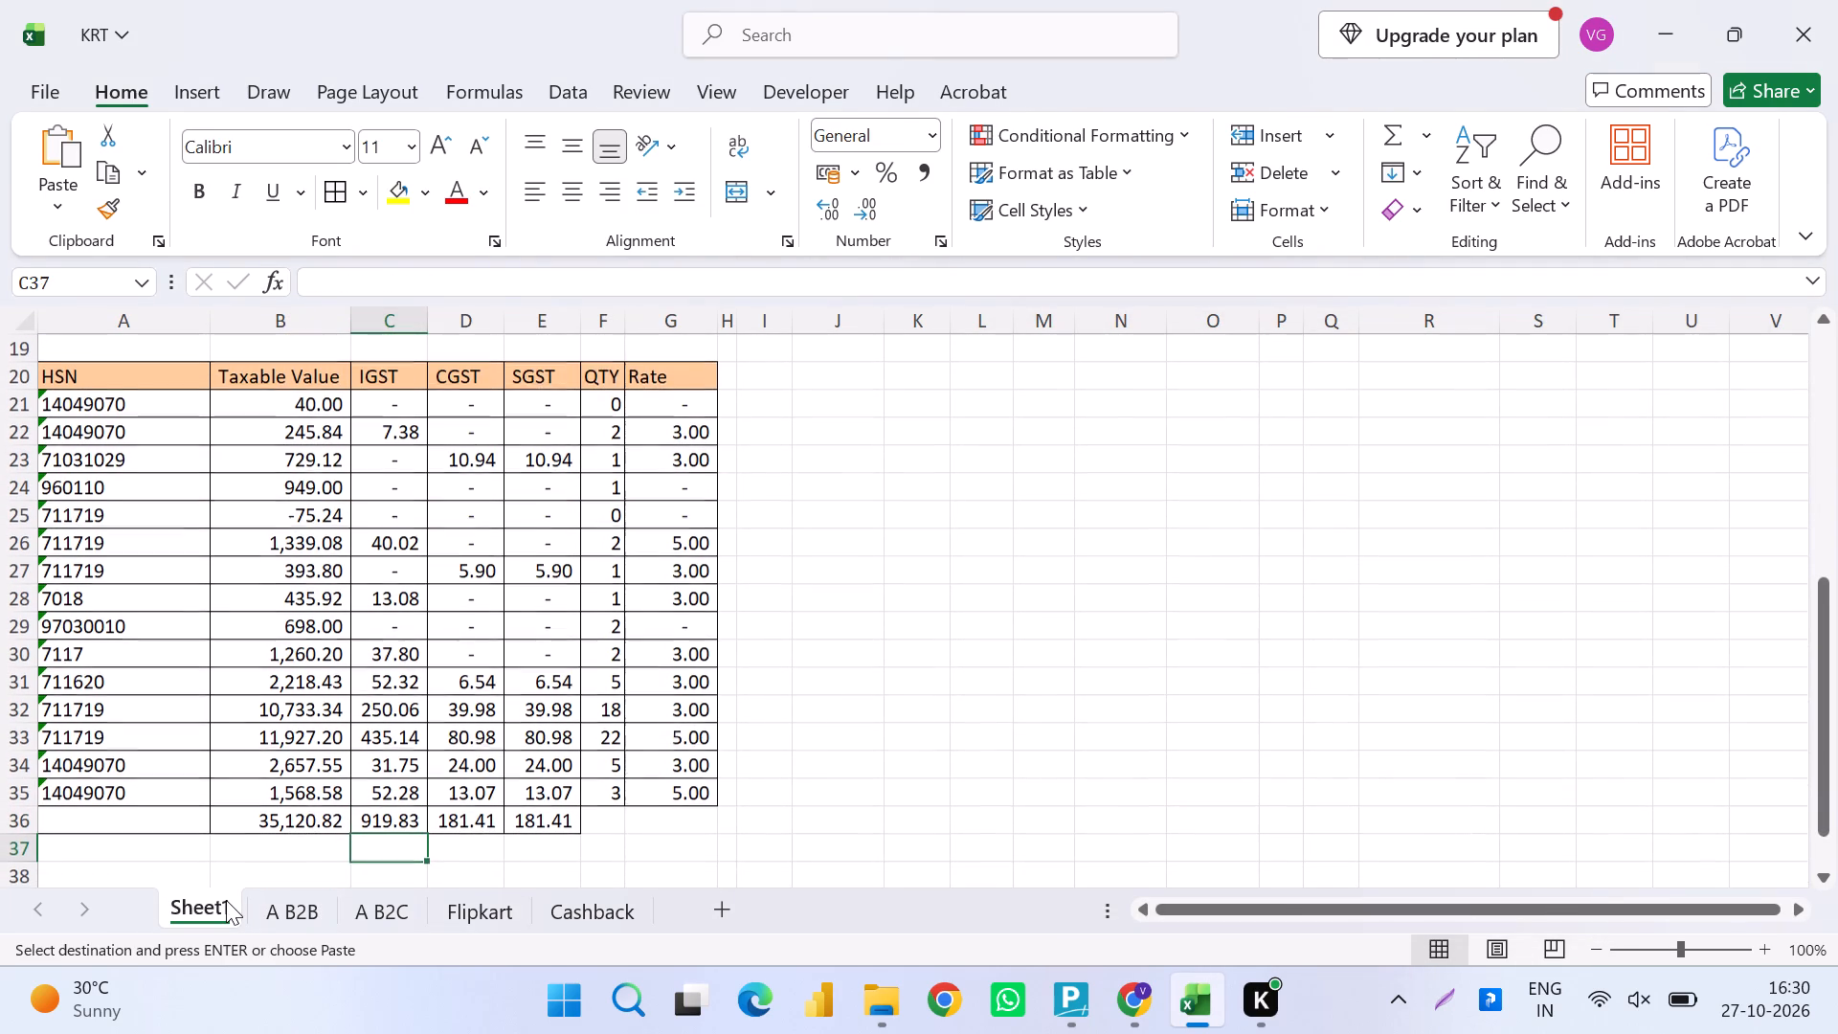
pyautogui.press('Left')
pyautogui.press('=')
pyautogui.hotkey('ctrl', 'Up')
pyautogui.hotkey('ctrl', 'Up')
pyautogui.hotkey('ctrl', 'Up')
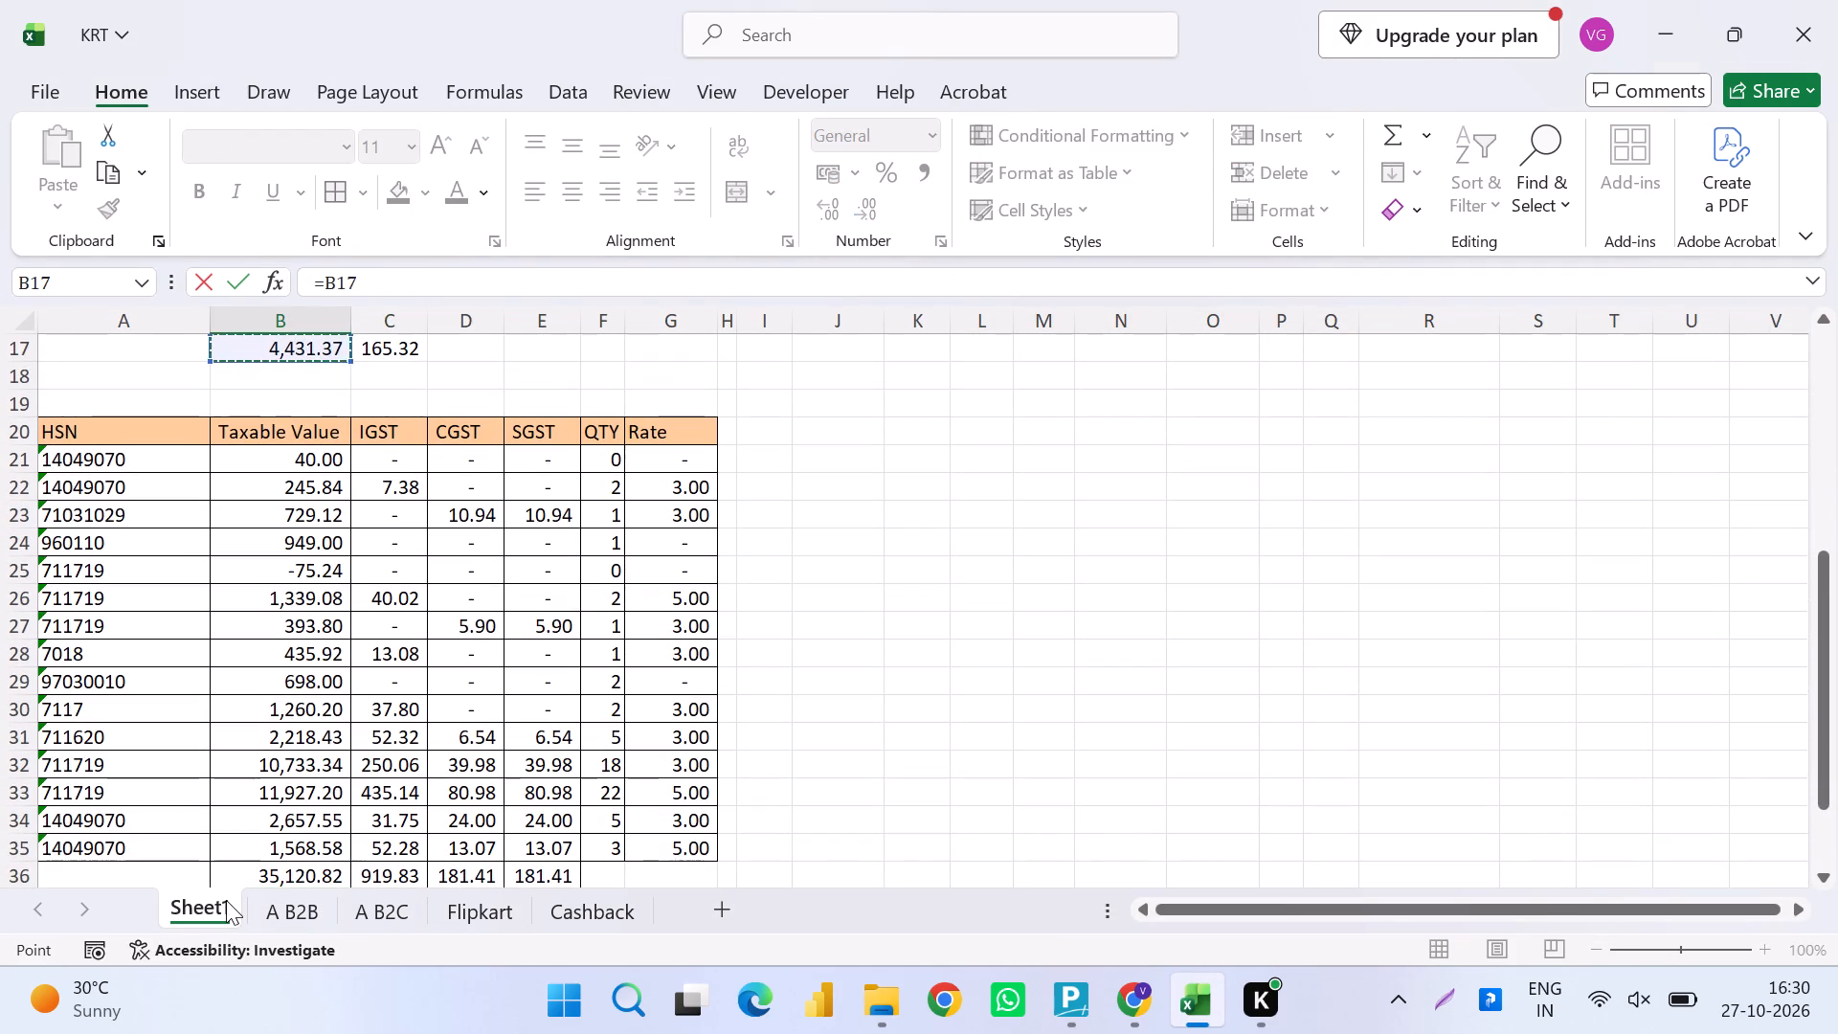
pyautogui.hotkey('shift', '+')
pyautogui.press('Up')
pyautogui.hotkey('ctrl', 'Up')
pyautogui.hotkey('ctrl', 'Up')
pyautogui.press('Up')
pyautogui.press('Return')
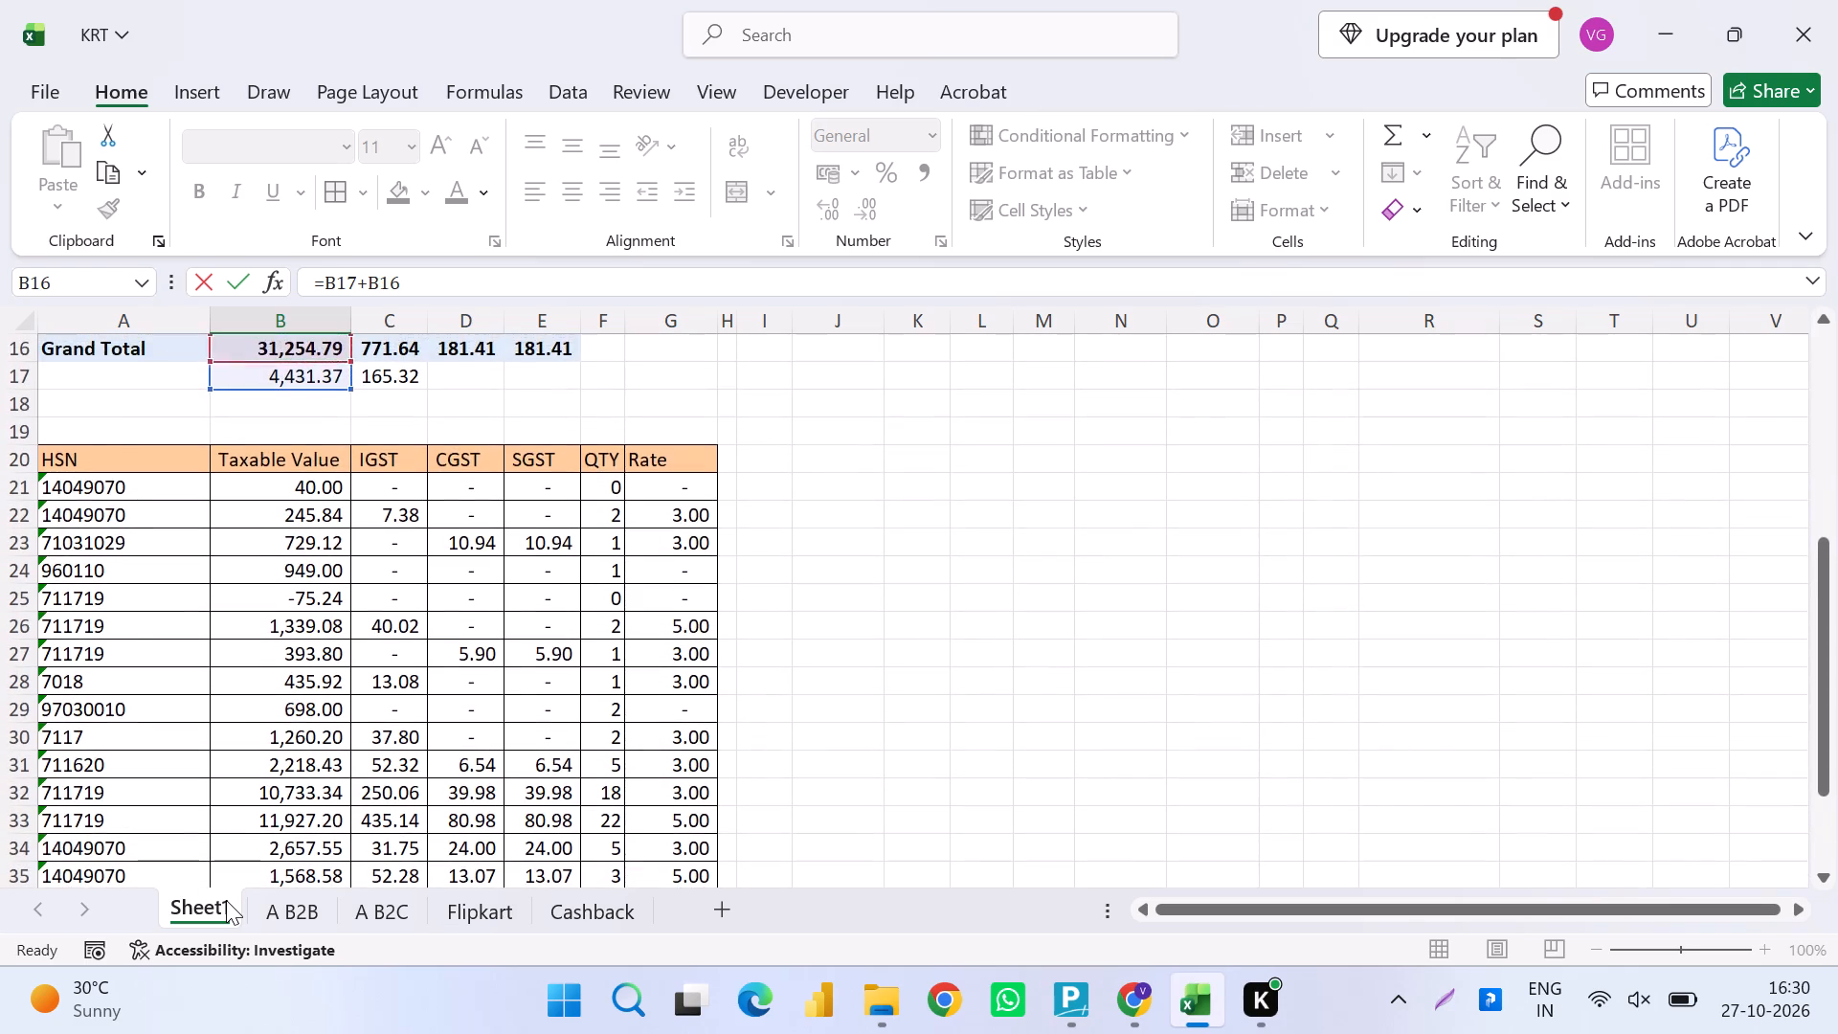
# Calculate the taxable value difference in B38 with =B36-B37.
pyautogui.press('=')
pyautogui.press('Up')
pyautogui.press('Up')
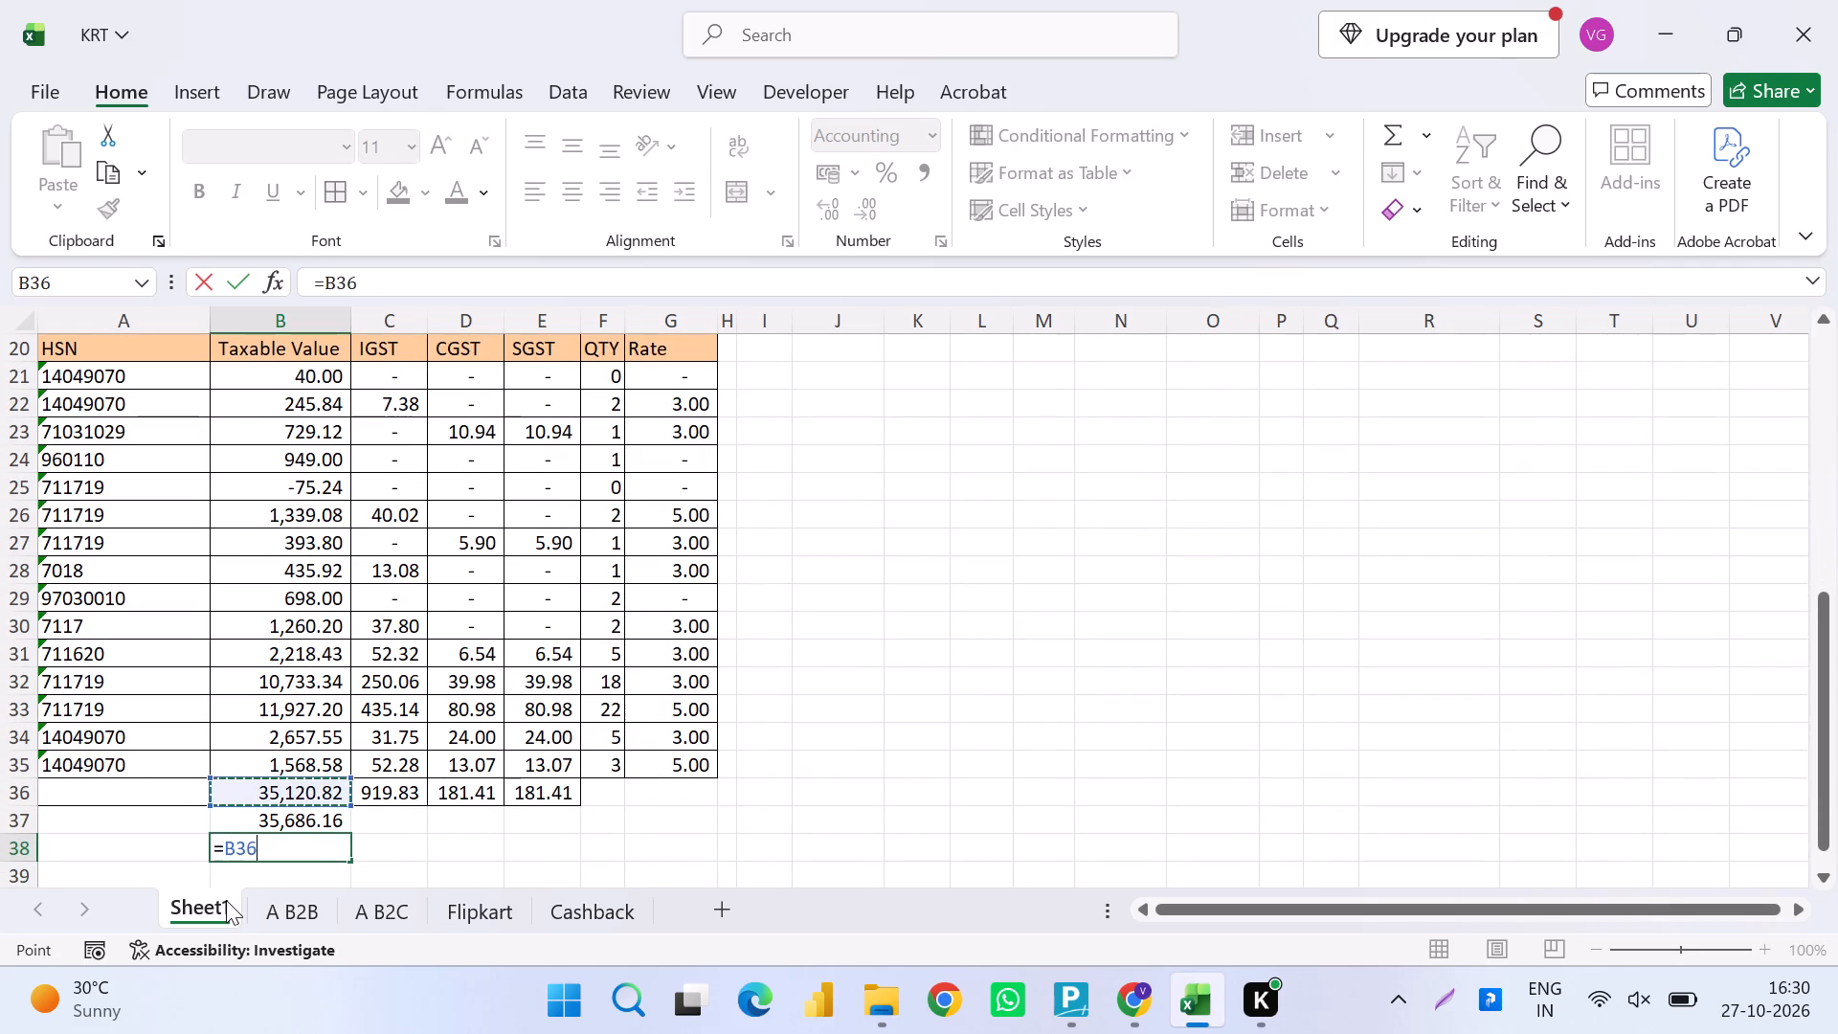
pyautogui.press('-')
pyautogui.press('Up')
pyautogui.press('Return')
# Extend the combined-total and difference formulas in B37 and B38 across to the IGST column, C37 and C38.
pyautogui.press('Up')
pyautogui.hotkey('shift', 'Right')
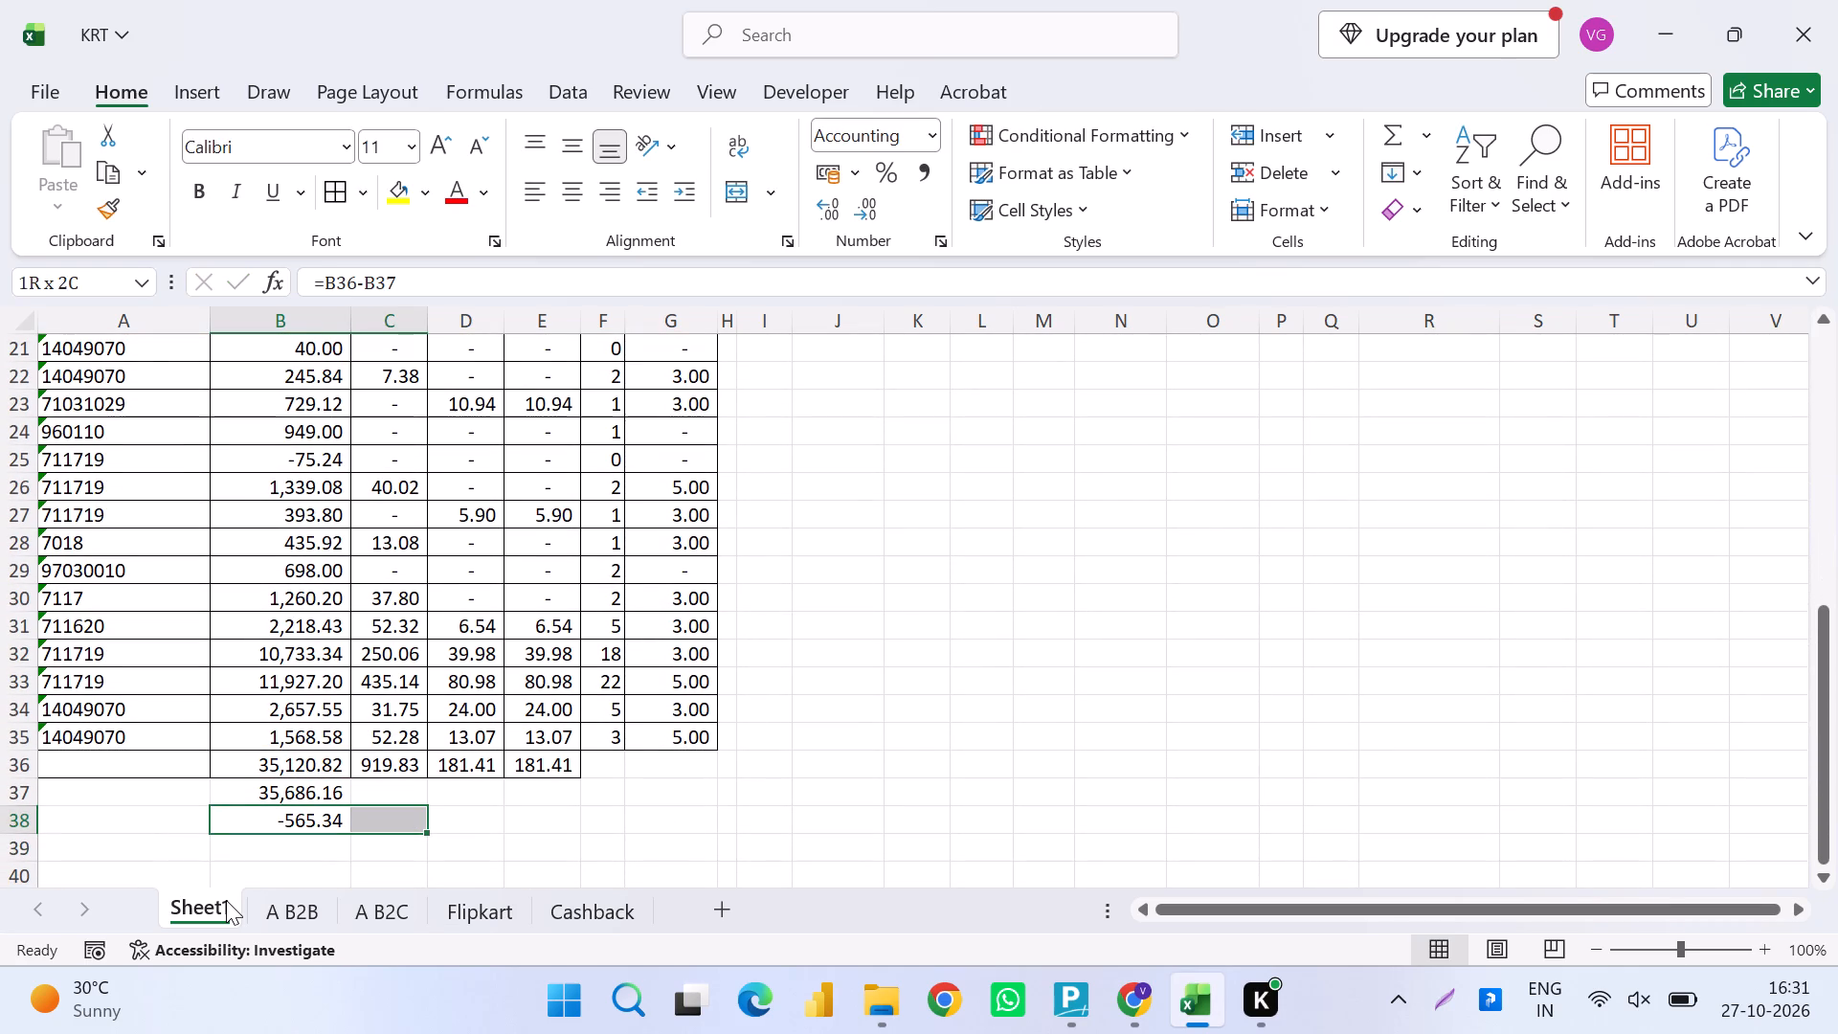
pyautogui.hotkey('ctrl', 'r')
pyautogui.press('Right')
pyautogui.press('Up')
pyautogui.hotkey('ctrl', 'r')
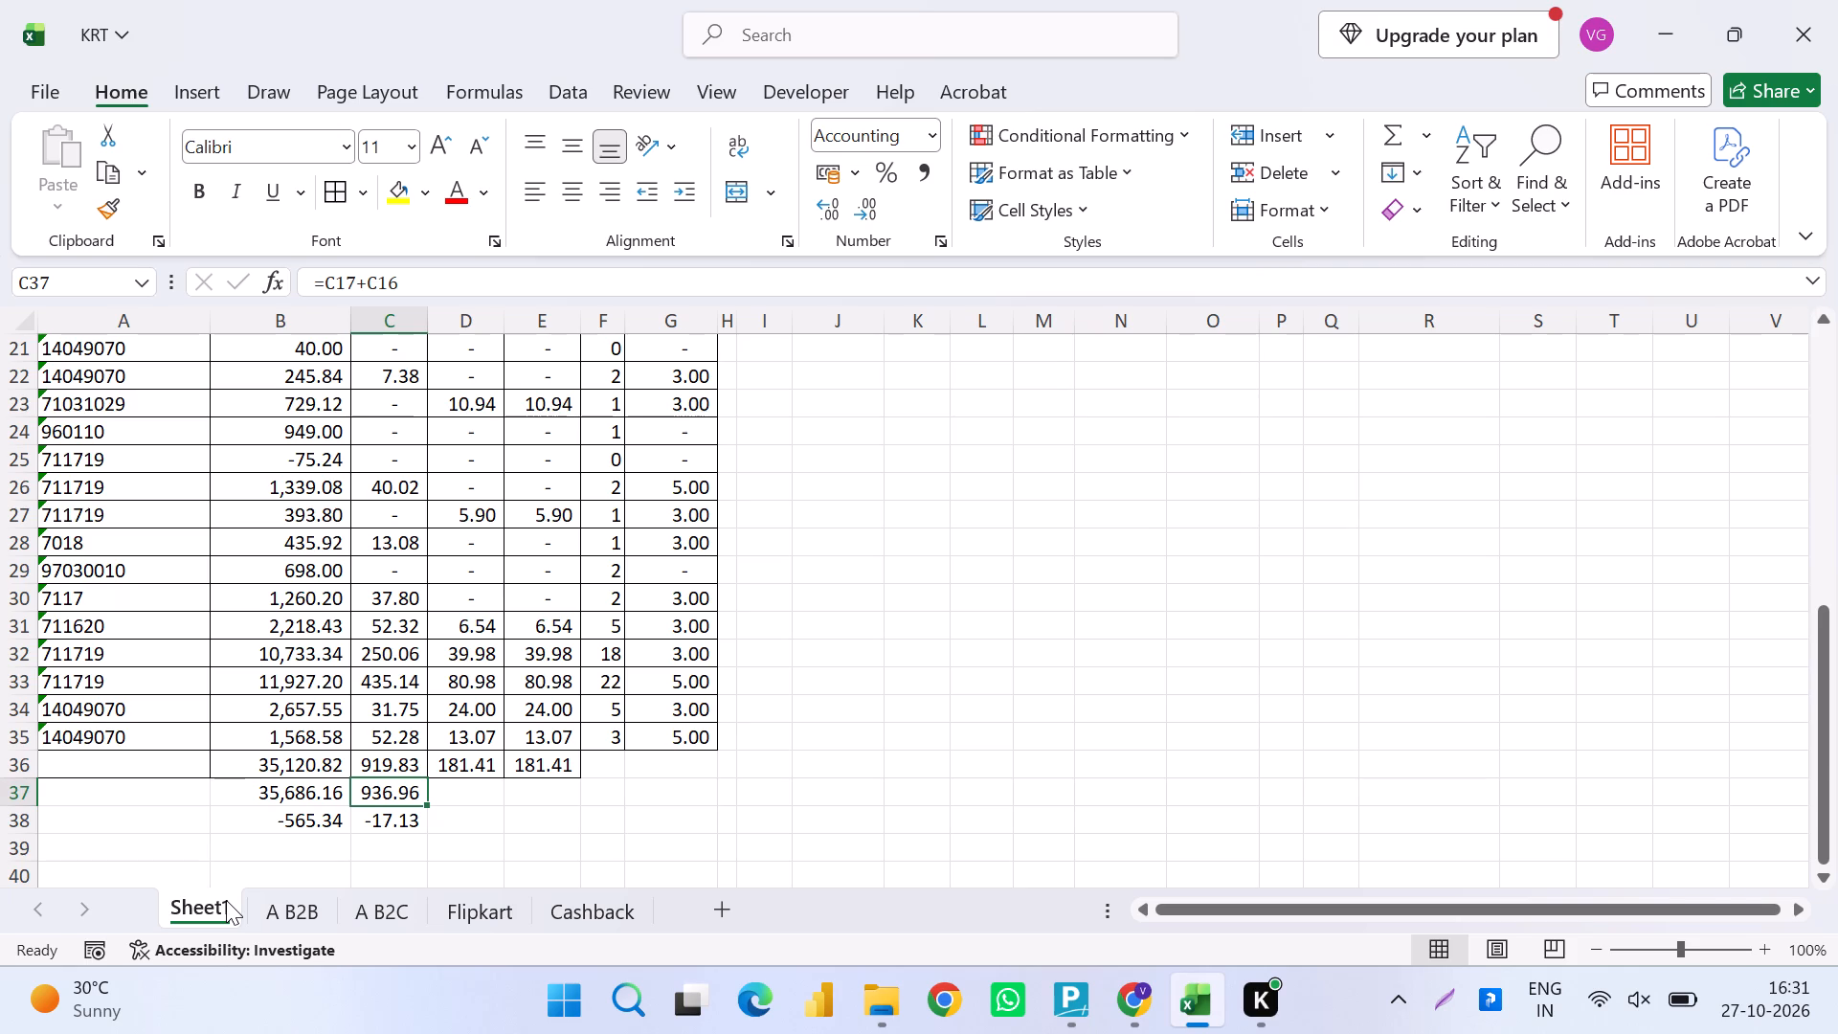
# Examine the HSN table's taxable values against the total and difference rows beneath it.
pyautogui.press('Down')
pyautogui.press('Down')
pyautogui.press('Right')
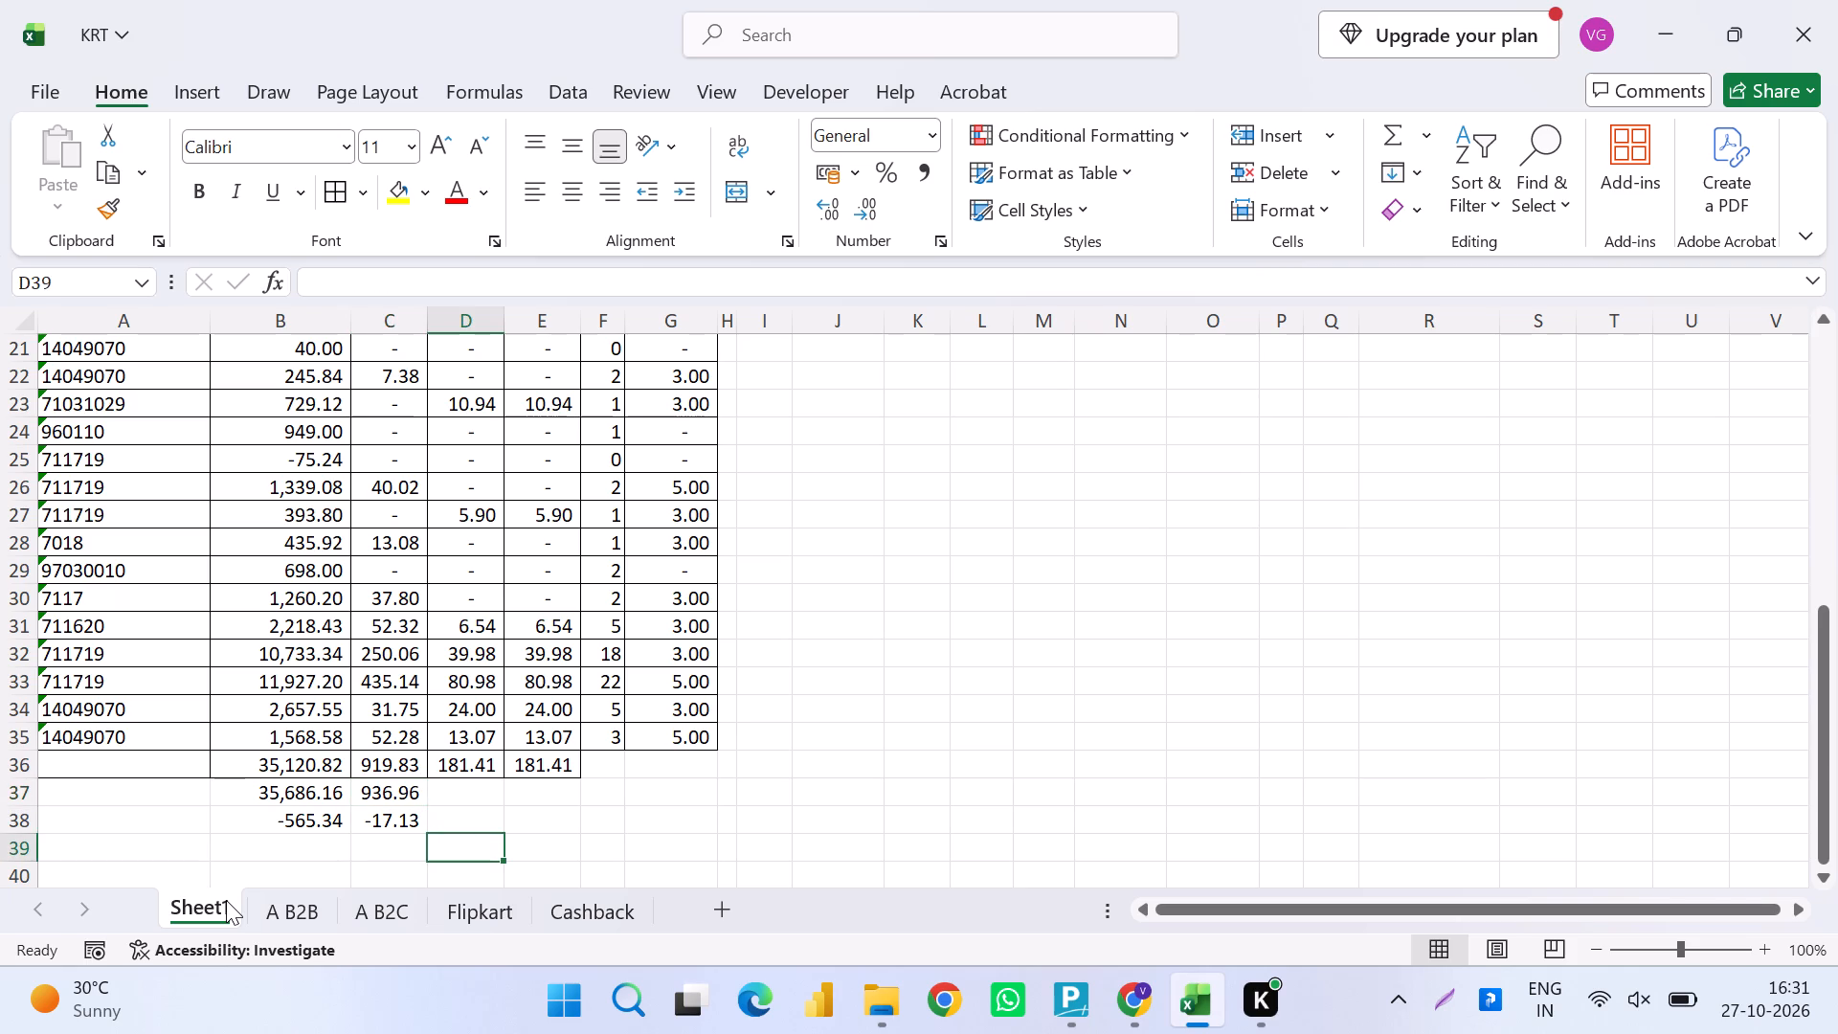
pyautogui.press('Left')
pyautogui.press('Left')
pyautogui.press('Up')
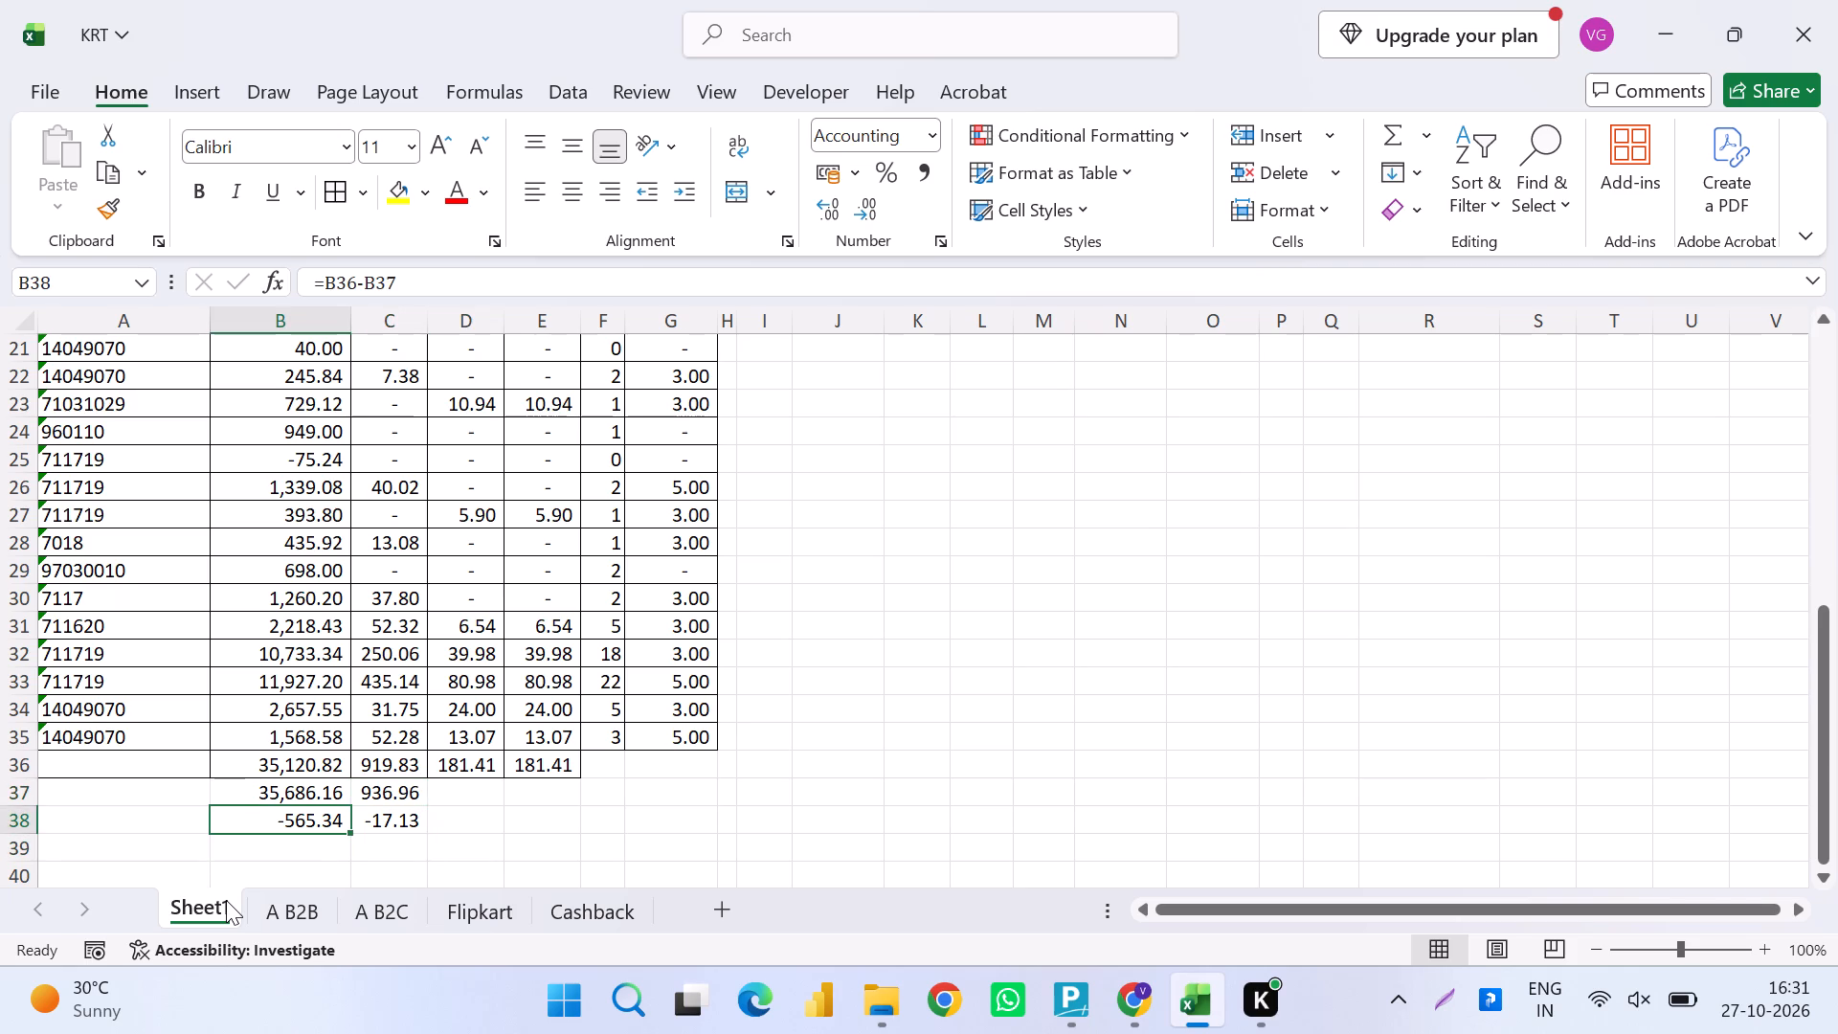
pyautogui.press('Up')
pyautogui.press('Up')
pyautogui.press('Up')
pyautogui.press('Up')
pyautogui.press('Up')
pyautogui.press('Up')
pyautogui.press('Up')
pyautogui.press('Up')
pyautogui.press('Up')
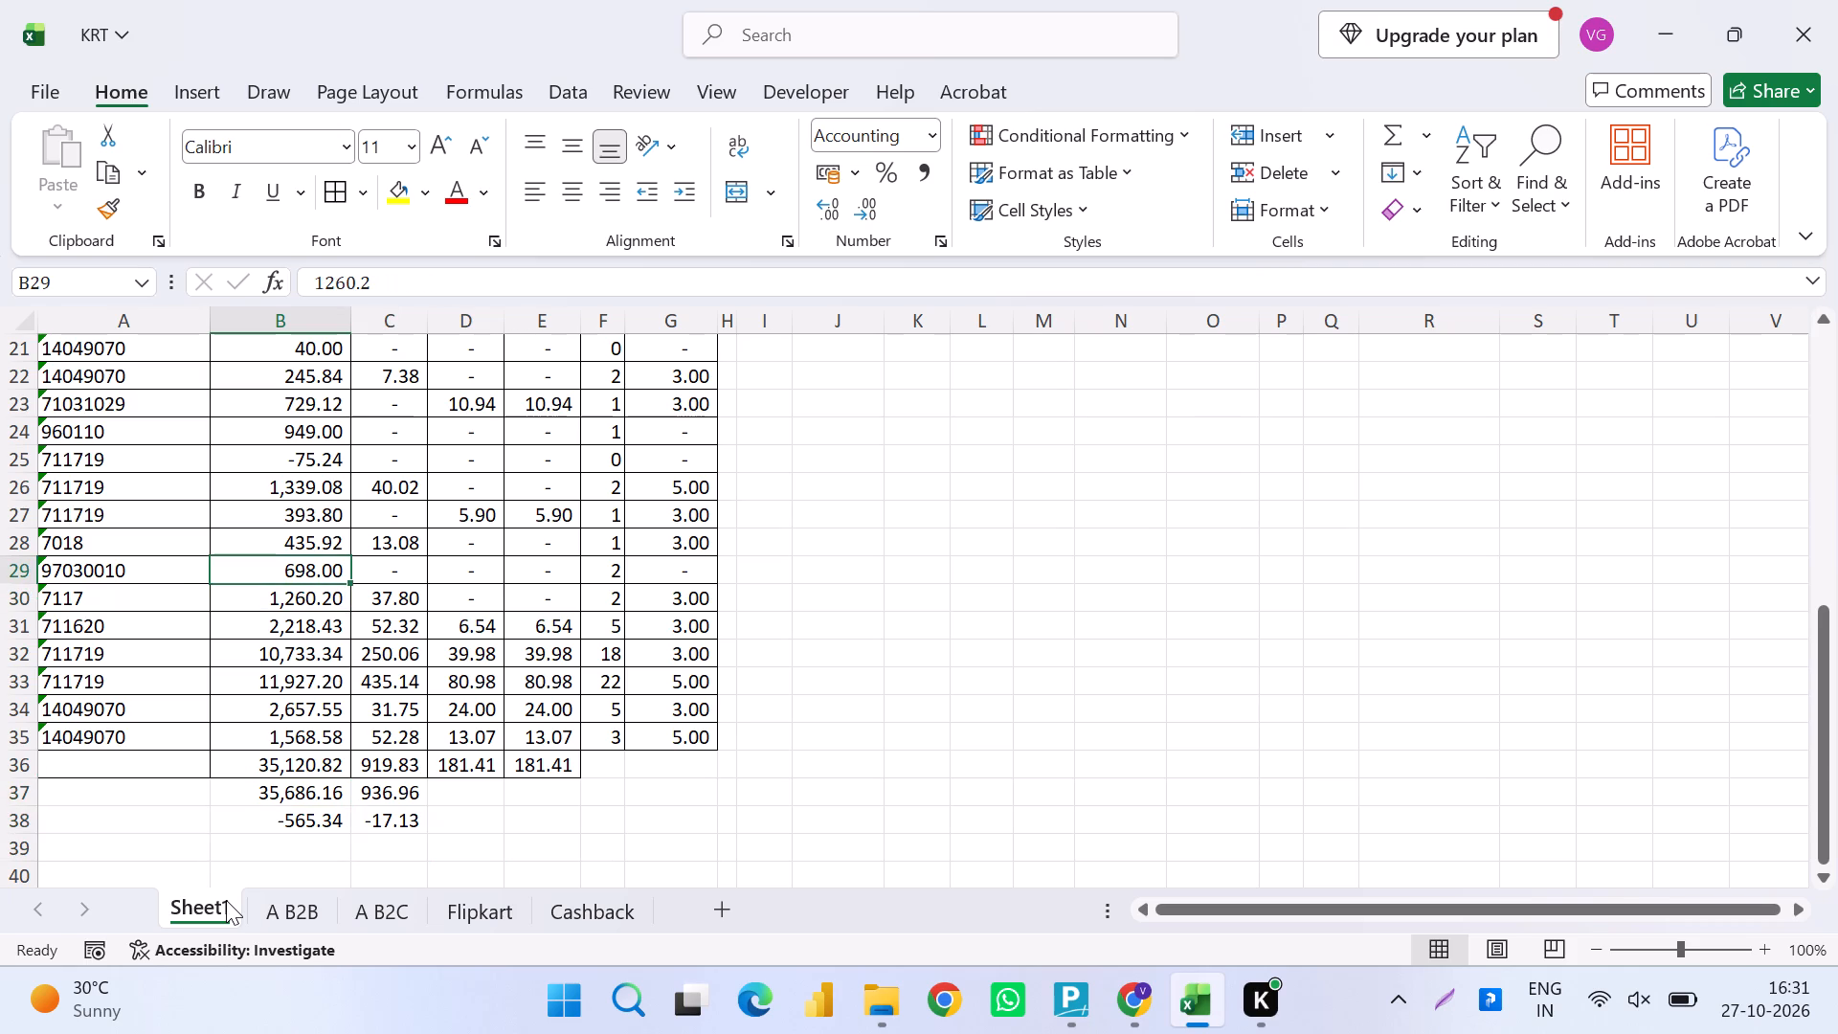
pyautogui.press('Up')
pyautogui.press('Up')
pyautogui.press('Up')
pyautogui.press('Up')
pyautogui.press('Up')
pyautogui.press('Up')
pyautogui.press('Up')
pyautogui.press('Up')
pyautogui.press('Up')
pyautogui.press('Up')
pyautogui.press('Up')
pyautogui.press('Up')
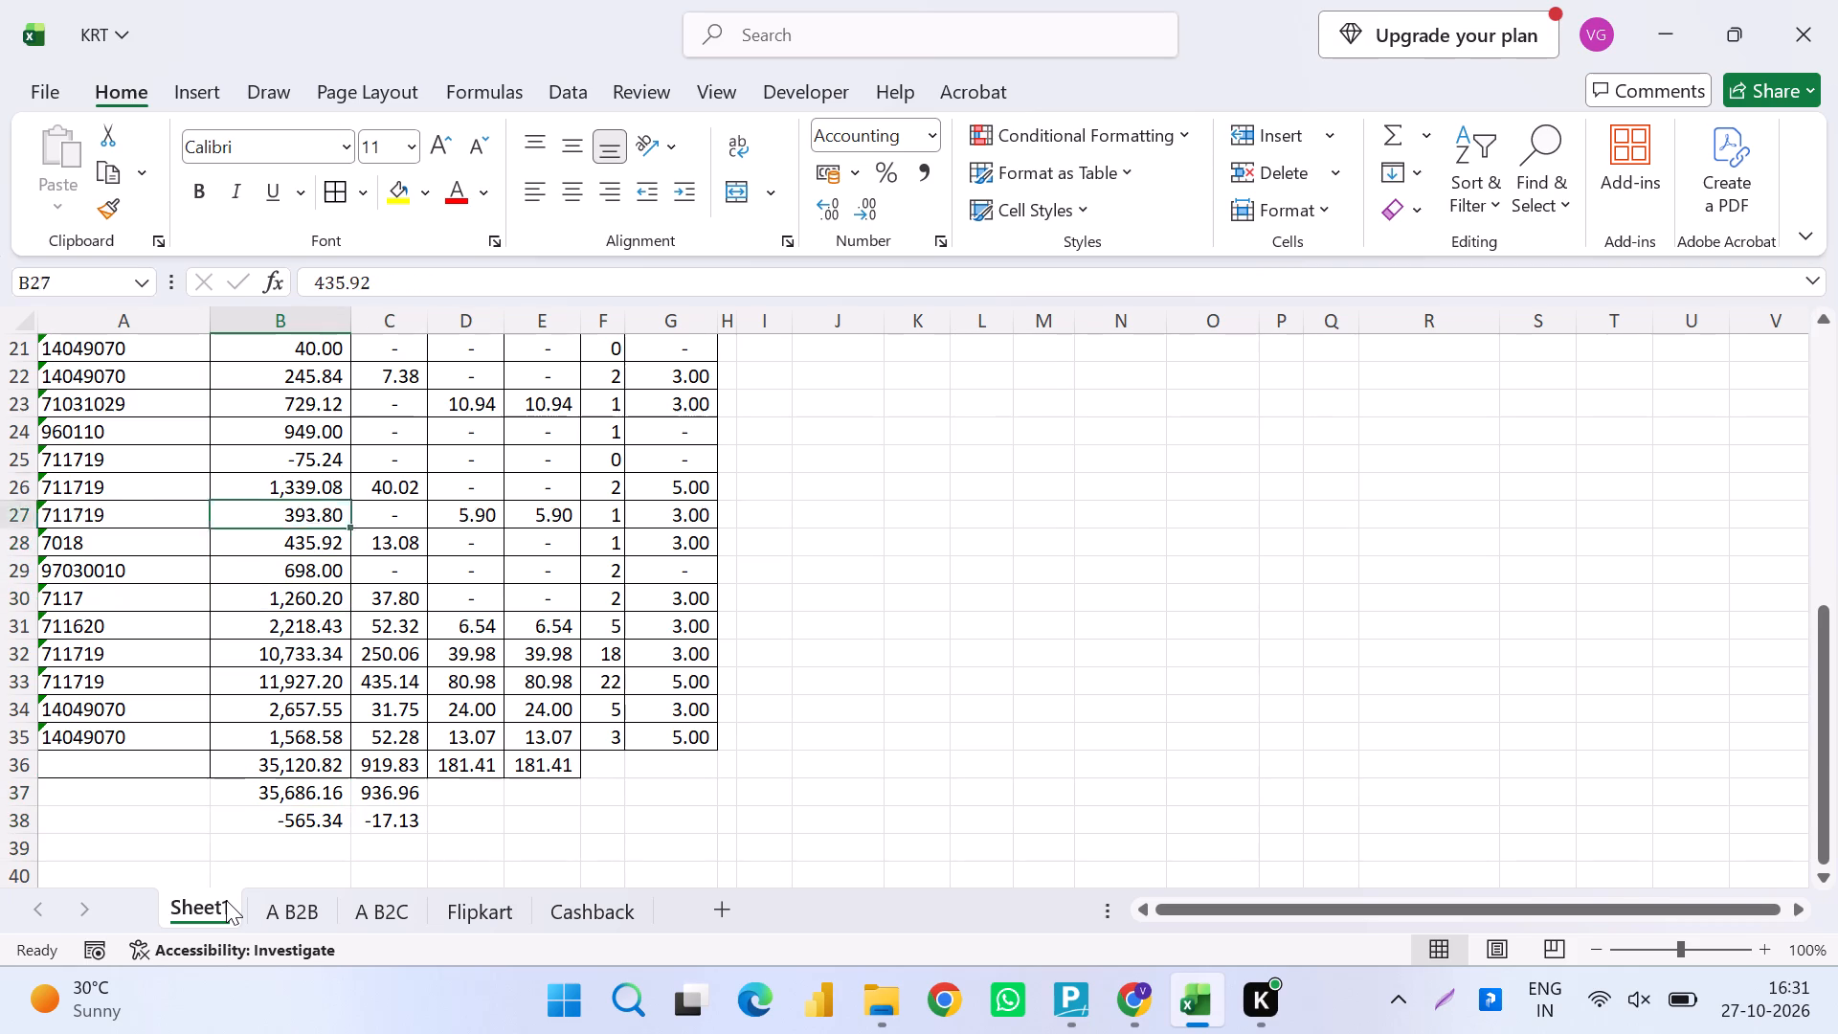
pyautogui.press('Down')
pyautogui.press('Down')
pyautogui.press('Down')
pyautogui.press('Down')
pyautogui.press('Down')
pyautogui.press('Down')
pyautogui.press('Down')
pyautogui.press('Down')
pyautogui.press('Down')
pyautogui.press('Down')
pyautogui.press('Down')
pyautogui.press('Down')
pyautogui.press('Down')
pyautogui.press('Down')
pyautogui.press('Down')
pyautogui.press('Down')
pyautogui.press('Down')
pyautogui.press('Down')
pyautogui.press('Down')
pyautogui.press('Down')
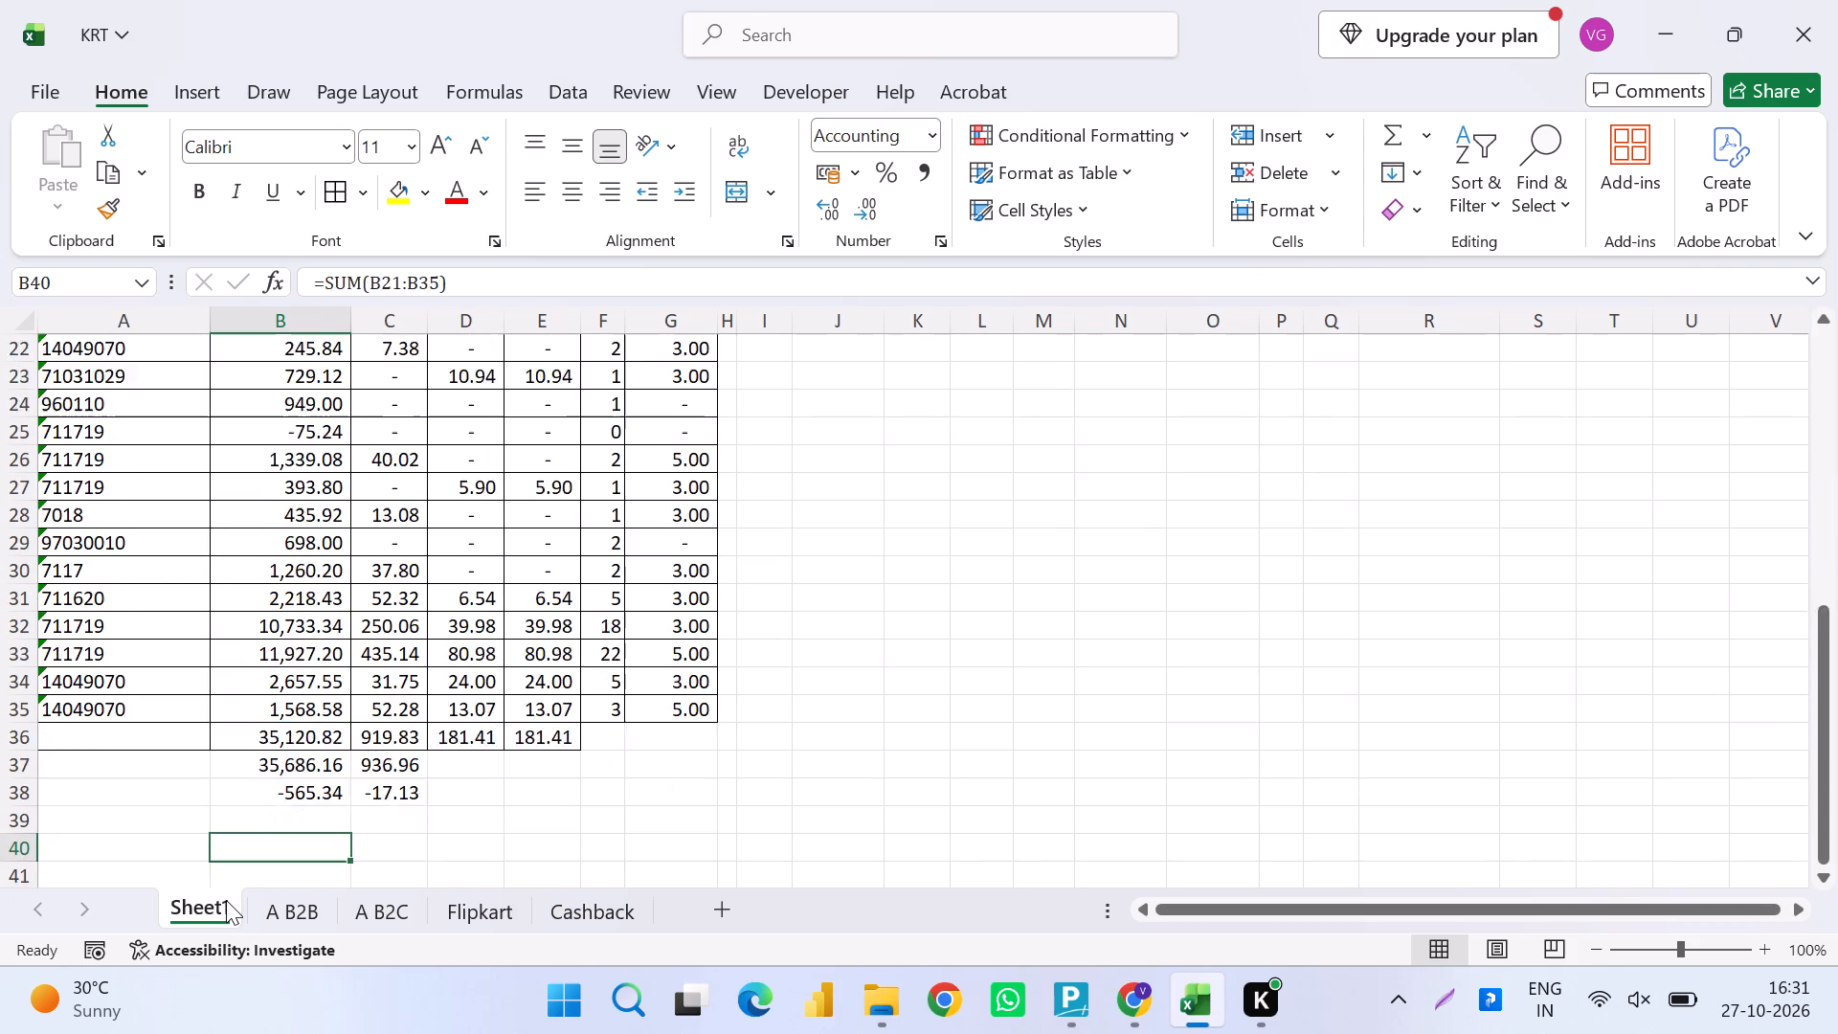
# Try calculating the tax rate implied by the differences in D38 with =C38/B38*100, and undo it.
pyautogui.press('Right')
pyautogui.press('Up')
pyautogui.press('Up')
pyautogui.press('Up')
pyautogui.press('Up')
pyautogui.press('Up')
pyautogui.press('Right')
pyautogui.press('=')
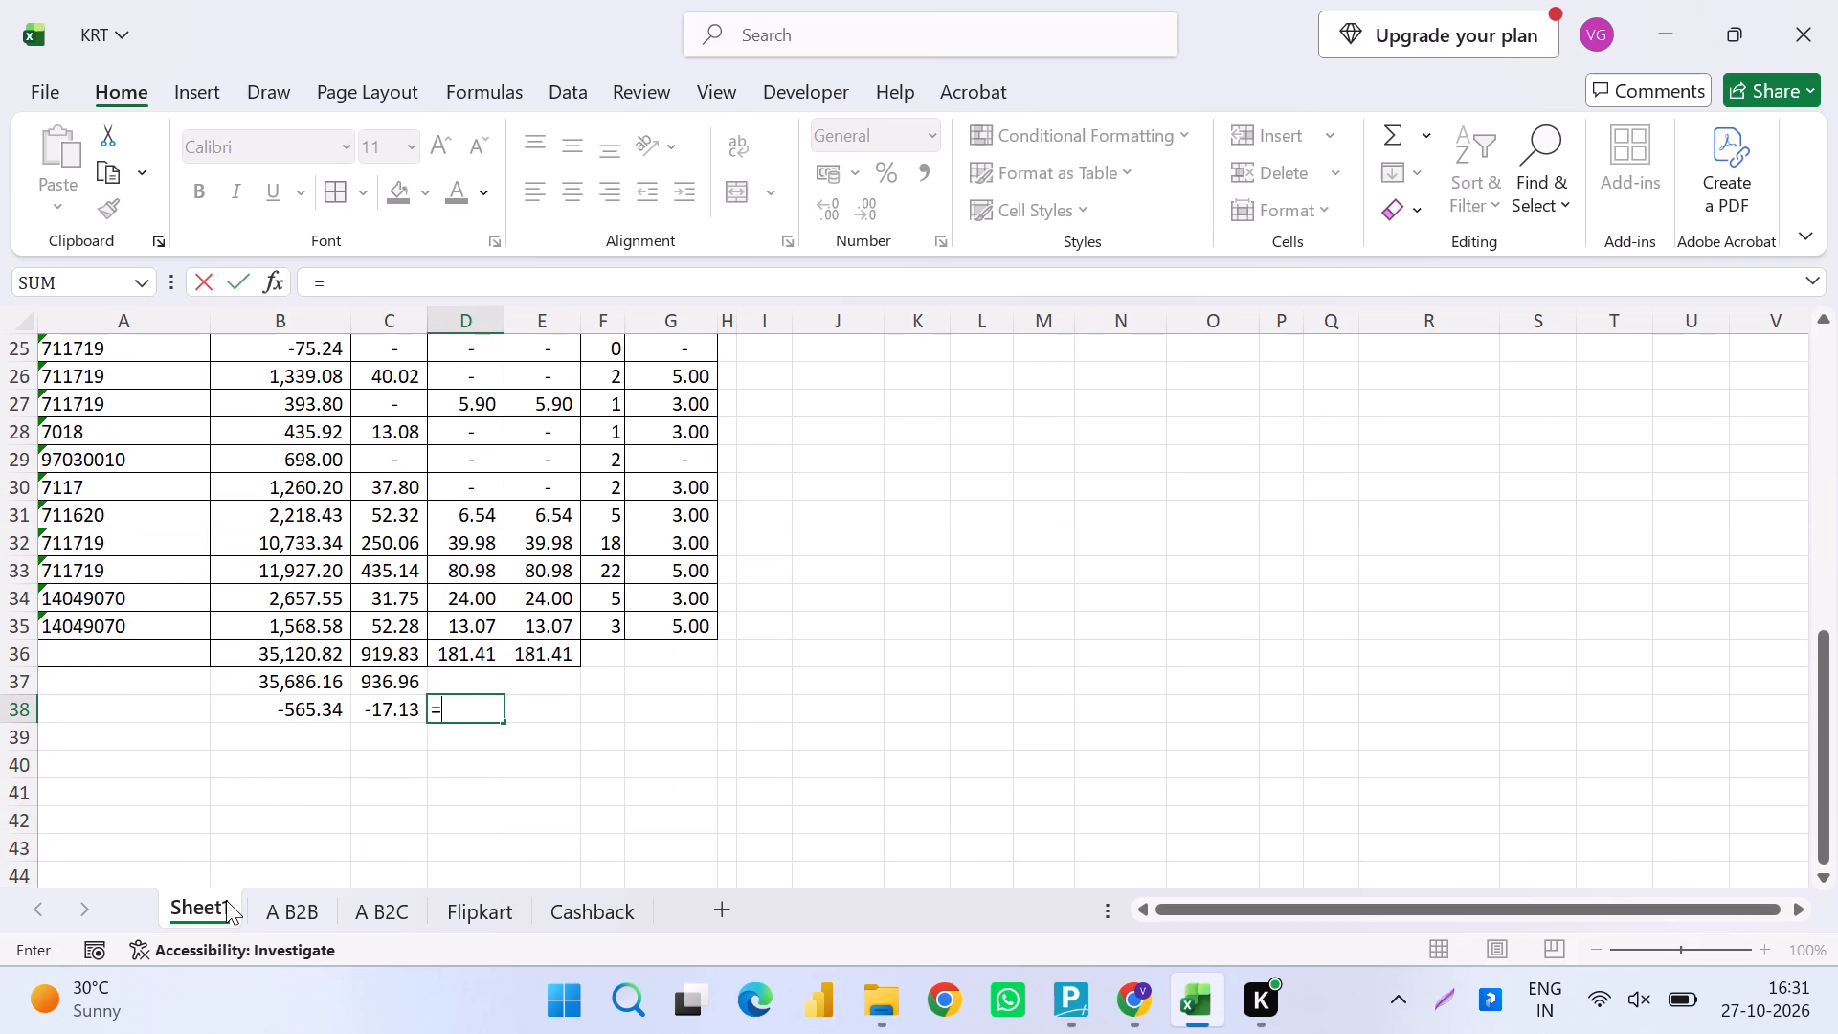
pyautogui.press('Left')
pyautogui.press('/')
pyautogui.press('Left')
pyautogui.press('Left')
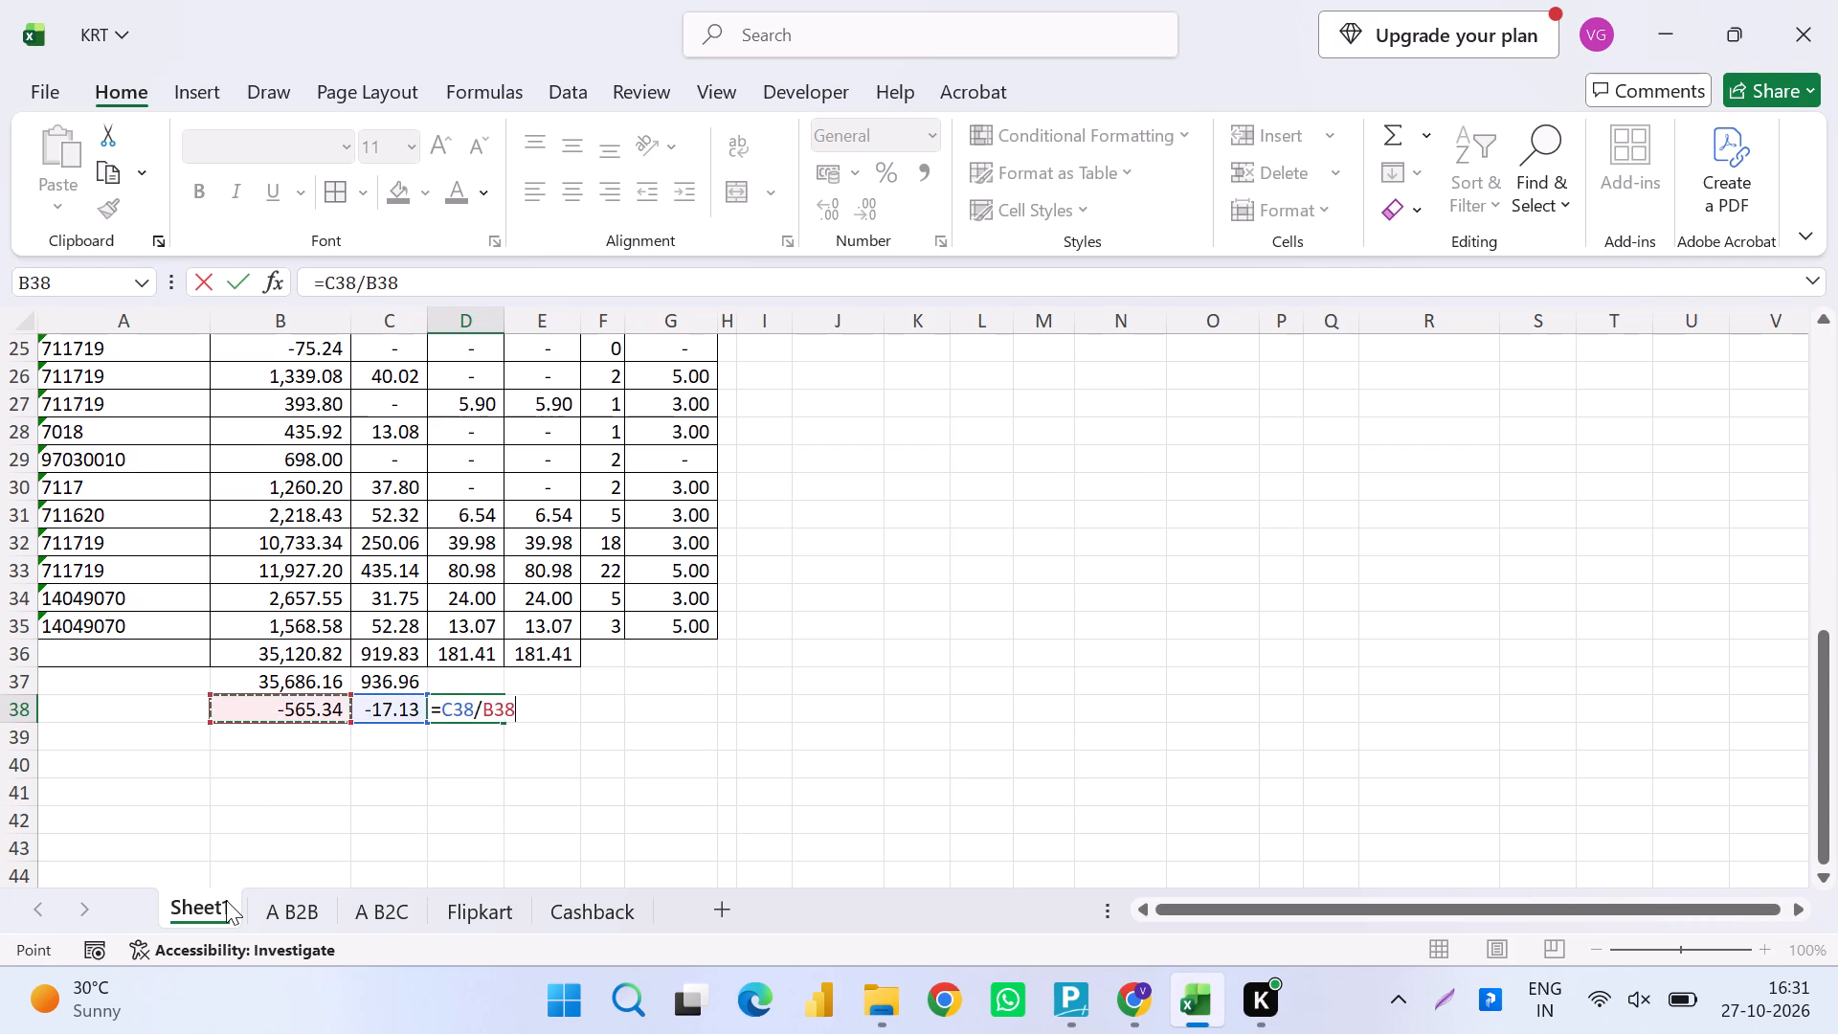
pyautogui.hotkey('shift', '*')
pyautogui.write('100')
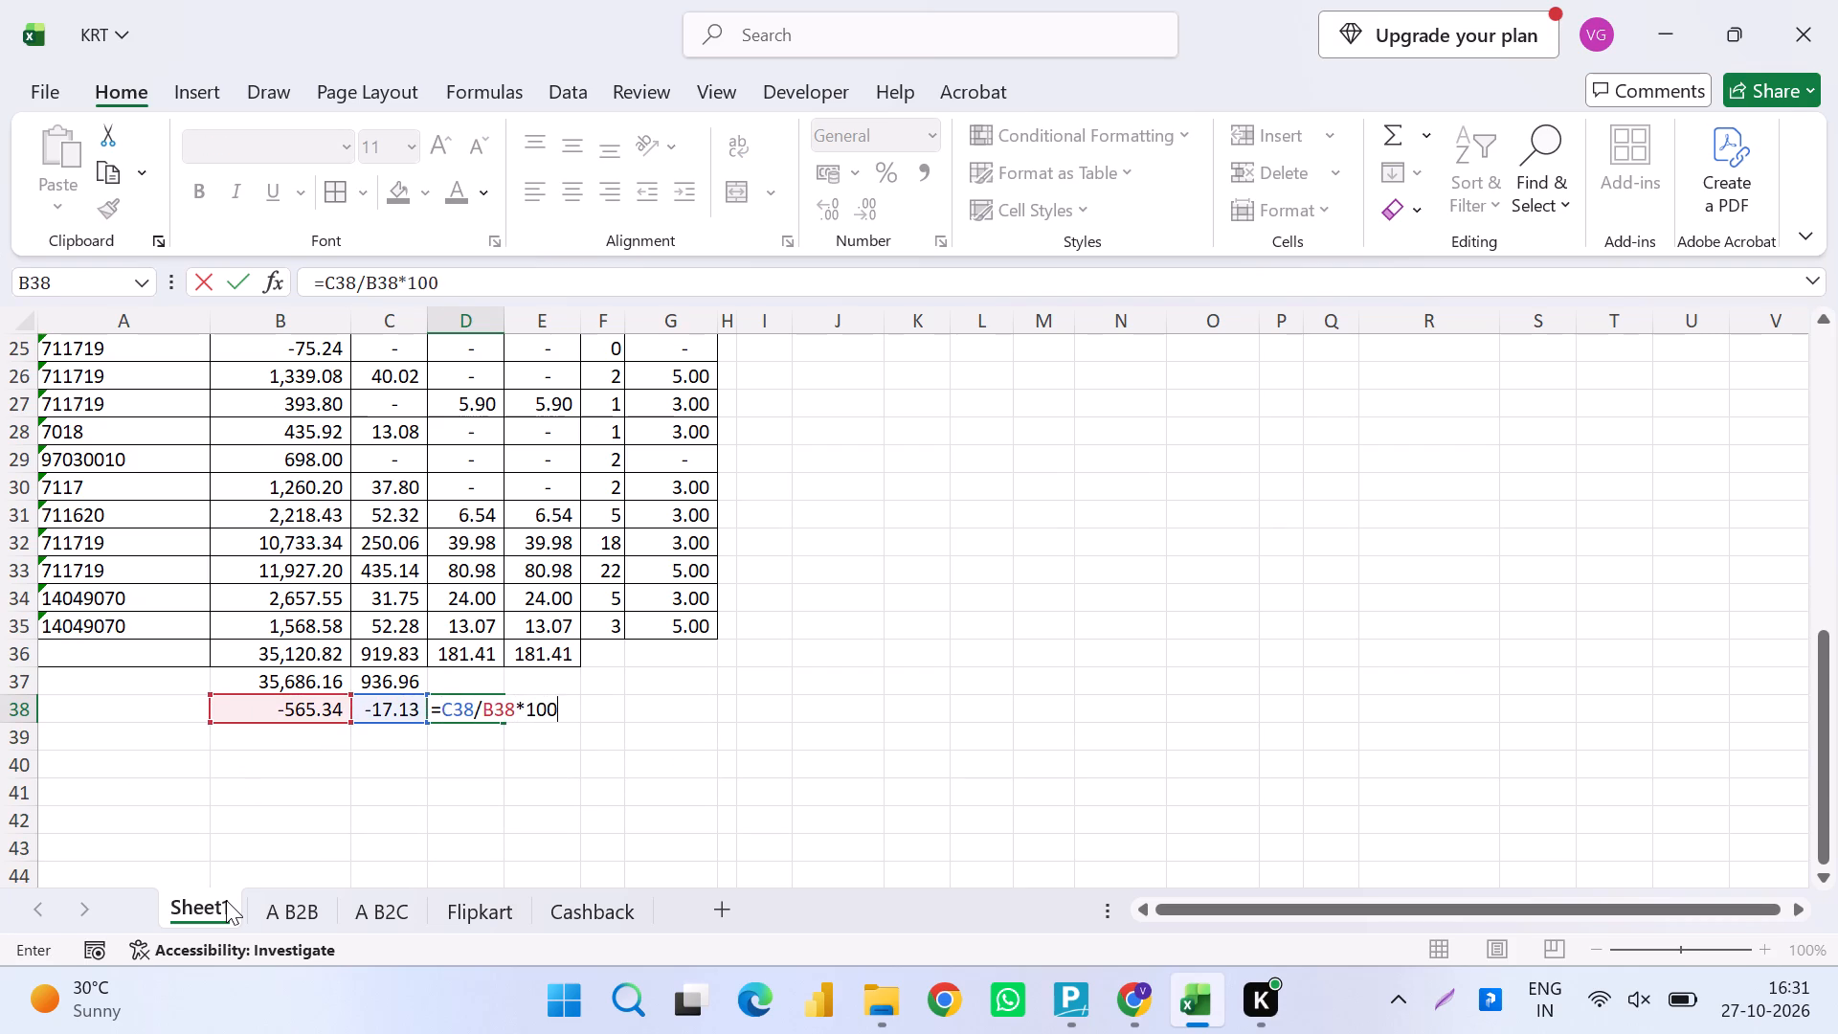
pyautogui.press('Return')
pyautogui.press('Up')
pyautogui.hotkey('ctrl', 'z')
# Adjust the last HSN row's taxable value in B35 to the formula =1568.58+565.34.
pyautogui.press('Up')
pyautogui.press('Up')
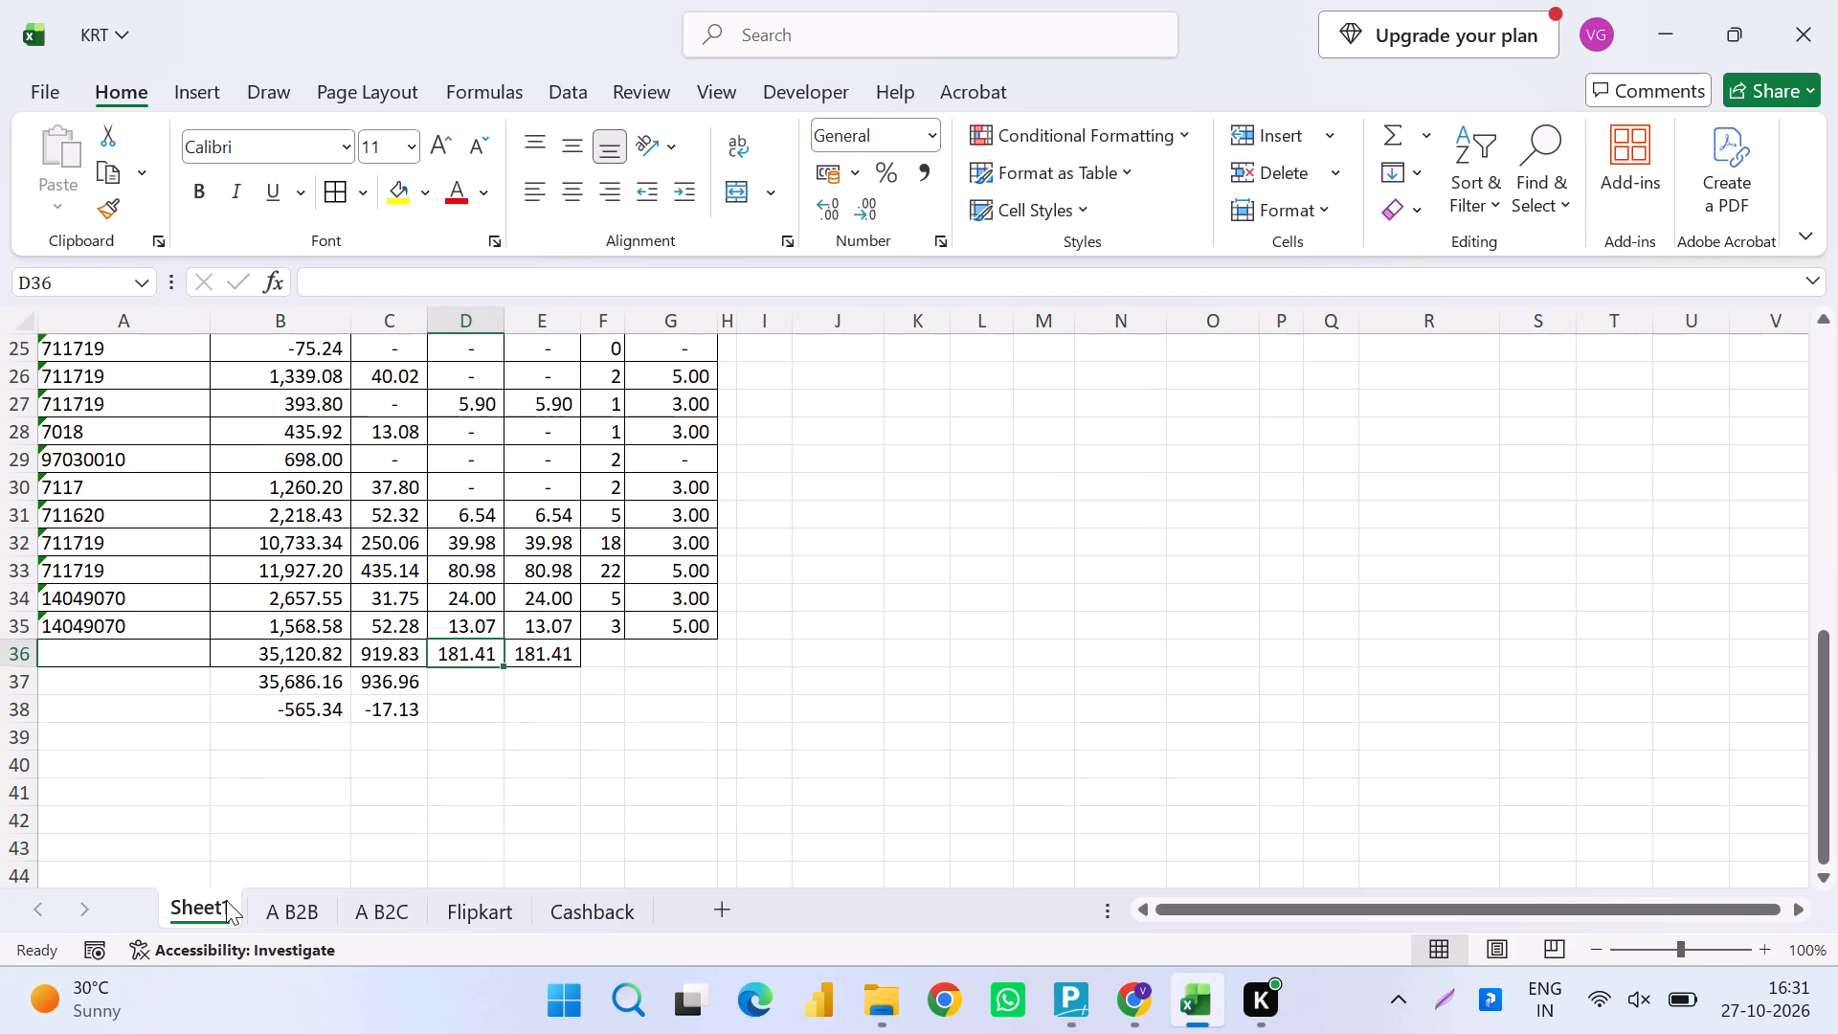
pyautogui.press('Right')
pyautogui.press('Down')
pyautogui.press('Up')
pyautogui.press('Up')
pyautogui.press('Right')
pyautogui.press('Left')
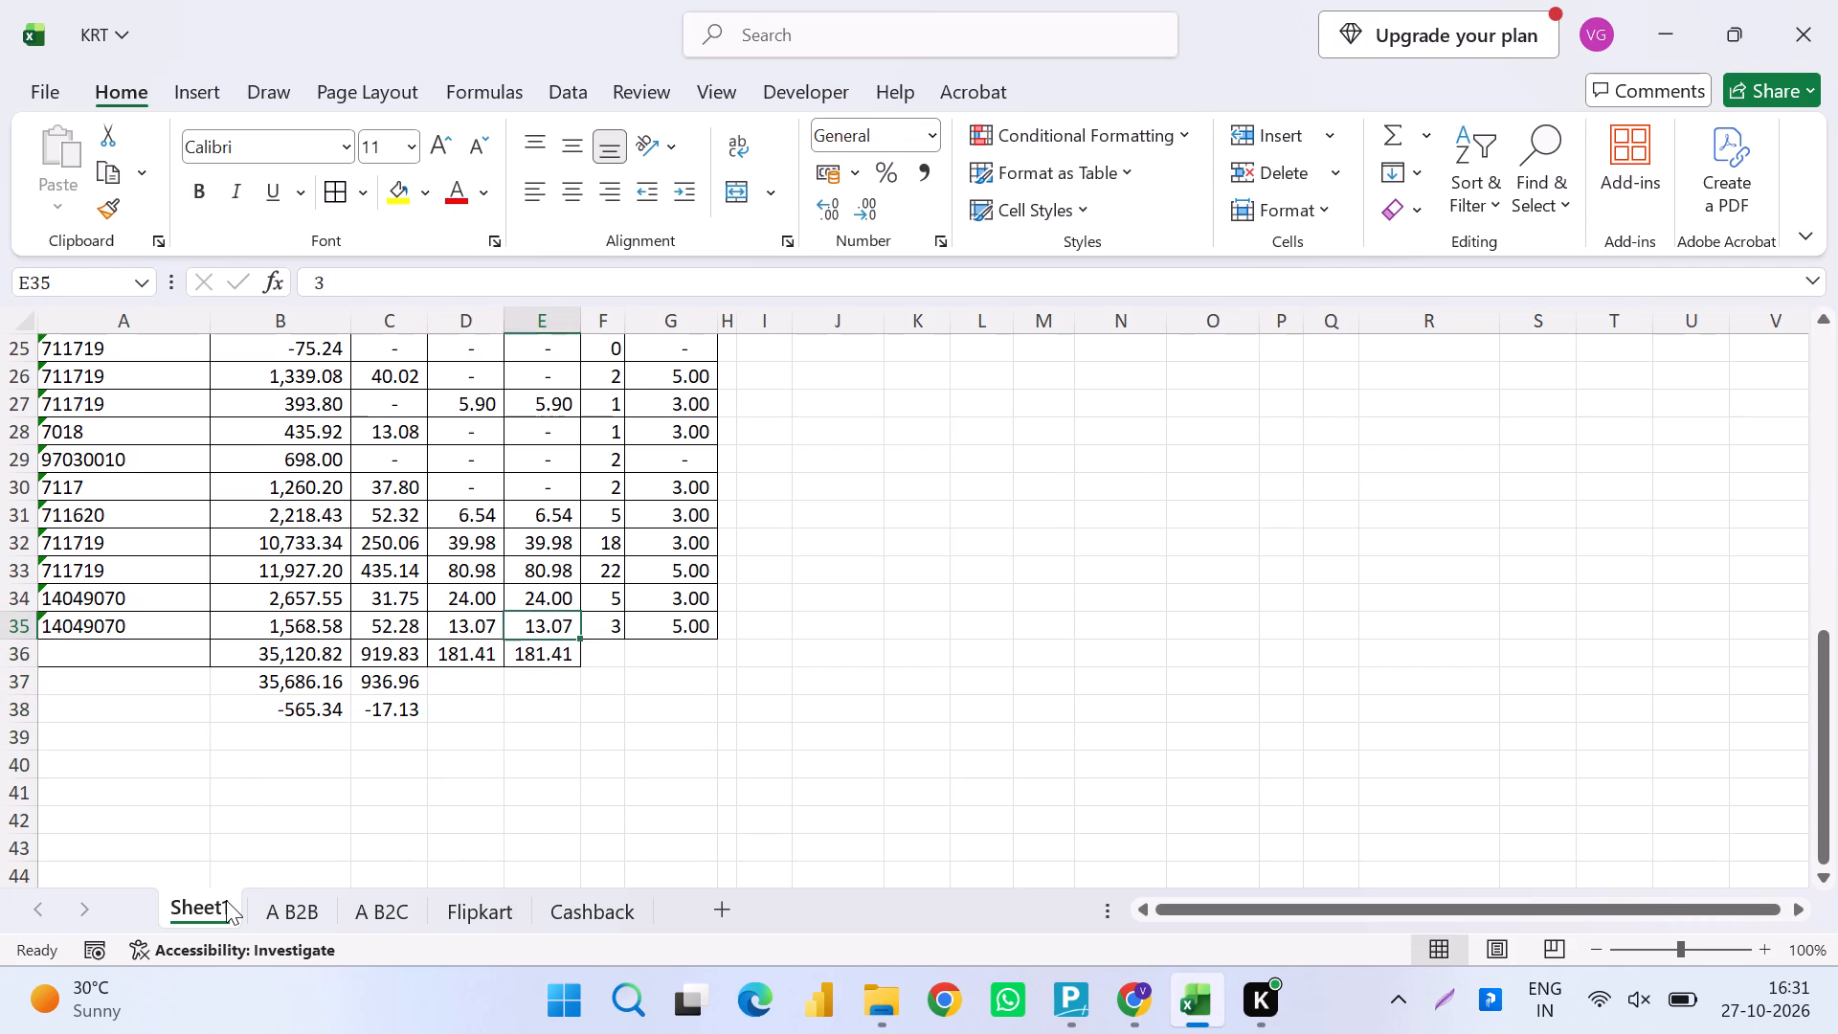
pyautogui.press('Left')
pyautogui.press('Left')
pyautogui.press('Left')
pyautogui.press('F2')
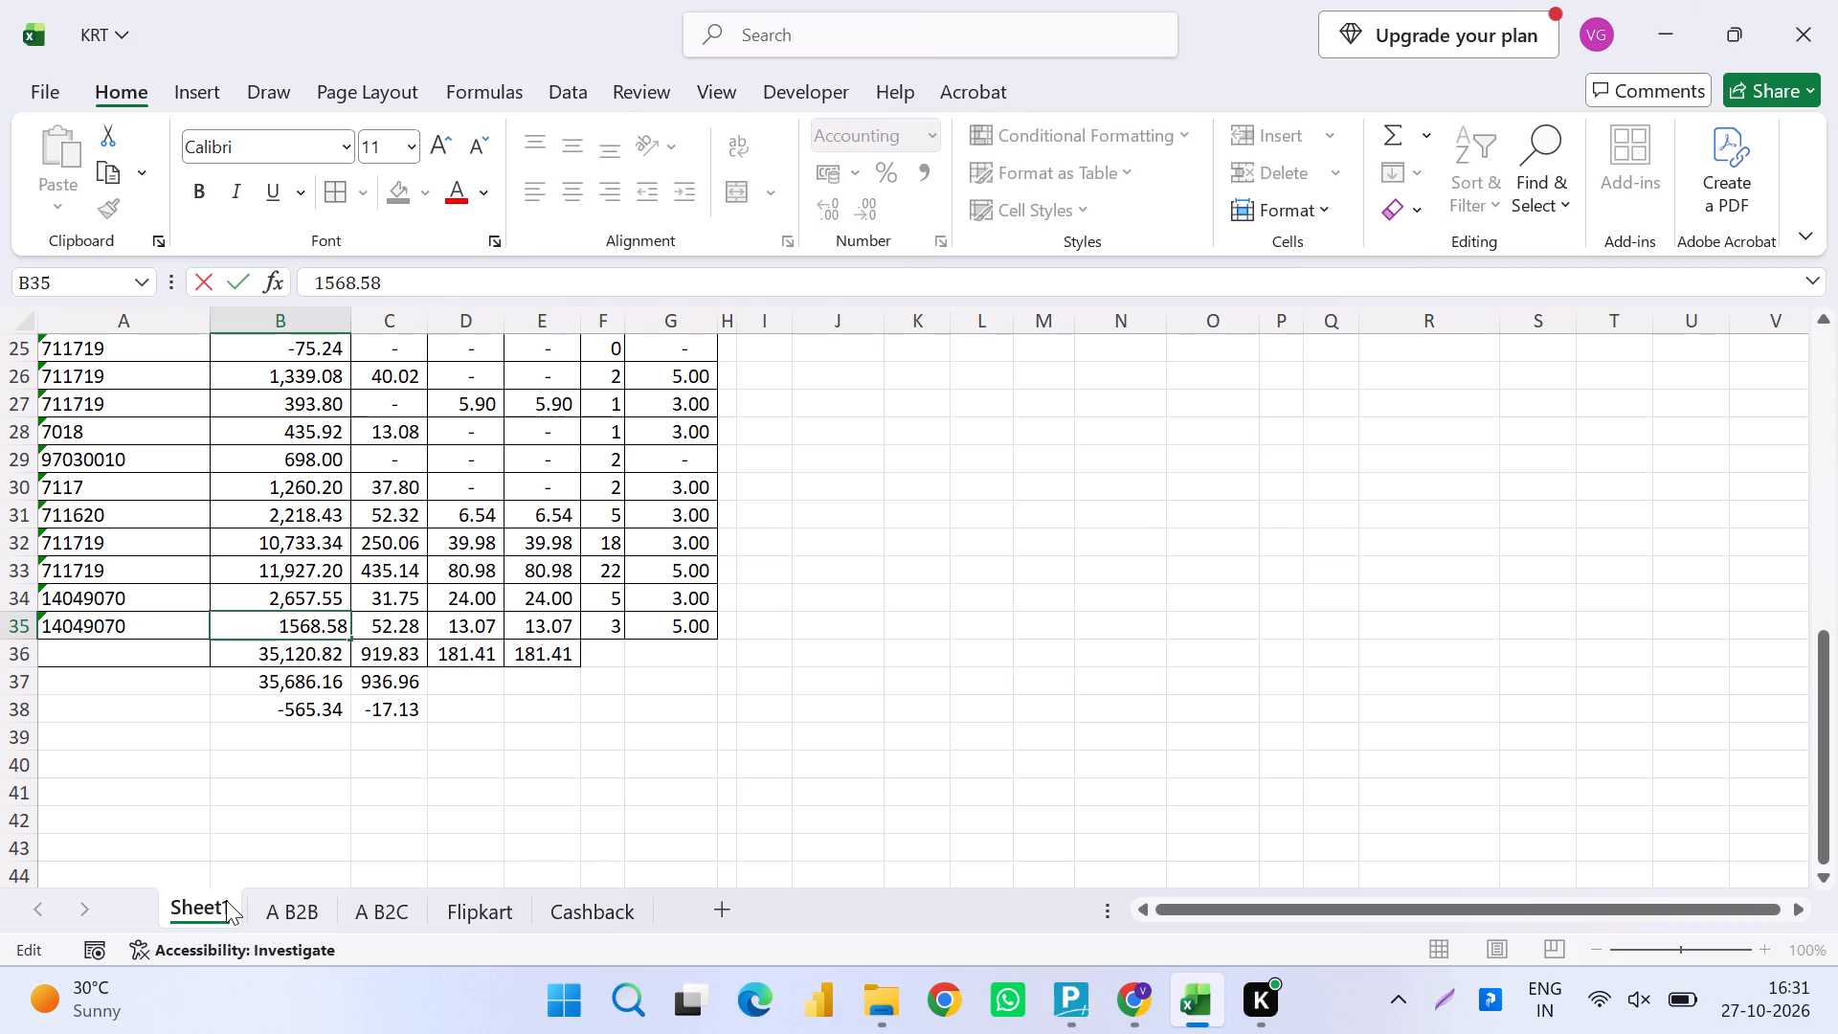
pyautogui.hotkey('shift', '+')
pyautogui.write('565')
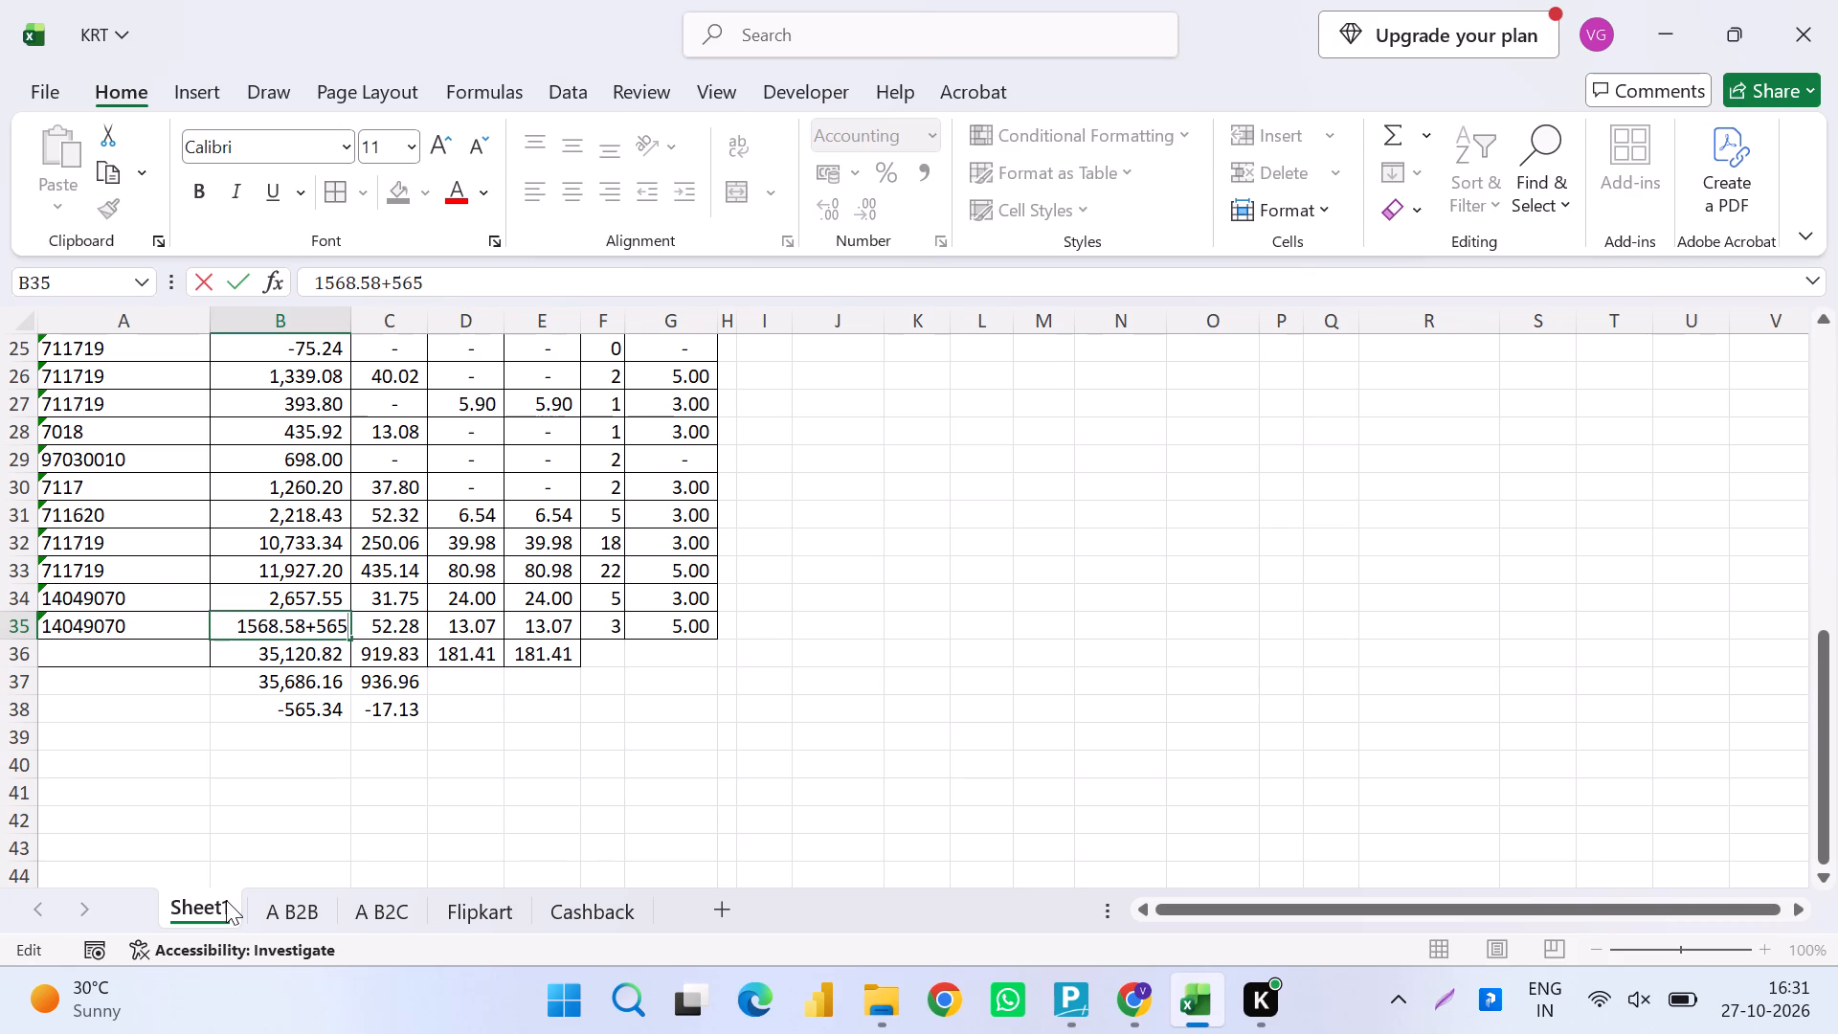
pyautogui.write('.34')
pyautogui.press('Left')
pyautogui.hotkey('ctrl', 'Left')
pyautogui.hotkey('ctrl', 'Left')
pyautogui.hotkey('ctrl', 'Left')
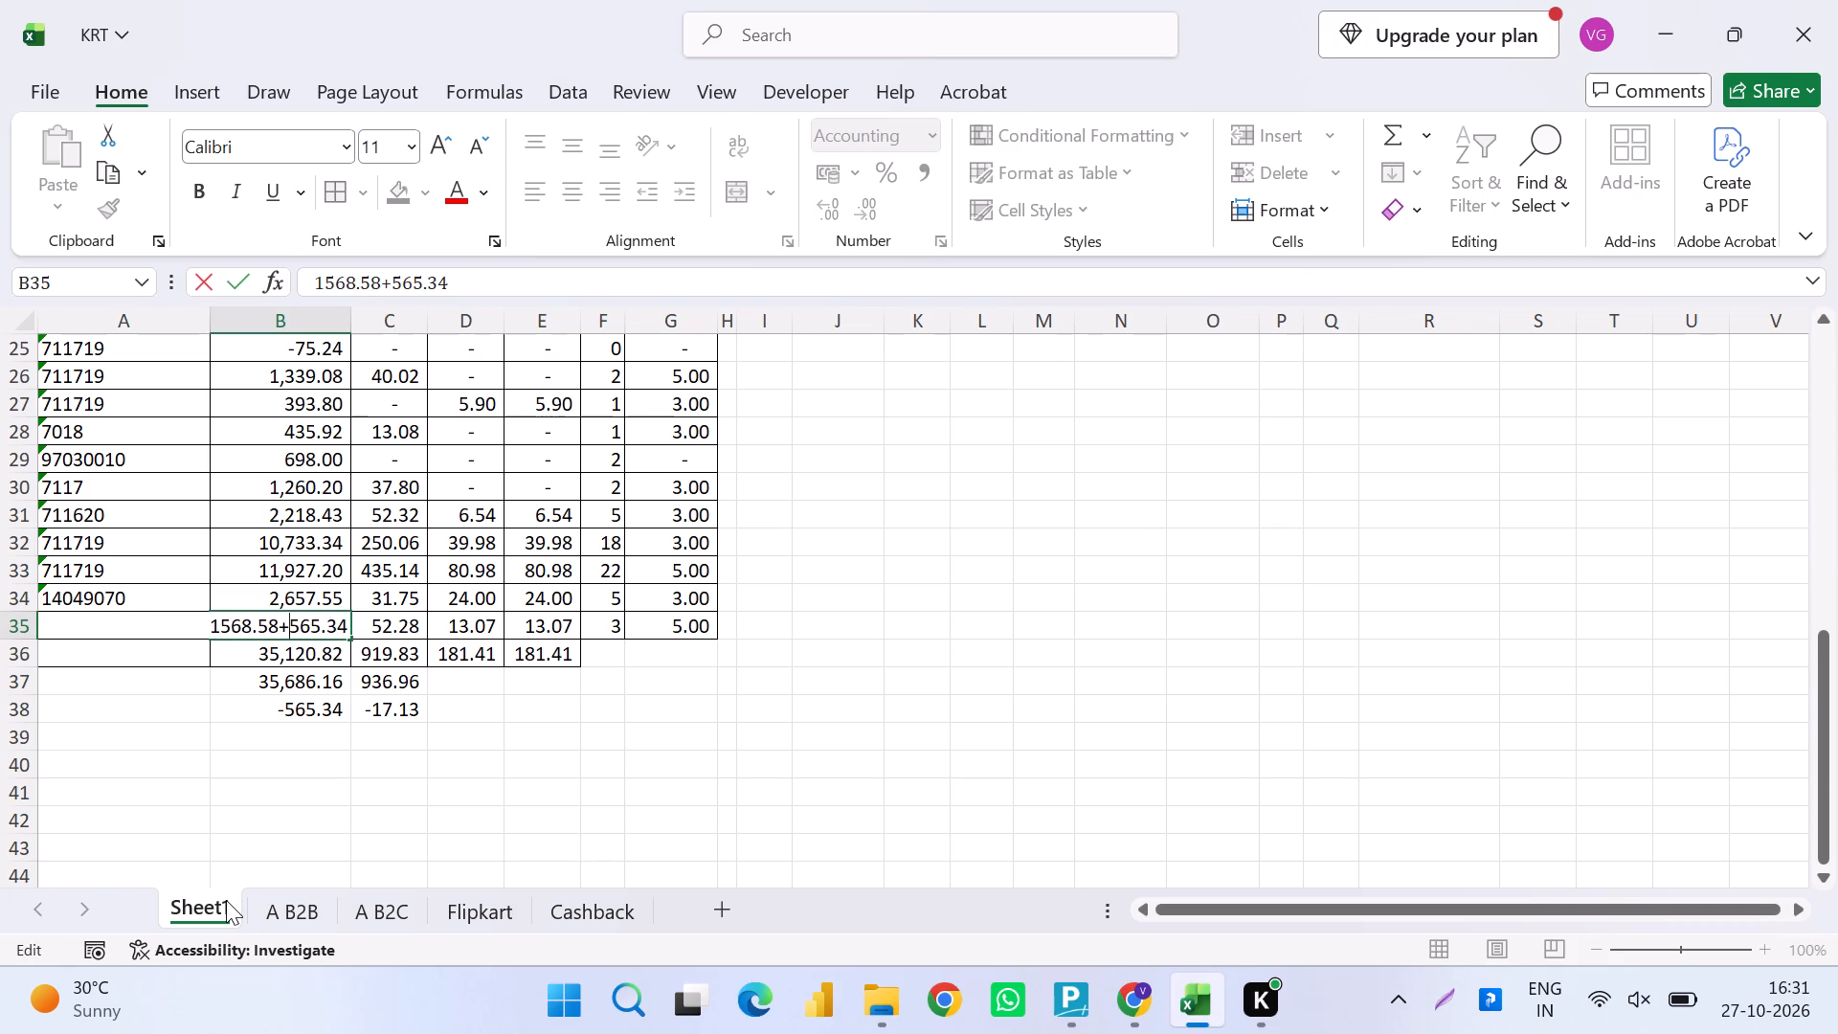
pyautogui.hotkey('ctrl', 'Left')
pyautogui.hotkey('ctrl', 'Left')
pyautogui.hotkey('ctrl', 'Left')
pyautogui.hotkey('ctrl', 'Left')
pyautogui.hotkey('ctrl', 'Left')
pyautogui.hotkey('ctrl', 'Left')
pyautogui.press('=')
pyautogui.press('Return')
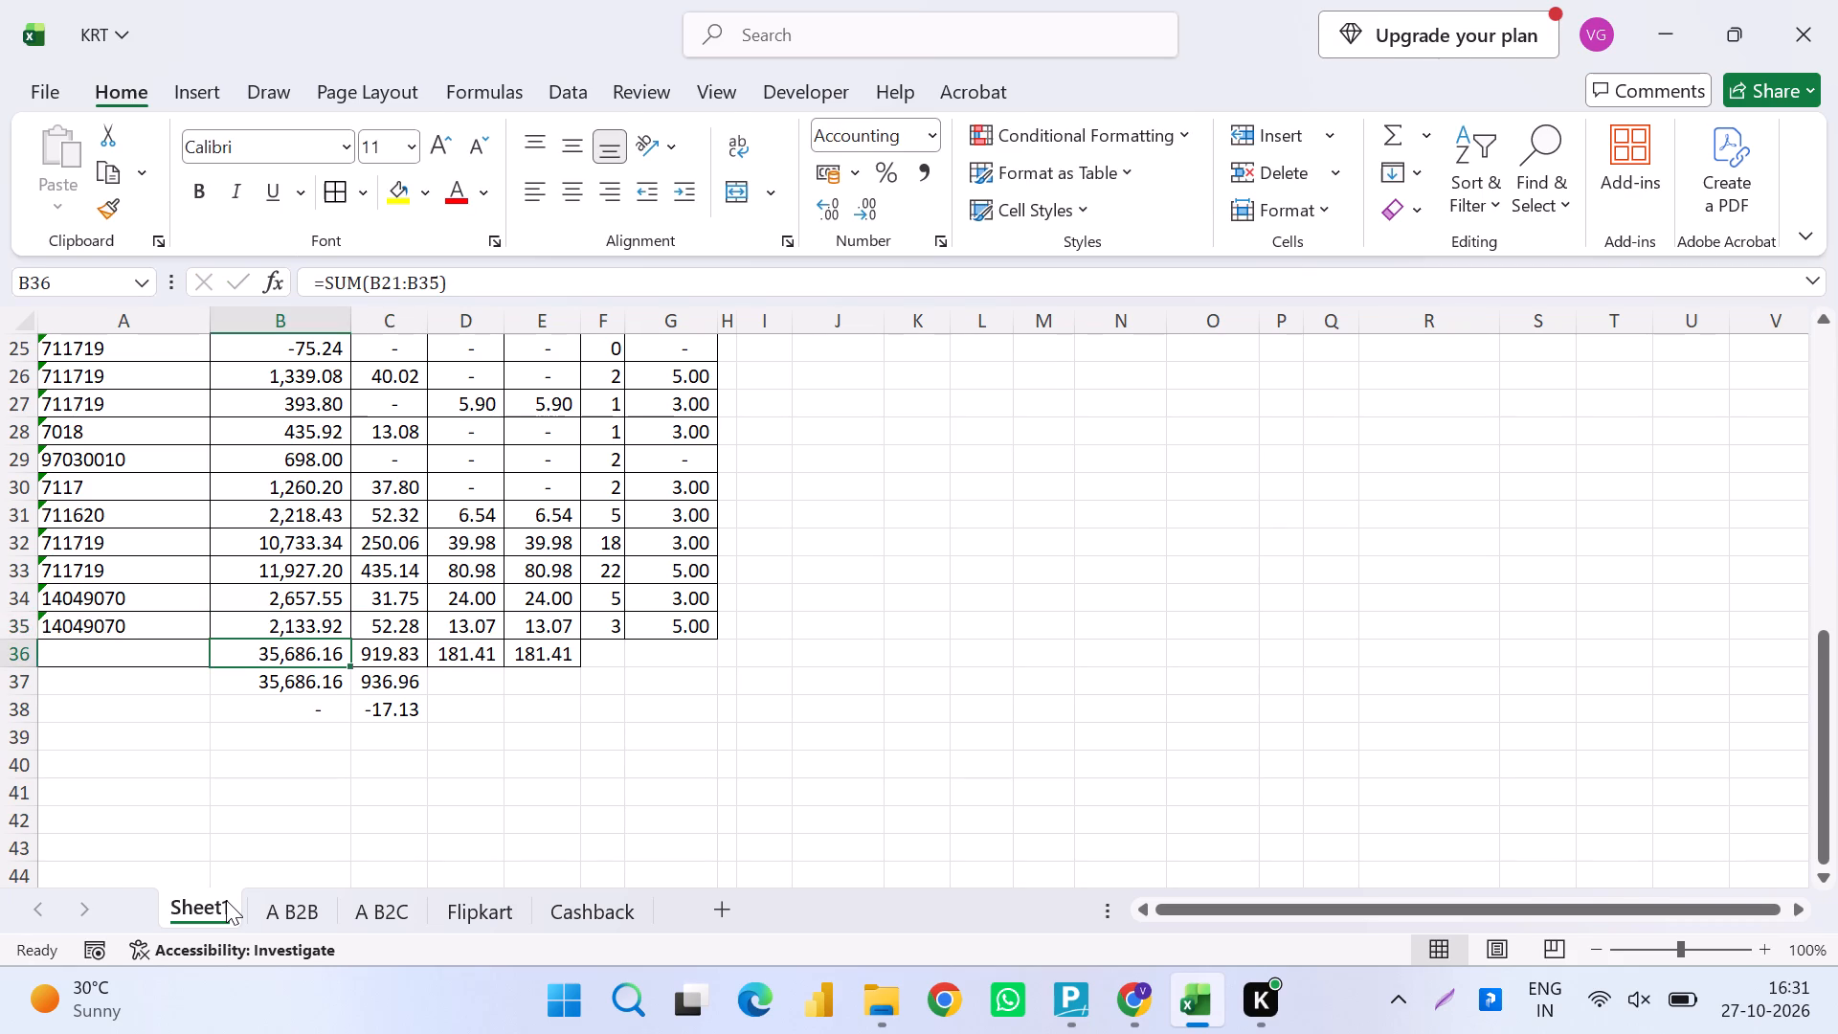
# Adjust the last HSN row's IGST in C35 to the formula =52.28+17.13.
pyautogui.press('Up')
pyautogui.press('Right')
pyautogui.press('Up')
pyautogui.press('Down')
pyautogui.press('F2')
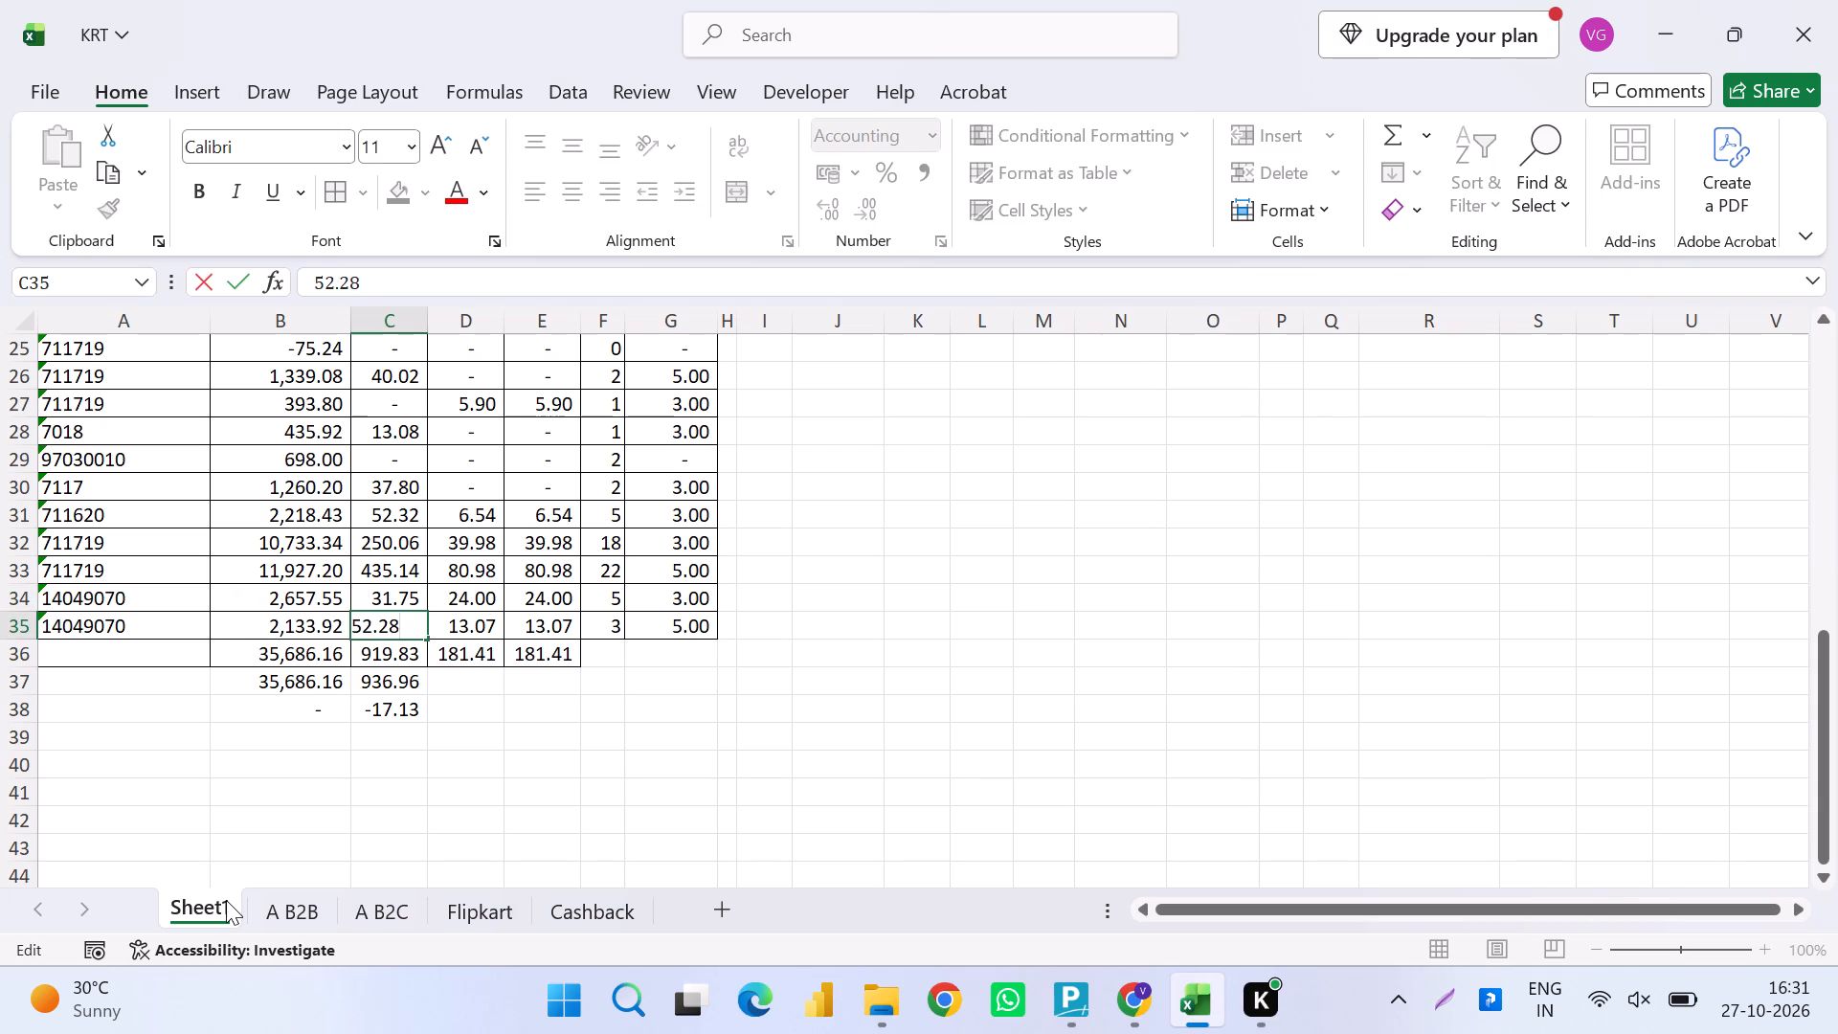
pyautogui.hotkey('shift', '+')
pyautogui.write('17')
pyautogui.write('.1')
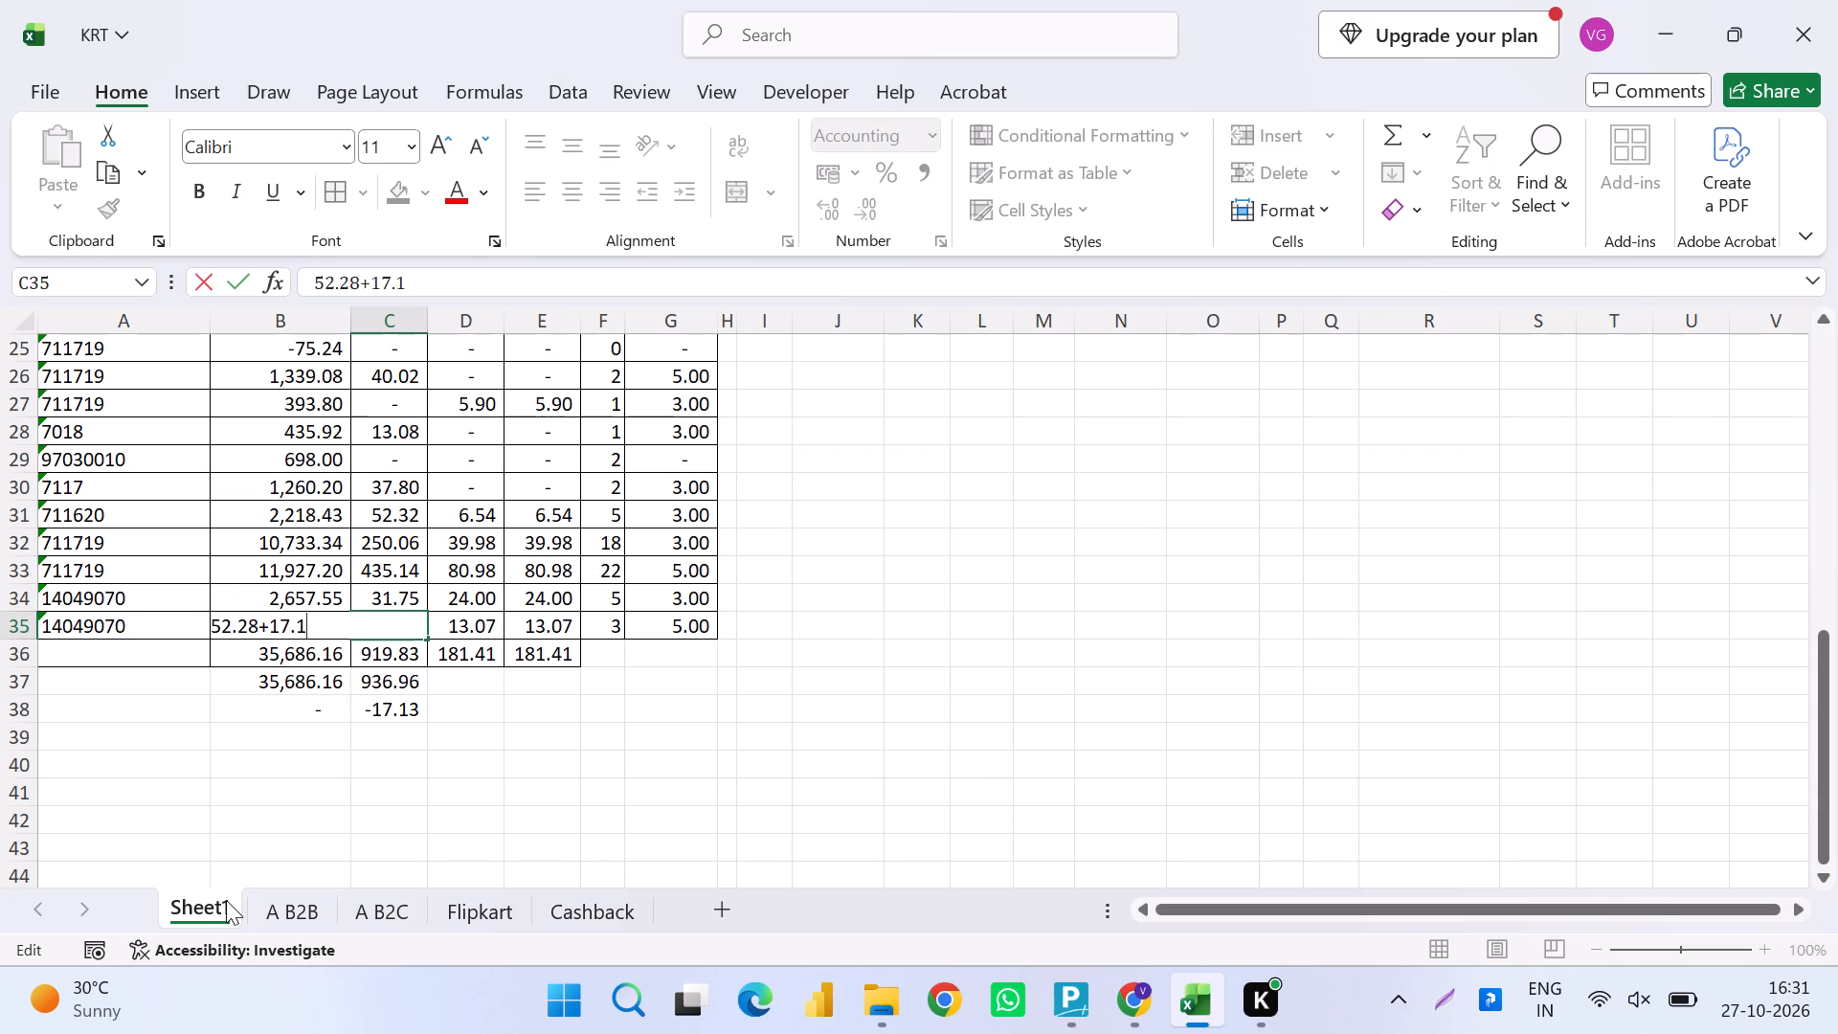
pyautogui.press('3')
pyautogui.hotkey('ctrl', 'Left')
pyautogui.hotkey('ctrl', 'Left')
pyautogui.hotkey('ctrl', 'Left')
pyautogui.hotkey('ctrl', 'Left')
pyautogui.hotkey('ctrl', 'Left')
pyautogui.hotkey('ctrl', 'Left')
pyautogui.hotkey('ctrl', 'Left')
pyautogui.press('=')
pyautogui.press('Return')
pyautogui.press('Down')
pyautogui.press('Up')
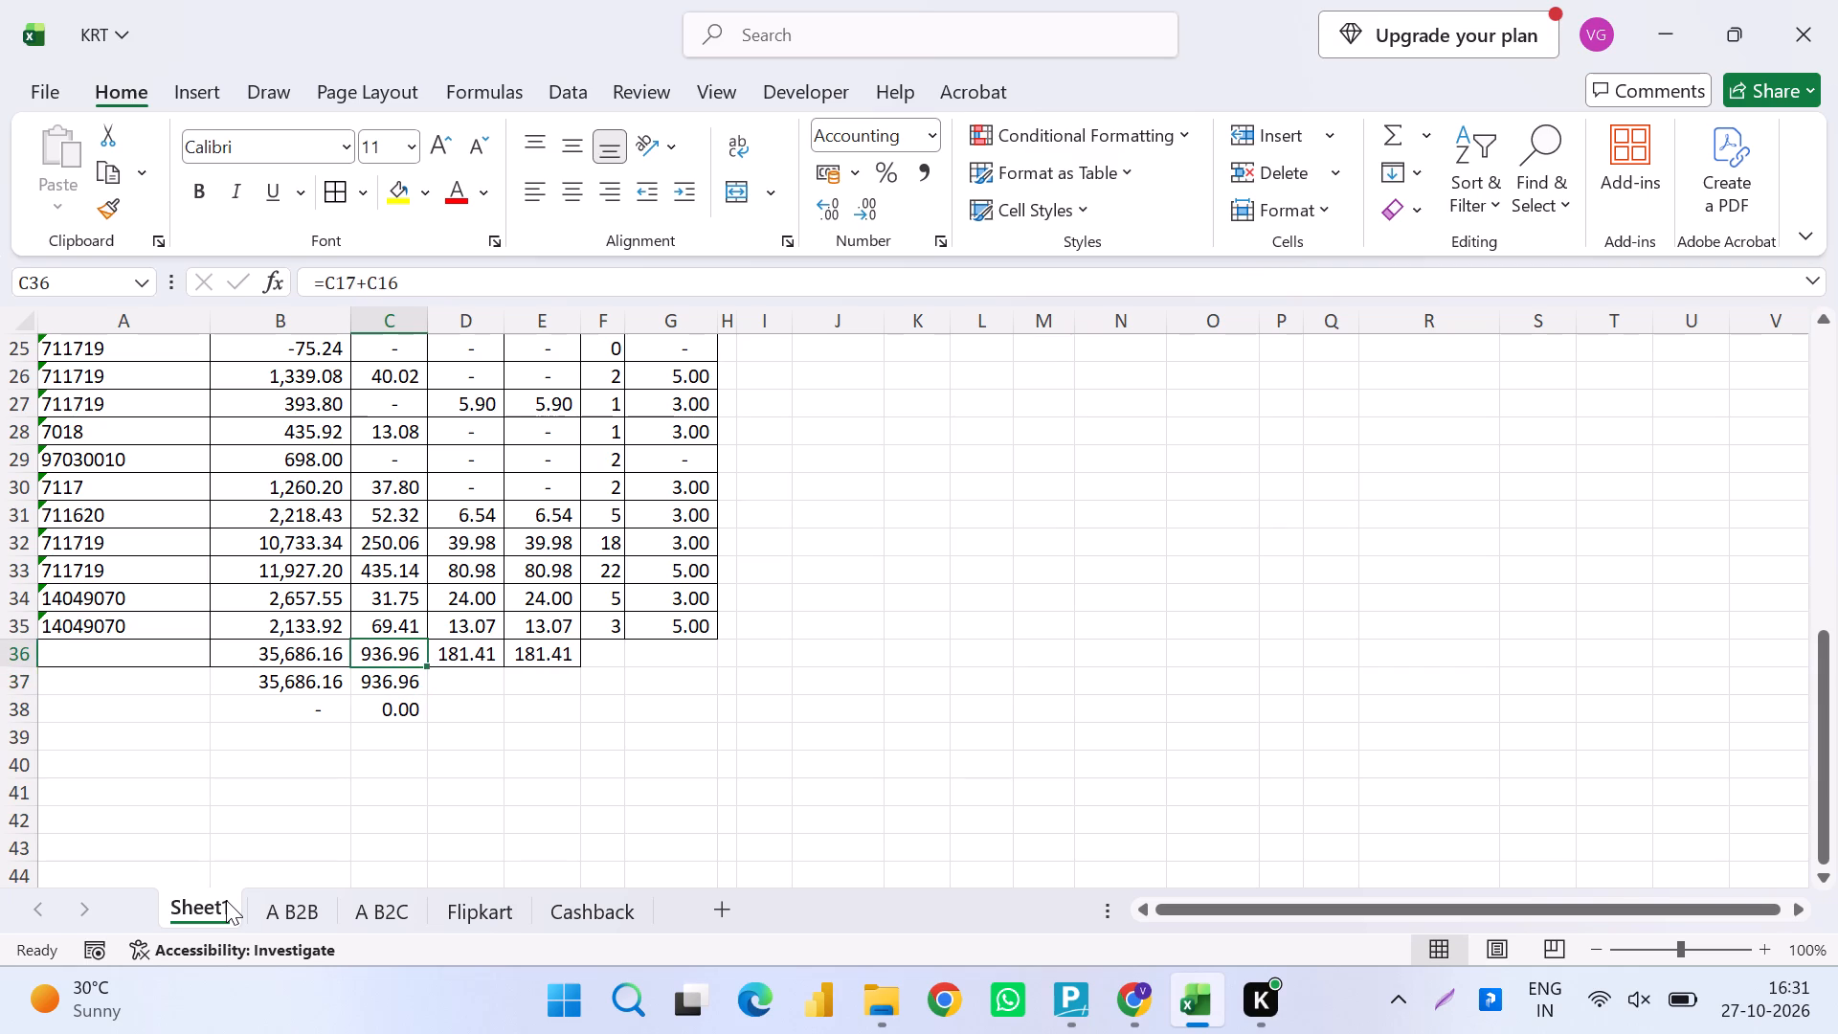
pyautogui.press('Up')
pyautogui.press('Down')
pyautogui.press('Down')
pyautogui.press('Down')
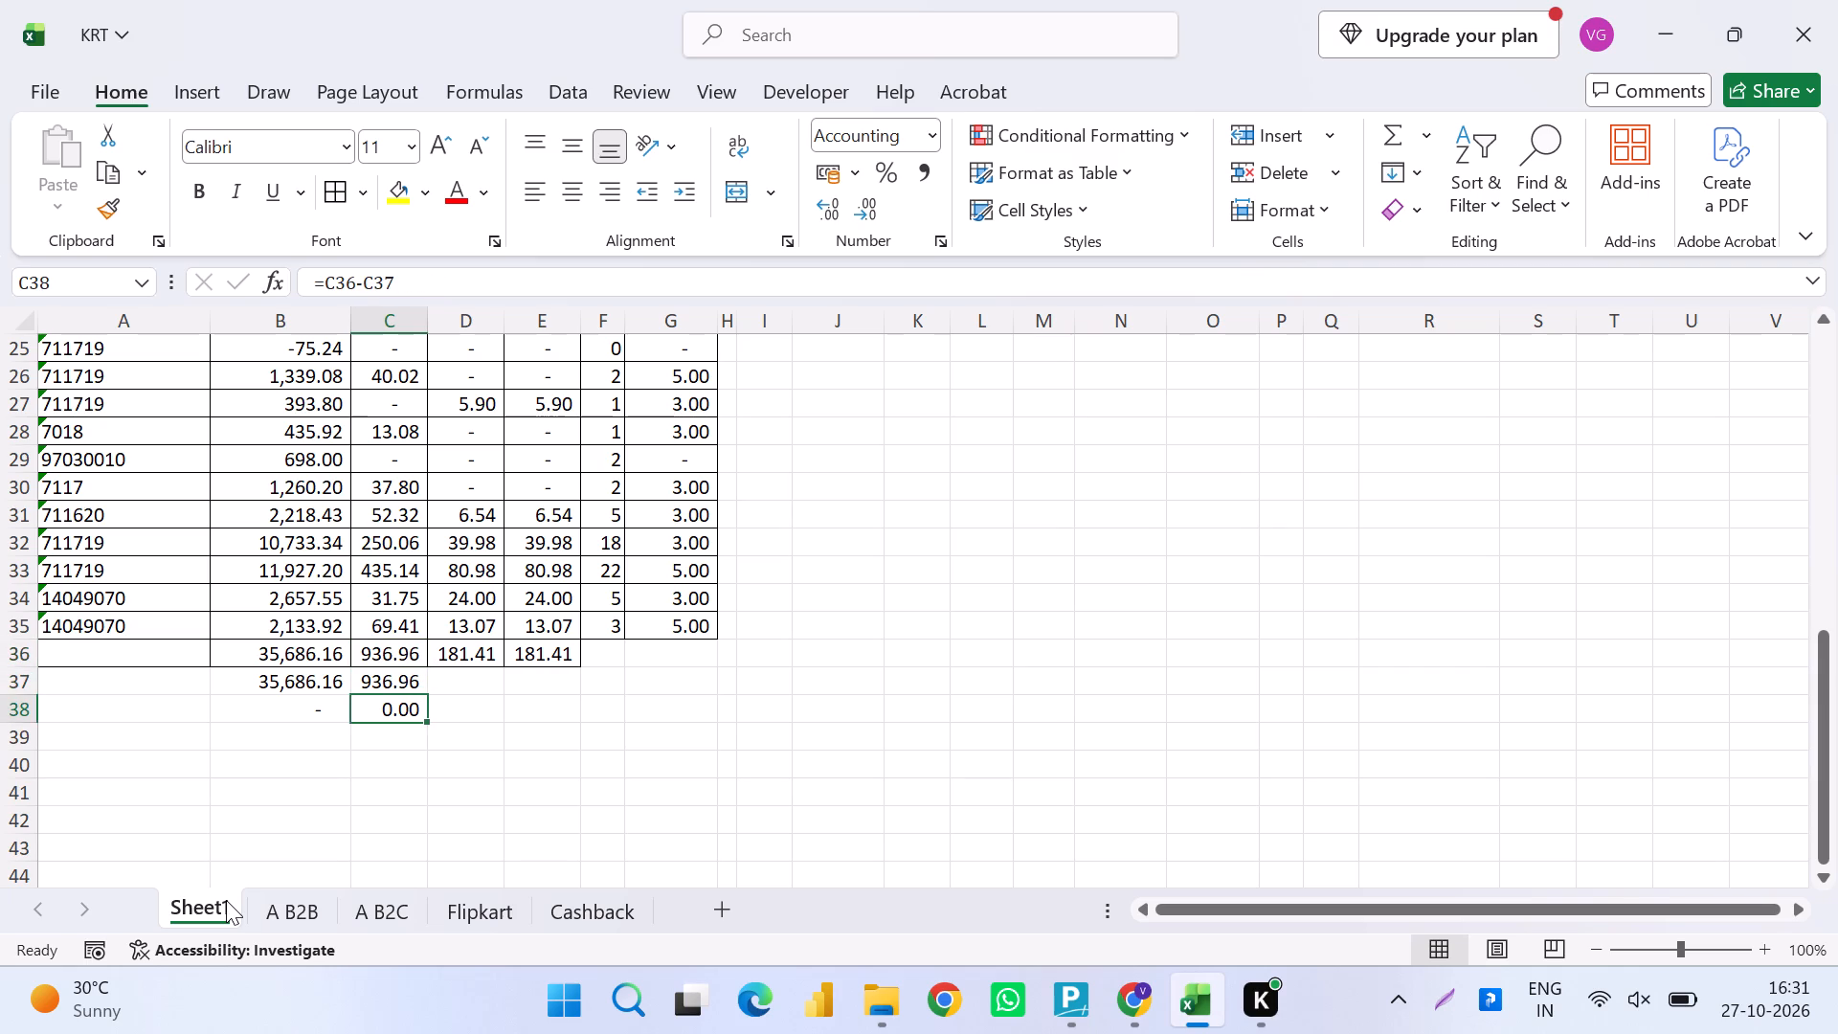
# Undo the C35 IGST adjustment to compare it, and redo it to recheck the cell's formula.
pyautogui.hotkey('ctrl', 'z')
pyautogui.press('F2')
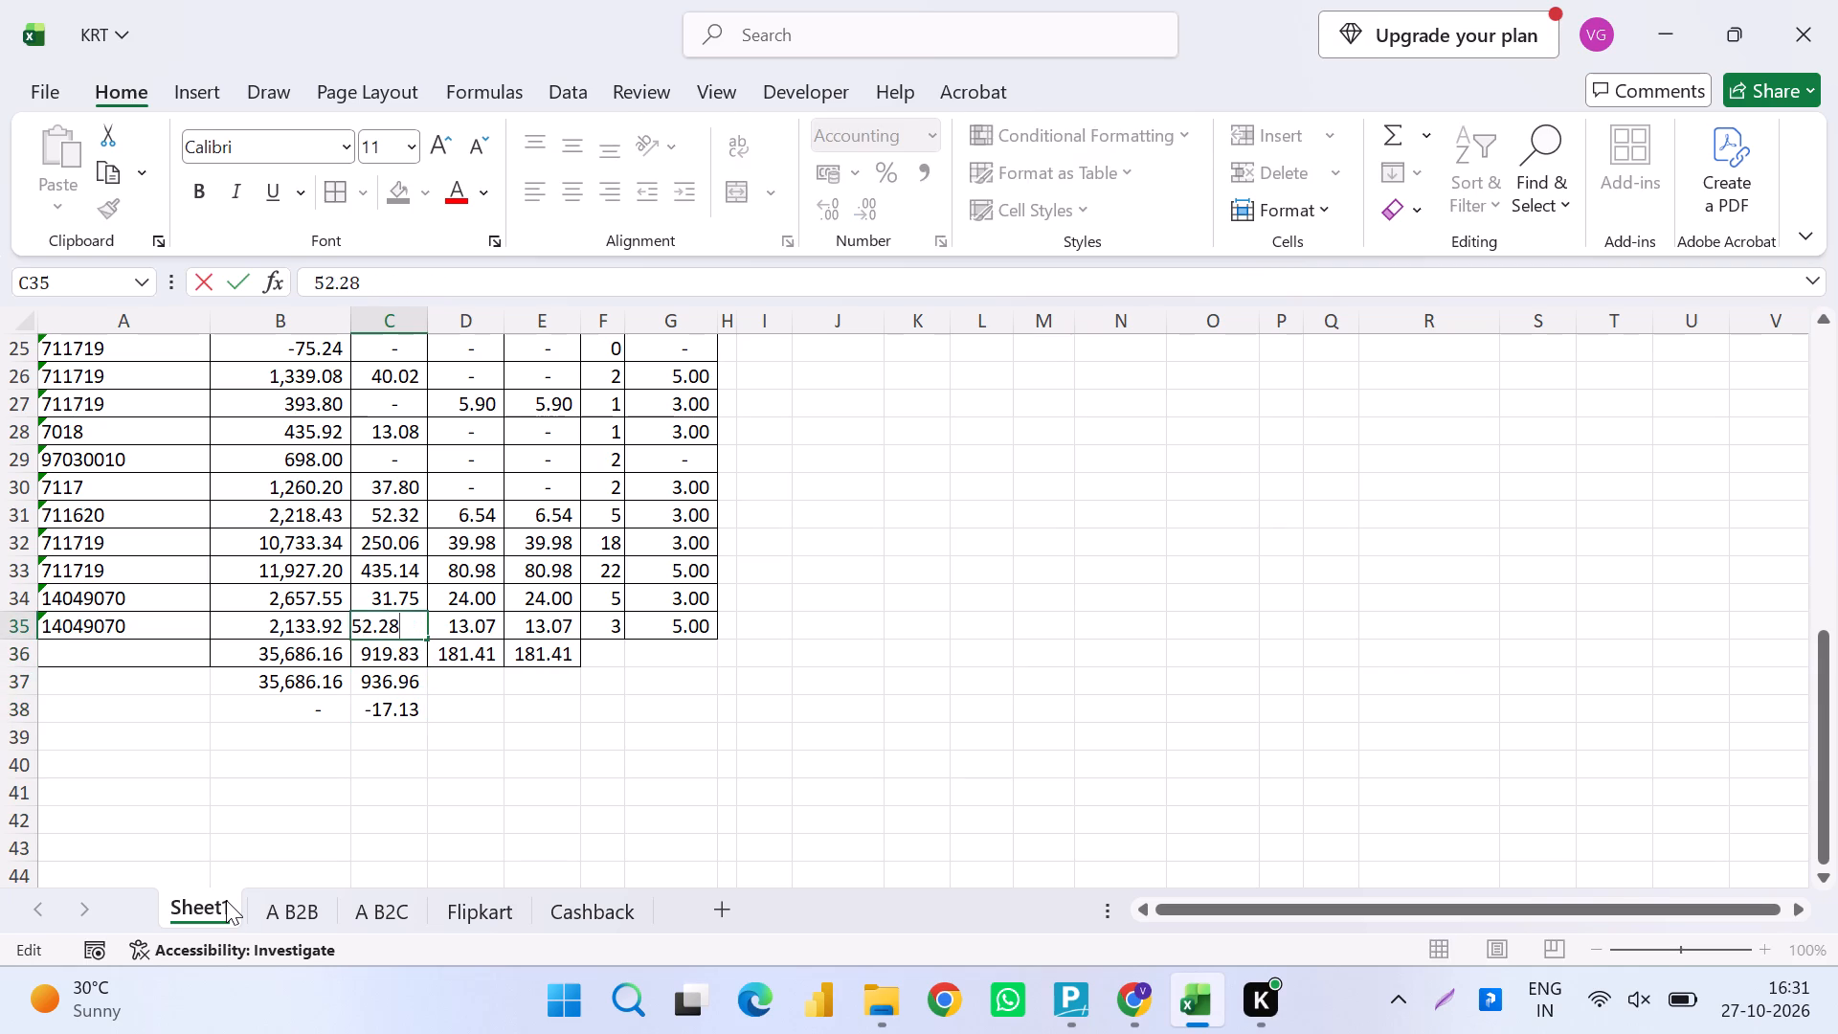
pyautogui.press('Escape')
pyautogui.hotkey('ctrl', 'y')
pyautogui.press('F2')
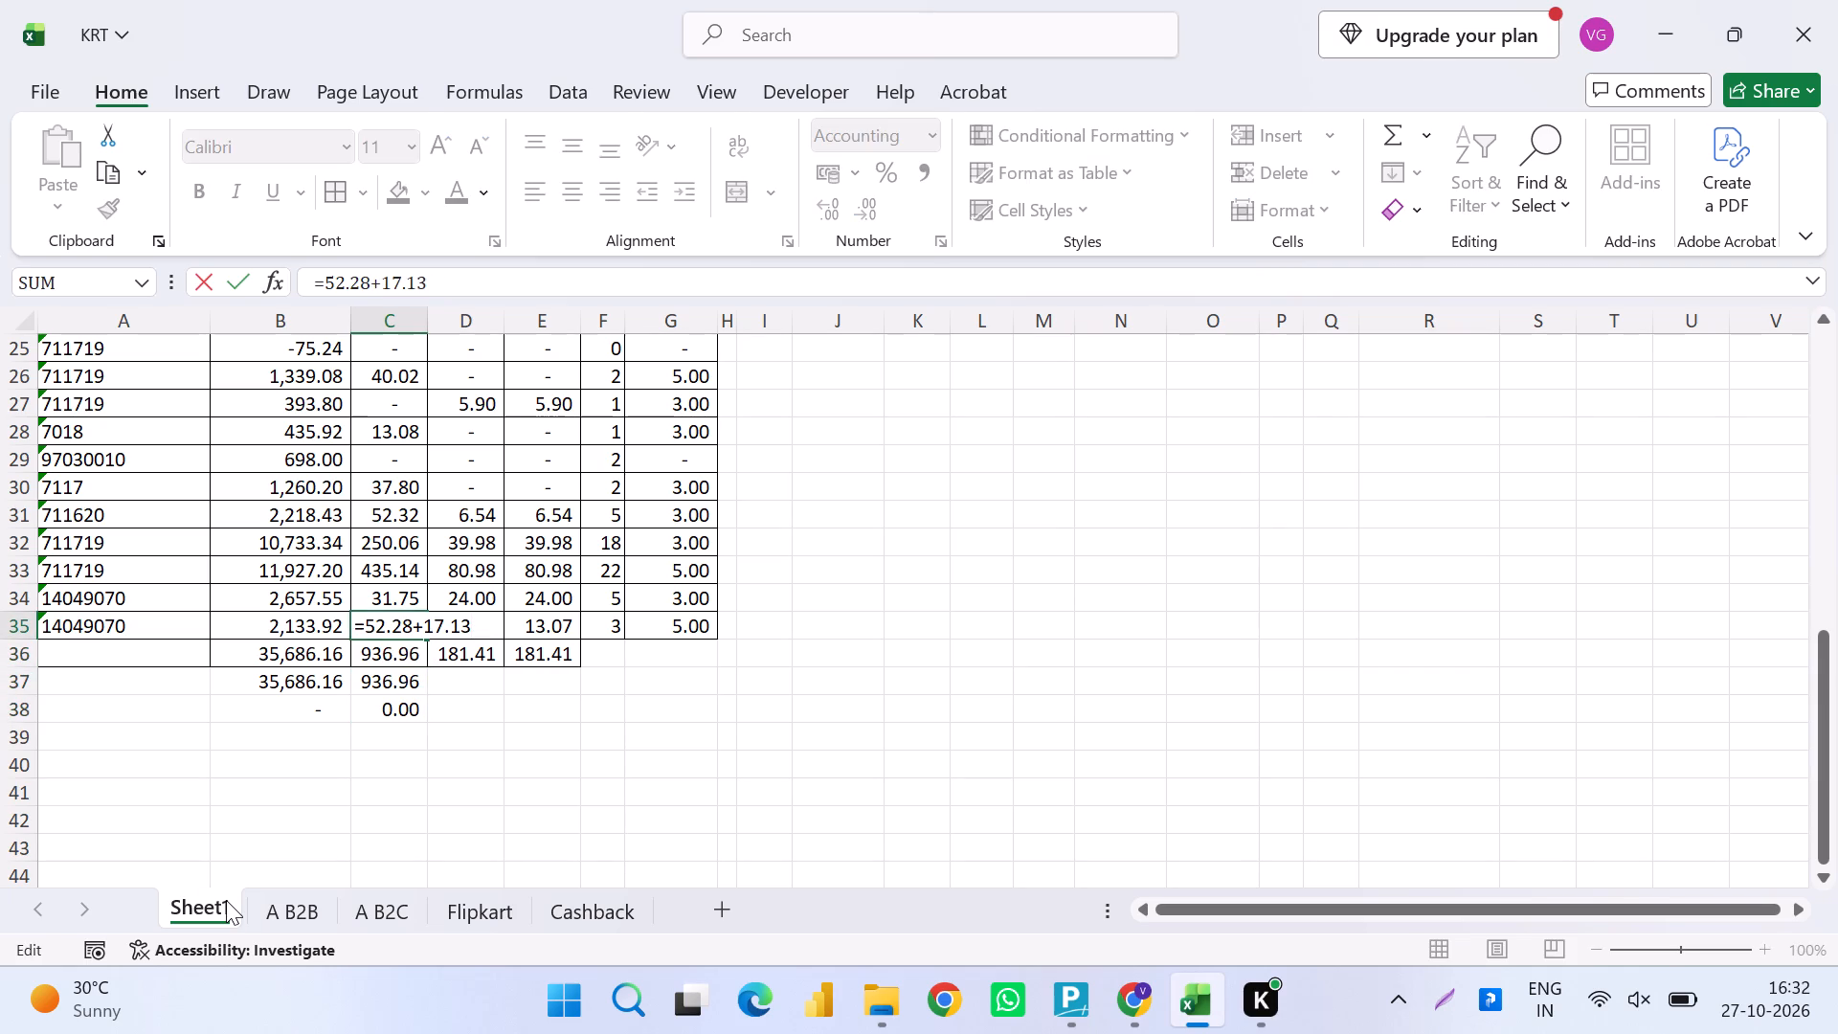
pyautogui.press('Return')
# Clear the combined-total and difference formulas in B37:C38 below the HSN table.
pyautogui.press('Down')
pyautogui.press('Down')
pyautogui.press('Left')
pyautogui.press('Up')
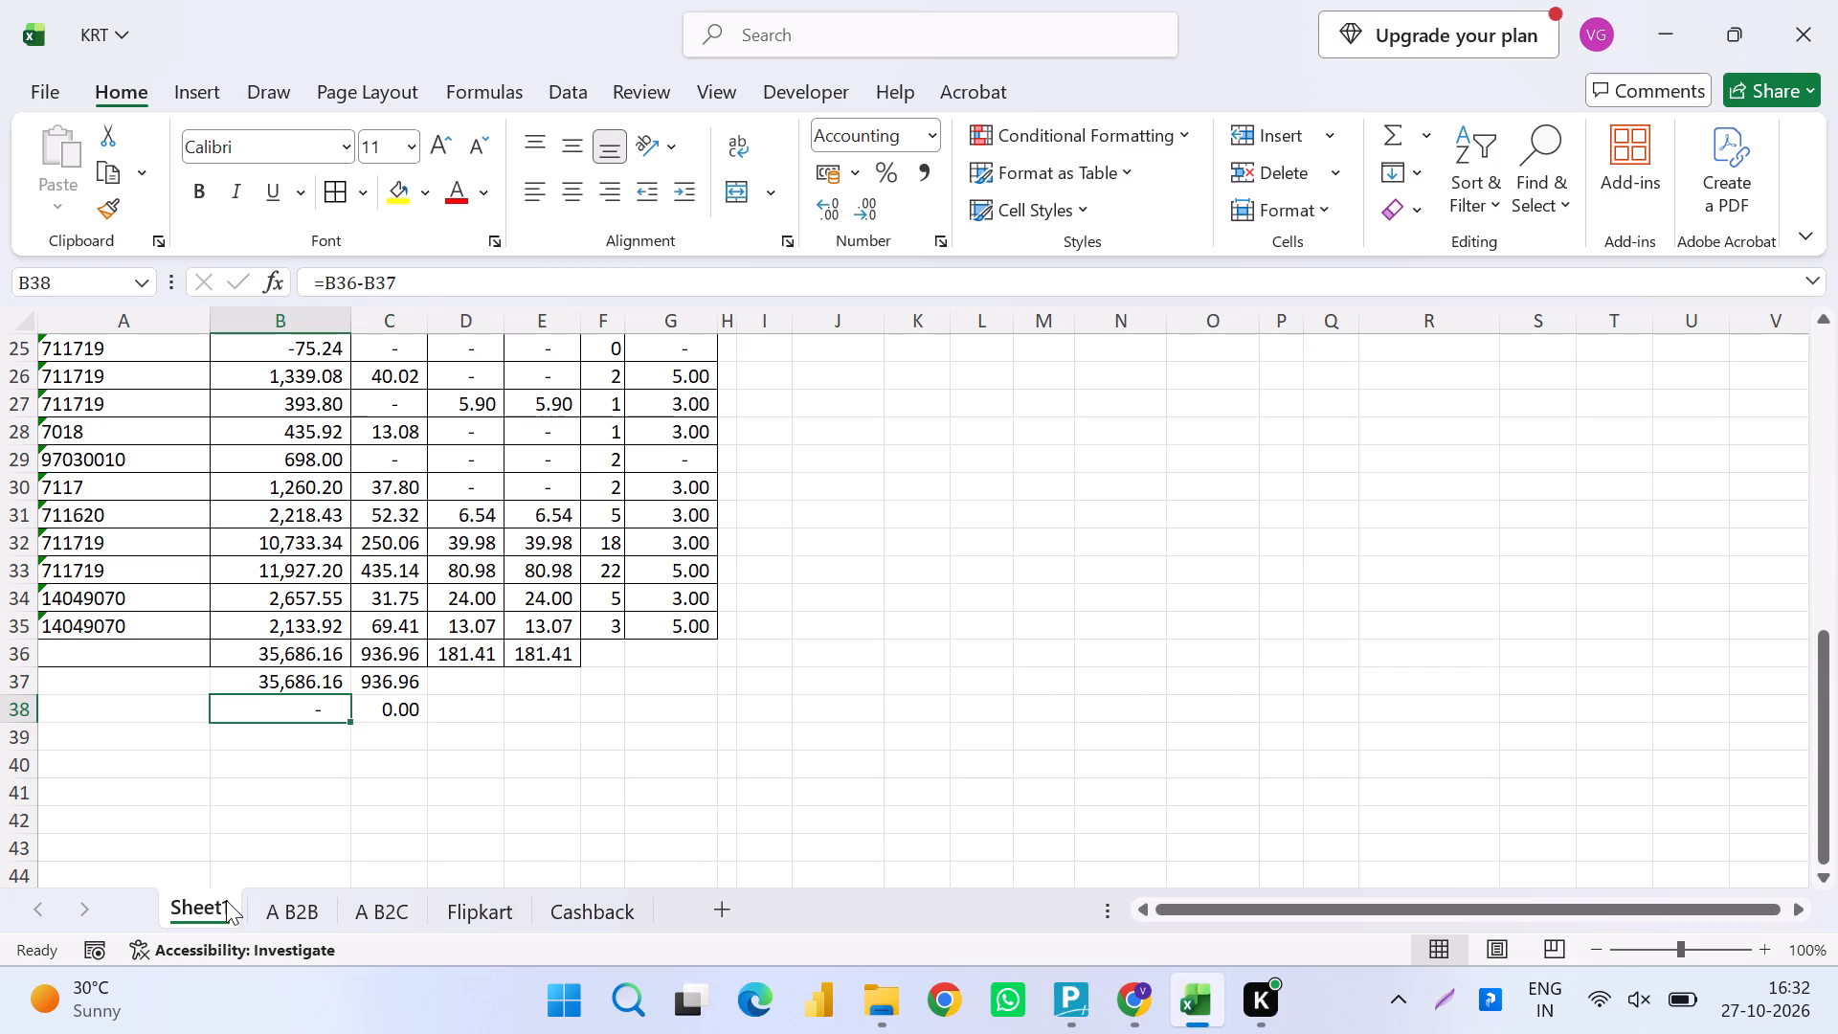
pyautogui.hotkey('shift', 'Right')
pyautogui.hotkey('shift', 'Down')
pyautogui.press('Delete')
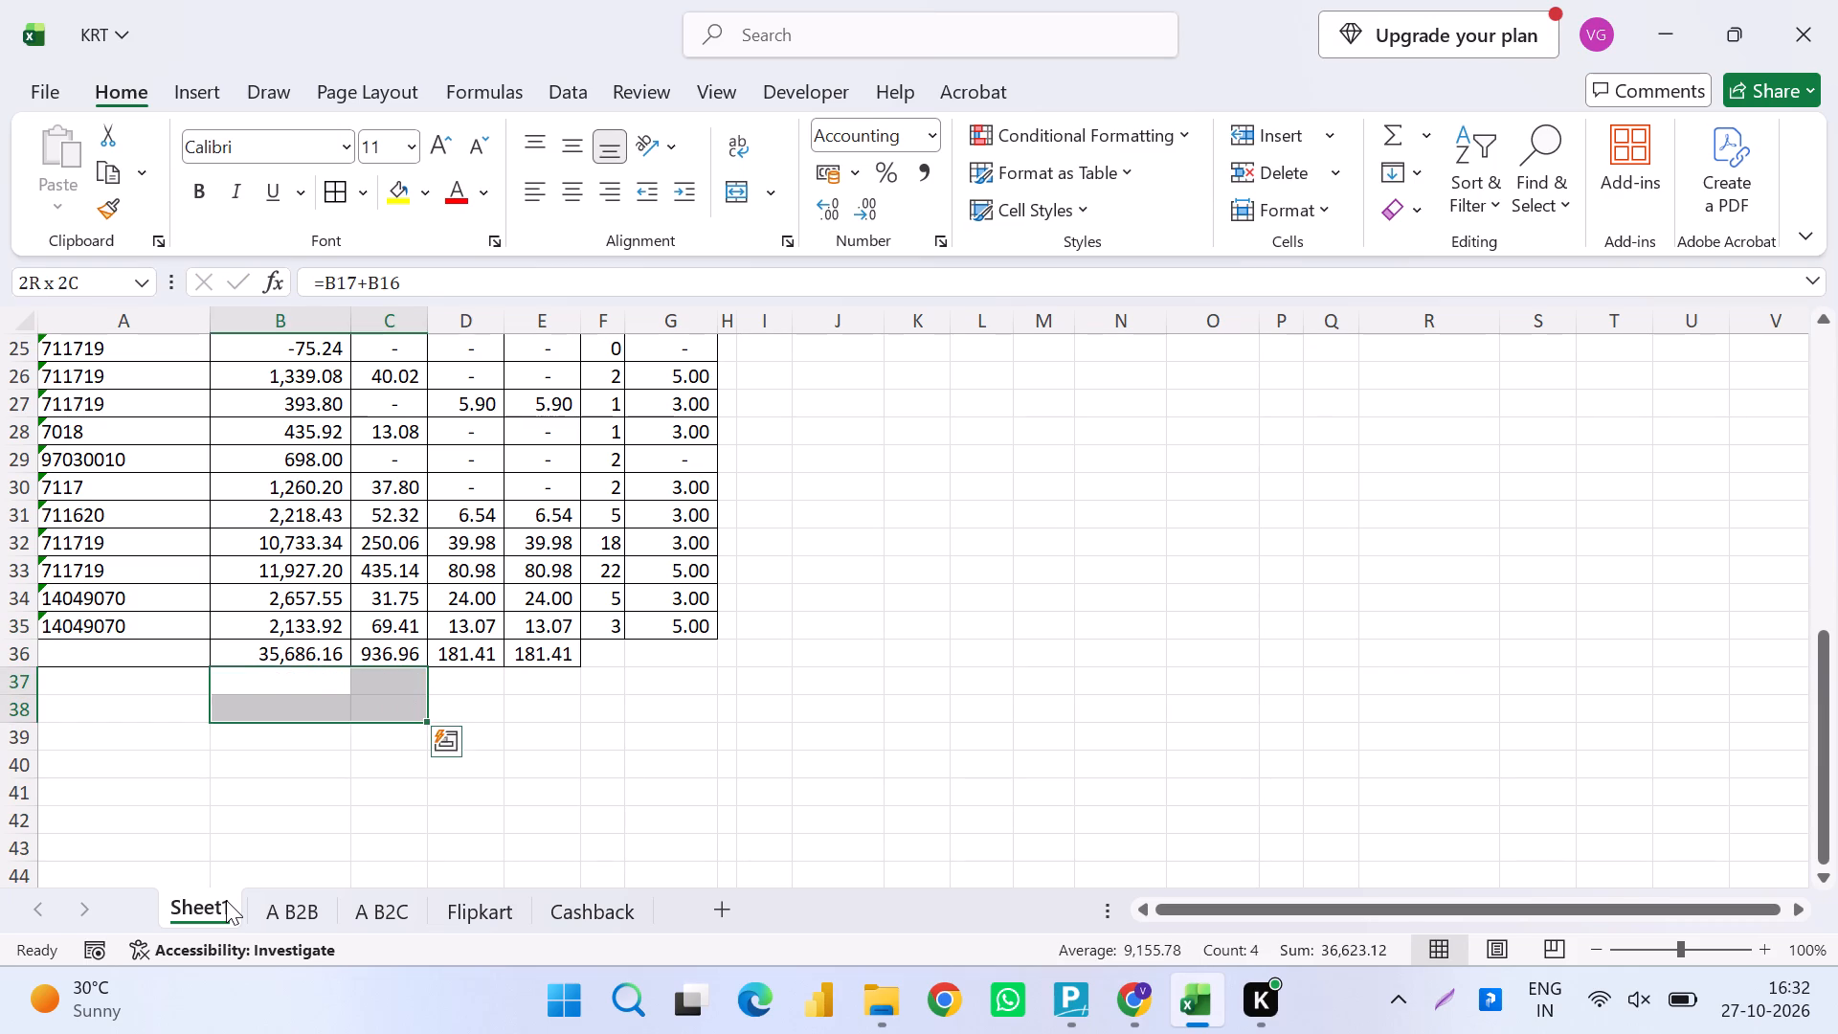
# Save the KRT workbook.
pyautogui.hotkey('ctrl', 's')
pyautogui.scroll(1, 226, 900)
pyautogui.hotkey('ctrl', 's')
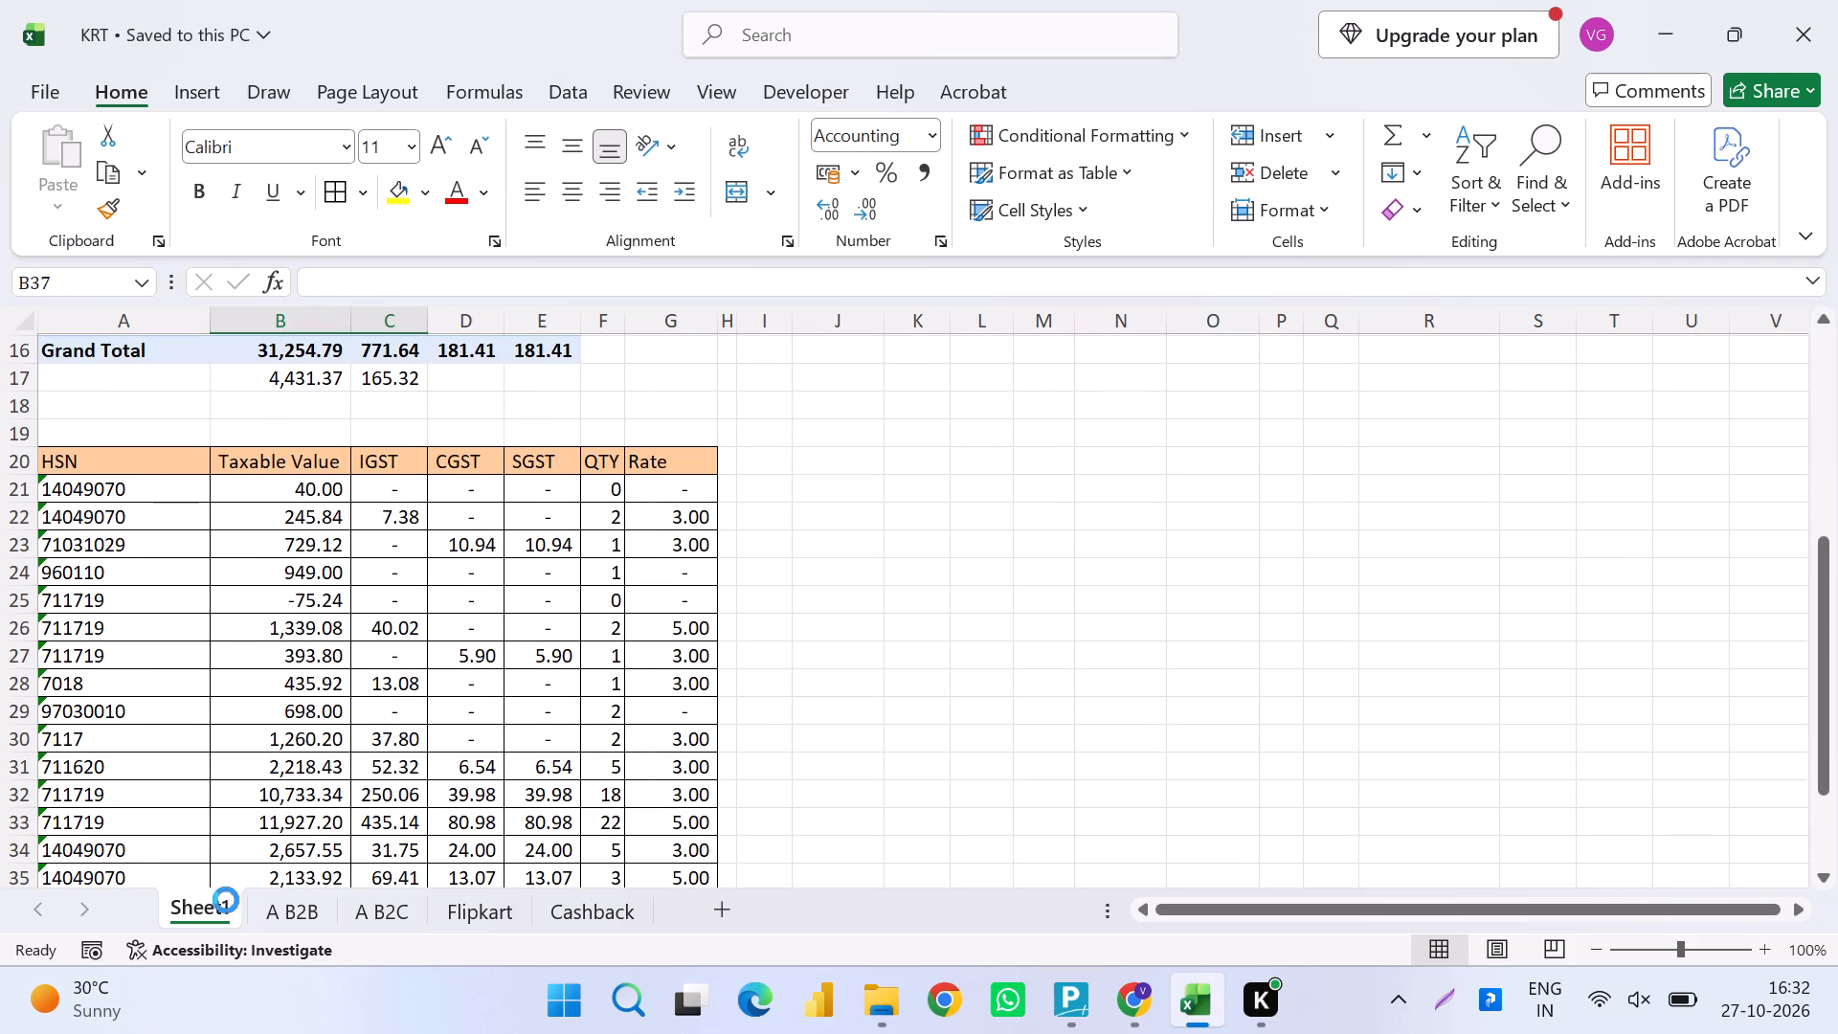
pyautogui.hotkey('ctrl', 's')
pyautogui.hscroll(1, 226, 900)
pyautogui.hotkey('ctrl', 's')
pyautogui.hotkey('ctrl', 's')
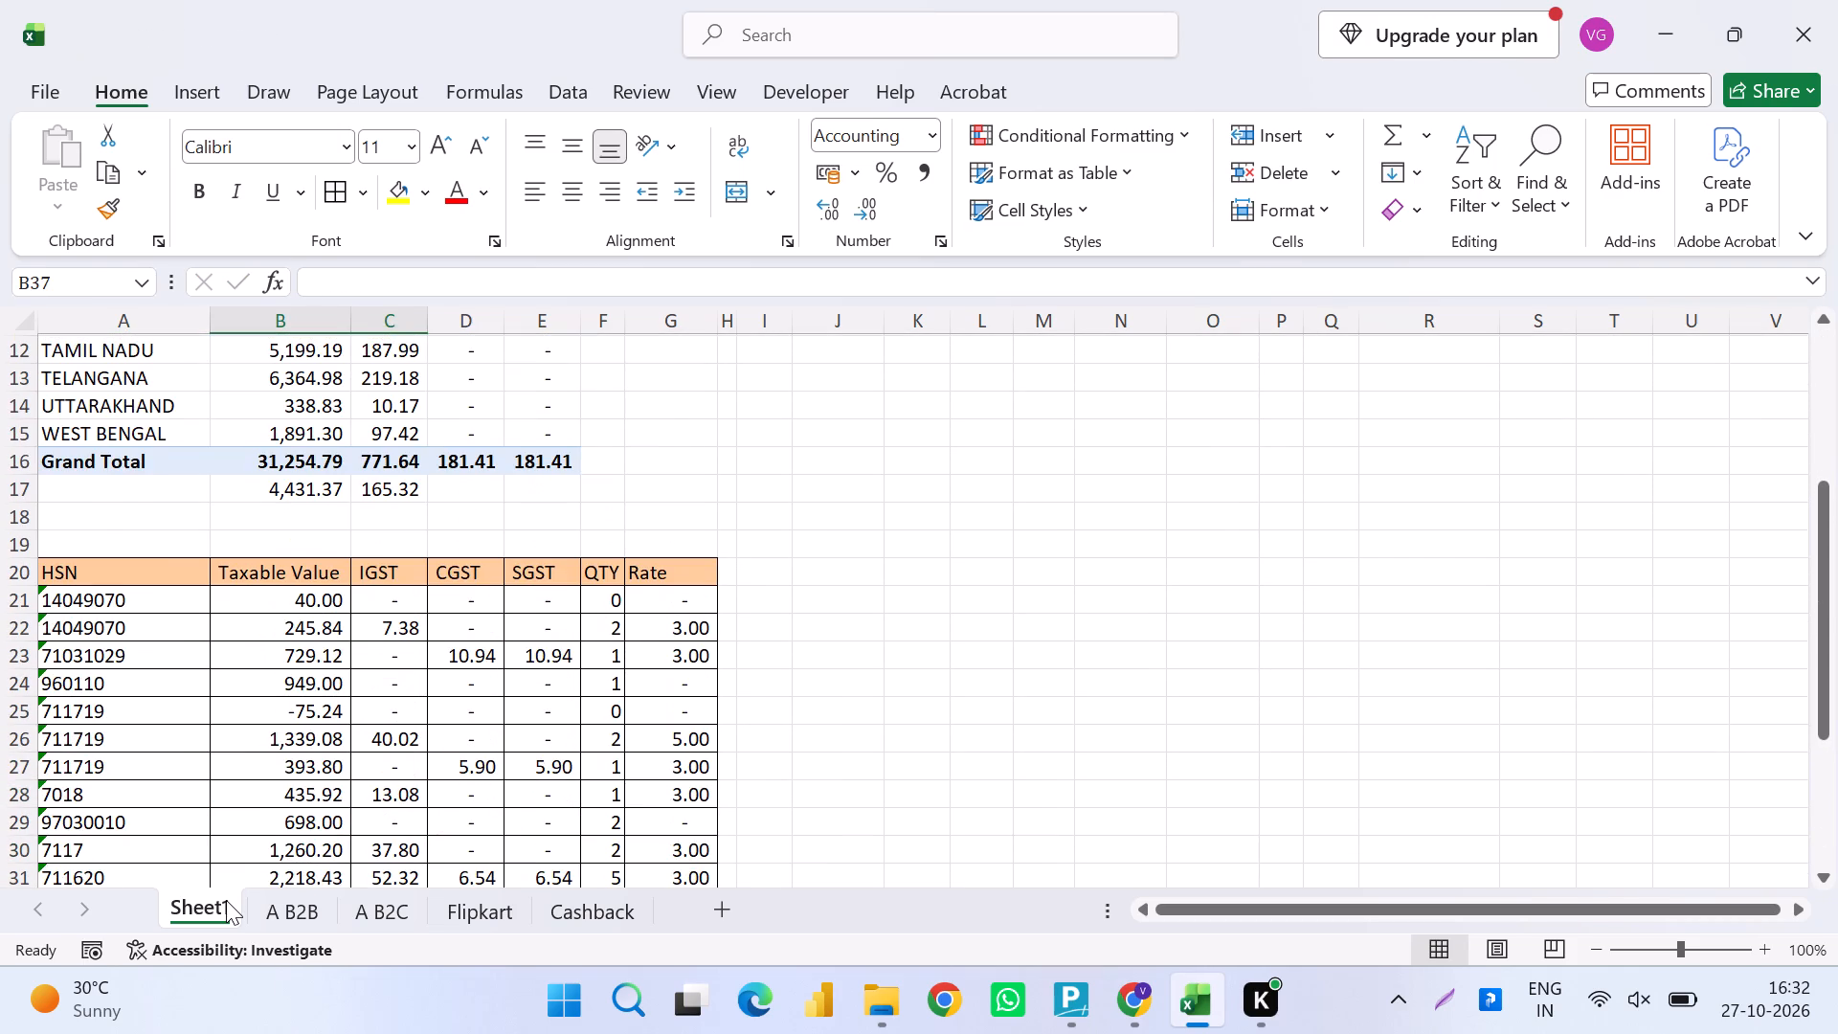
pyautogui.scroll(1, 226, 900)
pyautogui.hotkey('ctrl', 's')
pyautogui.hotkey('ctrl', 's')
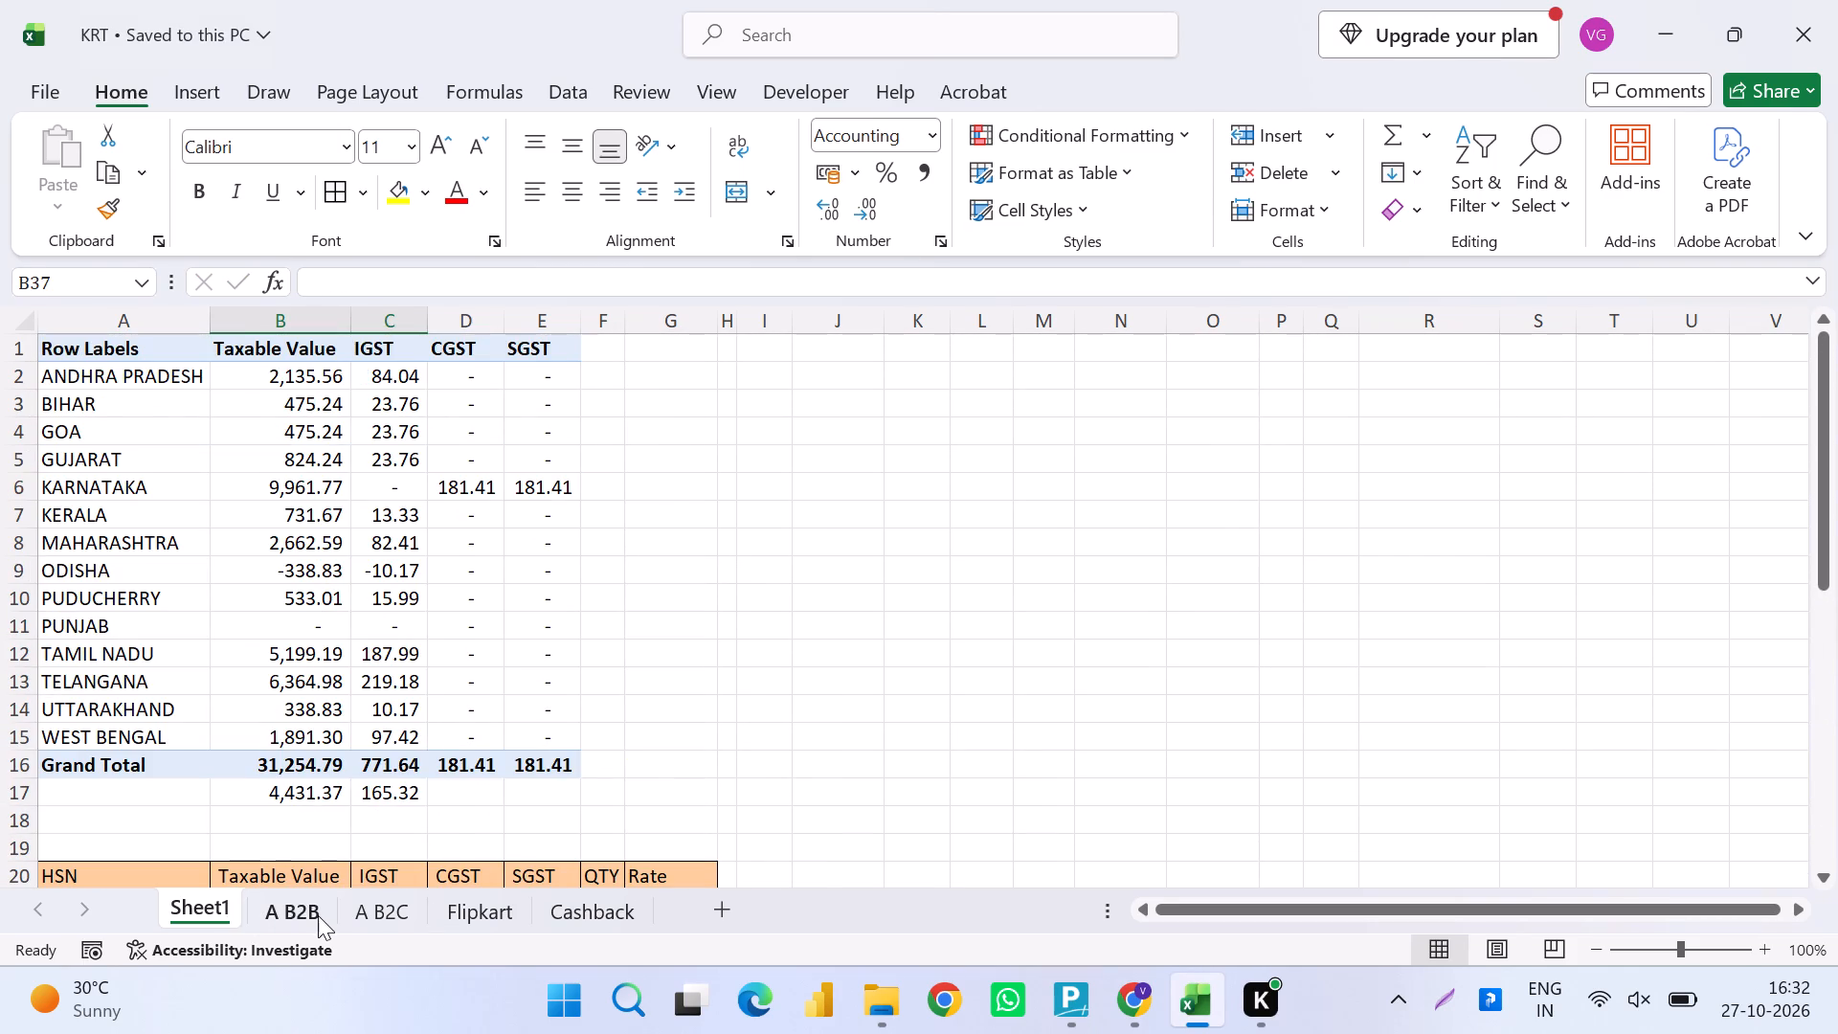
# Open the A B2B sheet to look over the B2B invoice rows.
pyautogui.click(318, 915)
pyautogui.scroll(2, 318, 915)
pyautogui.hscroll(2, 318, 915)
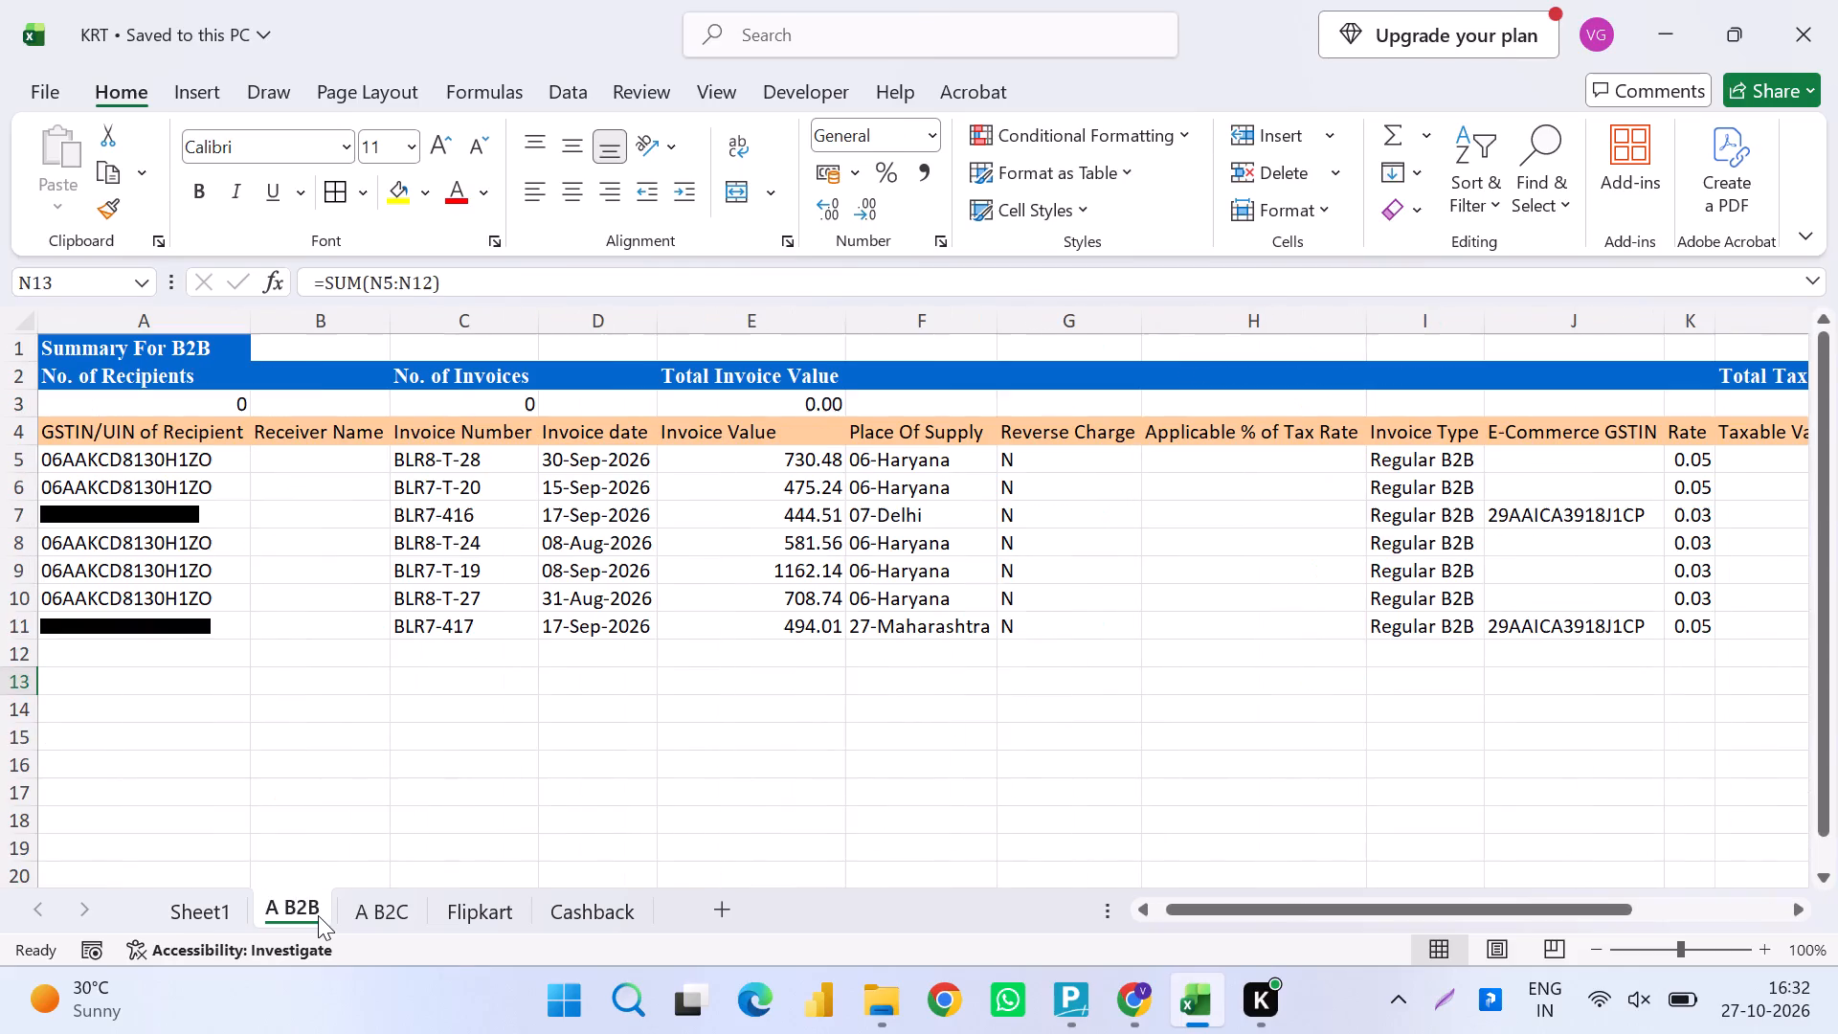
pyautogui.hscroll(2, 318, 915)
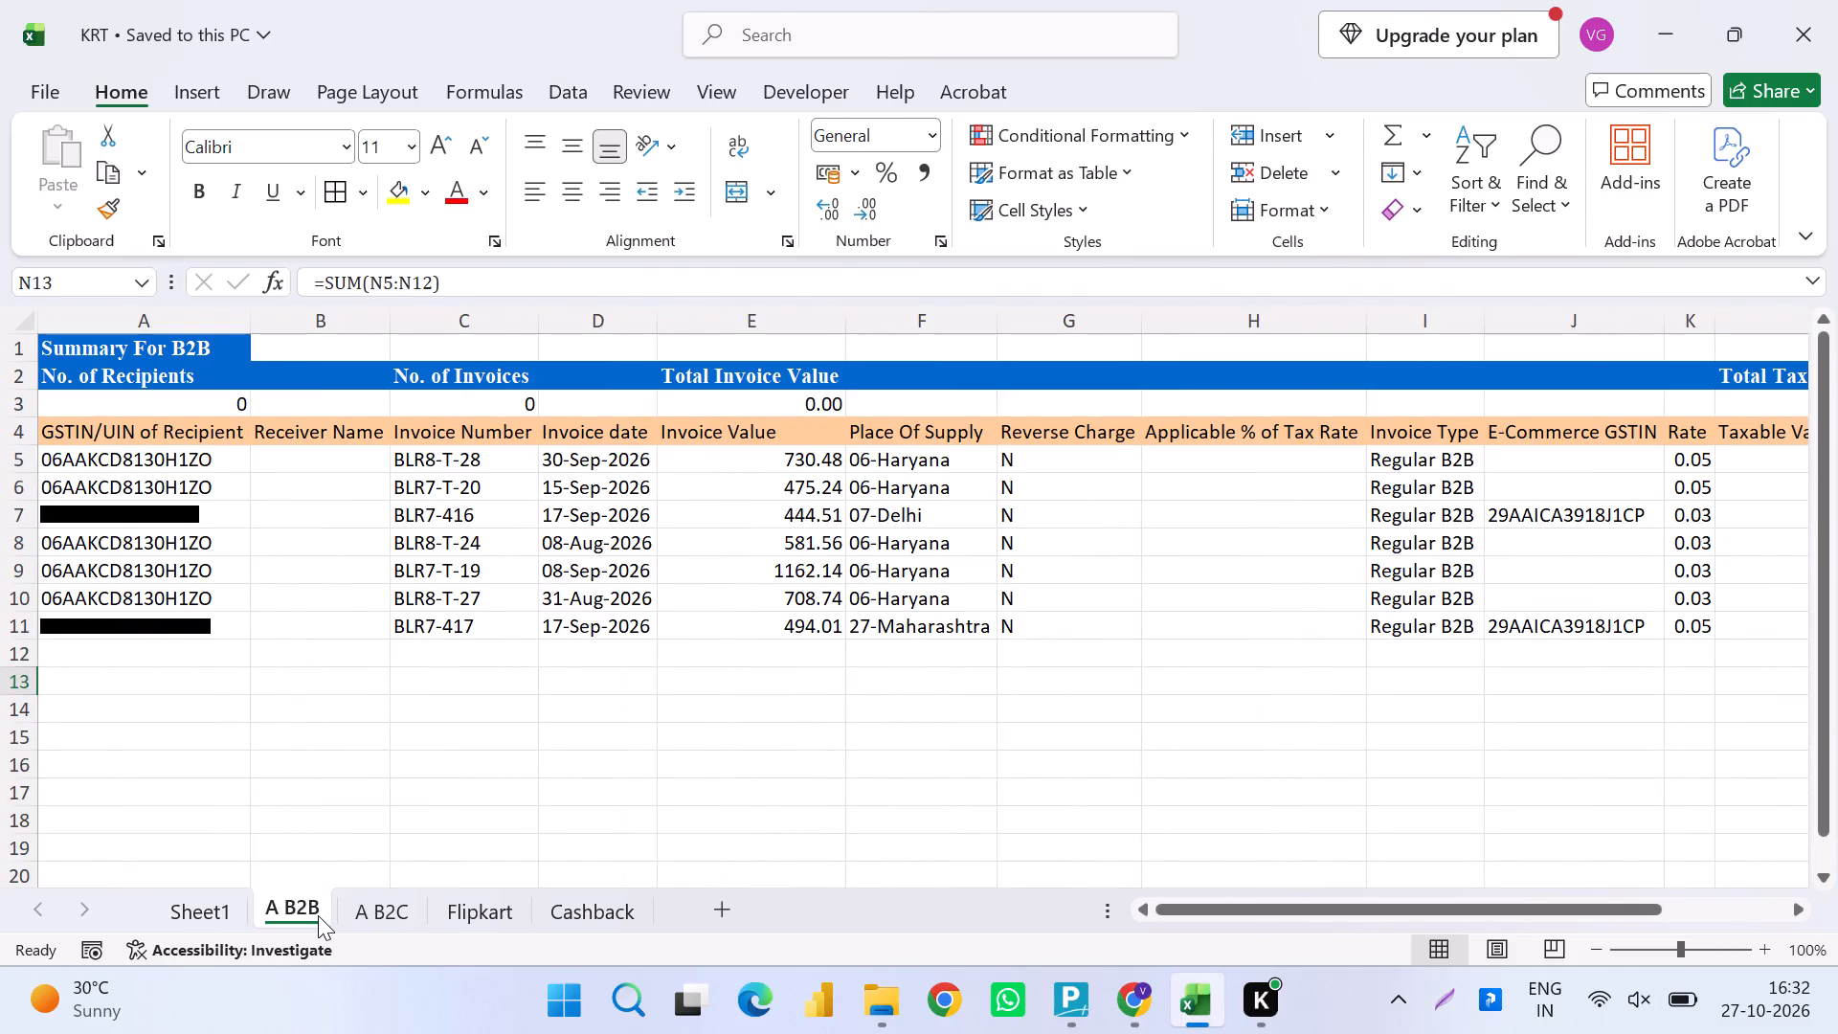